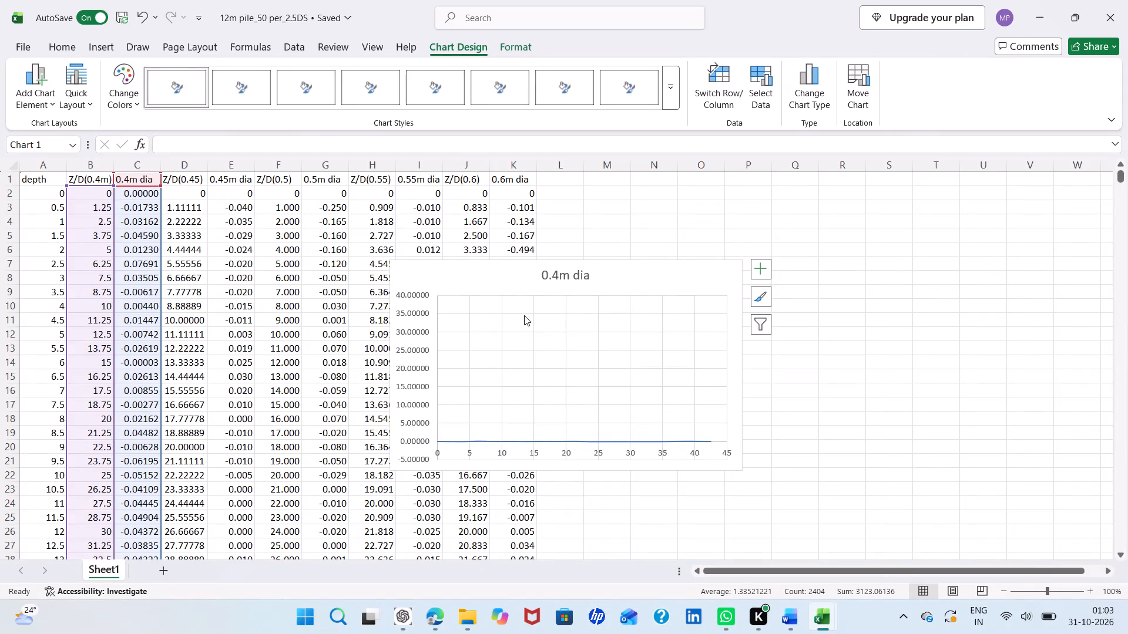
click(524, 315)
click(758, 103)
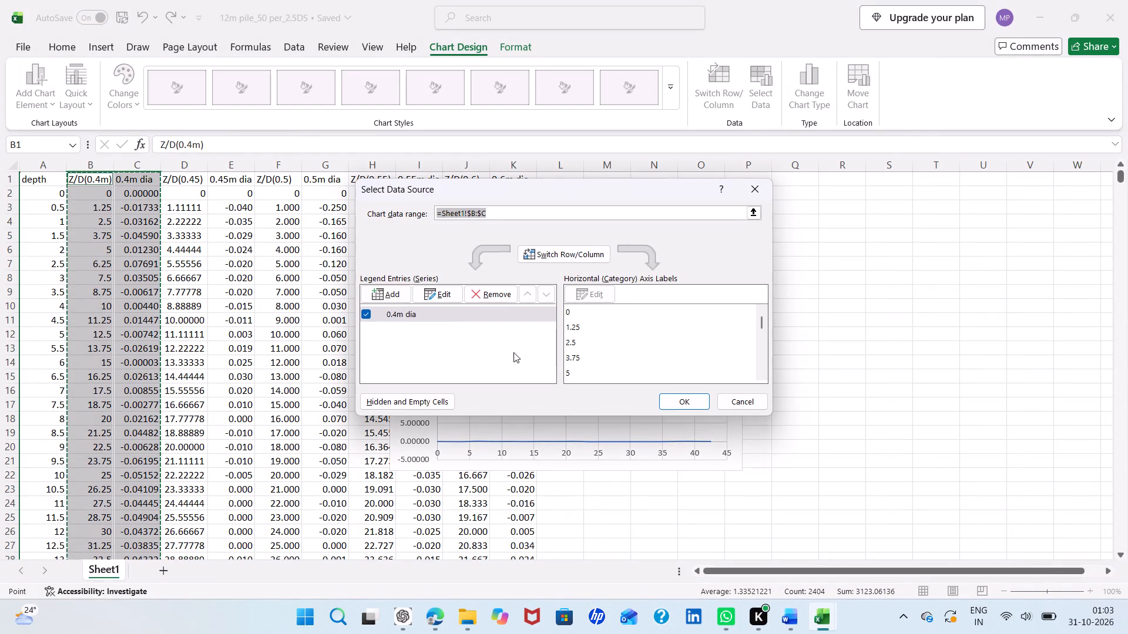
click(412, 314)
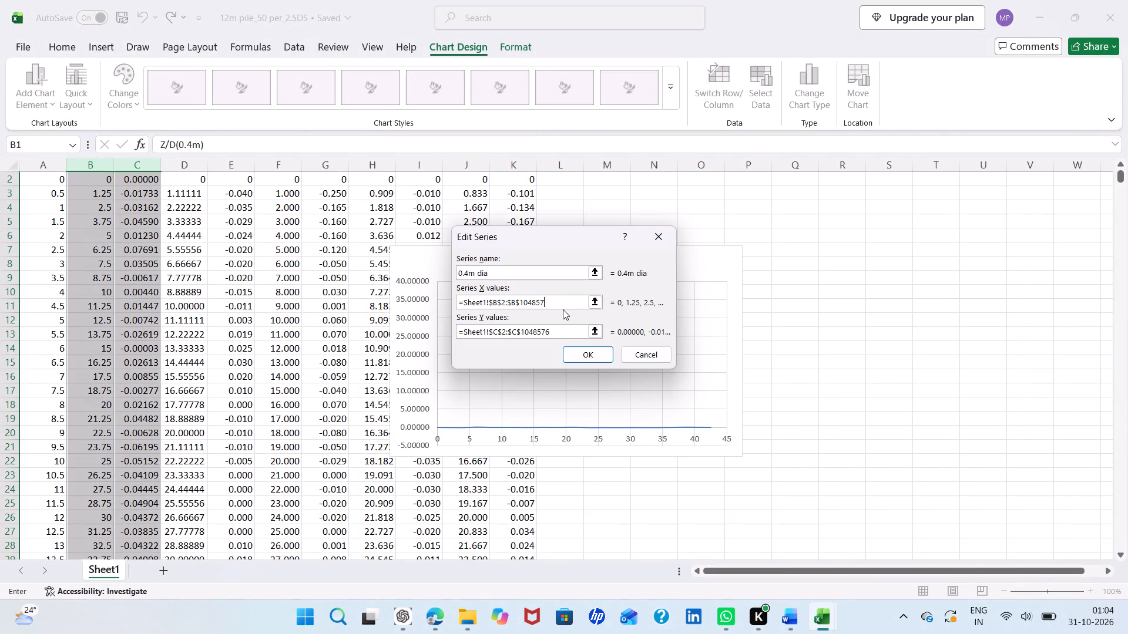
key(ctrl+v)
Change both column letters in the series X values to C, making the range =Sheet1!$C$2:$C$36.
click(496, 303)
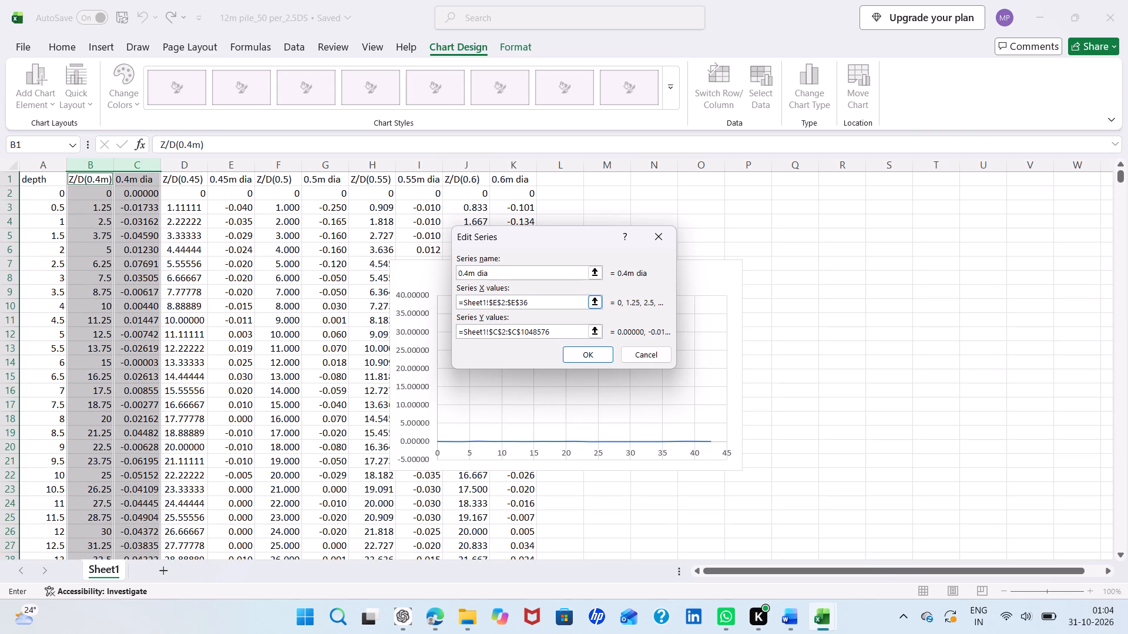
key(BackSpace)
key(c)
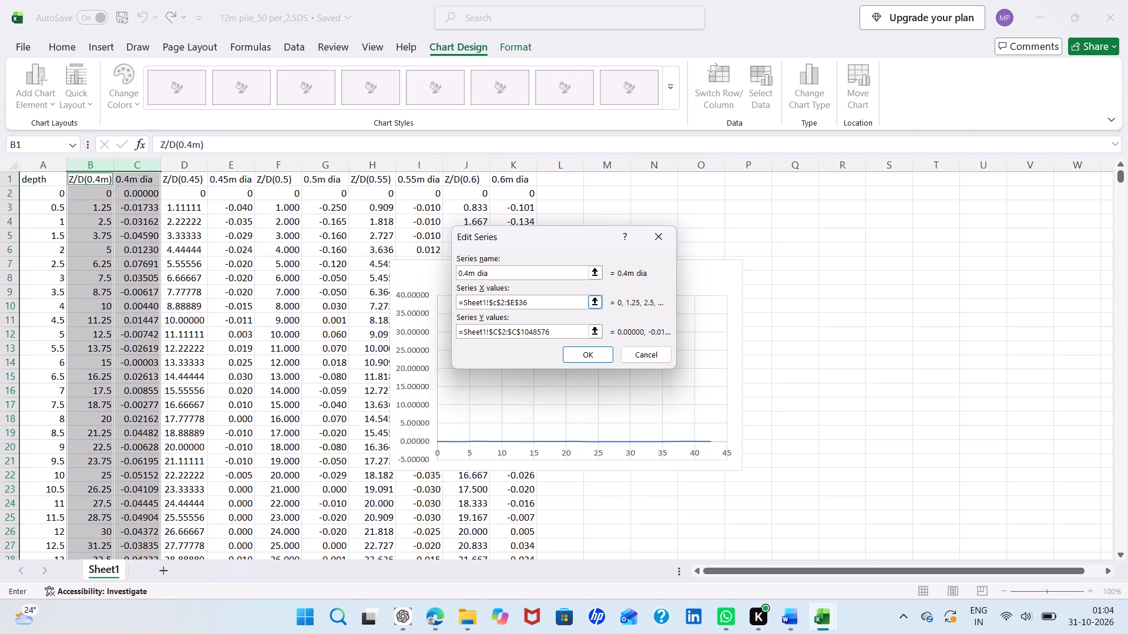
click(515, 301)
key(BackSpace)
key(c)
key(BackSpace)
key(c)
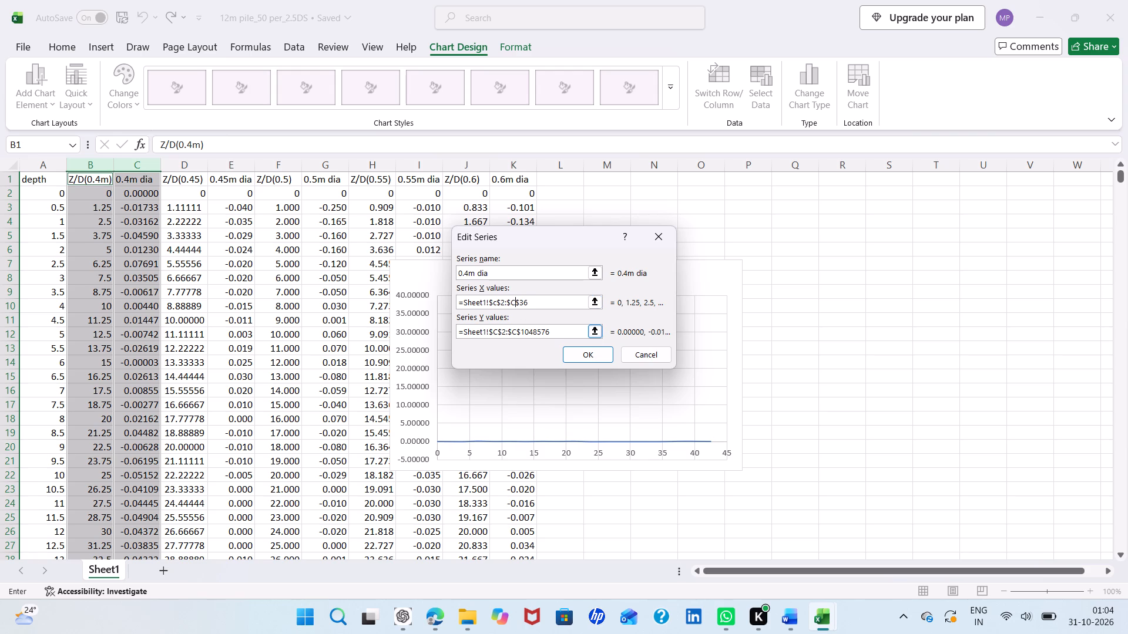
click(496, 302)
key(BackSpace)
key(c)
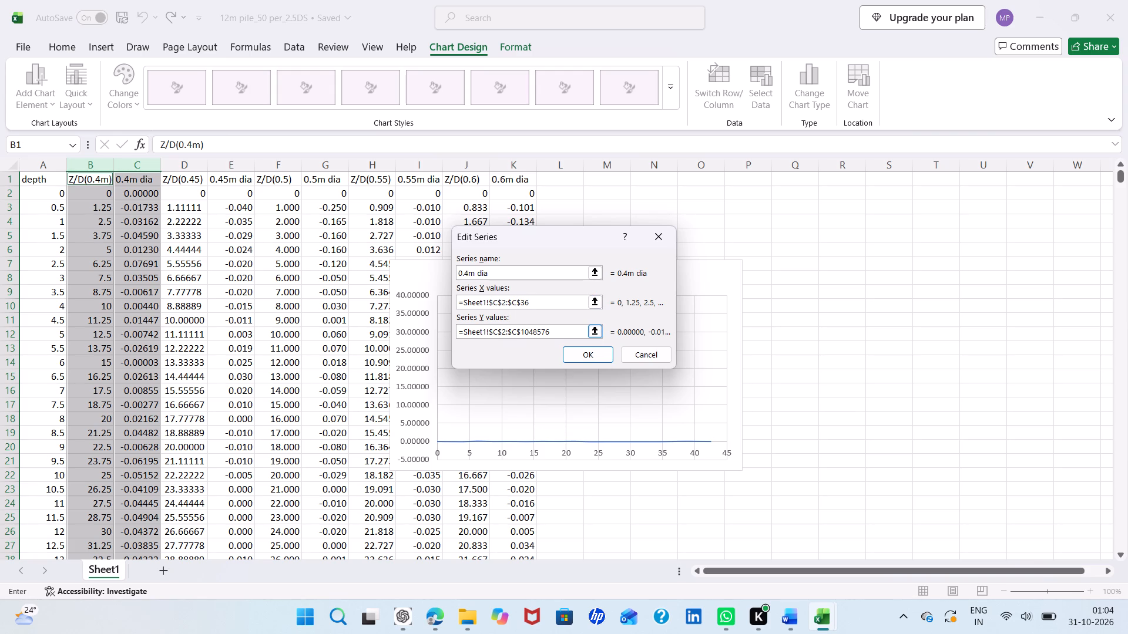
Set the series Y values to =Sheet1!$B$2:$B$36 and apply the edited series to the chart.
click(499, 329)
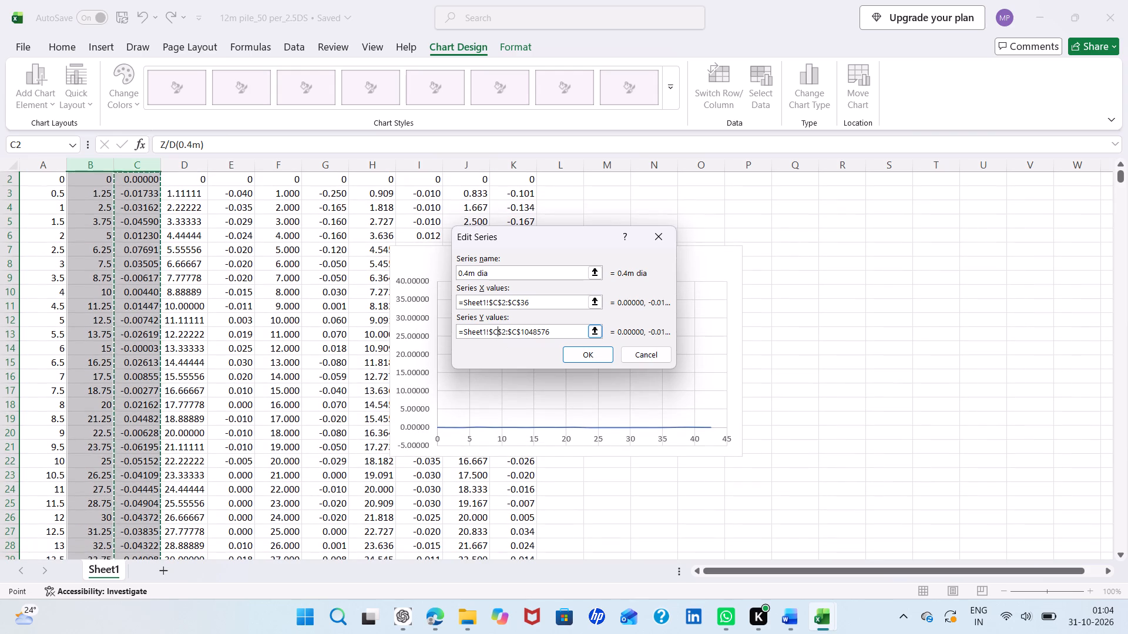
key(BackSpace)
key(b)
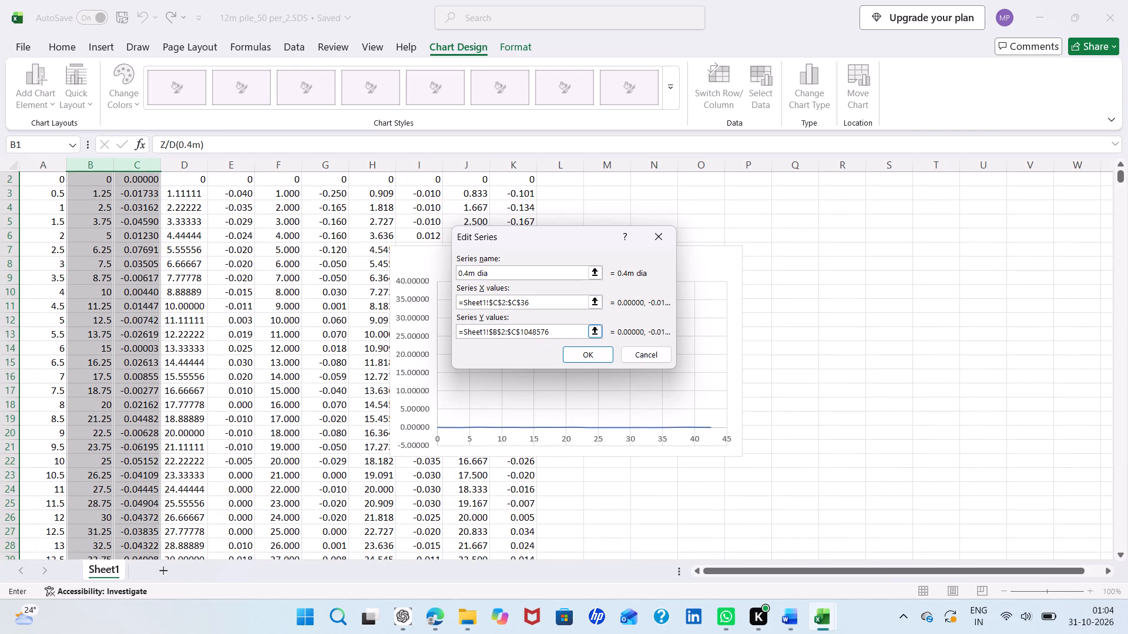
click(515, 331)
key(BackSpace)
key(b)
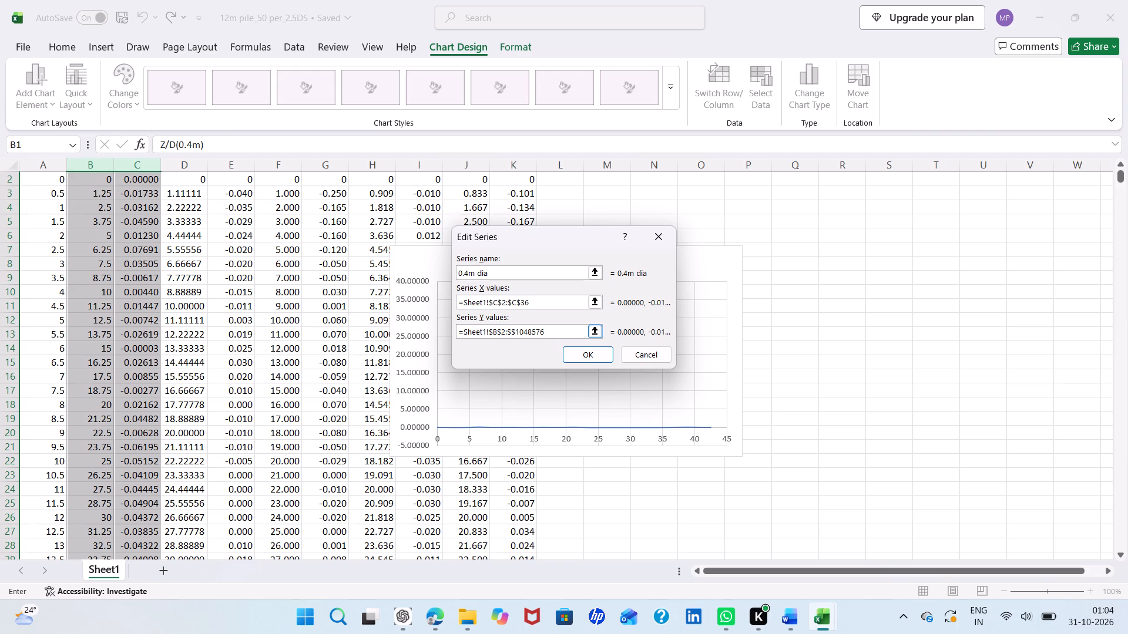
click(546, 332)
key(BackSpace)
key(BackSpace)
key(BackSpace)
key(BackSpace)
key(BackSpace)
key(BackSpace)
key(BackSpace)
key(3)
key(6)
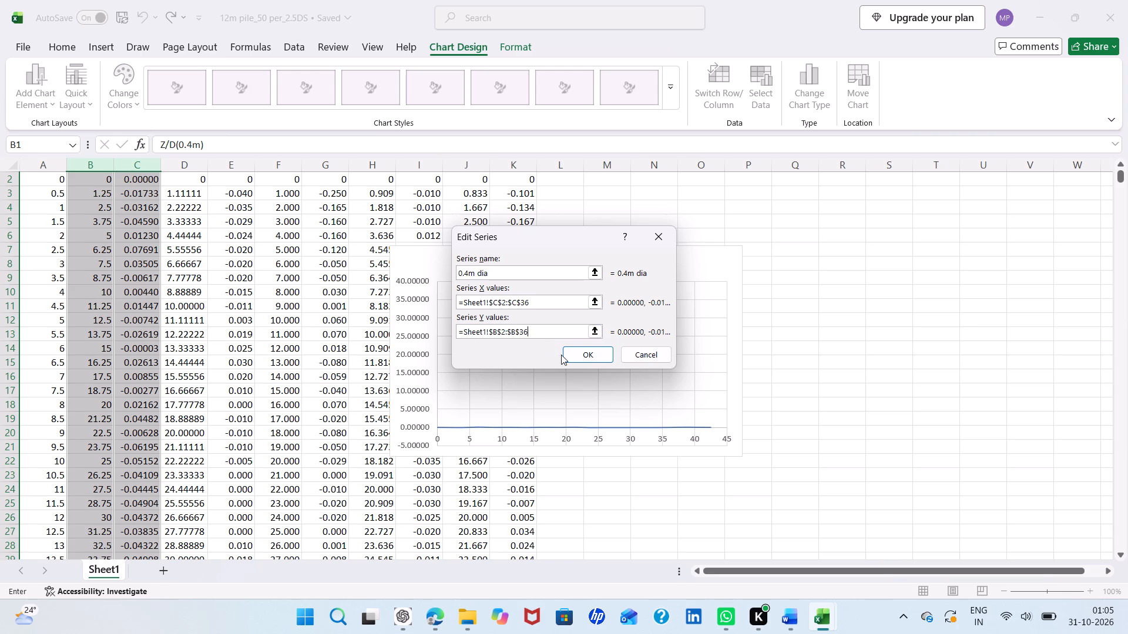
click(573, 355)
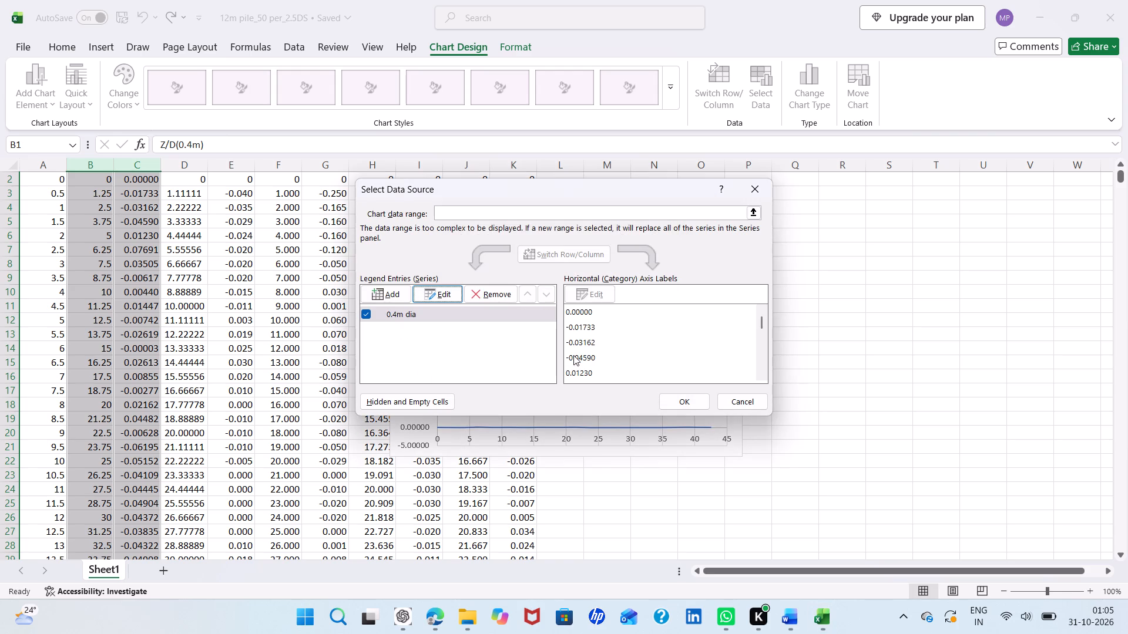
click(686, 400)
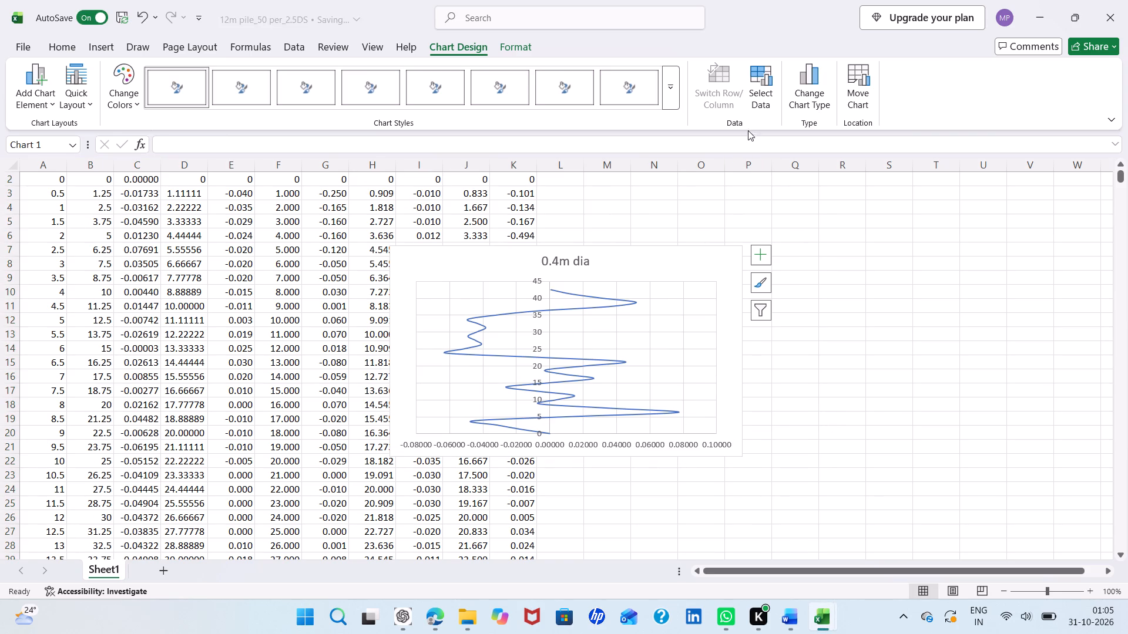
Add a new chart series named 0.45M DIA with X values =Sheet1!$E$2:$E$36.
click(761, 90)
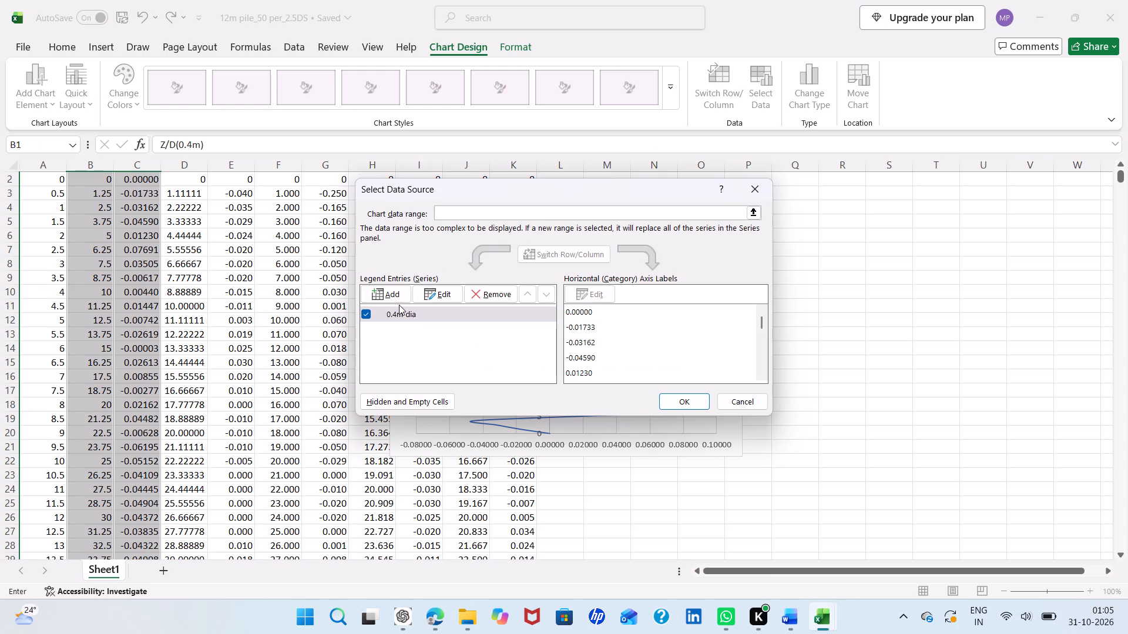
click(398, 292)
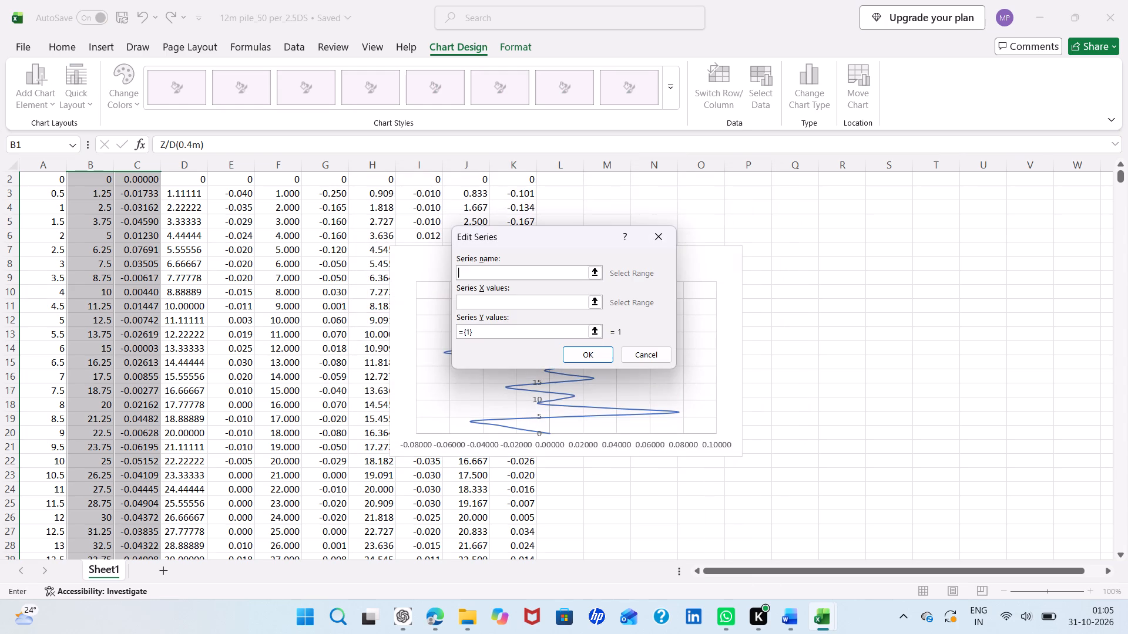
text(0.45M)
key(space)
text(DIA)
click(501, 299)
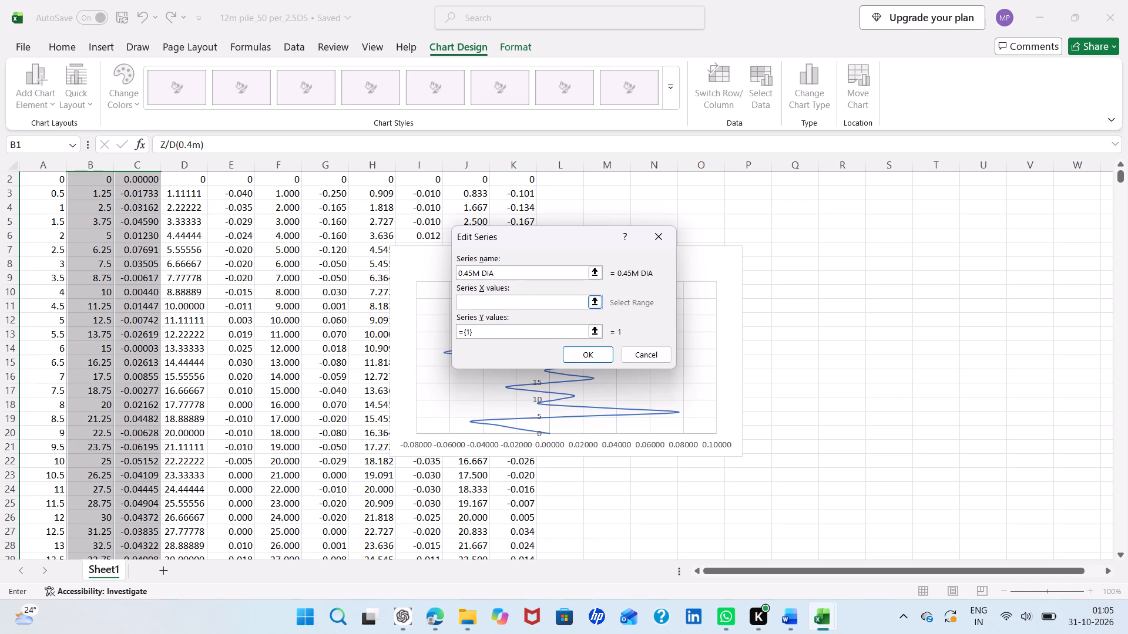
key(ctrl+v)
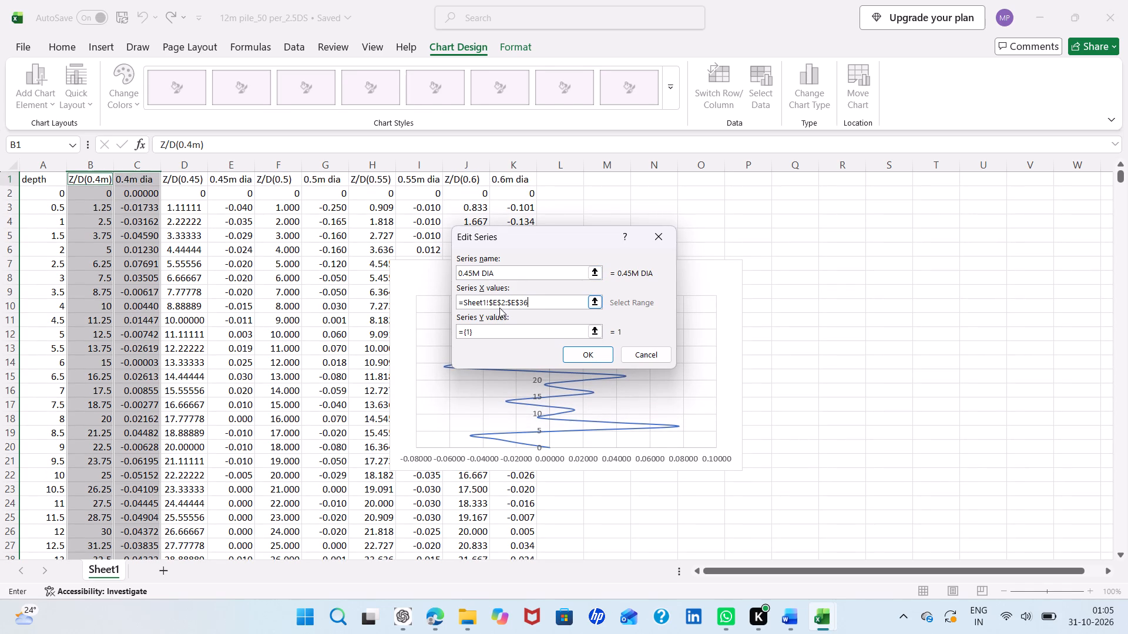
Set the 0.45M DIA series Y values to =Sheet1!$D$2:$D$36 and apply the new series to the chart.
click(493, 331)
key(BackSpace)
key(BackSpace)
key(BackSpace)
key(BackSpace)
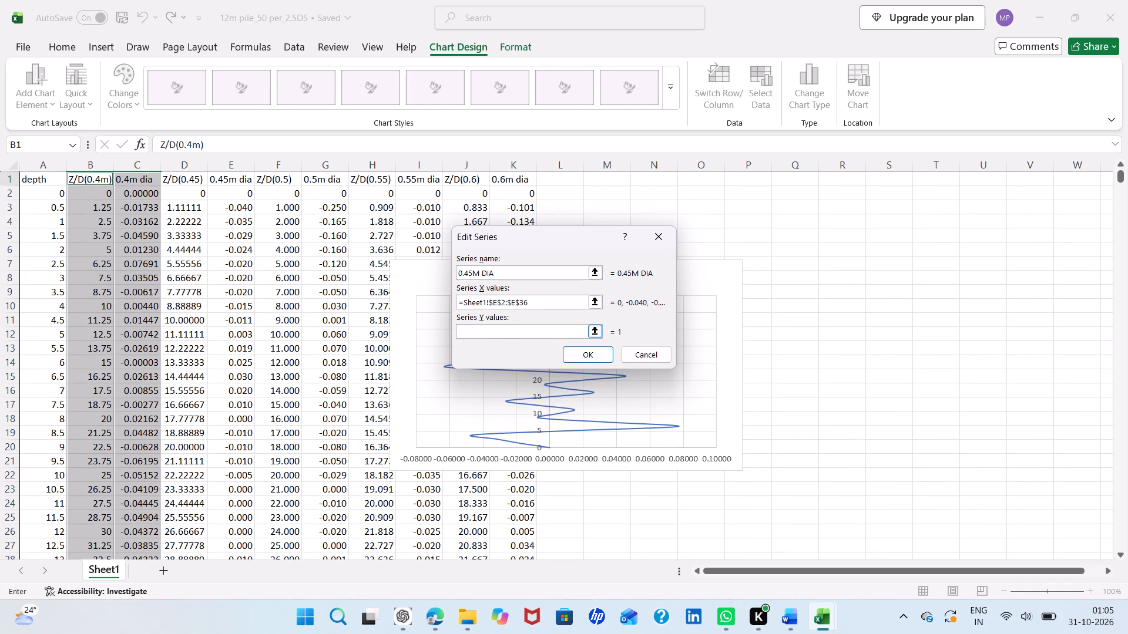
key(ctrl+v)
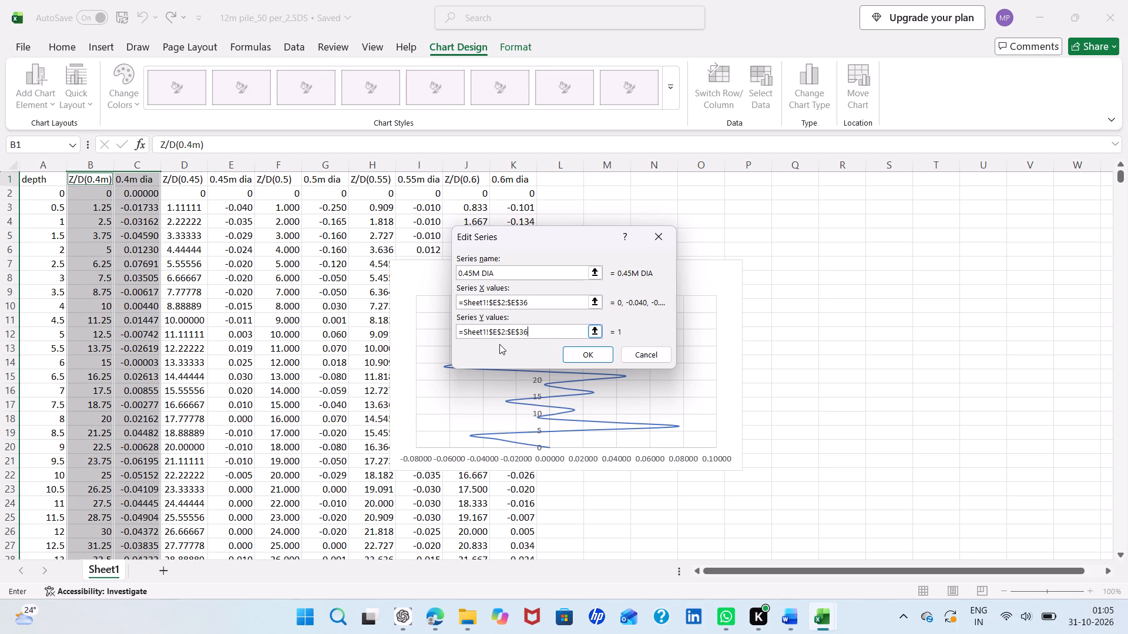
click(498, 332)
key(BackSpace)
key(d)
click(516, 334)
key(BackSpace)
key(d)
click(596, 352)
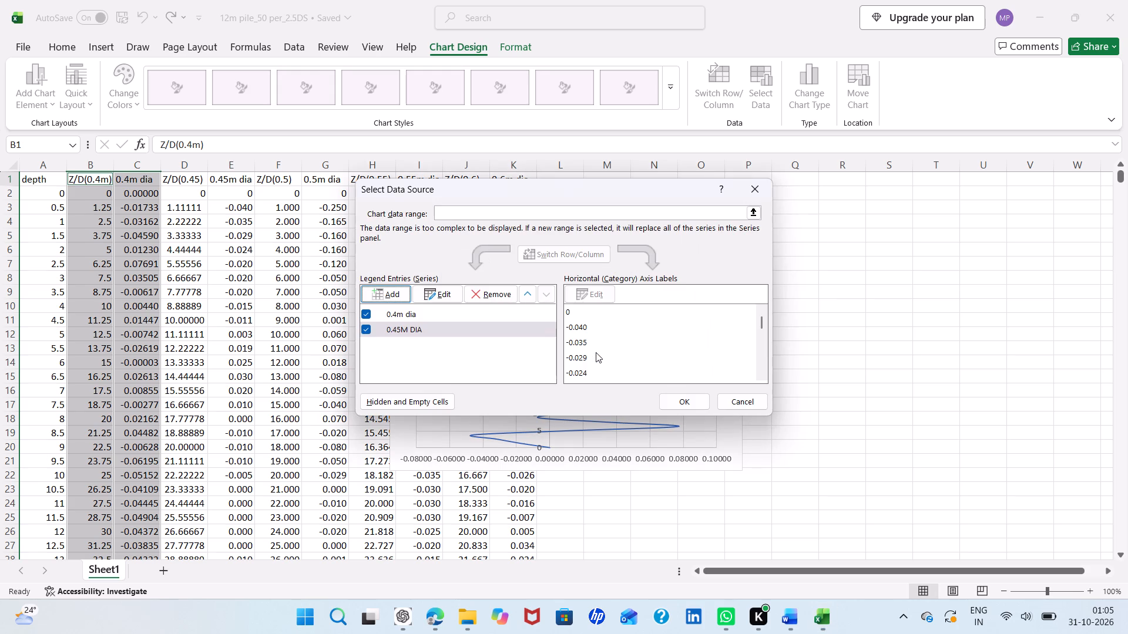
click(681, 395)
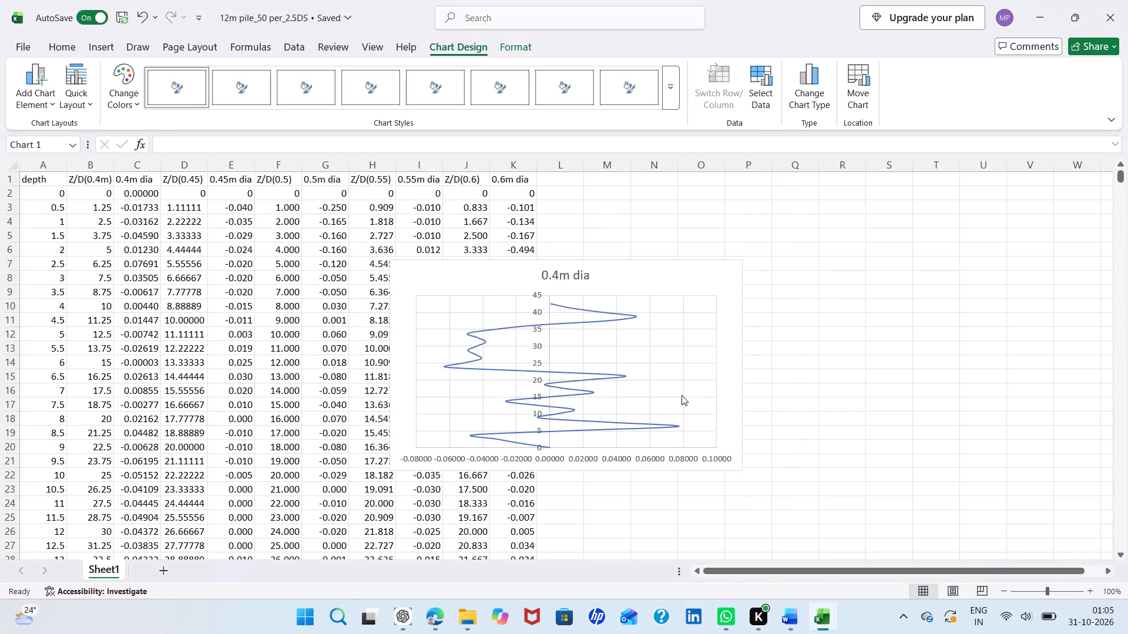
Add another chart series named 0.5M DIA with X values =Sheet1!$G$2:$G$36.
click(756, 98)
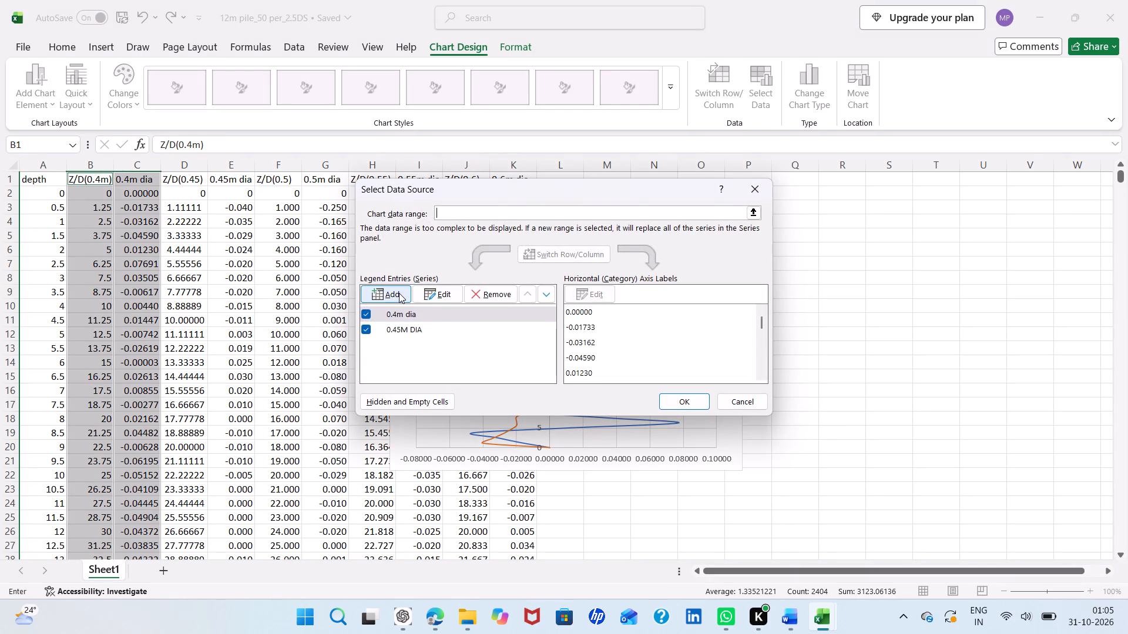
click(399, 293)
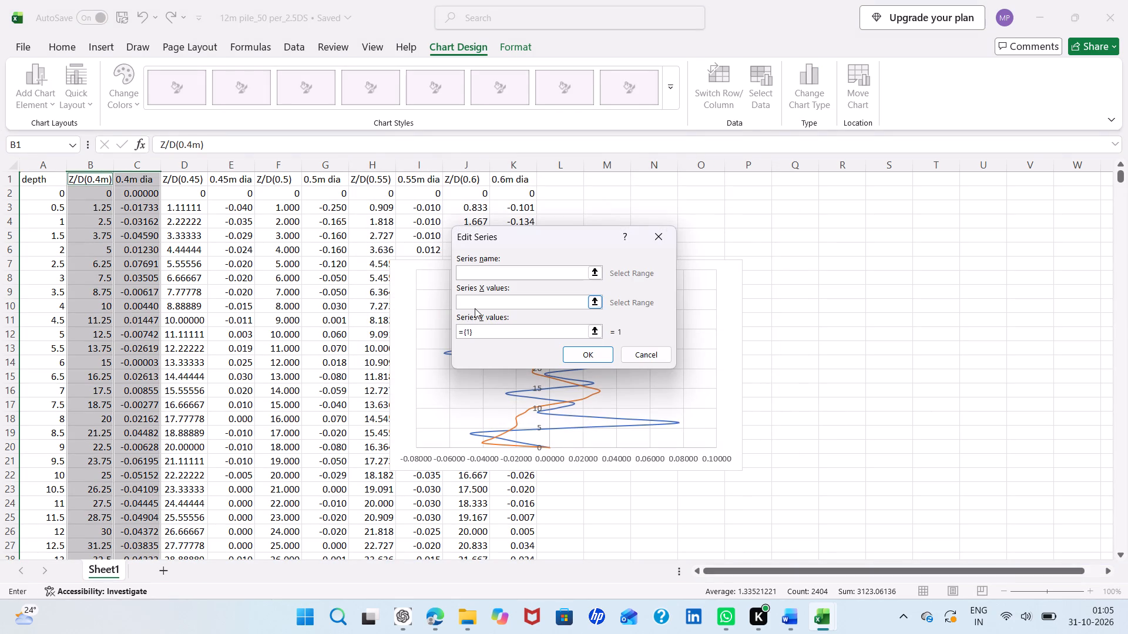
text(0.5M DIA)
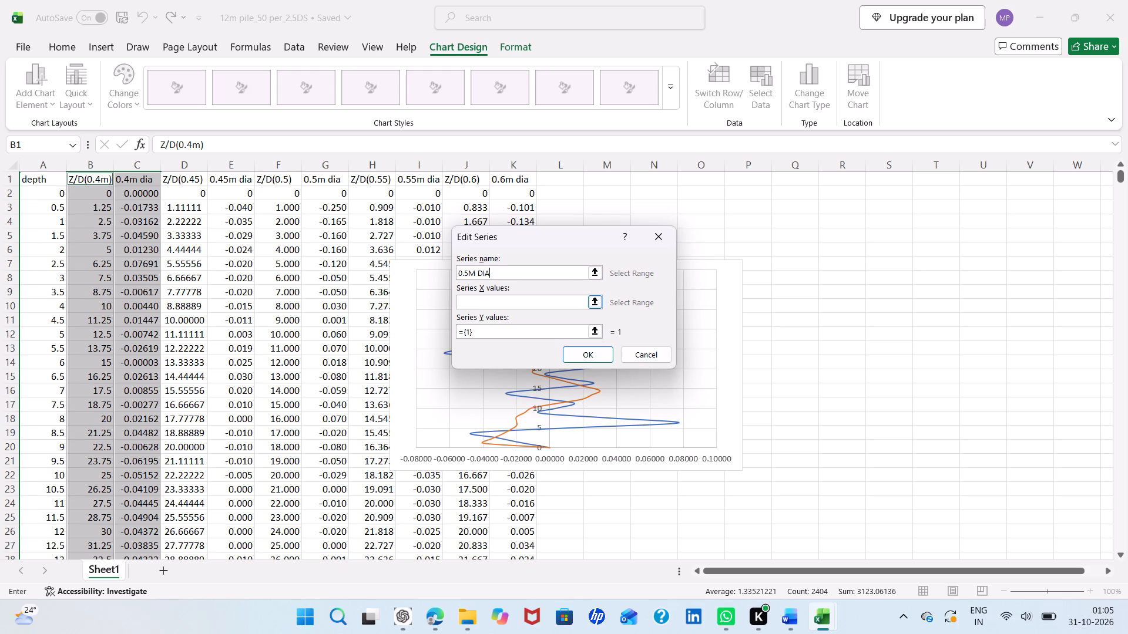
click(481, 299)
key(ctrl+v)
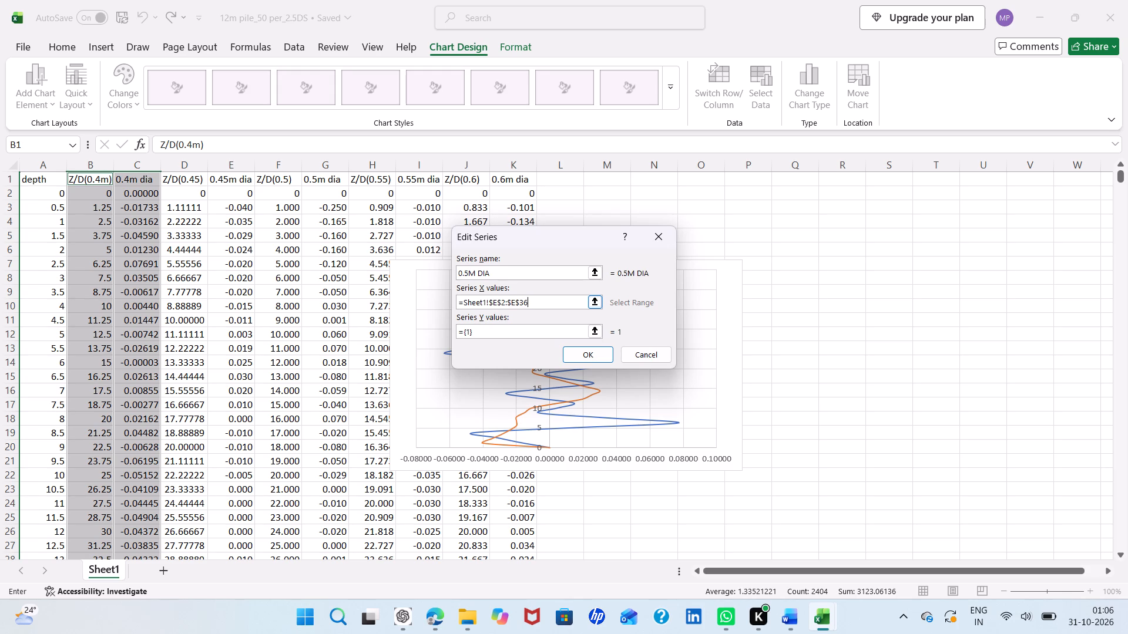
click(498, 301)
key(BackSpace)
key(g)
click(516, 302)
key(BackSpace)
key(g)
Set the 0.5M DIA series Y values to =Sheet1!$F$2:$F$36 and apply the new series to the chart.
click(495, 332)
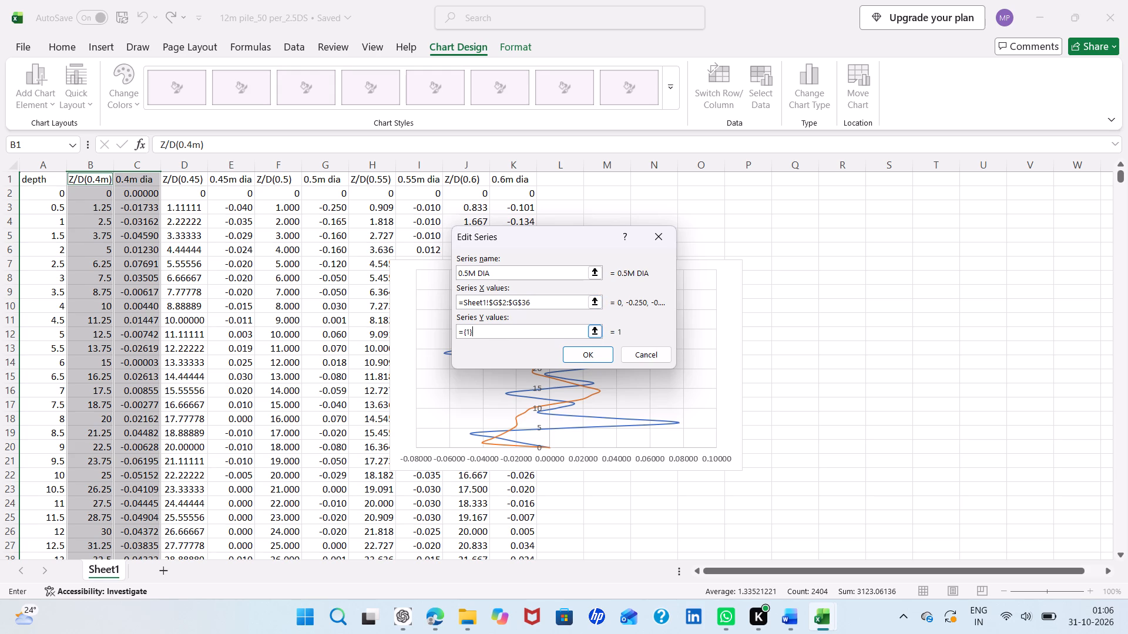
key(BackSpace)
key(BackSpace)
key(BackSpace)
key(BackSpace)
key(ctrl+v)
click(496, 331)
key(BackSpace)
key(f)
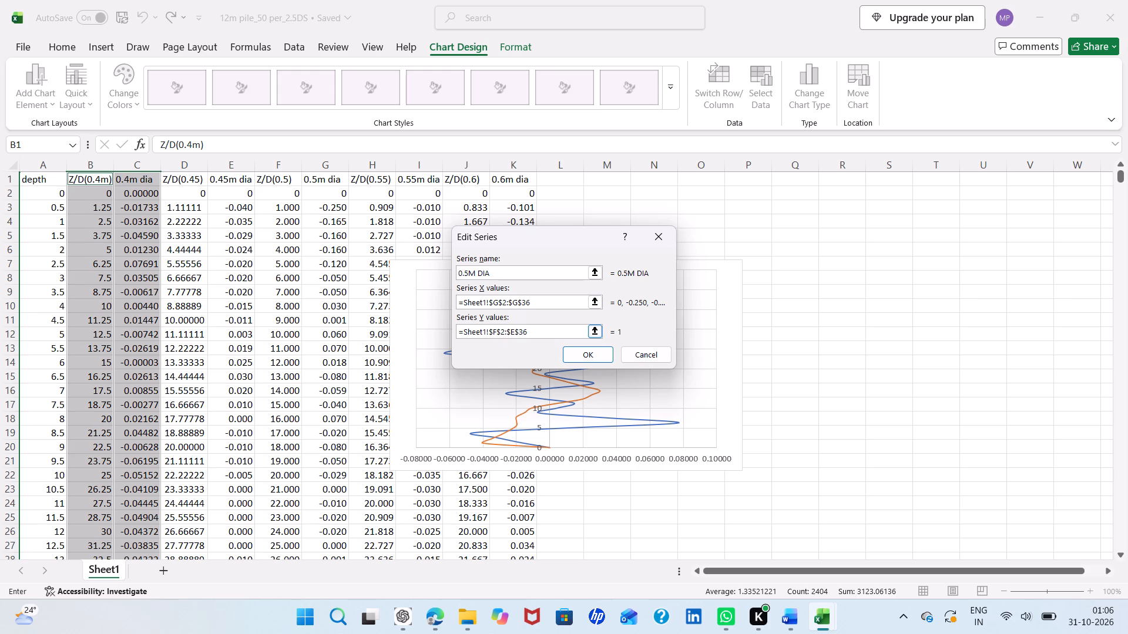
click(515, 334)
key(BackSpace)
key(f)
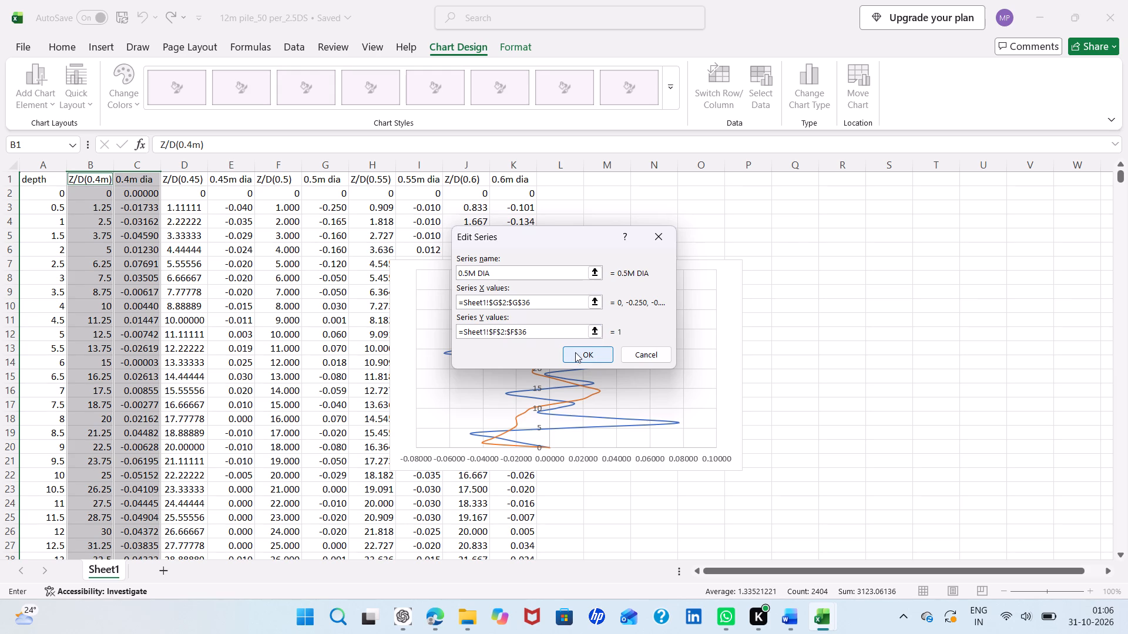
click(575, 352)
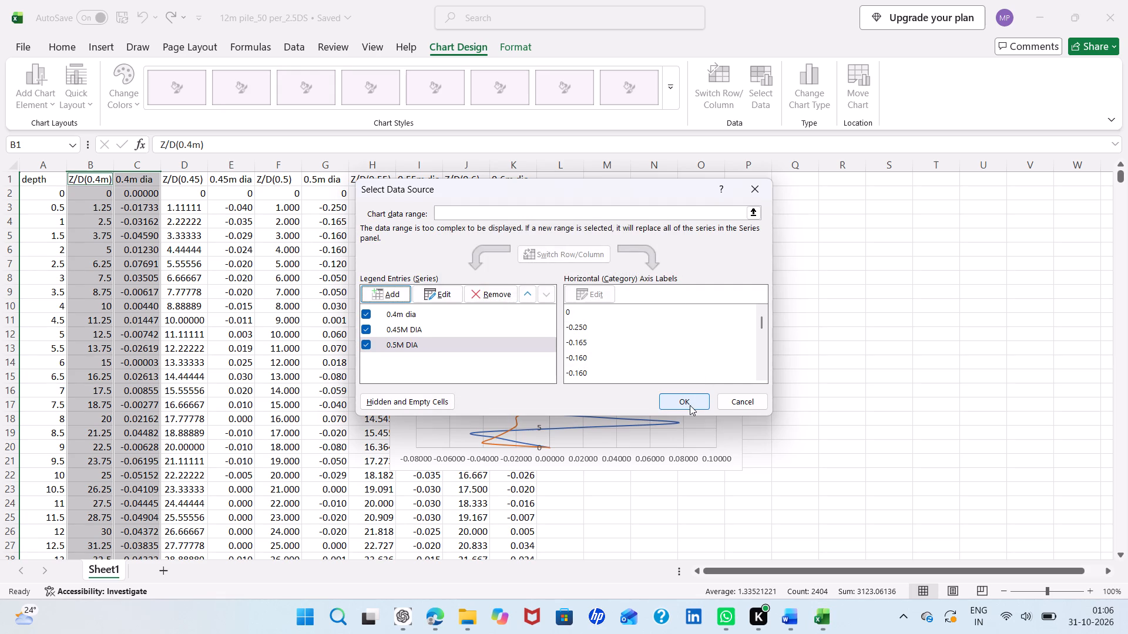
click(690, 405)
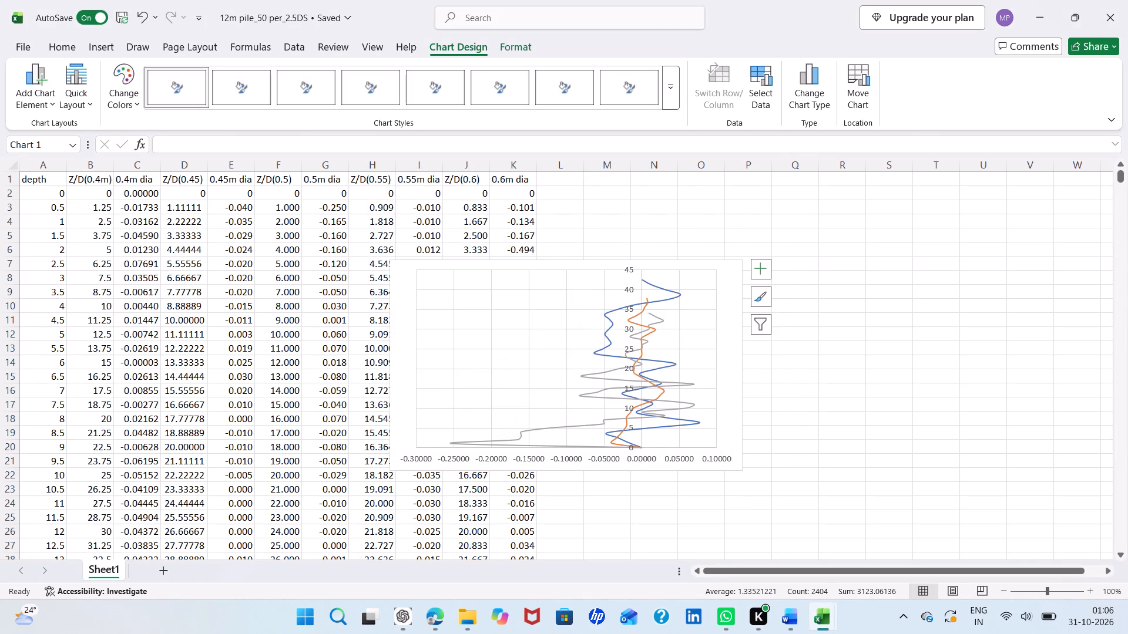
Add another chart series named 0.55M DIA with X values =Sheet1!$I$2:$I$36.
click(751, 92)
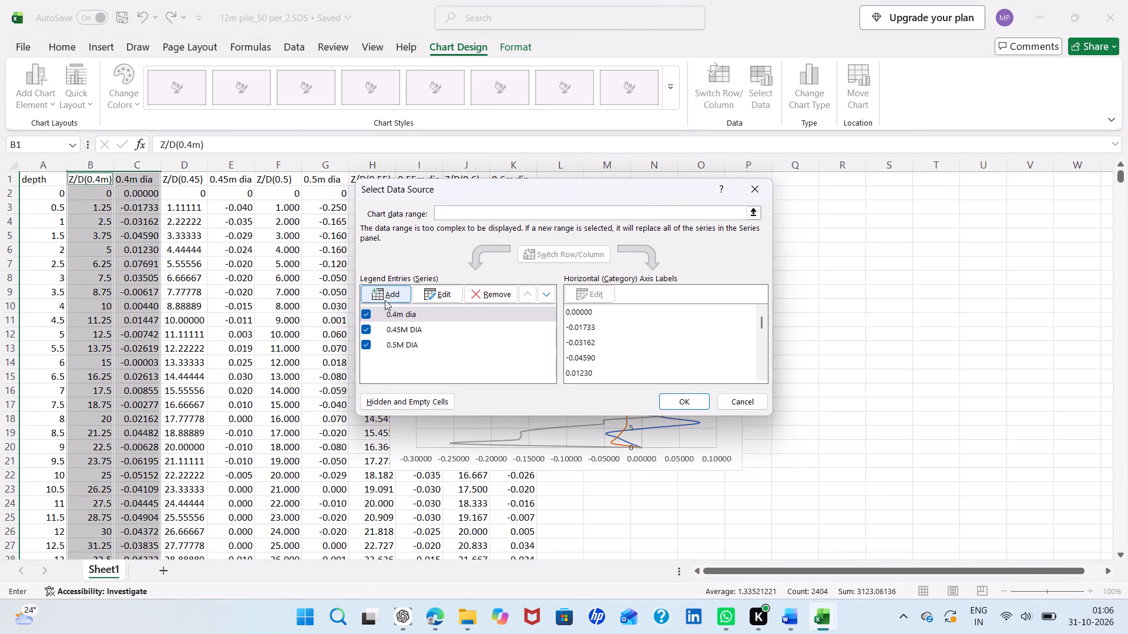
click(385, 295)
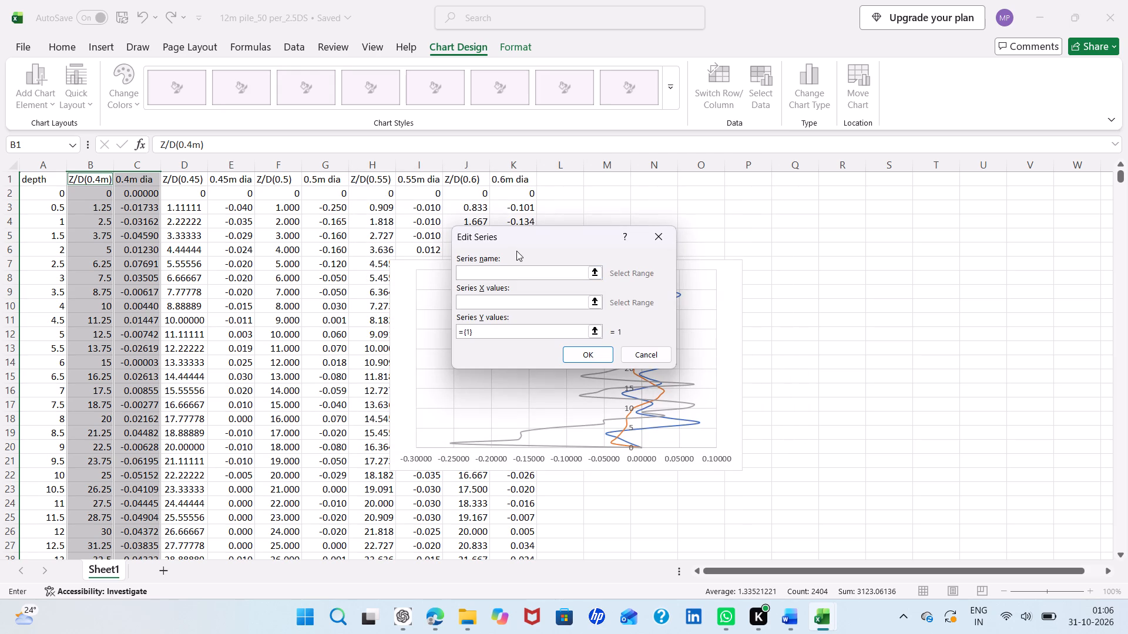
text(0.55M)
key(space)
text(DIA)
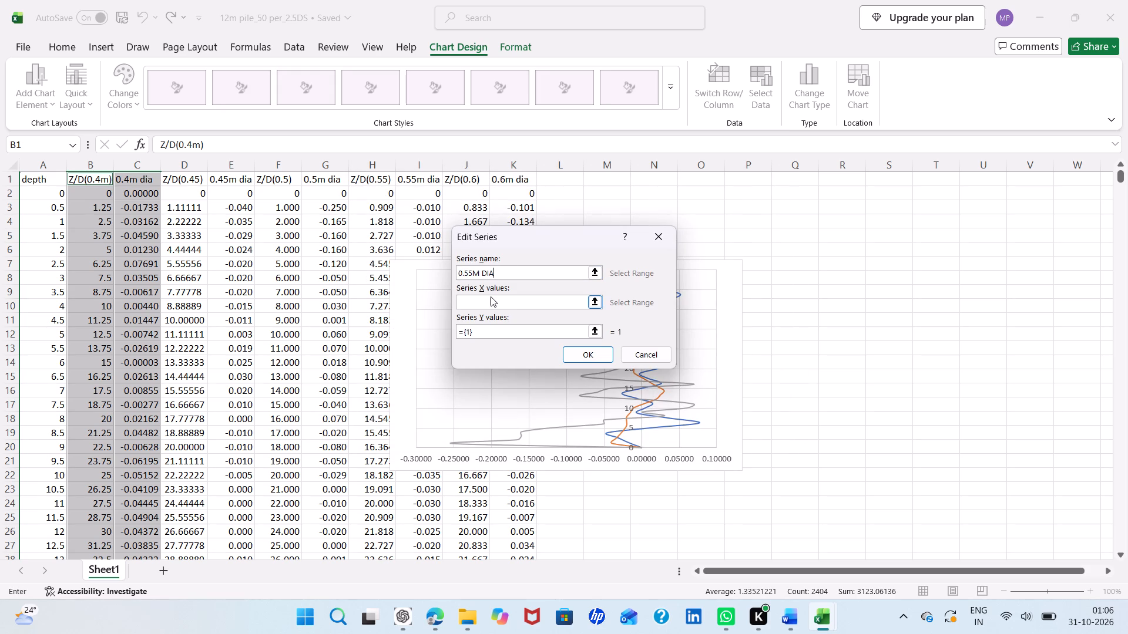
click(491, 296)
click(479, 305)
key(ctrl+v)
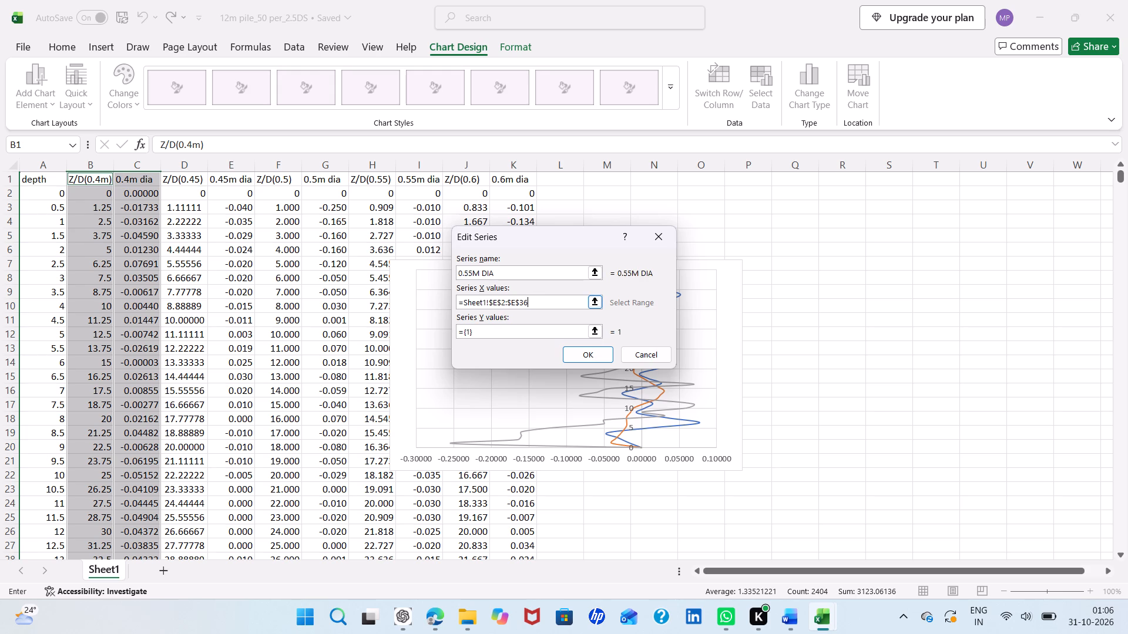
click(497, 303)
key(BackSpace)
key(i)
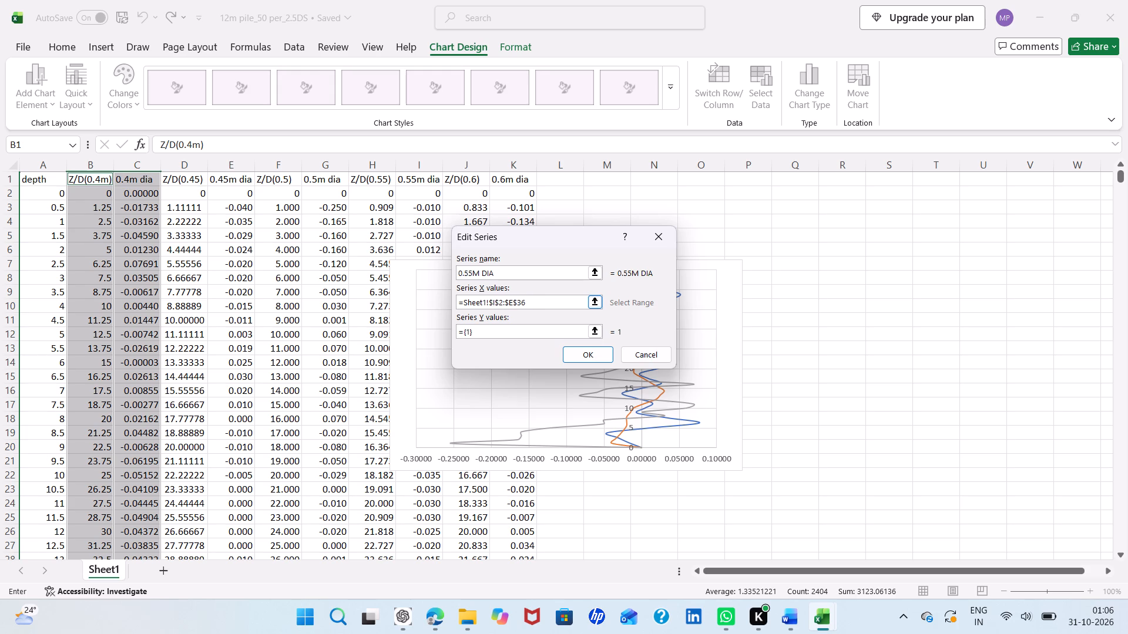
click(513, 302)
key(BackSpace)
key(i)
Set the 0.55M DIA series Y values to =Sheet1!$H$2:$H$36 and apply the new series to the chart.
click(481, 329)
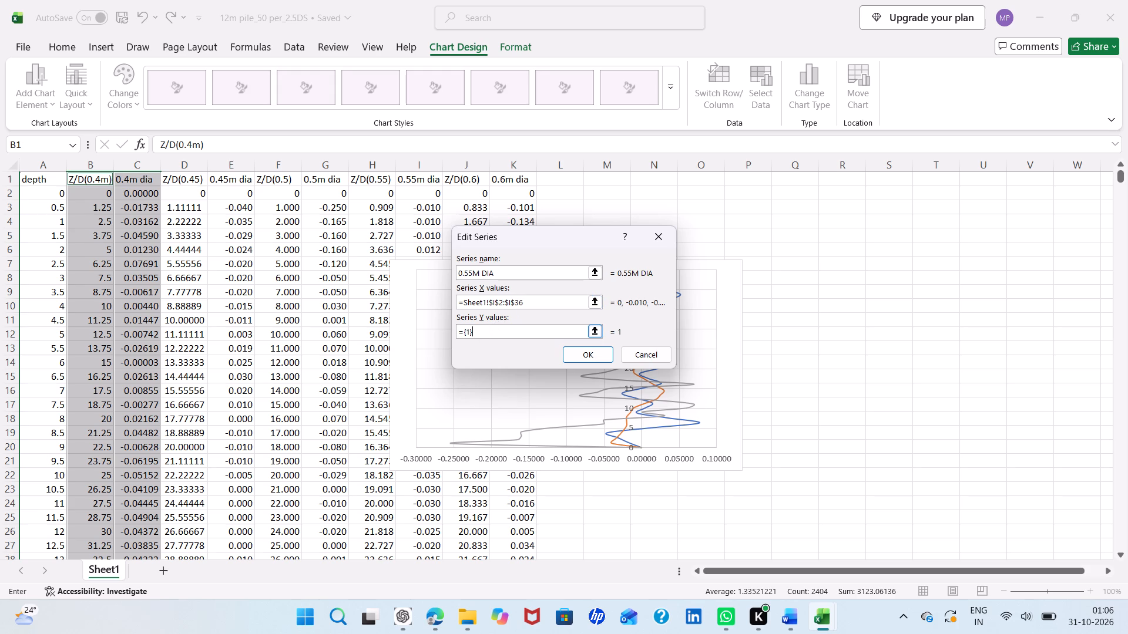
key(BackSpace)
key(BackSpace)
key(BackSpace)
key(BackSpace)
key(ctrl+v)
click(495, 332)
key(BackSpace)
key(h)
click(515, 329)
key(BackSpace)
key(h)
click(575, 353)
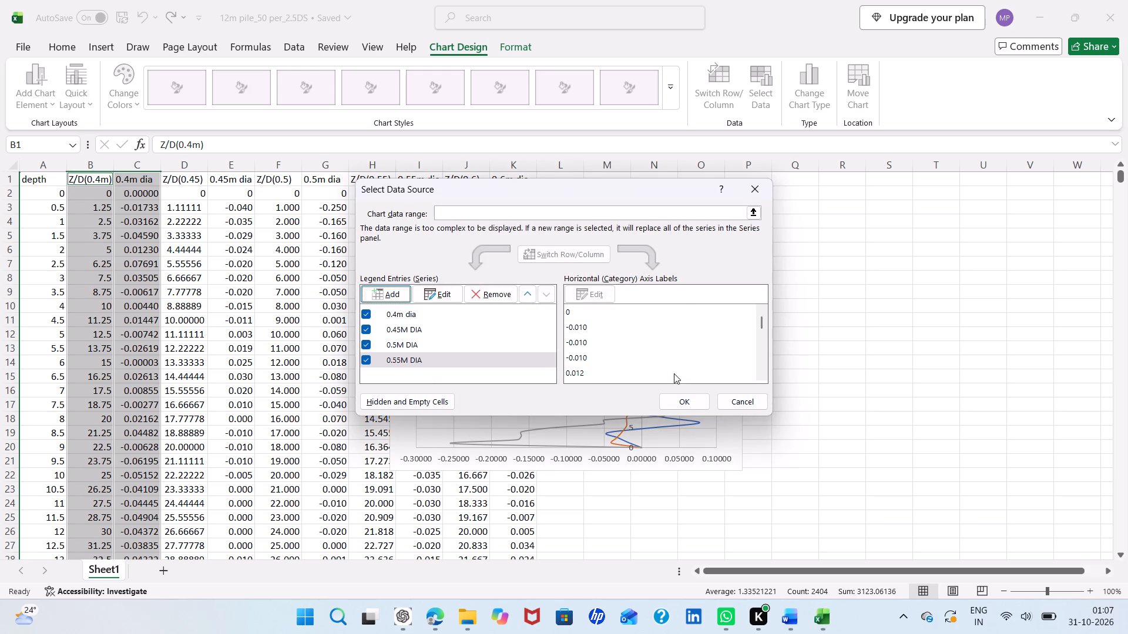
click(678, 396)
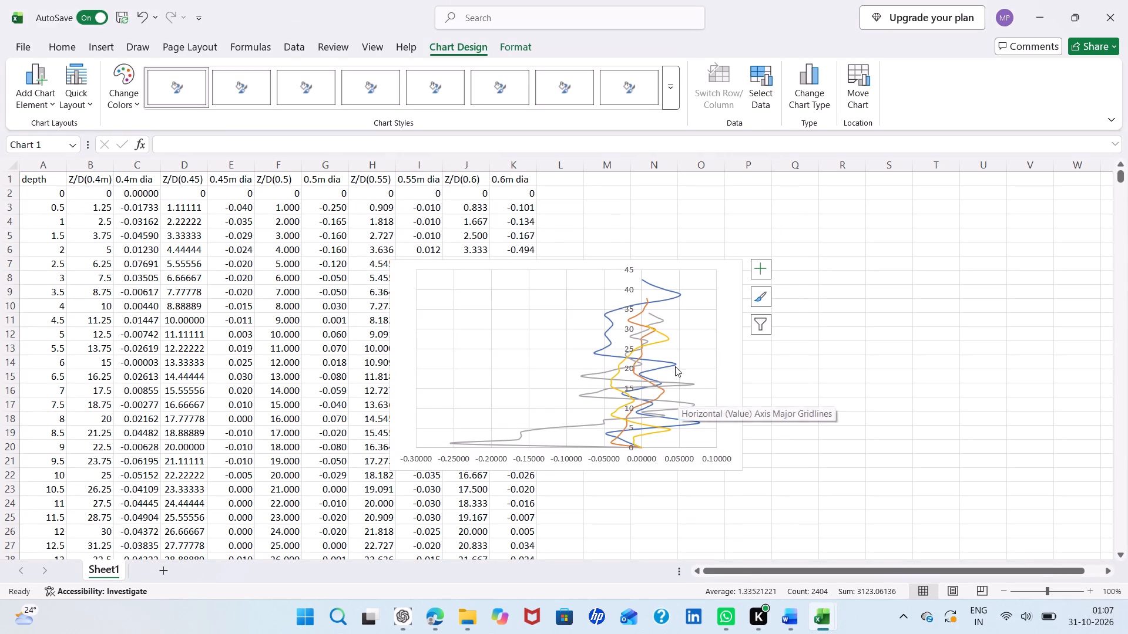
Add another chart series named 0.6M DIA with X values =Sheet1!$K$2:$K$36.
click(756, 101)
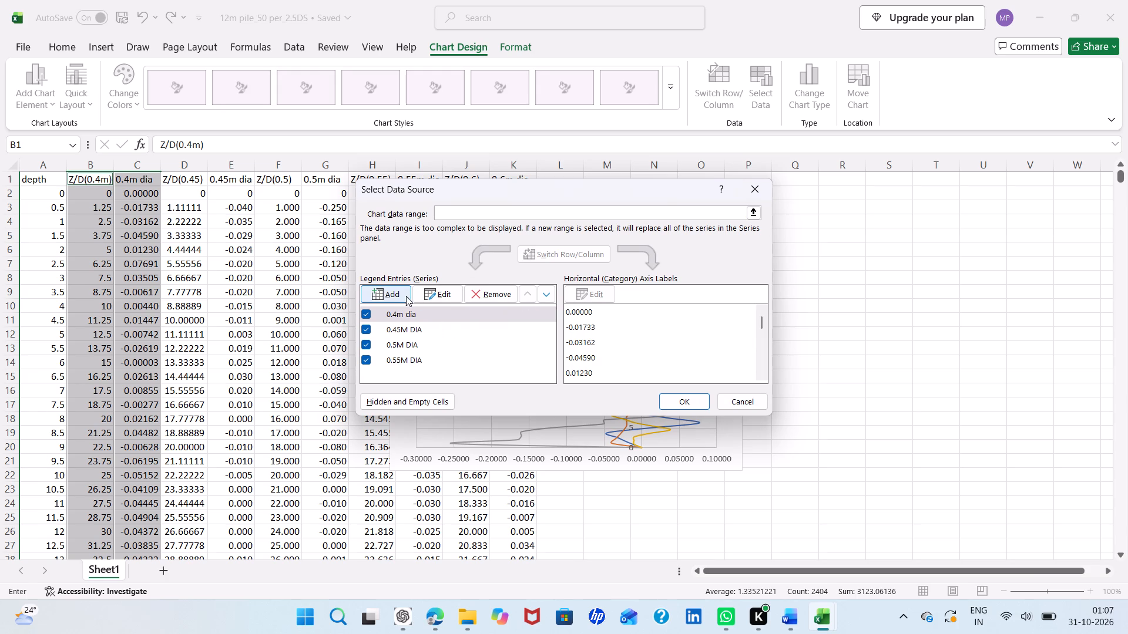
click(401, 296)
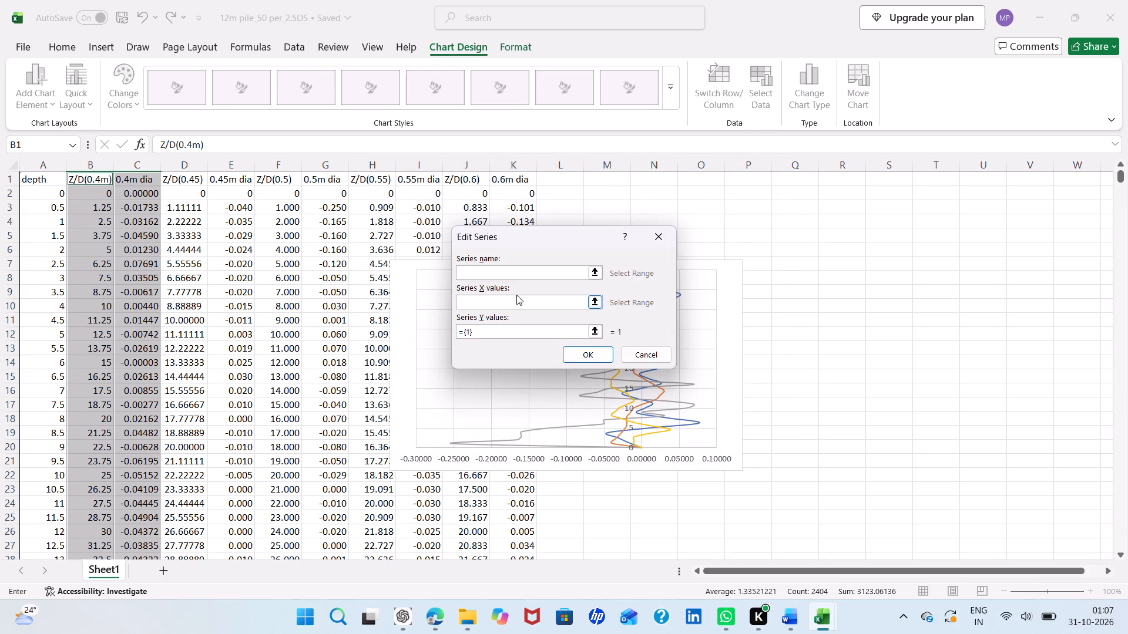
text(0.6M DI)
key(a)
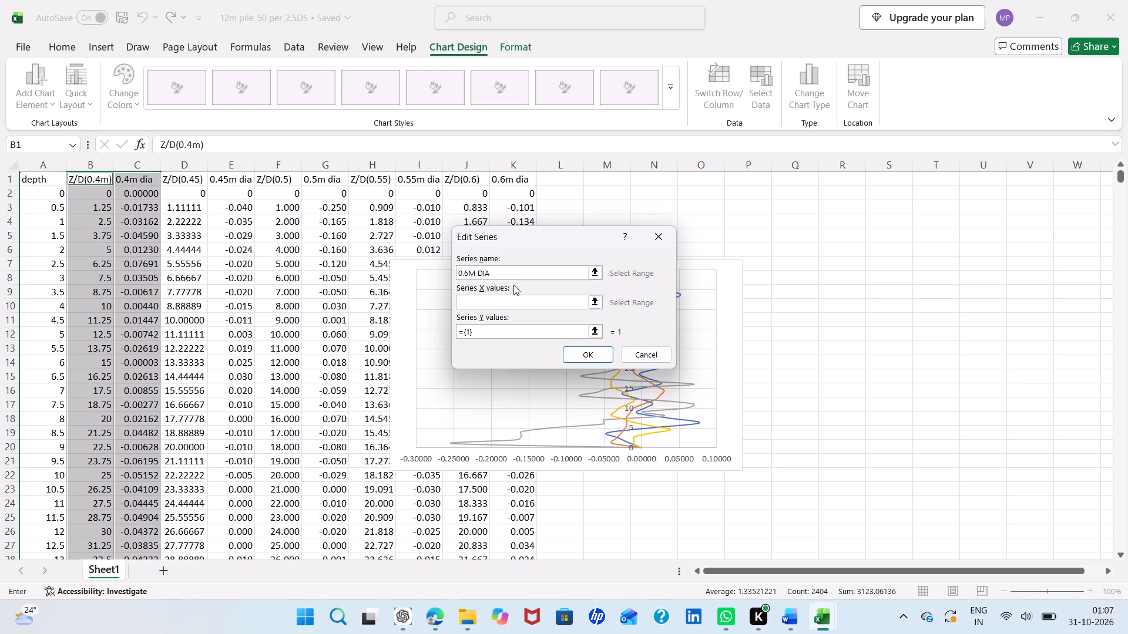
click(486, 305)
key(ctrl+v)
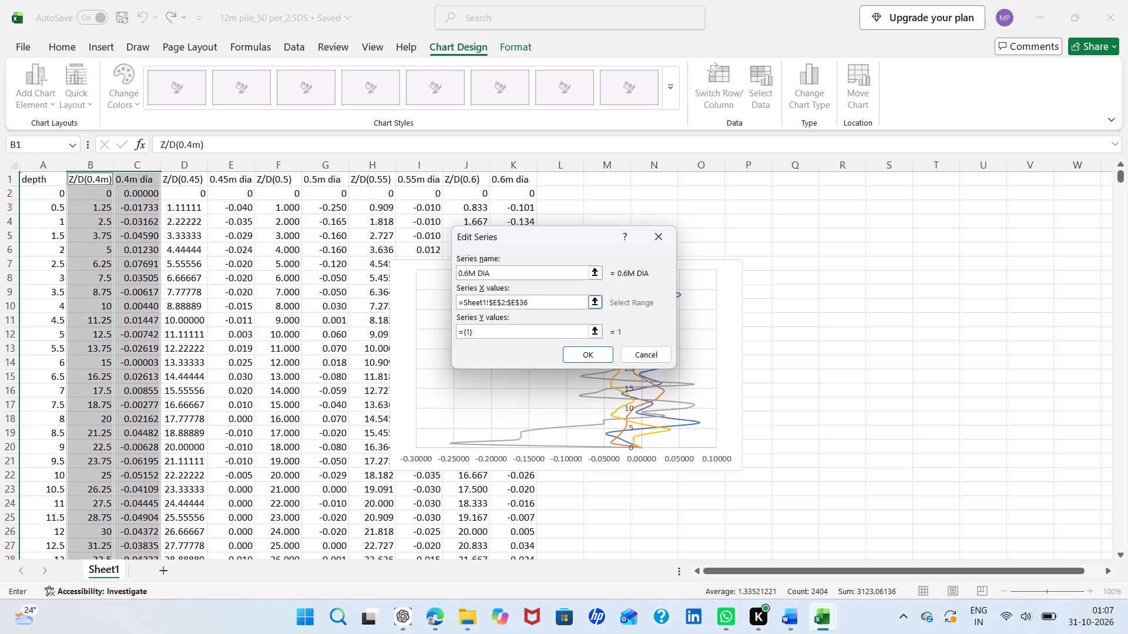
click(497, 305)
key(BackSpace)
key(k)
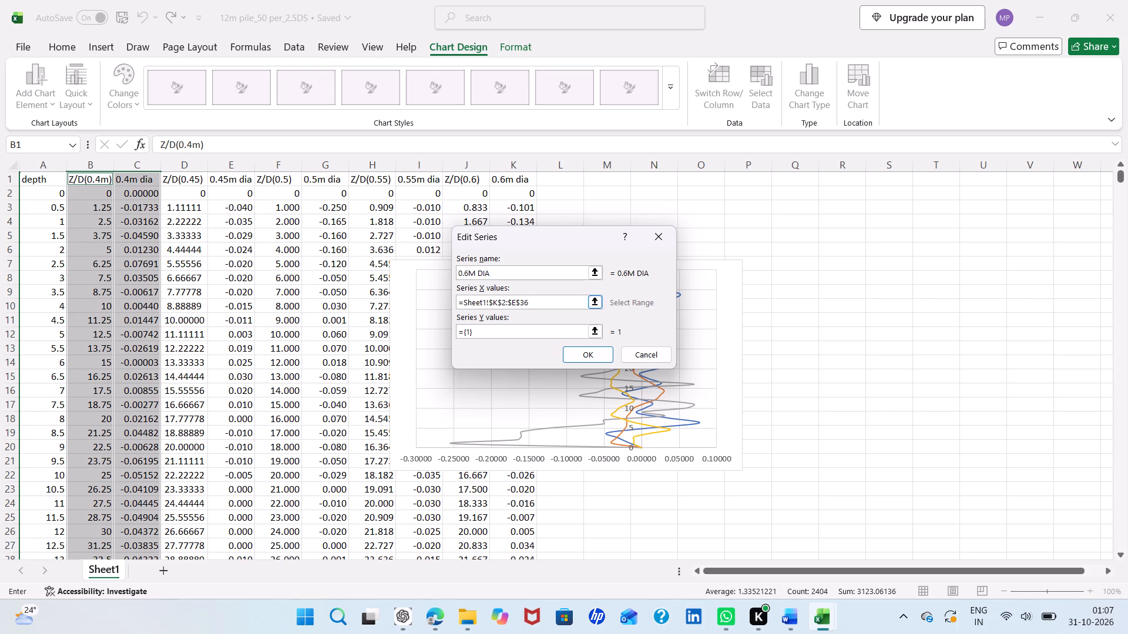
click(515, 302)
key(BackSpace)
key(k)
Set the 0.6M DIA series Y values to =Sheet1!$J$2:$J$36 and apply the new series to the chart.
click(486, 331)
key(BackSpace)
key(BackSpace)
key(BackSpace)
key(BackSpace)
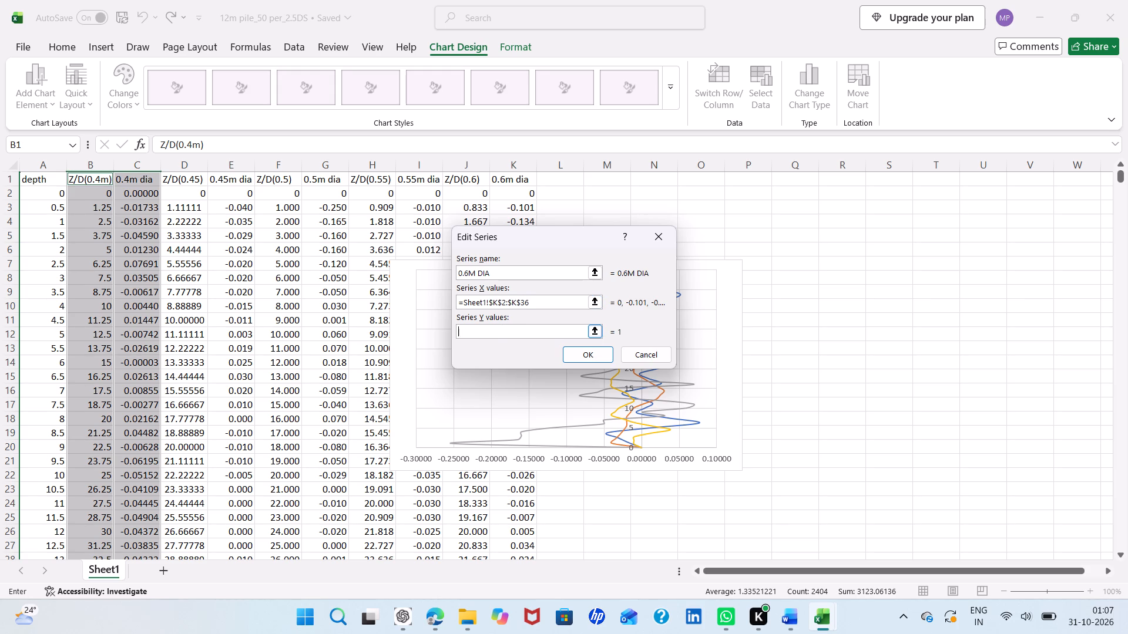
key(ctrl+v)
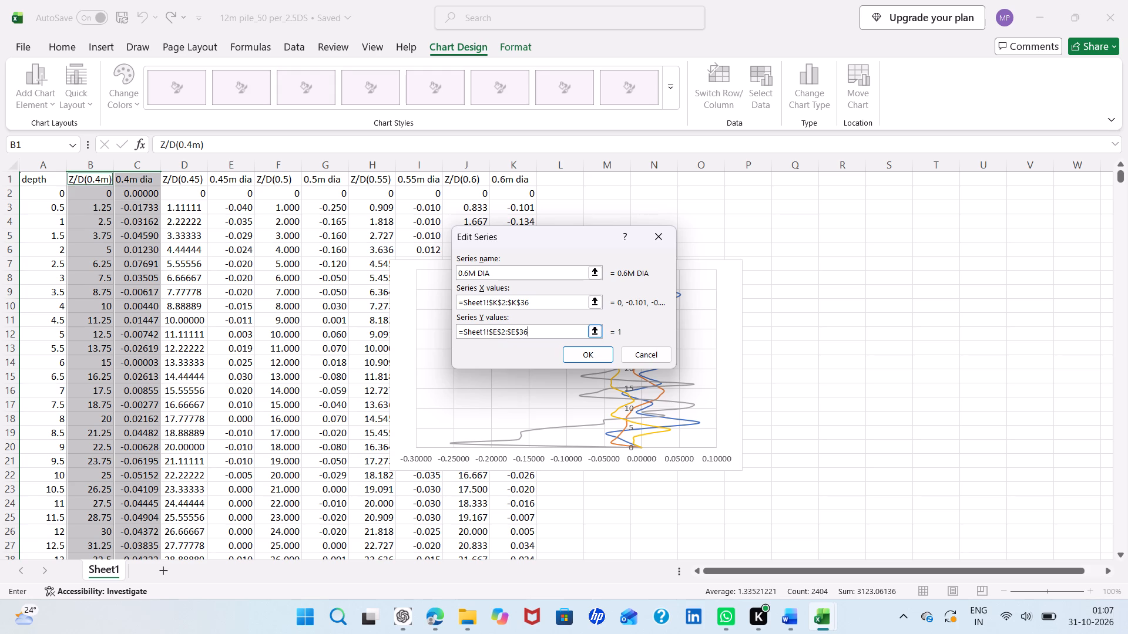
click(498, 332)
key(BackSpace)
key(j)
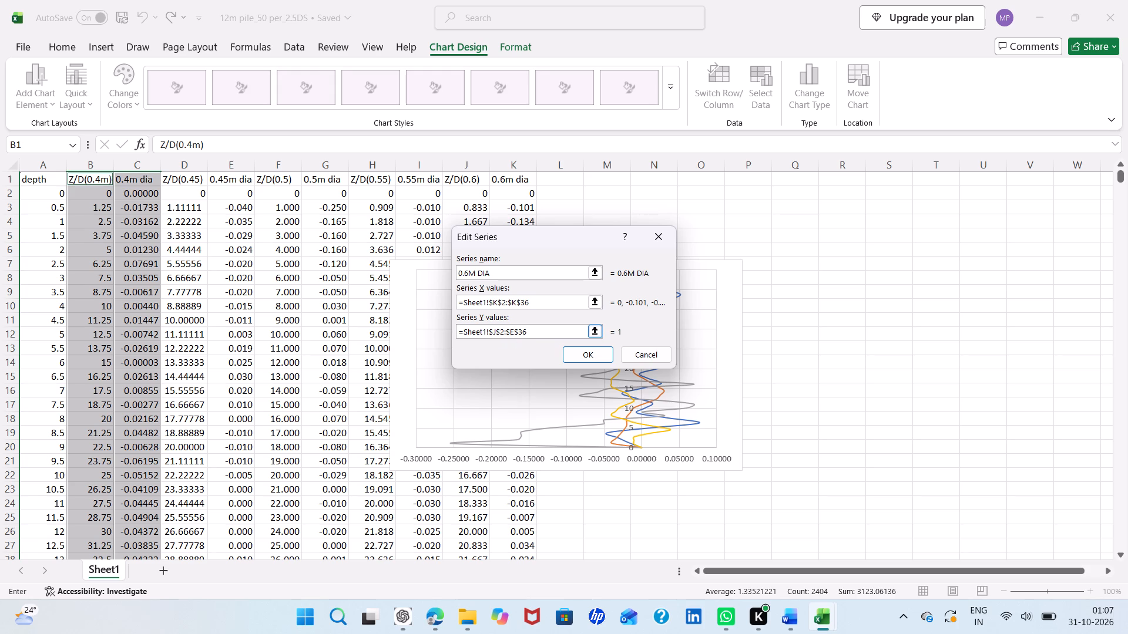
click(513, 332)
key(BackSpace)
key(j)
click(578, 354)
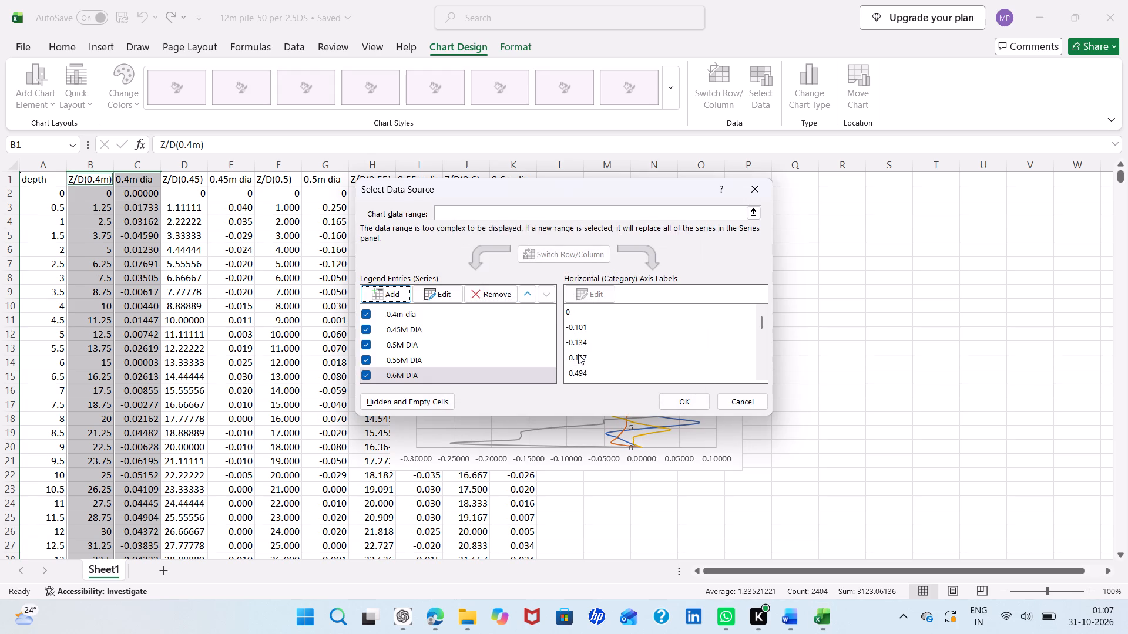
click(687, 402)
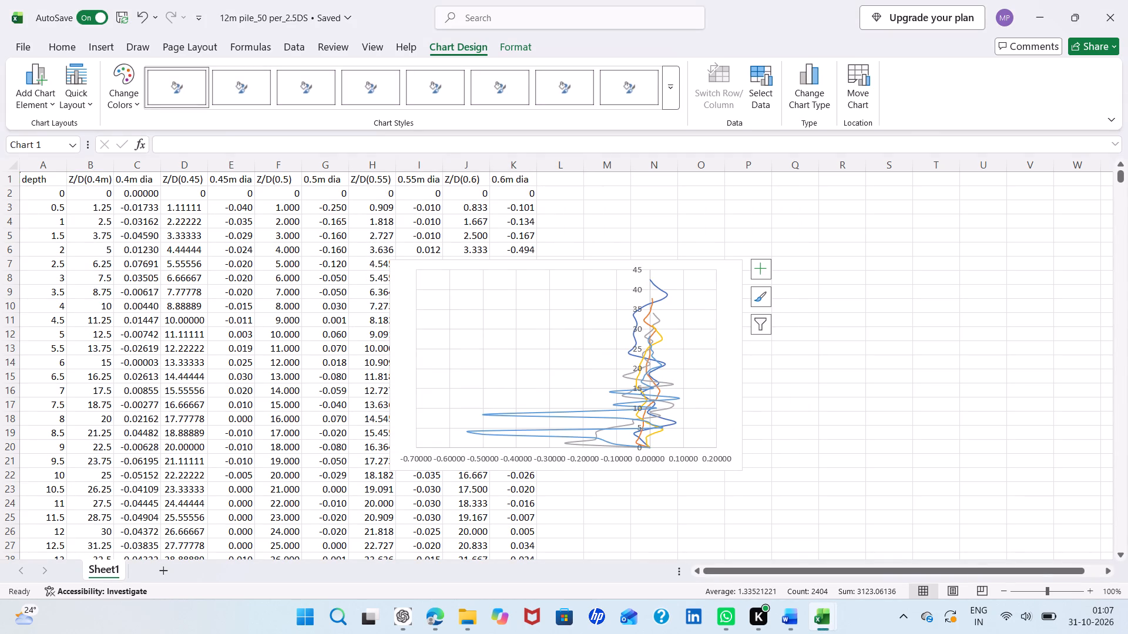
Add axis titles to both axes of the scatter chart.
click(753, 278)
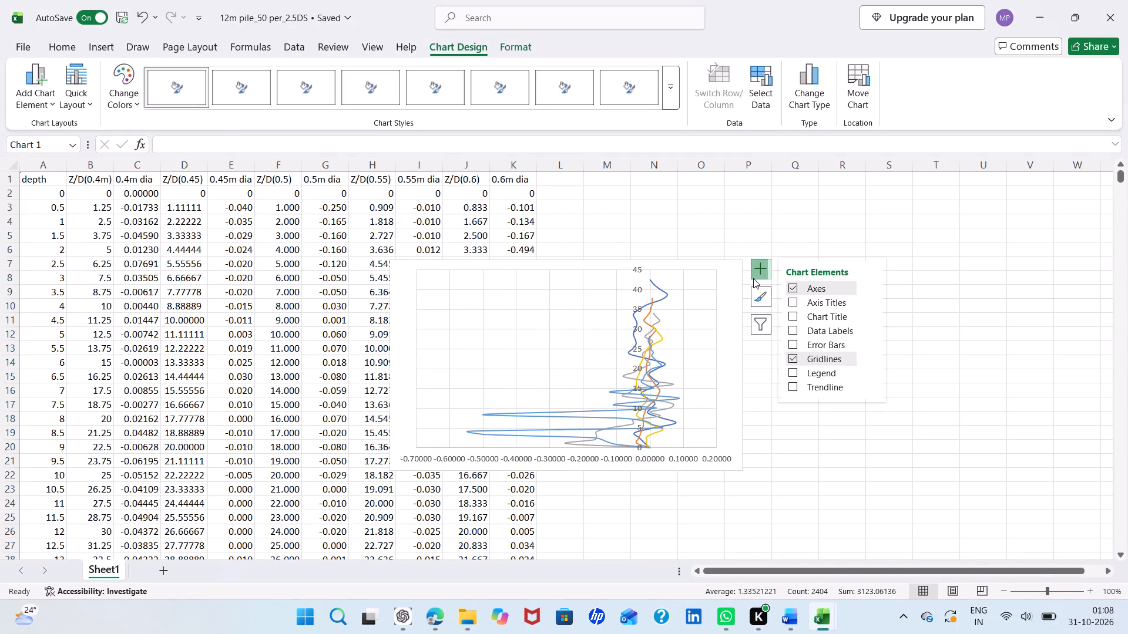
click(793, 303)
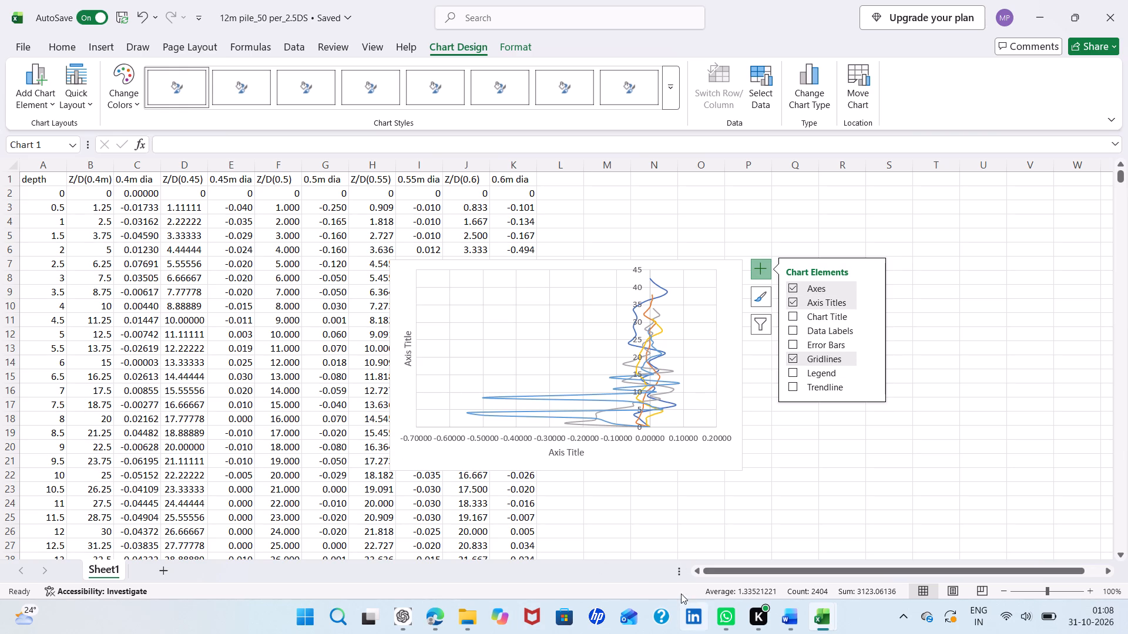
Open the recent workbook LD info 10m_50%Encased (1) from File Explorer, check its contents and close it.
click(464, 554)
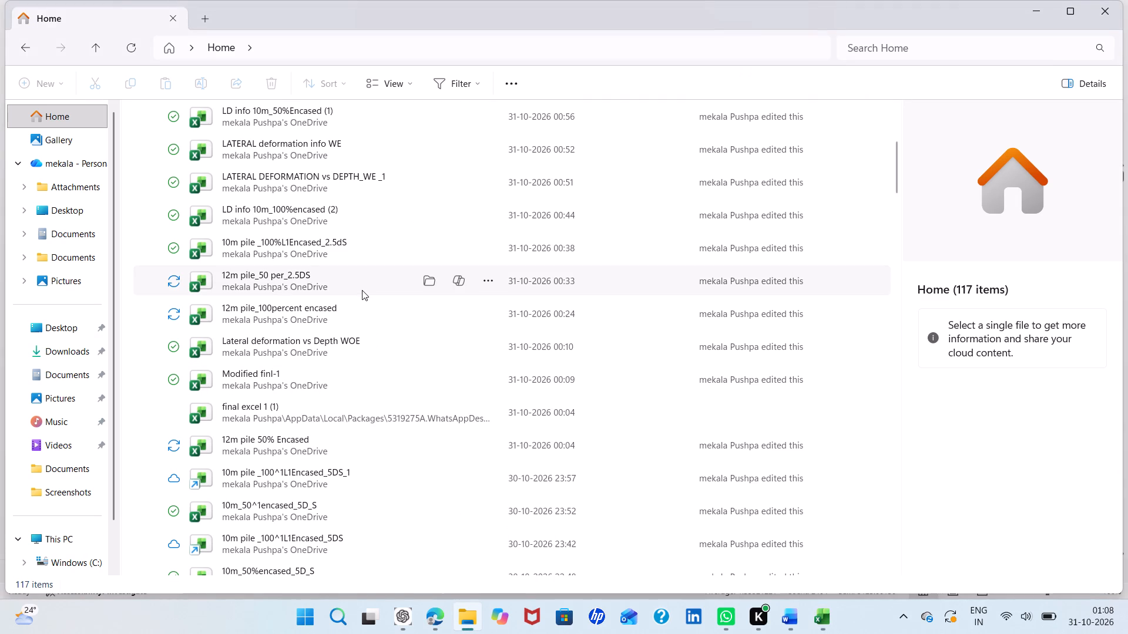
scroll(362, 290, up, 2)
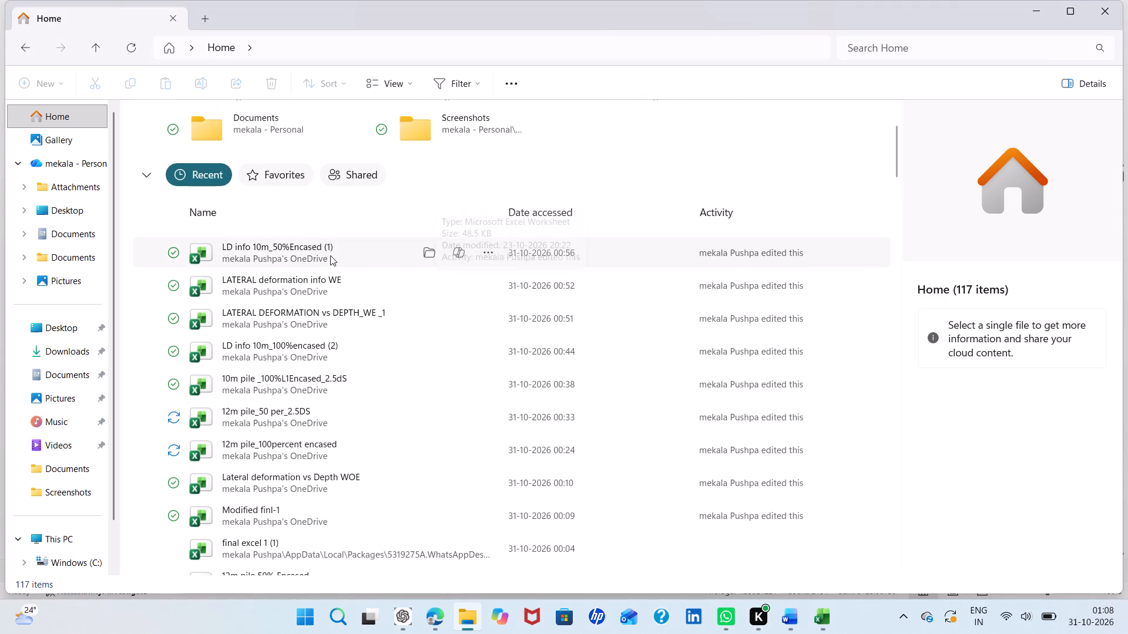
double_click(328, 255)
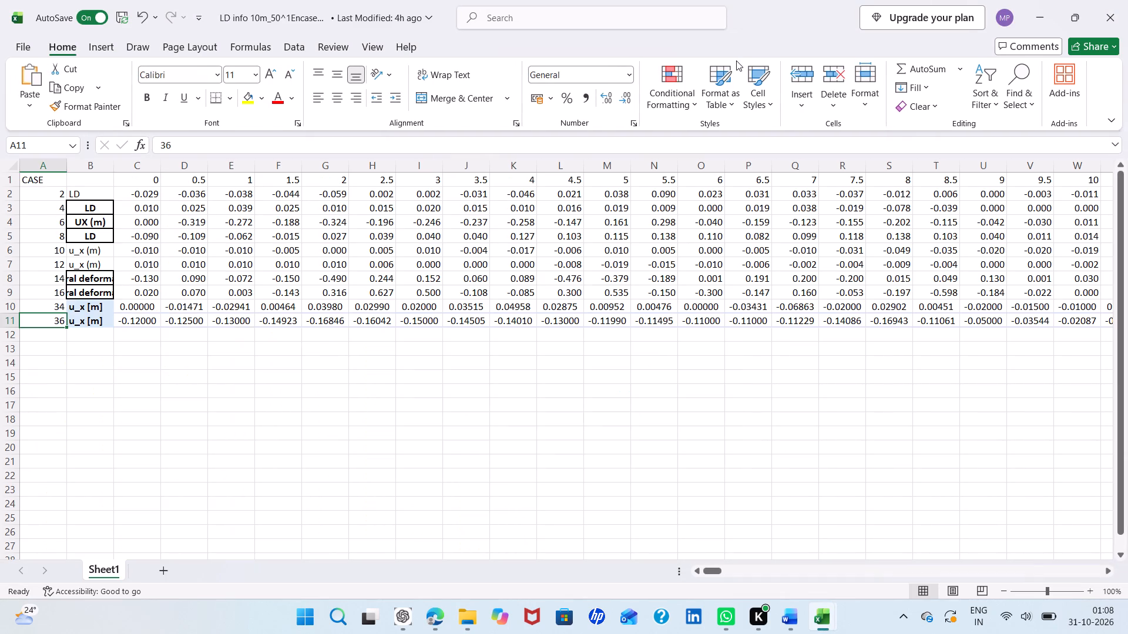
click(1106, 26)
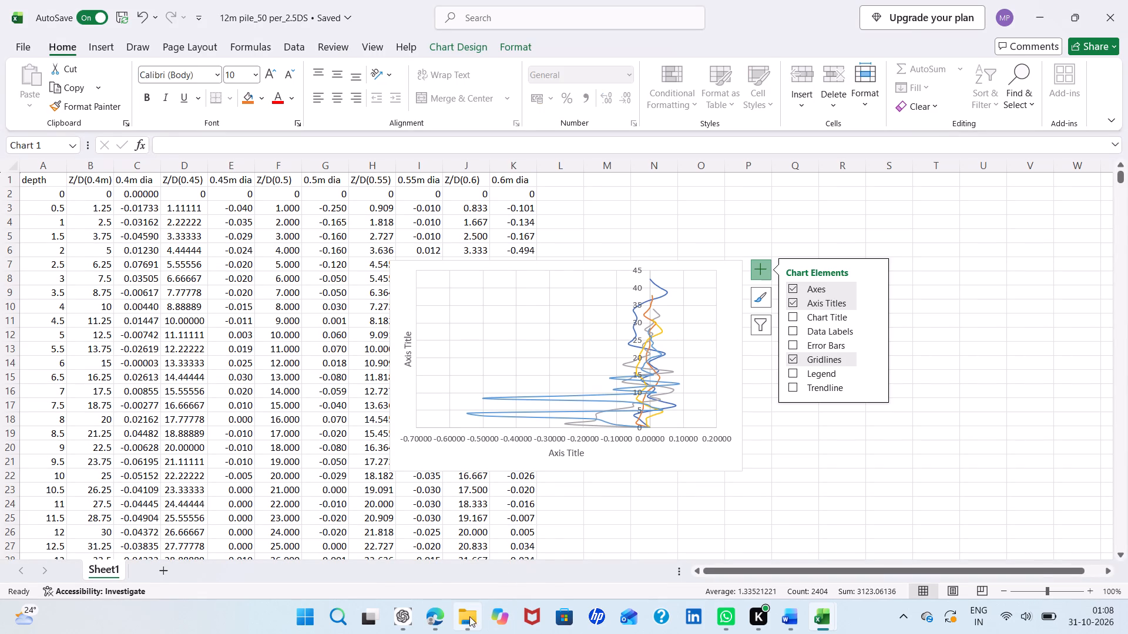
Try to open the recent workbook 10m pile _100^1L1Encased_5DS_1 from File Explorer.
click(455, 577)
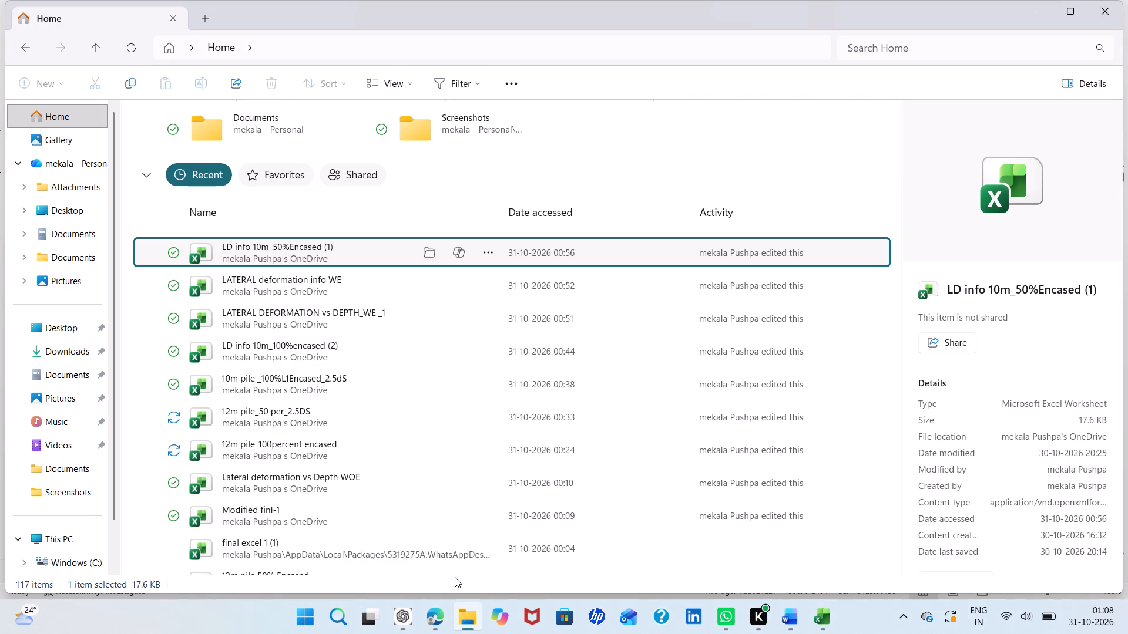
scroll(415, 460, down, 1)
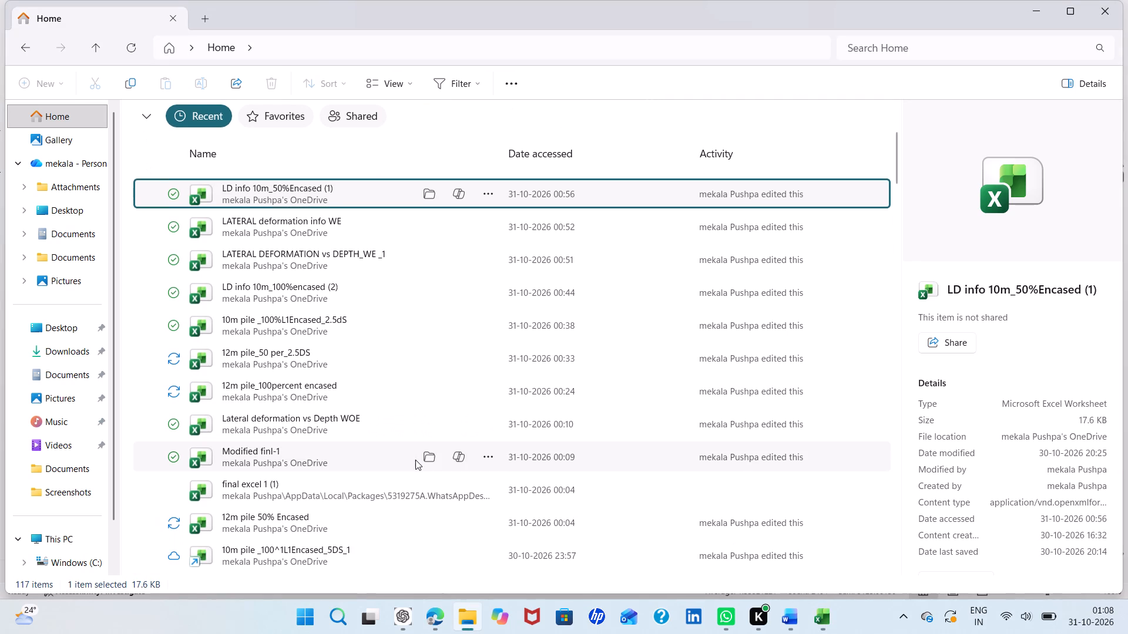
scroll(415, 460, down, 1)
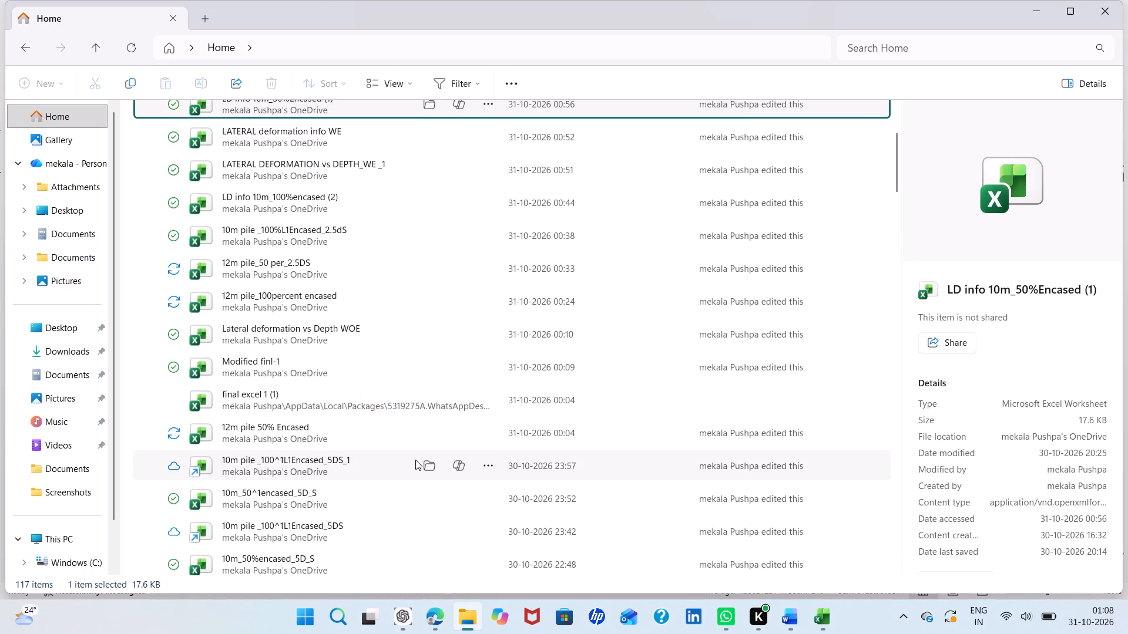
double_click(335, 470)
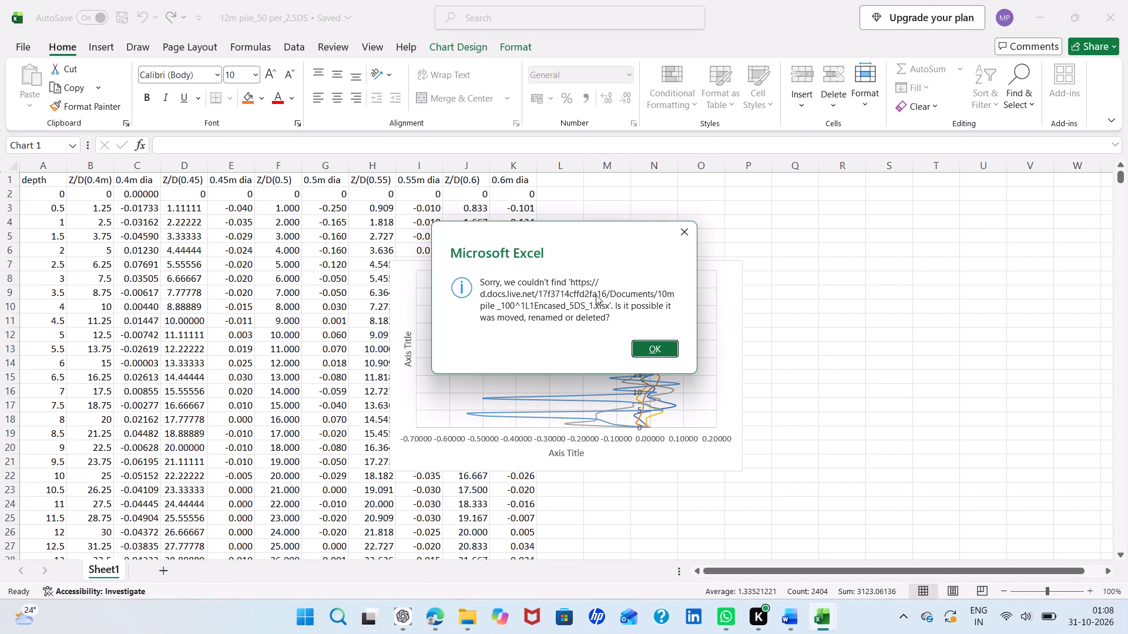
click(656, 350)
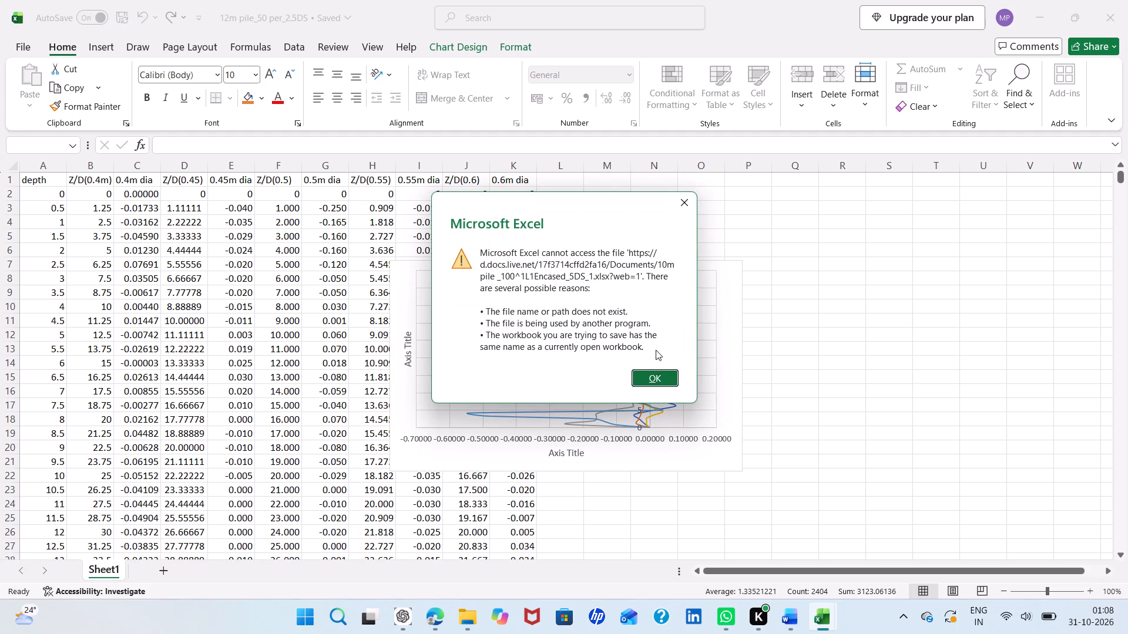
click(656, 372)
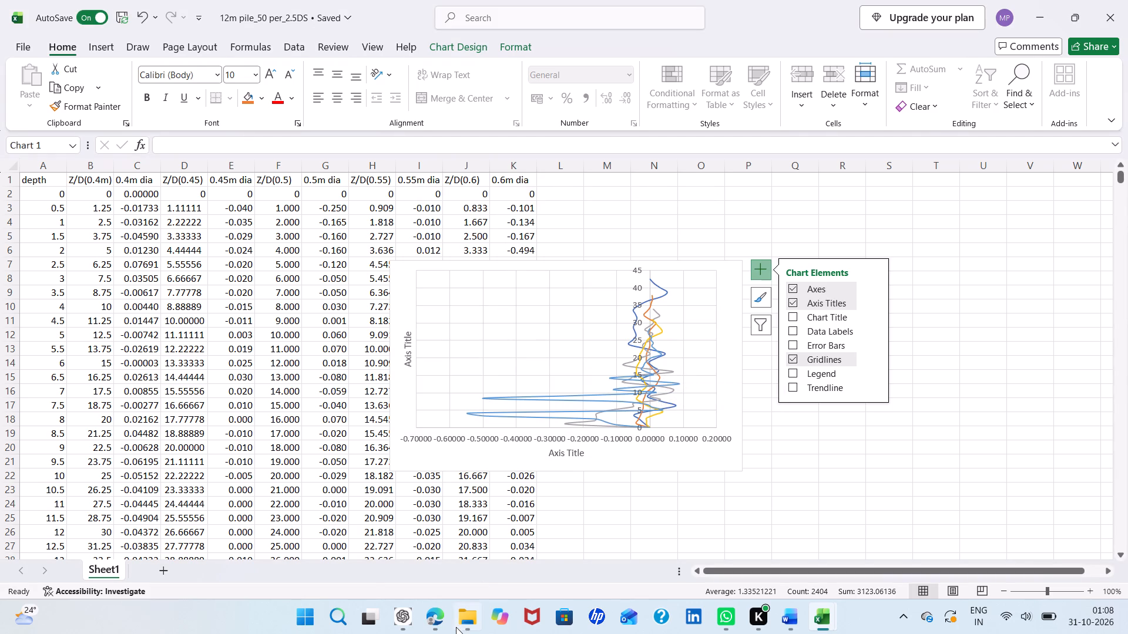
Open the workbook 10m_50^1encased_5D_S from File Explorer and copy the full two-line title text of its chart.
click(458, 551)
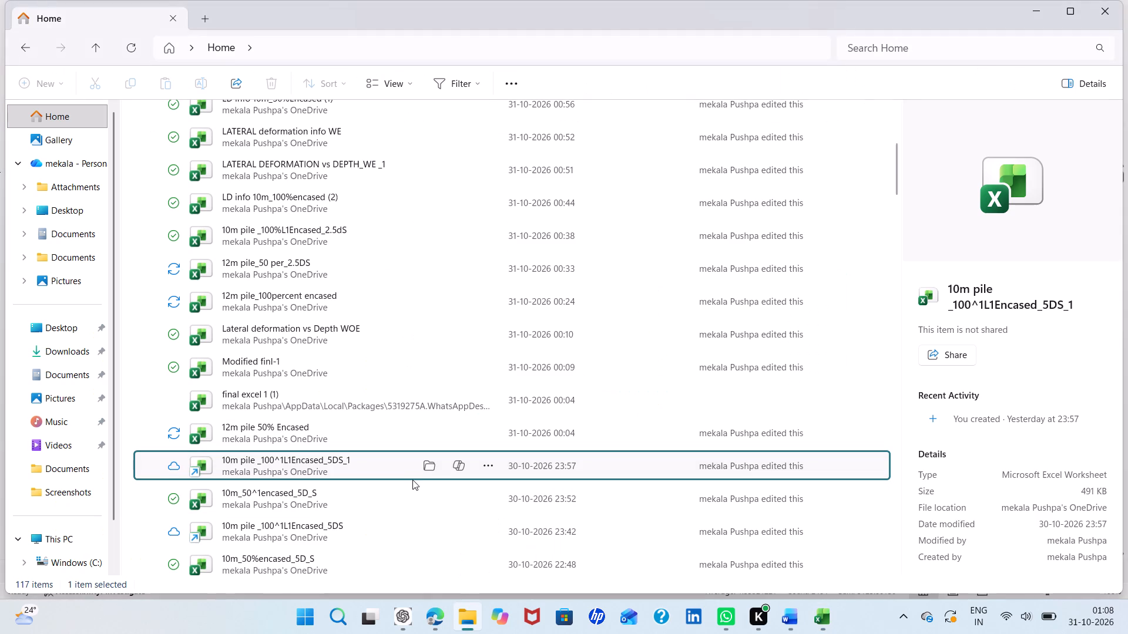
double_click(291, 510)
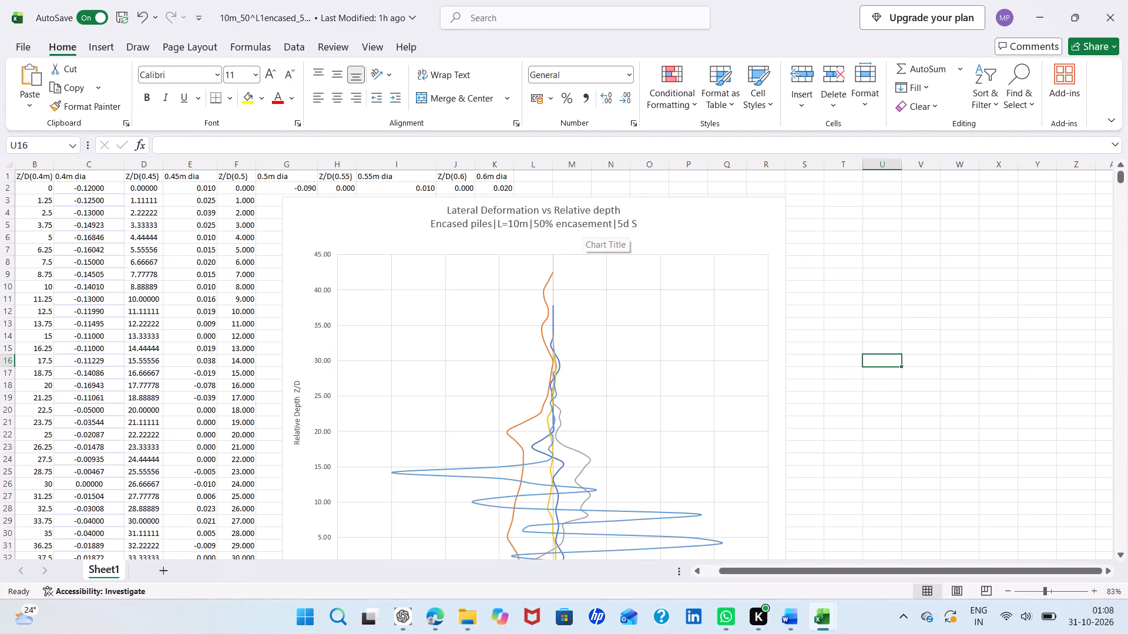
click(634, 217)
drag(636, 221, 446, 205)
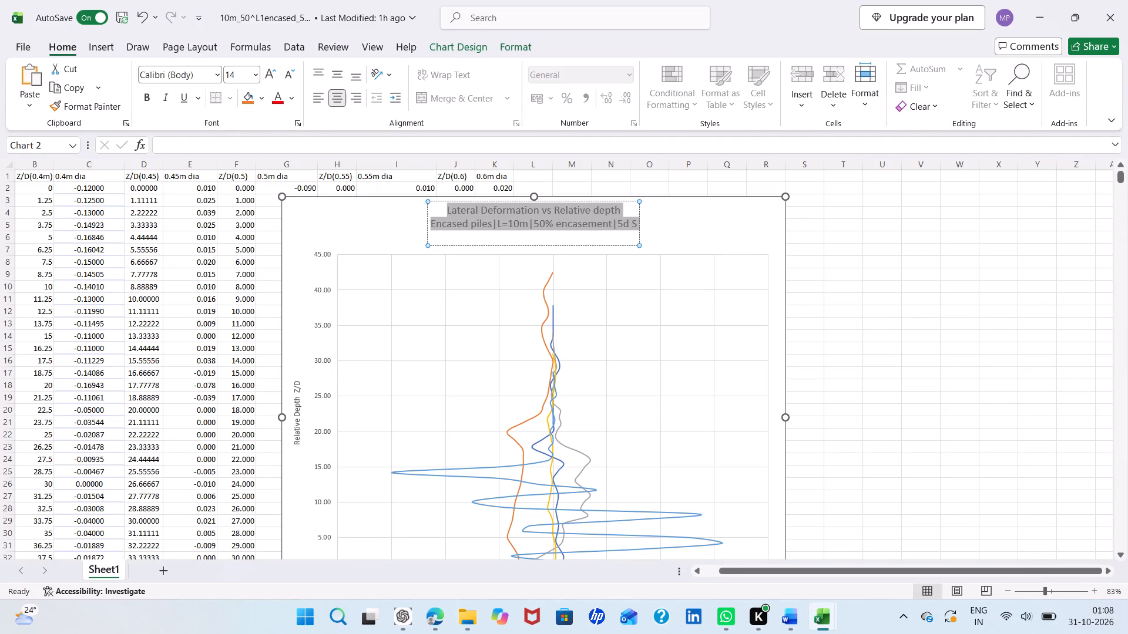
drag(446, 205, 446, 204)
key(ctrl+c)
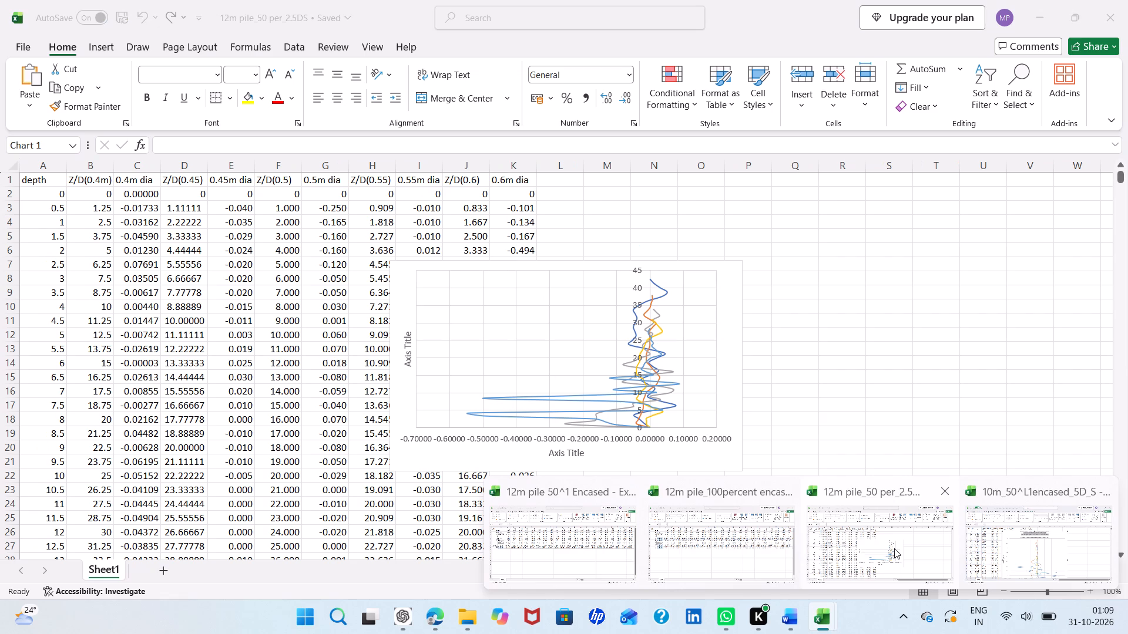
Return to the 12m pile_50 per_2.5DS workbook and add a chart title to the scatter chart.
click(894, 548)
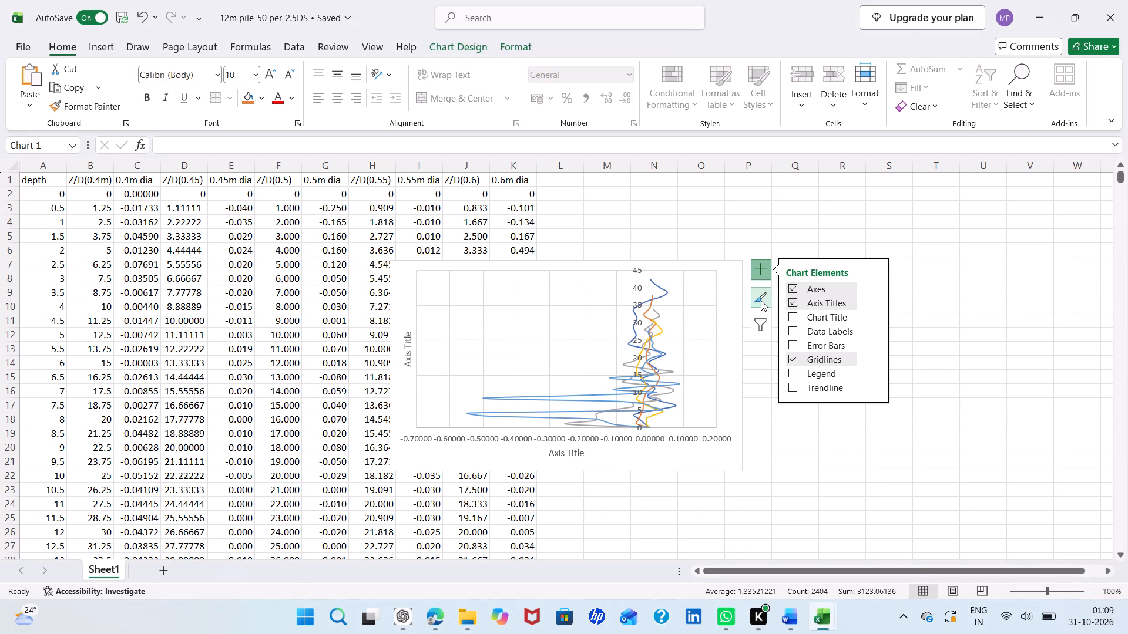
click(798, 305)
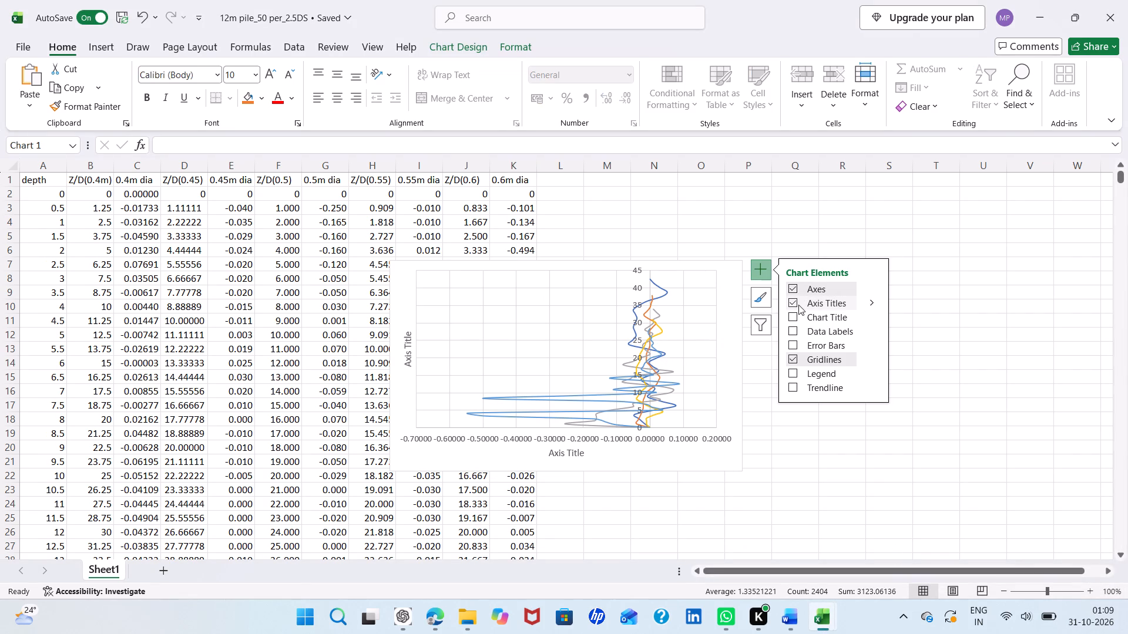
click(792, 304)
click(791, 315)
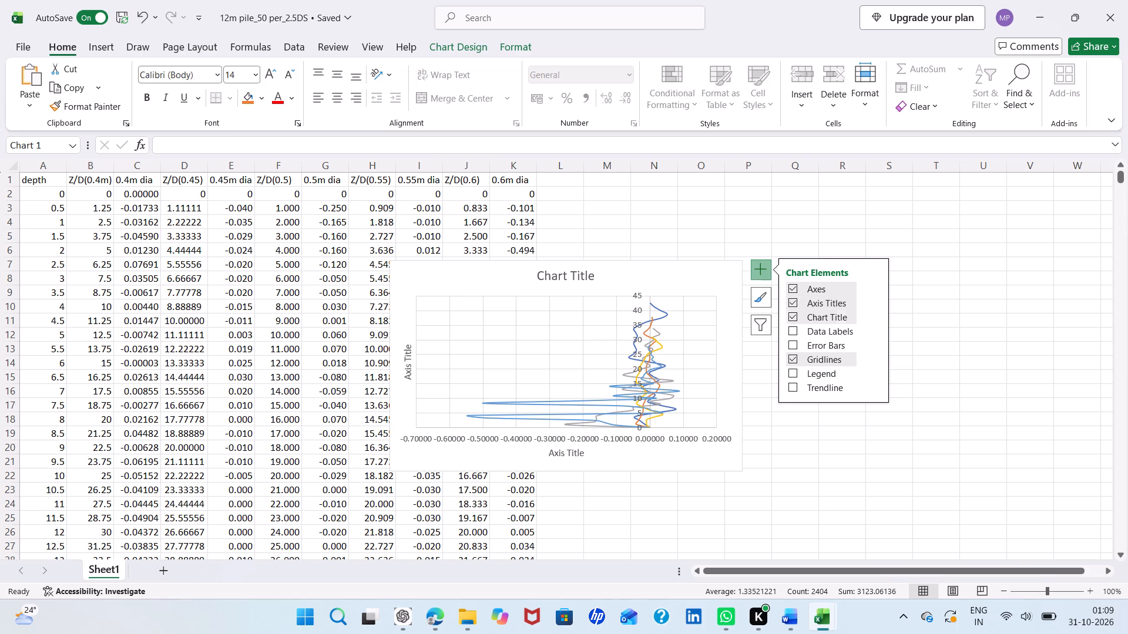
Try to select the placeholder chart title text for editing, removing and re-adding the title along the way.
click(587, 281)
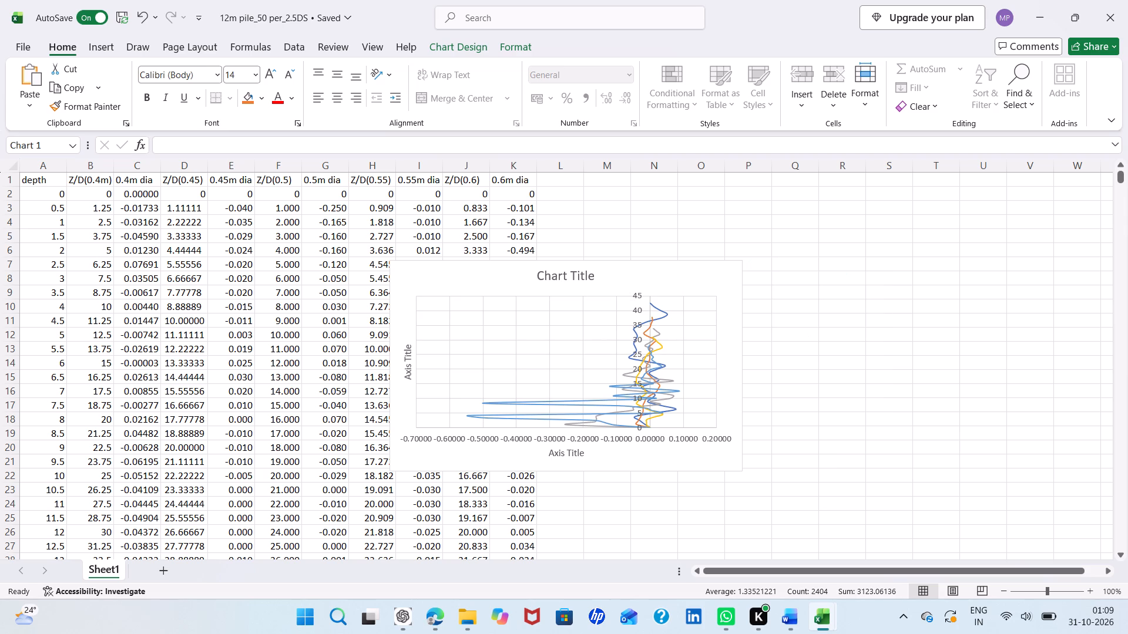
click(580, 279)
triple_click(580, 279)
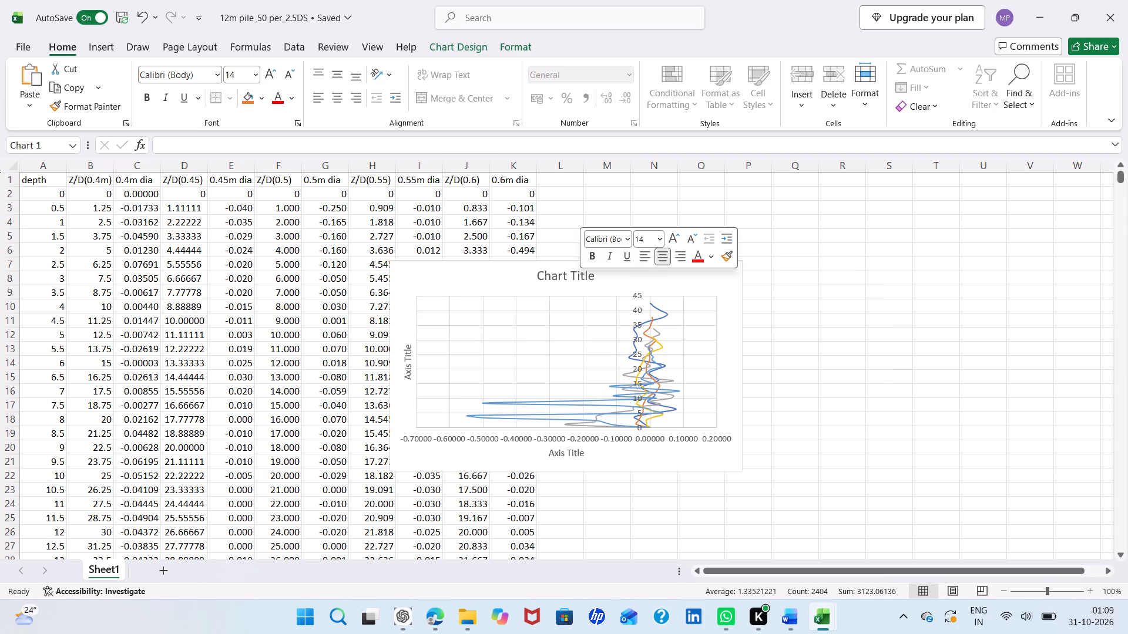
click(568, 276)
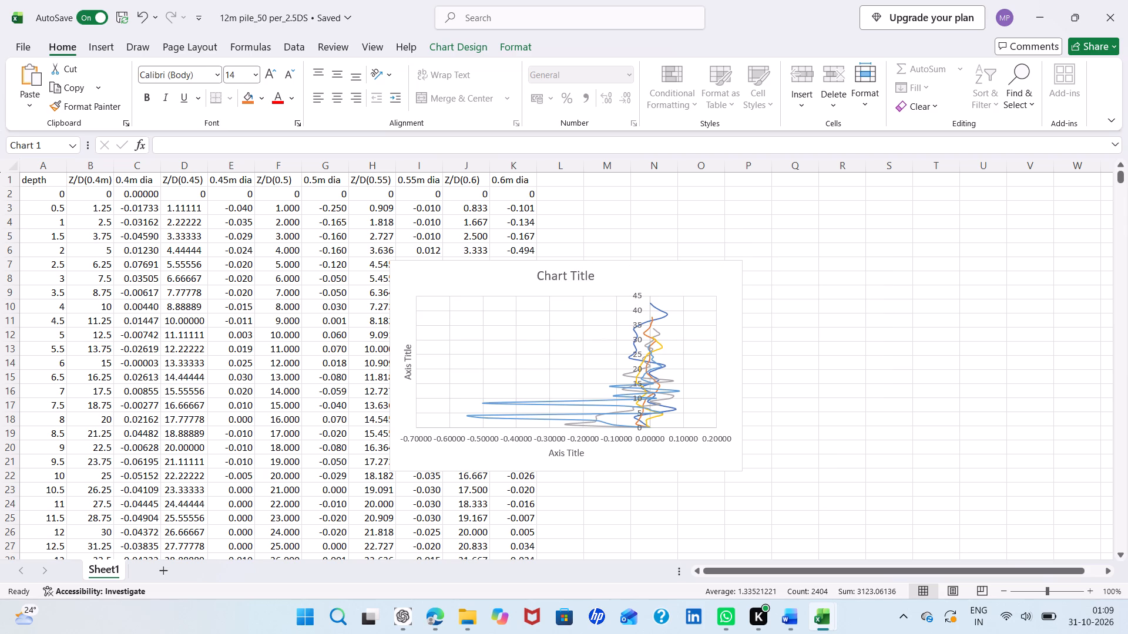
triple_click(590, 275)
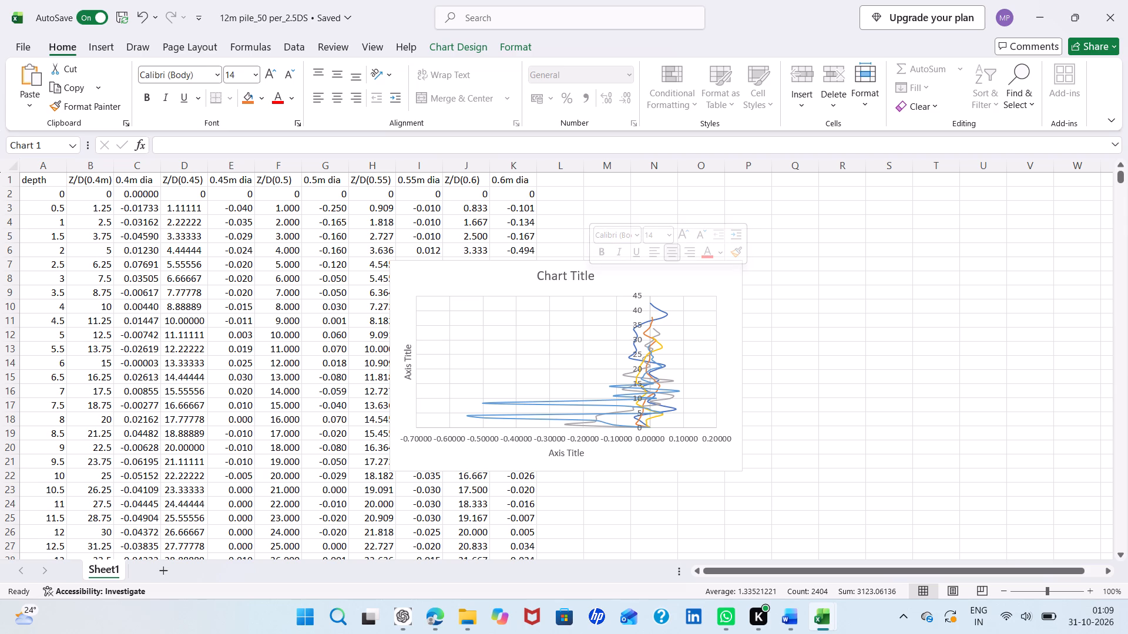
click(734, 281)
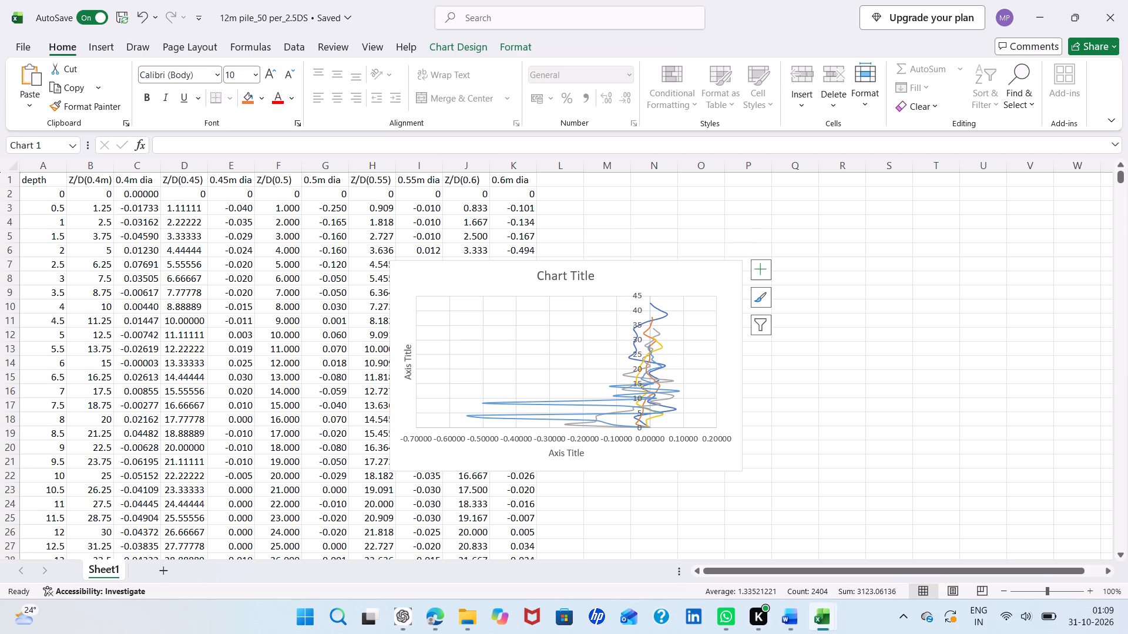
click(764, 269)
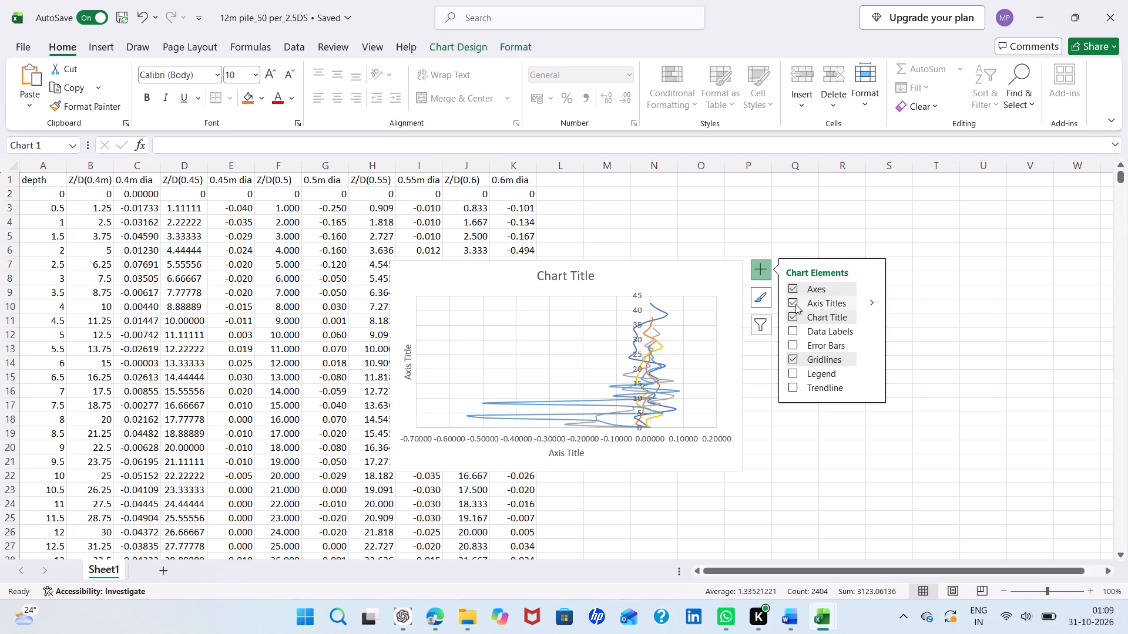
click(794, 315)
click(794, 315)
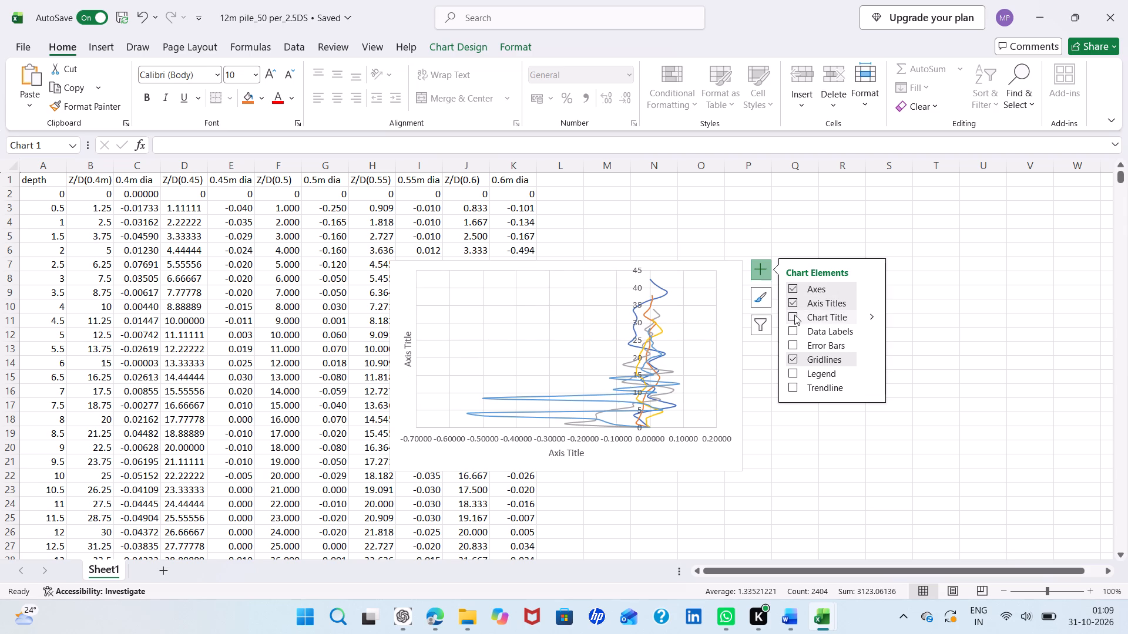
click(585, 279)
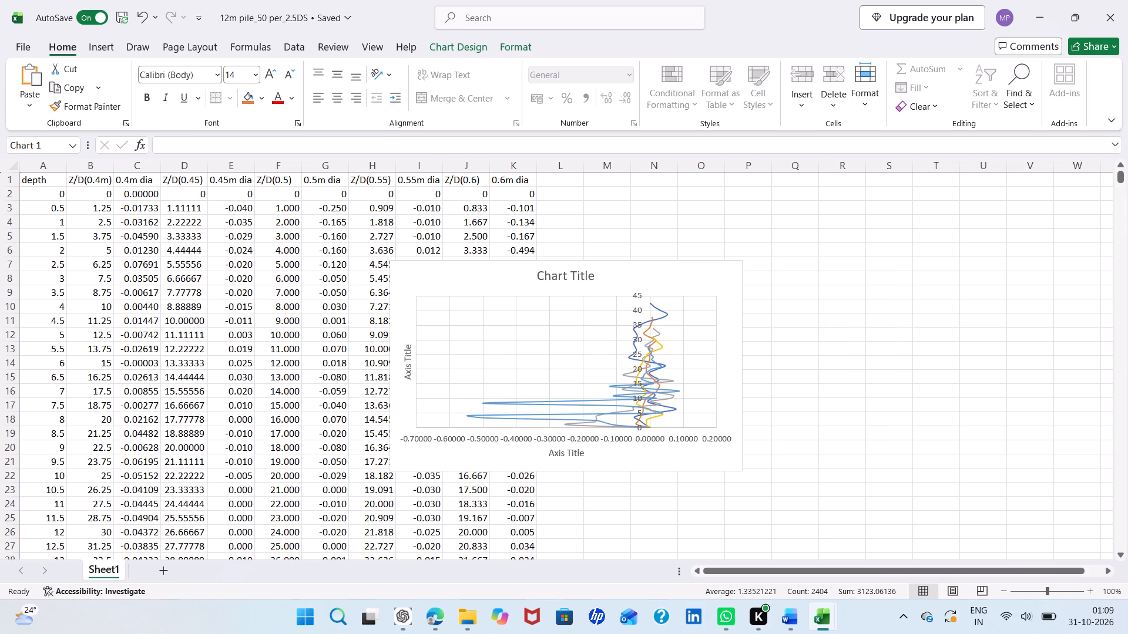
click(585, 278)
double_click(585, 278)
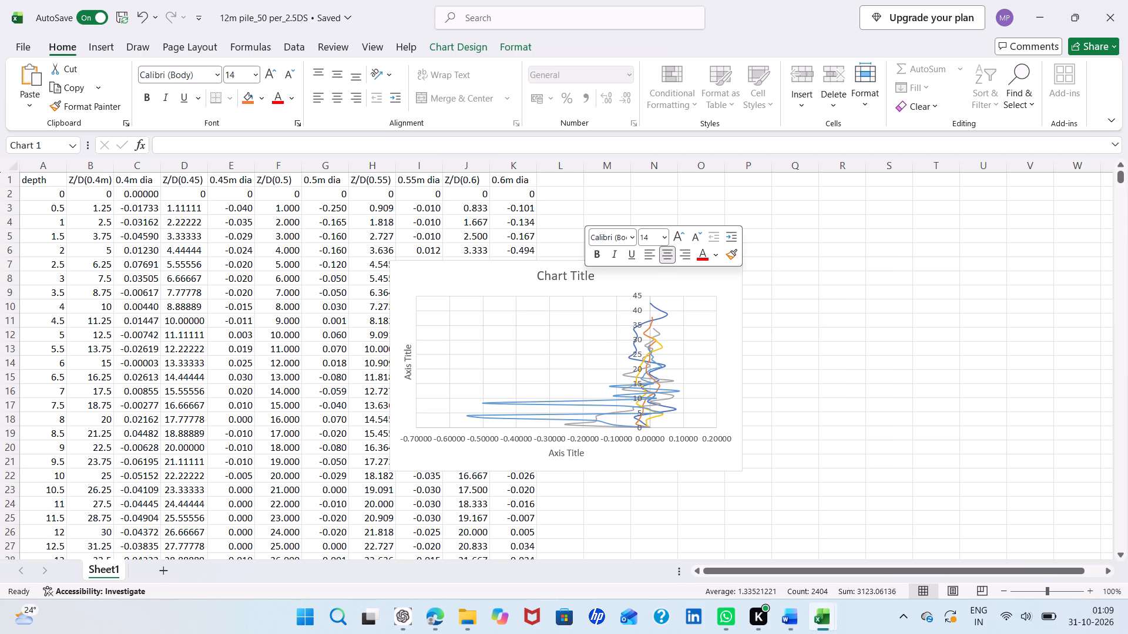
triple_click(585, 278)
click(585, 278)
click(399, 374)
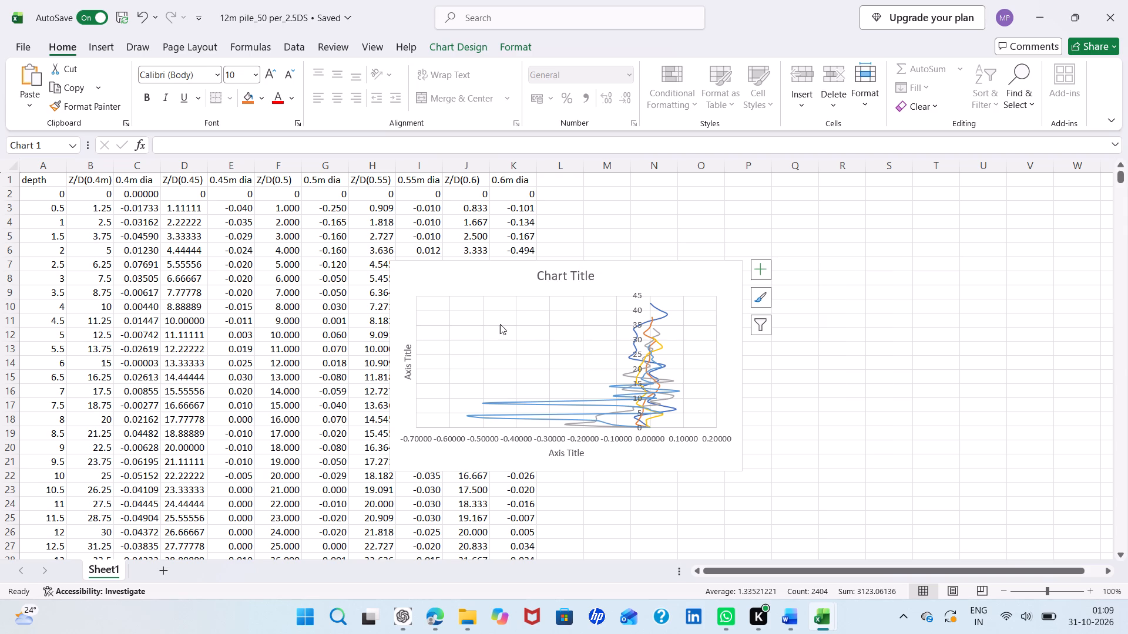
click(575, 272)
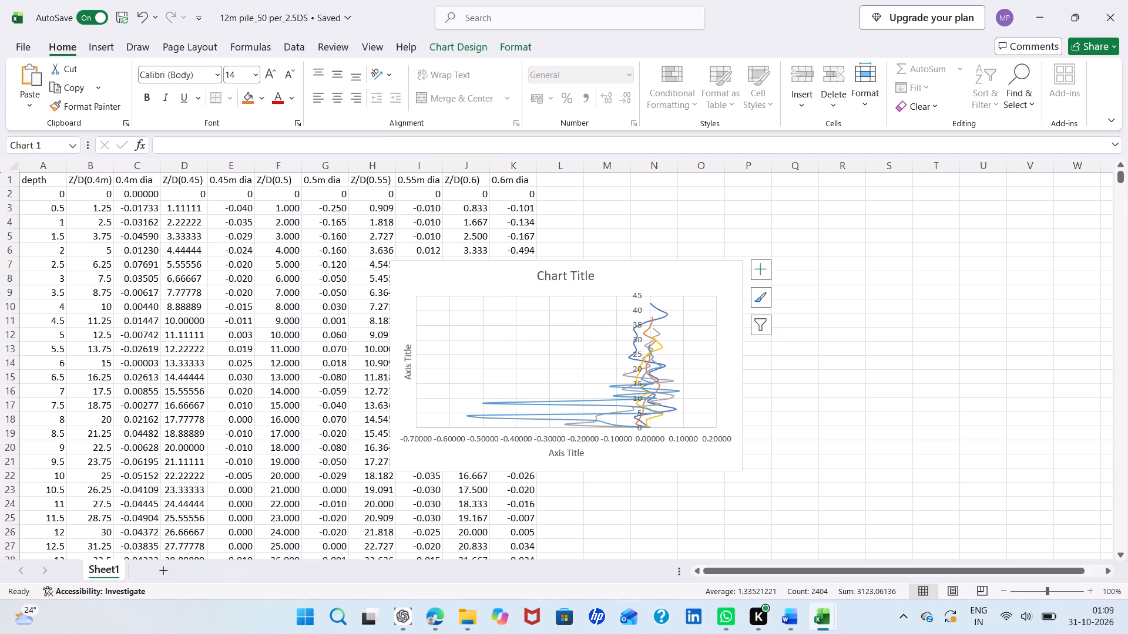
Move the scatter chart up about three rows so its upper edge sits near row 4.
click(668, 264)
drag(668, 267, 663, 223)
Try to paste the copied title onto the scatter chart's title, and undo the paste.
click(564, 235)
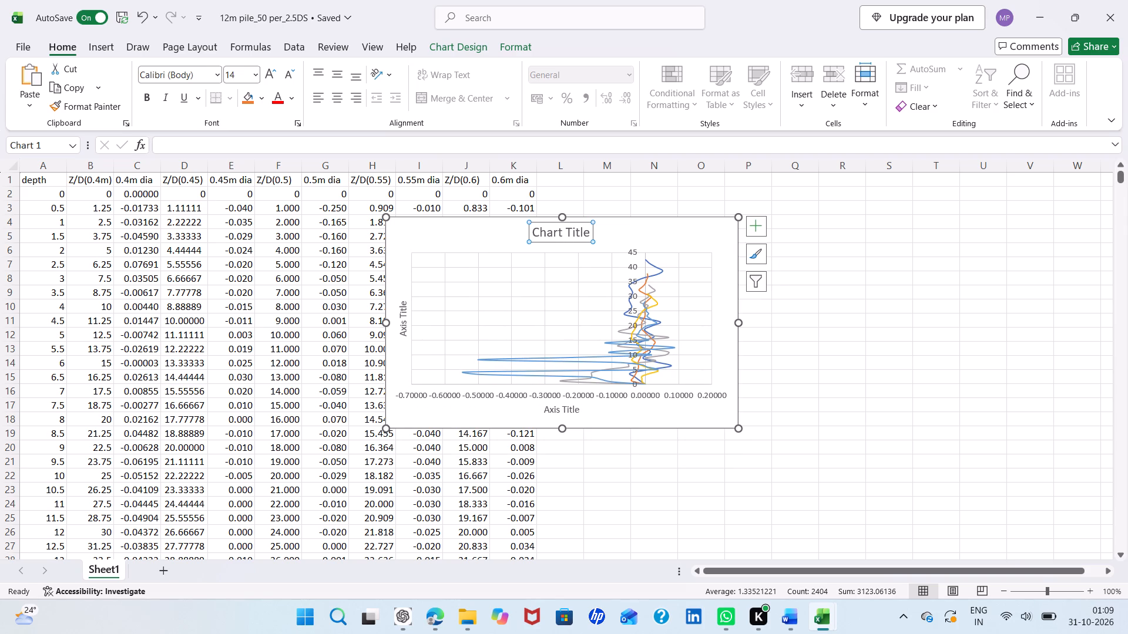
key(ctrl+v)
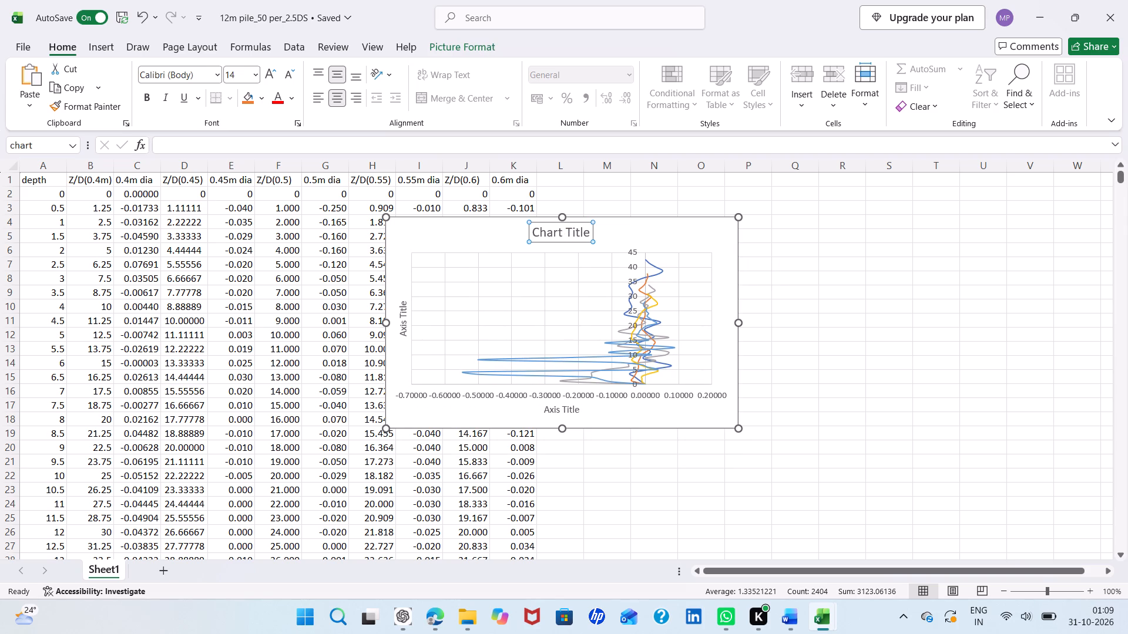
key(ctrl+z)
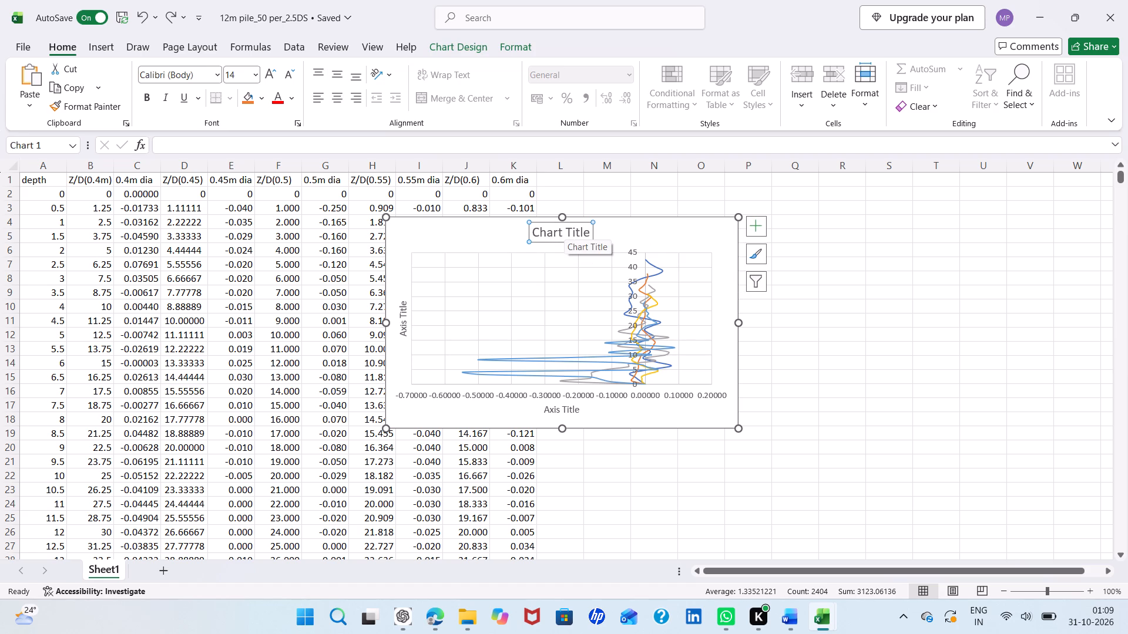
Delete all of the placeholder text inside the scatter chart's title box.
click(589, 232)
key(BackSpace)
key(BackSpace)
key(BackSpace)
key(BackSpace)
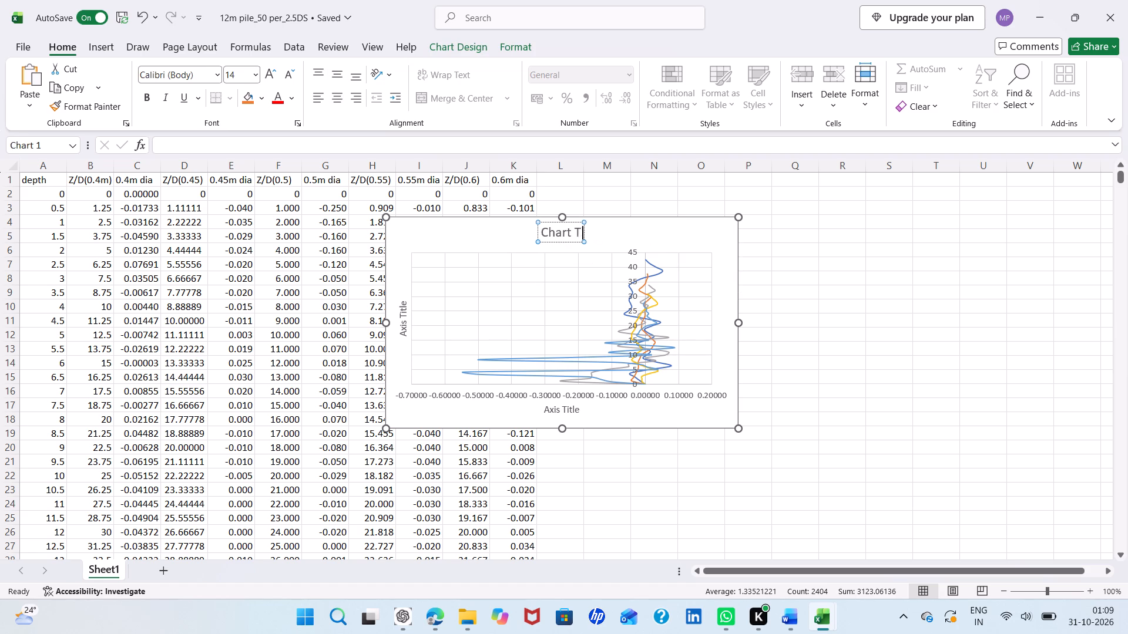
key(BackSpace)
key(BackSpace)
key(BackSpace)
key(BackSpace)
key(BackSpace)
key(BackSpace)
key(BackSpace)
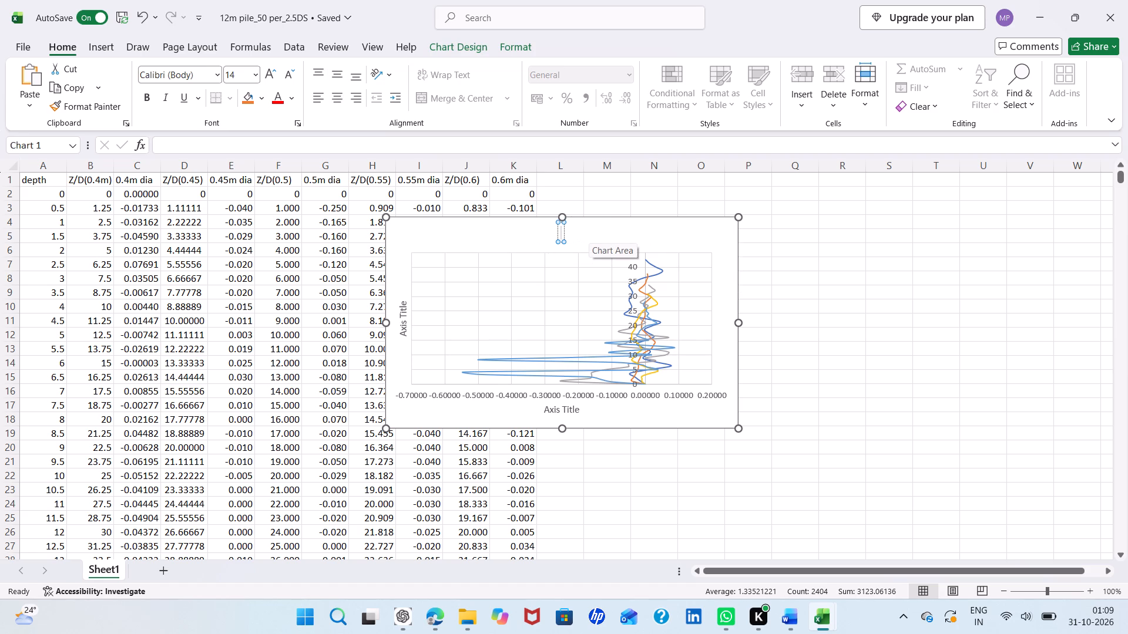
Paste the copied title into the scatter chart's title box and edit its second line to L=12m and 2.5d S.
key(ctrl+v)
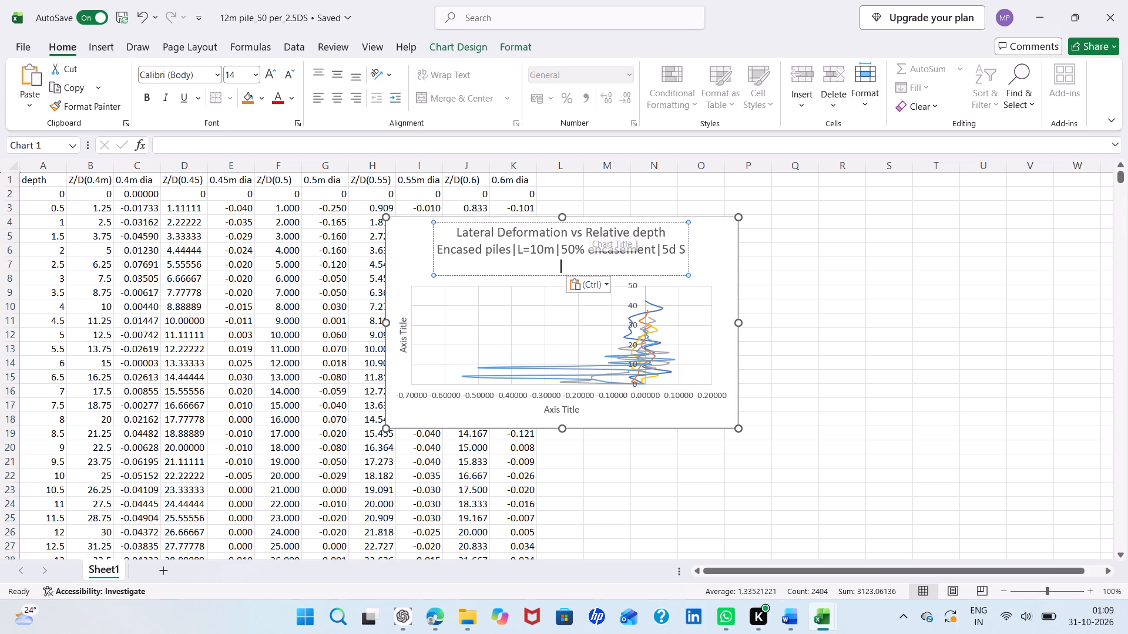
click(543, 252)
key(BackSpace)
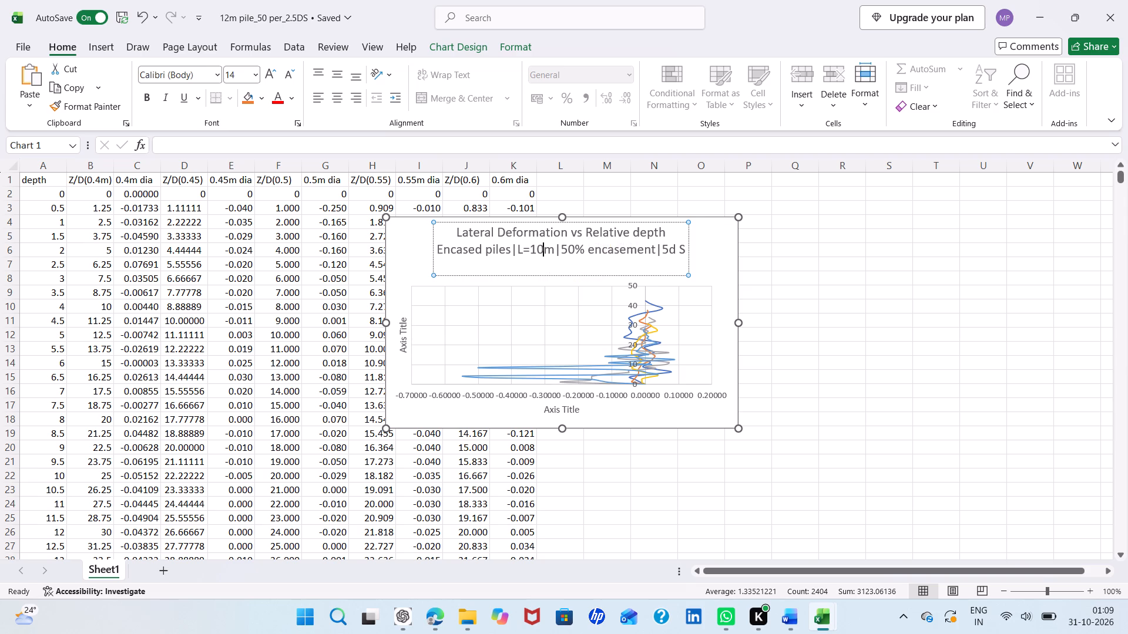
key(2)
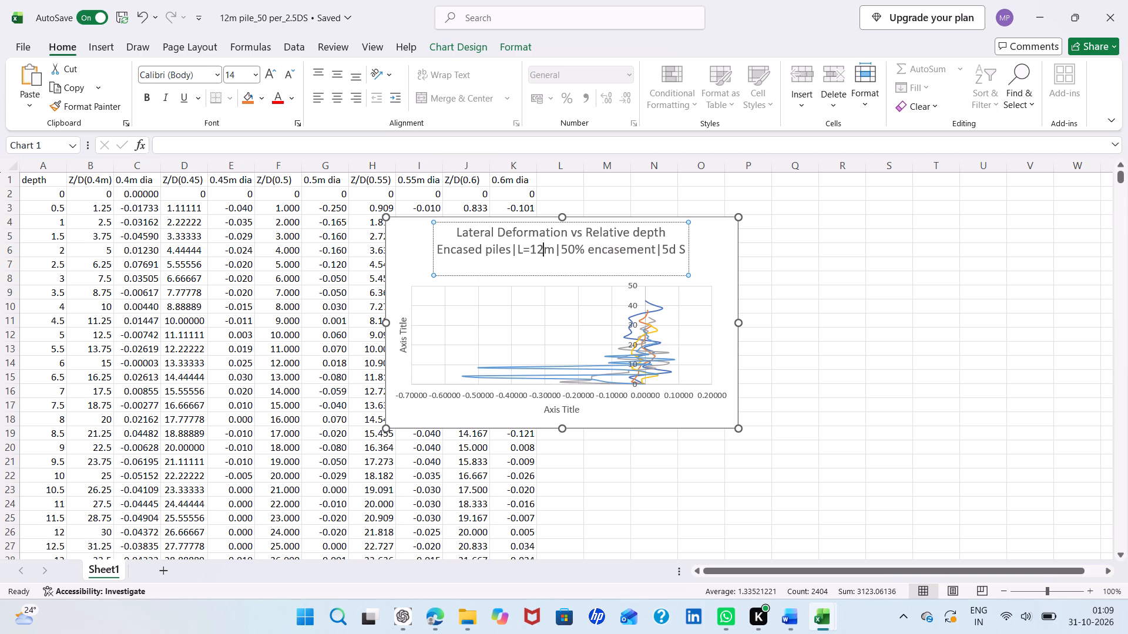
click(668, 250)
key(BackSpace)
text(2.5)
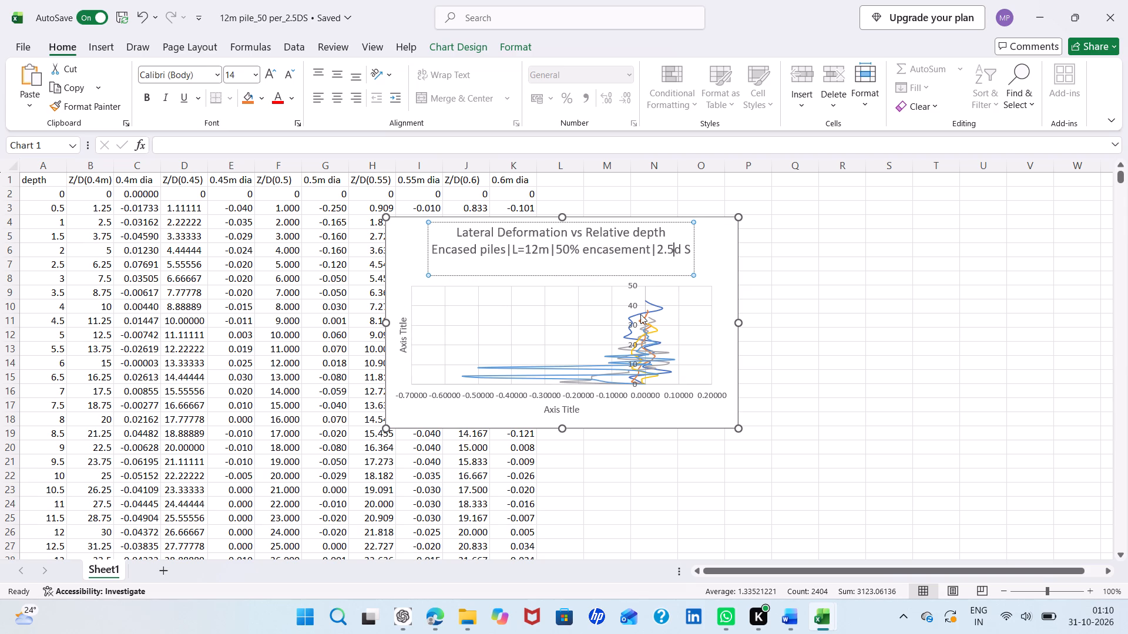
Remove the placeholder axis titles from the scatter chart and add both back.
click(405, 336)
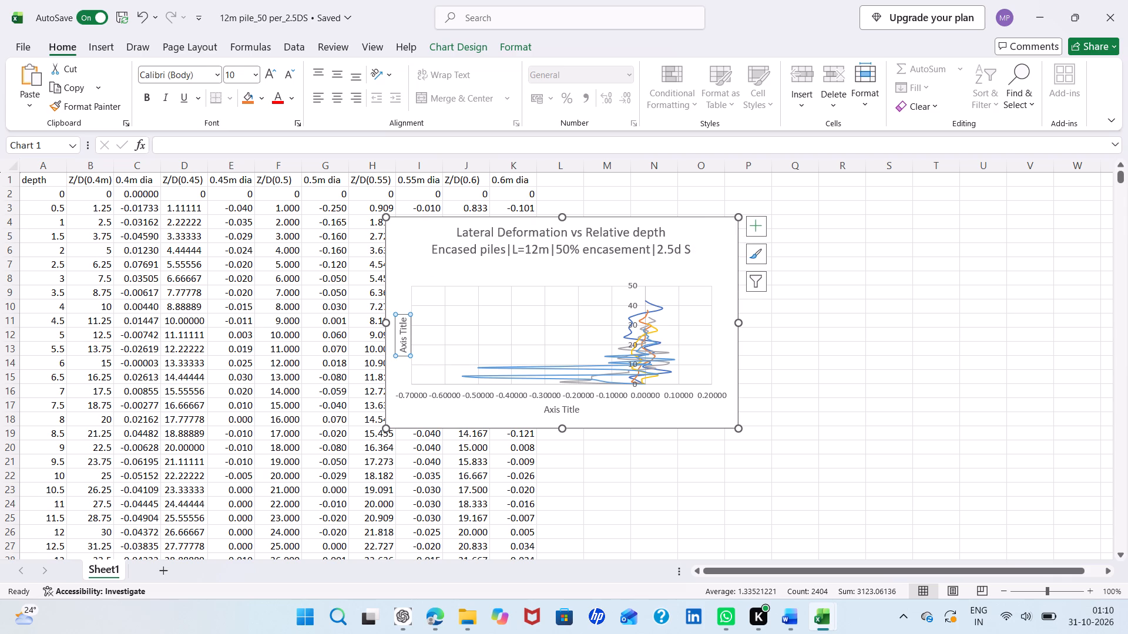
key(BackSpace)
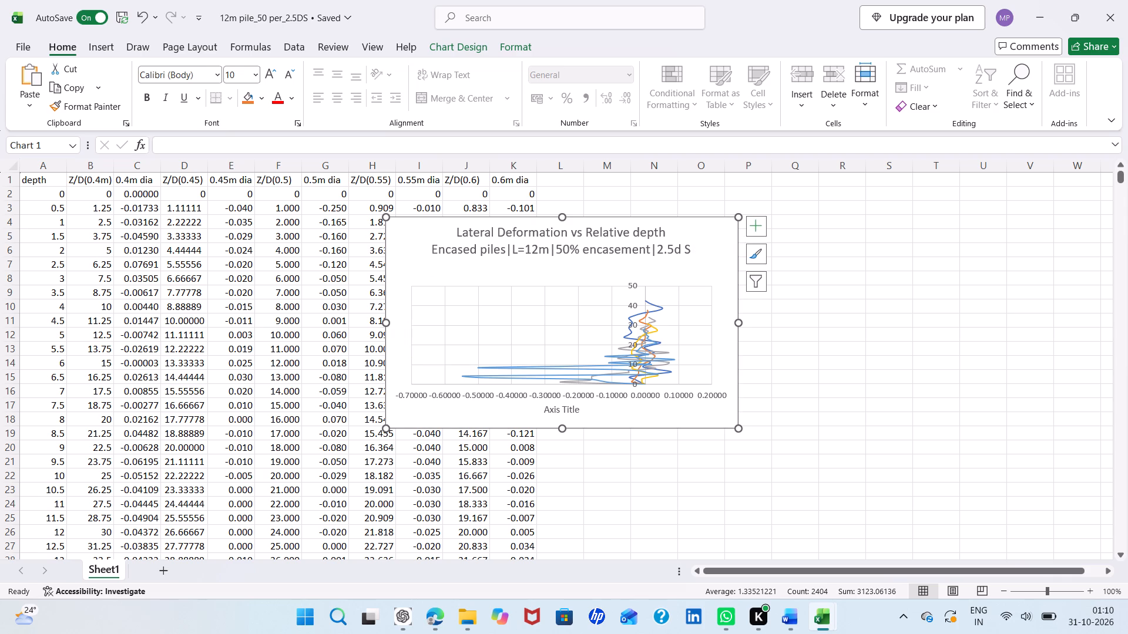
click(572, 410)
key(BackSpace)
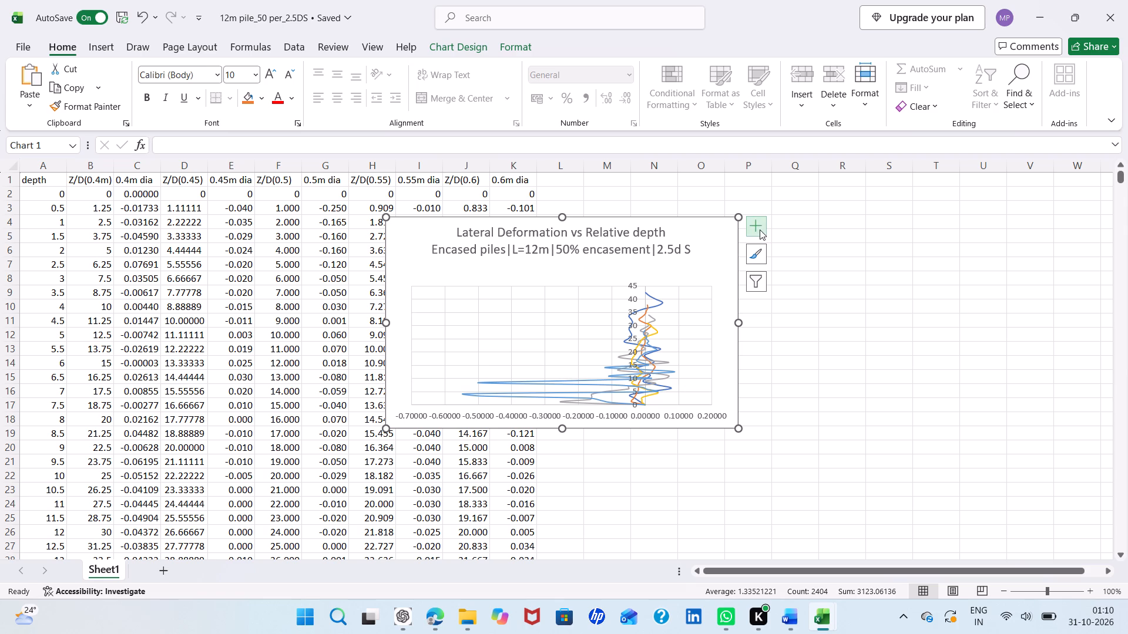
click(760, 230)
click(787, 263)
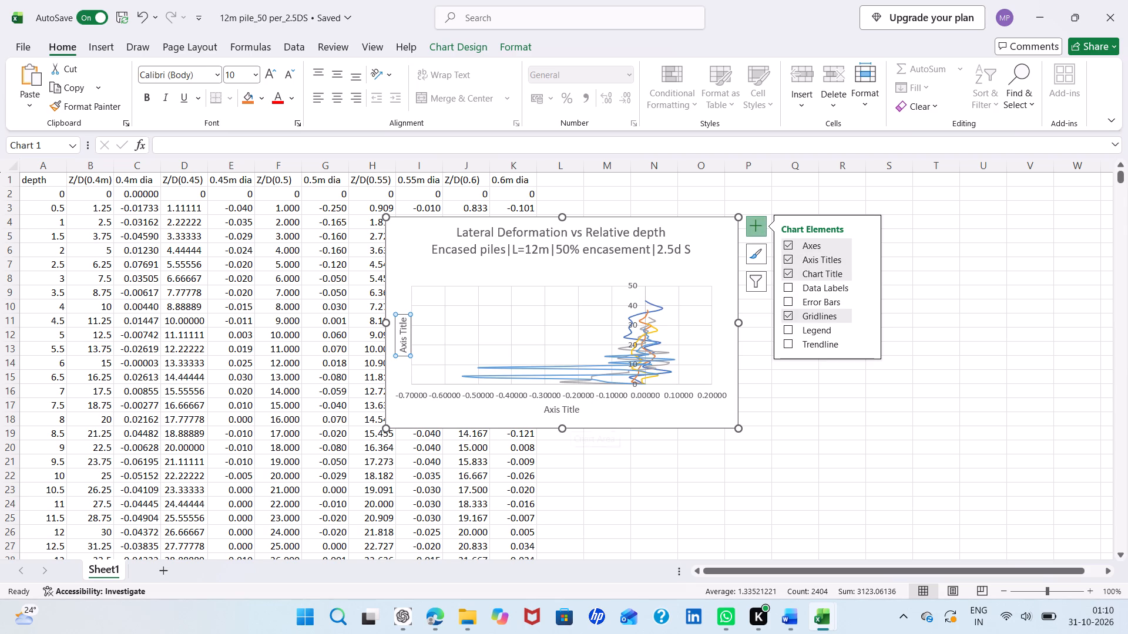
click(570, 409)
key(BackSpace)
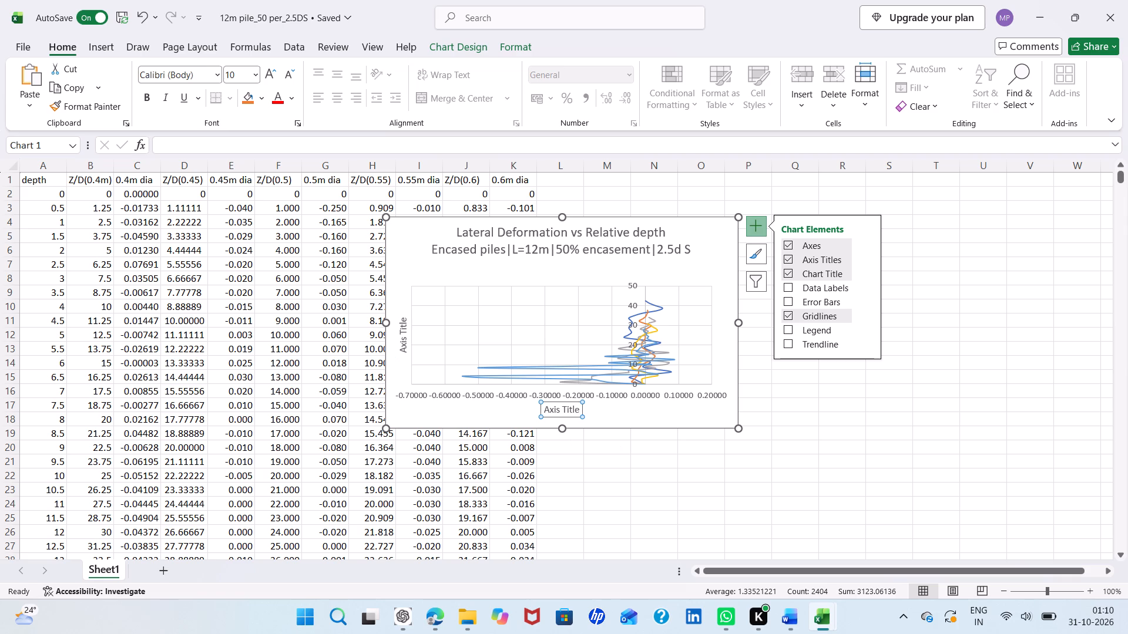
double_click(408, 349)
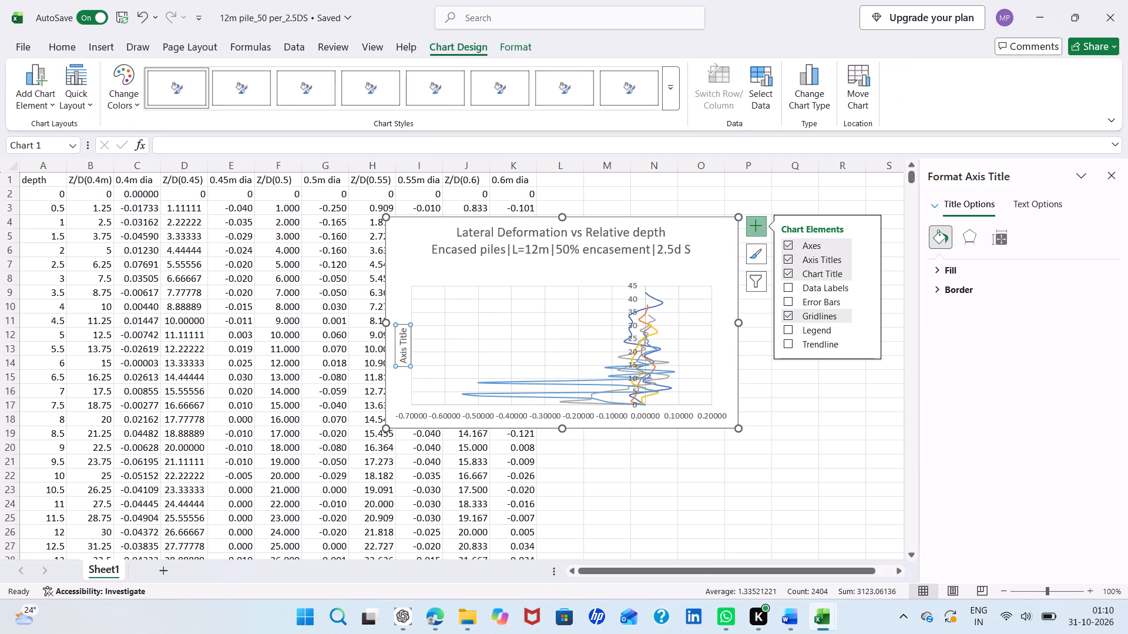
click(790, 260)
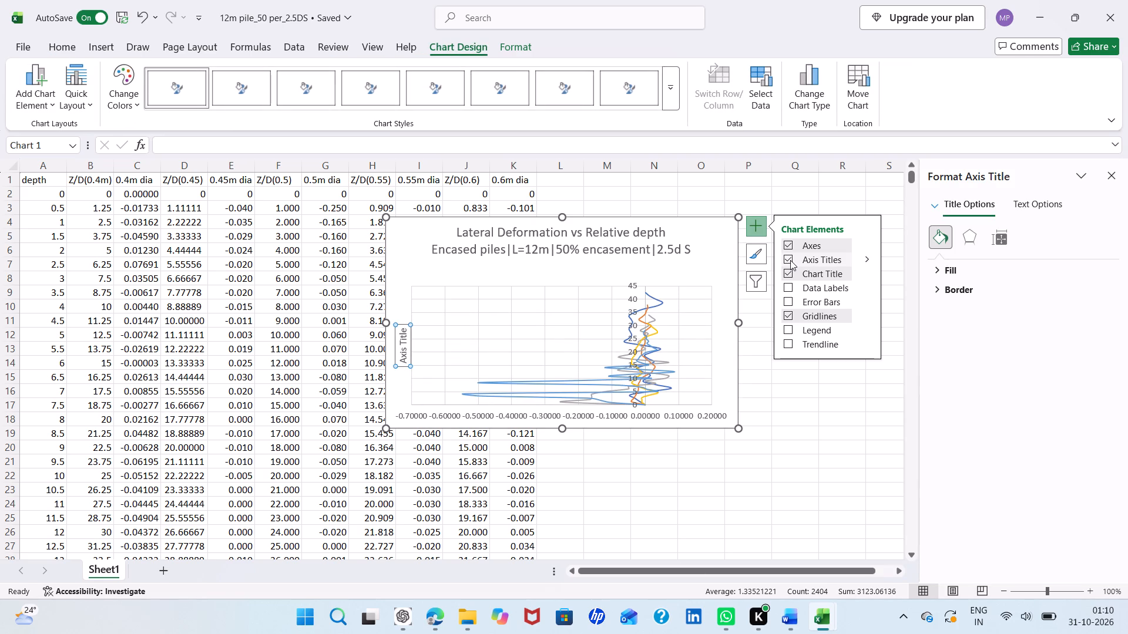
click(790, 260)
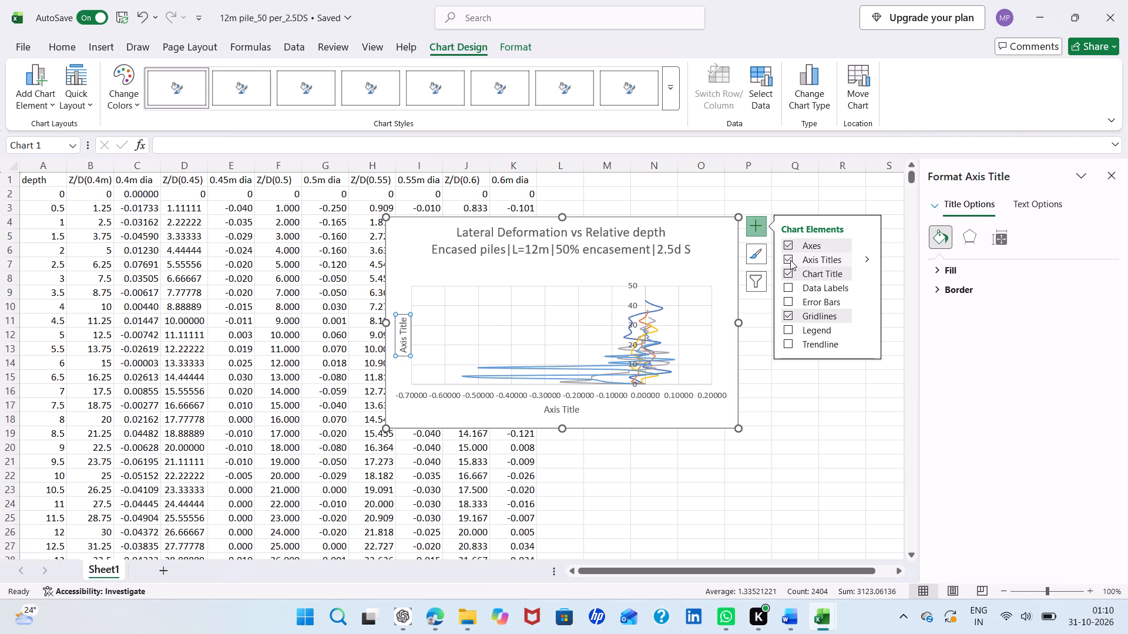
Replace the horizontal axis title's placeholder text with "Lateral deformation mm".
click(569, 410)
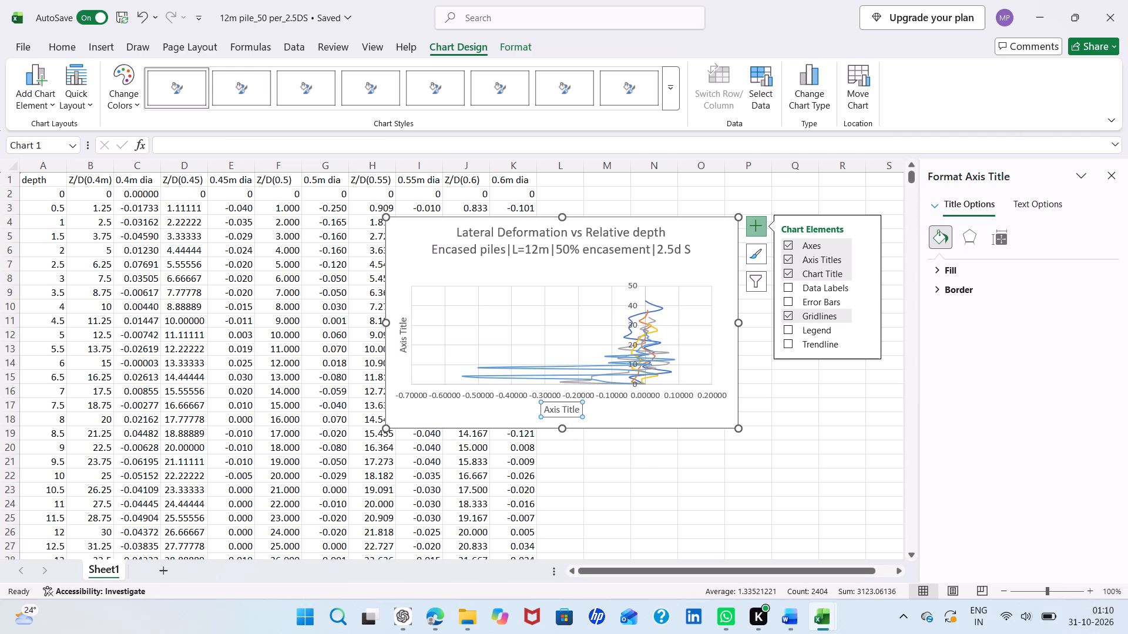
click(577, 409)
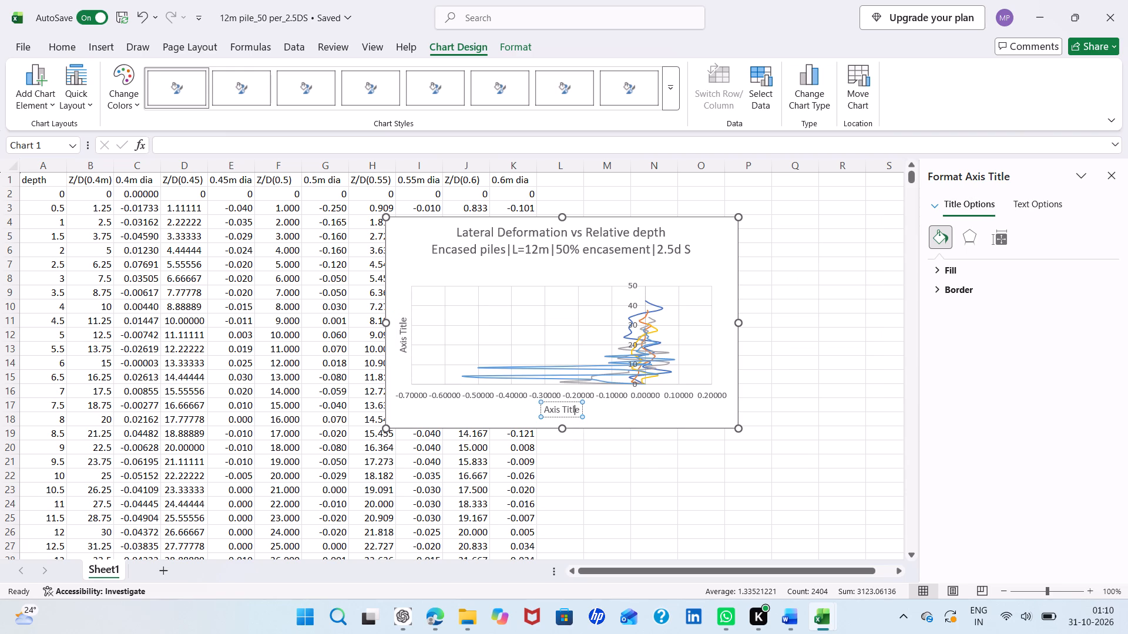
key(BackSpace)
key(BackSpace)
key(BackSpace)
key(BackSpace)
key(BackSpace)
key(BackSpace)
key(BackSpace)
key(BackSpace)
key(BackSpace)
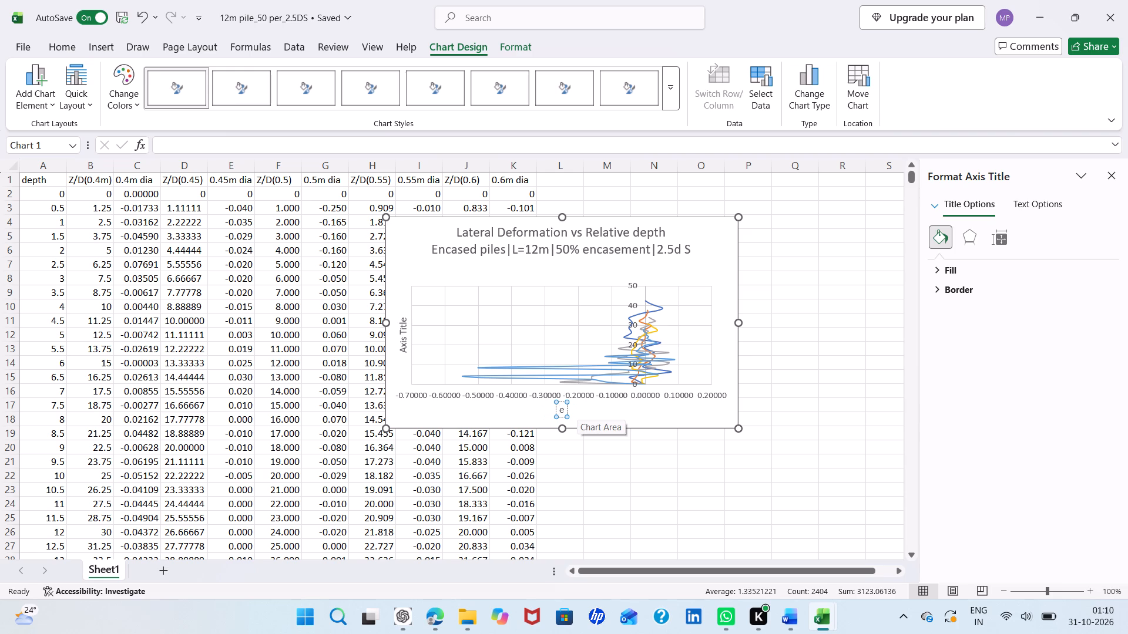
key(Right)
key(BackSpace)
key(shift+l)
text(AT)
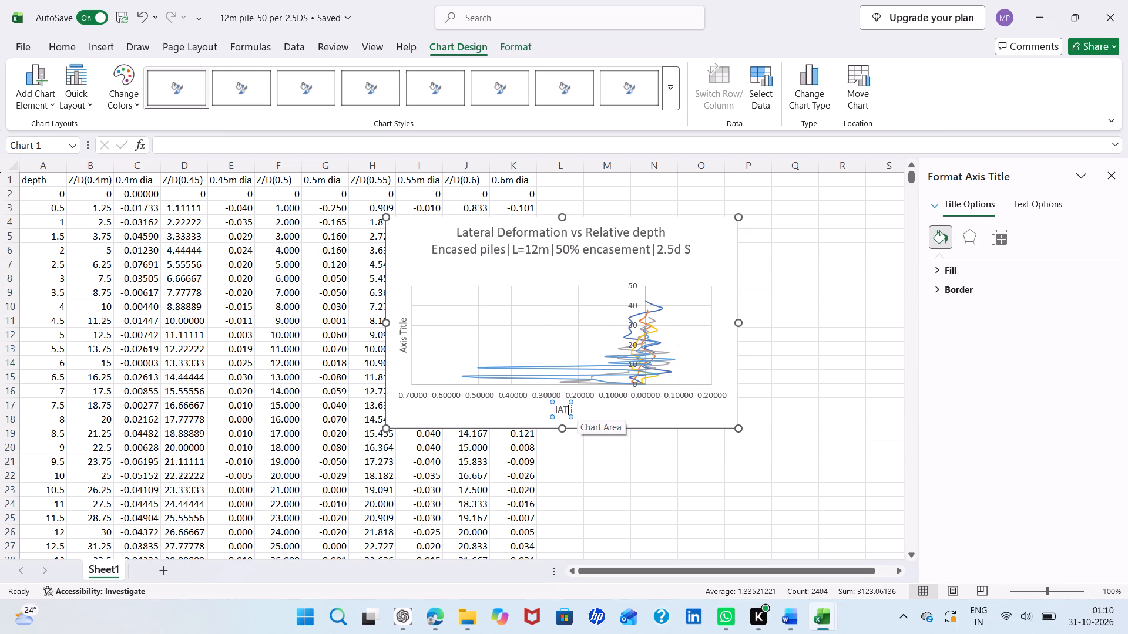
key(BackSpace)
key(BackSpace)
key(BackSpace)
text(Lateral deformation)
key(space)
text(mm)
Replace the vertical axis title's placeholder text with "Relative depth".
click(401, 335)
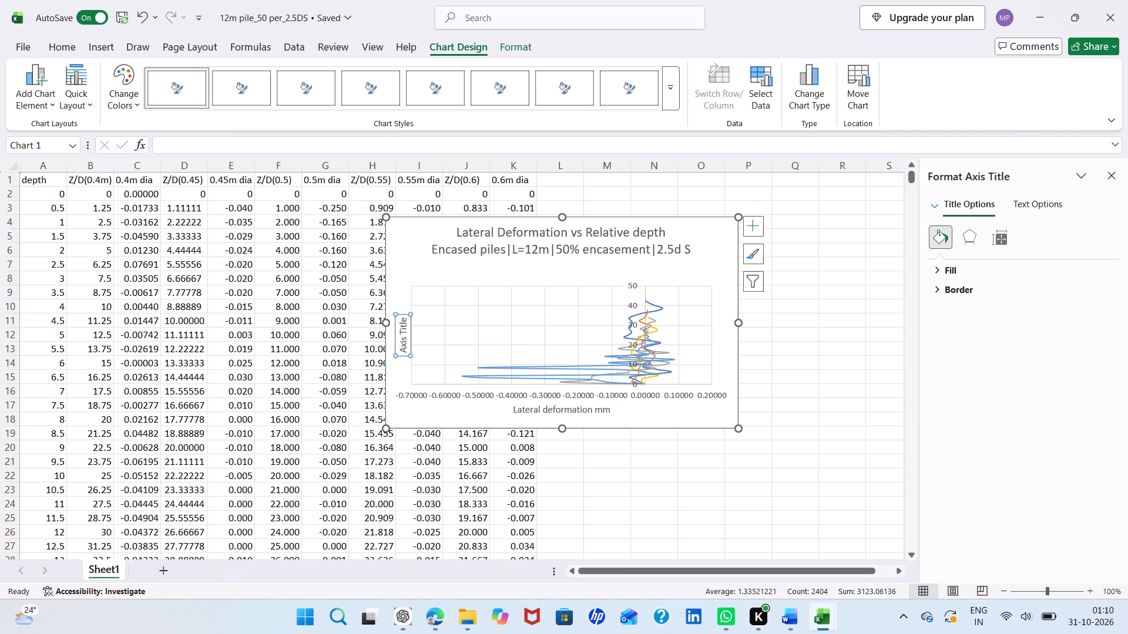
double_click(401, 335)
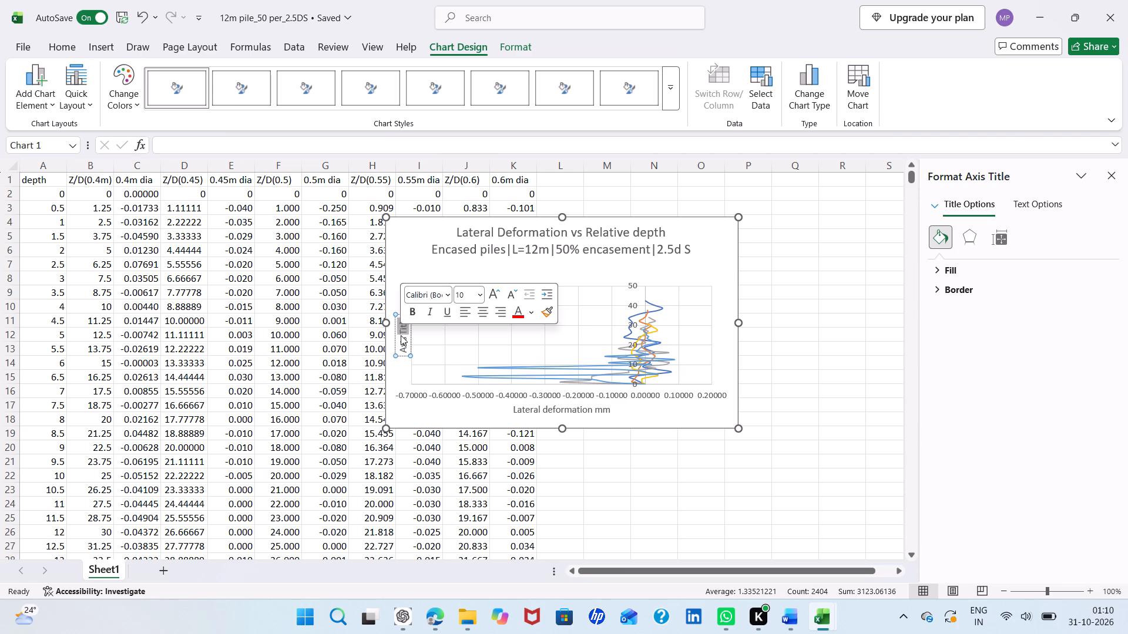
key(BackSpace)
key(BackSpace)
key(BackSpace)
key(BackSpace)
key(BackSpace)
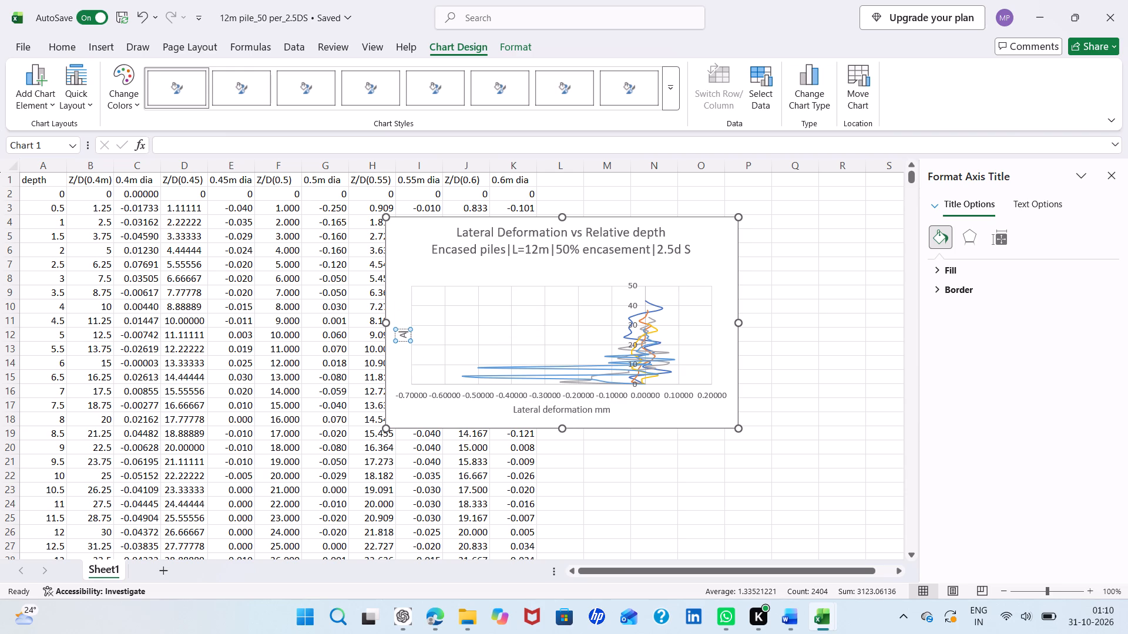
key(BackSpace)
text(Re)
key(BackSpace)
key(BackSpace)
key(BackSpace)
text(Re)
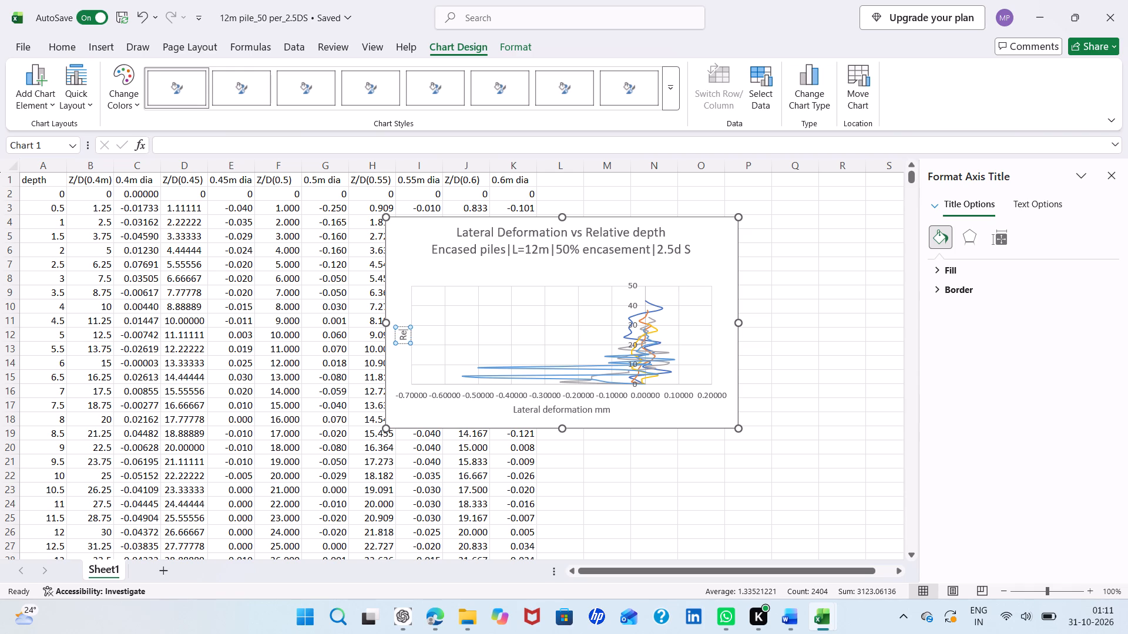
text(lative dep)
text(th)
key(Return)
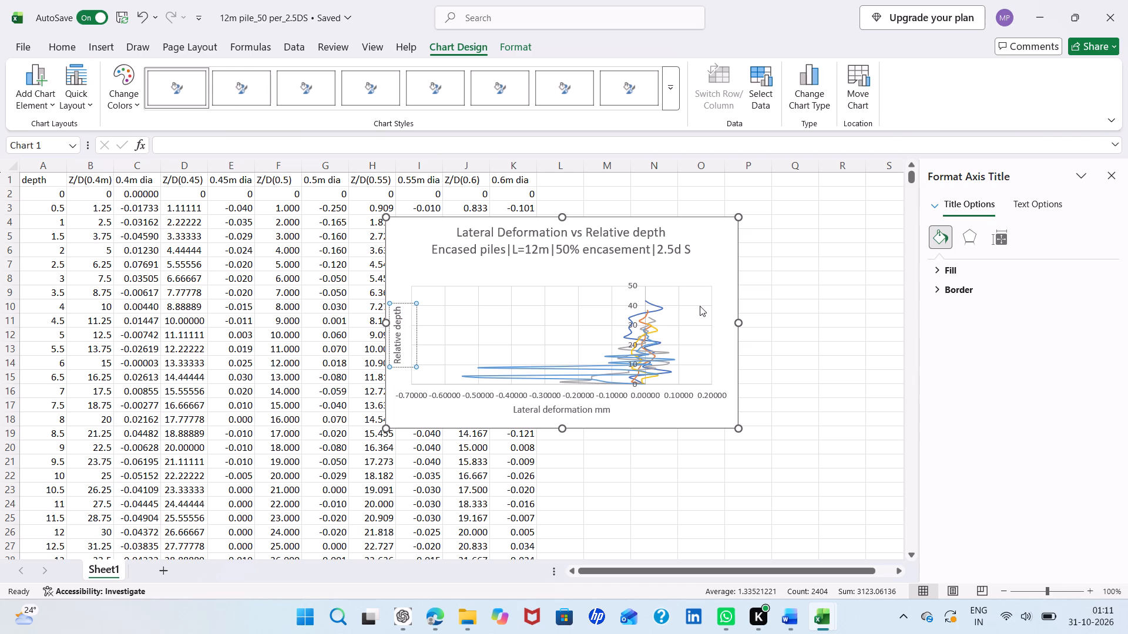
click(832, 257)
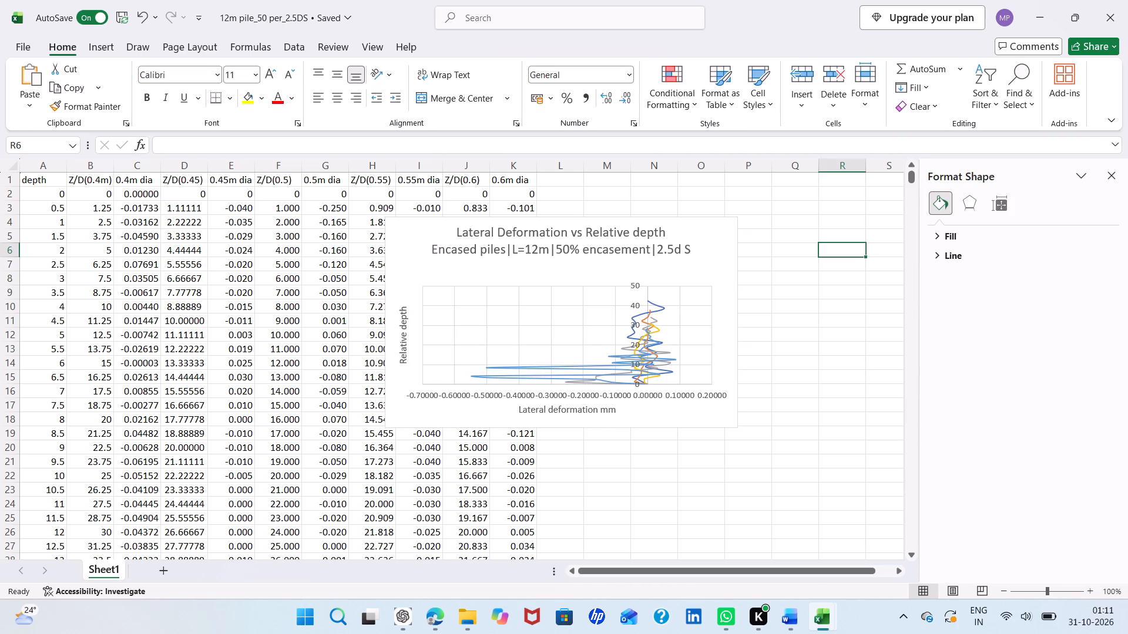
Enlarge the scatter chart down to about row 26 and across to the start of column R.
click(558, 289)
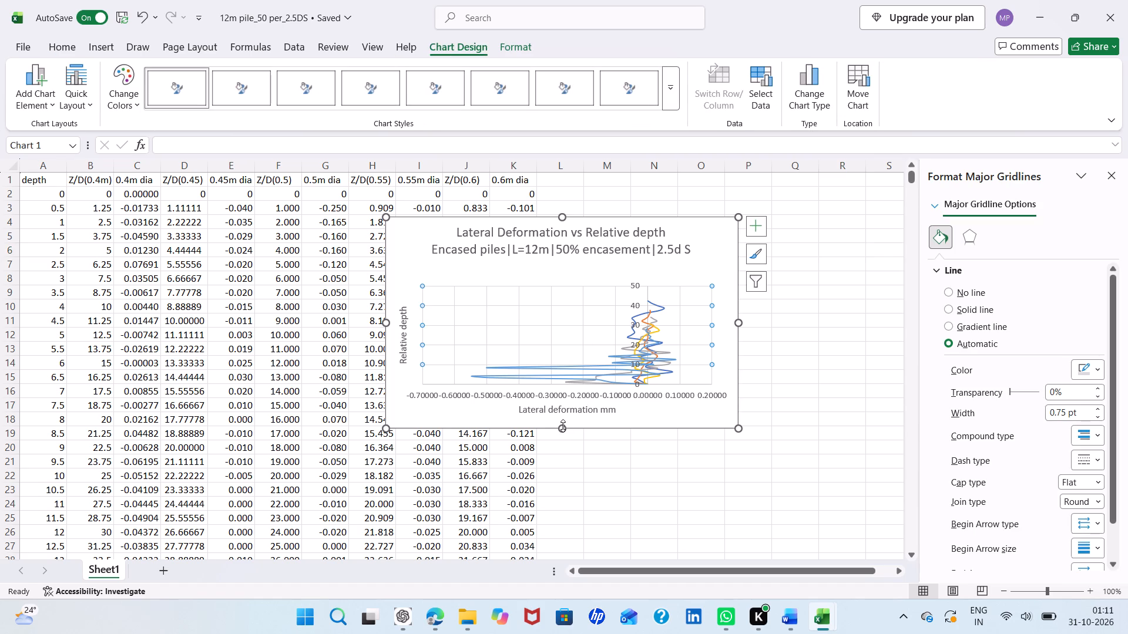
drag(563, 426, 583, 490)
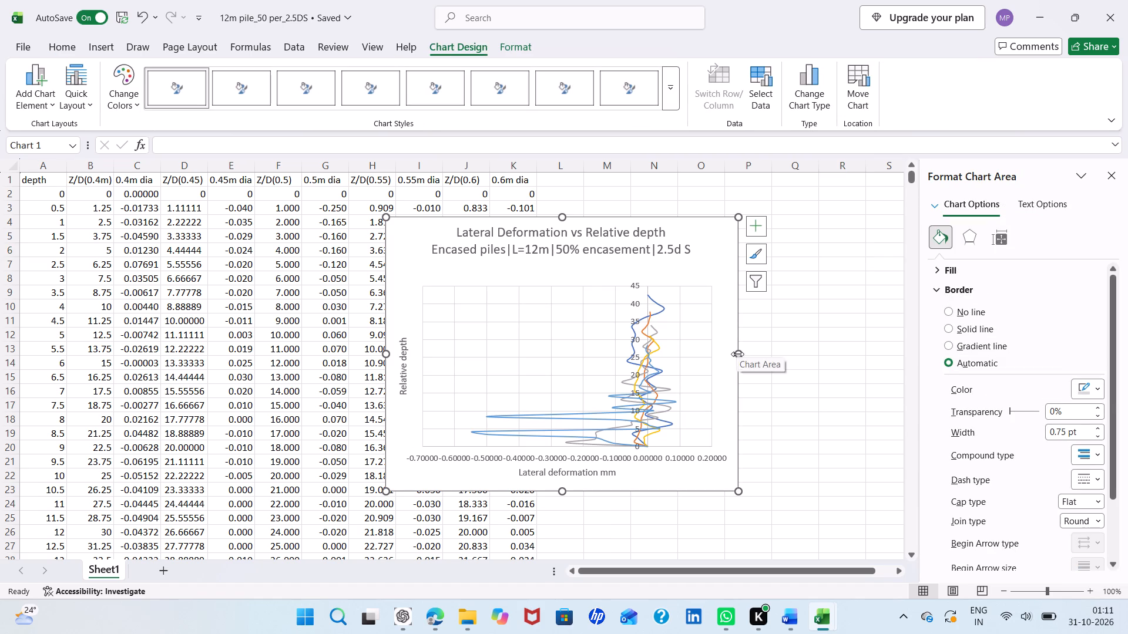
drag(736, 354, 785, 356)
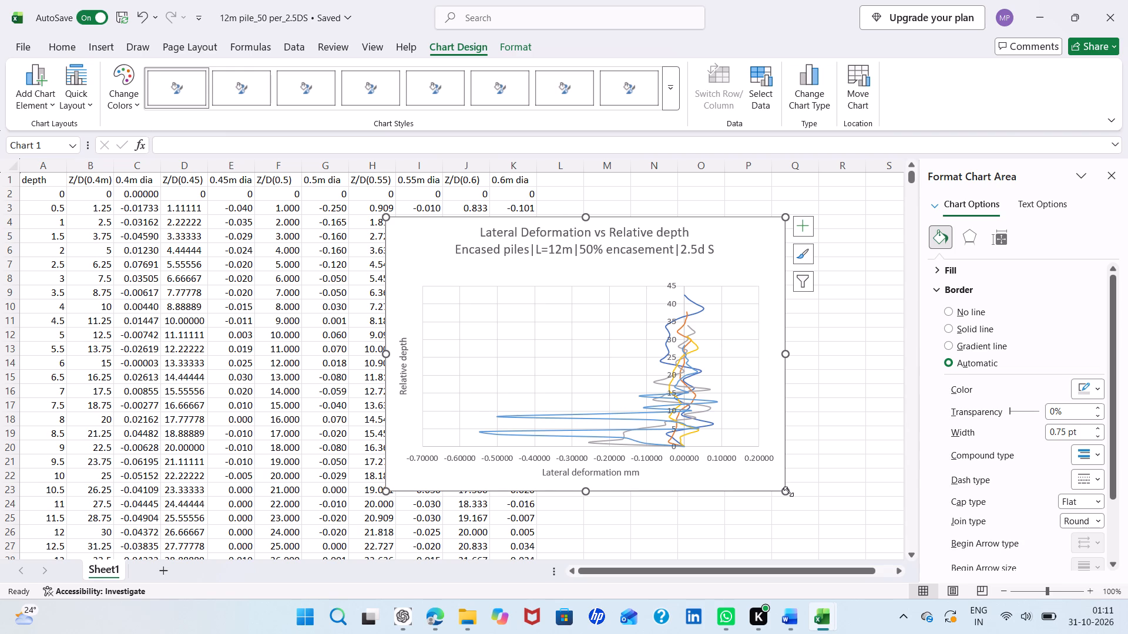
drag(788, 491, 814, 520)
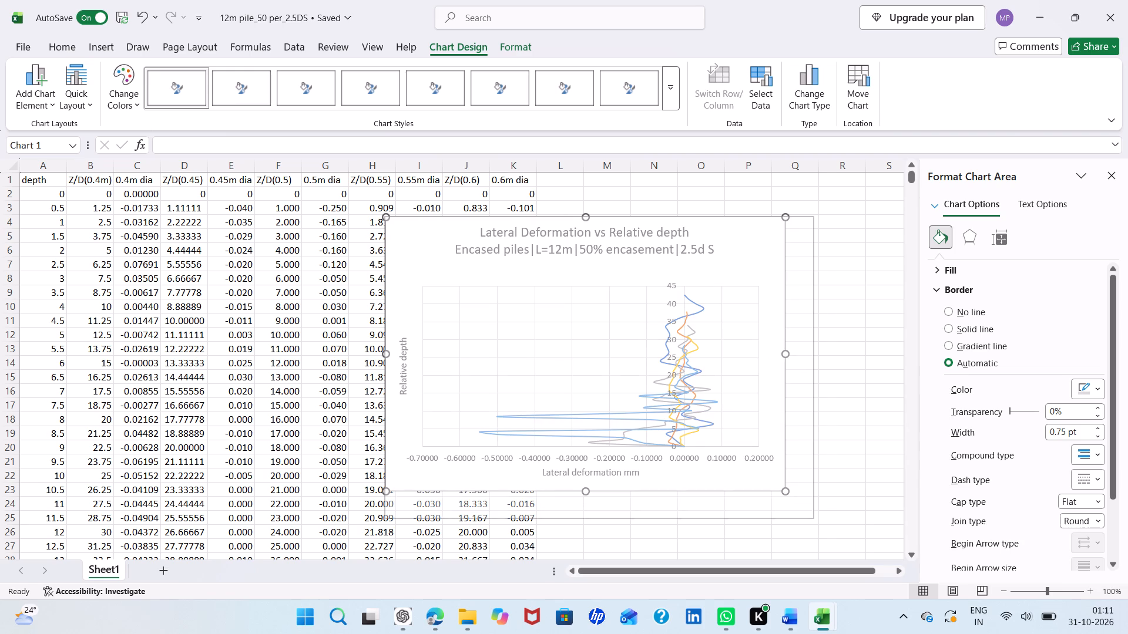
drag(814, 520, 826, 537)
scroll(680, 433, down, 1)
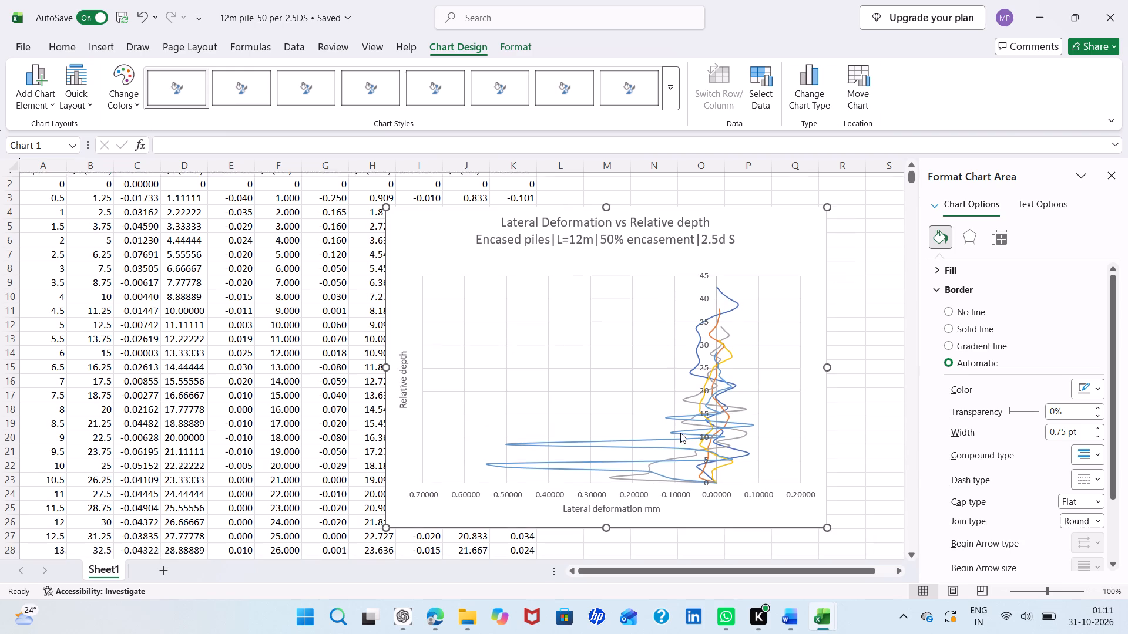
Set the number format of the chart's horizontal axis to 2 decimal places.
scroll(680, 433, down, 1)
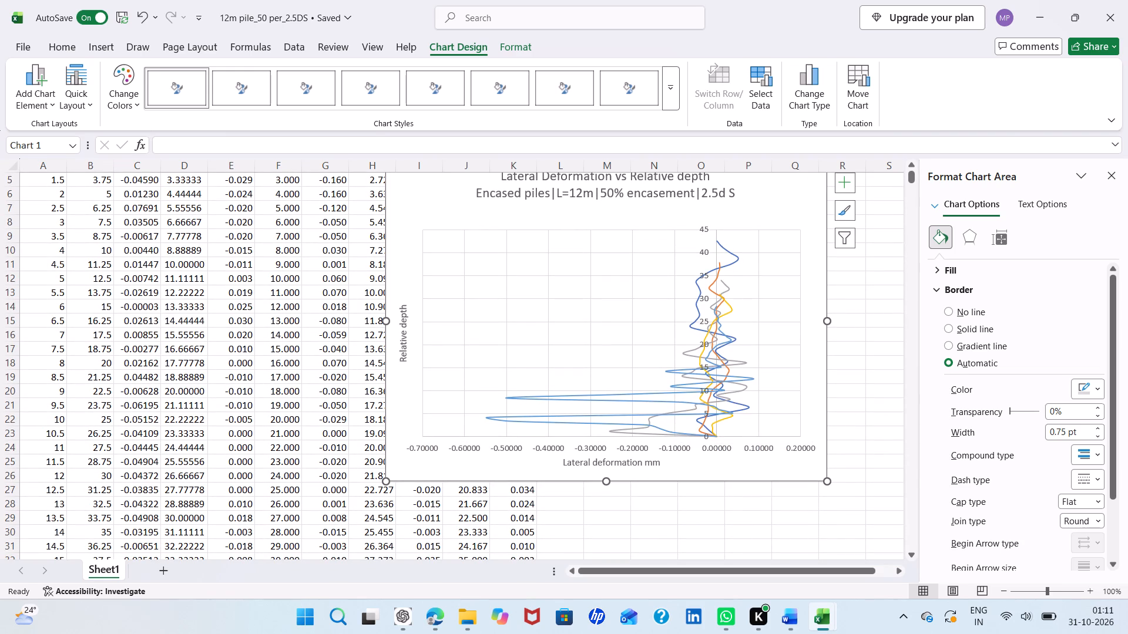
click(417, 448)
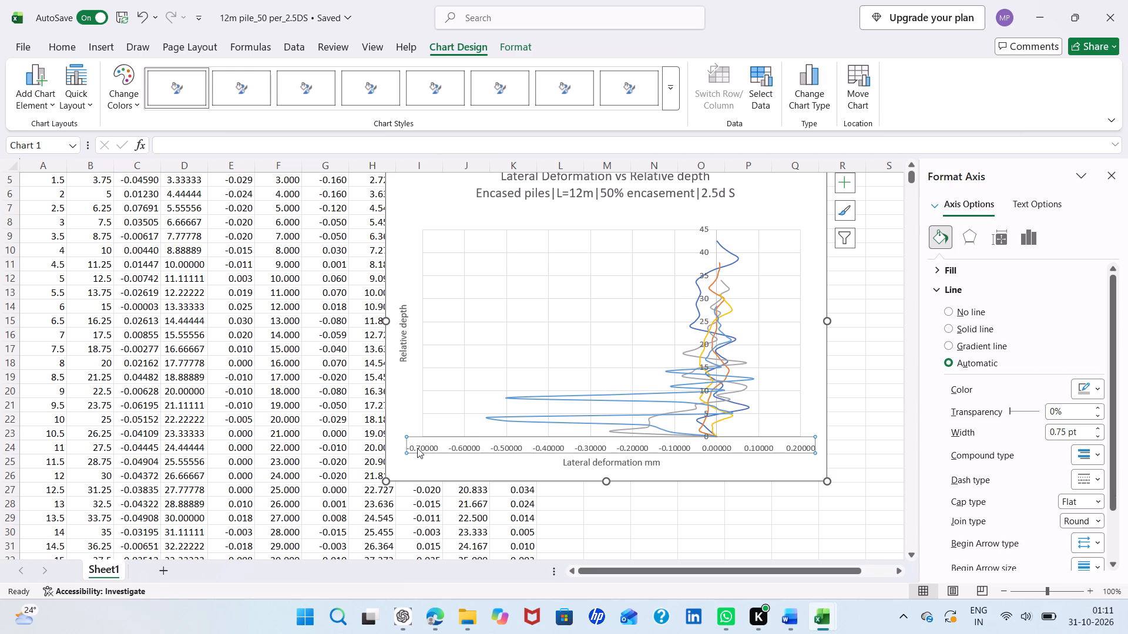
right_click(417, 448)
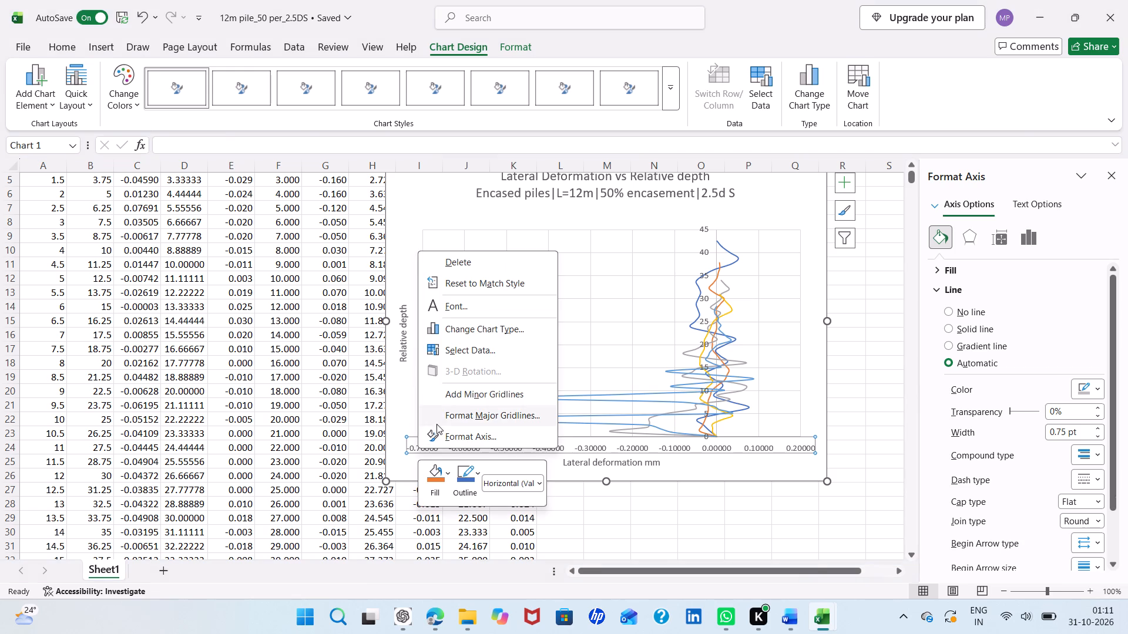
click(442, 430)
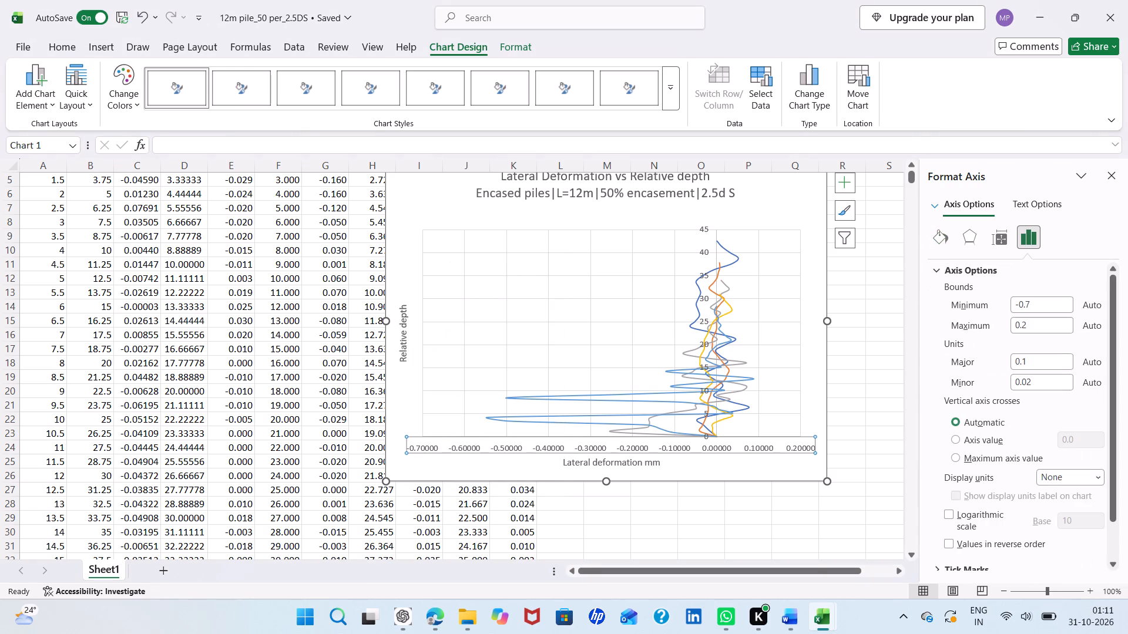
scroll(1022, 427, down, 1)
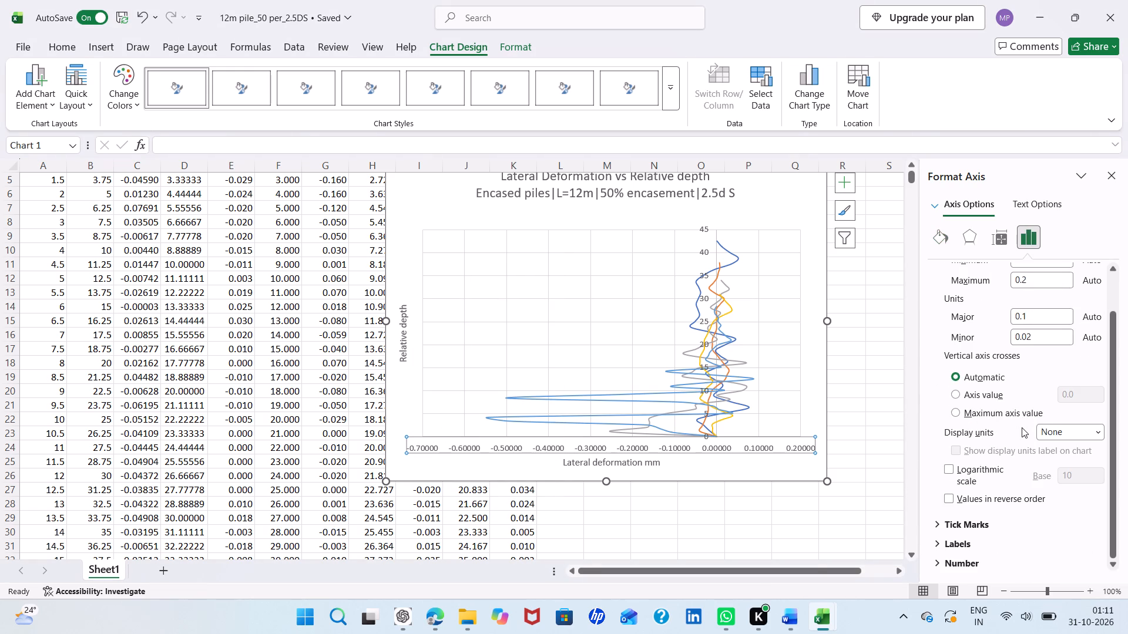
scroll(1022, 427, down, 1)
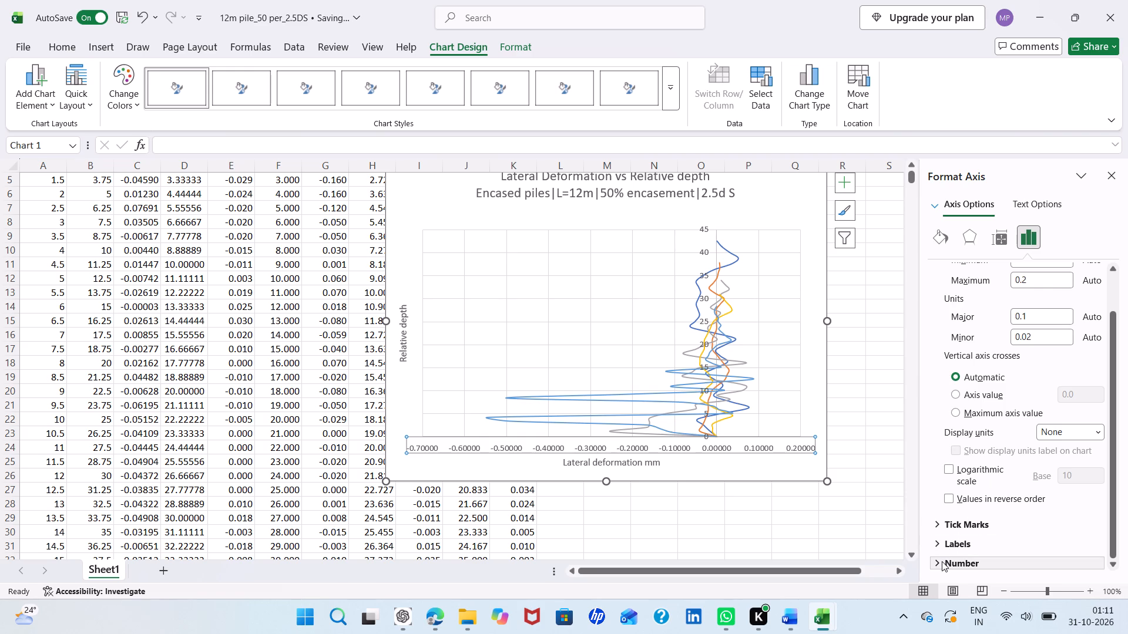
click(942, 561)
scroll(942, 561, down, 2)
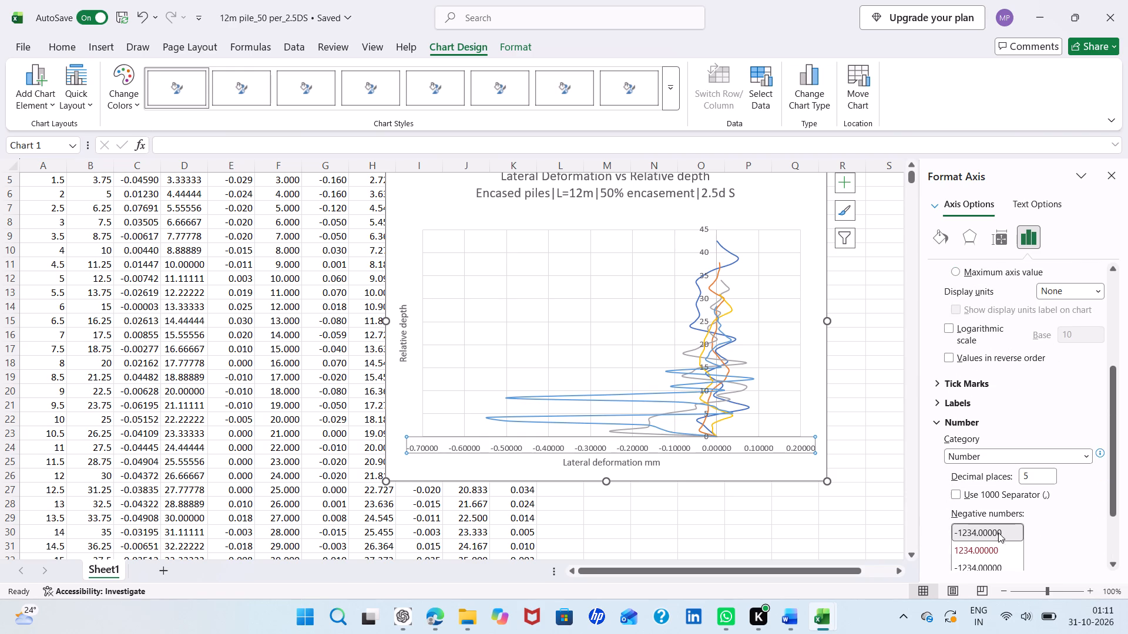
click(1037, 474)
key(BackSpace)
key(2)
key(Return)
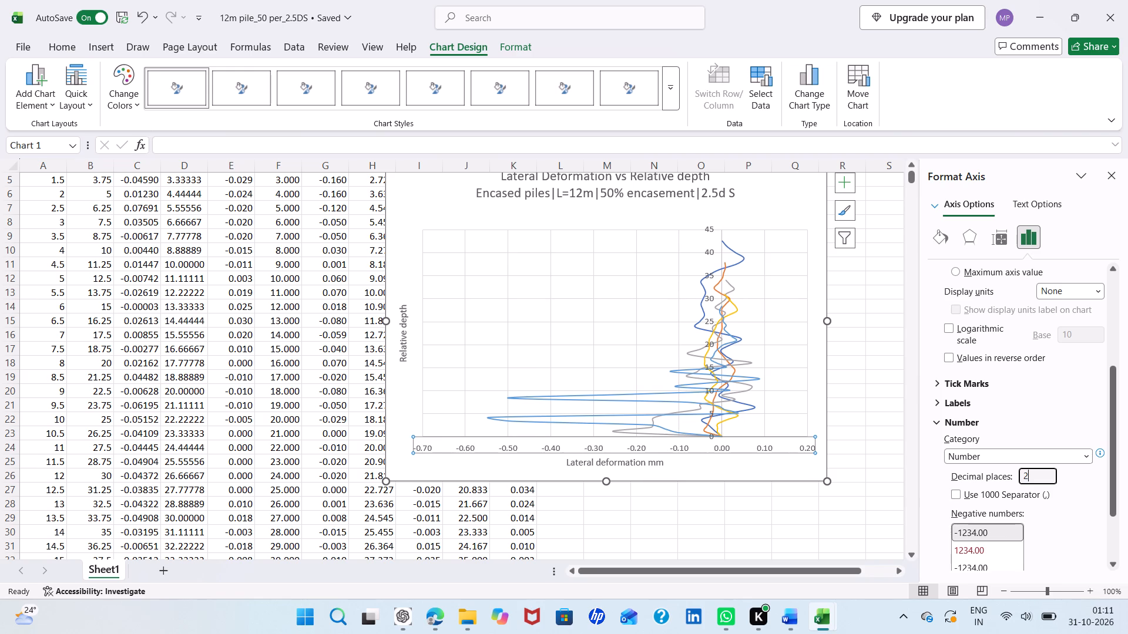
Set the label position of the chart's vertical axis to Low.
click(710, 409)
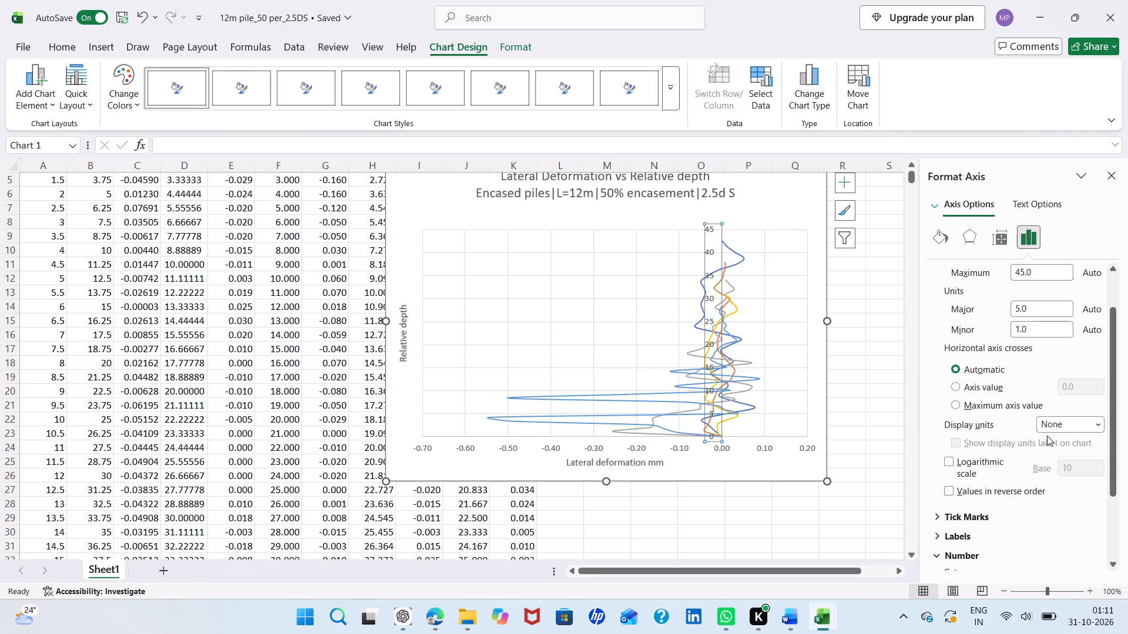
click(942, 539)
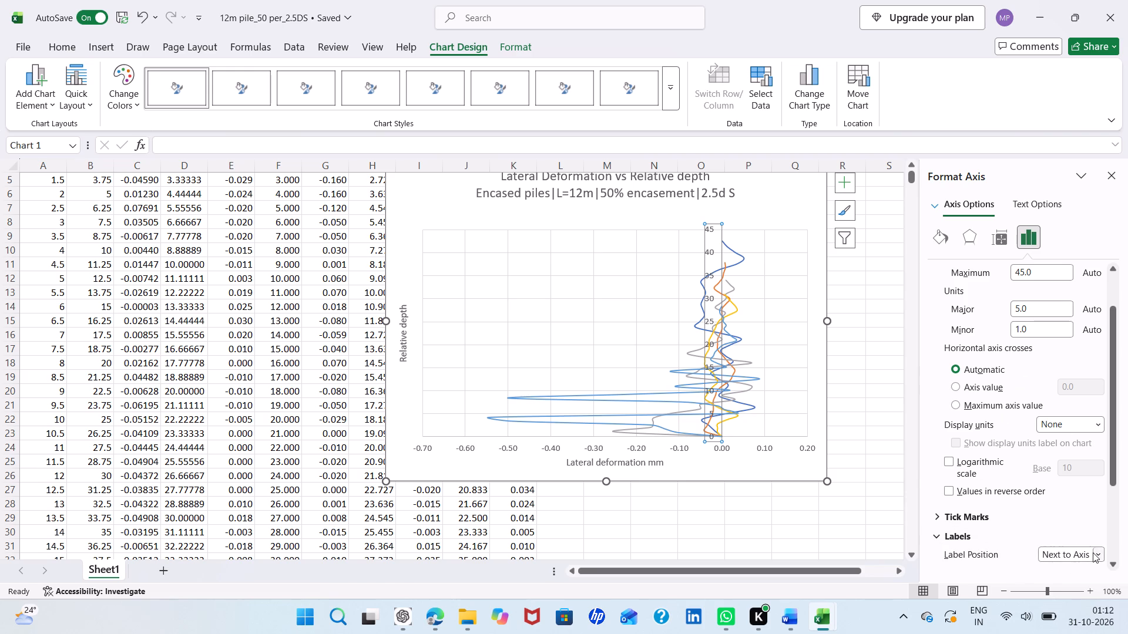
click(1097, 552)
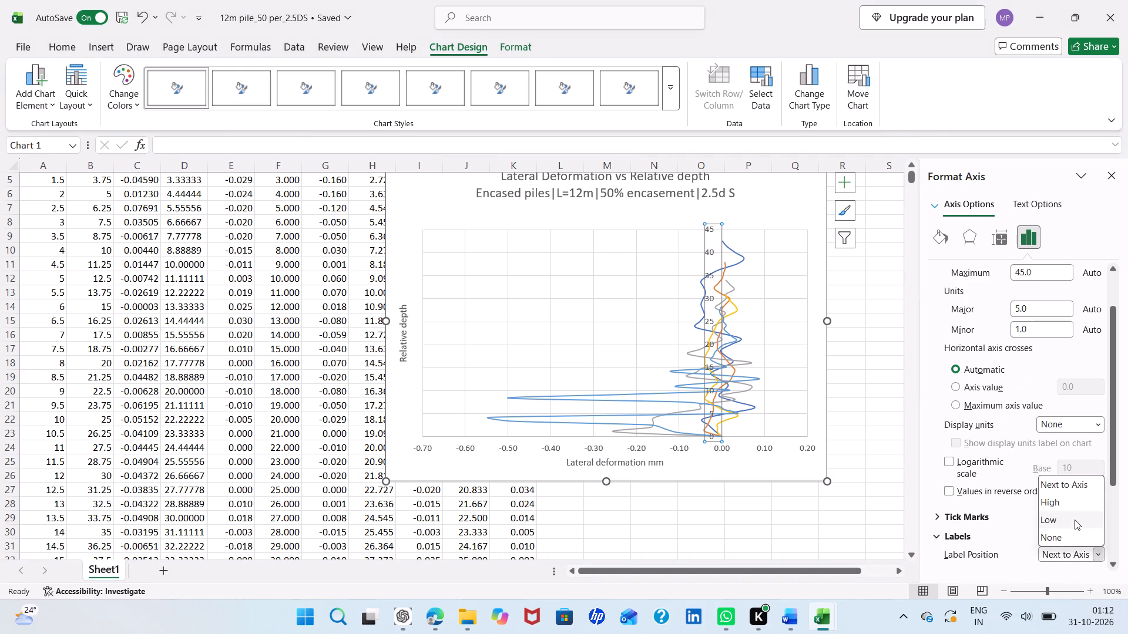
click(1075, 520)
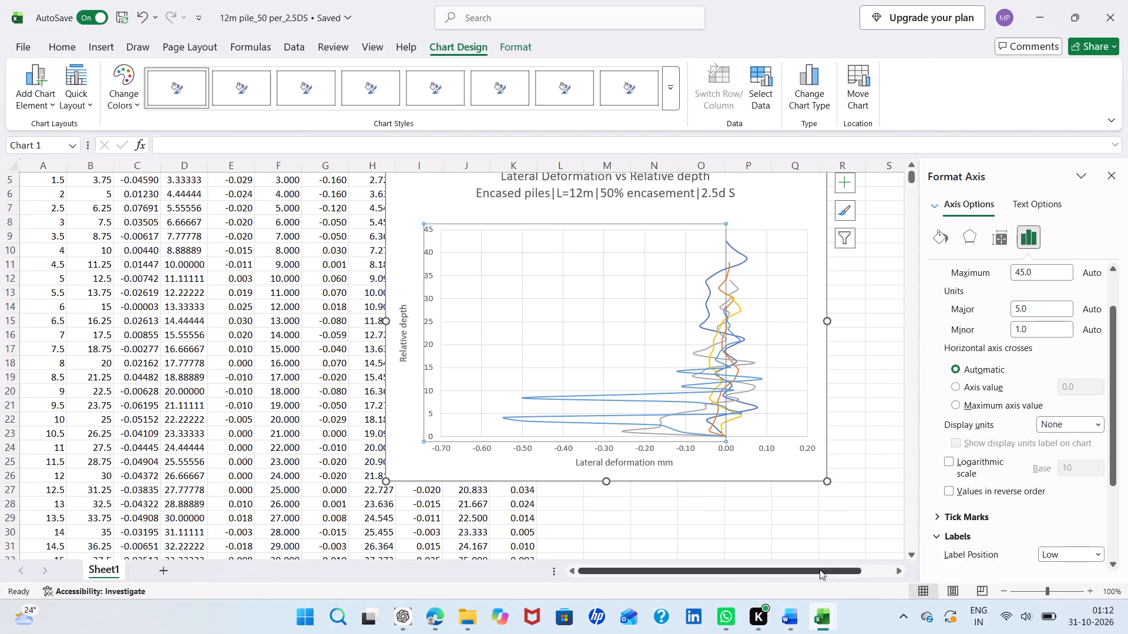
click(867, 460)
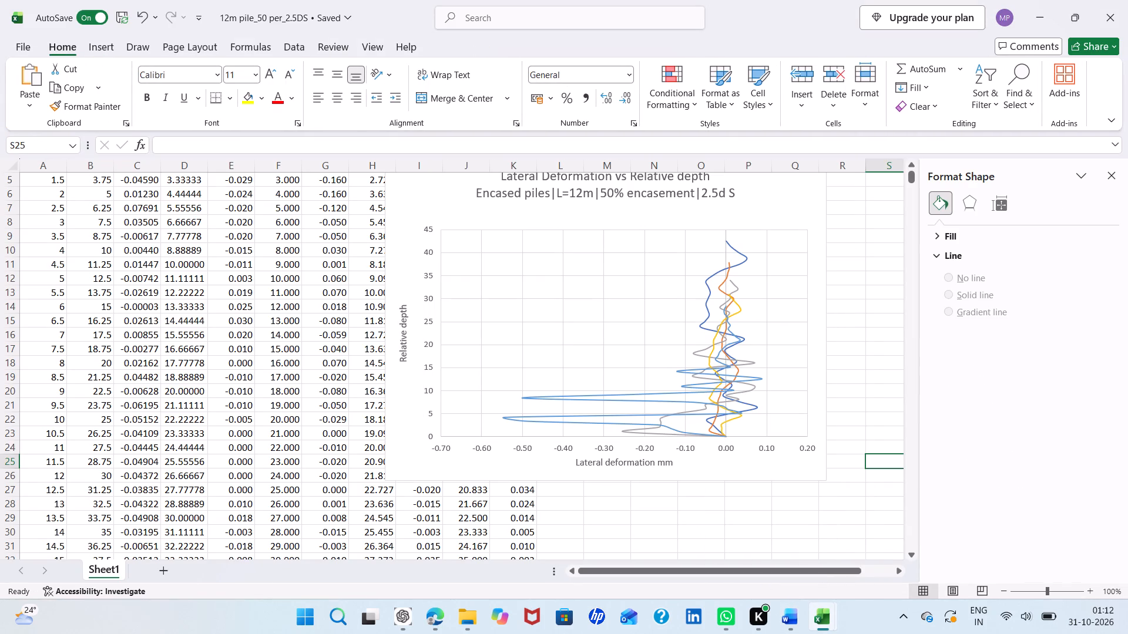
Add a legend for the pile diameter series to the scatter chart.
click(752, 288)
scroll(752, 288, up, 1)
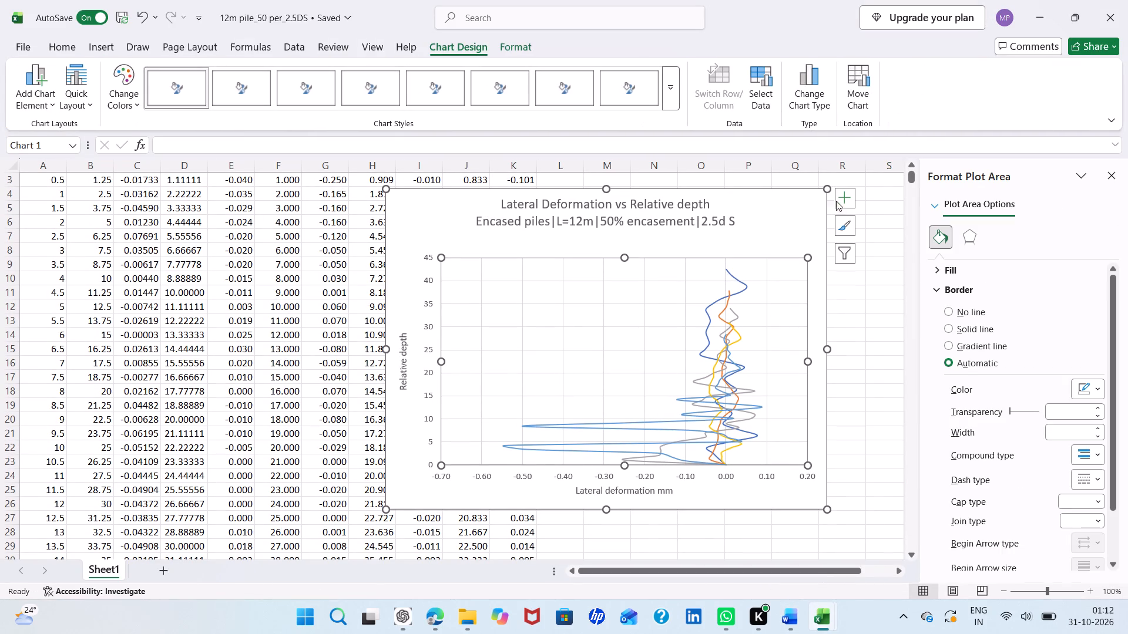
click(844, 200)
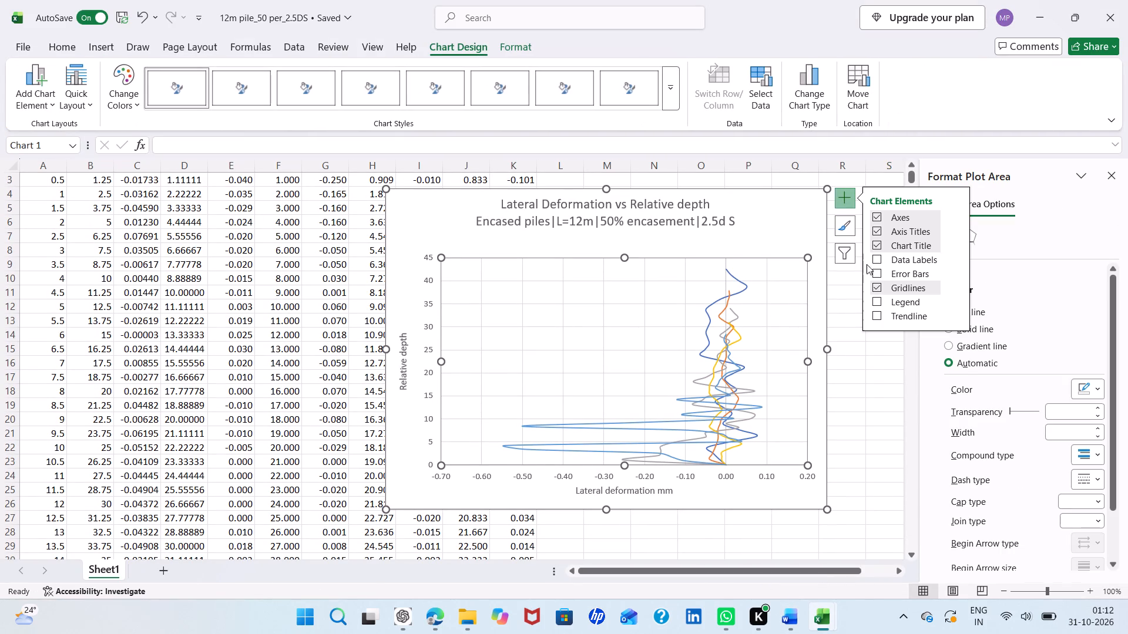
click(876, 303)
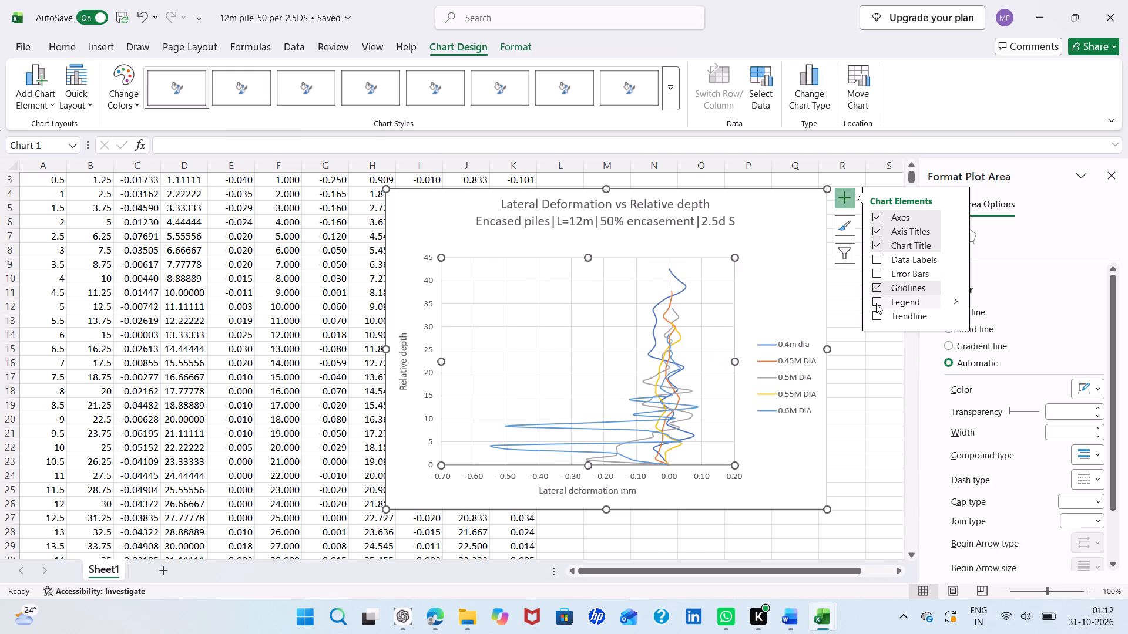
click(781, 295)
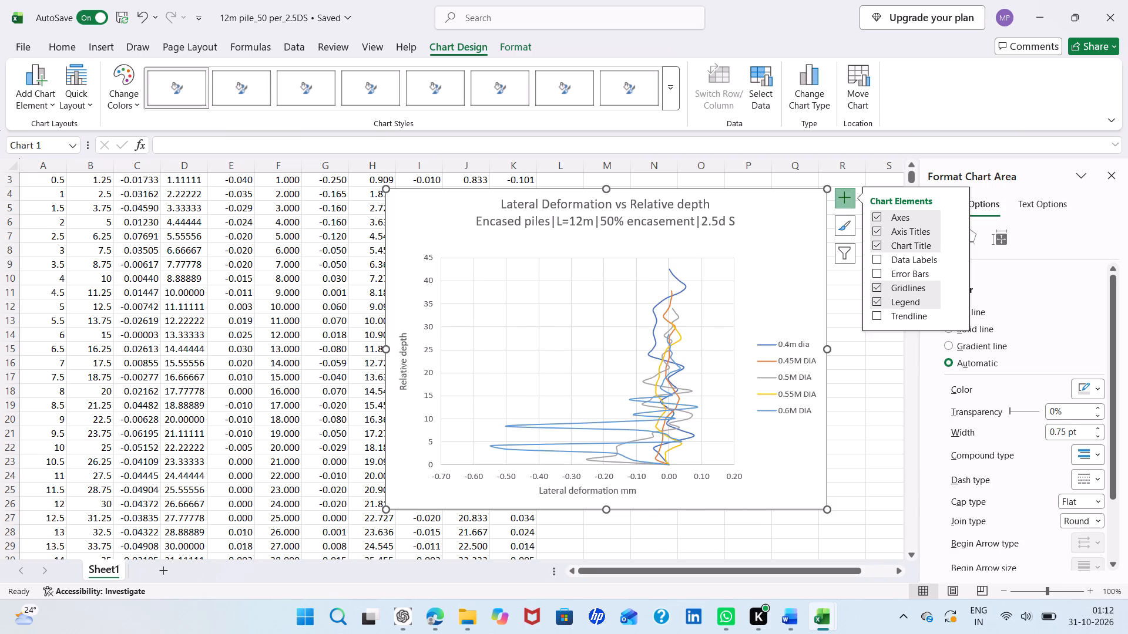
Extend the scatter chart's bottom edge down to about row 30.
scroll(781, 295, down, 2)
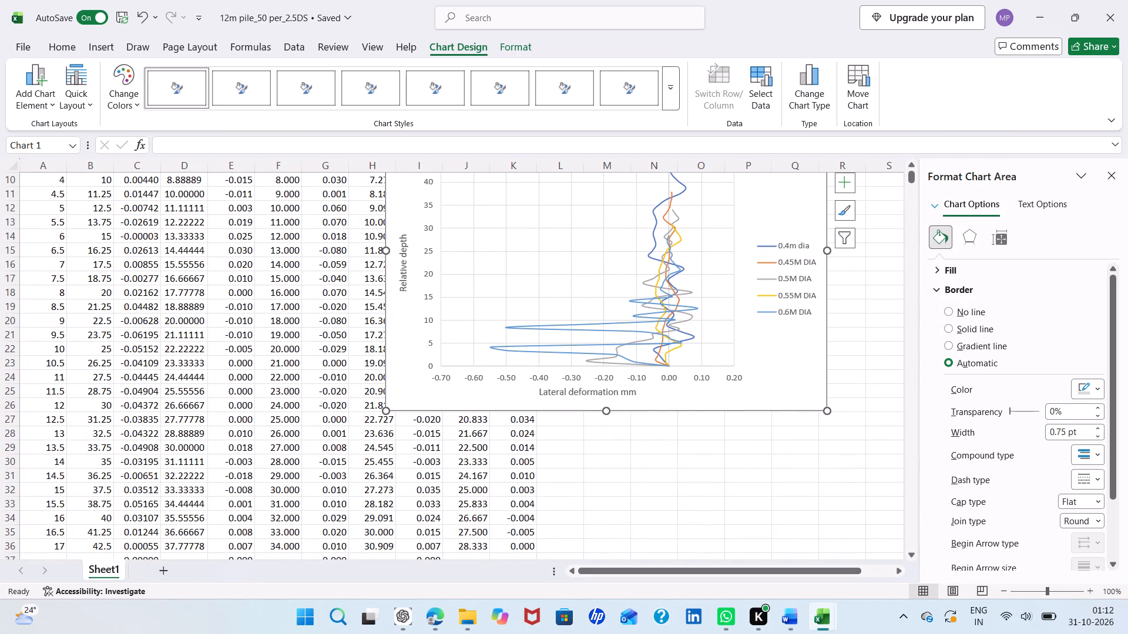
drag(607, 409, 625, 463)
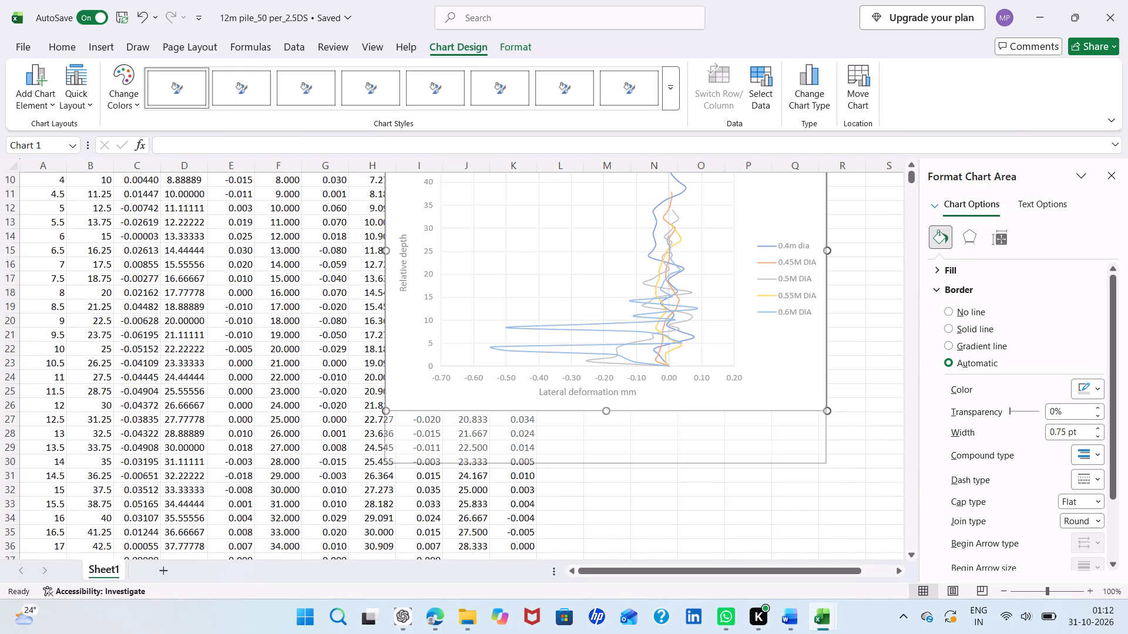
drag(625, 463, 625, 464)
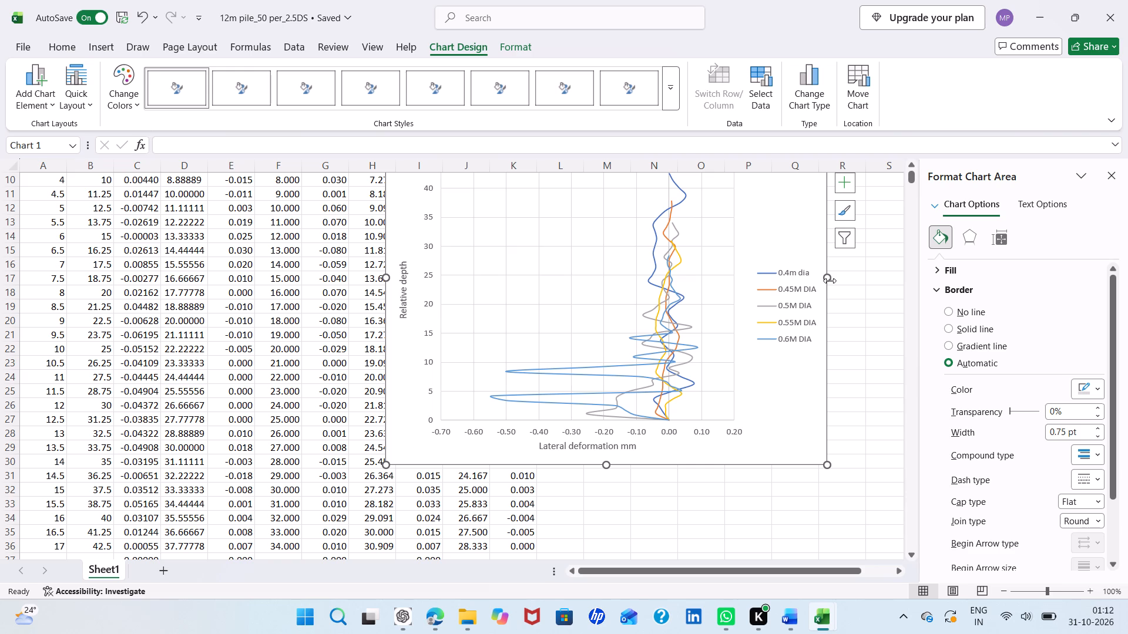
click(834, 281)
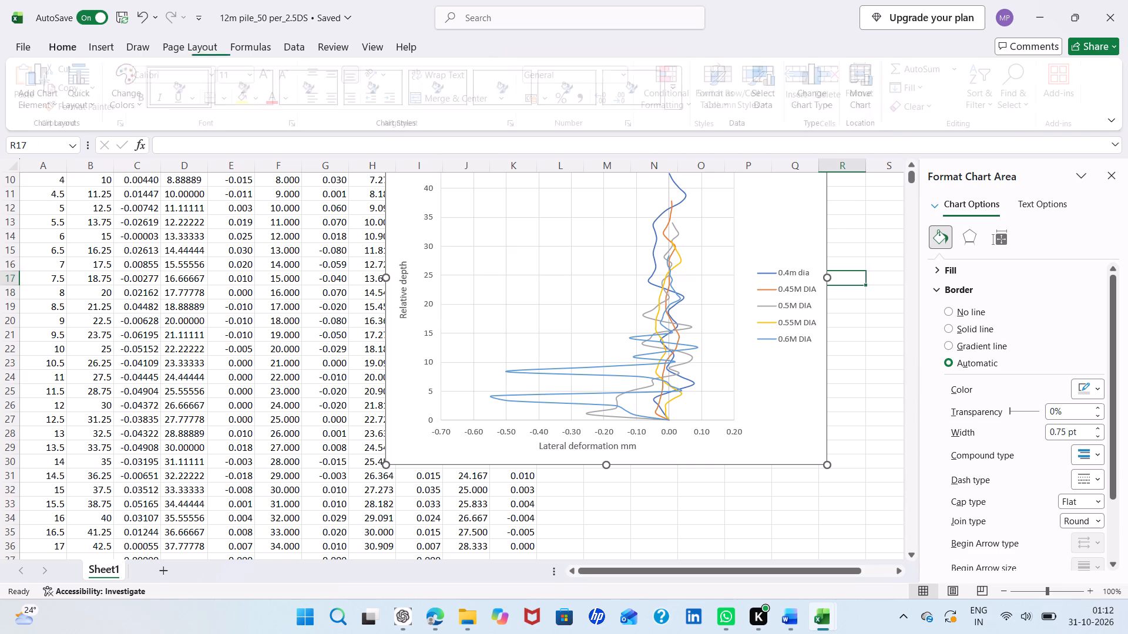
click(810, 247)
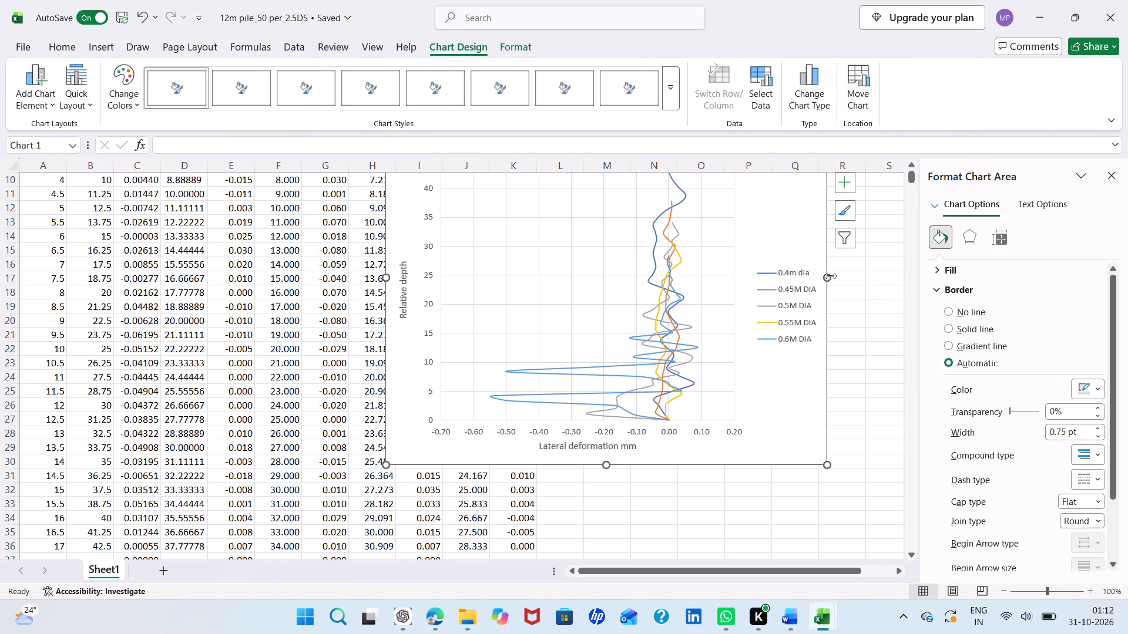
click(835, 276)
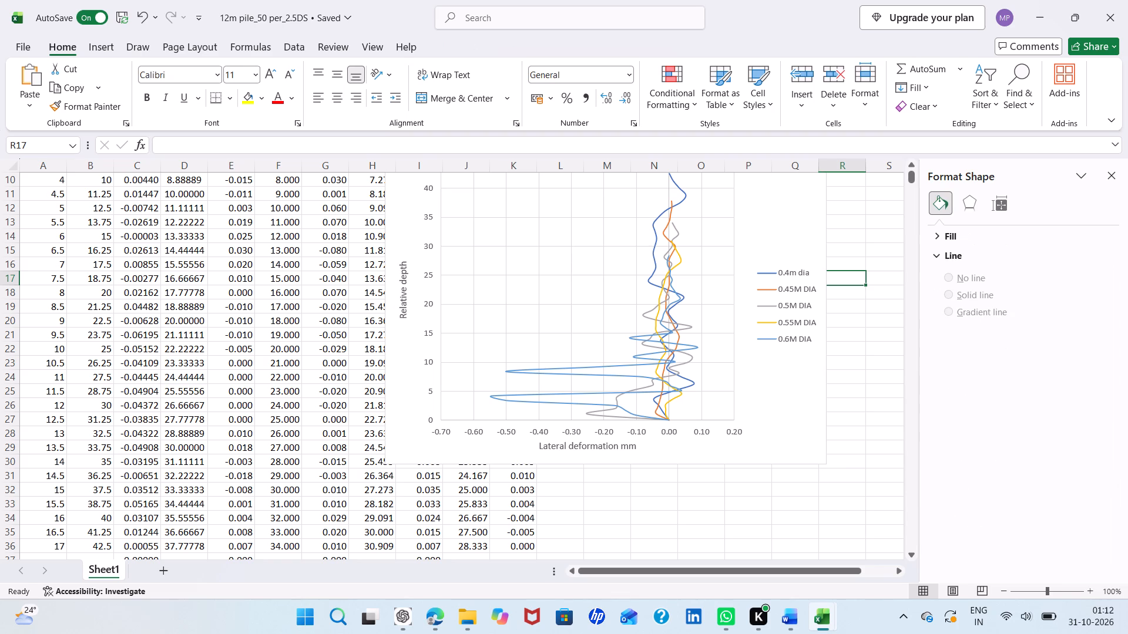
Copy the whole scatter chart, including its title and legend.
click(590, 280)
scroll(590, 280, up, 1)
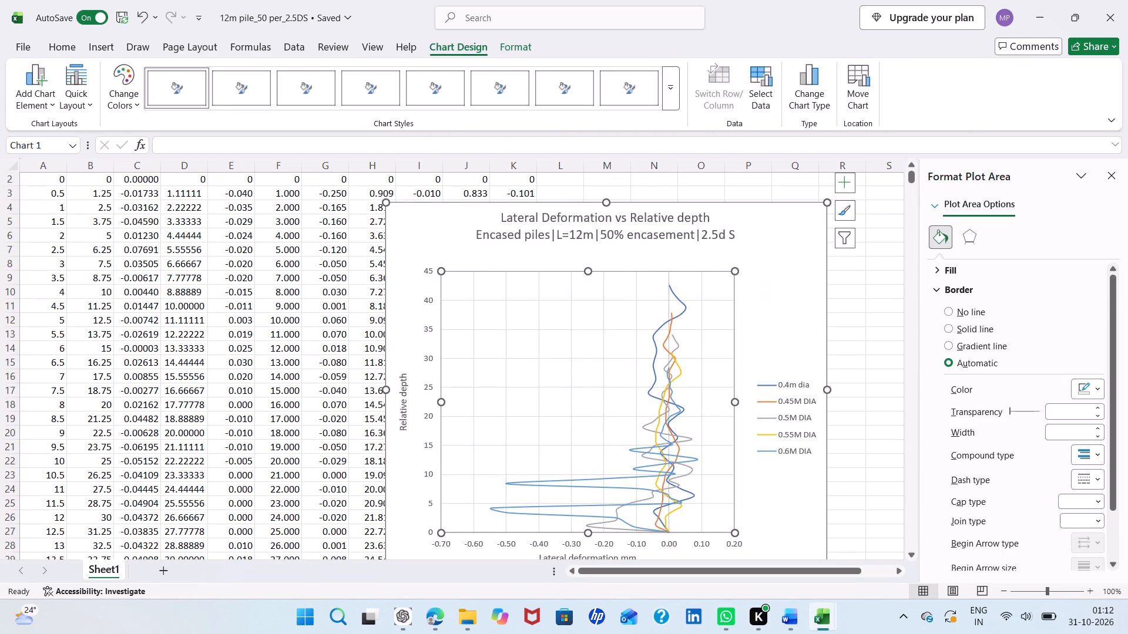
scroll(590, 280, up, 1)
click(762, 245)
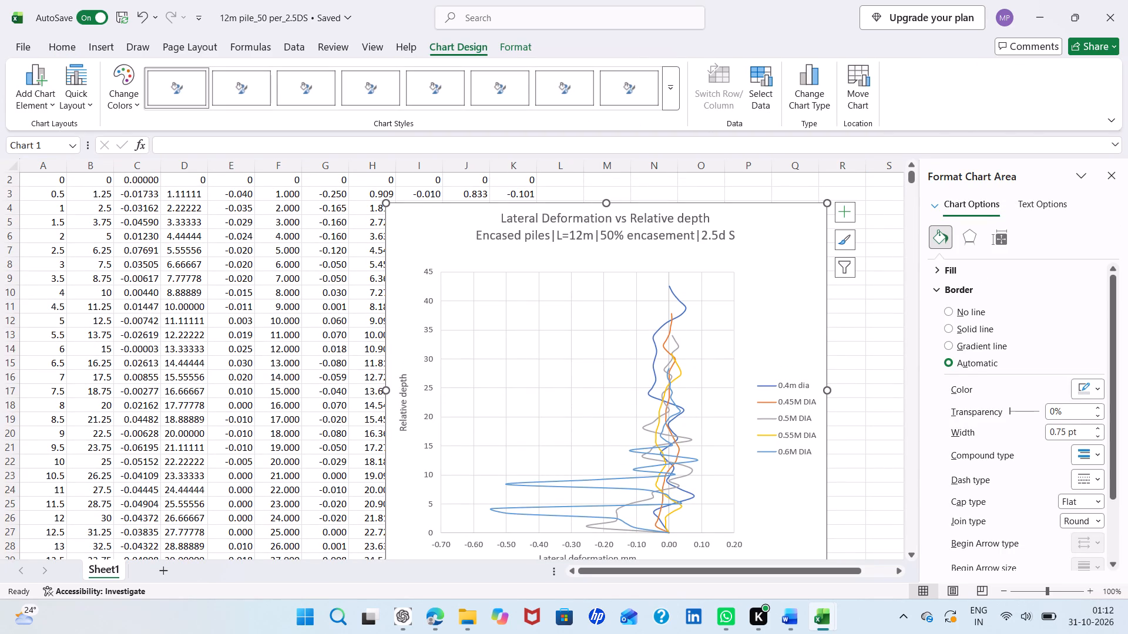
right_click(762, 245)
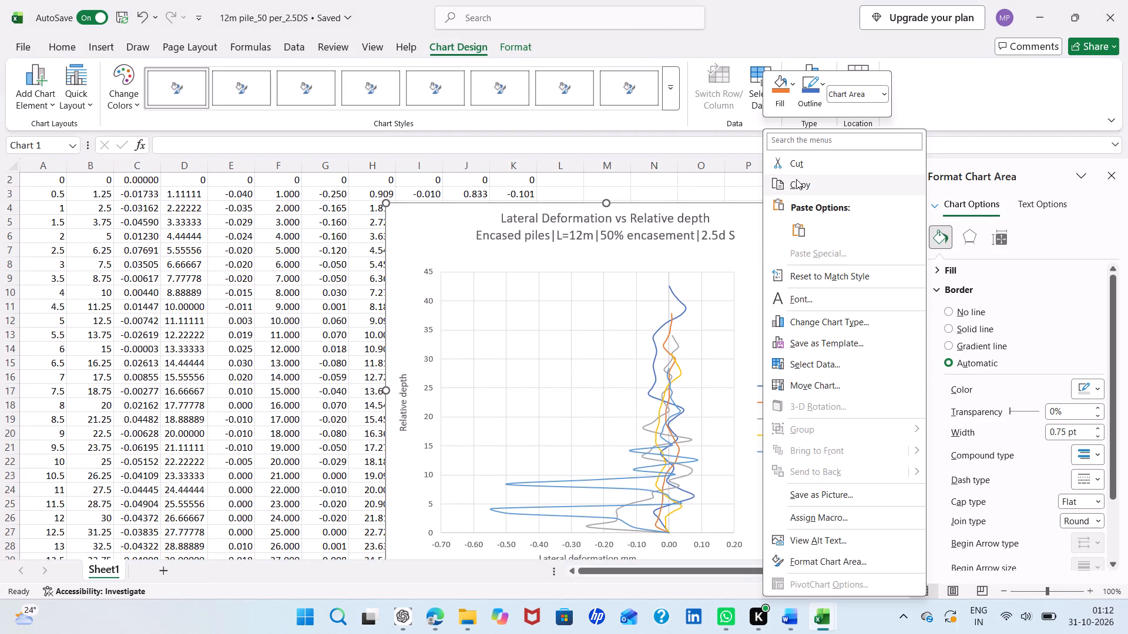
click(796, 179)
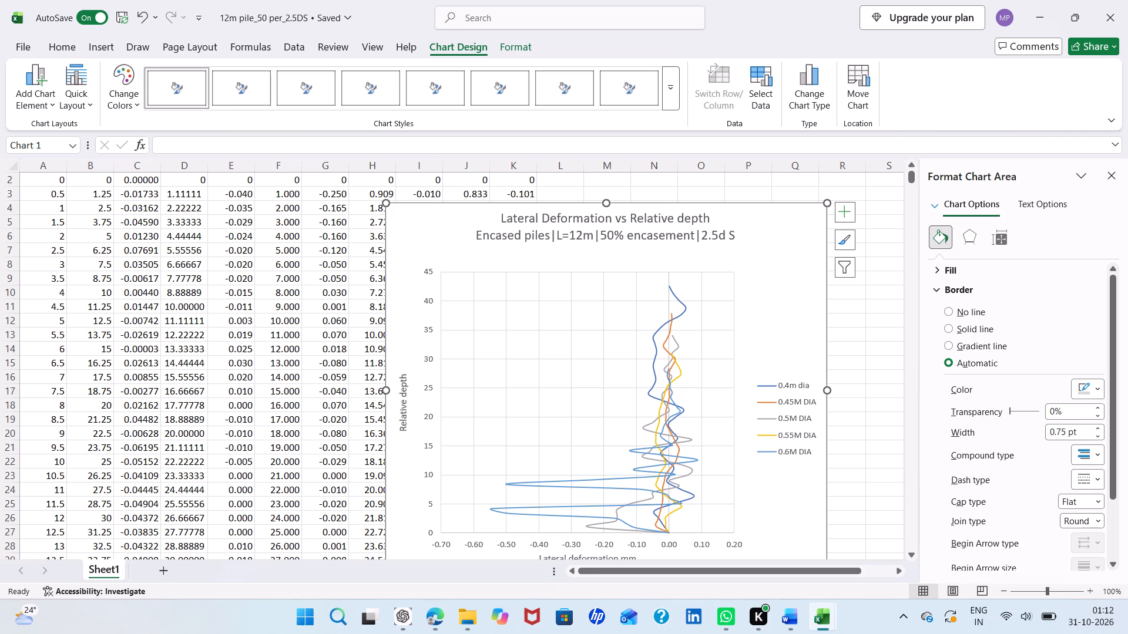
Switch to Document1 in Word and paste the copied chart two lines below the last chart on page 4.
click(803, 515)
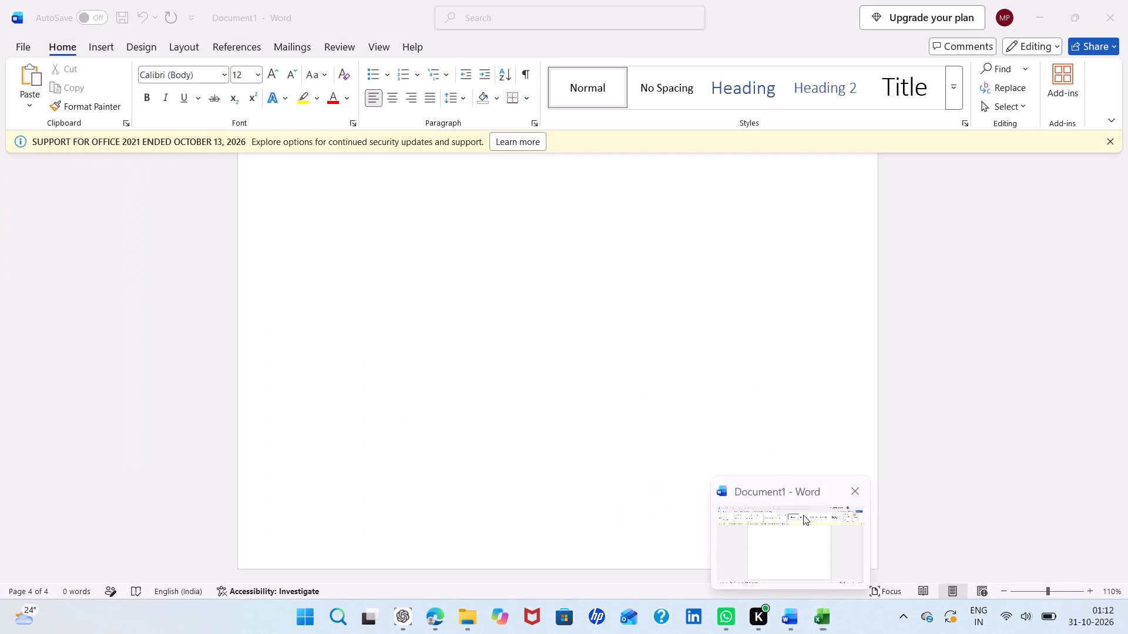
scroll(618, 333, up, 2)
scroll(618, 333, down, 2)
click(344, 267)
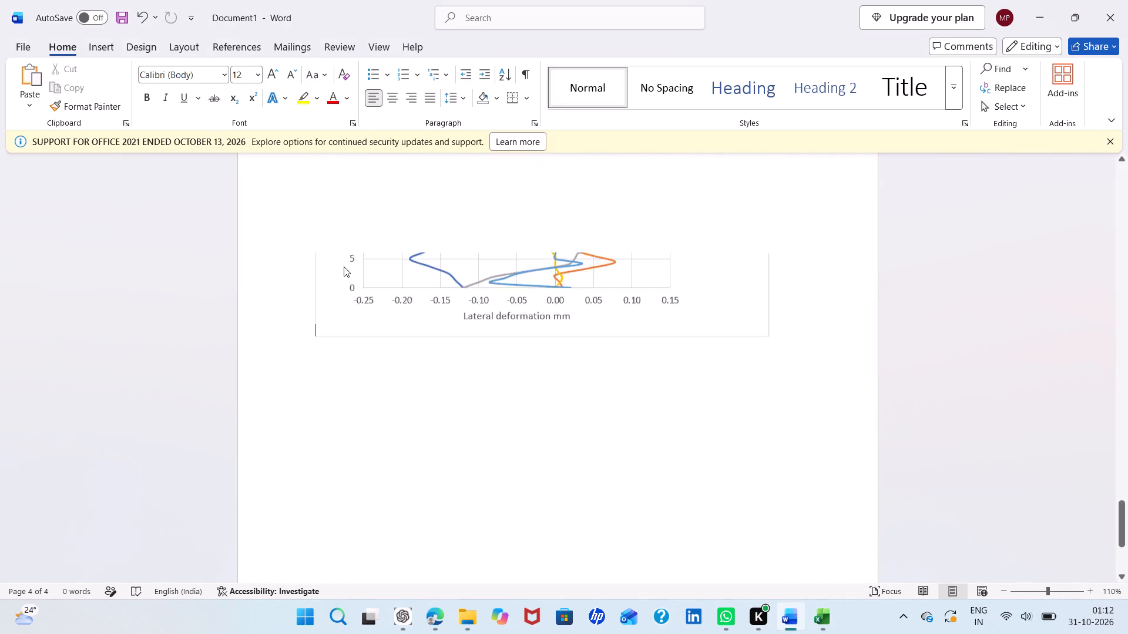
scroll(344, 267, down, 2)
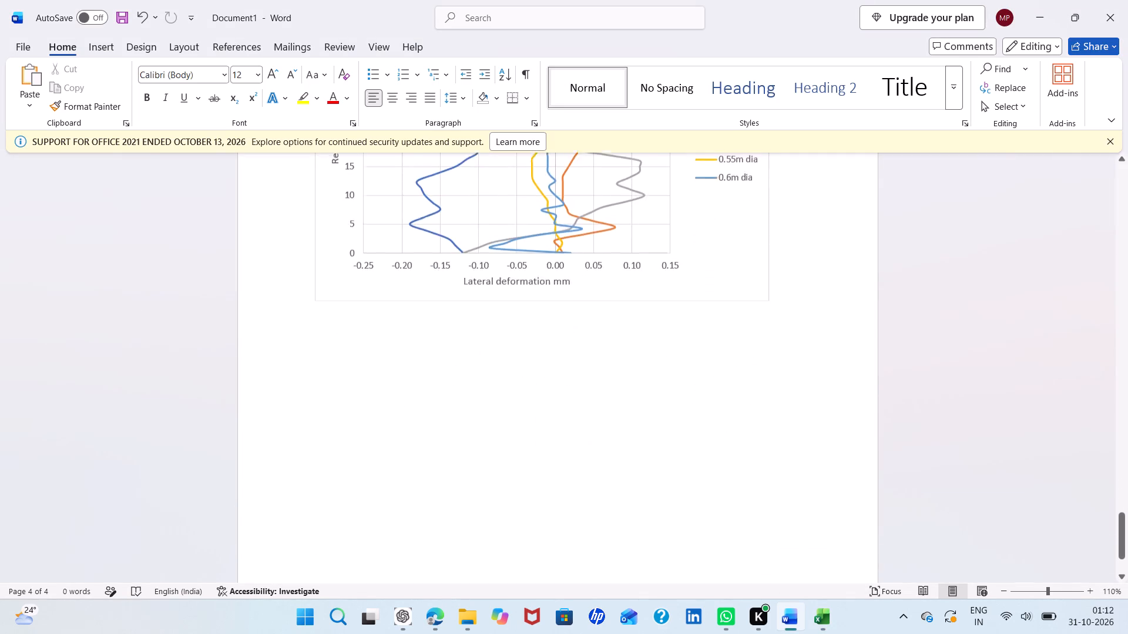
click(791, 237)
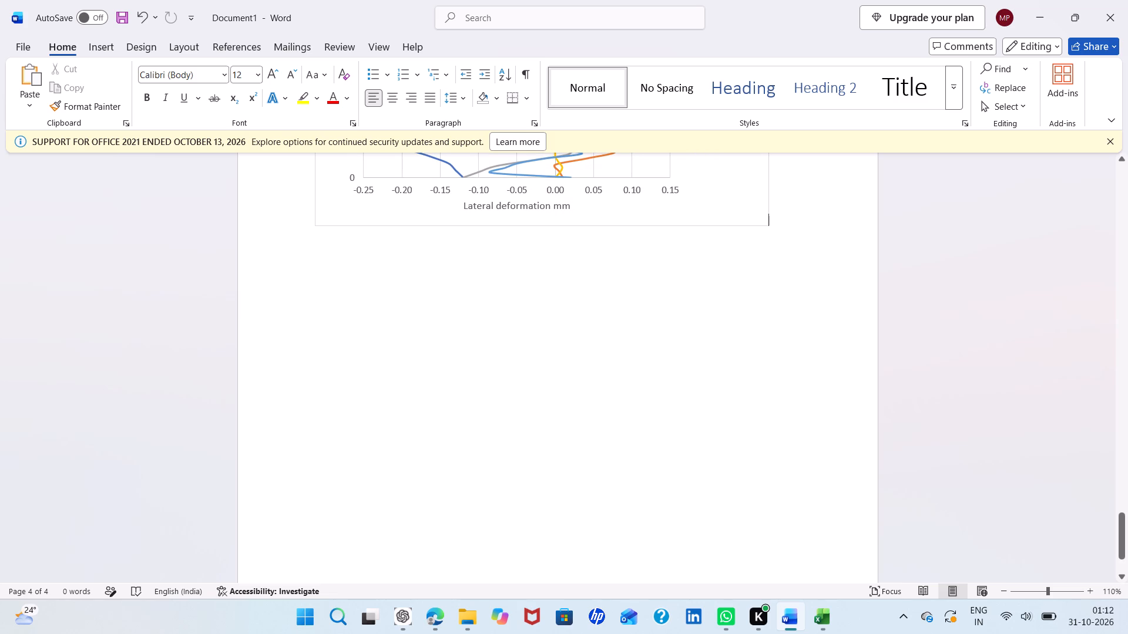
key(Return)
key(Return)
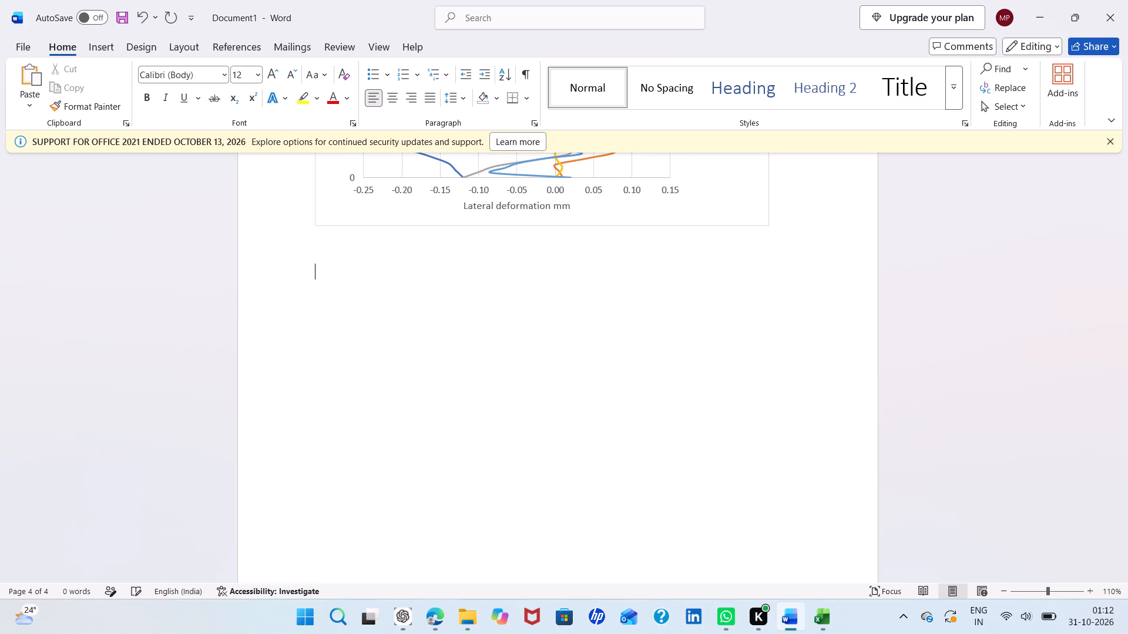
key(ctrl+v)
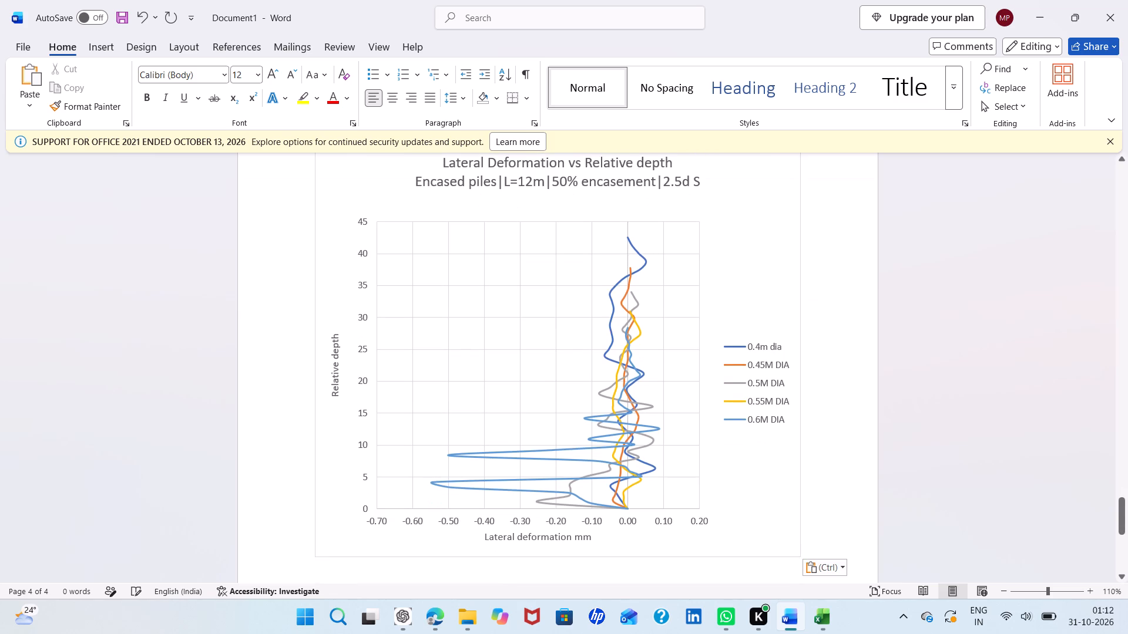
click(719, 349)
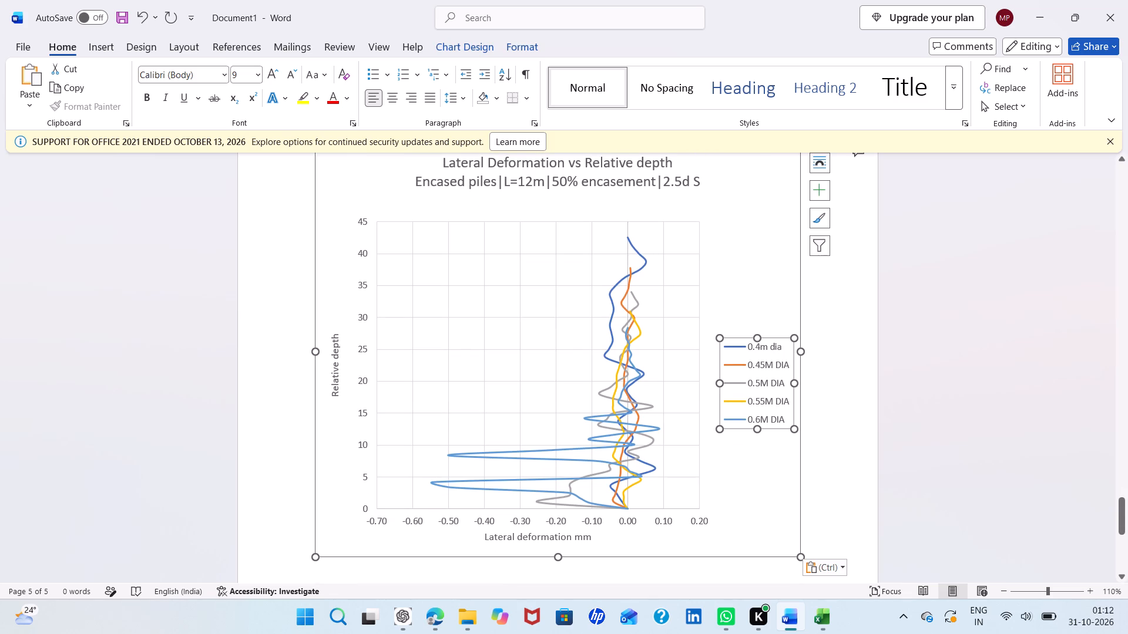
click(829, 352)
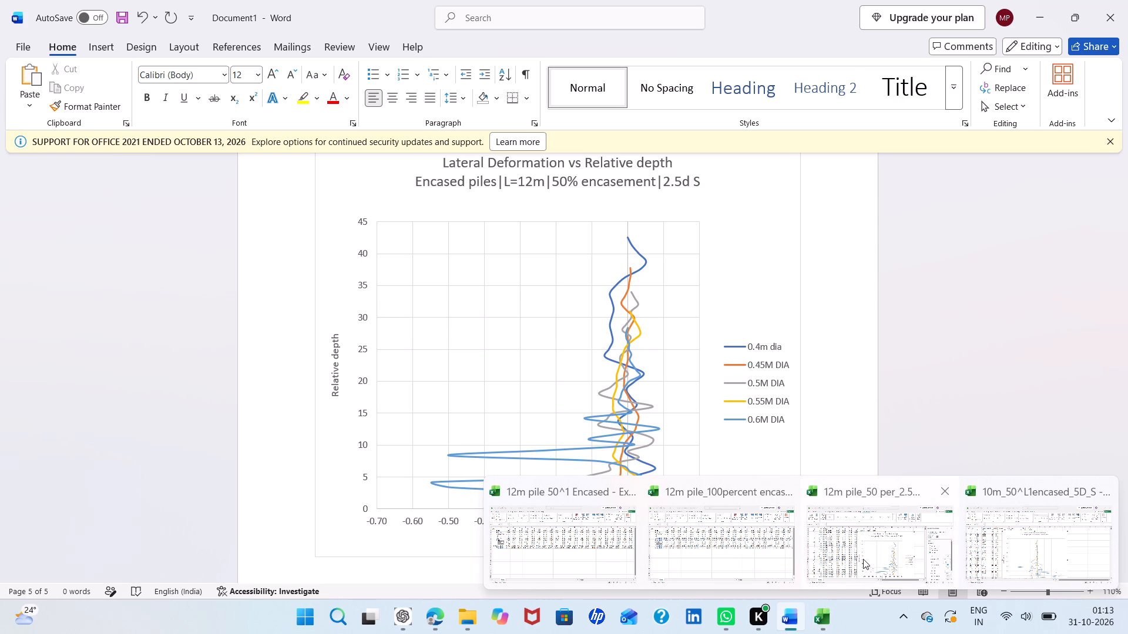
Switch to the 12m pile_50 per_2.5DS workbook in Excel, close the formatting pane and shrink the chart to start beside the data at column L.
click(868, 540)
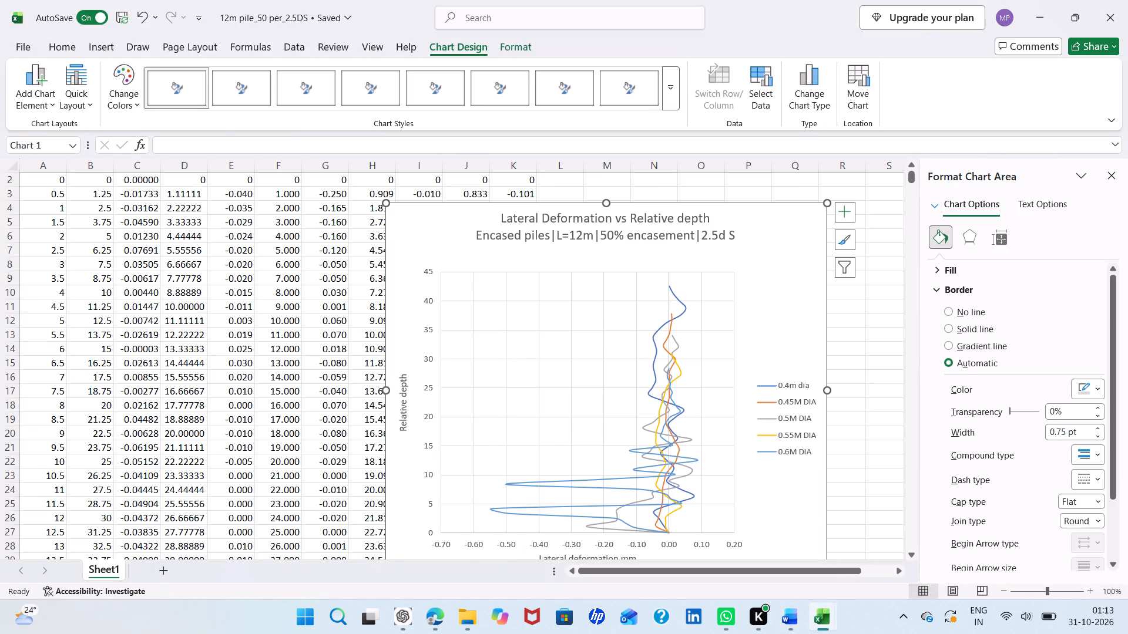
click(894, 347)
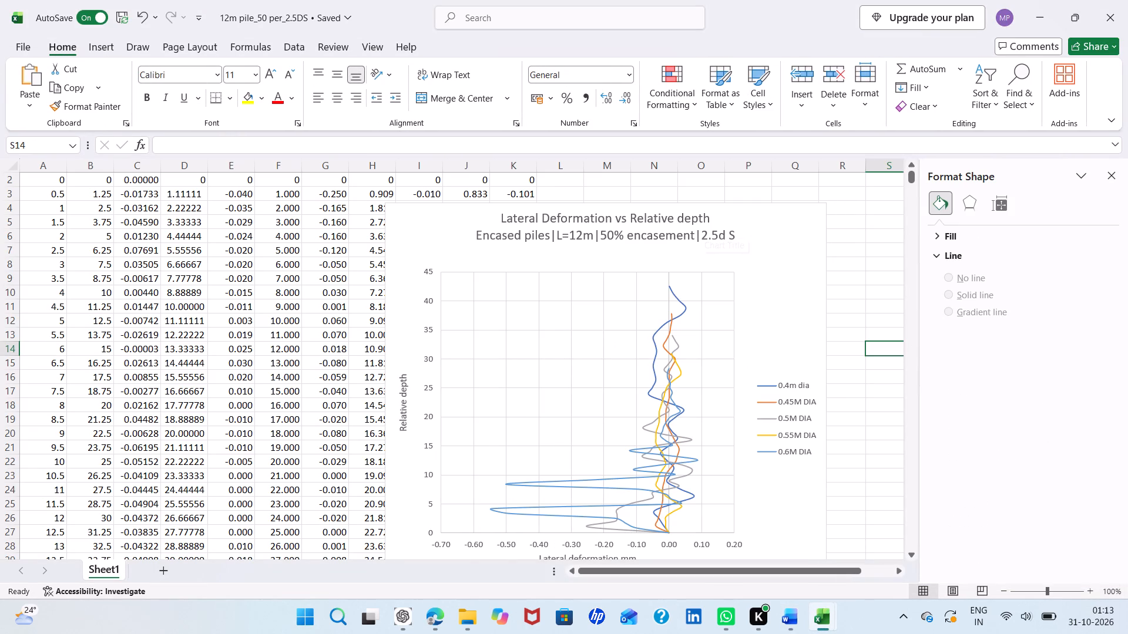
click(1108, 173)
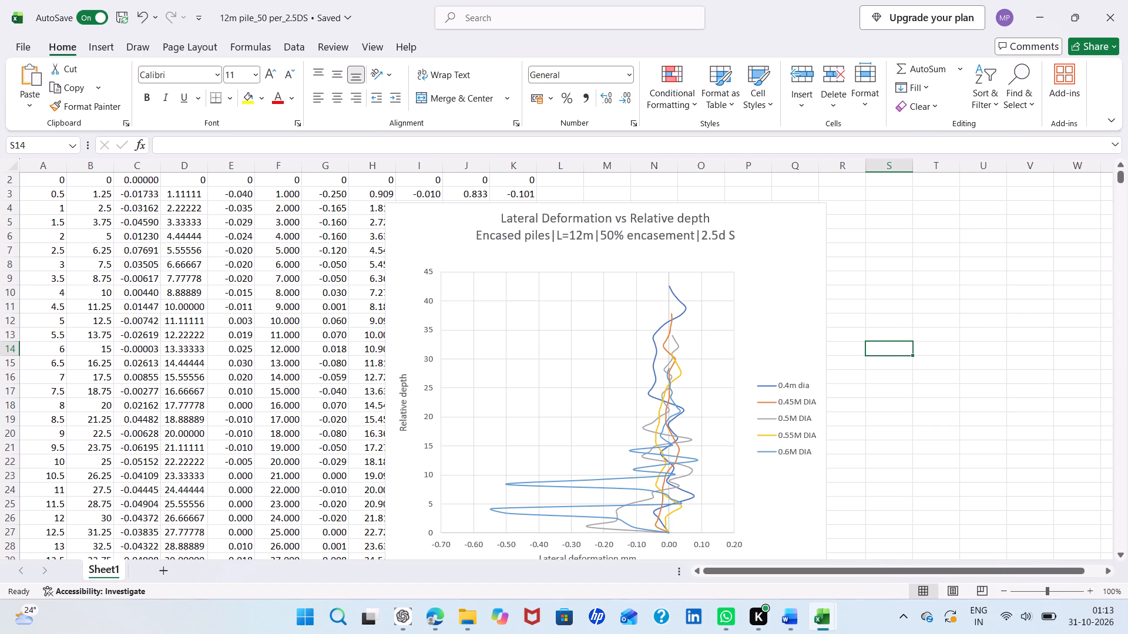
click(633, 264)
scroll(633, 264, down, 1)
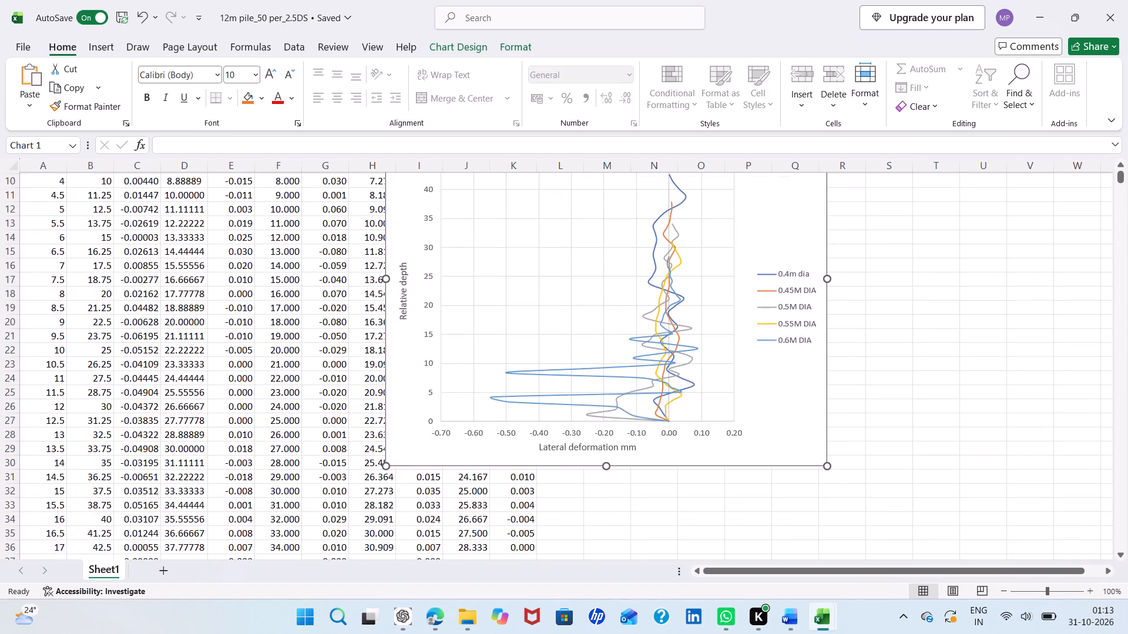
drag(387, 464, 542, 424)
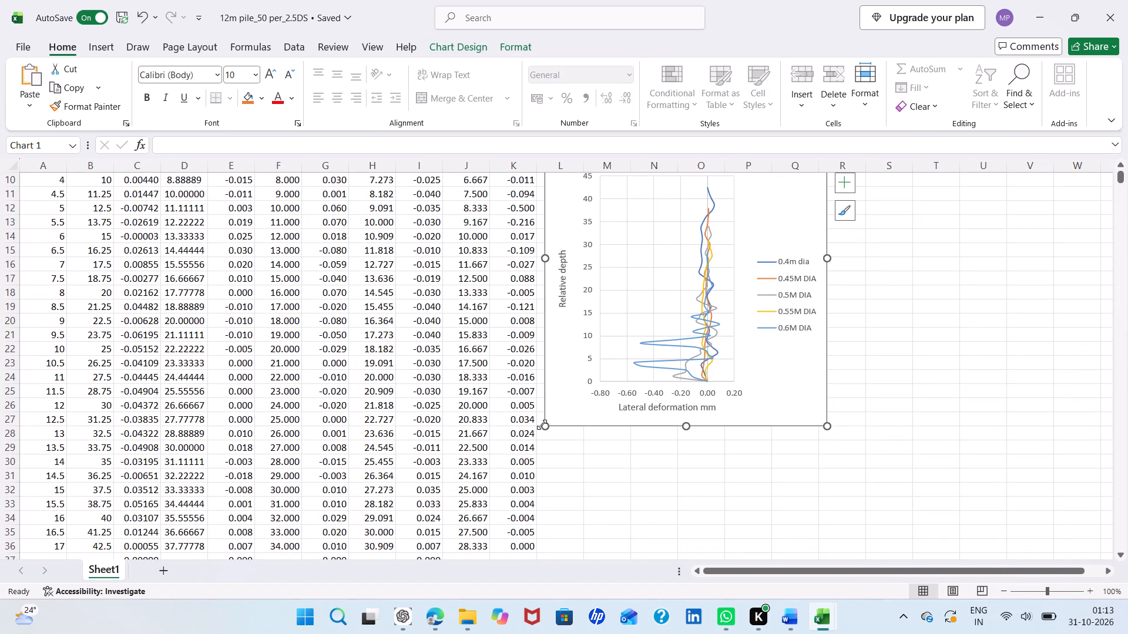
scroll(542, 424, down, 1)
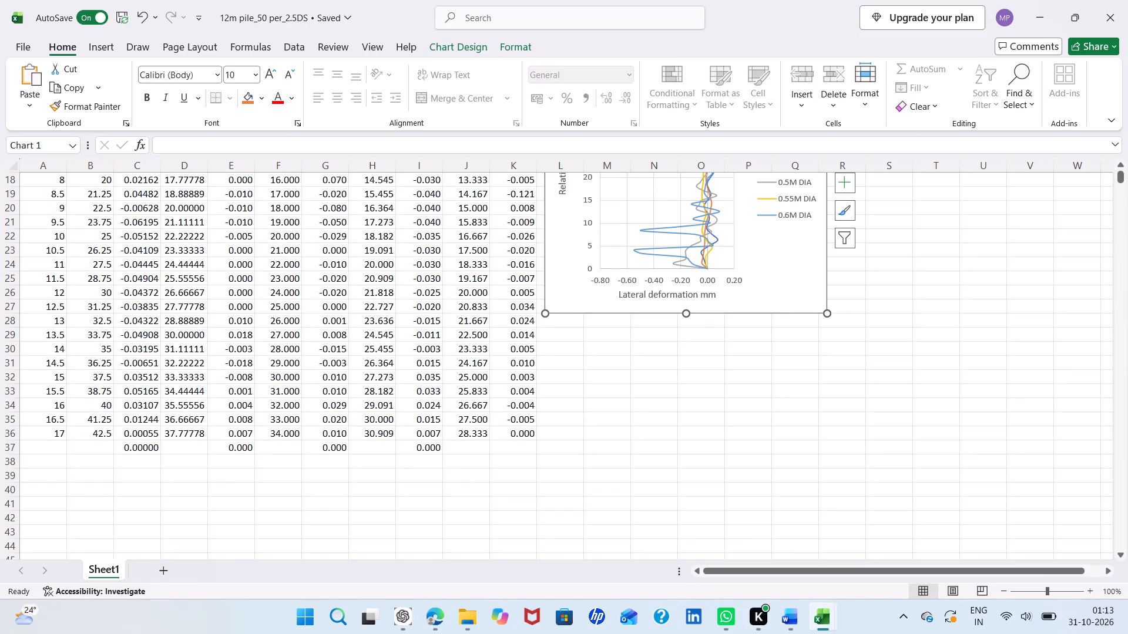
Save a copy of the workbook to the Desktop folder under the name 12m pile_50 per_2.5DS.
click(22, 43)
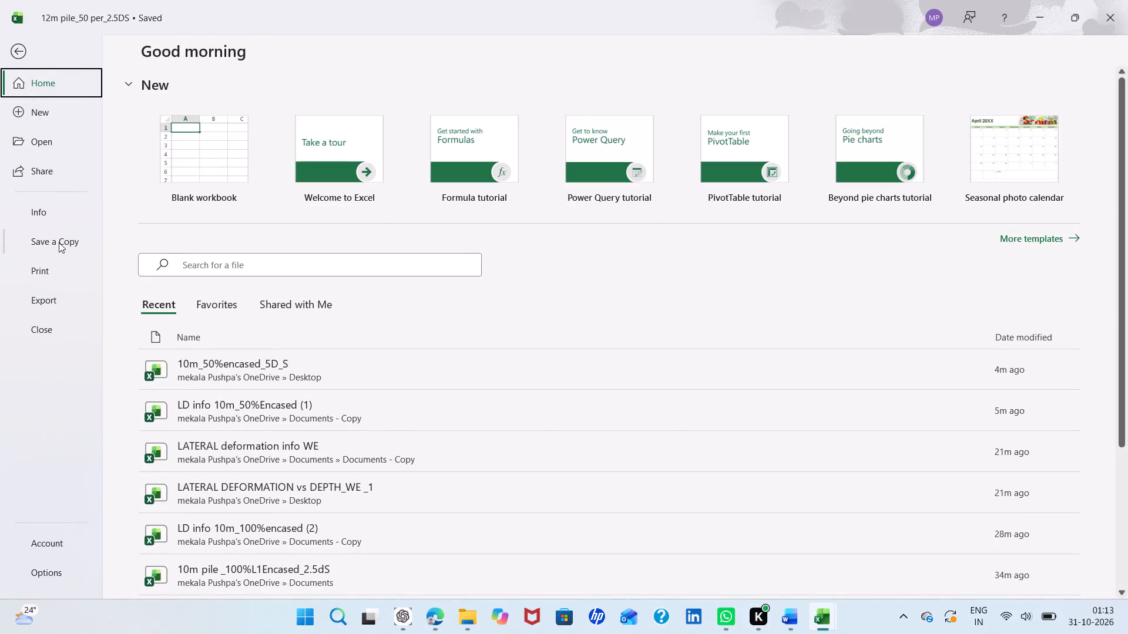
click(59, 242)
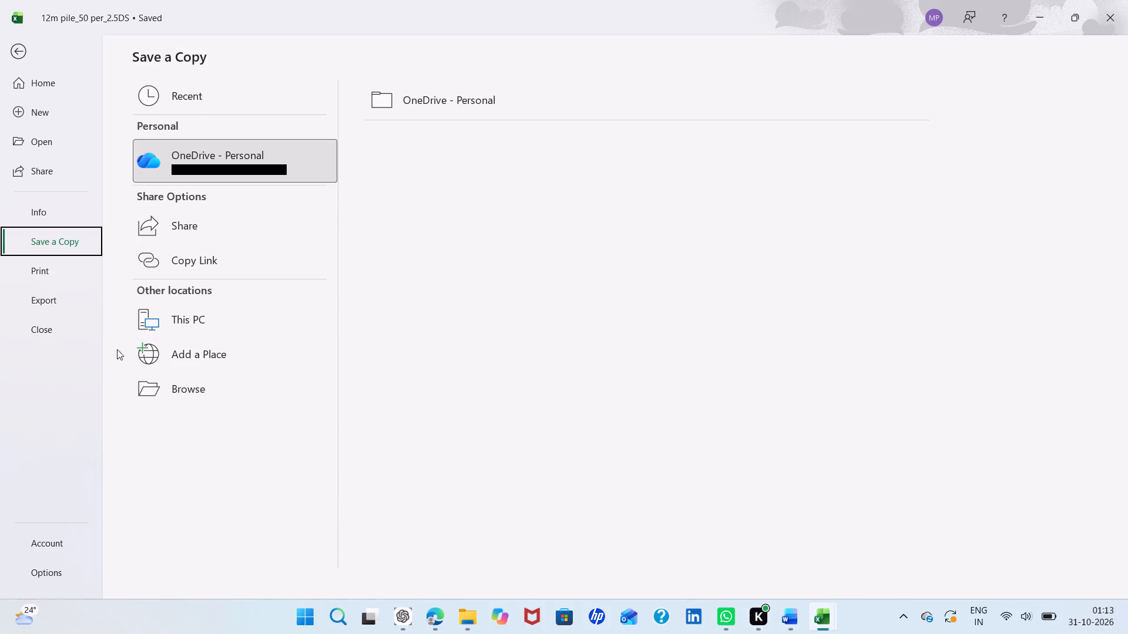
click(160, 389)
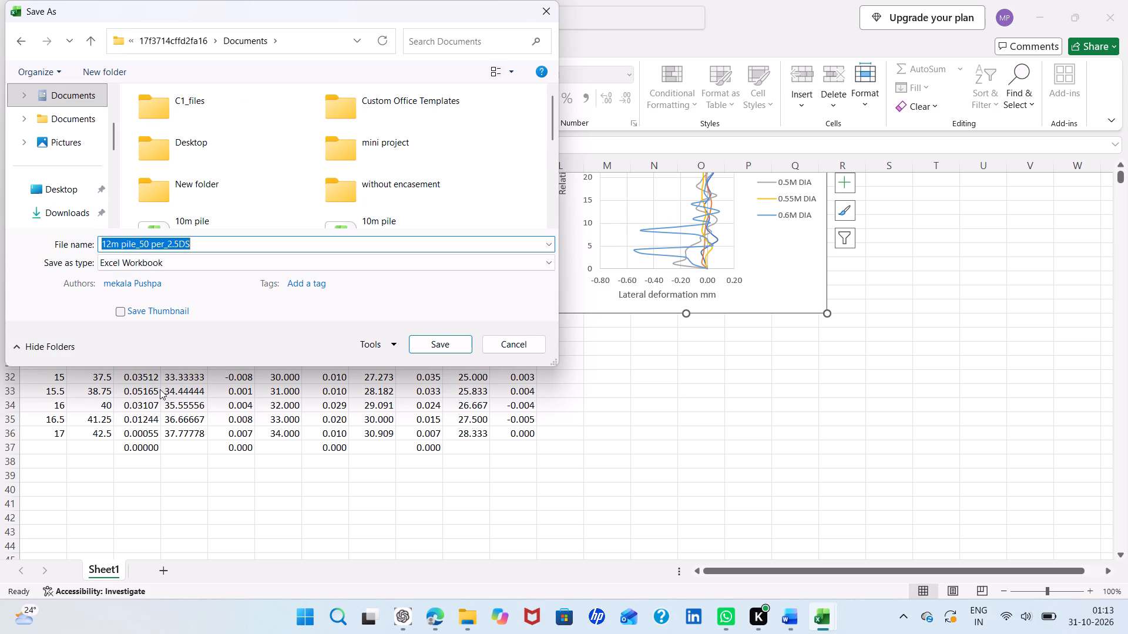
click(79, 192)
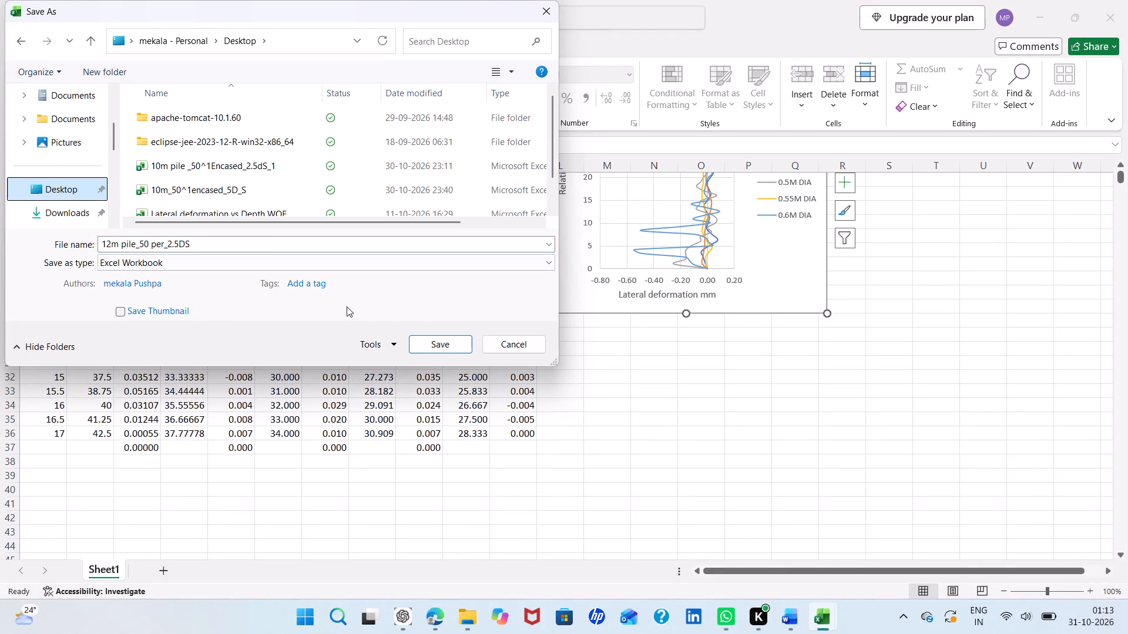
click(436, 336)
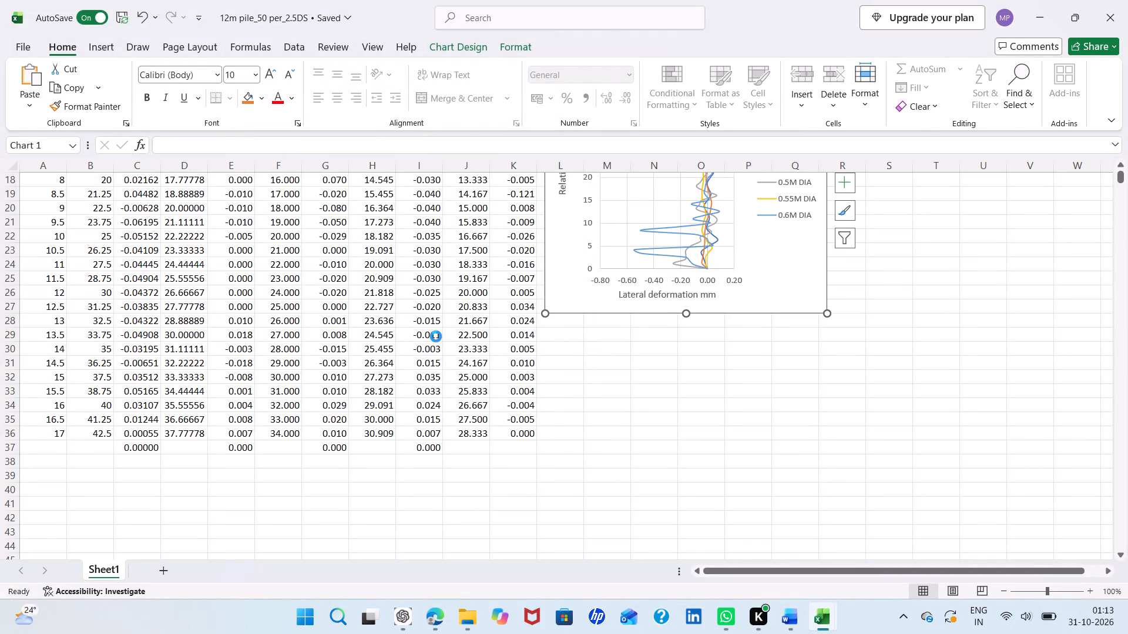
Create a new blank workbook.
click(24, 46)
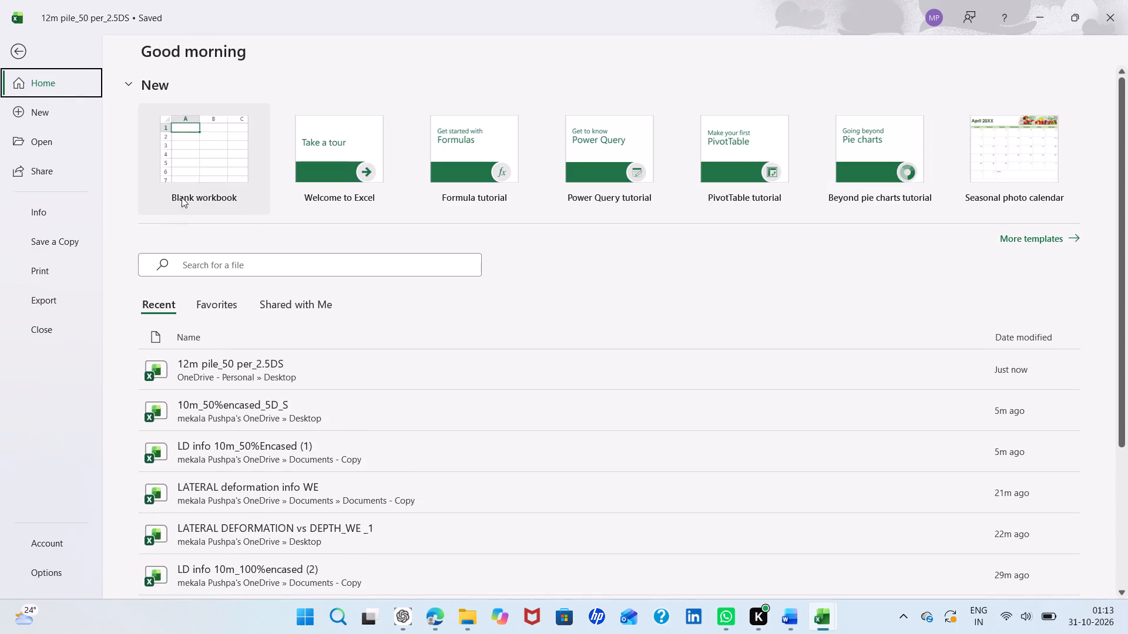
click(183, 182)
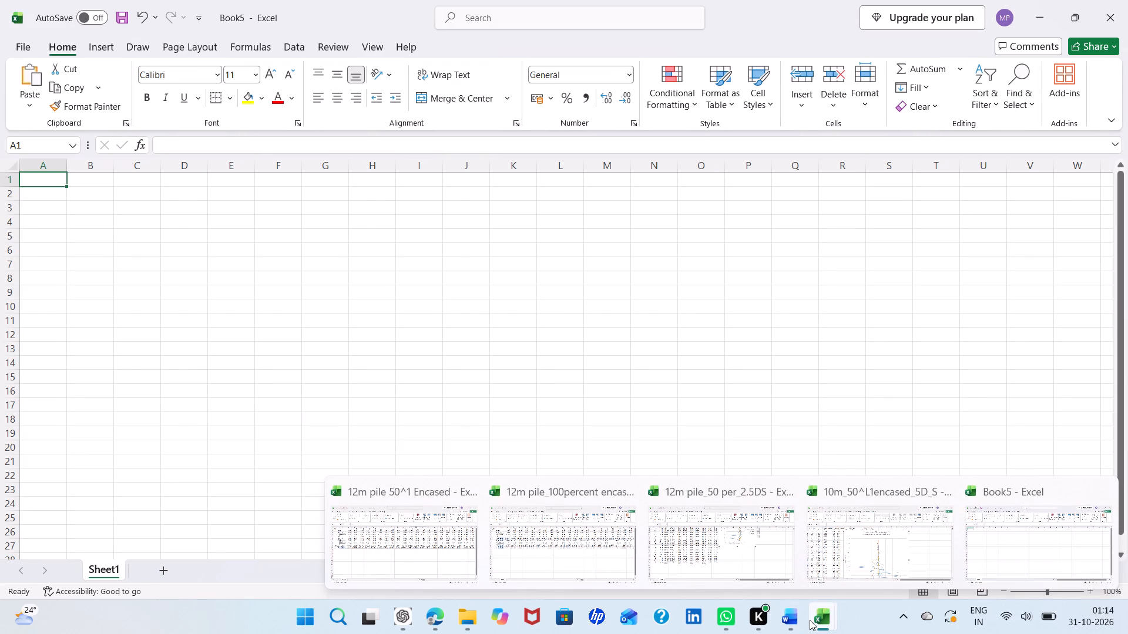
Copy the data table A1:K37 from the 12m pile_50 per_2.5DS workbook and paste it at cell A1 of Book5.
click(760, 522)
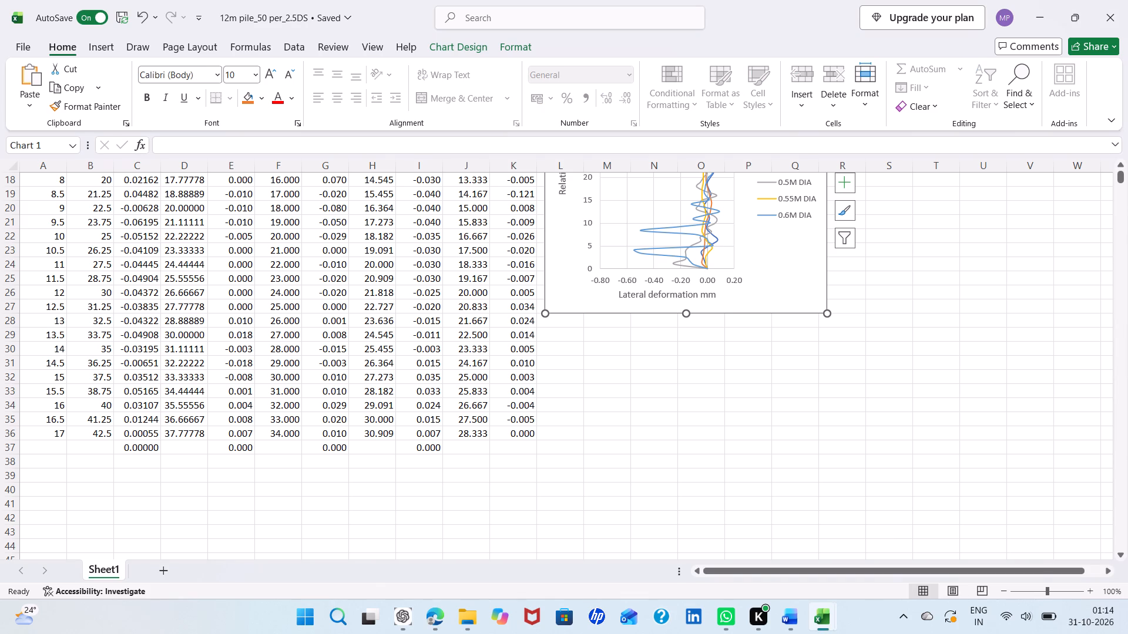
drag(530, 441, 151, 386)
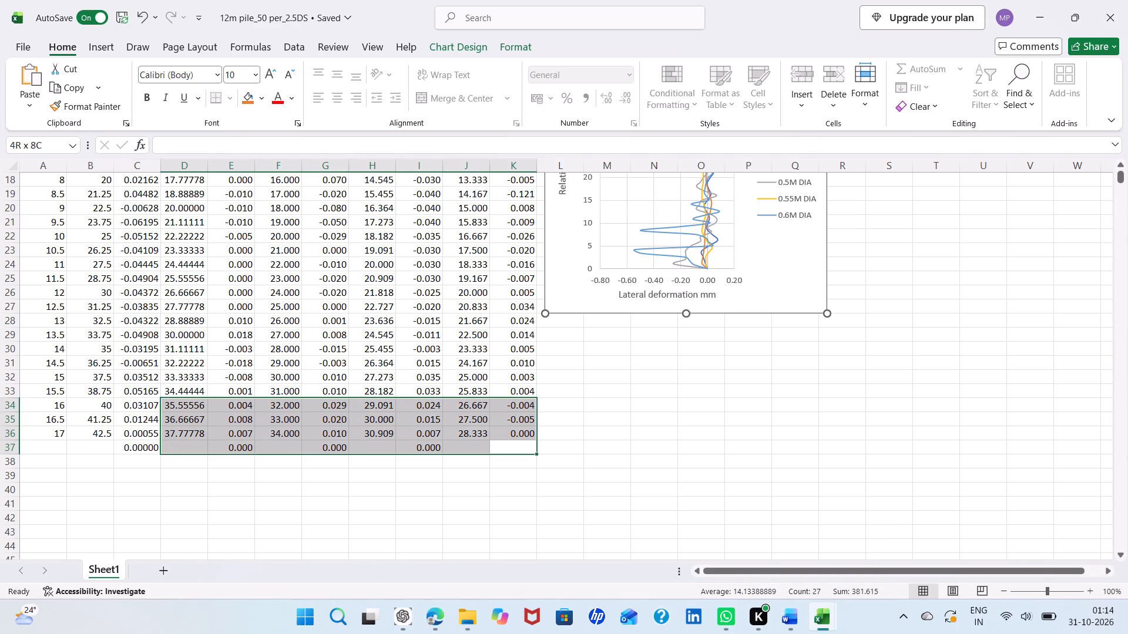
drag(151, 386, 52, 124)
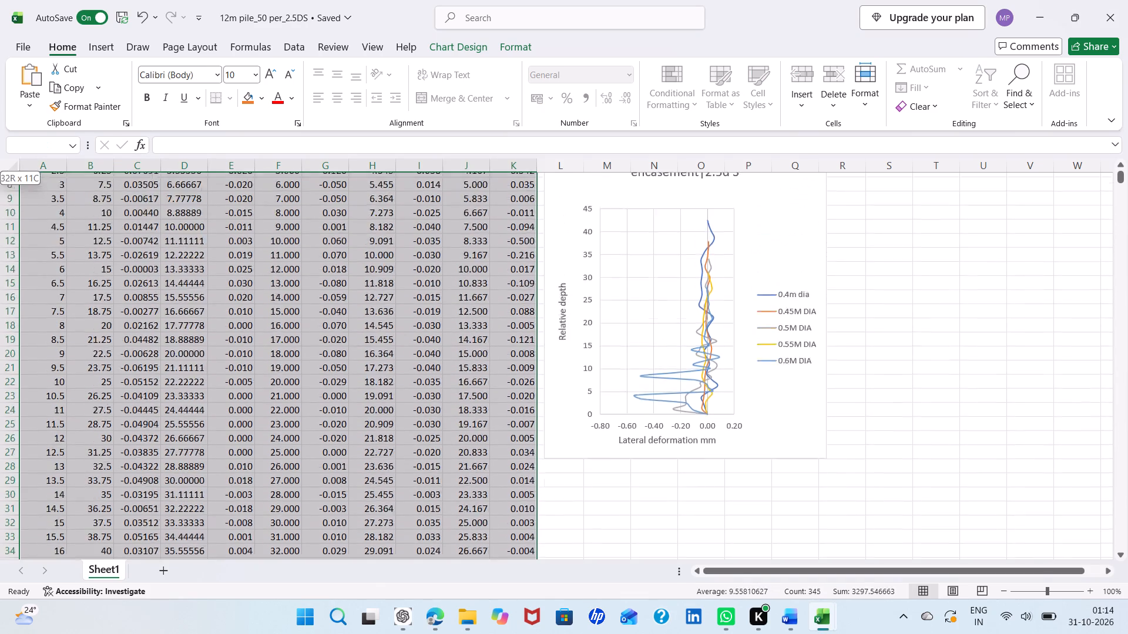
drag(52, 124, 68, 158)
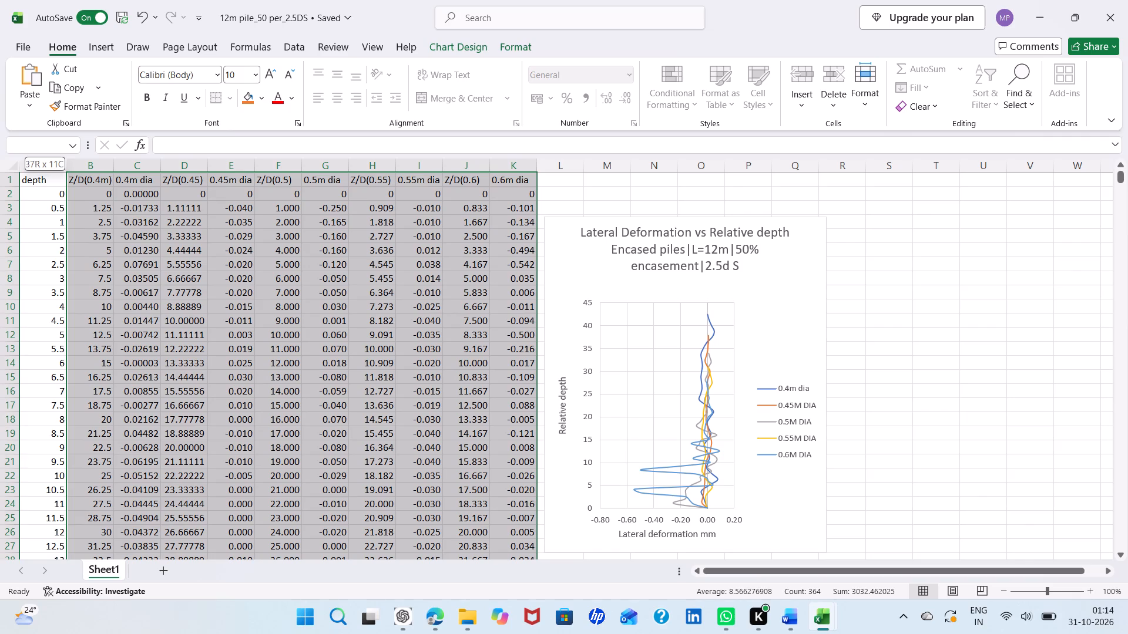
drag(68, 158, 41, 165)
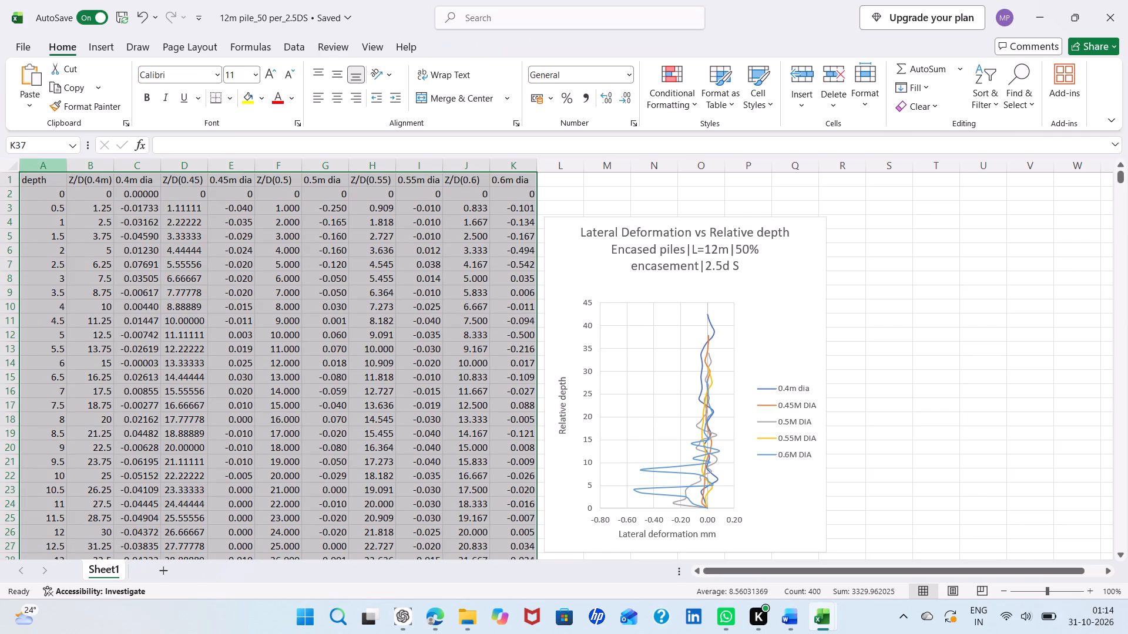
key(ctrl+c)
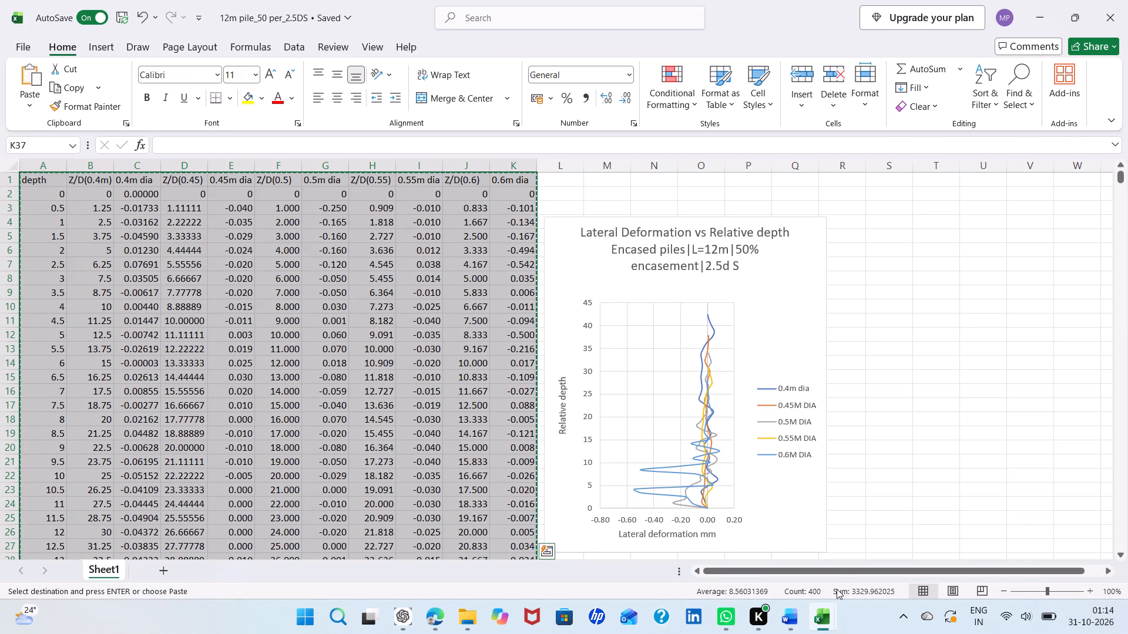
click(1036, 575)
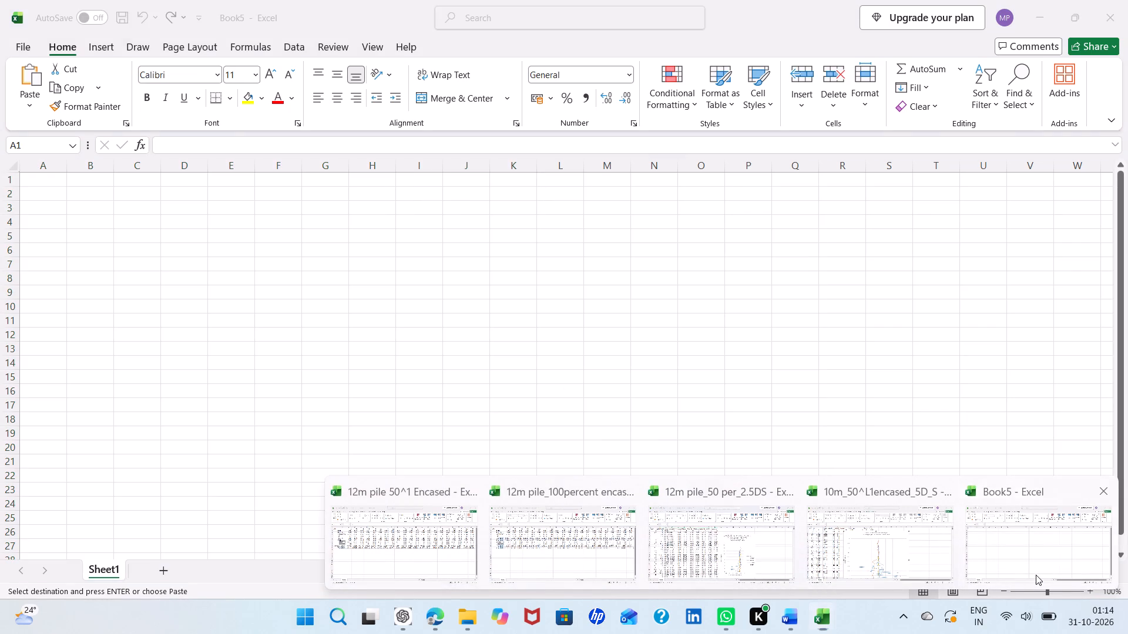
click(37, 181)
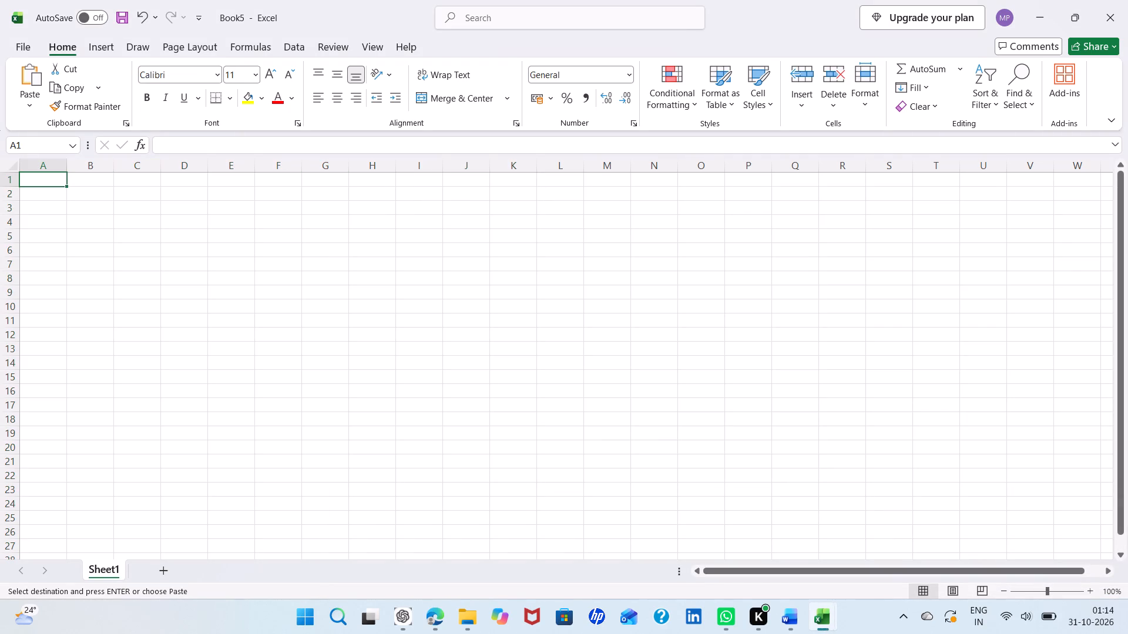
key(ctrl+v)
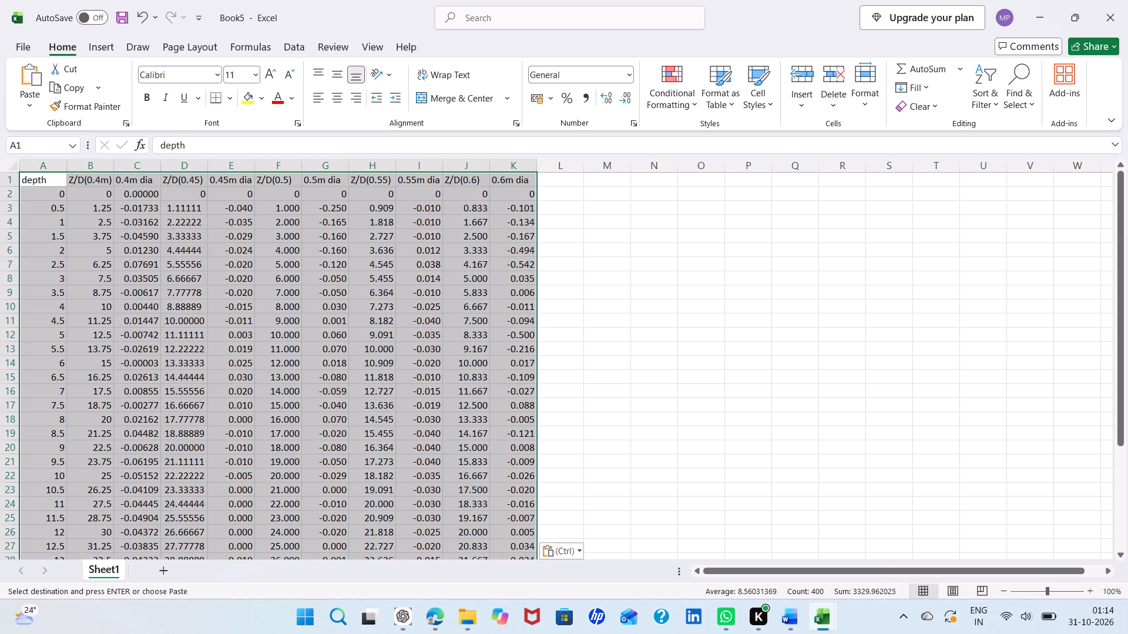
click(647, 270)
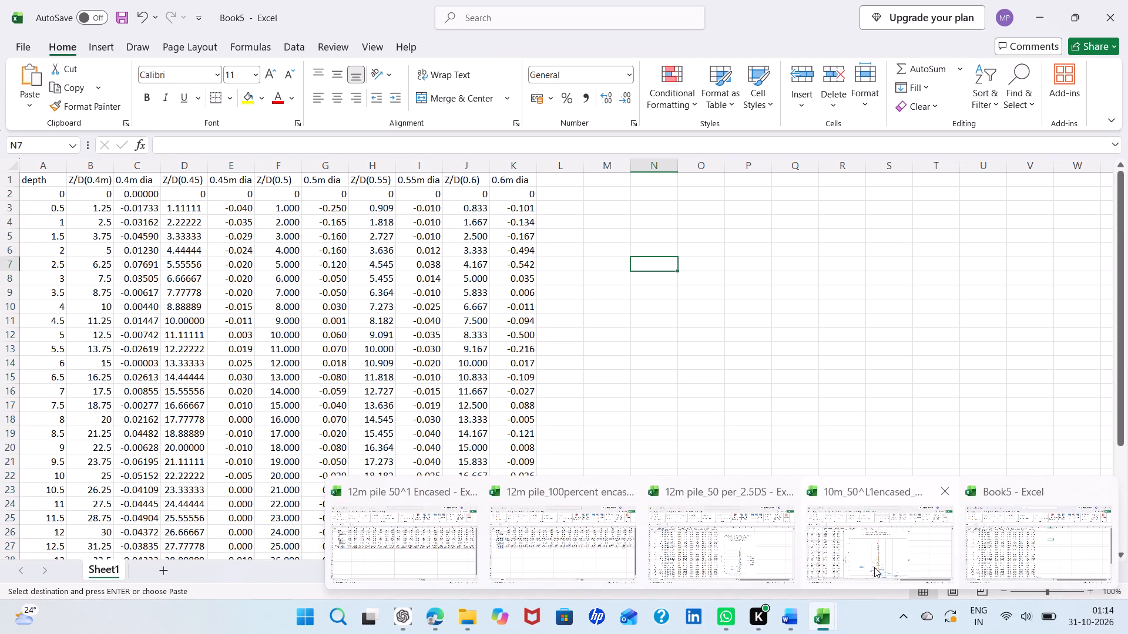
Bring up the 10m_50^L1encased_5D_S workbook and close it.
click(874, 567)
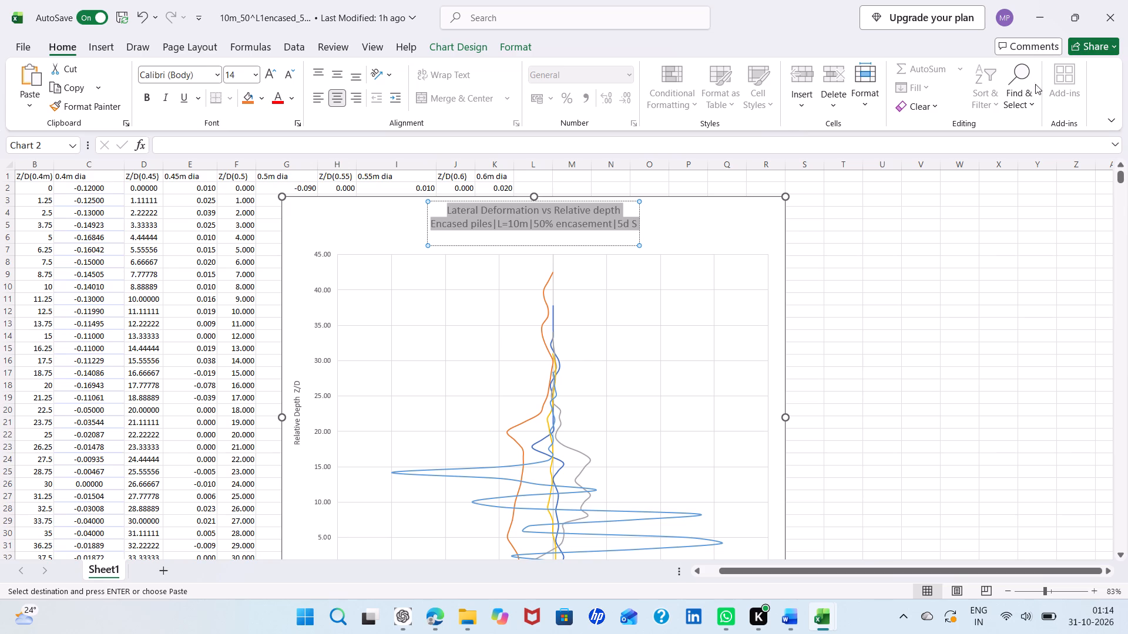
click(935, 249)
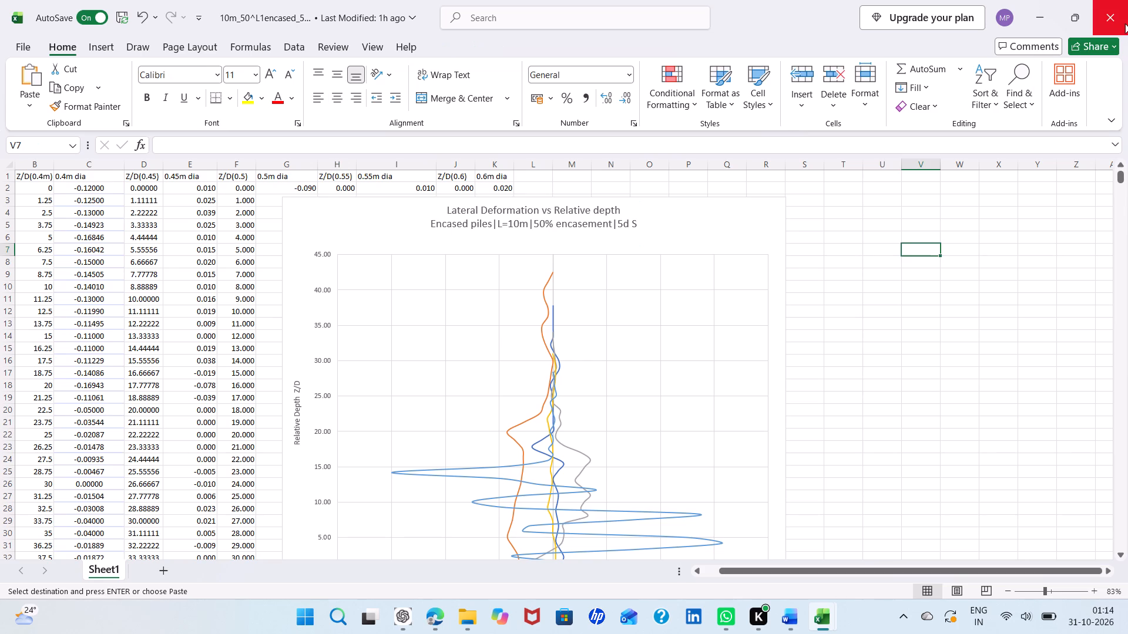
click(1125, 23)
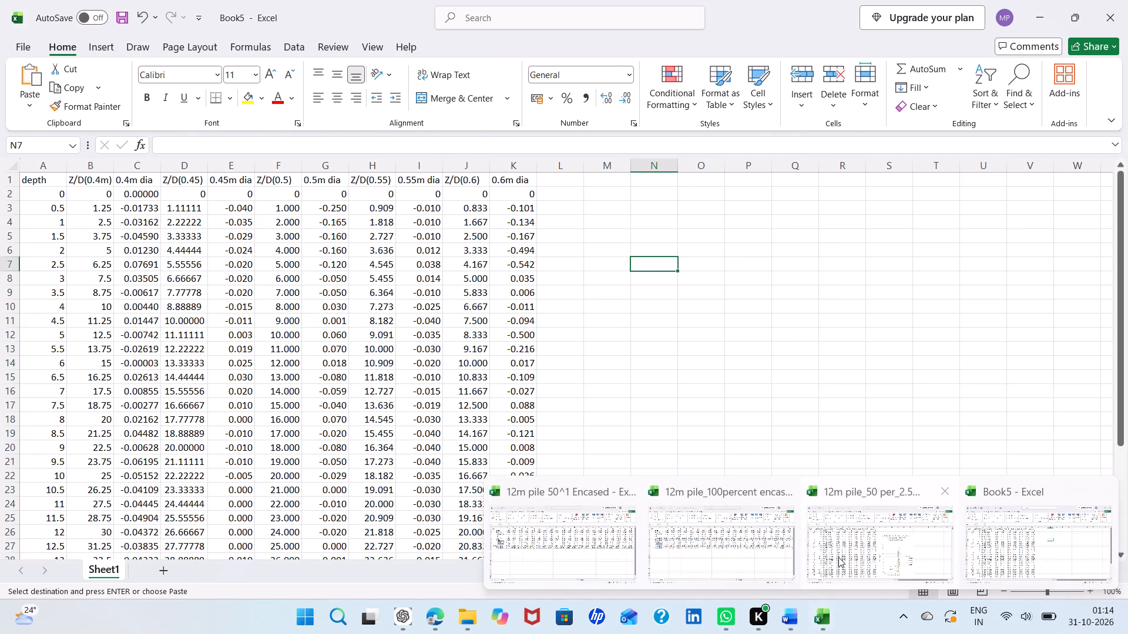
Copy the file name of the 12m pile_50 per_2.5DS workbook.
click(845, 535)
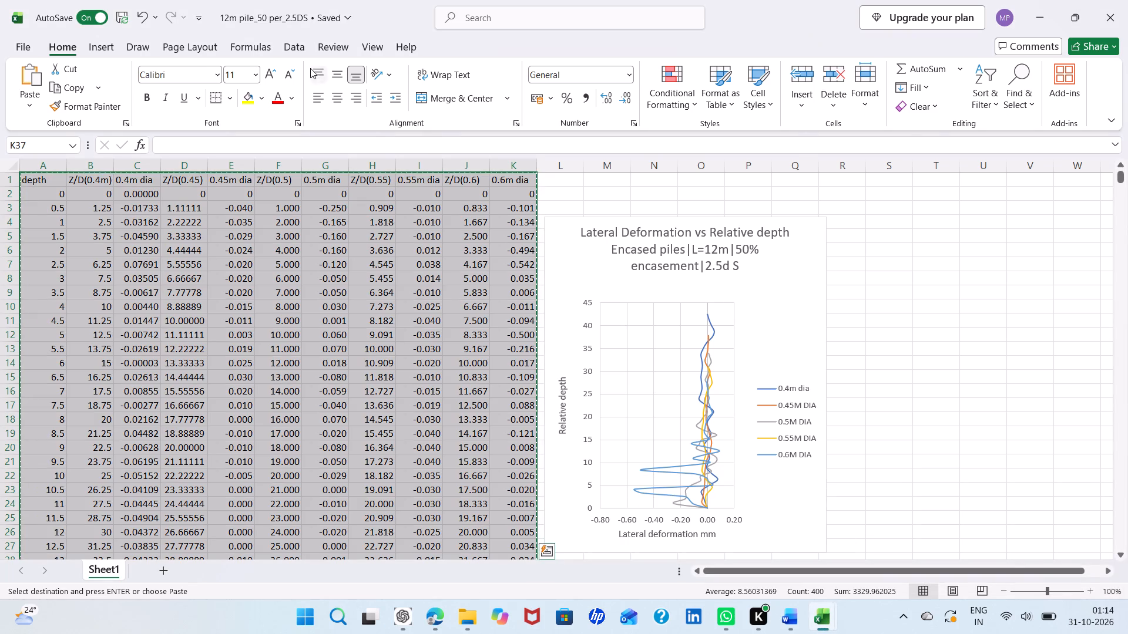
click(285, 22)
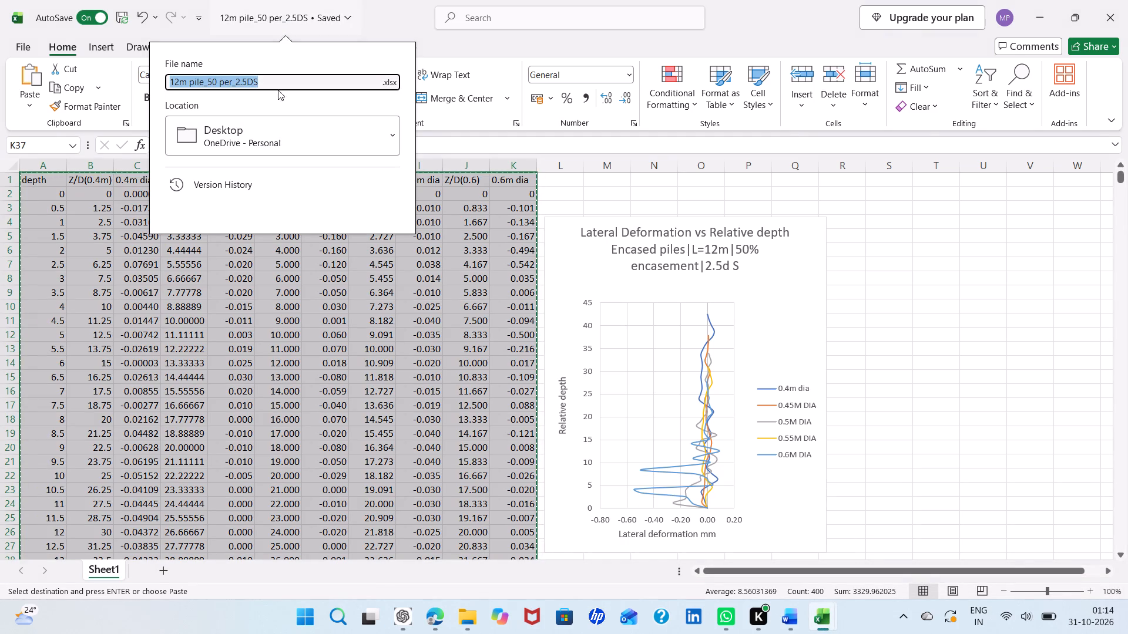
drag(278, 81, 157, 86)
key(ctrl+c)
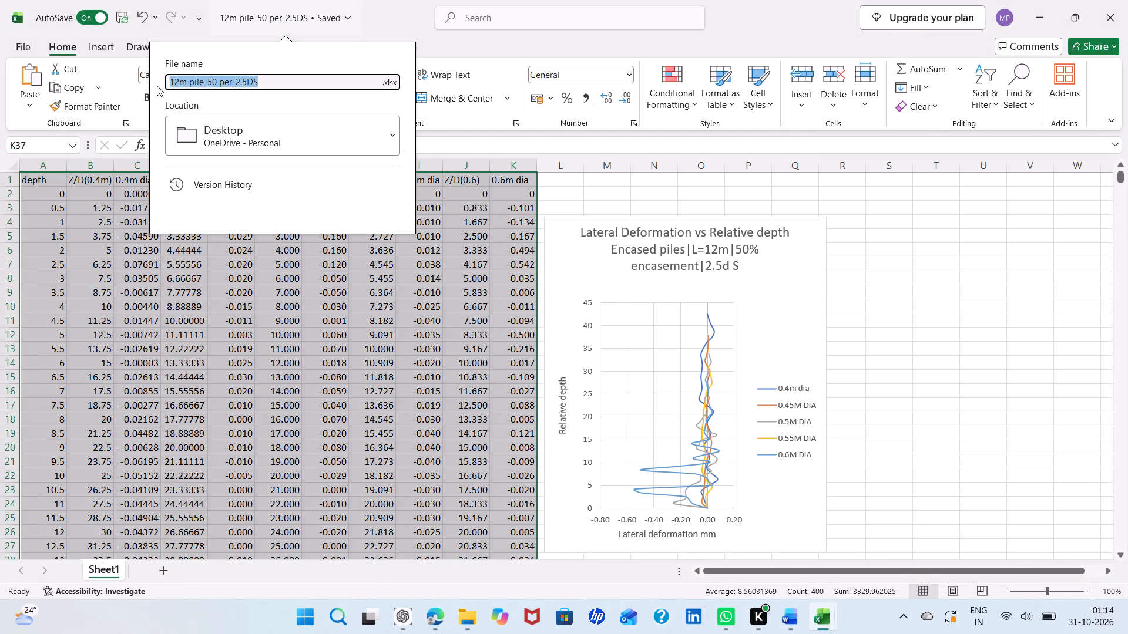
click(862, 309)
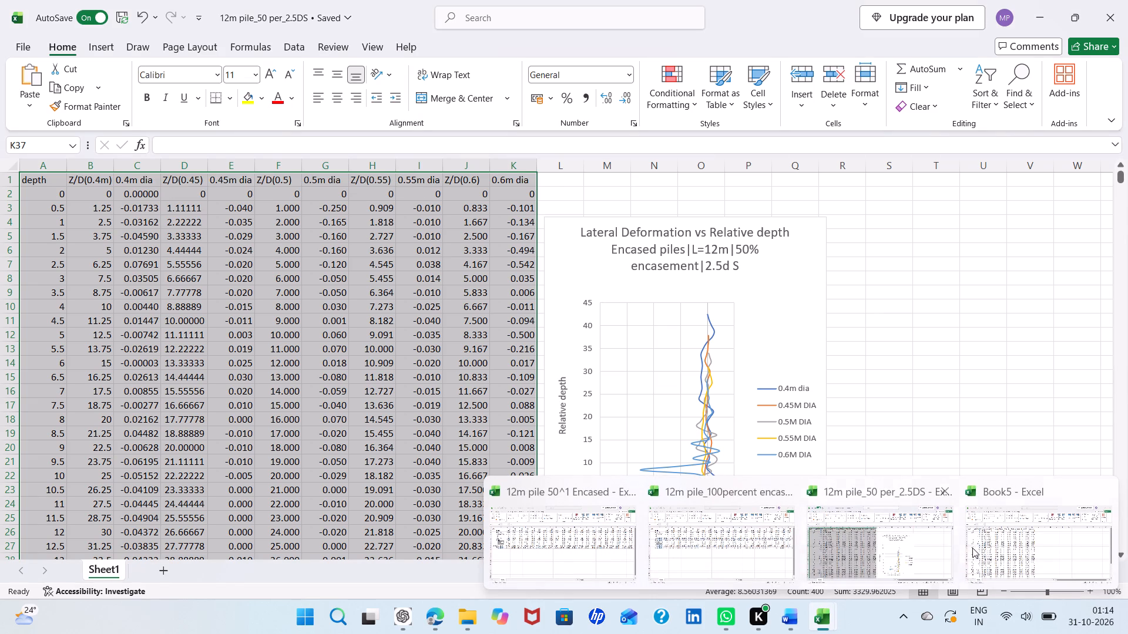
Save Book5 in the Documents folder under the name 12m pile_50 per_5DS.
click(1028, 546)
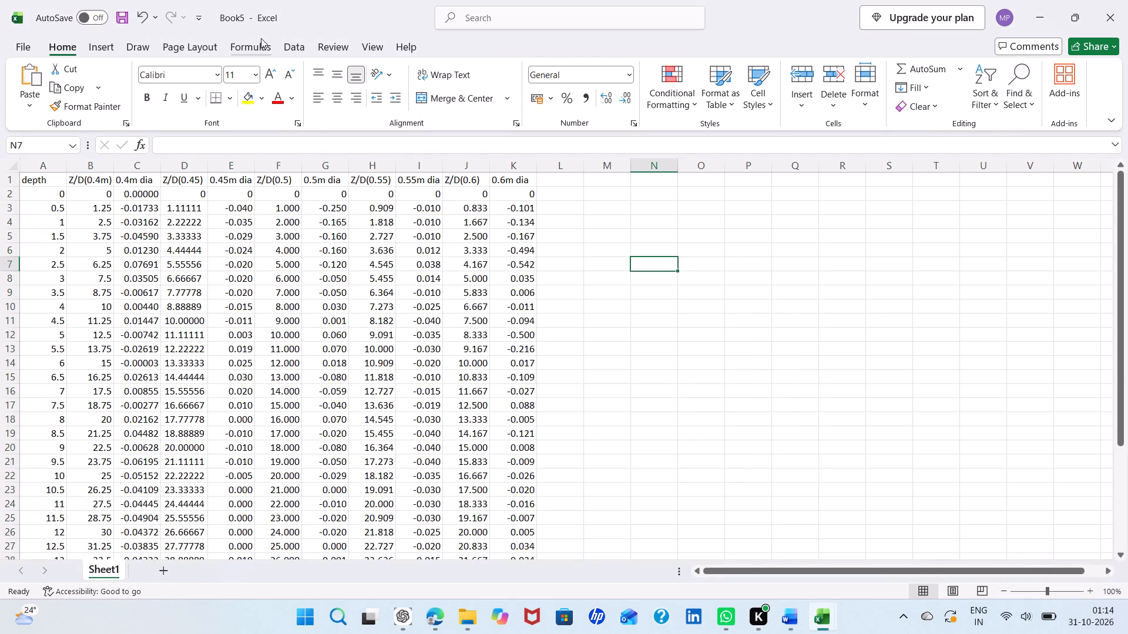
click(237, 12)
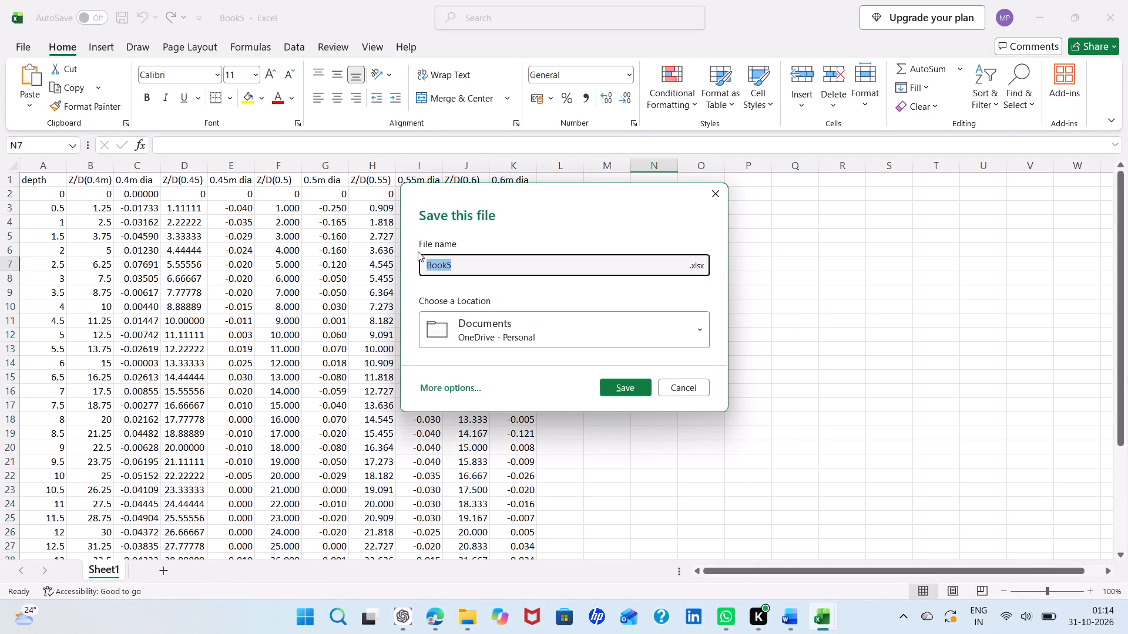
key(BackSpace)
key(ctrl+v)
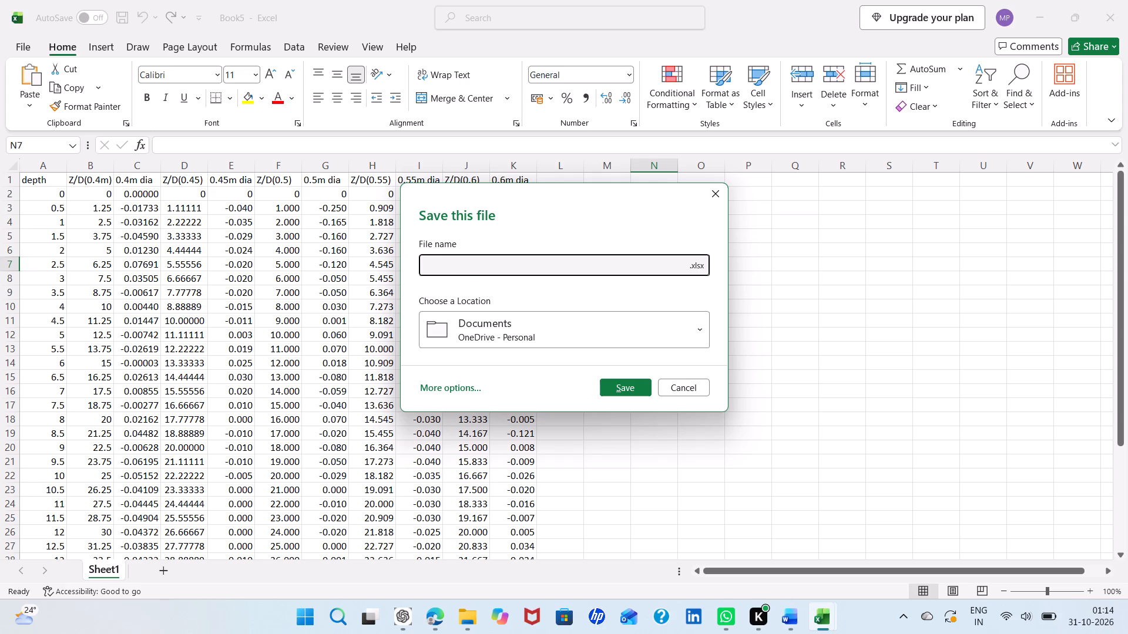
click(500, 265)
key(BackSpace)
key(BackSpace)
click(612, 384)
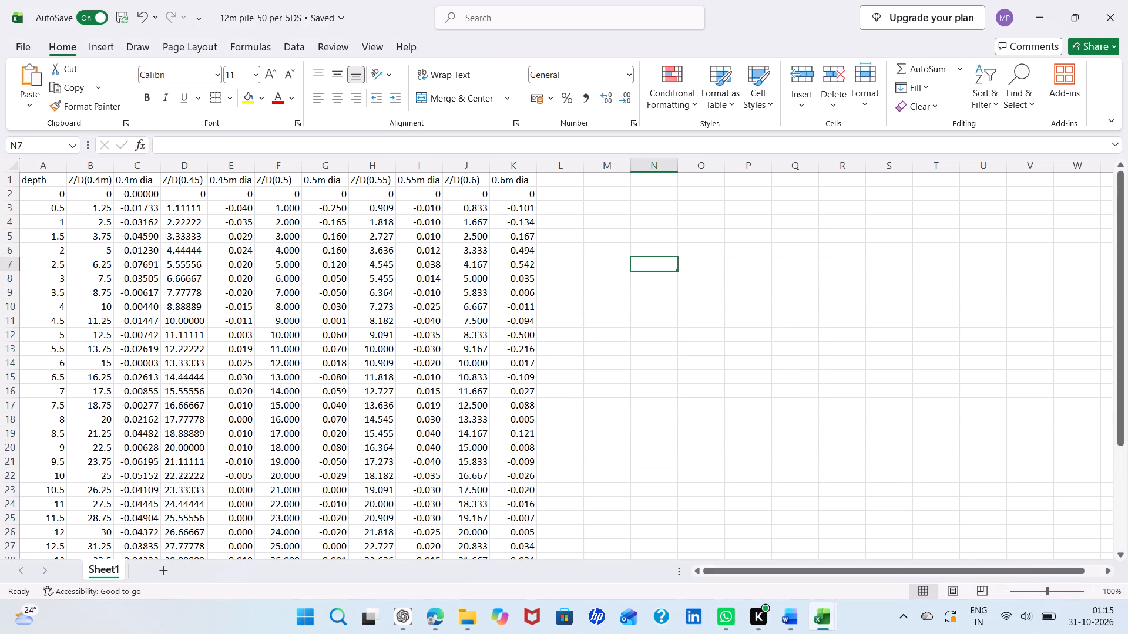
Bring up the 12m pile_50 per_2.5DS workbook and save it.
click(906, 532)
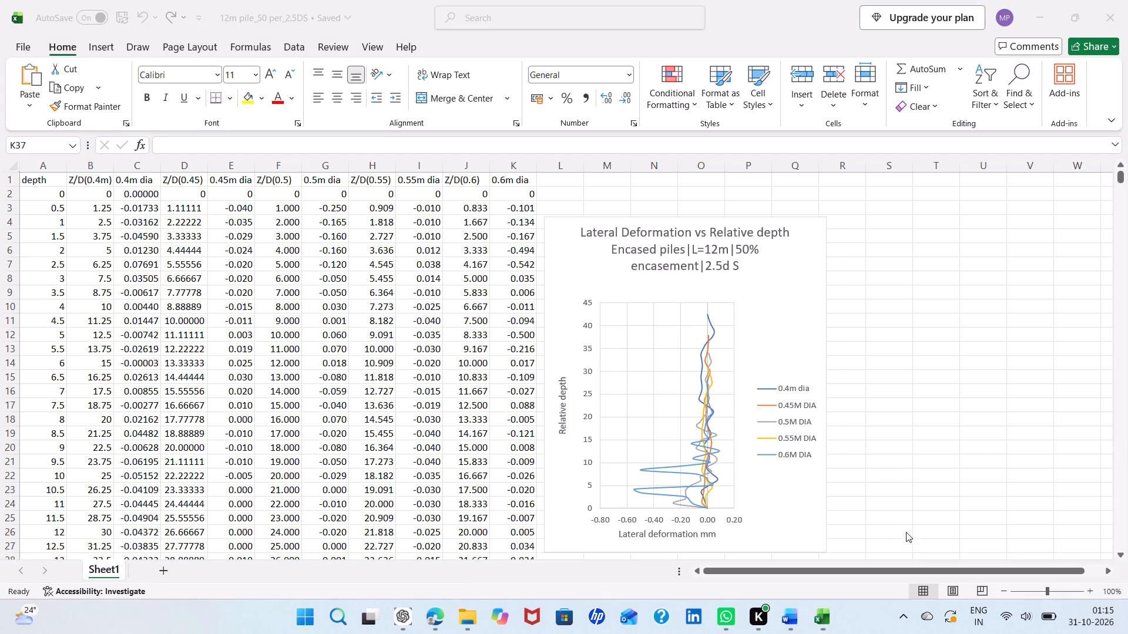
click(929, 404)
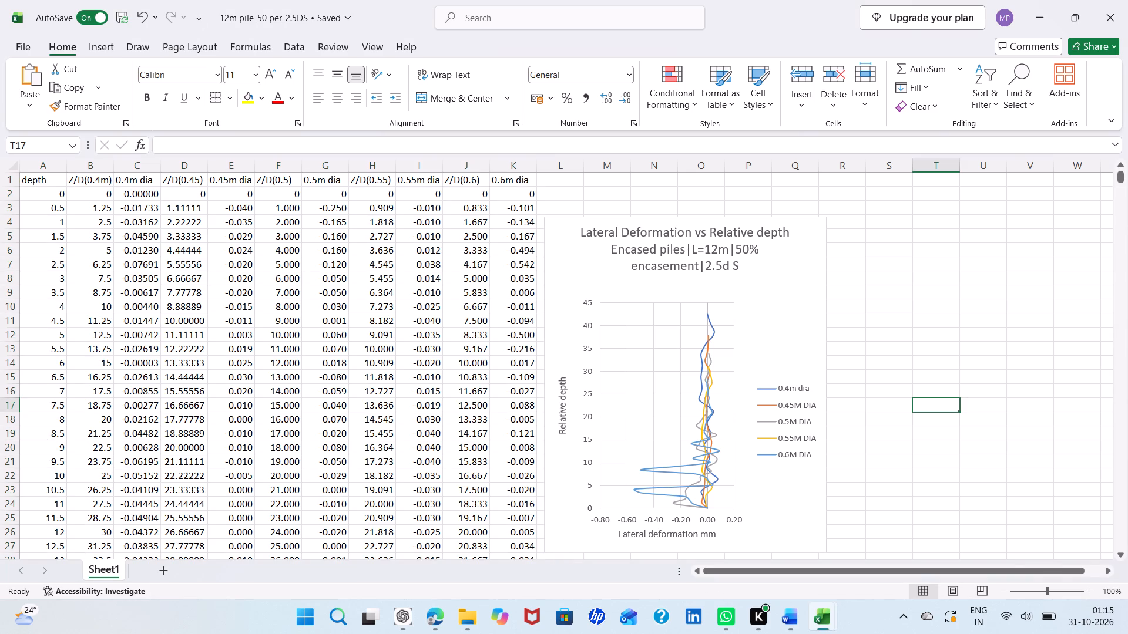
key(ctrl+s)
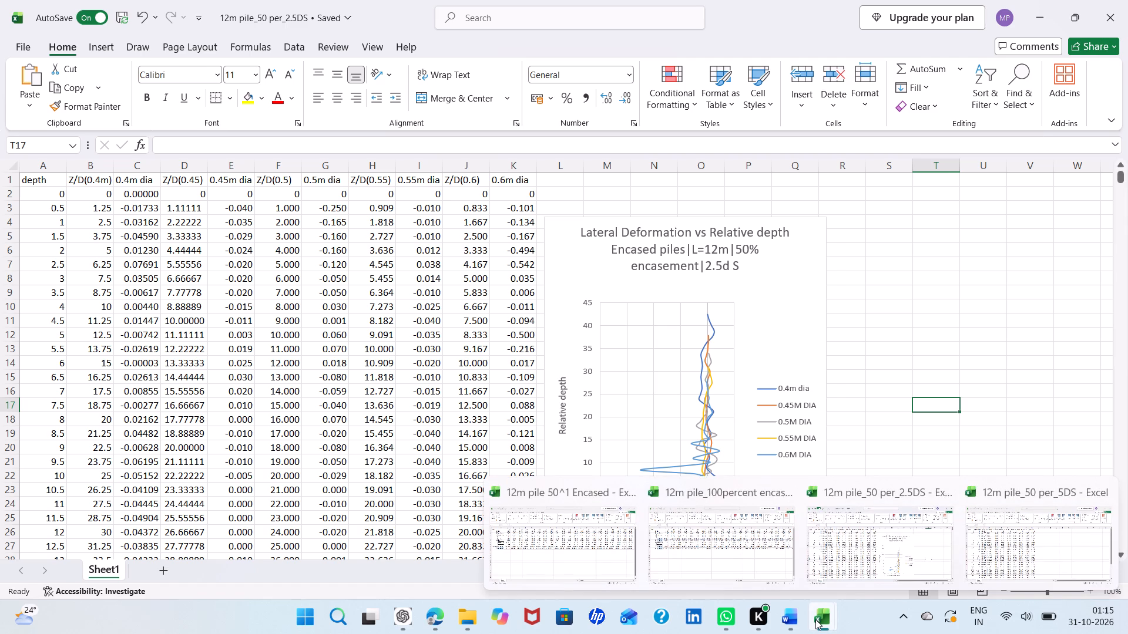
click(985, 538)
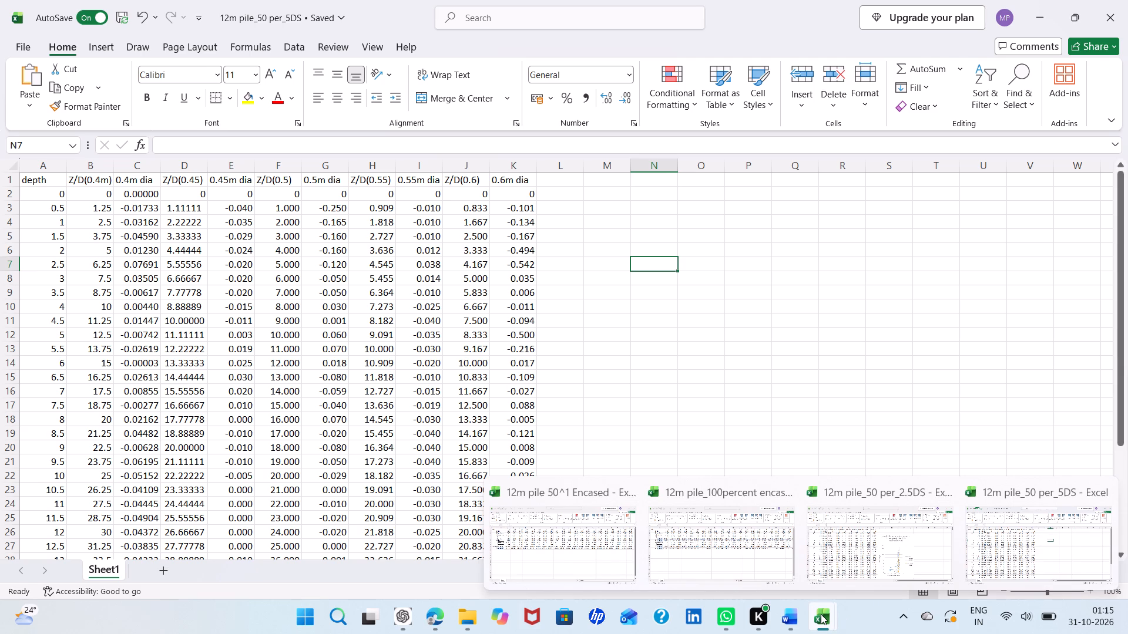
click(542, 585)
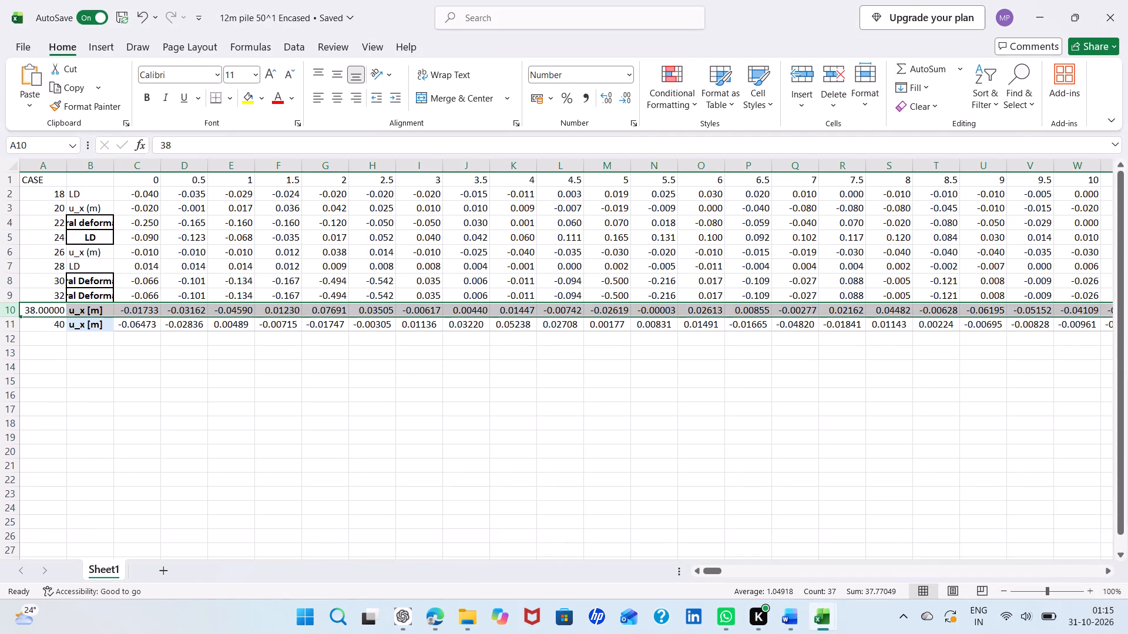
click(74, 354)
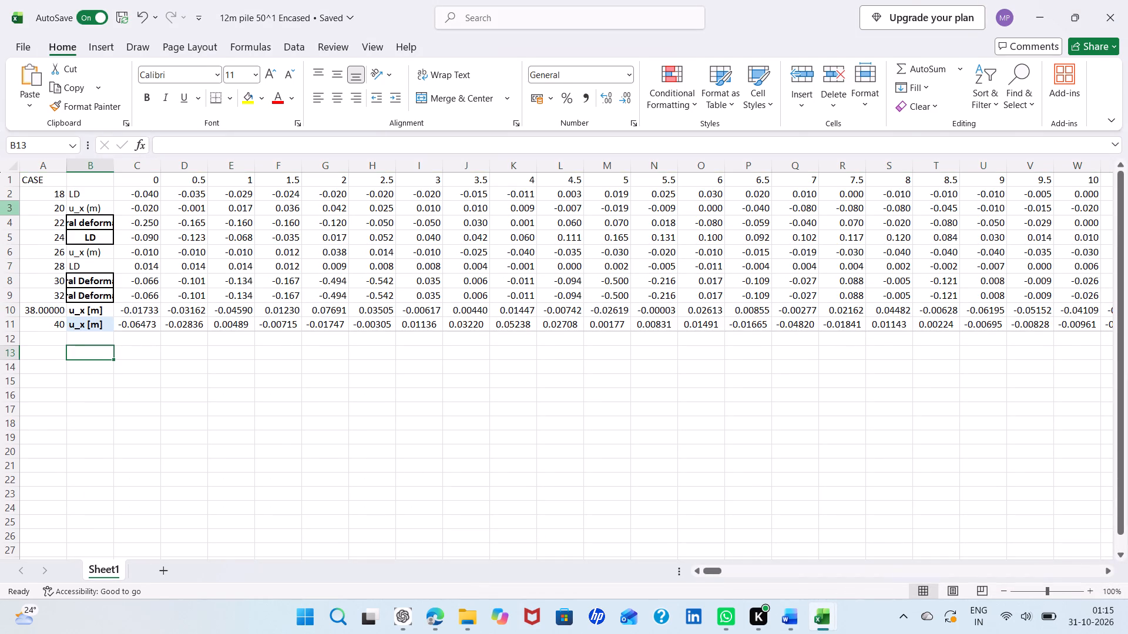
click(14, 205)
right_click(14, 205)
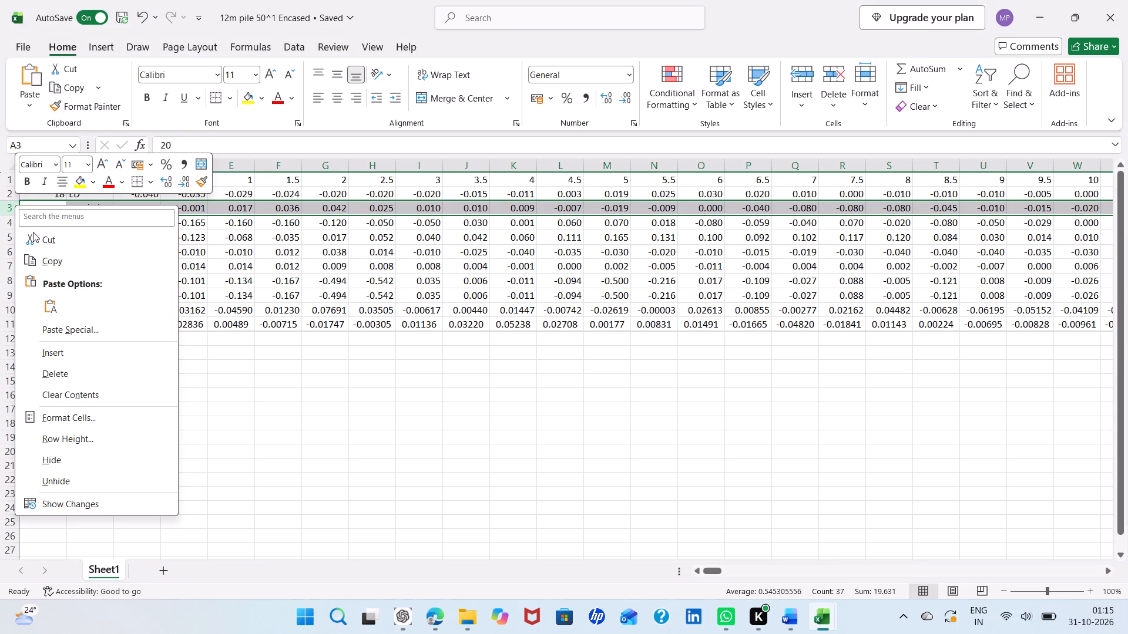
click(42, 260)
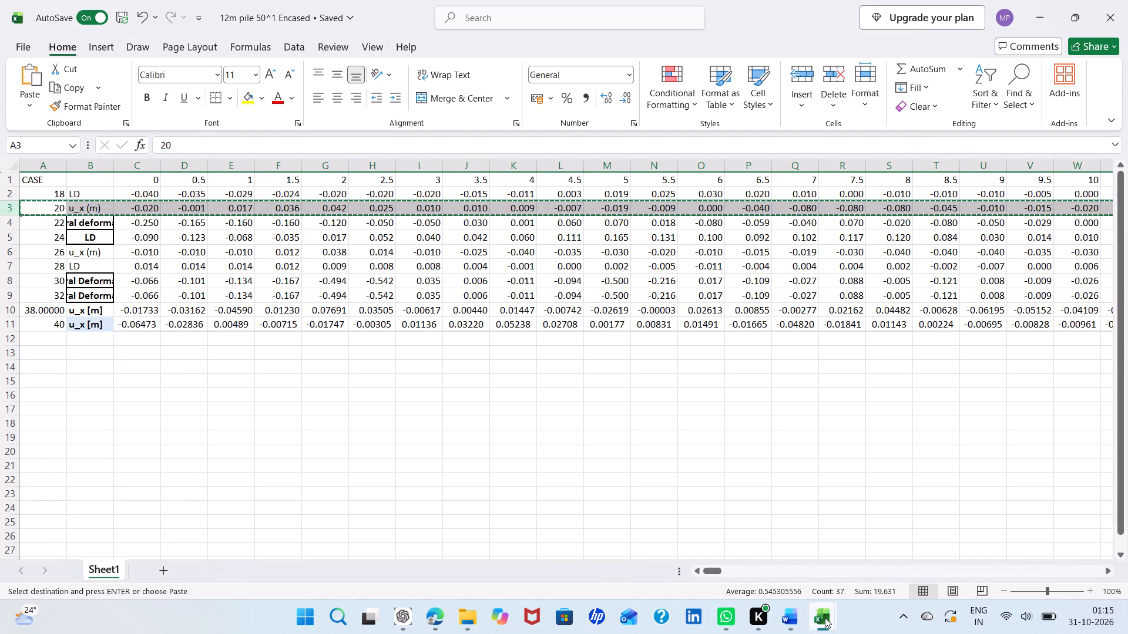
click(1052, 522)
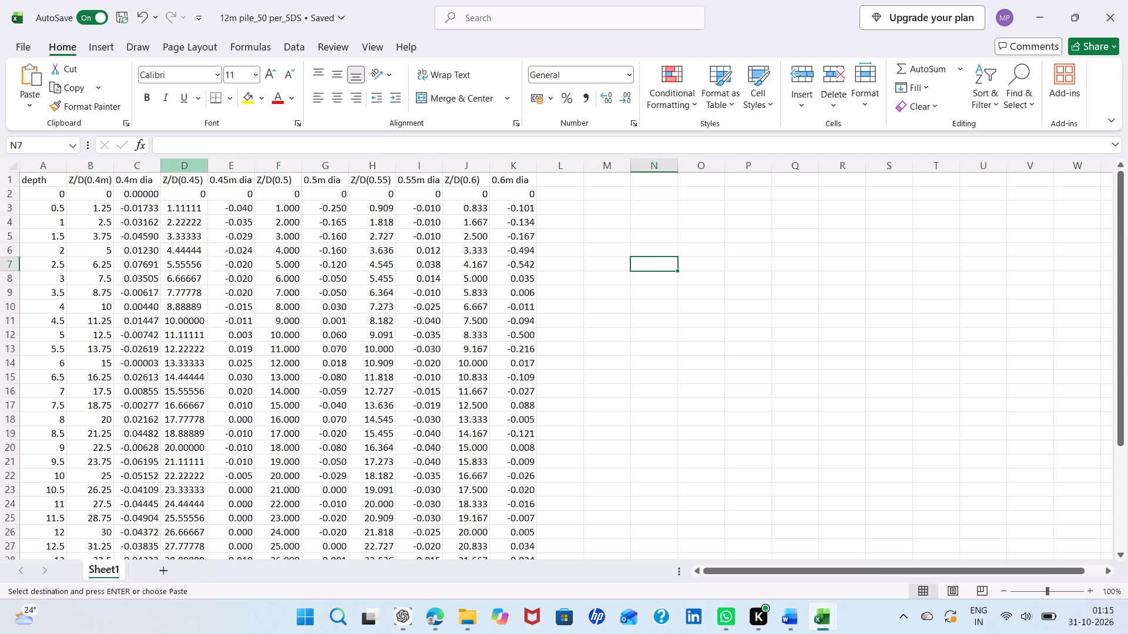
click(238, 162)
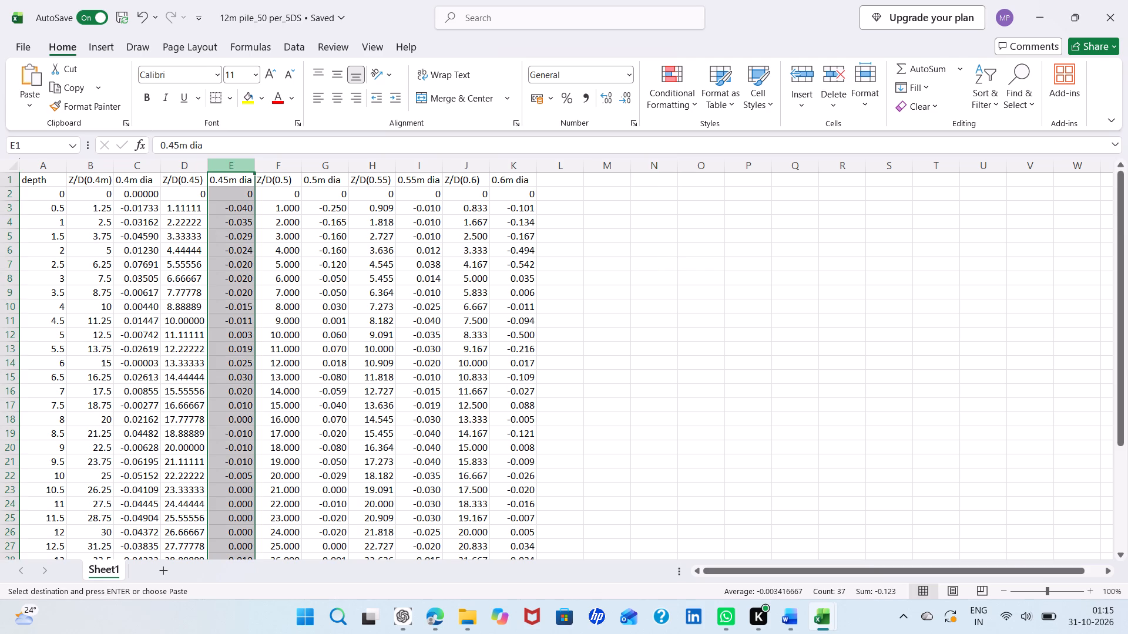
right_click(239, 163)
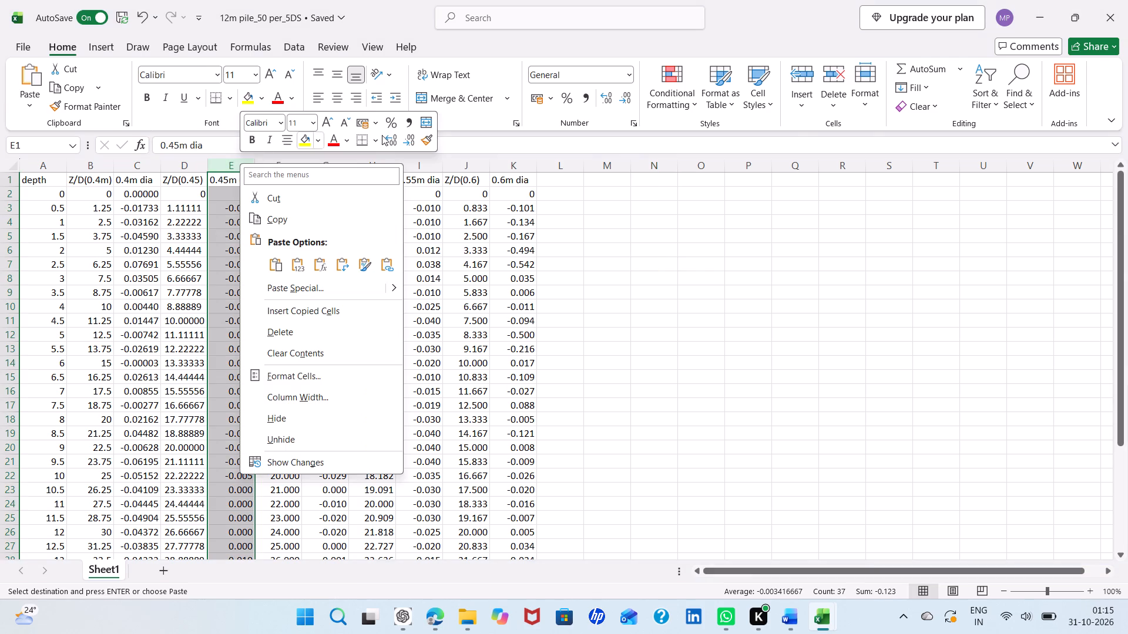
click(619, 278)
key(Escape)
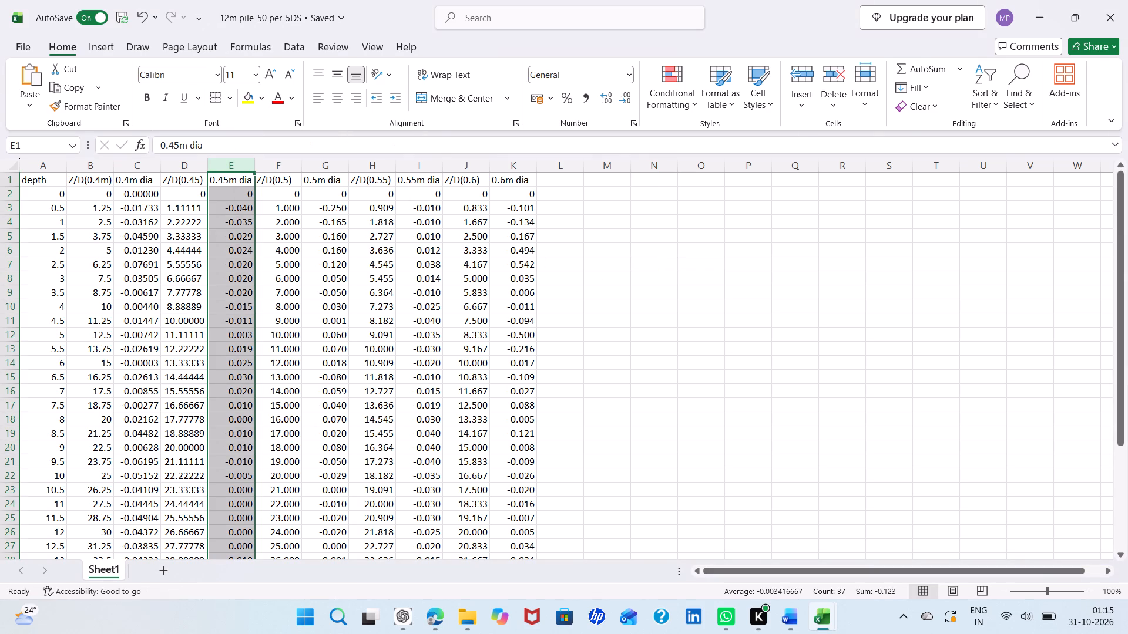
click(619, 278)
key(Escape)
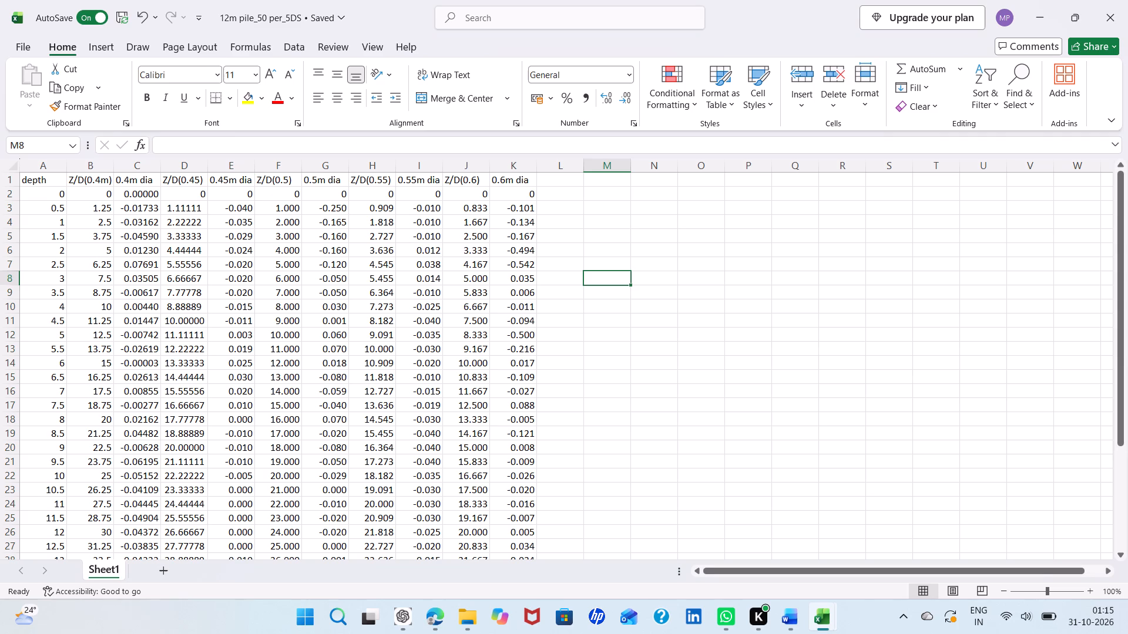
Insert a blank row above row 2 in the 12m pile_50 per_5DS data table.
click(15, 195)
click(24, 204)
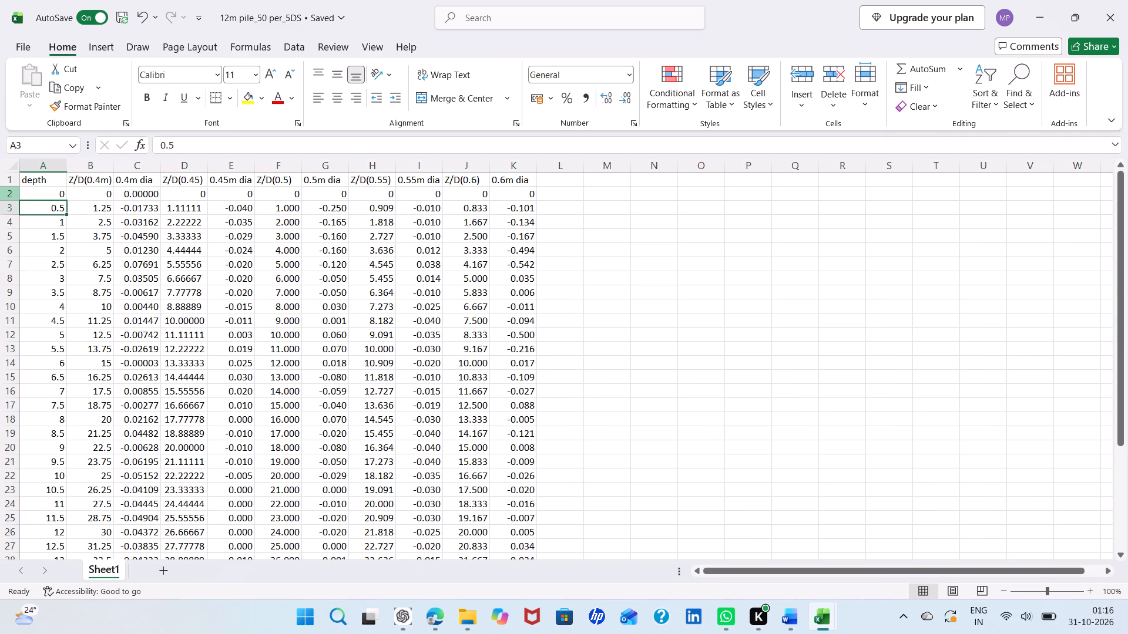
click(12, 192)
right_click(12, 192)
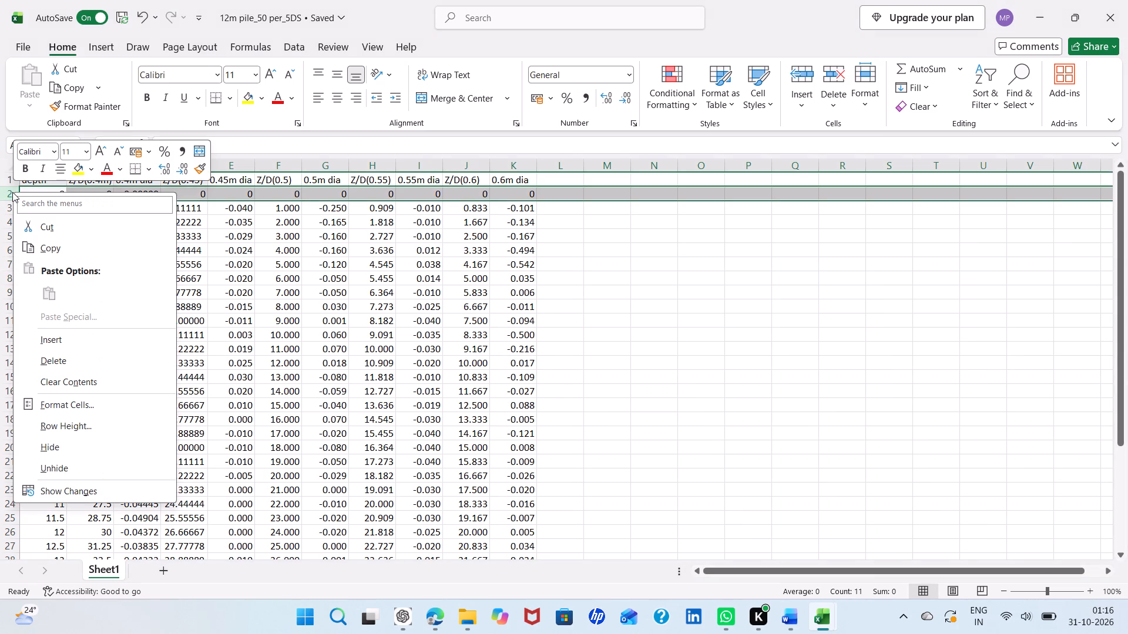
click(45, 334)
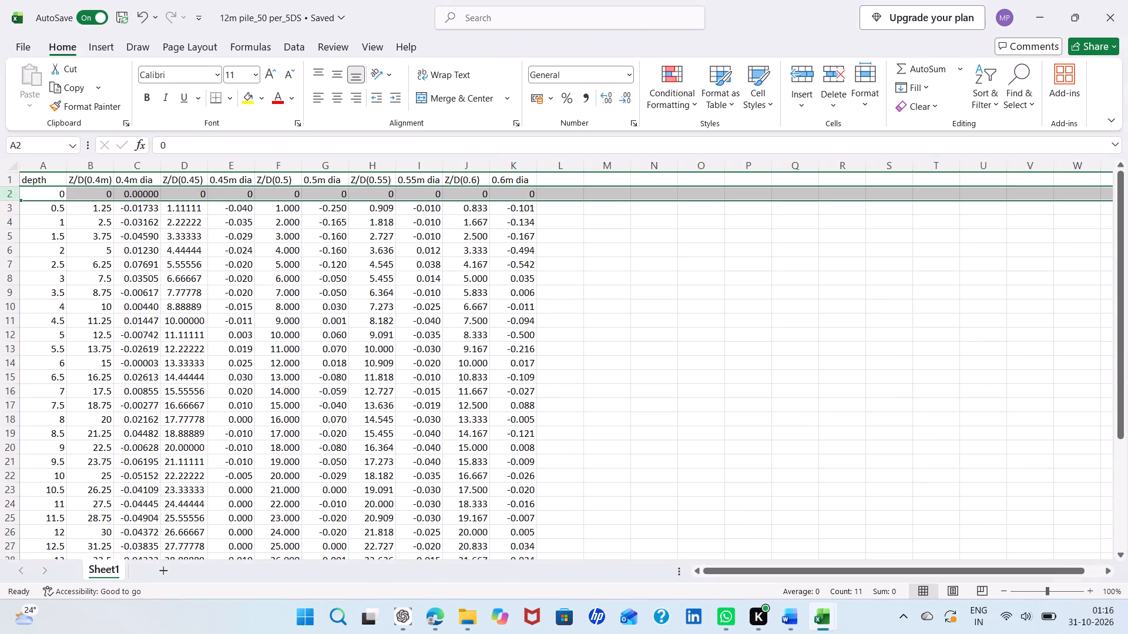
click(627, 240)
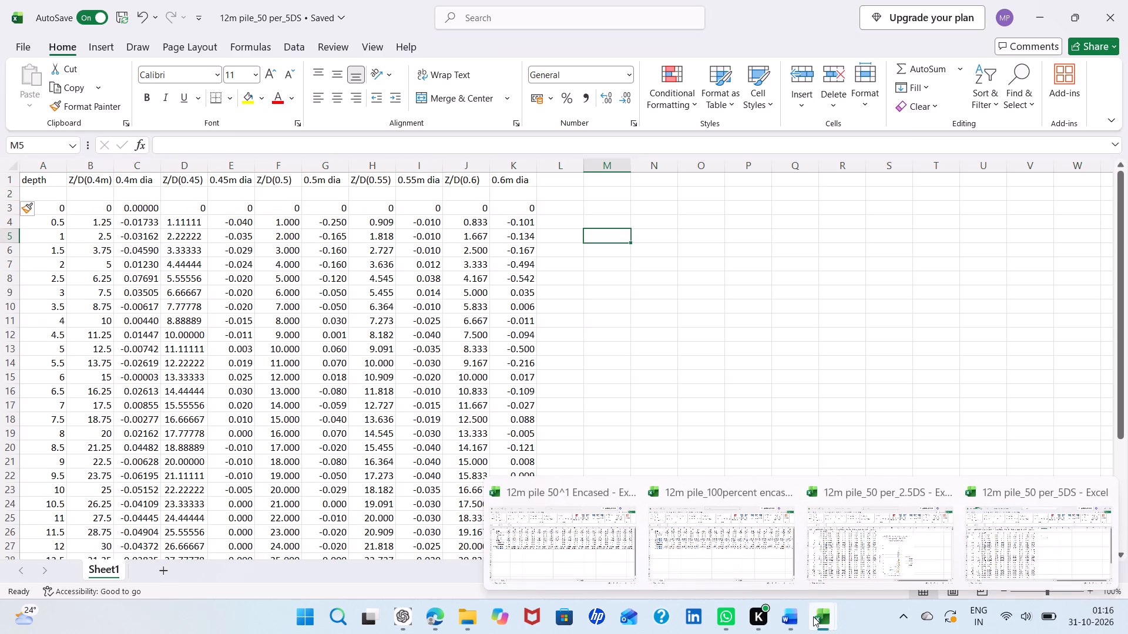
Copy row 3 (case 20) from the 12m pile 50^1 Encased workbook and paste it transposed into column E of 12m pile_50 per_5DS.
click(591, 557)
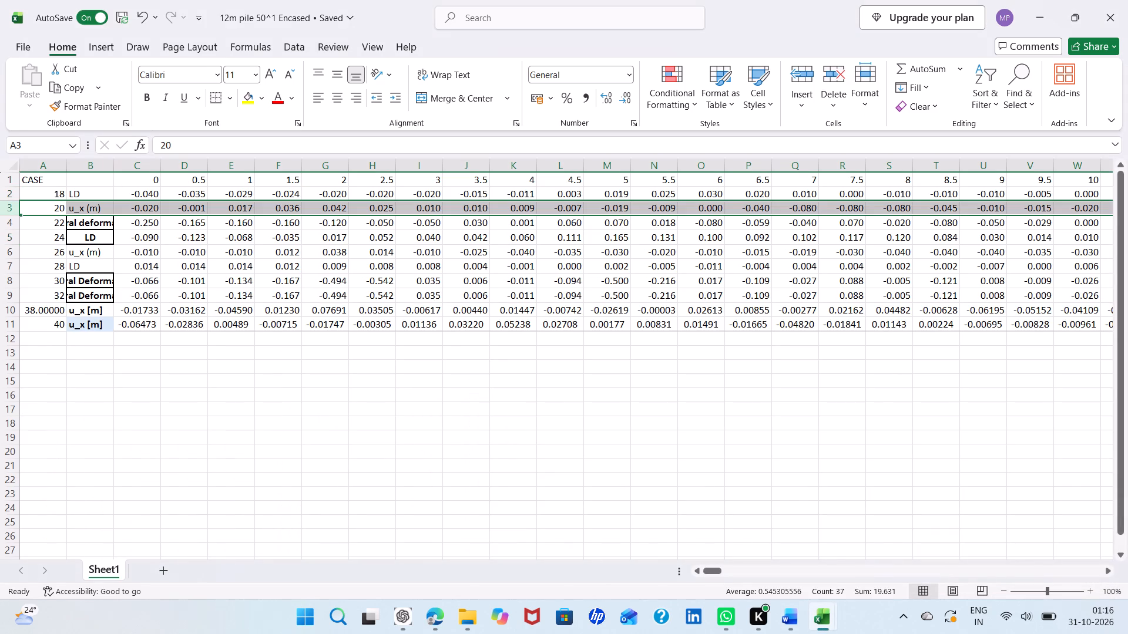
click(152, 377)
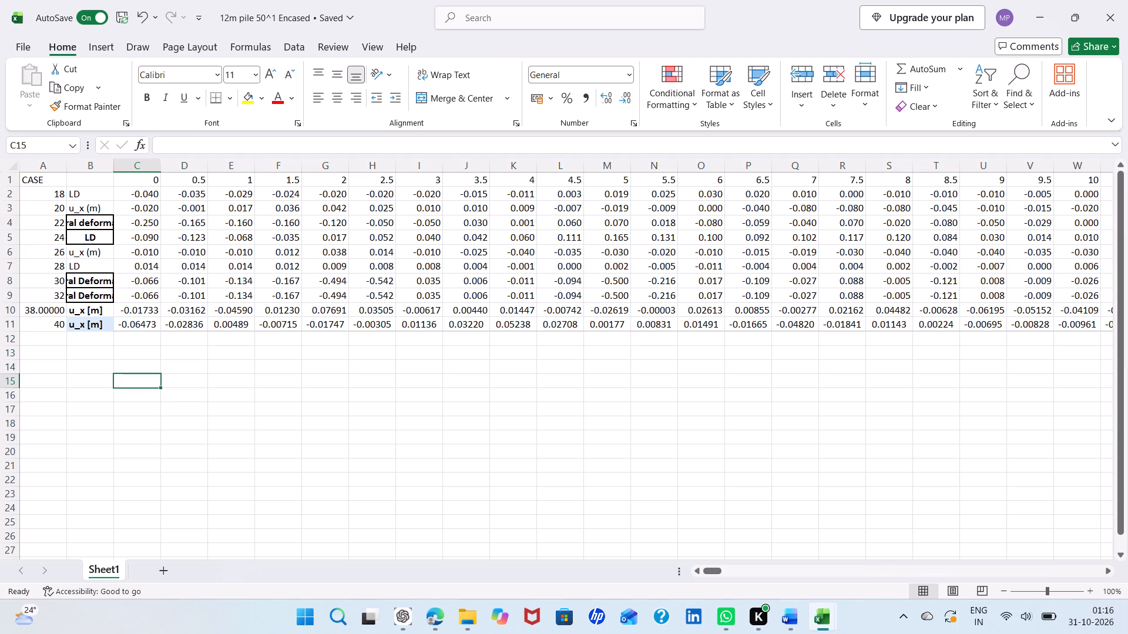
click(7, 209)
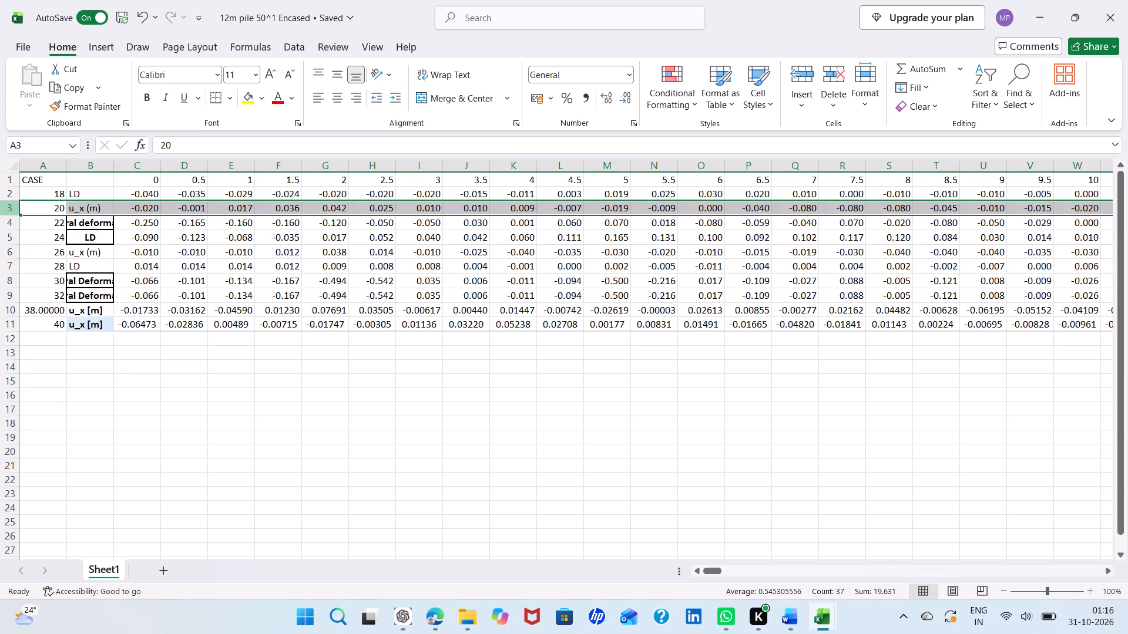
right_click(7, 209)
click(32, 258)
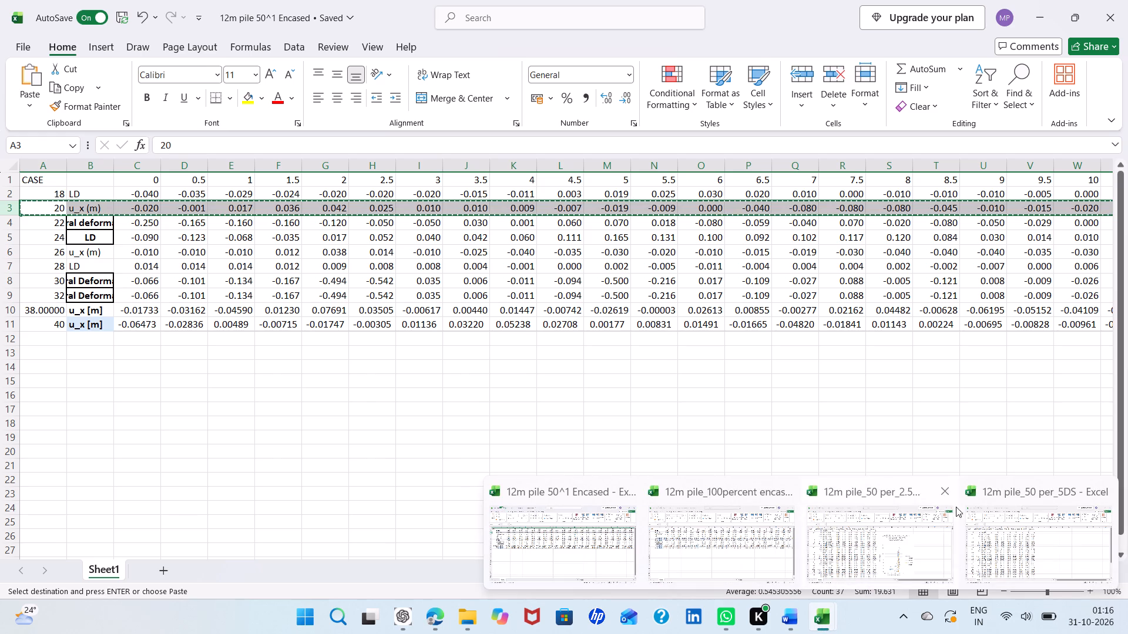
click(1005, 535)
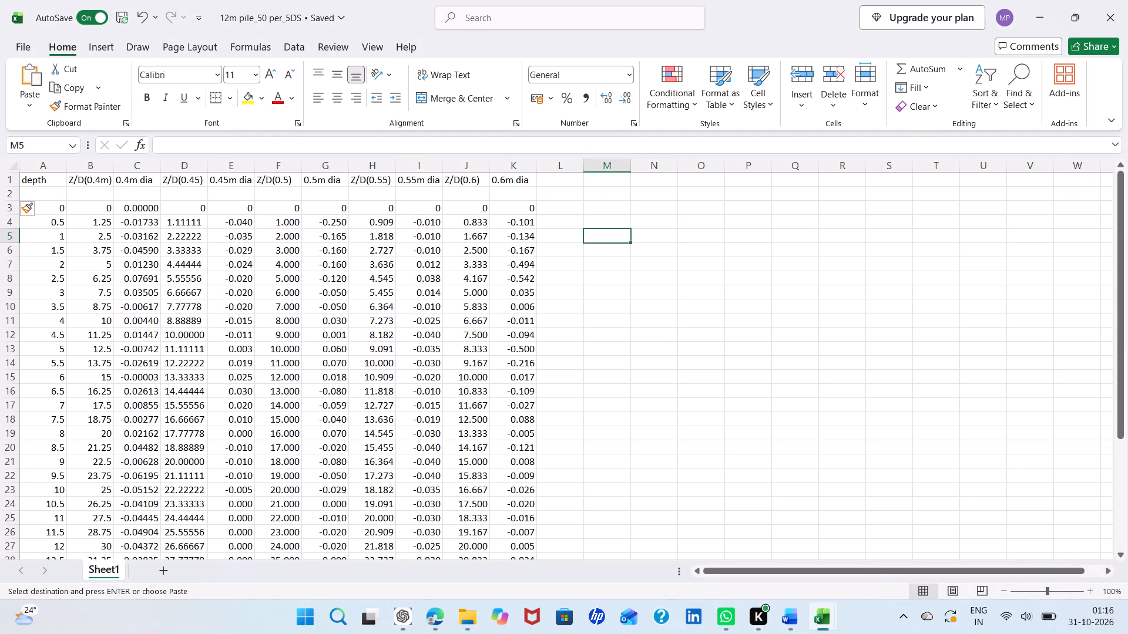
click(222, 171)
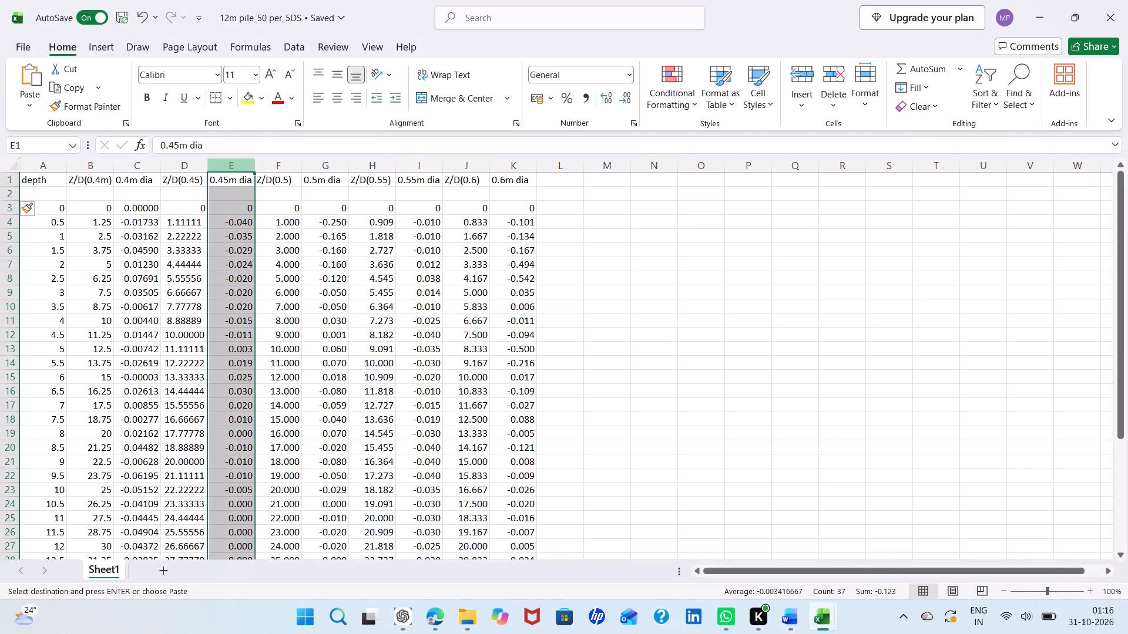
right_click(222, 171)
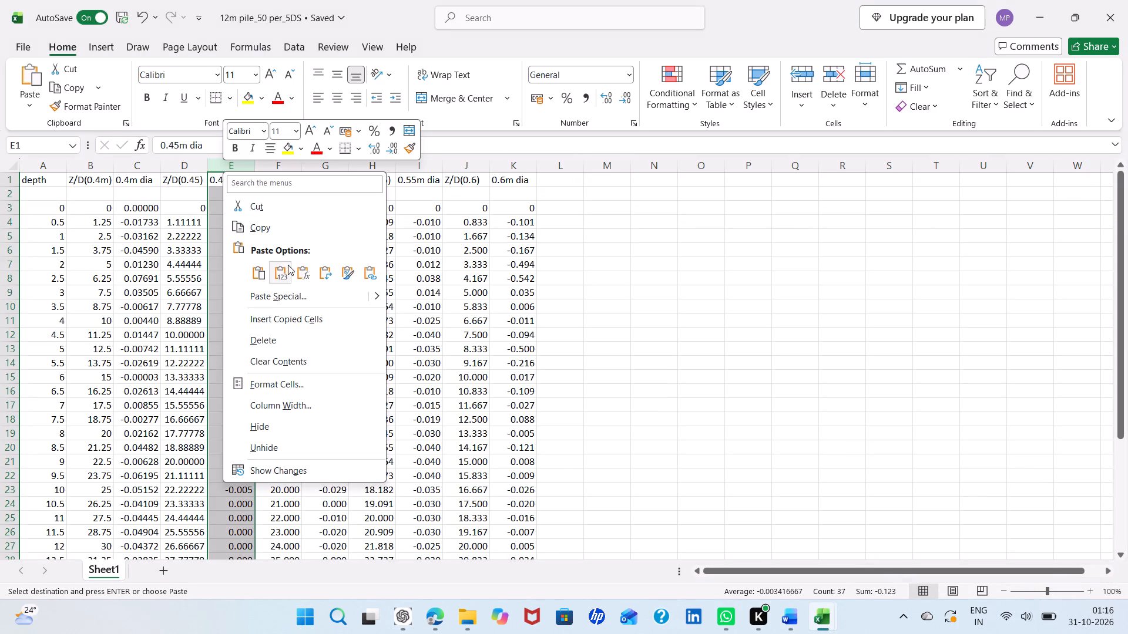
click(319, 272)
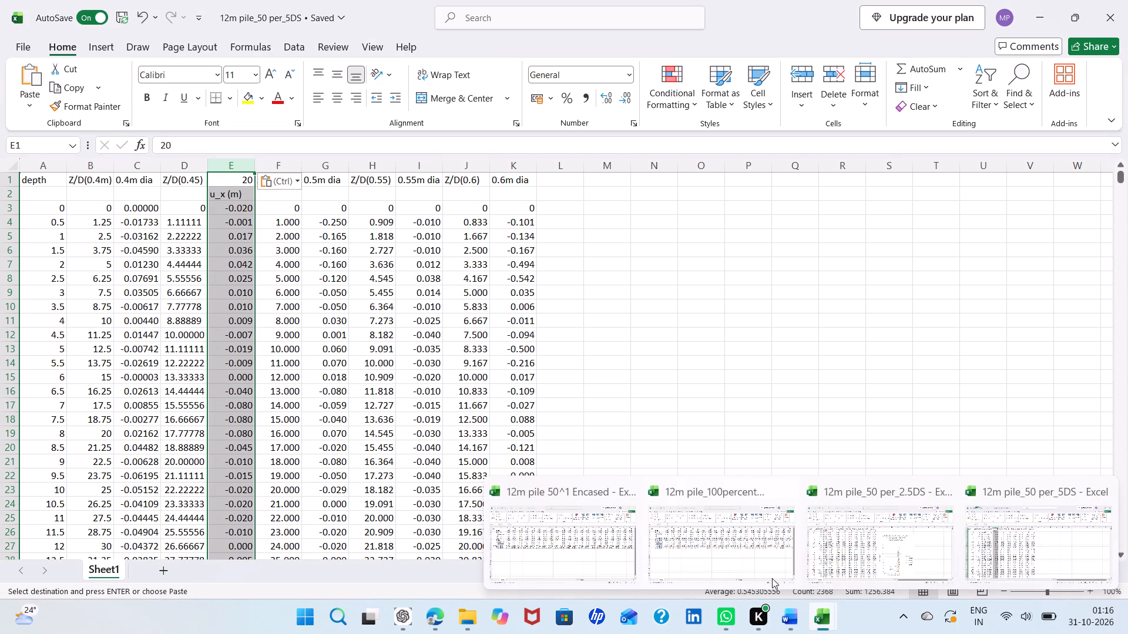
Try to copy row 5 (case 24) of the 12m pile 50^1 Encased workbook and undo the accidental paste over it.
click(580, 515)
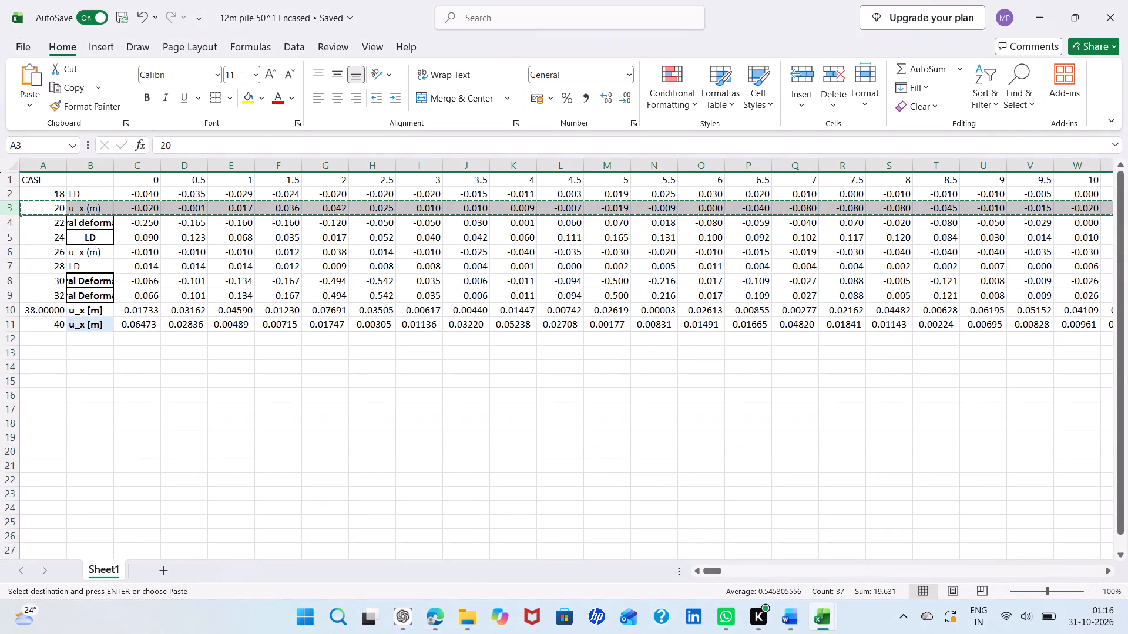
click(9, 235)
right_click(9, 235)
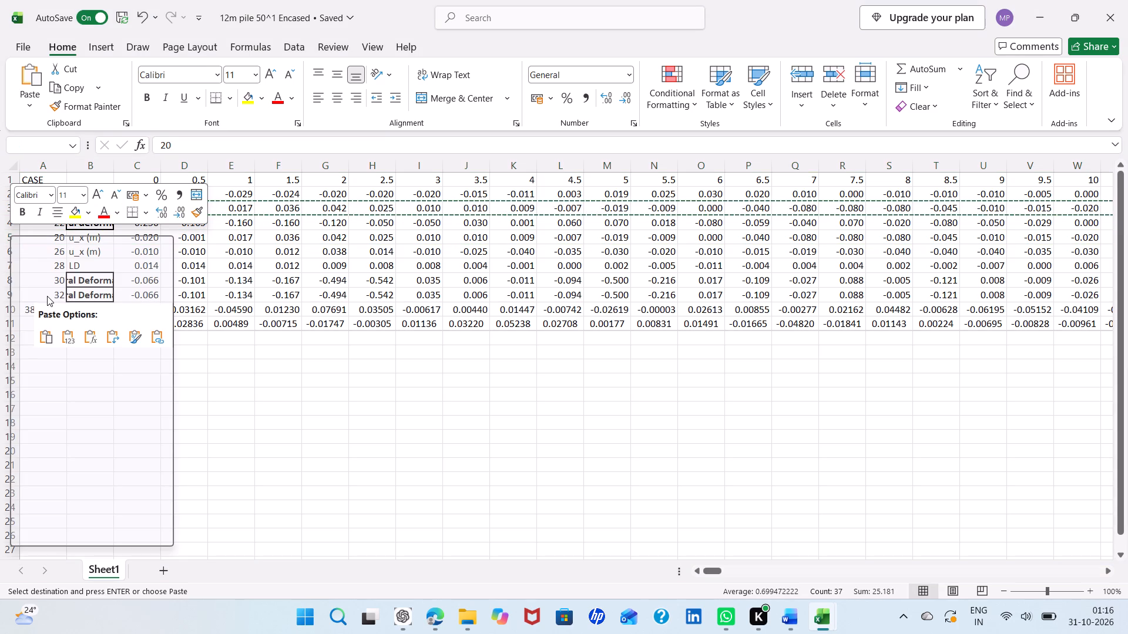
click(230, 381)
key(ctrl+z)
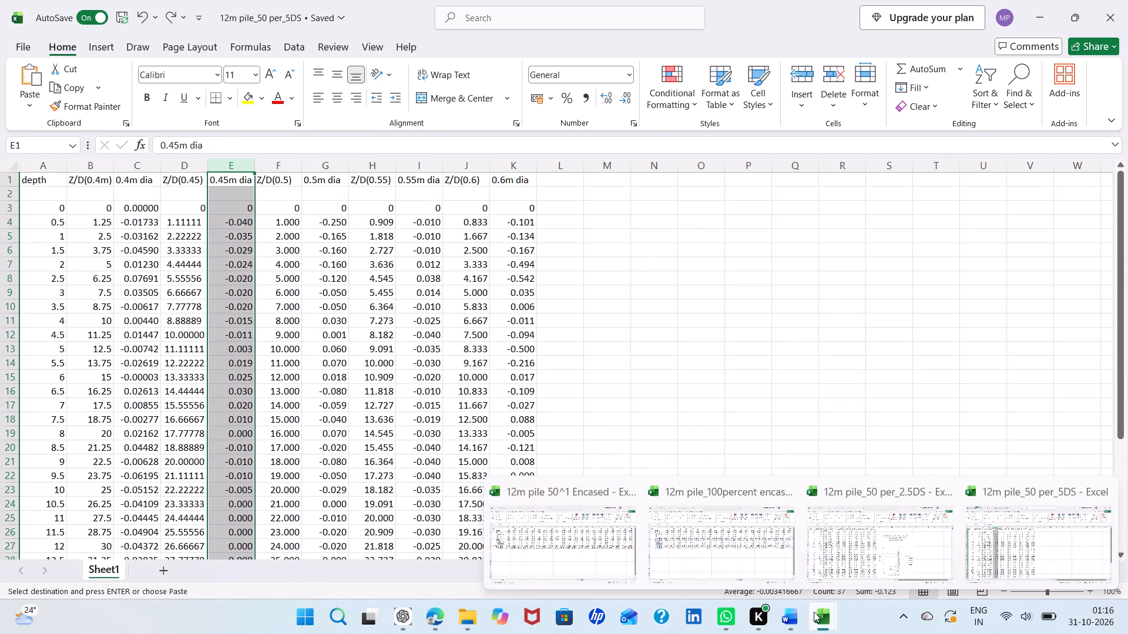
Copy row 3 (case 20) of the 12m pile 50^1 Encased workbook again and paste it transposed over column E of 12m pile_50 per_5DS.
click(865, 537)
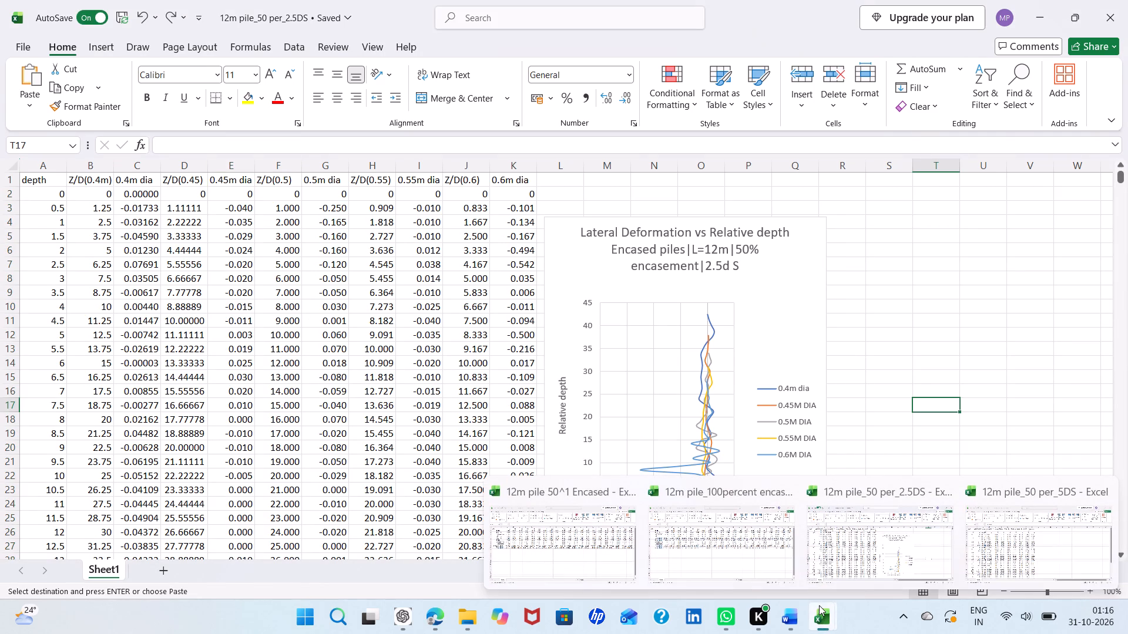
click(579, 526)
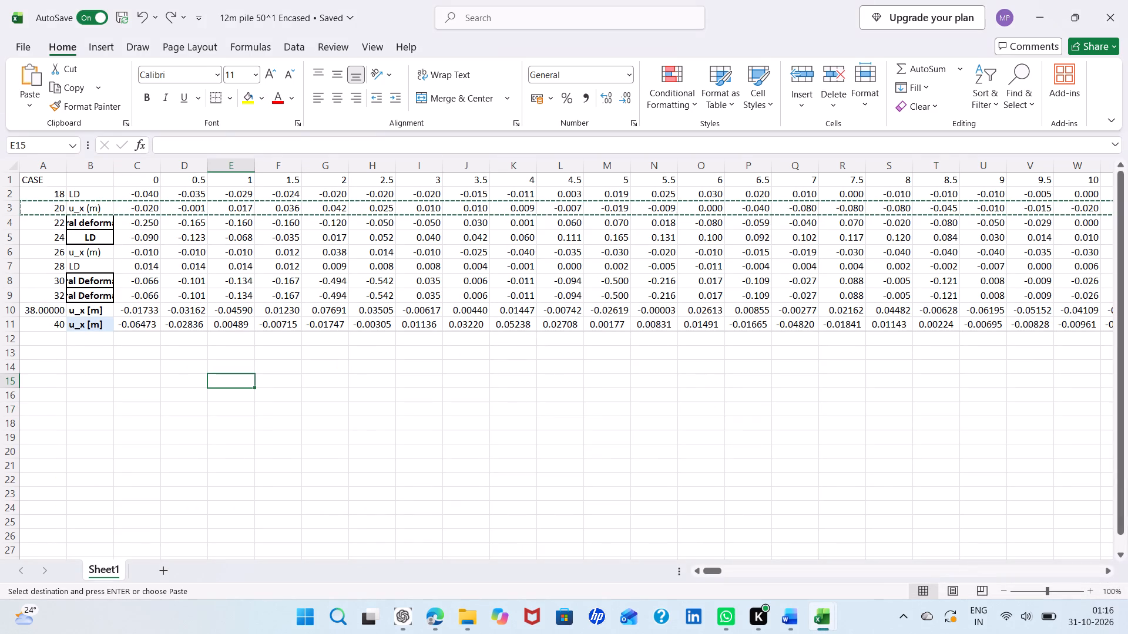
click(12, 211)
right_click(12, 211)
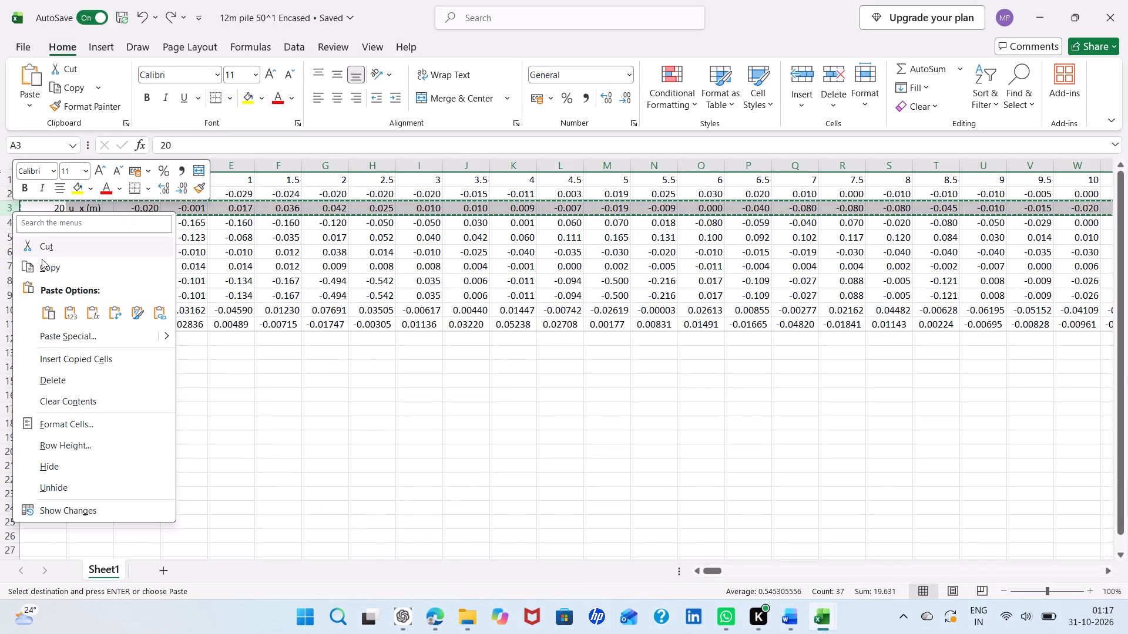
click(47, 271)
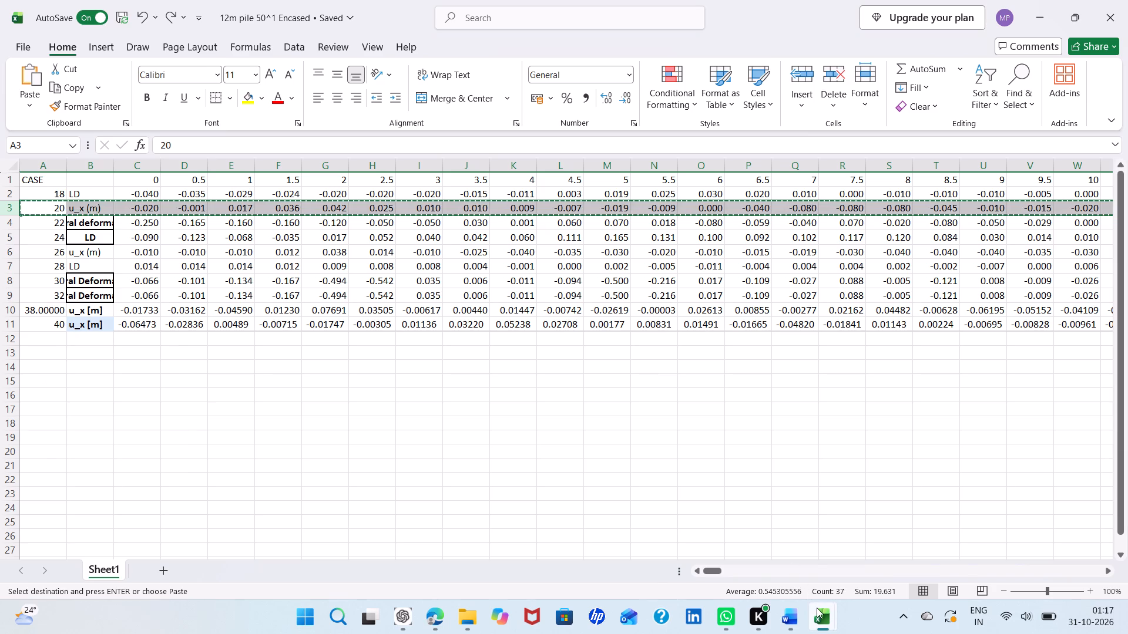
click(1030, 542)
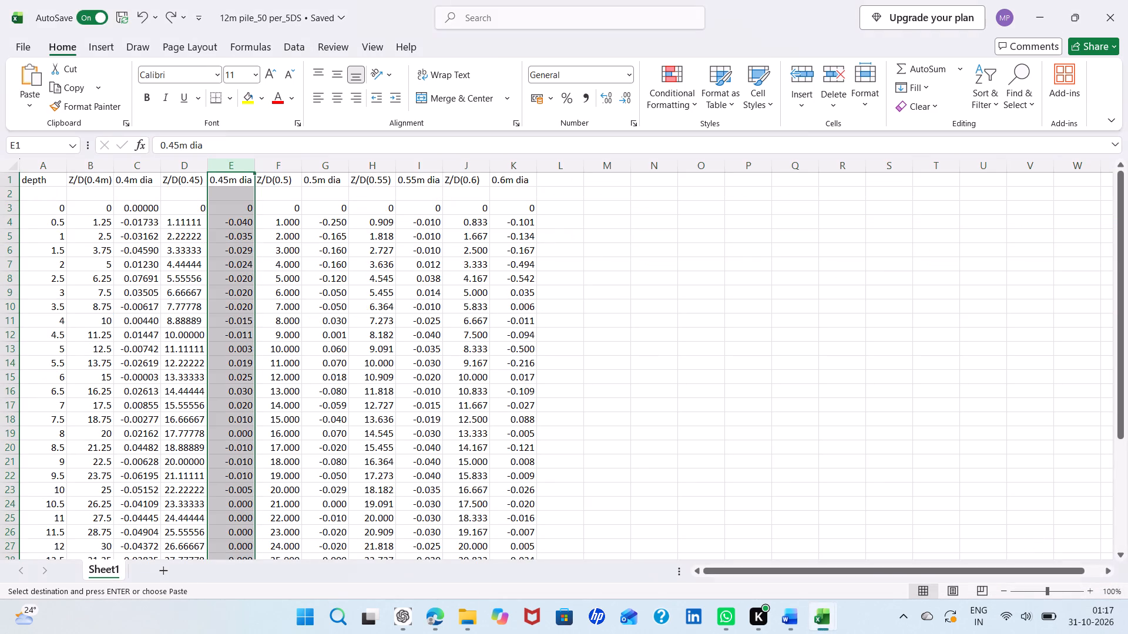
click(241, 161)
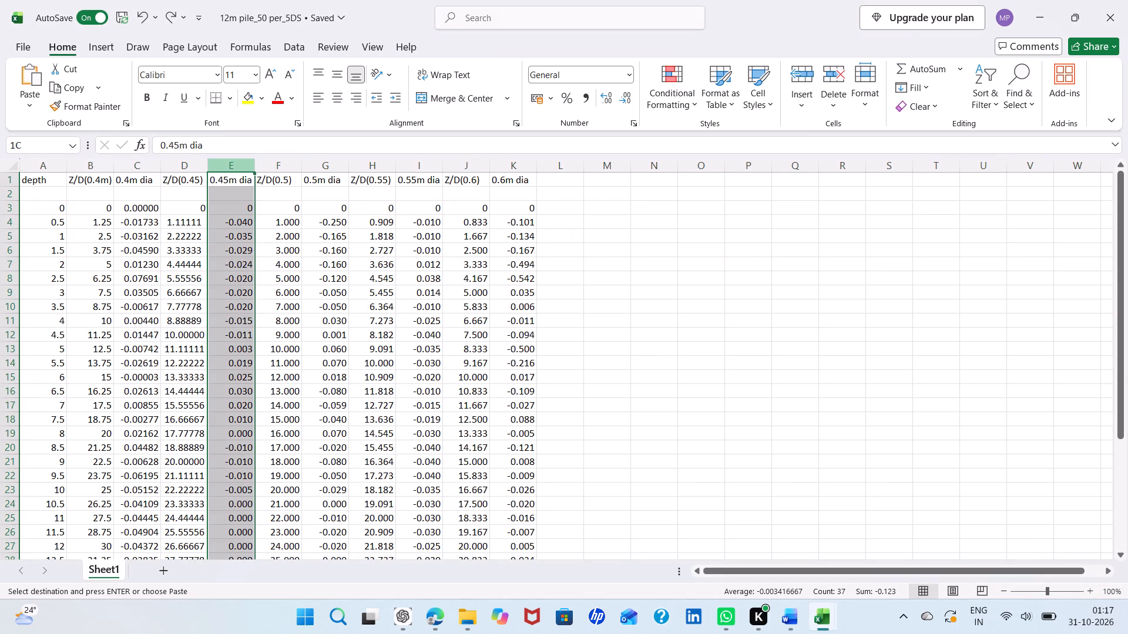
right_click(241, 161)
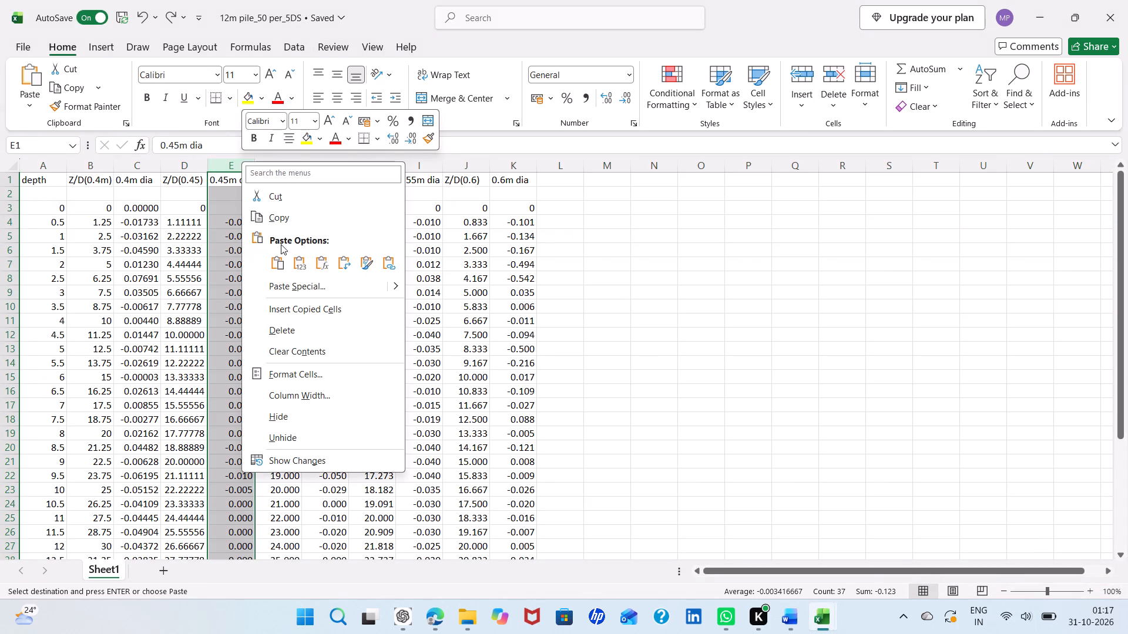
click(344, 267)
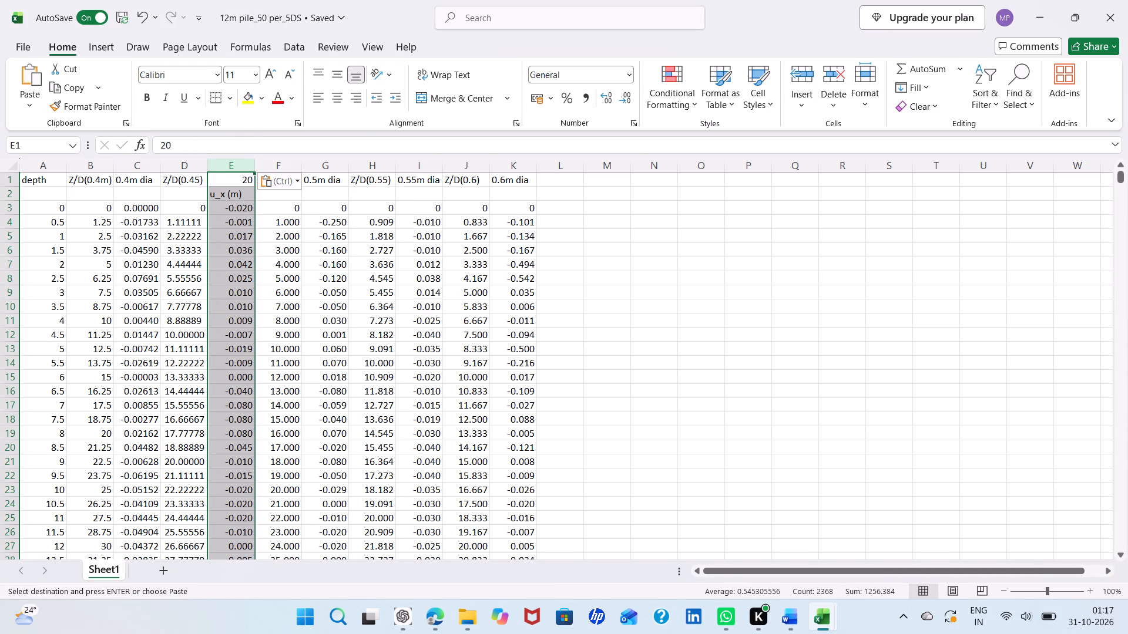
Copy row 5 (case 24) from 12m pile 50^1 Encased and paste it transposed into the 0.5m dia column G of 12m pile_50 per_5DS.
click(805, 480)
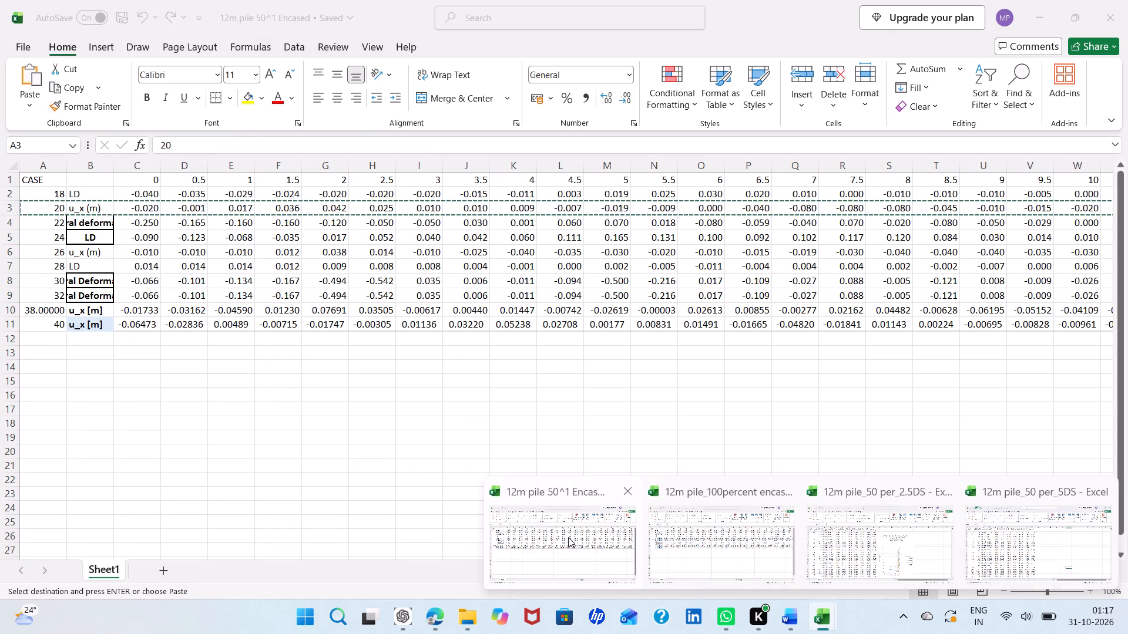
click(568, 537)
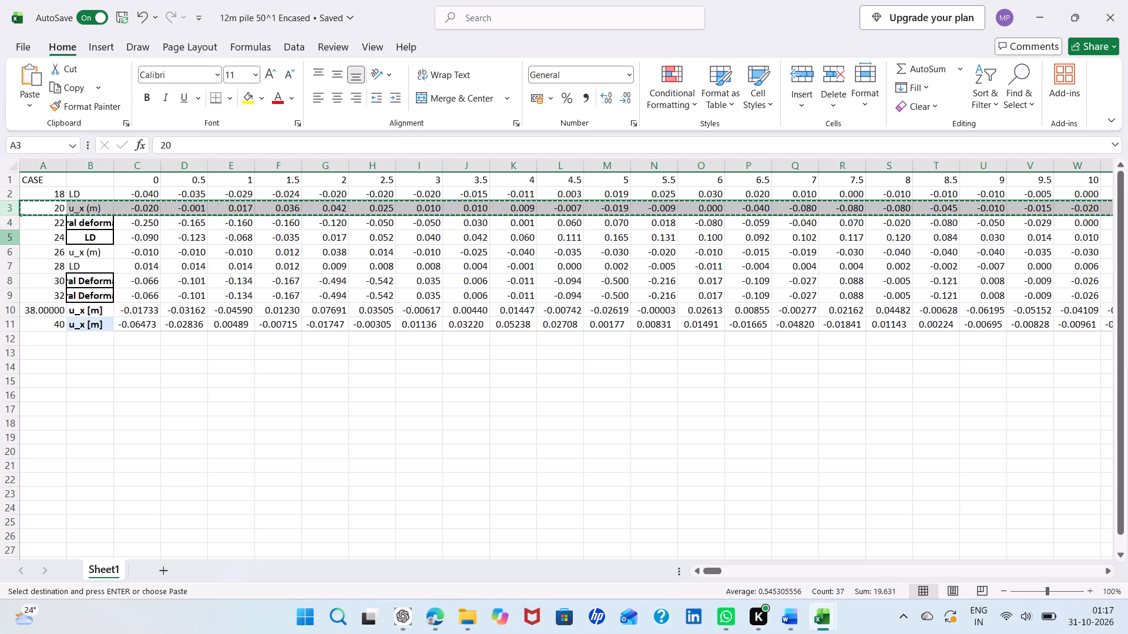
click(14, 237)
right_click(14, 237)
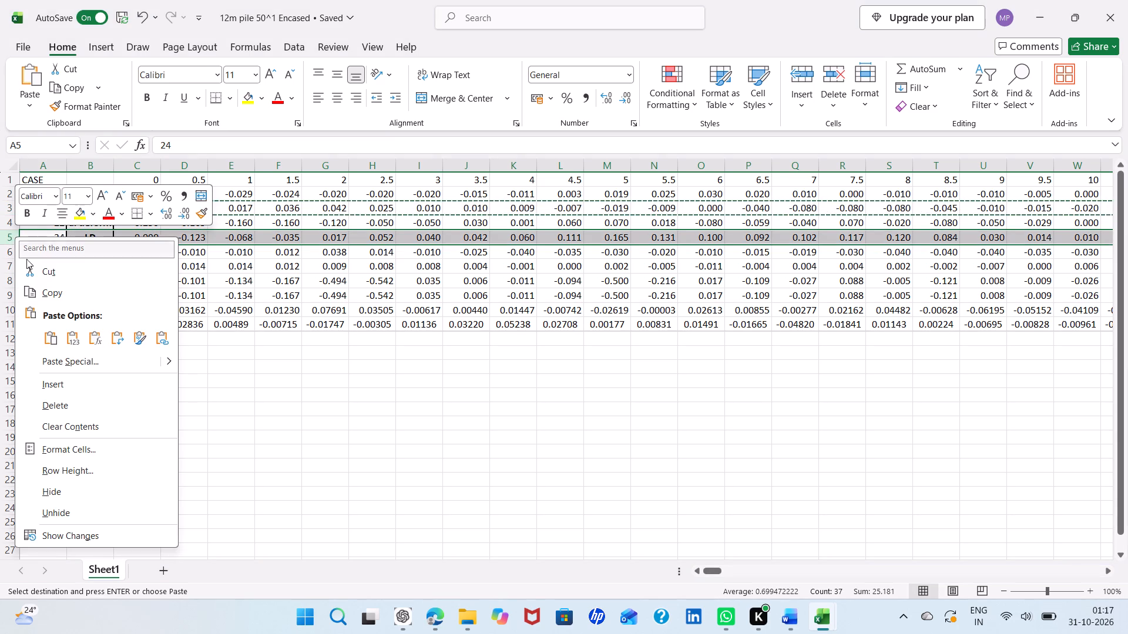
click(43, 295)
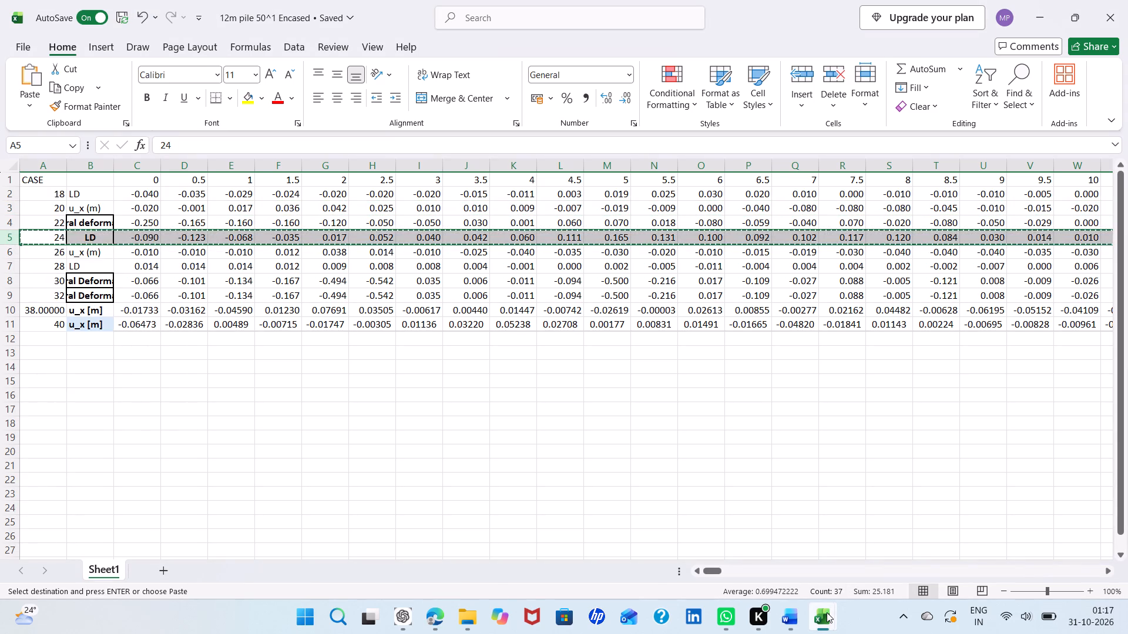
click(1033, 535)
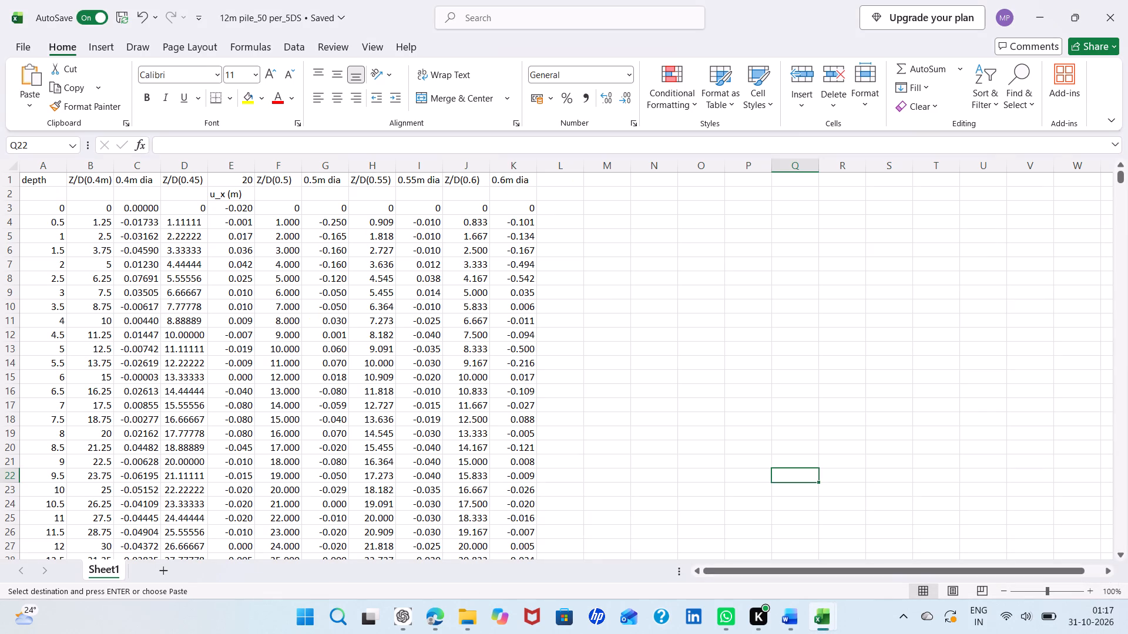
click(340, 167)
right_click(340, 167)
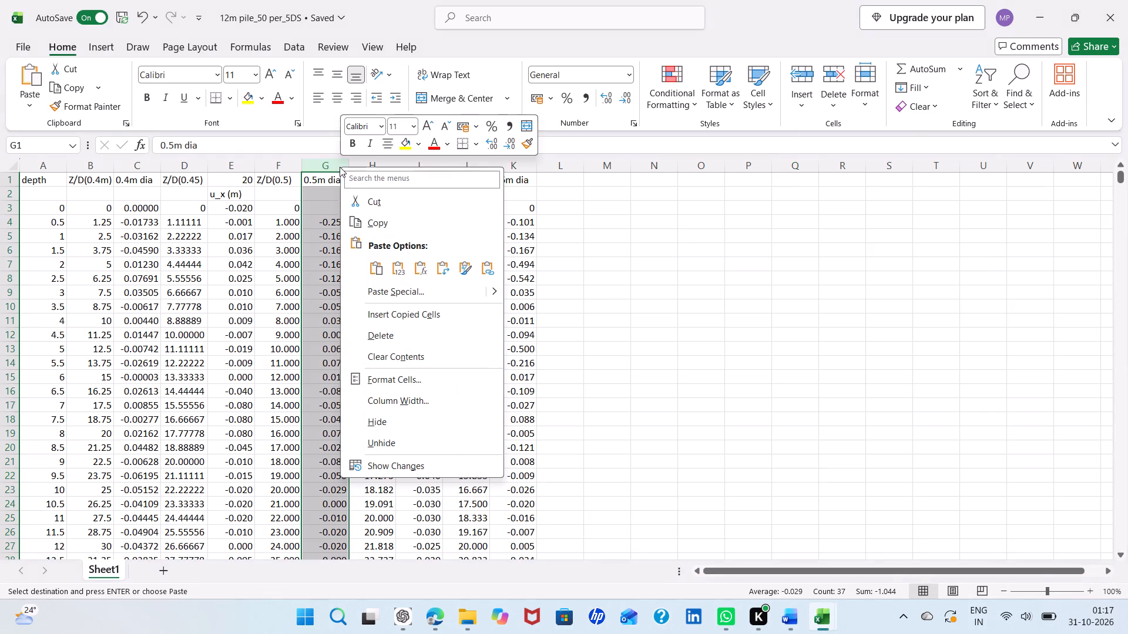
click(441, 267)
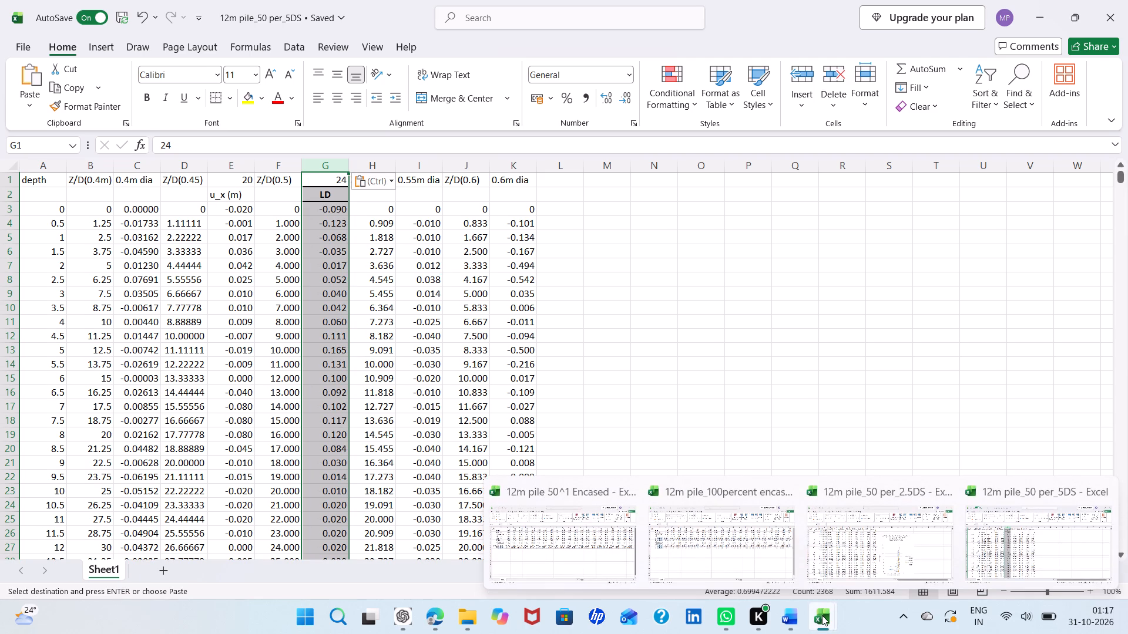
Copy row 7 (case 28) from 12m pile 50^1 Encased and paste it transposed into the 0.55m dia column I of 12m pile_50 per_5DS.
click(525, 548)
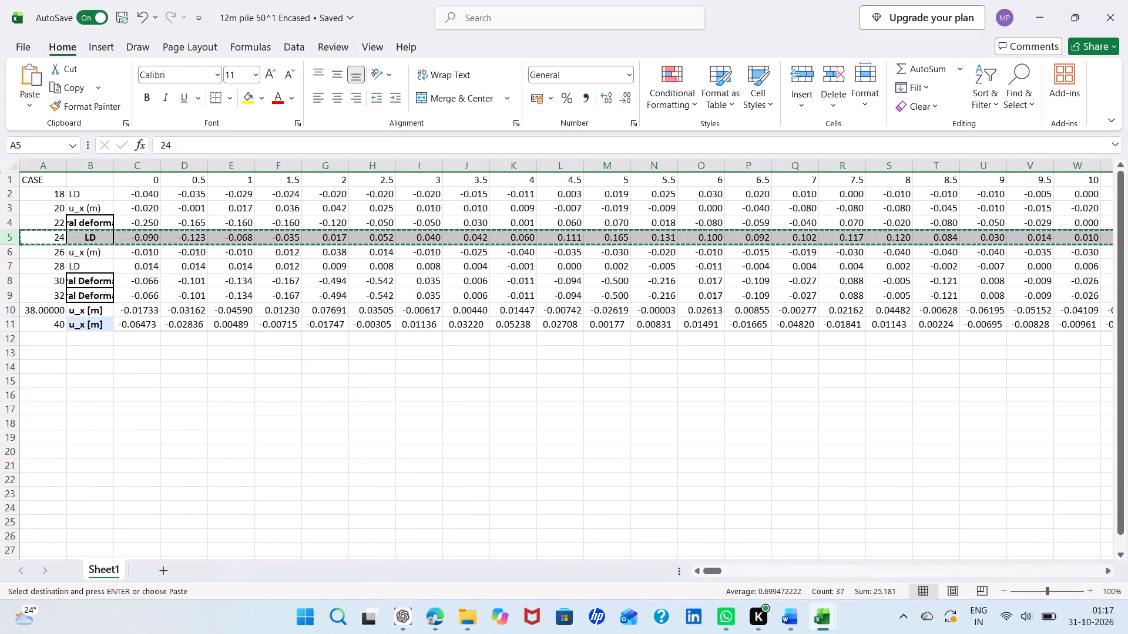
click(6, 263)
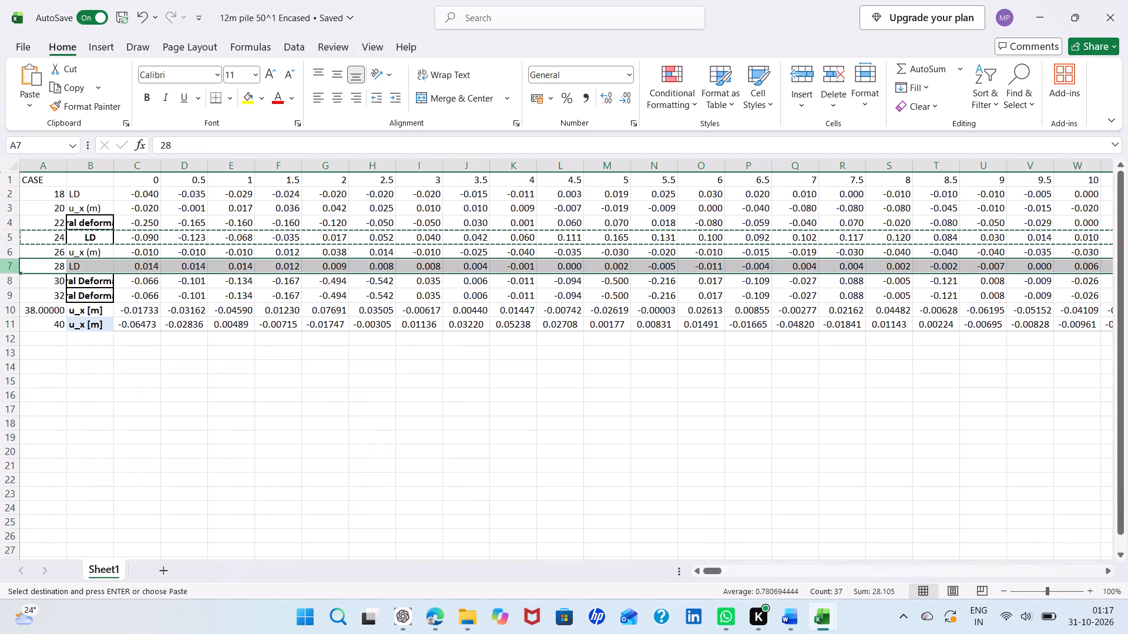
right_click(6, 263)
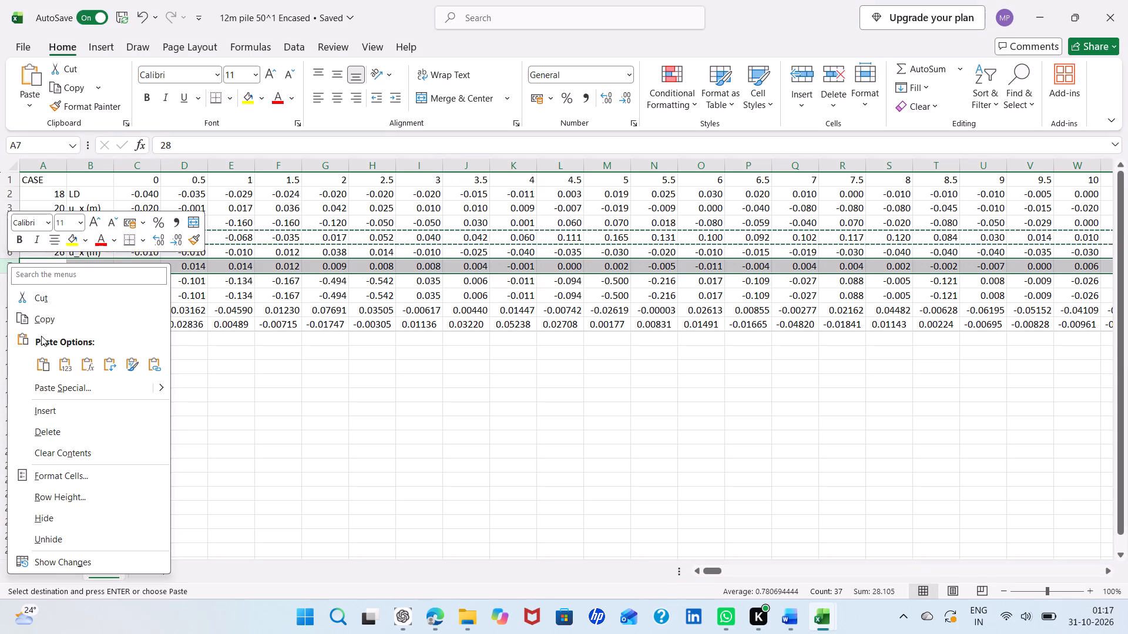
click(39, 315)
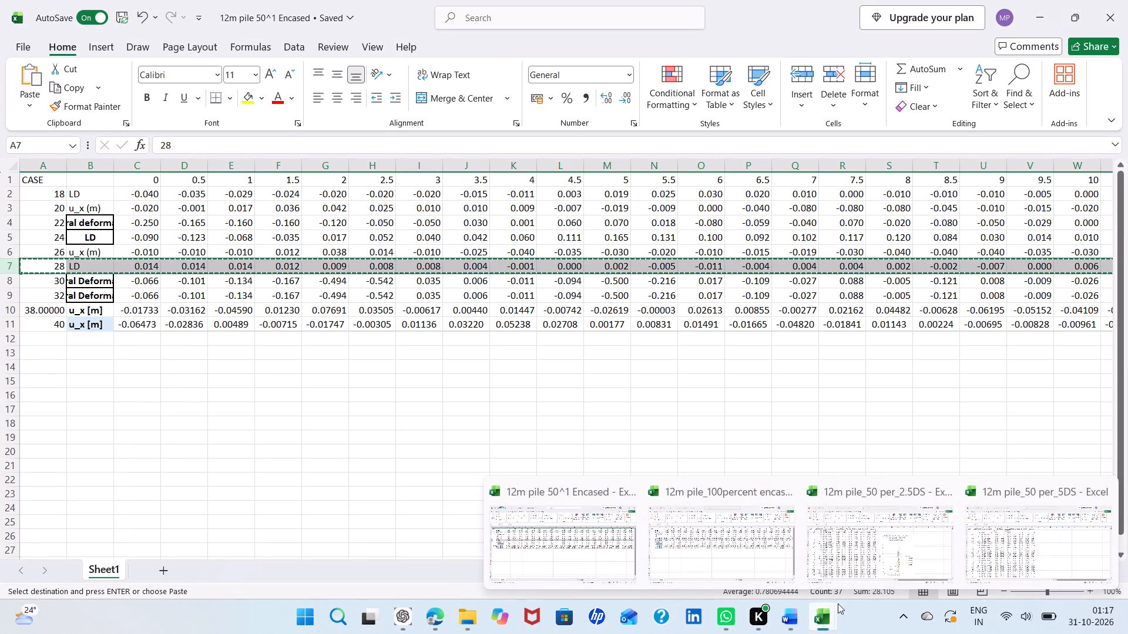
click(1009, 554)
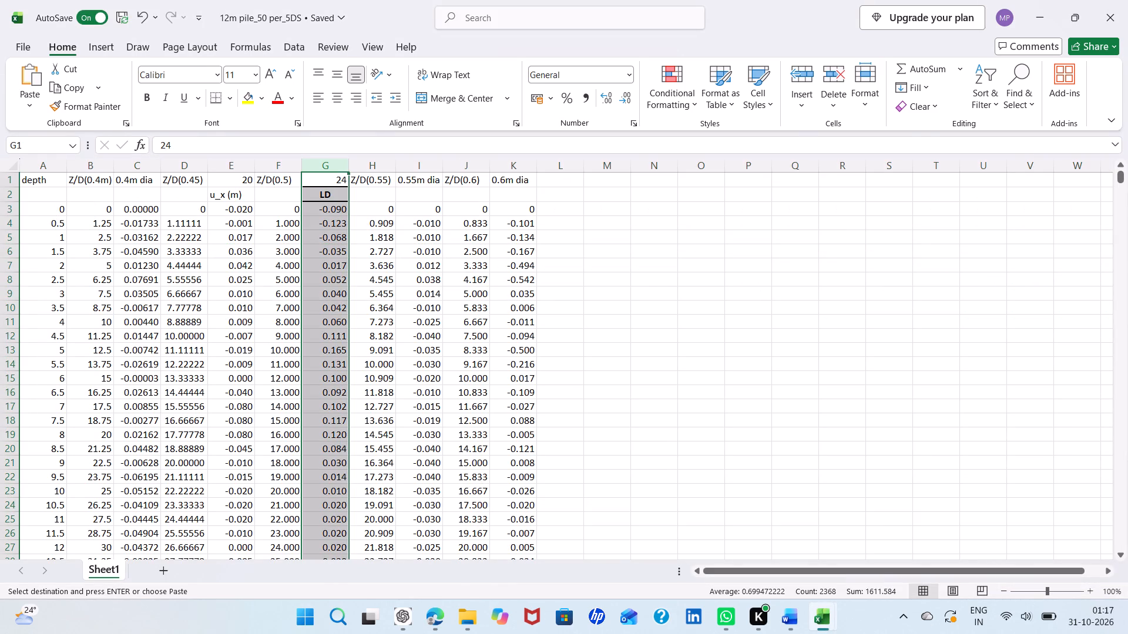
click(428, 169)
right_click(428, 169)
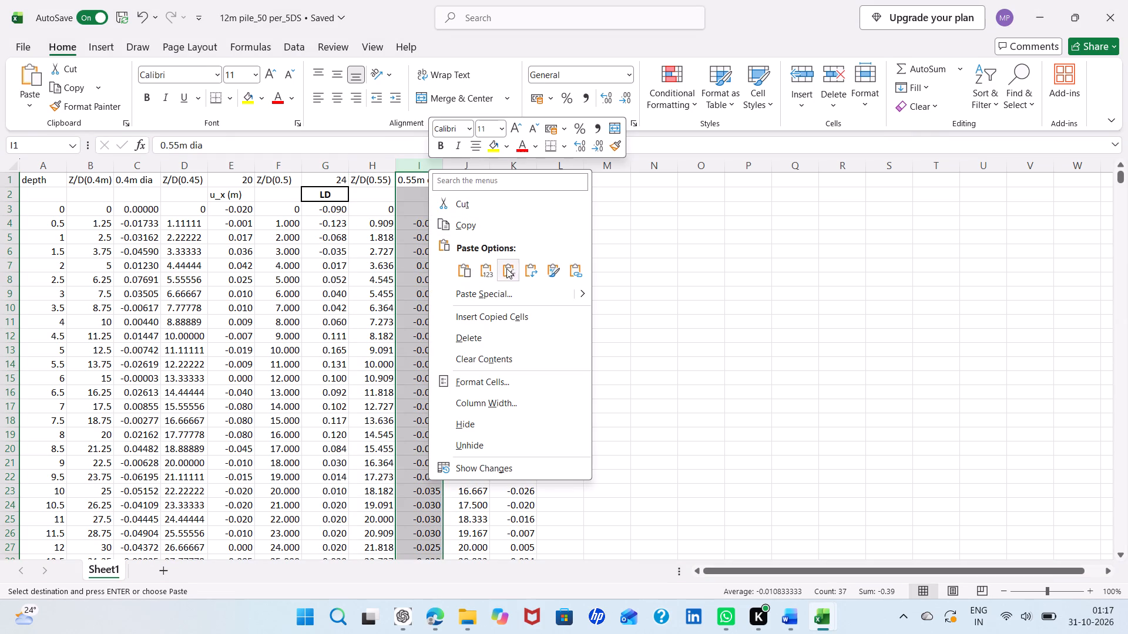
click(525, 263)
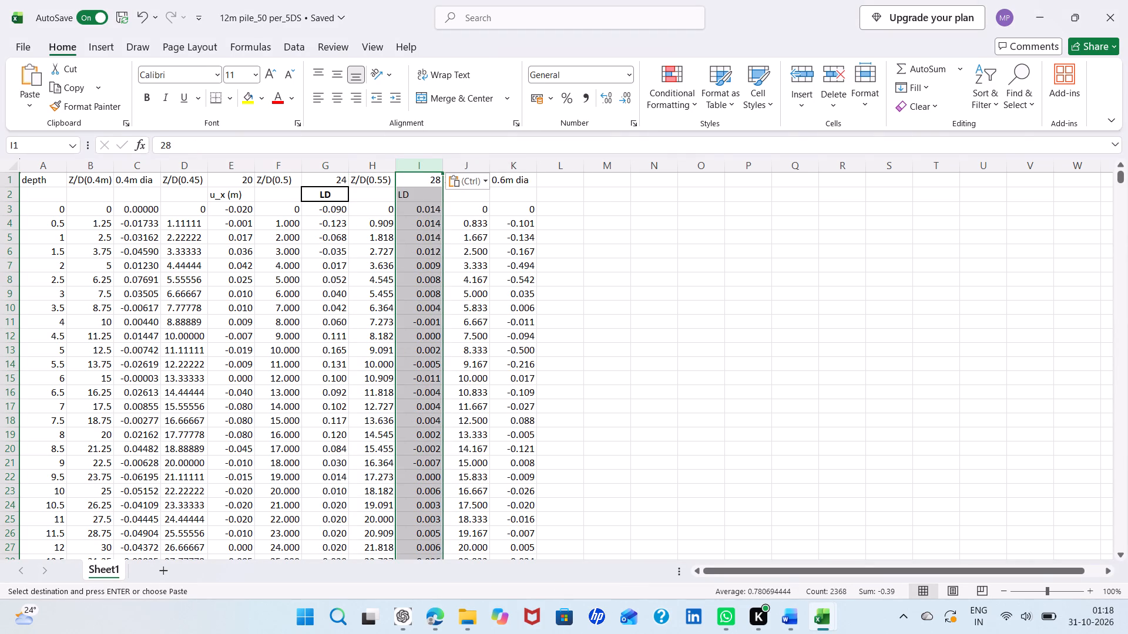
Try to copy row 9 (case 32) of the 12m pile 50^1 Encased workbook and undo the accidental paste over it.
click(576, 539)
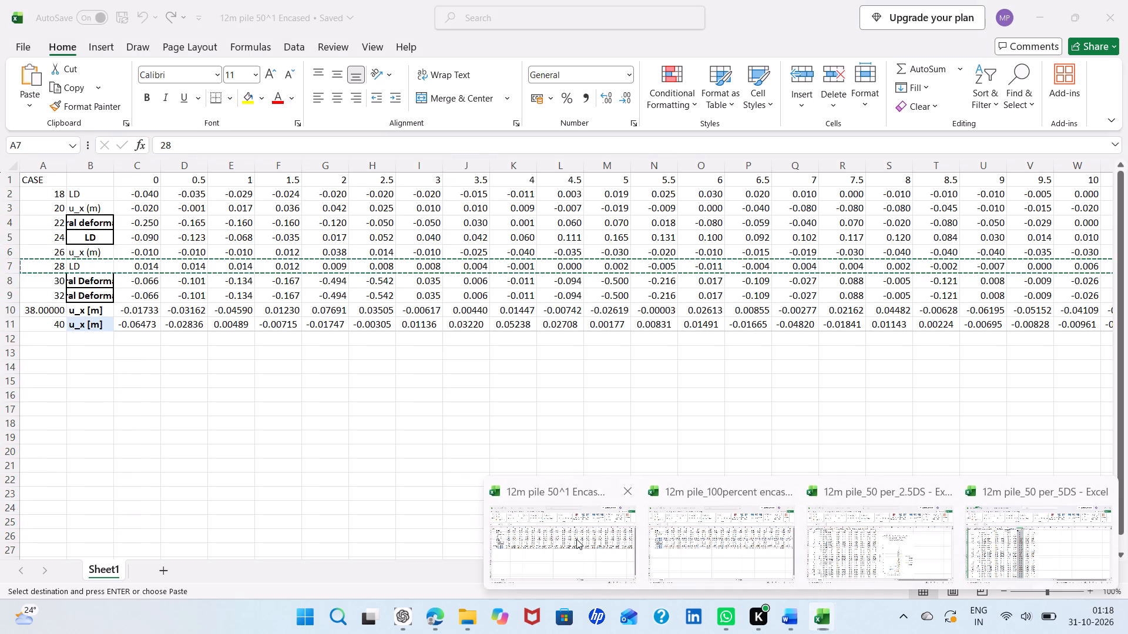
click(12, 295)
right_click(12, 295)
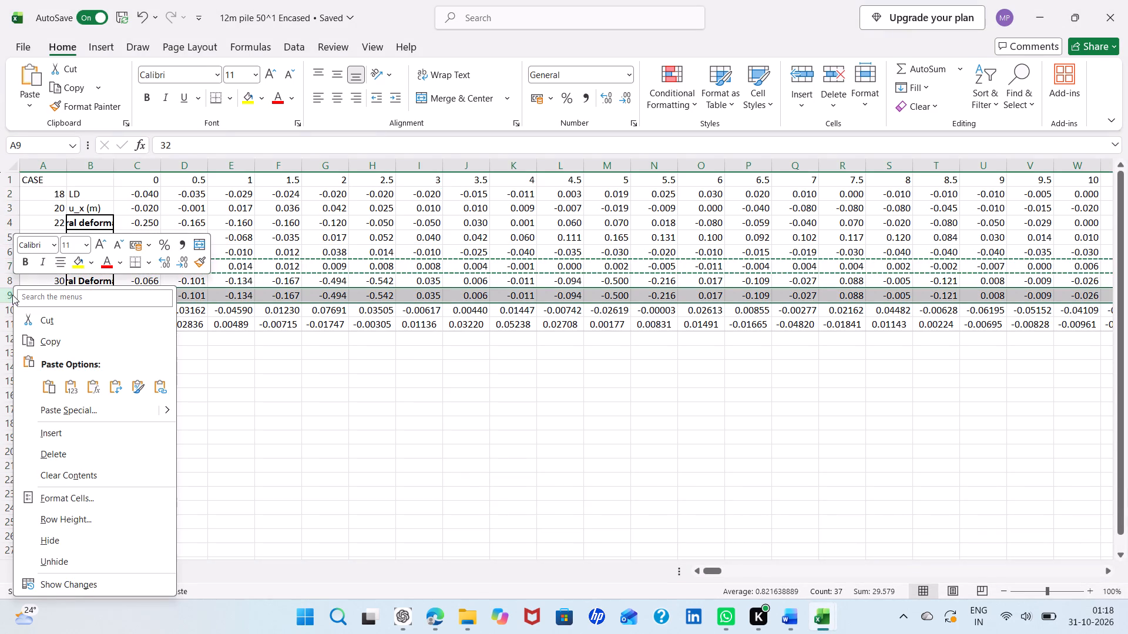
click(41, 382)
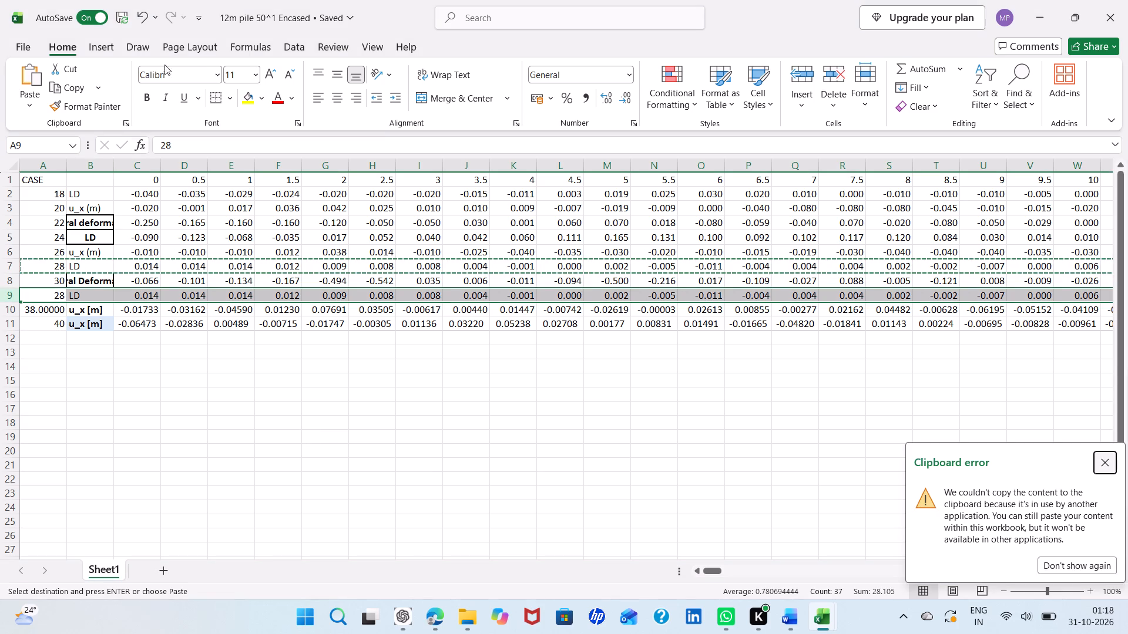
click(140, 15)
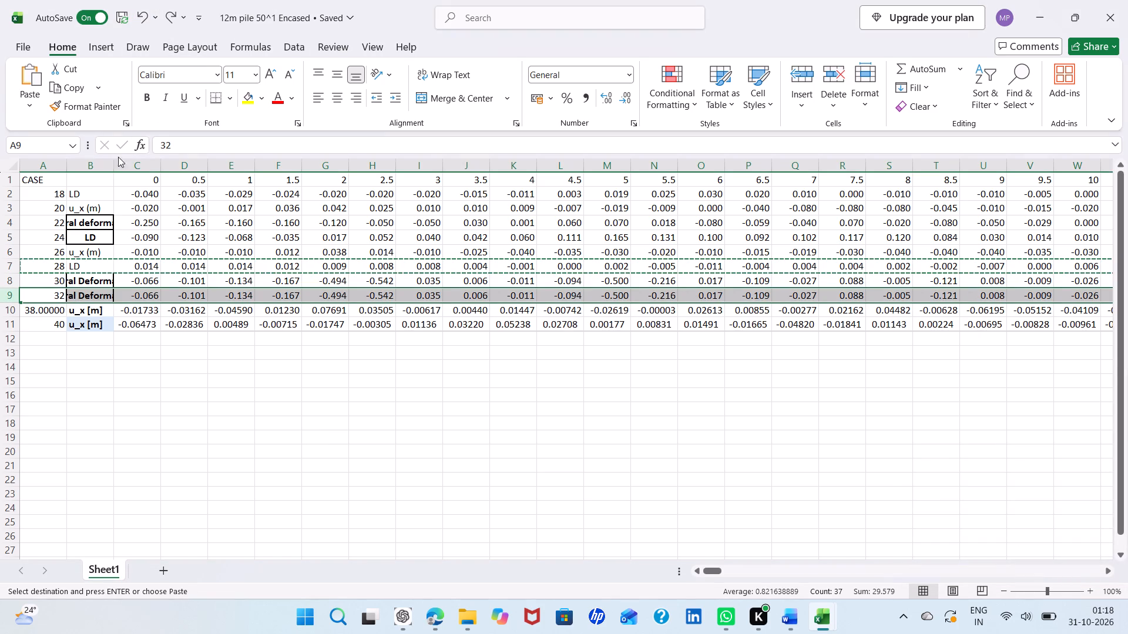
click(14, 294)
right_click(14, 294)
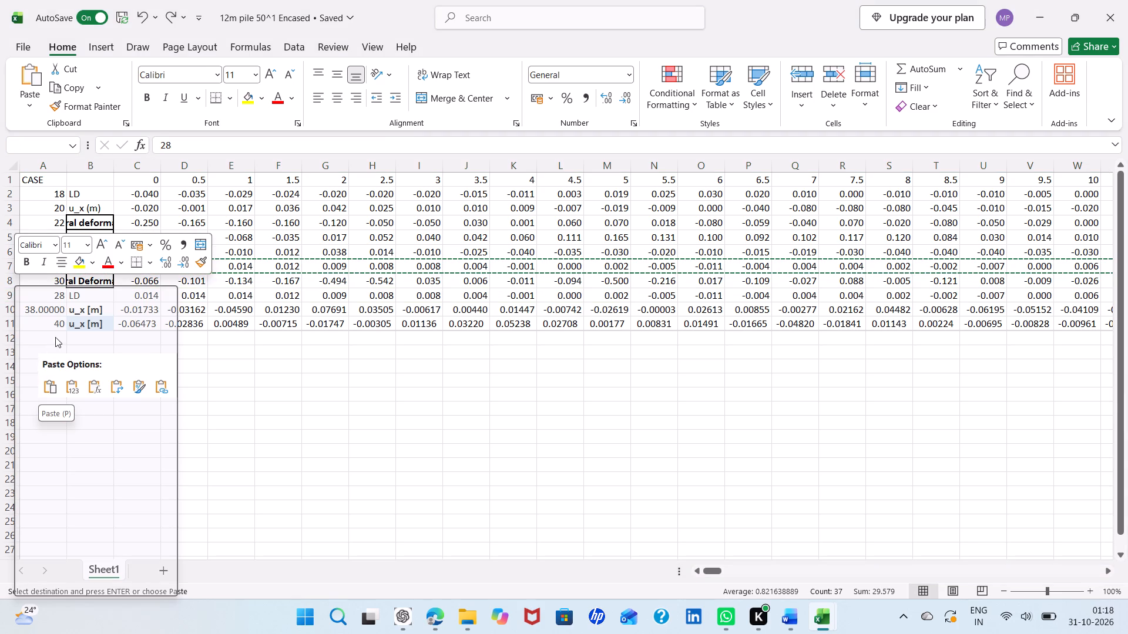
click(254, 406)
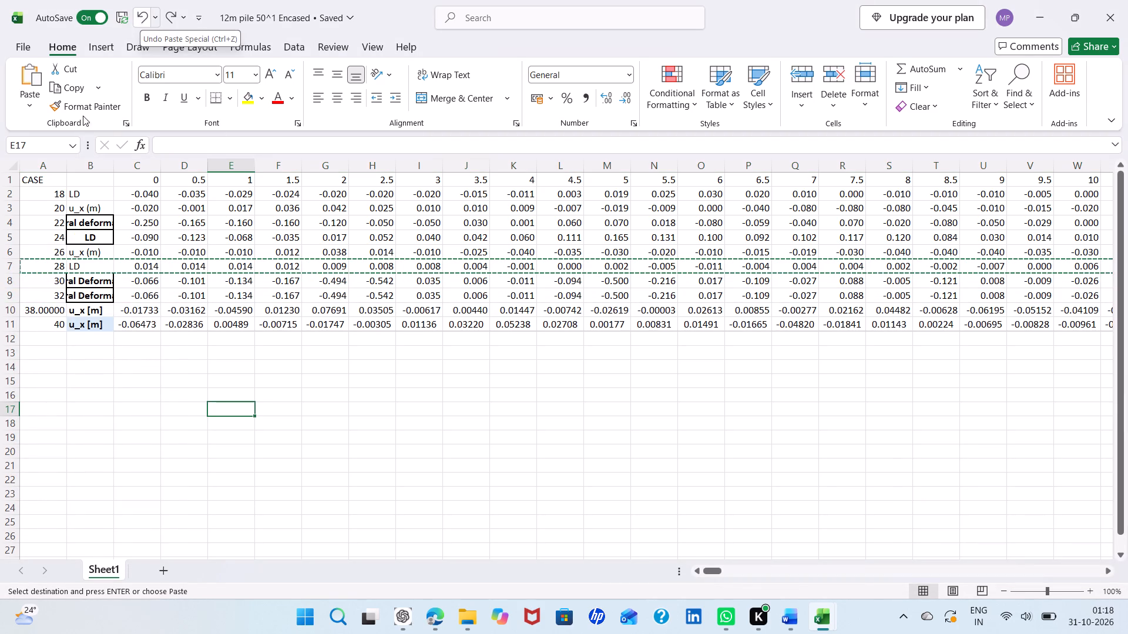
Copy row 9 (case 32) from 12m pile 50^1 Encased and paste it transposed into the 0.6m dia column K of 12m pile_50 per_5DS.
click(11, 293)
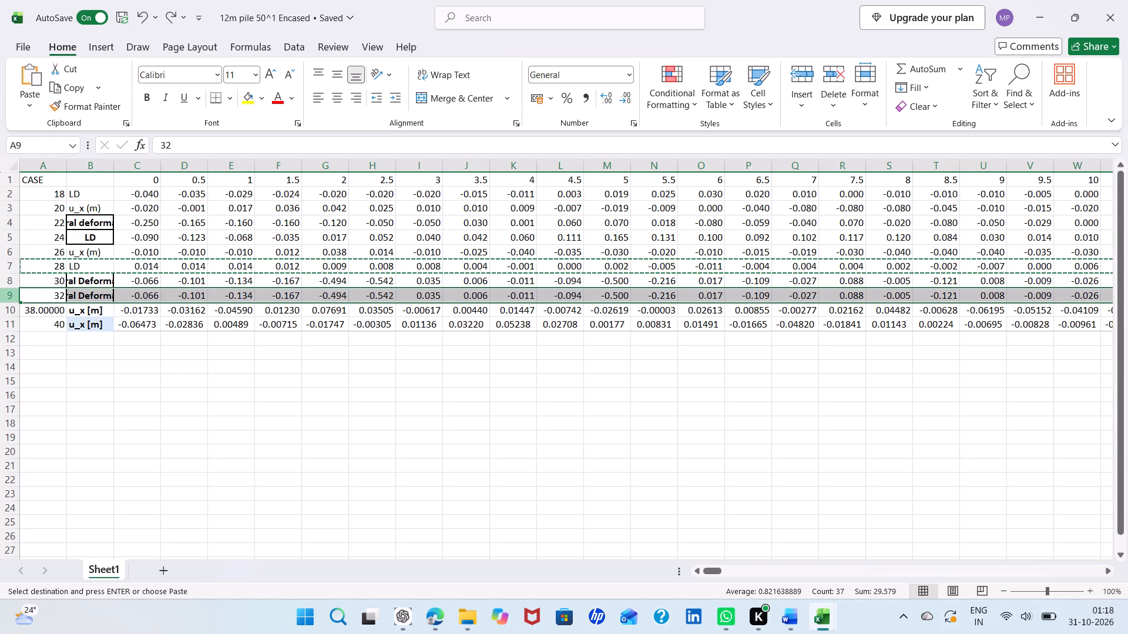
right_click(11, 293)
click(39, 342)
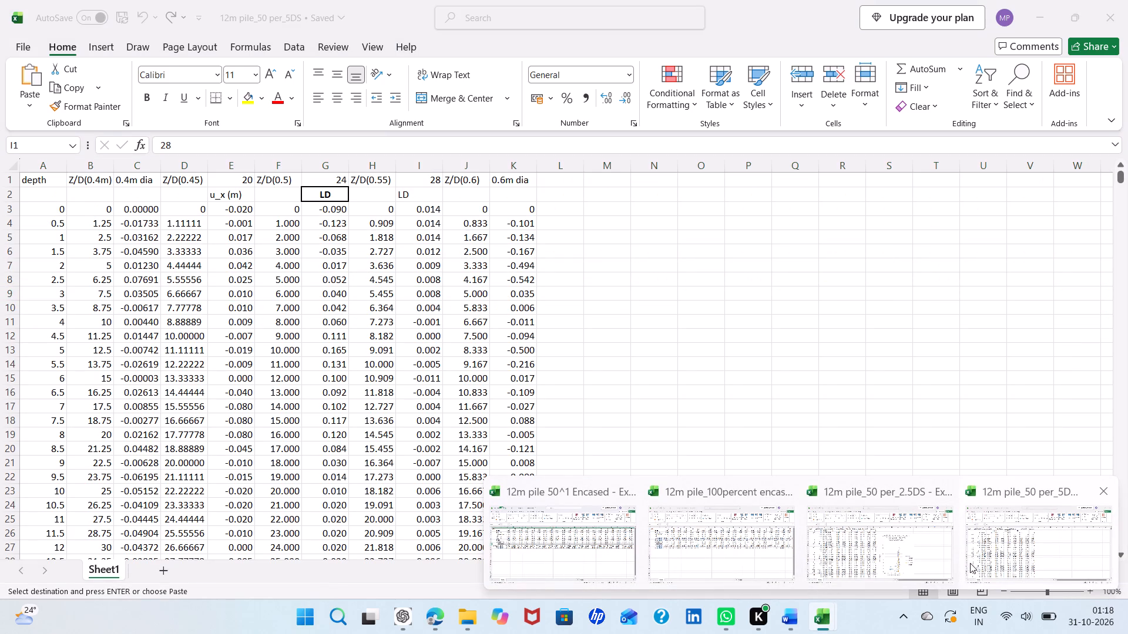
click(989, 561)
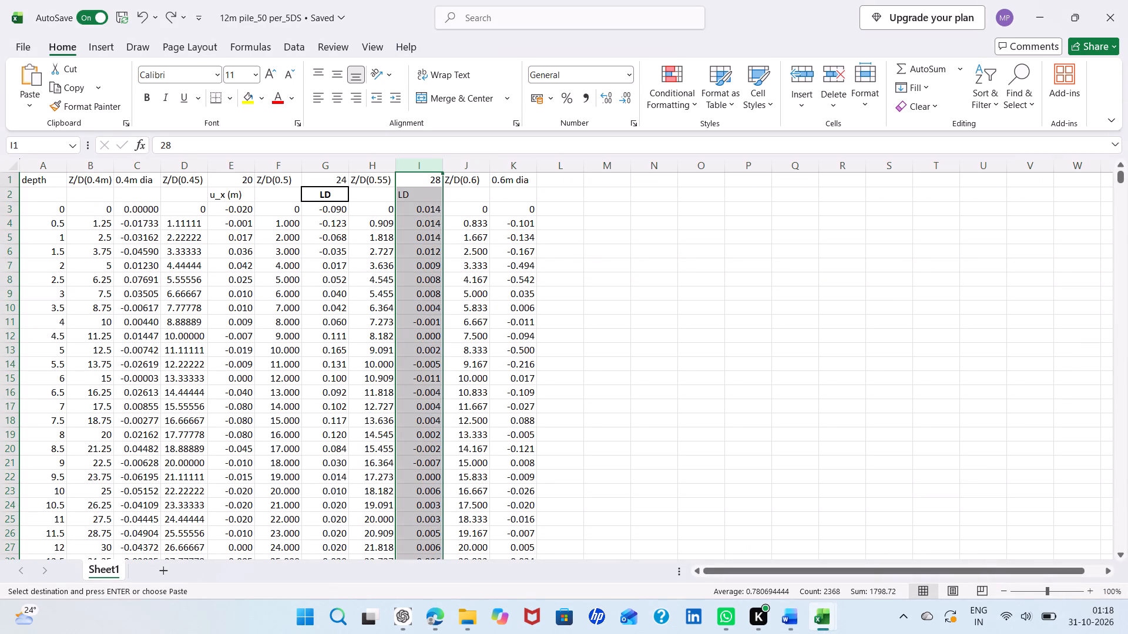
click(512, 167)
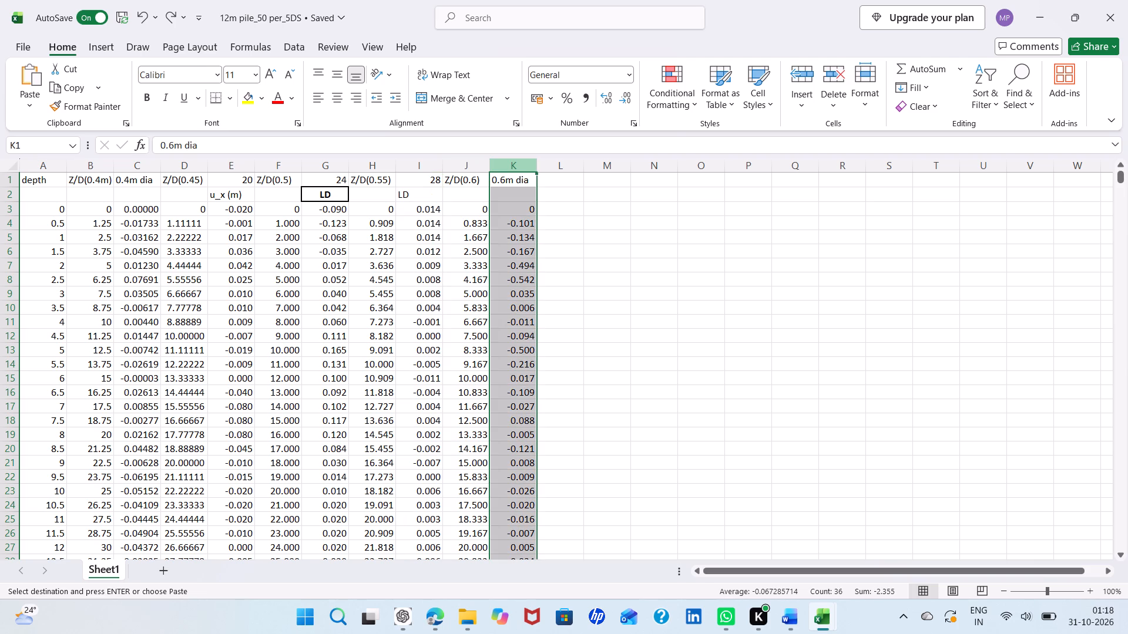
right_click(512, 167)
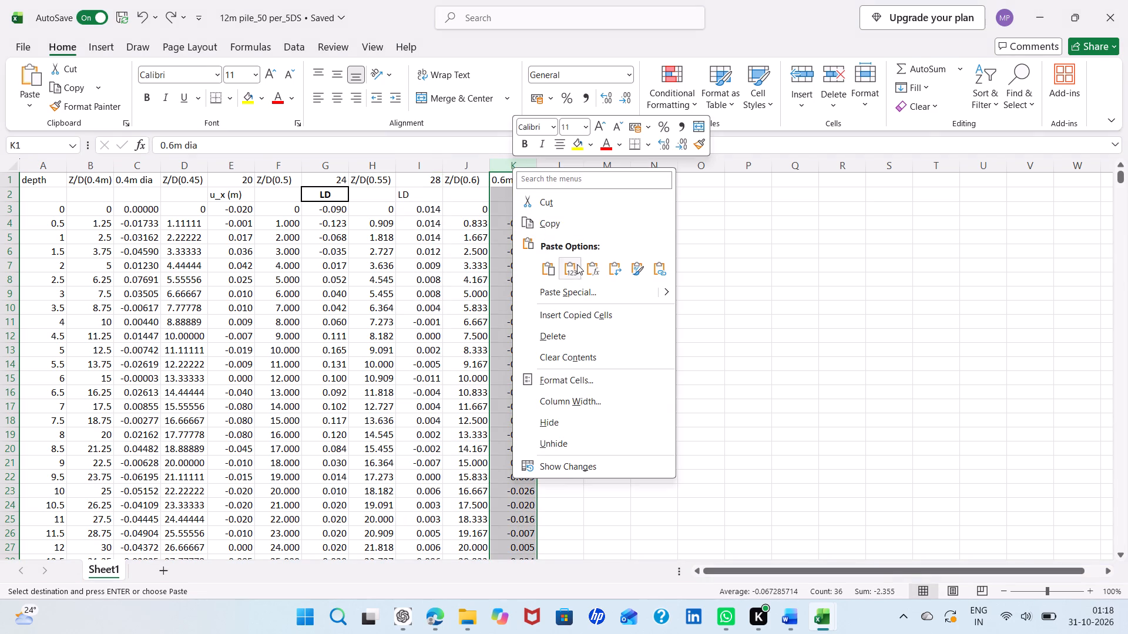
click(616, 262)
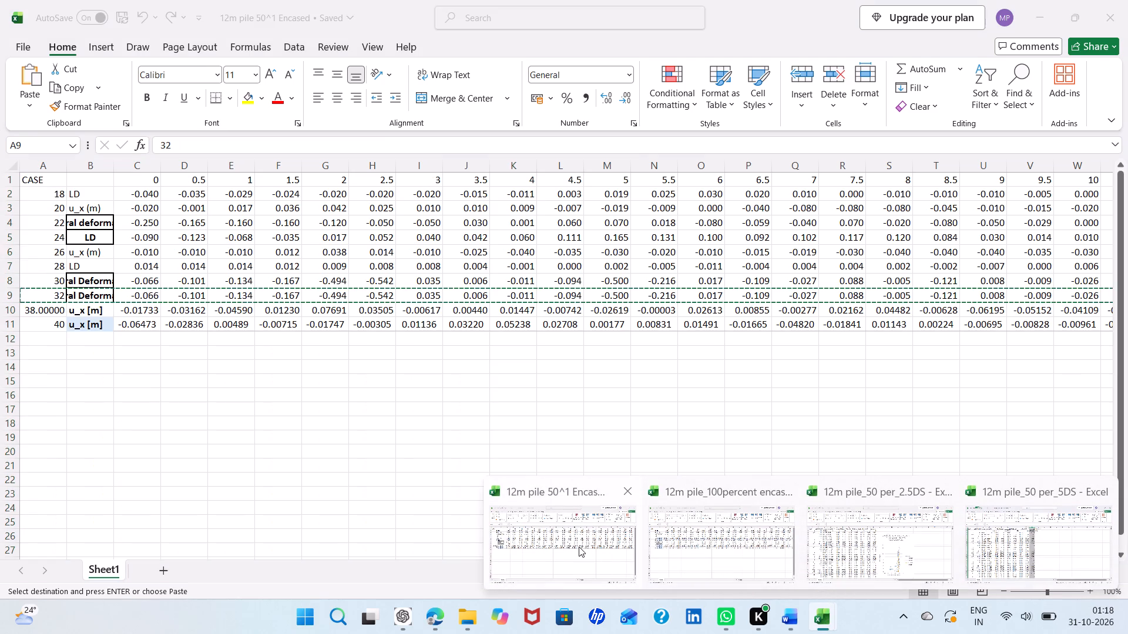
Copy row 11 (case 40) from 12m pile 50^1 Encased and paste it transposed into the 0.4m dia column C of 12m pile_50 per_5DS.
click(579, 547)
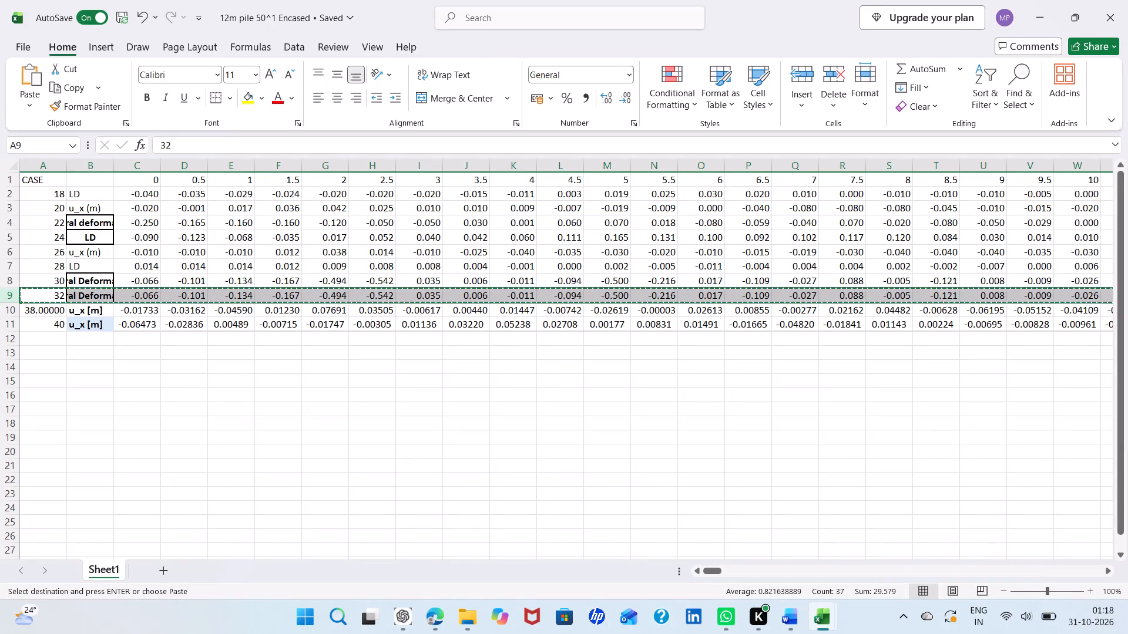
click(17, 323)
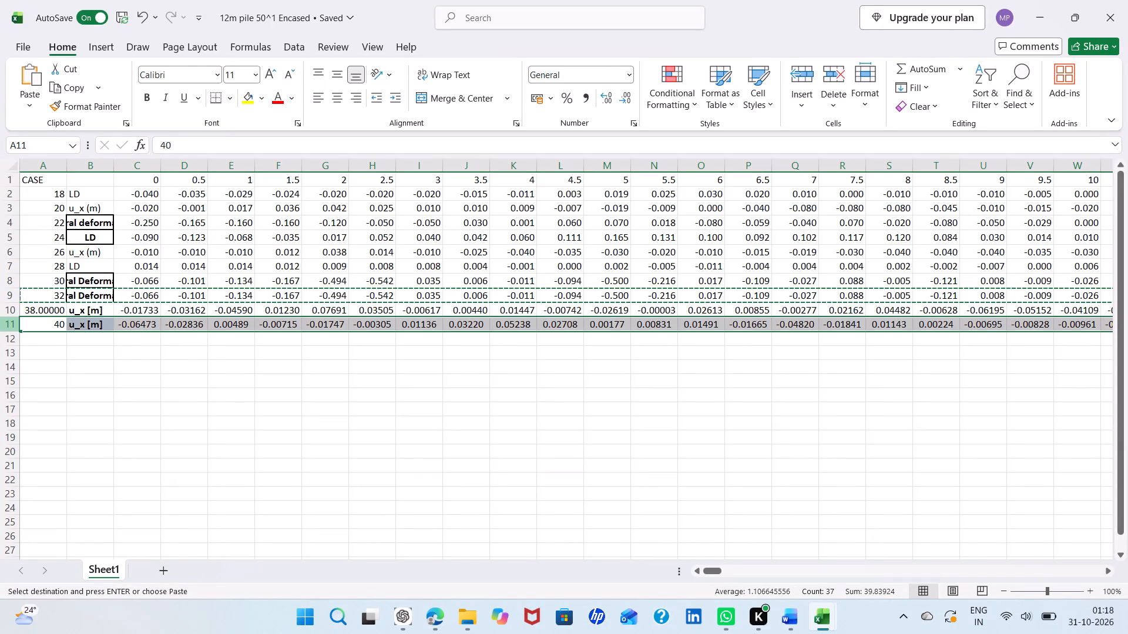
right_click(17, 323)
click(58, 66)
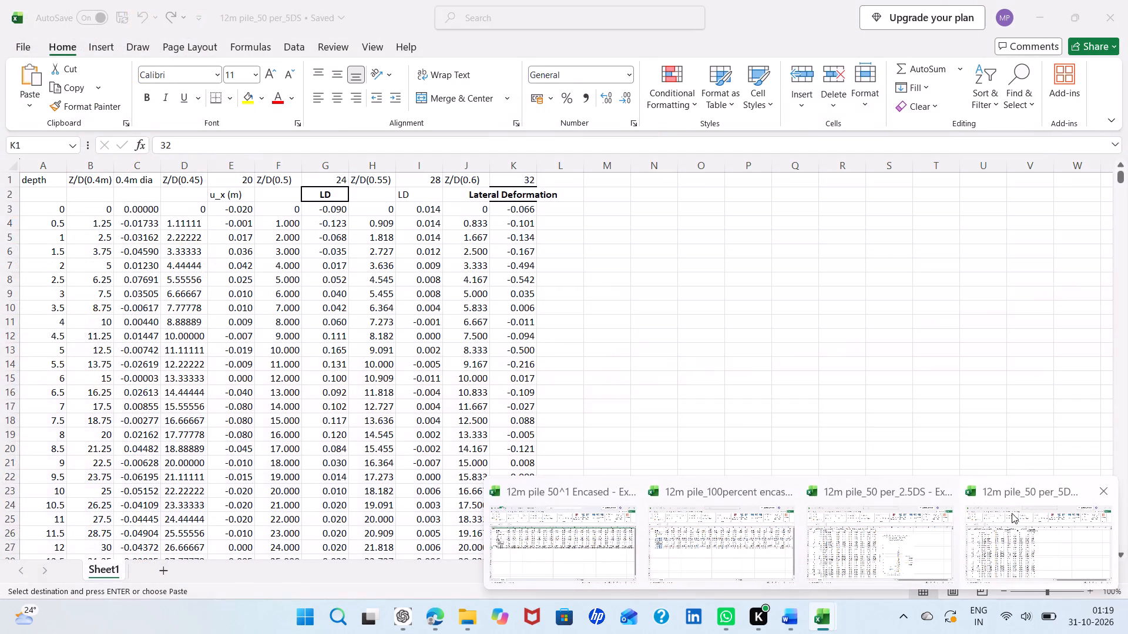
click(1012, 513)
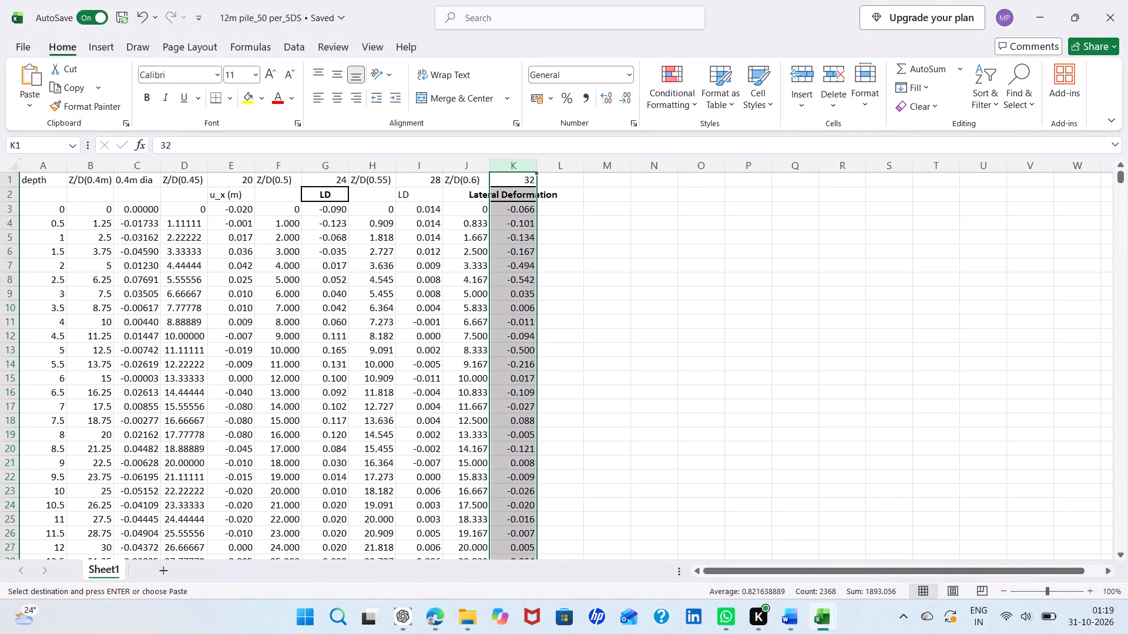
click(154, 166)
right_click(154, 166)
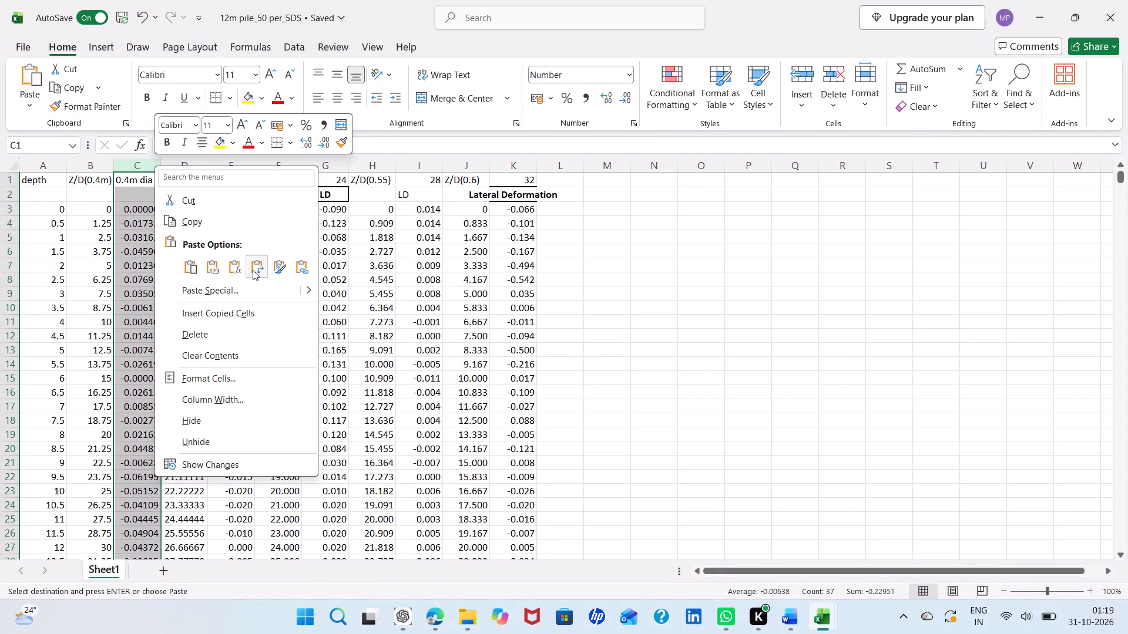
click(253, 270)
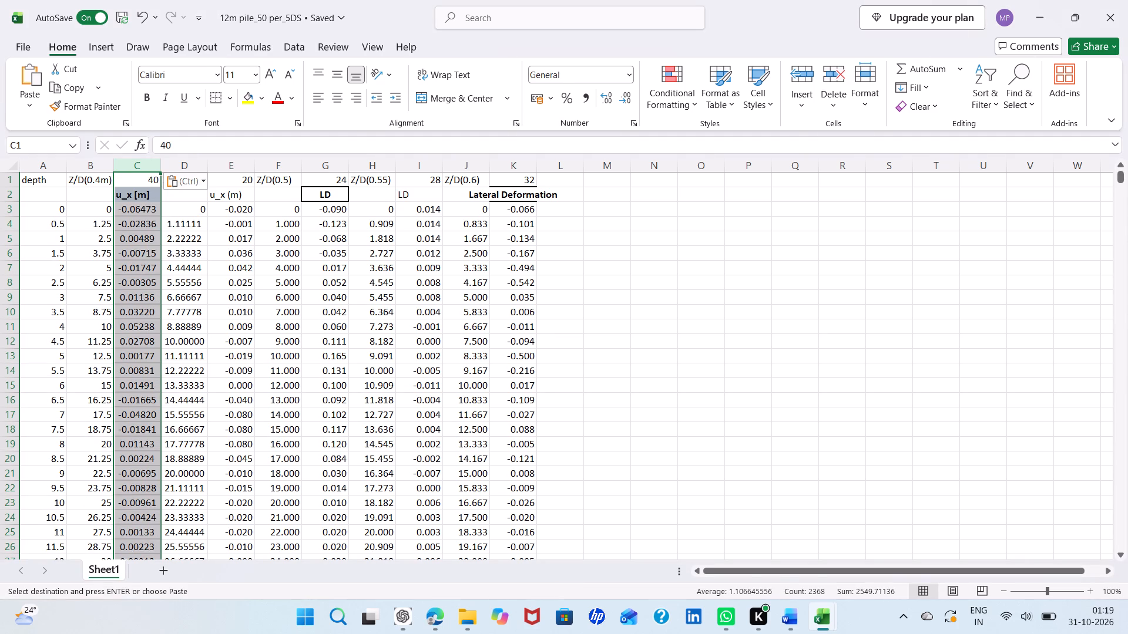
Delete row 2, holding the leftover u_x and LD labels, from the 12m pile_50 per_5DS table.
click(11, 196)
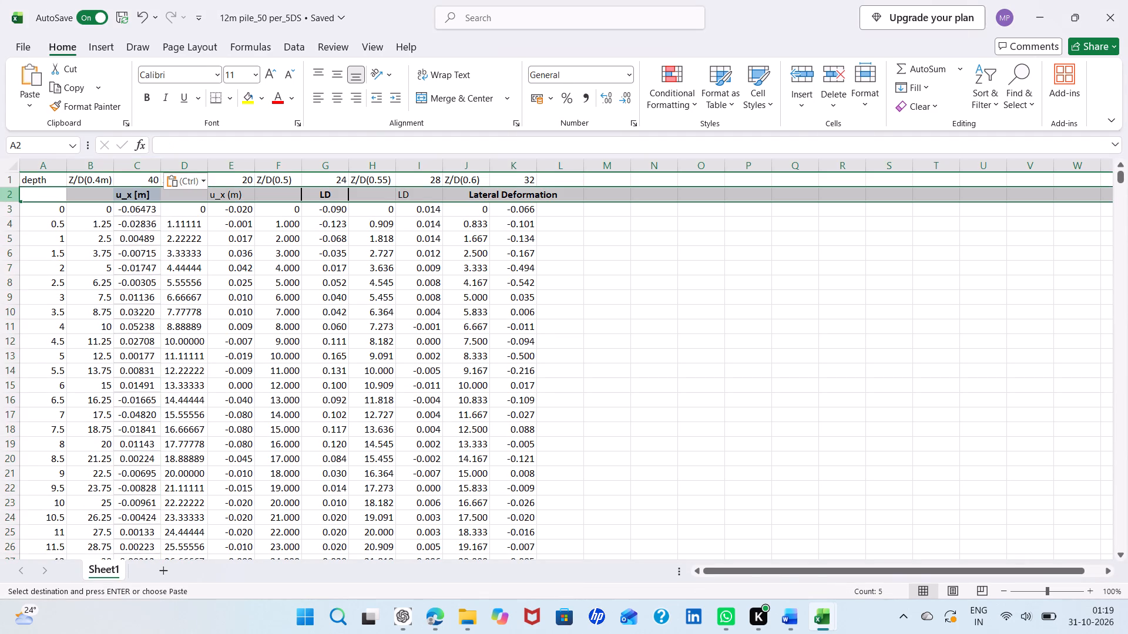
right_click(11, 196)
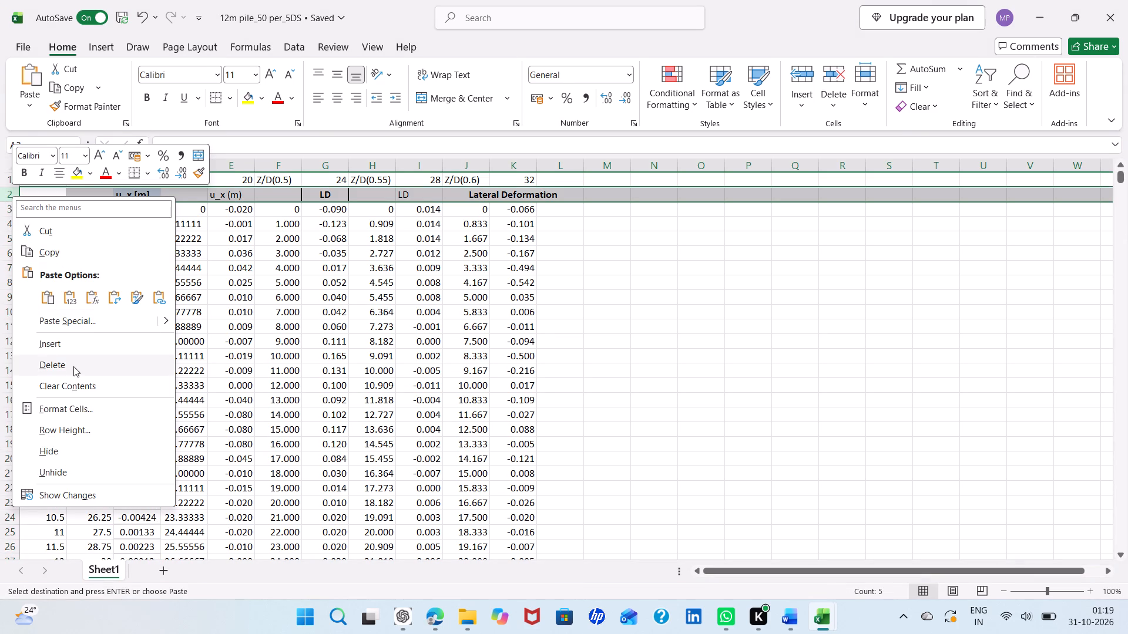
click(73, 366)
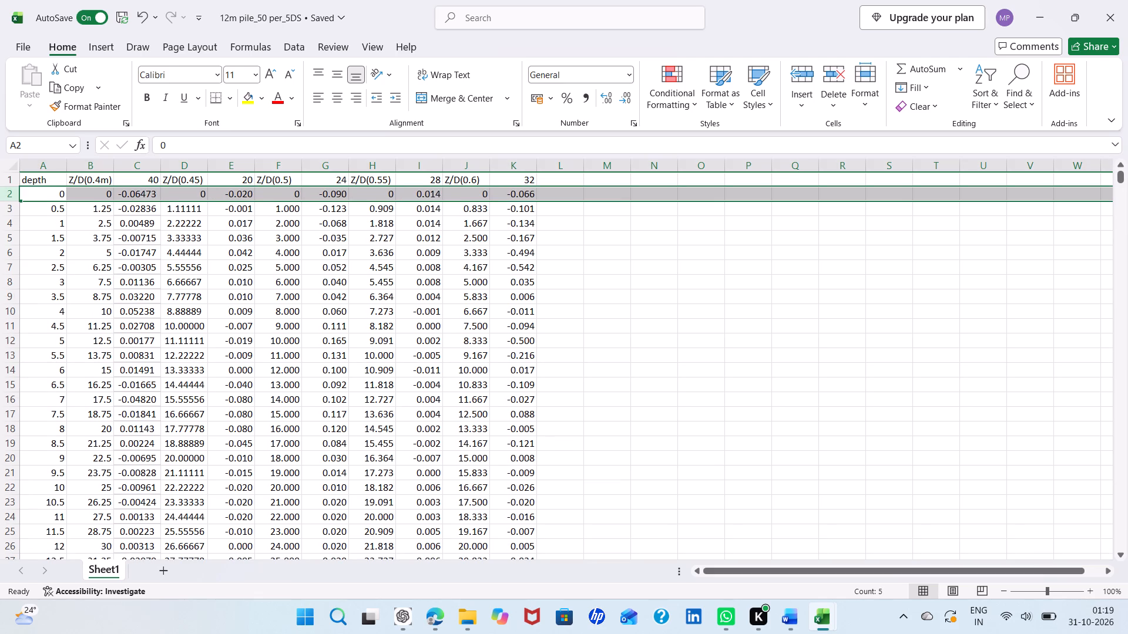
Replace the case numbers in headers C1 and E1 with "0.4m dia" and "0.45m dia".
click(147, 177)
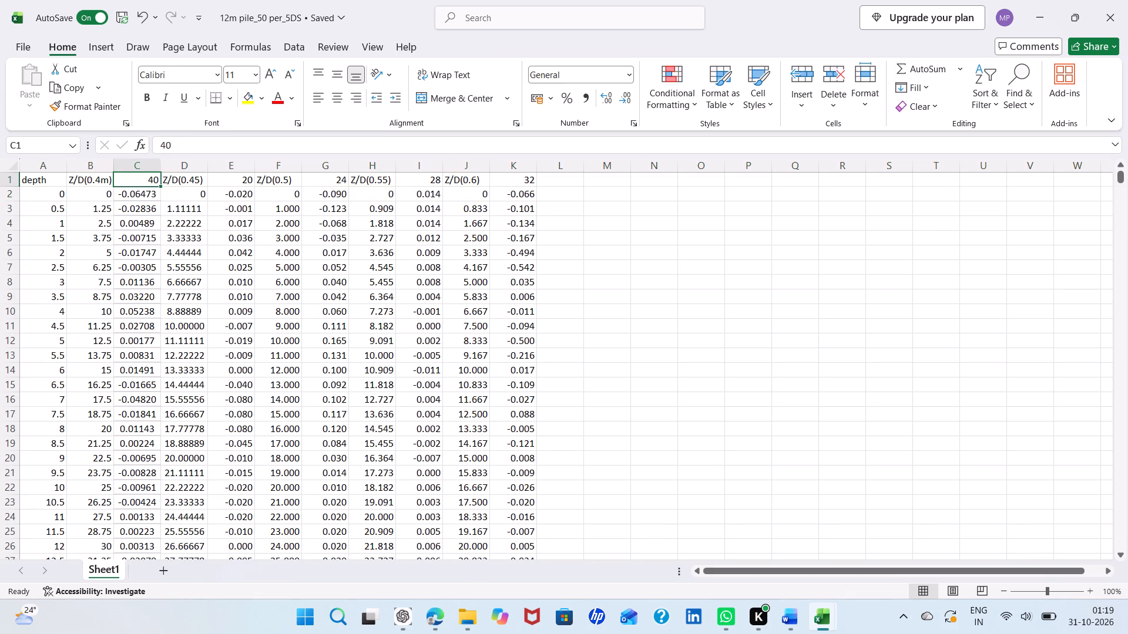
key(BackSpace)
key(0)
text(,4n)
key(BackSpace)
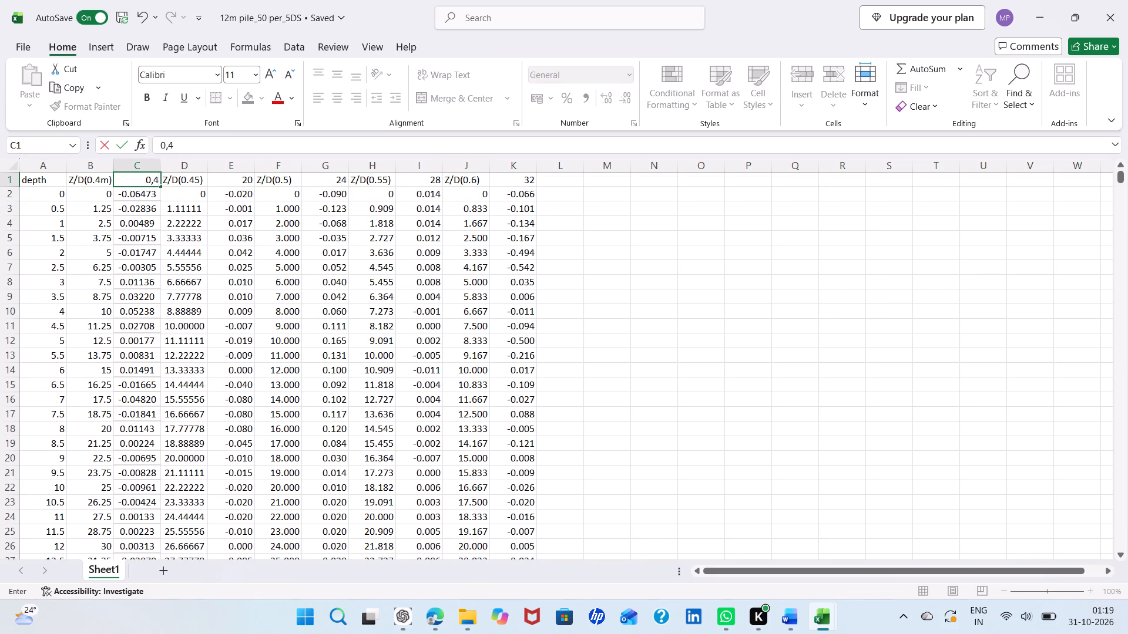
key(BackSpace)
key(BackSpace)
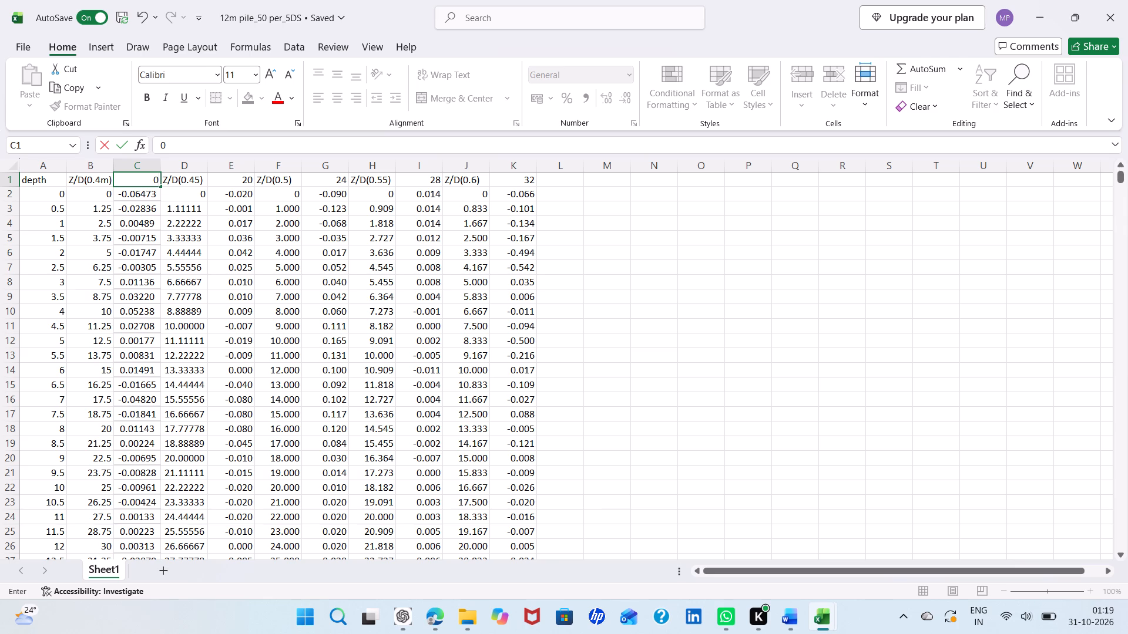
text(.4m dia)
click(231, 178)
key(BackSpace)
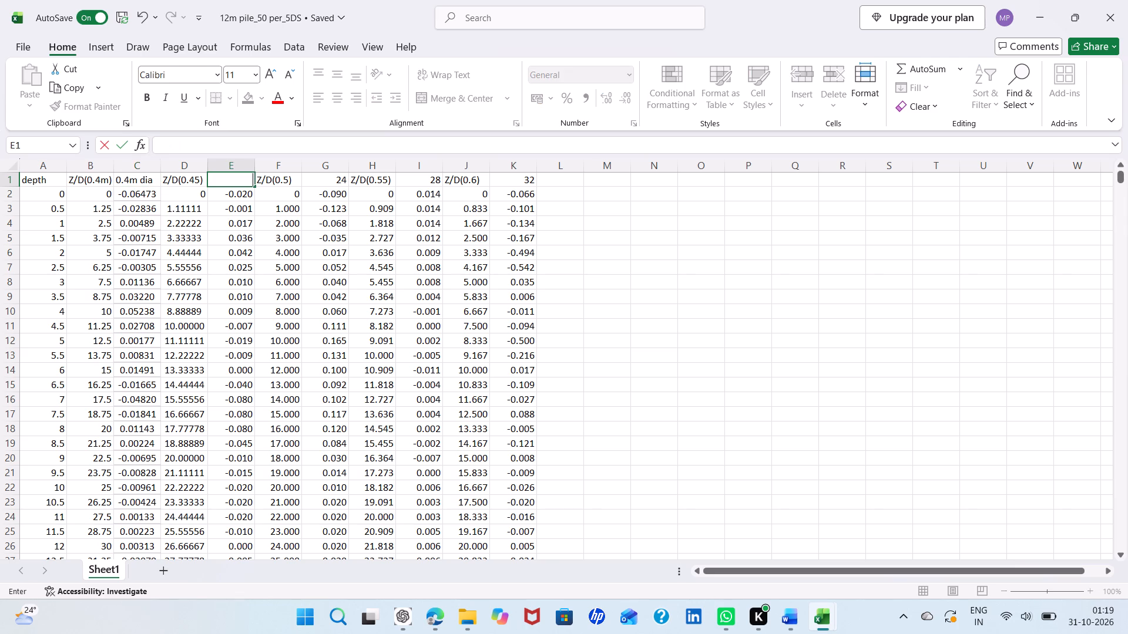
text(0.45m dia)
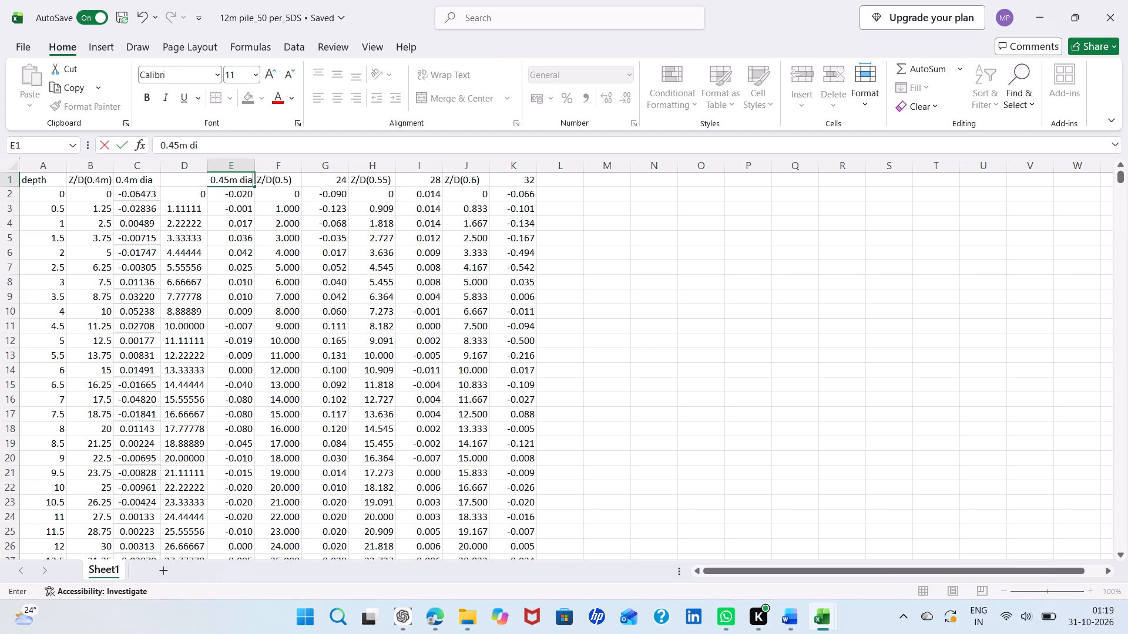
Replace the case numbers in headers G1, I1 and K1 with "0.5m dia", "0.55m dia" and "0.6m dia".
click(327, 177)
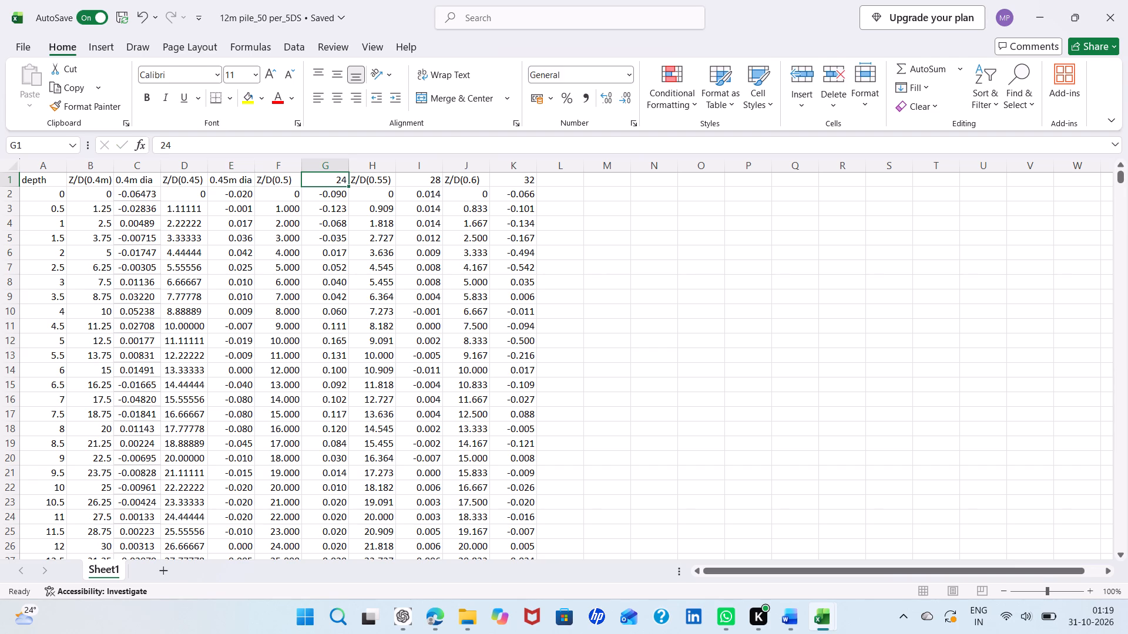
key(BackSpace)
text(0.)
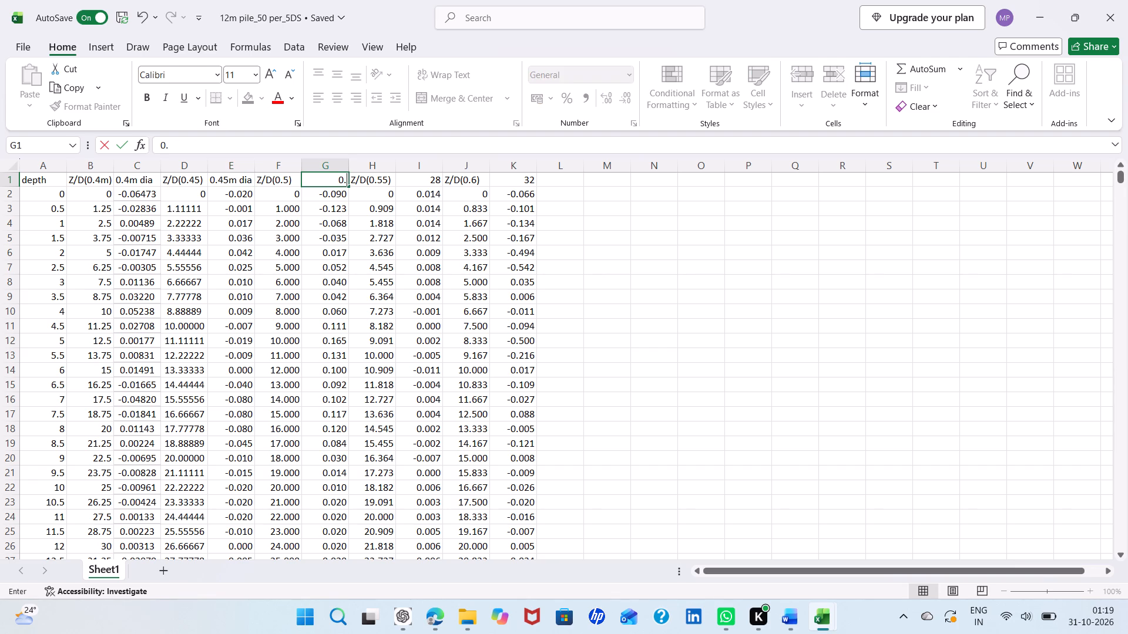
key(5)
text(m dia)
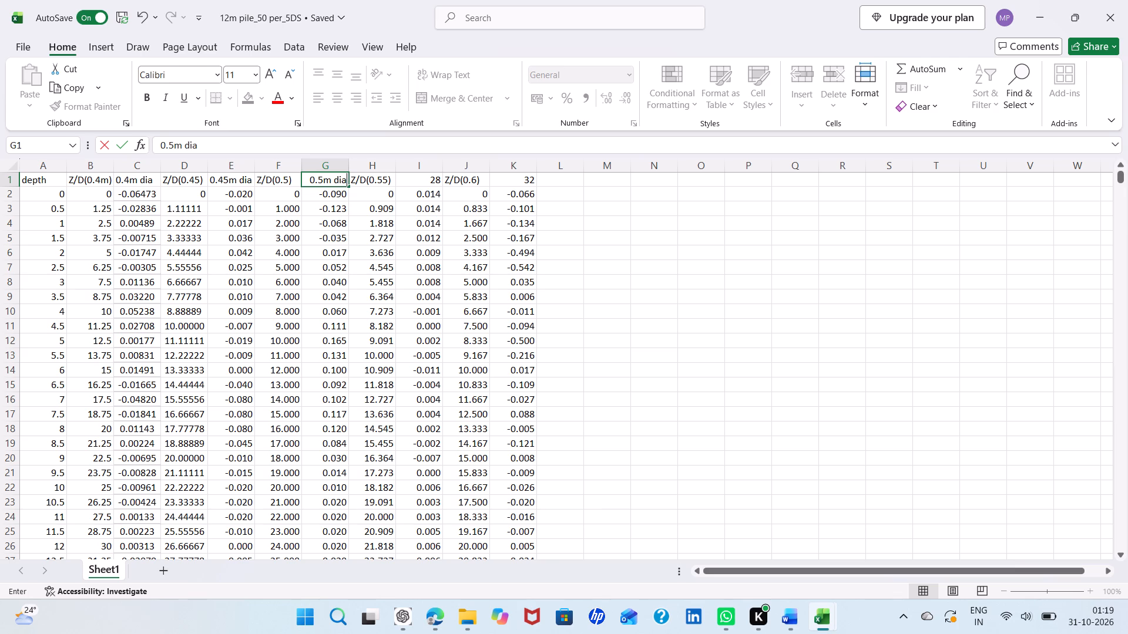
click(405, 178)
key(BackSpace)
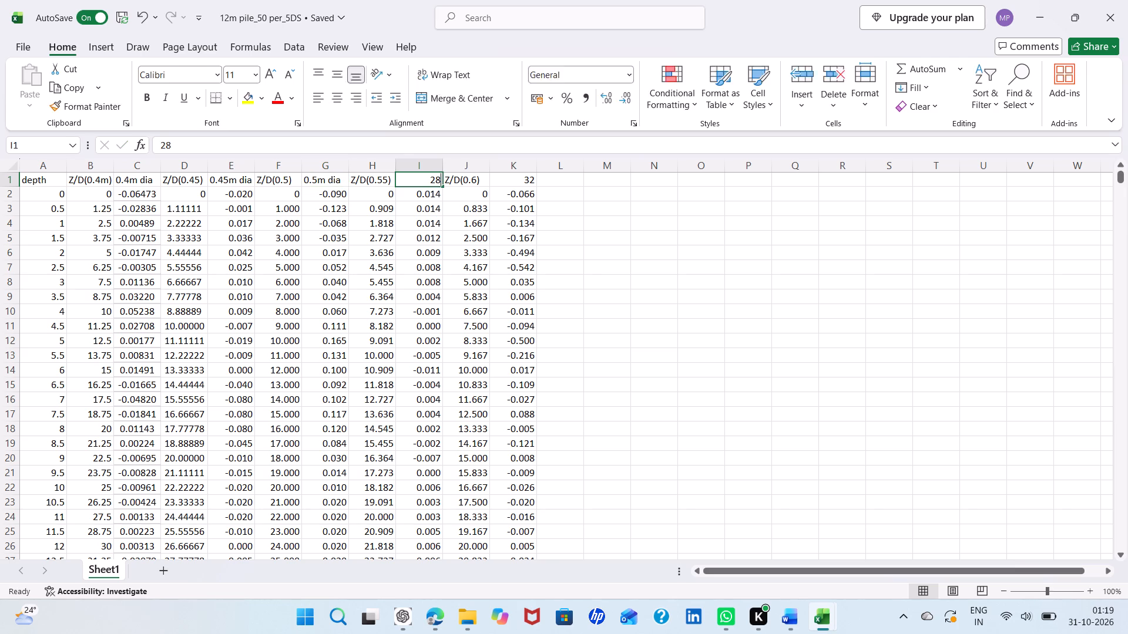
text(0.55m dia)
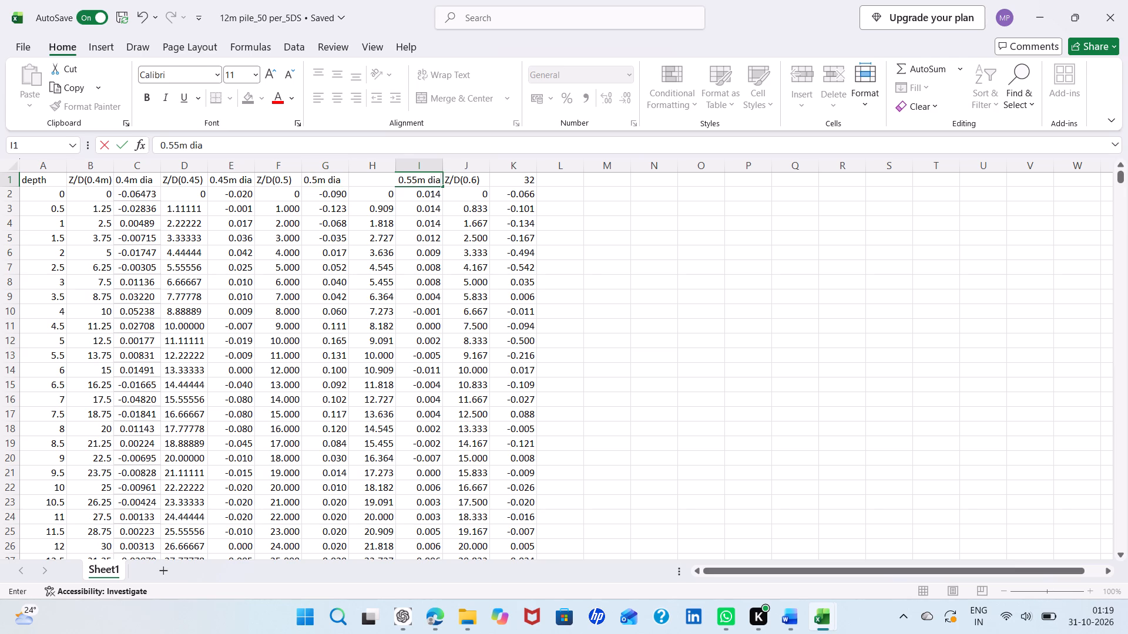
click(512, 176)
key(BackSpace)
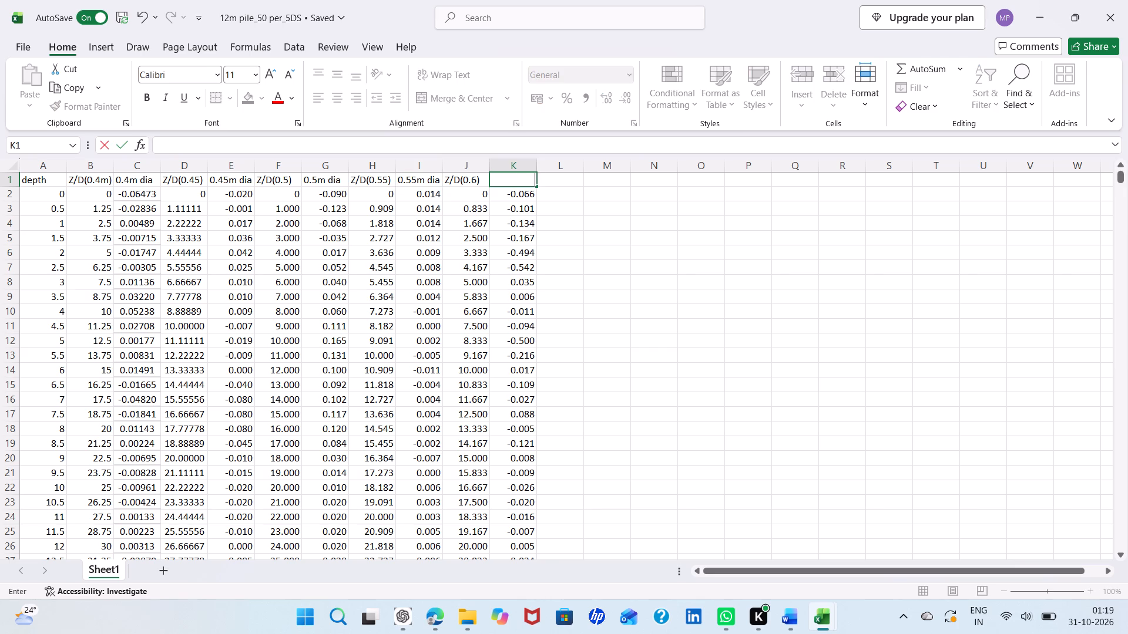
text(0.6m dia)
click(656, 222)
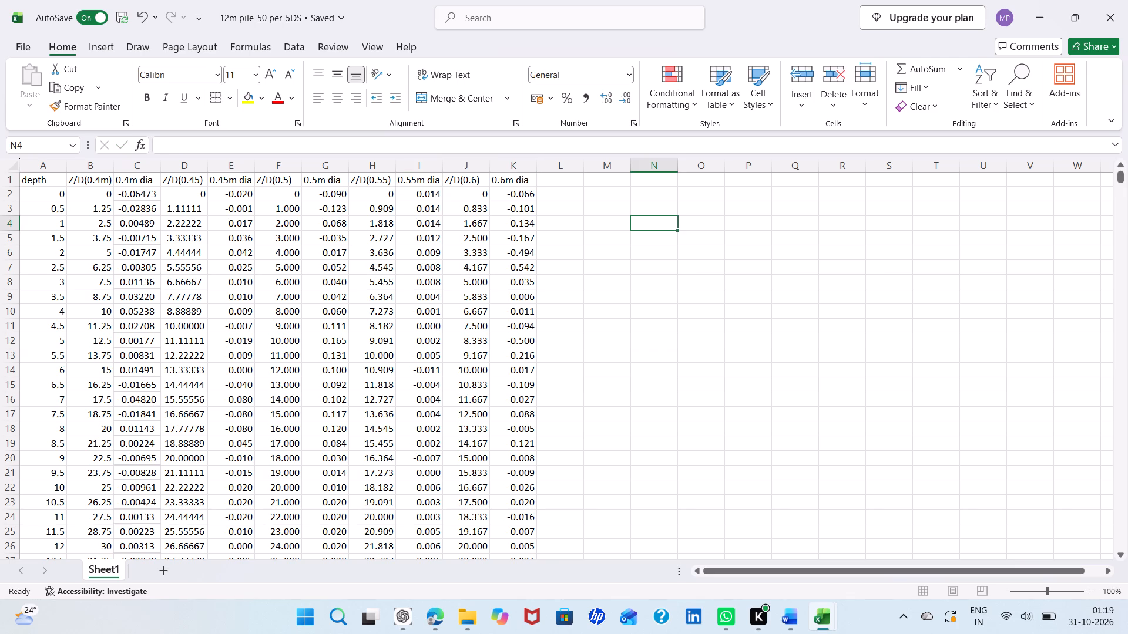
Insert a Scatter with Smooth Lines chart from columns B and C, Z/D(0.4m) and 0.4m dia.
click(149, 171)
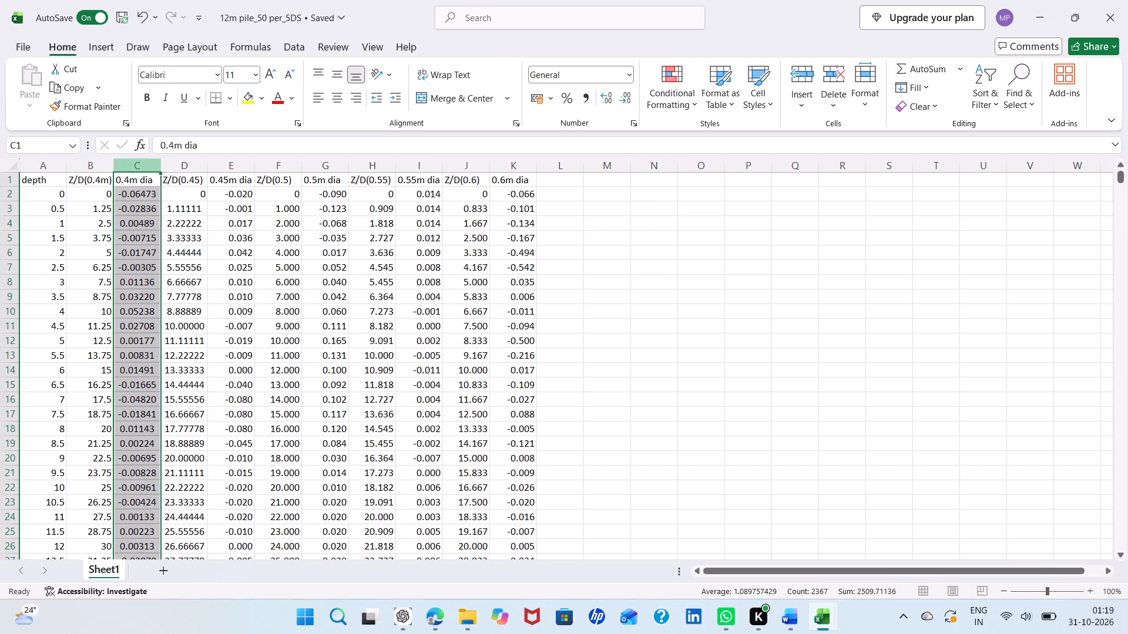
ctrl+click(99, 168)
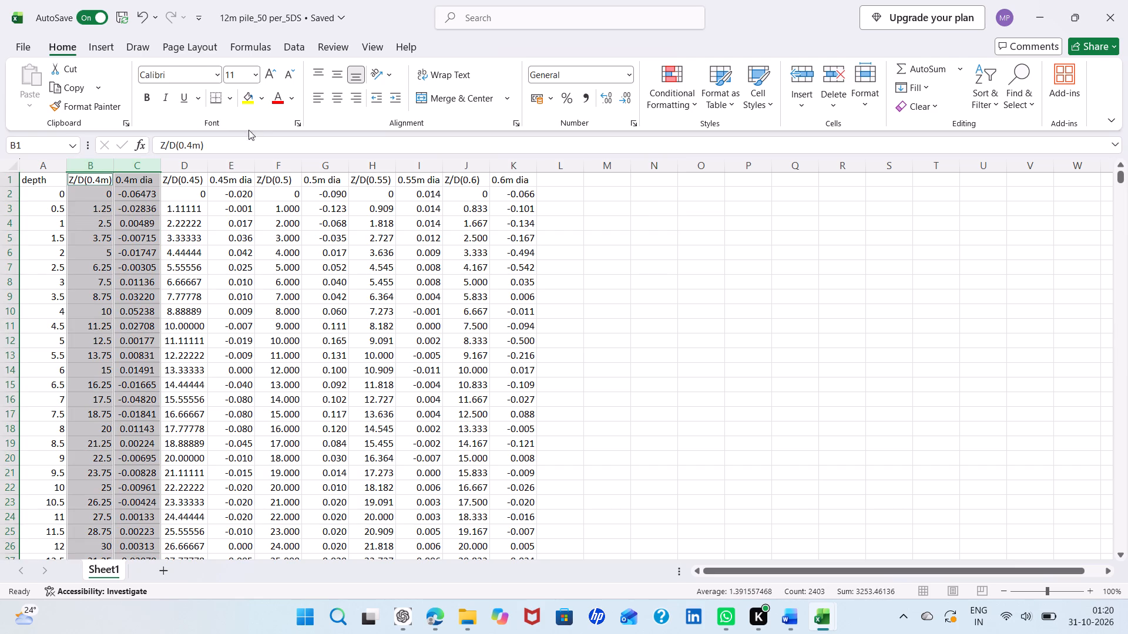
click(100, 37)
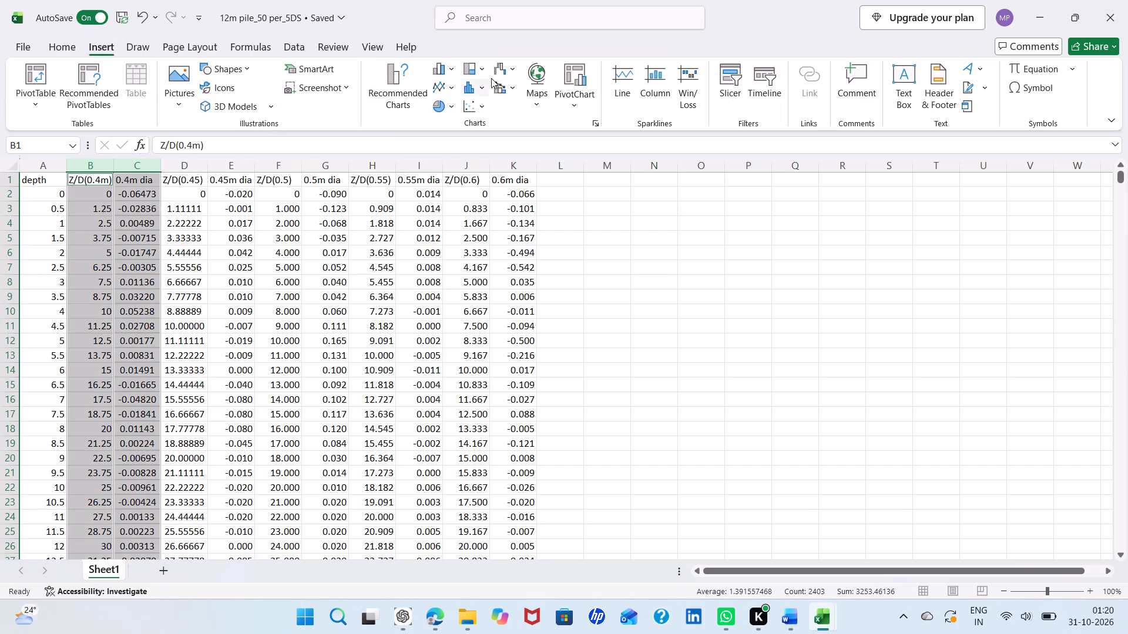
click(484, 103)
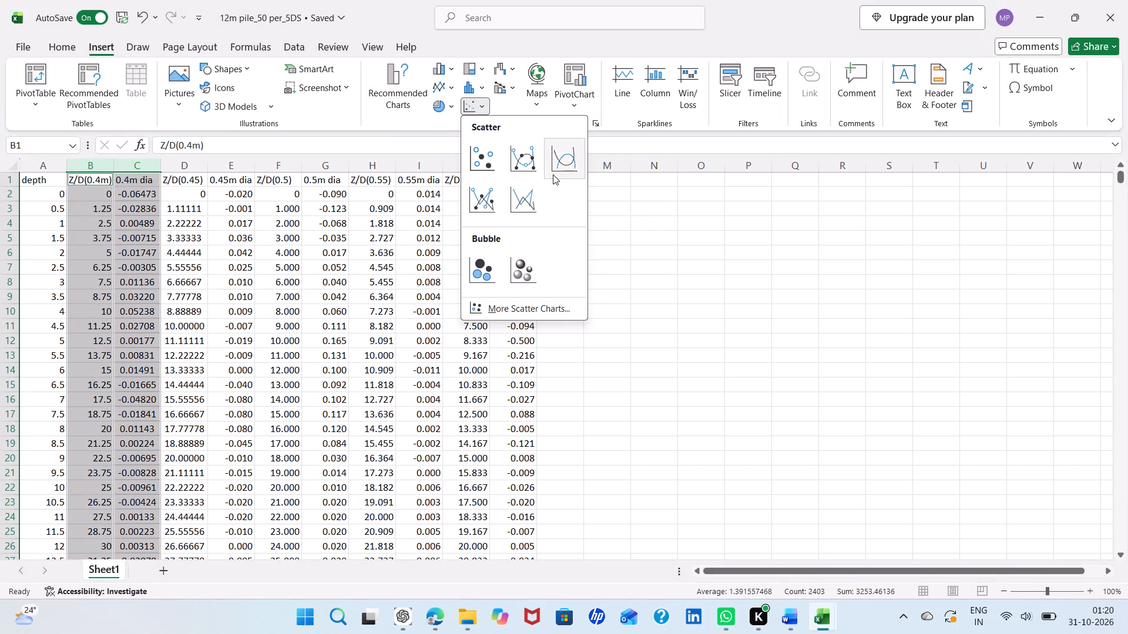
click(555, 174)
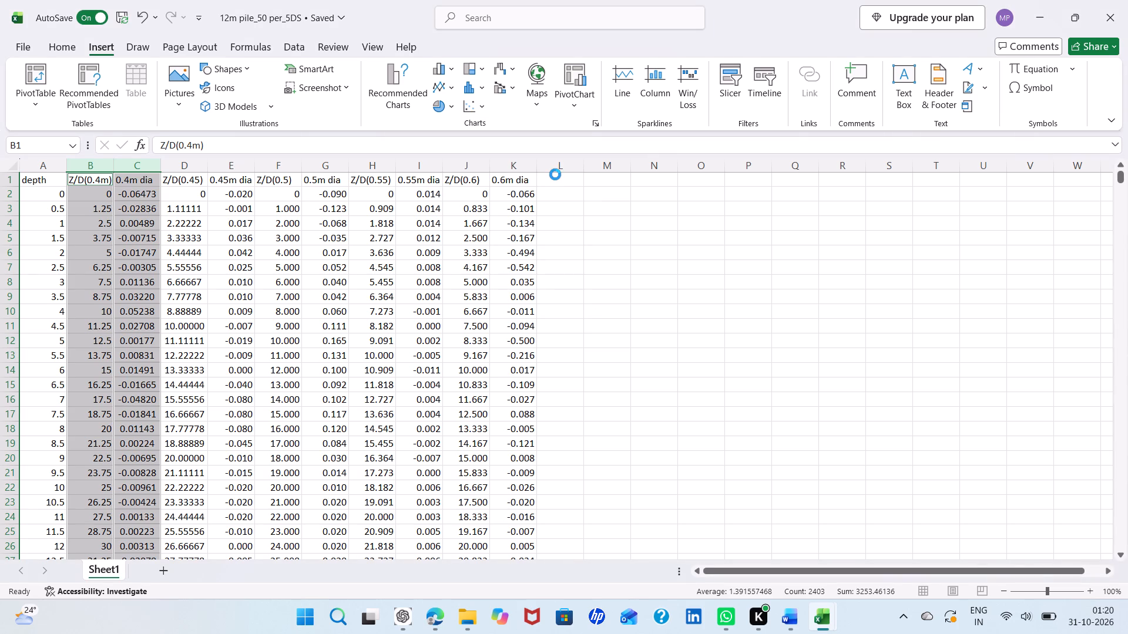
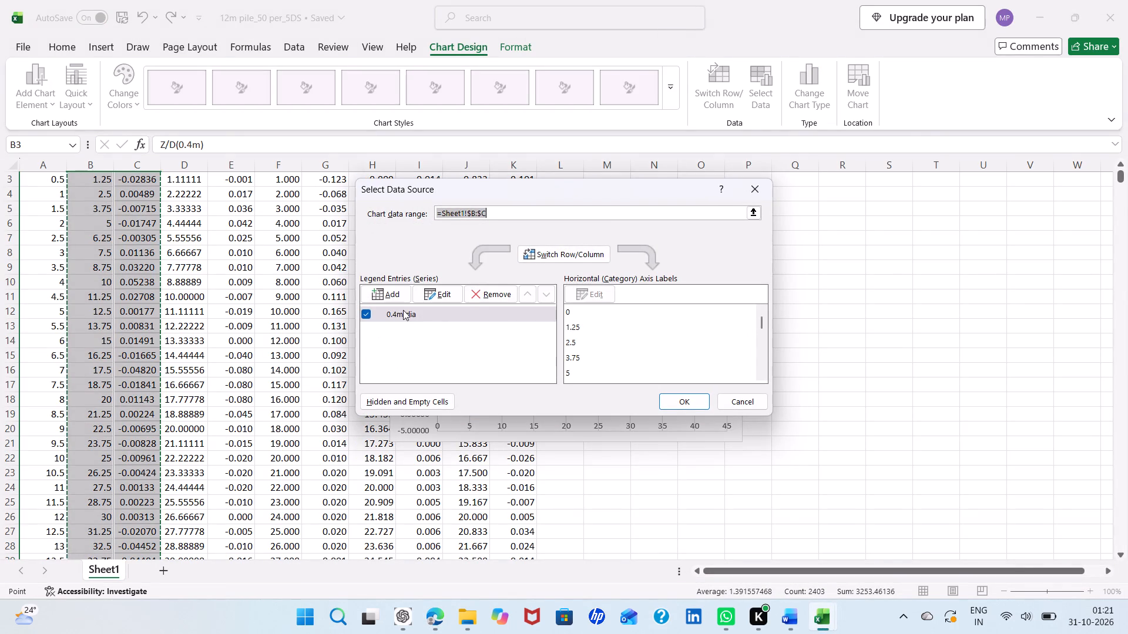
click(403, 310)
click(428, 295)
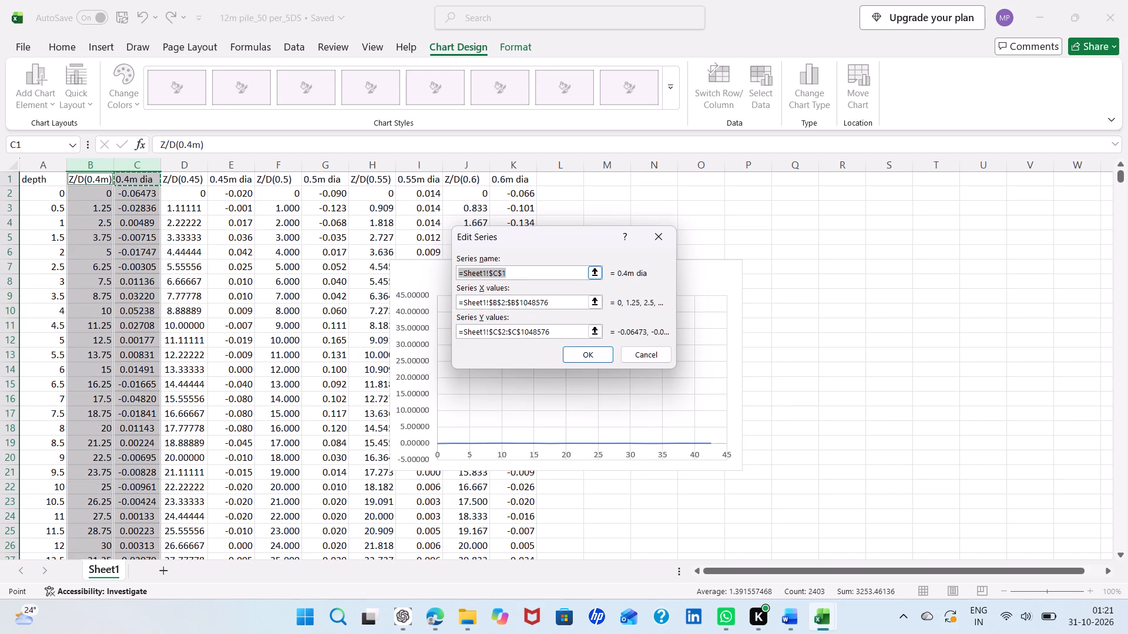
key(BackSpace)
text(0.4m dia)
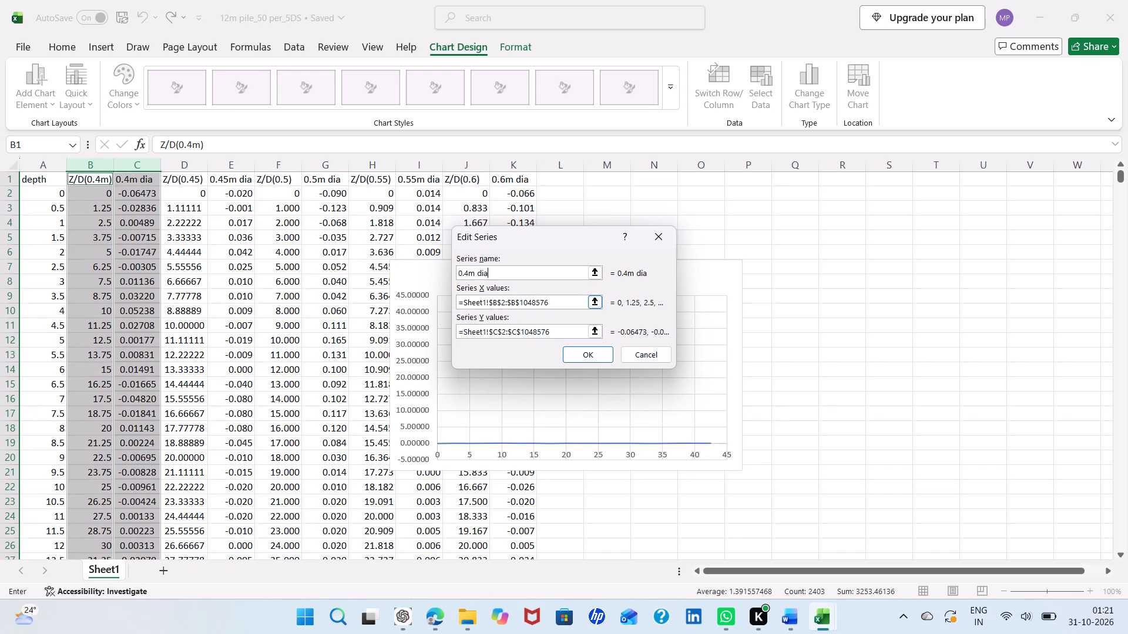
Replace the 0.4m dia series' X values with the copied reference =Sheet1!$E$2:$E$36.
click(553, 301)
key(BackSpace)
key(BackSpace)
key(BackSpace)
key(BackSpace)
key(BackSpace)
key(BackSpace)
key(BackSpace)
key(BackSpace)
key(BackSpace)
key(BackSpace)
key(BackSpace)
key(BackSpace)
key(BackSpace)
key(BackSpace)
key(BackSpace)
key(BackSpace)
key(BackSpace)
key(BackSpace)
key(BackSpace)
key(BackSpace)
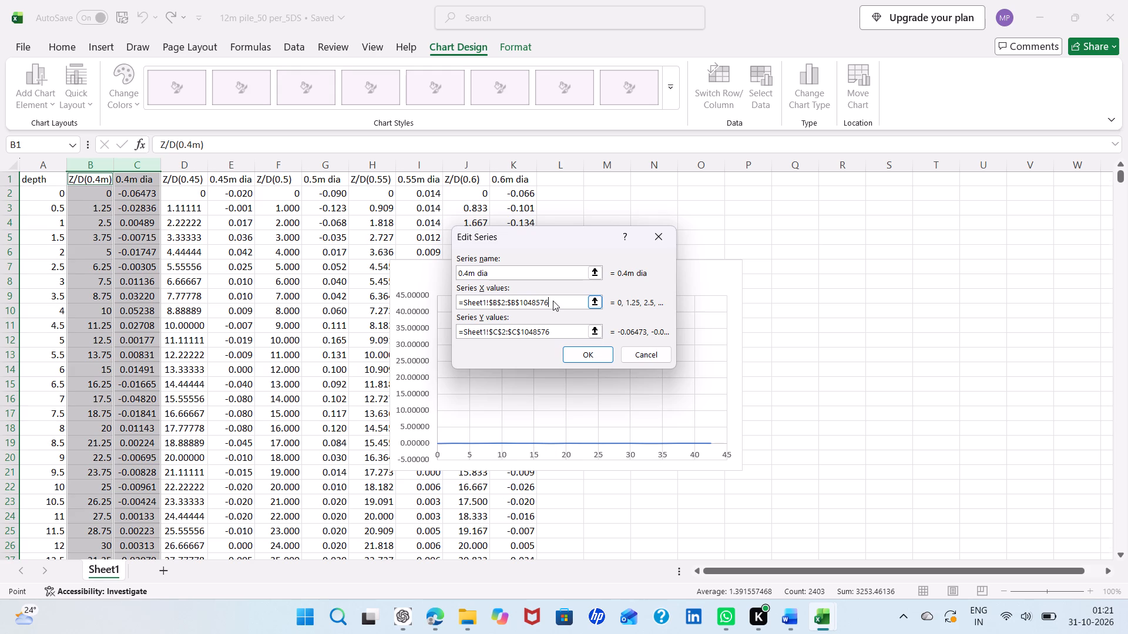
key(BackSpace)
key(BackSpace)
key(BackSpace)
key(BackSpace)
key(BackSpace)
key(BackSpace)
key(BackSpace)
key(BackSpace)
key(BackSpace)
key(BackSpace)
key(BackSpace)
key(BackSpace)
key(BackSpace)
key(BackSpace)
key(BackSpace)
key(BackSpace)
key(BackSpace)
key(BackSpace)
key(BackSpace)
key(BackSpace)
key(BackSpace)
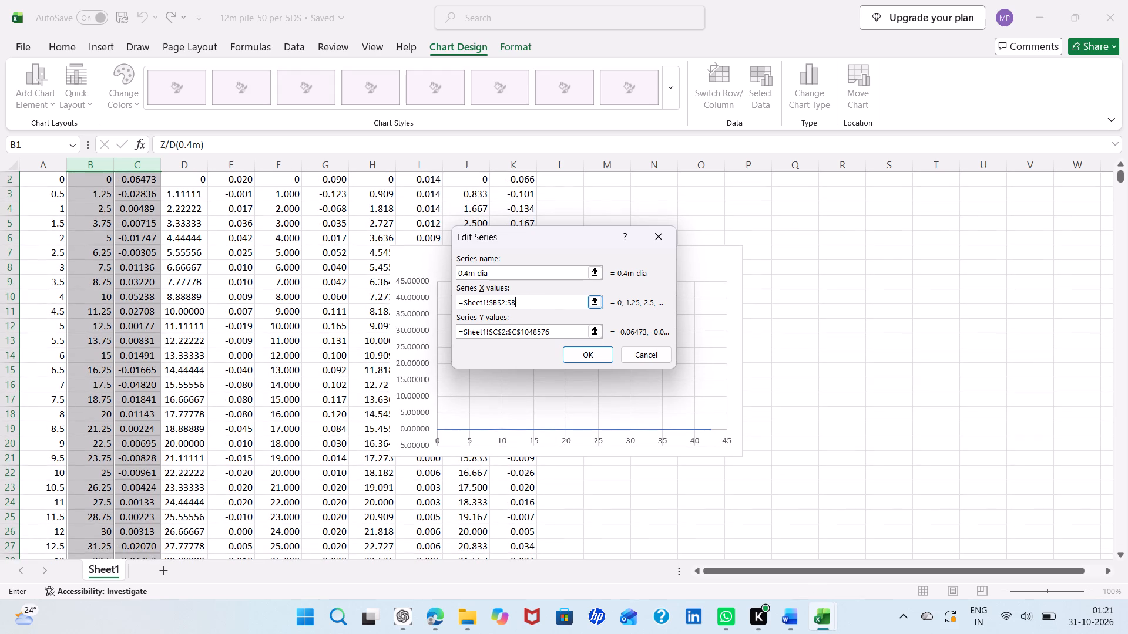
key(BackSpace)
key(BackSpace)
key(BackSpace)
key(BackSpace)
key(BackSpace)
key(BackSpace)
key(BackSpace)
key(BackSpace)
key(BackSpace)
key(BackSpace)
key(BackSpace)
key(BackSpace)
key(BackSpace)
key(BackSpace)
key(BackSpace)
key(ctrl+v)
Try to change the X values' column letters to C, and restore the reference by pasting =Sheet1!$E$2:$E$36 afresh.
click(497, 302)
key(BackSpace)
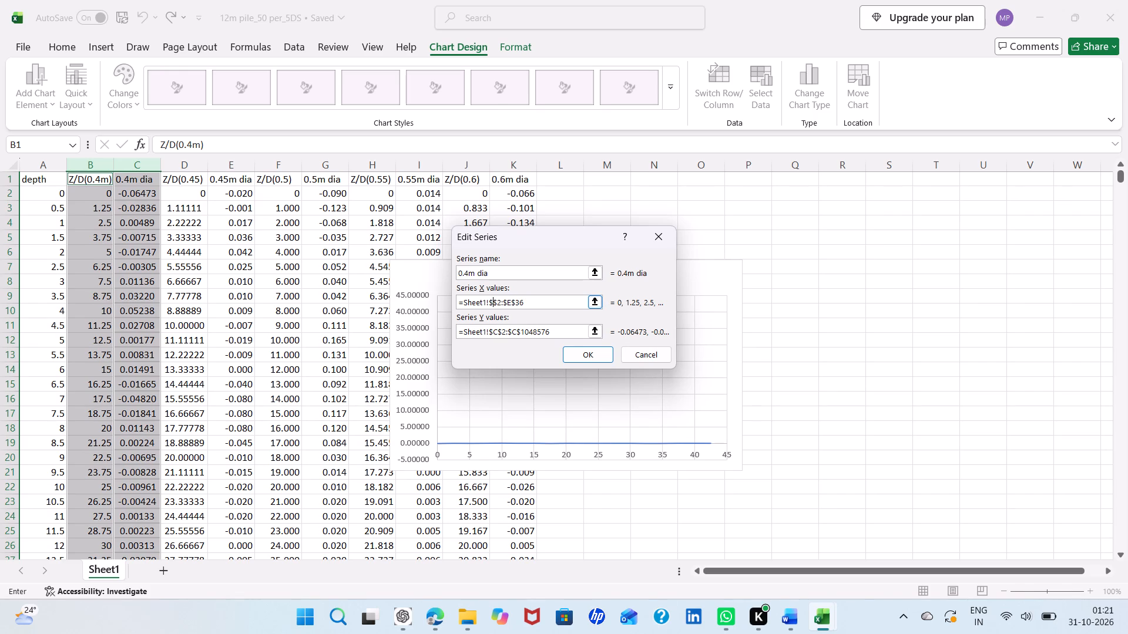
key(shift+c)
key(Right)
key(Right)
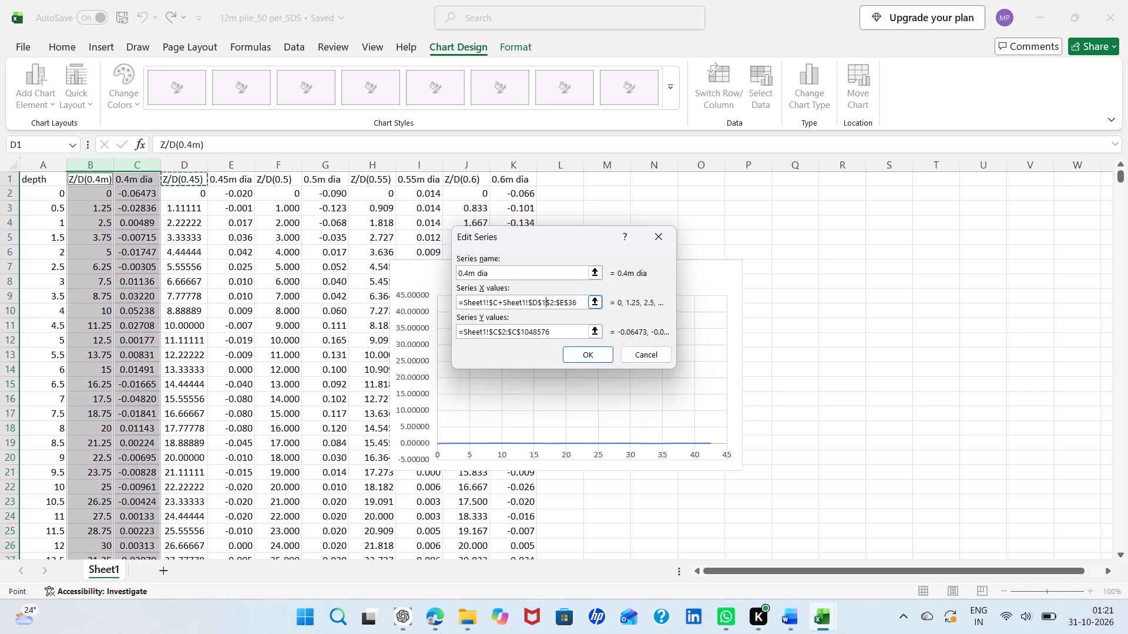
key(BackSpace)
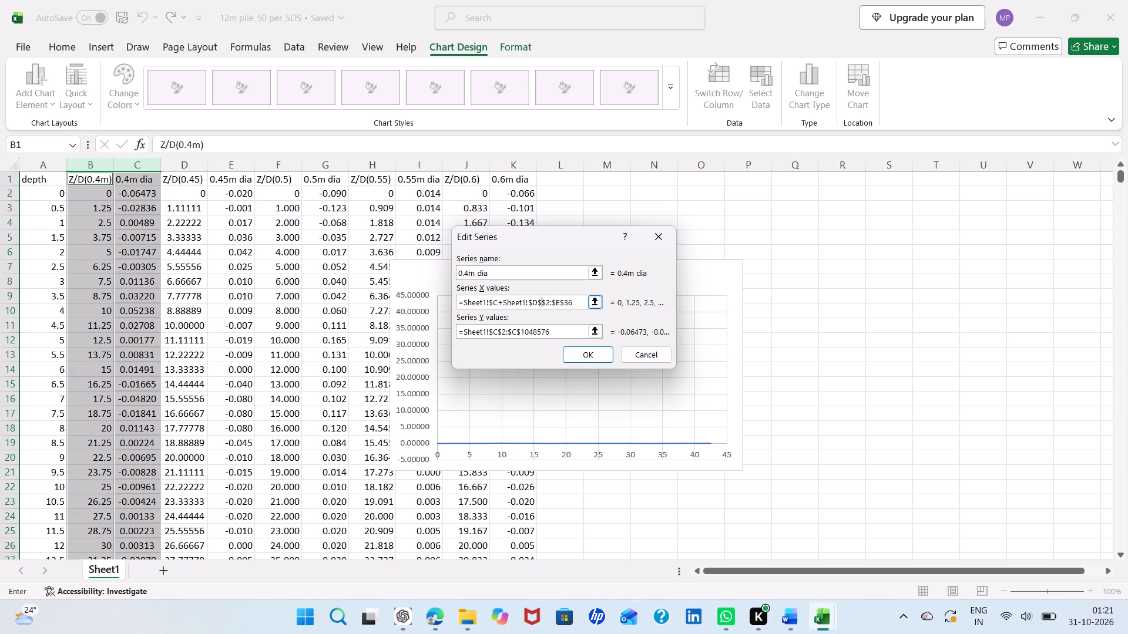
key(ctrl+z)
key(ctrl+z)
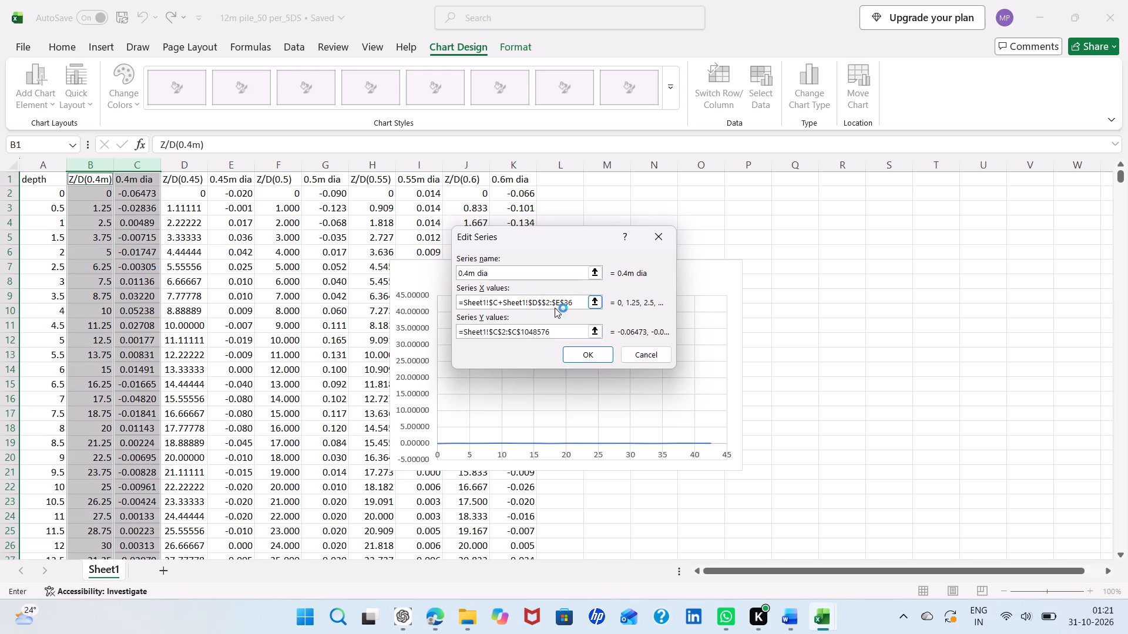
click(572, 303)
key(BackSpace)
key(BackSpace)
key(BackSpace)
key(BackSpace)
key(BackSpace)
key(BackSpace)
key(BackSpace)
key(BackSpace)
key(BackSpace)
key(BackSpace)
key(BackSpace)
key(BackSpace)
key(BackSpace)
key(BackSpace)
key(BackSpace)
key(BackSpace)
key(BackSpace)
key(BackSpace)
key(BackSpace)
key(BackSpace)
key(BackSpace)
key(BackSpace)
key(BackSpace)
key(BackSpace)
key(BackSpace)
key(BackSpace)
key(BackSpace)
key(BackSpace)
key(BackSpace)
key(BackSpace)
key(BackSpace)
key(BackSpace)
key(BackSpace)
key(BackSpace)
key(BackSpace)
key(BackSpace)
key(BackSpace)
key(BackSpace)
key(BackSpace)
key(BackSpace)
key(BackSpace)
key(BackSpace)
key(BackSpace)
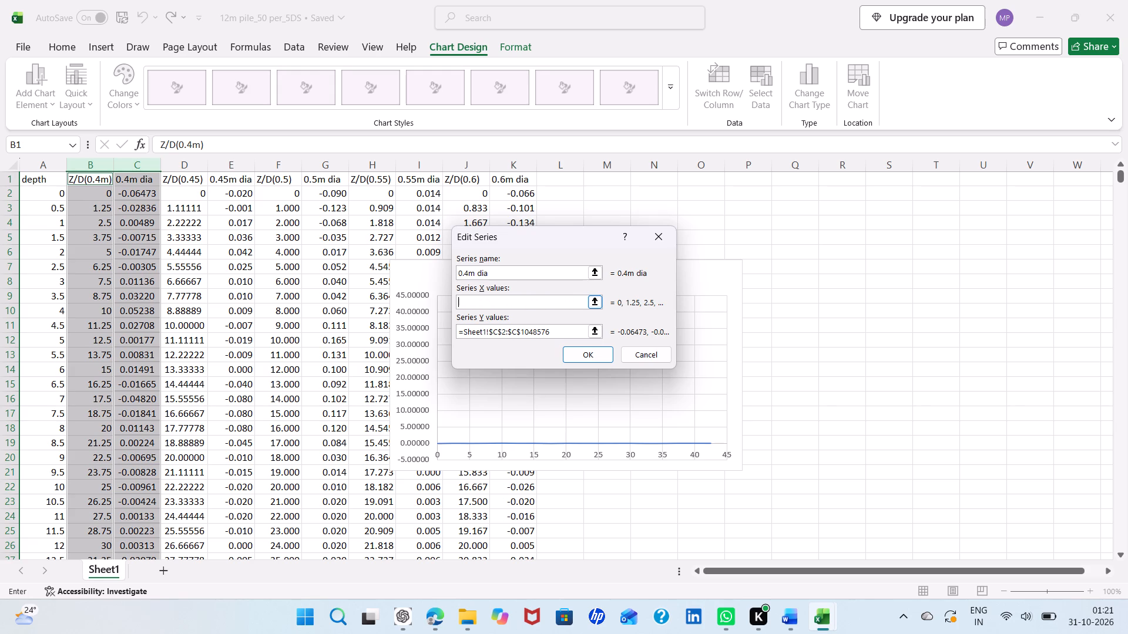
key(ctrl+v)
Change both column letters in the X values reference to C, giving =Sheet1!$C$2:$C$36.
click(496, 302)
key(BackSpace)
key(c)
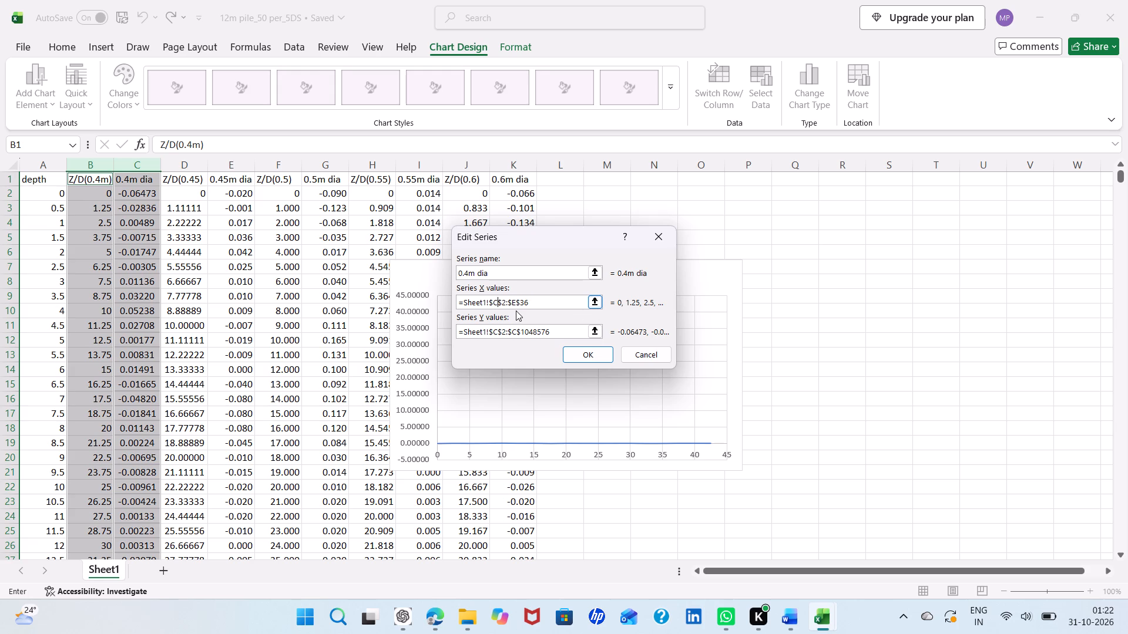
click(513, 305)
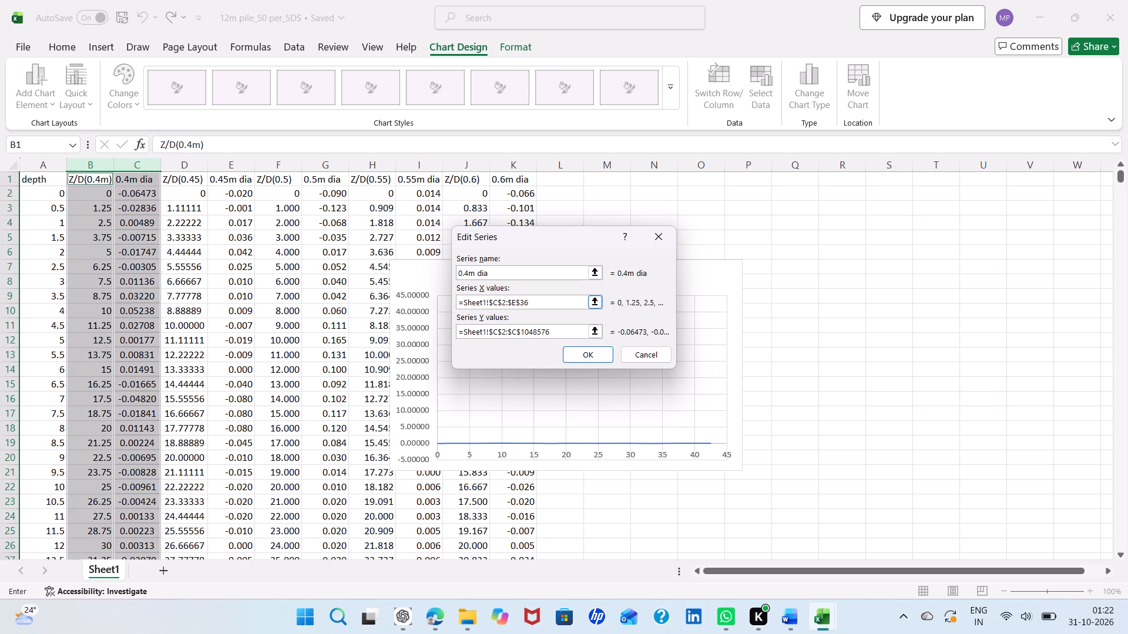
click(516, 303)
key(BackSpace)
key(c)
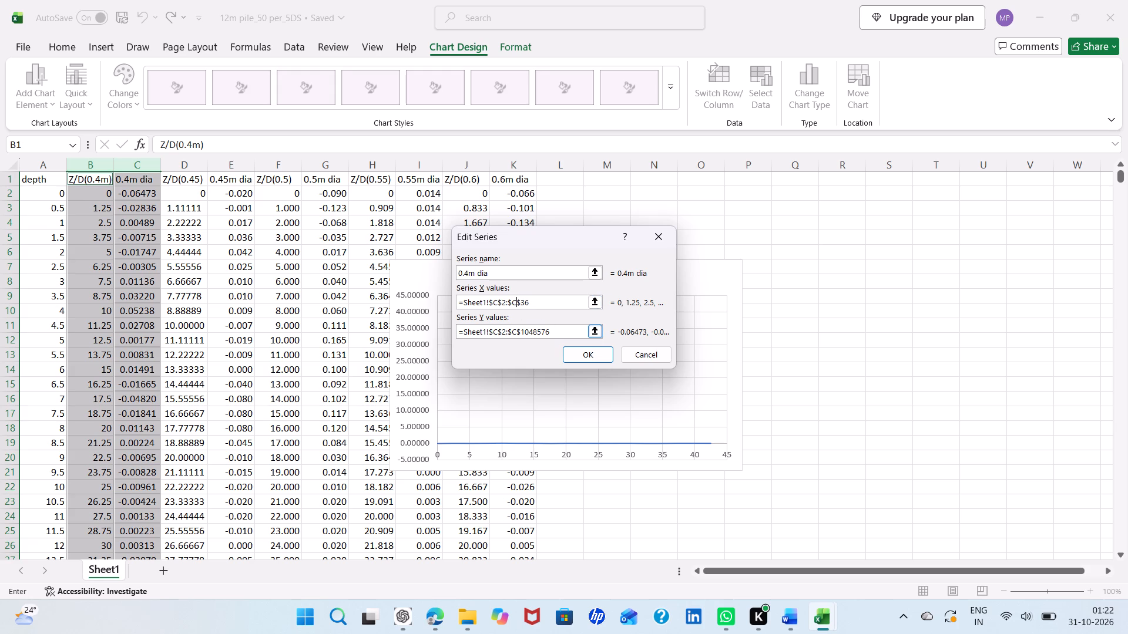
Replace the 0.4m dia series' Y values with the copied reference =Sheet1!$E$2:$E$36, keeping a single equals sign.
click(550, 328)
key(BackSpace)
key(BackSpace)
key(BackSpace)
key(BackSpace)
key(BackSpace)
key(BackSpace)
key(BackSpace)
key(BackSpace)
key(BackSpace)
key(BackSpace)
key(BackSpace)
key(BackSpace)
key(BackSpace)
key(BackSpace)
key(BackSpace)
key(BackSpace)
key(BackSpace)
key(BackSpace)
key(BackSpace)
key(BackSpace)
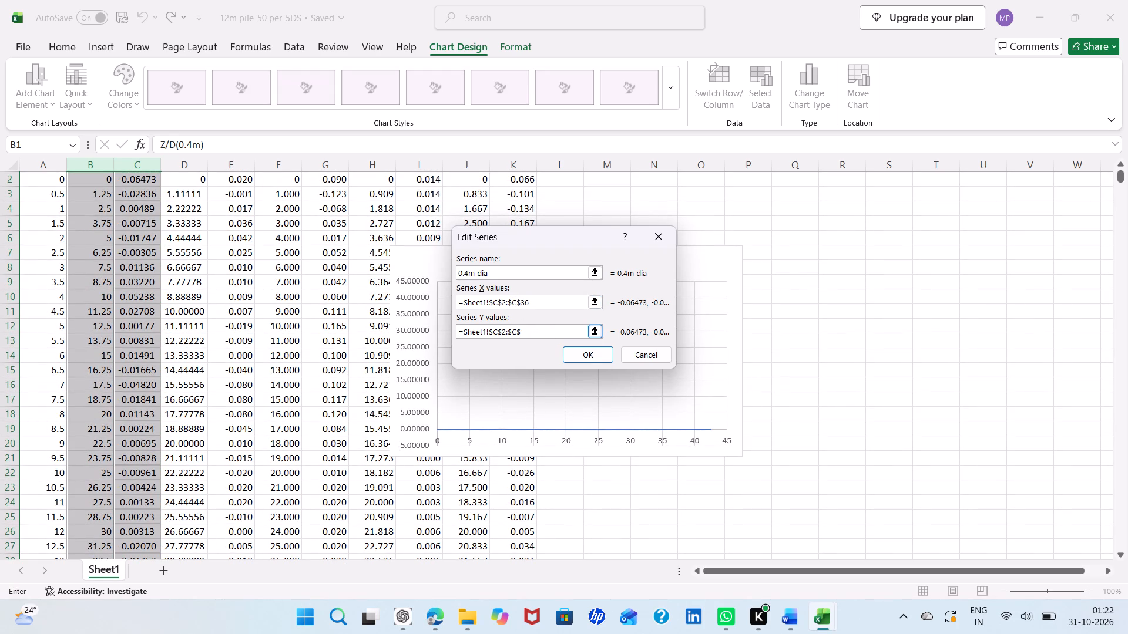
key(BackSpace)
key(BackSpace)
key(BackSpace)
key(BackSpace)
key(BackSpace)
key(BackSpace)
key(BackSpace)
key(BackSpace)
key(BackSpace)
key(BackSpace)
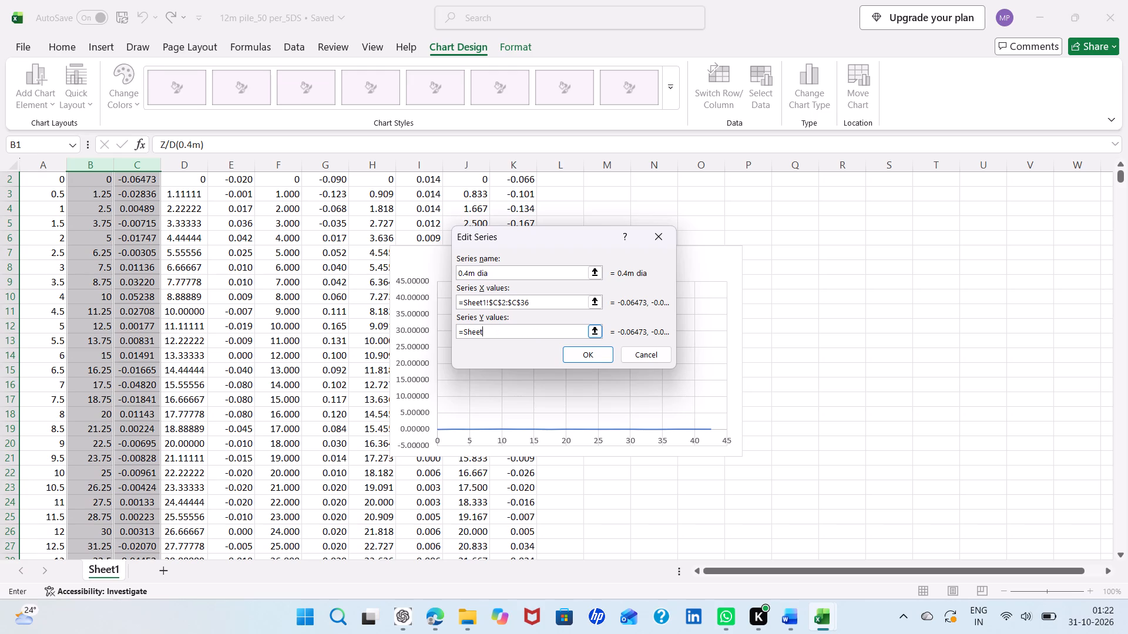
key(BackSpace)
key(BackSpace)
key(BackSpace)
key(BackSpace)
key(ctrl+v)
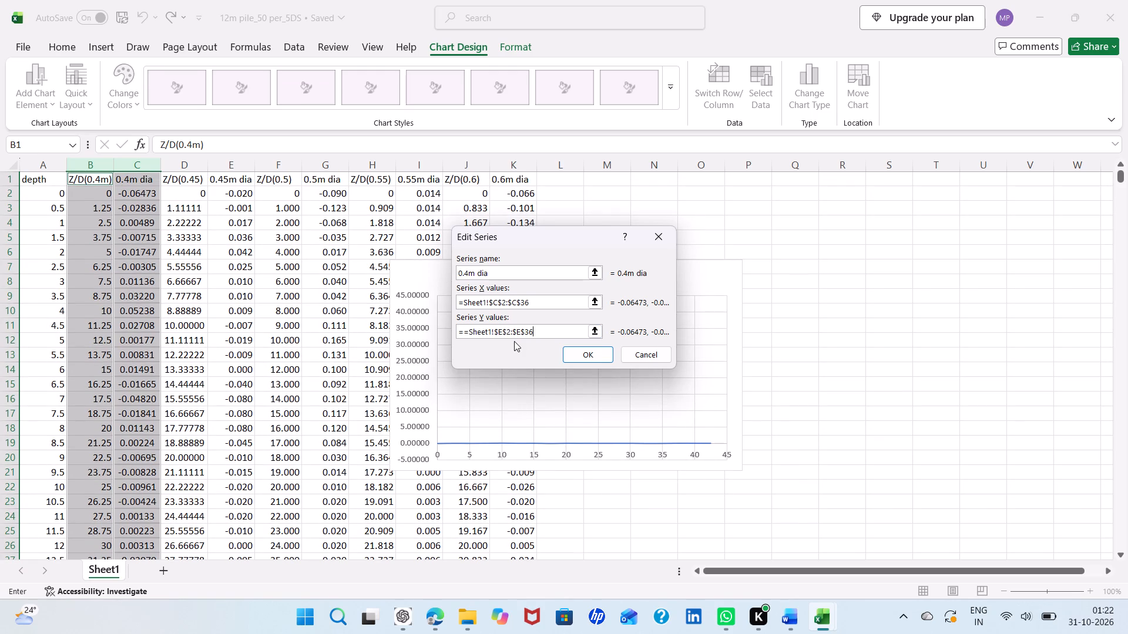
click(464, 332)
key(BackSpace)
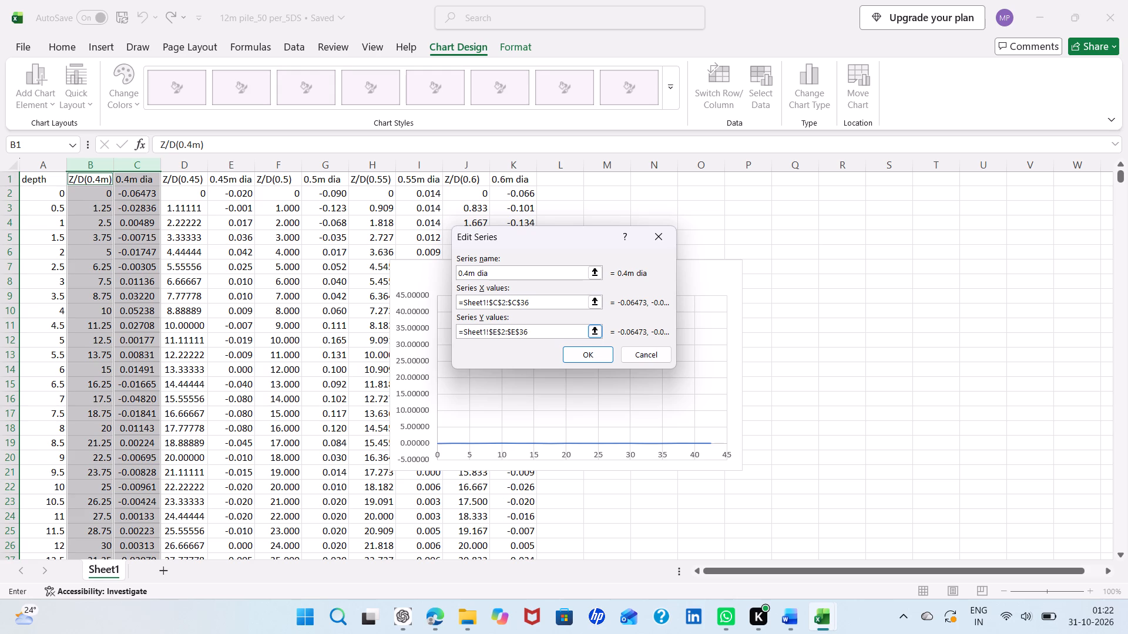
Change both column letters in the Y values reference to B, giving =Sheet1!$B$2:$B$36, and apply the 0.4m dia series to the chart.
click(496, 333)
key(BackSpace)
key(b)
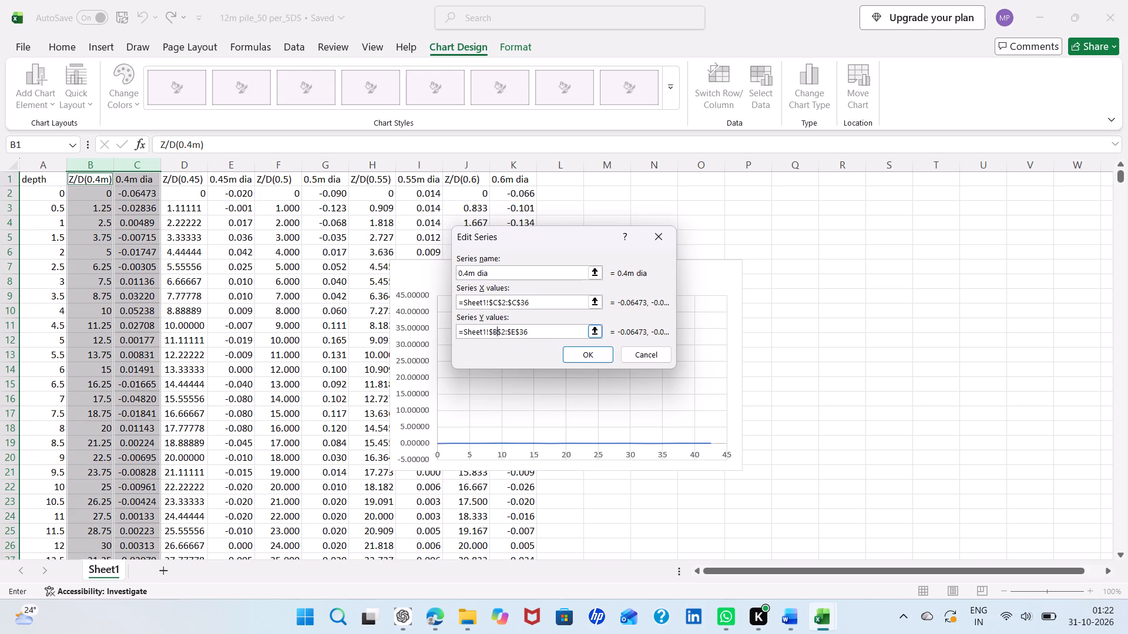
click(514, 329)
key(BackSpace)
key(b)
click(574, 350)
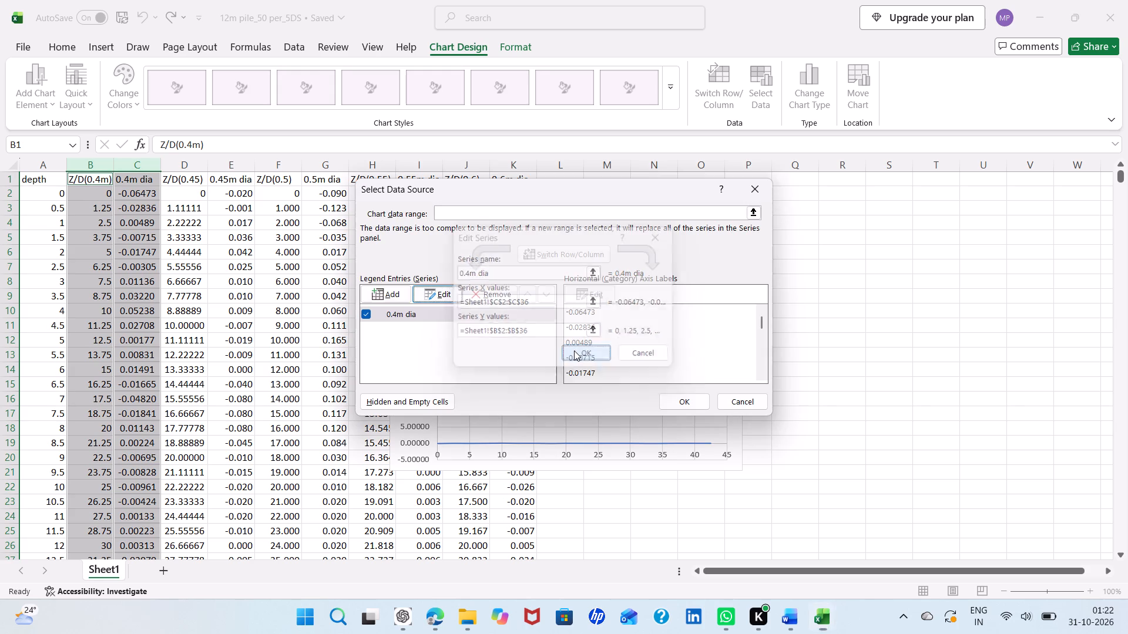
click(692, 406)
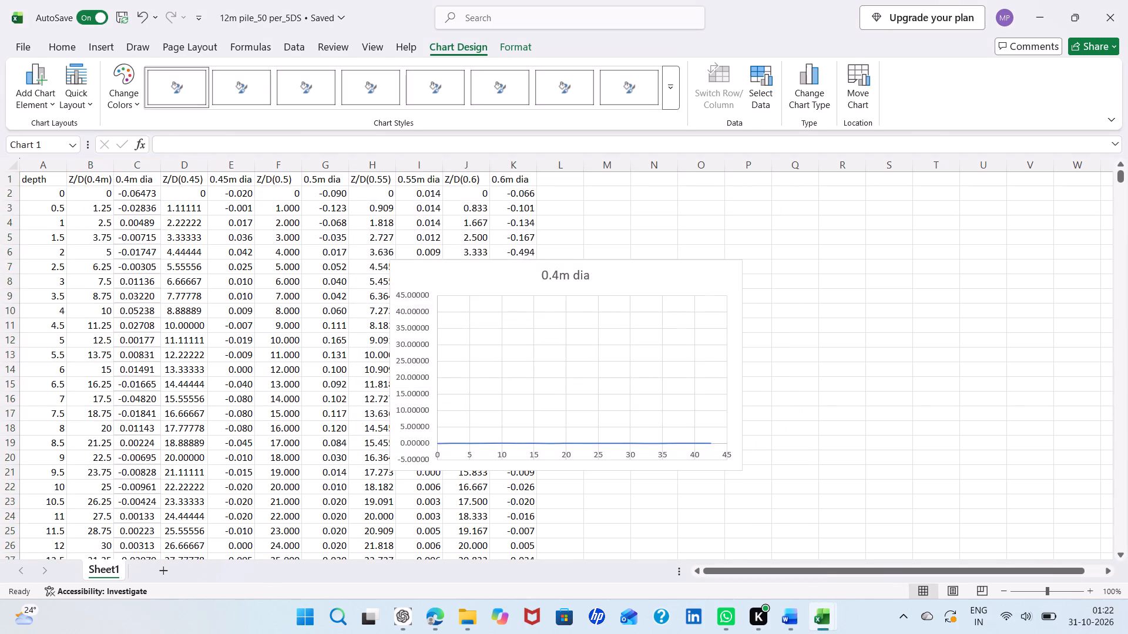
Add a chart series named "0.45m dia" with X values =Sheet1!$E$2:$E$36.
click(766, 96)
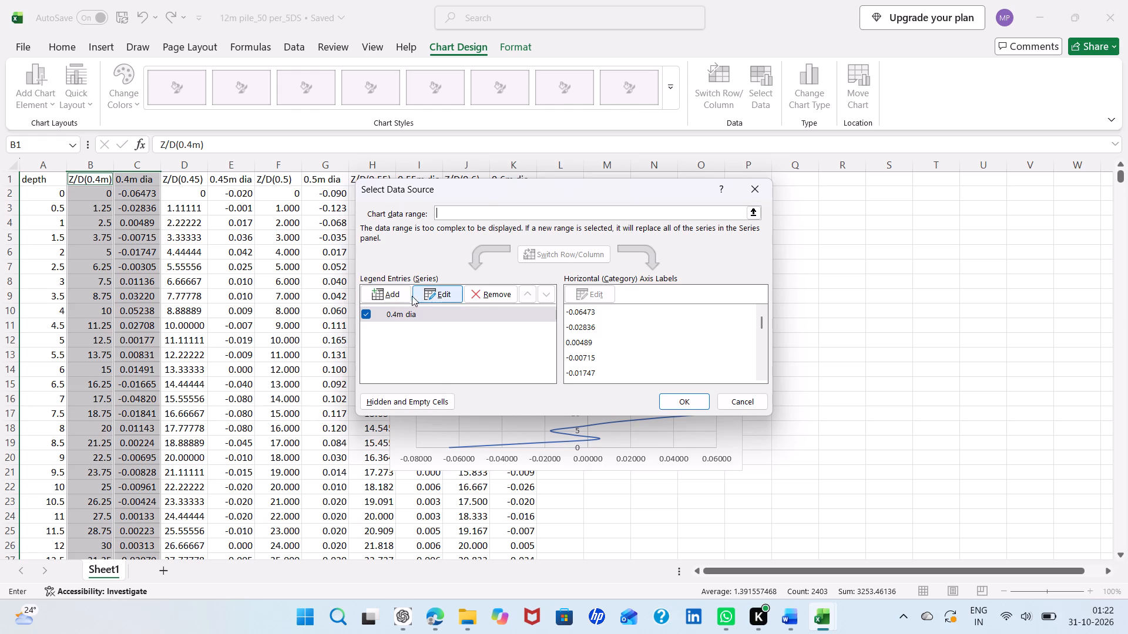
click(401, 295)
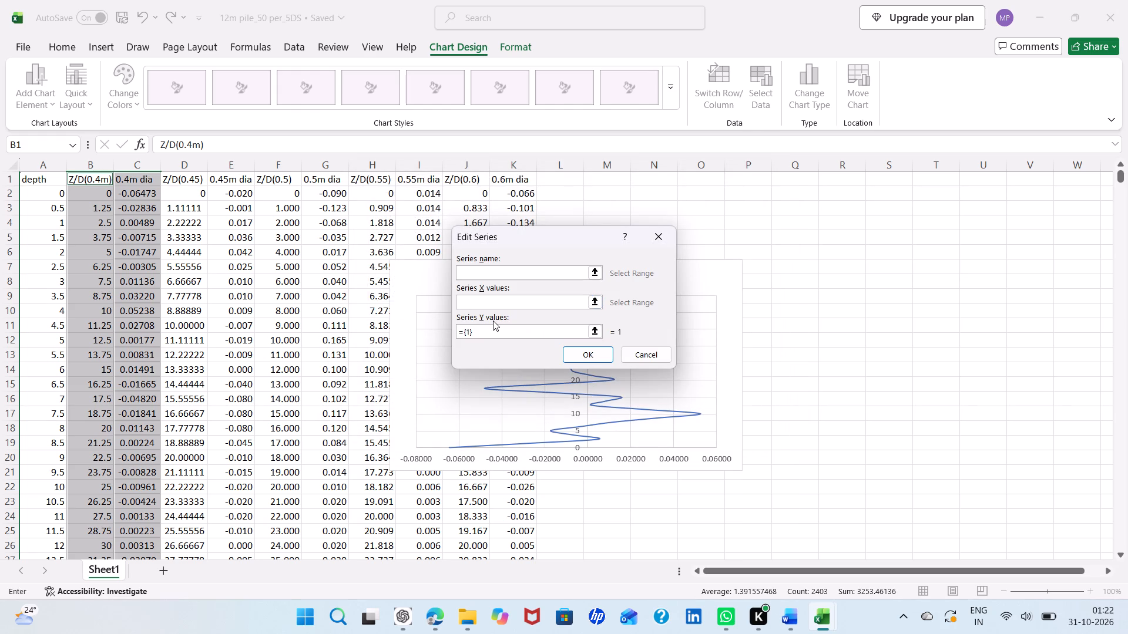
text(0.45)
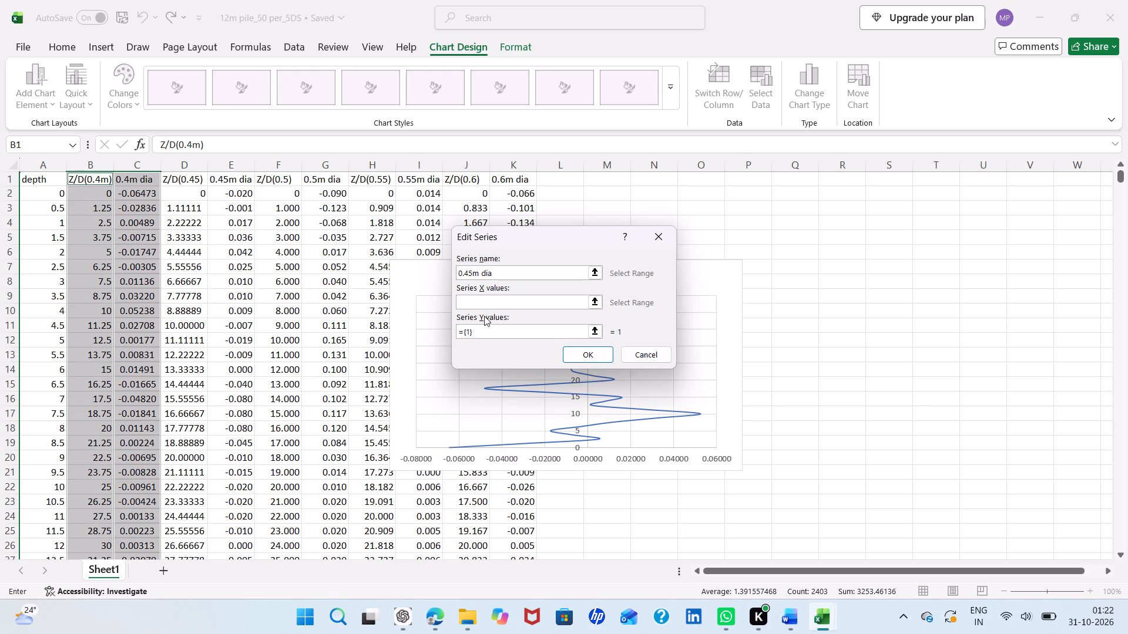
click(482, 299)
key(ctrl+v)
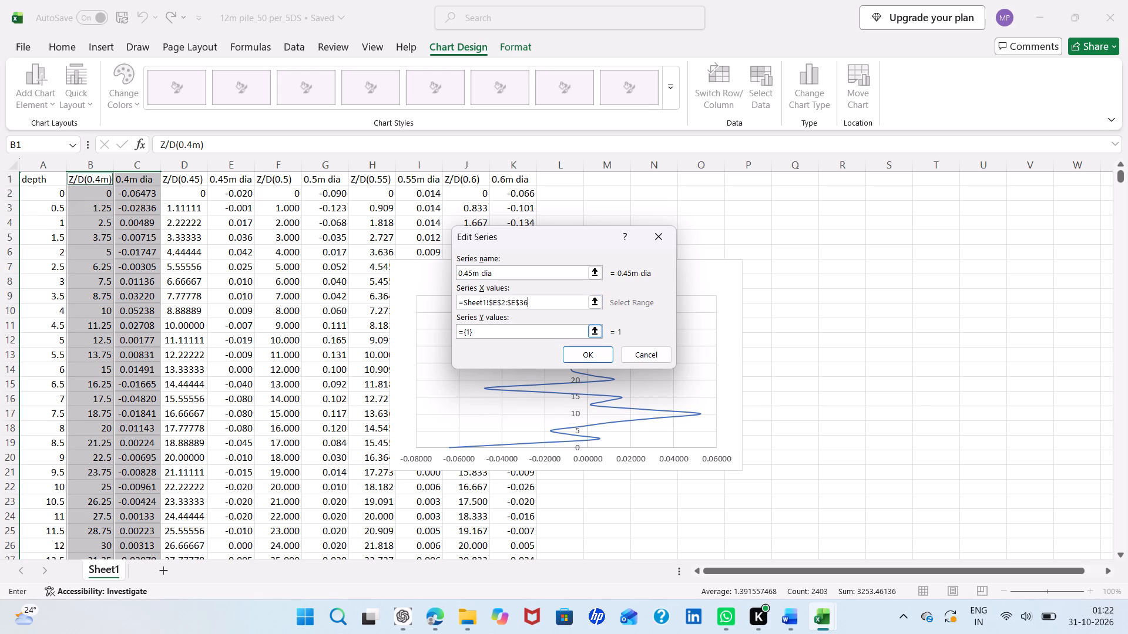
Set the 0.45m dia series' Y values to =Sheet1!$D$2:$D$36 and apply the series to the chart.
click(491, 331)
key(BackSpace)
key(BackSpace)
key(BackSpace)
key(BackSpace)
key(ctrl+v)
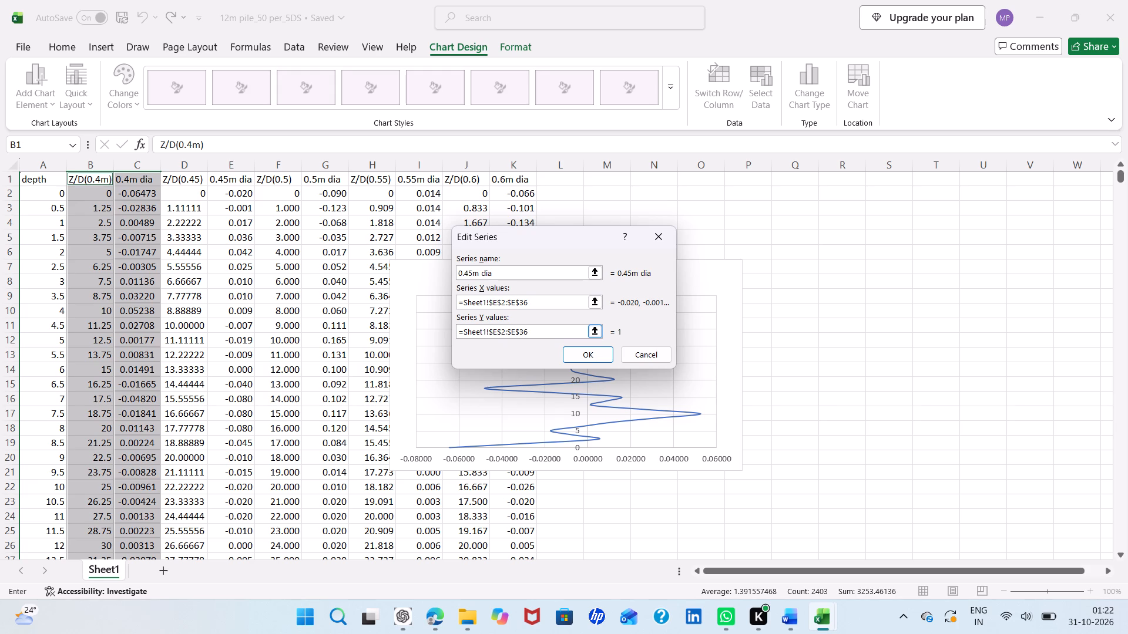
click(498, 331)
key(BackSpace)
key(shift+d)
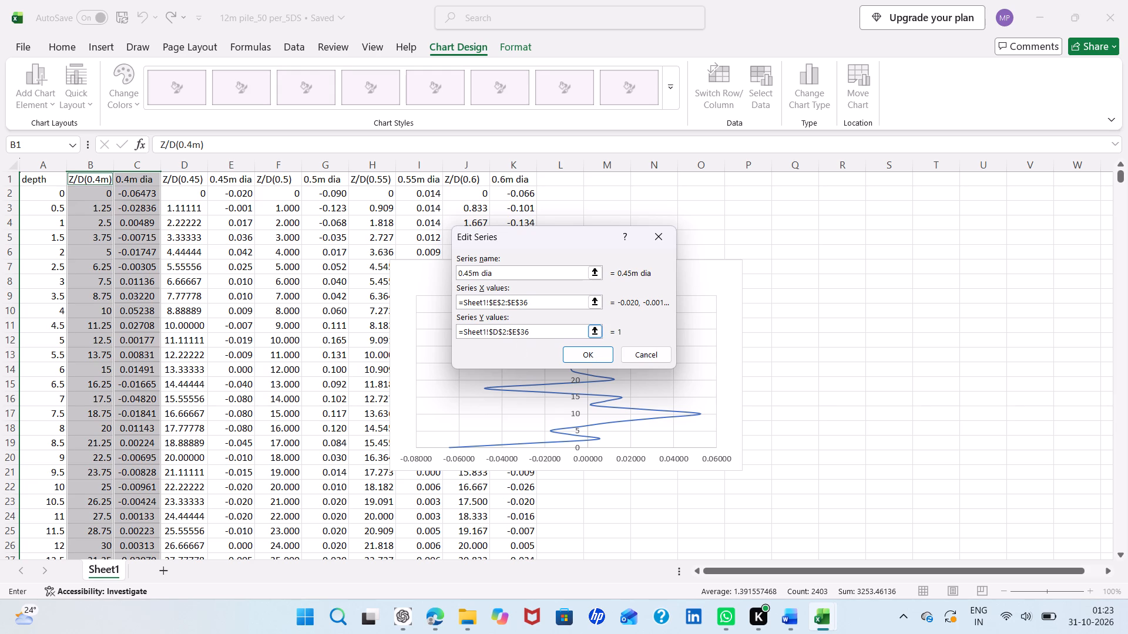
click(517, 332)
key(BackSpace)
key(shift+d)
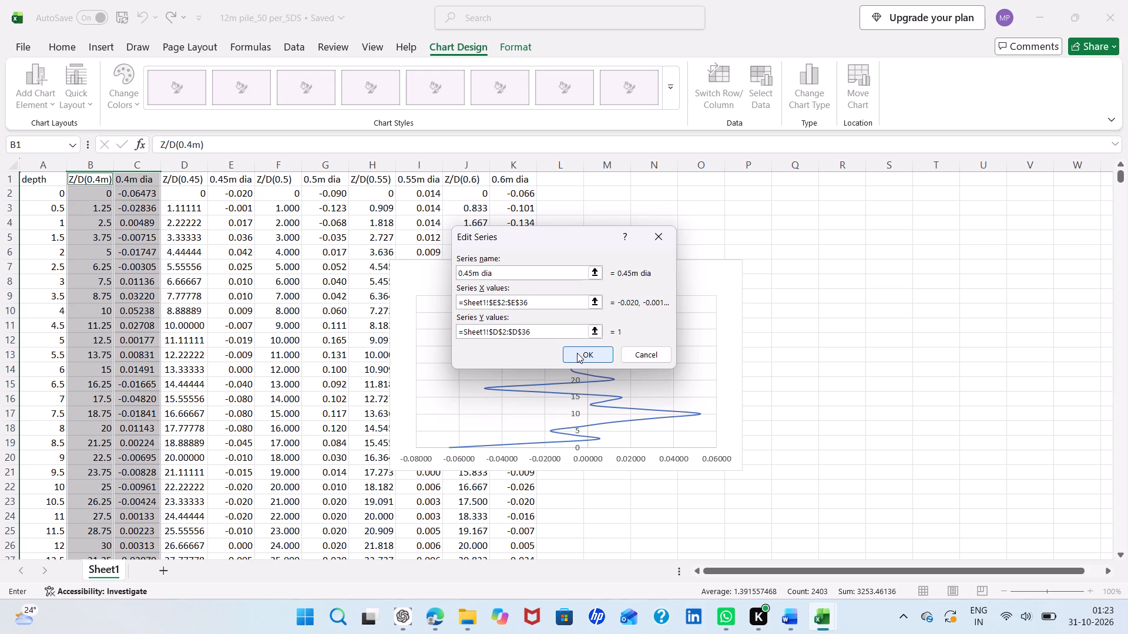
click(577, 353)
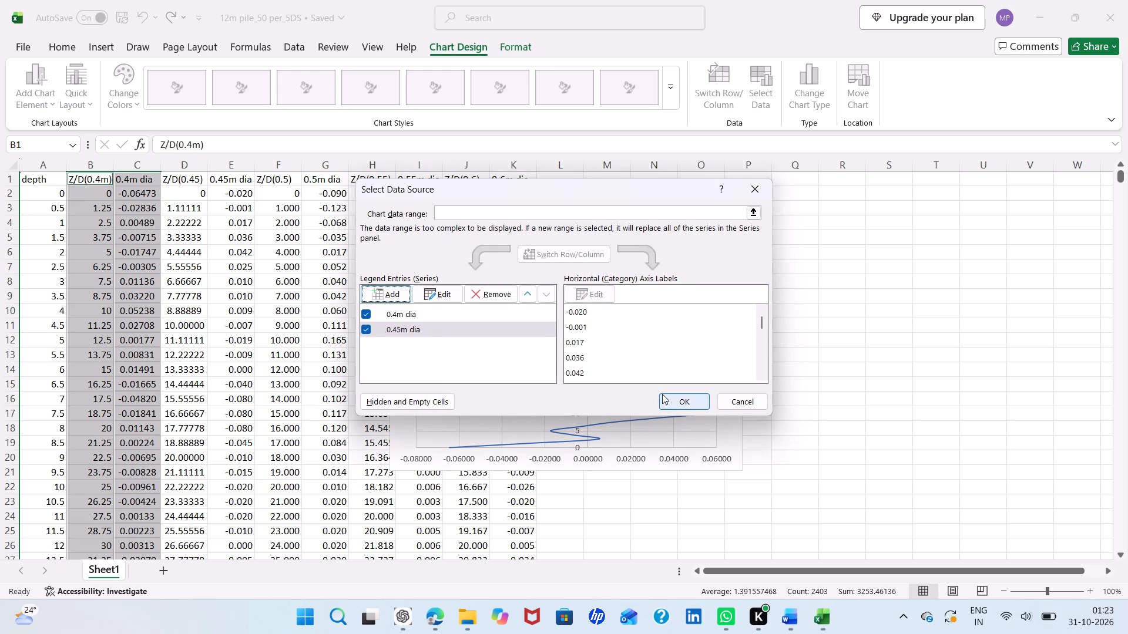
click(666, 396)
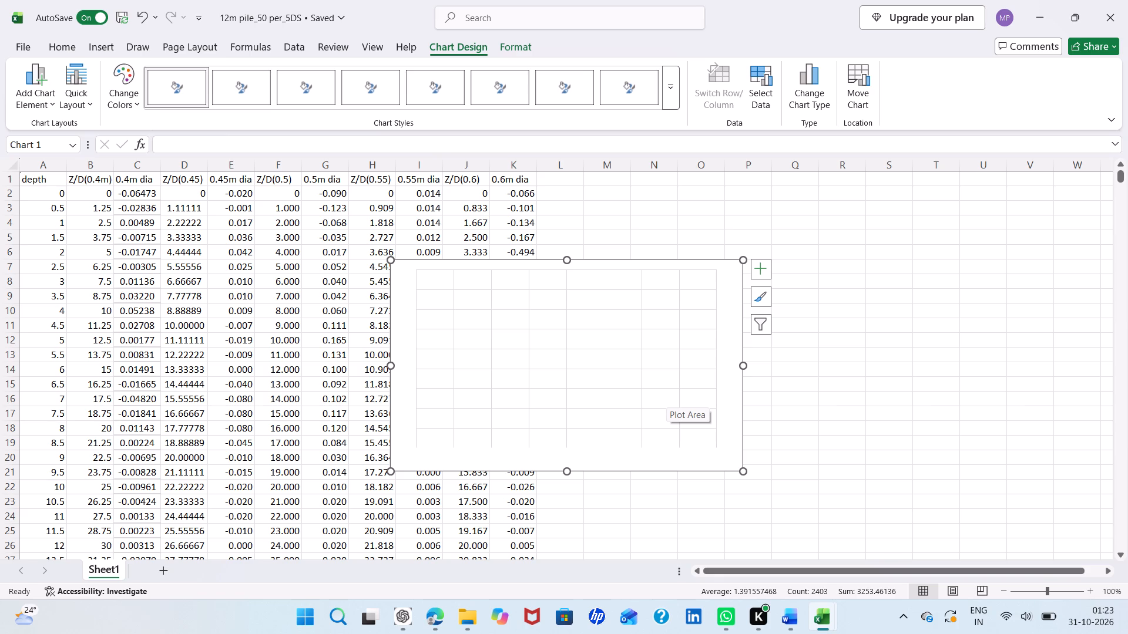
Add another series to the chart's data and name it "0.5m Dia".
click(761, 83)
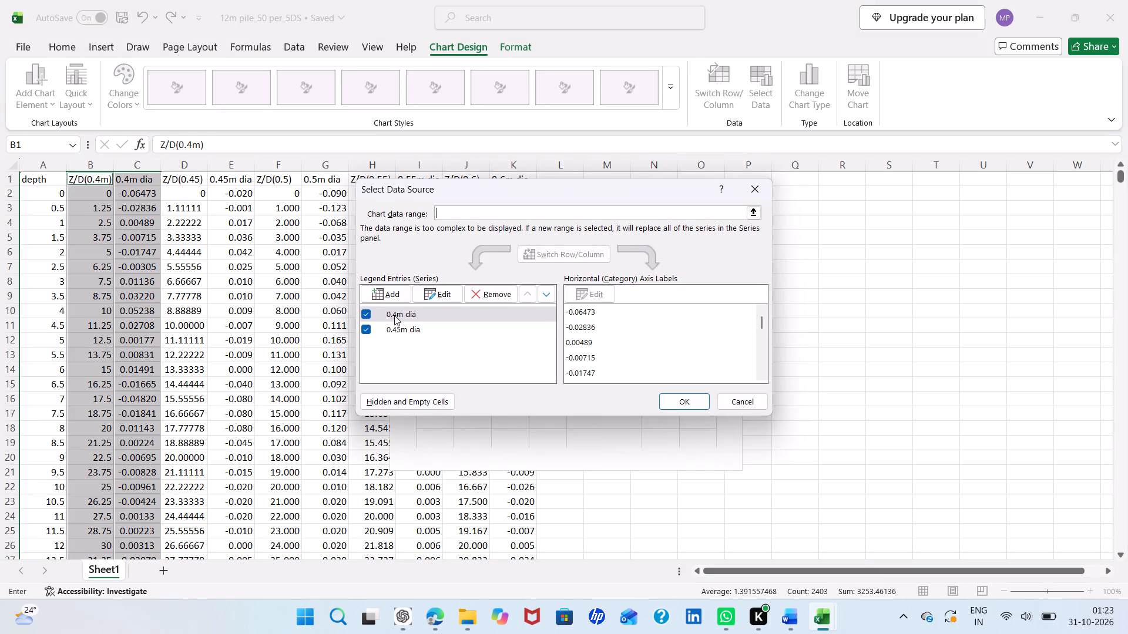
click(389, 293)
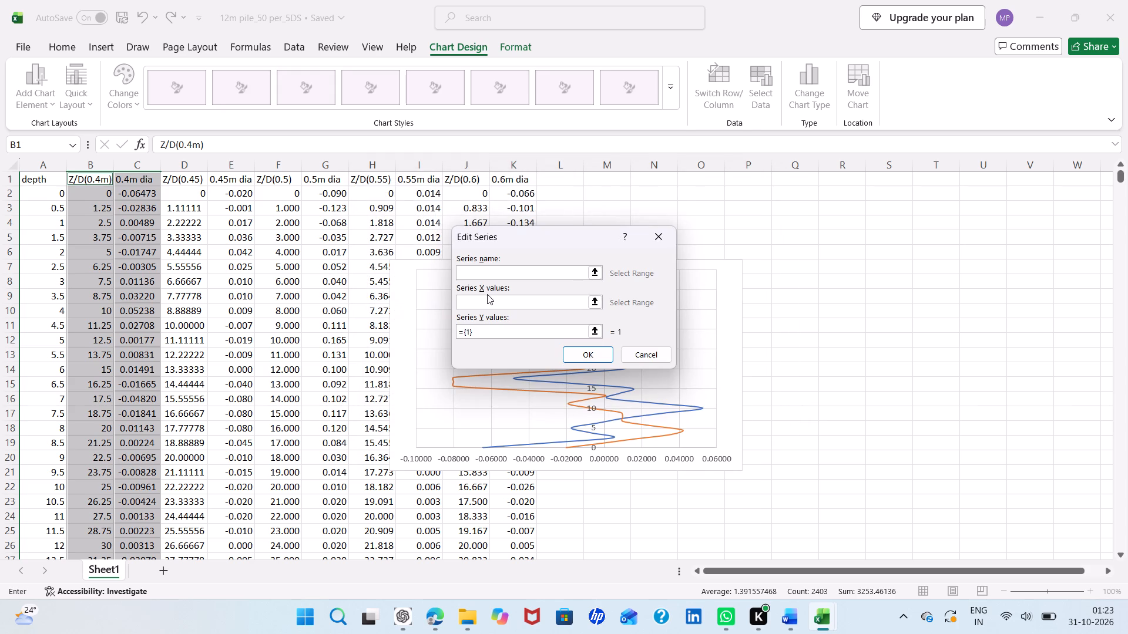
text(0.)
text(5m)
key(space)
key(shift+d)
text(ia)
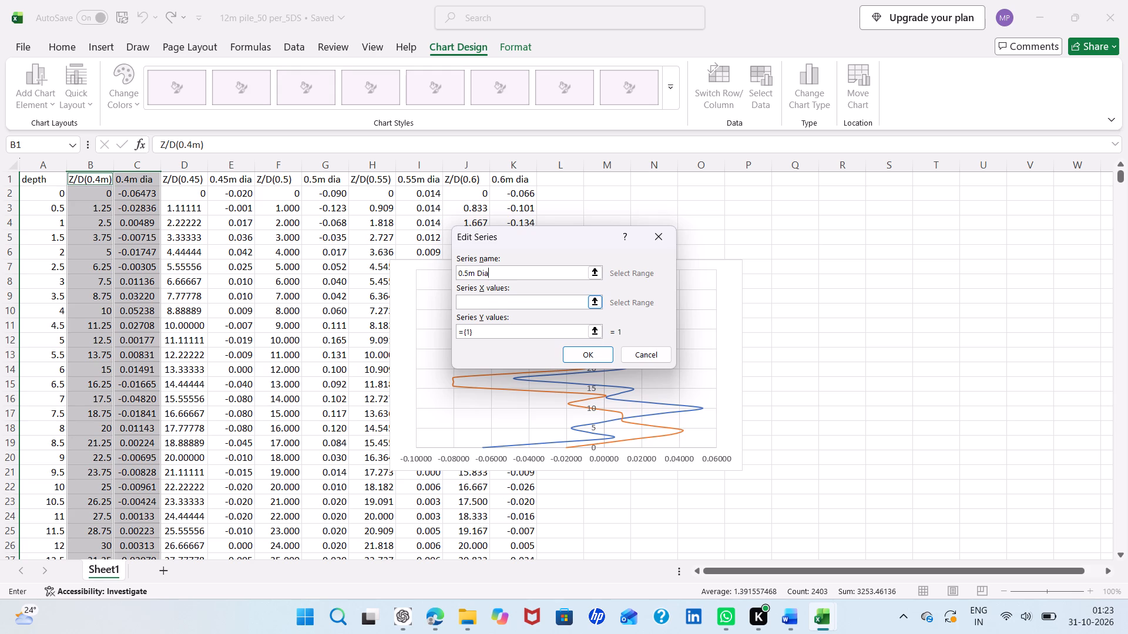
Set the 0.5m Dia series' X values to =Sheet1!$G$2:$G$36, adapting the copied column E reference.
click(481, 303)
key(ctrl+v)
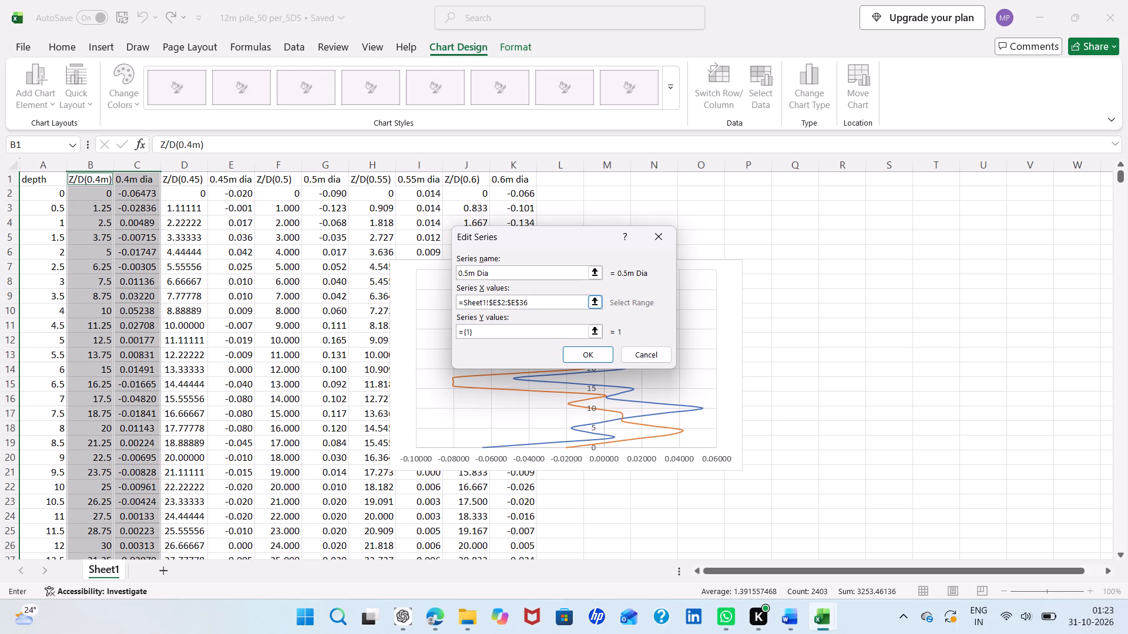
click(497, 301)
key(BackSpace)
key(shift+g)
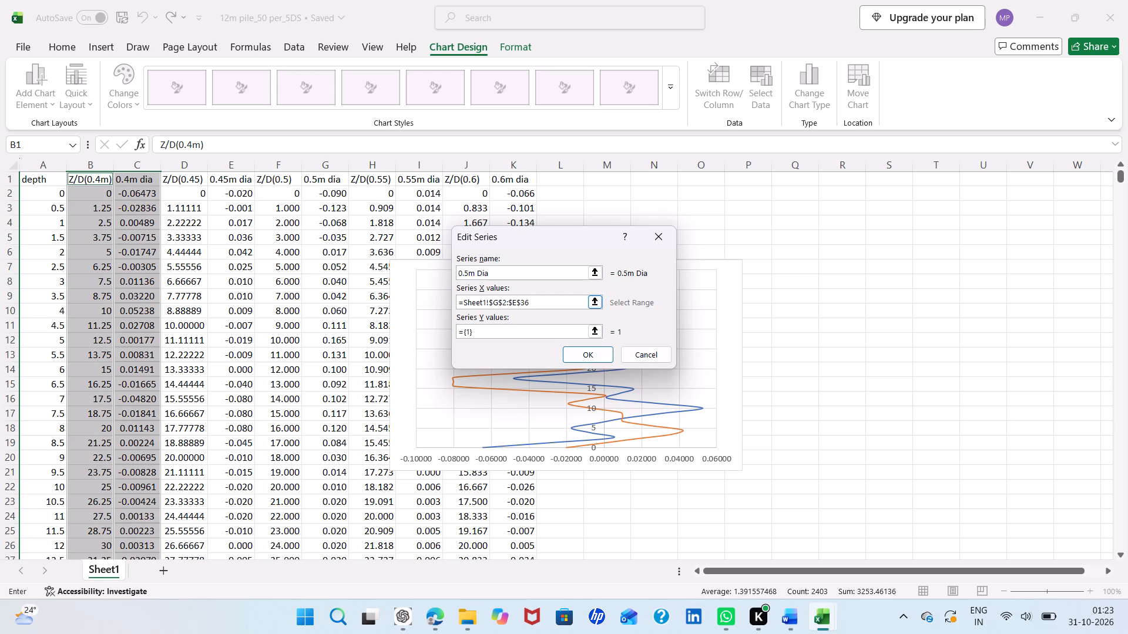
click(518, 305)
key(BackSpace)
key(shift+g)
Set the 0.5m Dia series' Y values to =Sheet1!$F$2:$F$36 and apply the series to the chart.
click(481, 330)
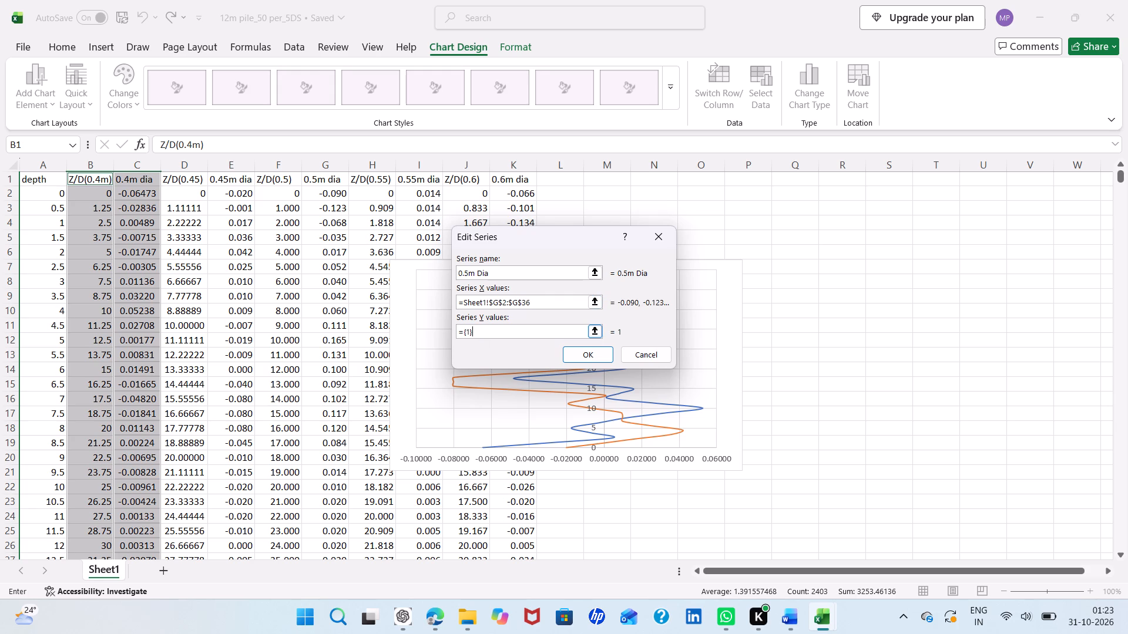
key(BackSpace)
key(BackSpace)
key(BackSpace)
key(BackSpace)
key(ctrl+v)
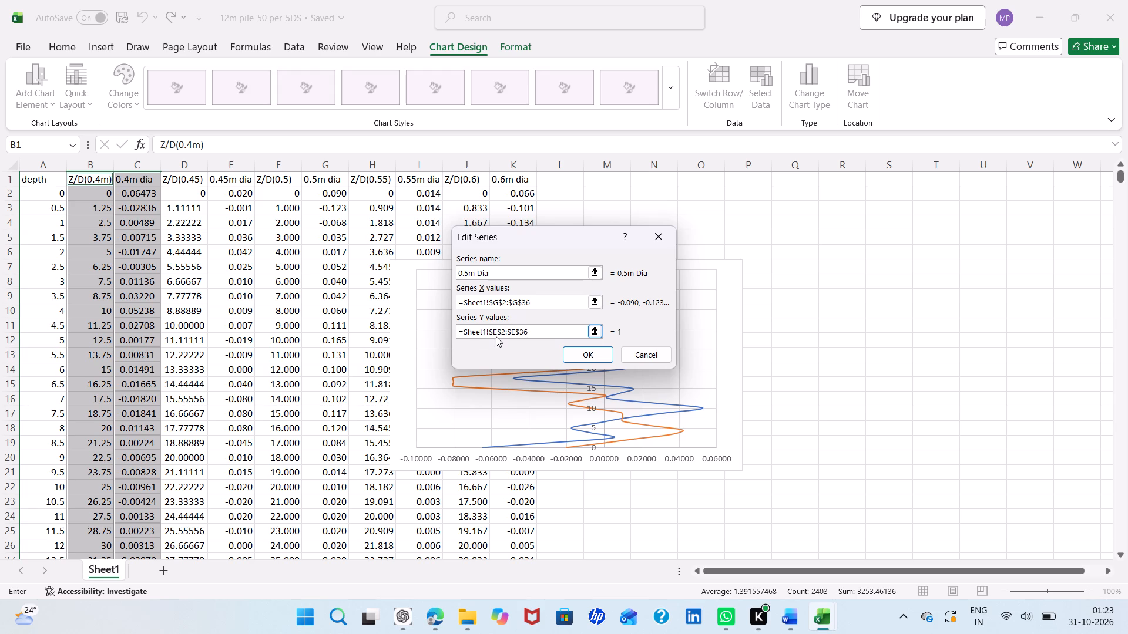
click(496, 334)
key(BackSpace)
key(shift+f)
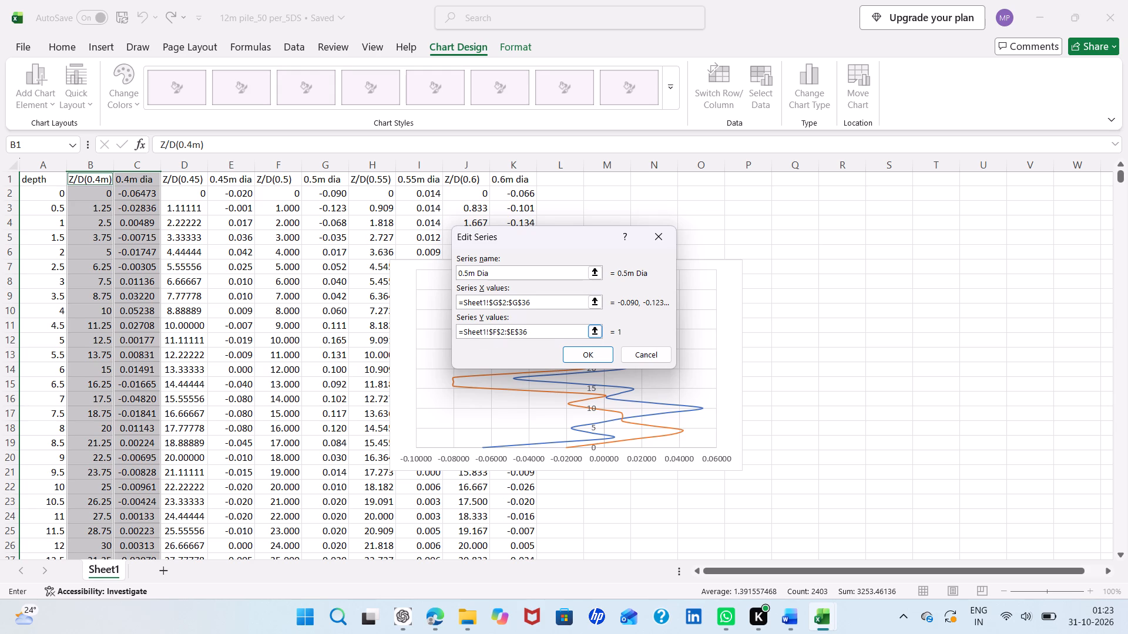
click(513, 333)
key(BackSpace)
key(shift+f)
click(570, 353)
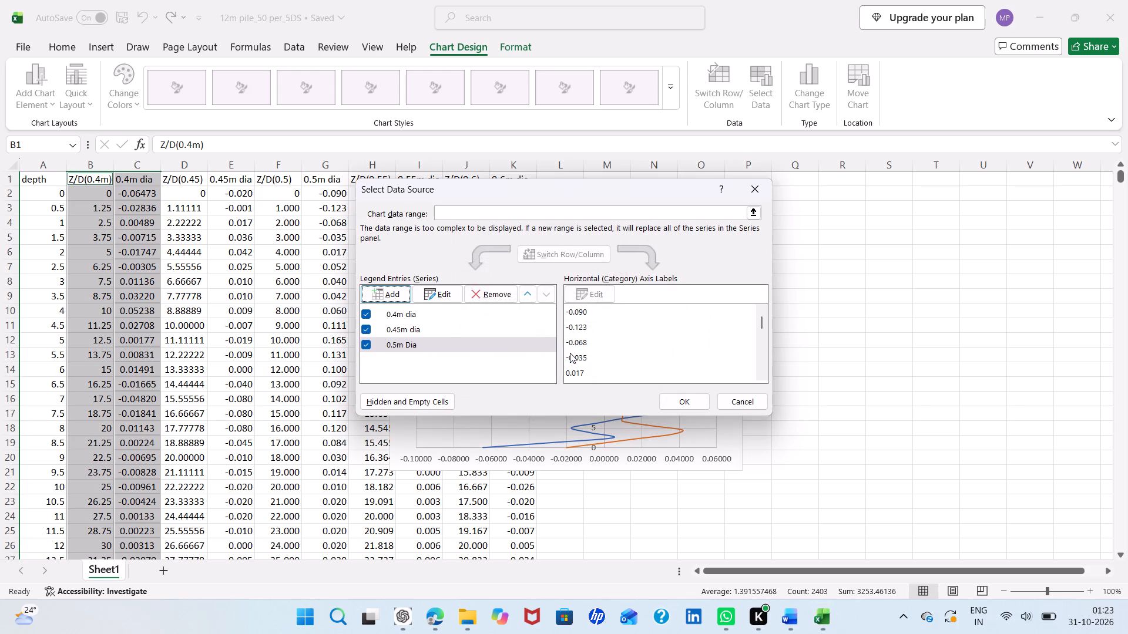
click(674, 404)
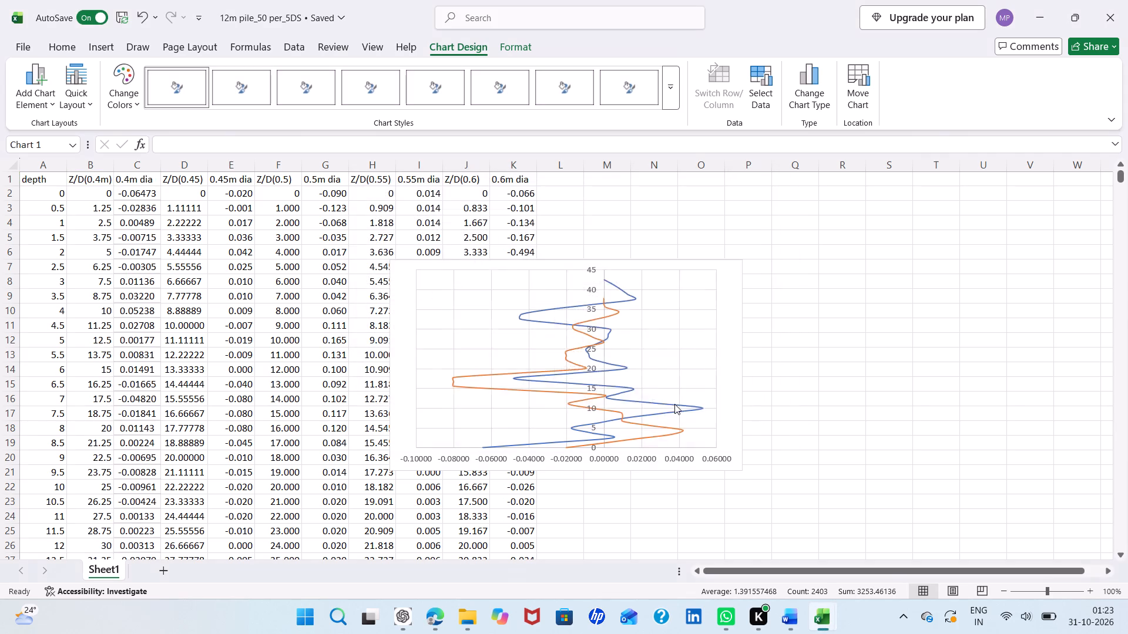
Add a chart series named "0.55m dia" with X values =Sheet1!$I$2:$I$36, adapting the copied column E reference.
click(753, 85)
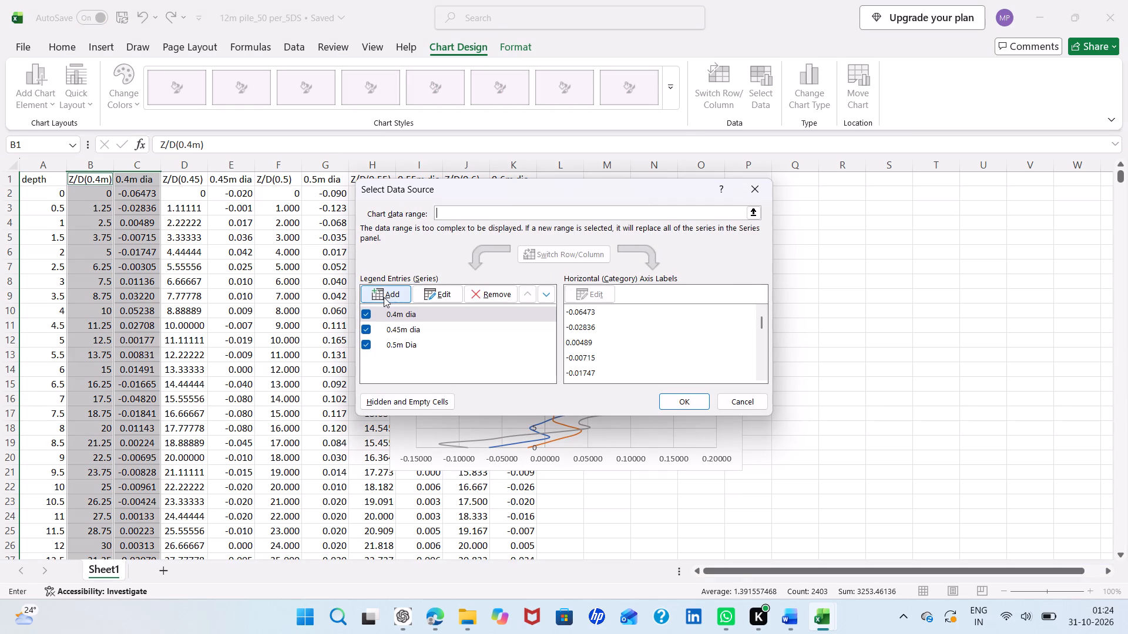
click(383, 296)
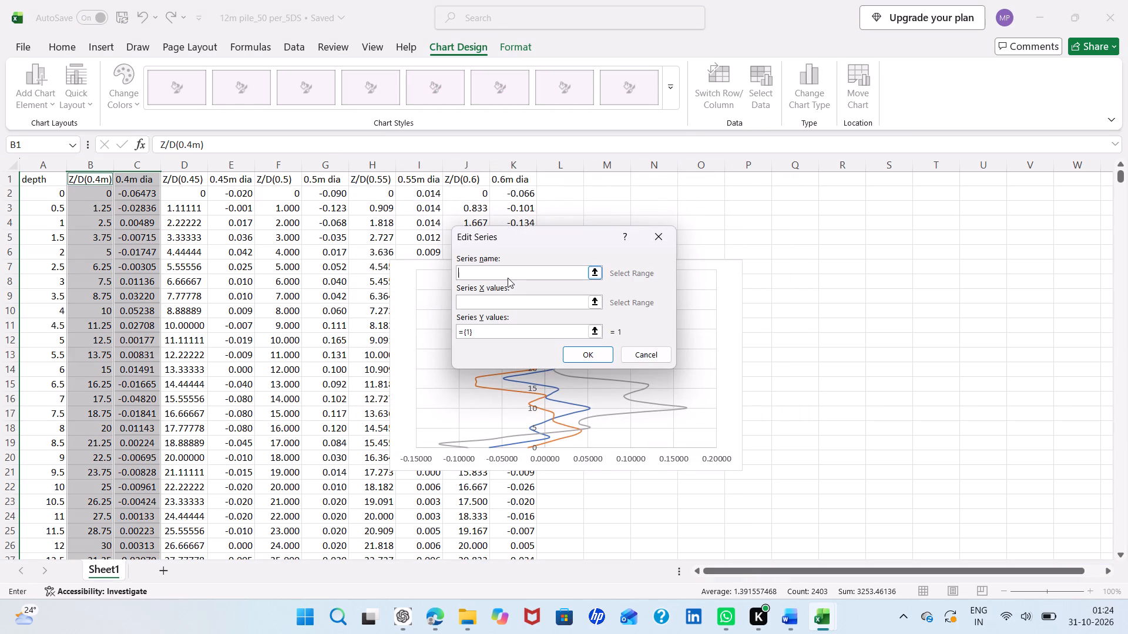
text(0.55m dia)
click(487, 305)
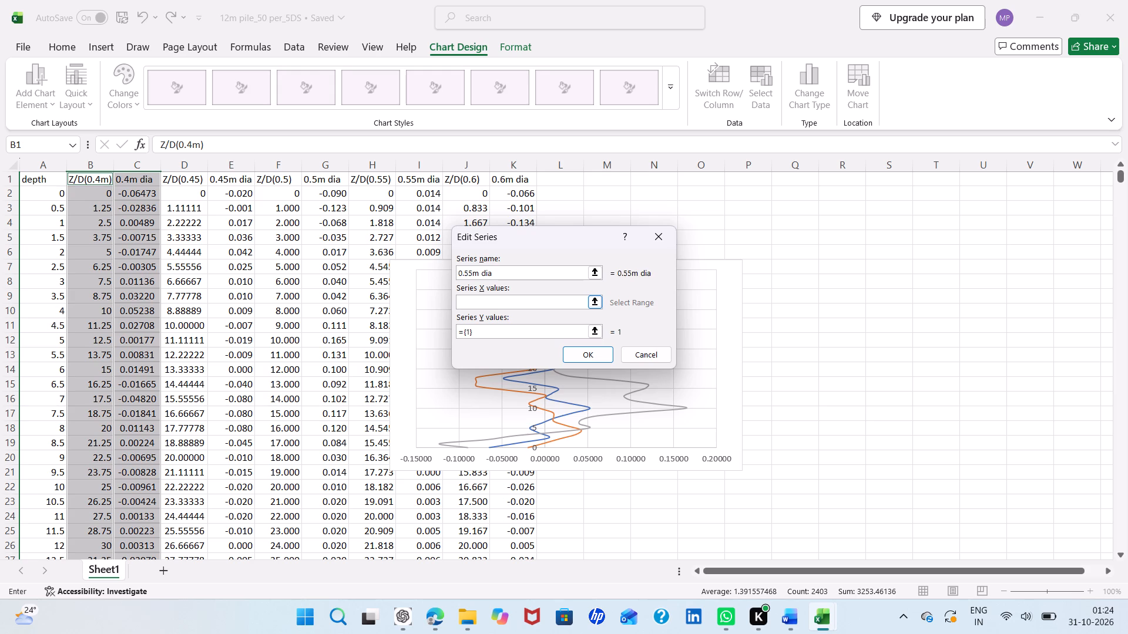
key(ctrl+v)
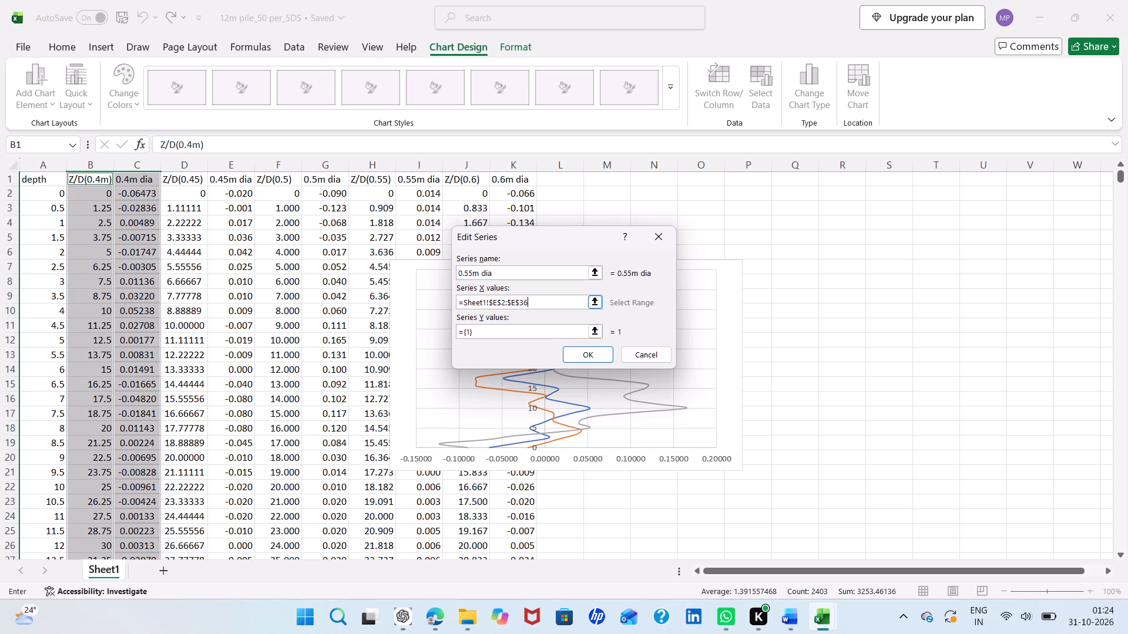
click(495, 303)
key(BackSpace)
key(i)
key(BackSpace)
key(shift+i)
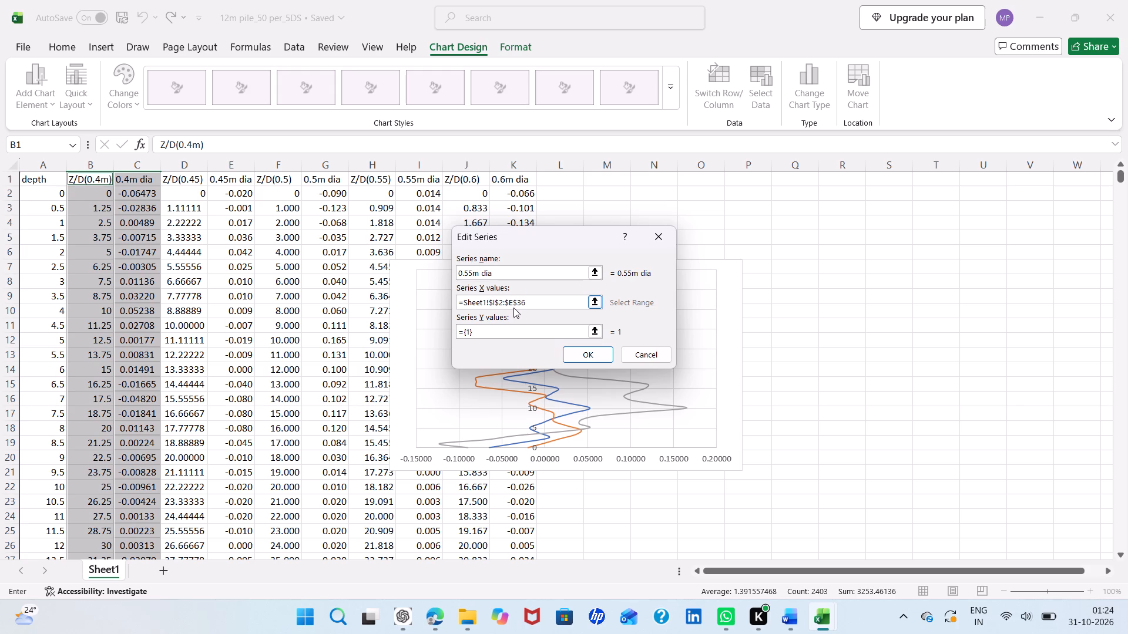
click(512, 301)
key(BackSpace)
key(shift+i)
Set the 0.55m dia series' Y values to =Sheet1!$H$2:$H$36 and apply the series to the chart.
click(481, 333)
key(BackSpace)
key(BackSpace)
key(BackSpace)
key(BackSpace)
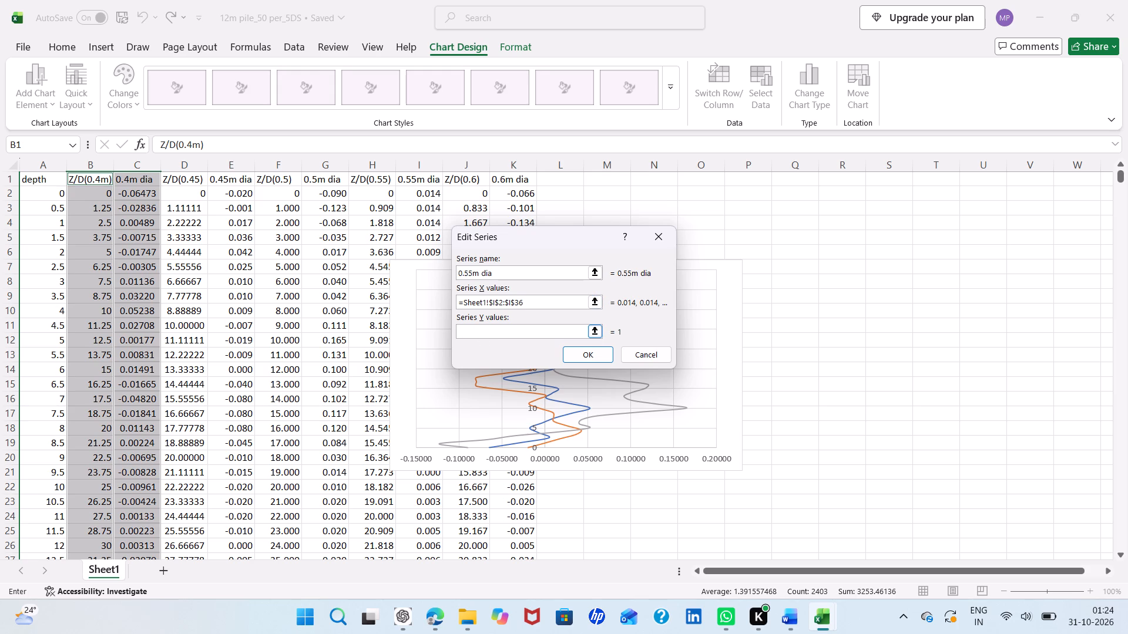
key(ctrl+v)
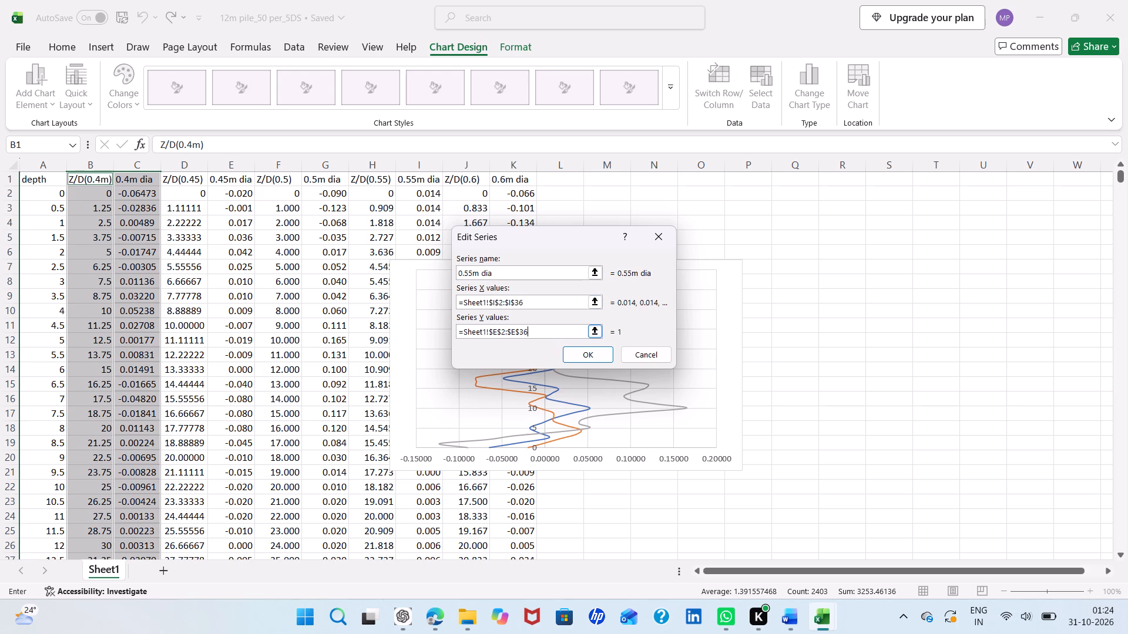
click(496, 336)
key(BackSpace)
key(shift+h)
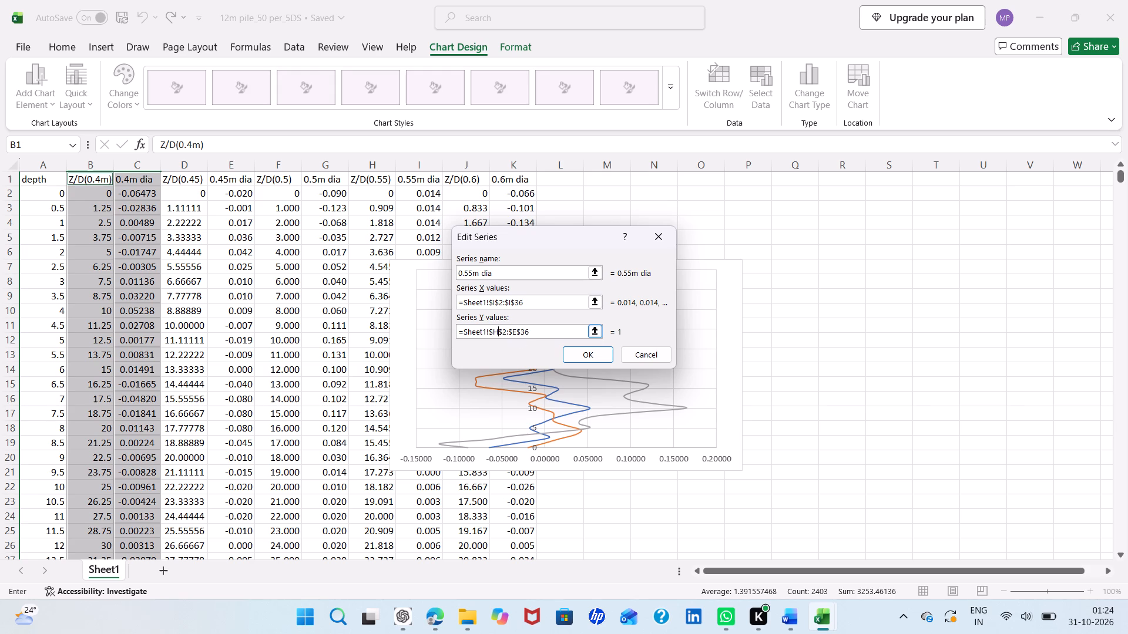
click(515, 331)
key(BackSpace)
key(shift+h)
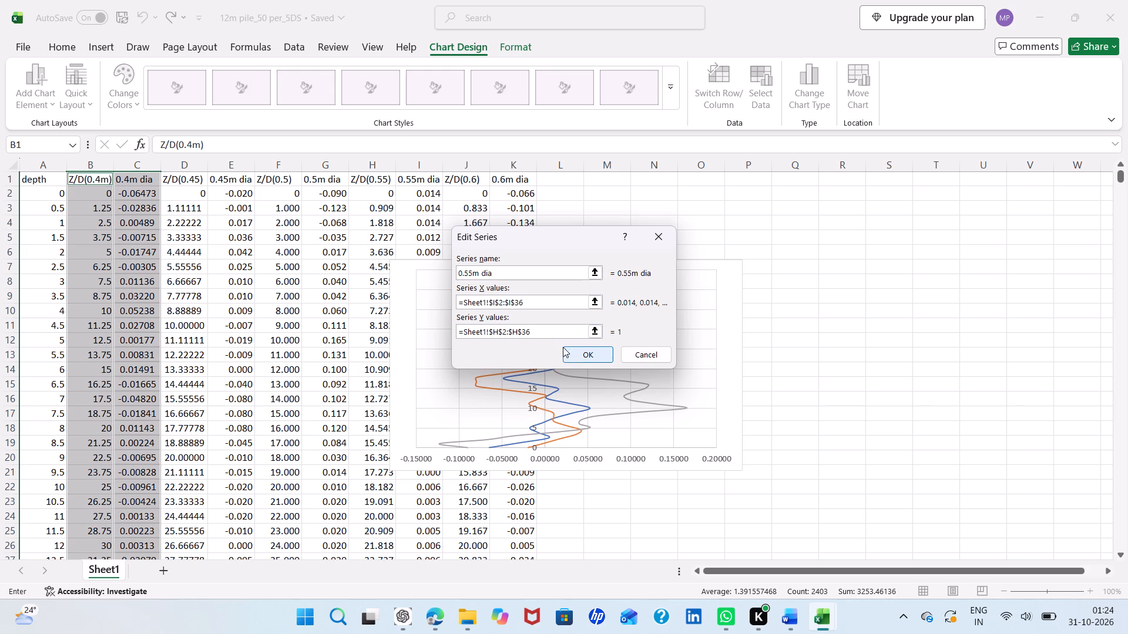
click(574, 356)
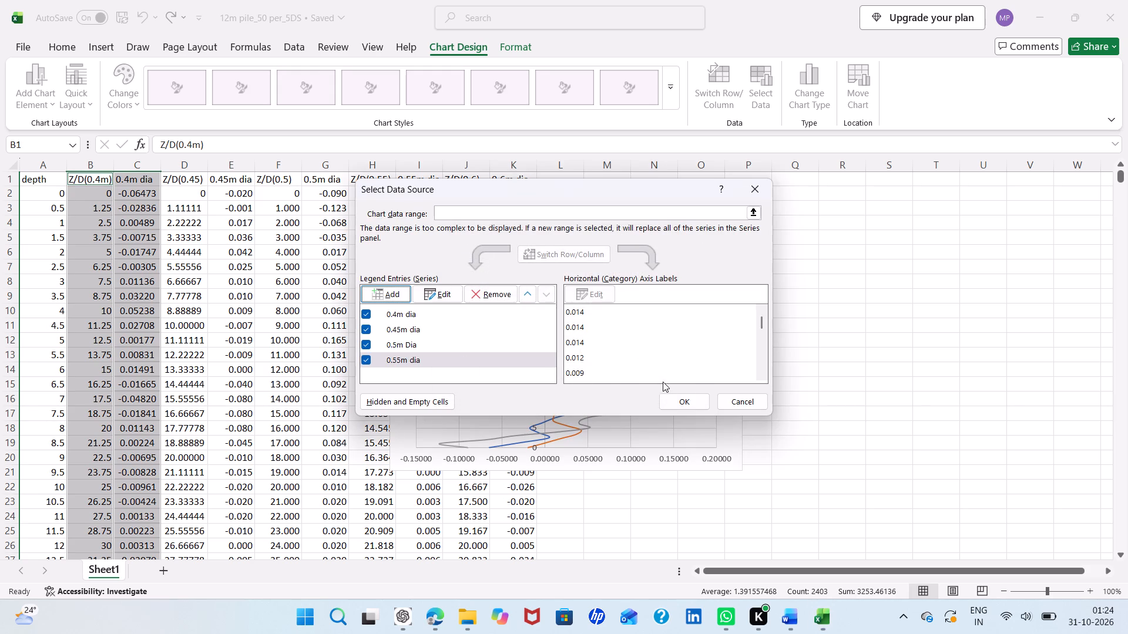
click(676, 406)
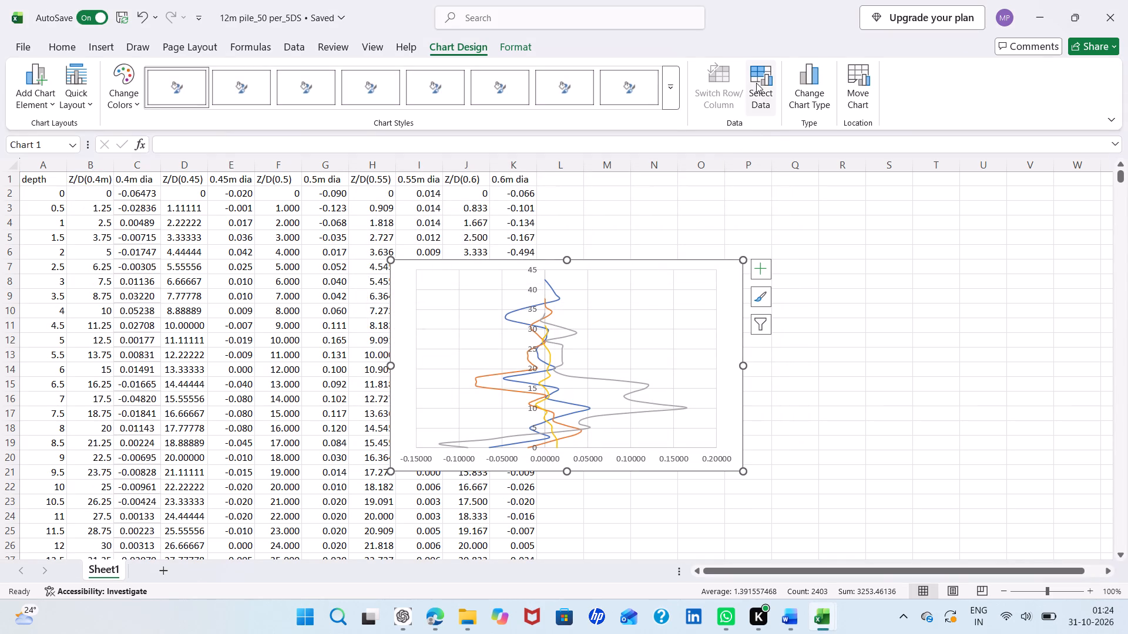
Add a chart series named "0.6m dia" with X values =Sheet1!$K$2:$K$36, adapting the copied column E reference.
click(756, 83)
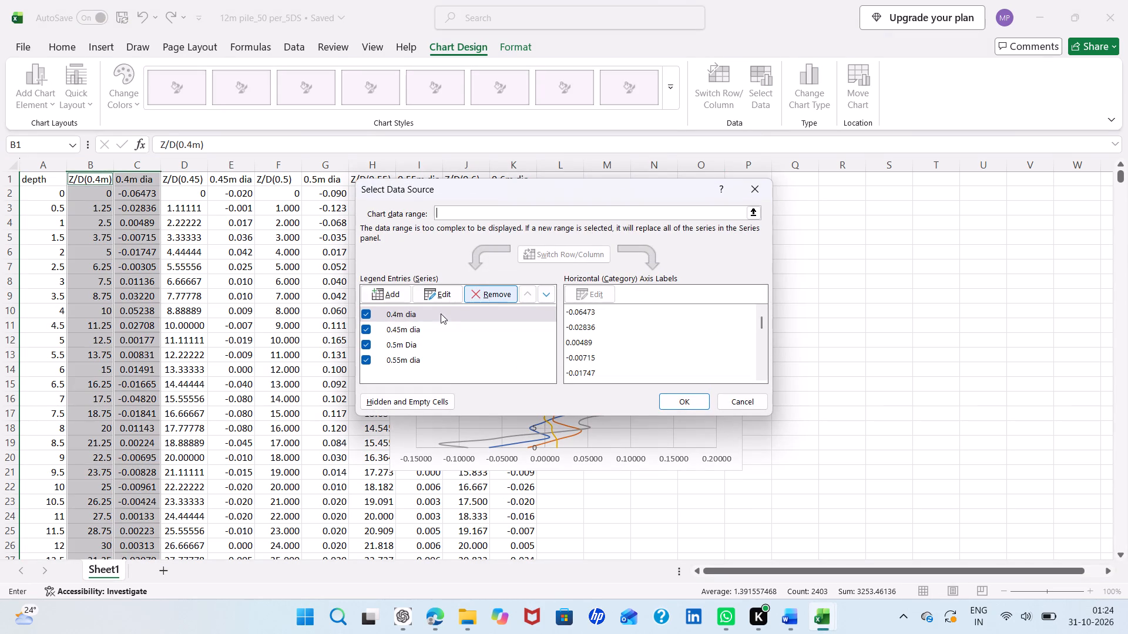
click(397, 292)
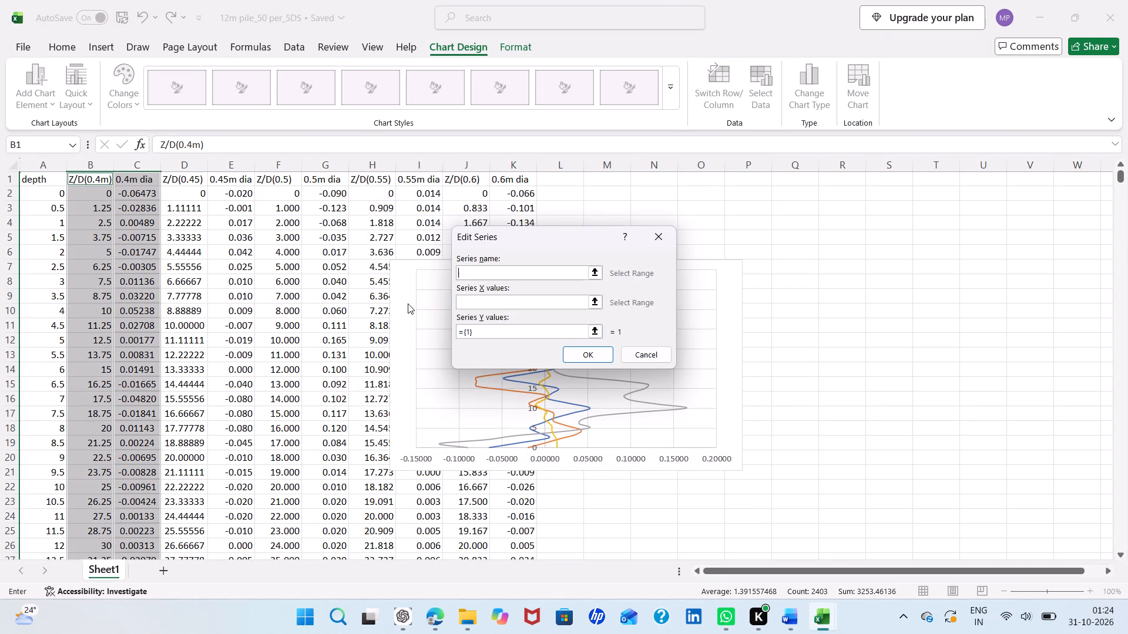
text(0.6m dia)
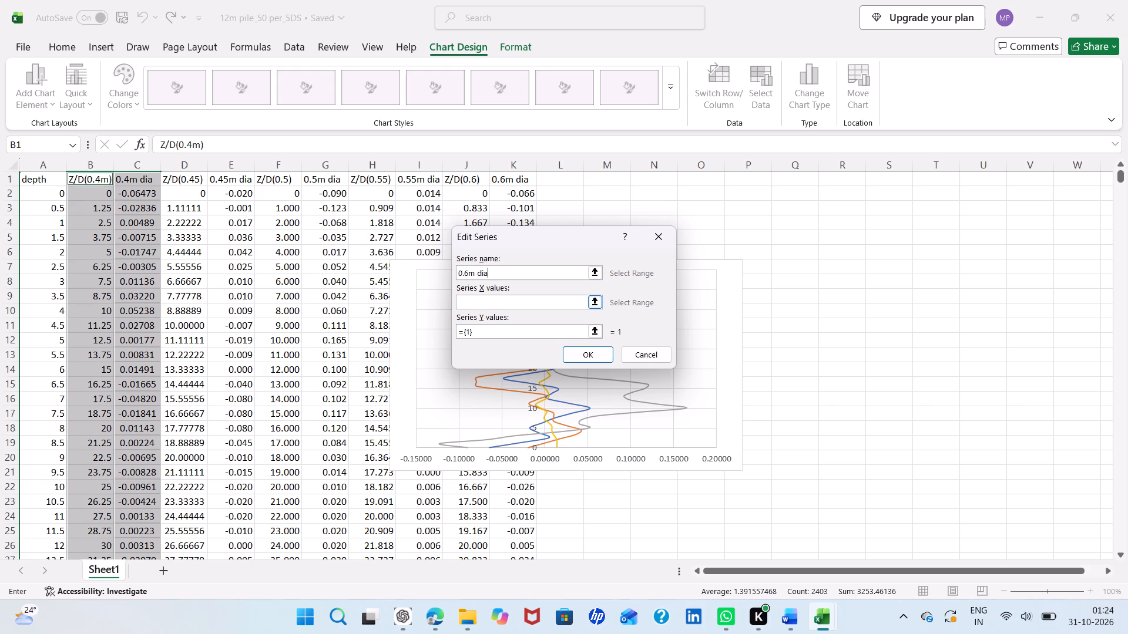
click(482, 300)
key(ctrl+v)
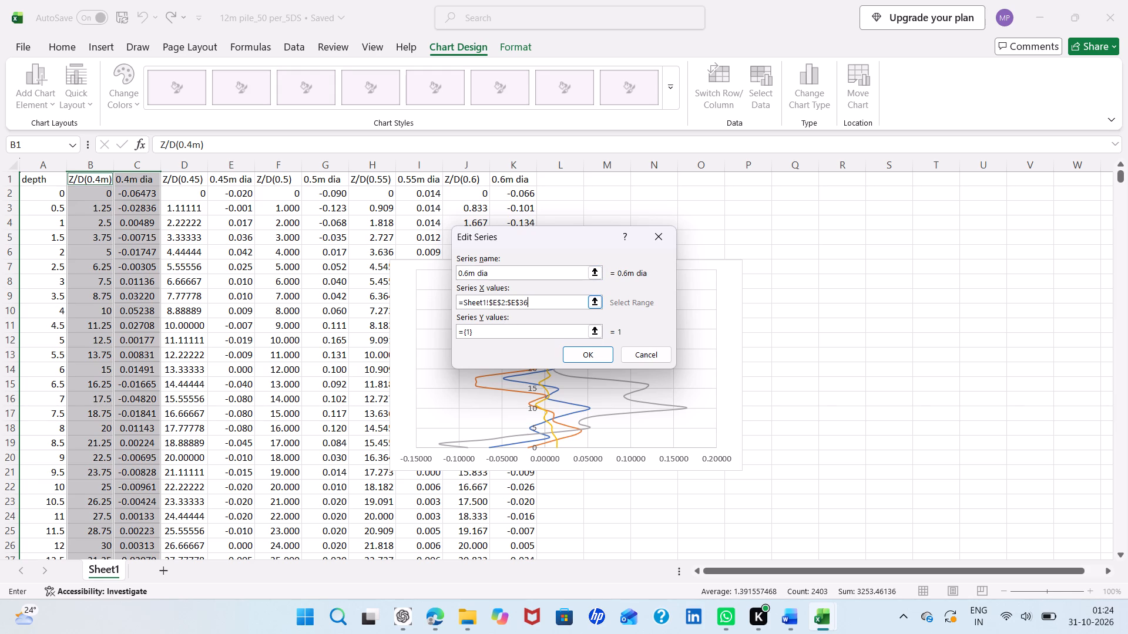
click(494, 303)
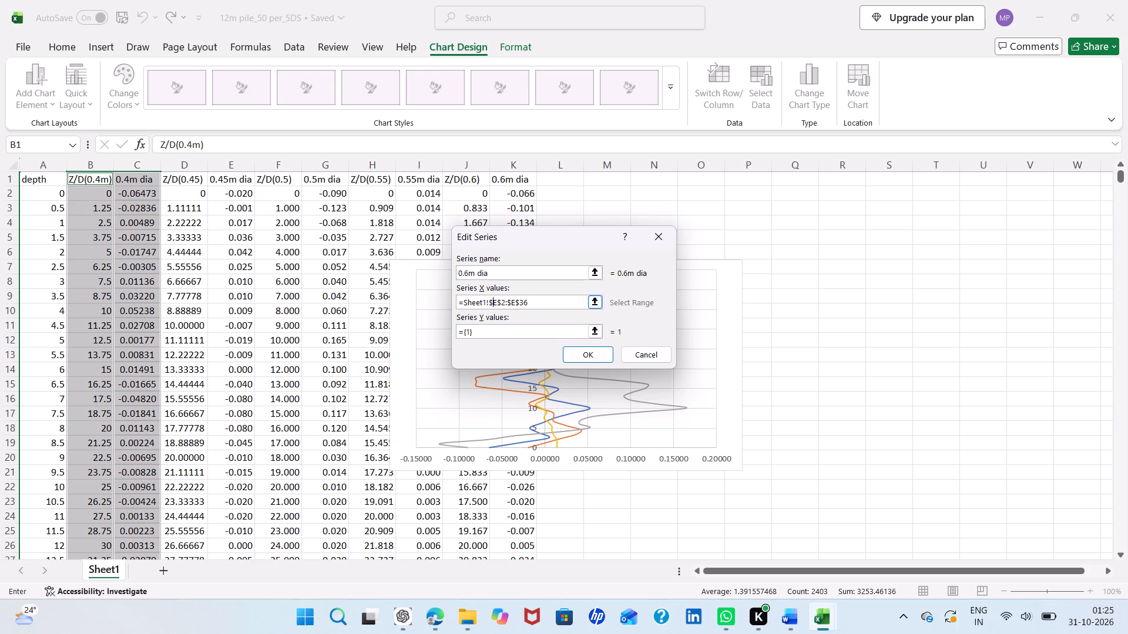
click(515, 303)
key(BackSpace)
key(shift+k)
click(495, 303)
key(BackSpace)
key(shift+k)
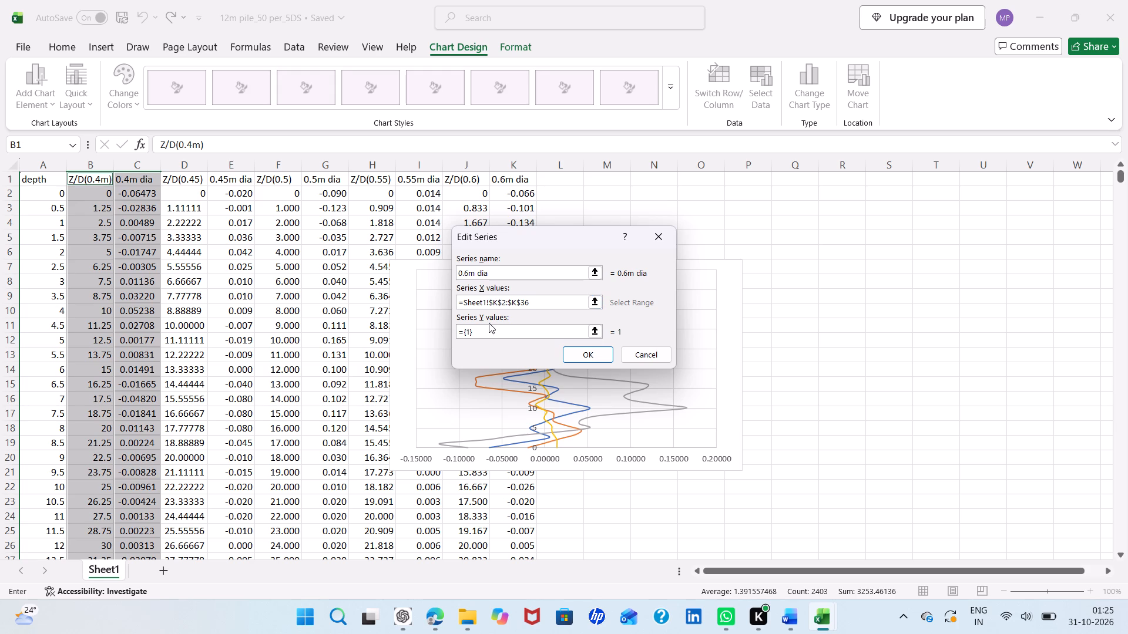
Set the 0.6m dia series' Y values to =Sheet1!$J$2:$J$36 and apply the series to the chart.
click(482, 333)
key(BackSpace)
key(BackSpace)
key(BackSpace)
key(BackSpace)
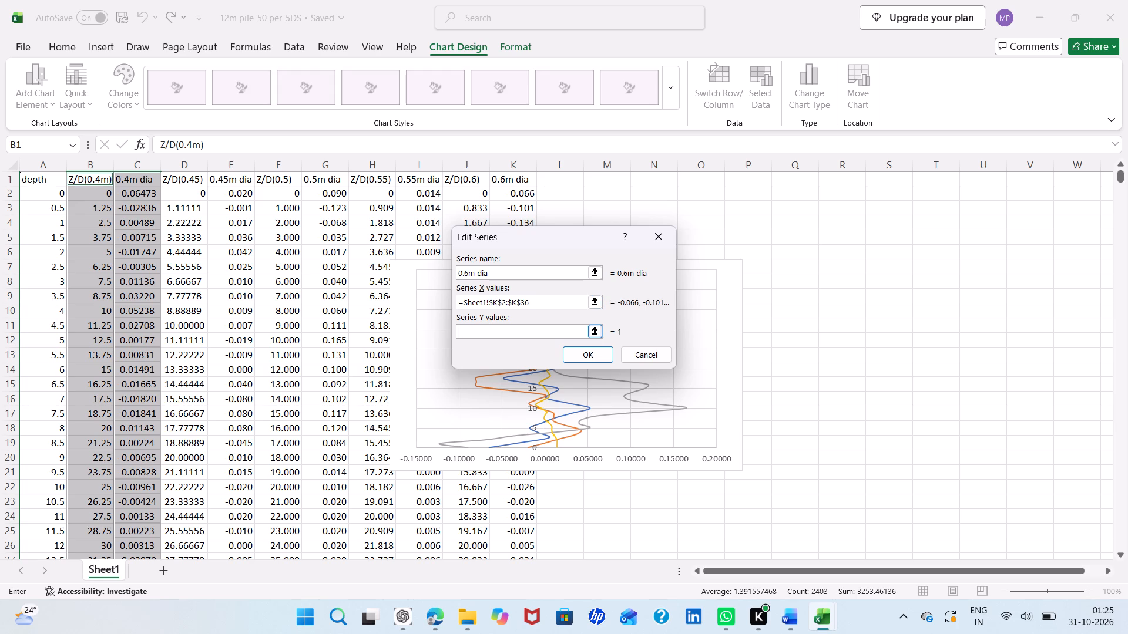
key(ctrl+v)
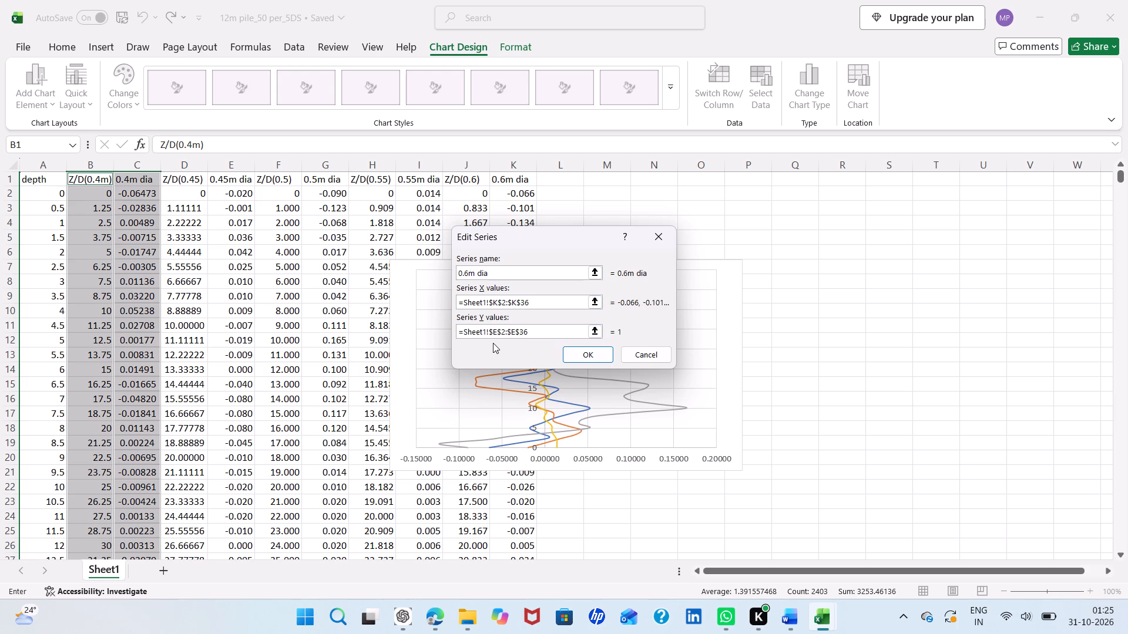
click(497, 332)
key(BackSpace)
key(shift+j)
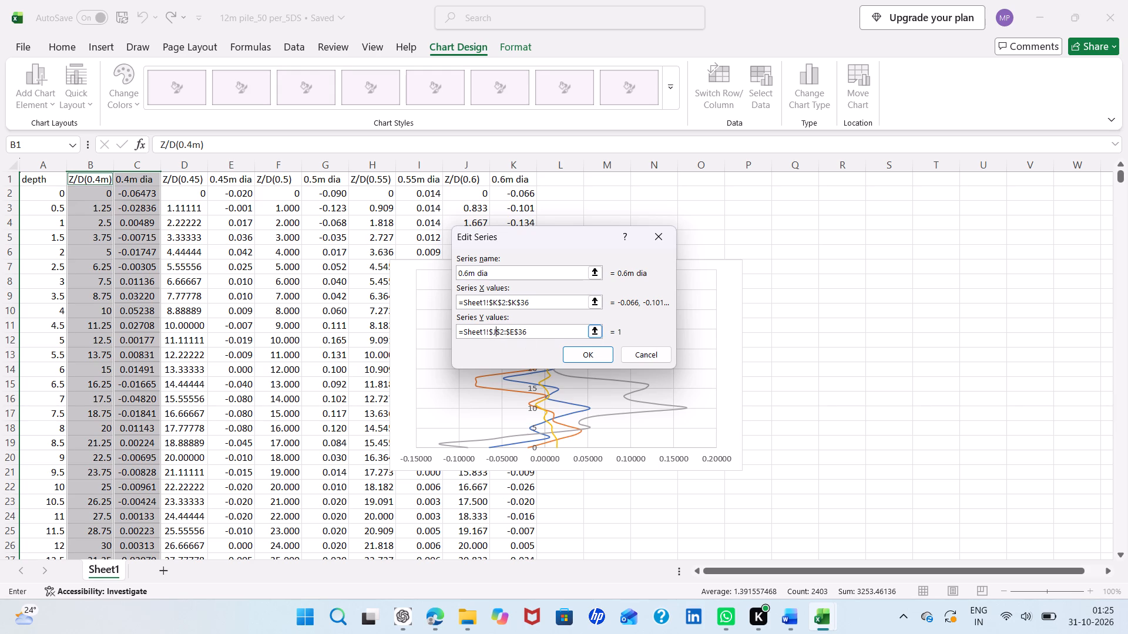
click(512, 332)
key(BackSpace)
key(shift+j)
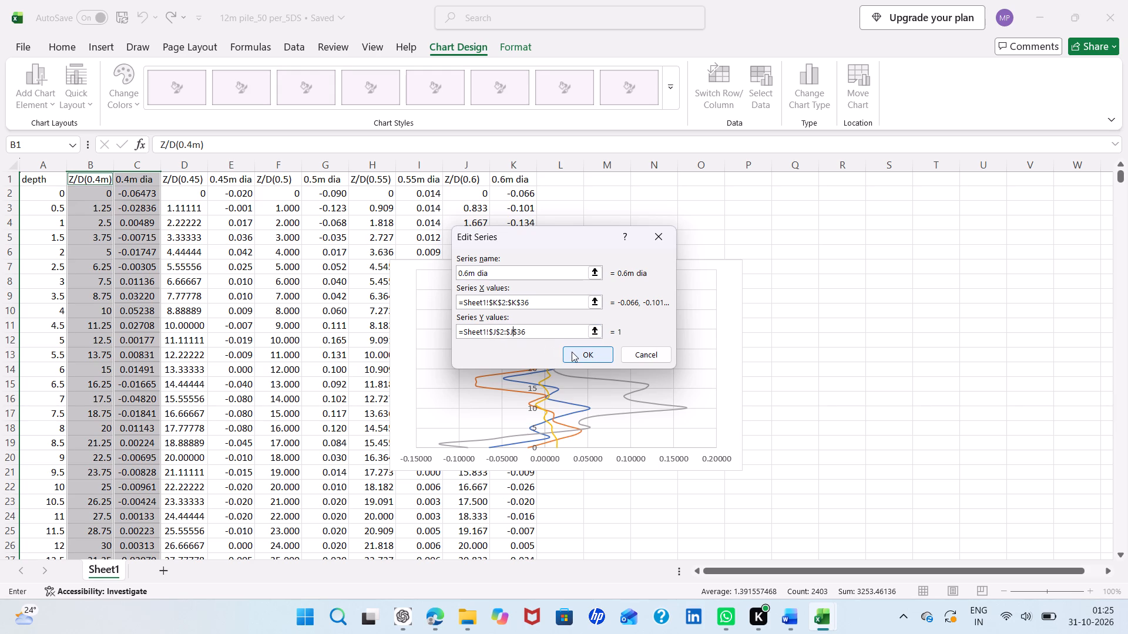
click(573, 352)
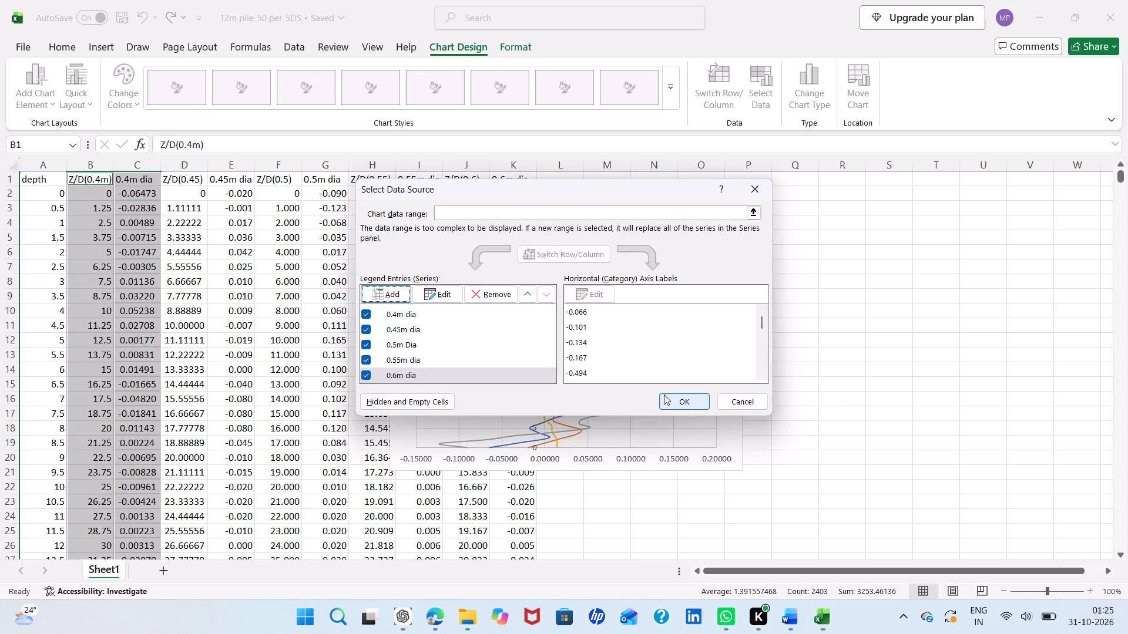
click(676, 403)
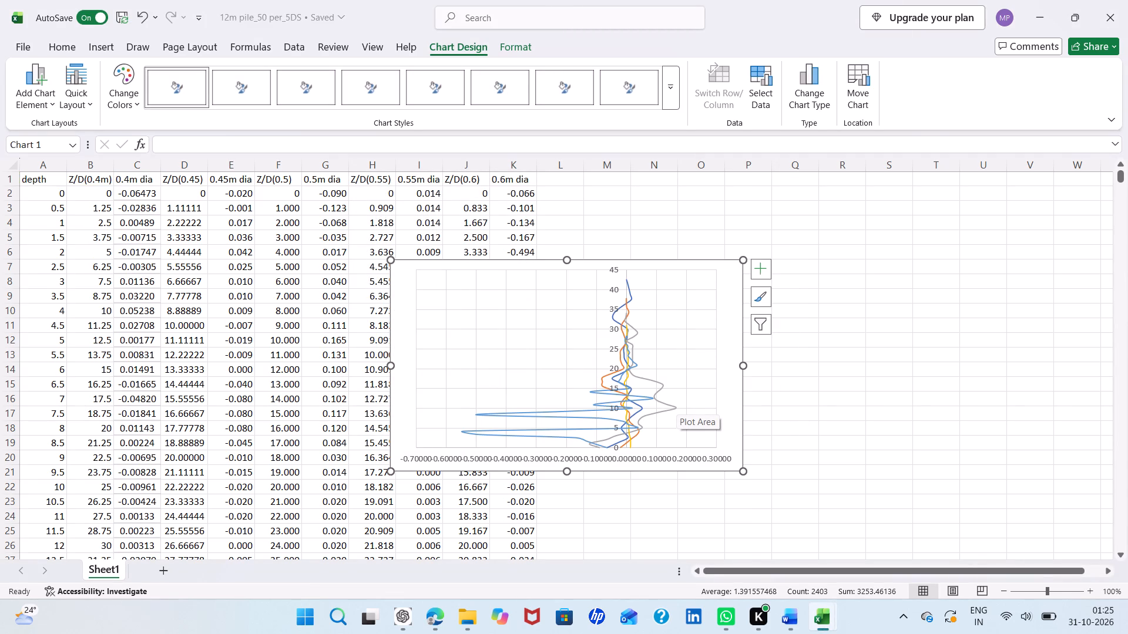
Add a chart title to the 5D spacing chart.
click(756, 272)
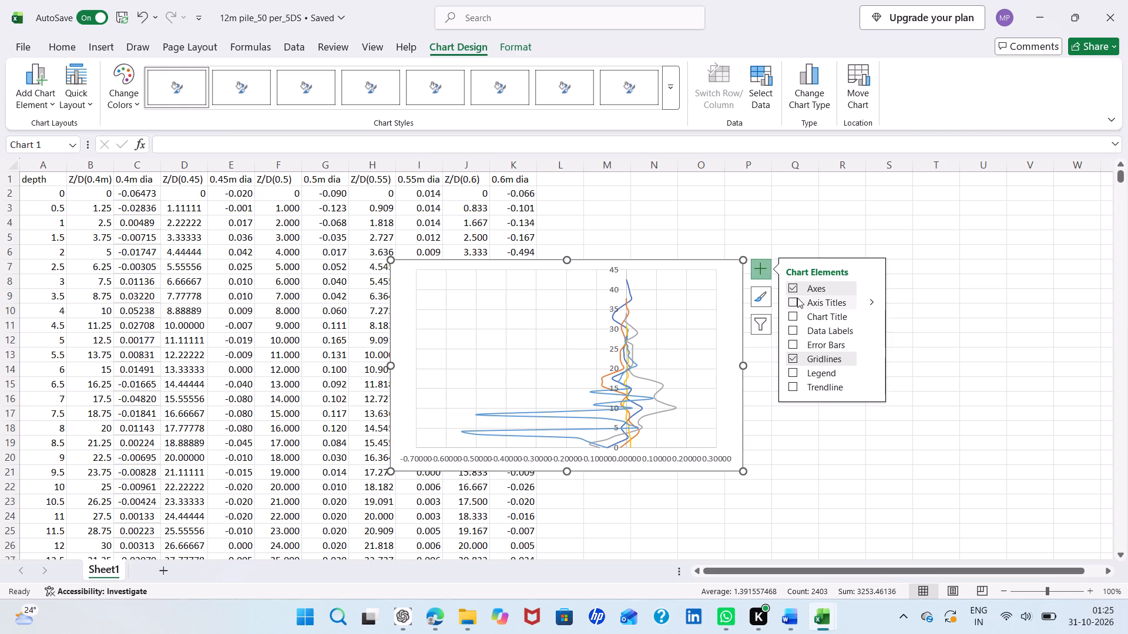
click(792, 316)
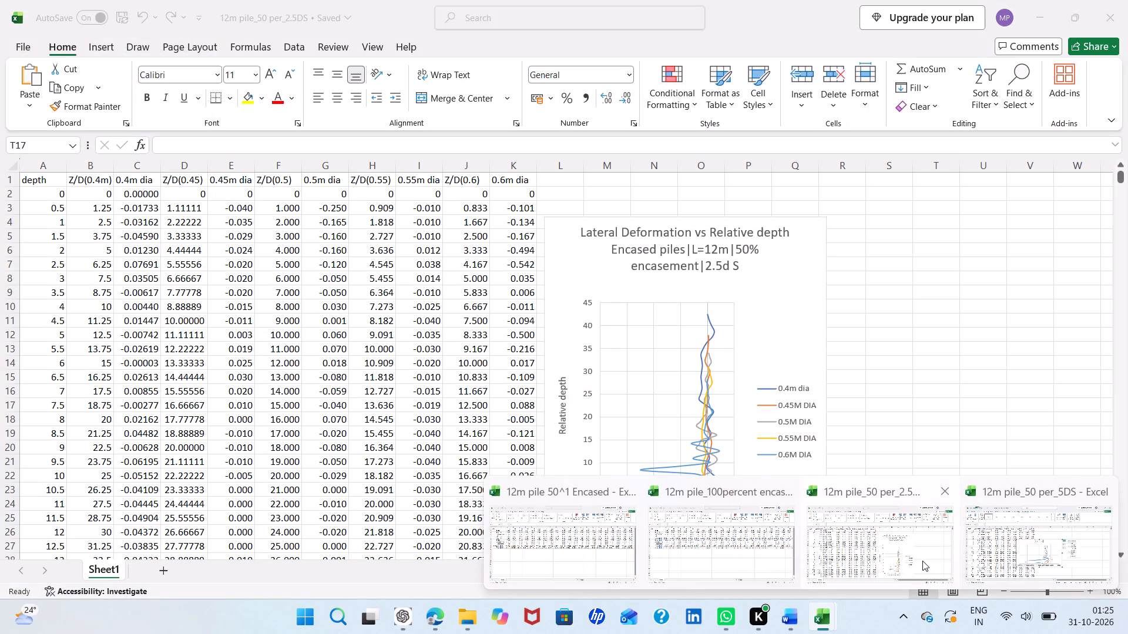
Switch to the 12m pile_50 per_2.5DS workbook and copy the full title text of its chart.
click(922, 560)
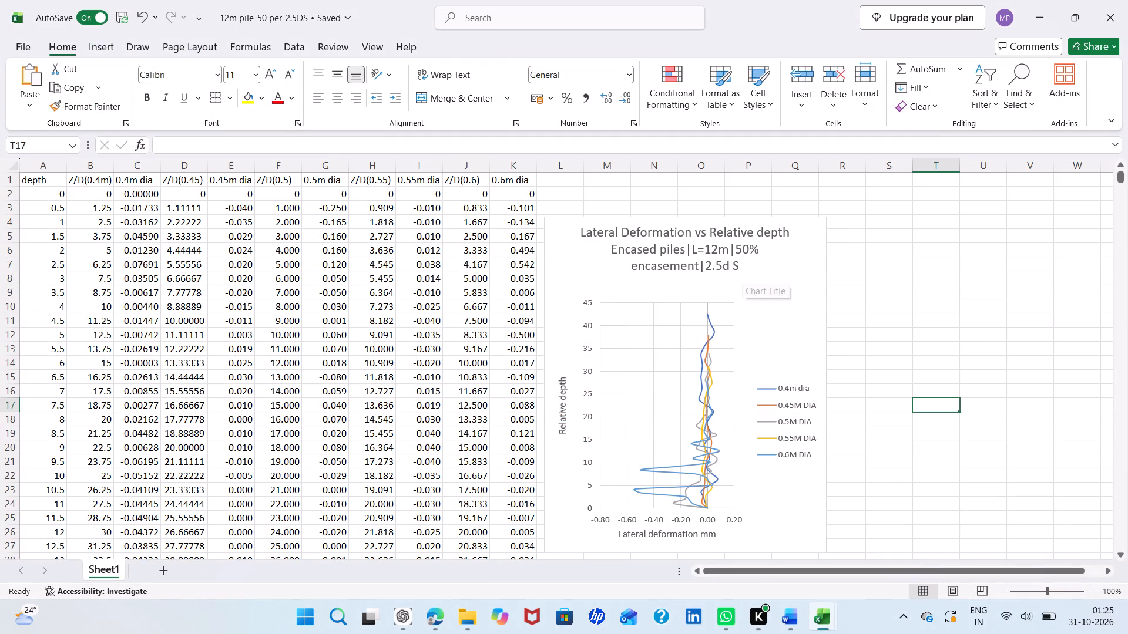
click(742, 272)
drag(742, 272, 714, 269)
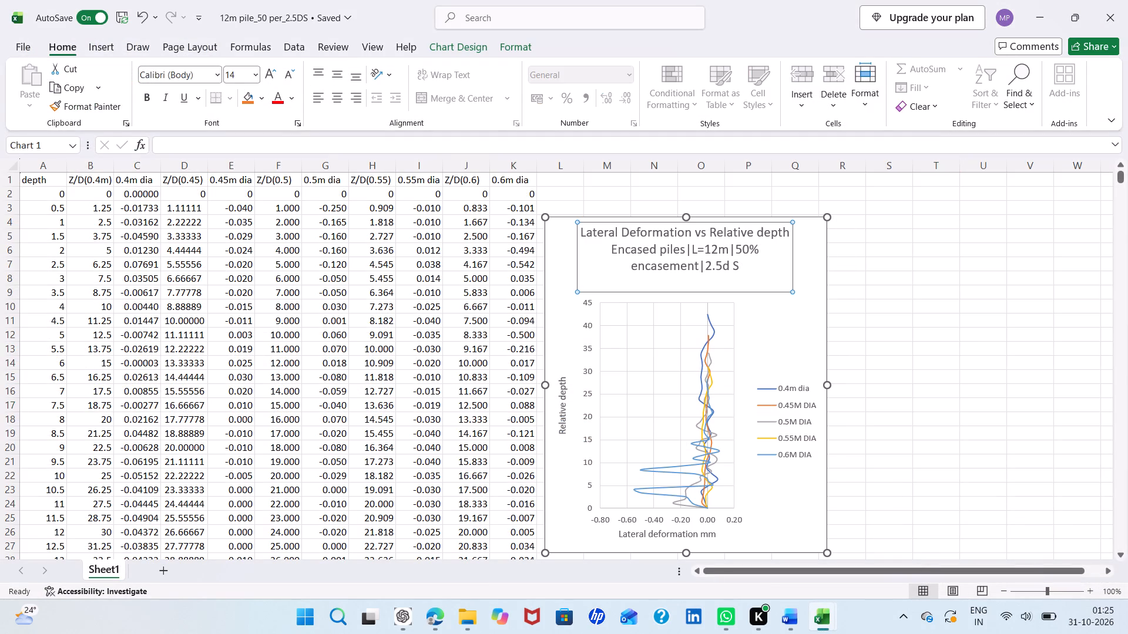
drag(714, 269, 578, 227)
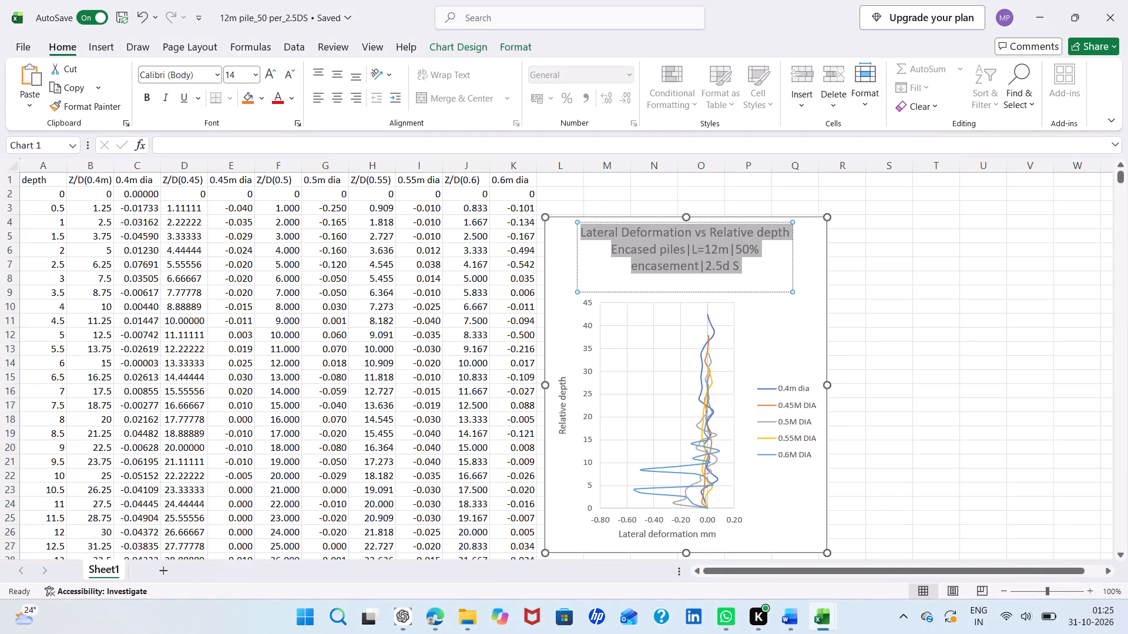
key(ctrl+c)
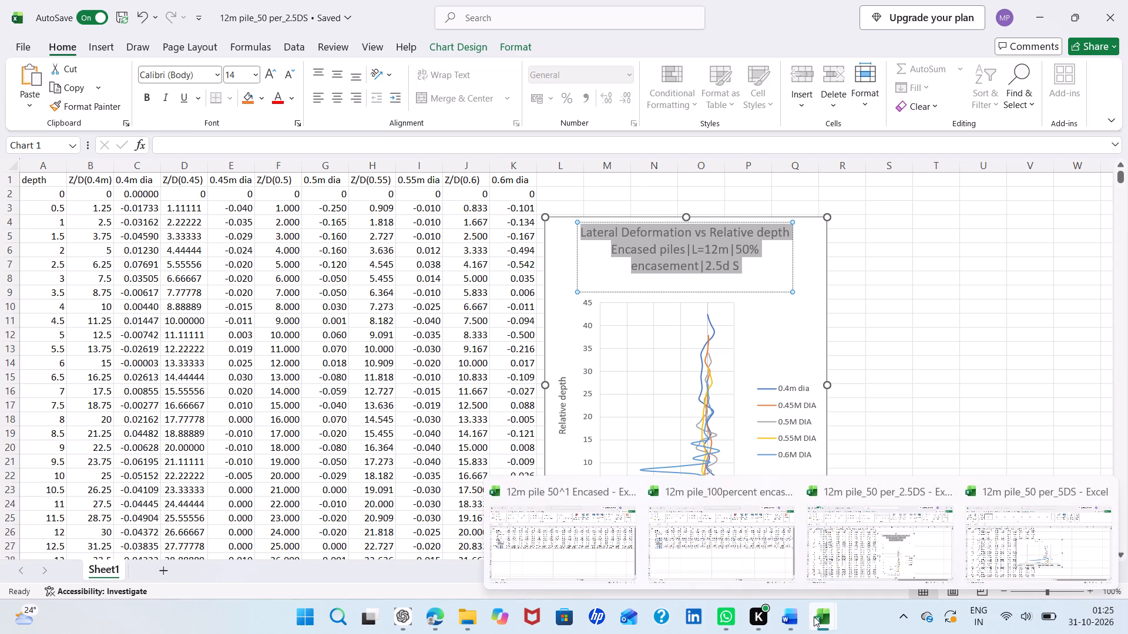
Back in the 12m pile_50 per_5DS workbook, replace the placeholder chart title with the copied lateral deformation title.
click(1027, 531)
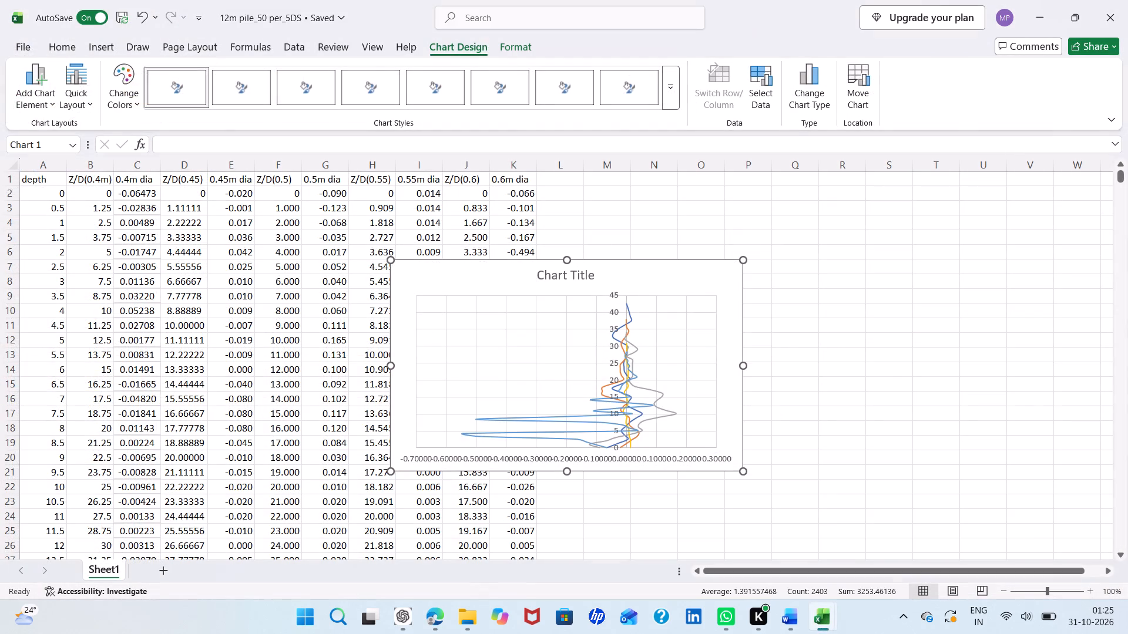
double_click(590, 276)
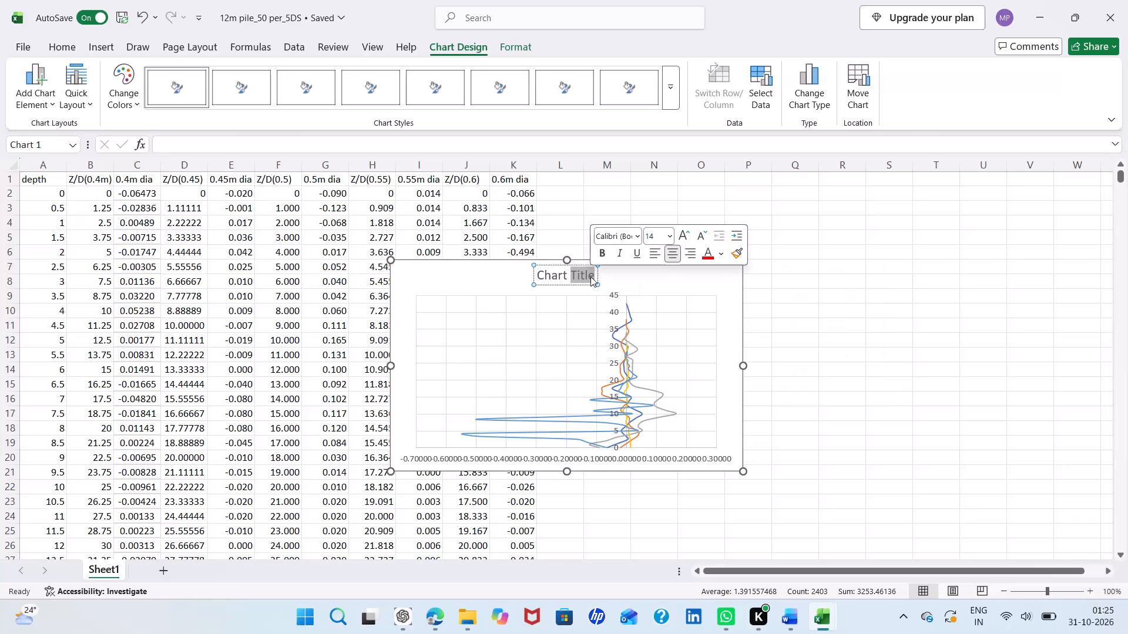
key(BackSpace)
key(BackSpace)
key(BackSpace)
key(BackSpace)
key(BackSpace)
key(BackSpace)
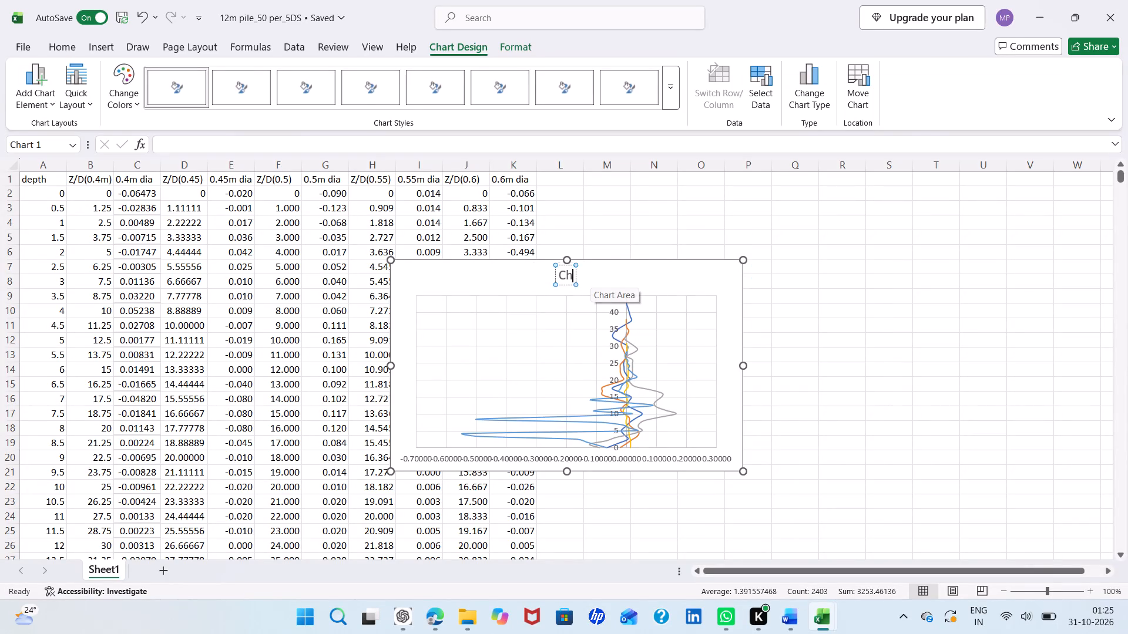
key(BackSpace)
key(ctrl+v)
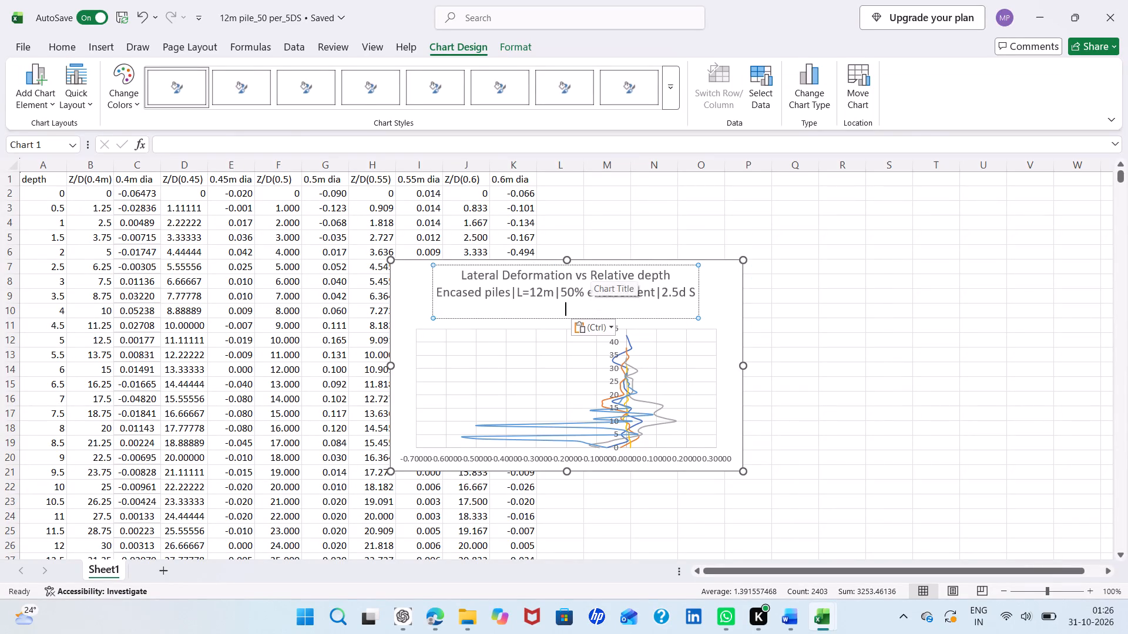
Change the spacing in the pasted chart title to 5d S.
click(670, 298)
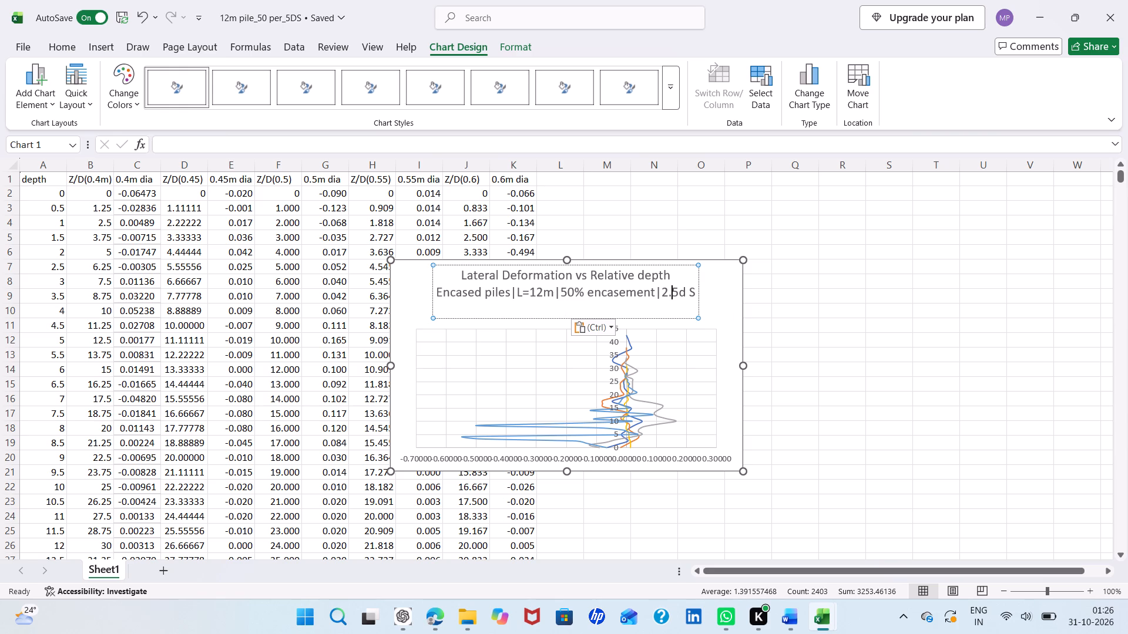
key(BackSpace)
key(BackSpace)
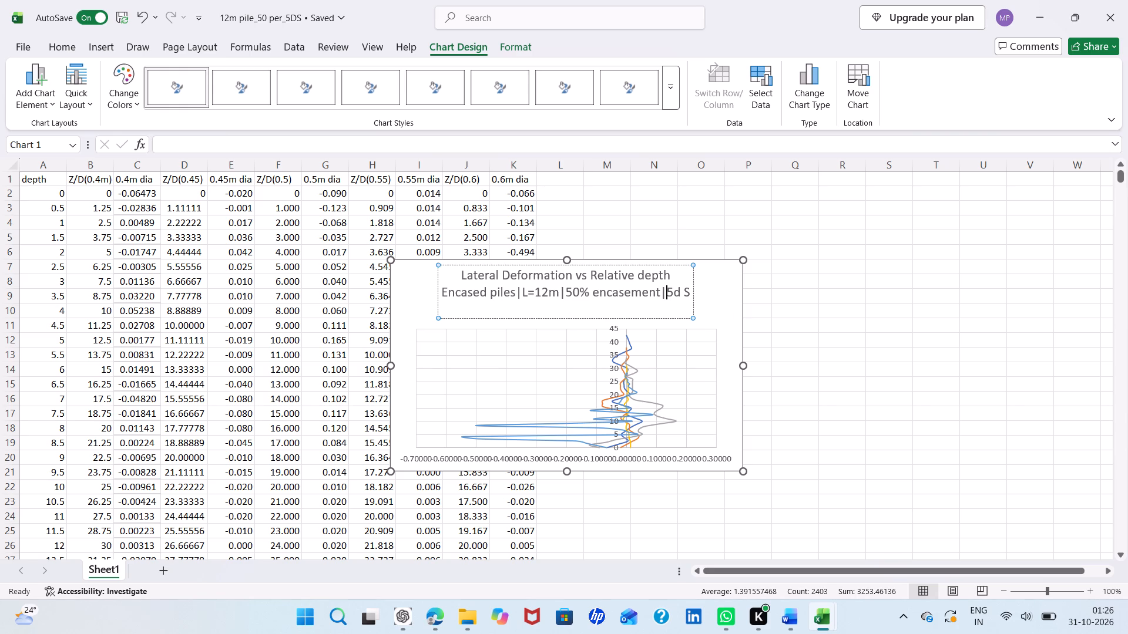
click(714, 305)
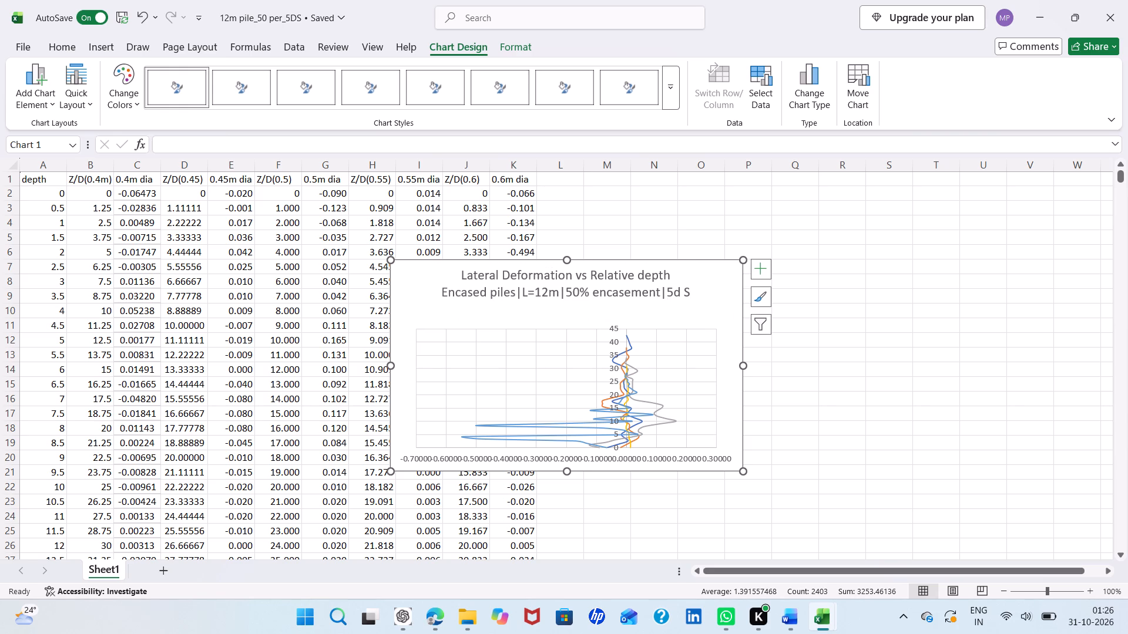
Add axis titles to both the horizontal and vertical axes of the 5D spacing chart.
click(758, 268)
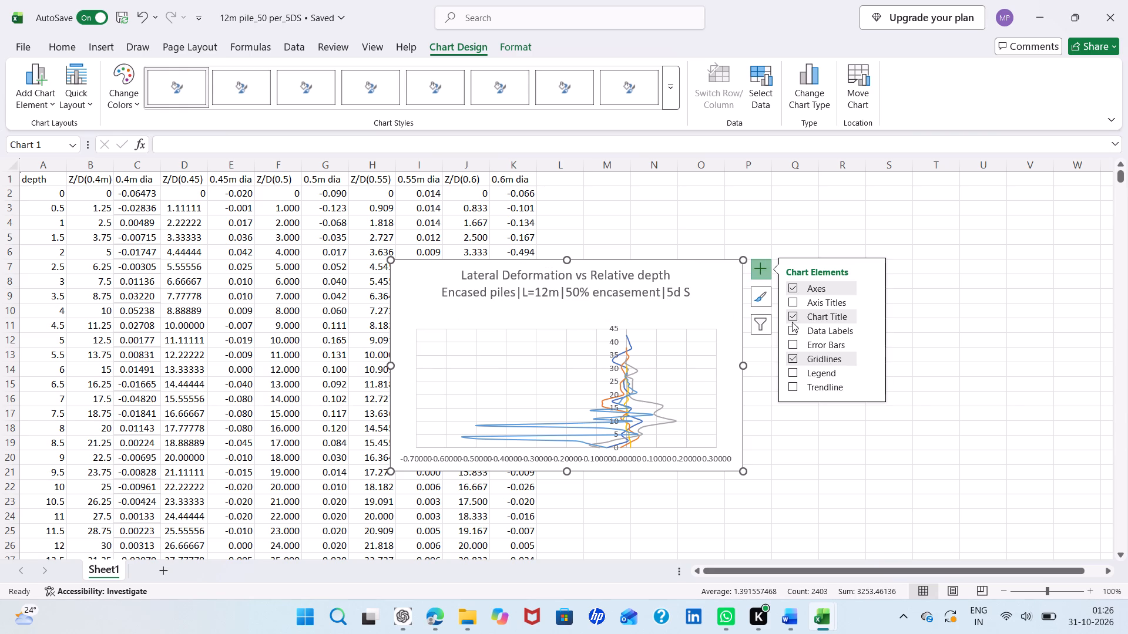
click(794, 303)
click(567, 456)
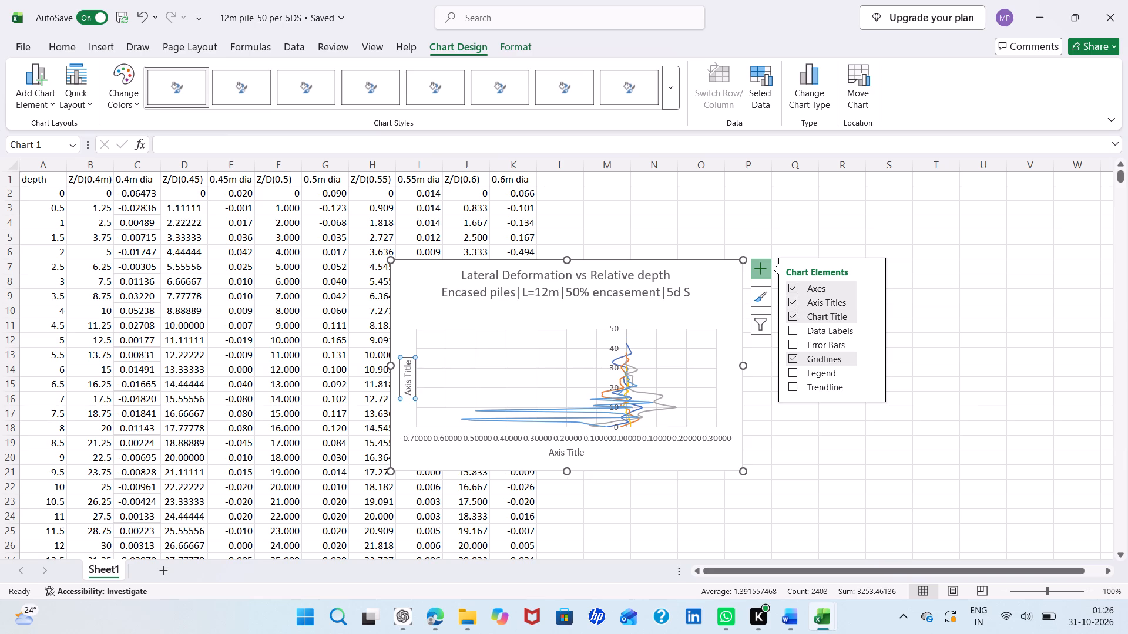
key(BackSpace)
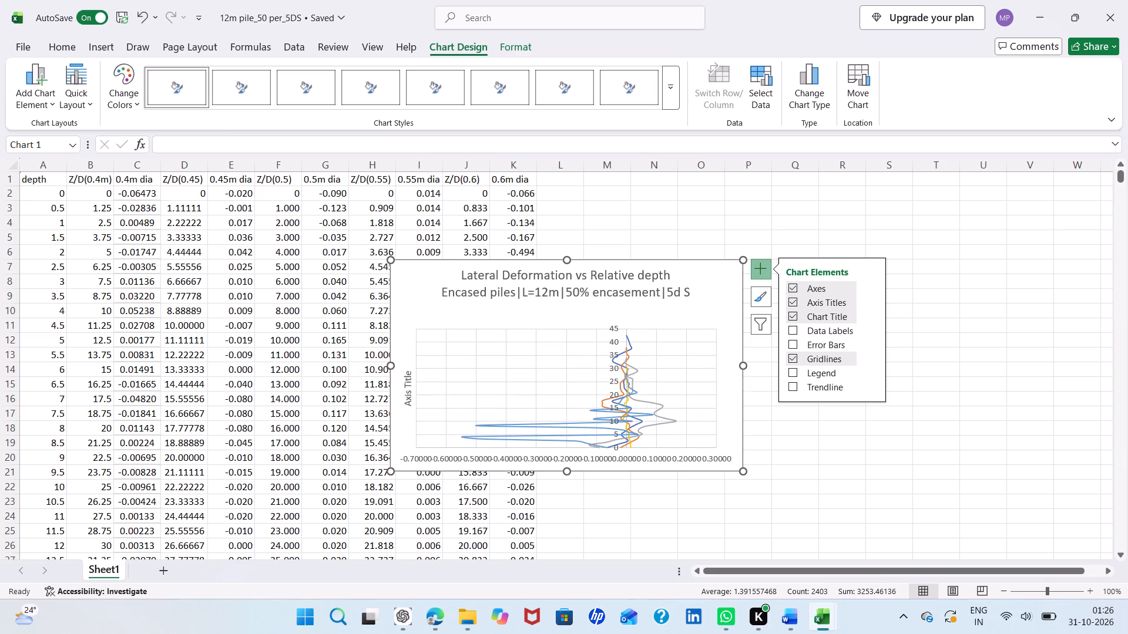
click(790, 302)
click(790, 302)
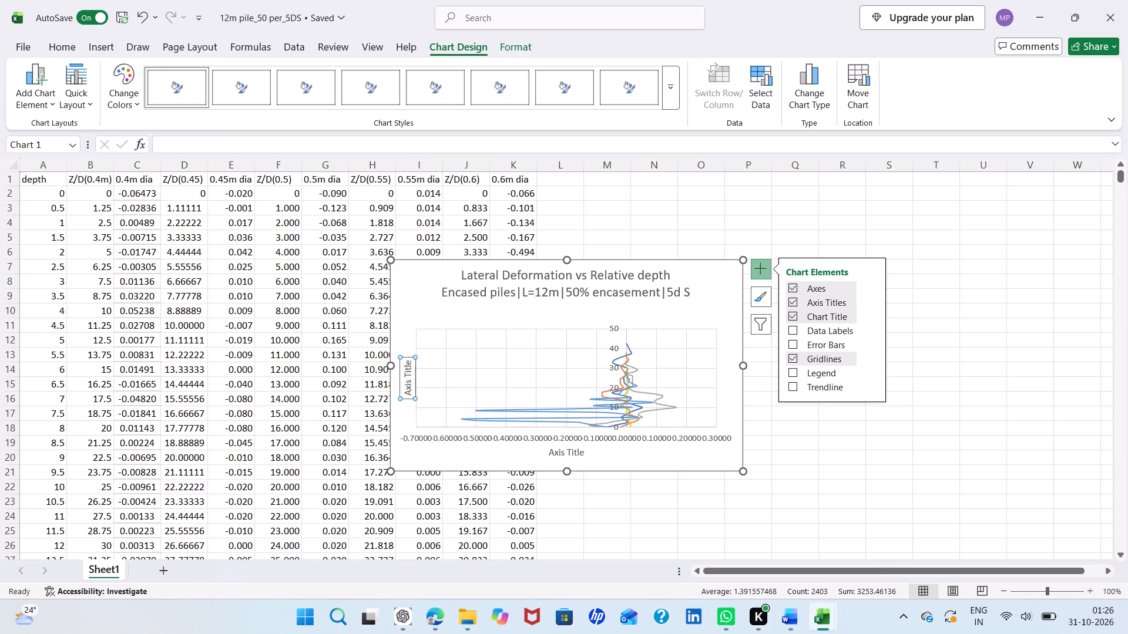
Replace the horizontal axis title placeholder with "Lateral deformation mm".
click(582, 457)
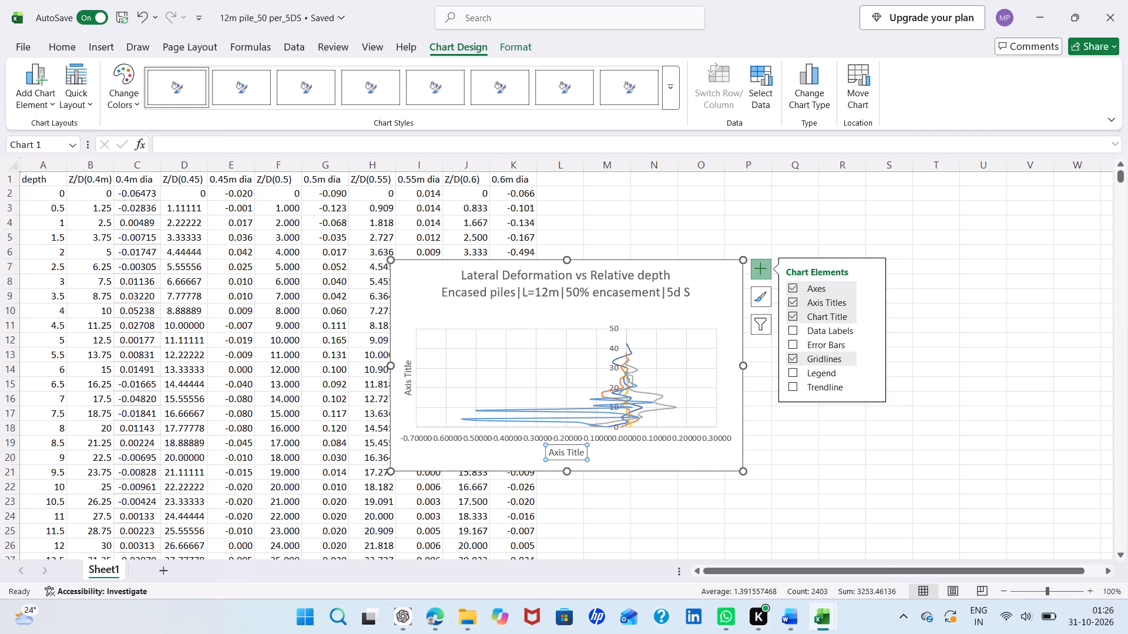
click(584, 456)
drag(584, 456, 552, 456)
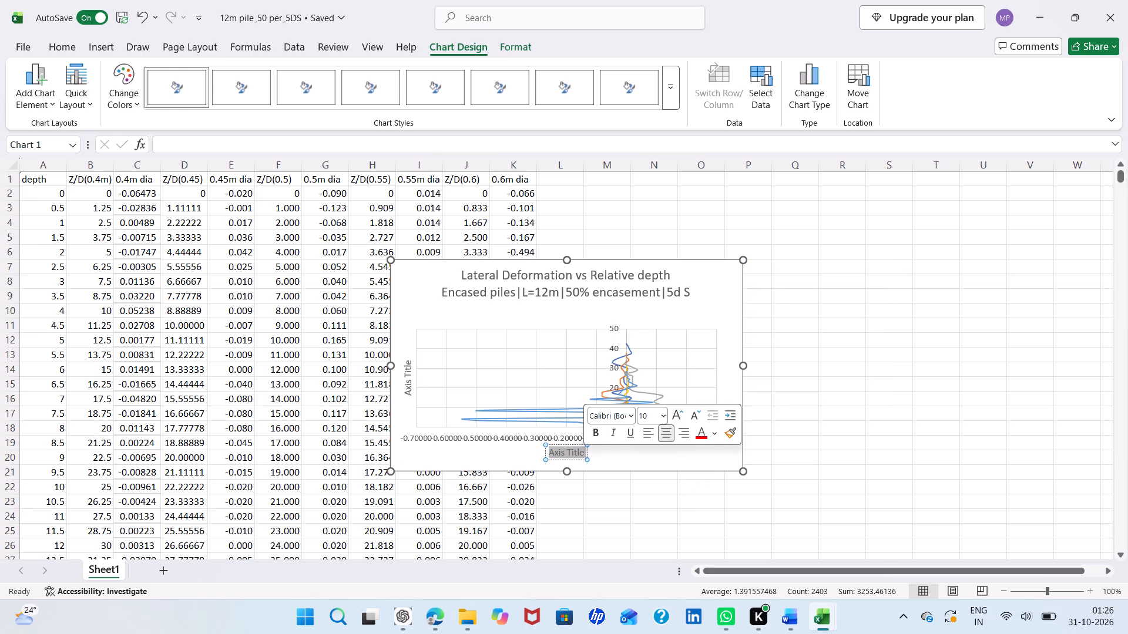
drag(552, 456, 550, 455)
key(BackSpace)
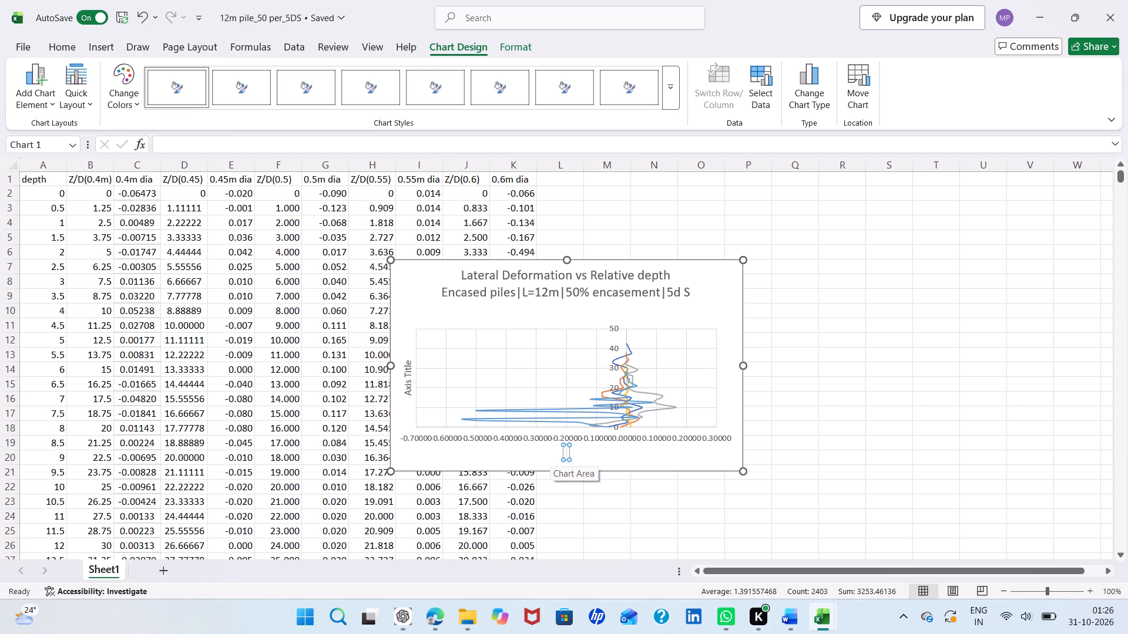
text(Lateral deformation mm)
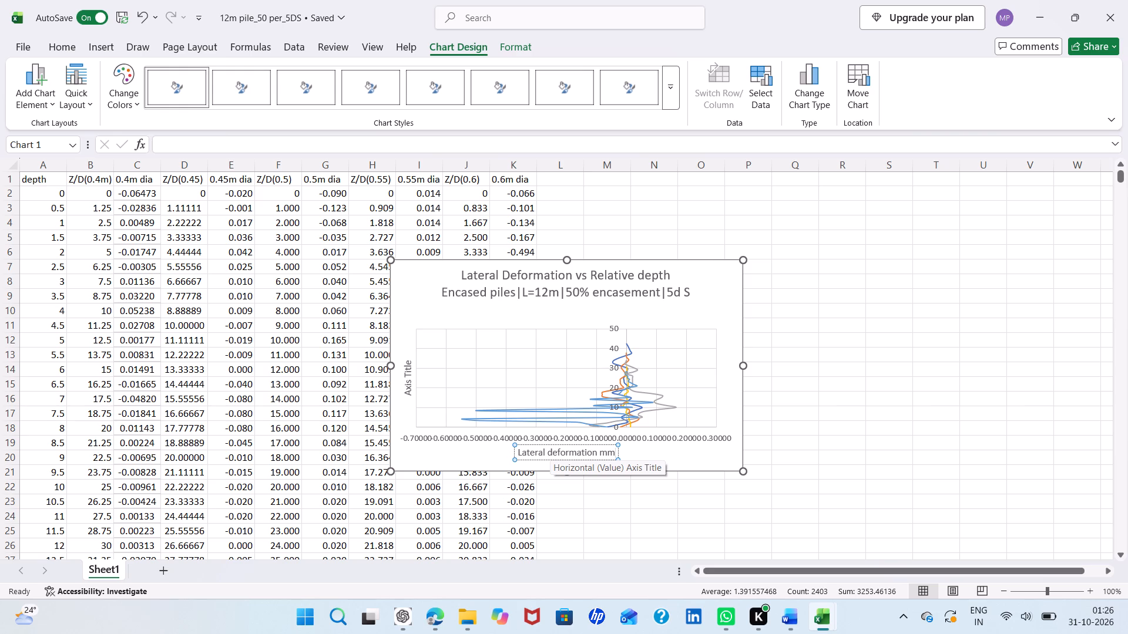
key(Return)
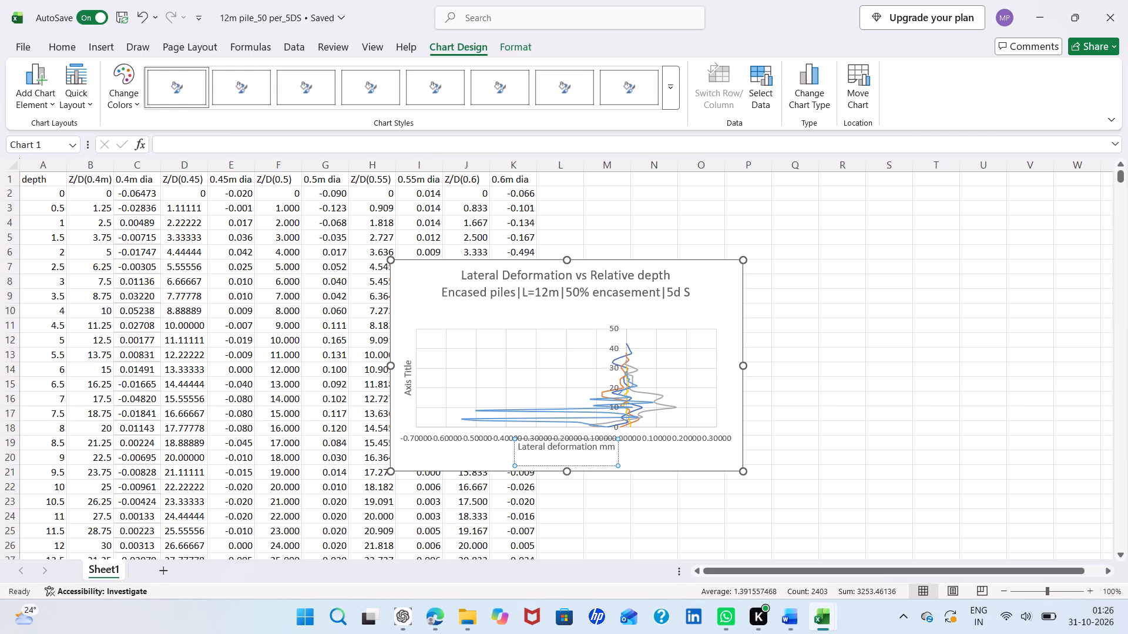
Replace the vertical axis title placeholder with "Relative depth Z/D".
click(408, 362)
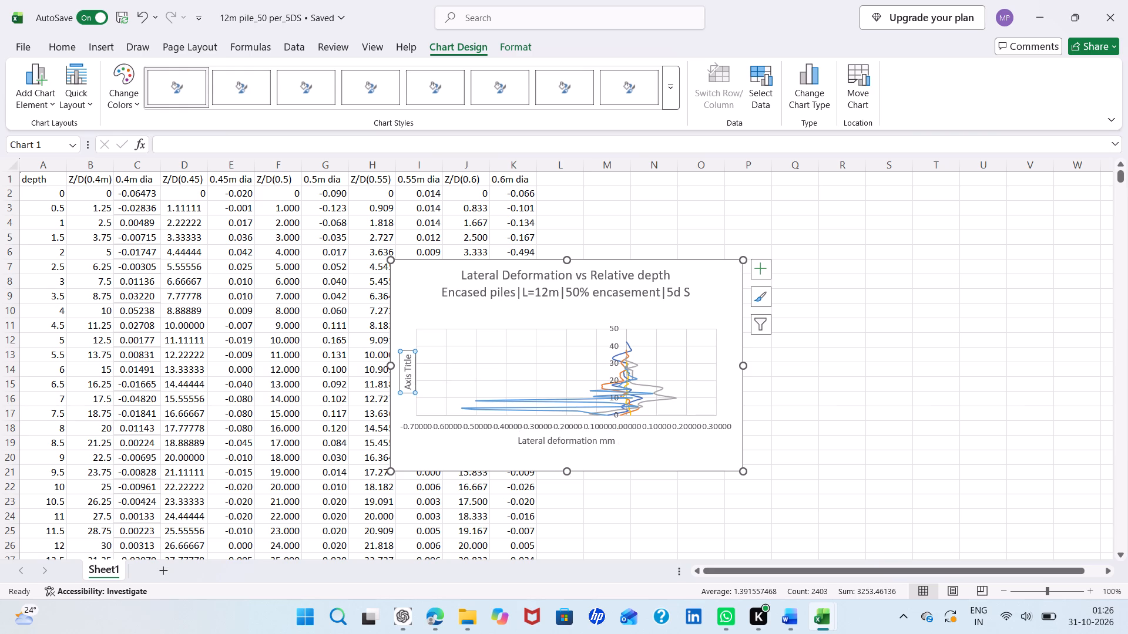
click(408, 357)
drag(408, 357, 412, 386)
key(BackSpace)
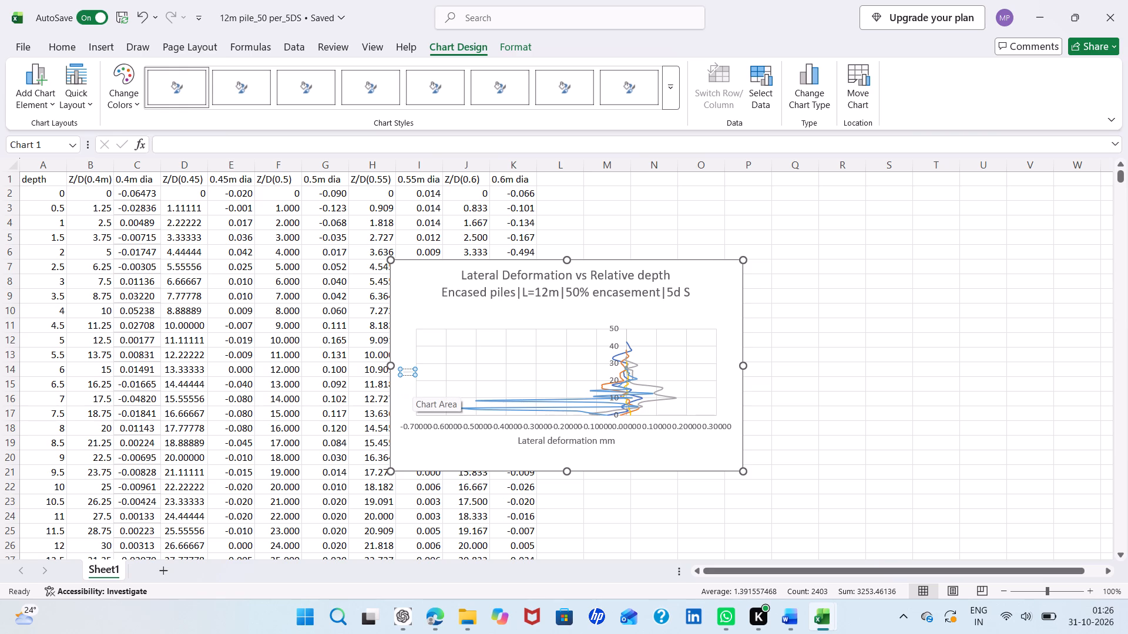
text(Re)
text(lative depth)
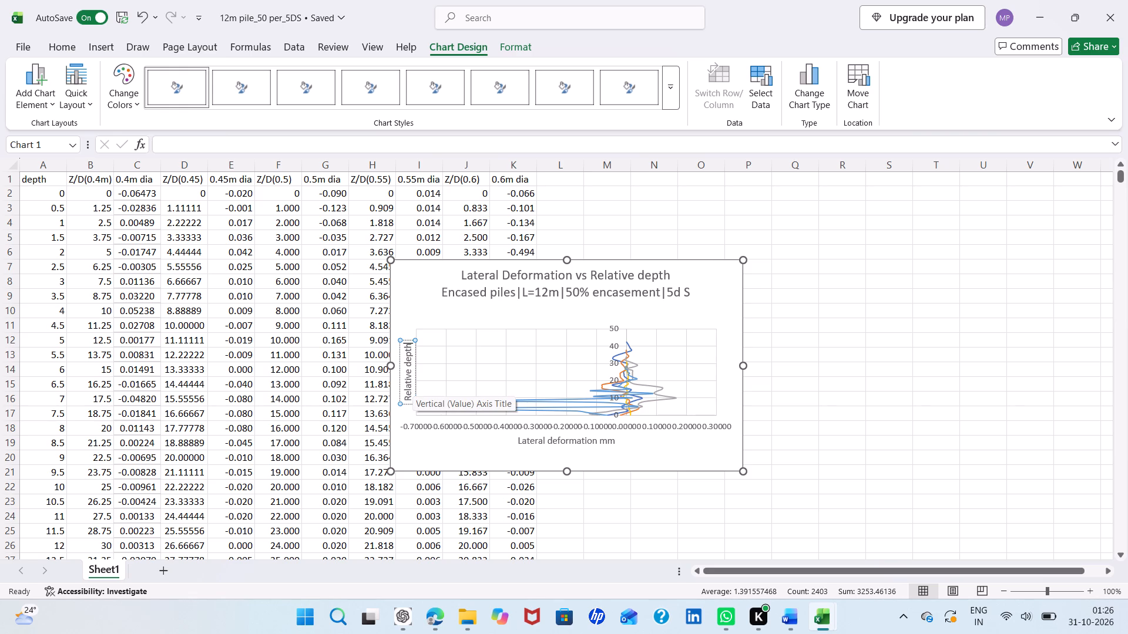
key(space)
key(shift+z)
text(/D)
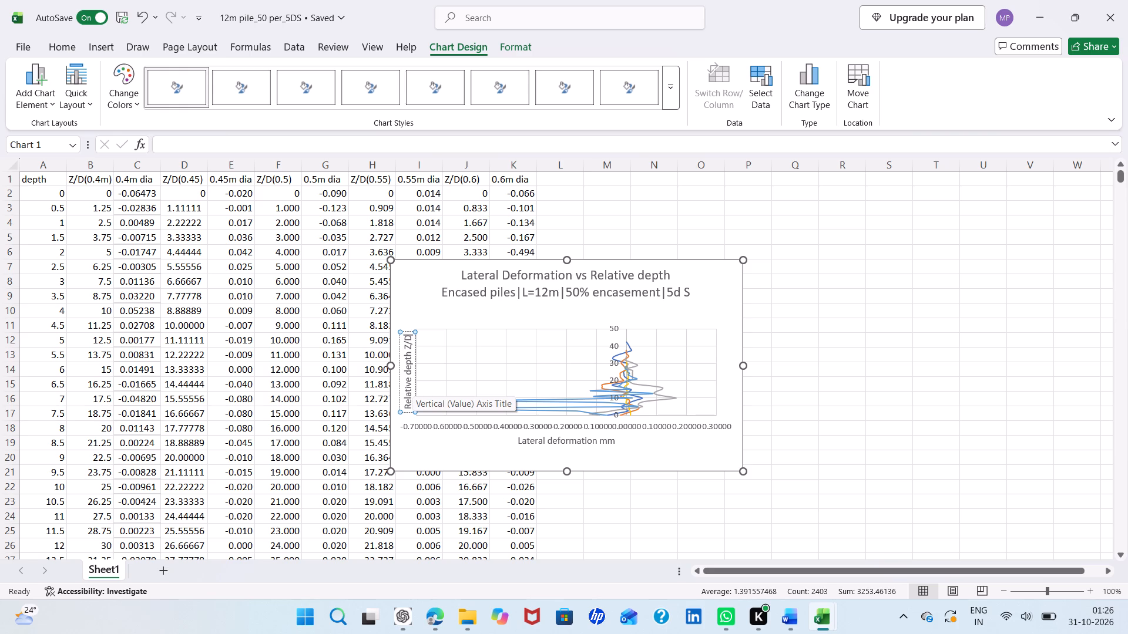
key(Return)
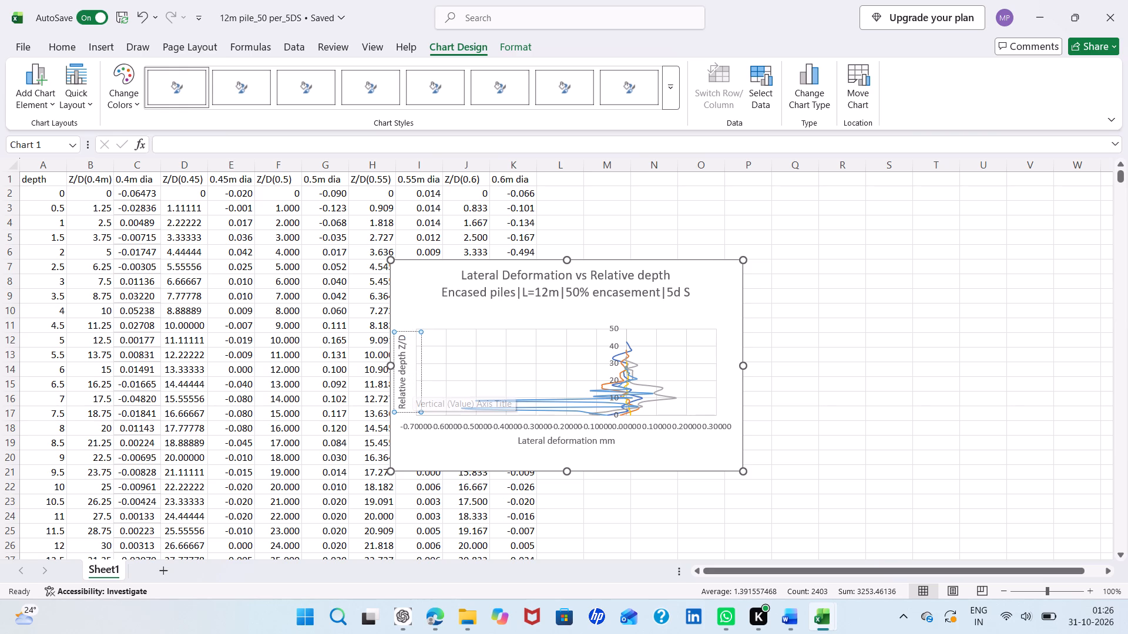
click(717, 286)
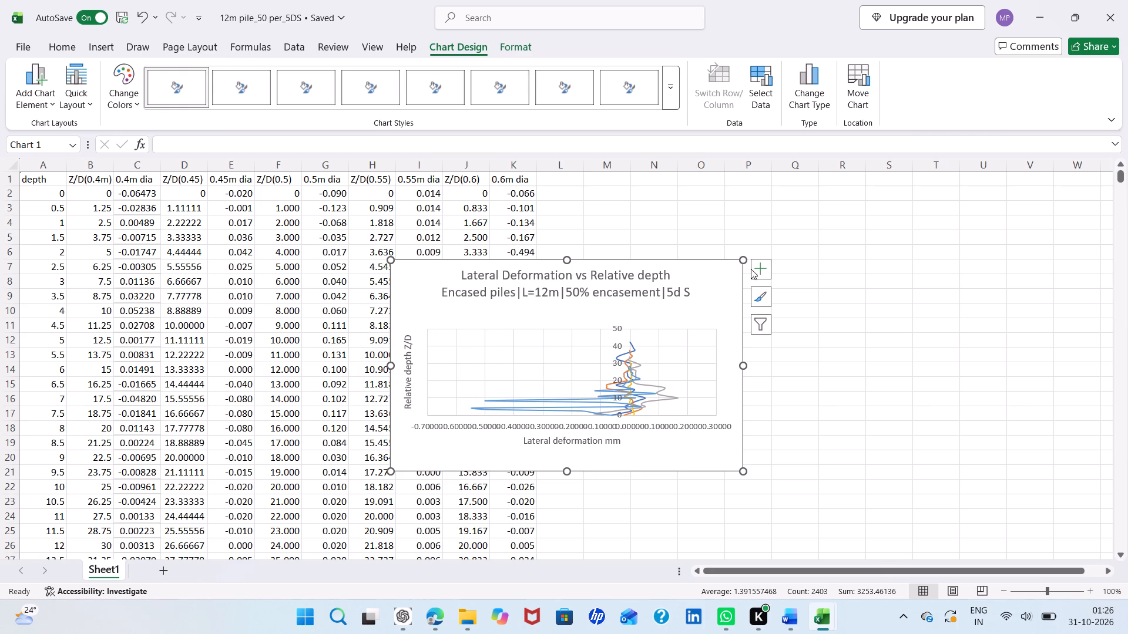
Add a legend for the pile diameter series to the chart.
click(758, 267)
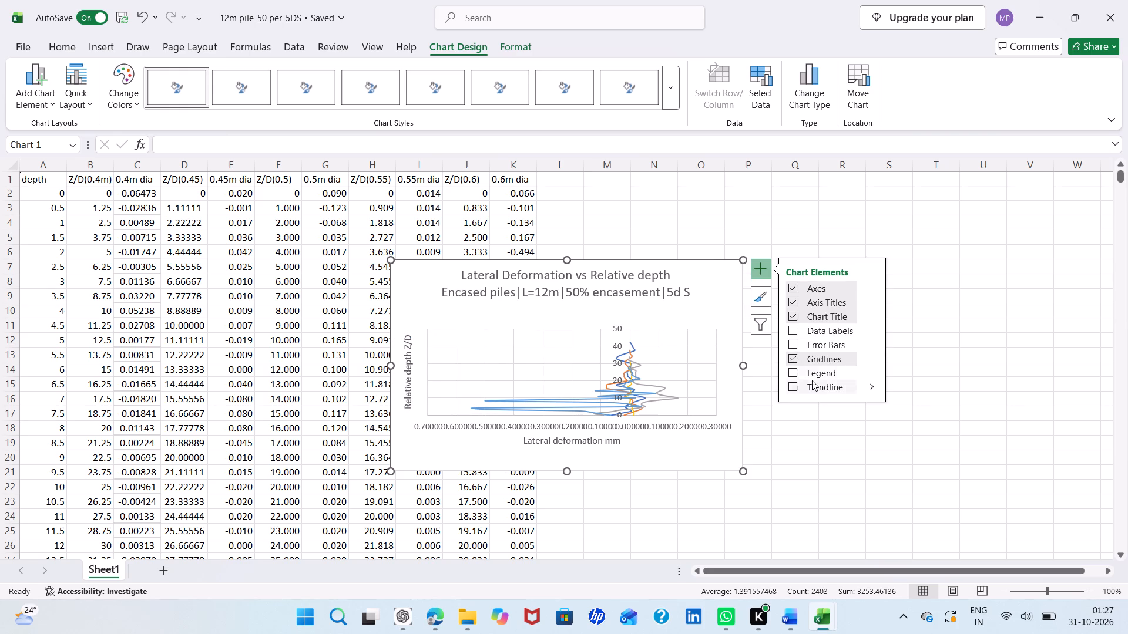
click(796, 372)
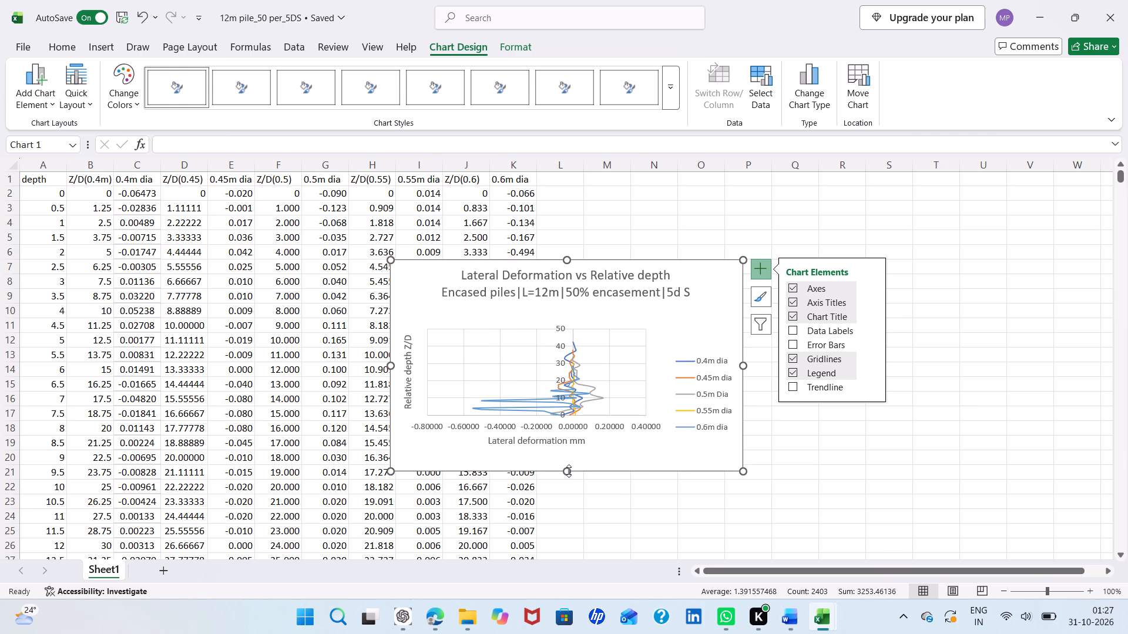
Enlarge the chart in width and height so it spans columns G to P and reaches down to row 29.
drag(569, 471, 590, 540)
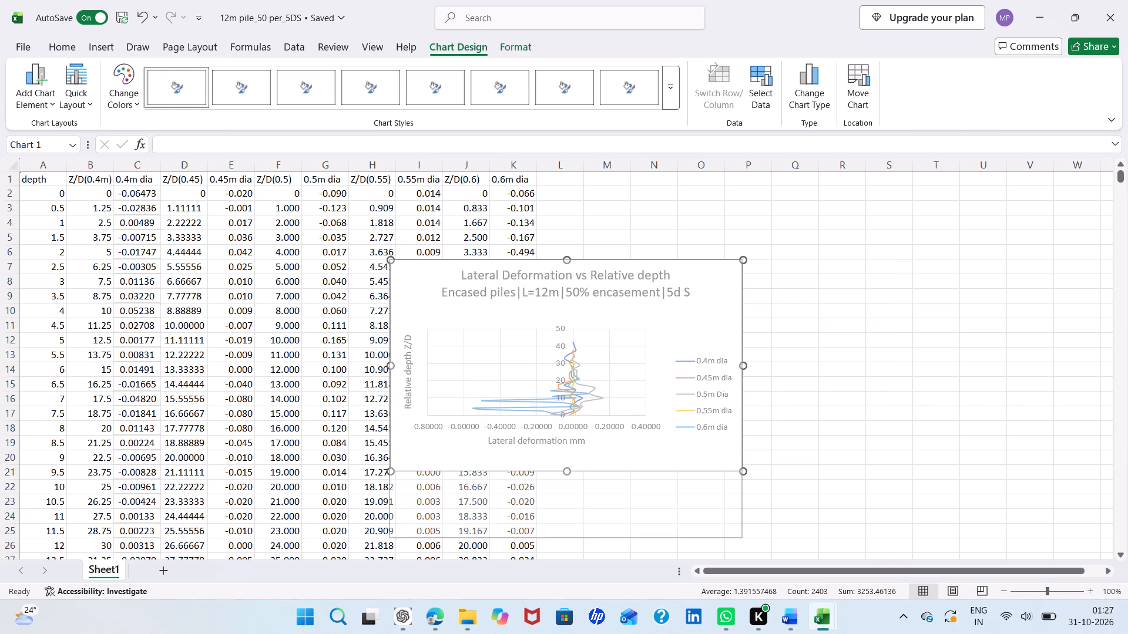
drag(590, 540, 590, 541)
scroll(587, 377, down, 1)
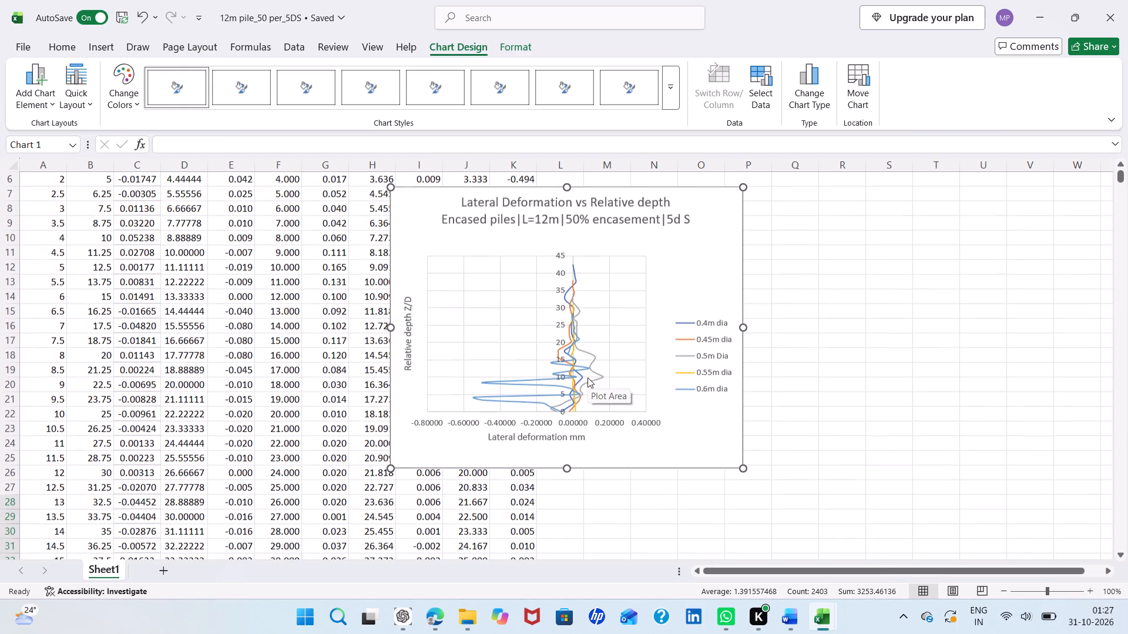
click(395, 336)
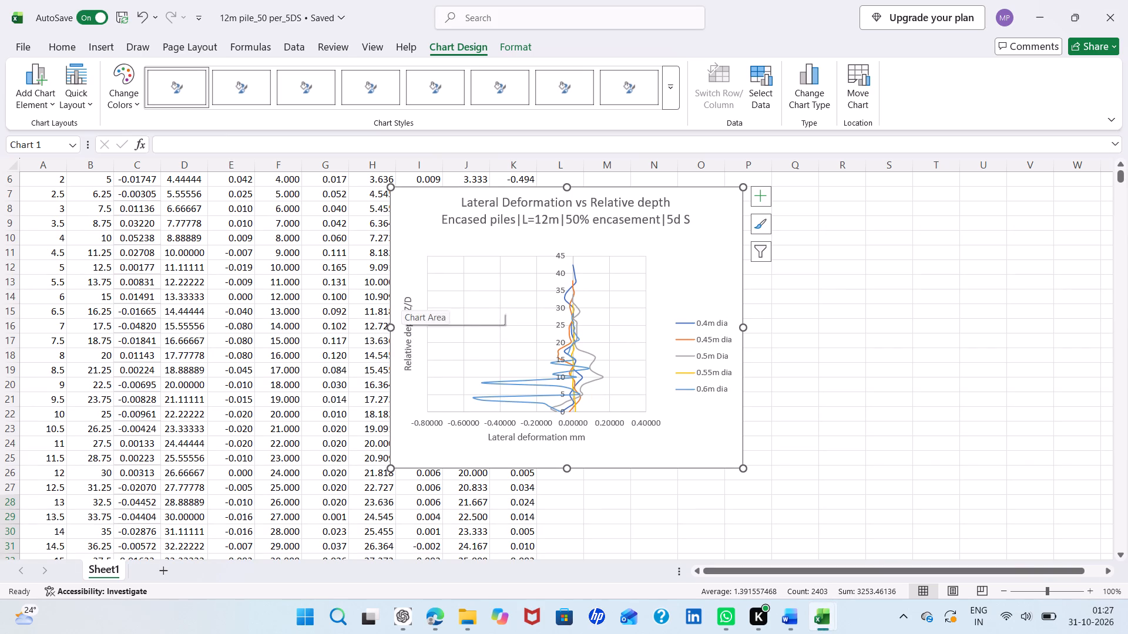
drag(390, 329, 347, 335)
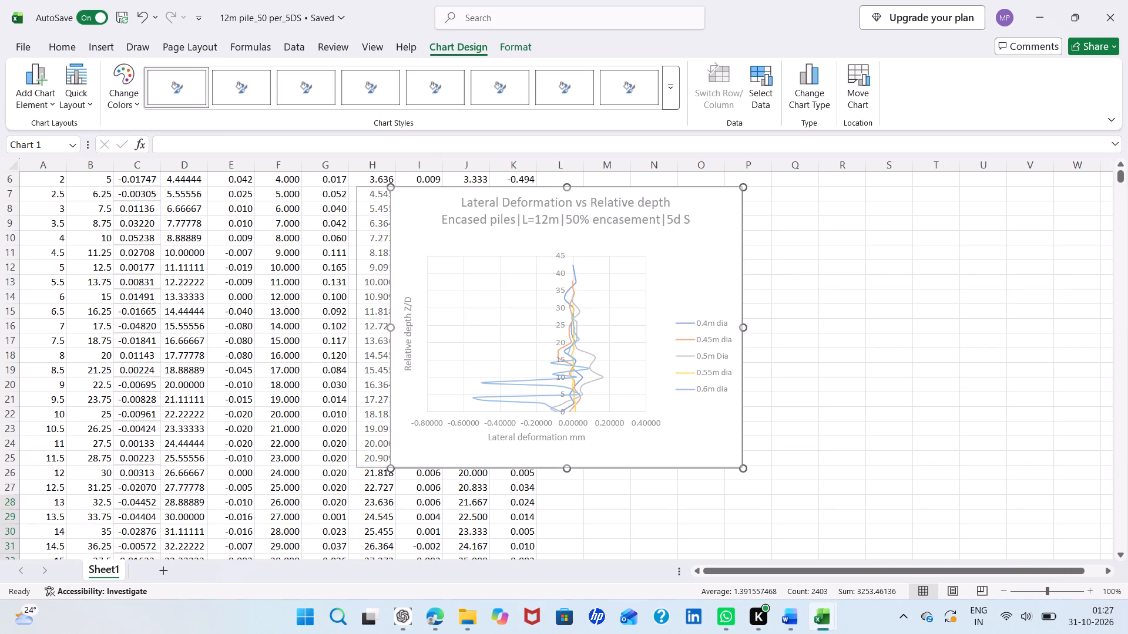
drag(347, 335, 305, 341)
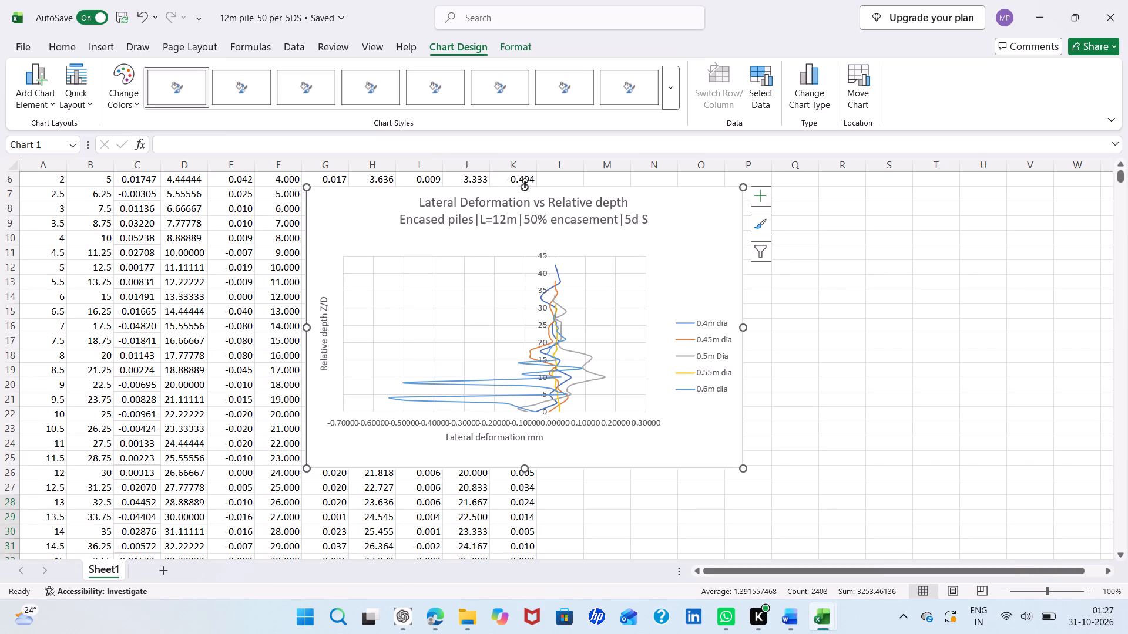
drag(525, 184, 521, 153)
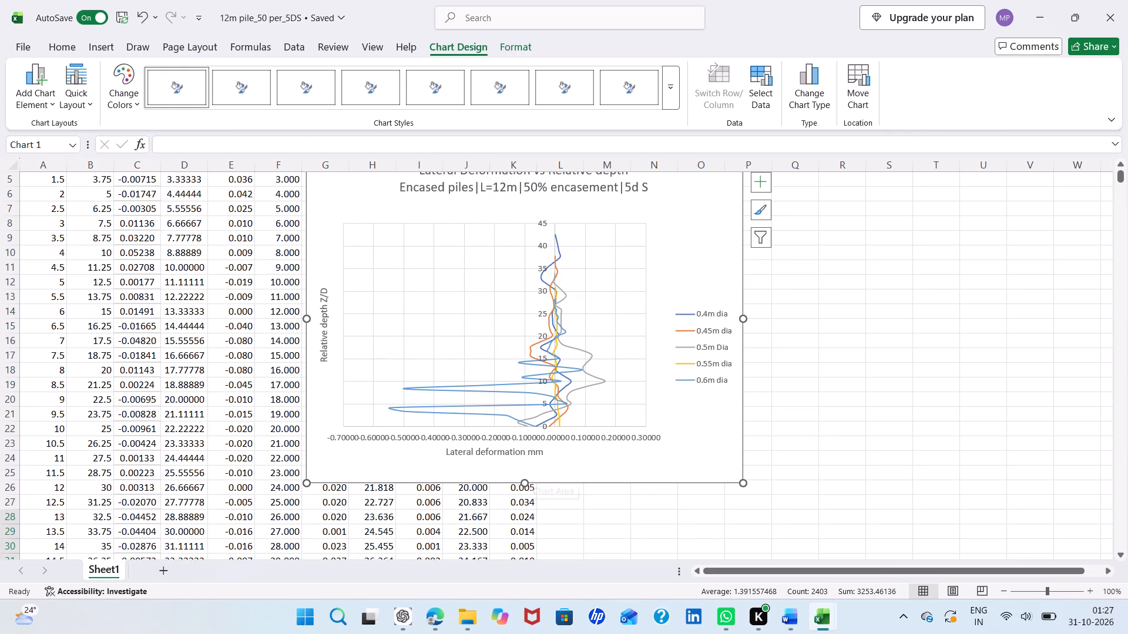
drag(523, 480, 525, 531)
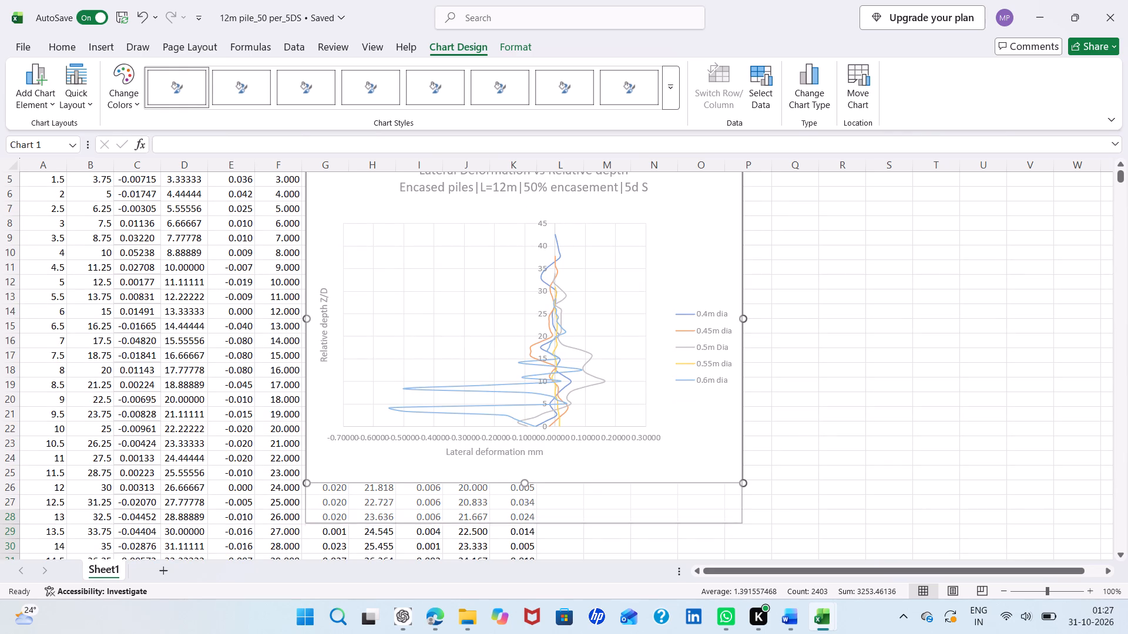
drag(525, 531, 525, 535)
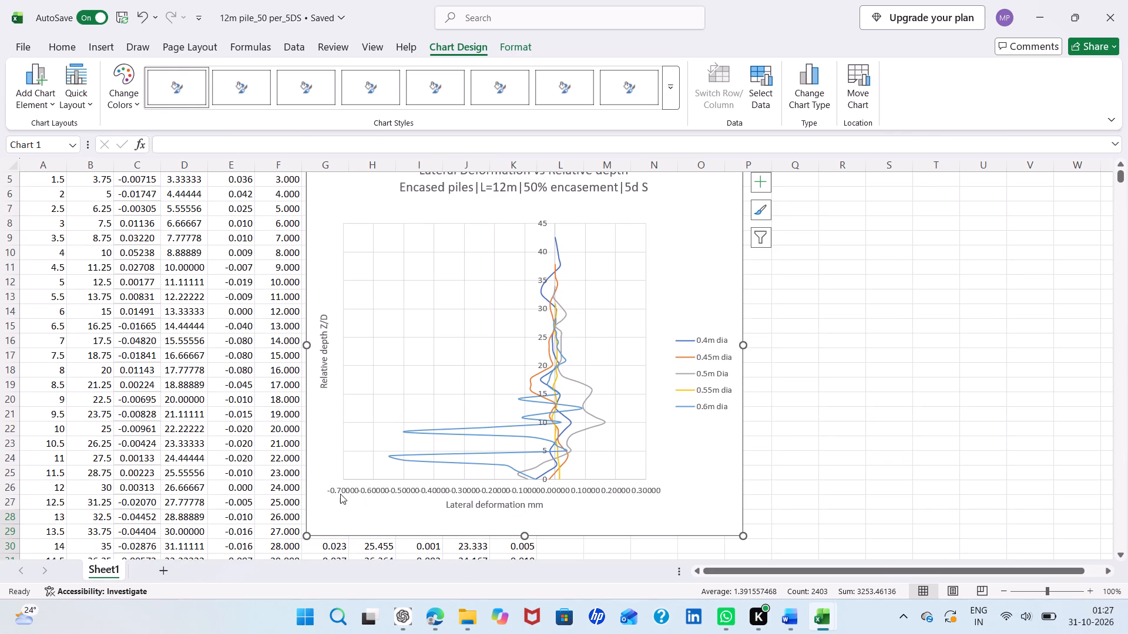
Set the number format of the chart's horizontal axis labels to the two-decimal custom type 0.00_ ;-0.00.
click(329, 488)
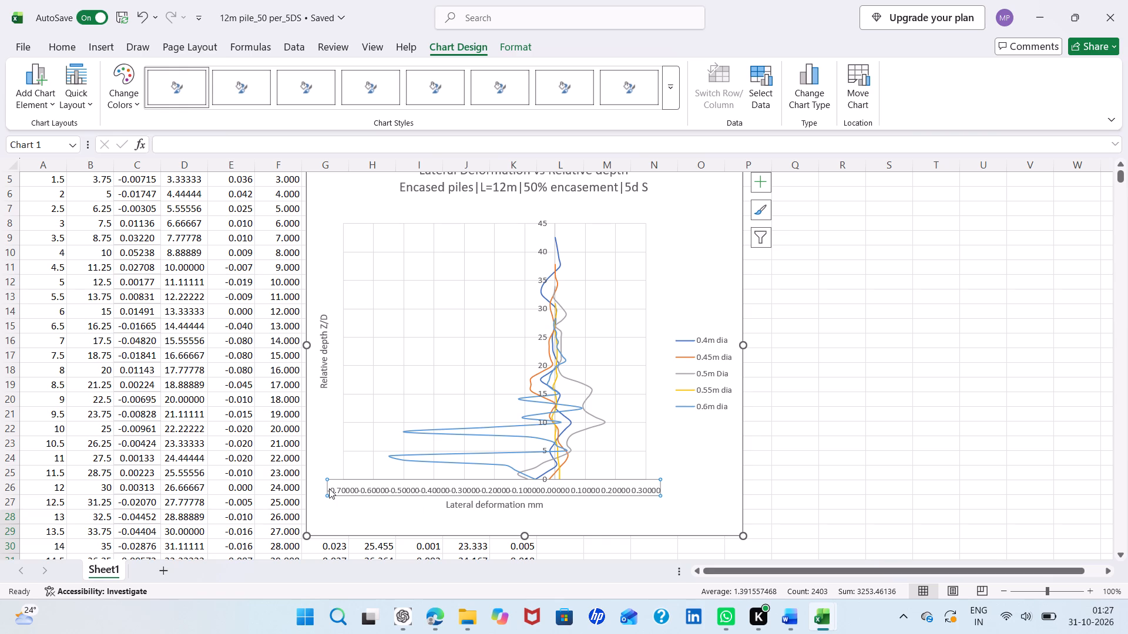
right_click(329, 488)
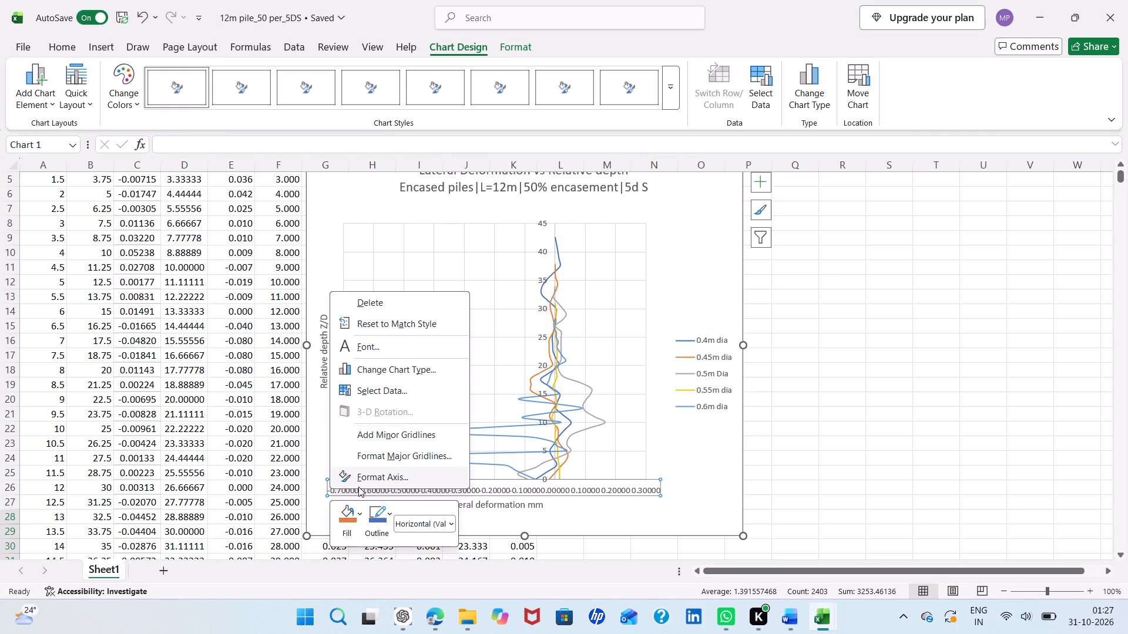
click(358, 487)
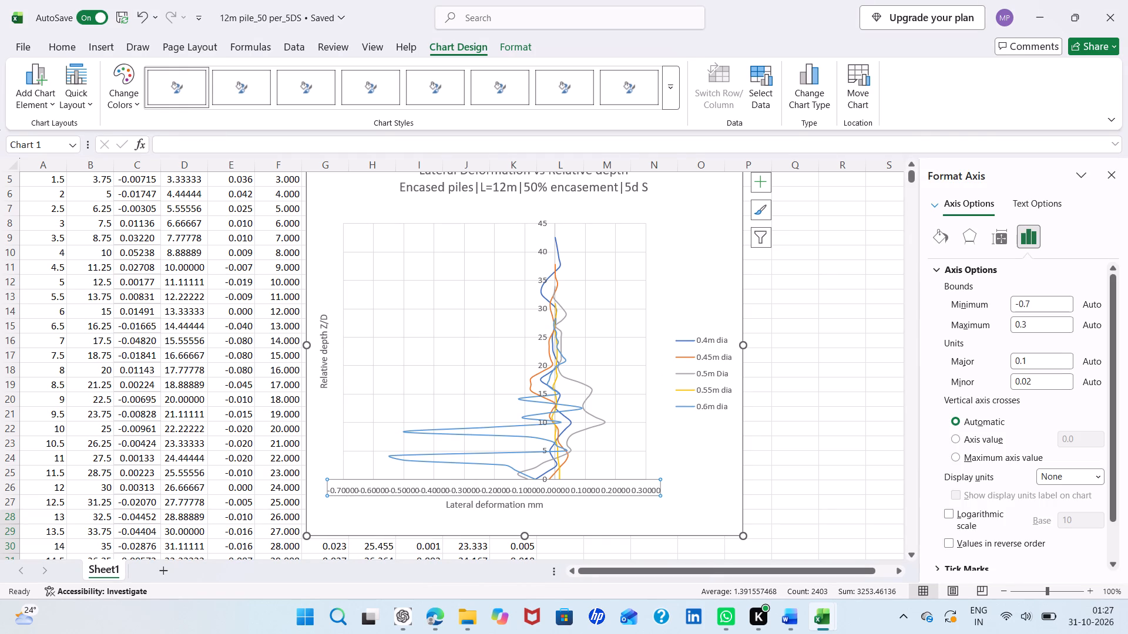
scroll(1012, 412, down, 1)
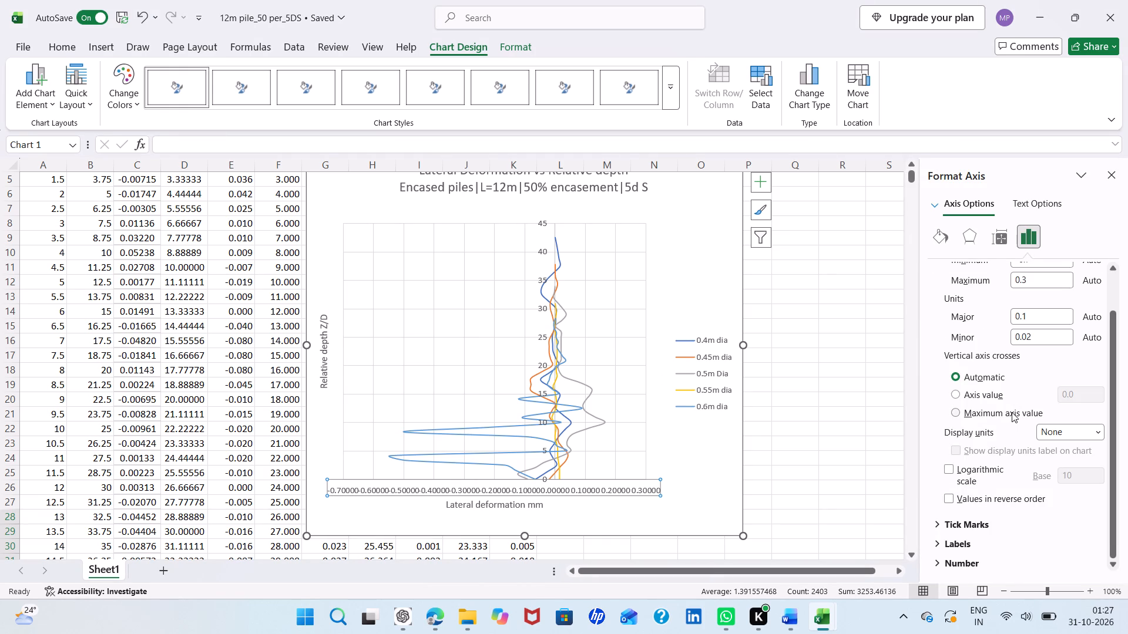
click(959, 565)
scroll(959, 565, down, 1)
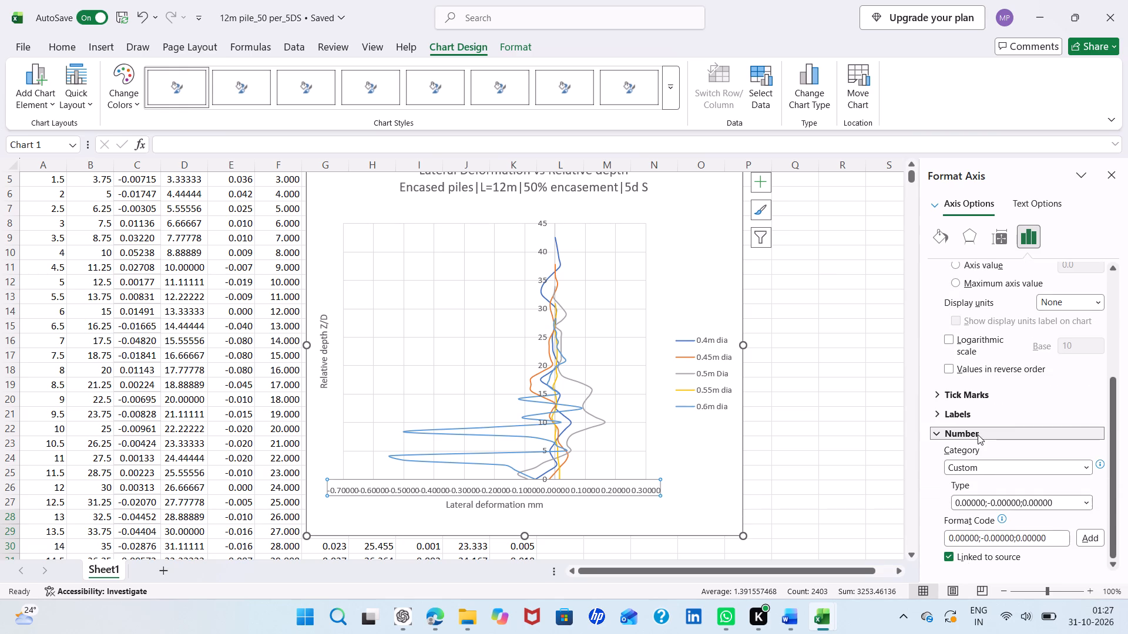
scroll(988, 476, down, 1)
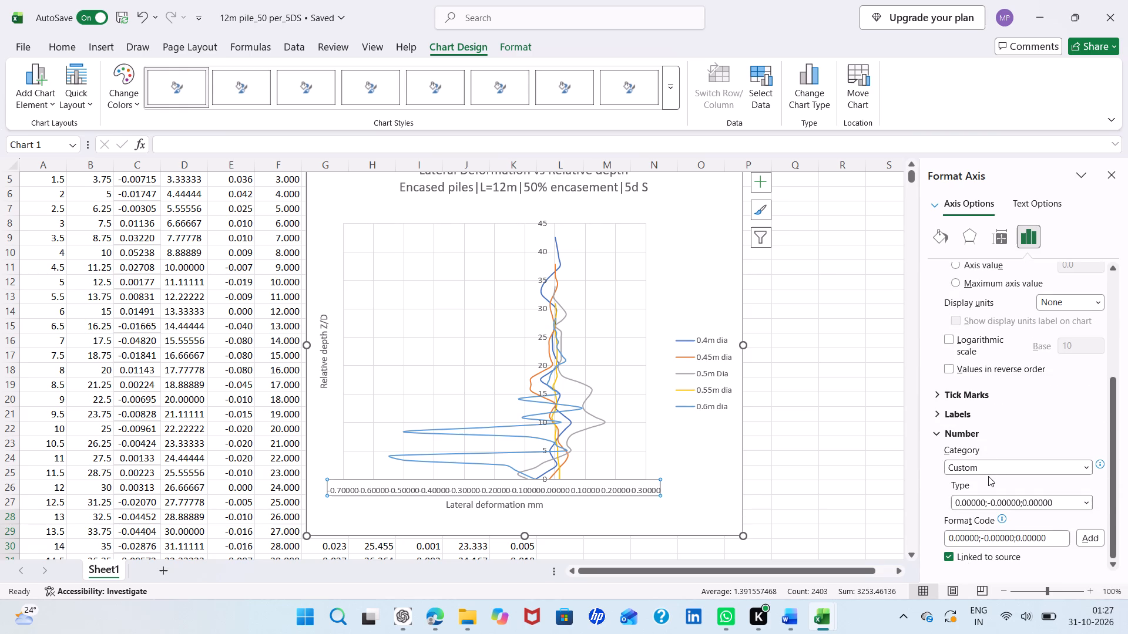
scroll(988, 476, down, 1)
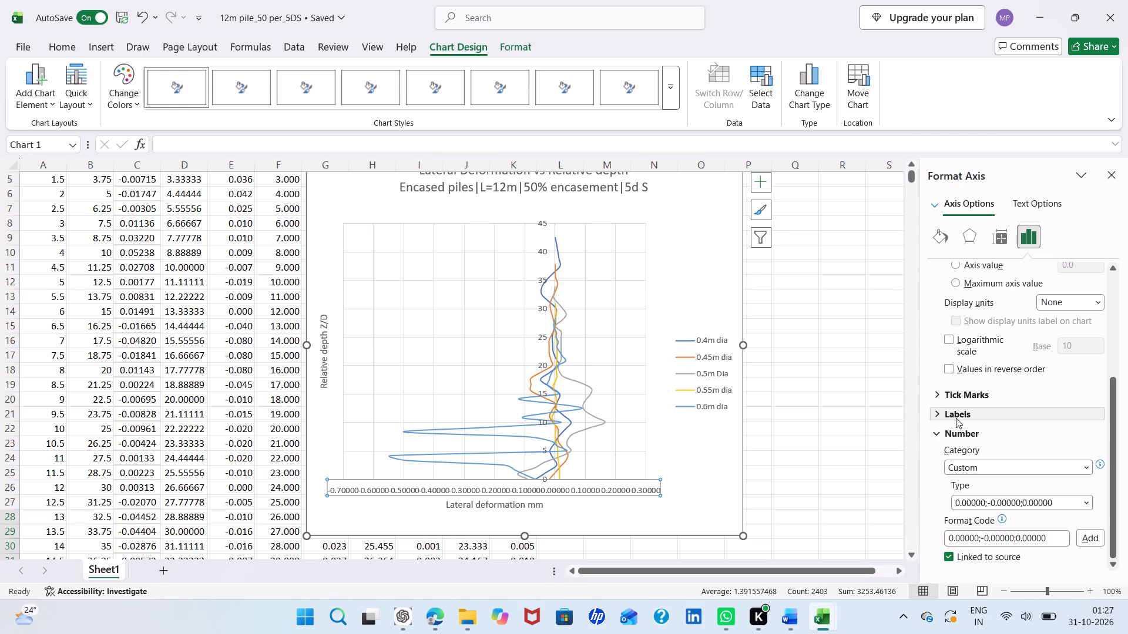
click(955, 417)
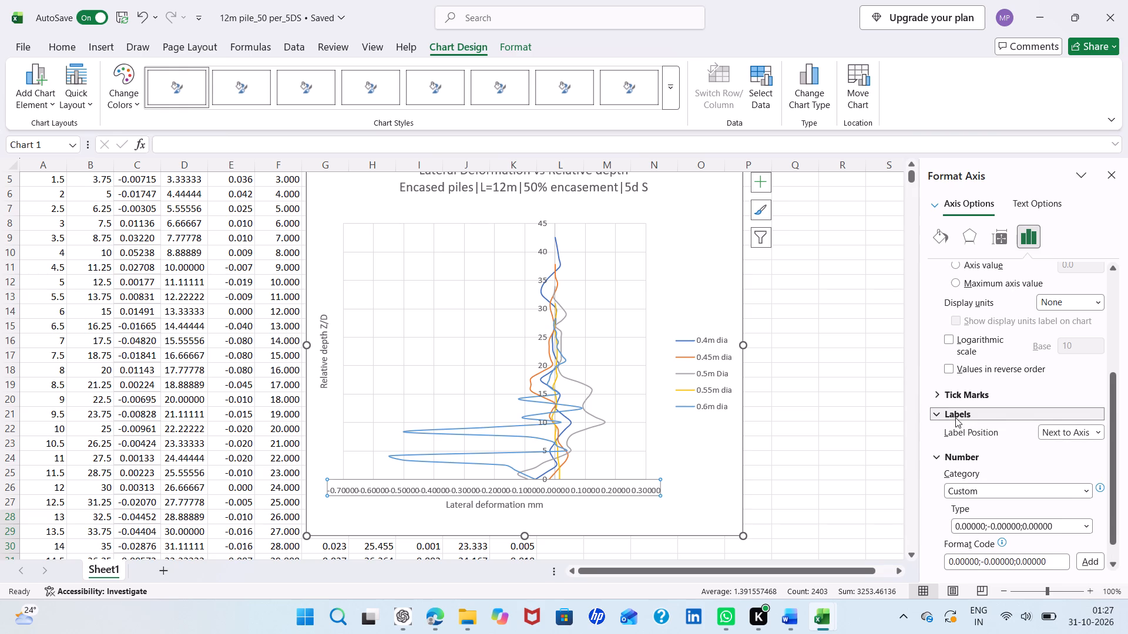
scroll(939, 408, up, 1)
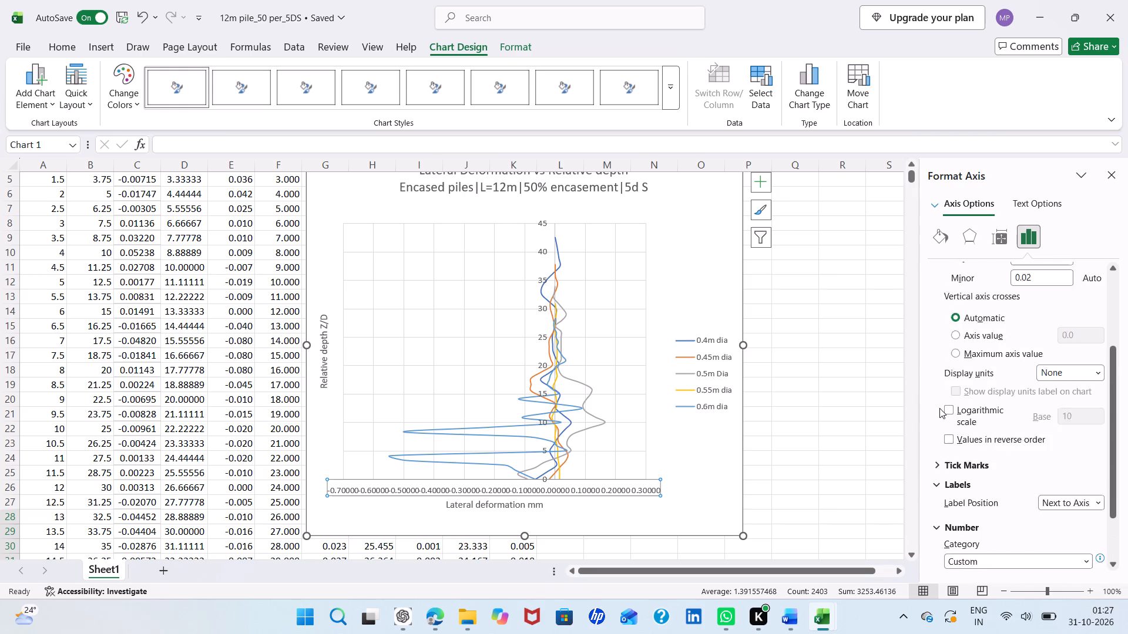
scroll(939, 408, up, 2)
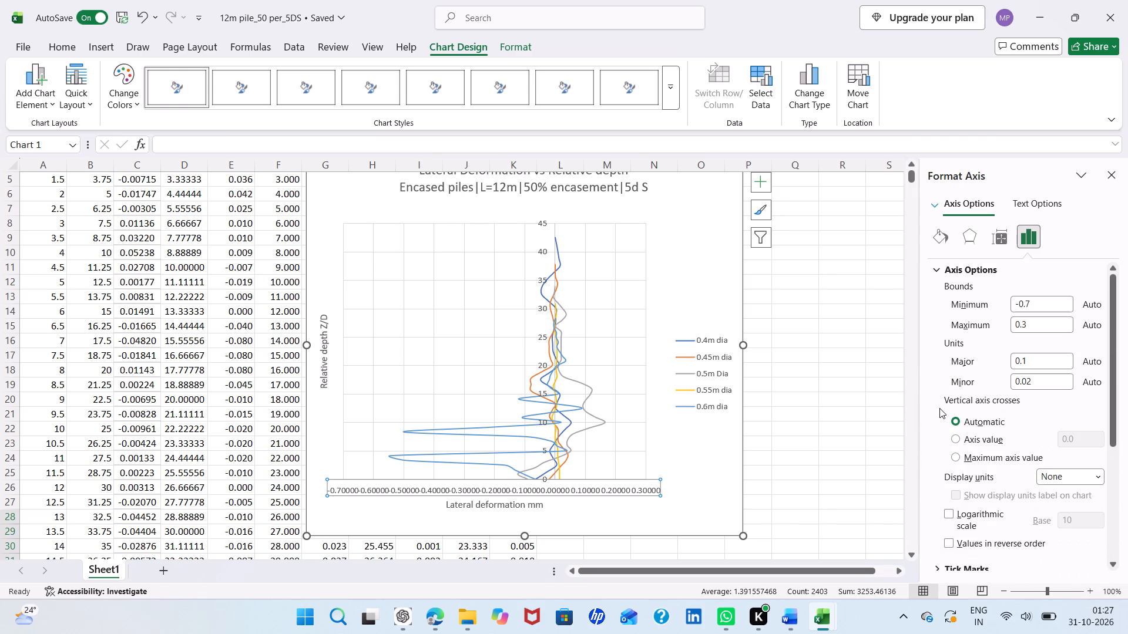
scroll(939, 408, up, 2)
scroll(976, 322, down, 1)
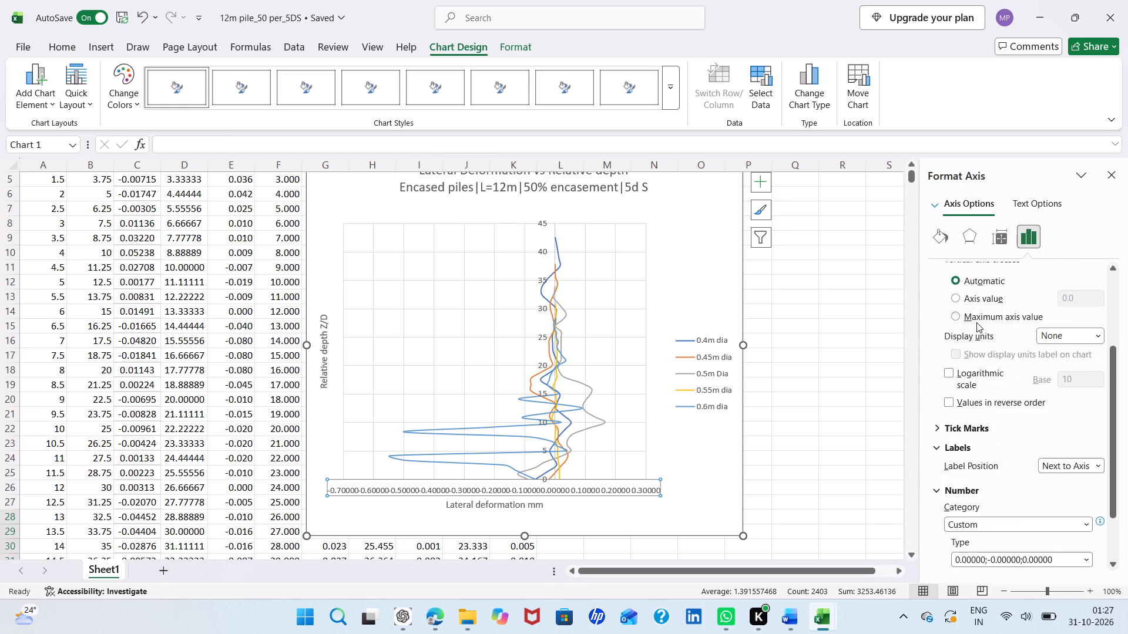
scroll(976, 322, down, 2)
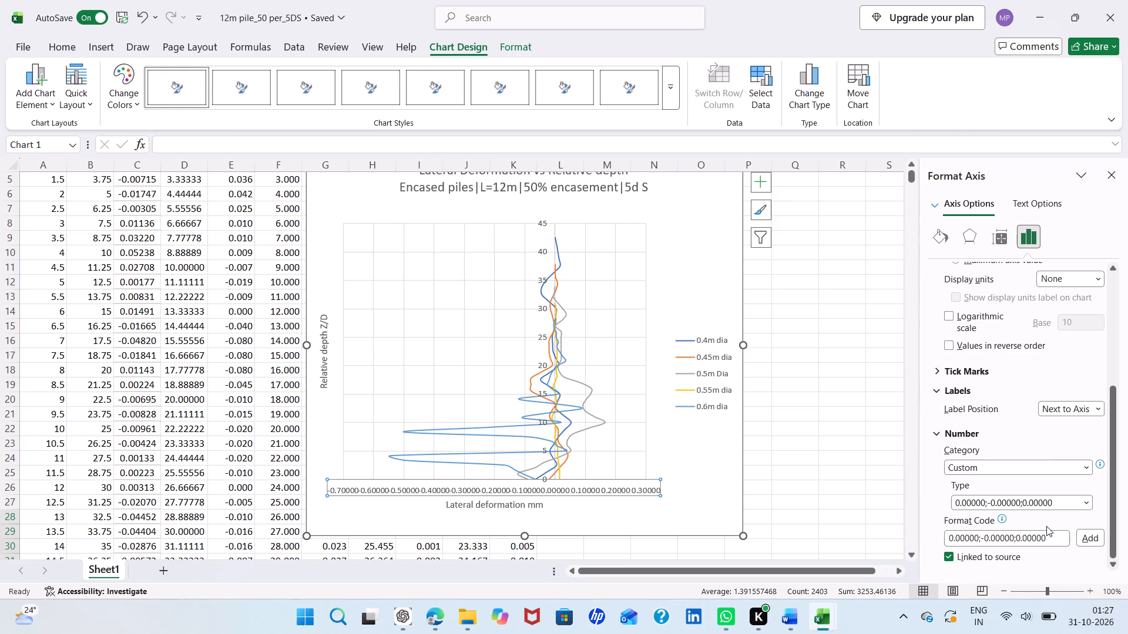
click(1081, 505)
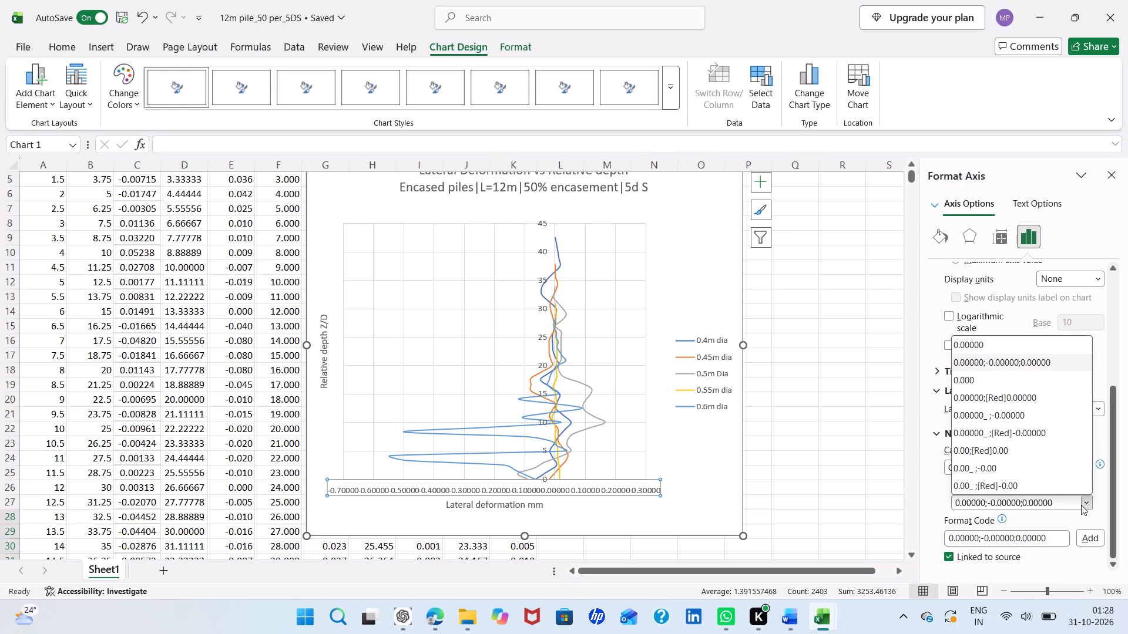
click(1063, 467)
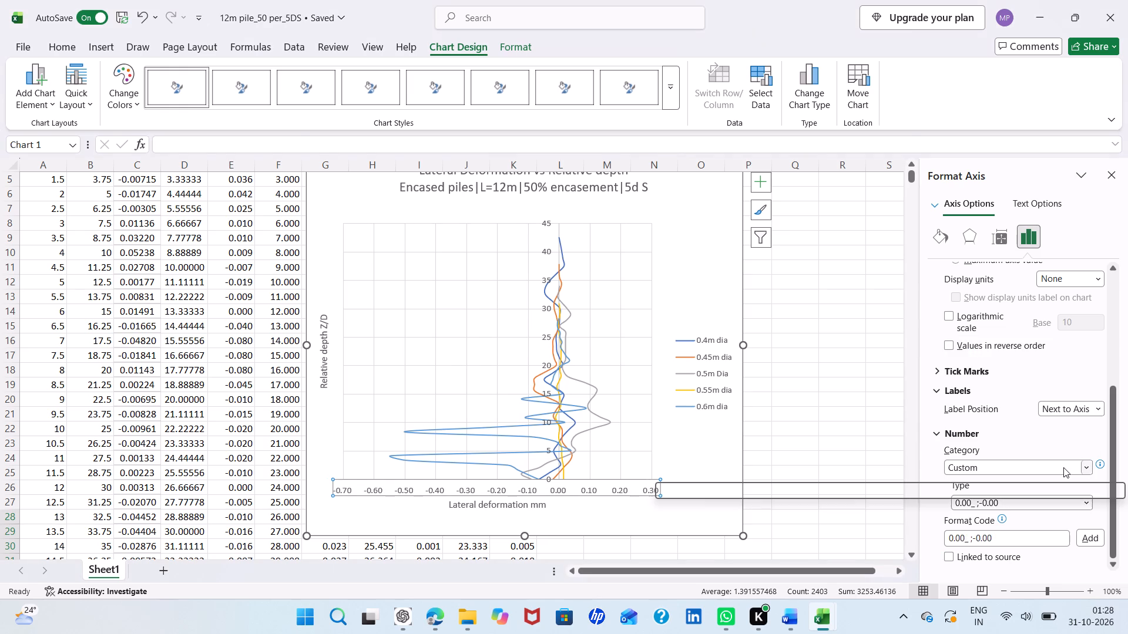
scroll(997, 501, down, 2)
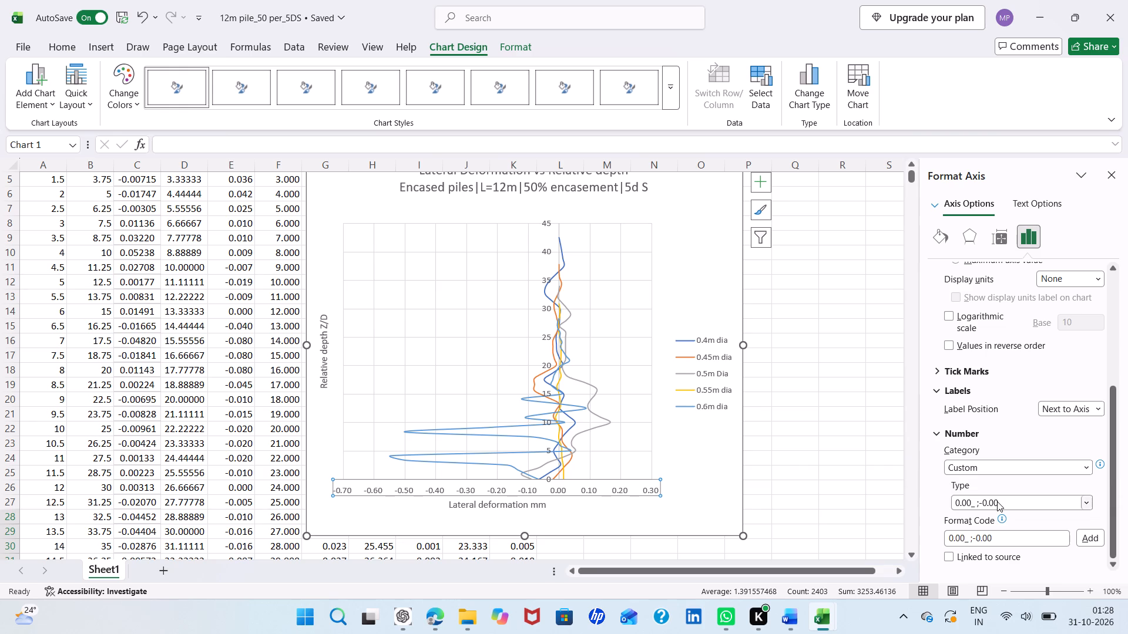
click(832, 514)
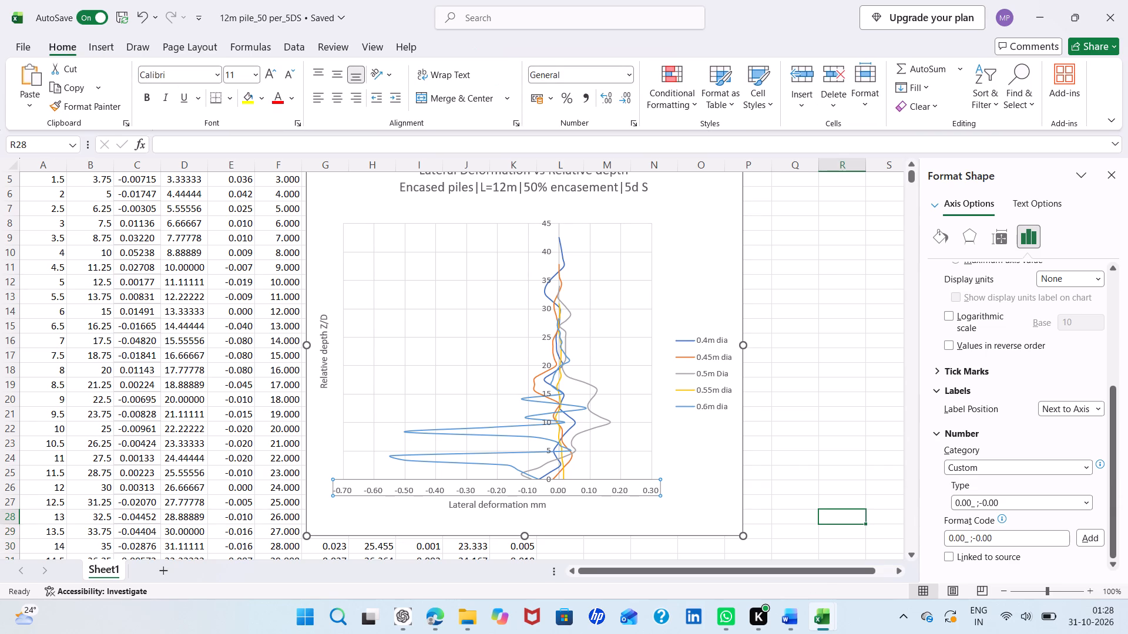
Set the label position of the chart's vertical axis to Low.
click(545, 342)
click(545, 342)
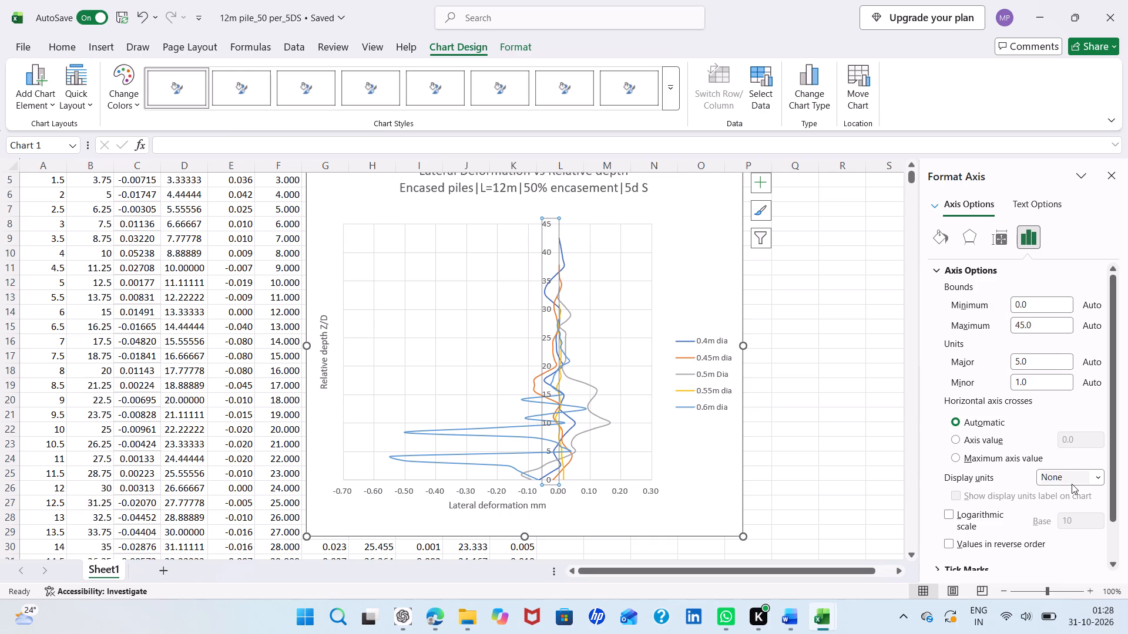
scroll(976, 474, down, 1)
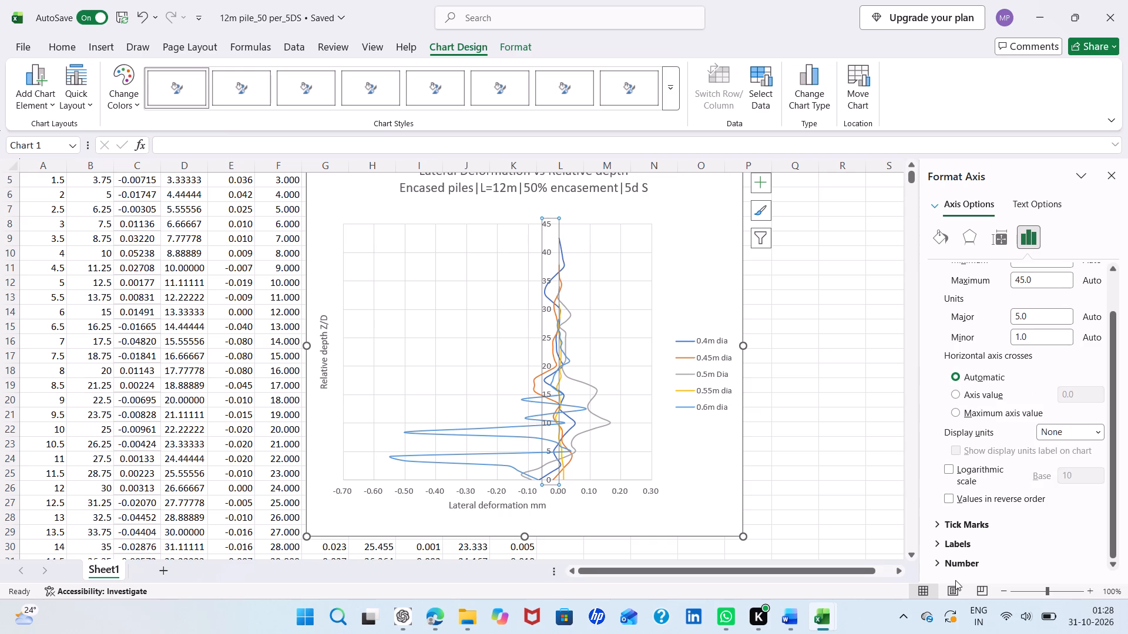
click(944, 547)
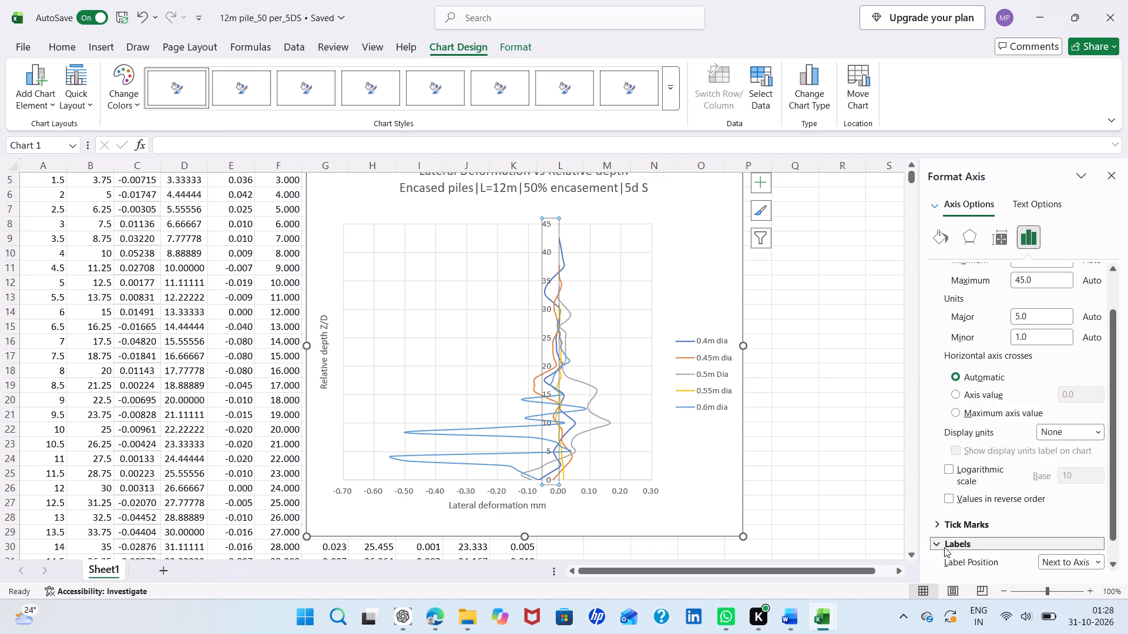
scroll(944, 547, down, 1)
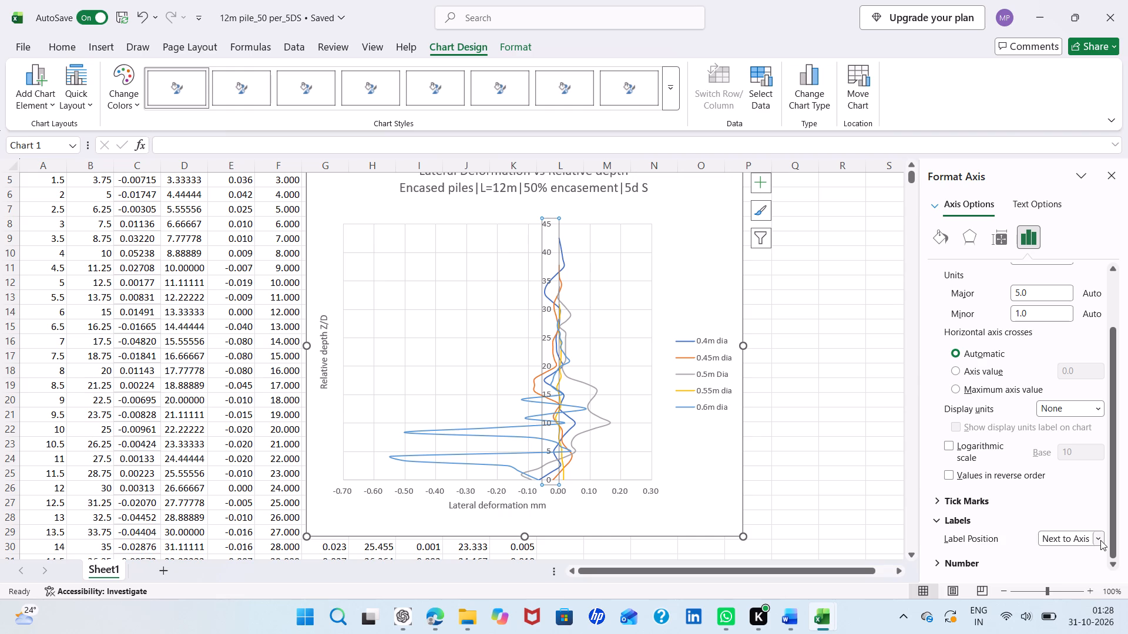
click(1100, 540)
click(1065, 506)
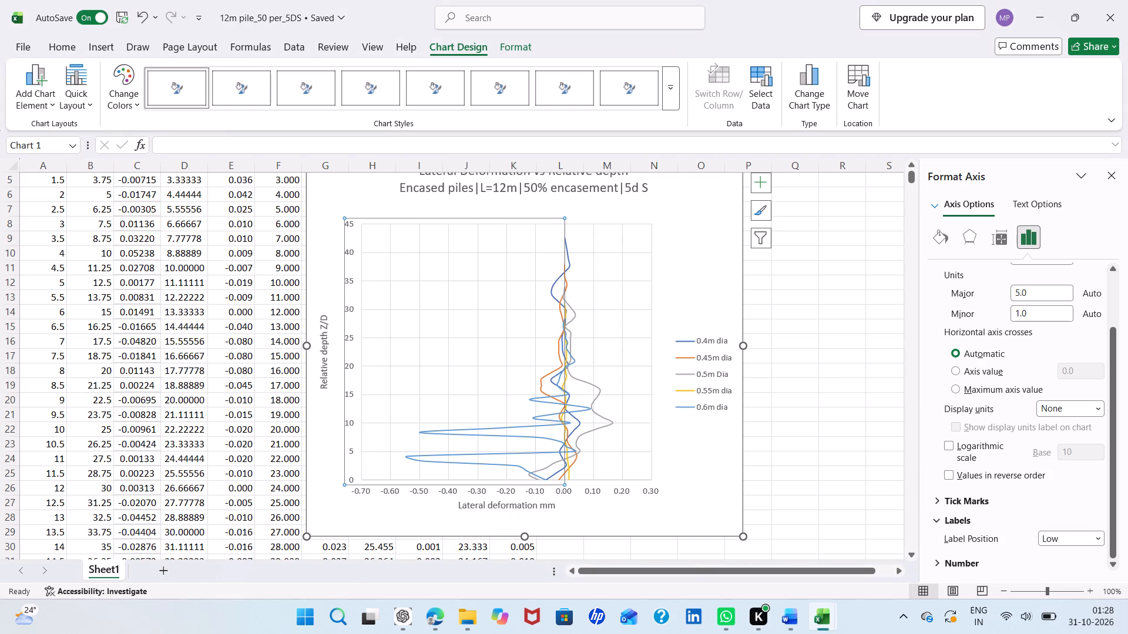
Copy the whole 5d S chart and paste it into Word's Document1, two new lines below the 2.5d S chart.
scroll(644, 248, up, 1)
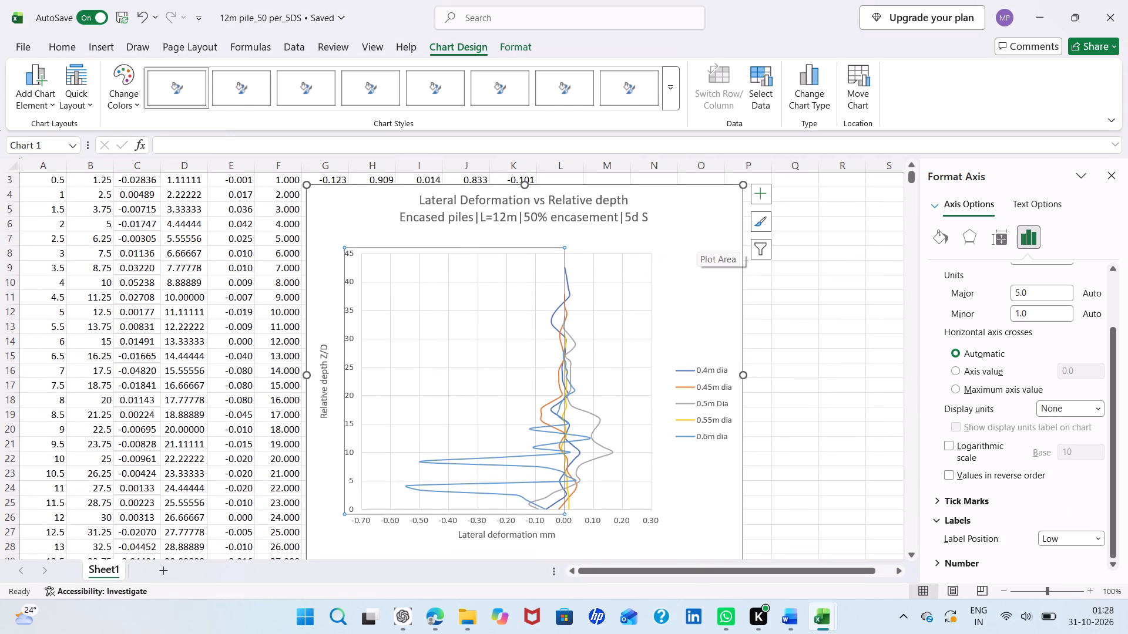
right_click(697, 241)
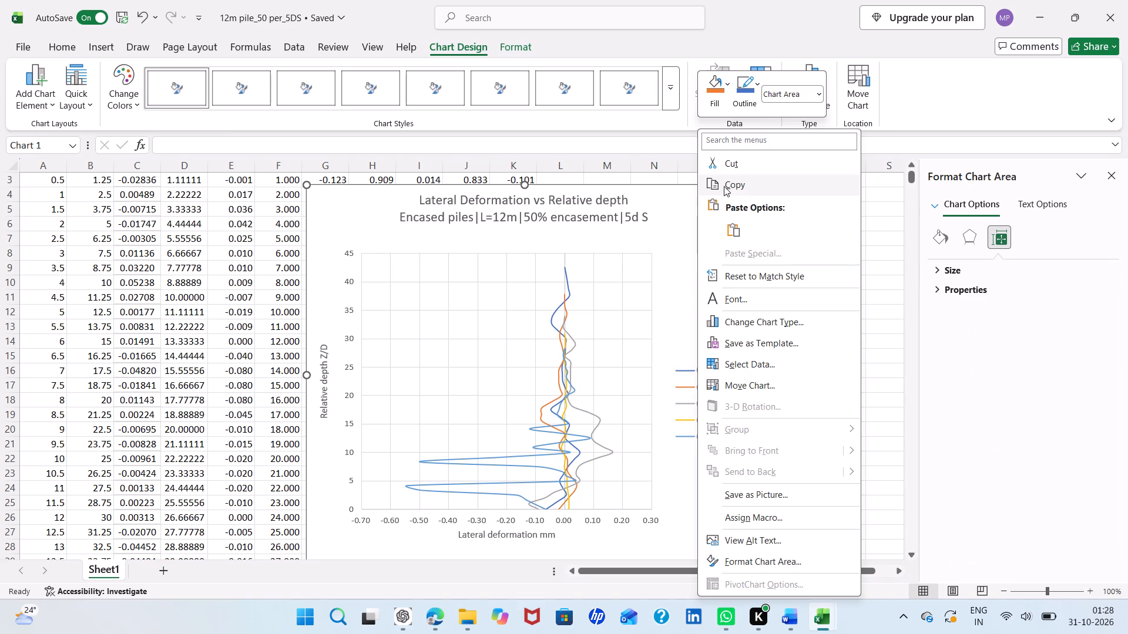
click(724, 186)
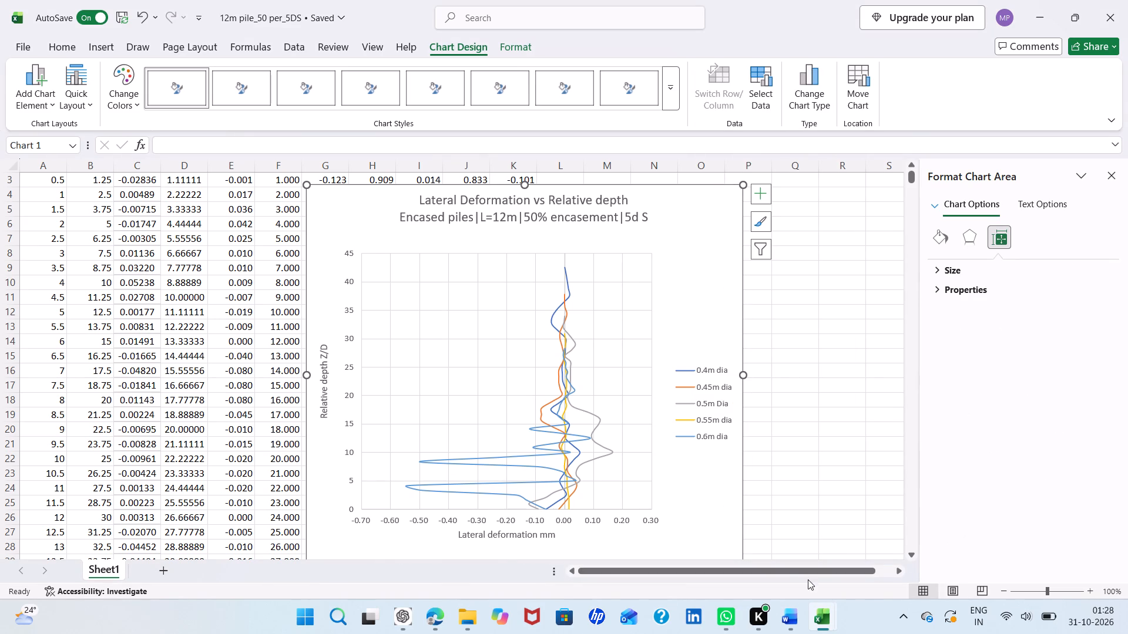
click(771, 545)
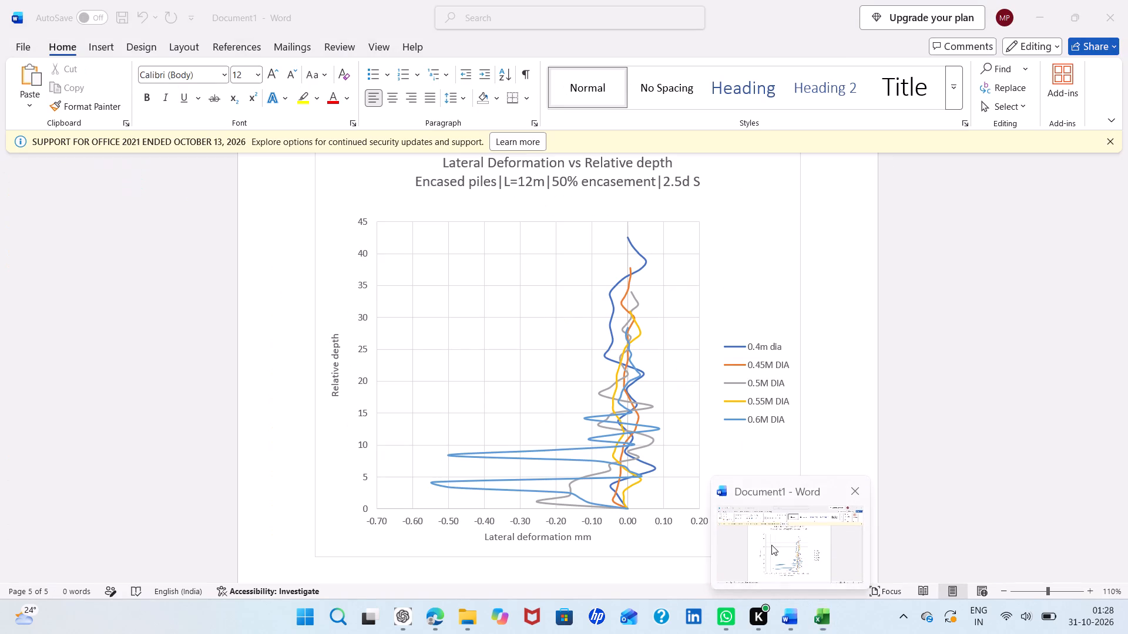
scroll(717, 427, down, 2)
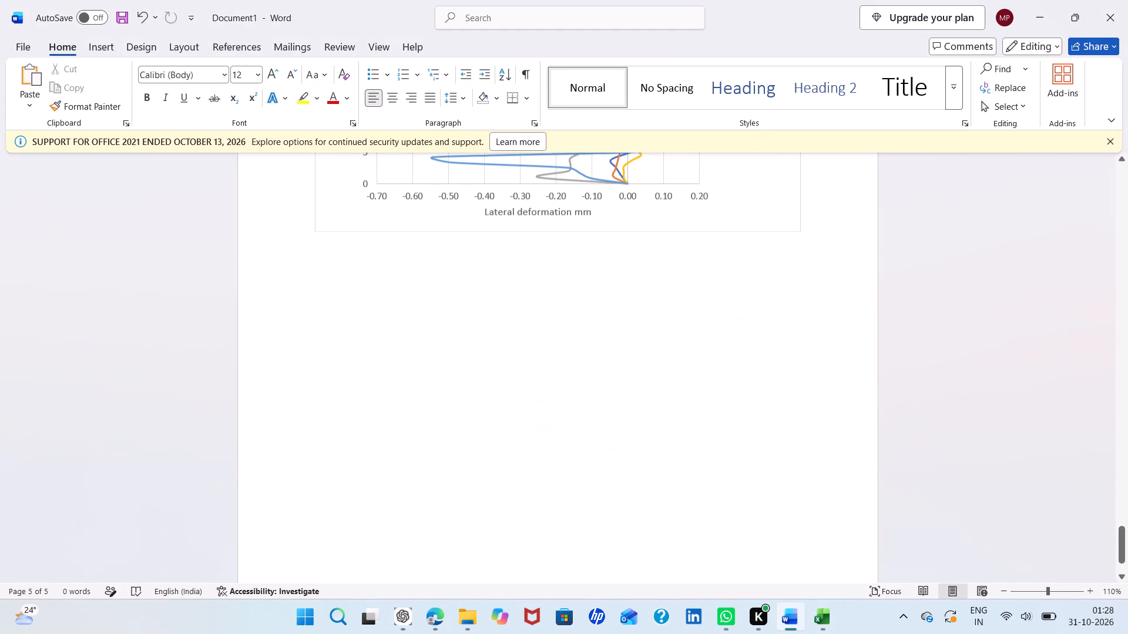
click(307, 264)
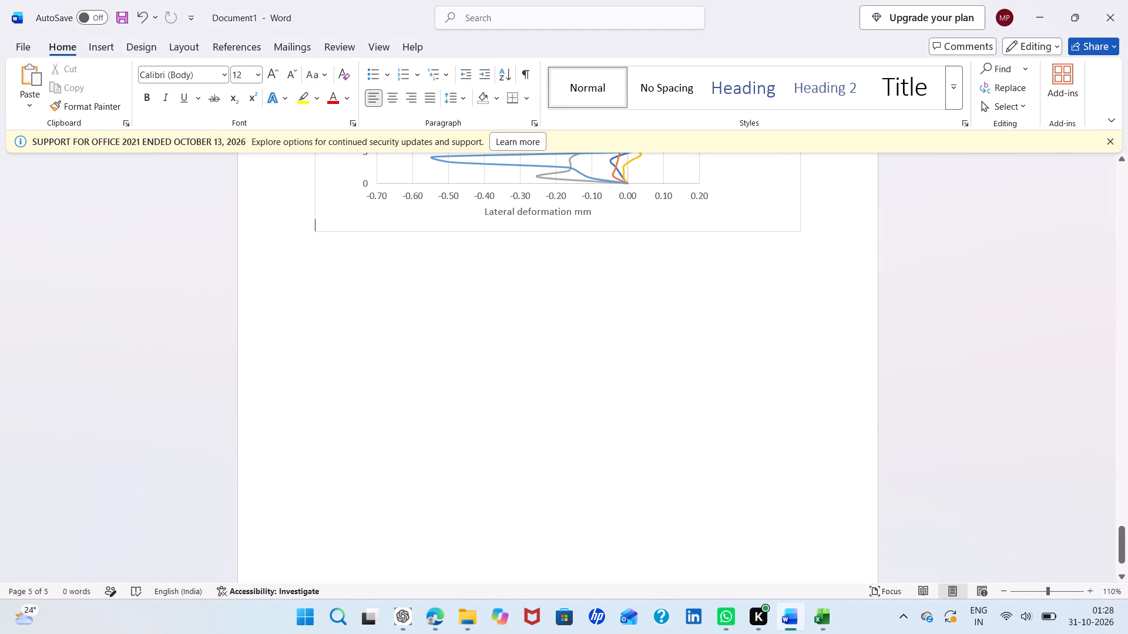
scroll(307, 264, down, 3)
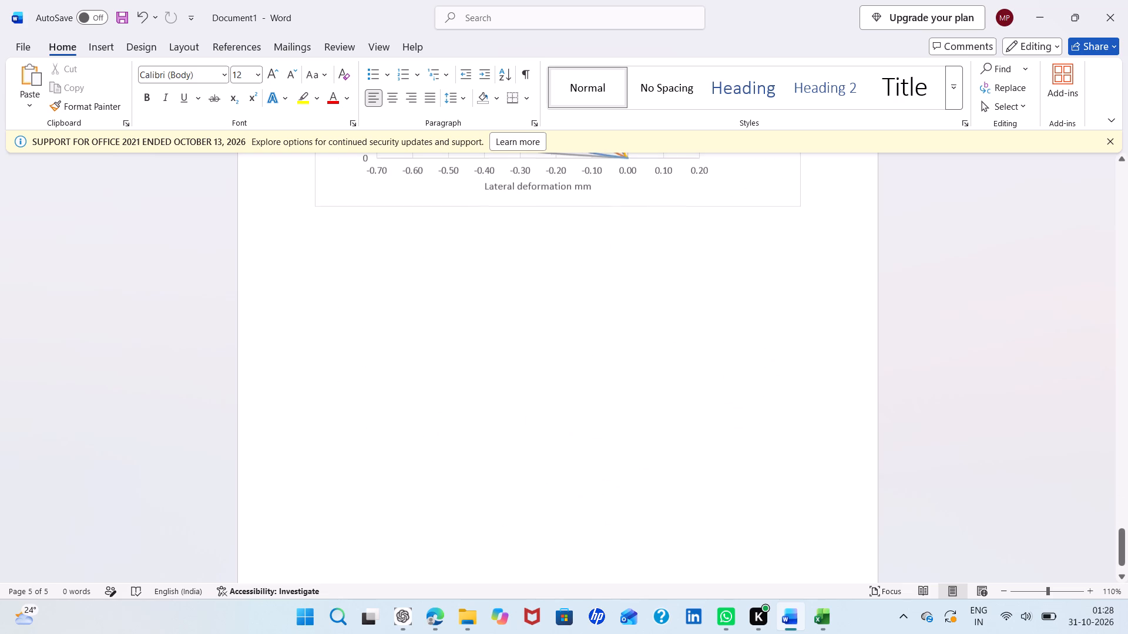
click(814, 210)
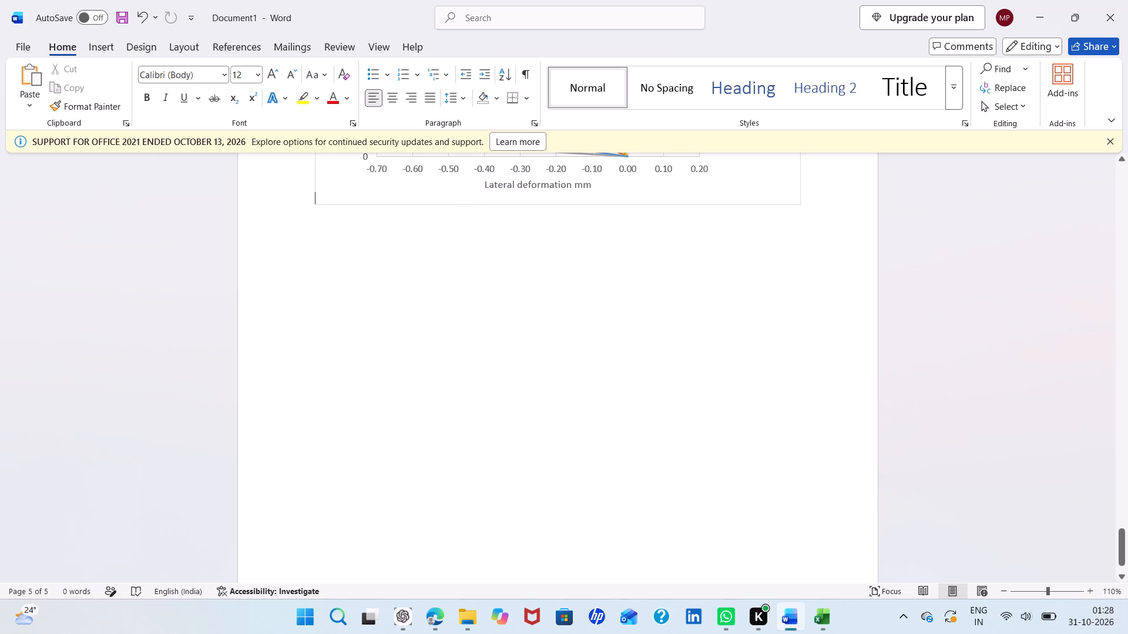
key(Return)
key(Return)
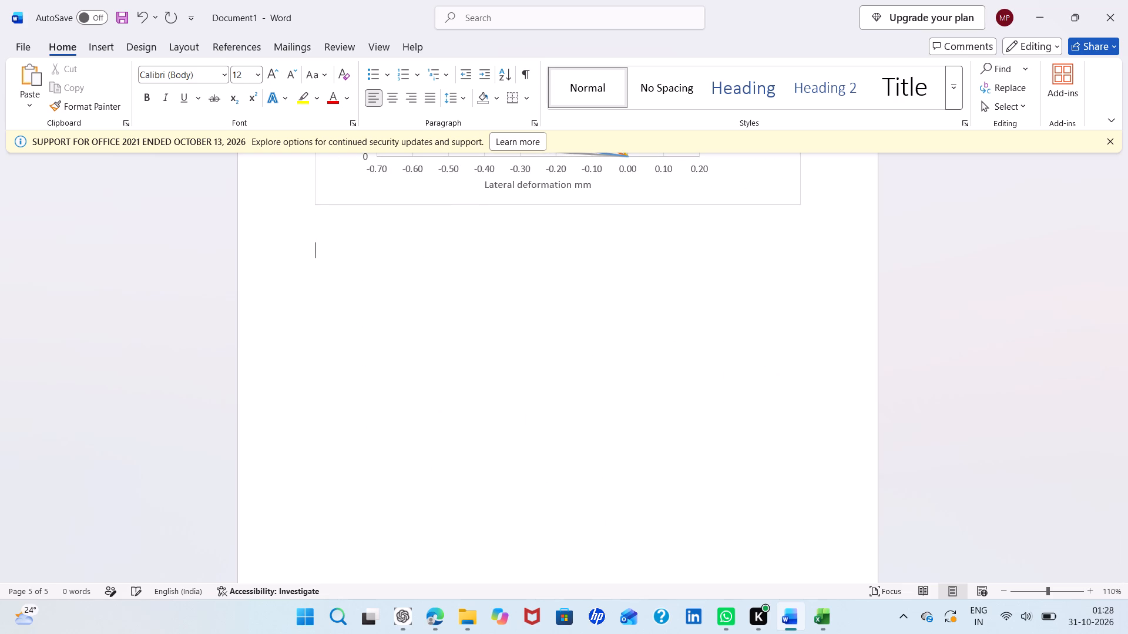
key(ctrl+v)
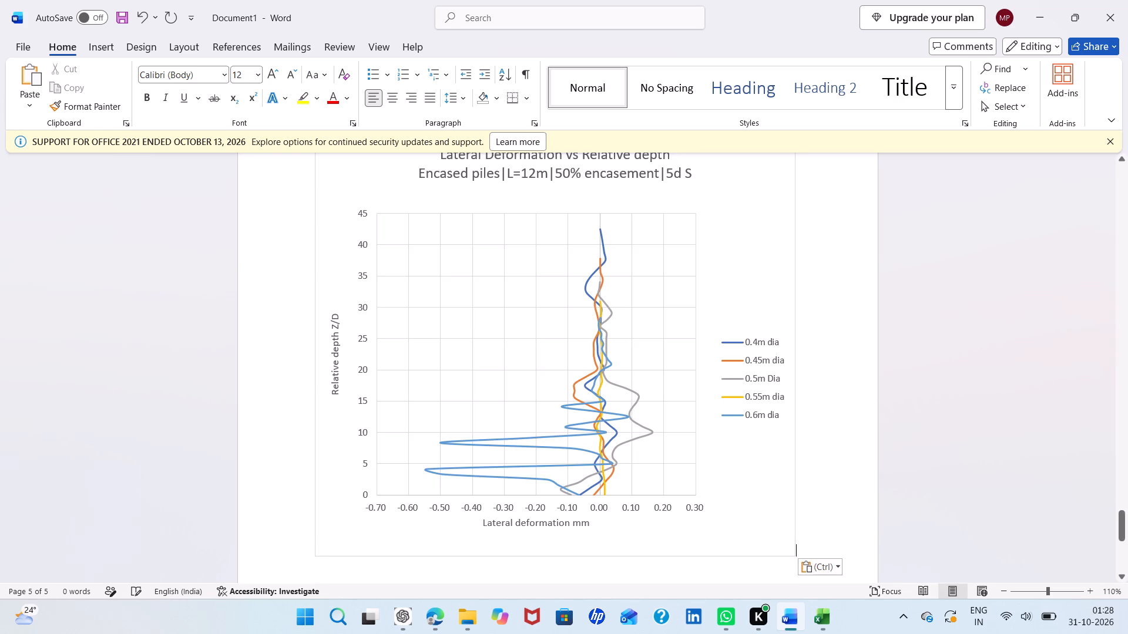
Switch to the Excel workbook 12m pile_50 per_2.5DS, deselect its chart and save the workbook.
scroll(696, 326, down, 3)
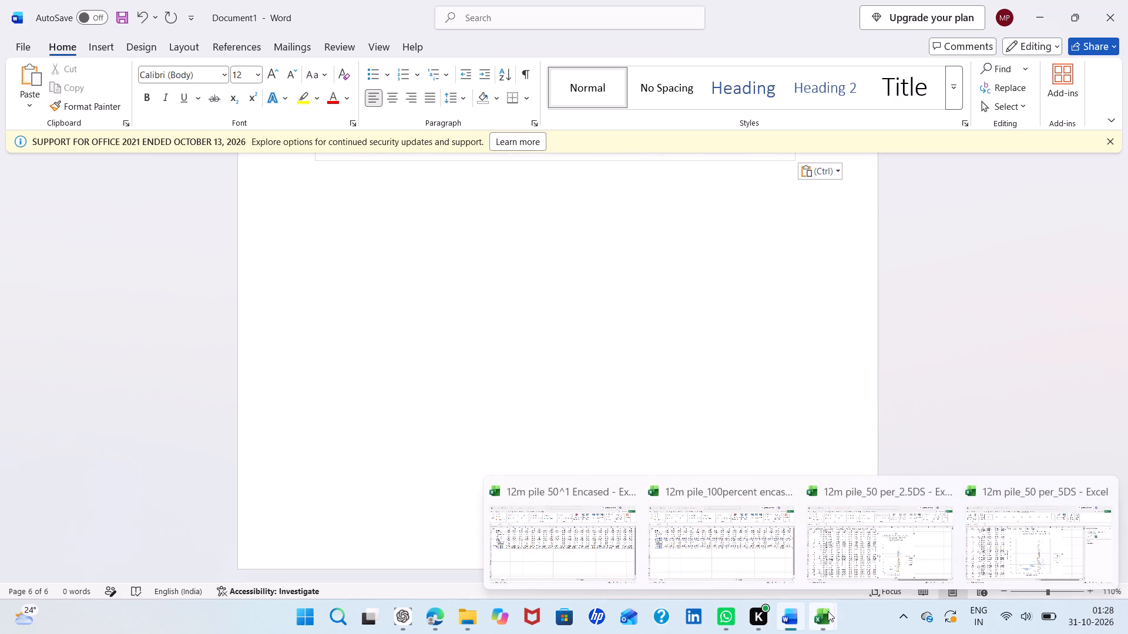
click(868, 532)
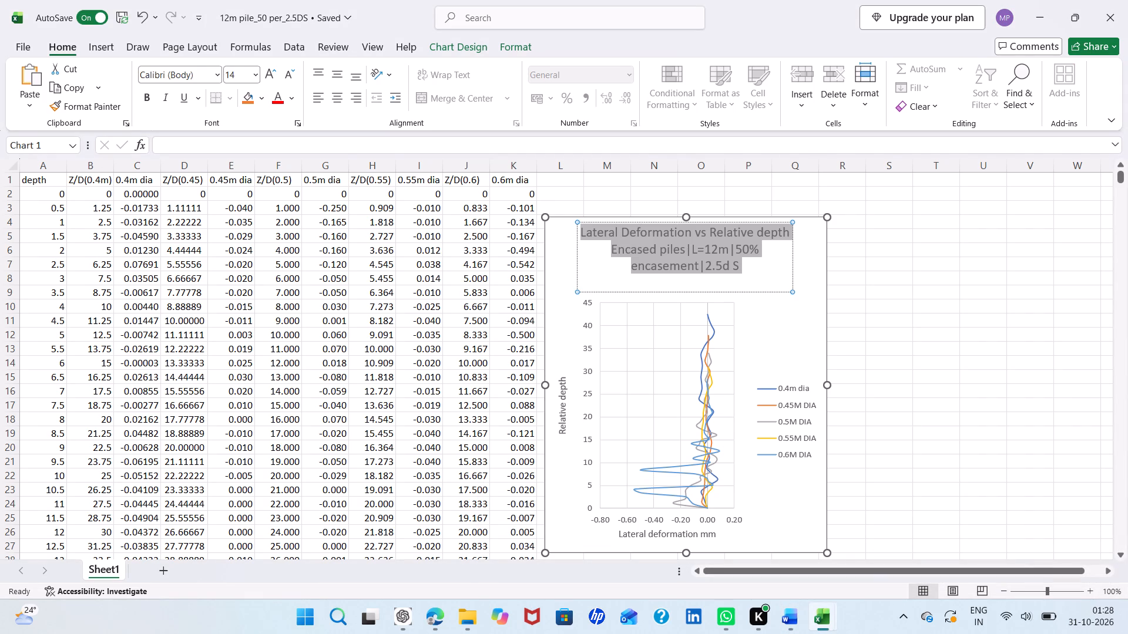
click(968, 303)
key(ctrl+s)
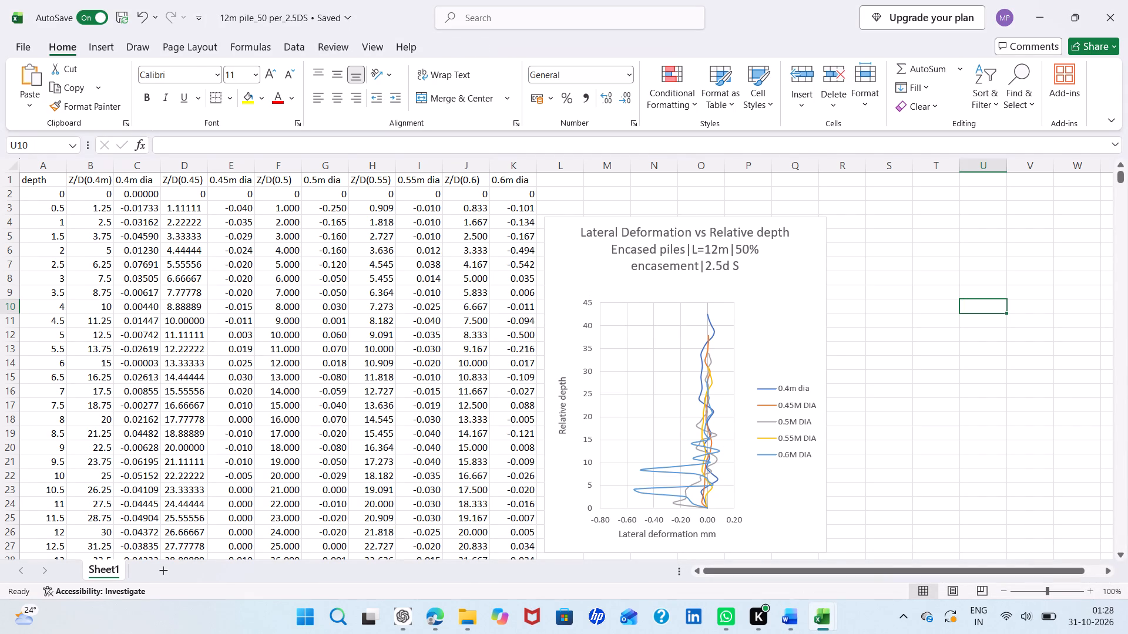
Close the 12m pile_50 per_2.5DS workbook, and close the Format Shape pane in the 12m pile_50 per_5DS workbook.
click(1103, 26)
click(872, 362)
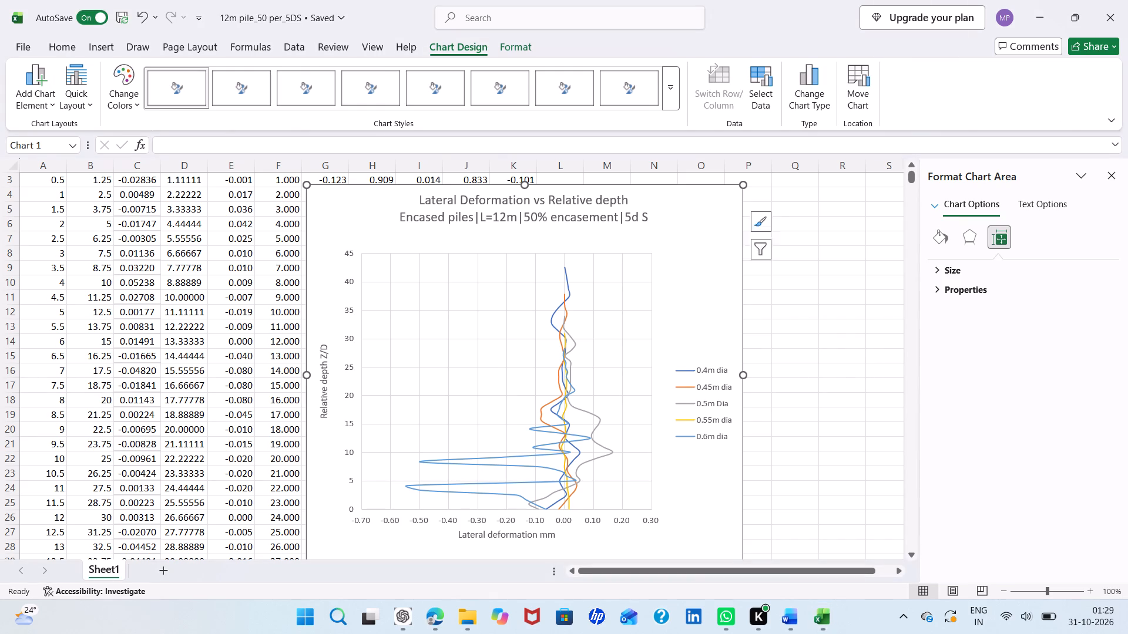
click(1100, 181)
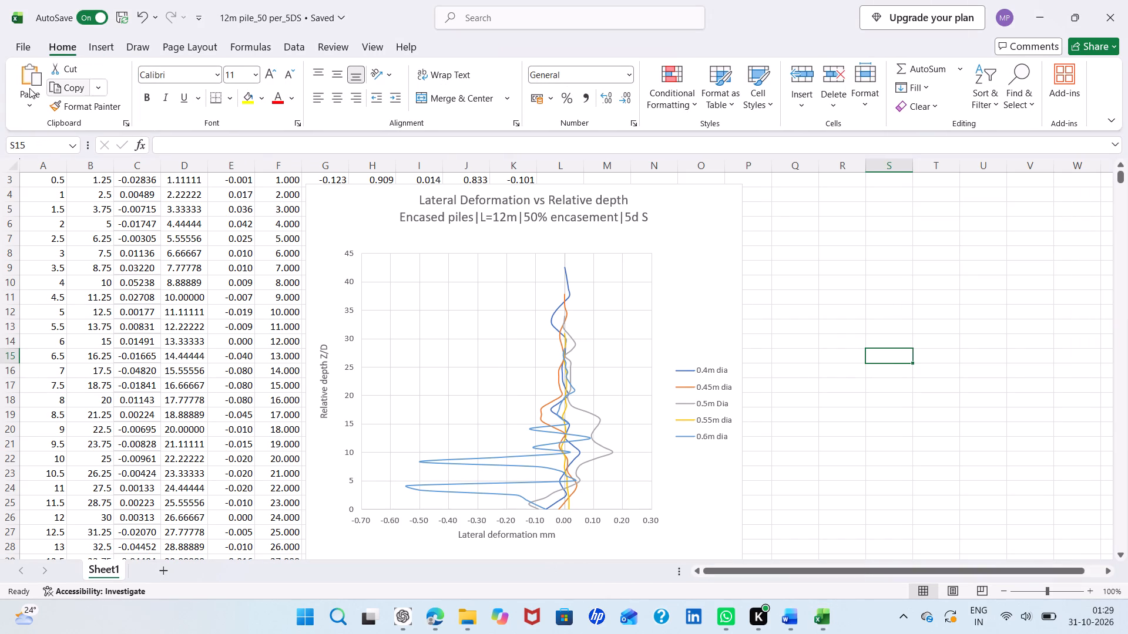
Save a copy of the 12m pile_50 per_5DS workbook in the Documents folder as 12m pile_50 per_5DS(1).
click(25, 43)
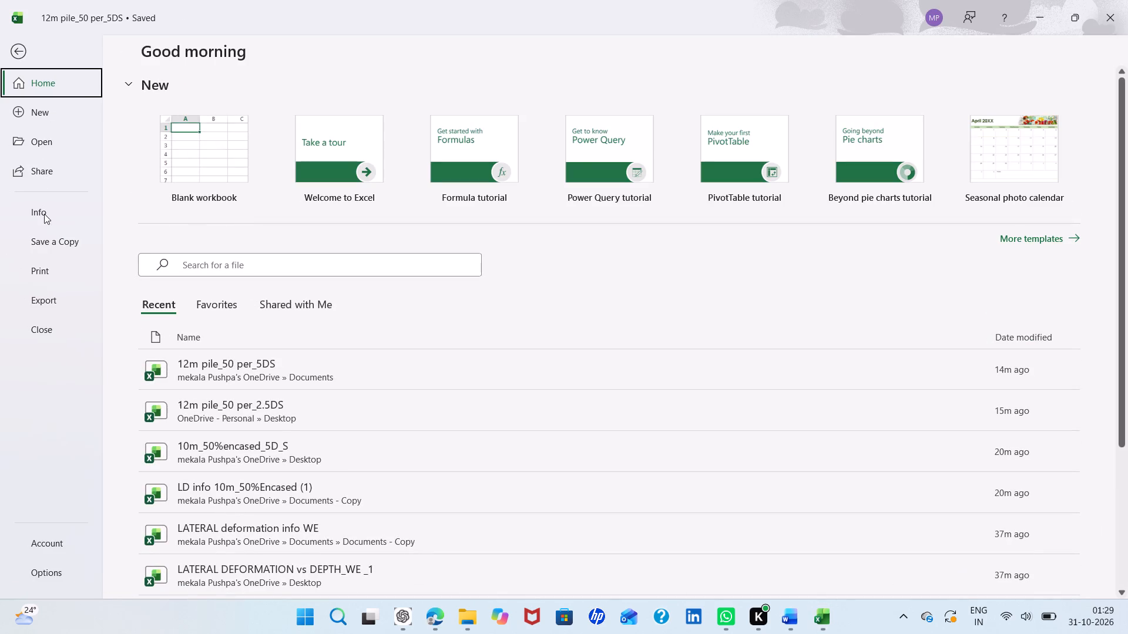
click(49, 238)
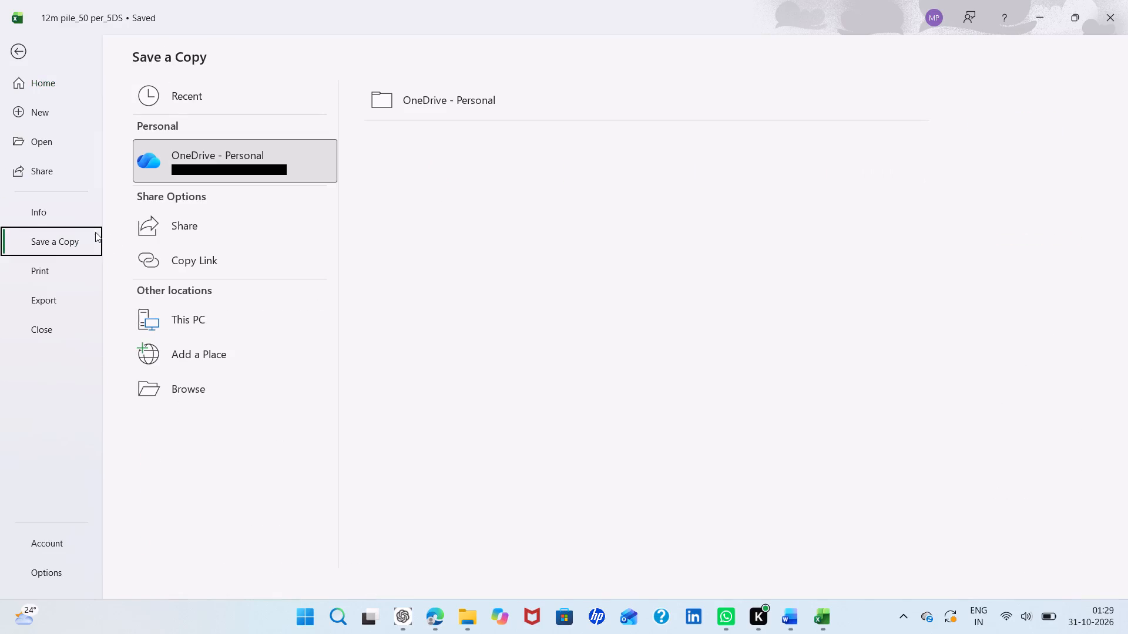
click(189, 391)
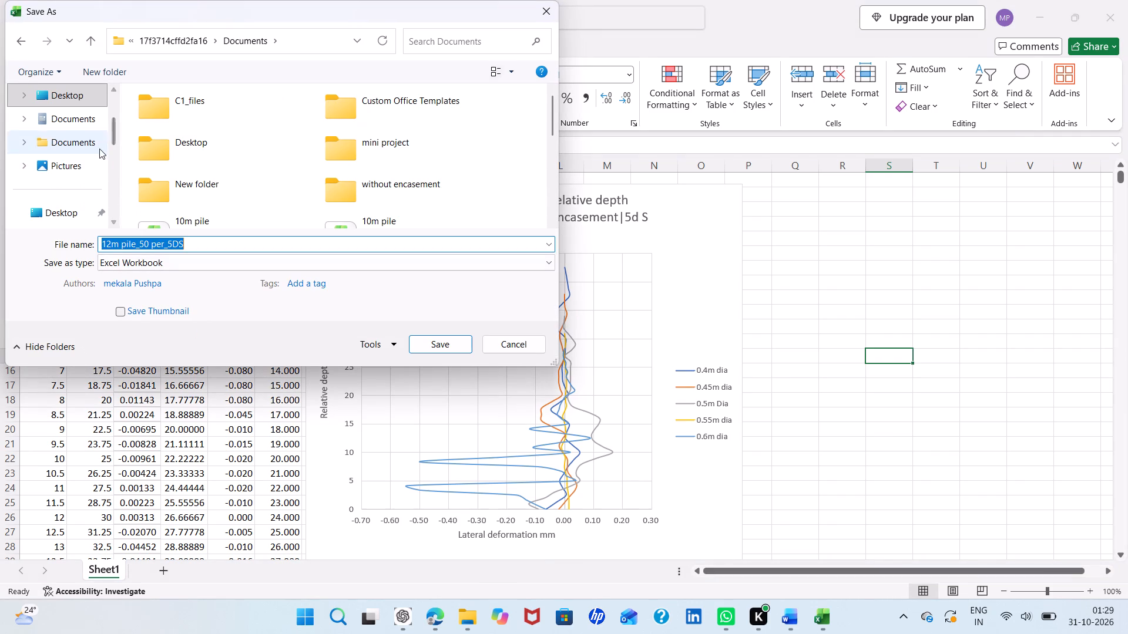
click(429, 344)
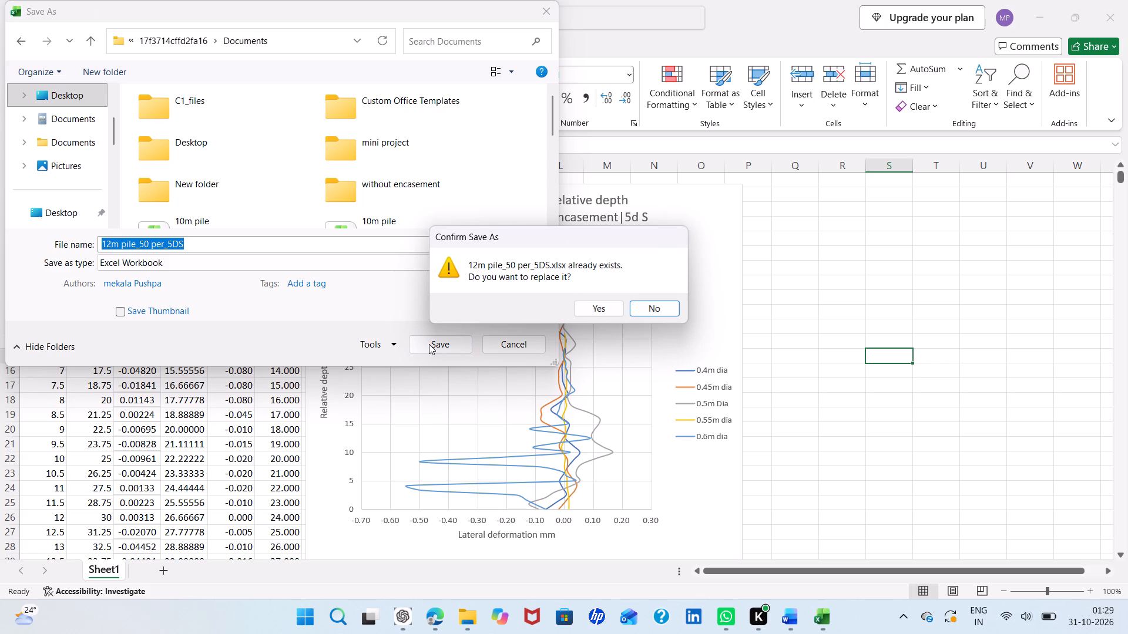
click(219, 245)
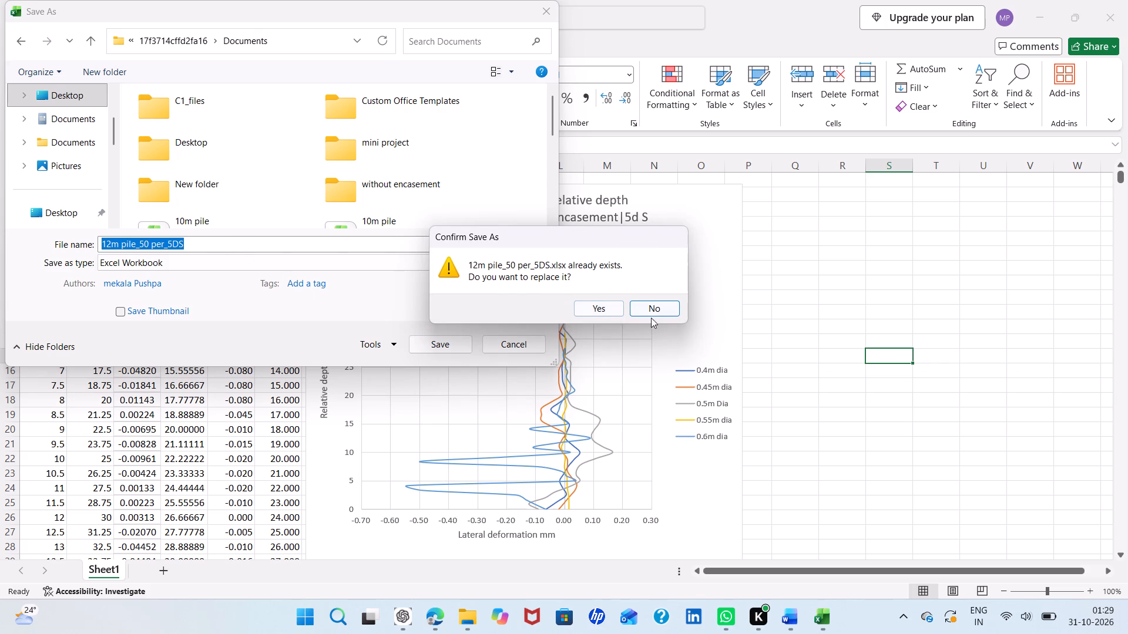
click(657, 311)
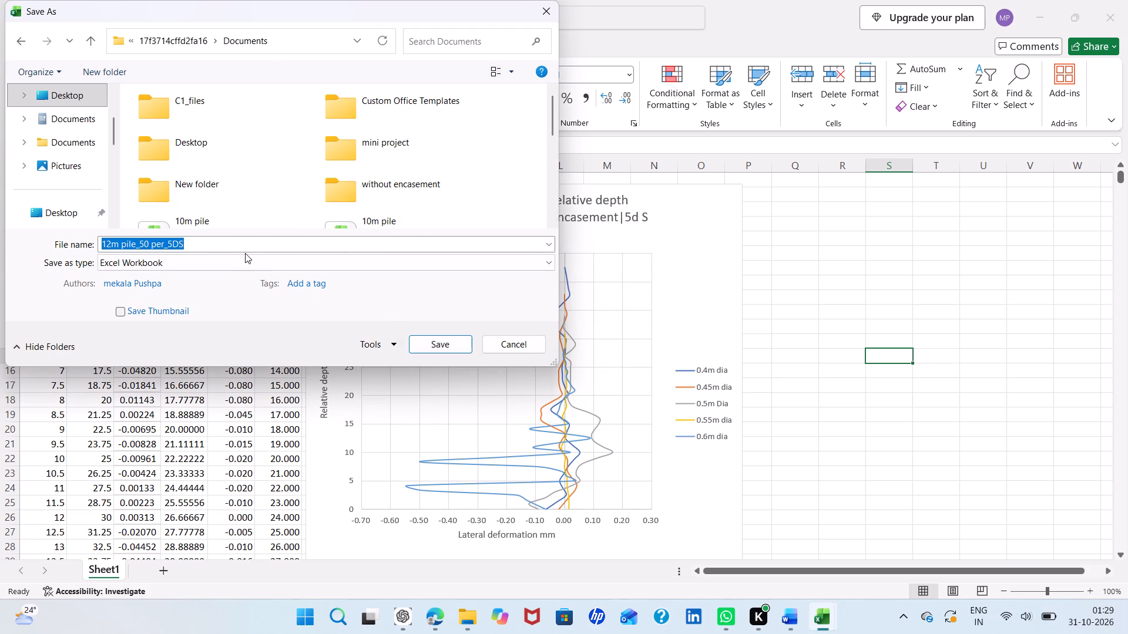
click(240, 247)
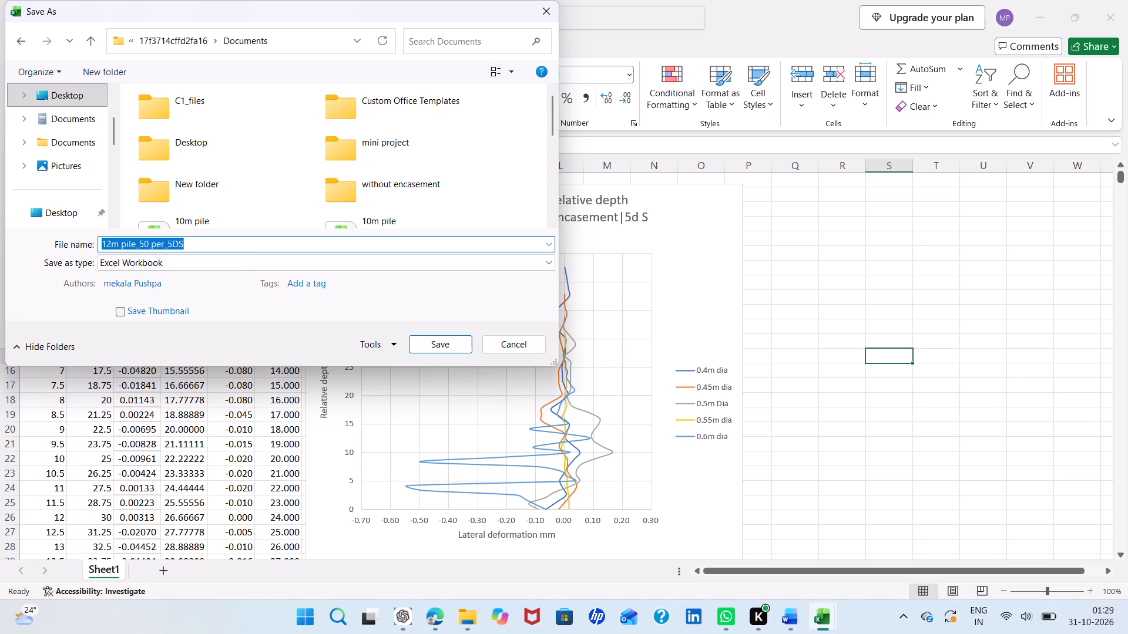
click(216, 245)
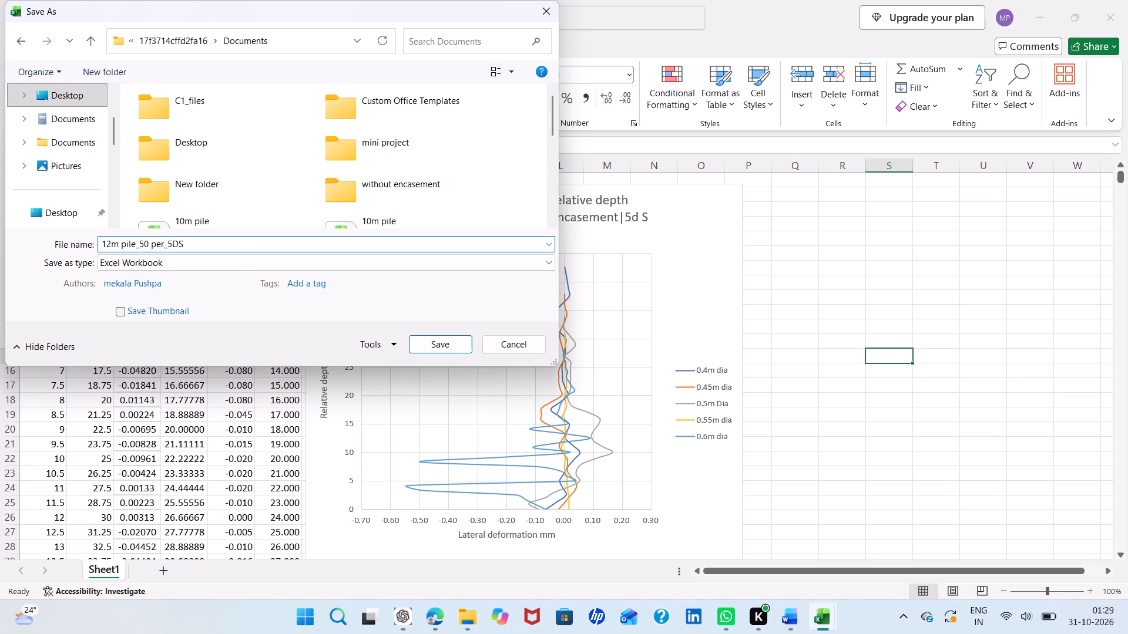
text((1)
key(shift+parenright)
click(432, 341)
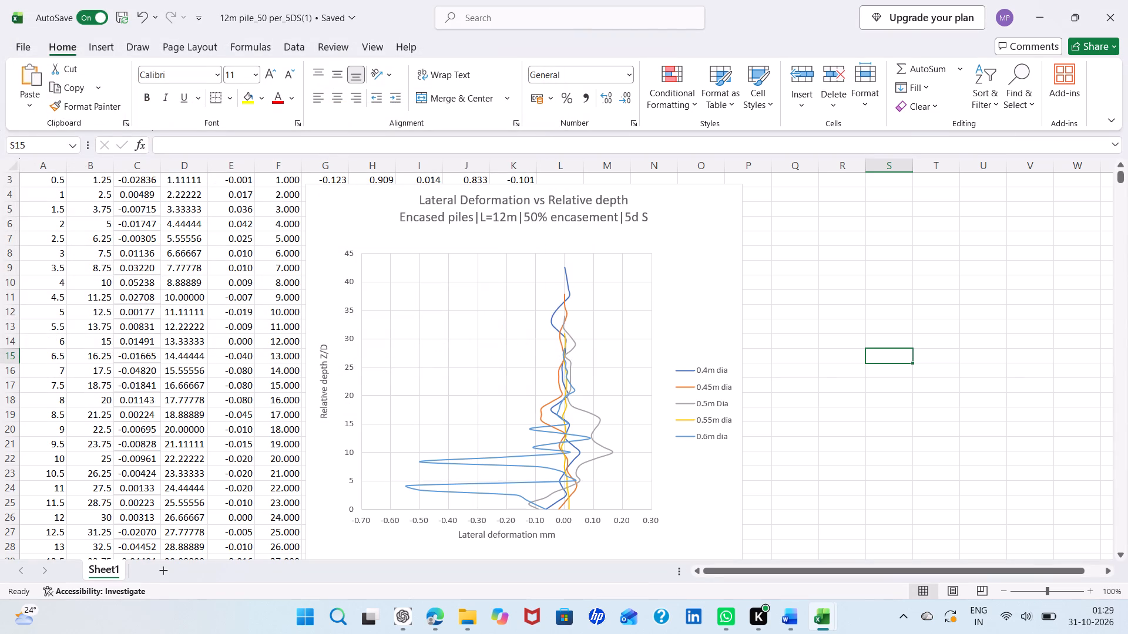
key(ctrl+s)
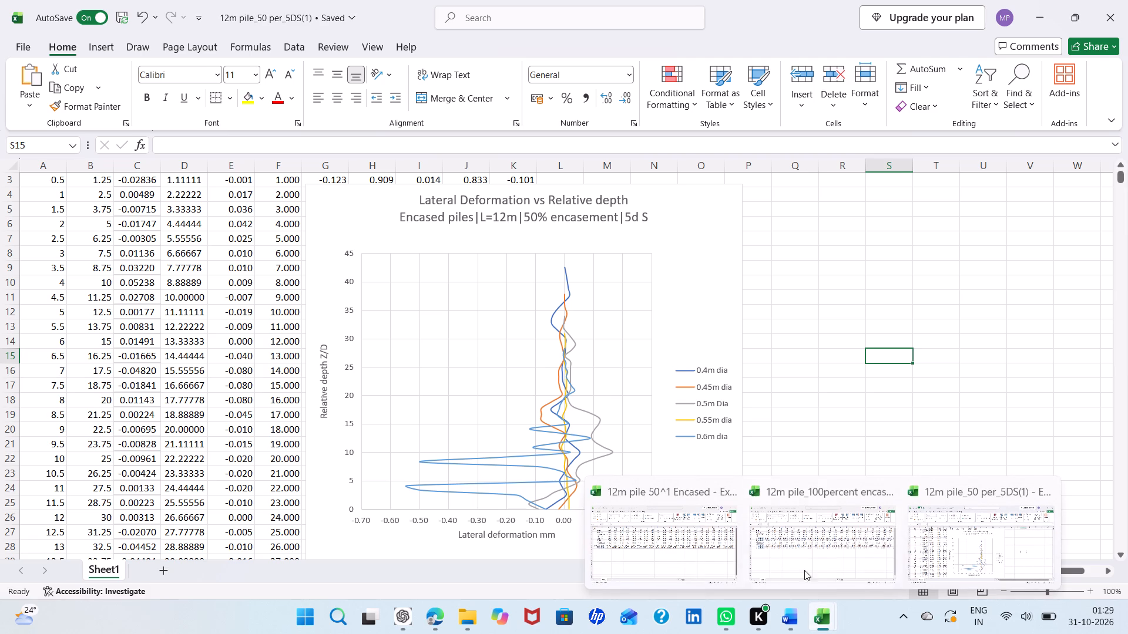
Close the 12m pile 50^1 Encased workbook.
click(730, 497)
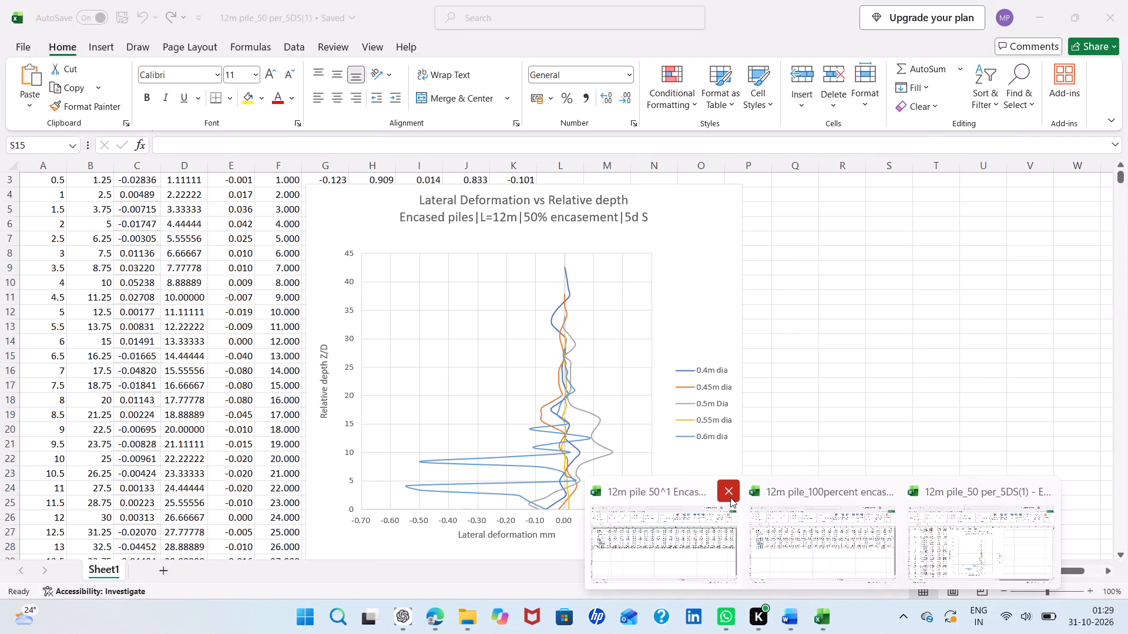
click(826, 319)
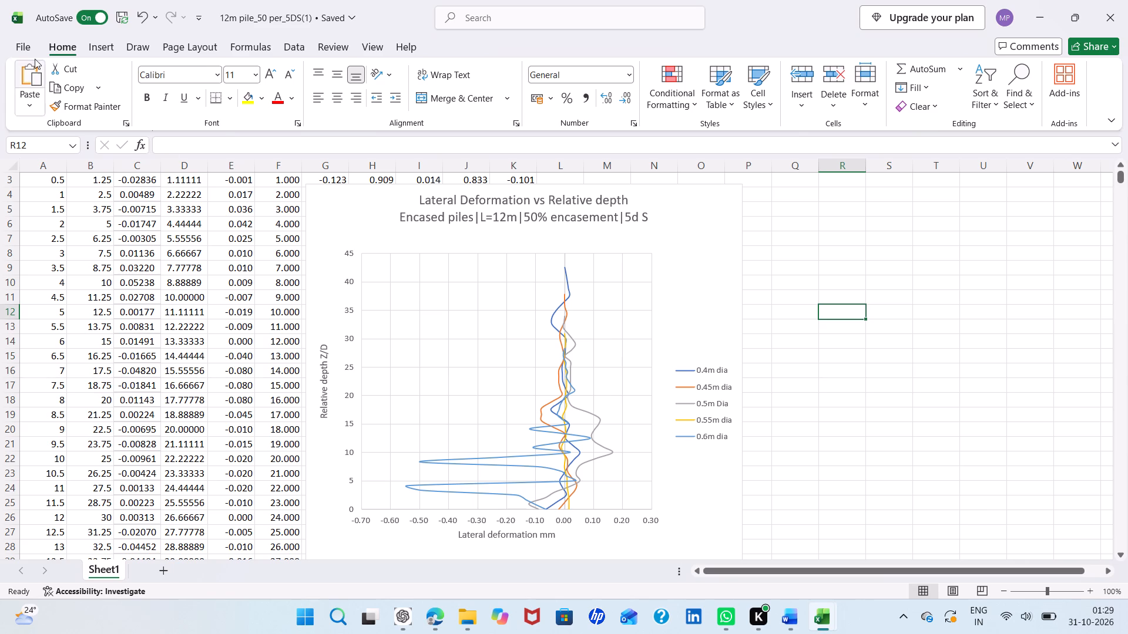
Create a blank workbook and save it in the OneDrive Documents folder as 12m pile_100 per encased_2.5DS.
click(22, 41)
click(174, 156)
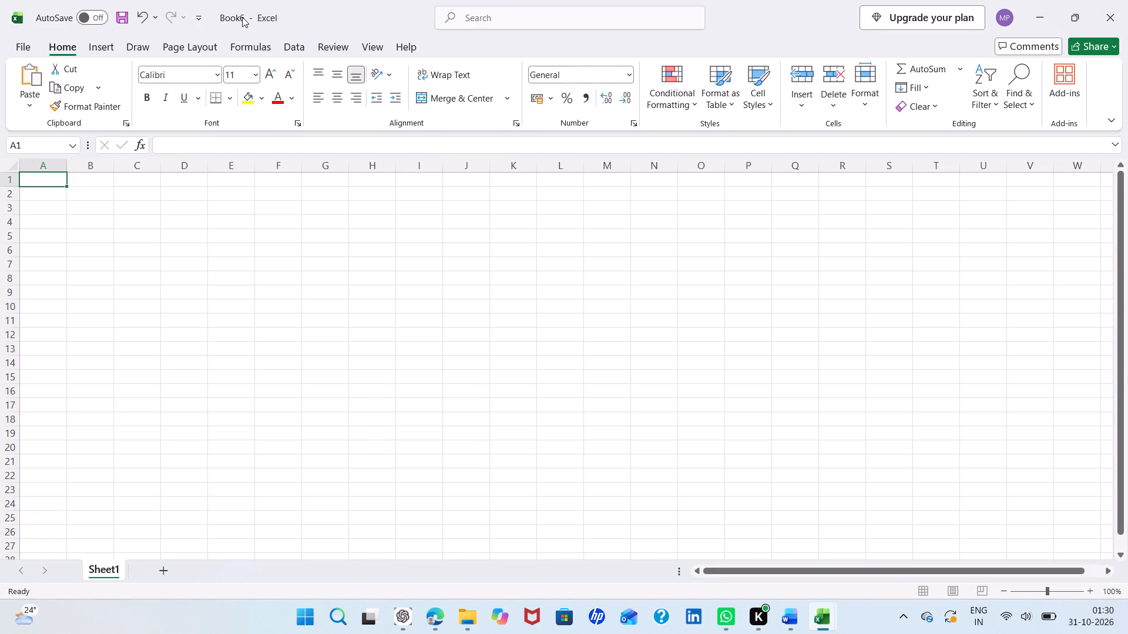
click(242, 17)
key(BackSpace)
text(12m p)
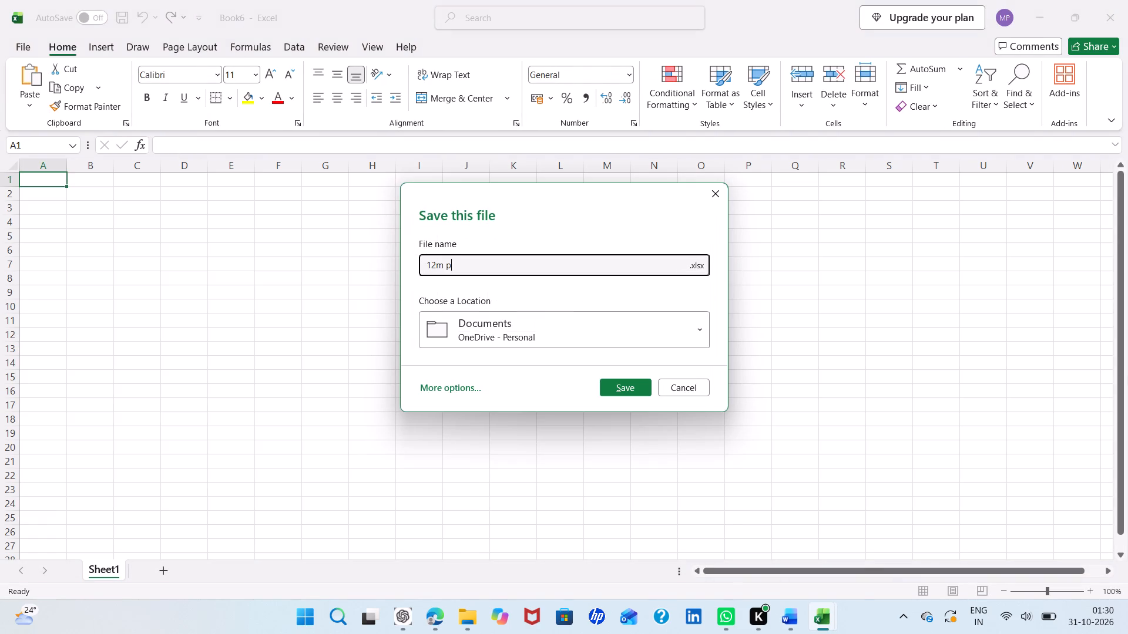
text(ile)
key(shift+underscore)
text(100)
key(space)
text(per encased)
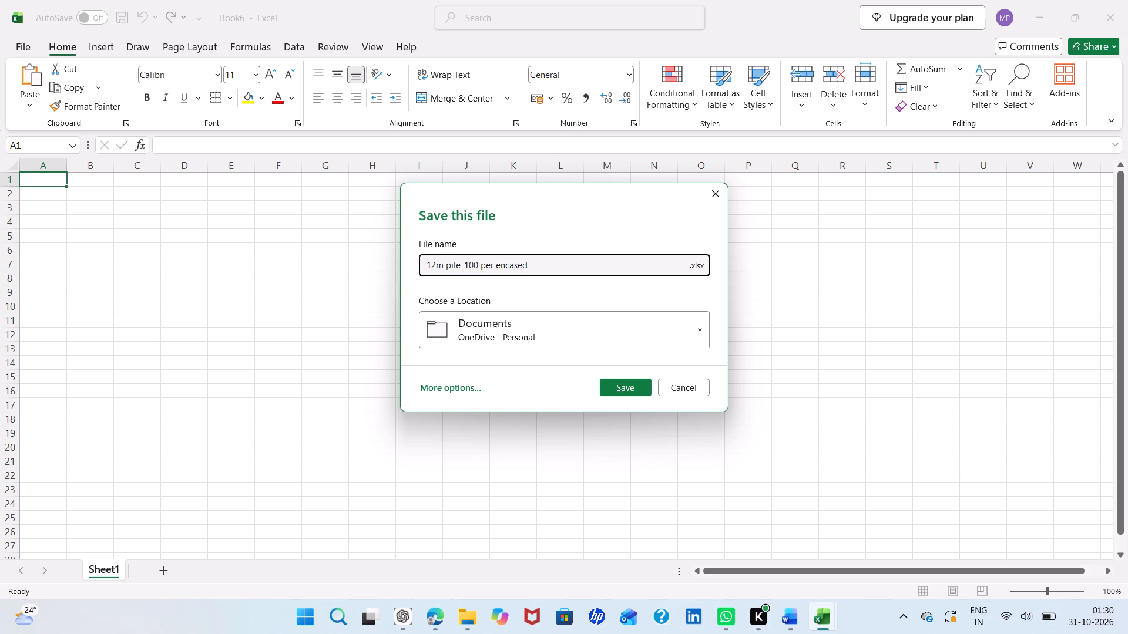
key(shift+underscore)
text(2.5)
key(shift+d)
key(shift+s)
click(608, 385)
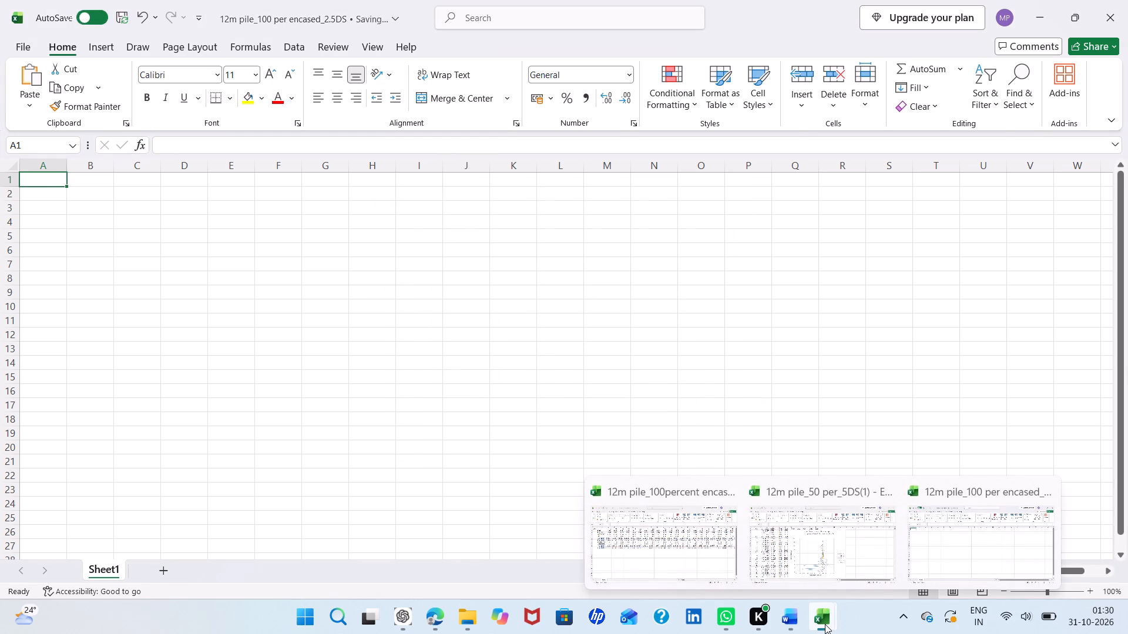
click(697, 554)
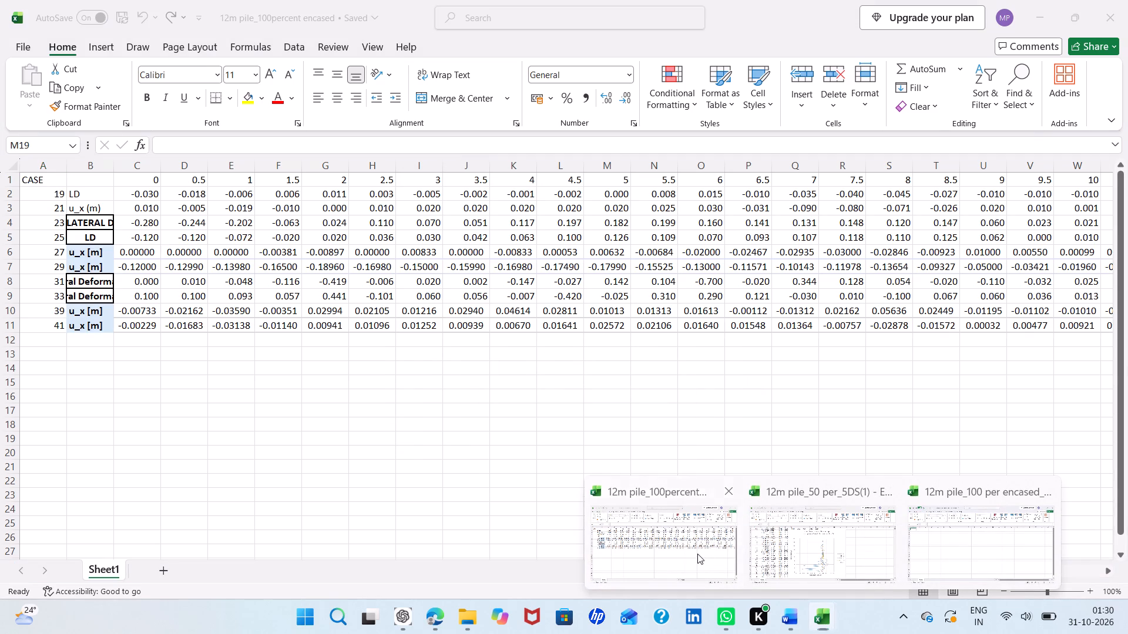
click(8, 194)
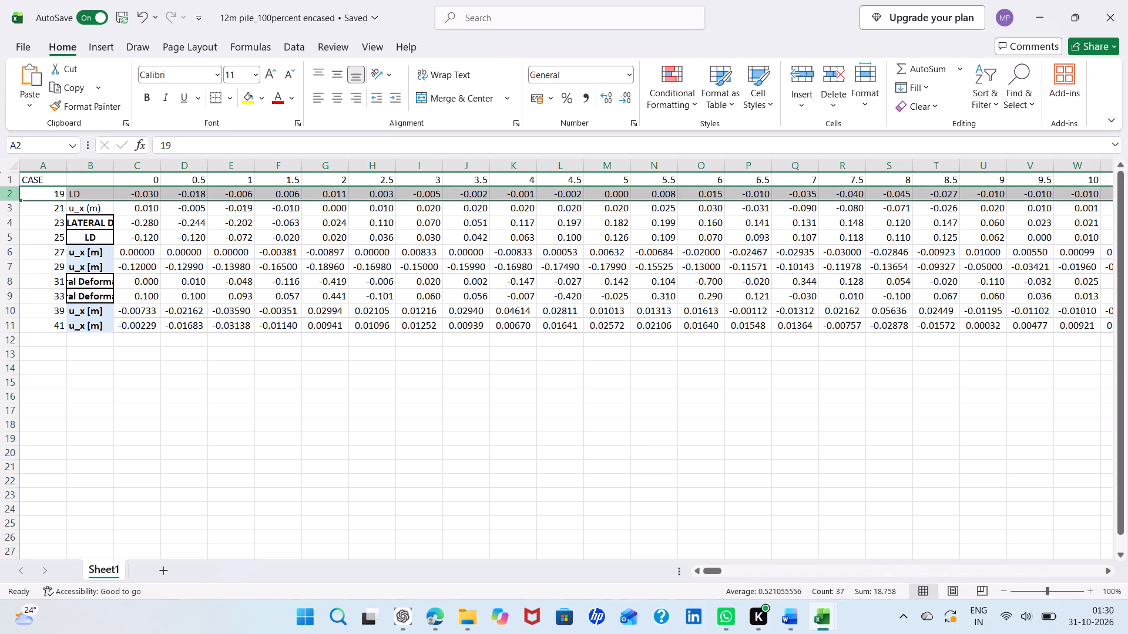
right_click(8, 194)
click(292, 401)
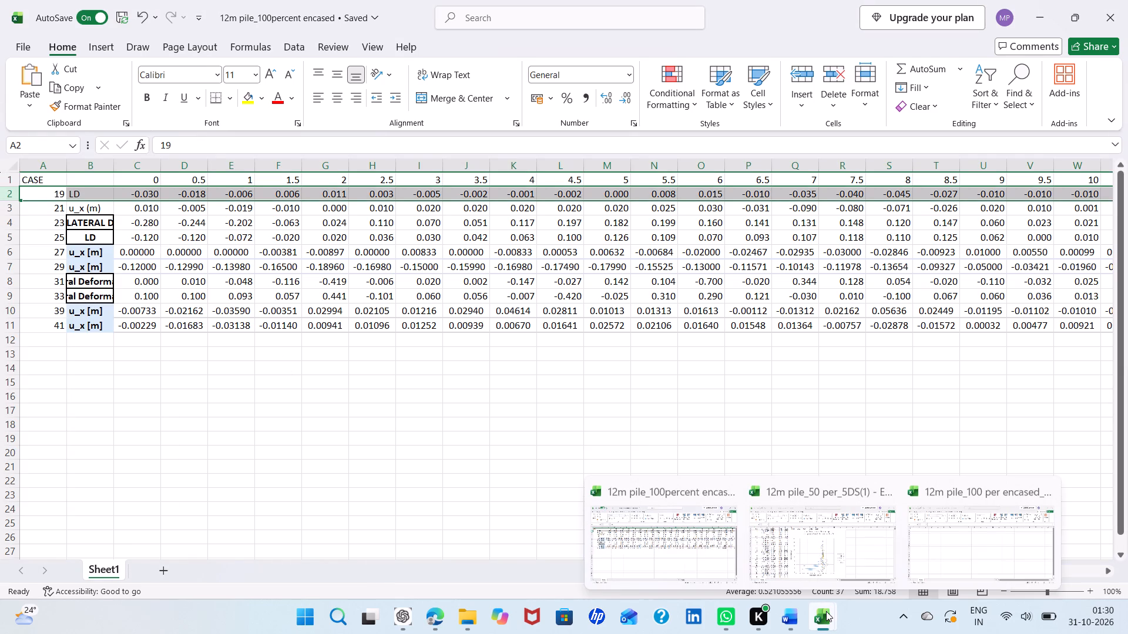
Switch to the 12m pile_50 per_5DS(1) workbook and resize its chart to span columns L to T, clear of the data table.
click(835, 543)
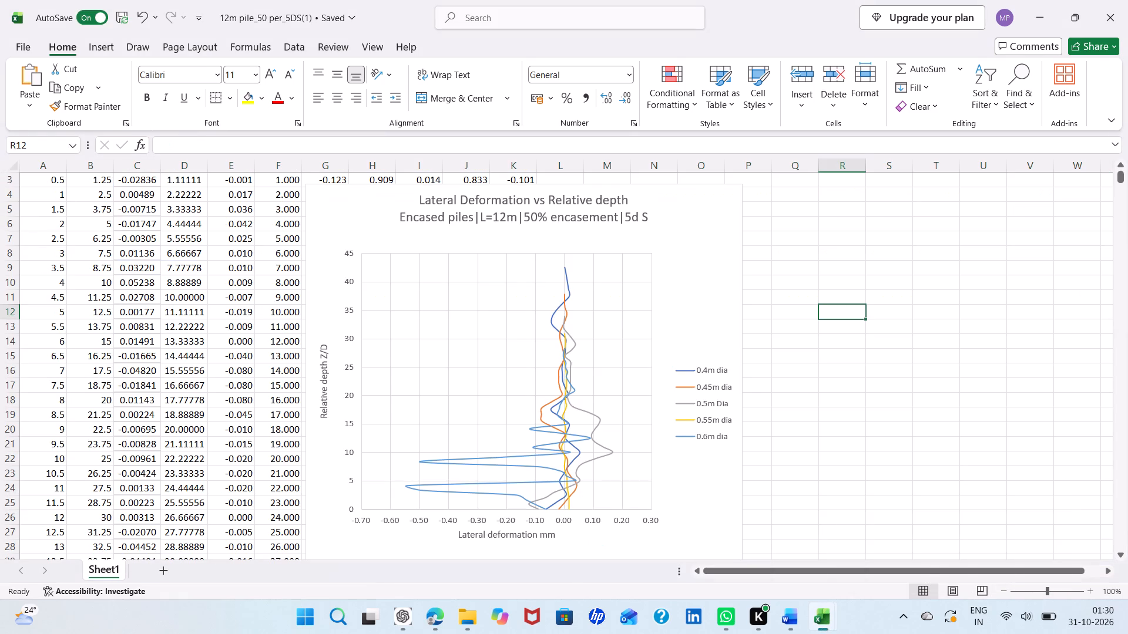
click(674, 250)
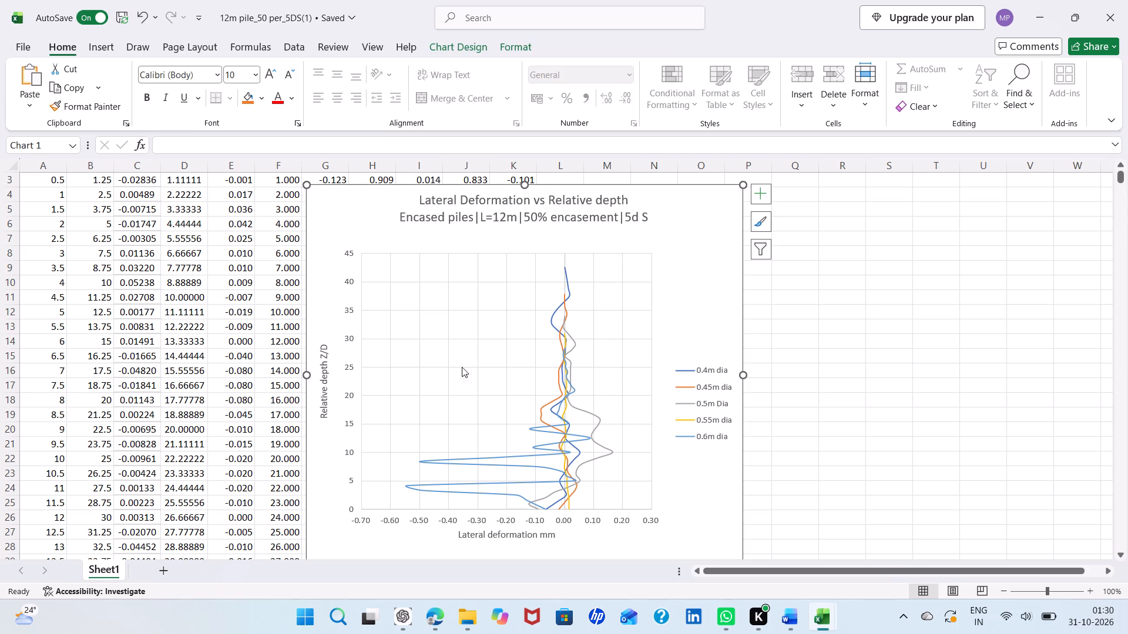
drag(307, 375, 462, 359)
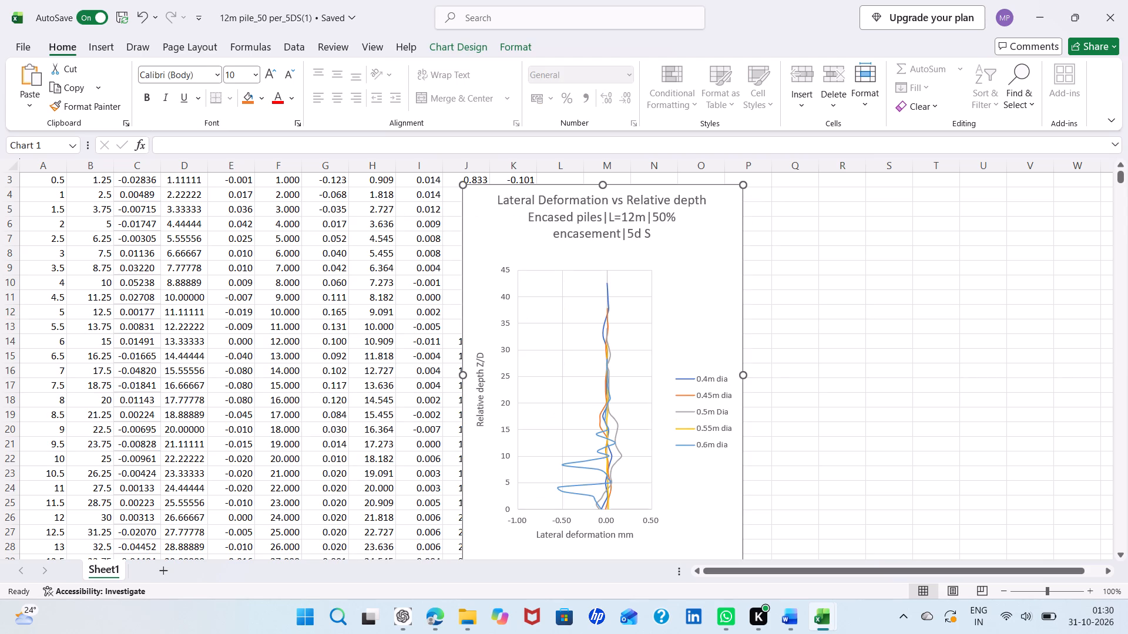
drag(741, 376, 869, 373)
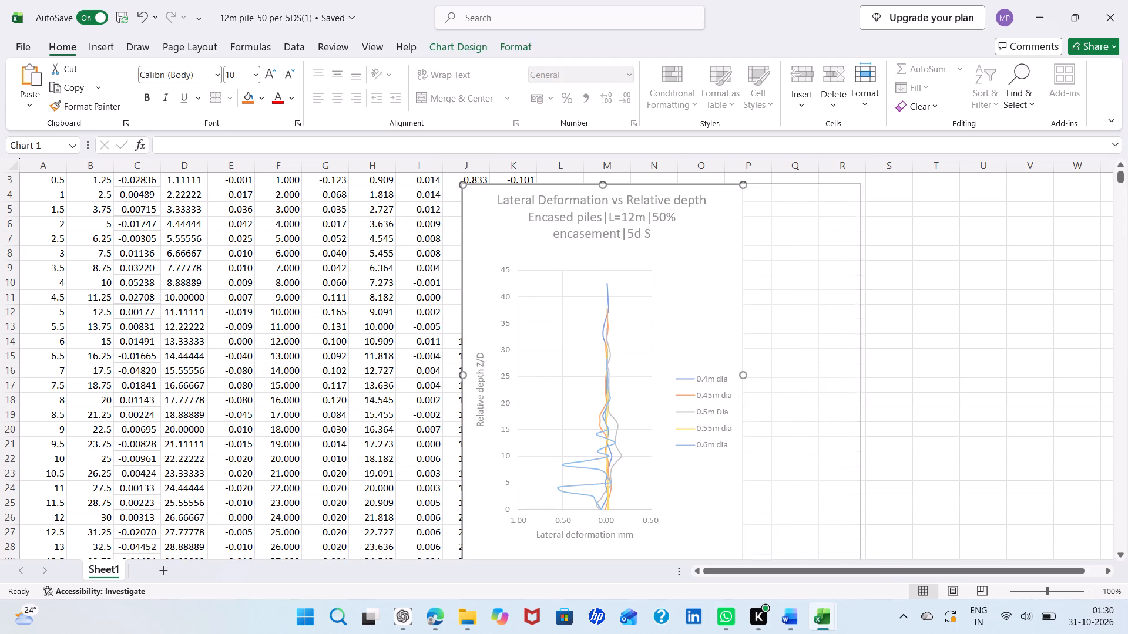
drag(869, 373, 945, 373)
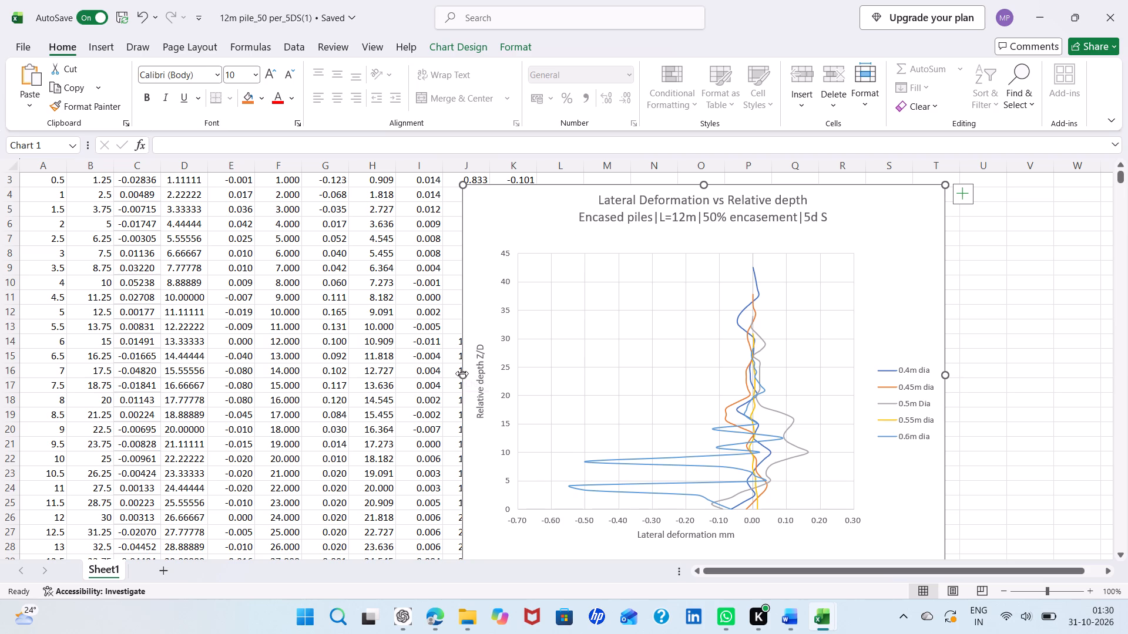
drag(462, 373, 560, 349)
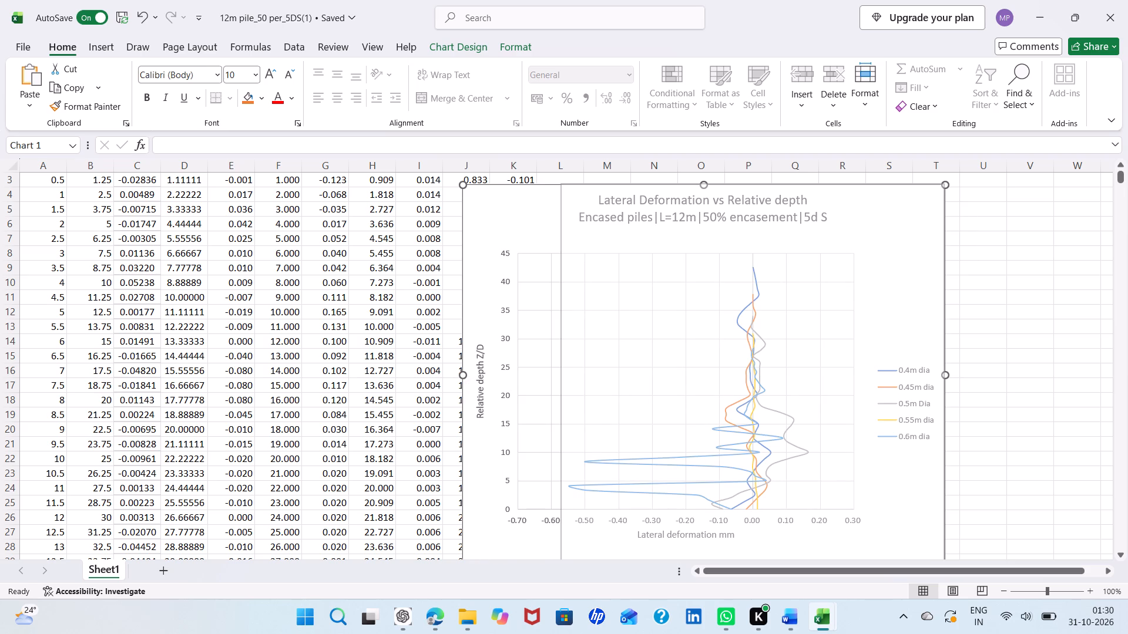
Copy the whole depth, Z/D and diameter data table, range A1:L37, from the 12m pile_50 per_5DS(1) sheet.
scroll(560, 349, down, 2)
drag(538, 485, 326, 381)
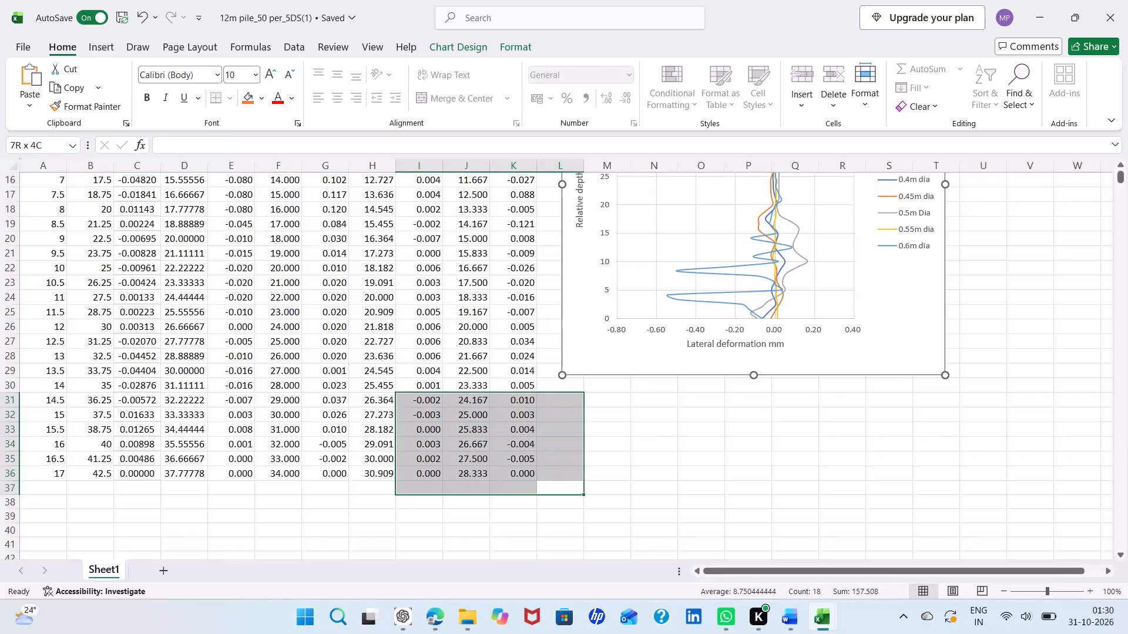
drag(326, 381, 42, 204)
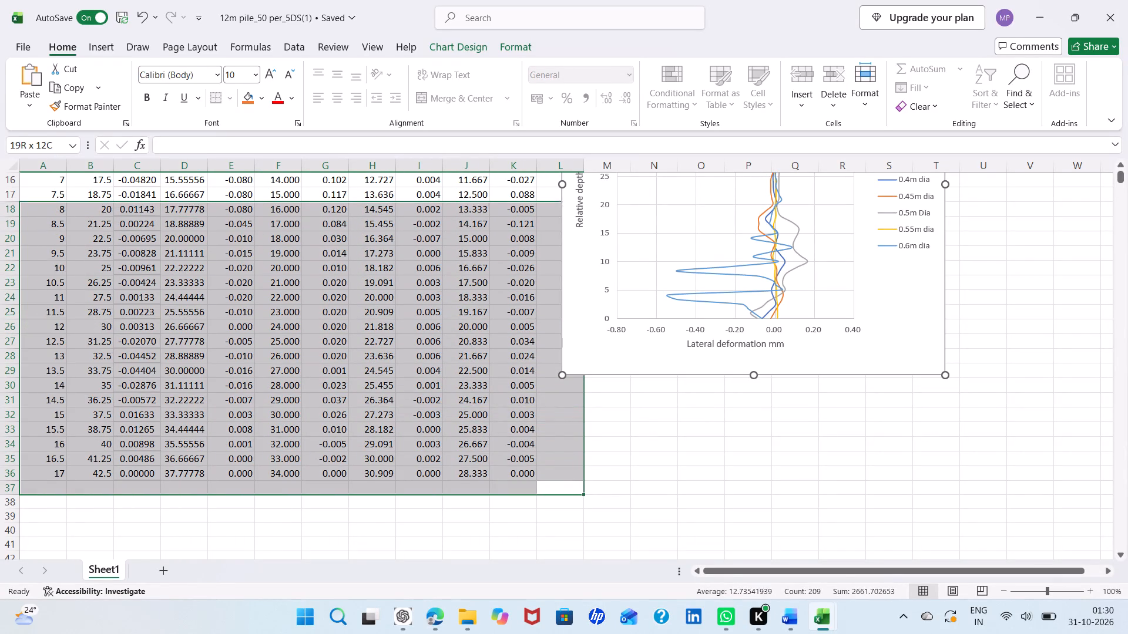
drag(42, 204, 44, 148)
key(ctrl+c)
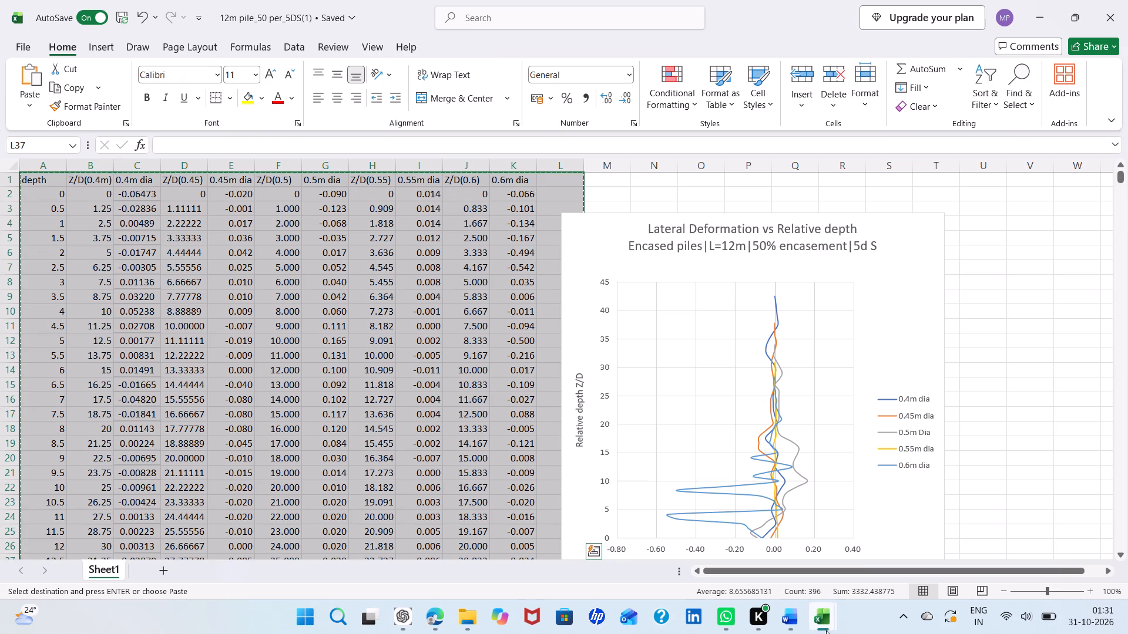
Paste the copied depth, Z/D and diameter table at cell A1 of the 12m pile_100 per encased_2.5DS workbook.
click(942, 560)
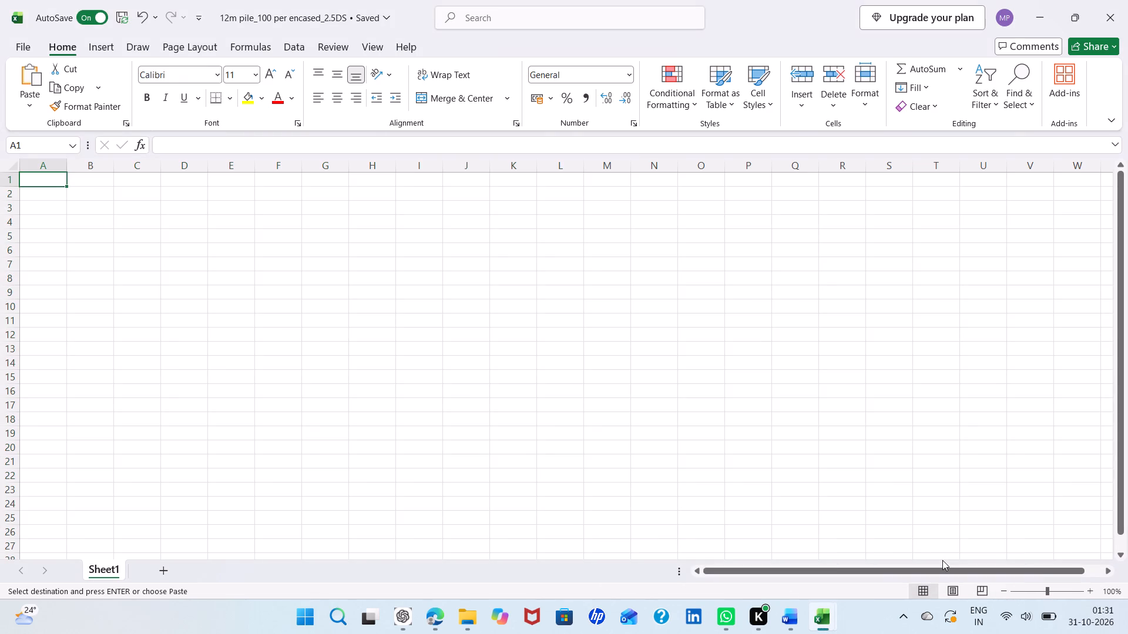
click(61, 179)
key(ctrl+v)
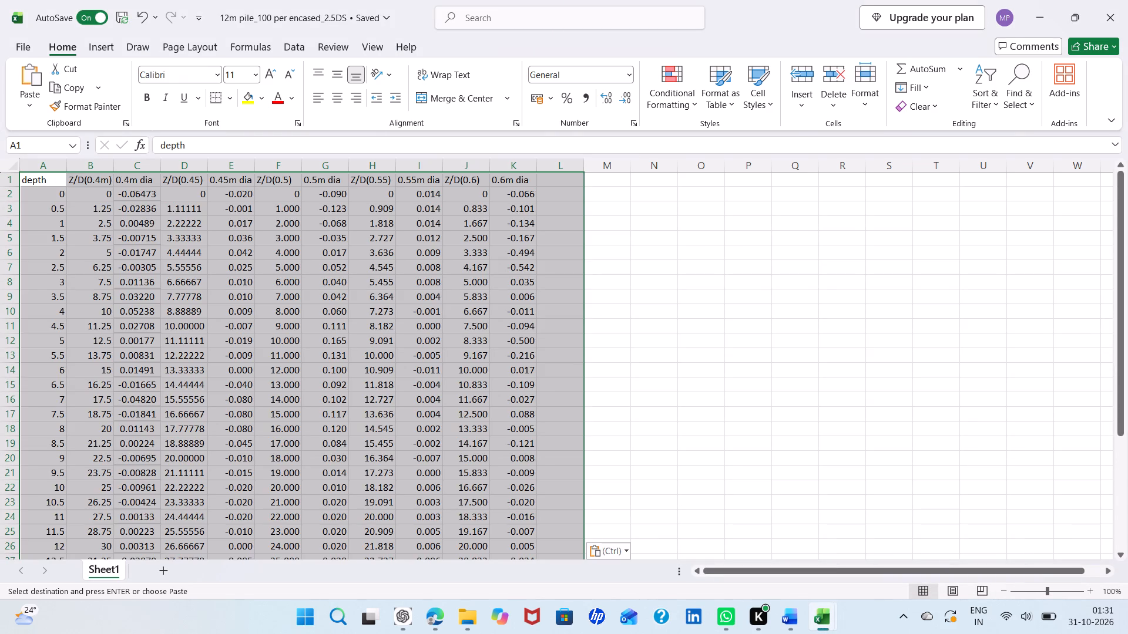
click(685, 331)
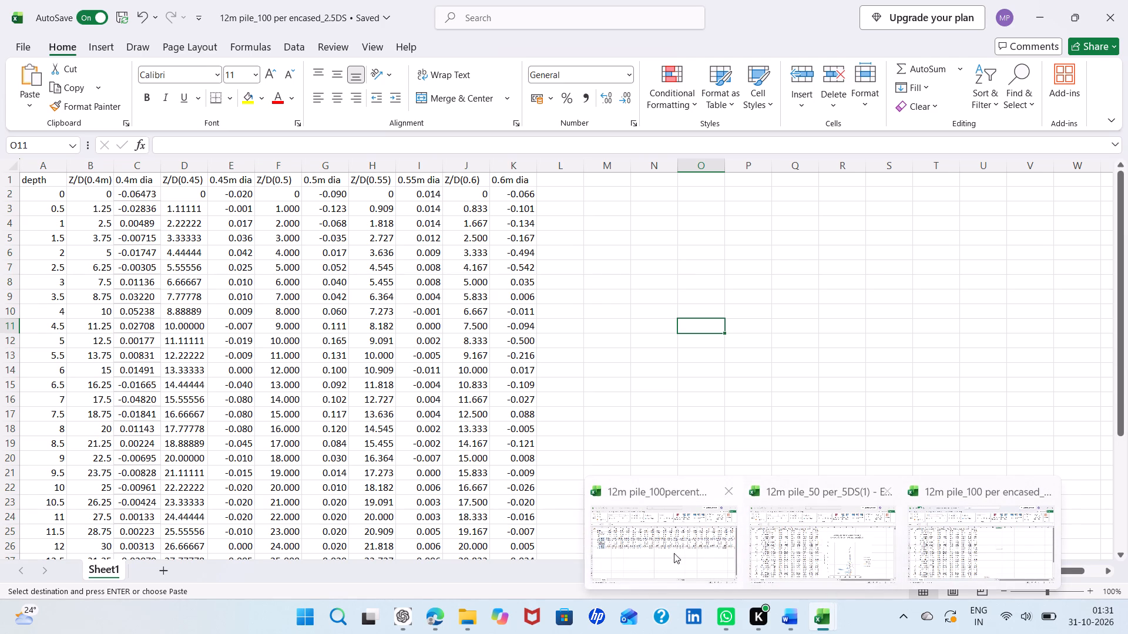
Check the row layout in 12m pile_100percent encased, and insert a blank row below the headers in 12m pile_100 per encased_2.5DS.
click(668, 551)
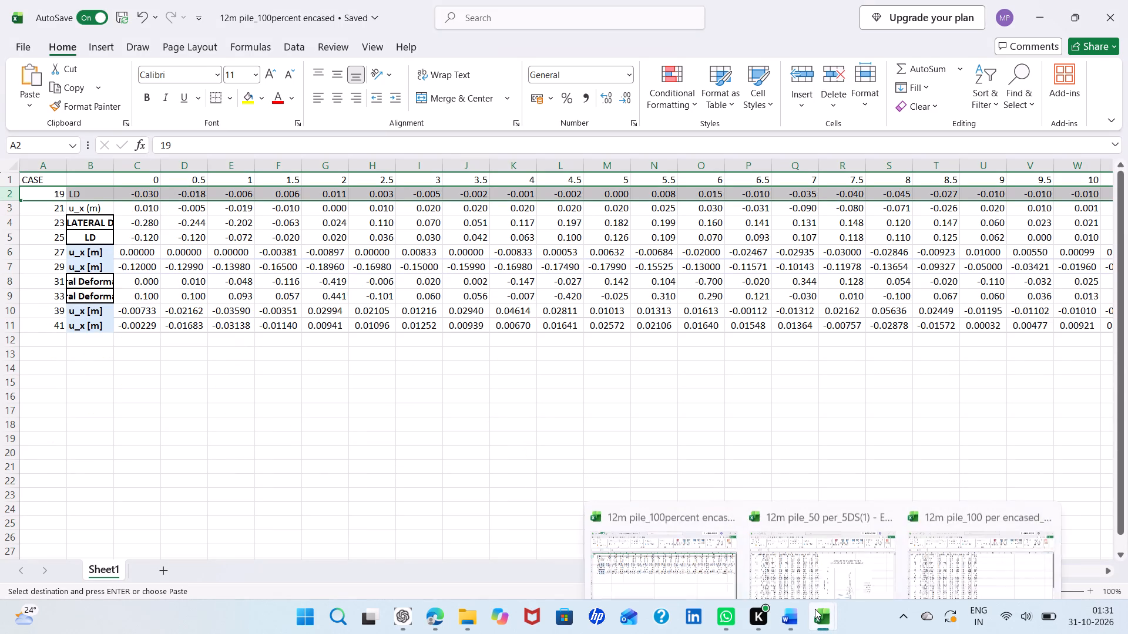
click(986, 545)
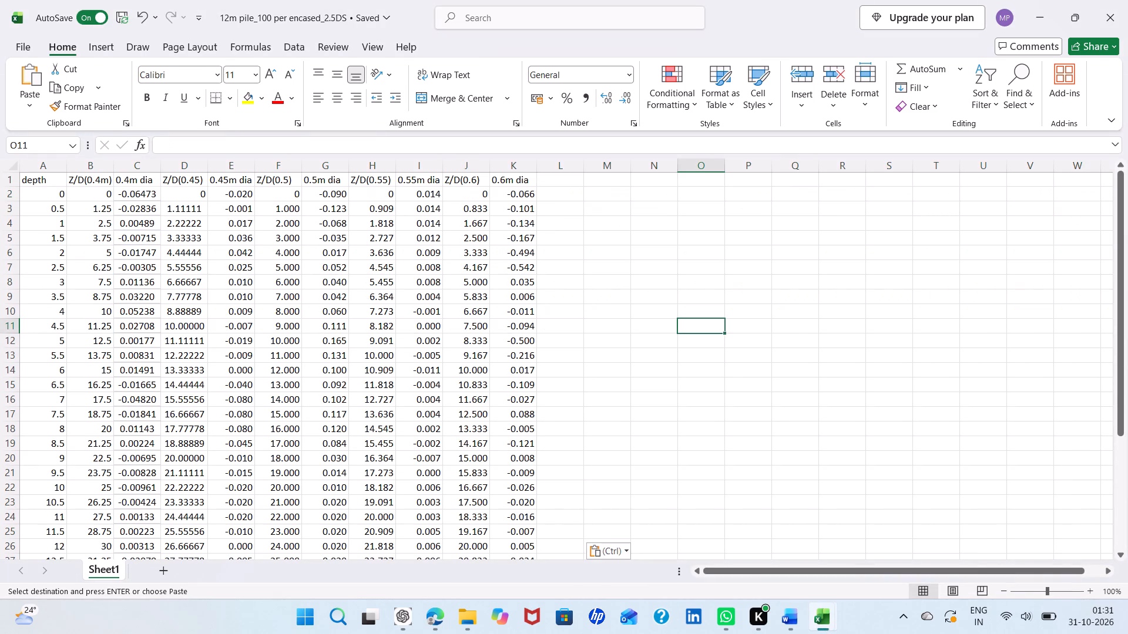
click(15, 193)
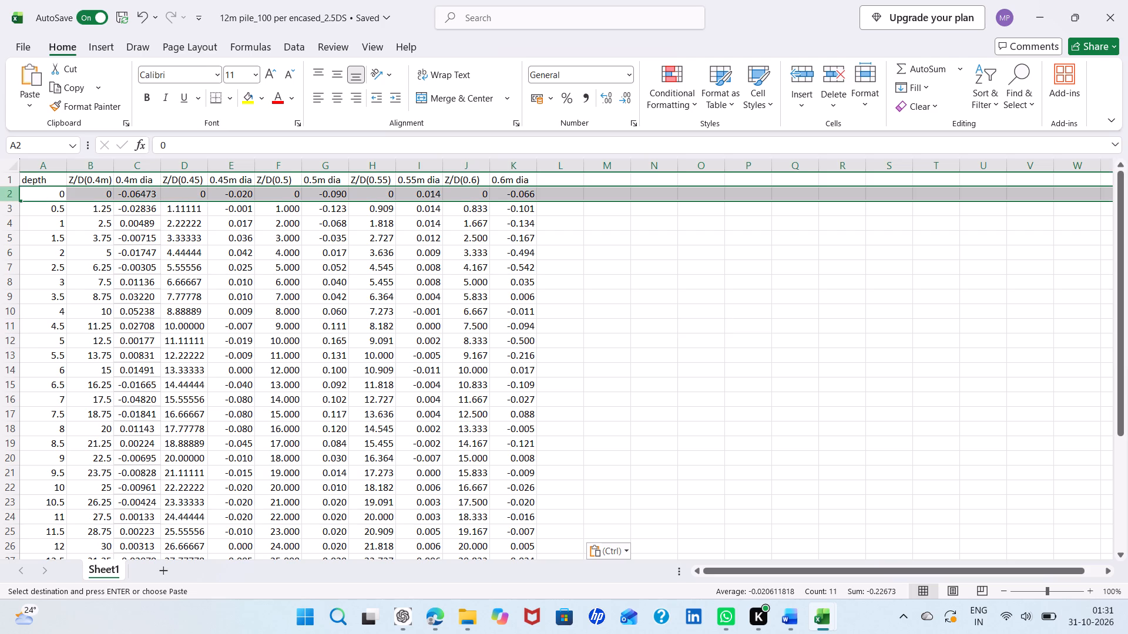
right_click(15, 193)
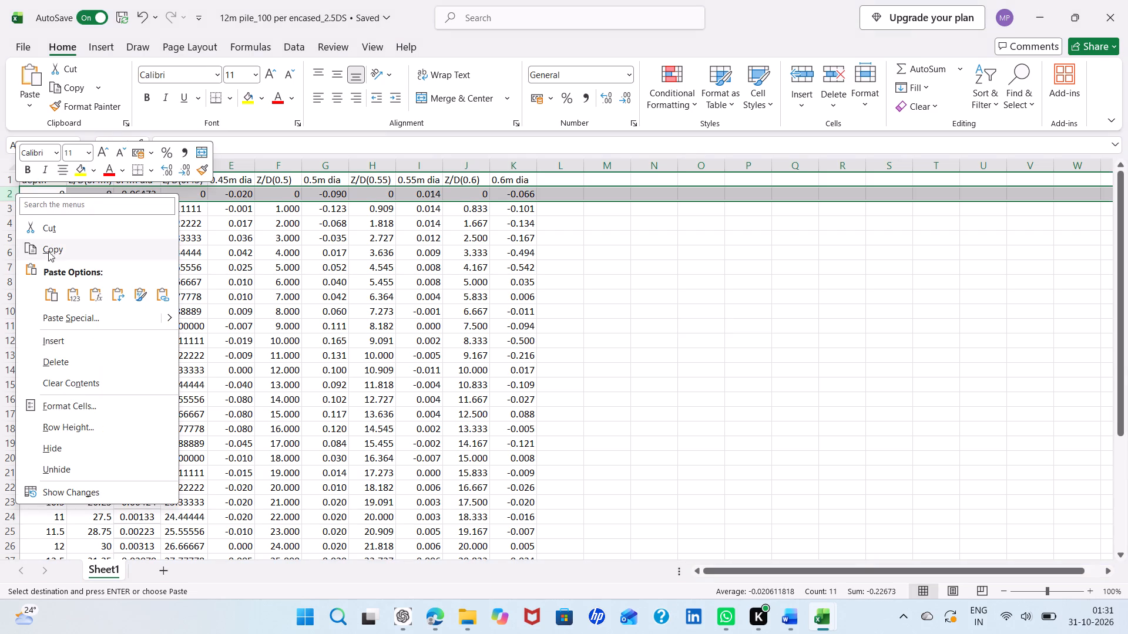
click(48, 334)
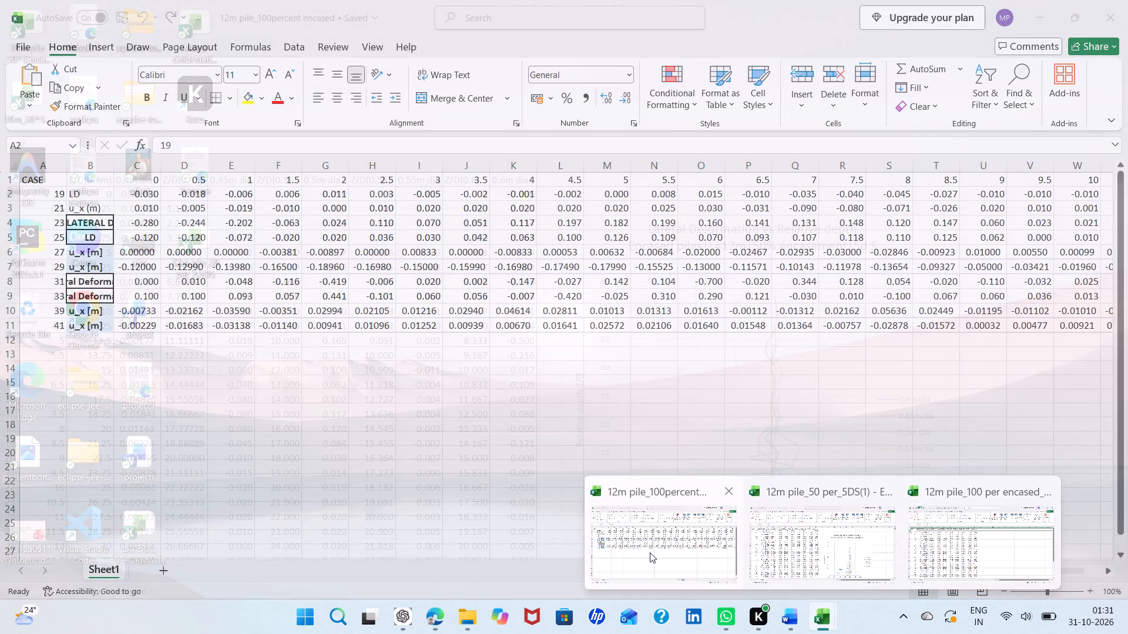
Copy the entire case 19 row, row 2, from the 12m pile_100percent encased workbook.
click(650, 552)
click(243, 368)
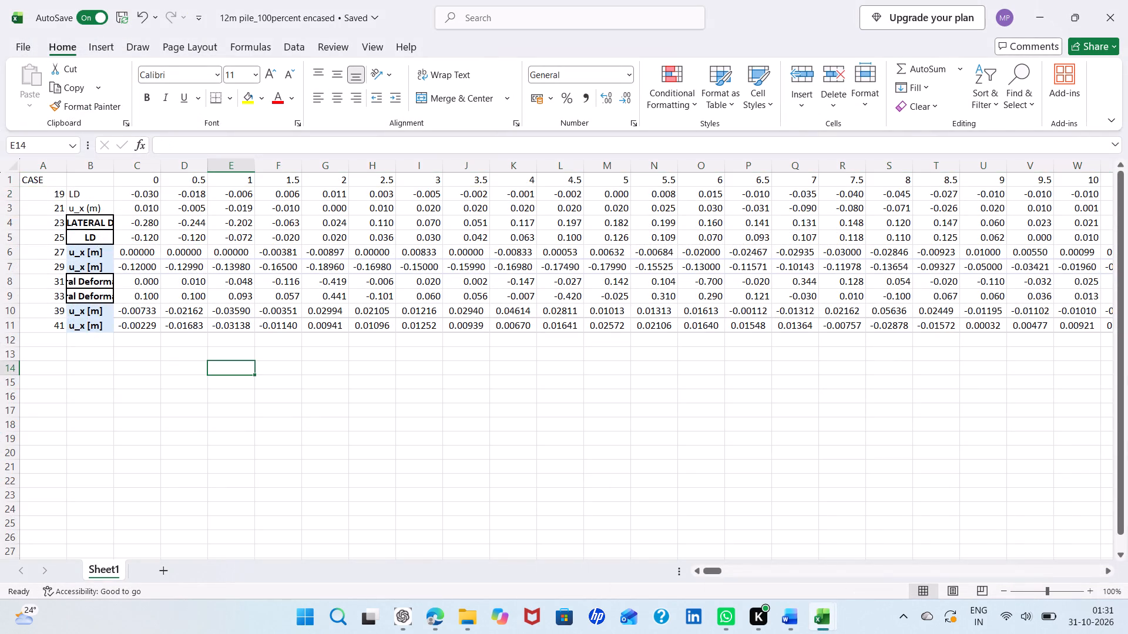
click(11, 193)
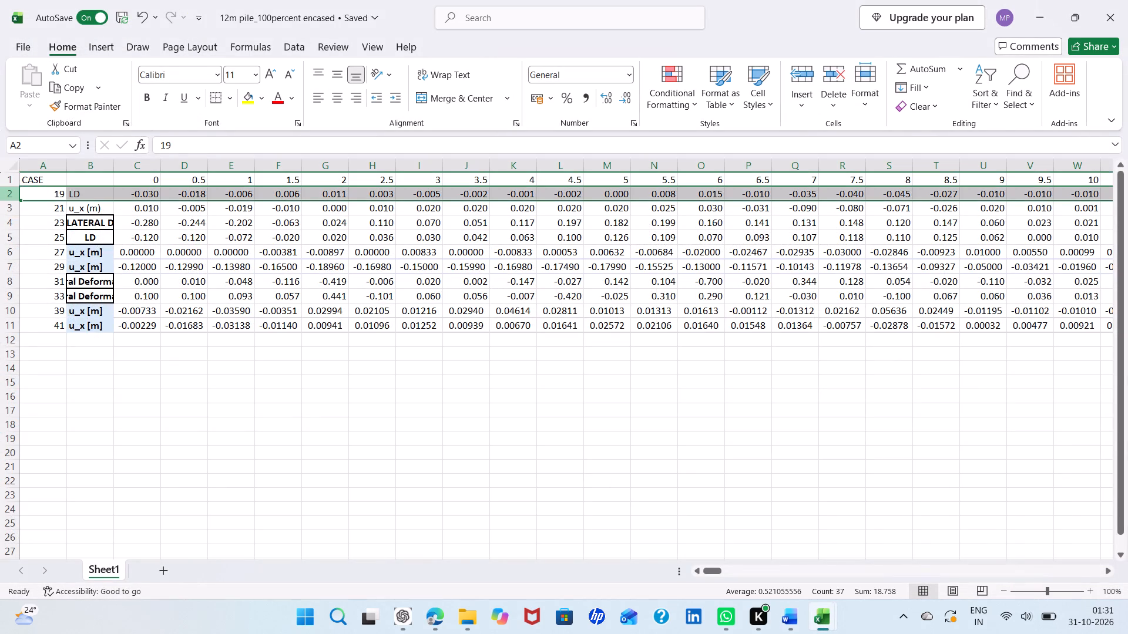
right_click(11, 193)
click(36, 242)
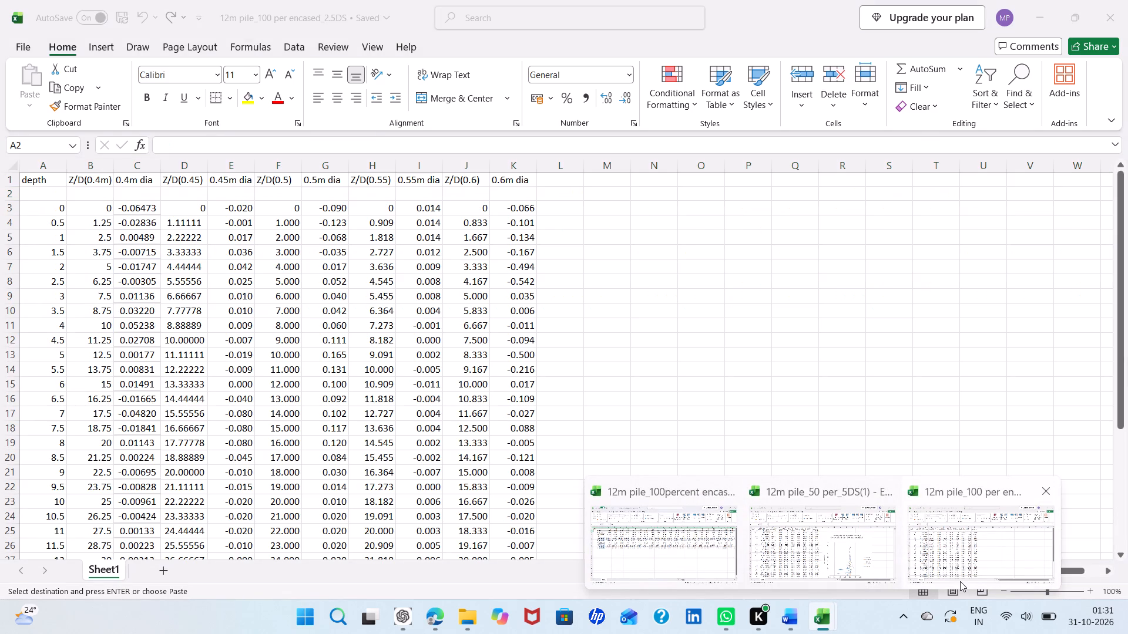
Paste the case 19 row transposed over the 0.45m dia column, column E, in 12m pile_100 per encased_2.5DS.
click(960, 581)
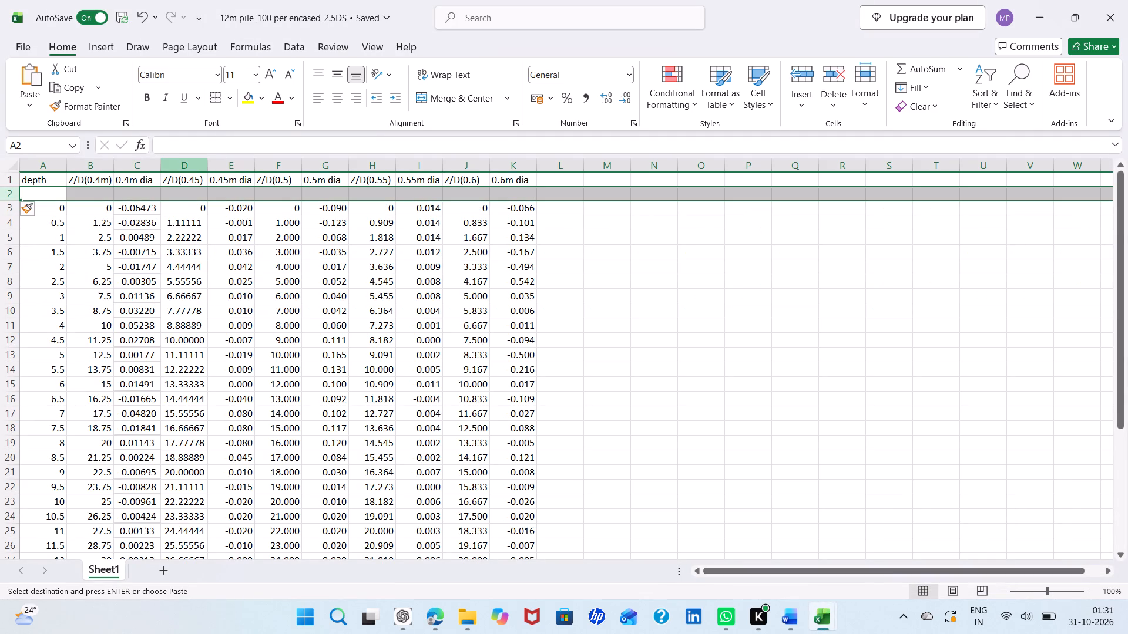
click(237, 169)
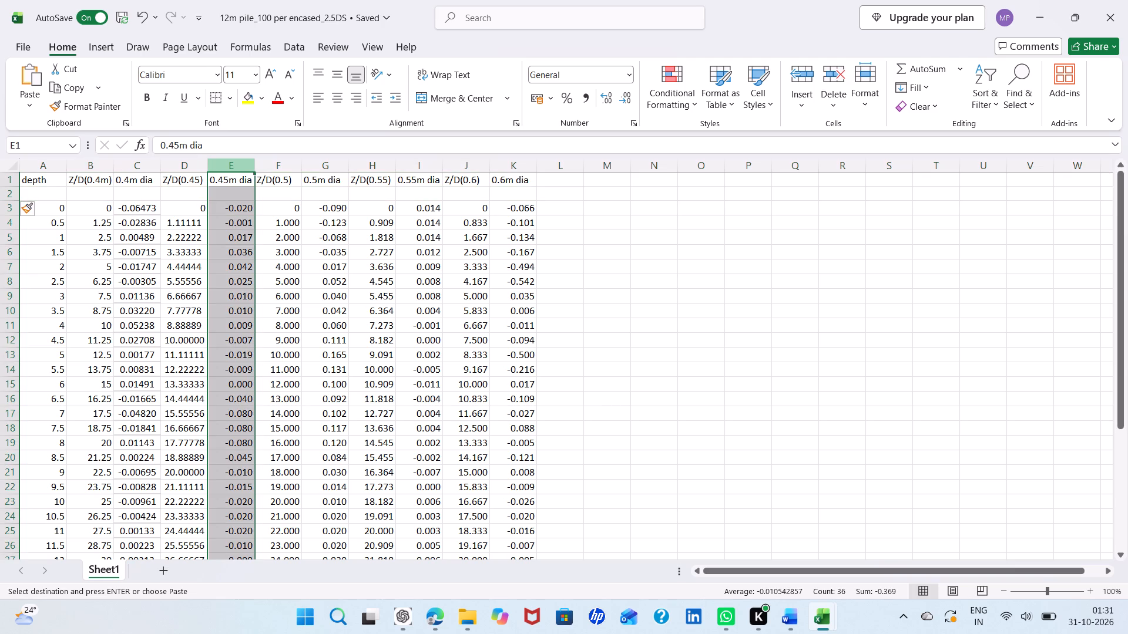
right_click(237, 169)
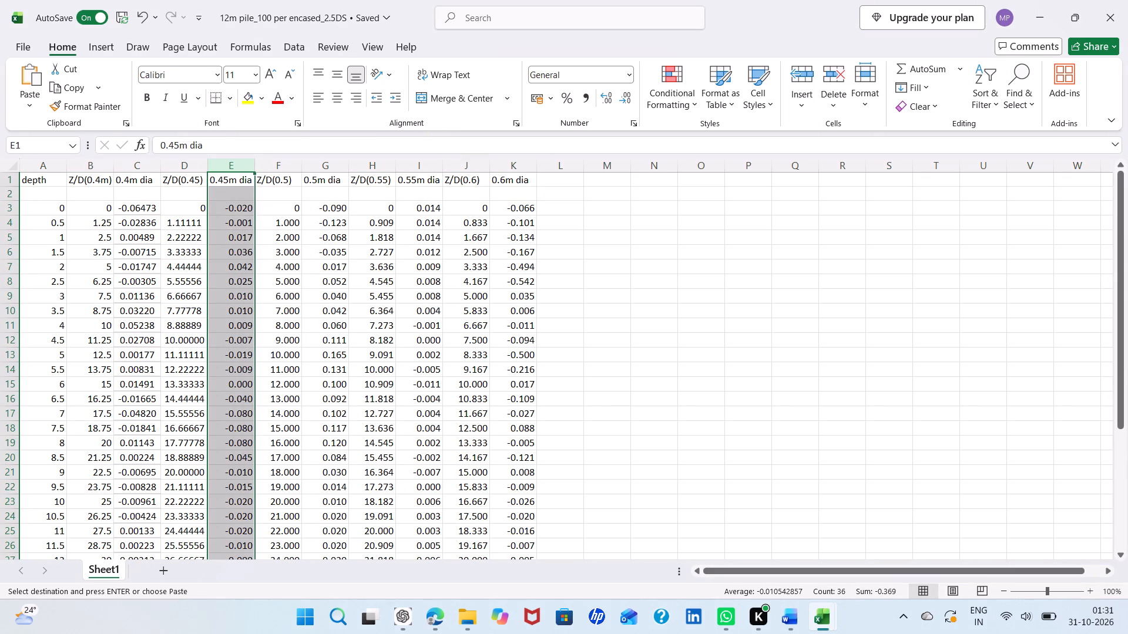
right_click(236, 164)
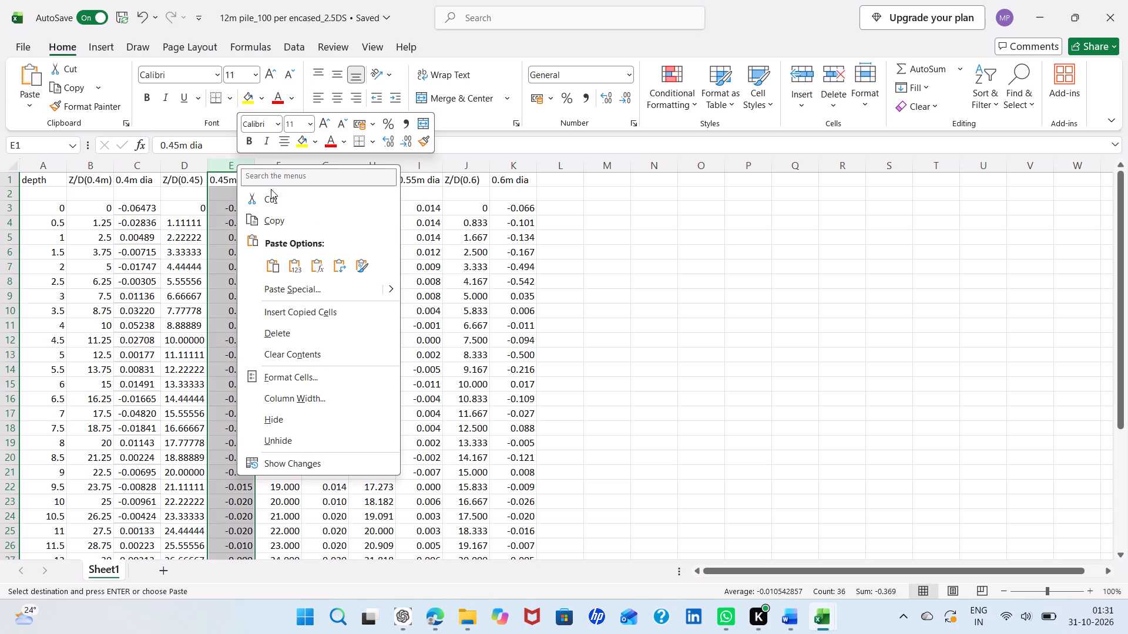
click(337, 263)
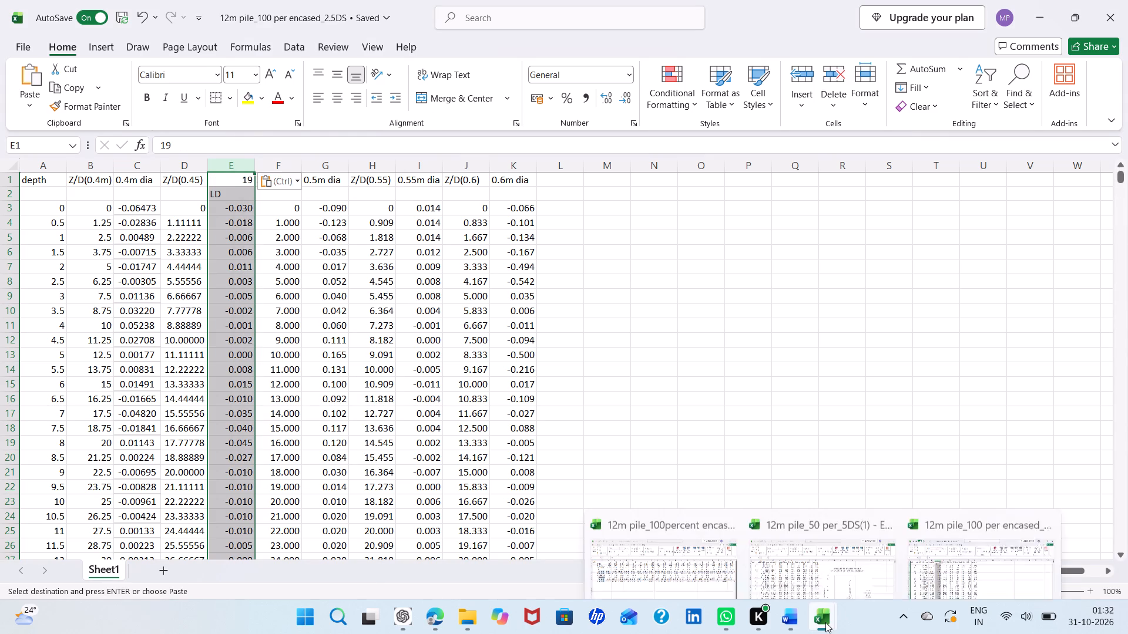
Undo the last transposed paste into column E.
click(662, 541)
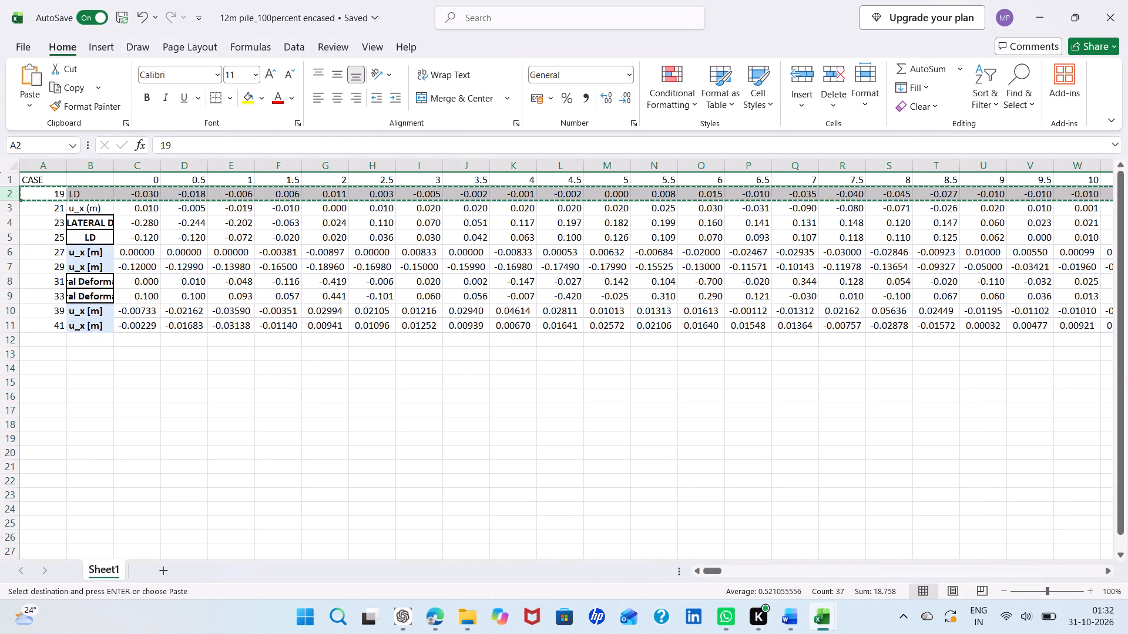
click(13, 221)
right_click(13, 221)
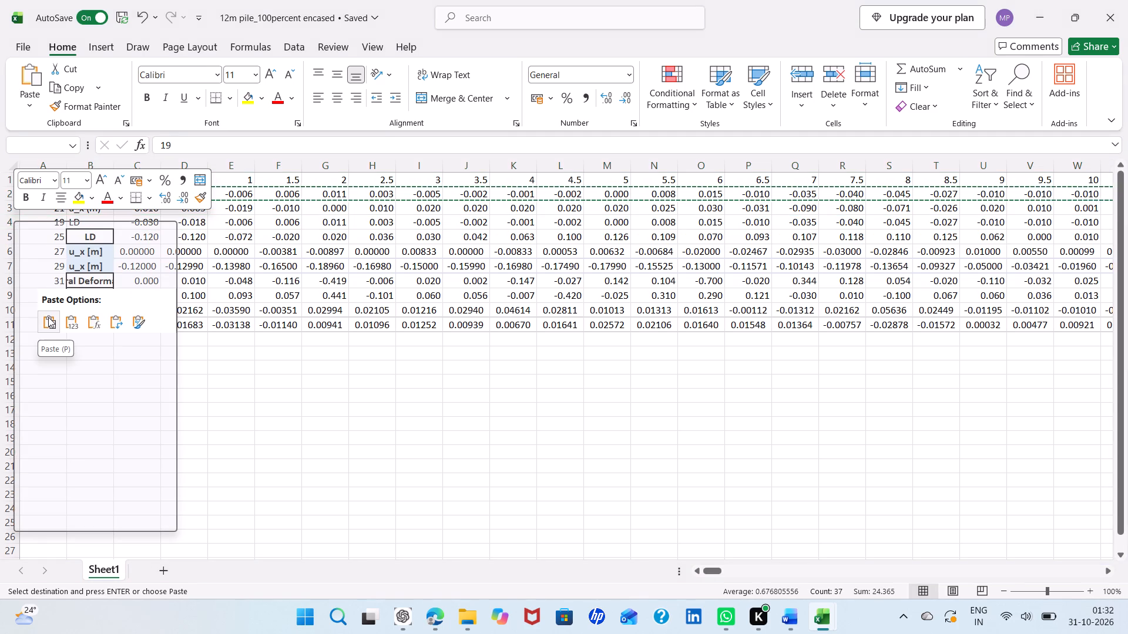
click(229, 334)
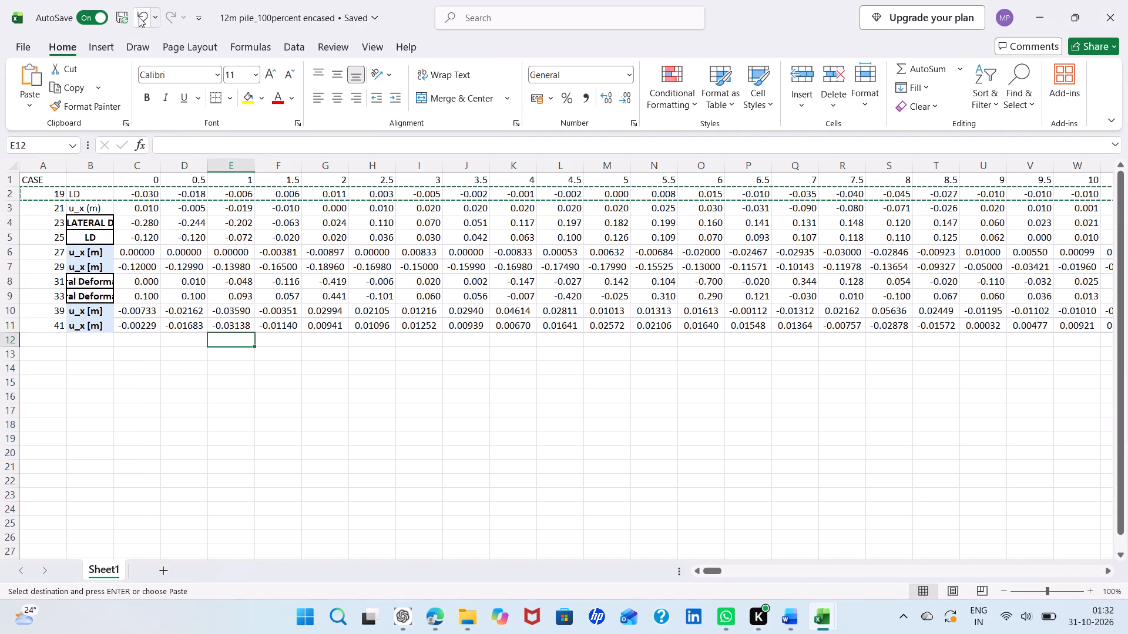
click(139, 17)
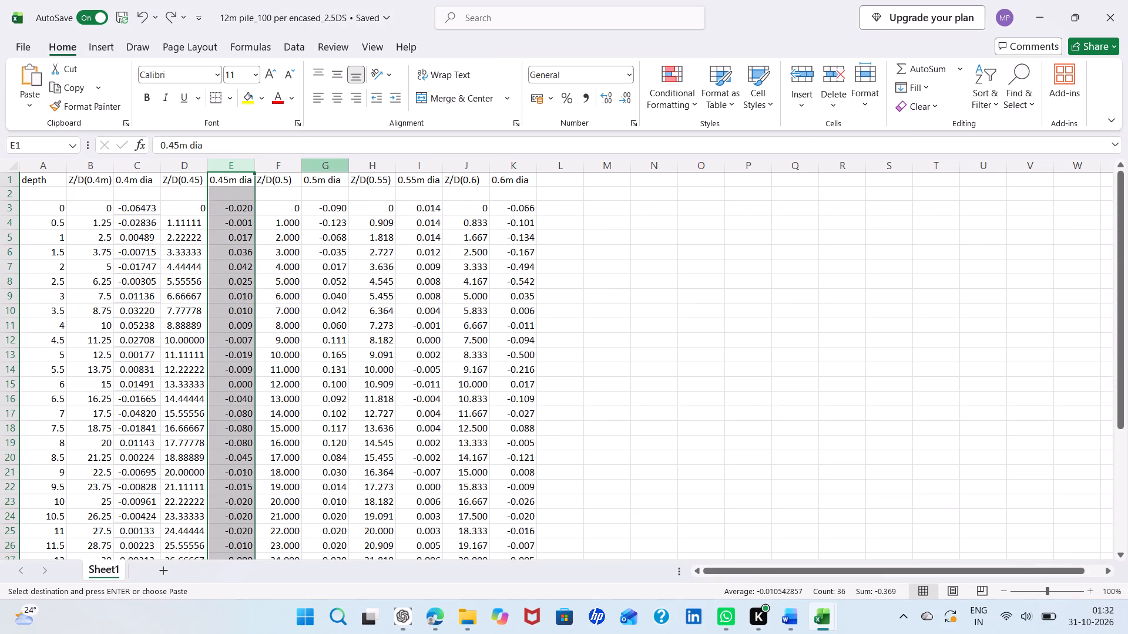
Paste the copied case 19 row transposed over the 0.45m dia column, column E, in 12m pile_100 per encased_2.5DS.
click(779, 375)
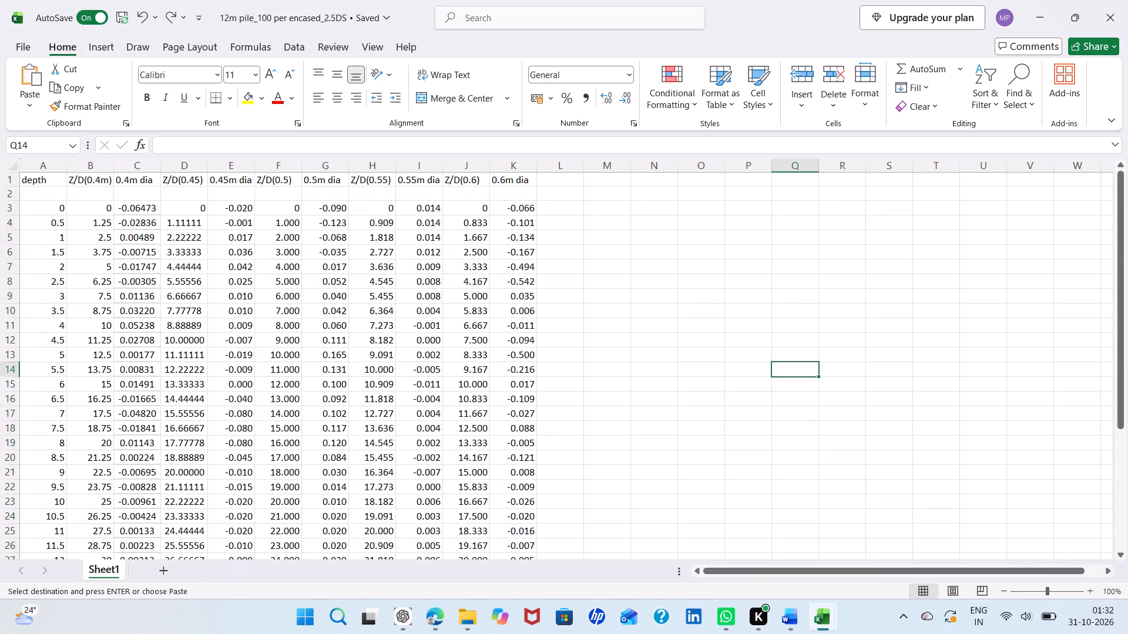
click(240, 164)
right_click(240, 164)
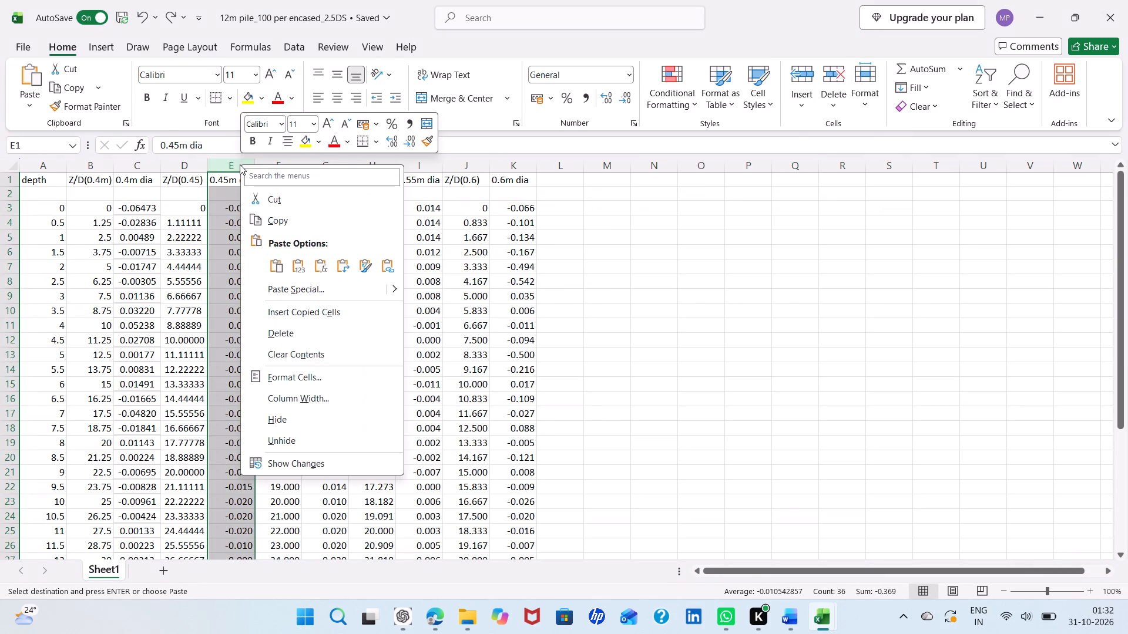
click(344, 268)
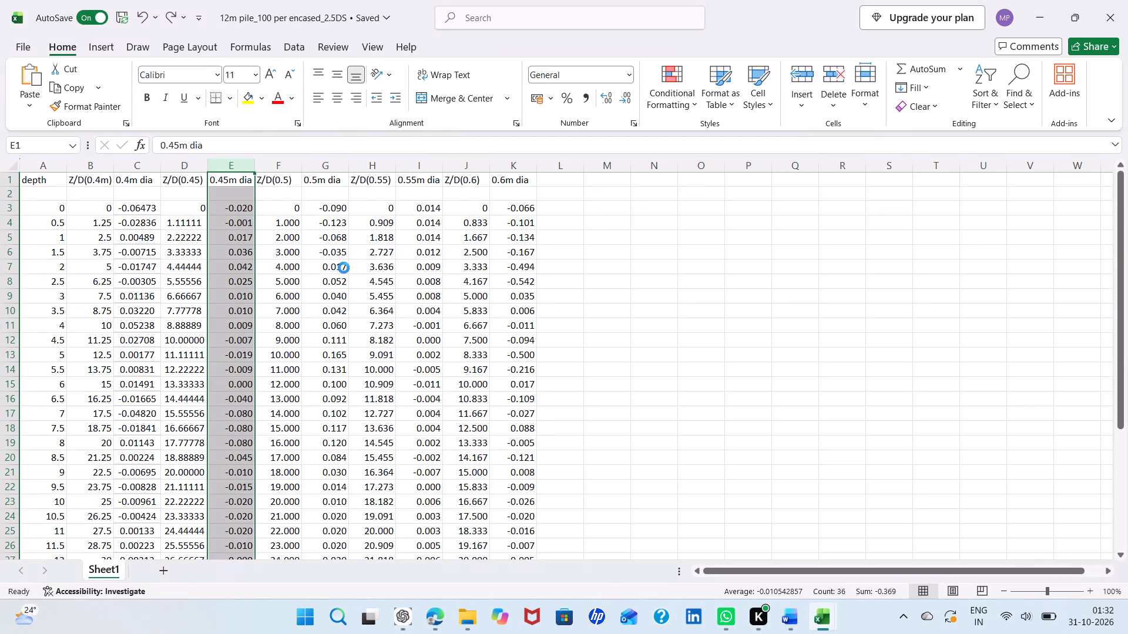
click(649, 306)
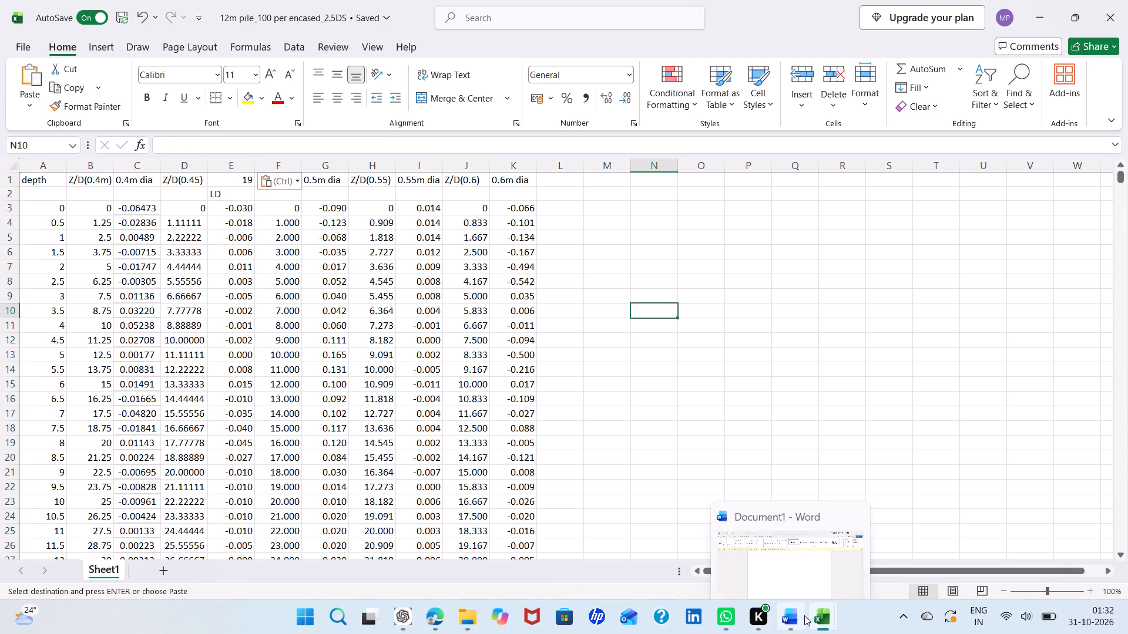
Copy the case 23 row from 12m pile_100percent encased and paste it transposed over the 0.5m dia column G in 12m pile_100 per encased_2.5DS.
click(630, 549)
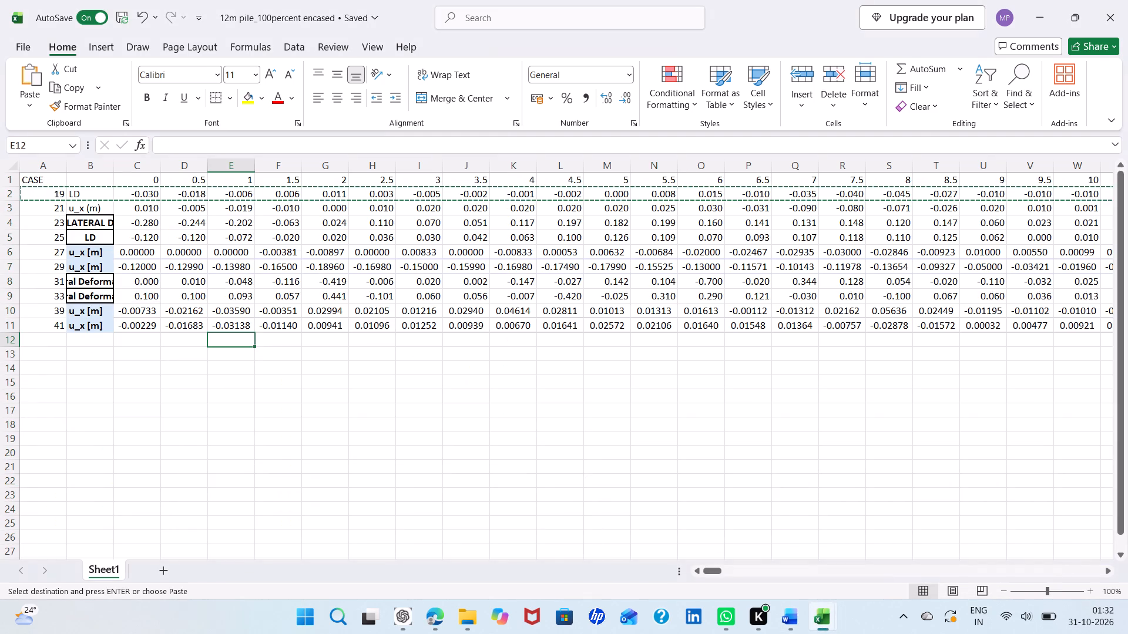
click(16, 221)
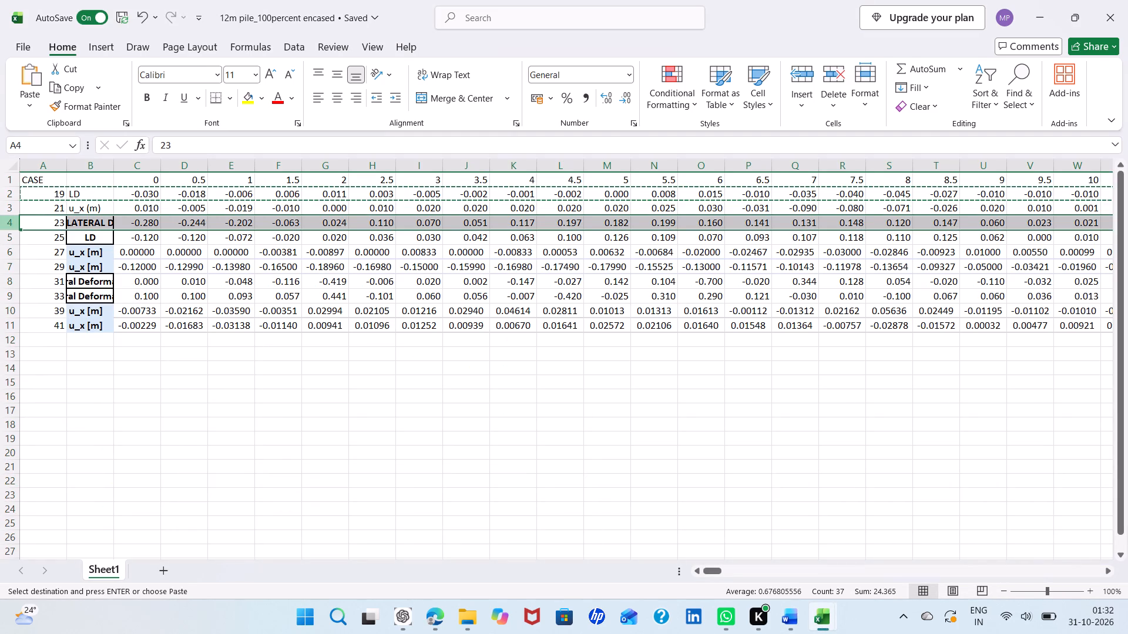
right_click(16, 221)
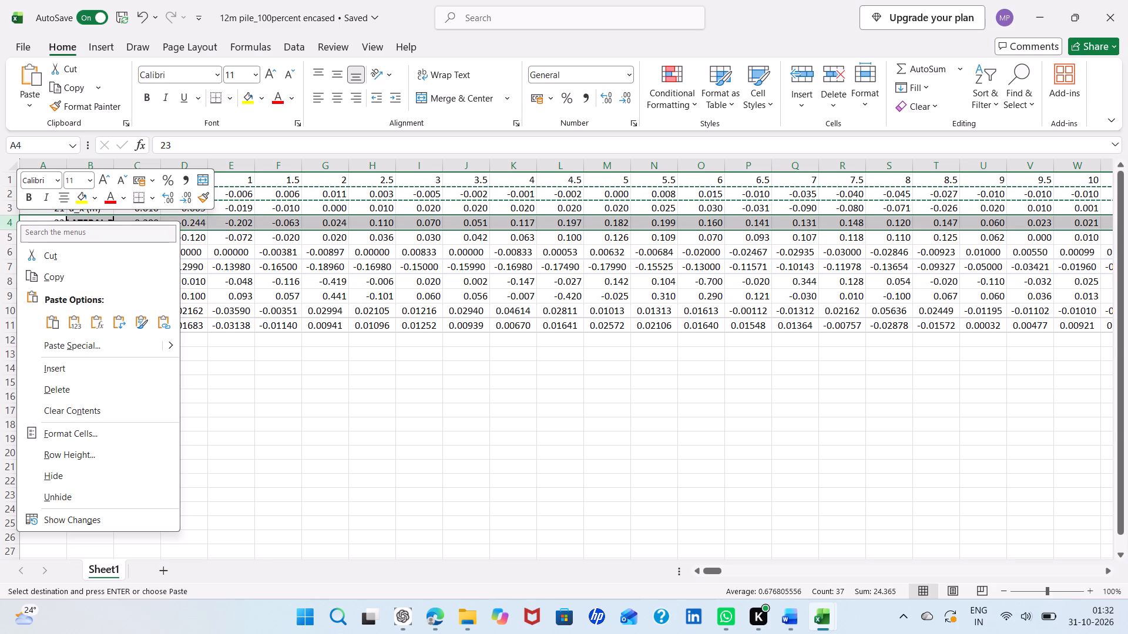
click(56, 276)
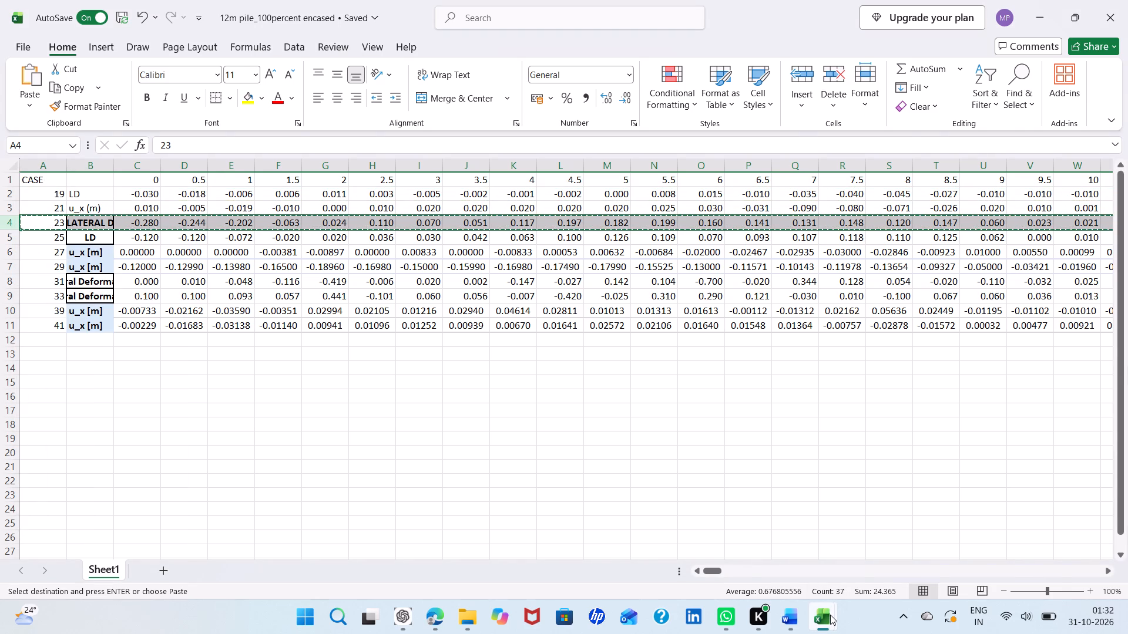
click(964, 556)
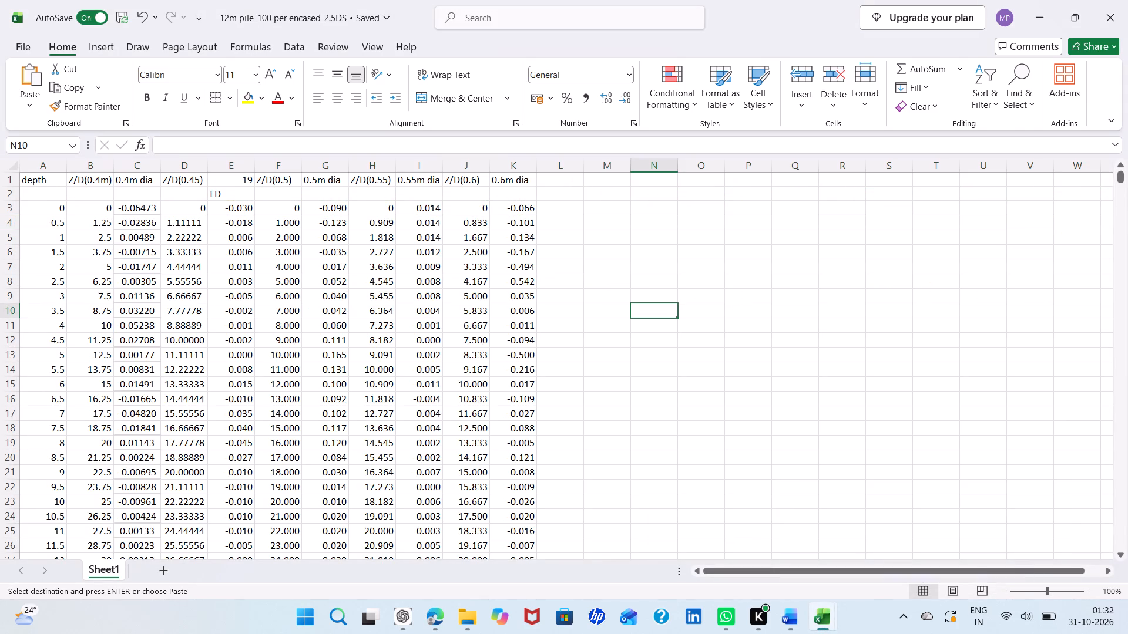
click(337, 165)
right_click(337, 165)
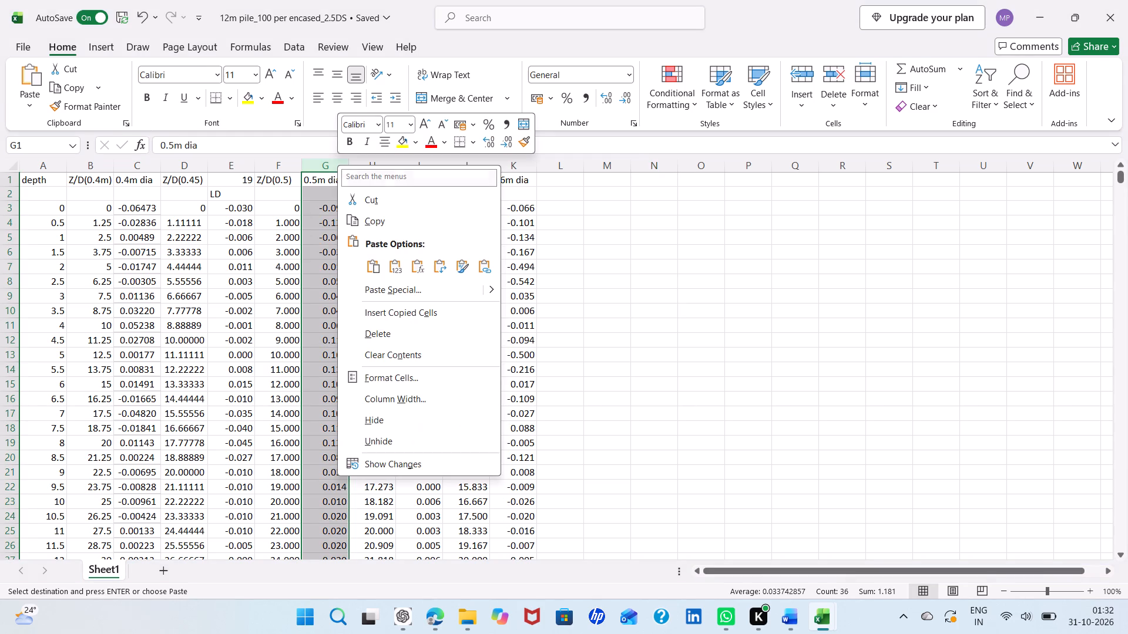
click(437, 261)
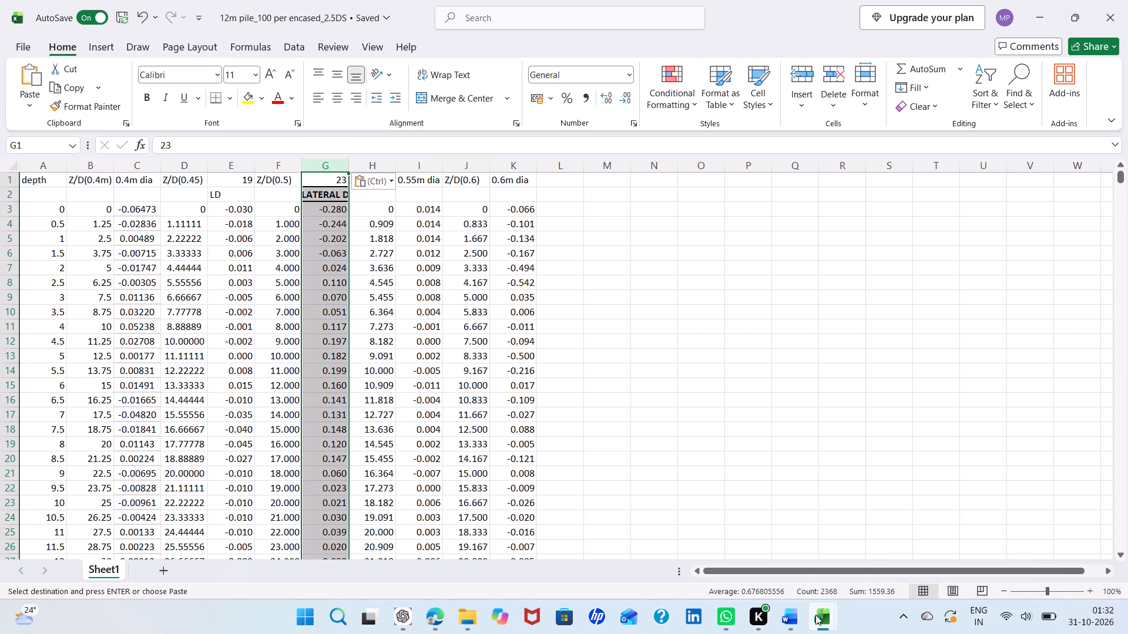
Copy the case 27 row from 12m pile_100percent encased and paste it transposed over the 0.55m dia column I in 12m pile_100 per encased_2.5DS.
click(653, 527)
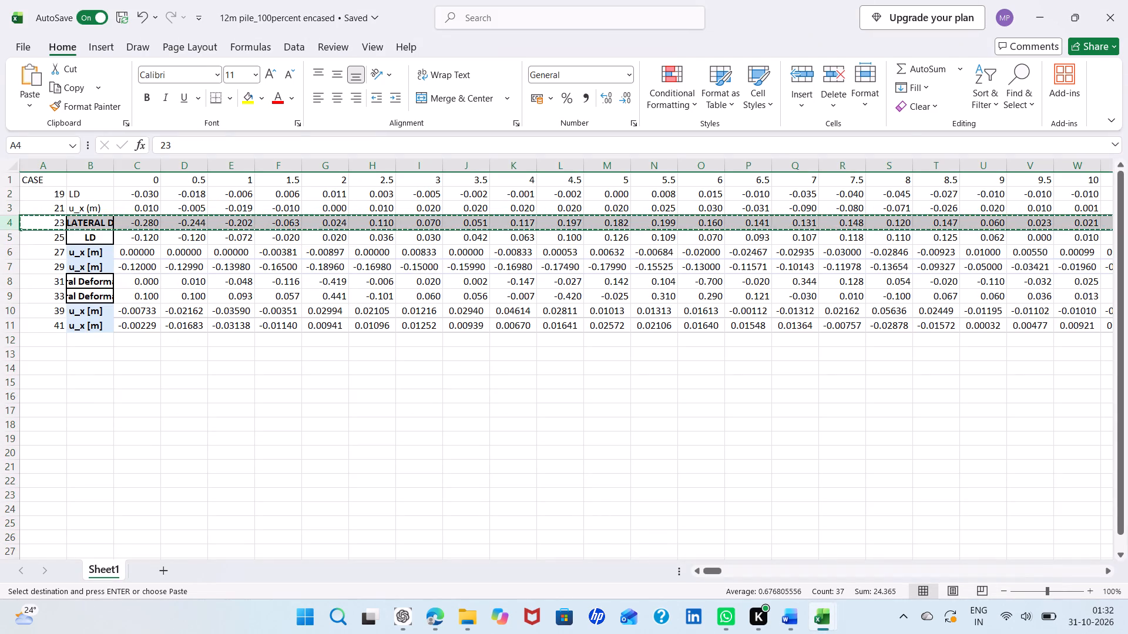
click(11, 252)
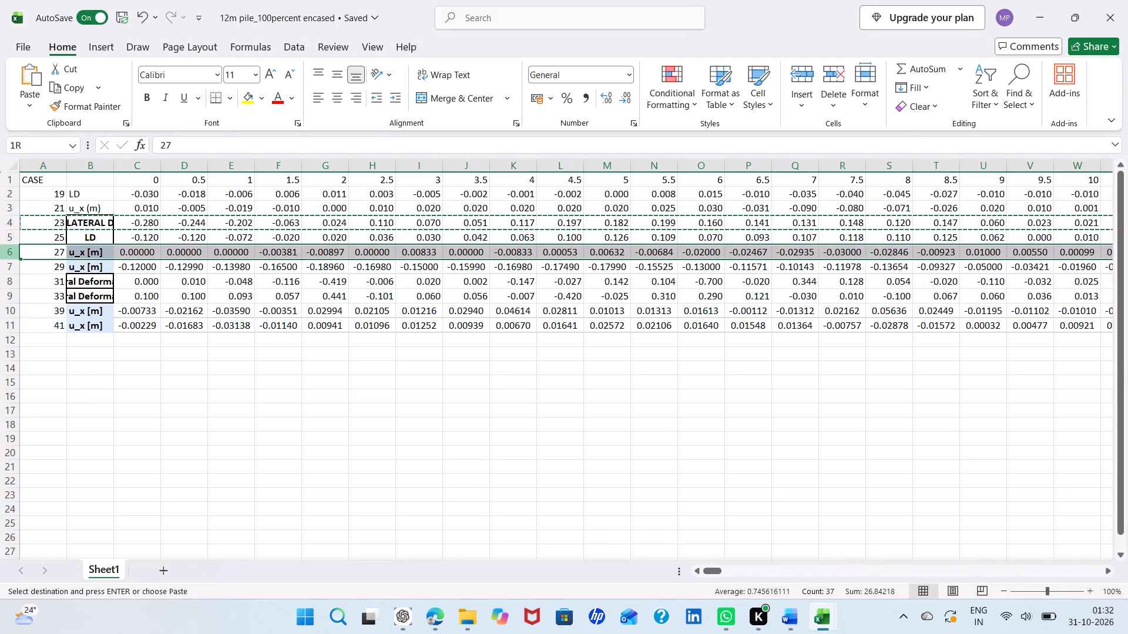
right_click(11, 252)
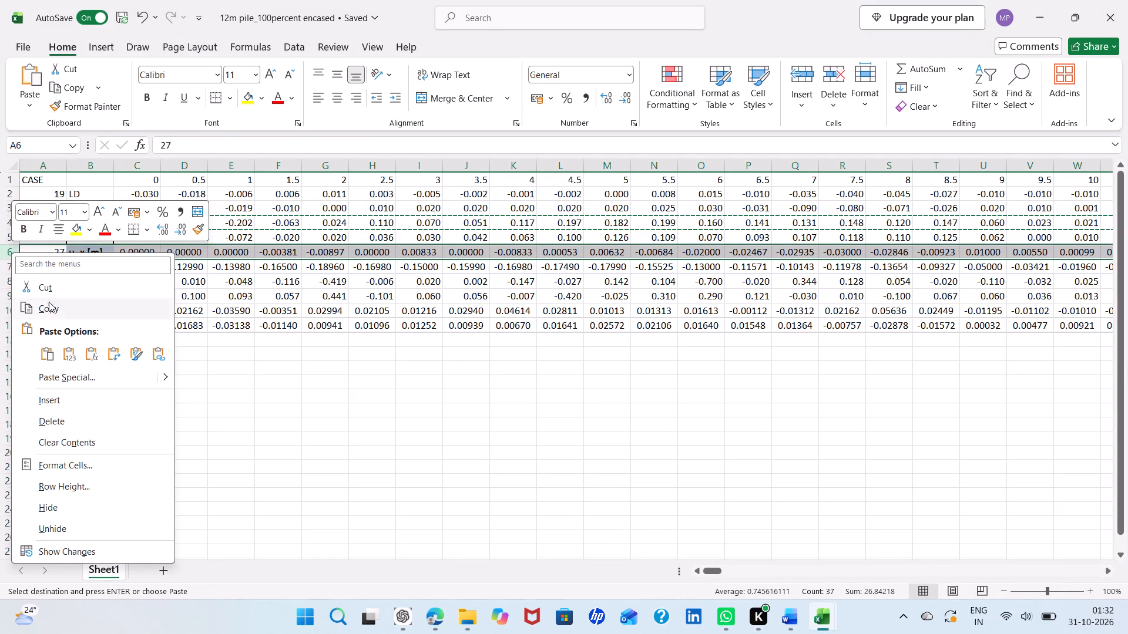
click(51, 313)
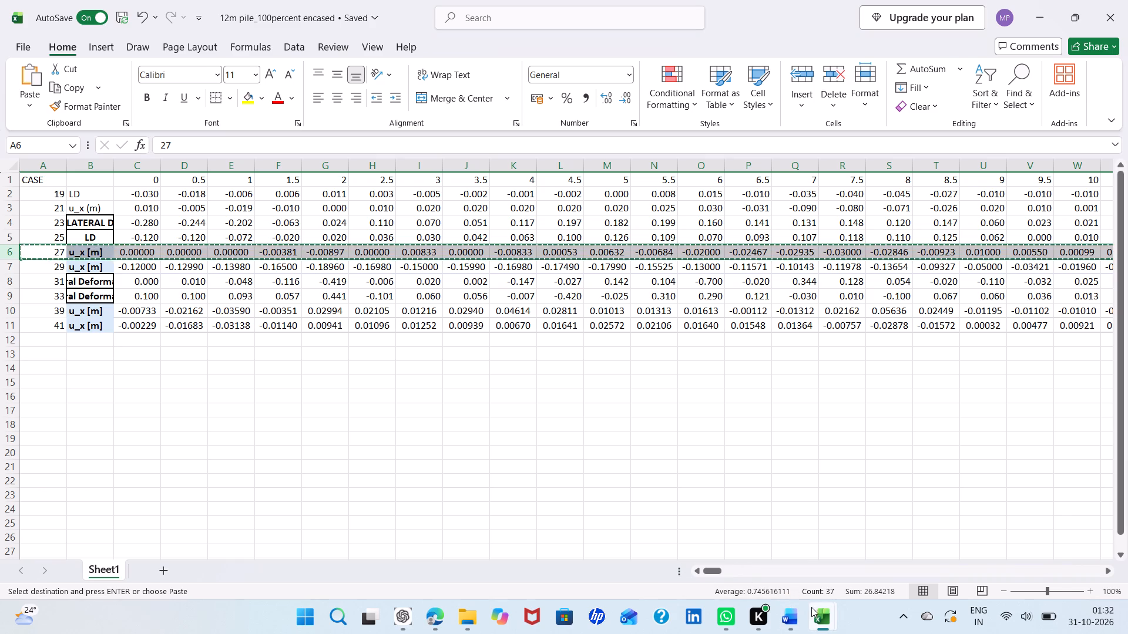
click(930, 583)
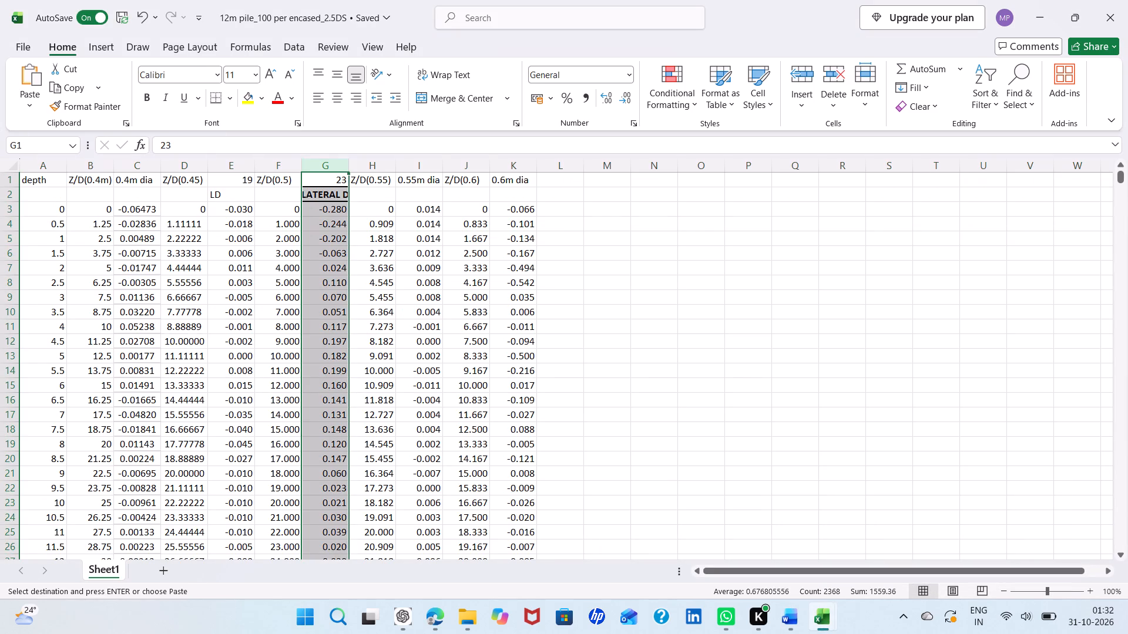
click(423, 166)
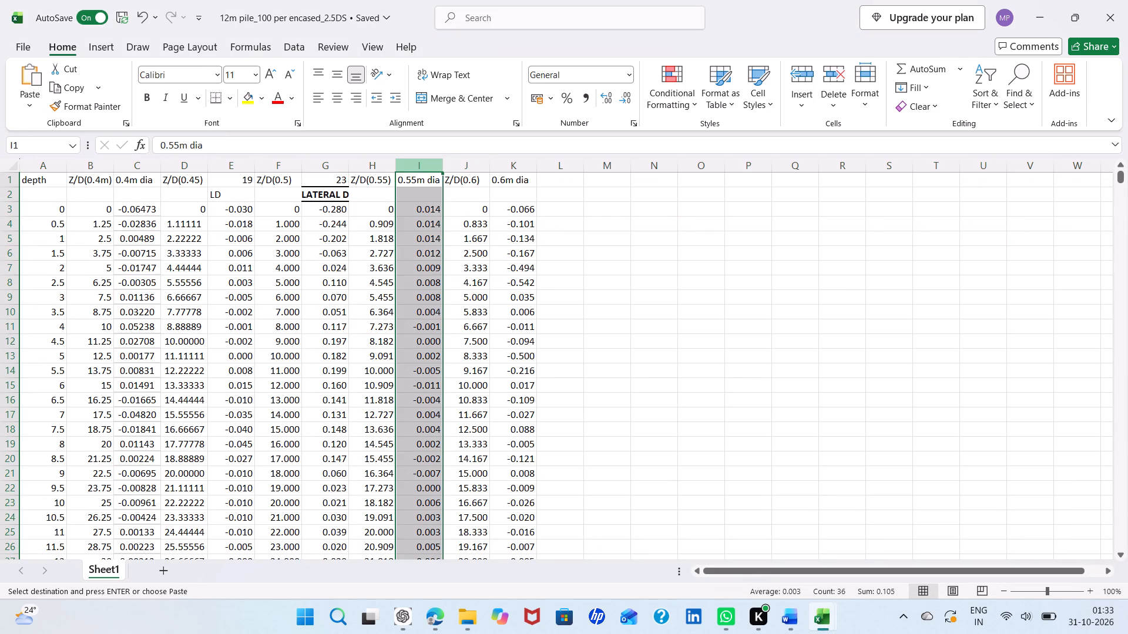
right_click(423, 166)
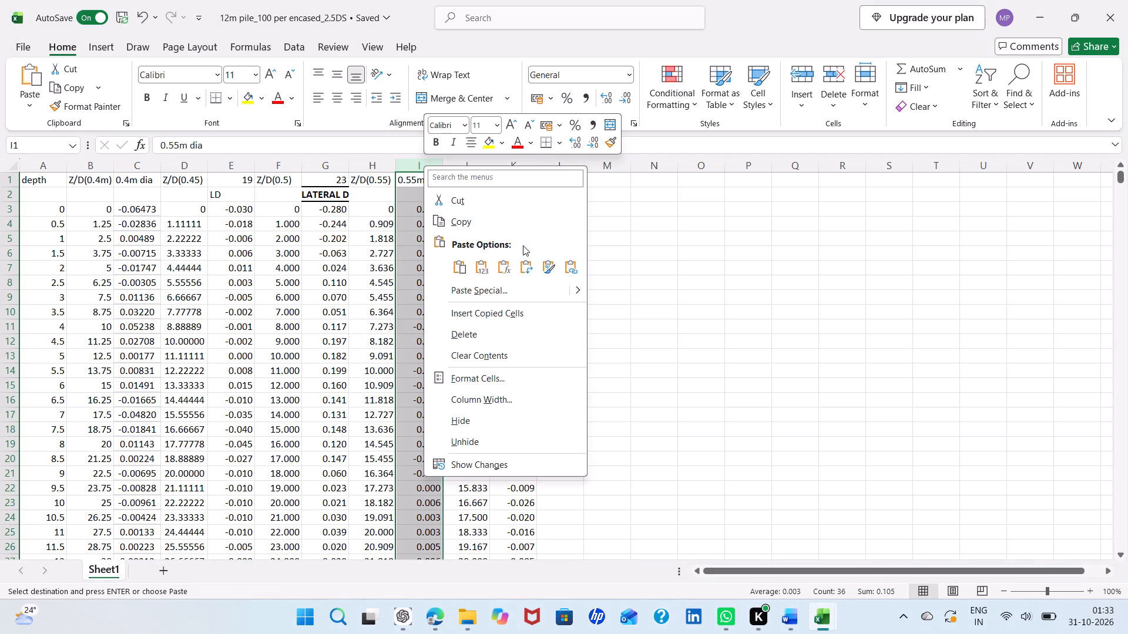
click(524, 269)
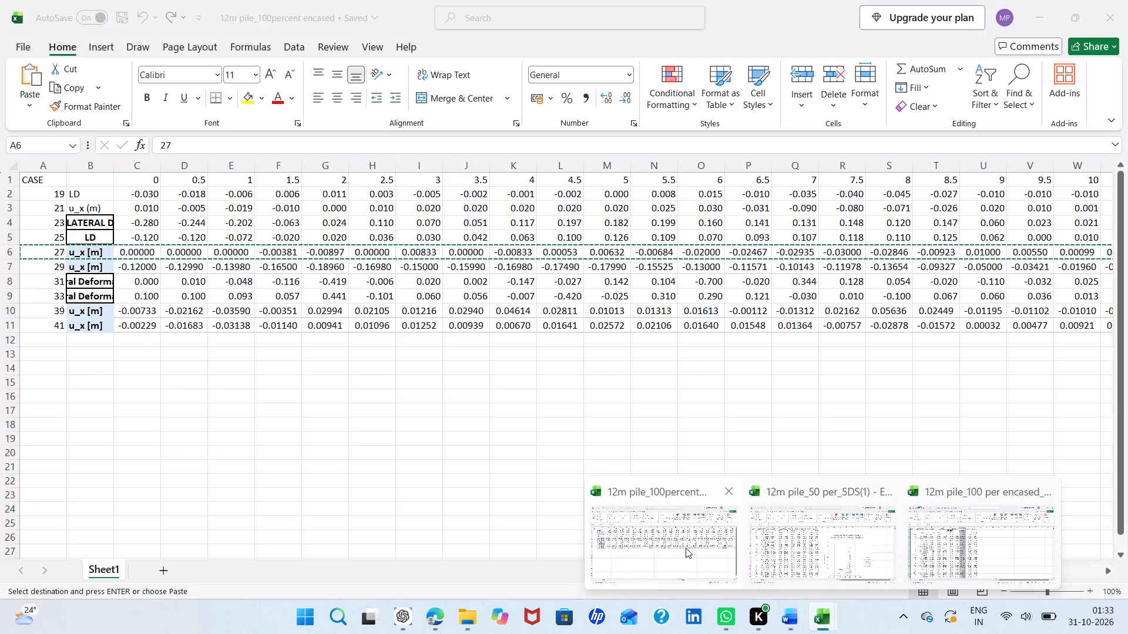
Copy the case 31 row from 12m pile_100percent encased and paste it transposed over the 0.6m dia column K in 12m pile_100 per encased_2.5DS.
click(686, 548)
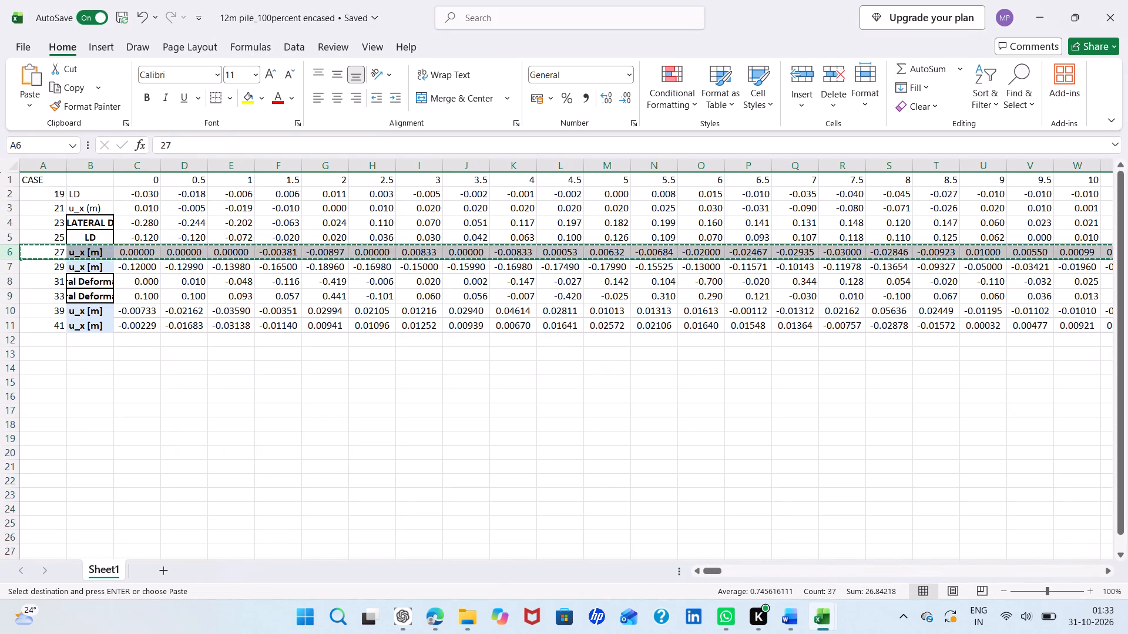
click(12, 284)
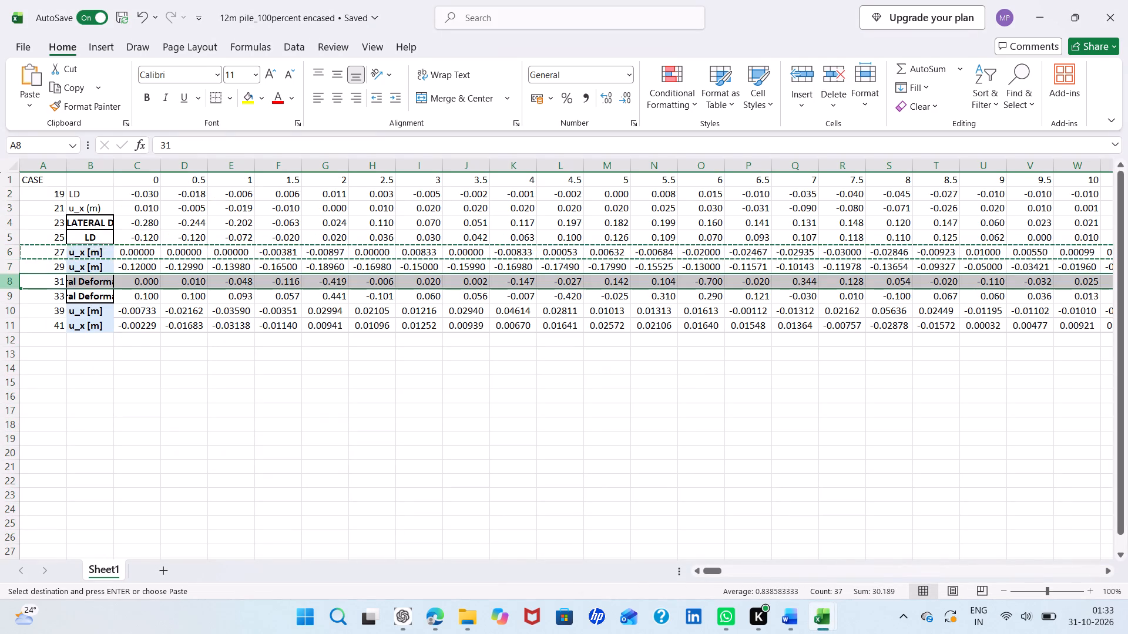
right_click(12, 284)
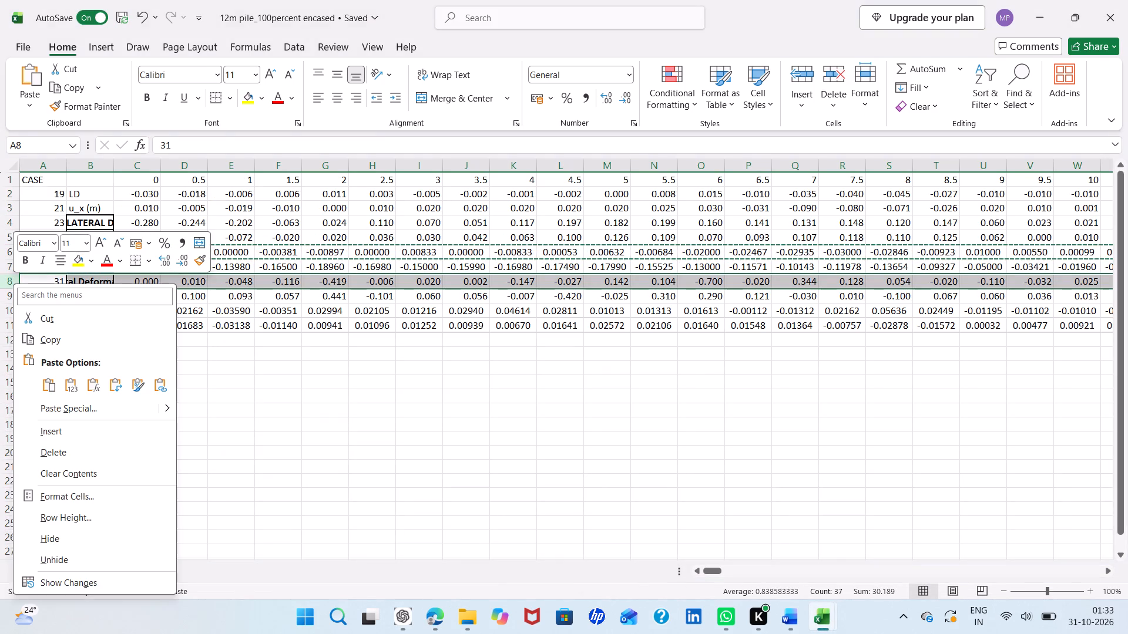
click(40, 342)
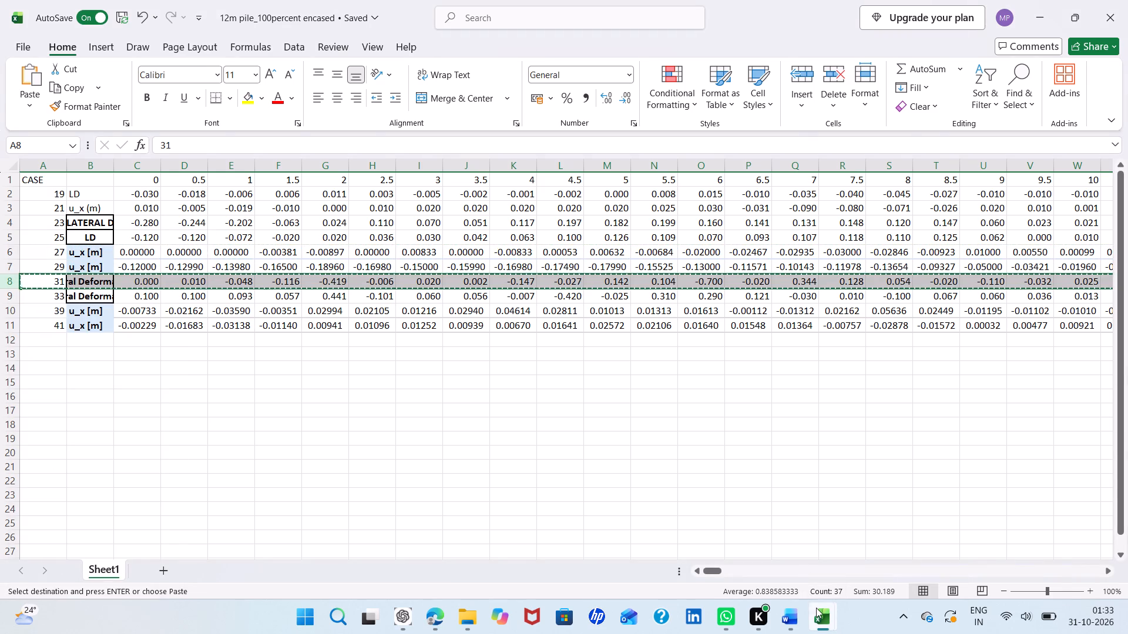
click(966, 530)
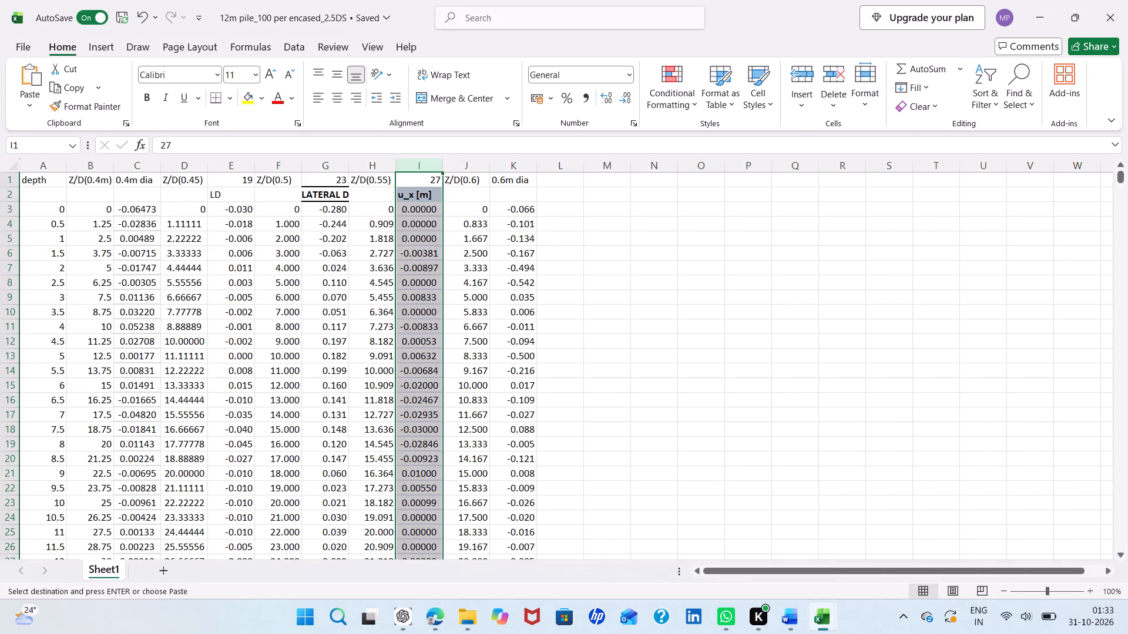
click(513, 167)
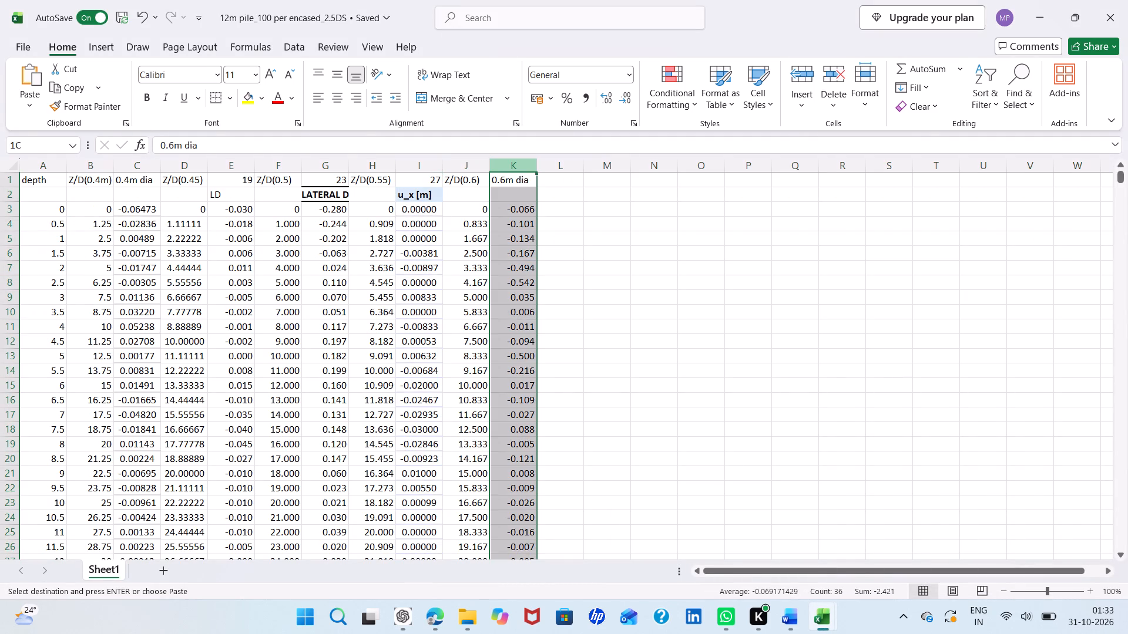
right_click(513, 167)
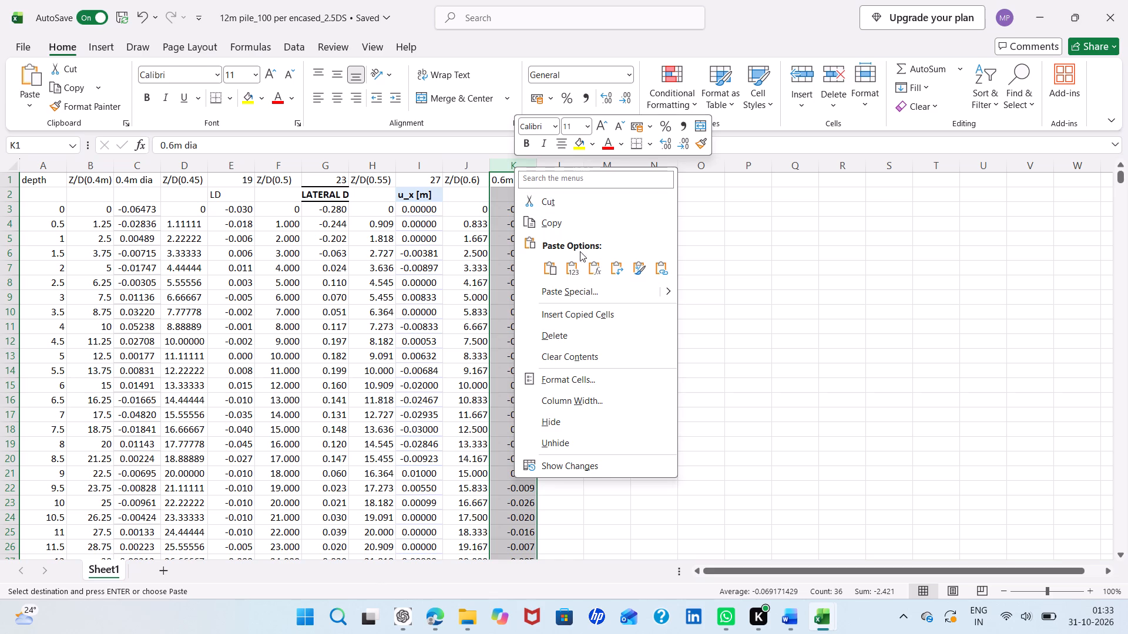
click(608, 260)
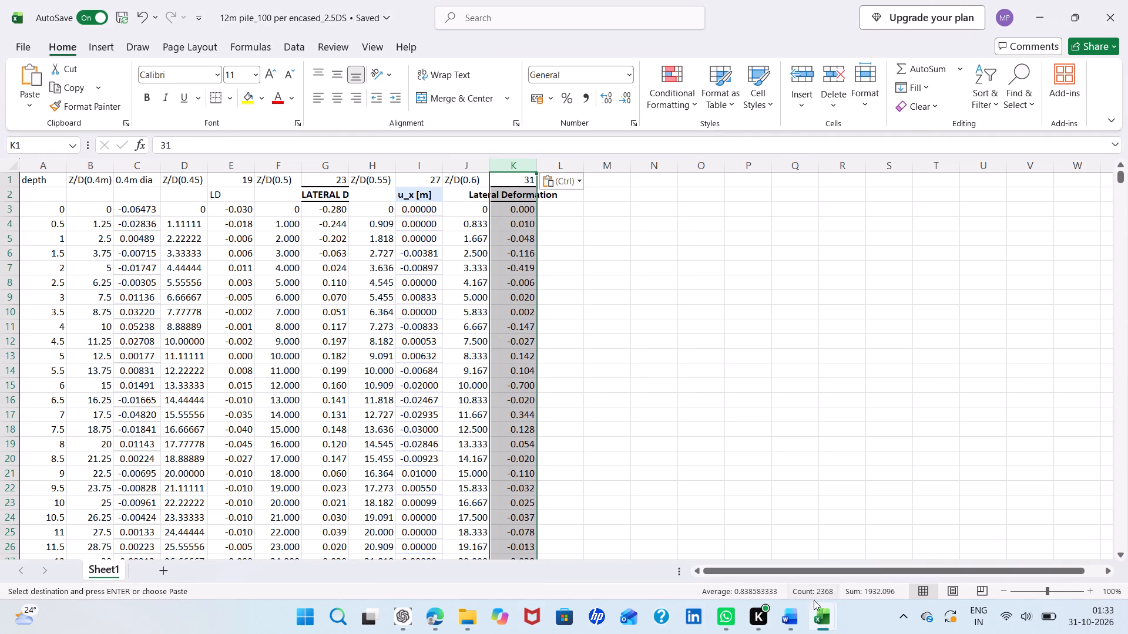
Copy the case 39 row from 12m pile_100percent encased and paste it transposed over the 0.4m dia column C in 12m pile_100 per encased_2.5DS.
click(642, 546)
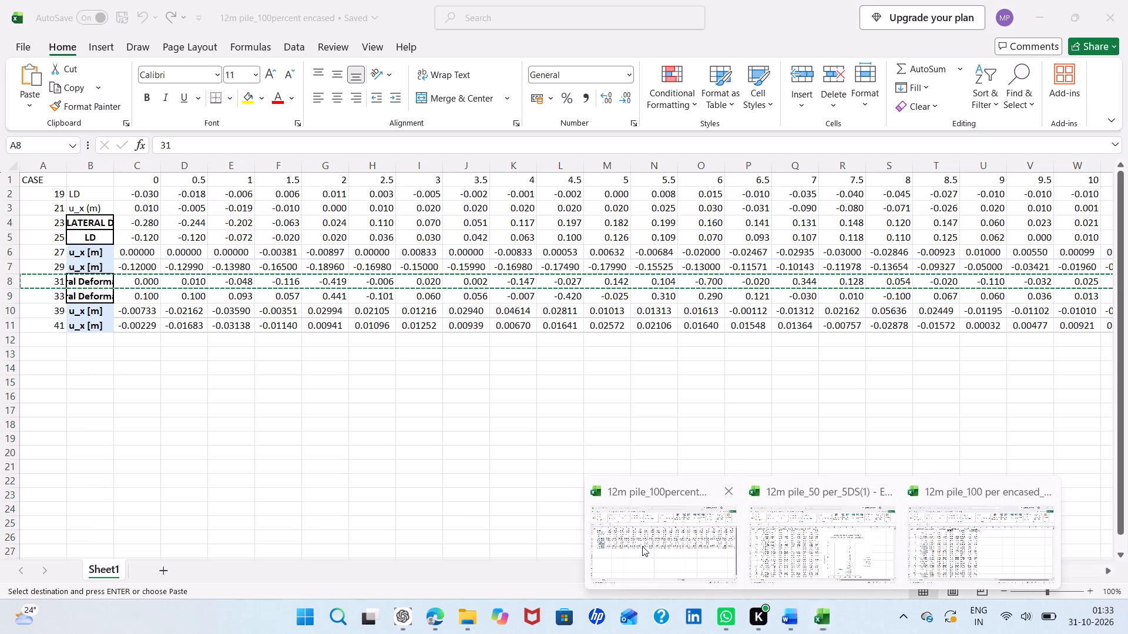
click(13, 314)
right_click(13, 314)
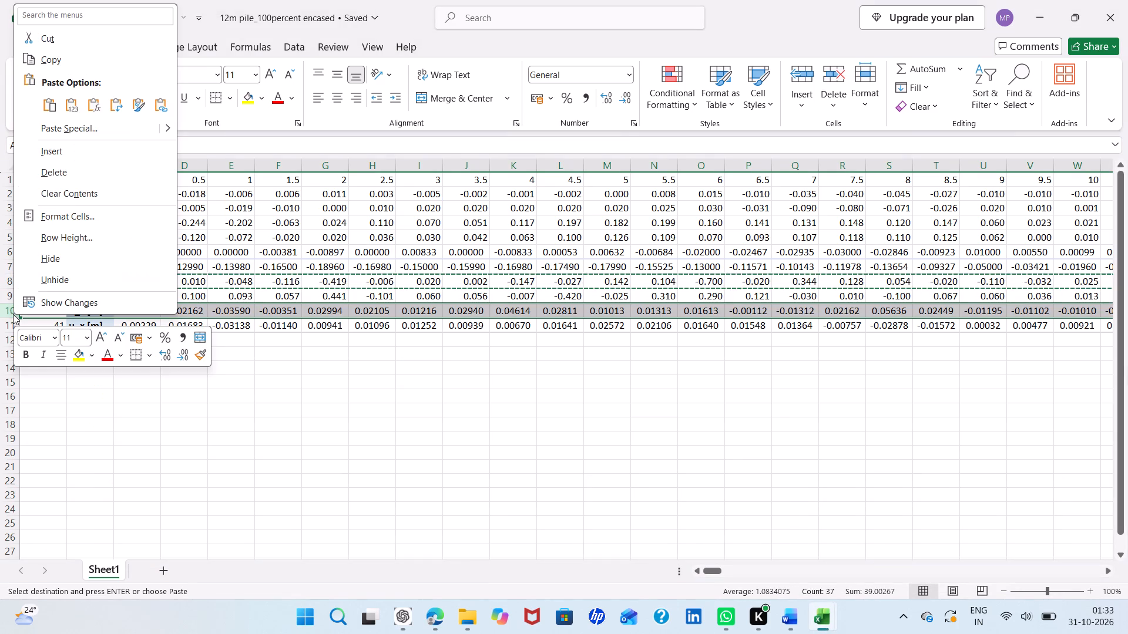
click(22, 59)
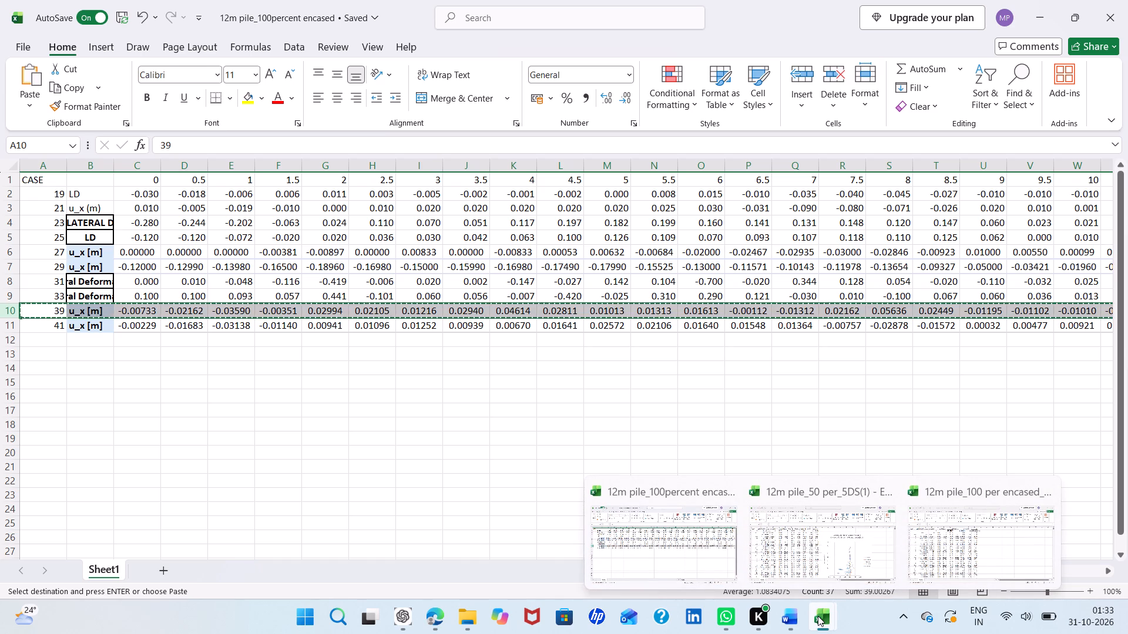
click(912, 538)
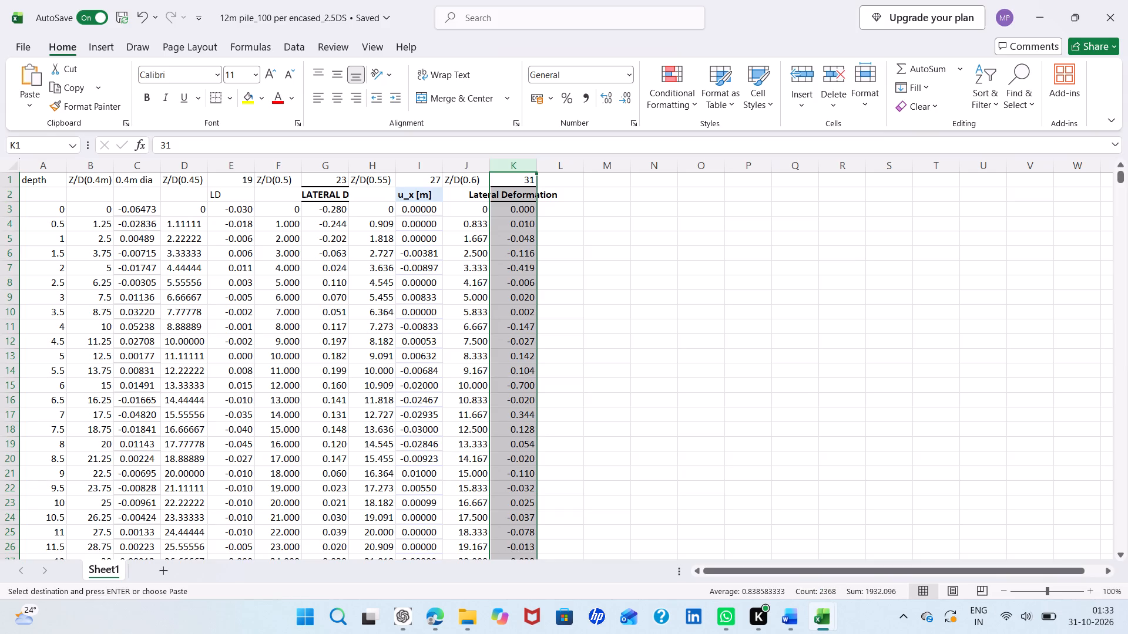
click(142, 168)
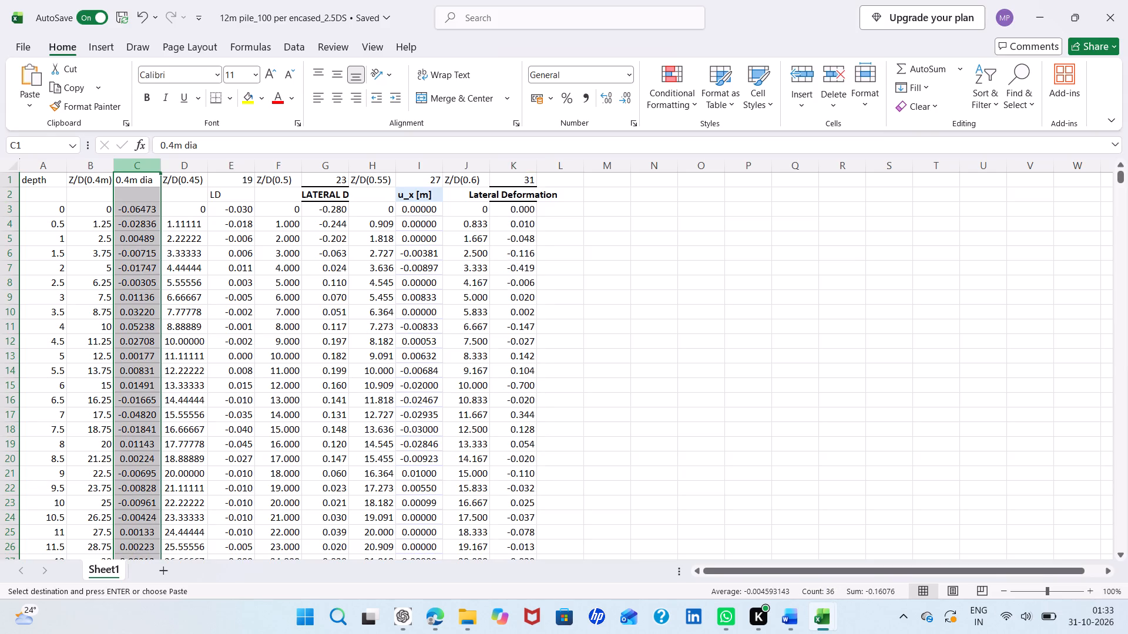
right_click(142, 168)
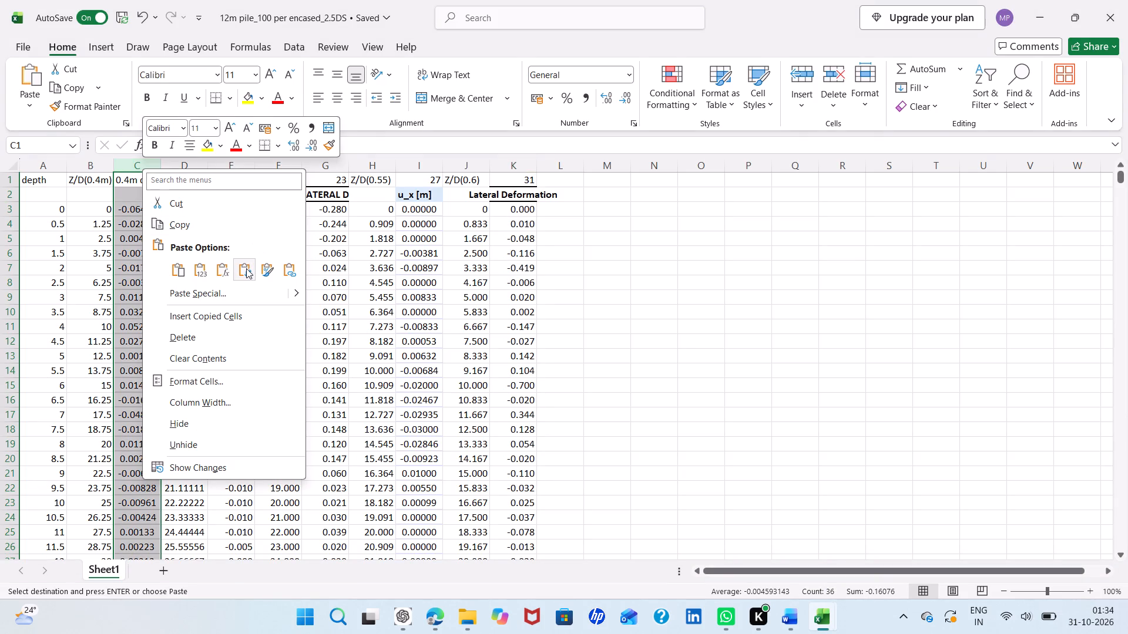
click(246, 268)
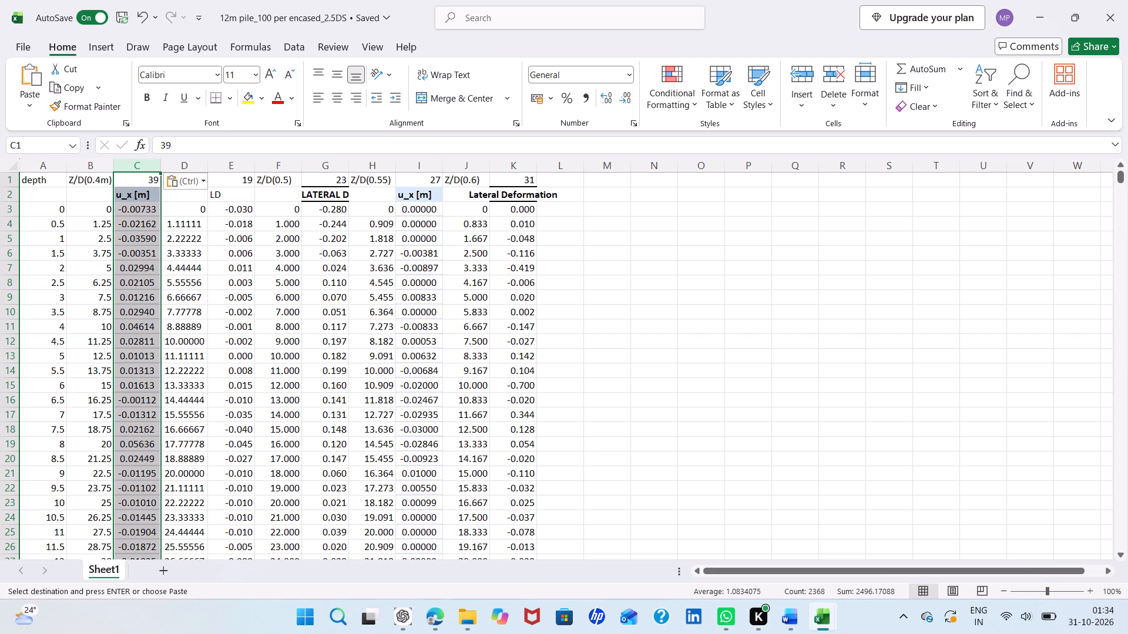
Delete row 2, which holds the pasted LD and u_x labels, from the 12m pile_100 per encased_2.5DS sheet.
click(8, 194)
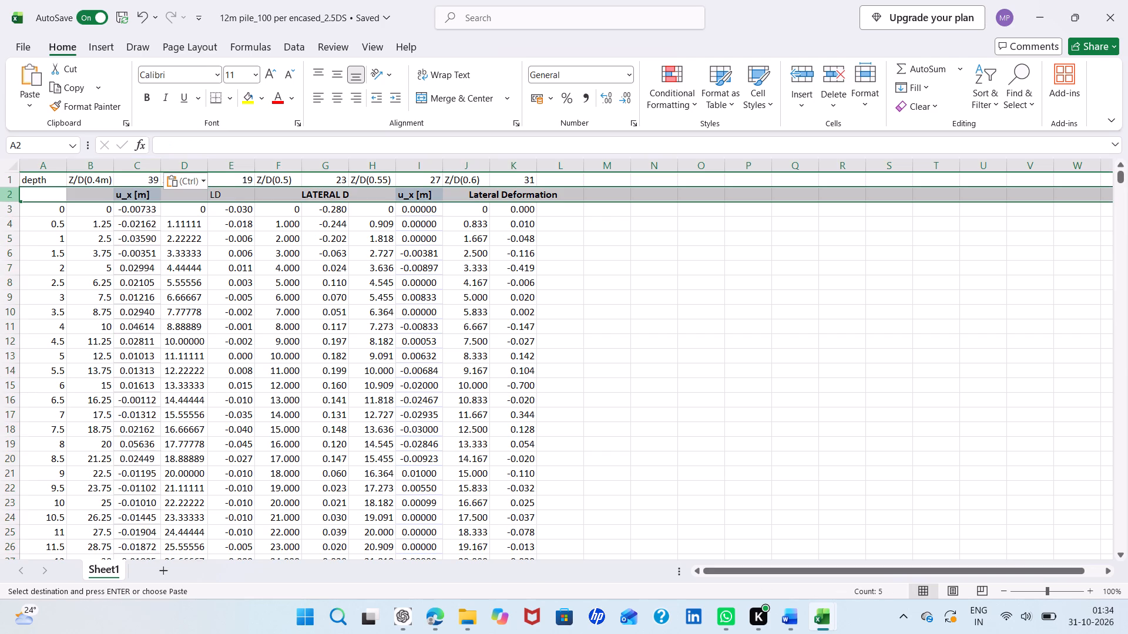
right_click(8, 194)
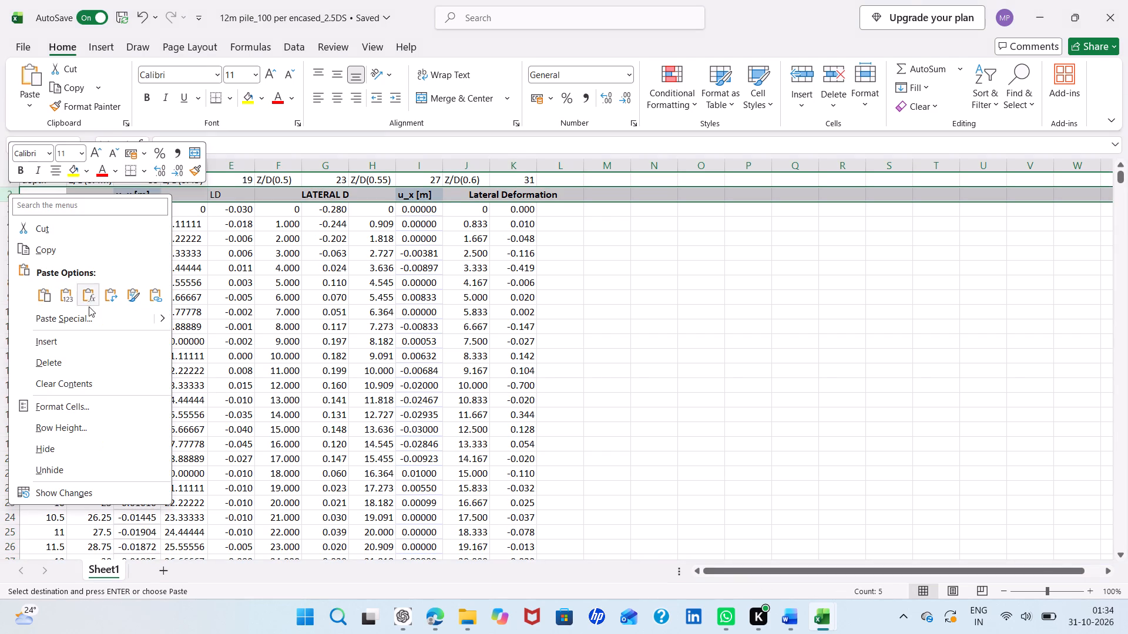
click(66, 363)
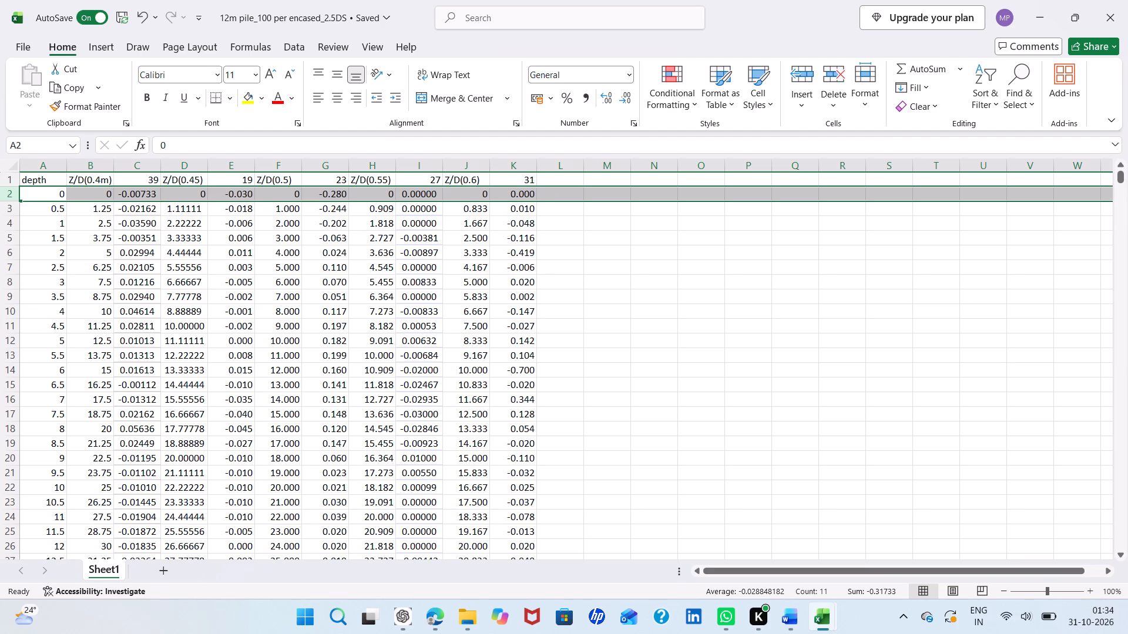
Replace the case numbers in header cells C1, E1 and G1 with 0.4m dia, 0.45m dia and 0.5m dia.
click(150, 180)
key(BackSpace)
key(0)
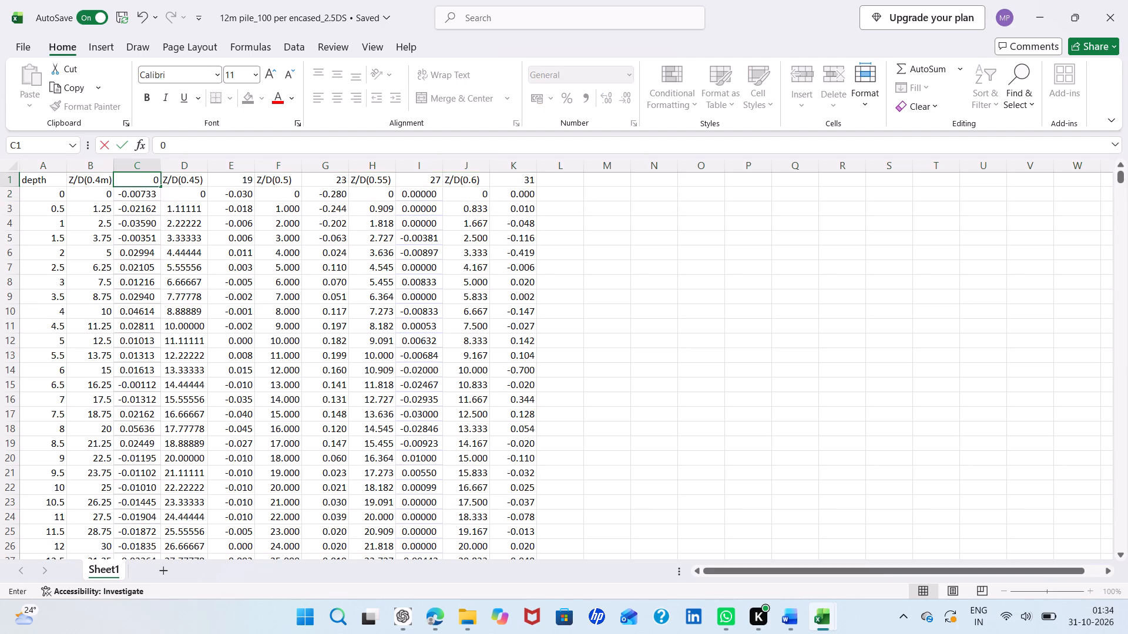
key(period)
text(4m dia)
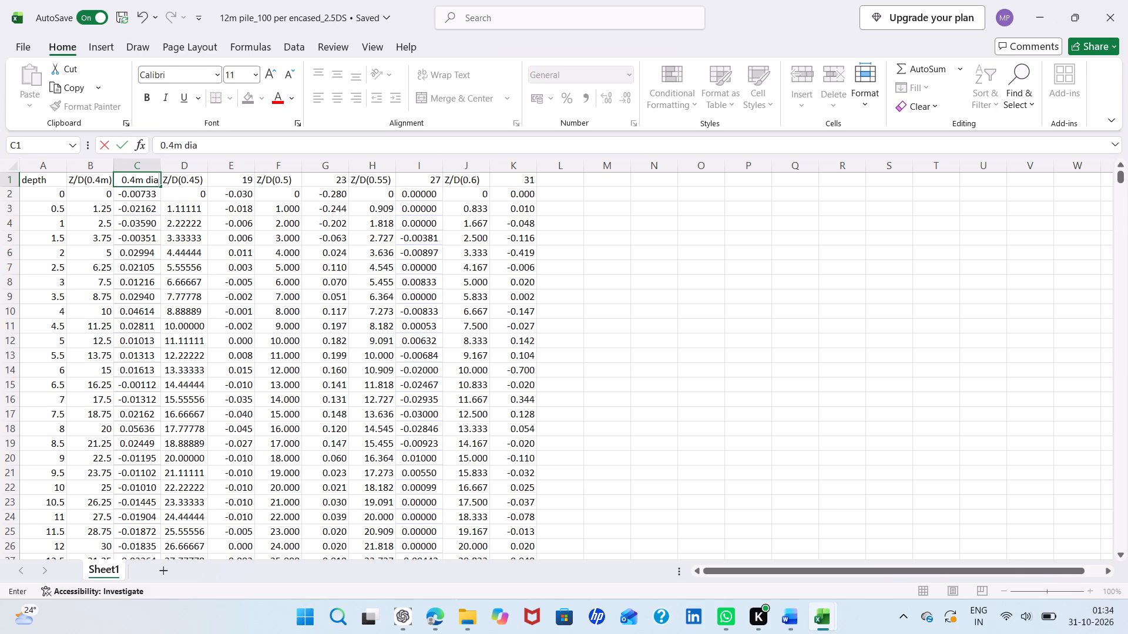
click(237, 180)
key(BackSpace)
text(0.45m dia)
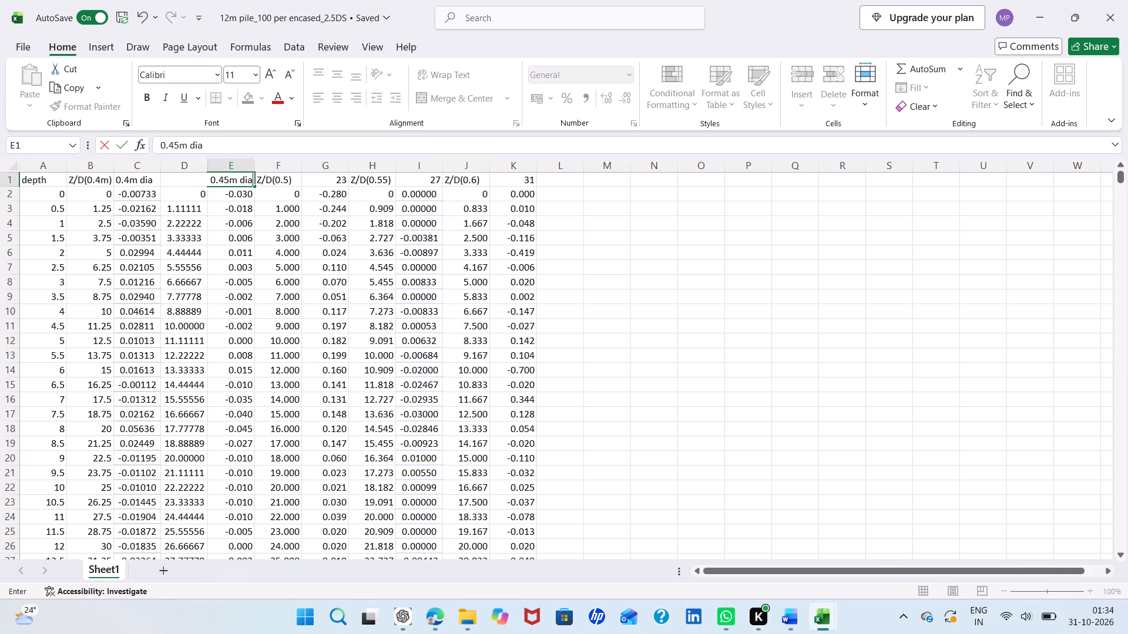
click(327, 180)
key(BackSpace)
text(0.5m)
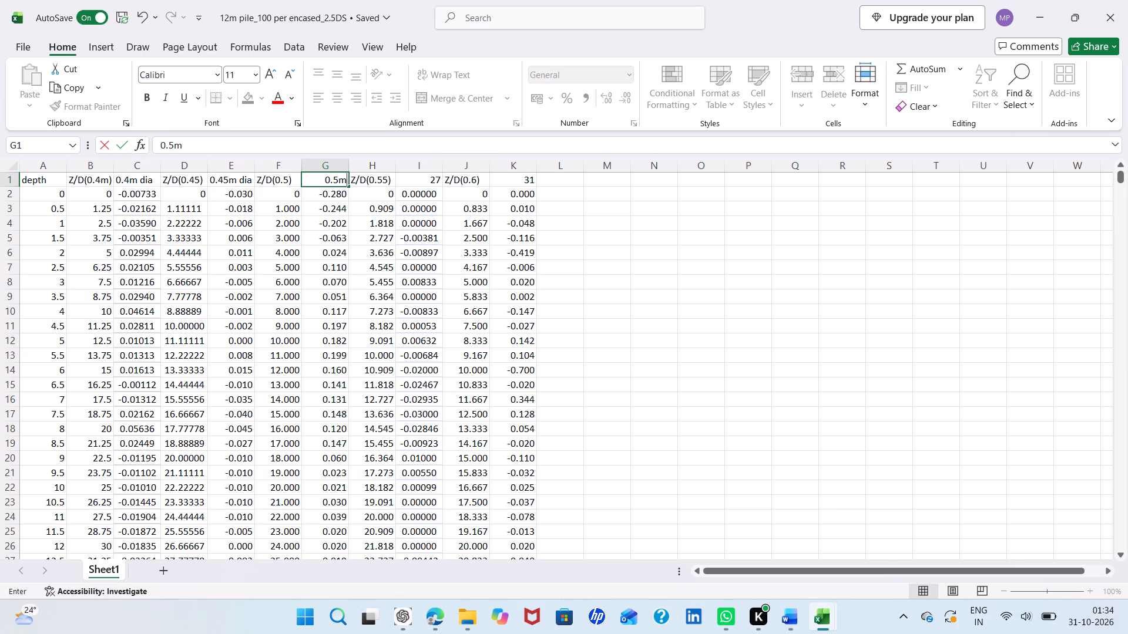
key(space)
text(dia)
Replace the case numbers in header cells I1 and K1 with 0.55m dia and 0.6m dia.
click(434, 182)
key(BackSpace)
text(0,)
key(BackSpace)
key(period)
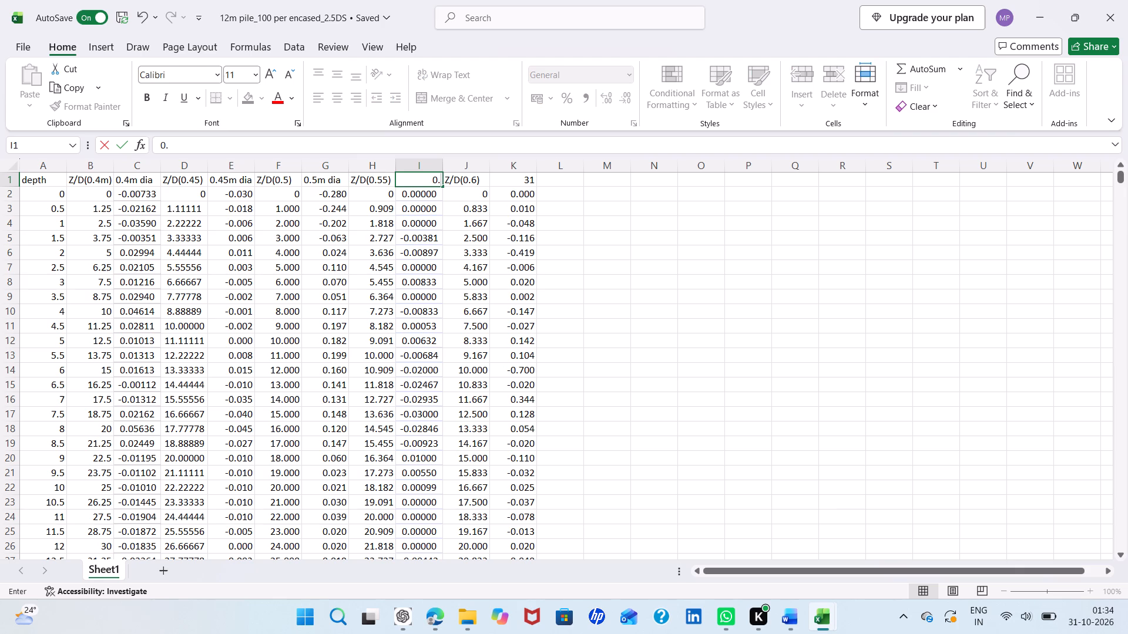
text(55m dia)
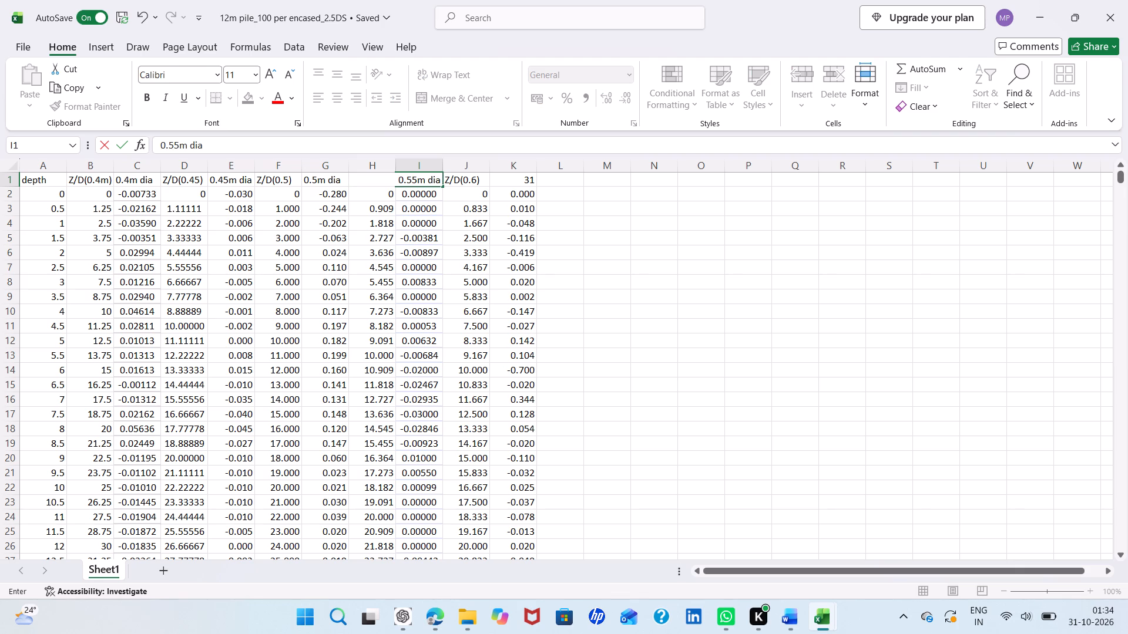
click(518, 183)
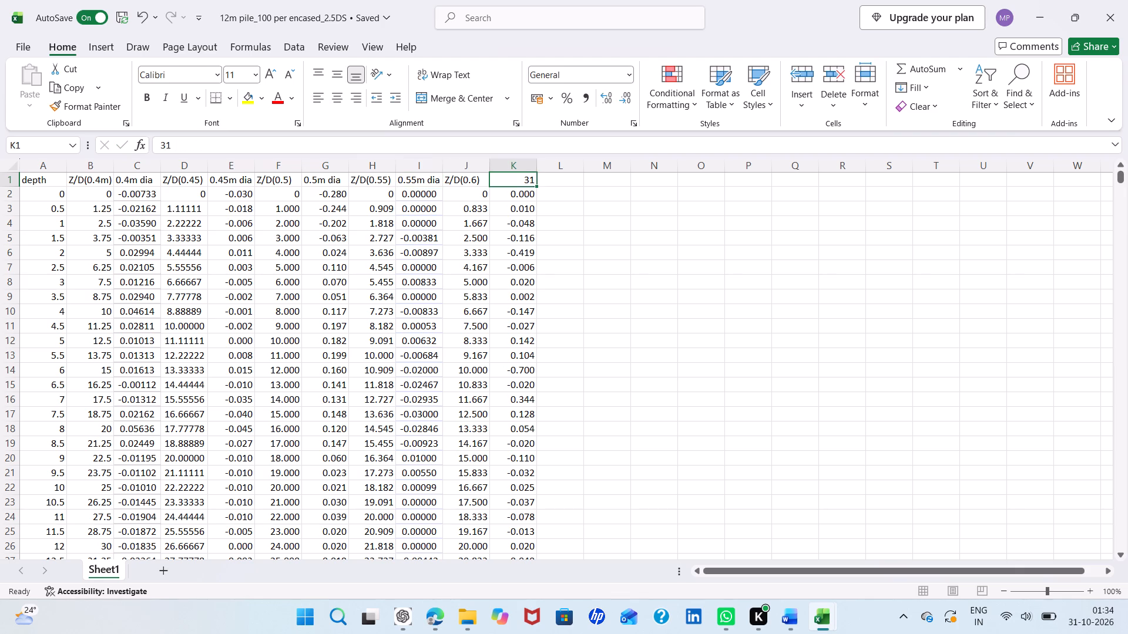
key(BackSpace)
key(0)
text(.6m dia)
click(645, 284)
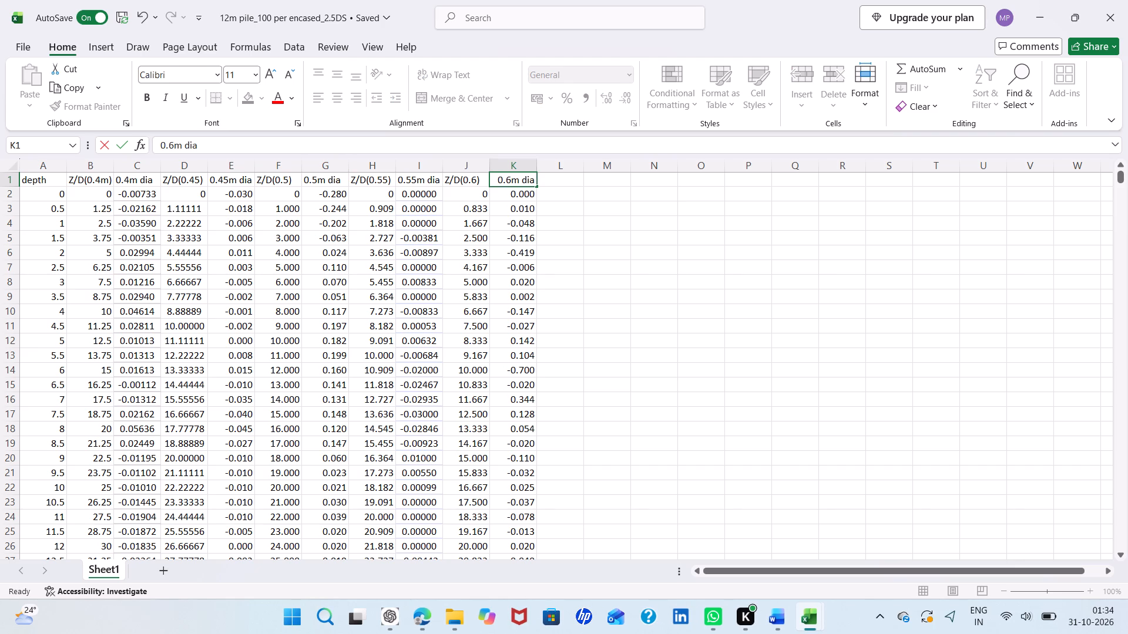
Insert a scatter chart with smooth lines from the Z/D(0.4m) and 0.4m dia columns, B and C.
click(144, 169)
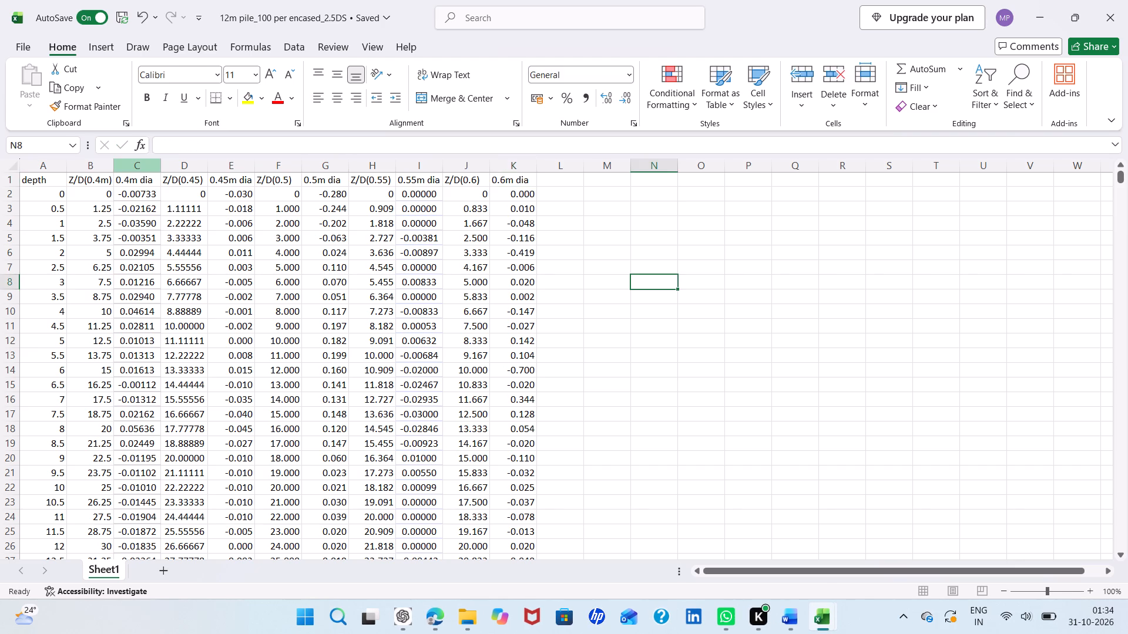
ctrl+click(93, 168)
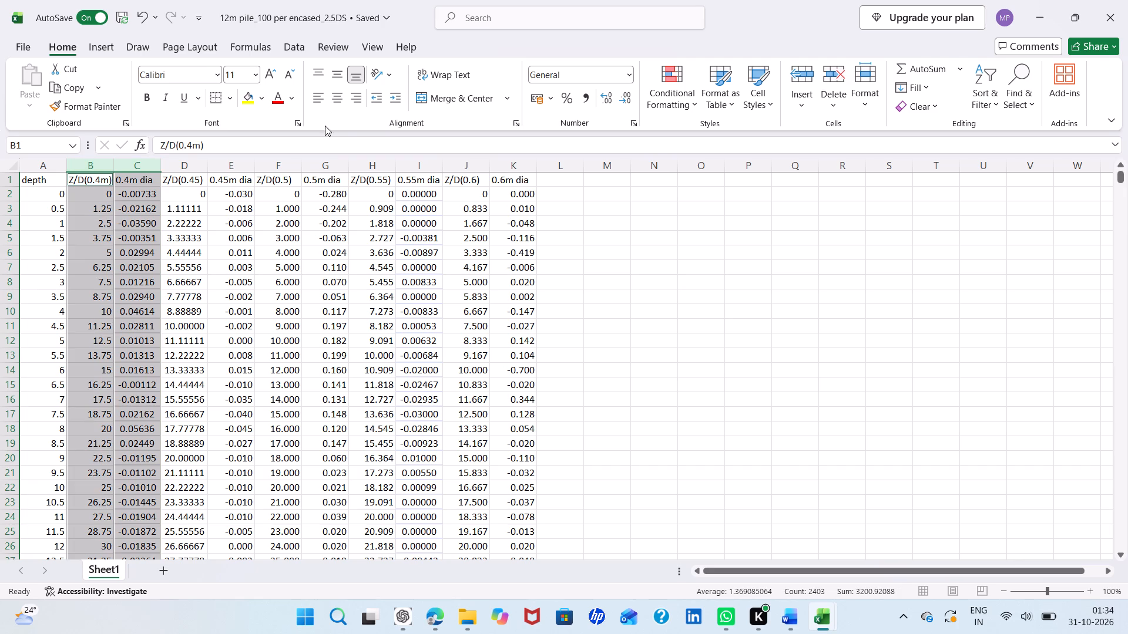
click(108, 45)
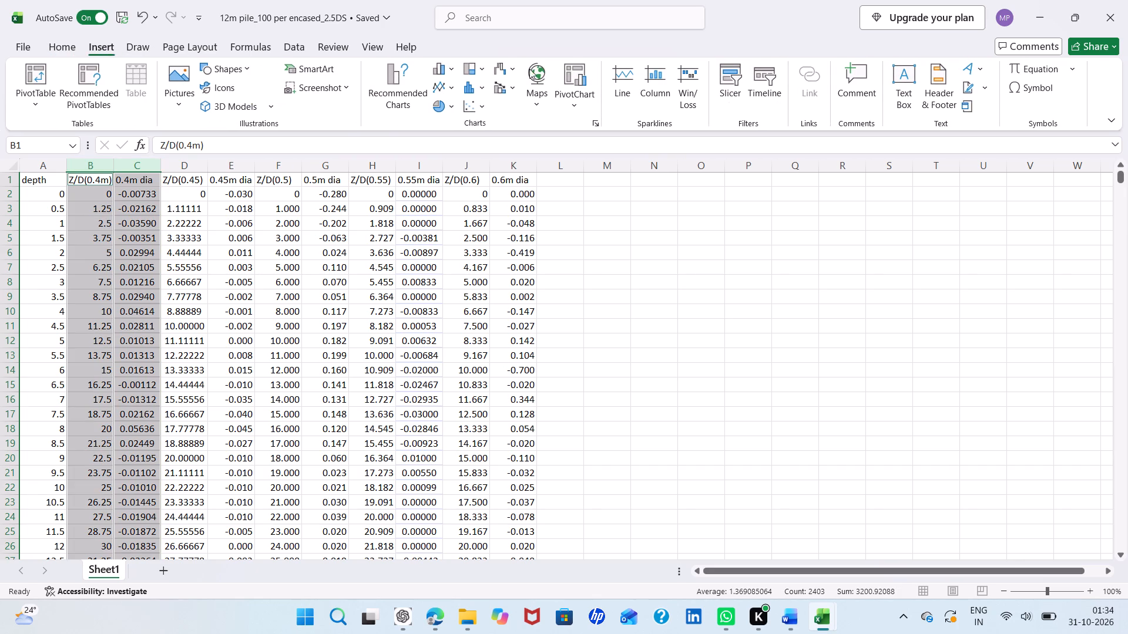
click(486, 109)
click(560, 146)
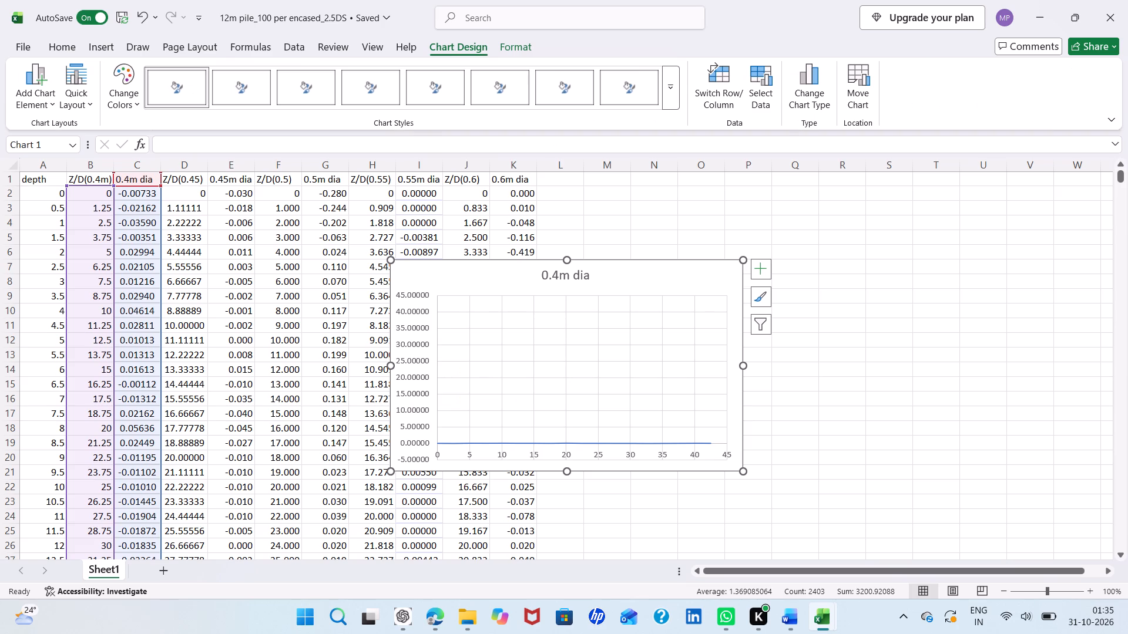
Open the chart's only data series for editing and set its series name to 0.4m dia.
click(761, 95)
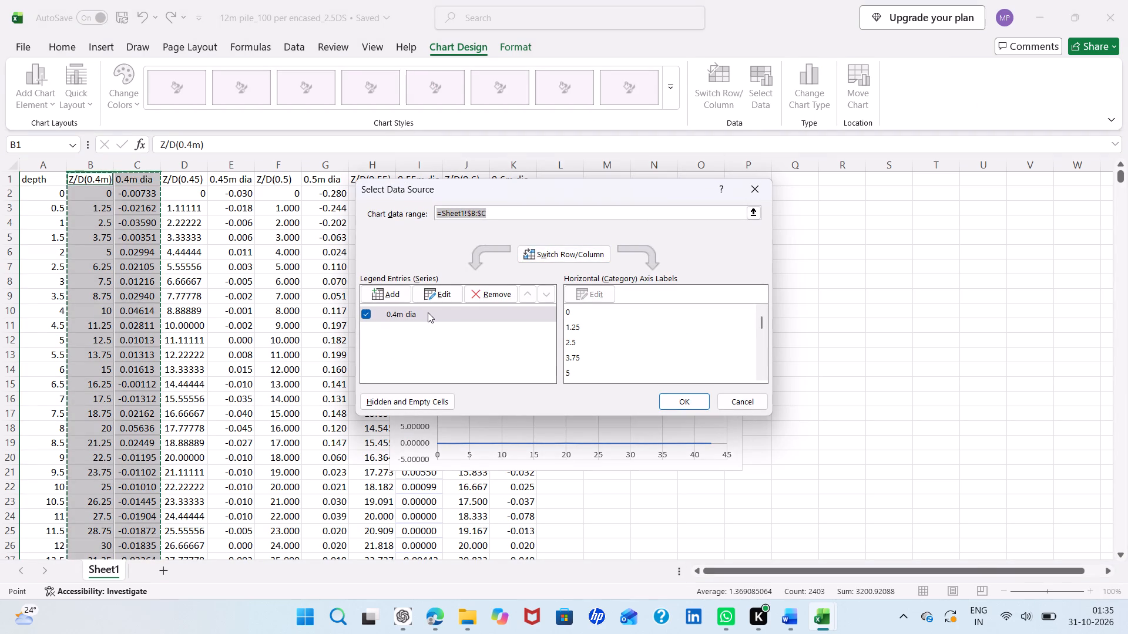
click(428, 312)
click(435, 295)
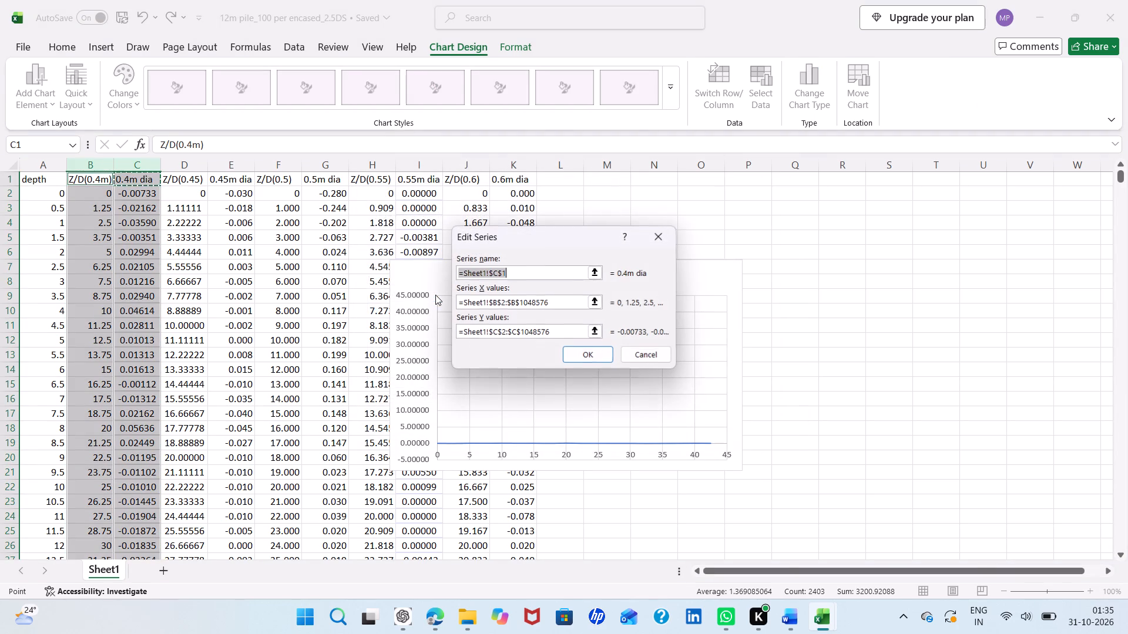
key(BackSpace)
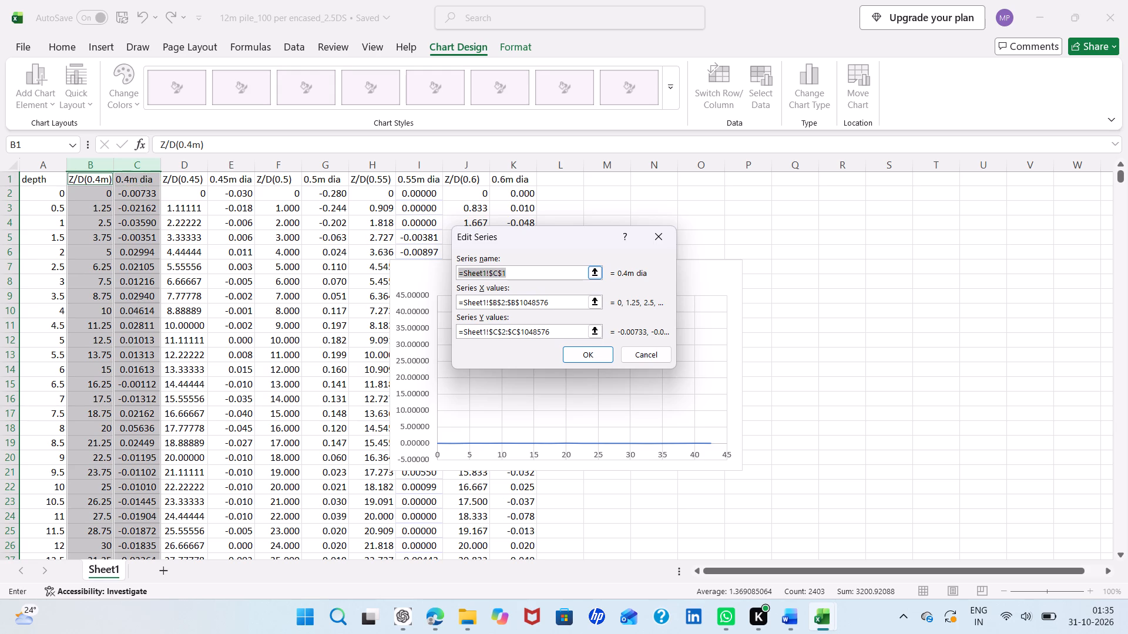
text(0.4m dia)
click(549, 298)
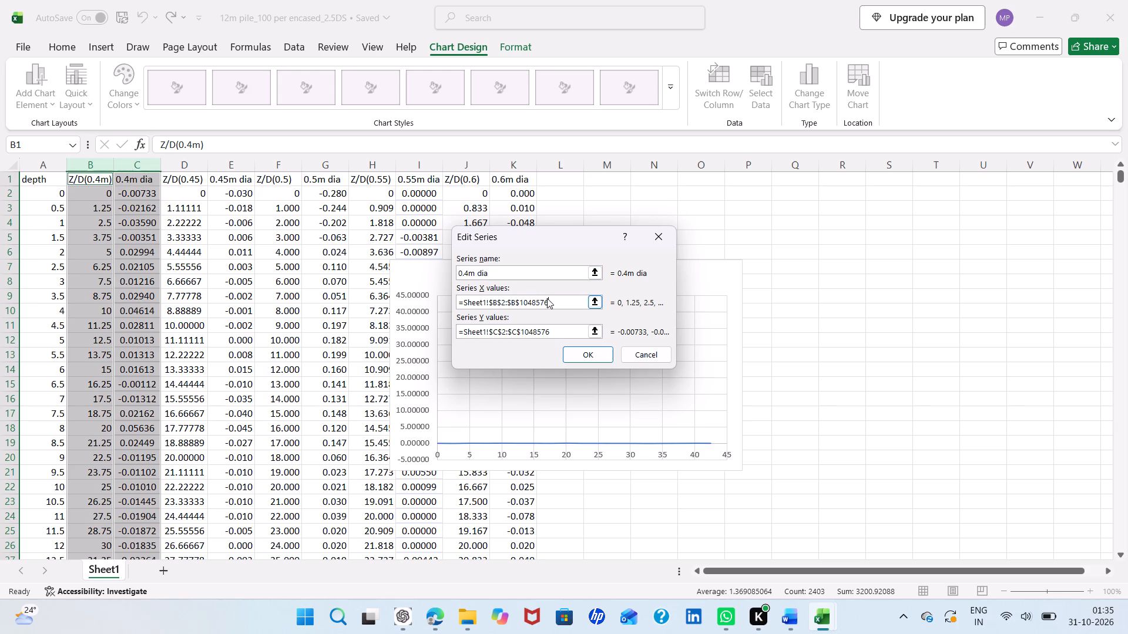
drag(553, 302, 529, 298)
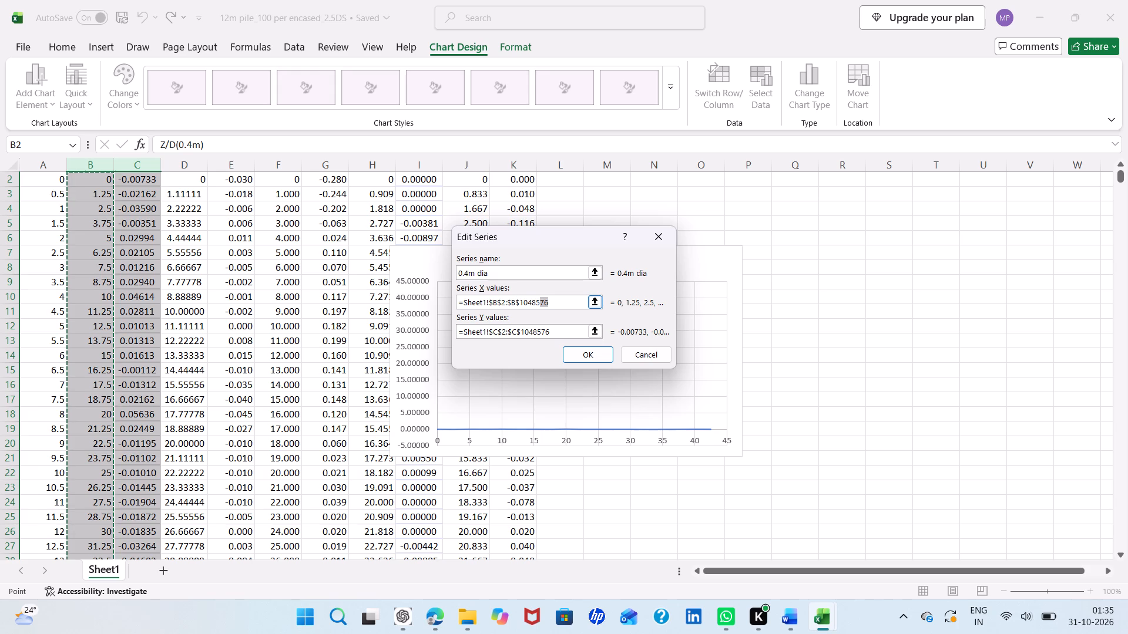
drag(529, 298, 454, 305)
key(BackSpace)
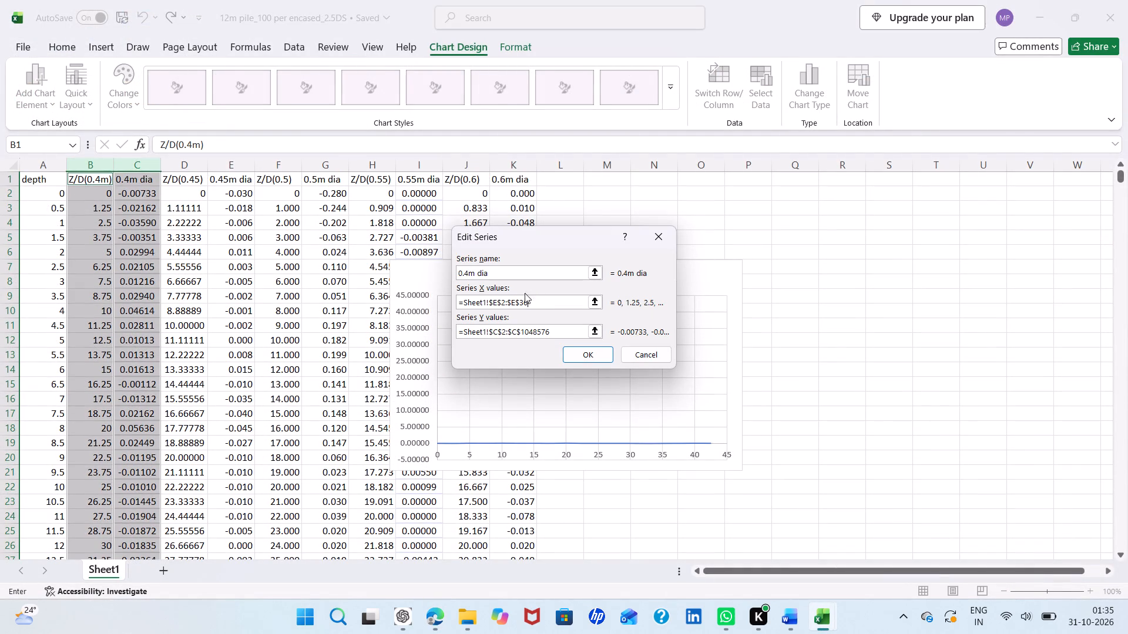
Change both column letters in the series' X values reference to C, giving =Sheet1!$C$2:$C$36.
click(497, 303)
key(BackSpace)
key(shift+c)
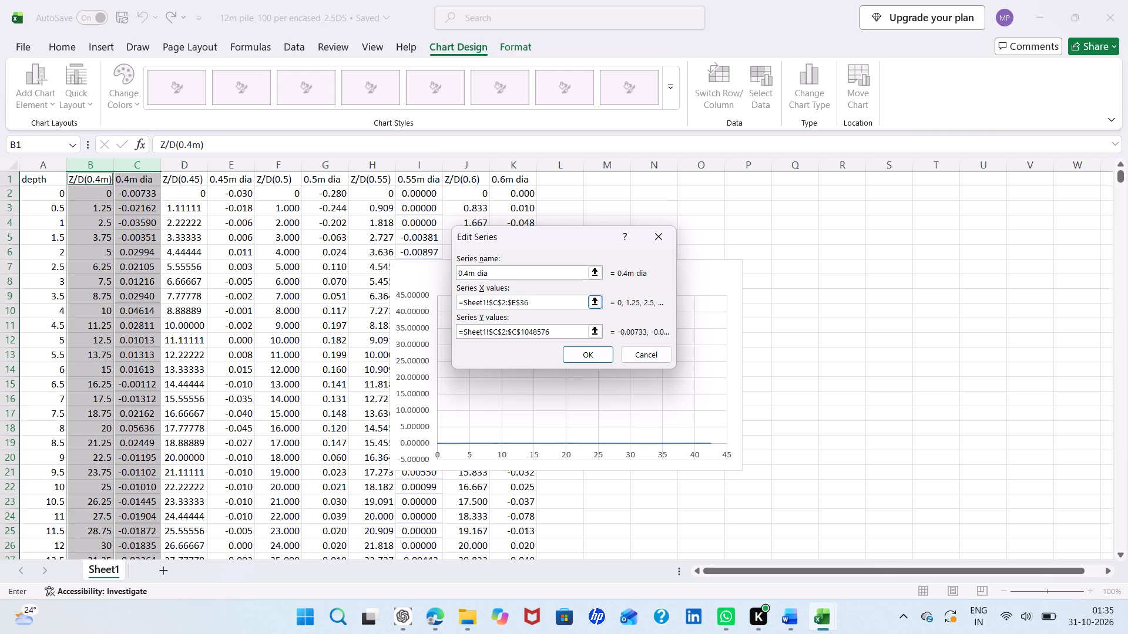
click(515, 305)
key(BackSpace)
key(shift+c)
Set the 0.4m dia series' Y values to =Sheet1!$B$2:$B$36 and apply the data source changes to the chart.
drag(553, 332, 452, 335)
key(BackSpace)
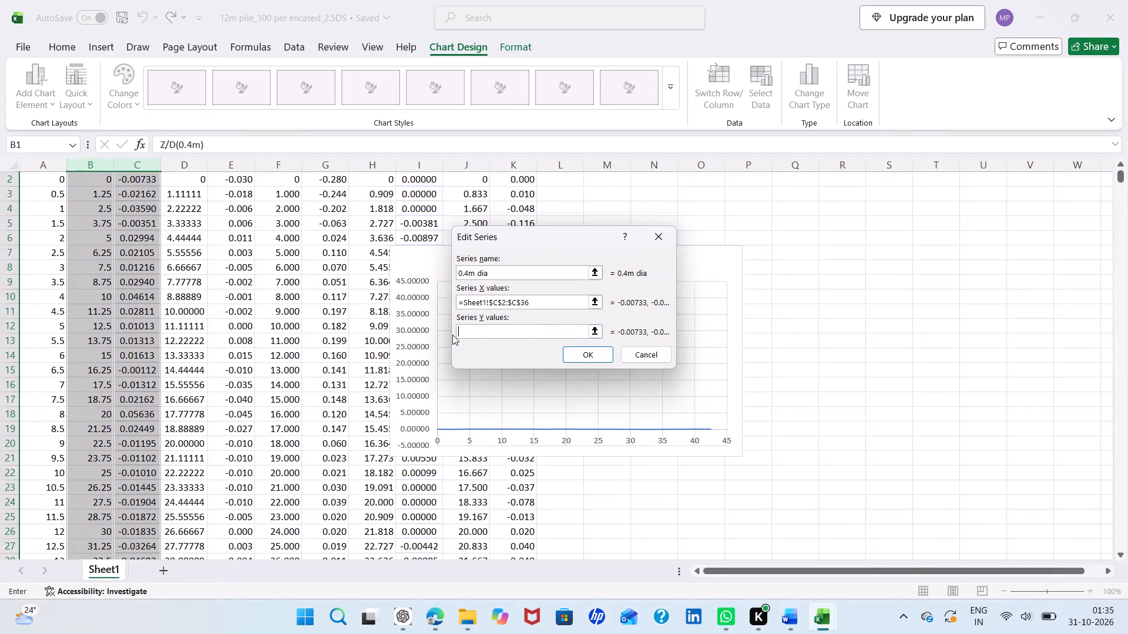
key(ctrl+v)
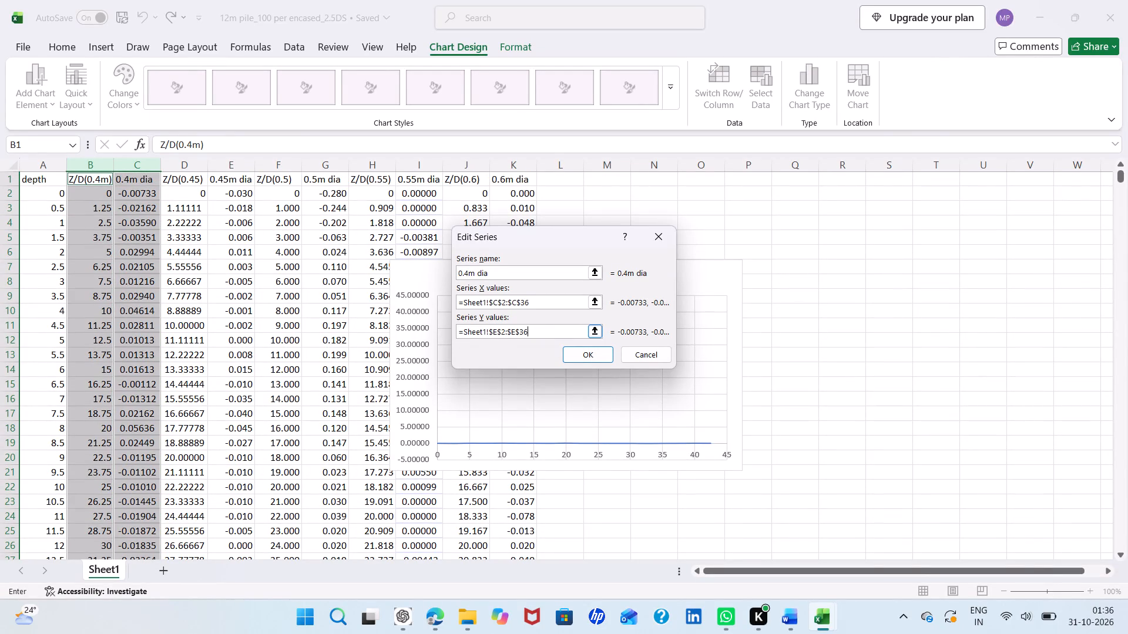
click(497, 333)
key(BackSpace)
key(shift+b)
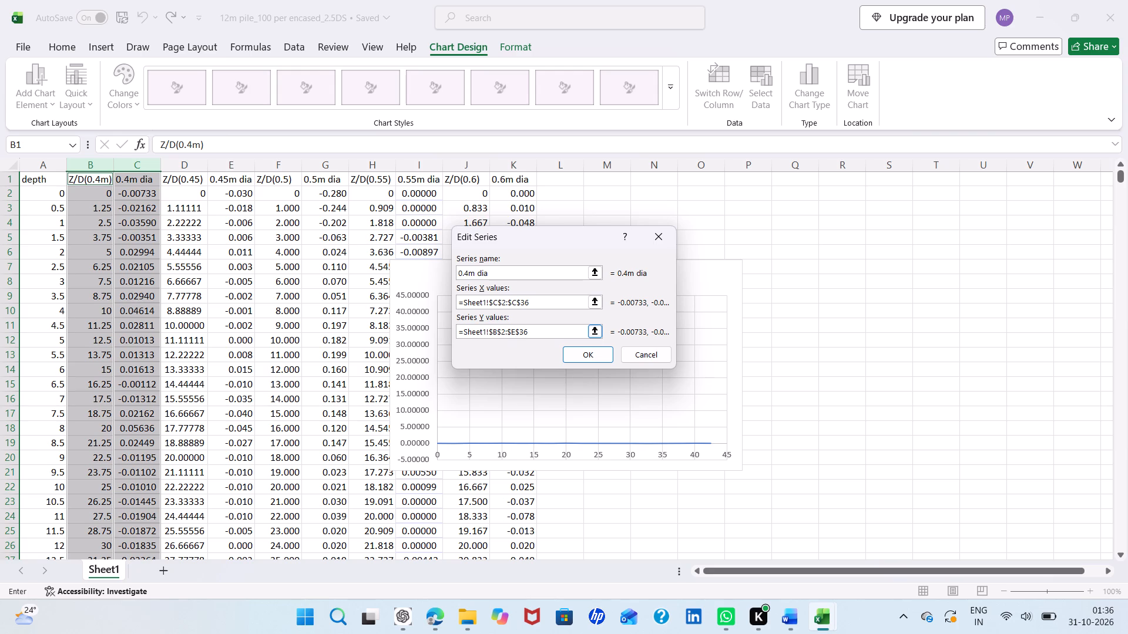
click(514, 329)
key(BackSpace)
key(shift+b)
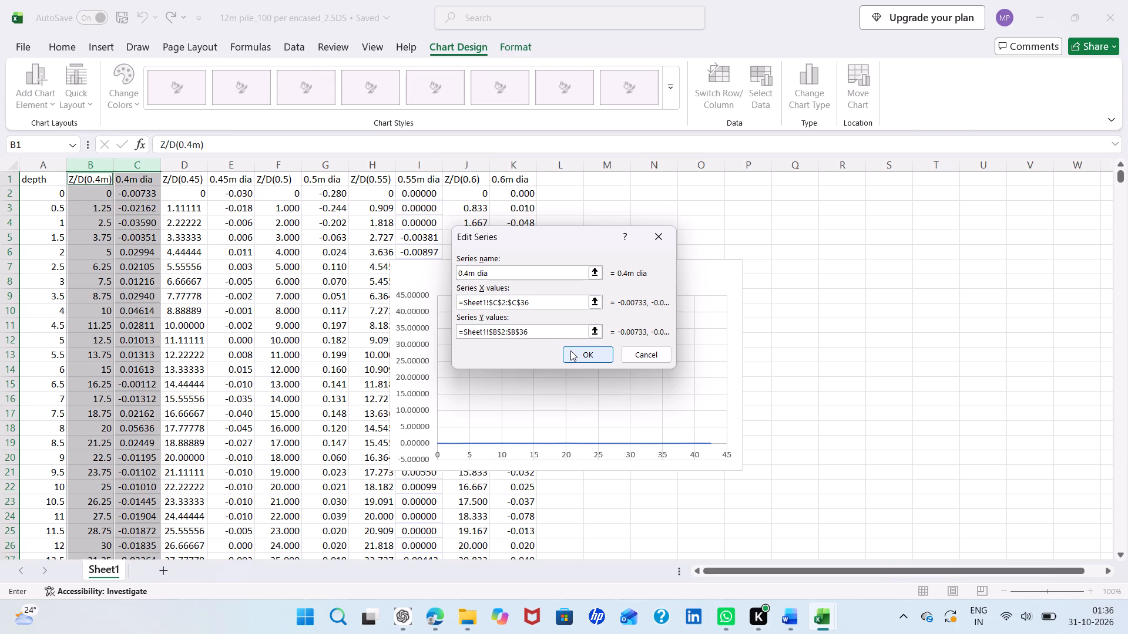
click(570, 350)
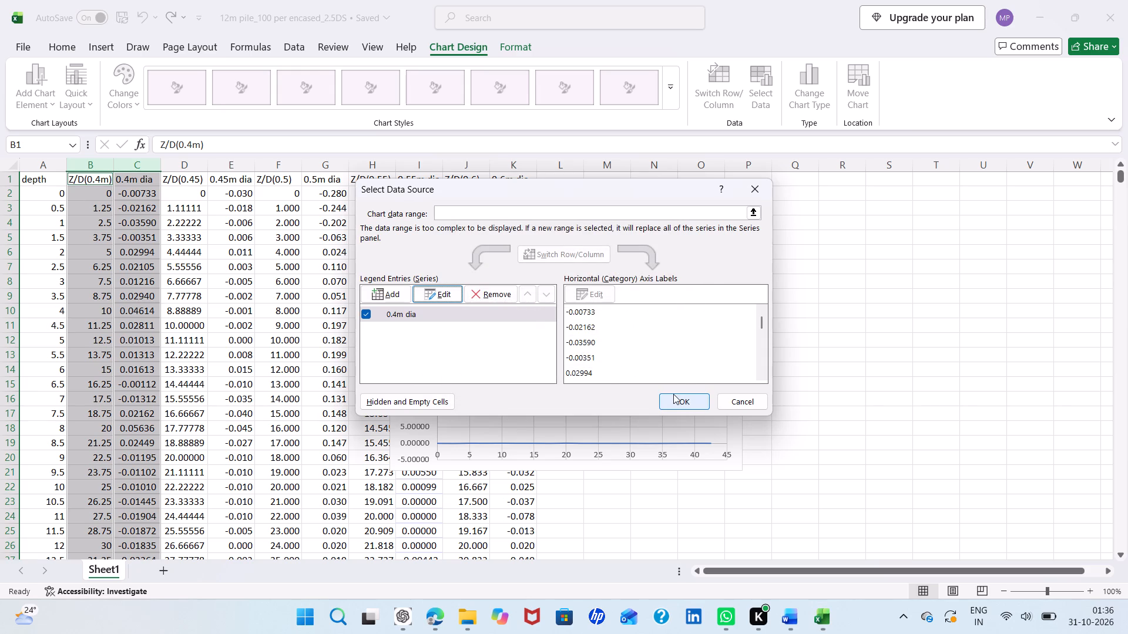
click(673, 394)
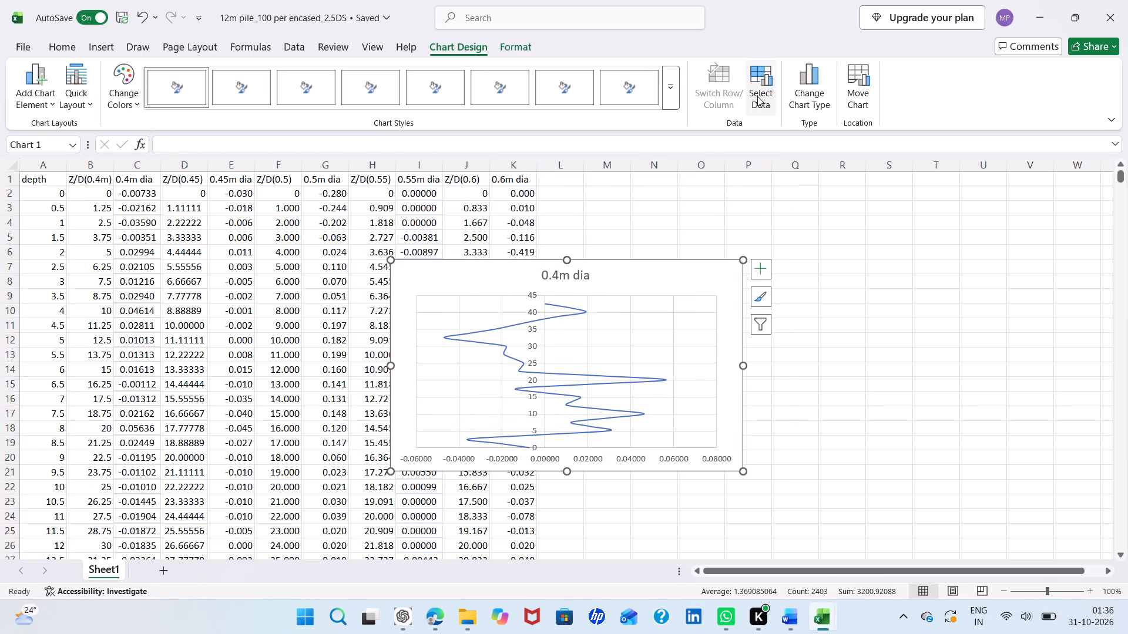
Add a second chart series named 0.45m dia with X values =Sheet1!$E$2:$E$36.
click(757, 96)
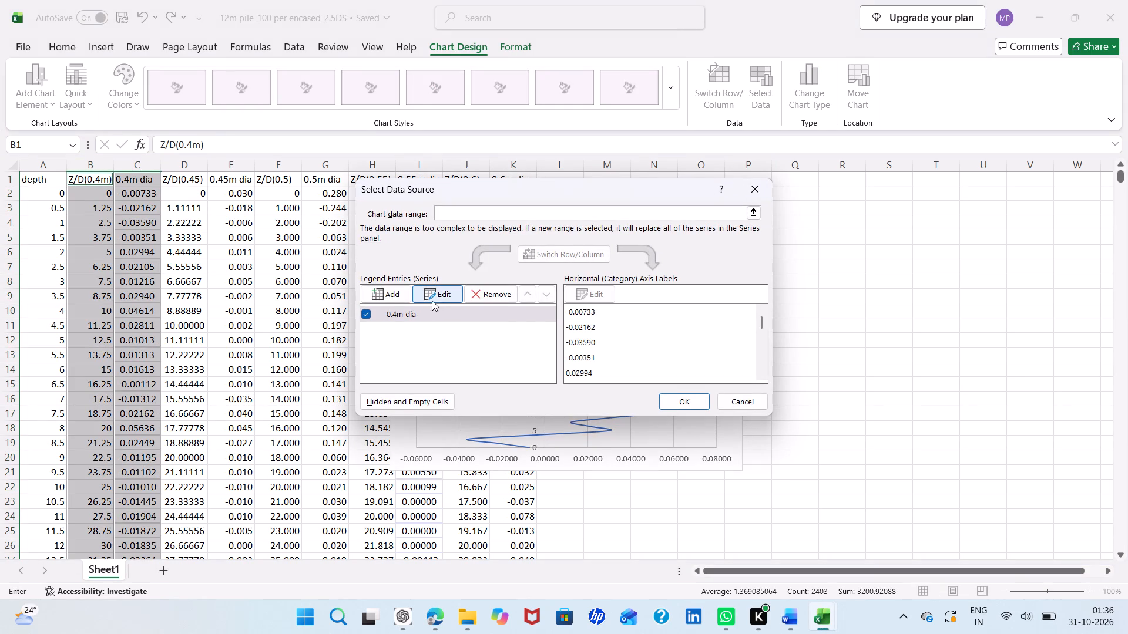
click(395, 295)
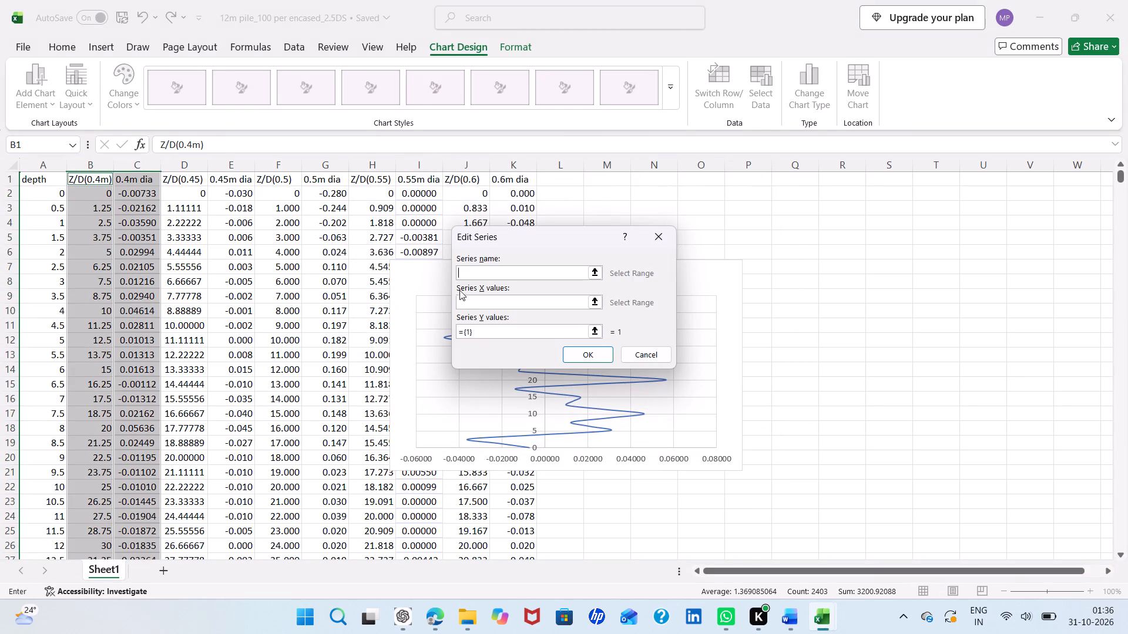
text(0.45m dia)
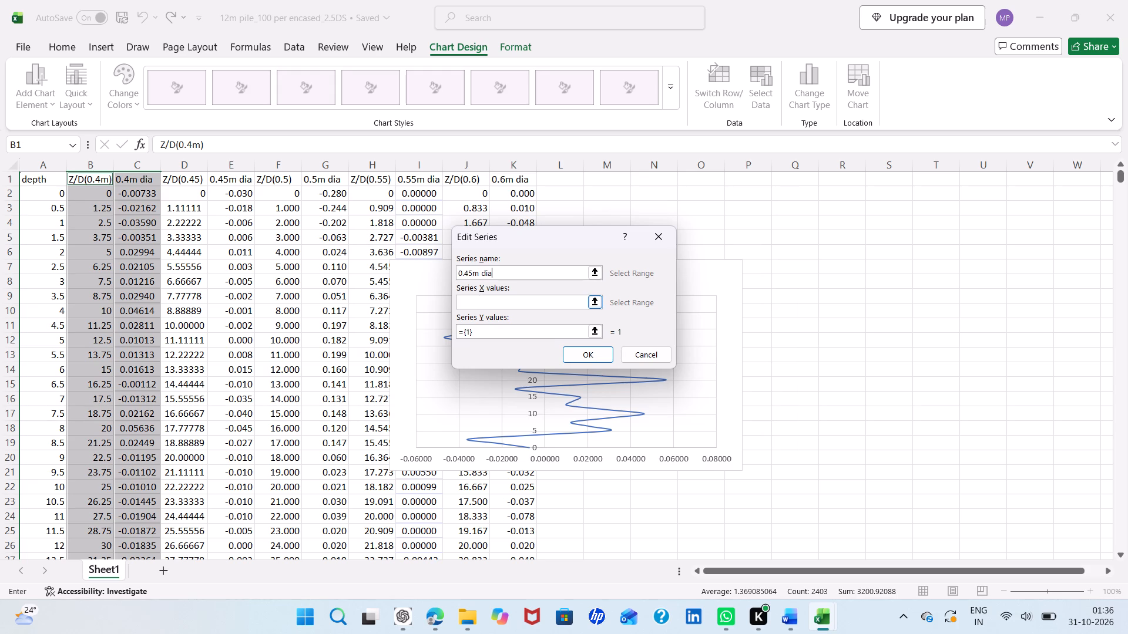
click(474, 302)
key(ctrl+v)
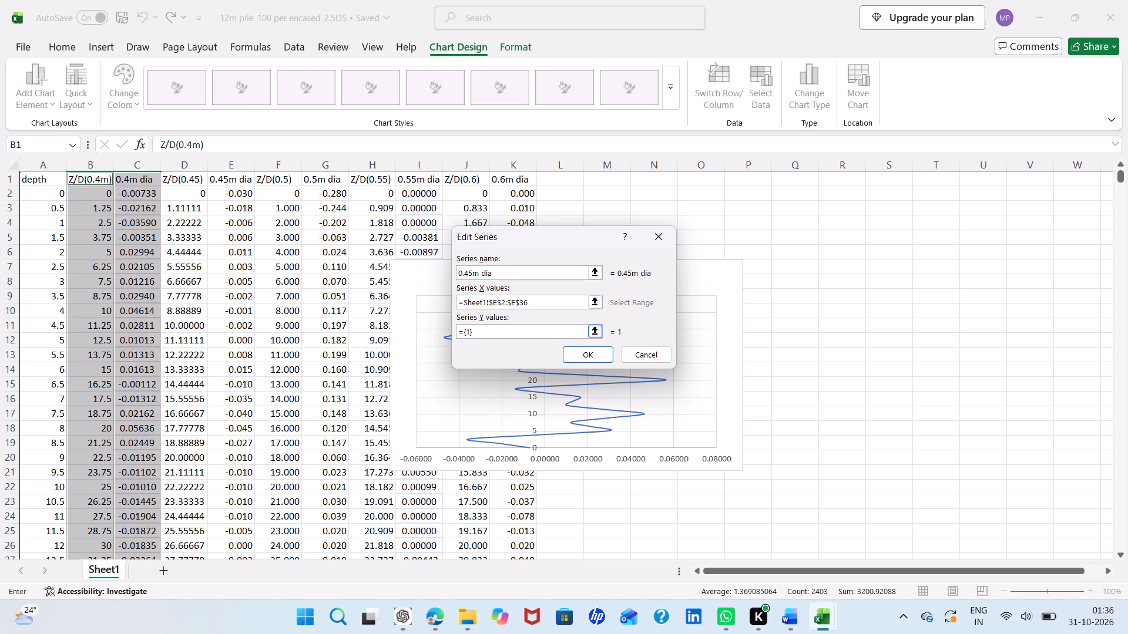
Set the 0.45m dia series' Y values to =Sheet1!$D$2:$D$36 and apply the data source changes to the chart.
click(485, 327)
key(BackSpace)
key(BackSpace)
key(BackSpace)
key(BackSpace)
key(BackSpace)
key(ctrl+v)
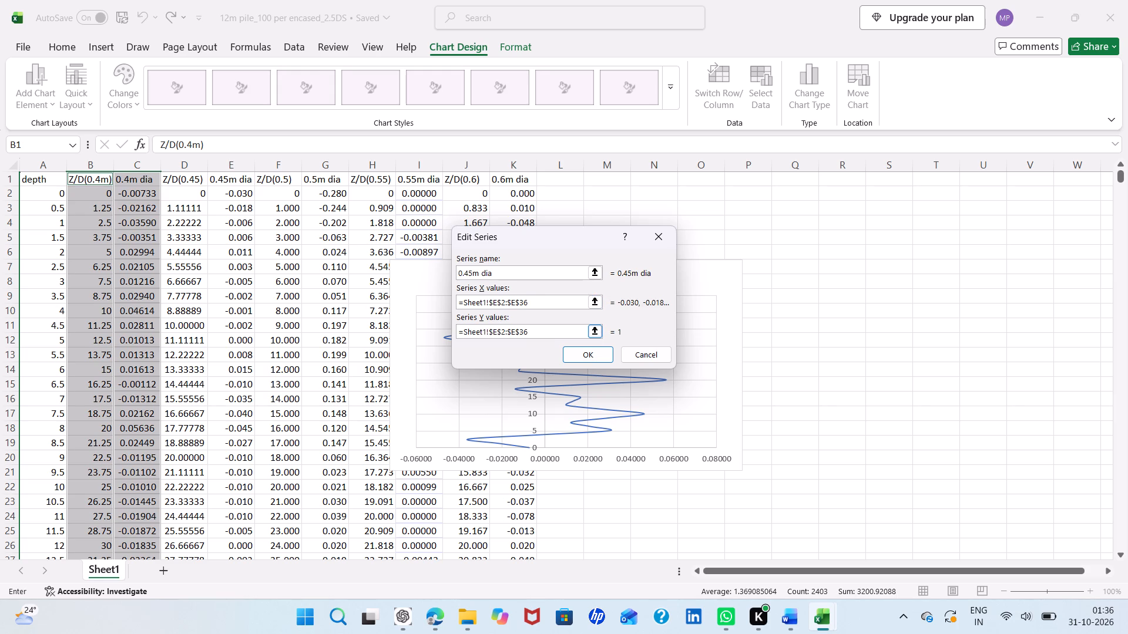
click(498, 331)
key(BackSpace)
key(shift+d)
click(515, 334)
key(BackSpace)
key(shift+d)
click(573, 351)
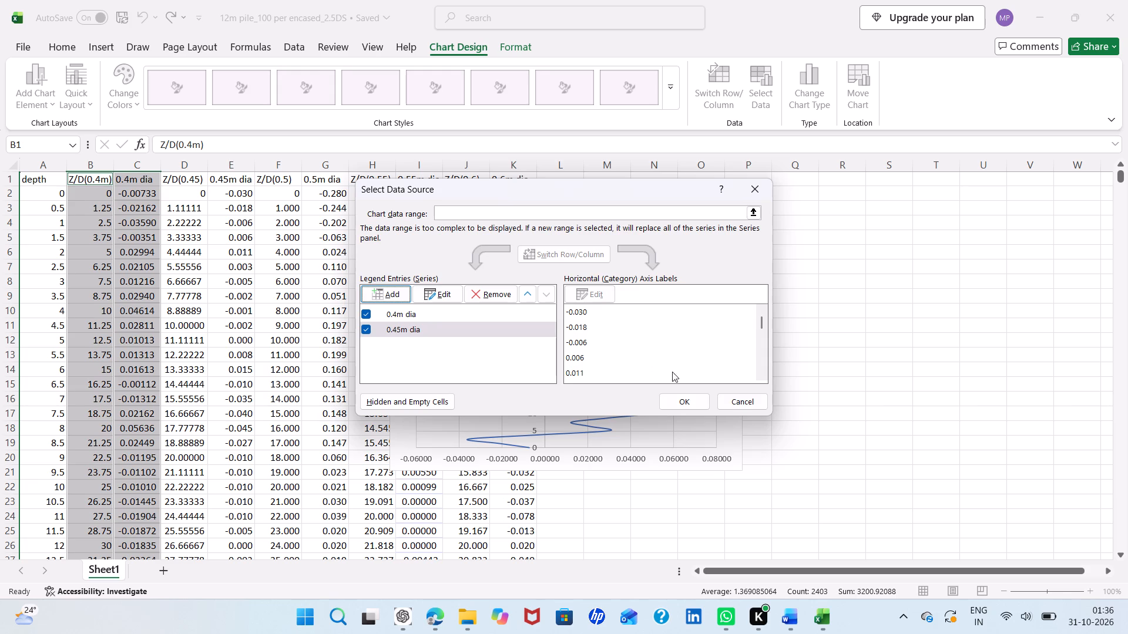
click(684, 399)
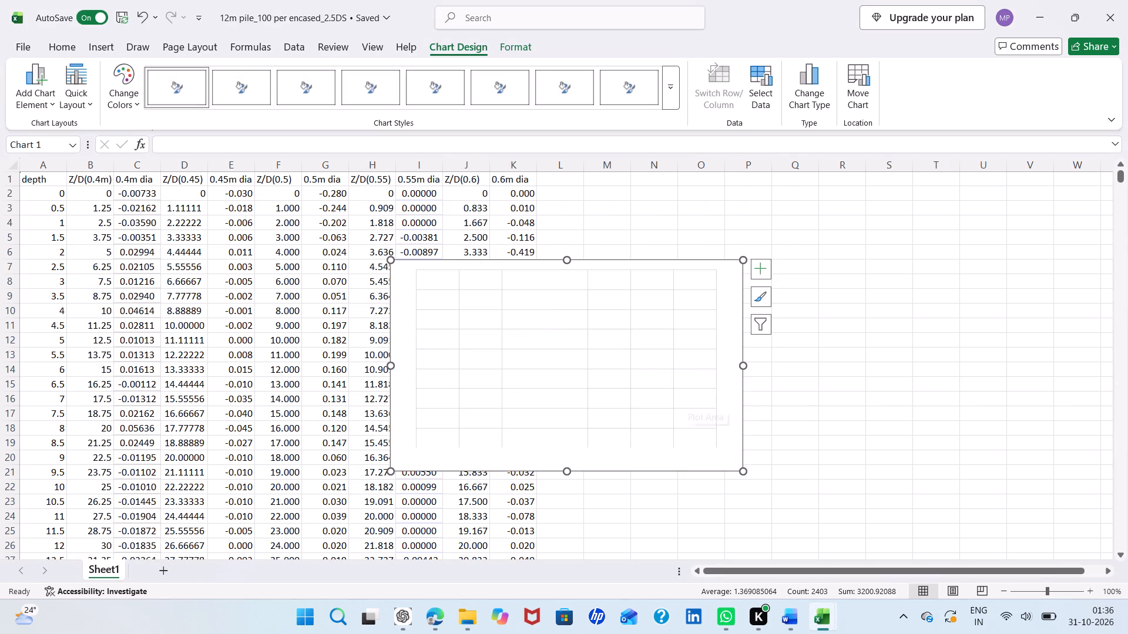
Add a third chart series named 0.5m dia with X values =Sheet1!$G$2:$G$36.
click(758, 98)
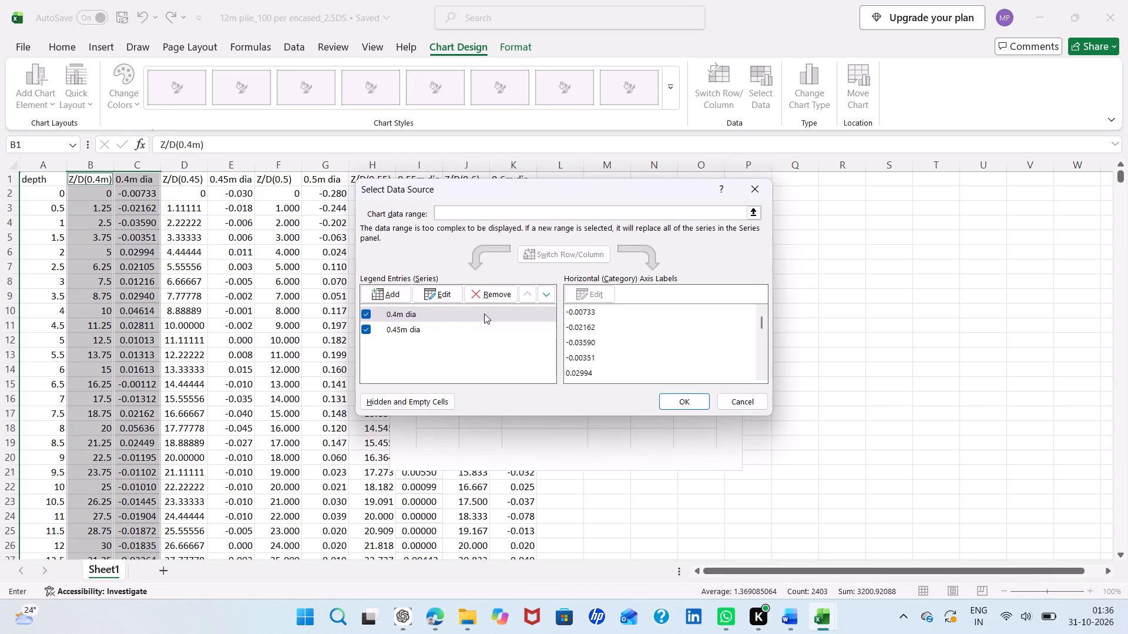
click(395, 291)
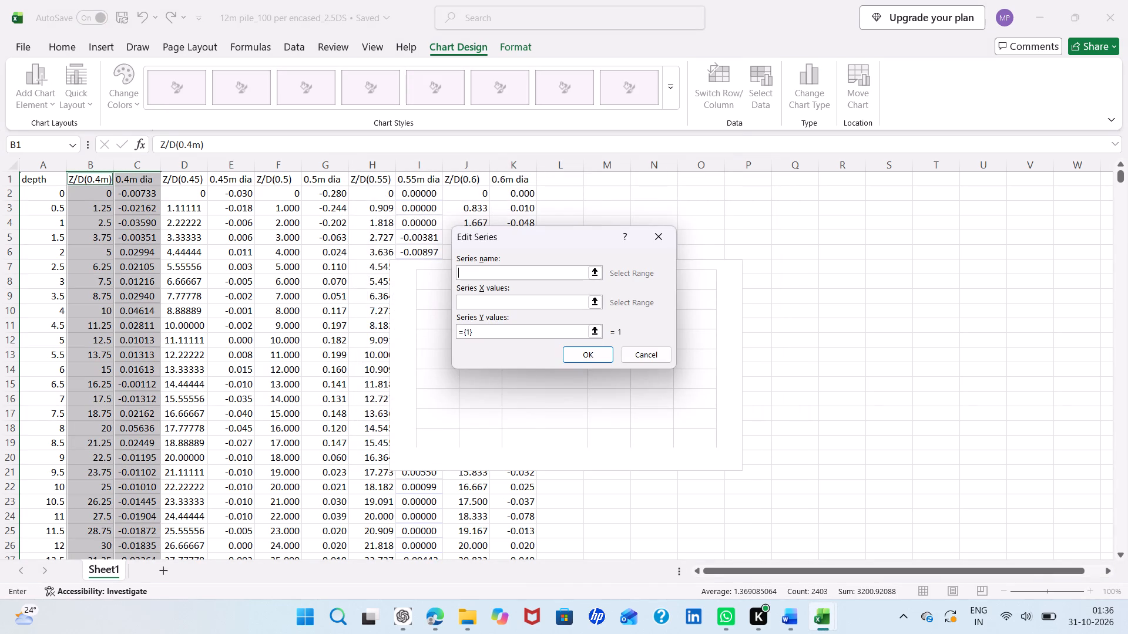
text(0.5m dia)
click(493, 302)
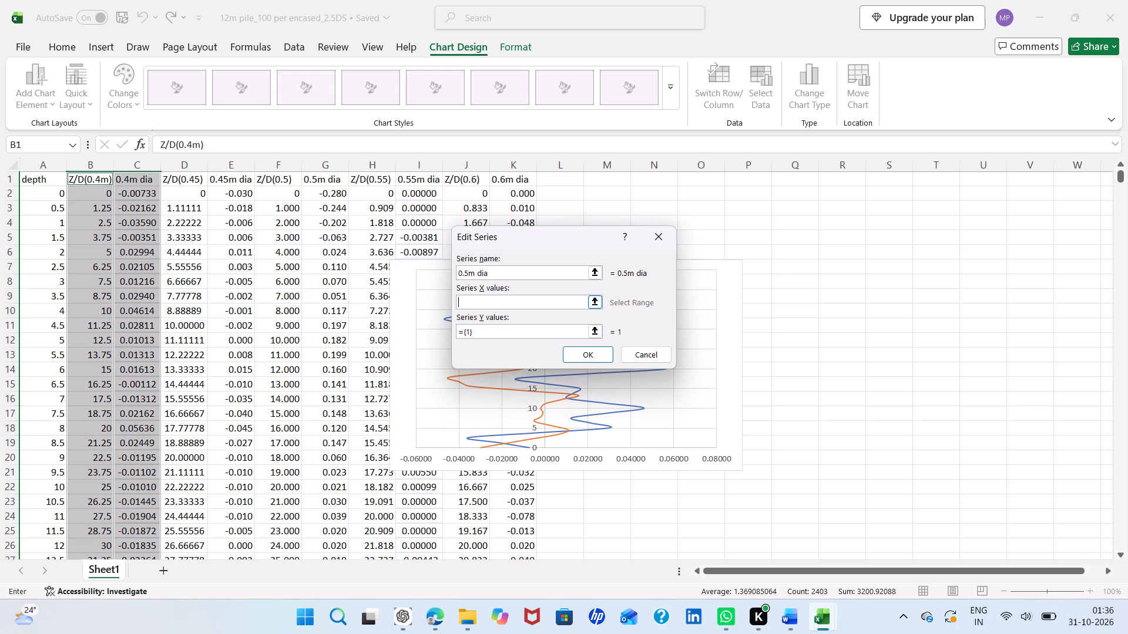
key(ctrl+v)
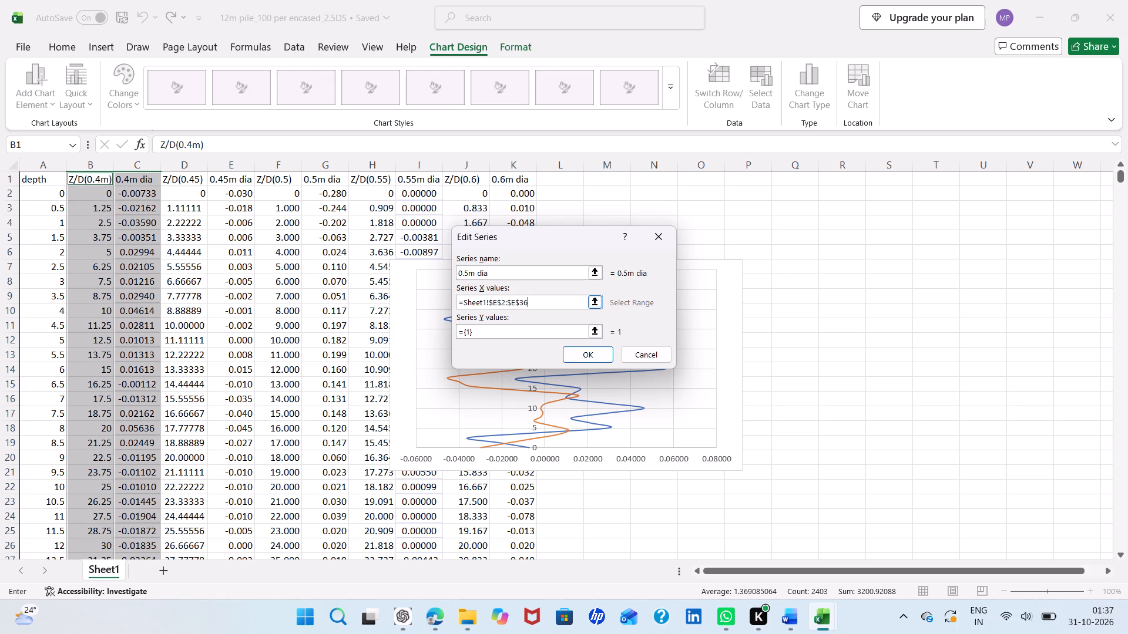
click(495, 301)
key(BackSpace)
key(shift+g)
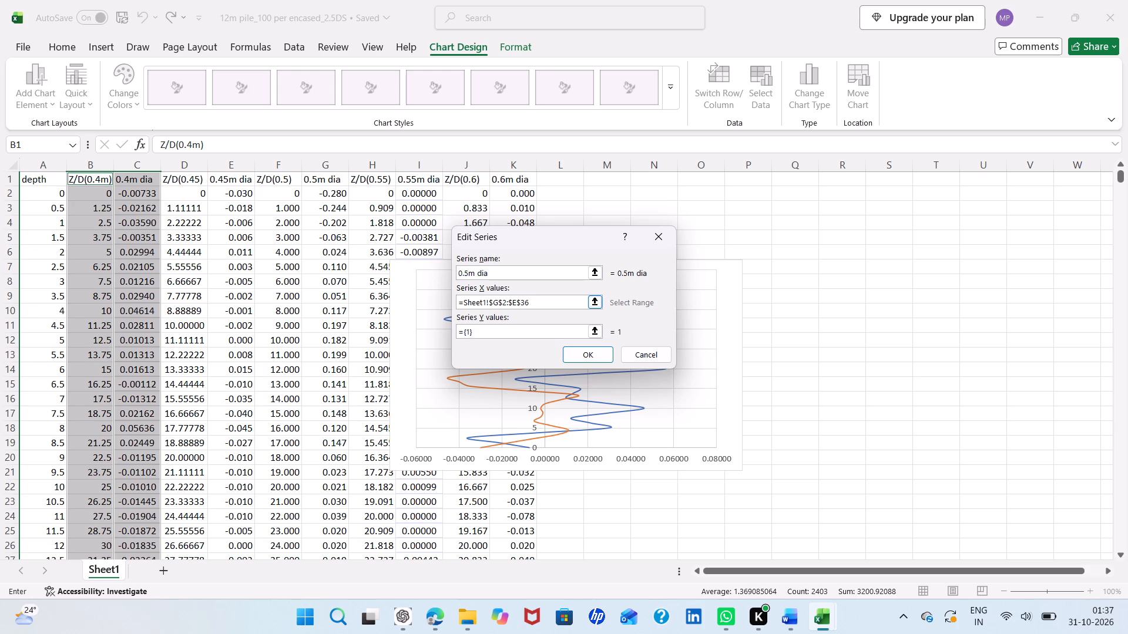
click(515, 304)
key(BackSpace)
key(shift+g)
Set the 0.5m dia series' Y values to =Sheet1!$F$2:$F$36 and confirm the series.
click(508, 329)
key(BackSpace)
key(BackSpace)
key(BackSpace)
key(BackSpace)
key(BackSpace)
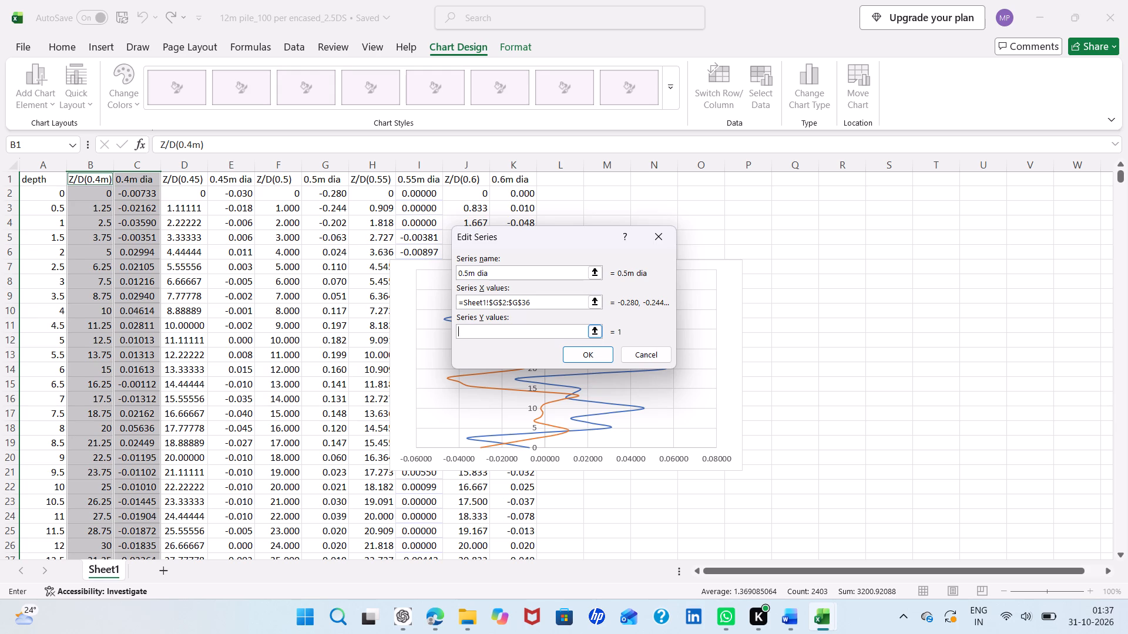
key(ctrl+v)
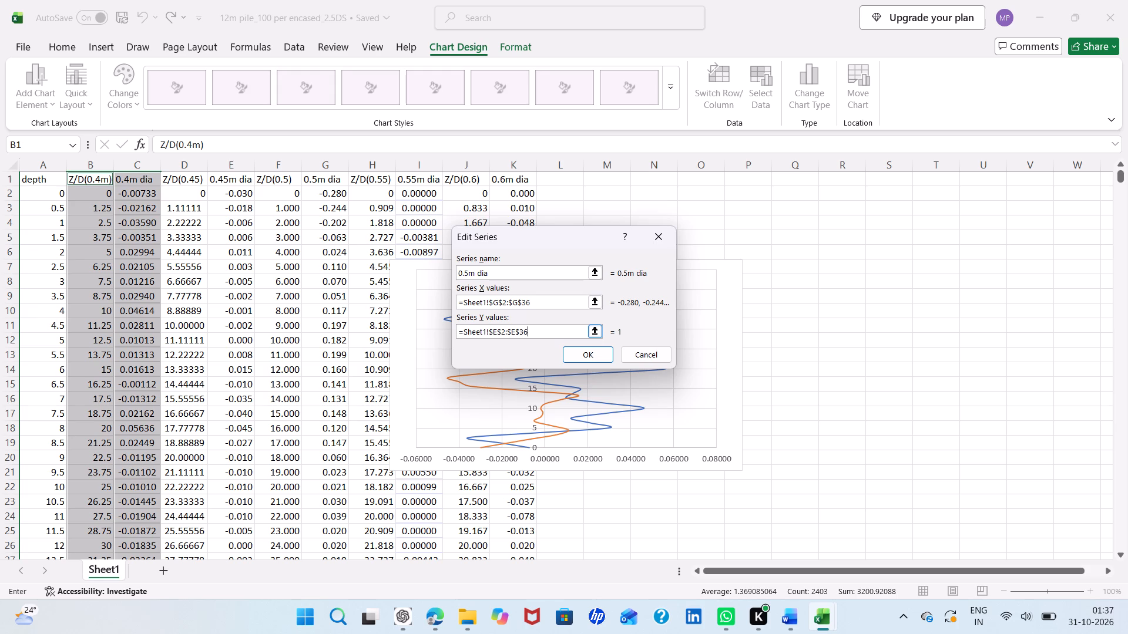
click(498, 333)
key(BackSpace)
key(shift+f)
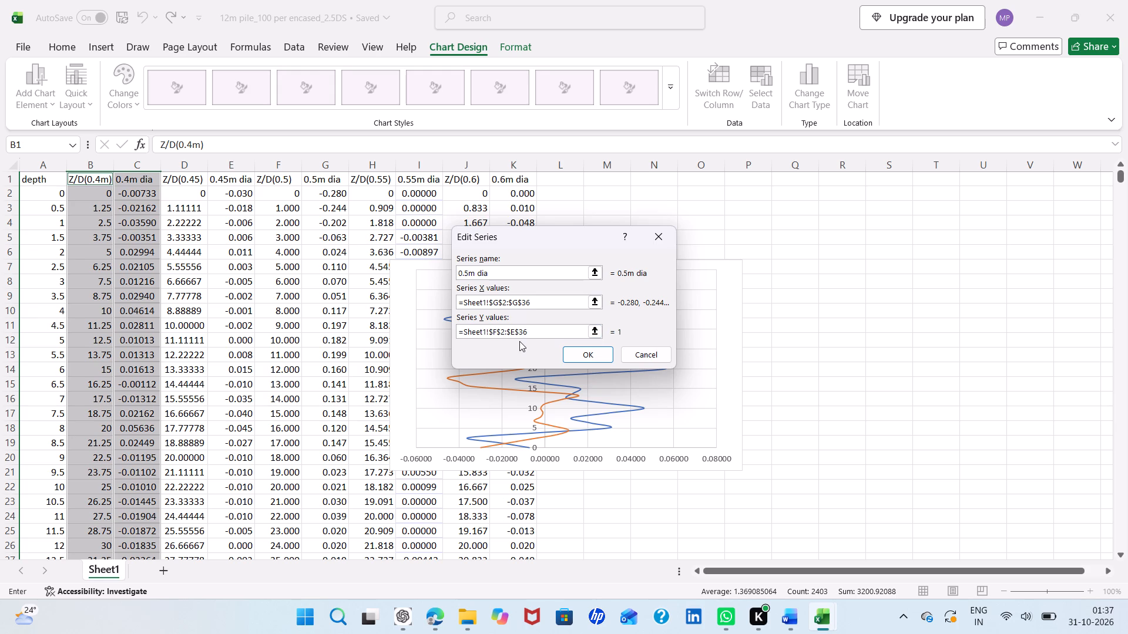
click(514, 331)
key(BackSpace)
key(shift+f)
click(577, 355)
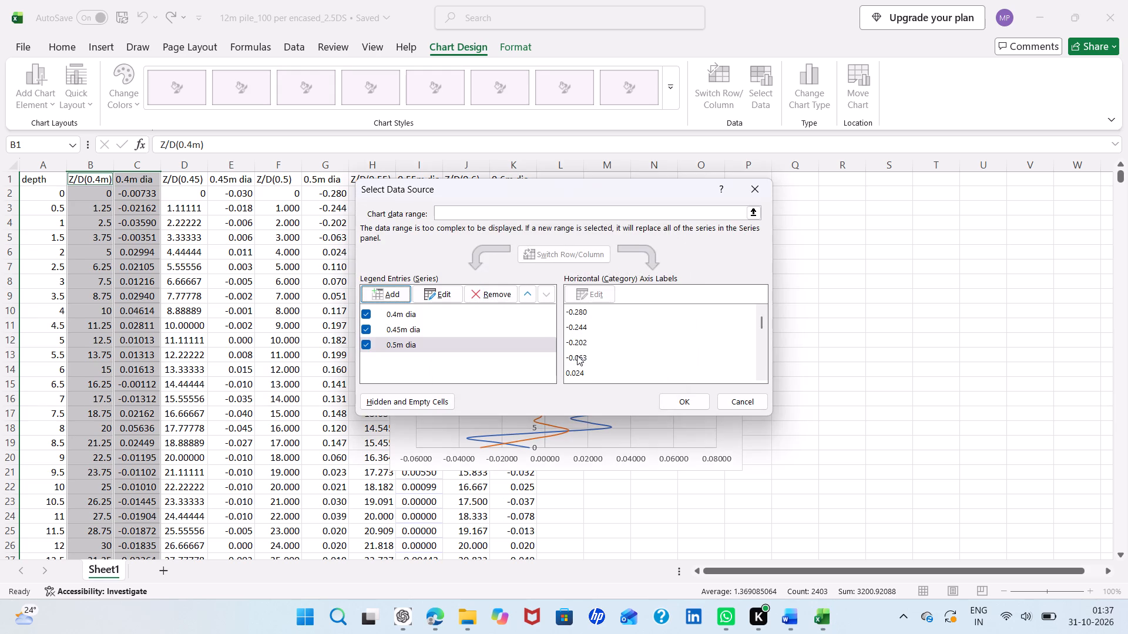
Add a fourth chart series named 0.55m dia with X values =Sheet1!$I$2:$I$36.
click(399, 297)
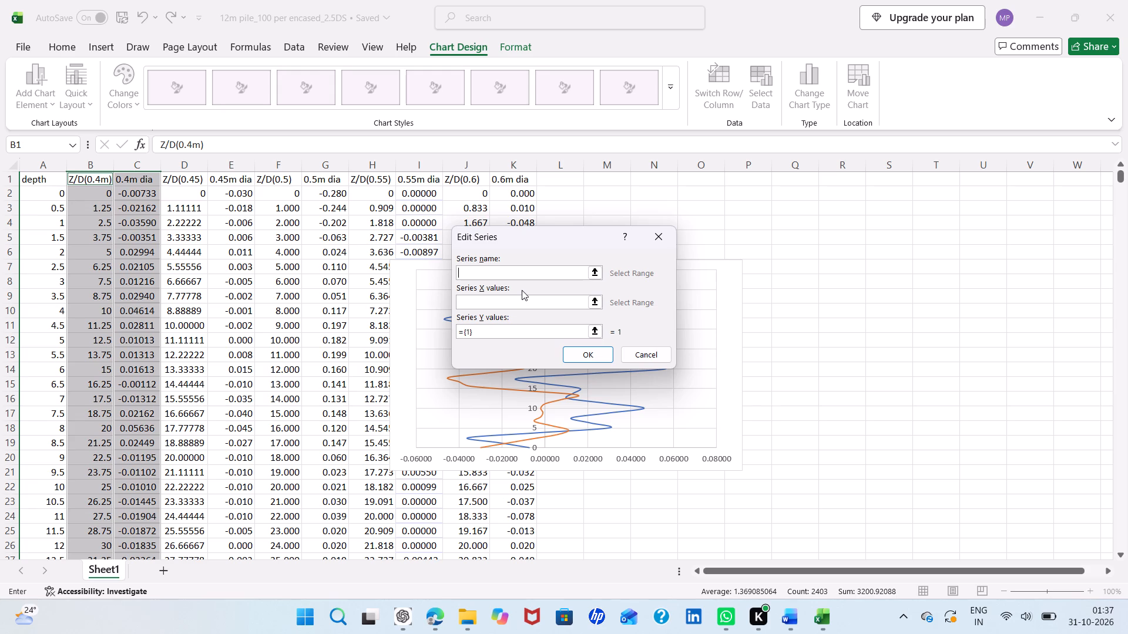
text(0,)
key(BackSpace)
text(.55m dia)
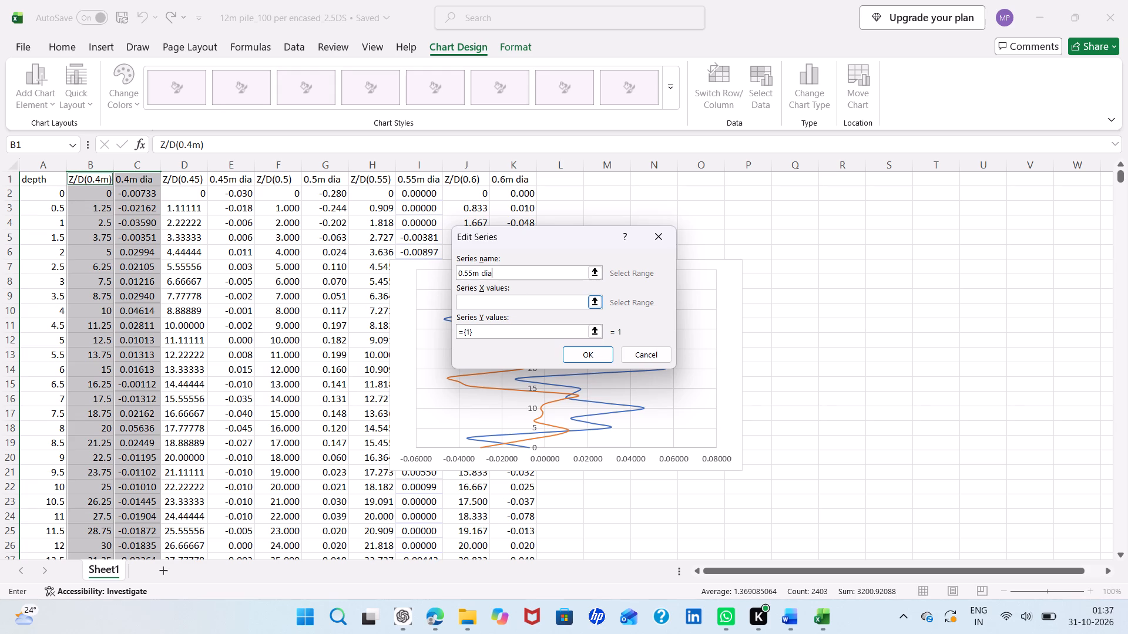
click(512, 299)
key(ctrl+v)
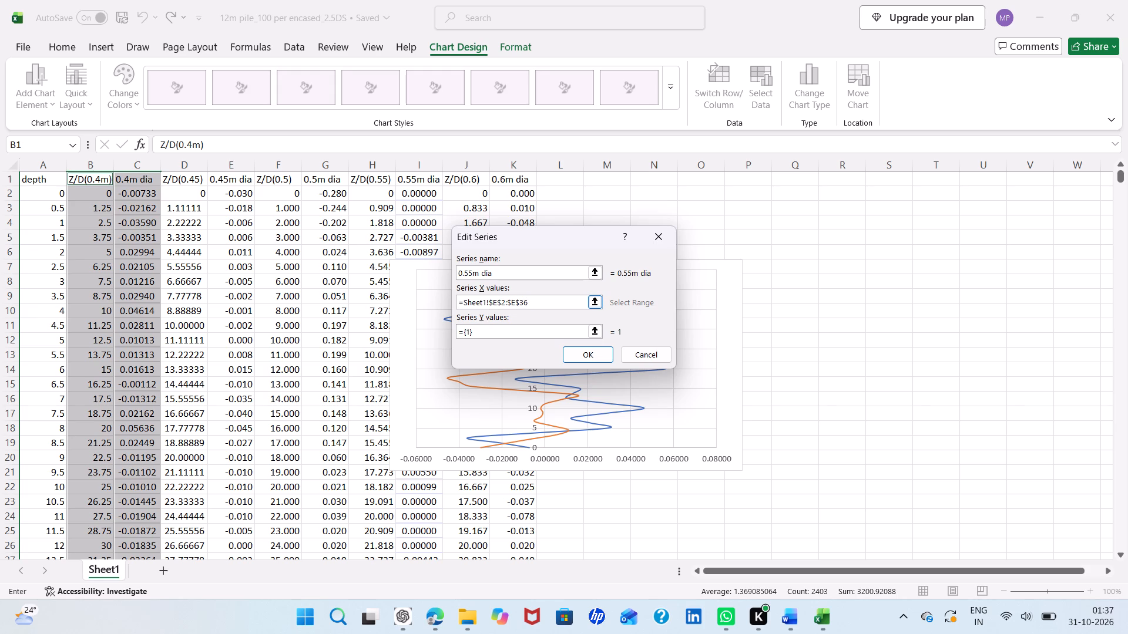
click(495, 303)
key(BackSpace)
key(shift+i)
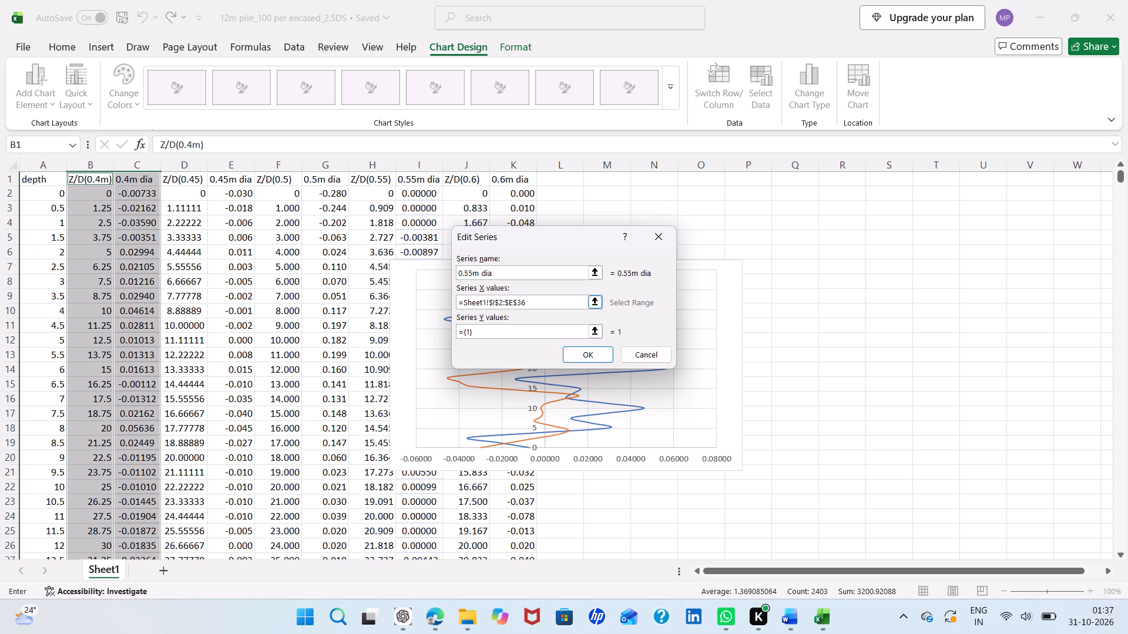
click(512, 306)
key(BackSpace)
key(shift+i)
Set the 0.55m dia series' Y values to =Sheet1!$H$2:$H$36 and apply the data source changes to the chart.
drag(493, 333, 449, 335)
key(BackSpace)
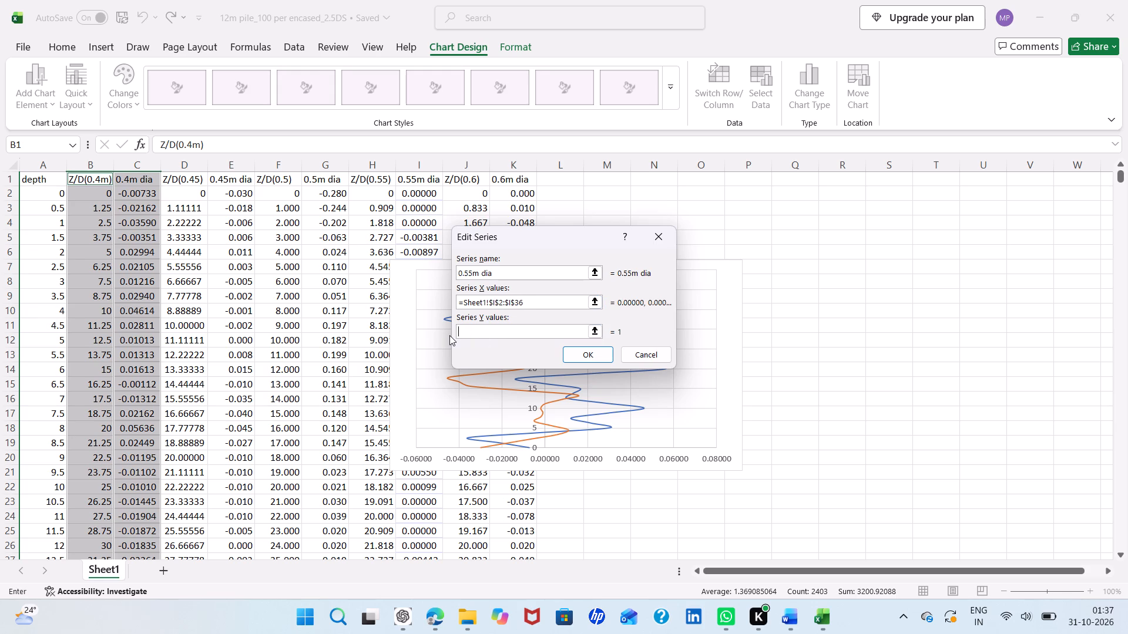
key(ctrl+v)
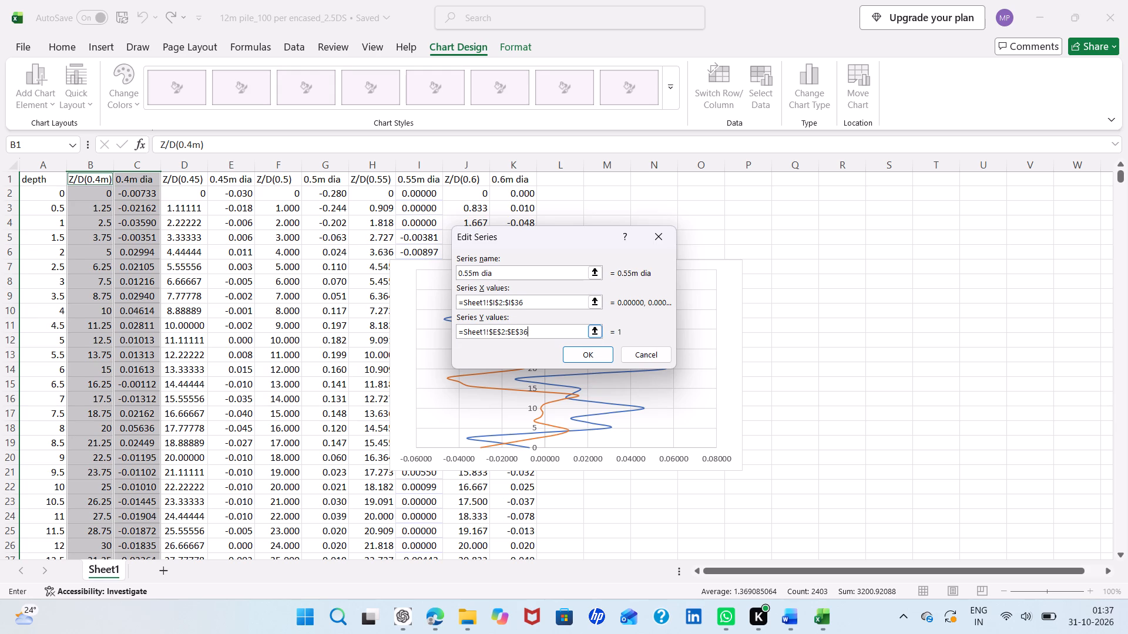
click(496, 330)
key(BackSpace)
key(shift+h)
click(518, 335)
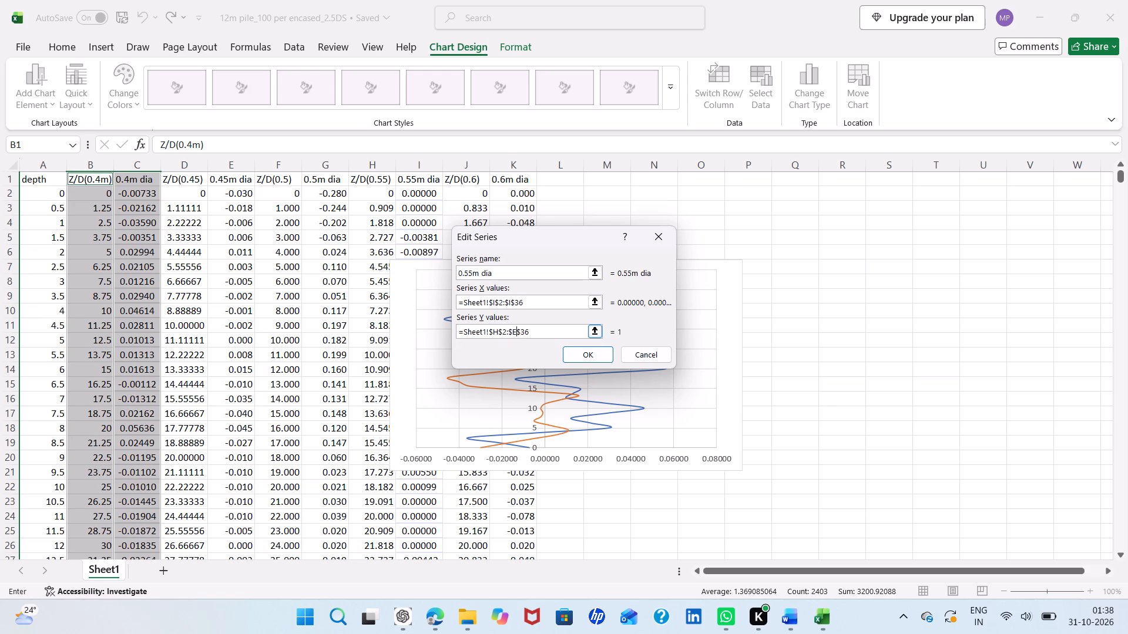
key(BackSpace)
key(shift+h)
click(573, 352)
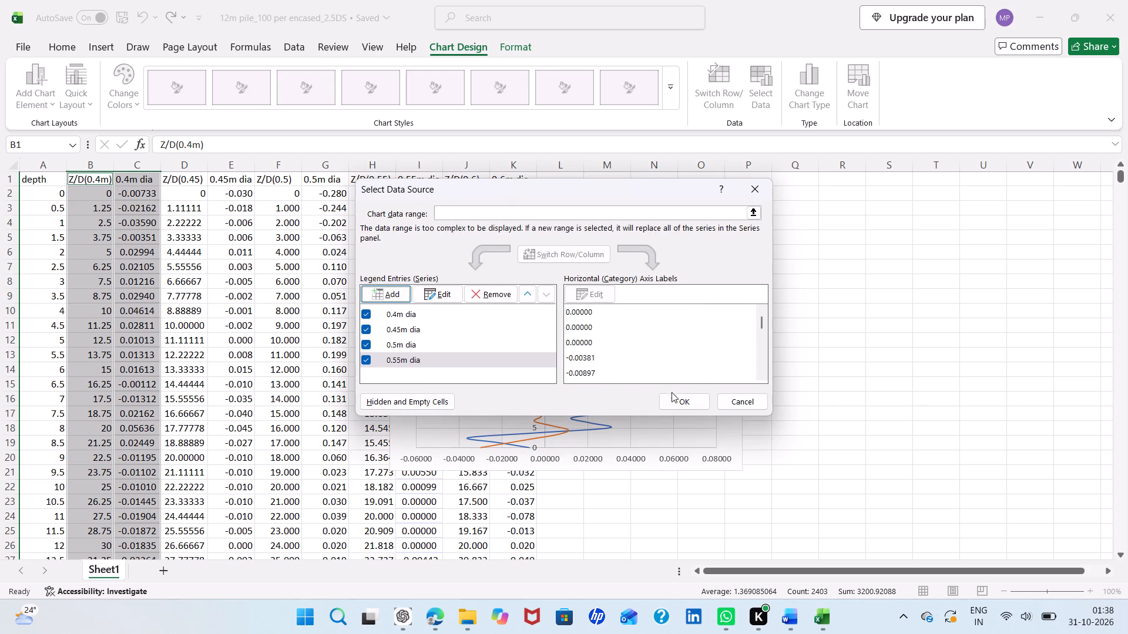
click(676, 396)
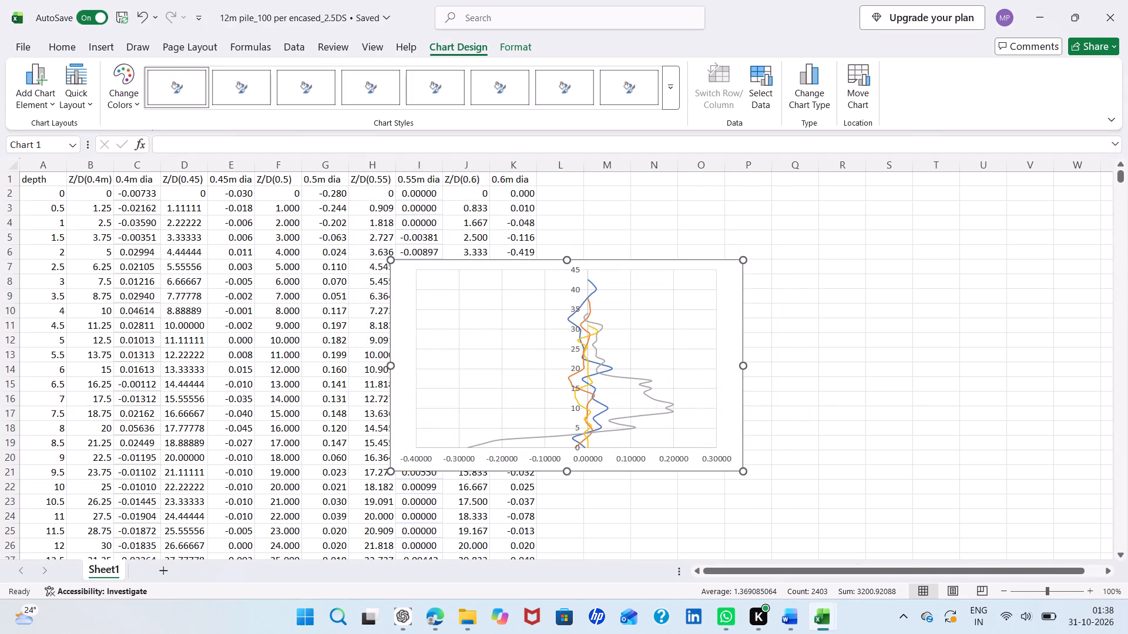
Add a fifth chart series named 0.6m dia with X values =Sheet1!$K$2:$K$36.
click(763, 78)
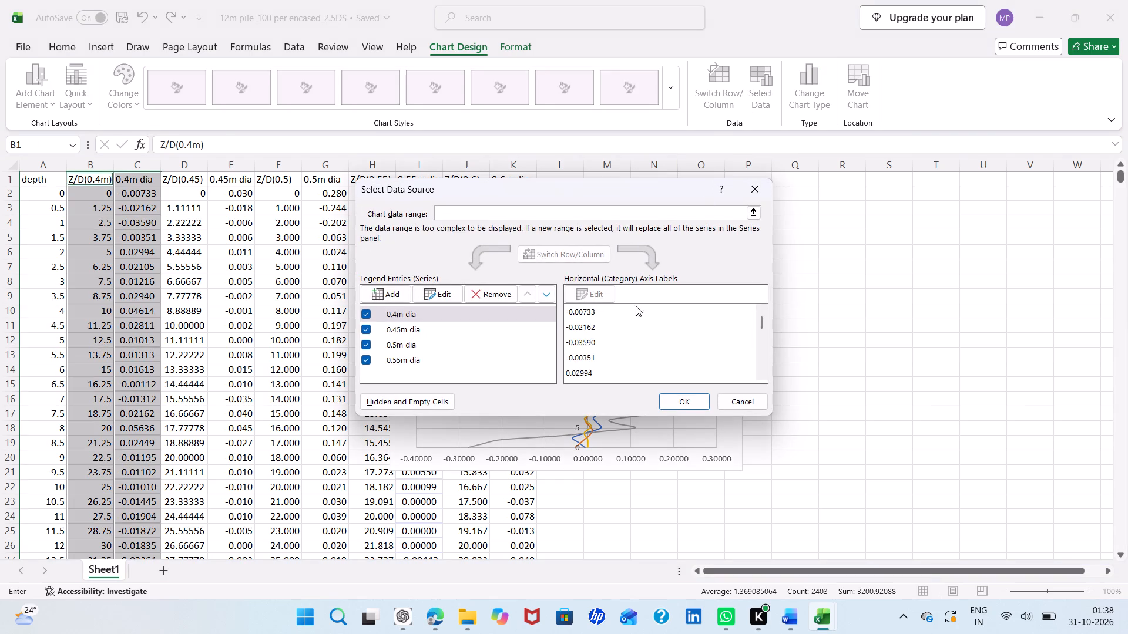
click(396, 289)
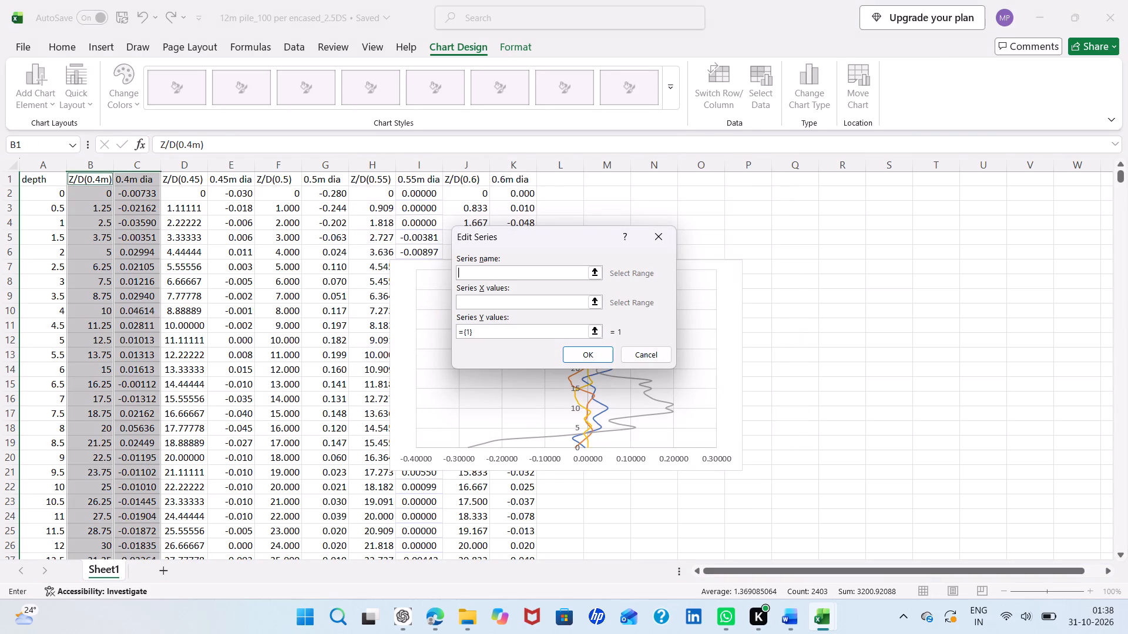
text(0.6m dia)
click(479, 303)
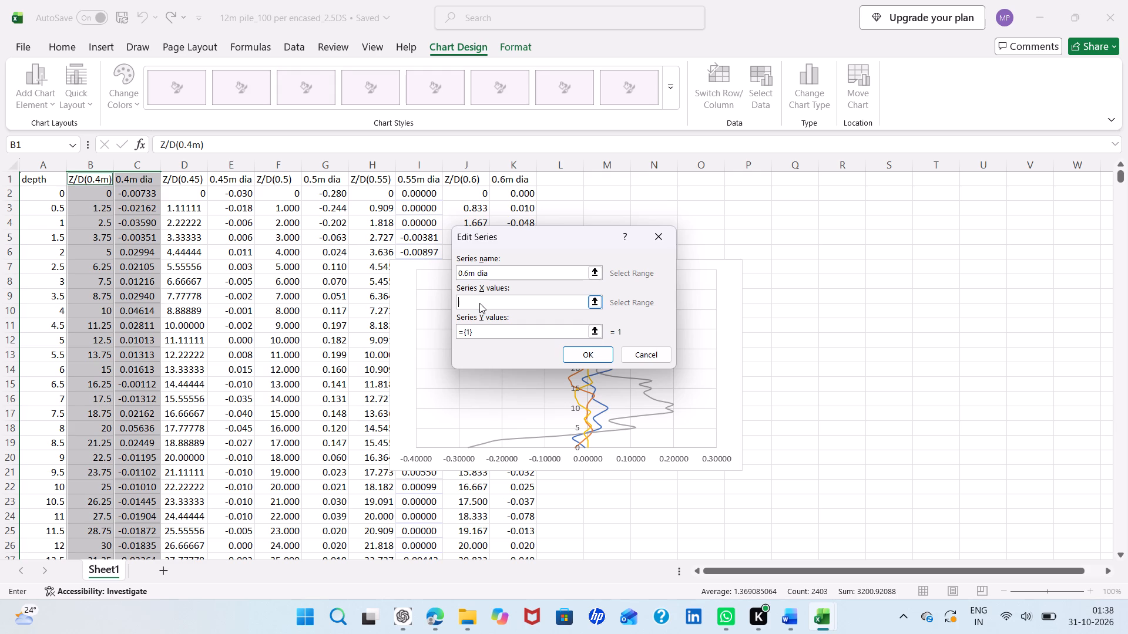
key(ctrl+v)
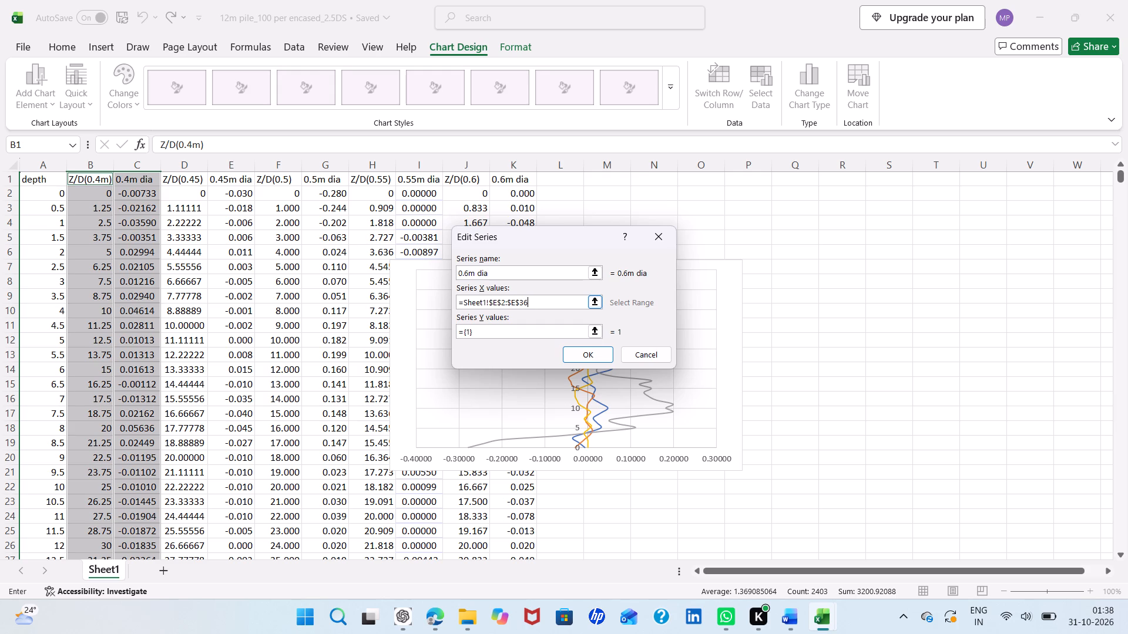
click(496, 305)
key(BackSpace)
key(shift+k)
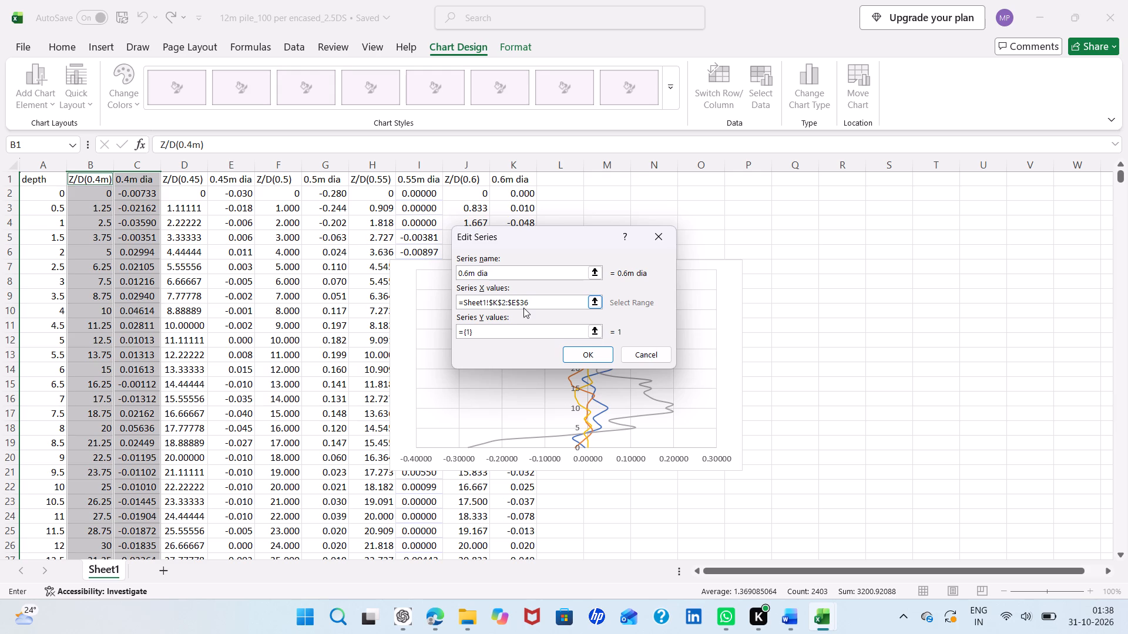
click(515, 303)
key(BackSpace)
key(shift+k)
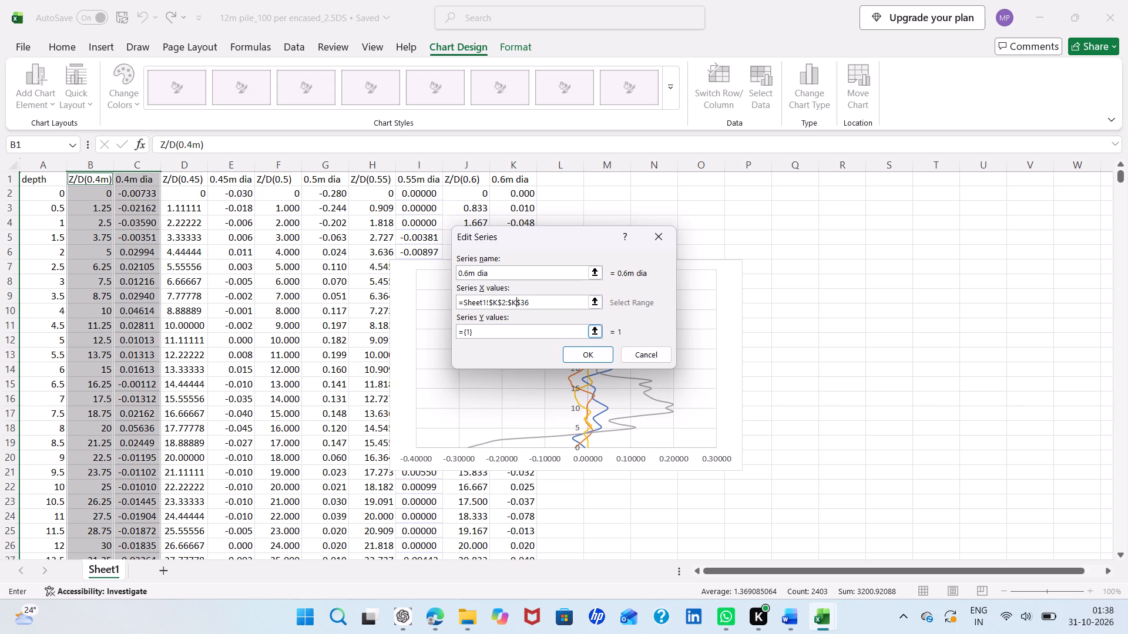
Set the 0.6m dia series' Y values to =Sheet1!$J$2:$J$36 and apply the data source changes to the chart.
click(496, 335)
key(BackSpace)
key(BackSpace)
key(BackSpace)
key(BackSpace)
key(ctrl+v)
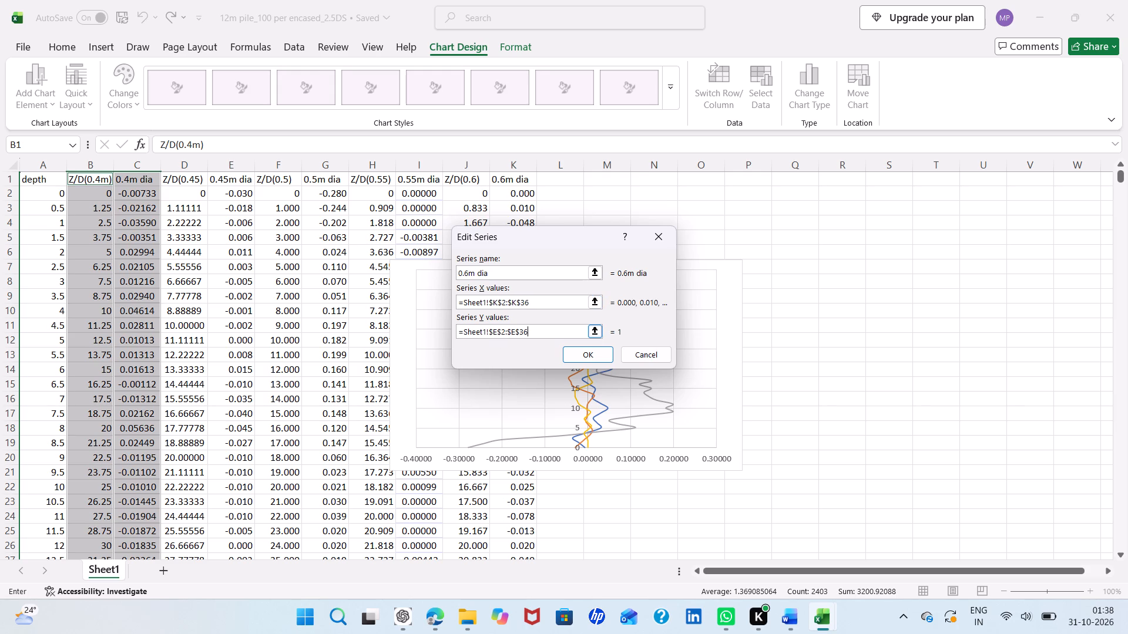
click(498, 332)
key(BackSpace)
key(shift+j)
click(513, 332)
key(BackSpace)
key(shift+j)
click(588, 351)
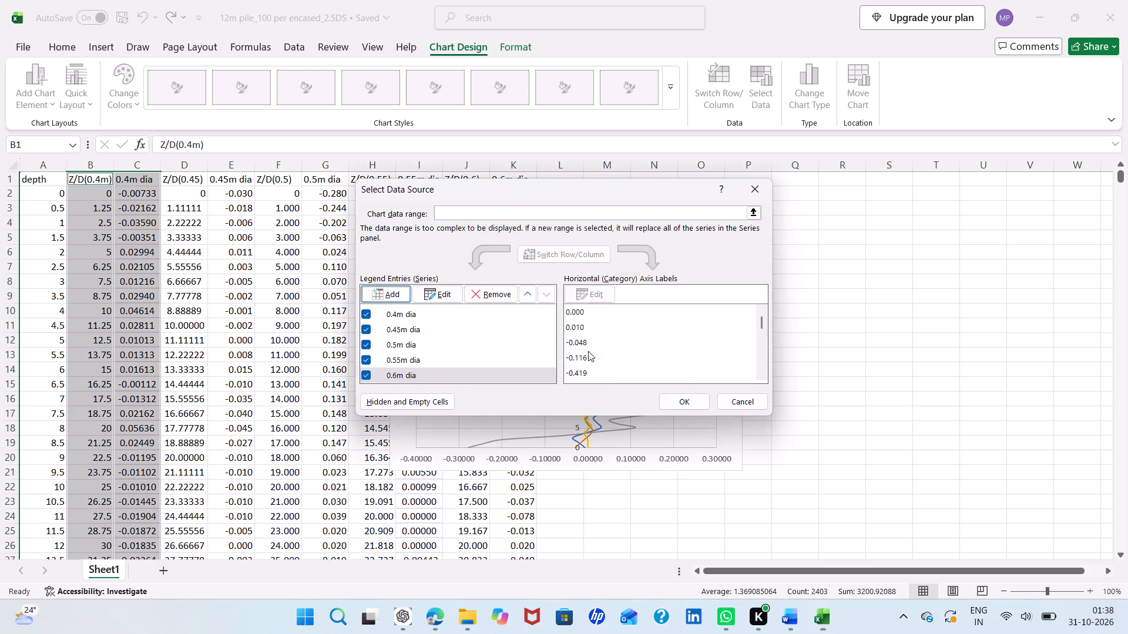
click(684, 407)
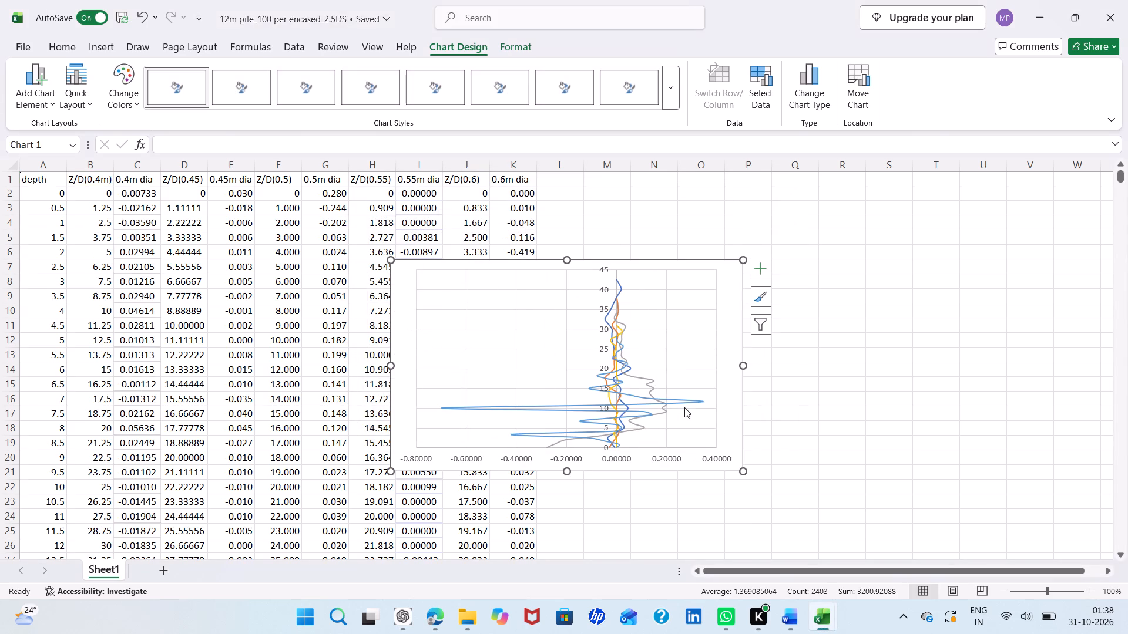
Add a chart title to the 100% encased 2.5DS chart.
click(756, 277)
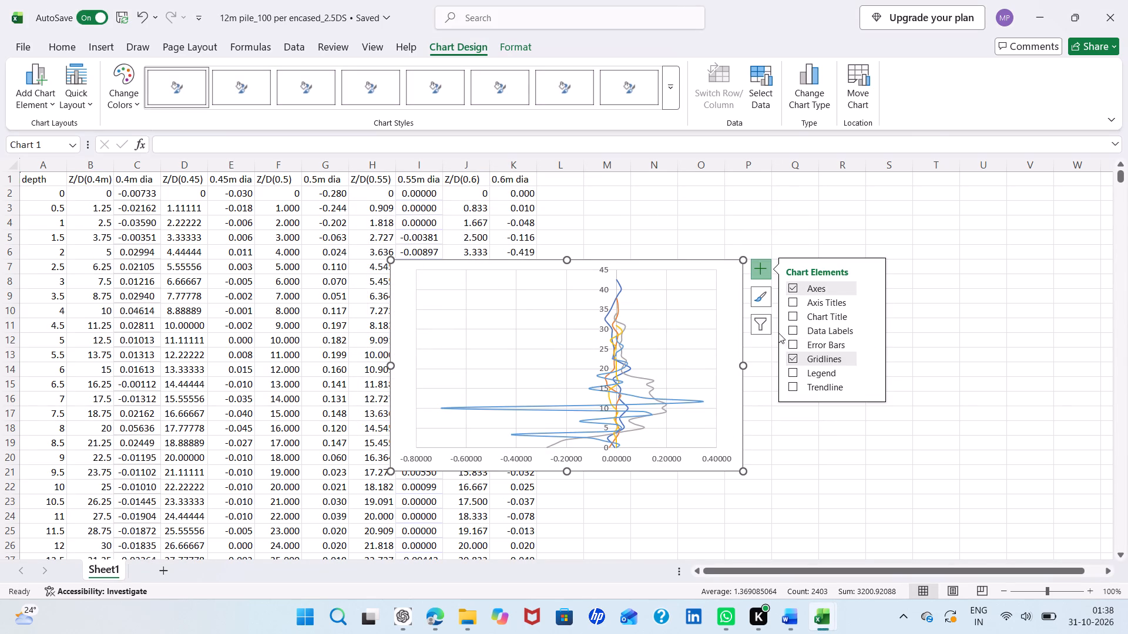
click(790, 312)
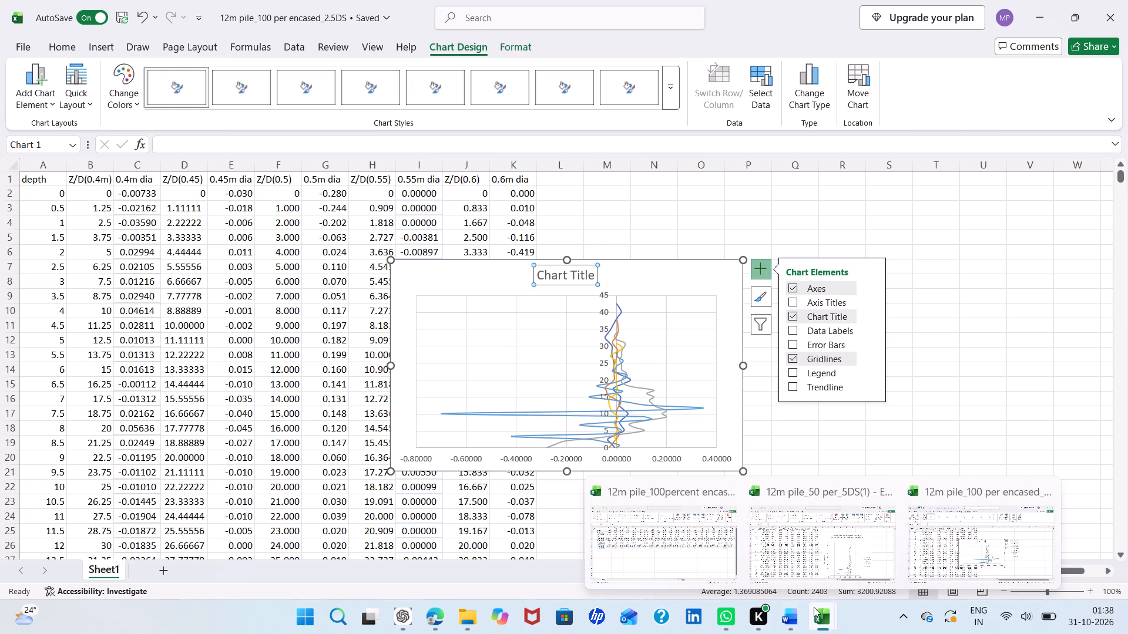
Copy the two-line chart title, up to 5d, from the chart in the 12m pile_50 per_5DS(1) workbook.
click(955, 572)
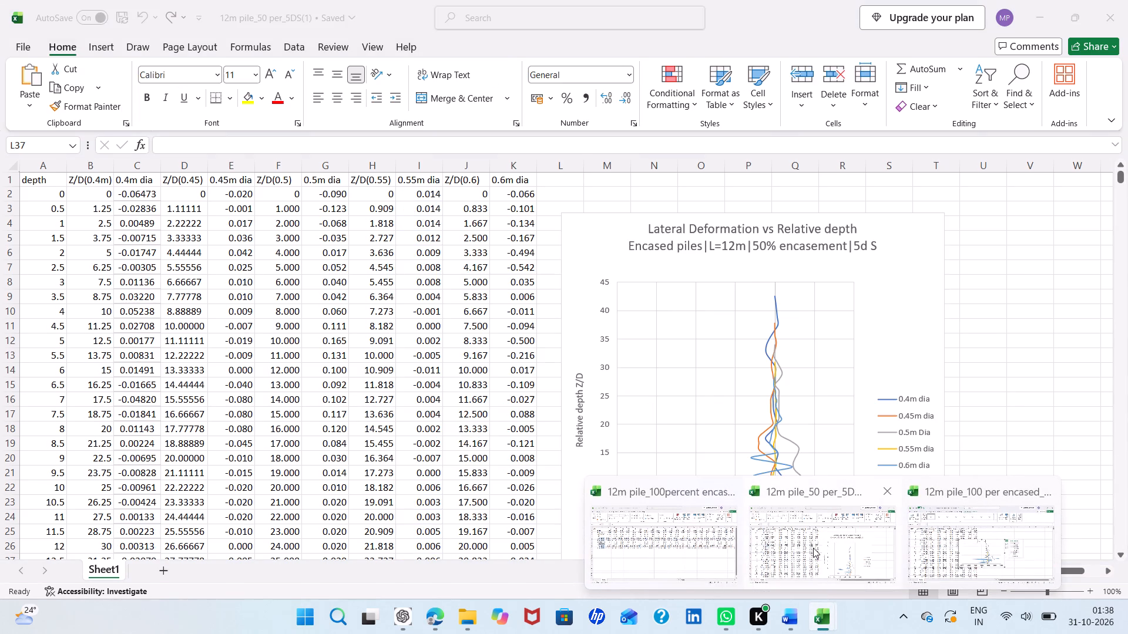
click(813, 548)
click(874, 247)
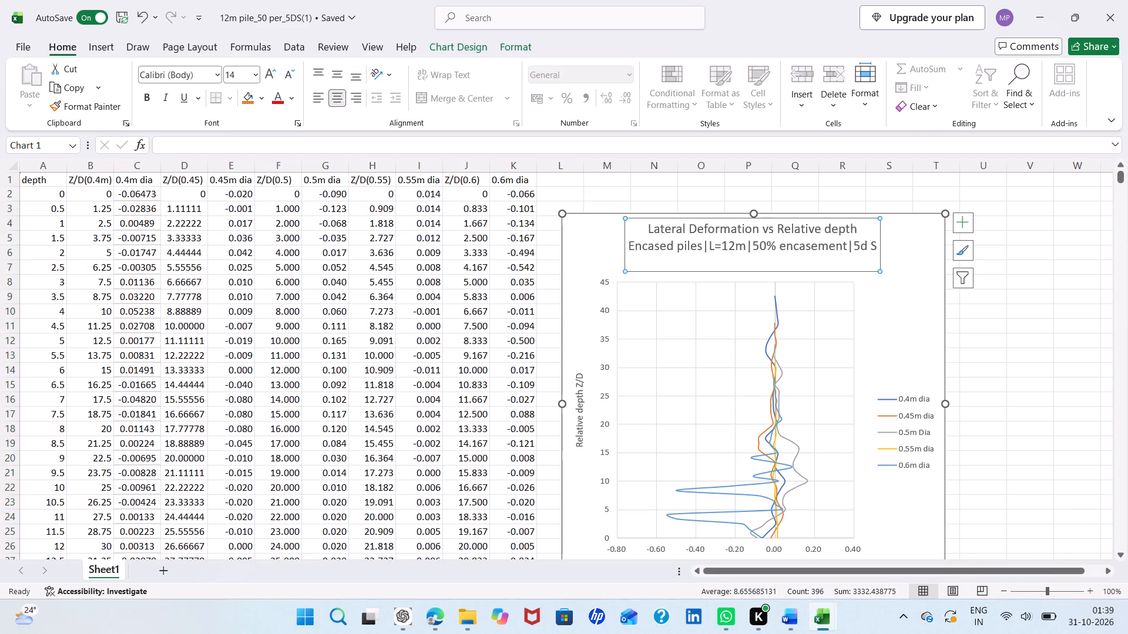
drag(874, 247, 665, 234)
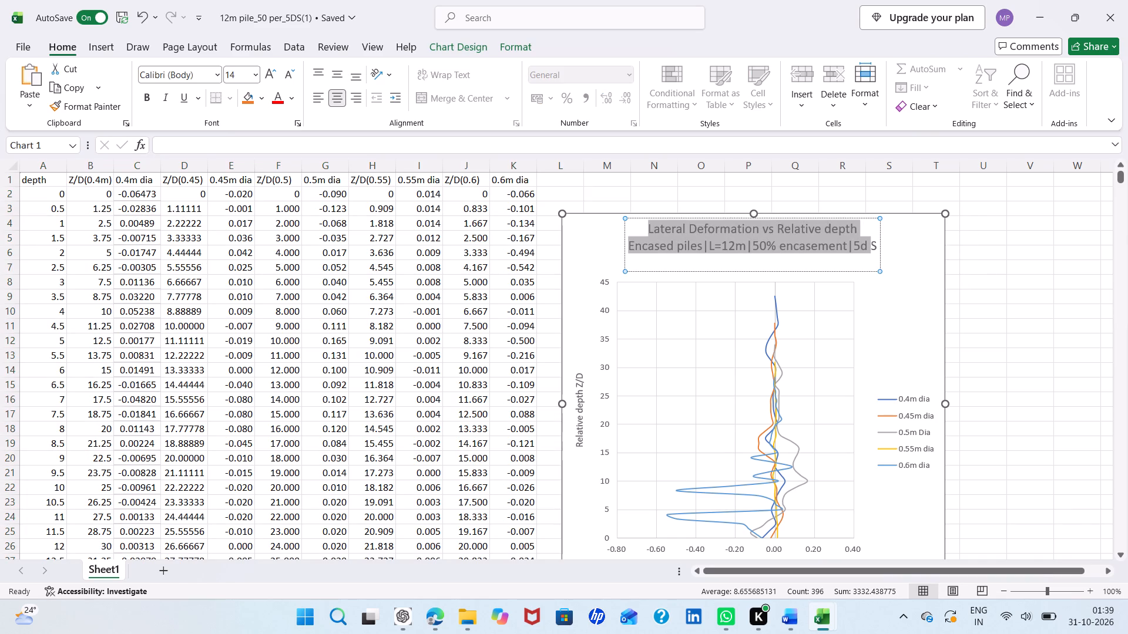
drag(665, 234, 653, 225)
key(ctrl+c)
Back in the 100 per encased_2.5DS workbook, replace the placeholder chart title with the copied Lateral Deformation vs Relative depth title.
click(949, 547)
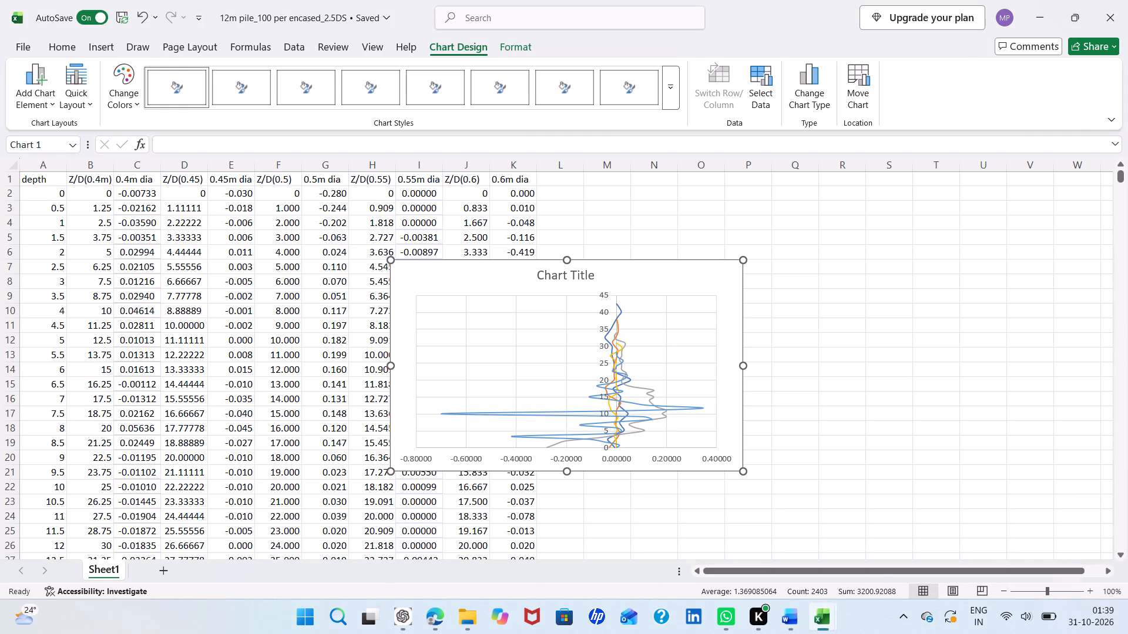
double_click(595, 277)
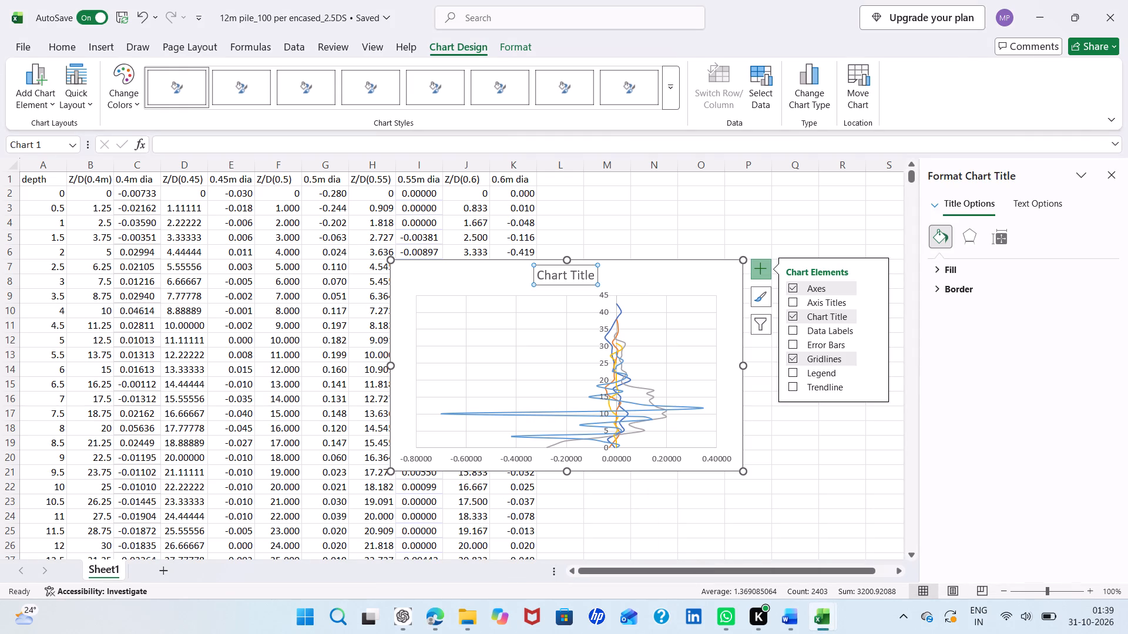
drag(592, 273, 545, 273)
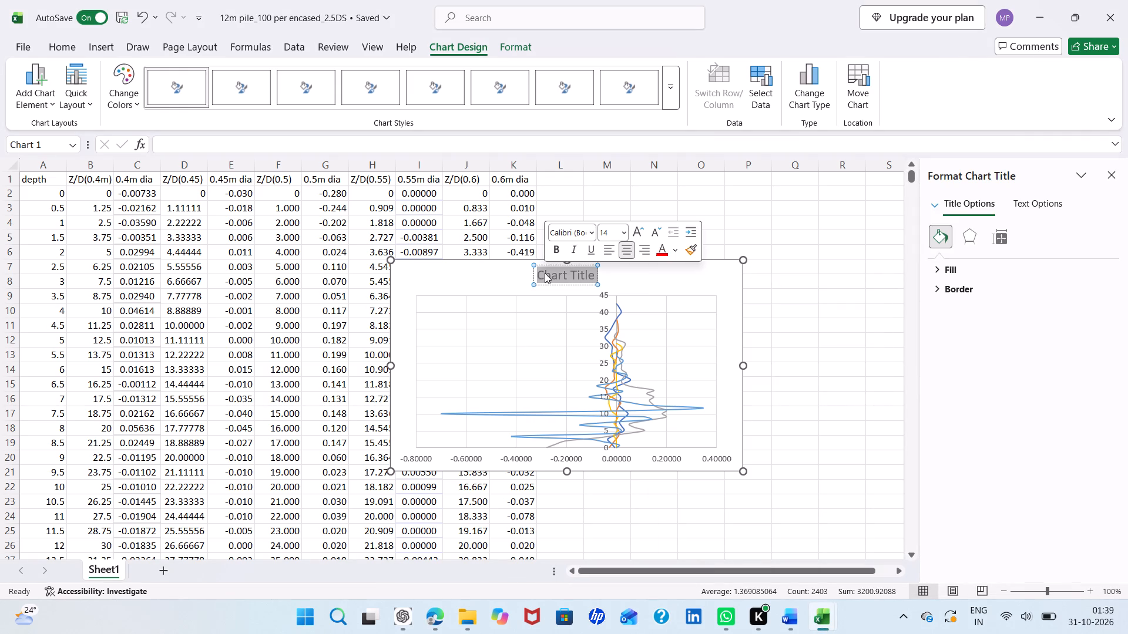
key(BackSpace)
key(ctrl+v)
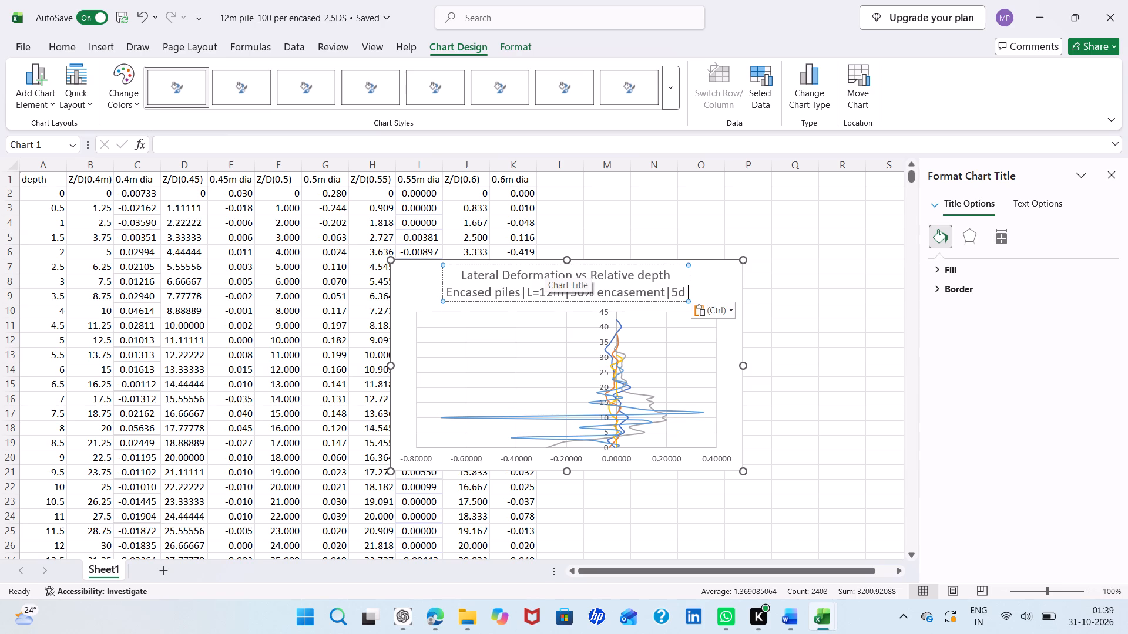
Edit the second line of the chart title to read 100% encasement and 2.5d.
click(670, 295)
text(2.)
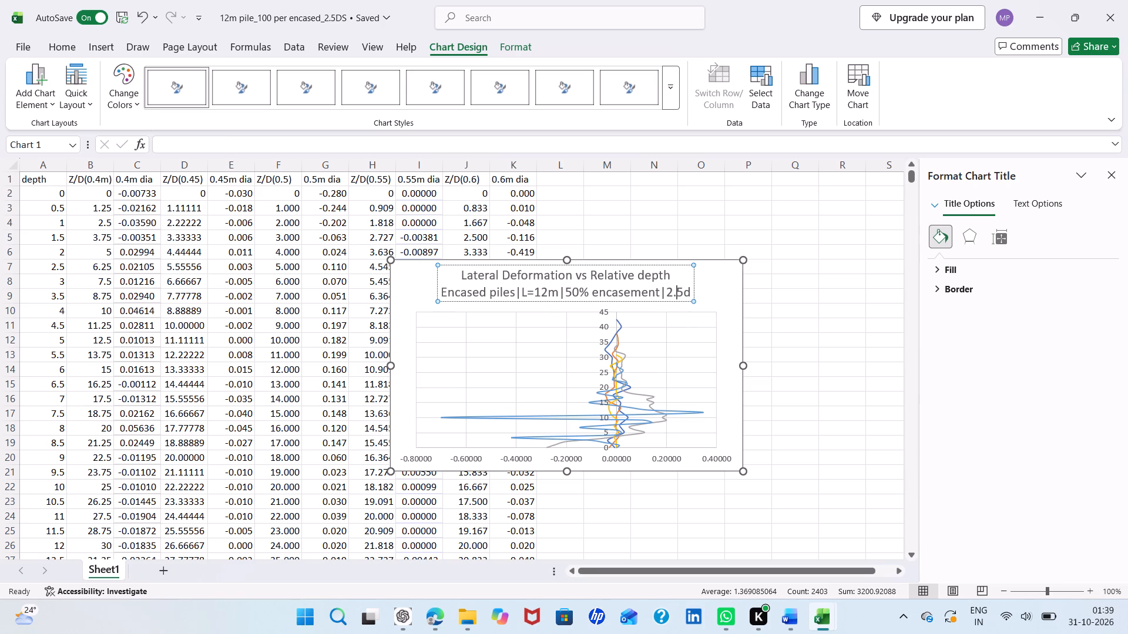
click(570, 292)
key(BackSpace)
text(10)
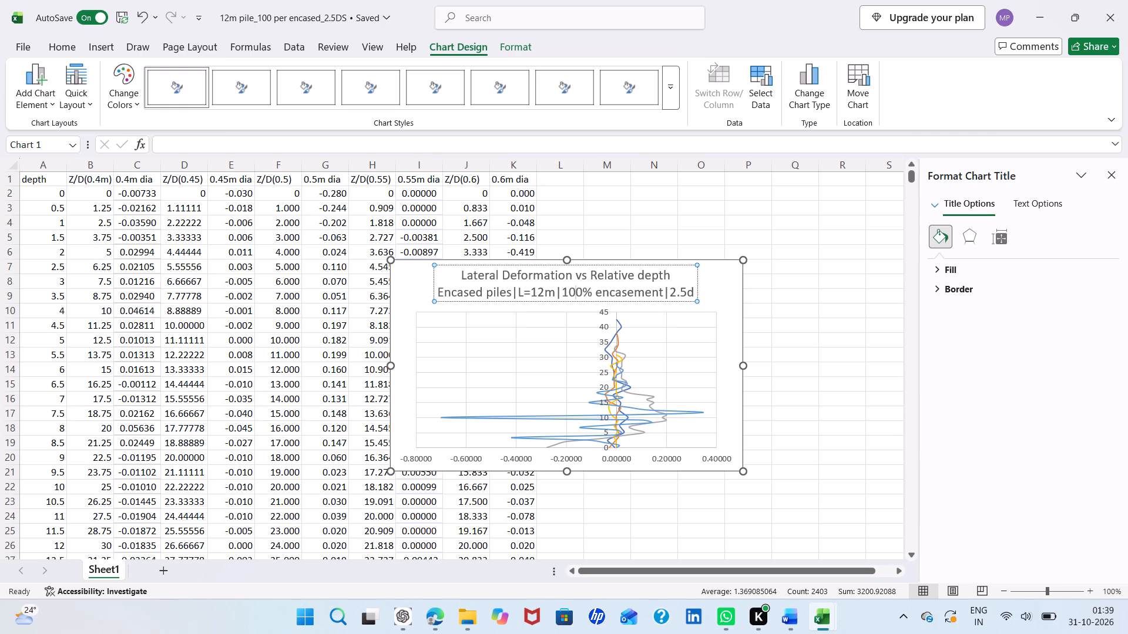
click(784, 315)
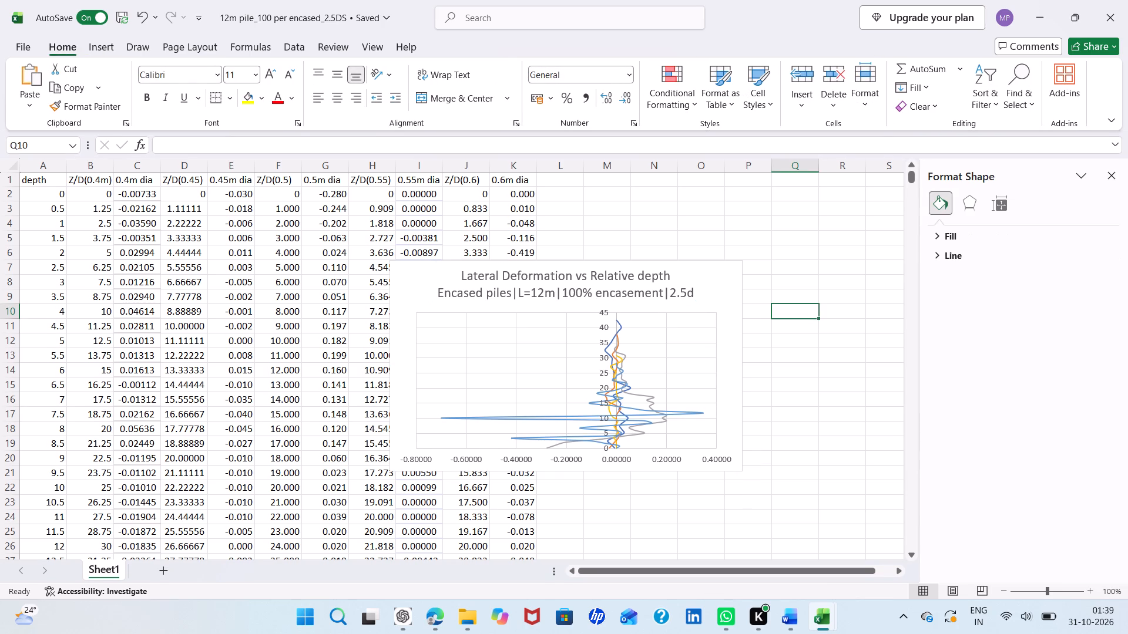
Add axis titles to the 100% encased 2.5DS chart.
click(722, 276)
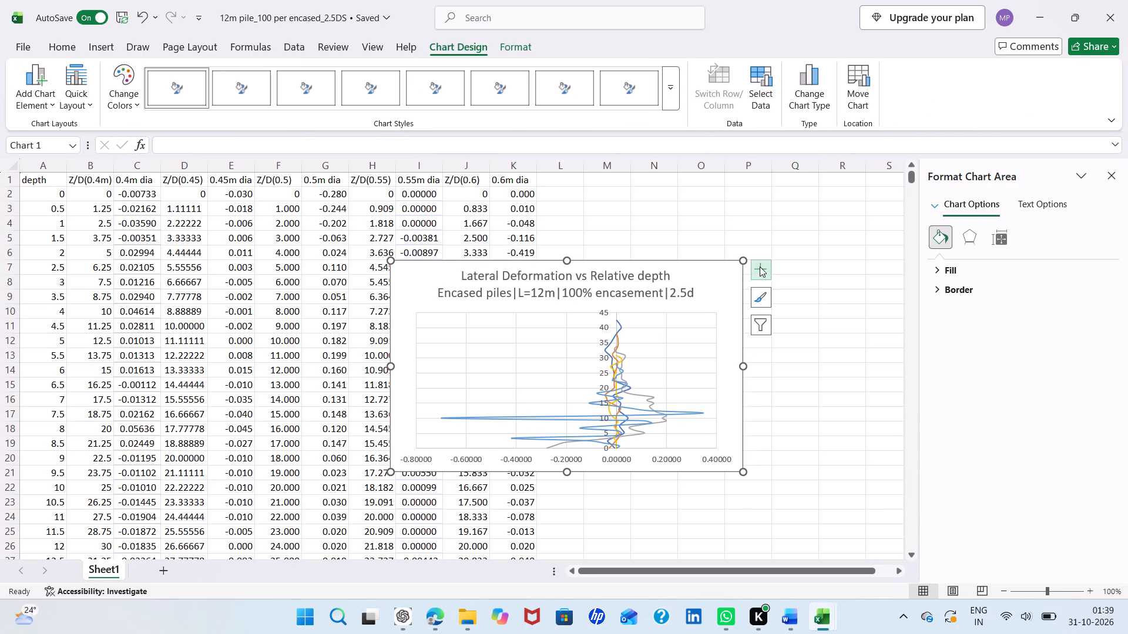
click(760, 267)
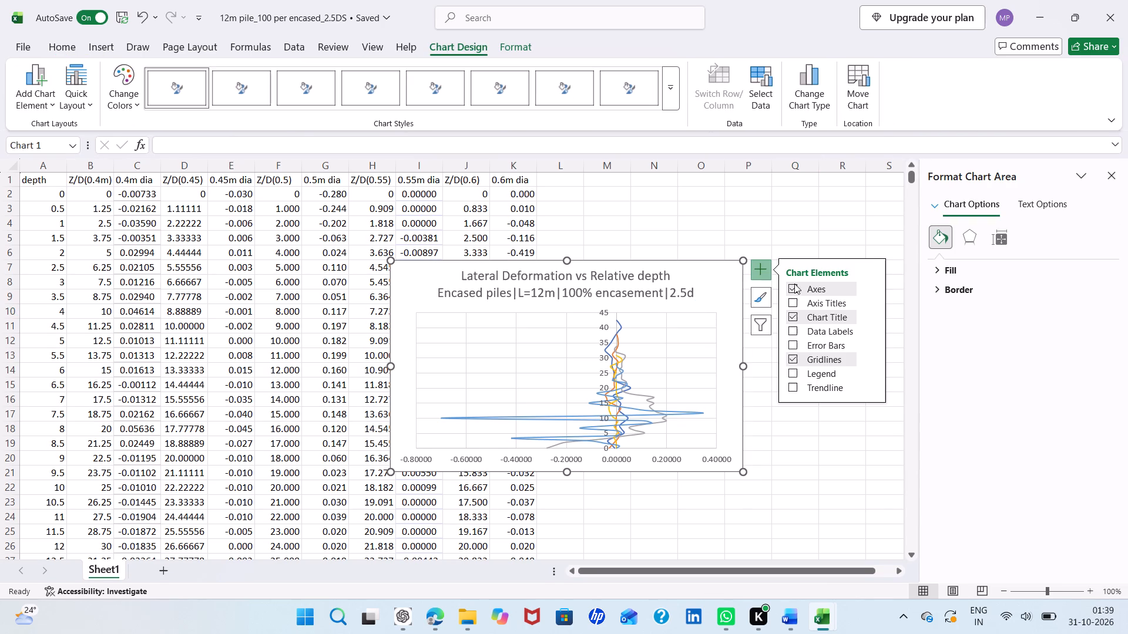
click(793, 302)
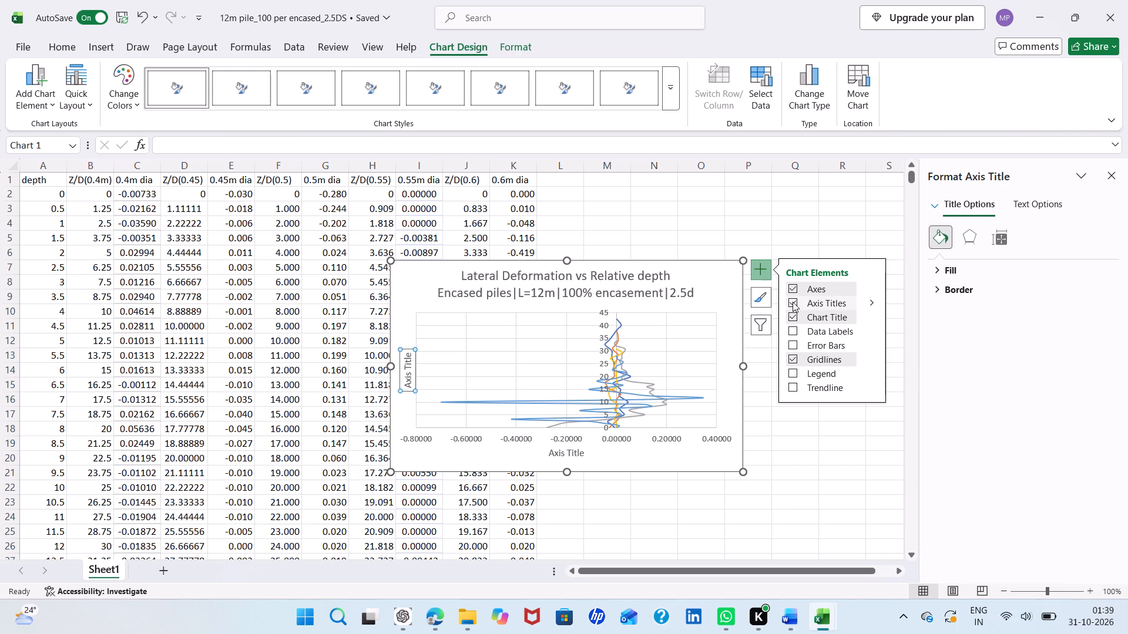
Replace the vertical axis title's placeholder text with Relative depth Z/D.
double_click(409, 358)
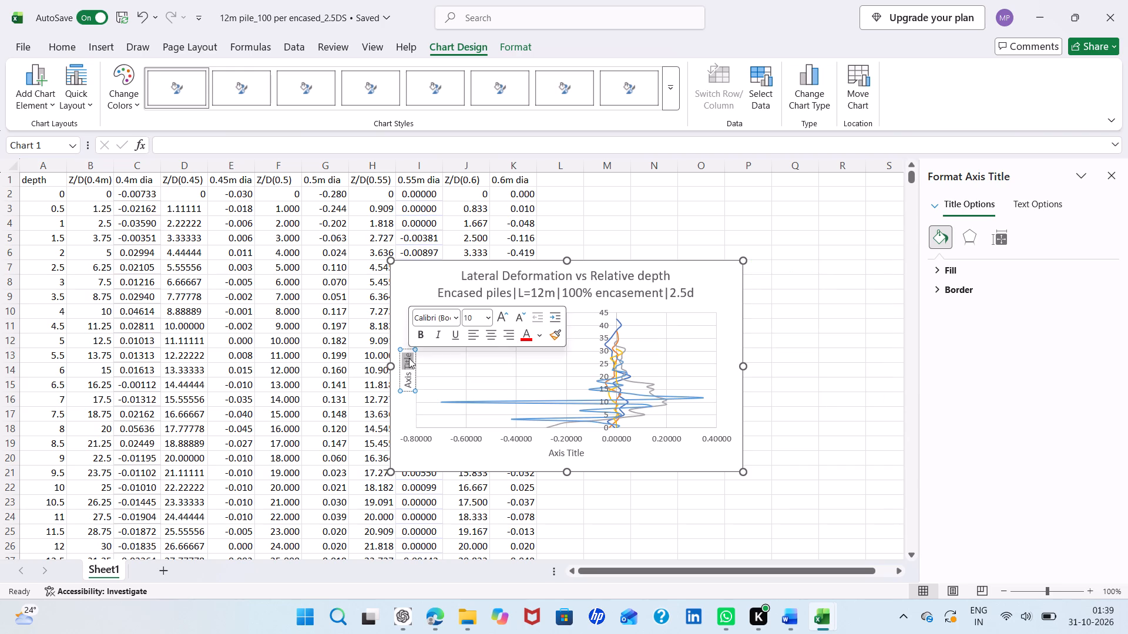
key(BackSpace)
key(BackSpace)
key(BackSpace)
key(BackSpace)
key(BackSpace)
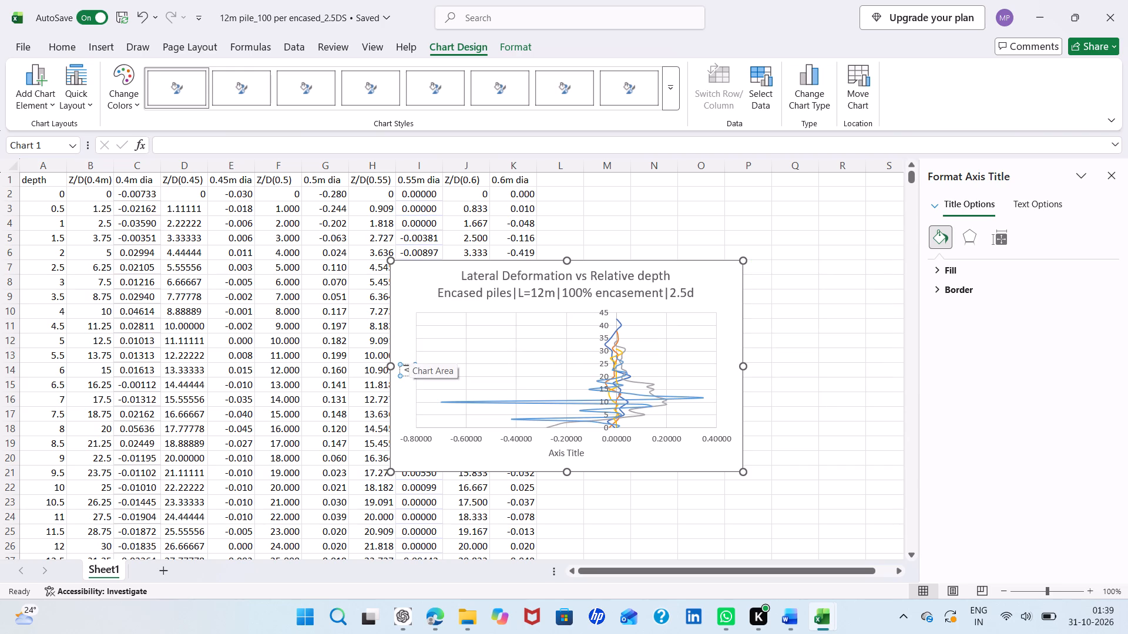
key(BackSpace)
text(Re)
text(lative depth Z)
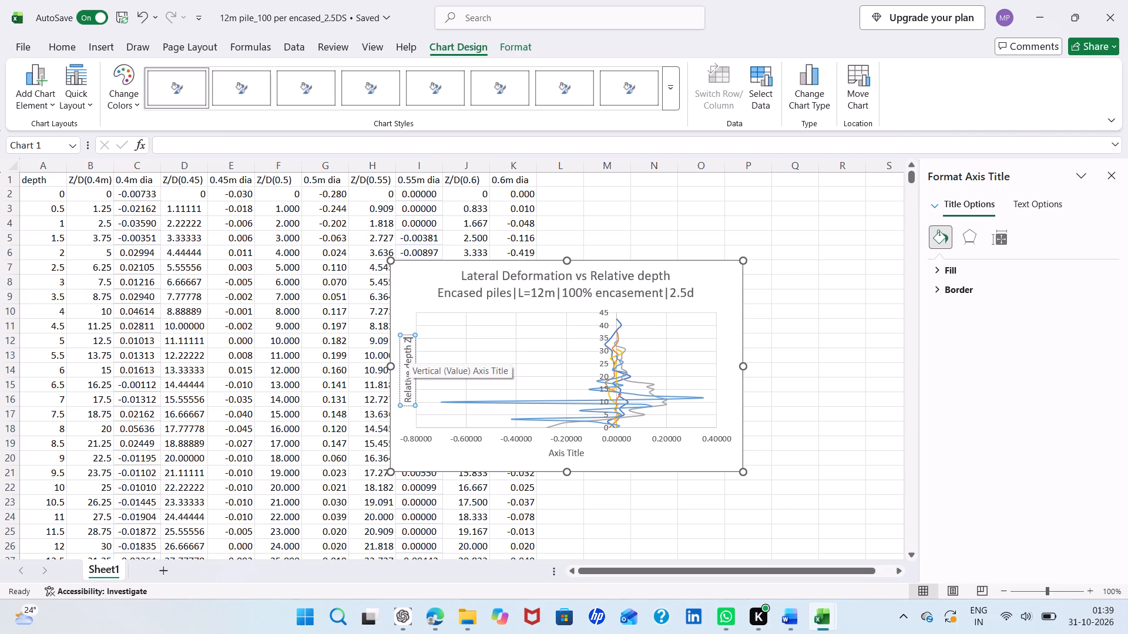
text(/D)
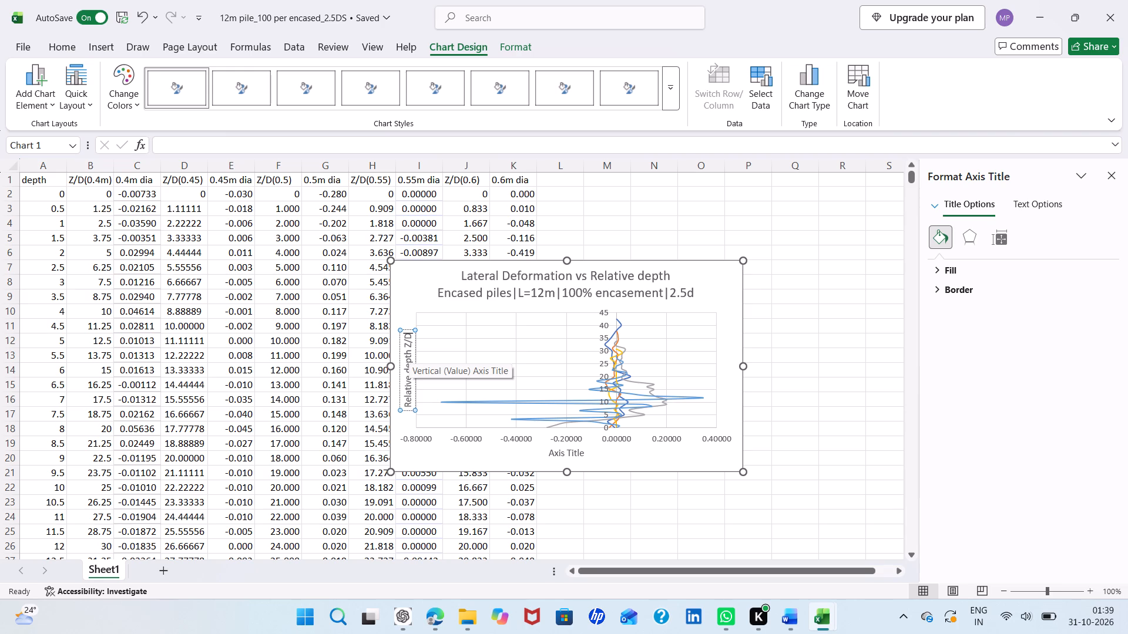
Replace the horizontal axis title's placeholder text with Lateral deformation mm.
double_click(578, 456)
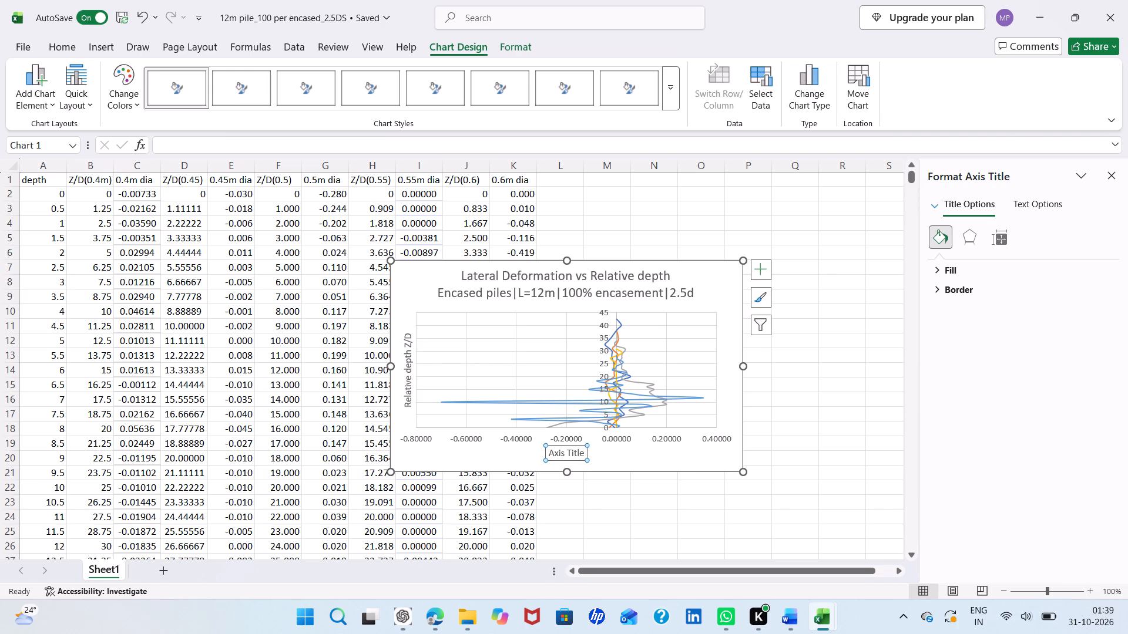
double_click(585, 452)
drag(583, 453, 548, 456)
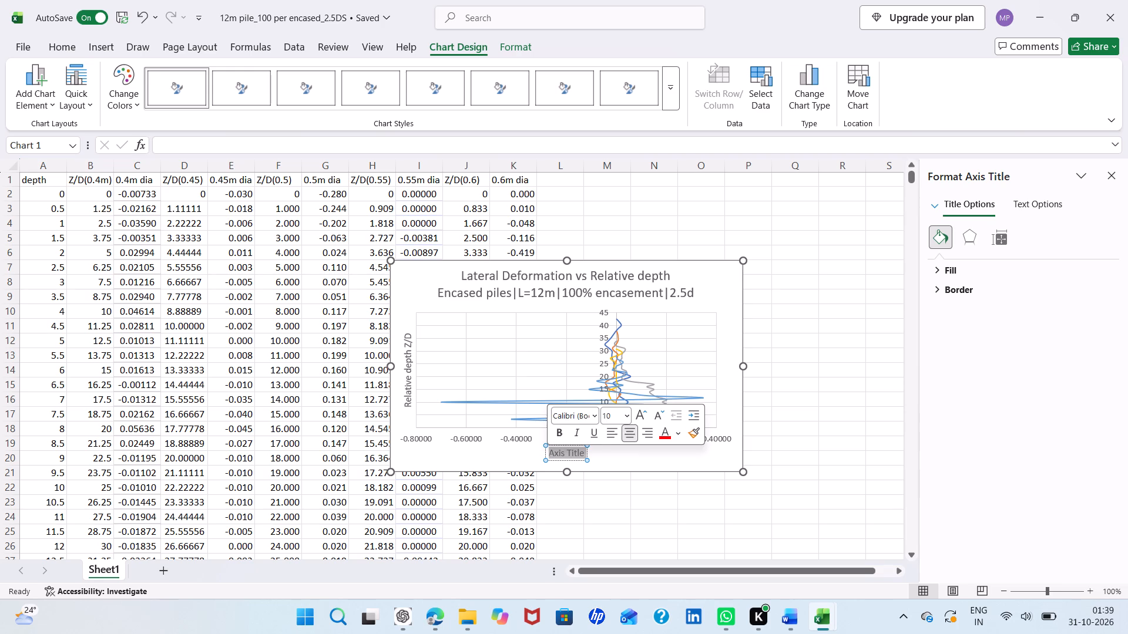
key(BackSpace)
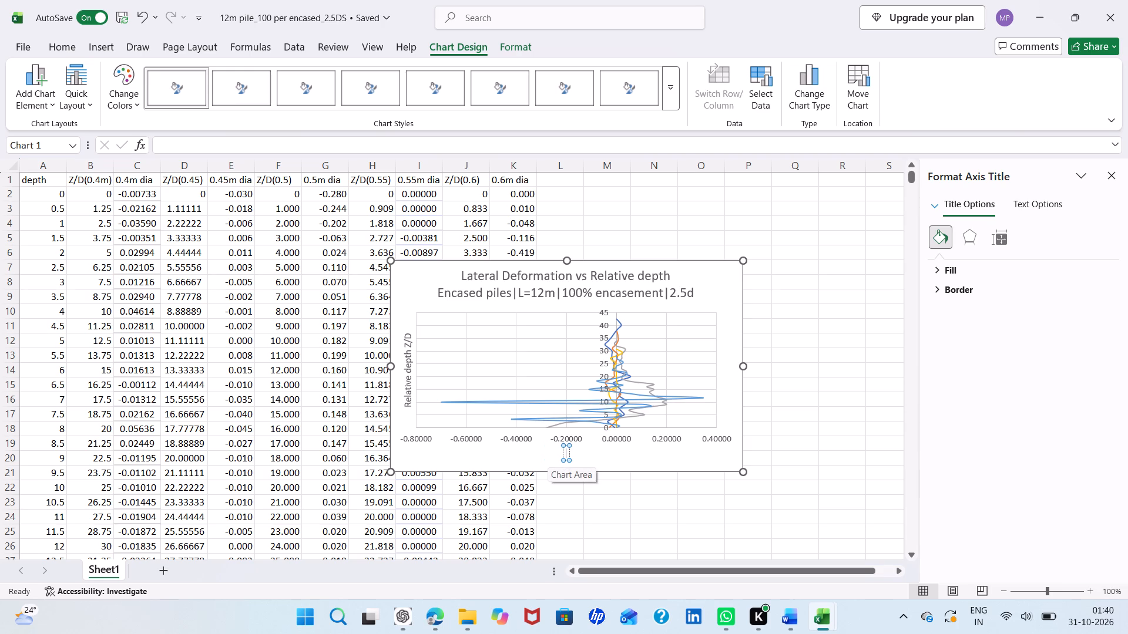
text(Lateral deformation m)
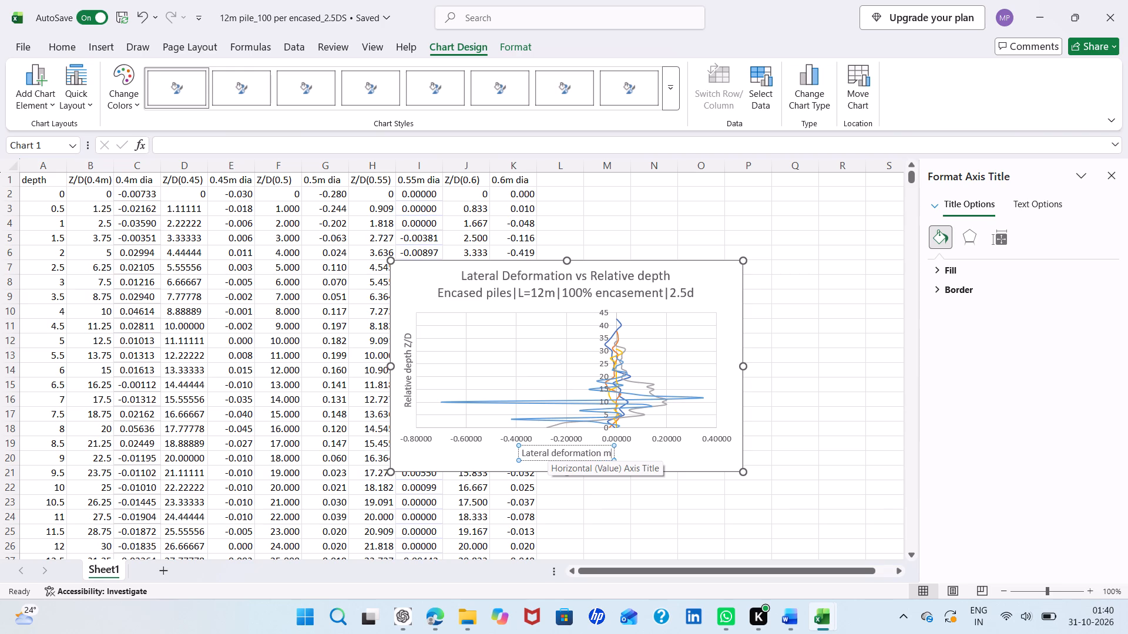
key(m)
key(Return)
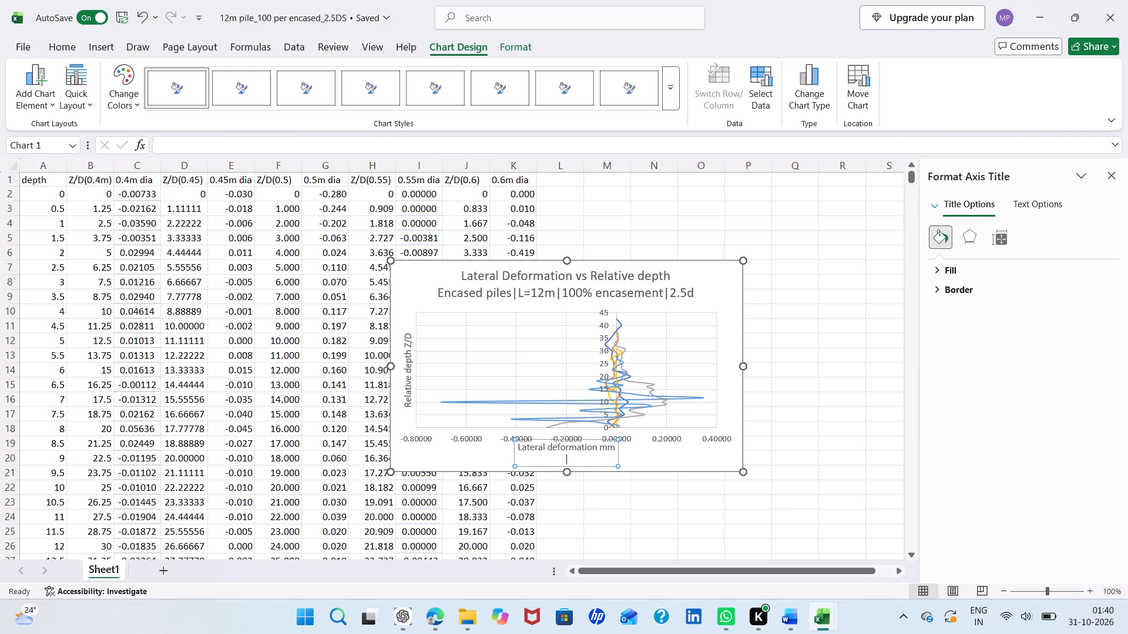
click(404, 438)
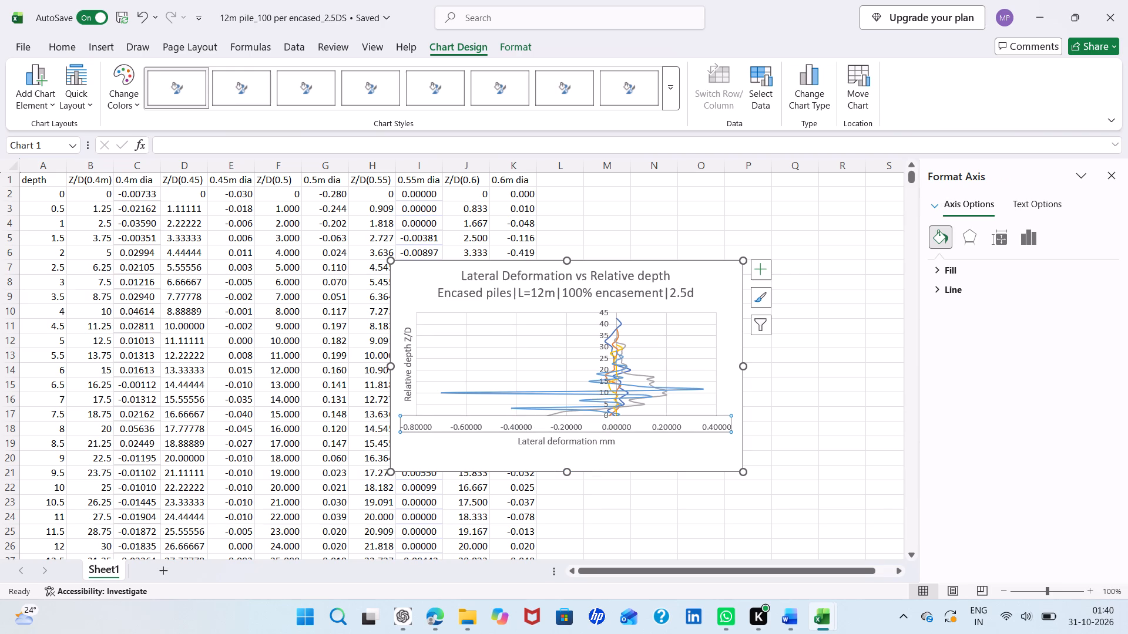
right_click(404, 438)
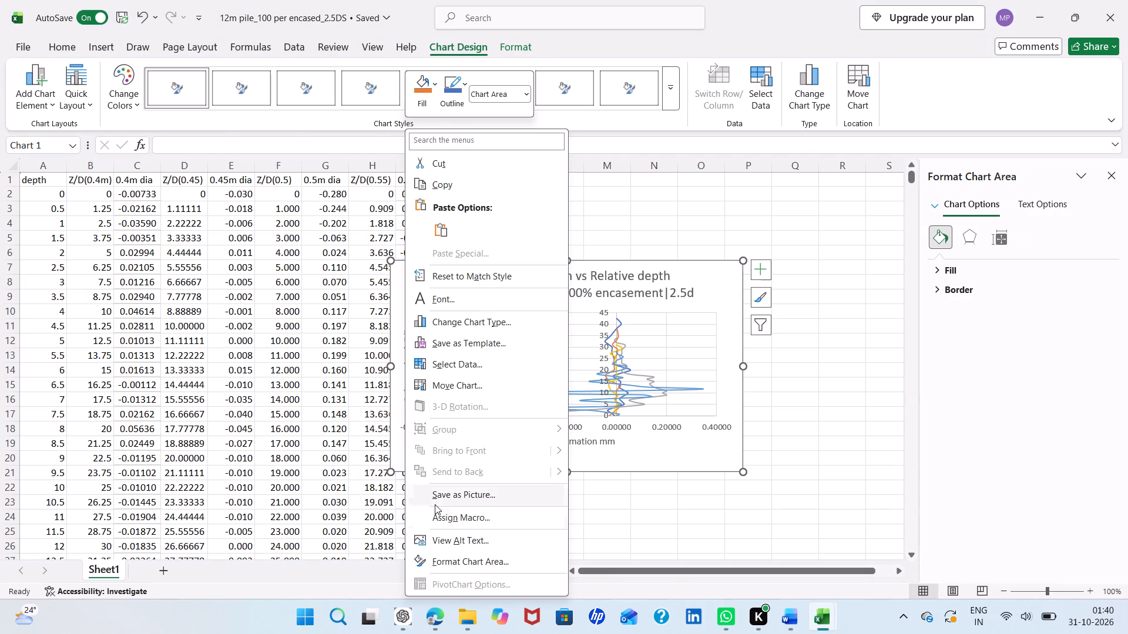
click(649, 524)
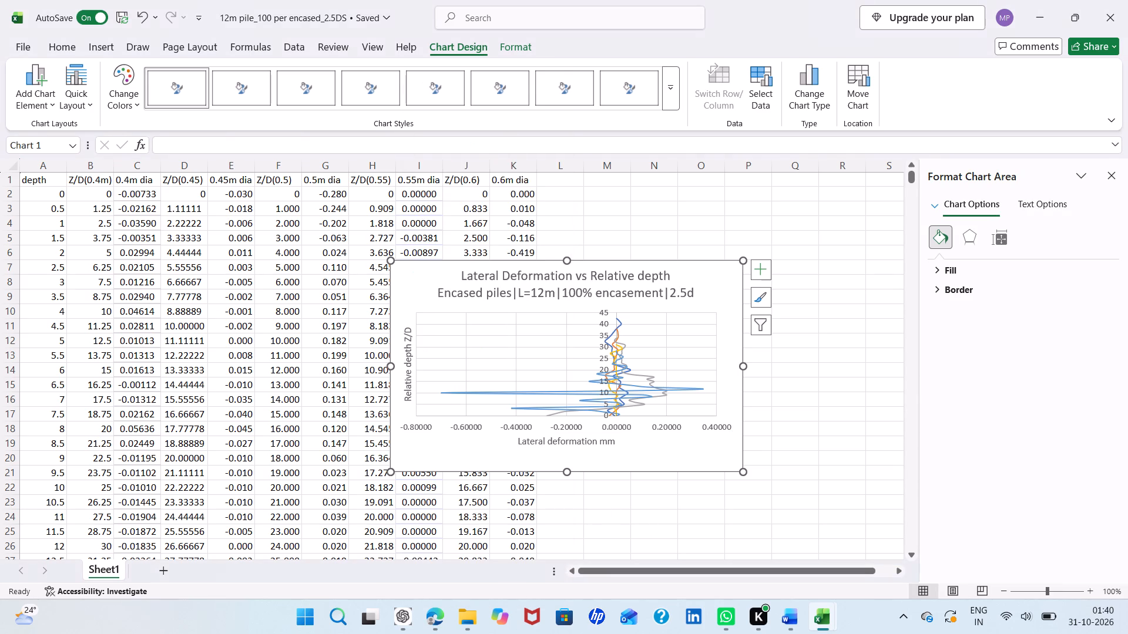
Open the horizontal axis's format settings and examine its bounds, units, text options and display unit choices.
click(400, 424)
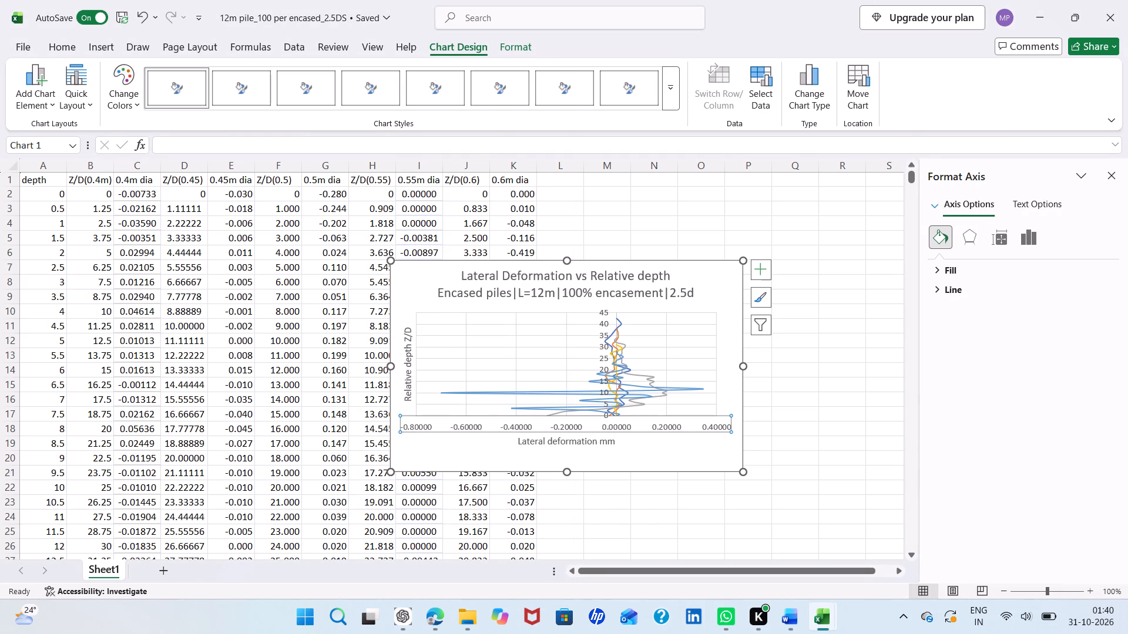
right_click(400, 424)
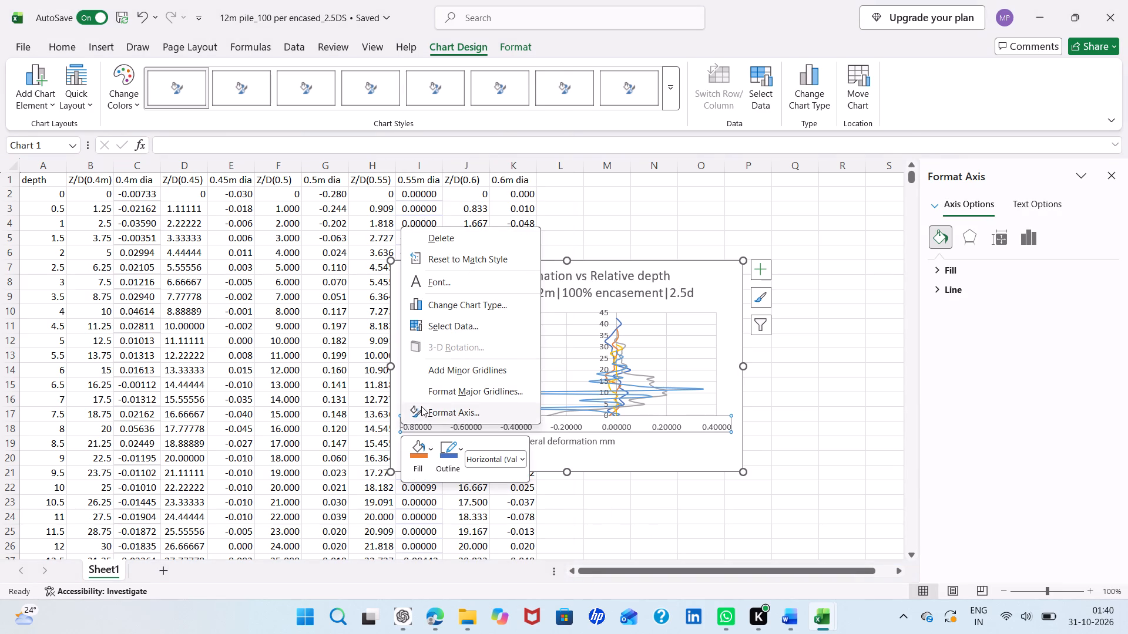
click(421, 406)
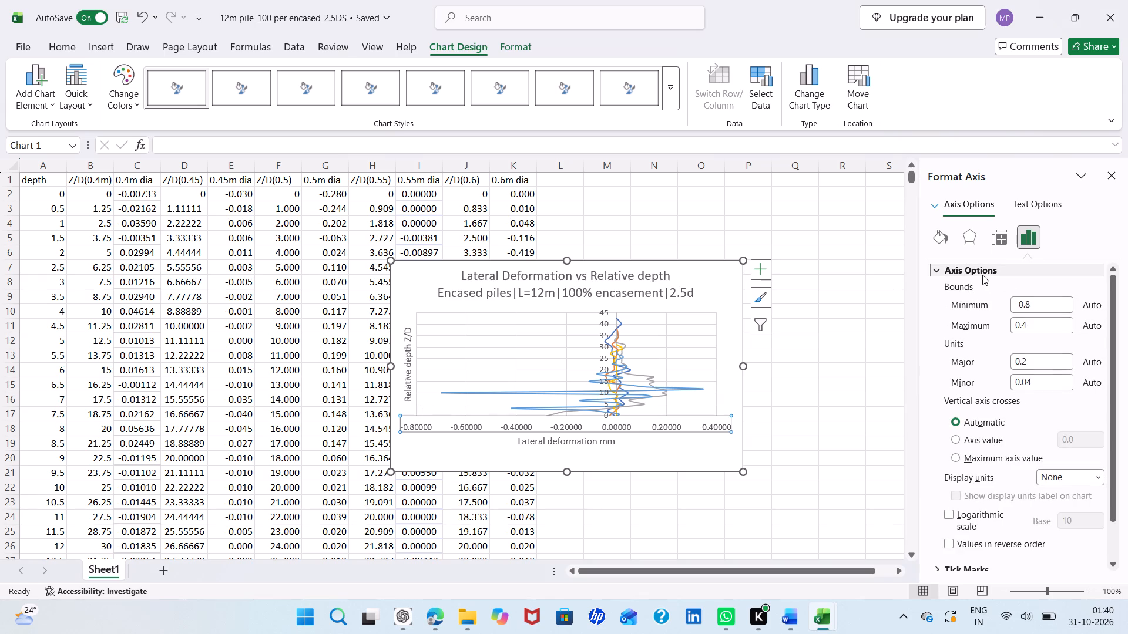
scroll(1032, 435, down, 3)
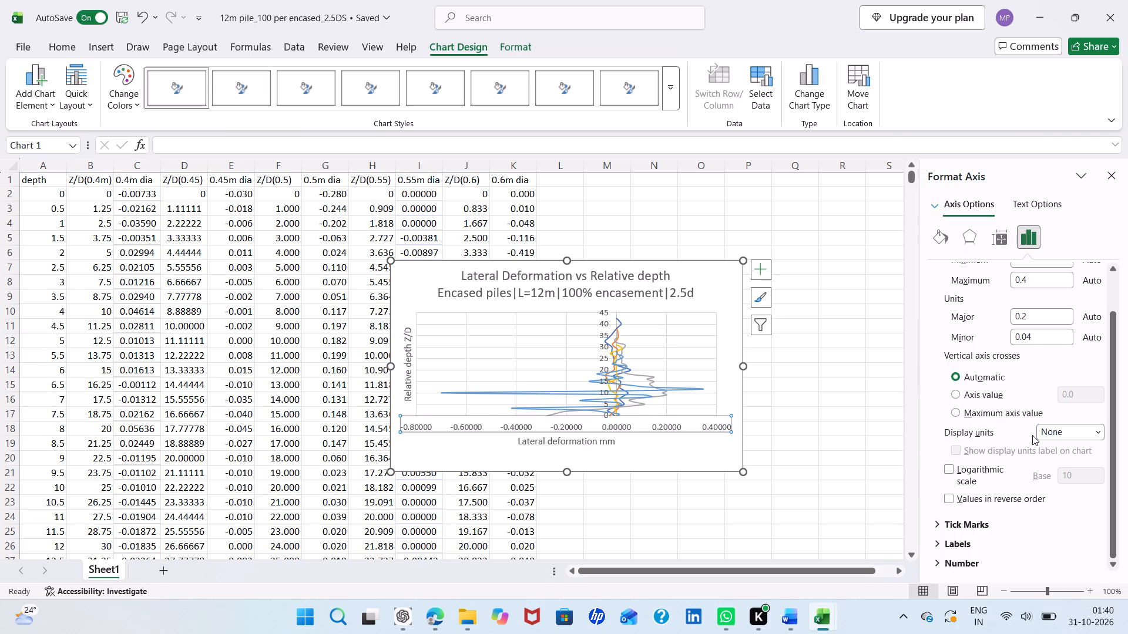
scroll(967, 305, up, 2)
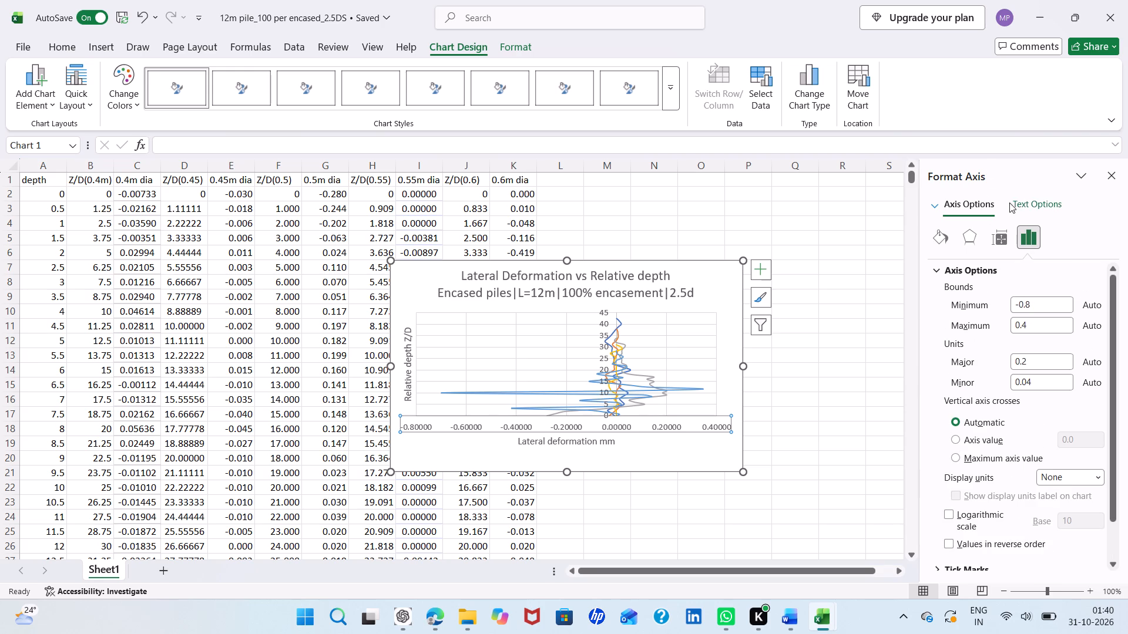
click(1015, 204)
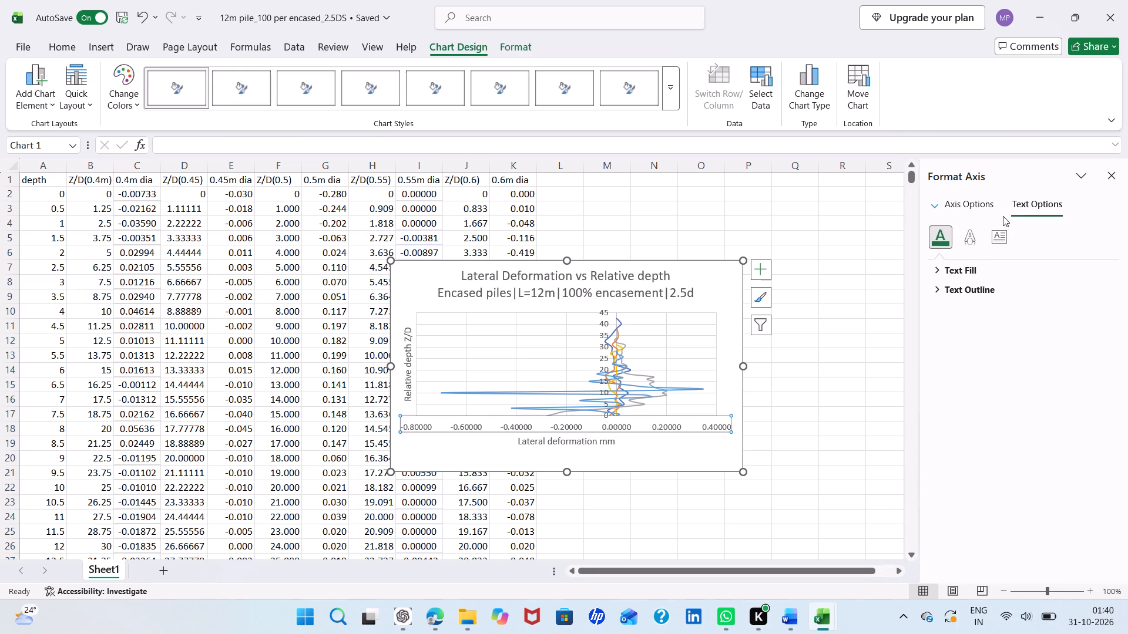
click(965, 207)
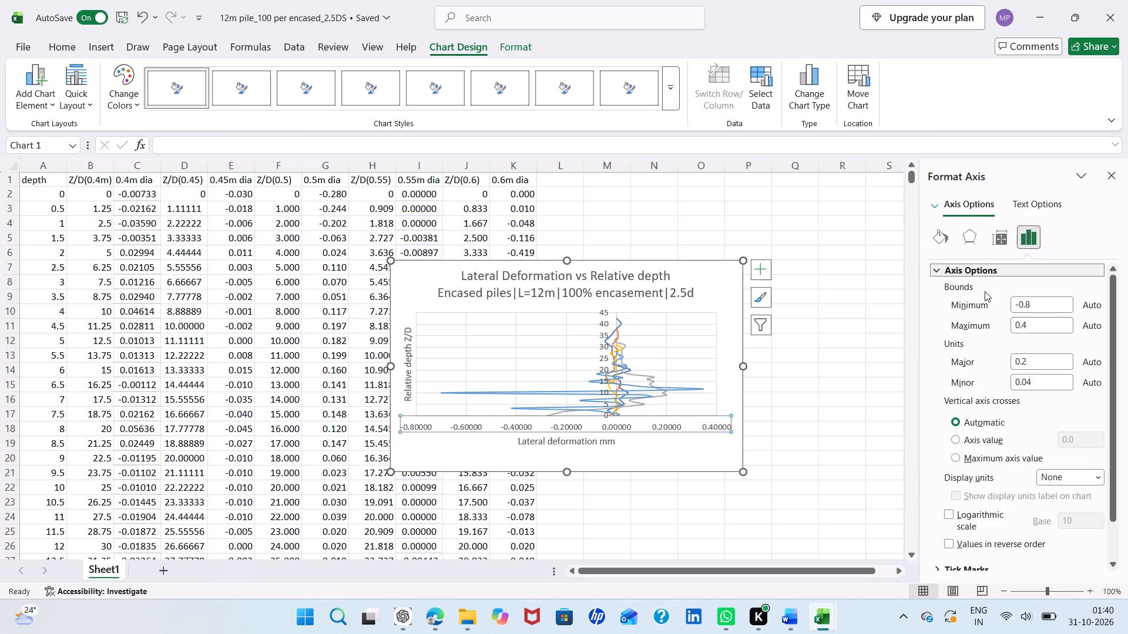
scroll(985, 291, down, 2)
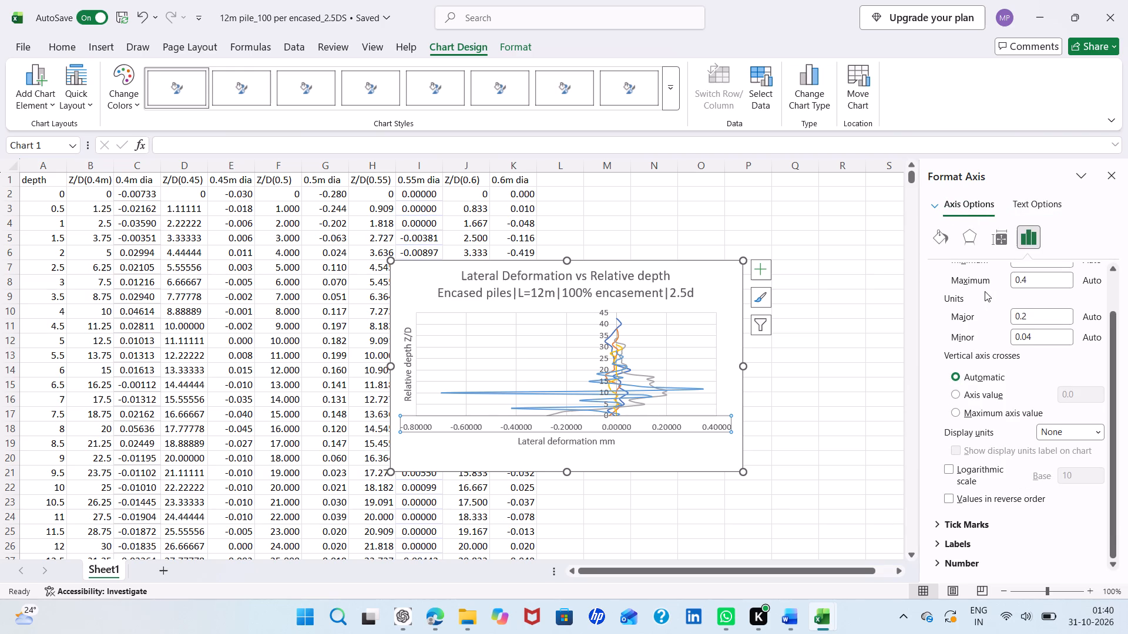
scroll(985, 291, down, 2)
click(1097, 433)
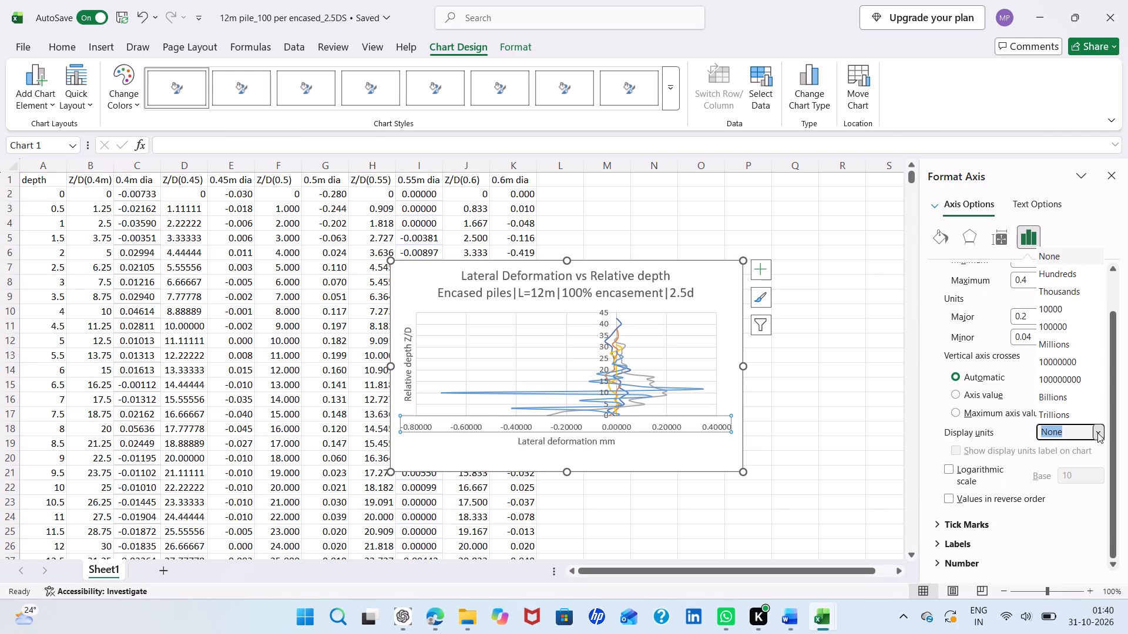
click(1097, 433)
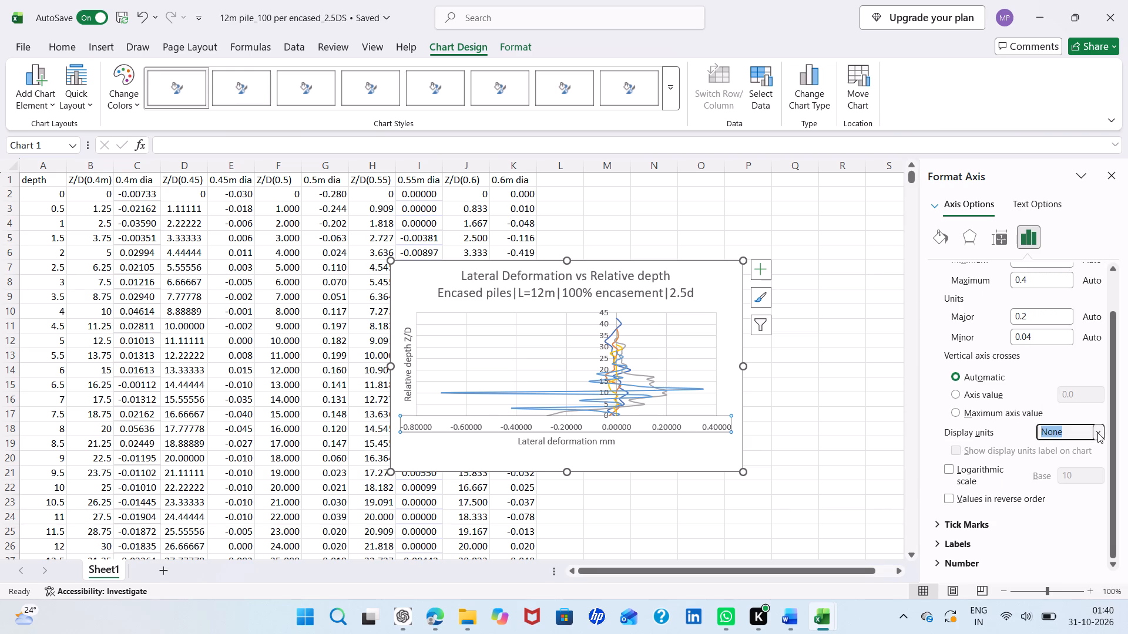
scroll(1047, 520, down, 1)
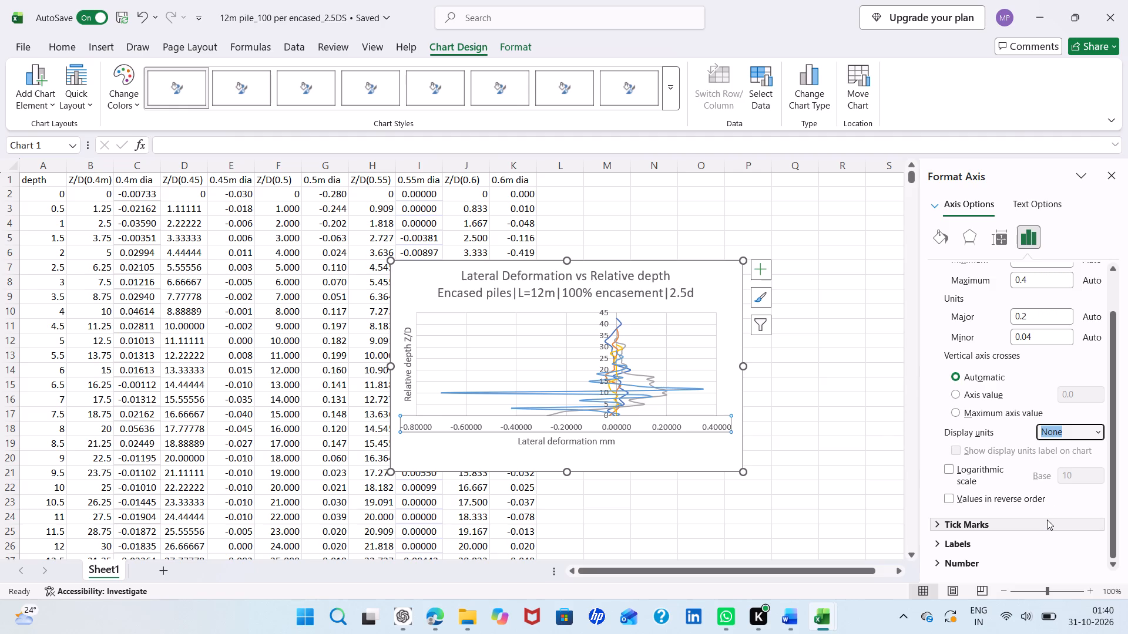
Set the horizontal axis's custom number format to the two-decimal type 0.00_ ;-0.00.
click(936, 566)
scroll(936, 566, down, 1)
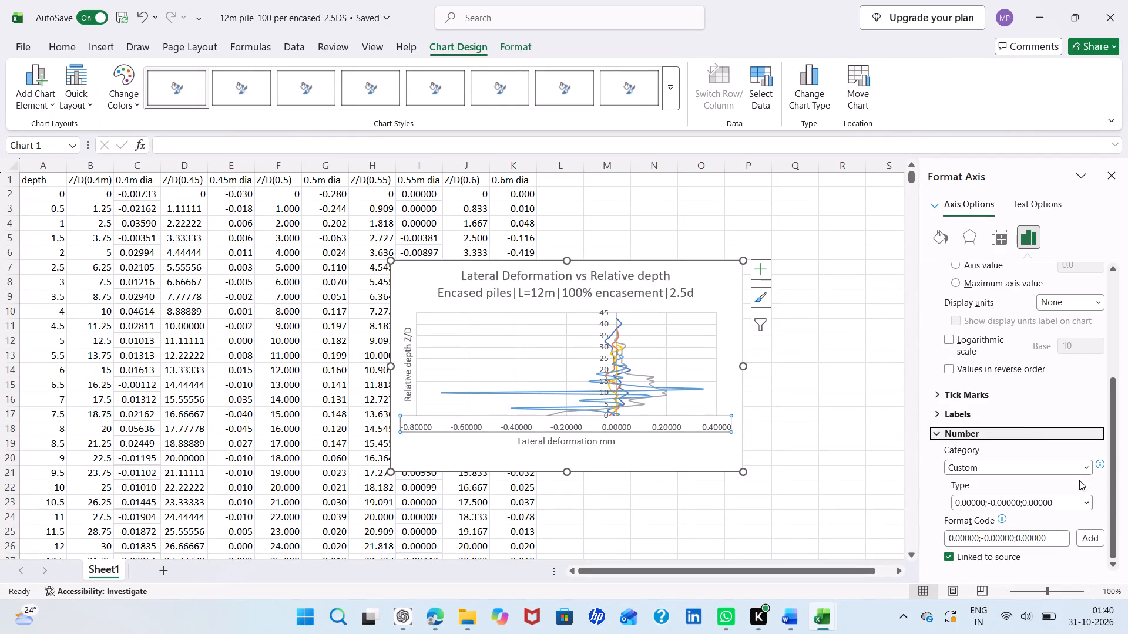
click(1082, 467)
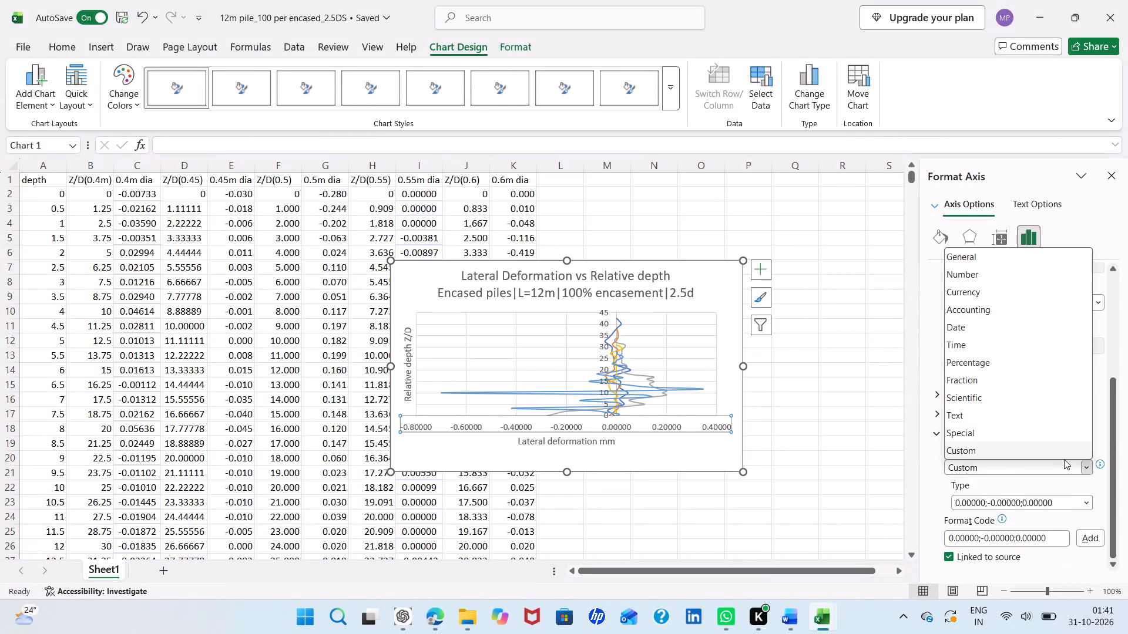
click(1050, 448)
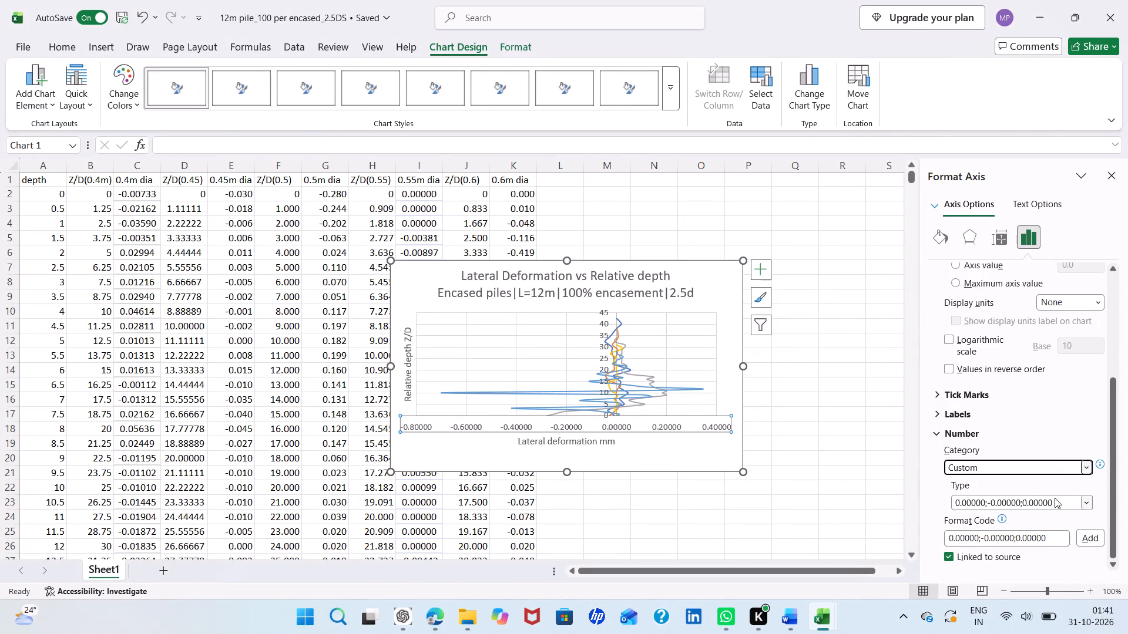
click(1089, 497)
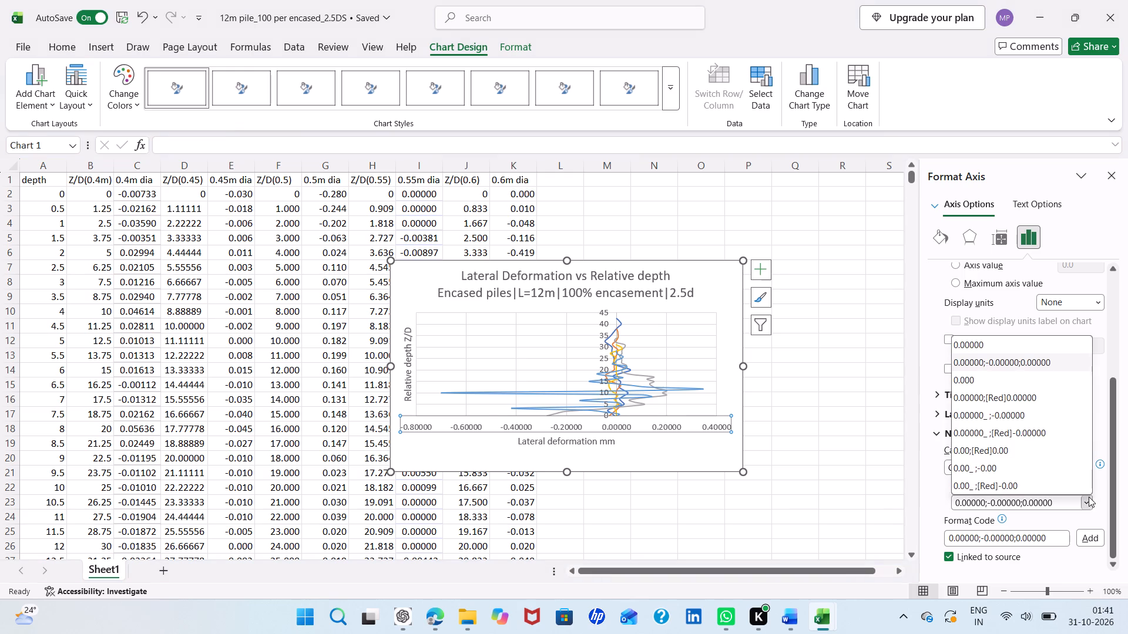
click(1048, 468)
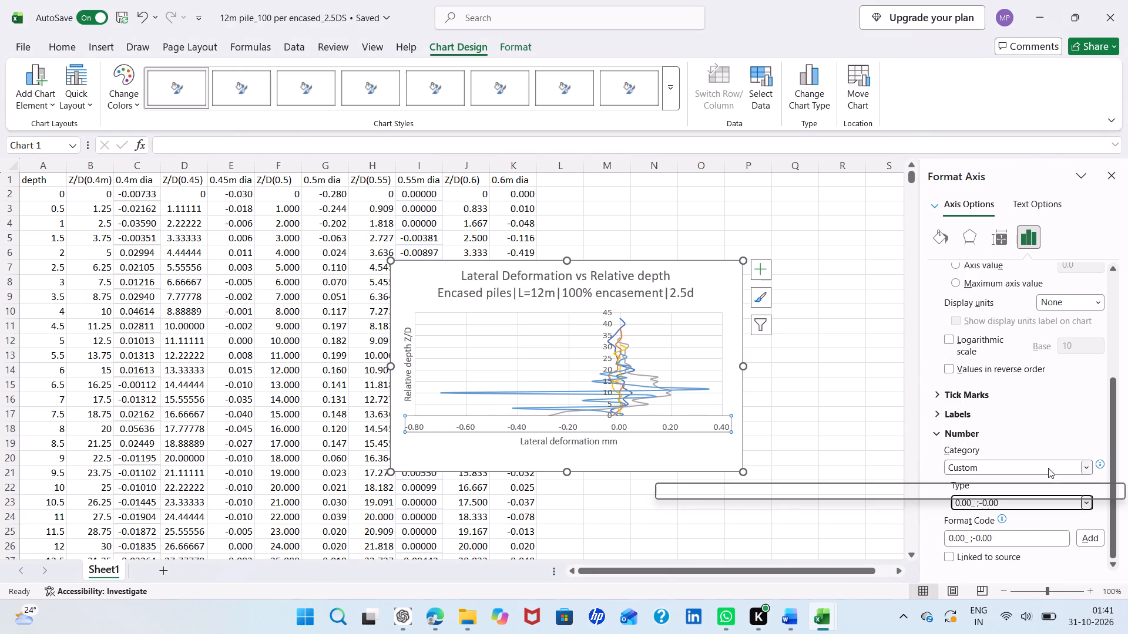
scroll(1028, 521, down, 1)
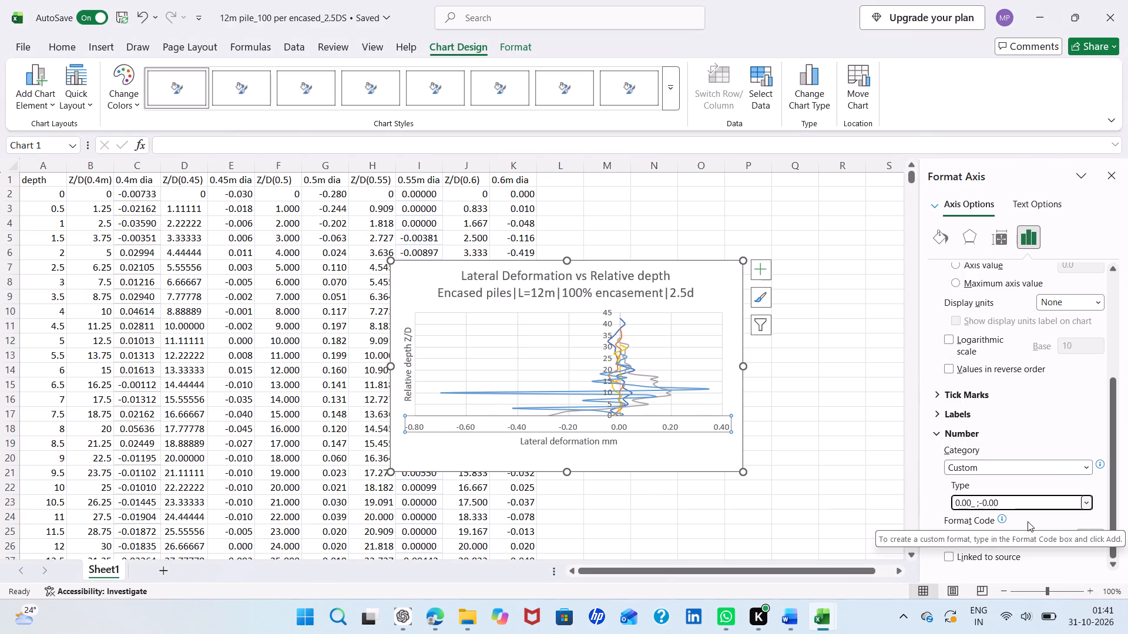
click(816, 452)
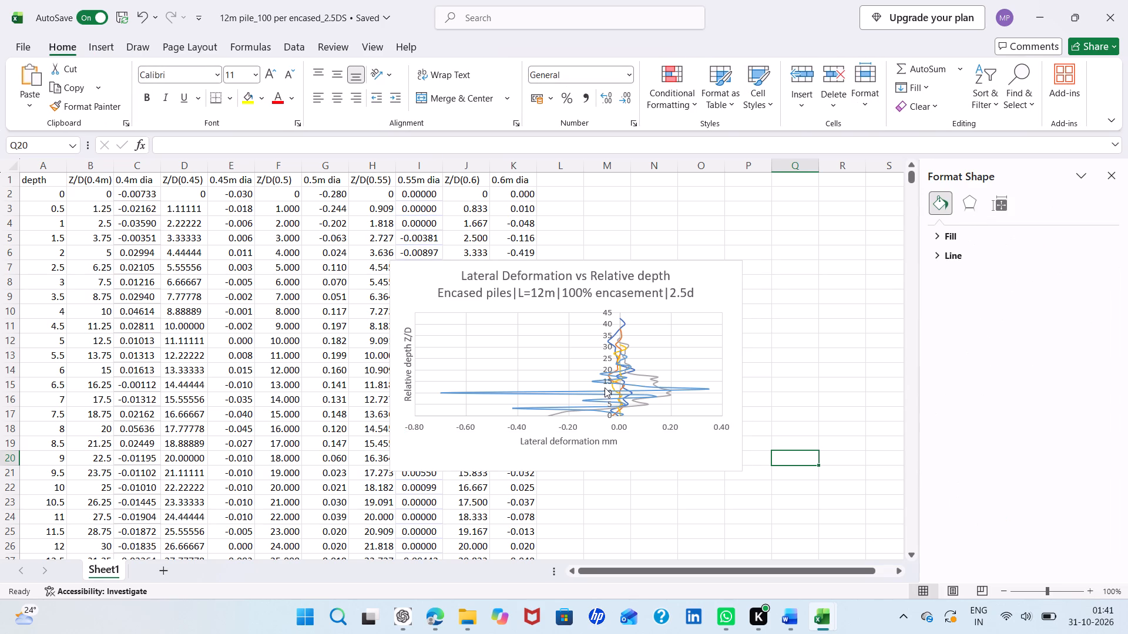
Open the vertical axis's format settings and set its label position to Low.
click(605, 387)
right_click(605, 387)
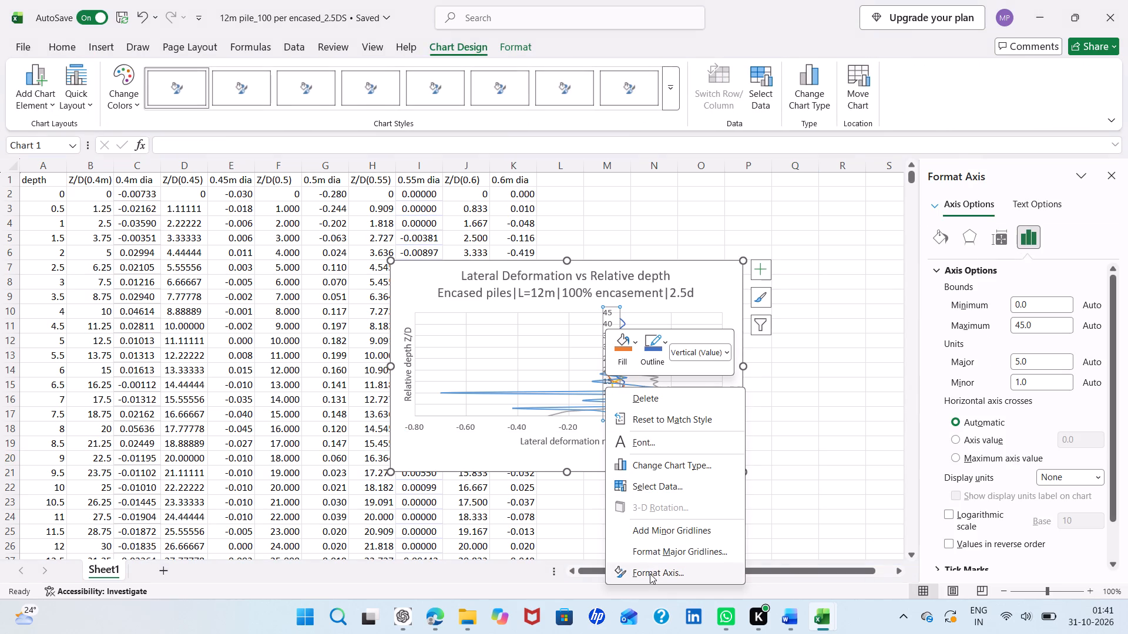
click(650, 574)
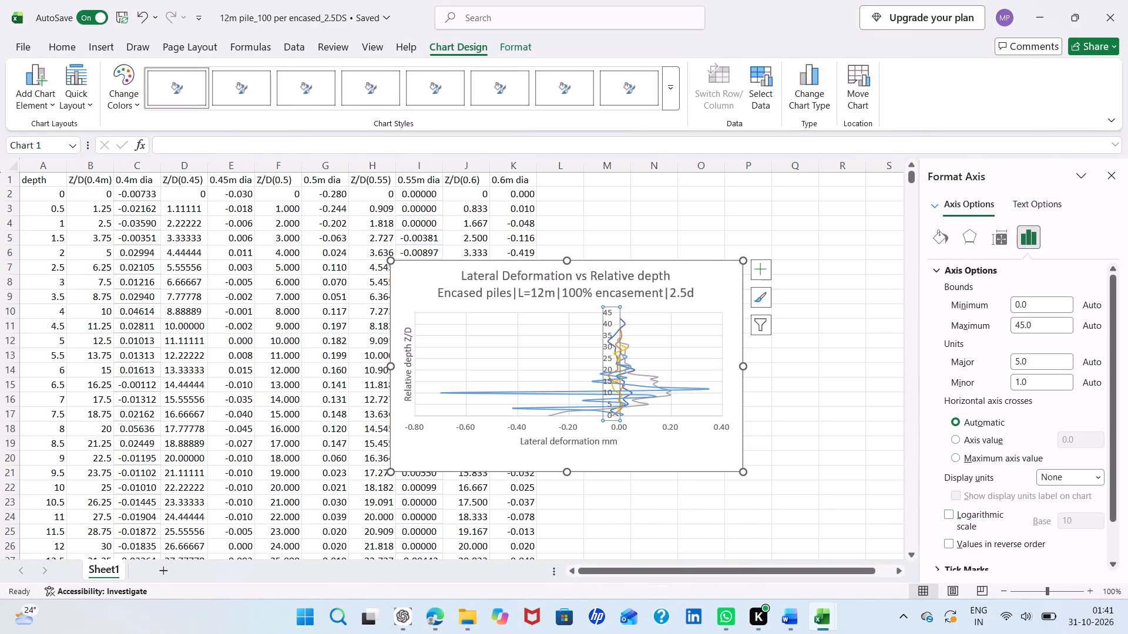
click(1093, 475)
click(1093, 475)
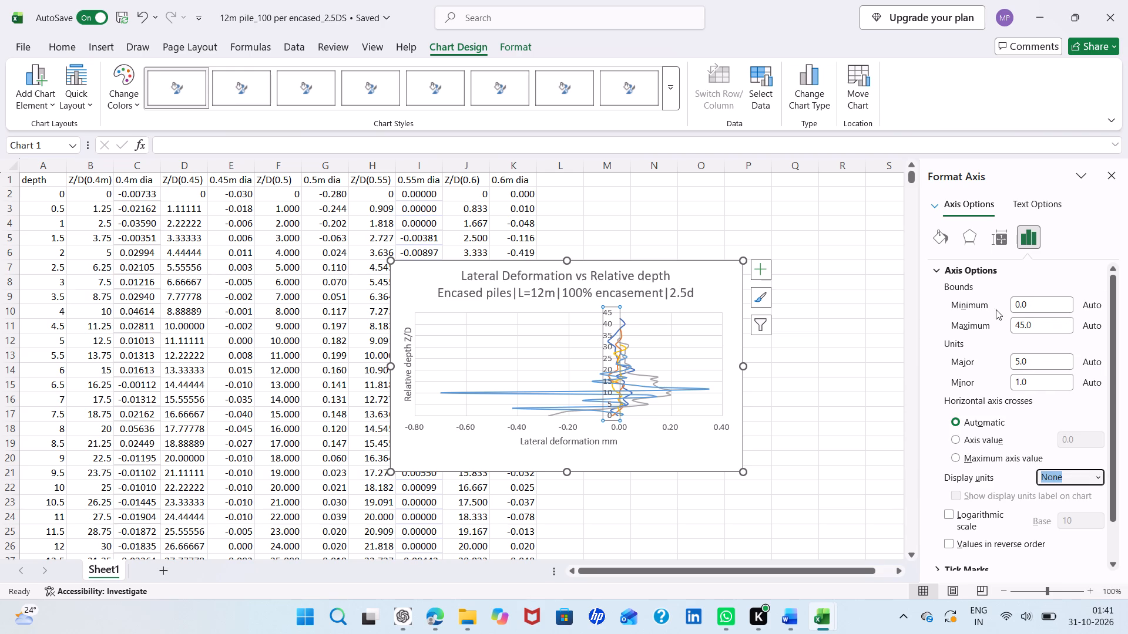
scroll(995, 308, down, 1)
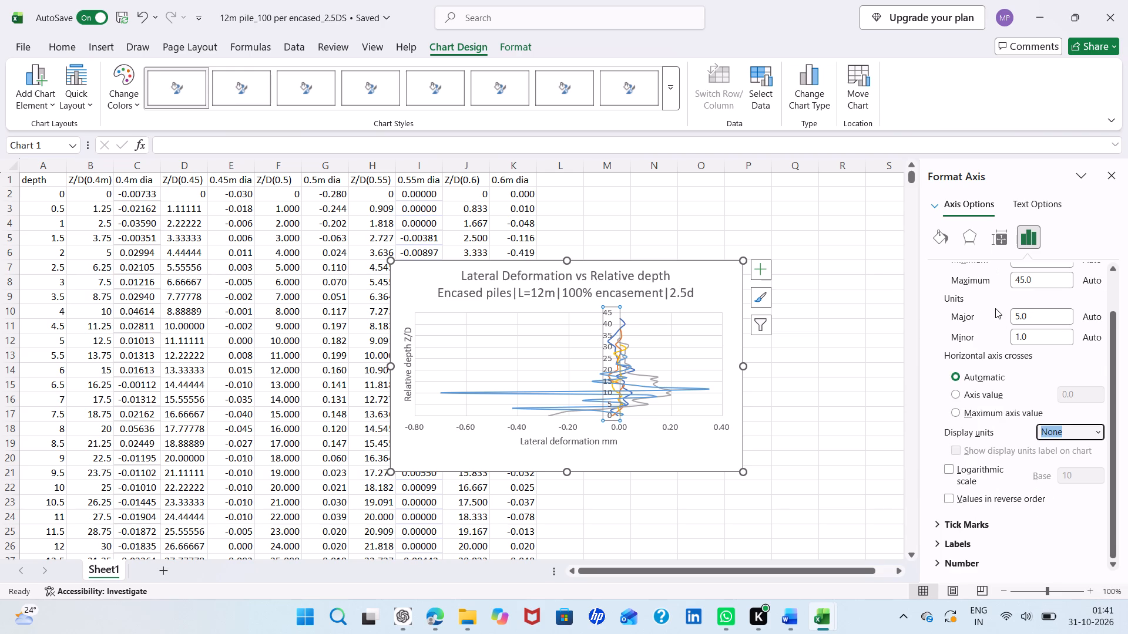
click(935, 539)
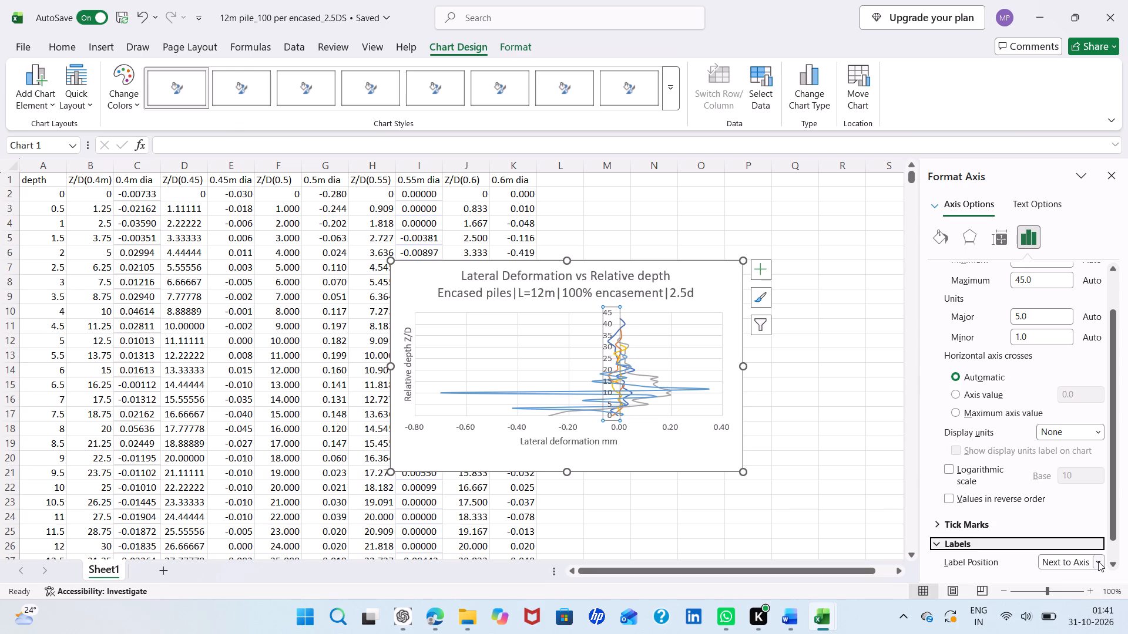
click(1098, 561)
click(1059, 528)
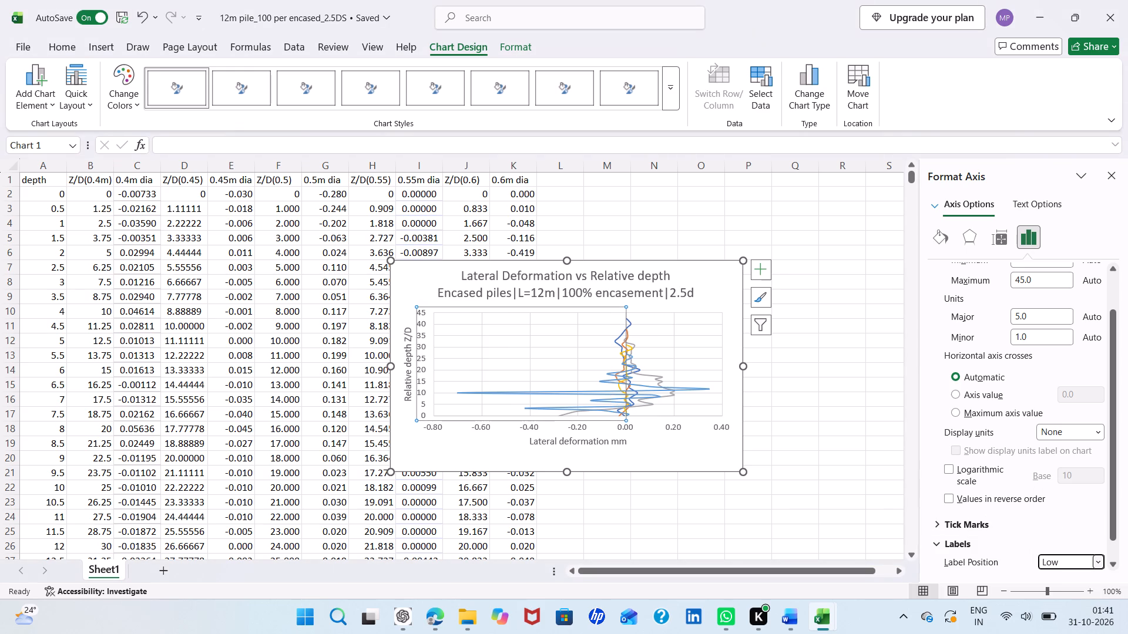
Add a legend to the 100% encased 2.5DS chart.
click(758, 274)
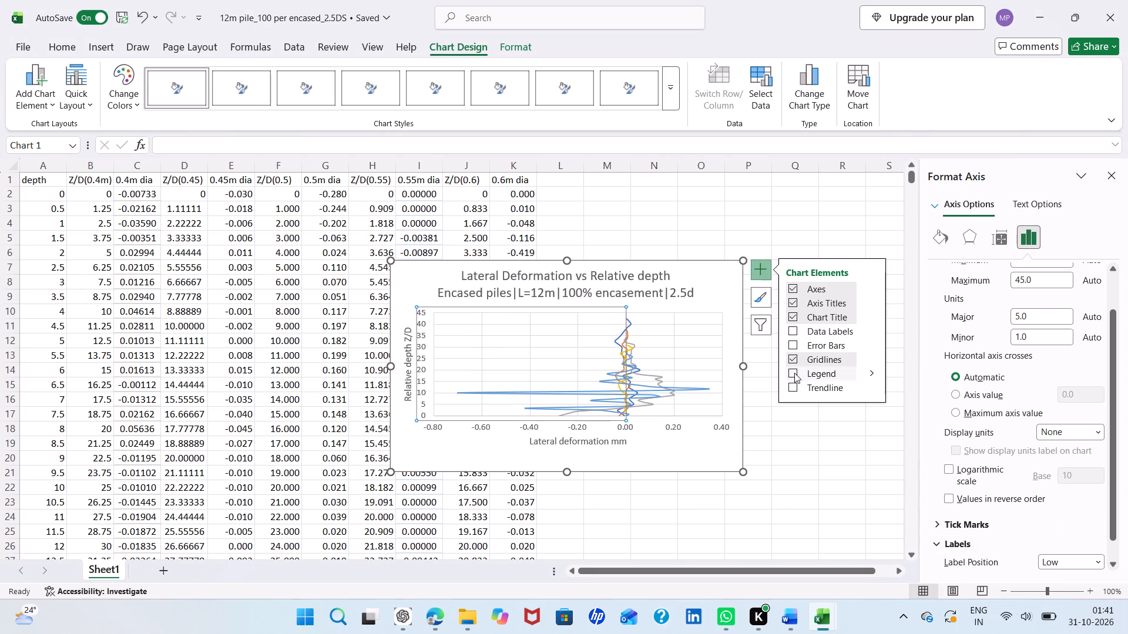
click(794, 373)
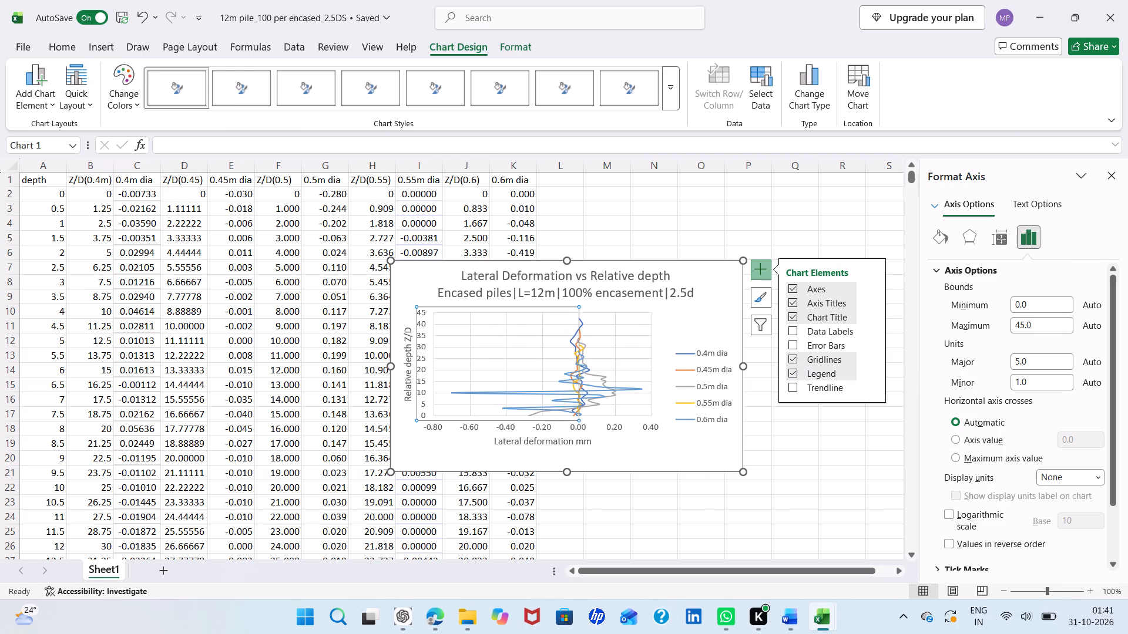
click(705, 190)
Enlarge the chart on all four sides so it spans about columns F to Q and rows 3 to 32.
scroll(652, 341, down, 2)
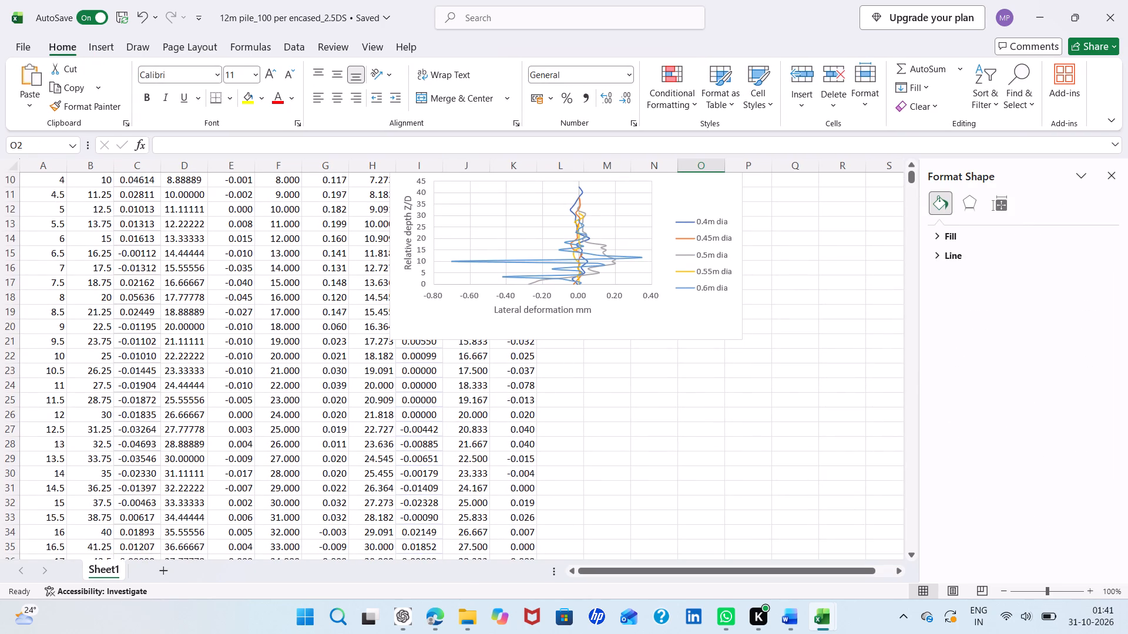
click(592, 285)
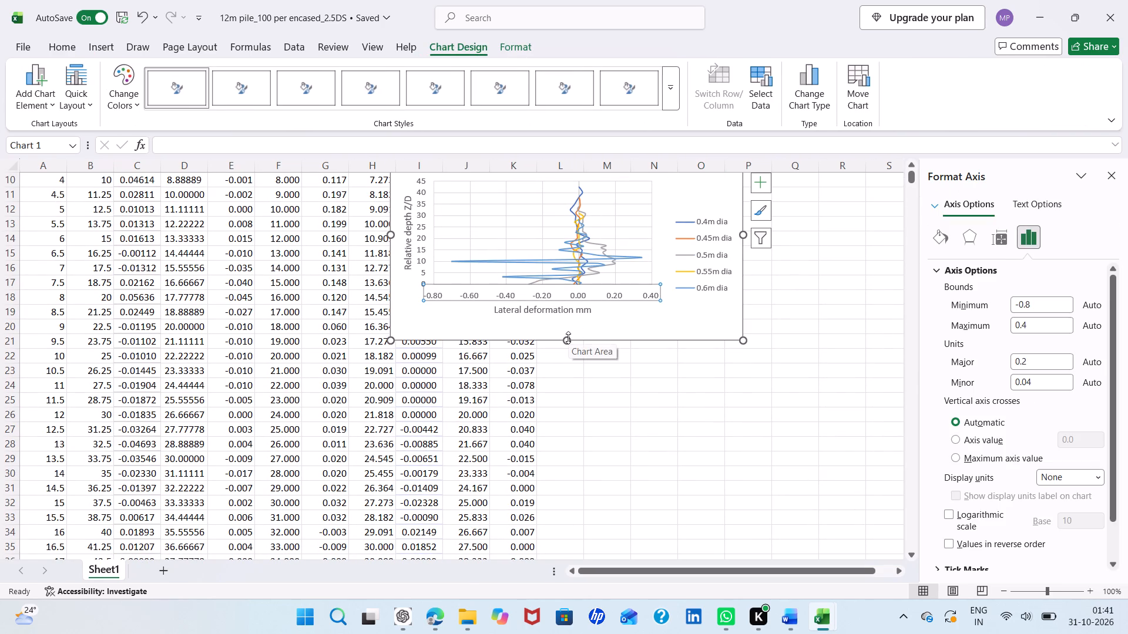
drag(568, 338, 592, 434)
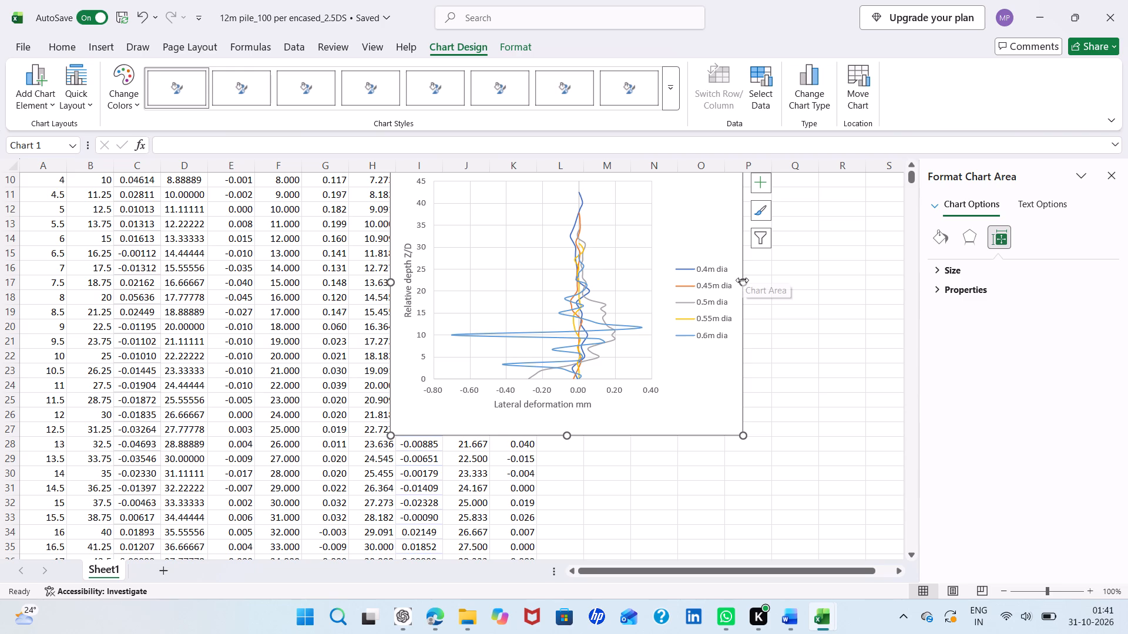
drag(743, 280, 787, 301)
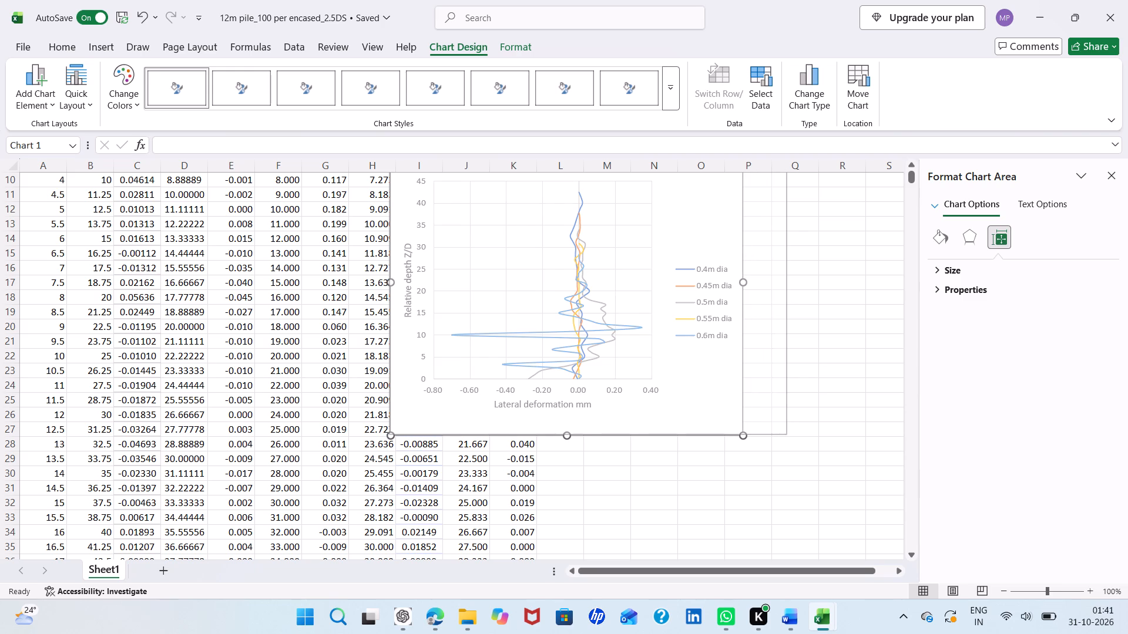
drag(787, 301, 787, 302)
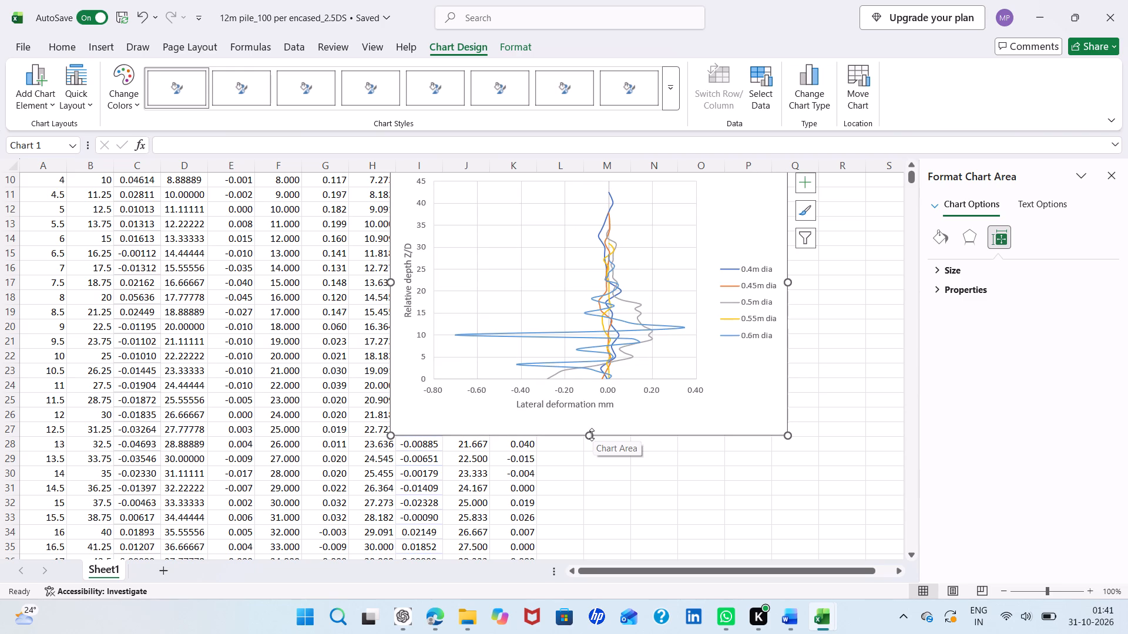
drag(592, 434, 616, 504)
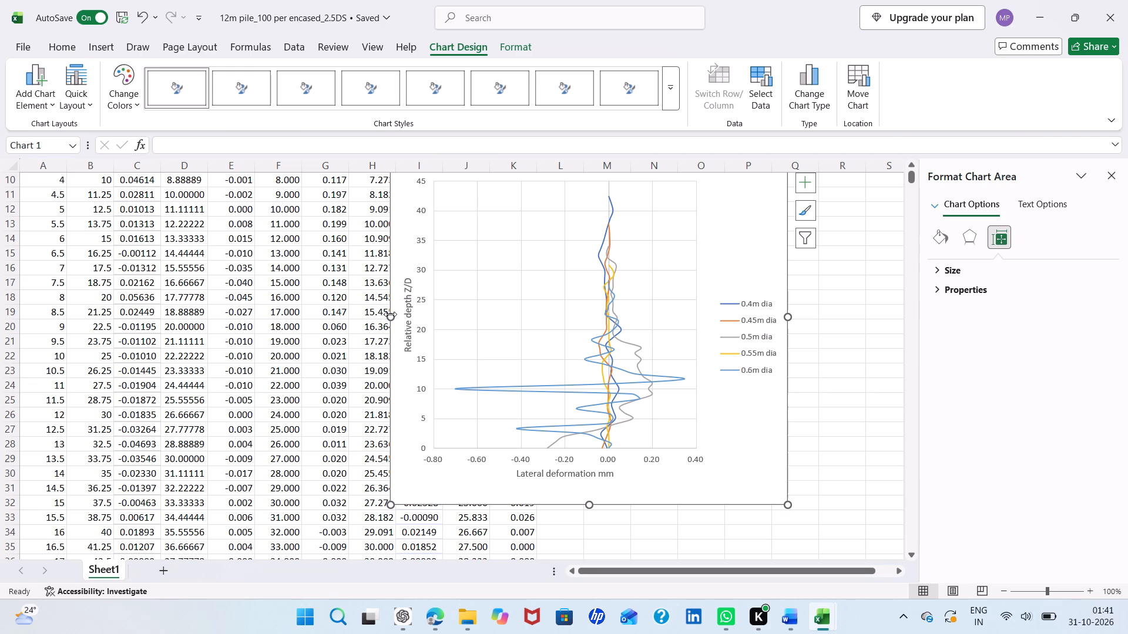
drag(390, 318, 372, 318)
drag(390, 316, 290, 328)
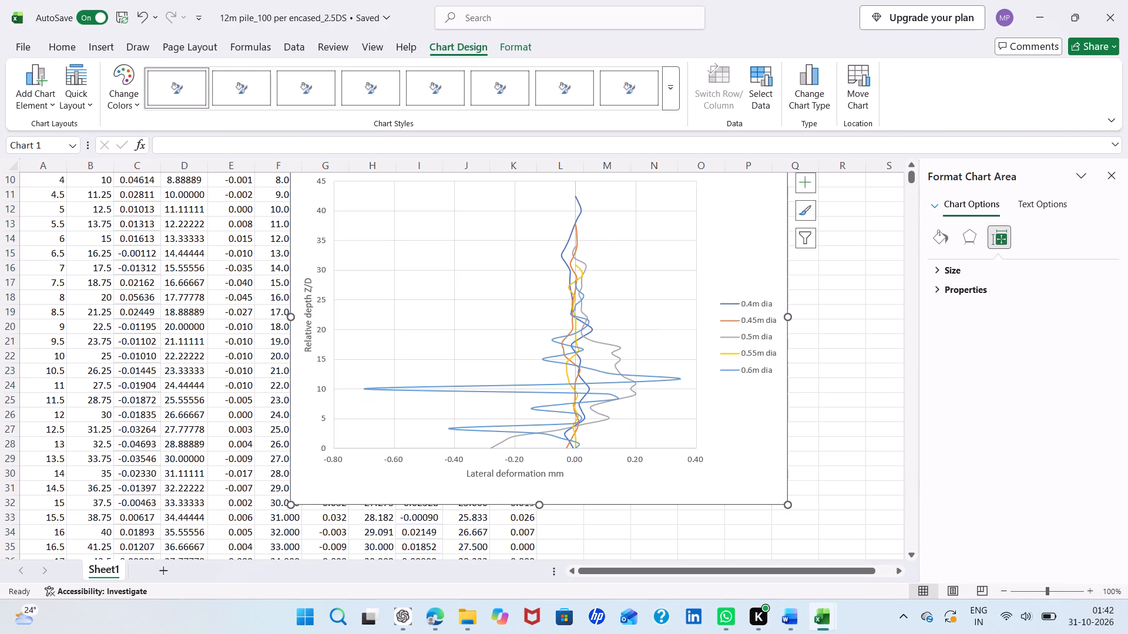
scroll(425, 278, up, 2)
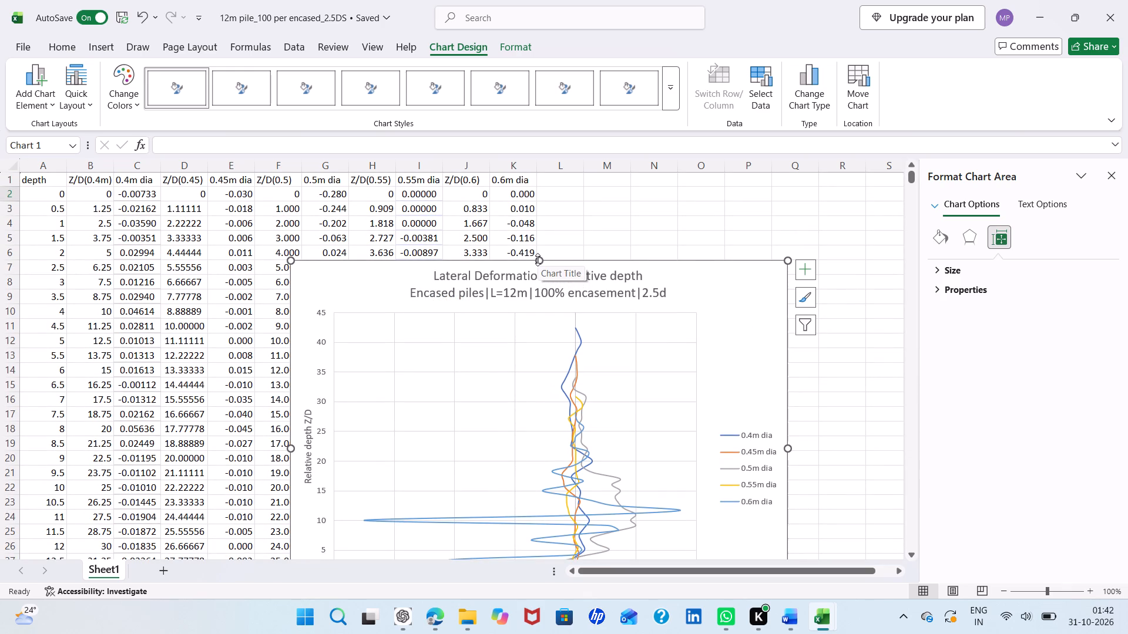
drag(538, 259, 530, 212)
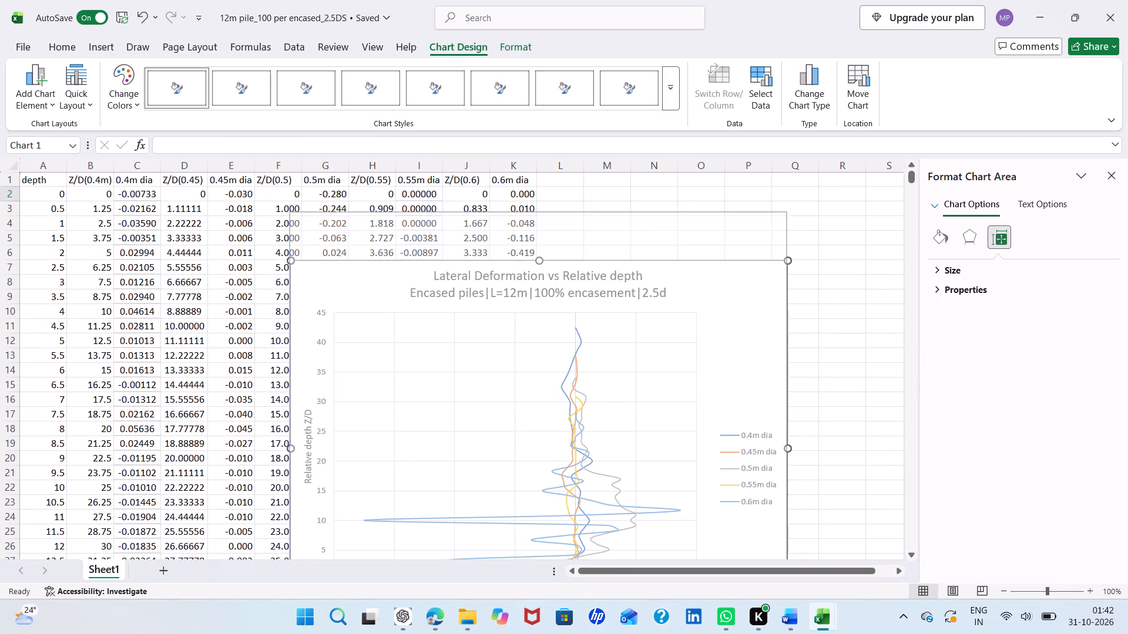
drag(530, 212, 529, 202)
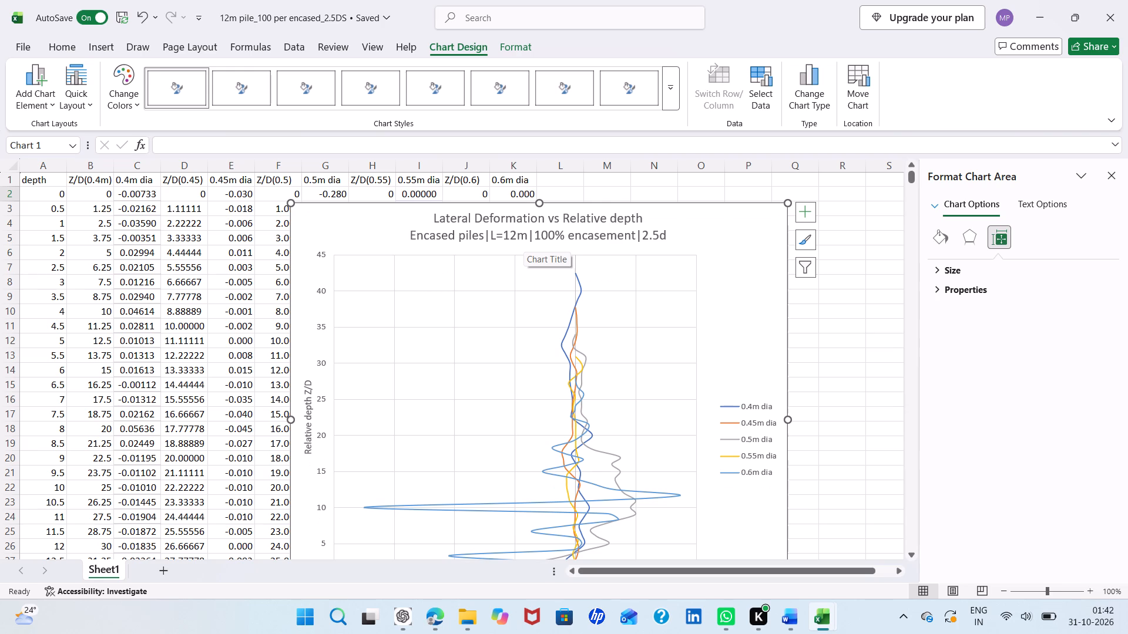
Copy the whole chart, switch to Document1 in Word and paste it two lines after the last chart.
click(701, 234)
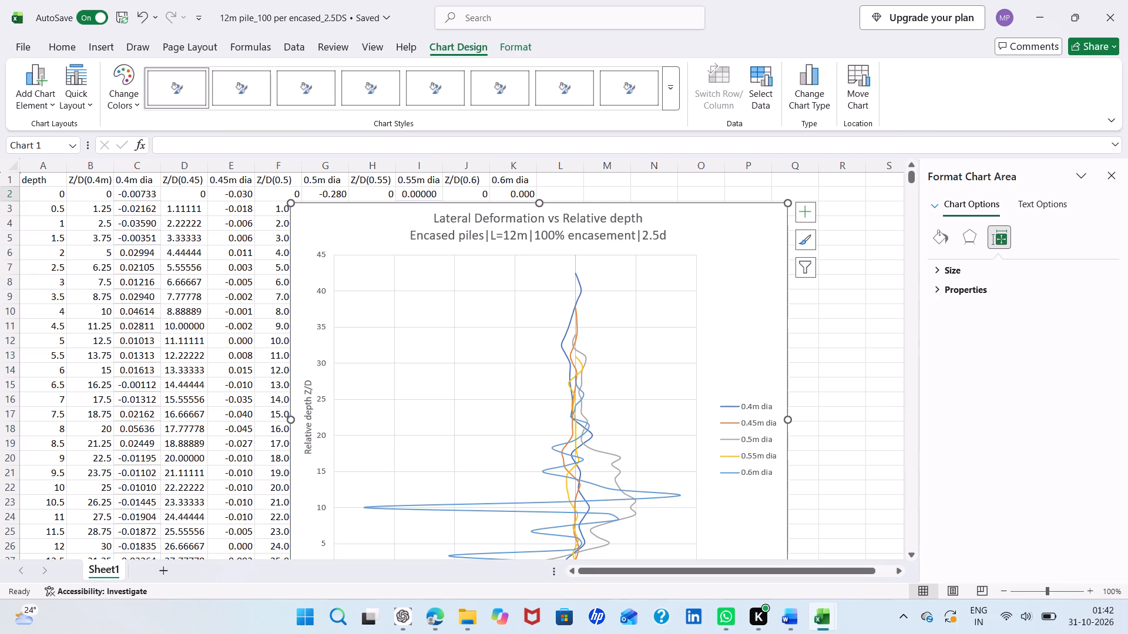
click(701, 234)
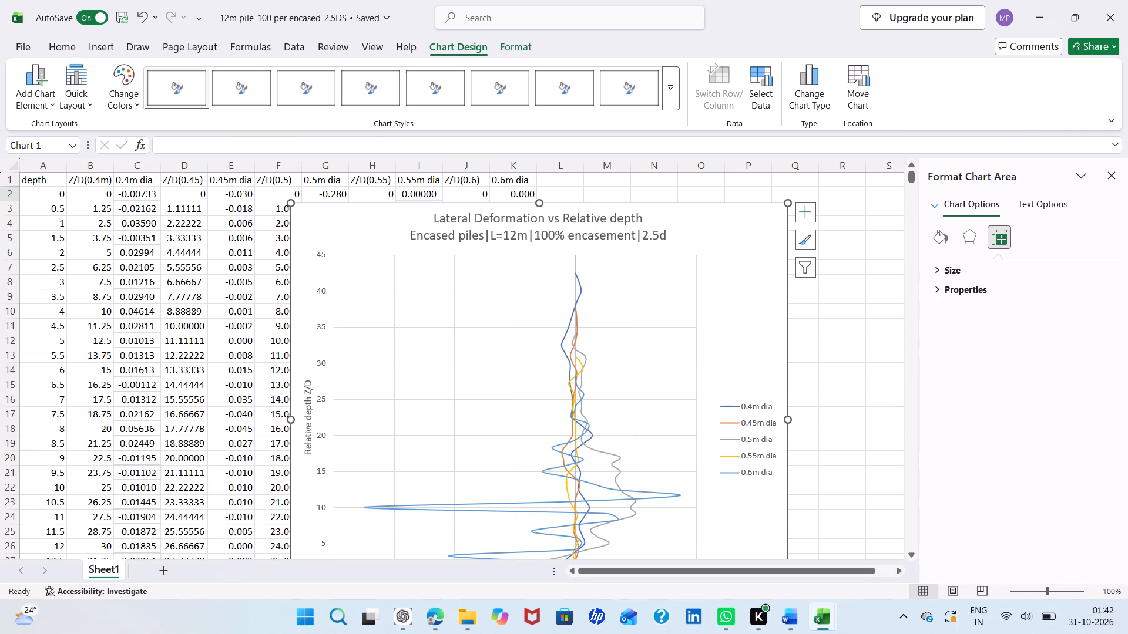
right_click(701, 234)
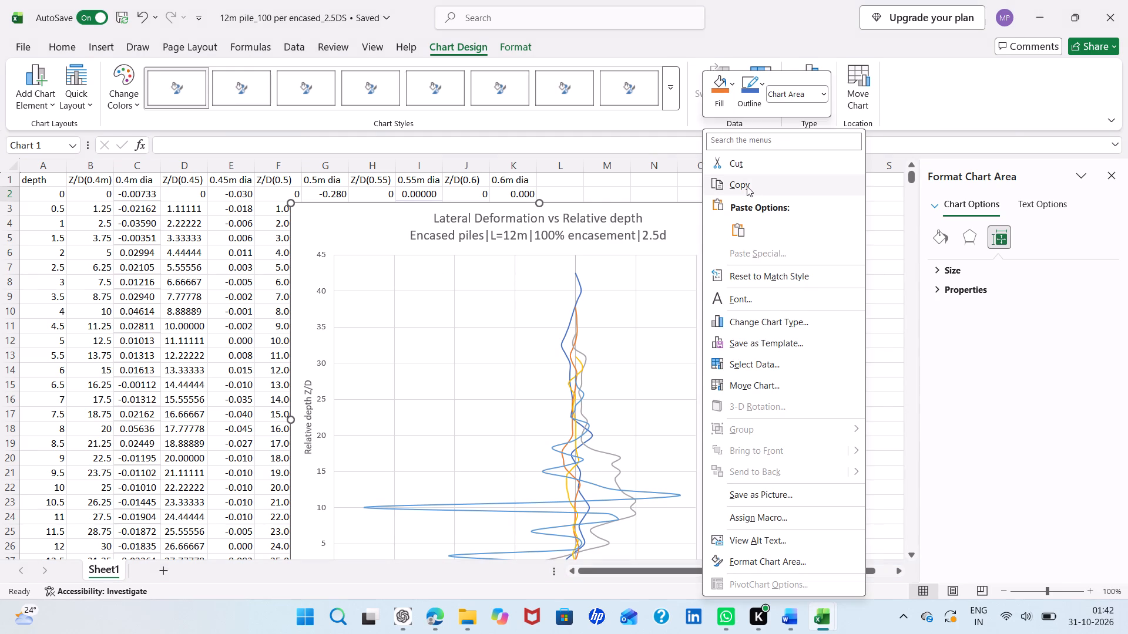
click(747, 186)
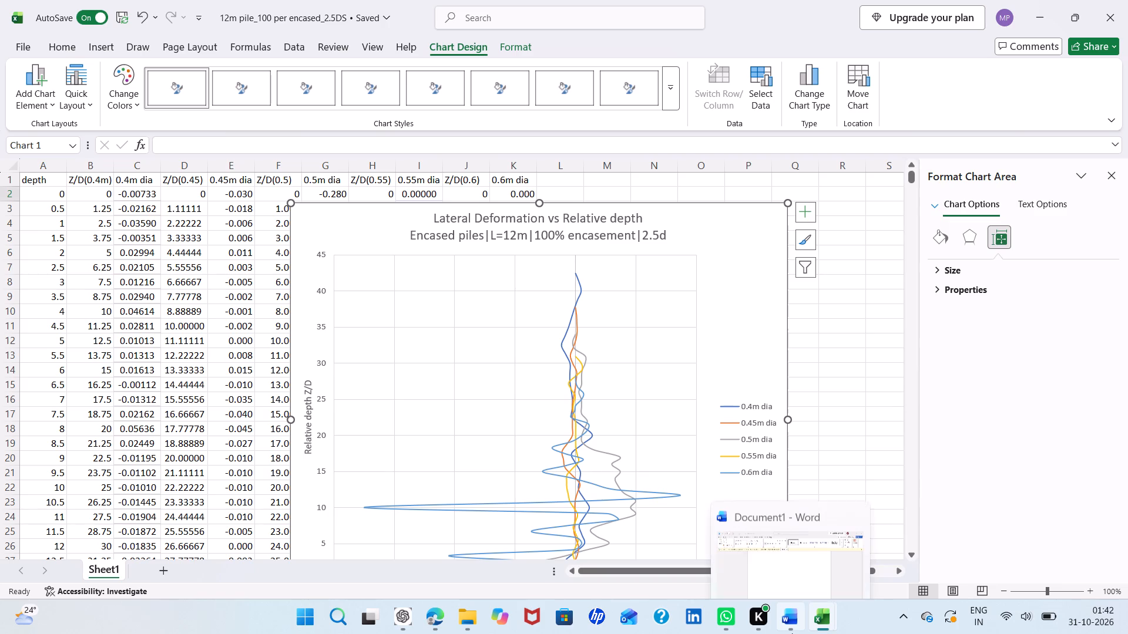
click(783, 525)
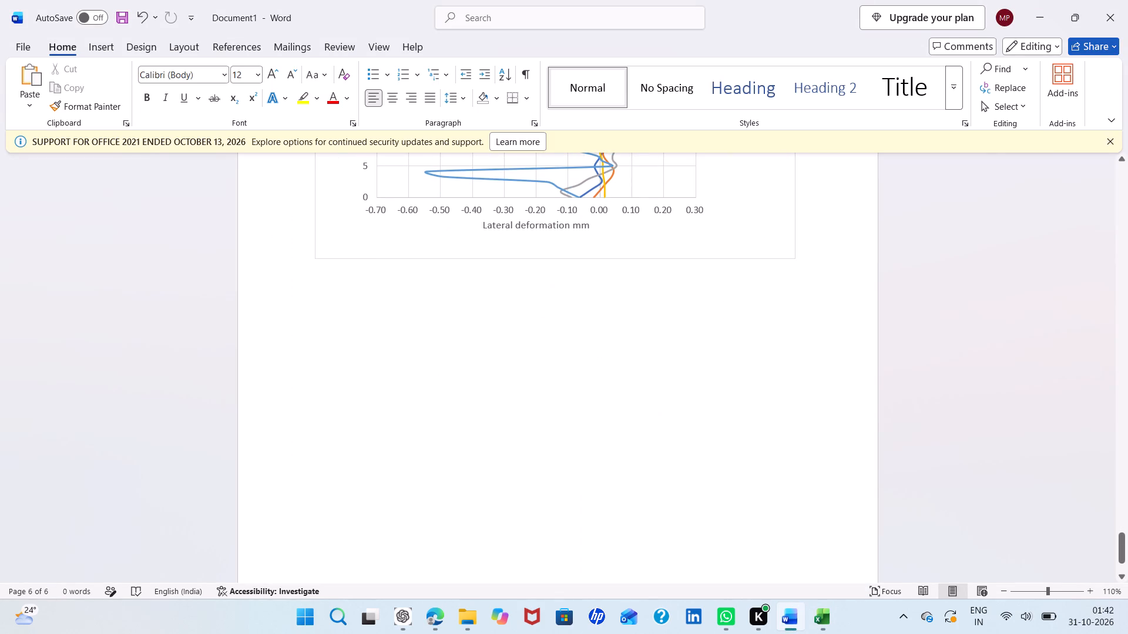
click(333, 285)
scroll(422, 319, down, 1)
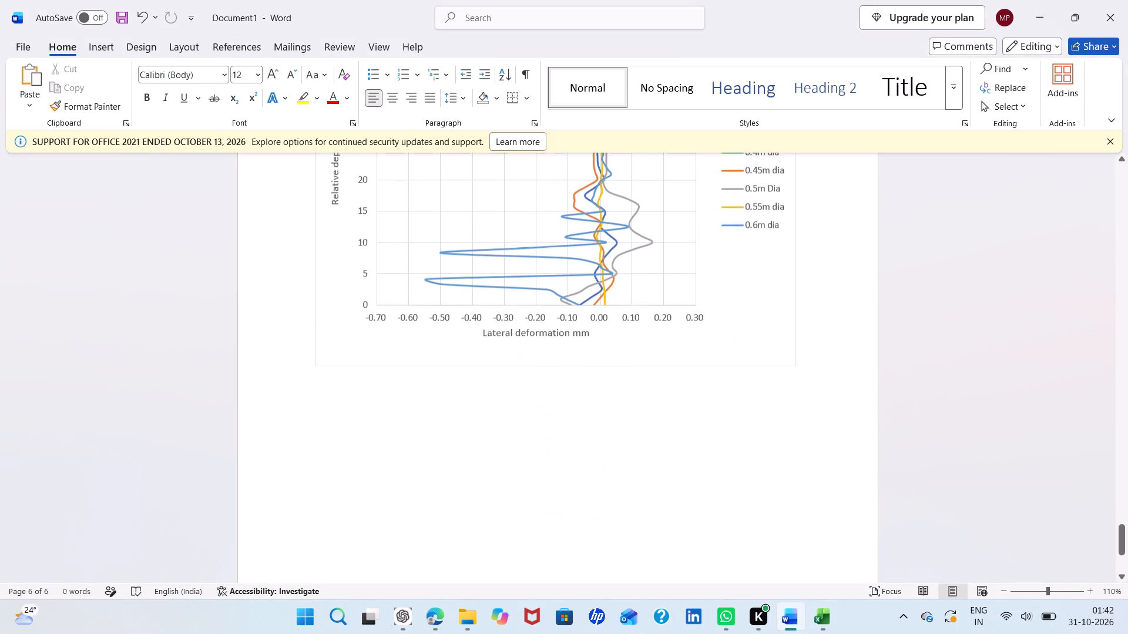
click(808, 367)
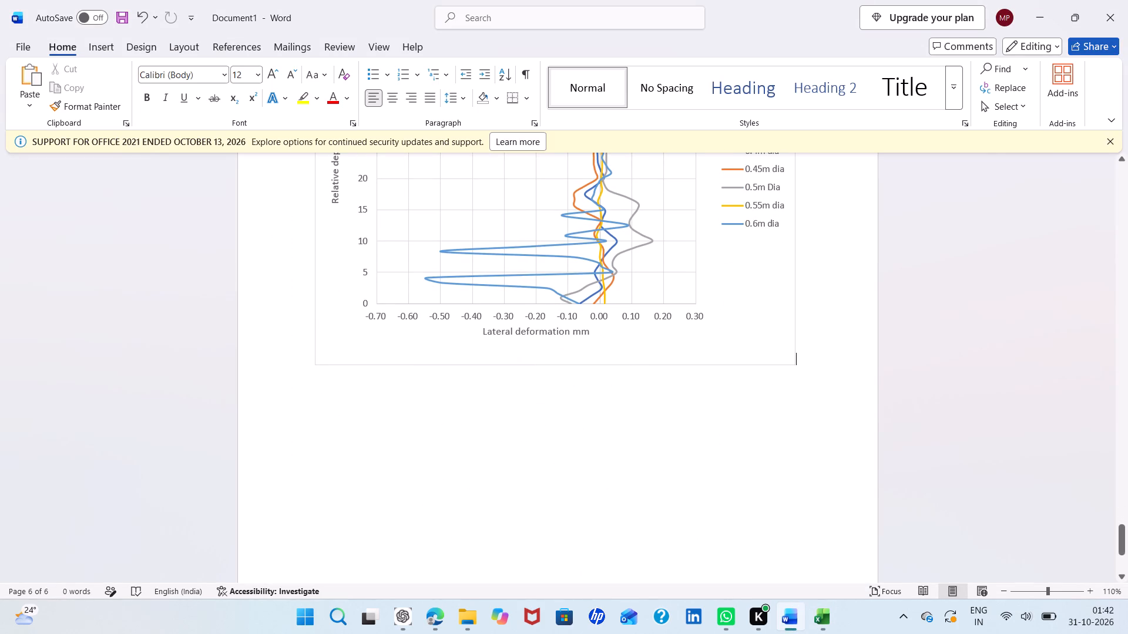
key(Return)
key(Return)
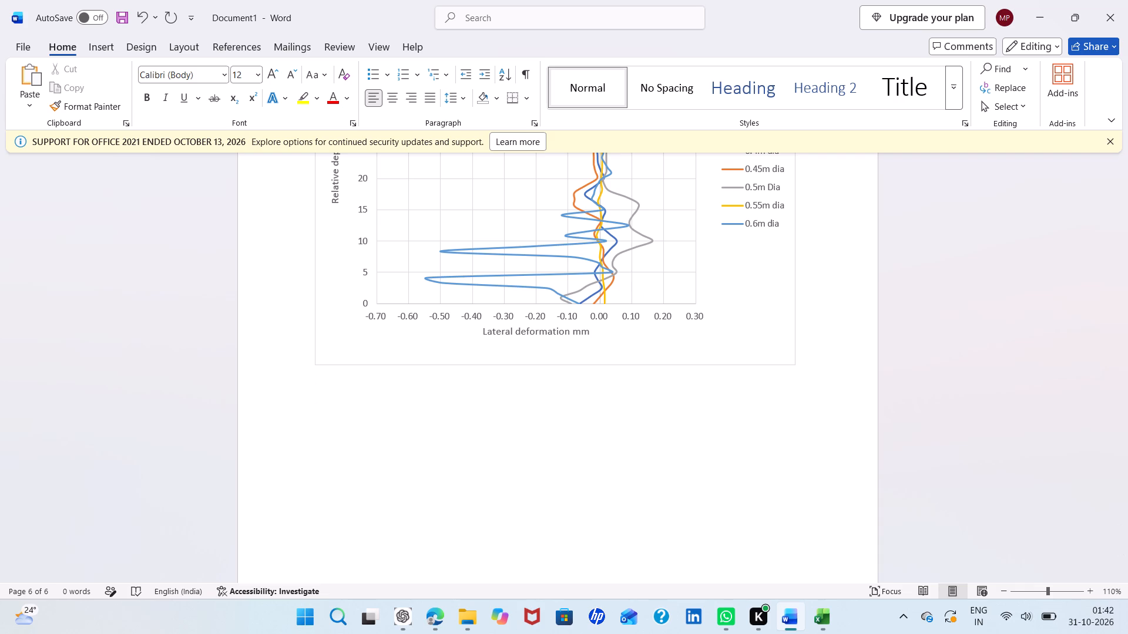
key(ctrl+v)
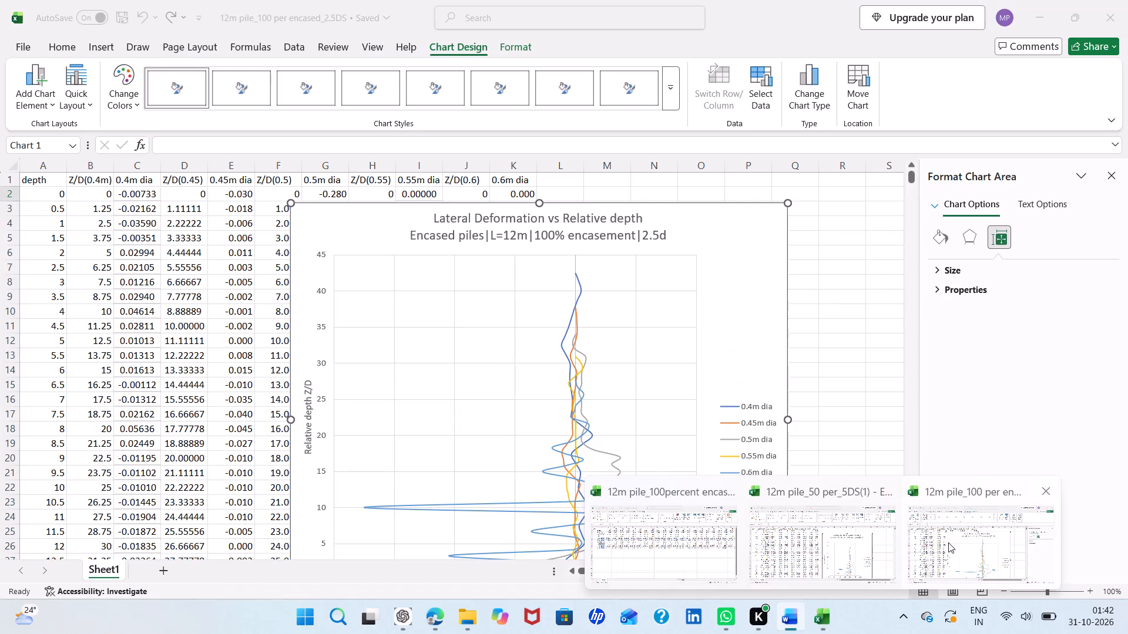
Switch to the 12m pile_100 per encased_2.5DS workbook in Excel and save a copy of it to the OneDrive Desktop folder.
click(948, 542)
click(831, 353)
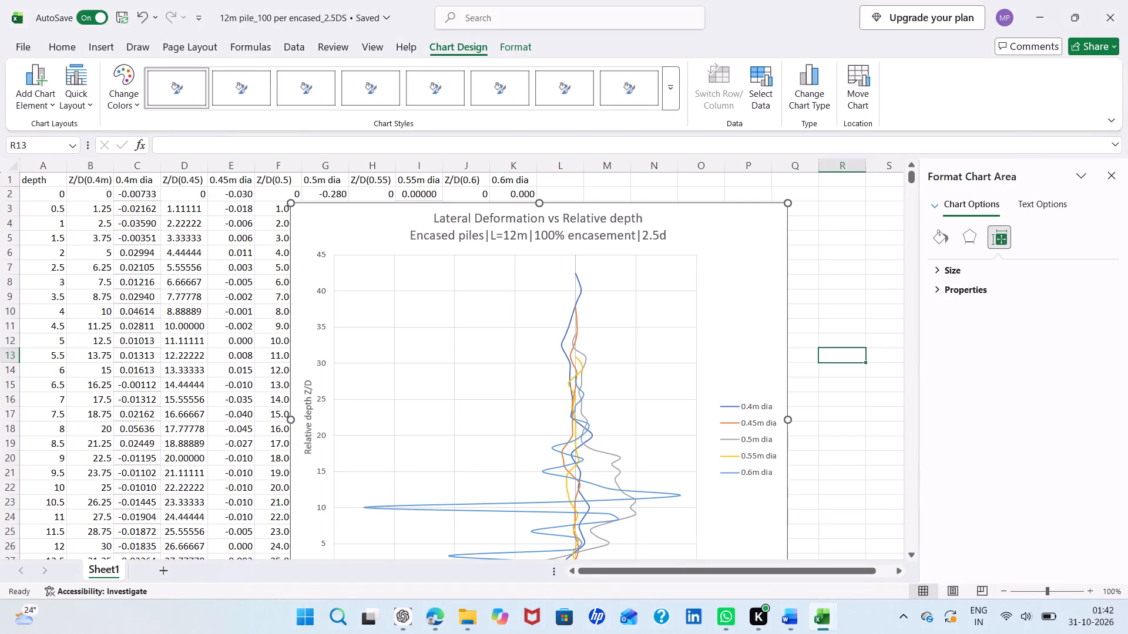
click(22, 50)
click(67, 247)
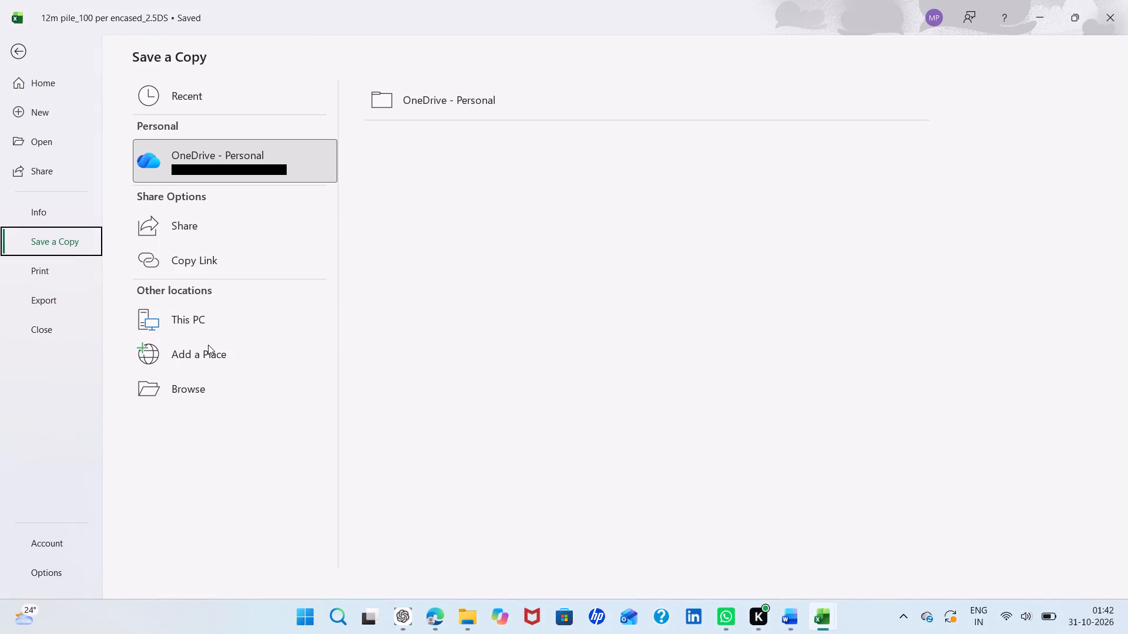
click(194, 379)
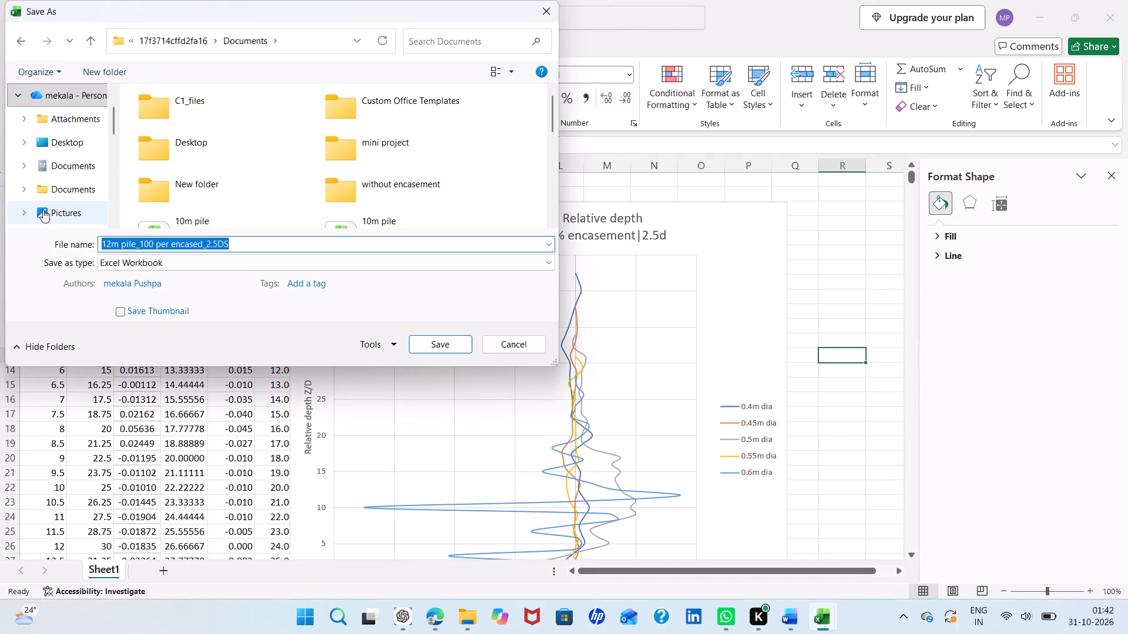
click(46, 144)
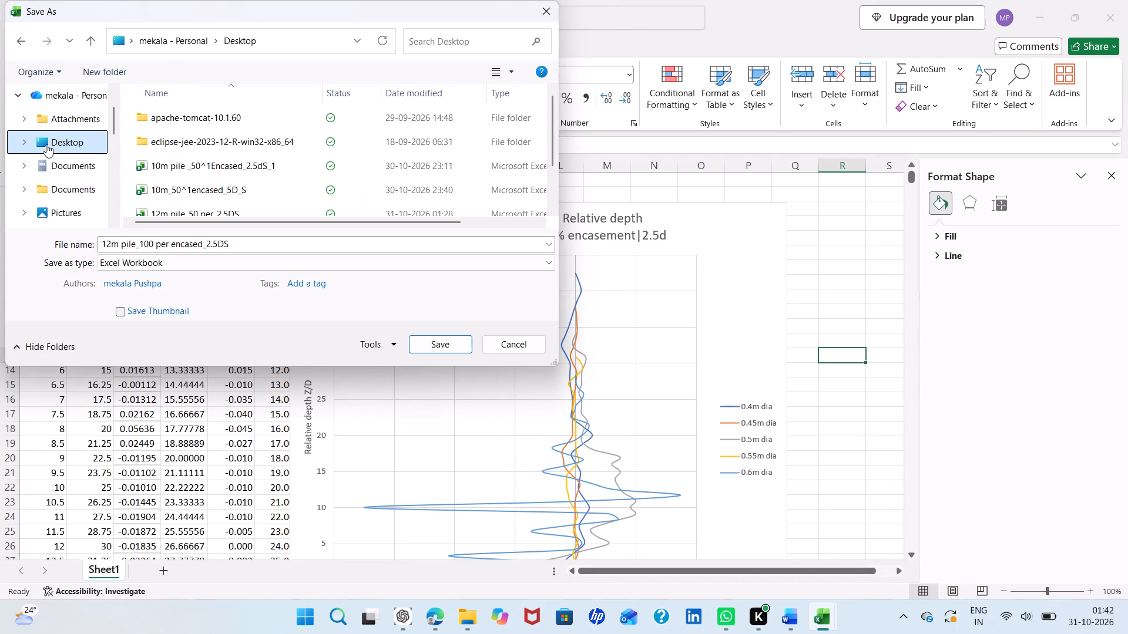
click(437, 351)
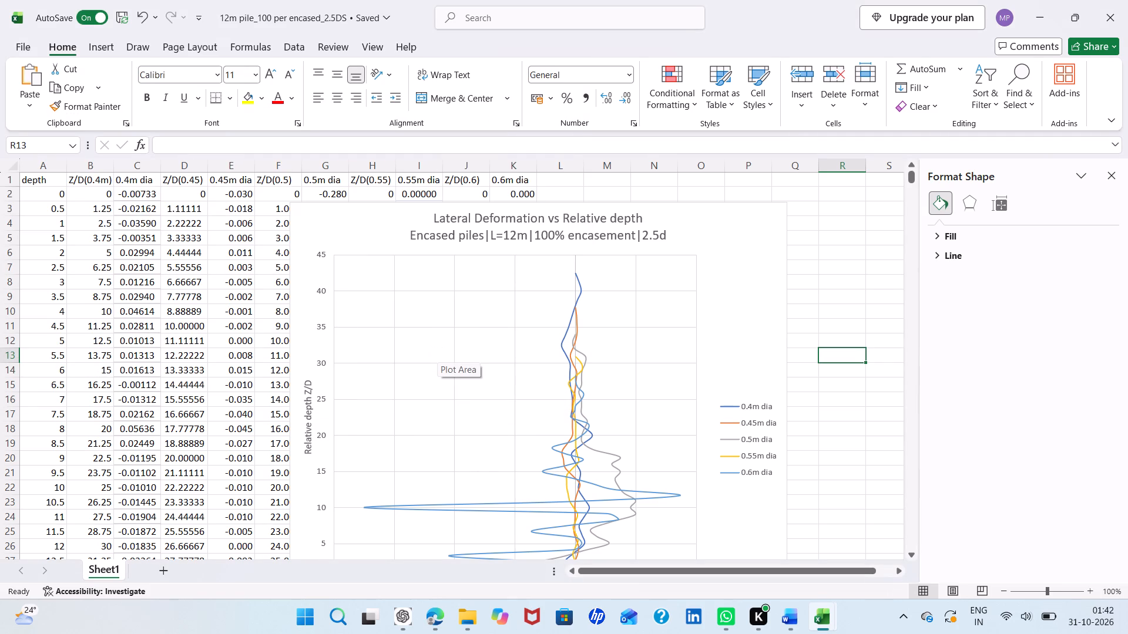
Narrow the chart from its left side so it starts at about column L, clear of the data columns.
click(560, 276)
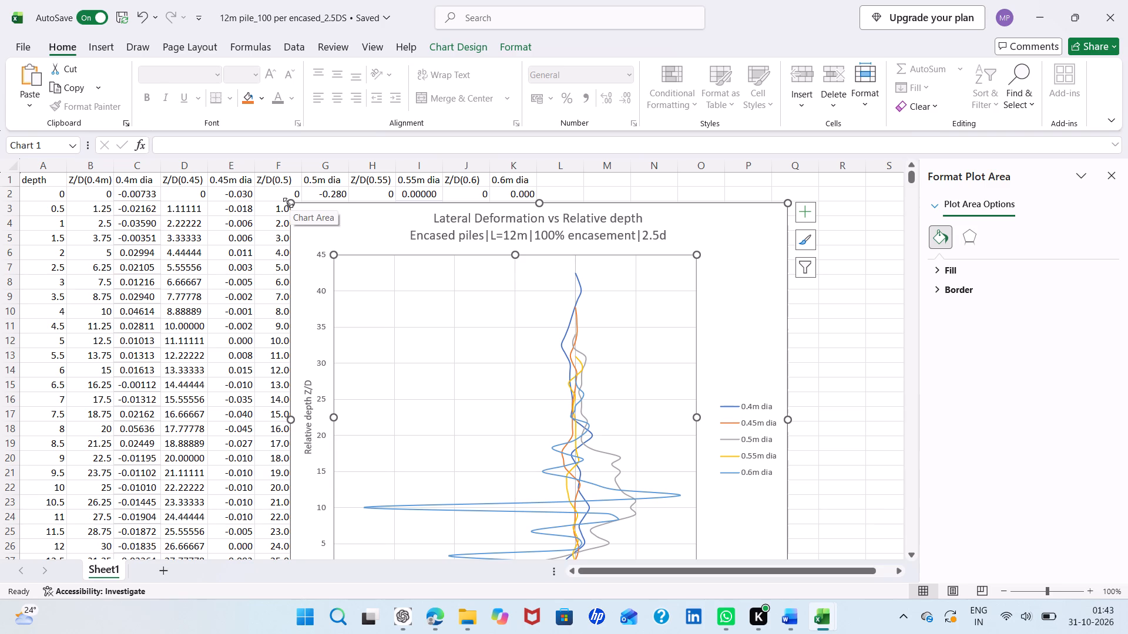
drag(288, 203, 562, 206)
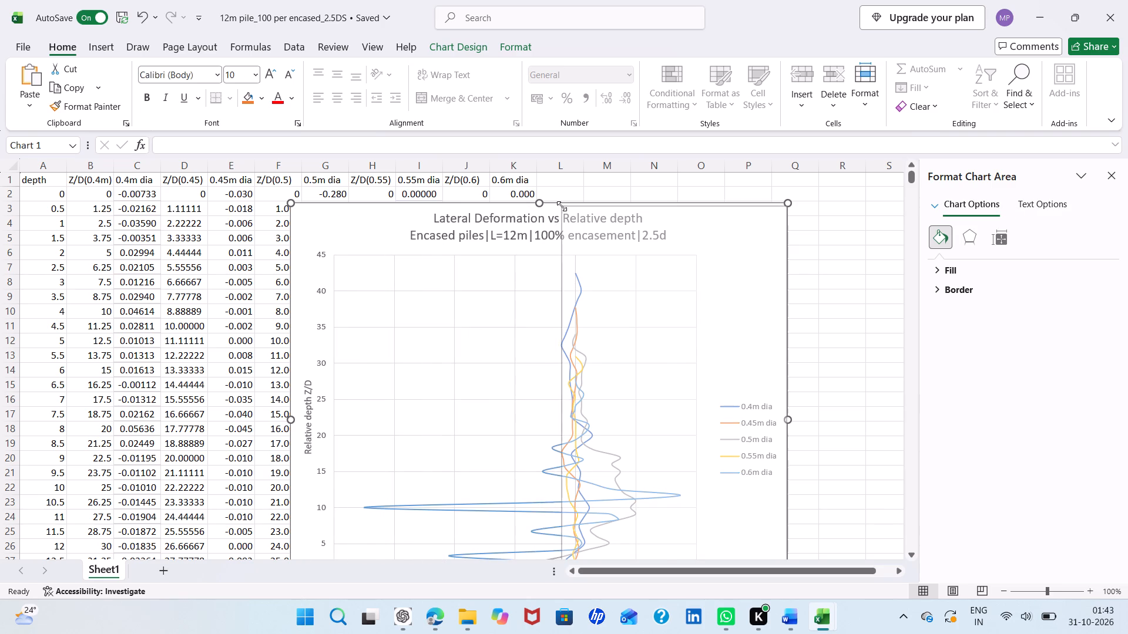
Copy the whole data table A1:K36 and paste it at A1 of a new blank workbook.
scroll(562, 206, down, 4)
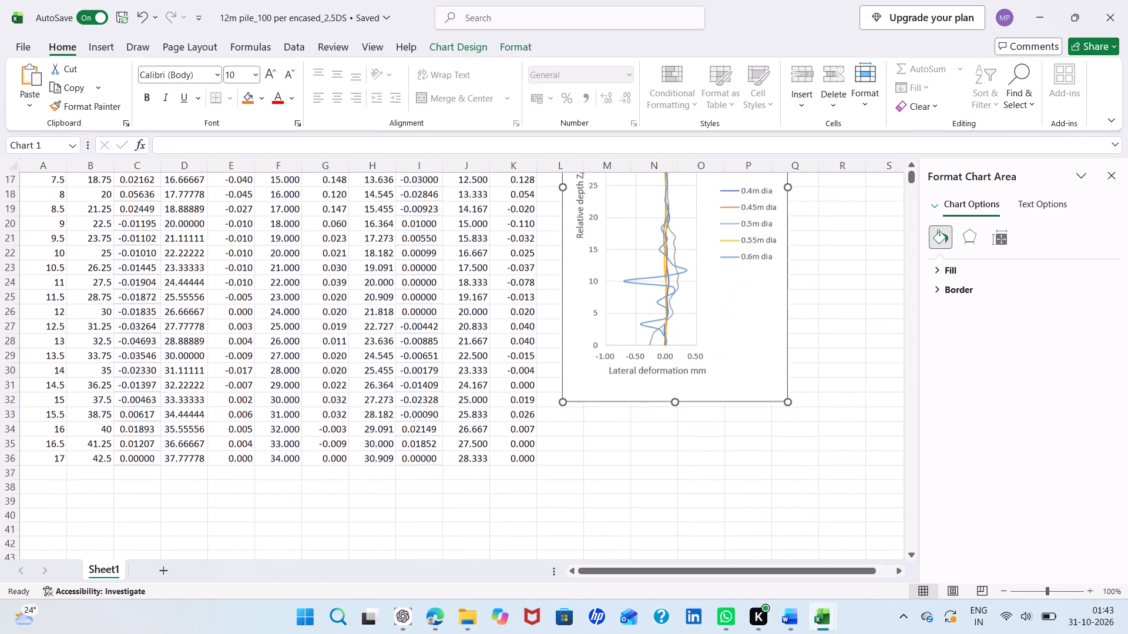
drag(533, 461, 247, 272)
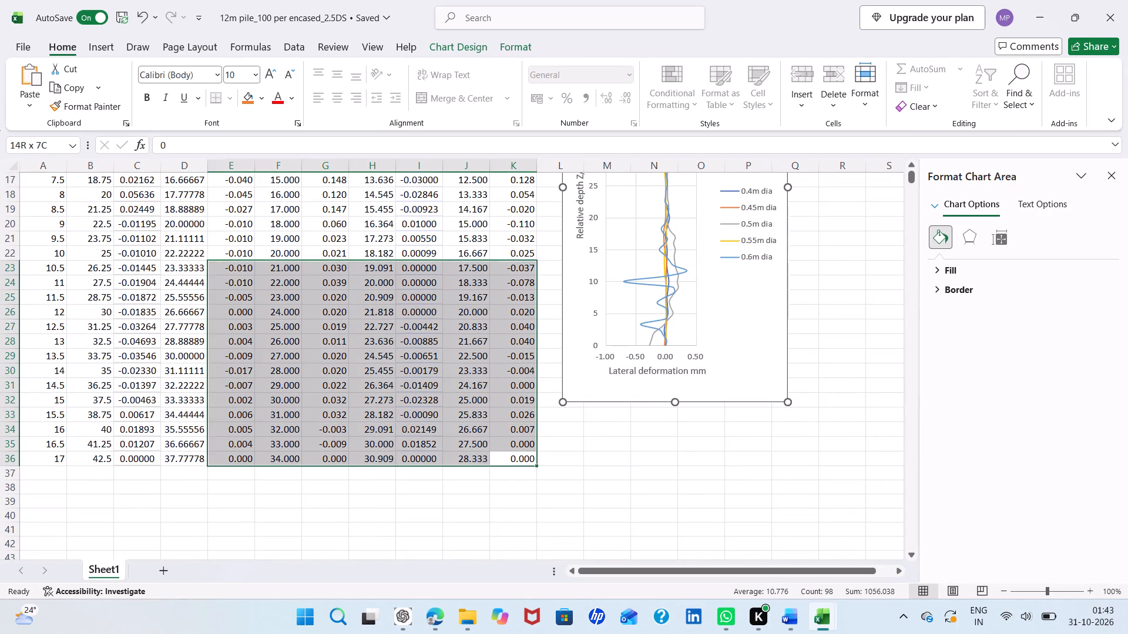
drag(247, 272, 51, 161)
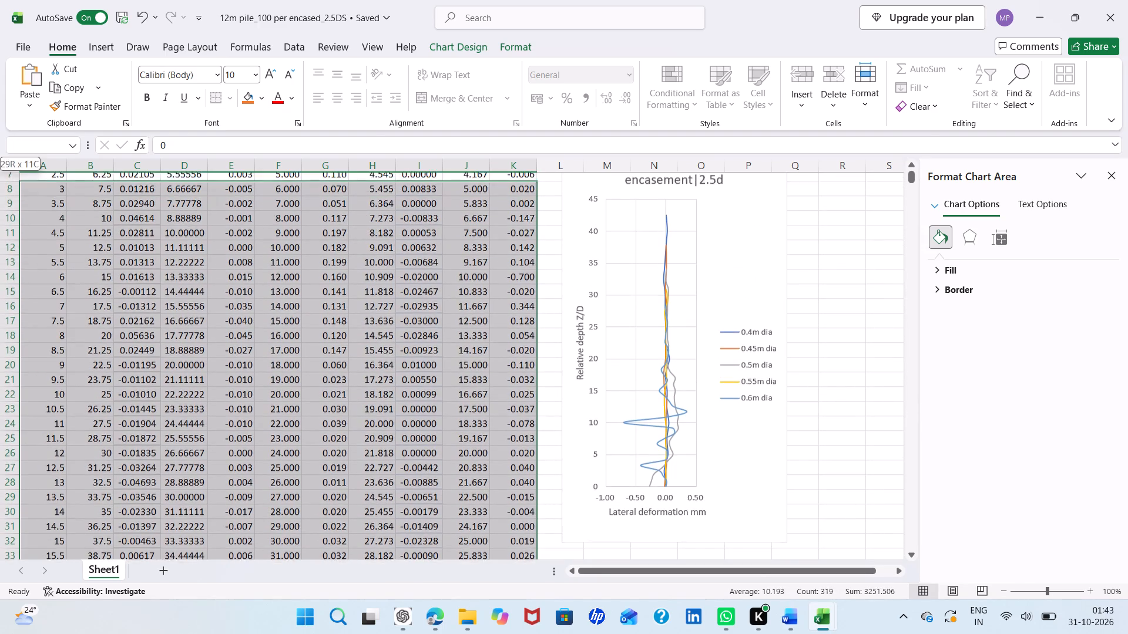
drag(51, 161, 59, 138)
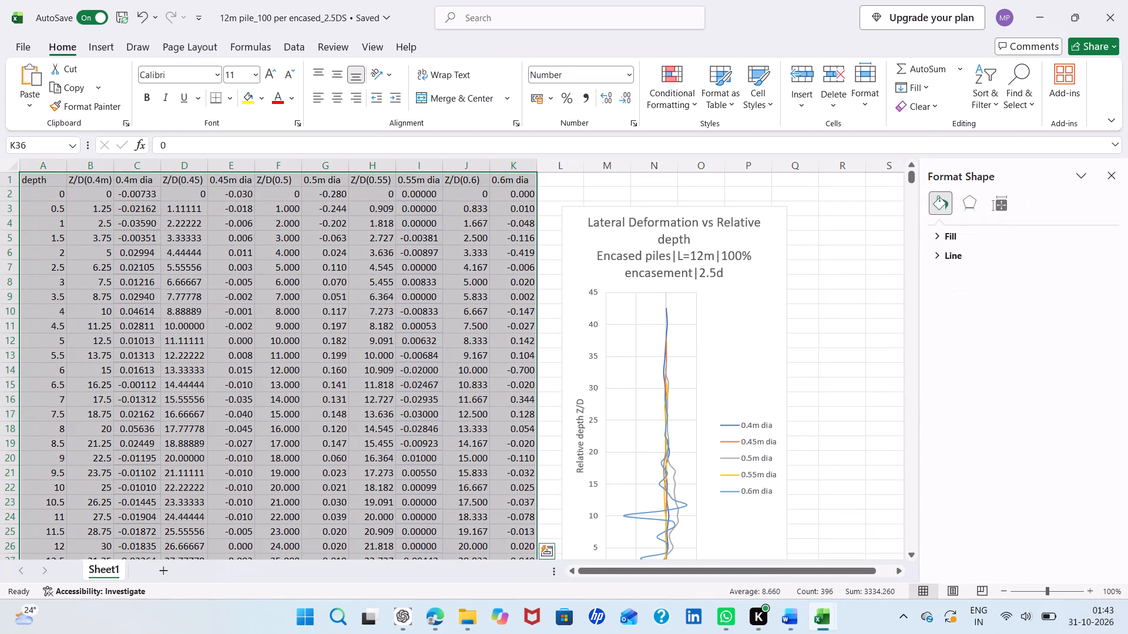
key(ctrl+c)
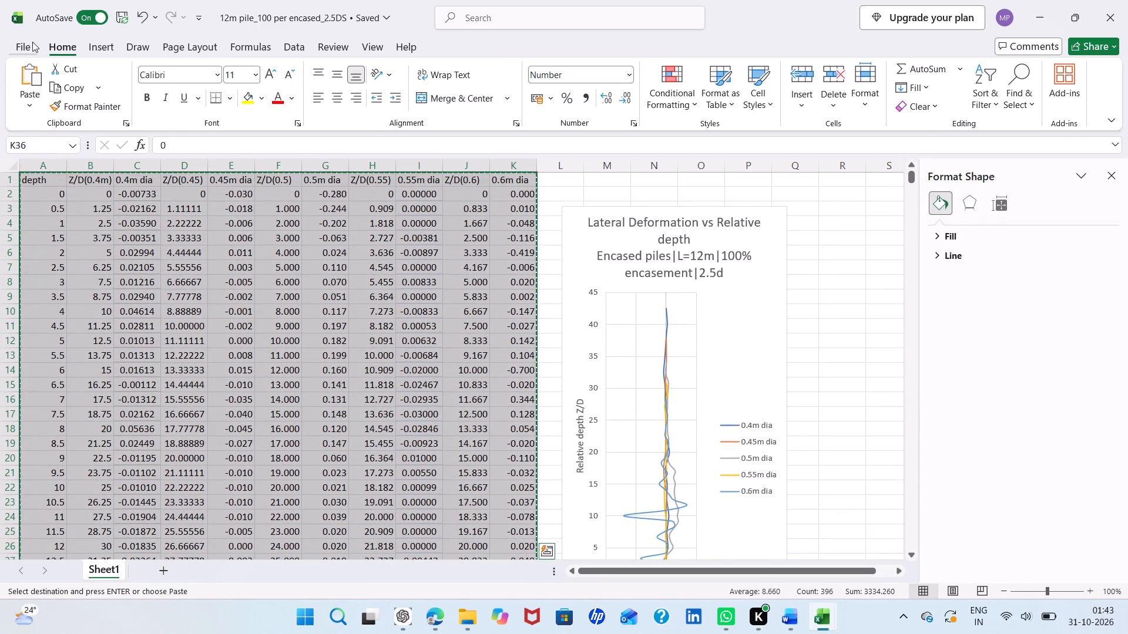
click(29, 42)
click(181, 160)
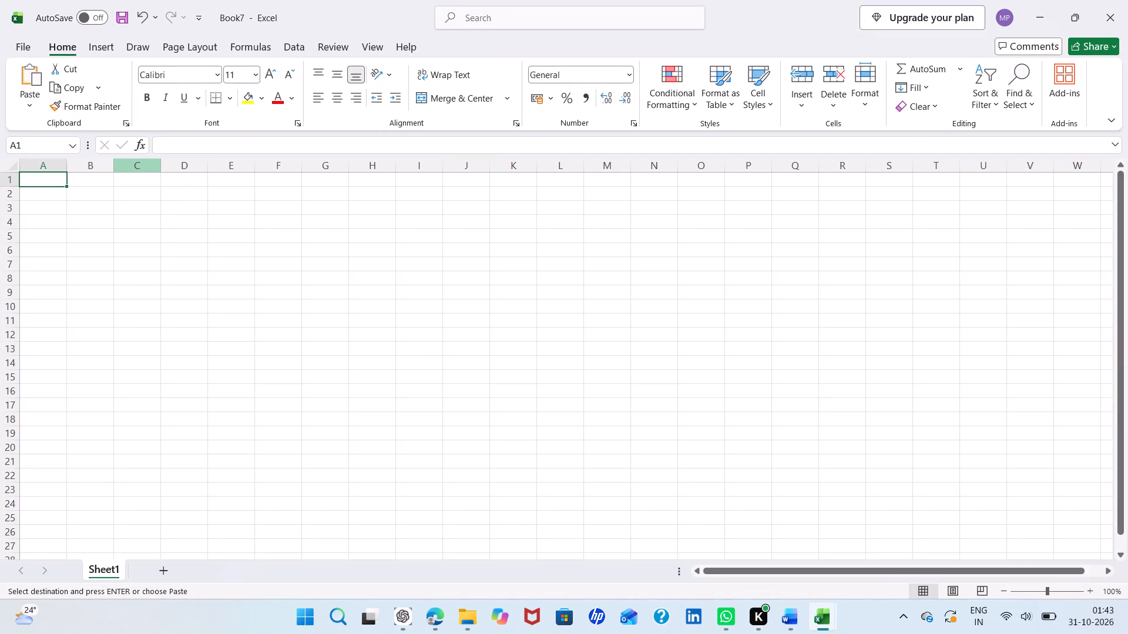
click(37, 184)
key(ctrl+v)
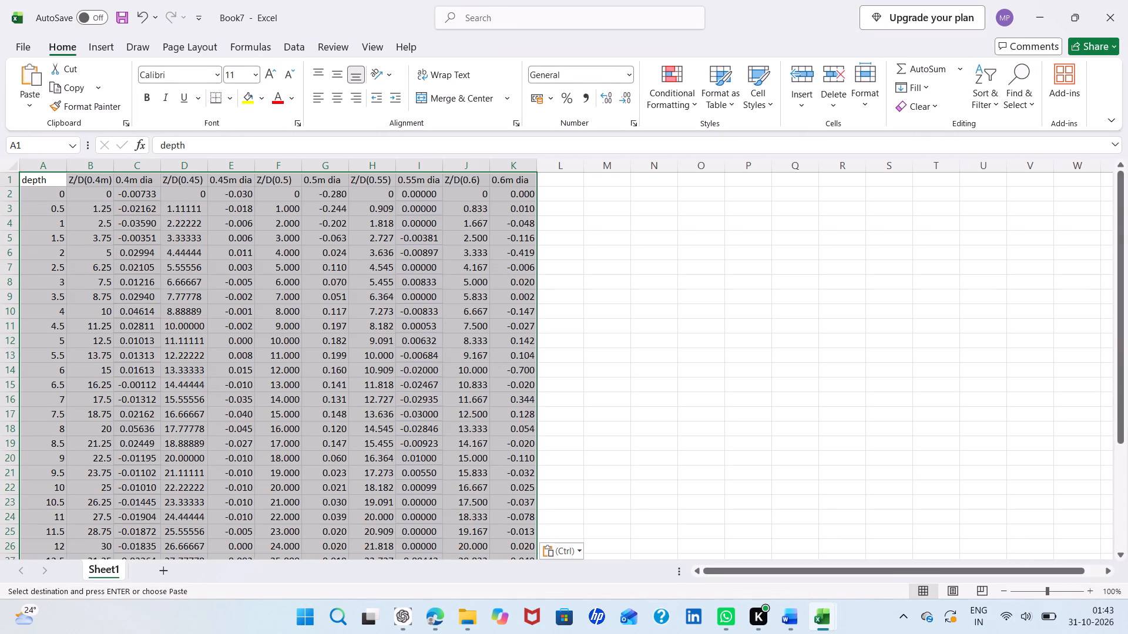
Save the new workbook as "12m_100 perc encased_5D S" in the OneDrive Documents folder.
click(277, 0)
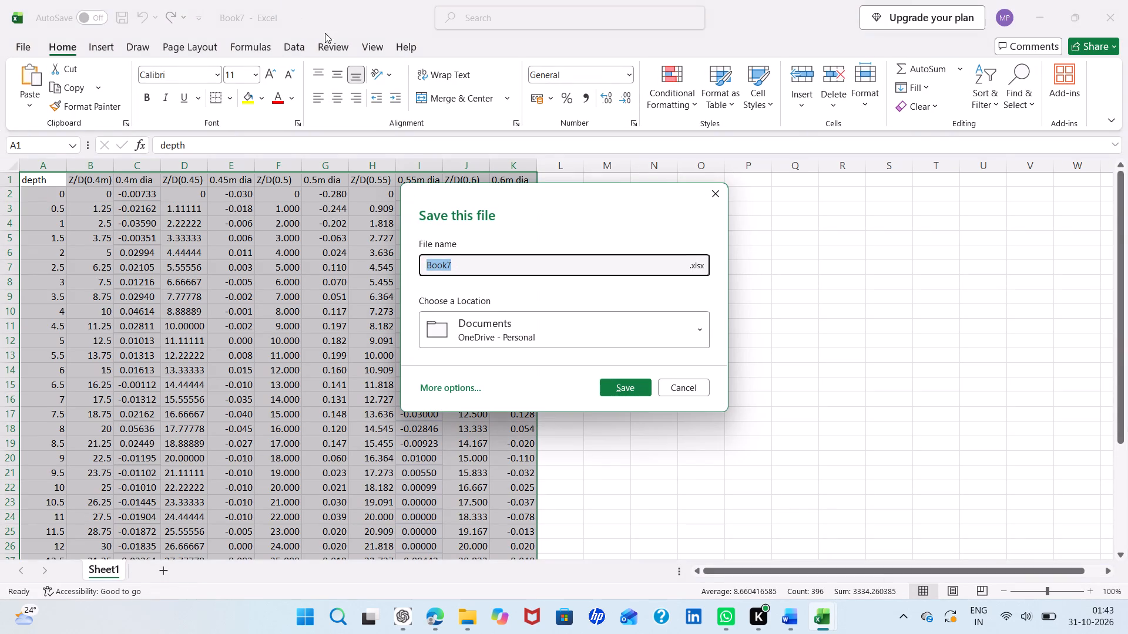
key(BackSpace)
text(12)
key(m)
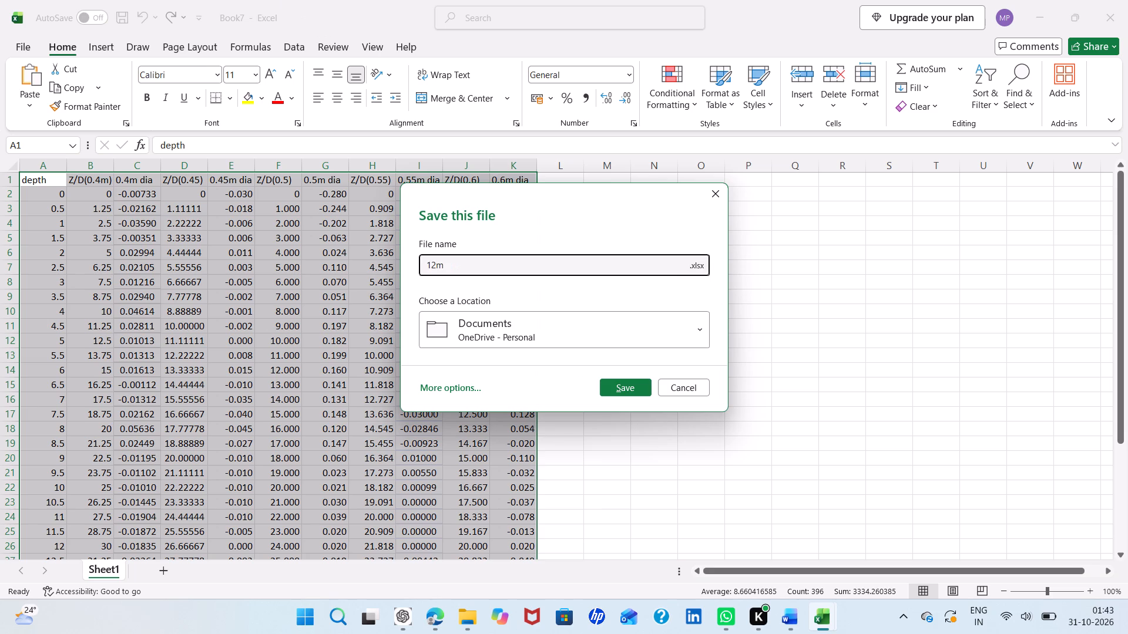
key(shift+underscore)
text(100)
key(space)
text(perc)
key(space)
text(encased)
key(shift+underscore)
key(5)
text(D)
key(space)
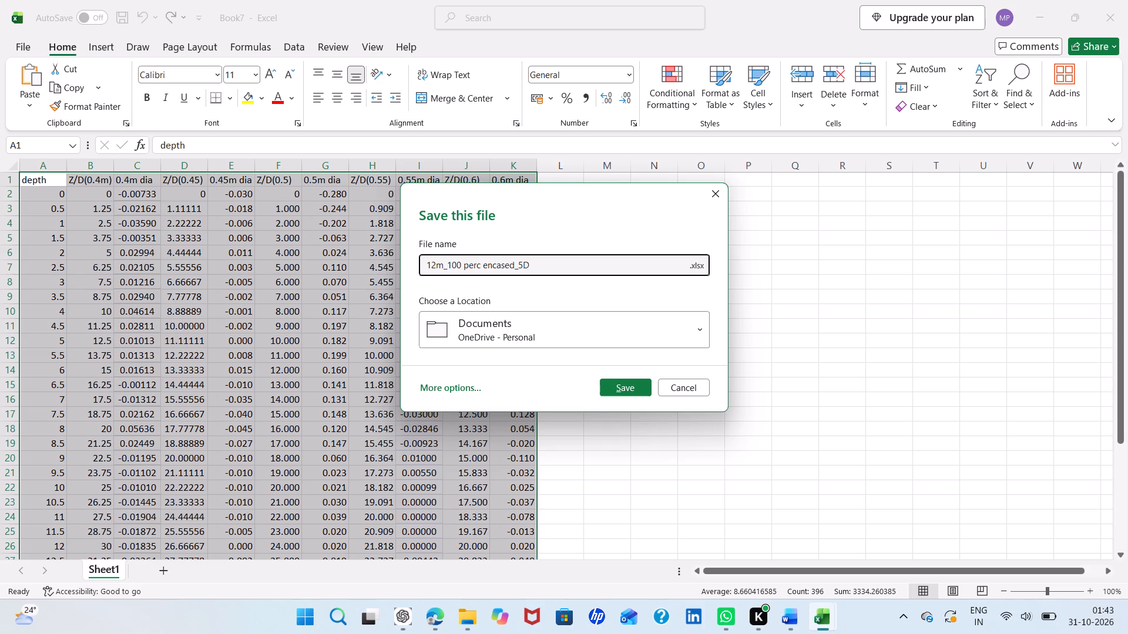
key(shift+s)
click(636, 388)
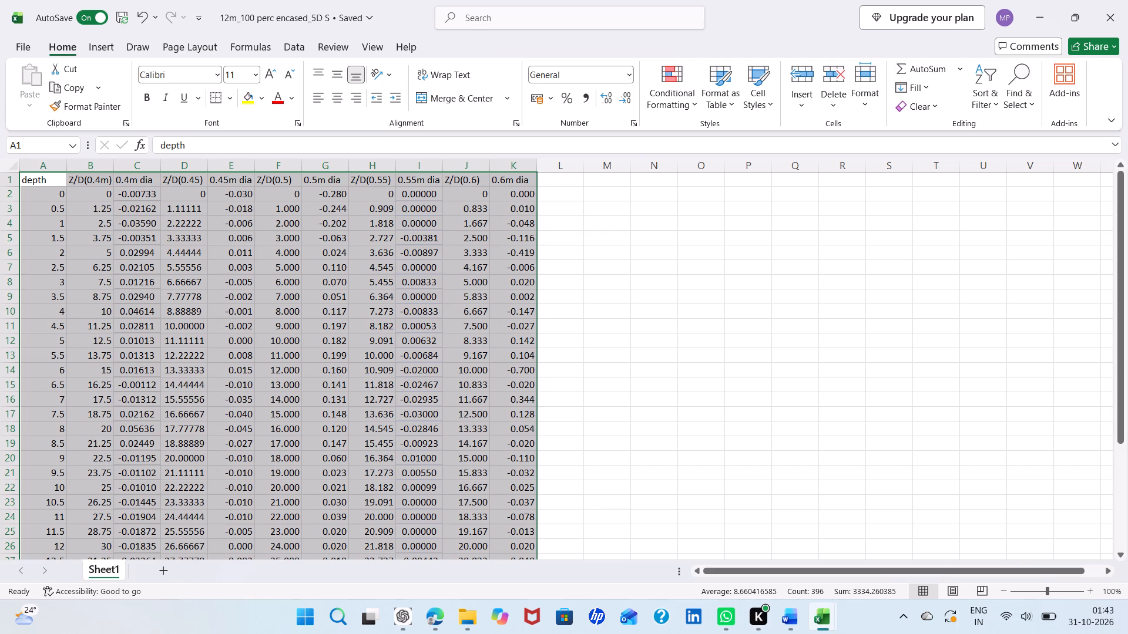
click(636, 388)
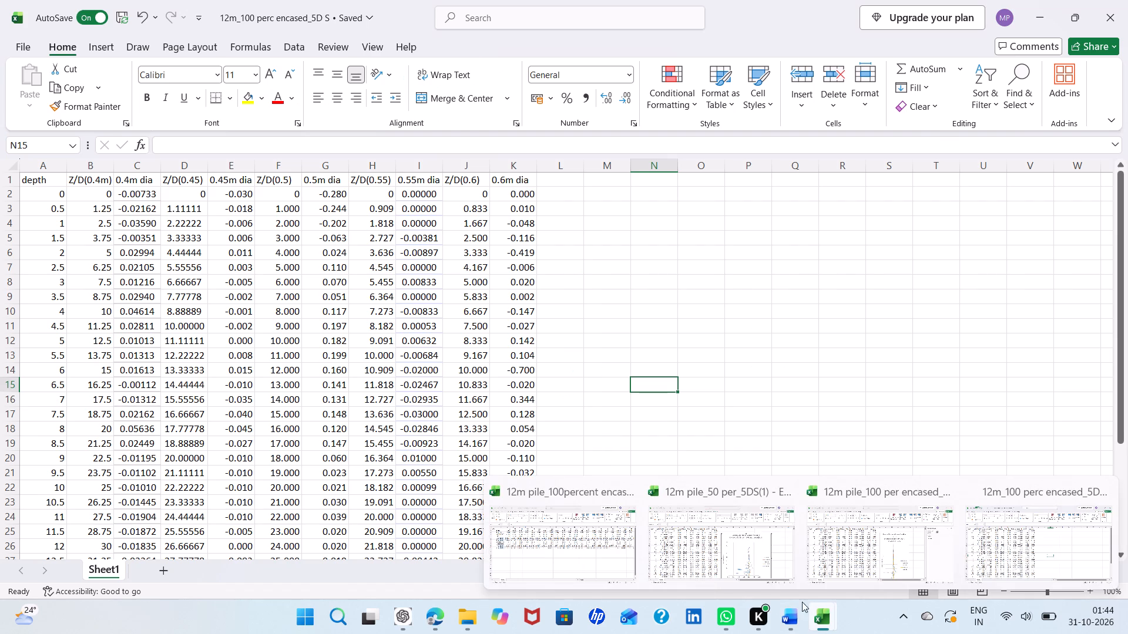
Close the 12m pile_50 per_5DS(1) workbook.
click(777, 488)
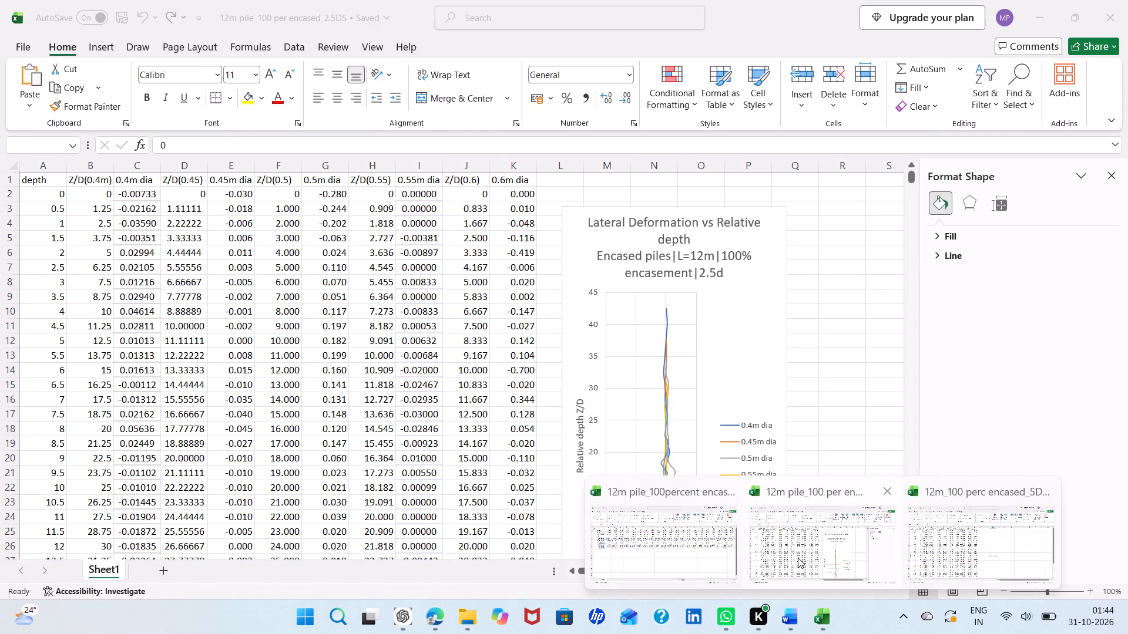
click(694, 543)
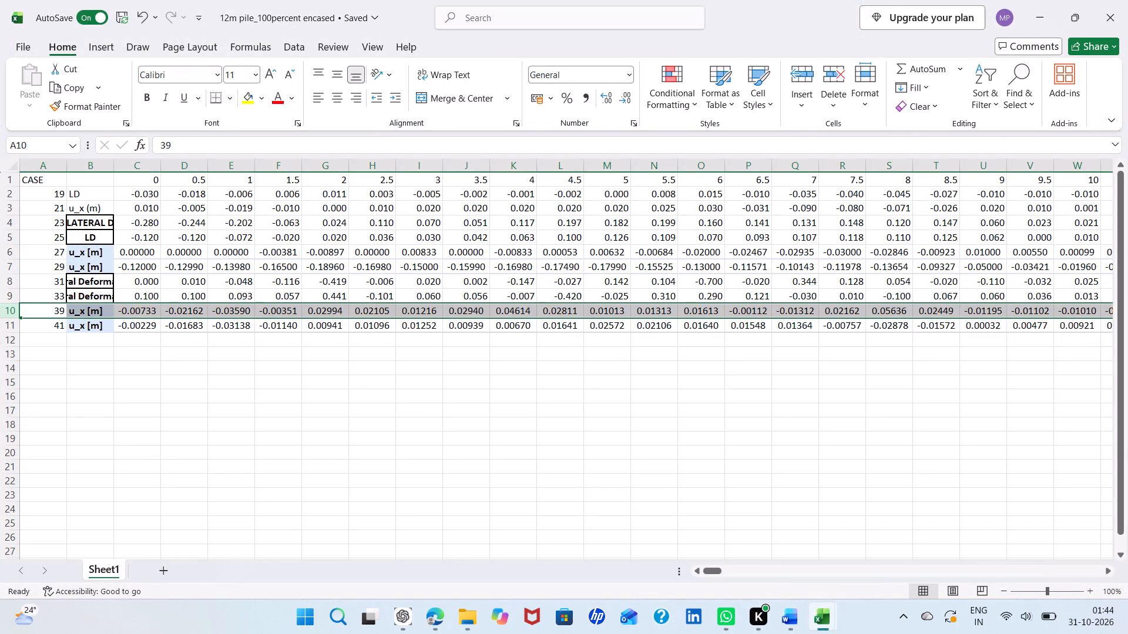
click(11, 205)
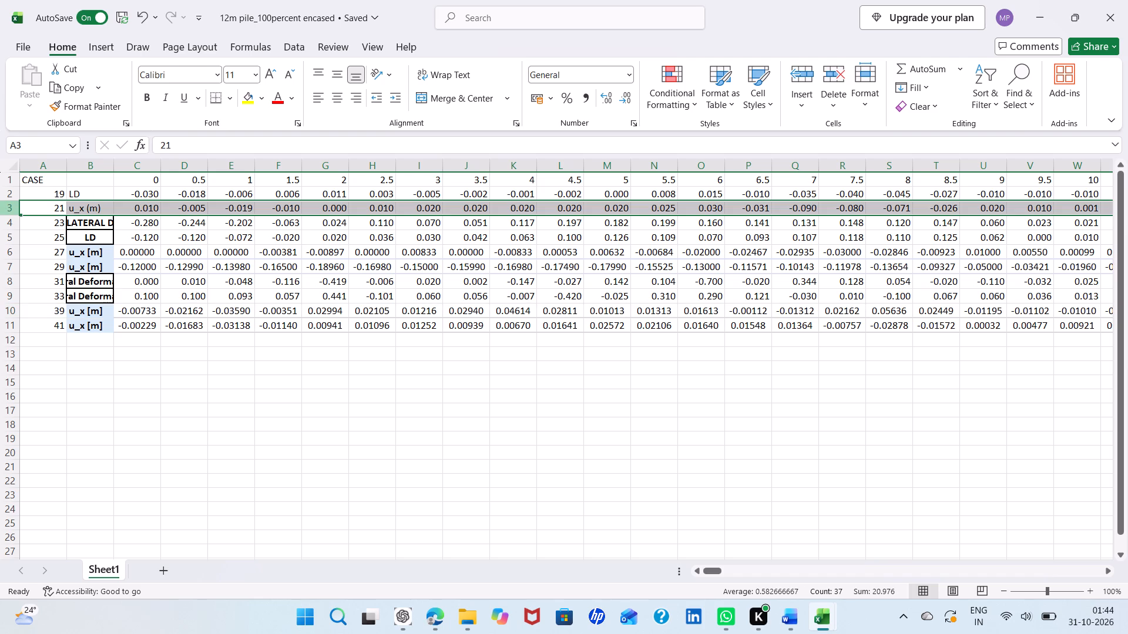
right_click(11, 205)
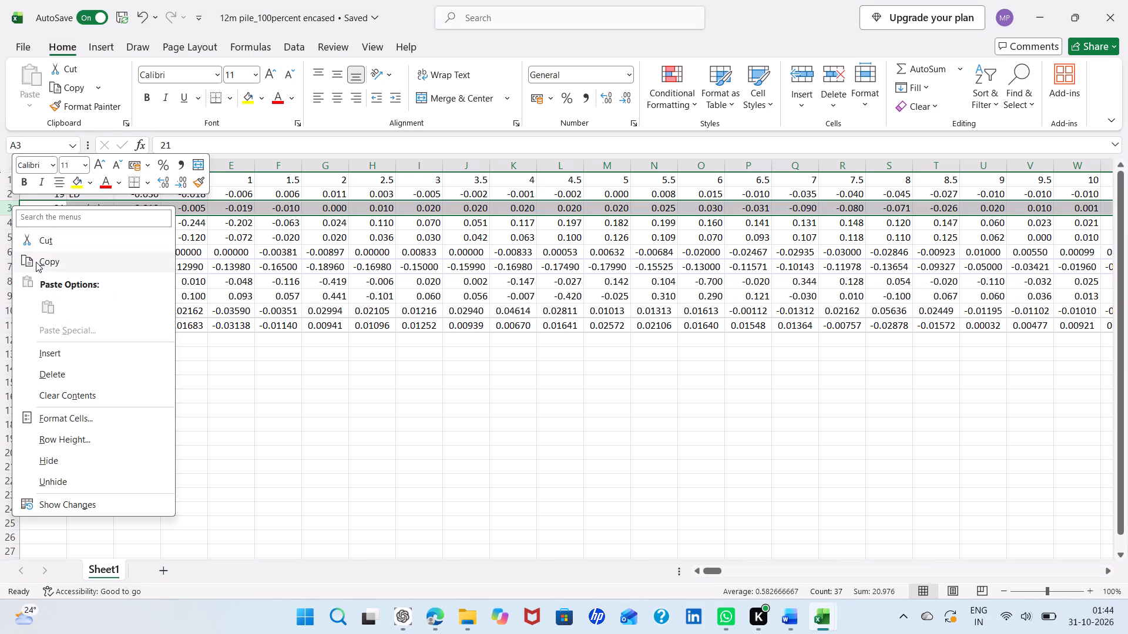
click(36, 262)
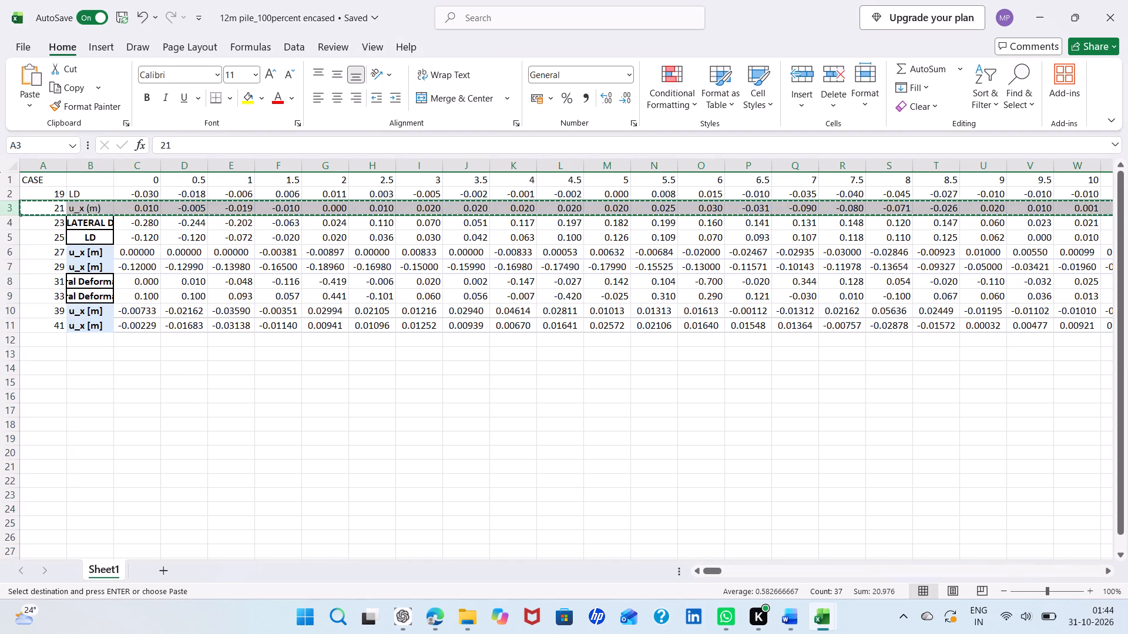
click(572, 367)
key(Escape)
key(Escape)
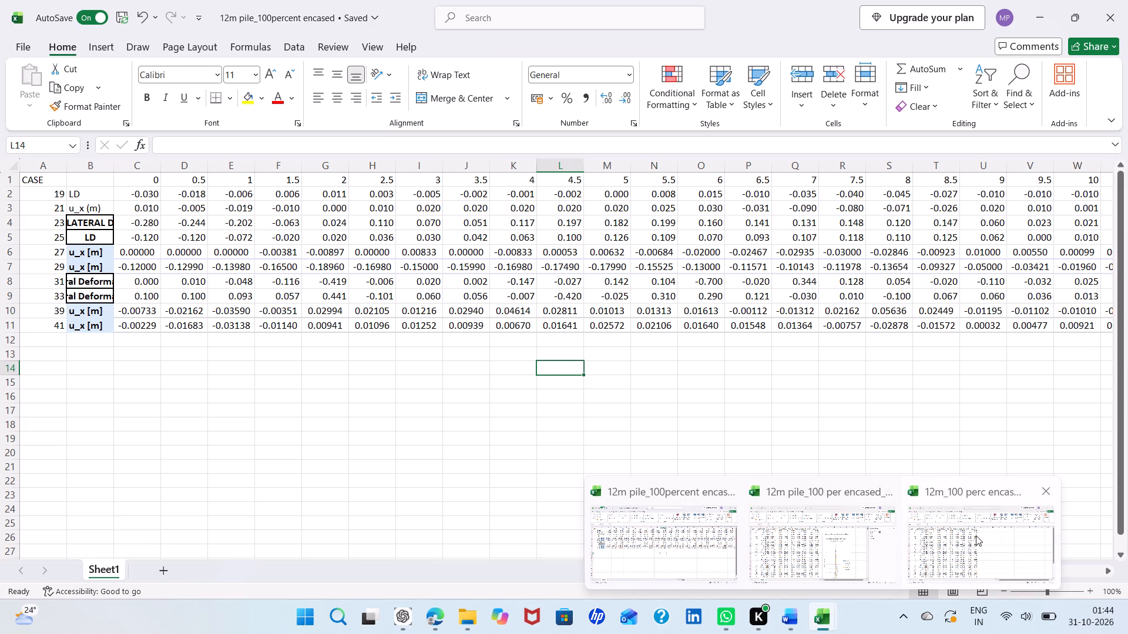
Insert a blank row above row 2 in the 12m_100 perc encased_5D S workbook.
click(983, 535)
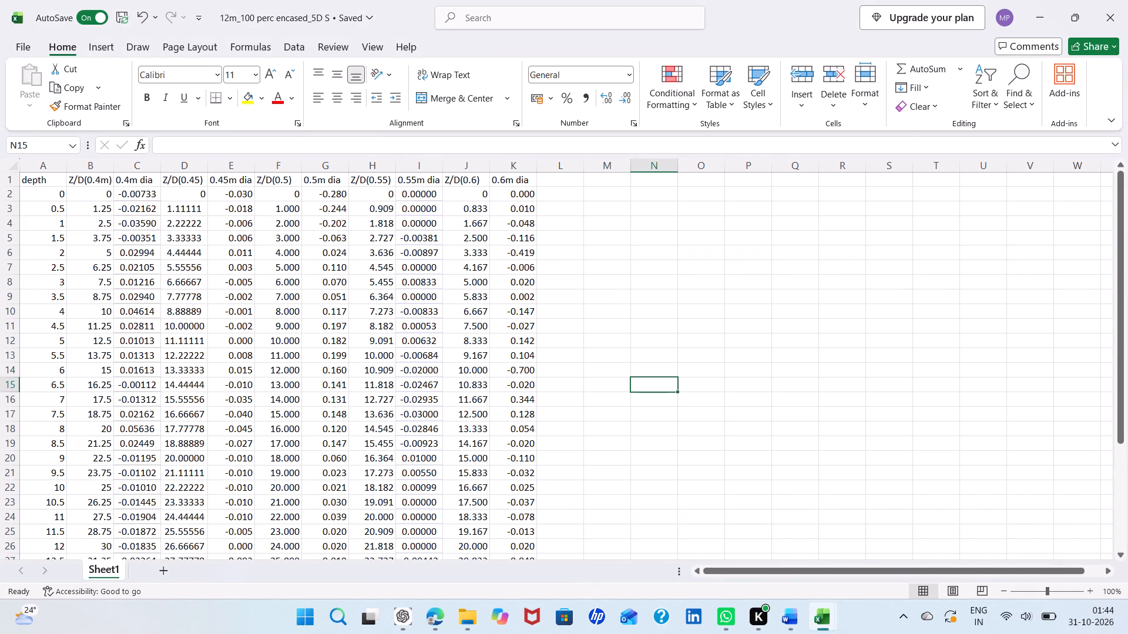
click(12, 191)
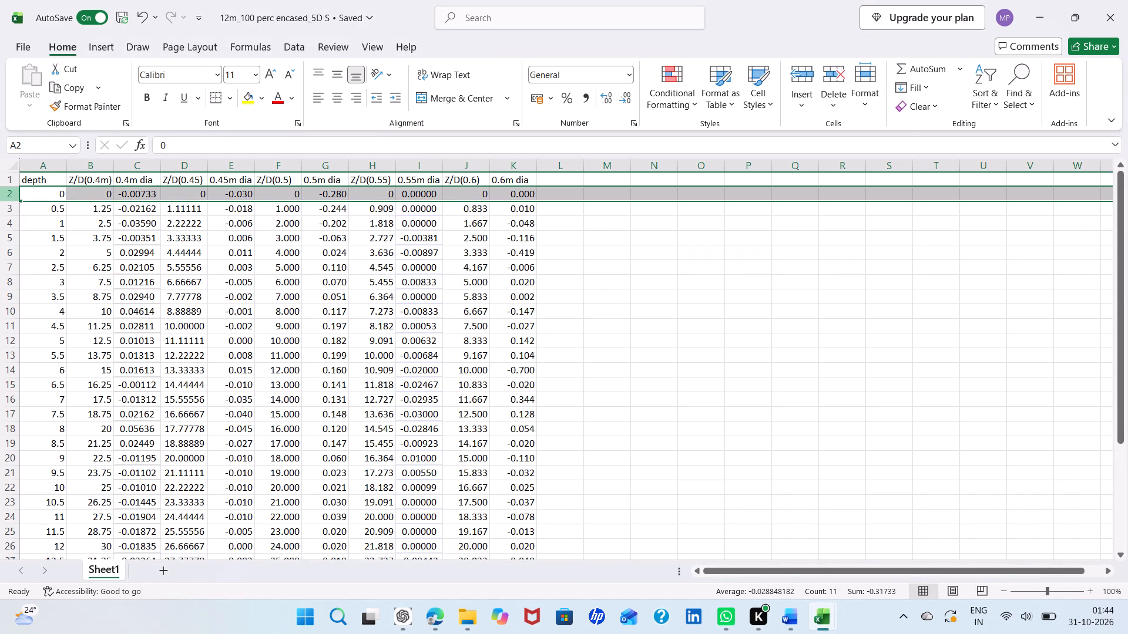
right_click(12, 191)
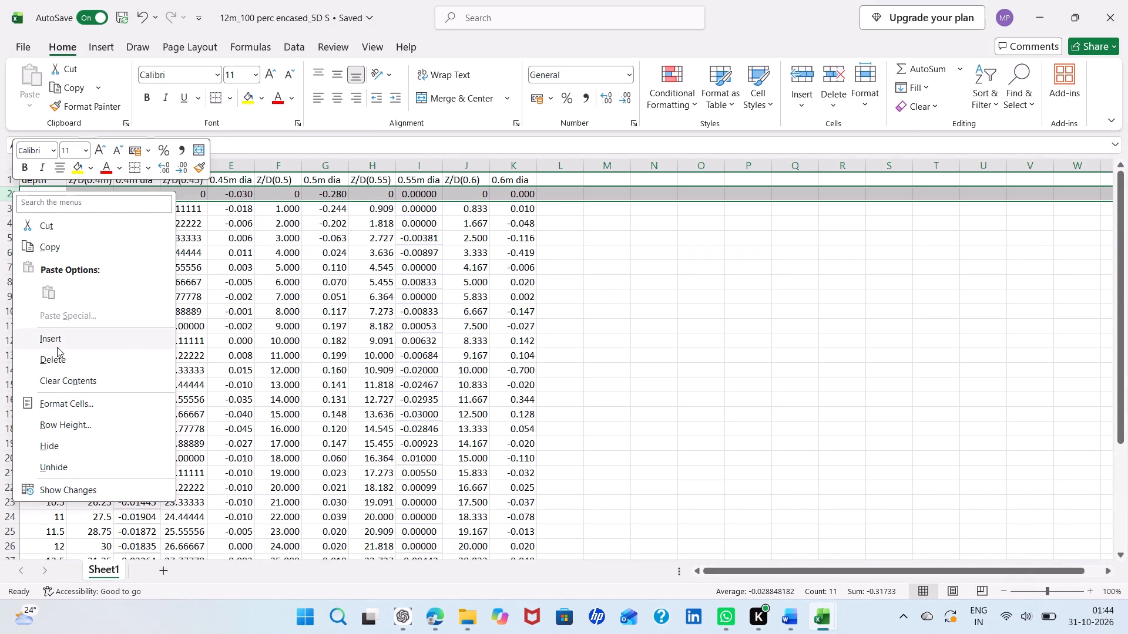
click(57, 347)
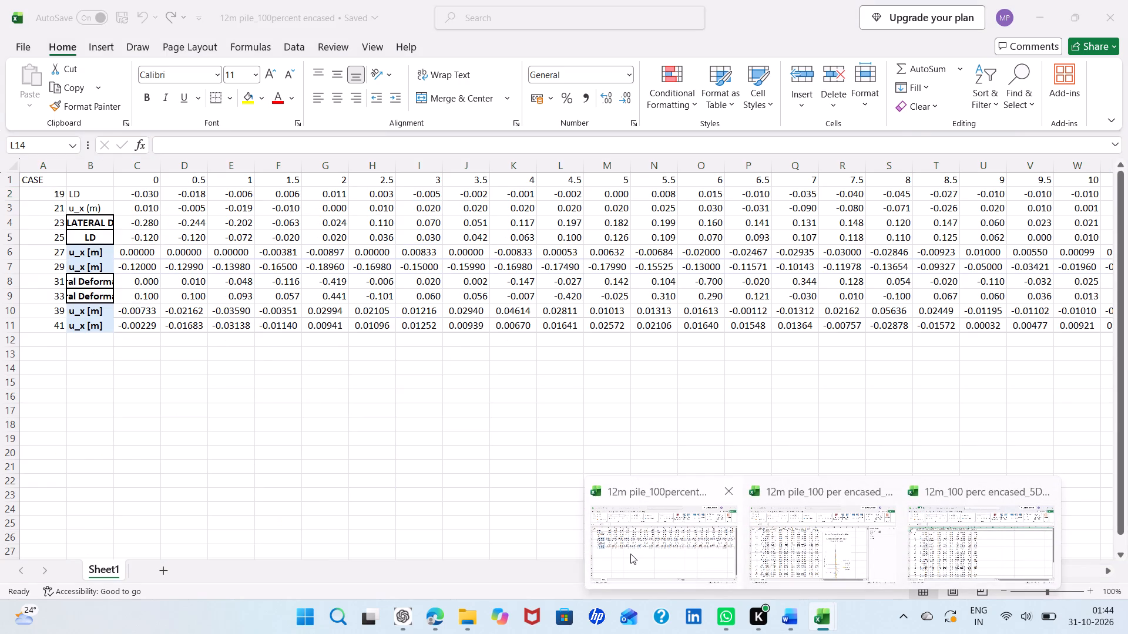
Copy the case 21 row from the 12m pile_100percent encased workbook and paste it transposed over column E of 12m_100 perc encased_5D S.
click(630, 554)
click(5, 204)
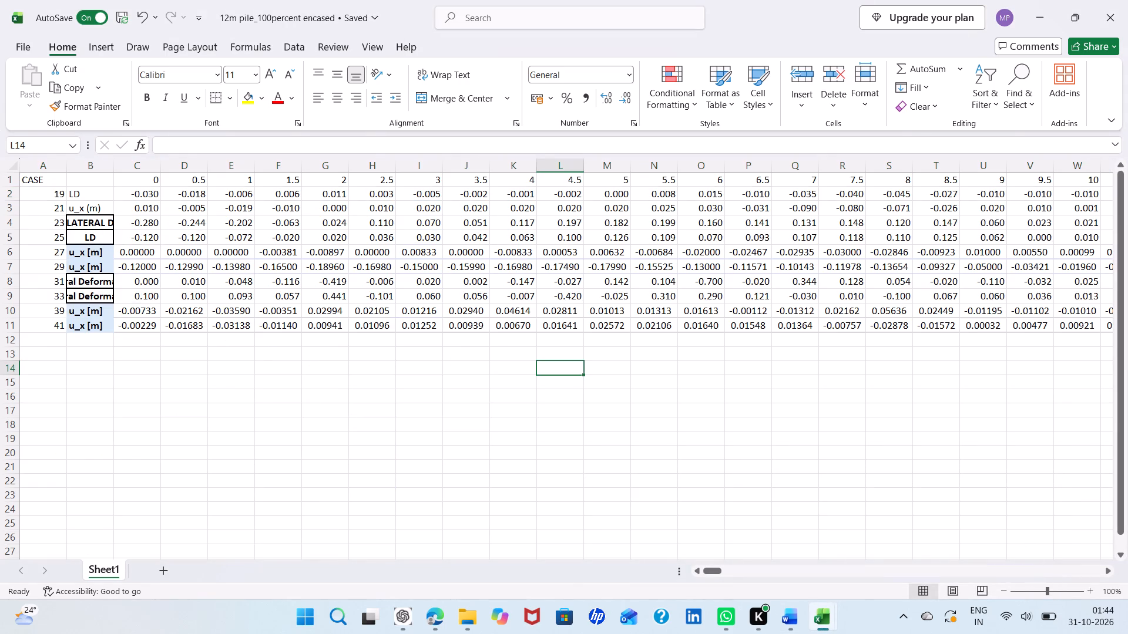
click(8, 206)
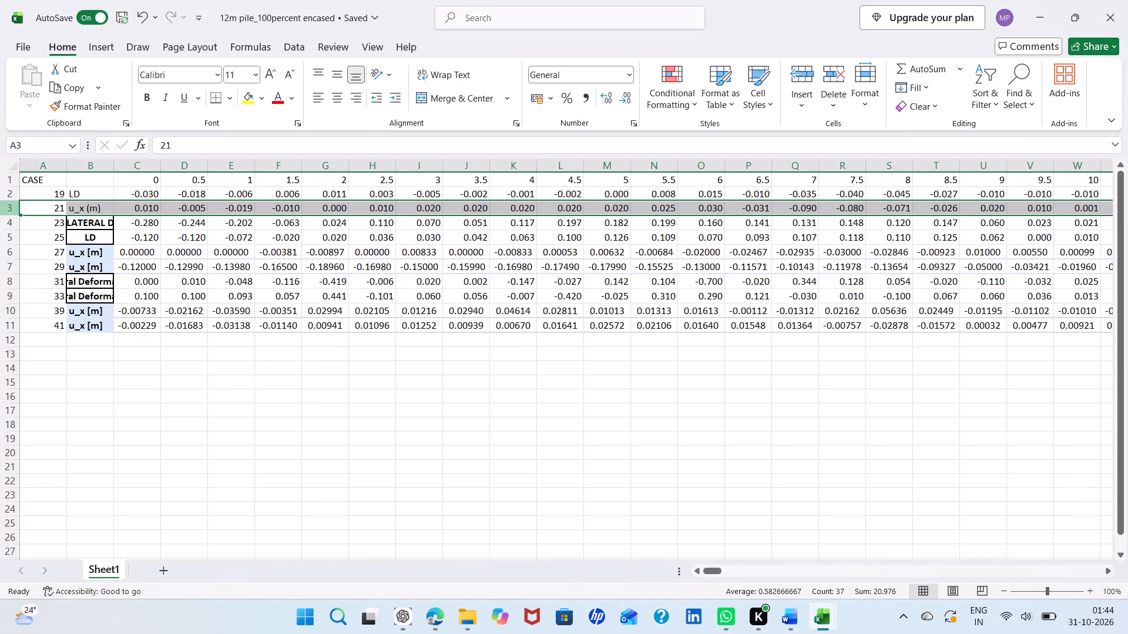
right_click(8, 206)
click(35, 254)
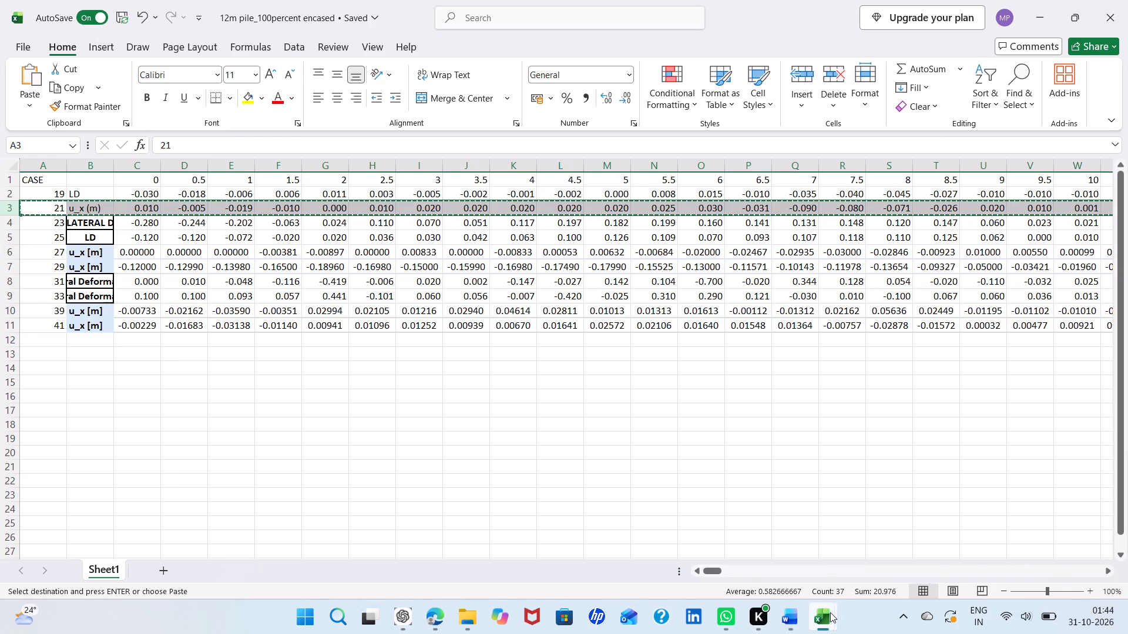
click(966, 530)
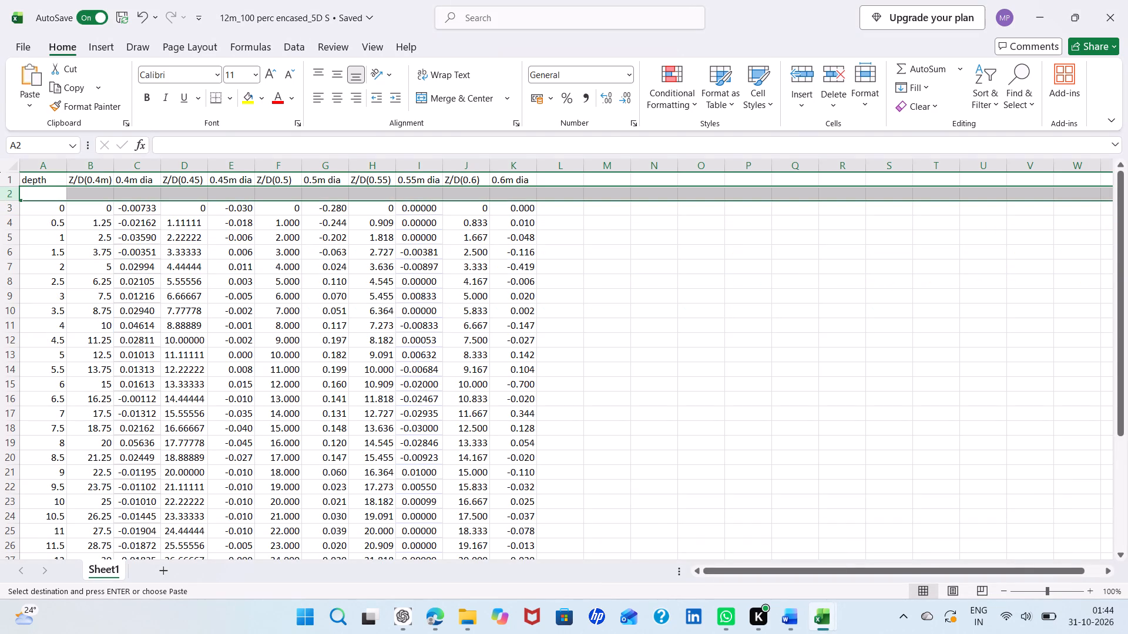
click(236, 168)
right_click(236, 168)
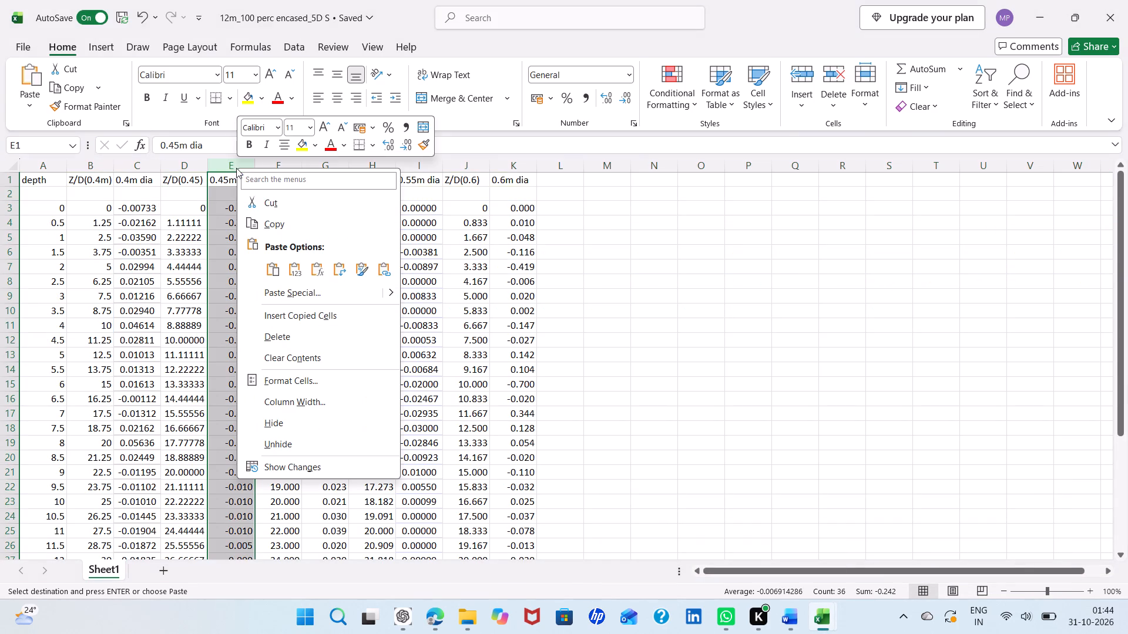
click(330, 268)
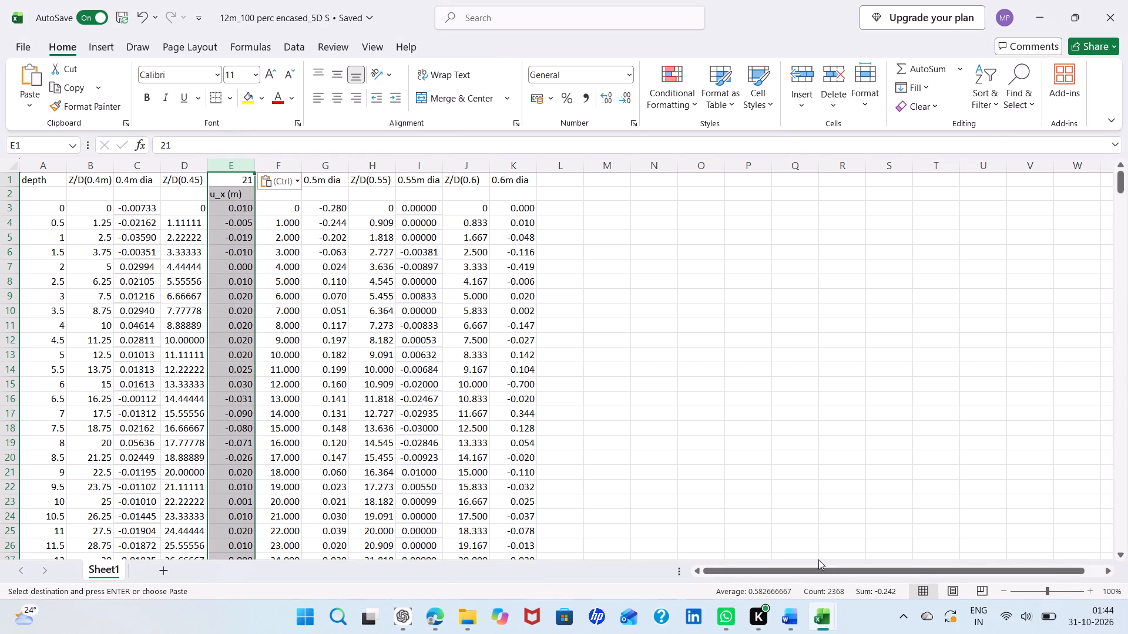
Copy the case 25 row from the 12m pile_100percent encased workbook and paste it transposed over column G of 12m_100 perc encased_5D S.
click(632, 564)
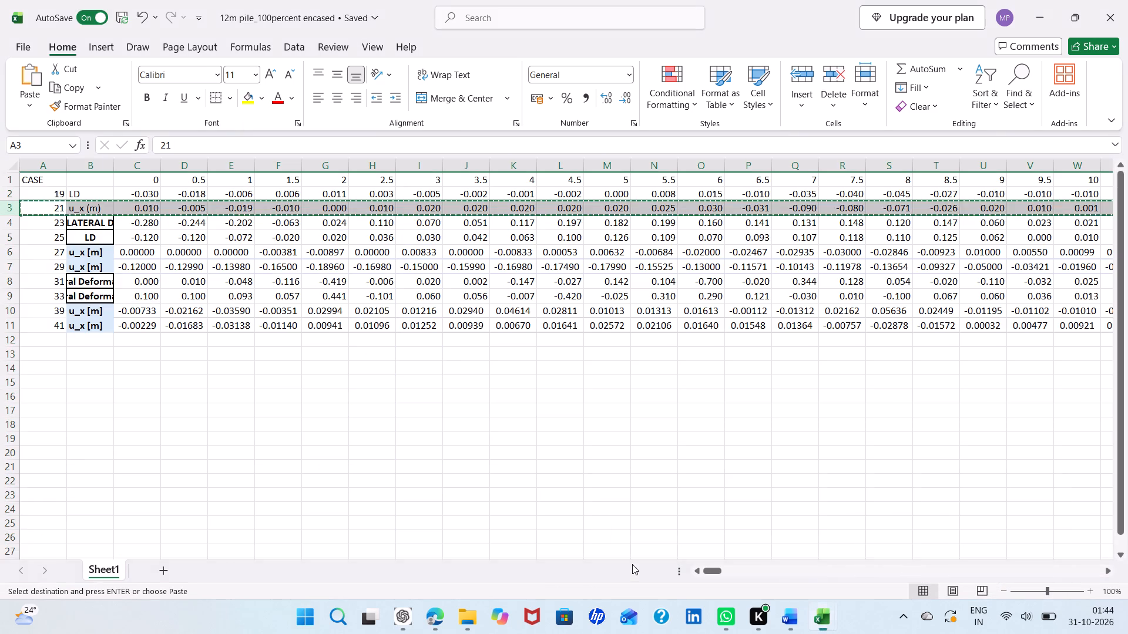
click(12, 238)
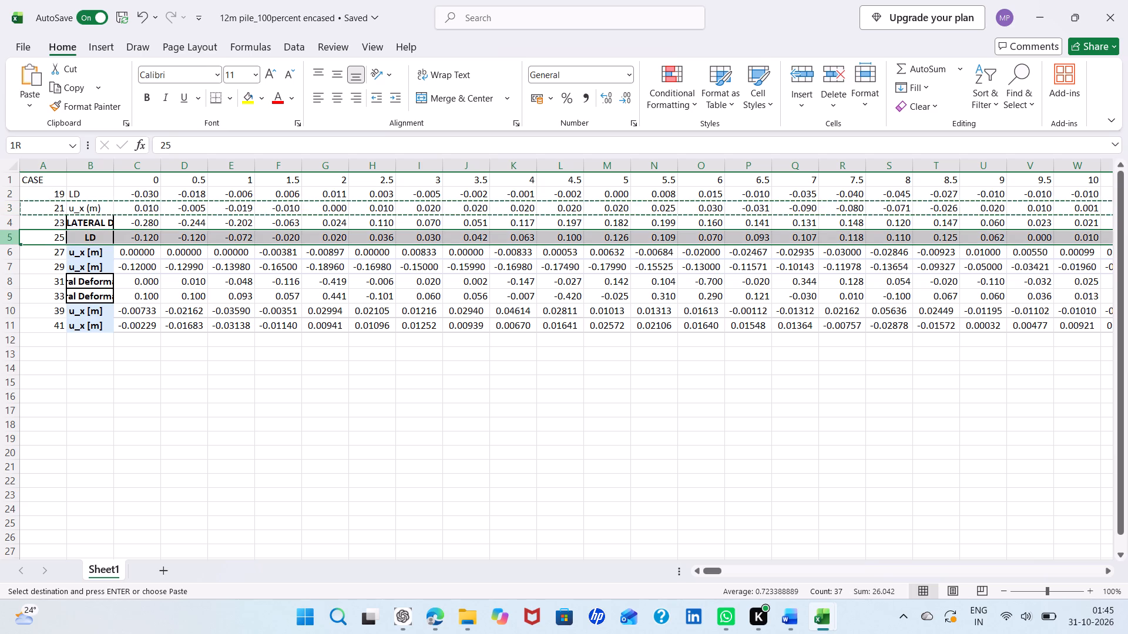
right_click(12, 238)
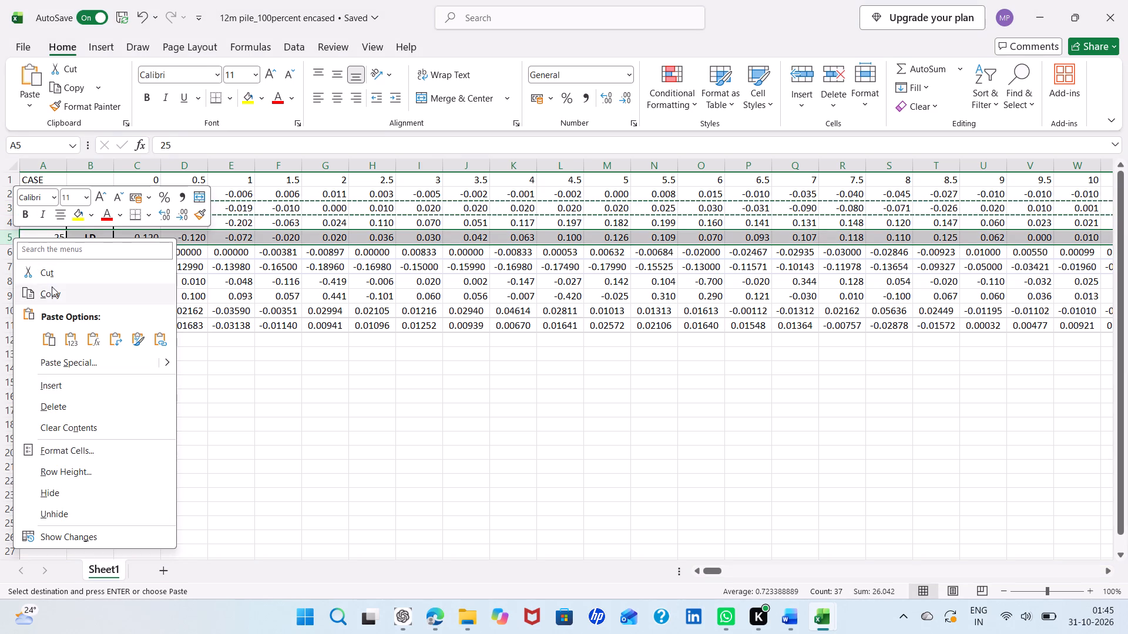
click(53, 288)
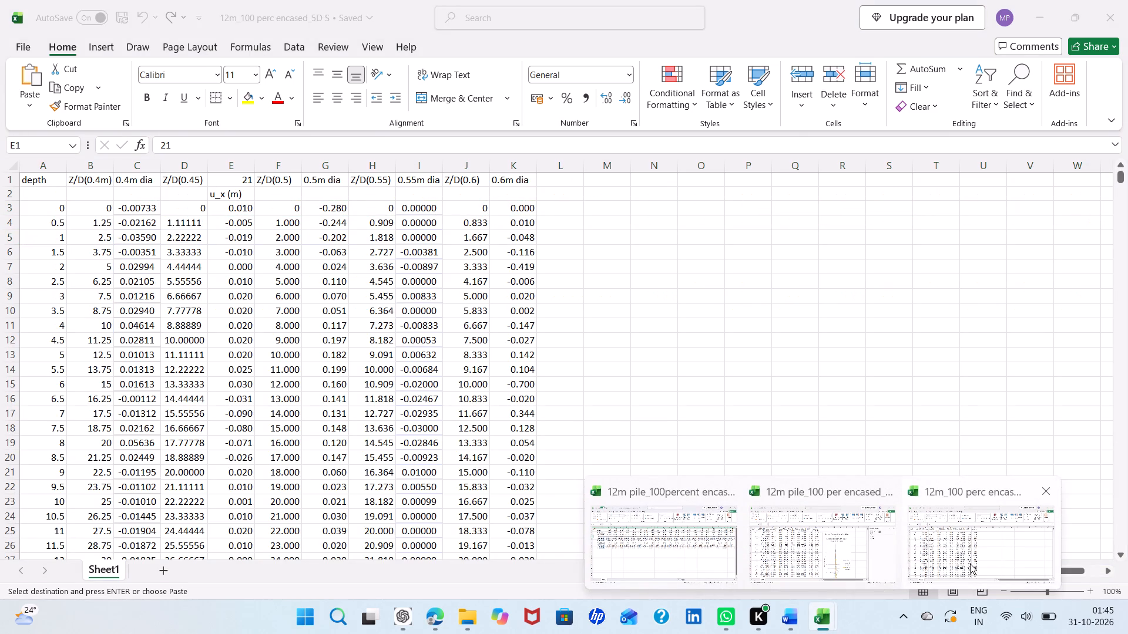
click(970, 564)
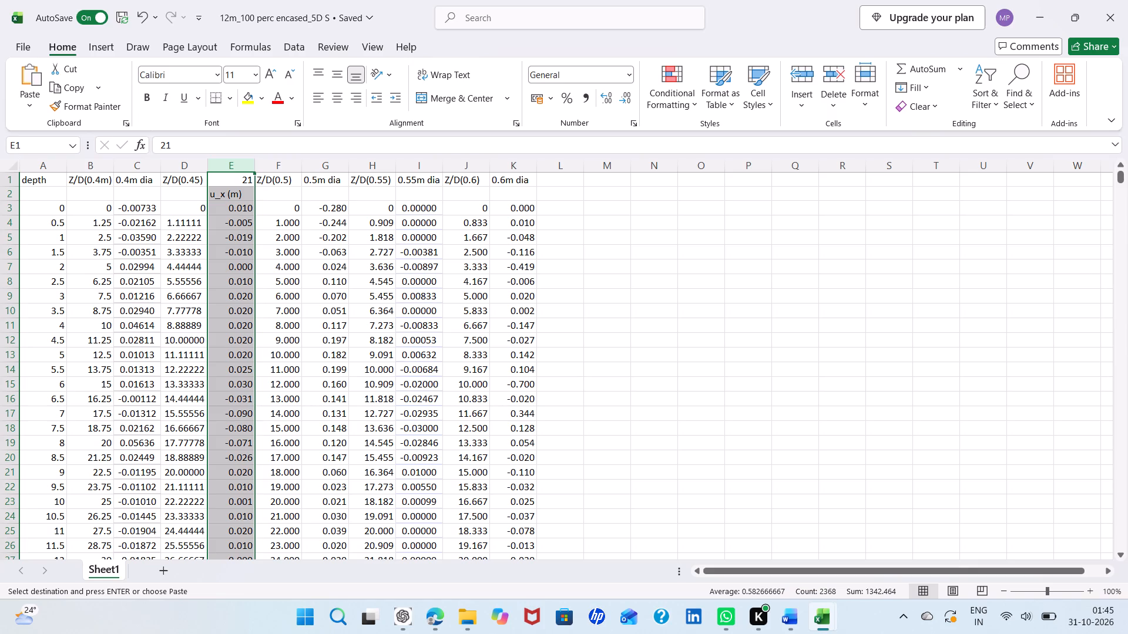
click(342, 165)
right_click(342, 165)
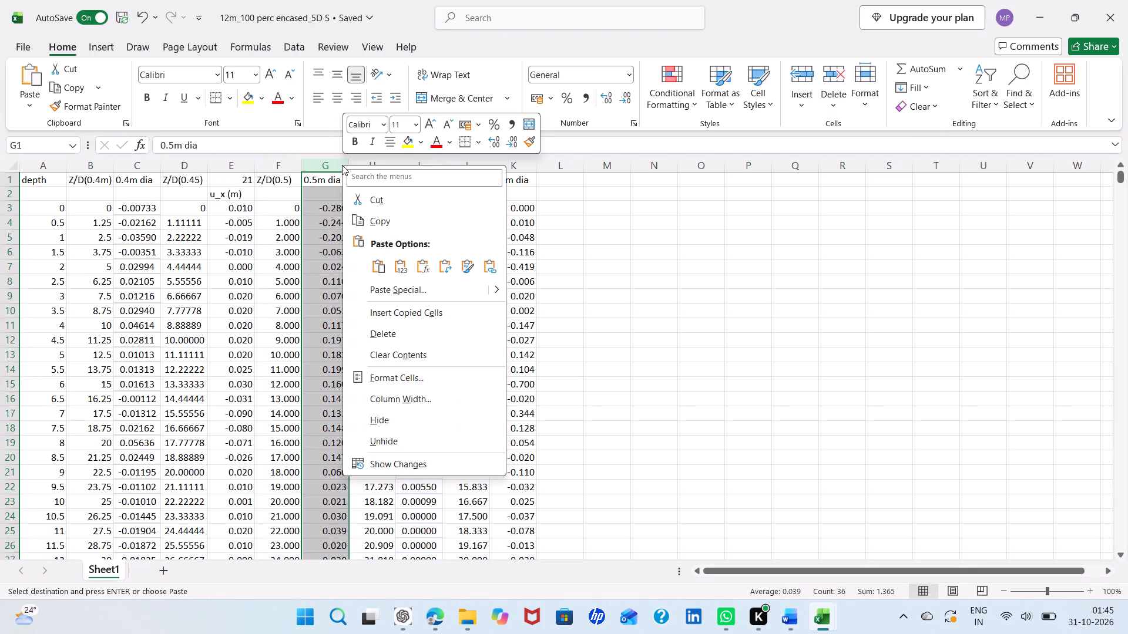
click(452, 267)
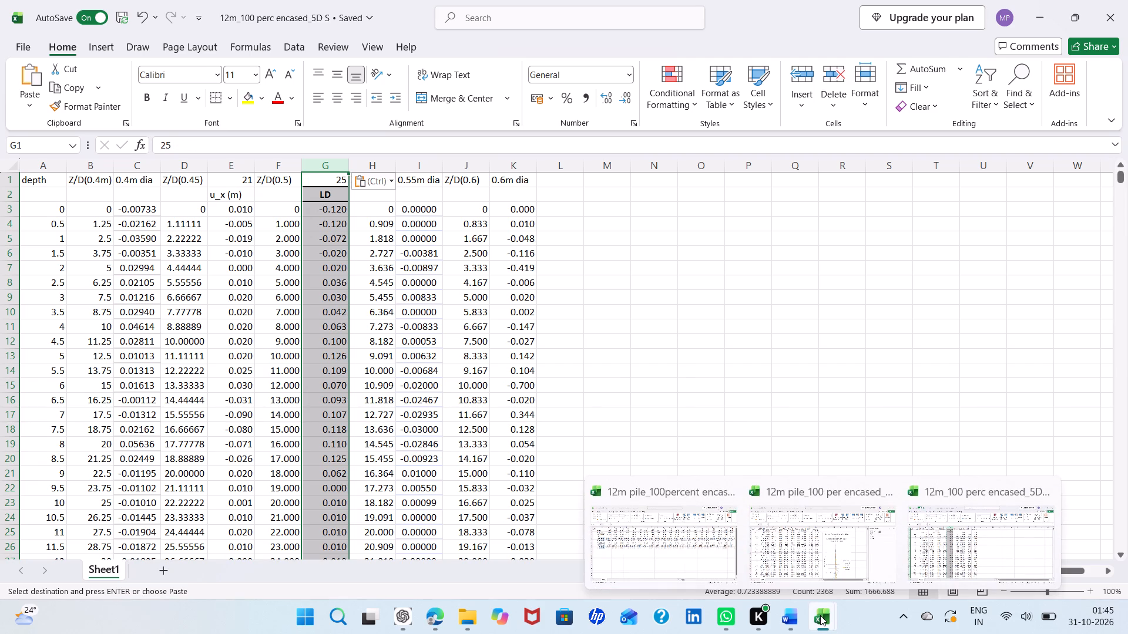
Copy the case 29 row from the 12m pile_100percent encased workbook and paste it transposed over column I of 12m_100 perc encased_5D S.
click(660, 532)
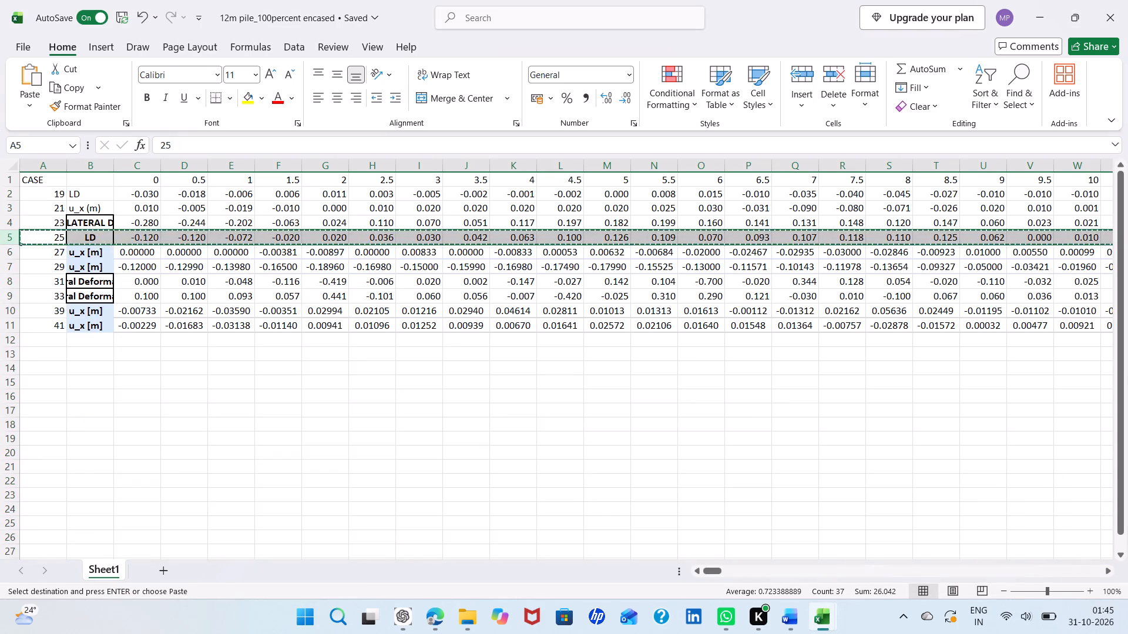
click(11, 265)
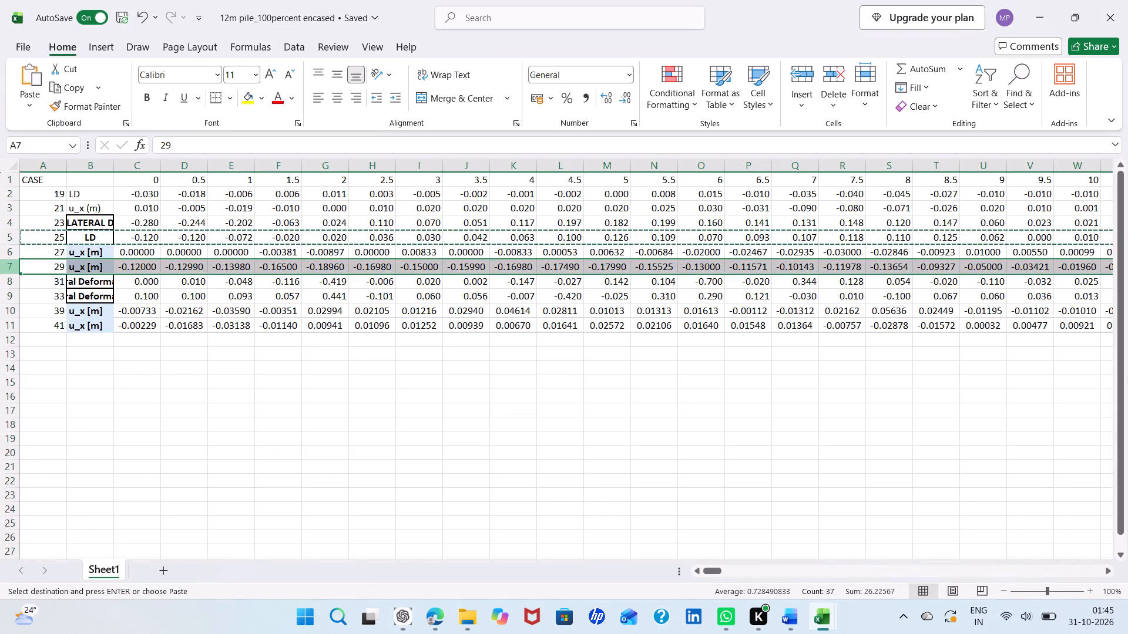
right_click(11, 265)
click(33, 322)
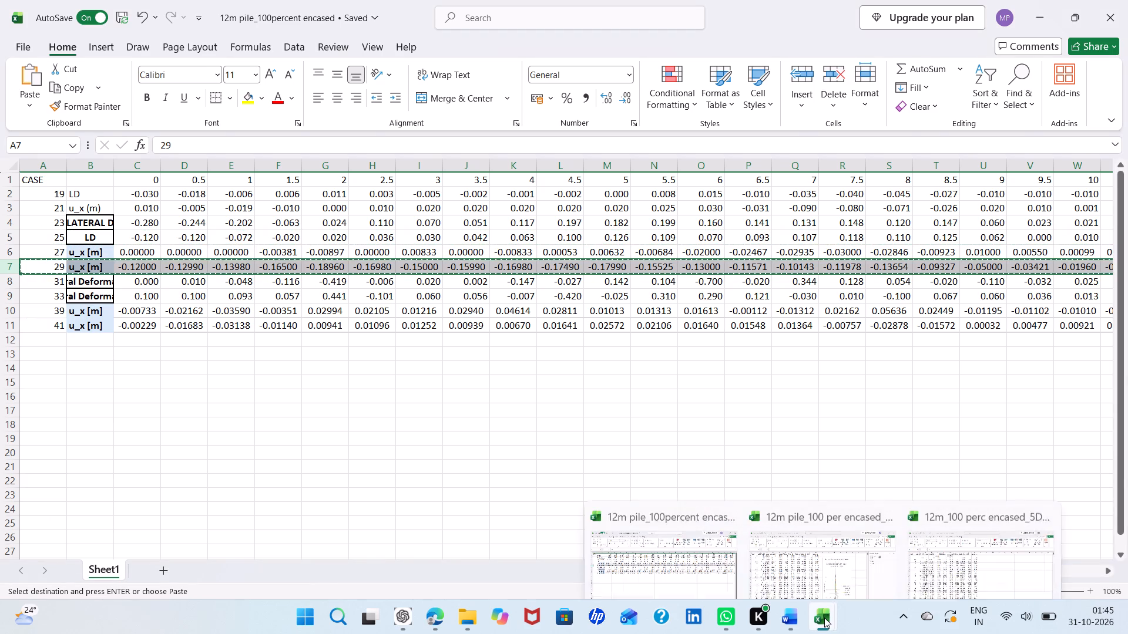
click(949, 569)
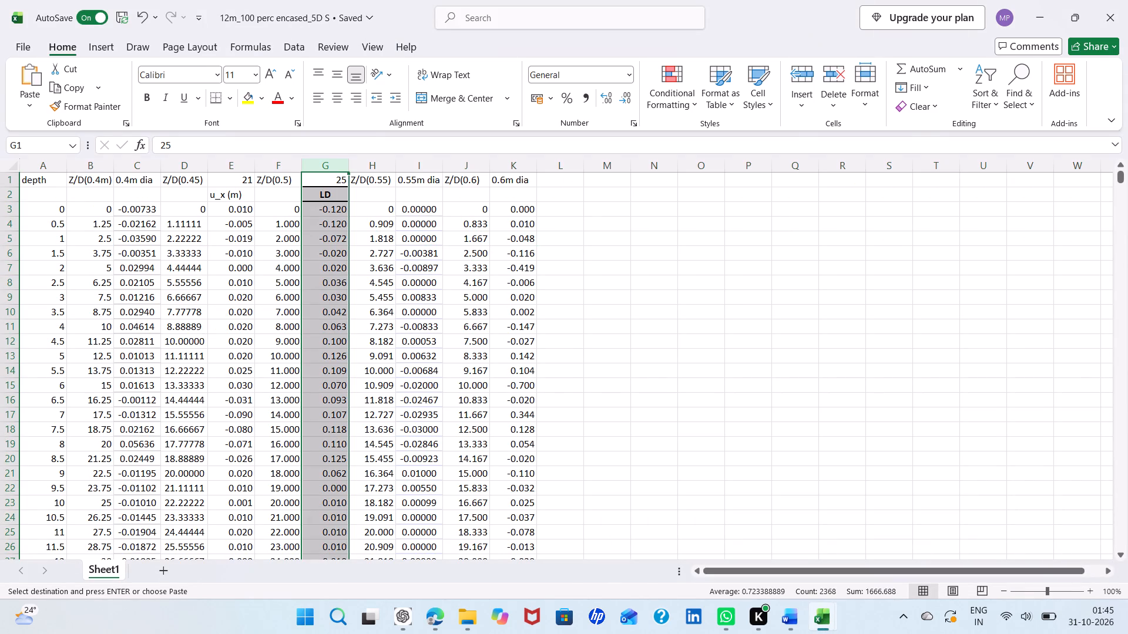
click(411, 163)
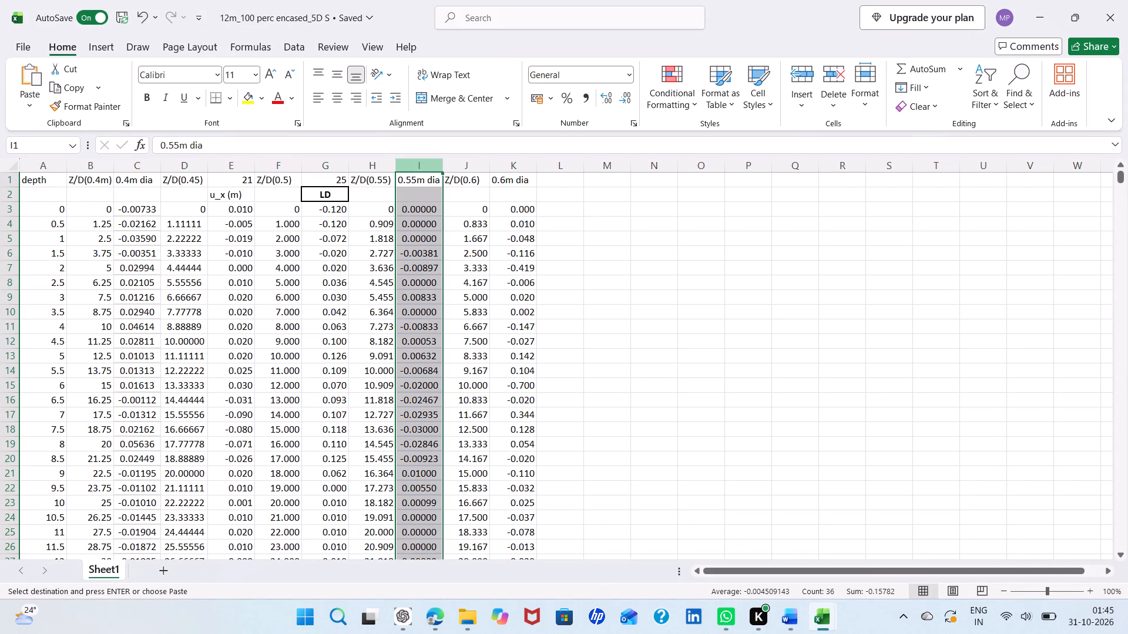
right_click(411, 163)
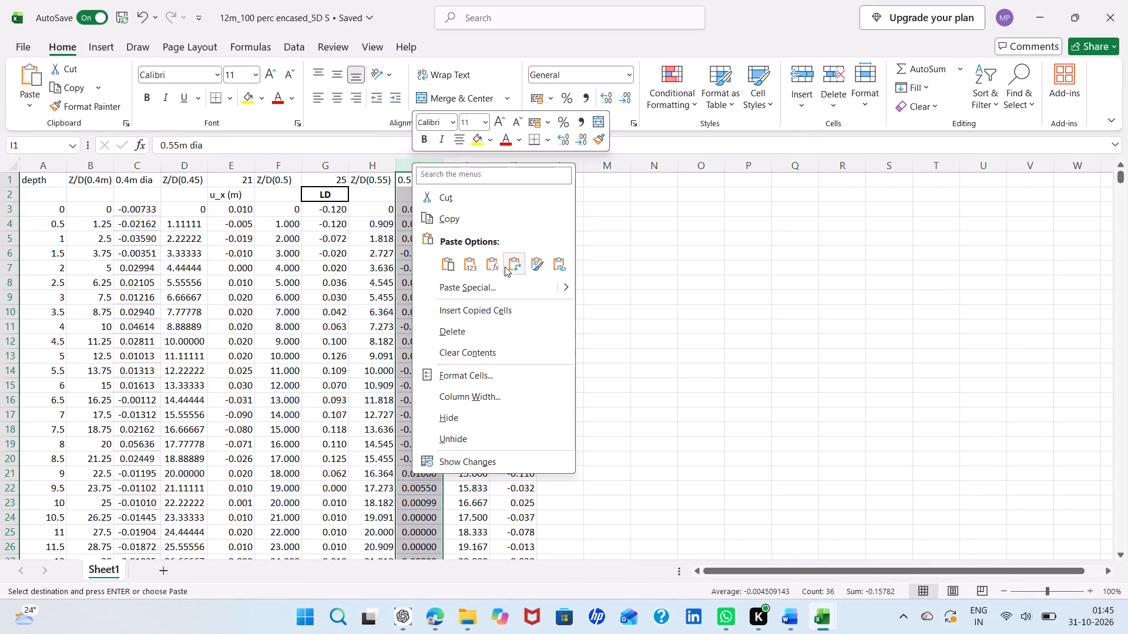
click(515, 267)
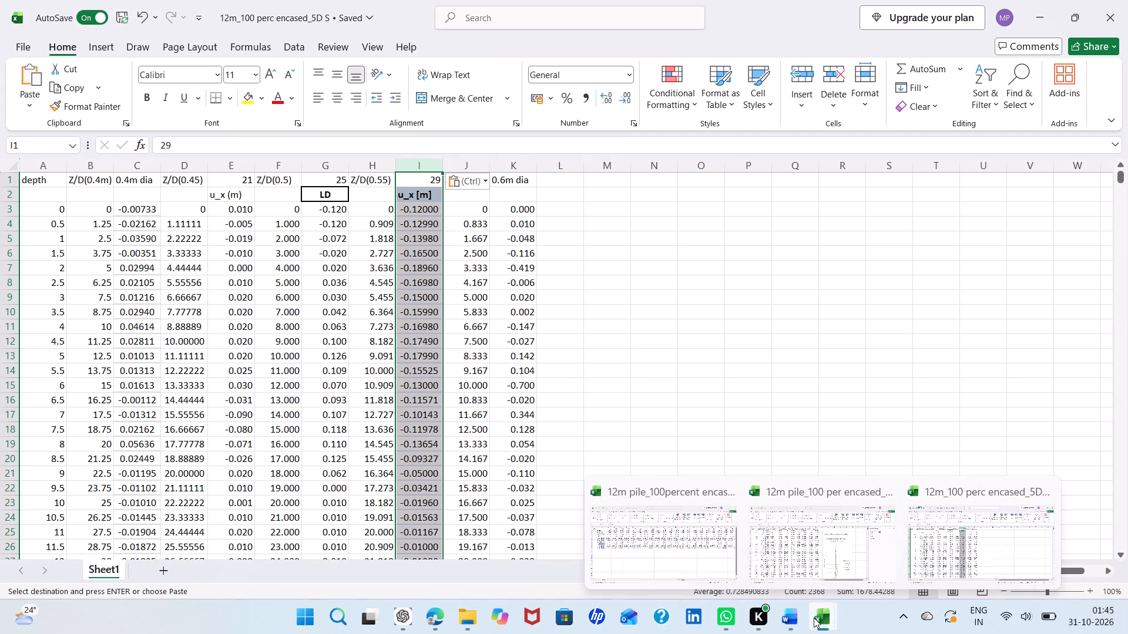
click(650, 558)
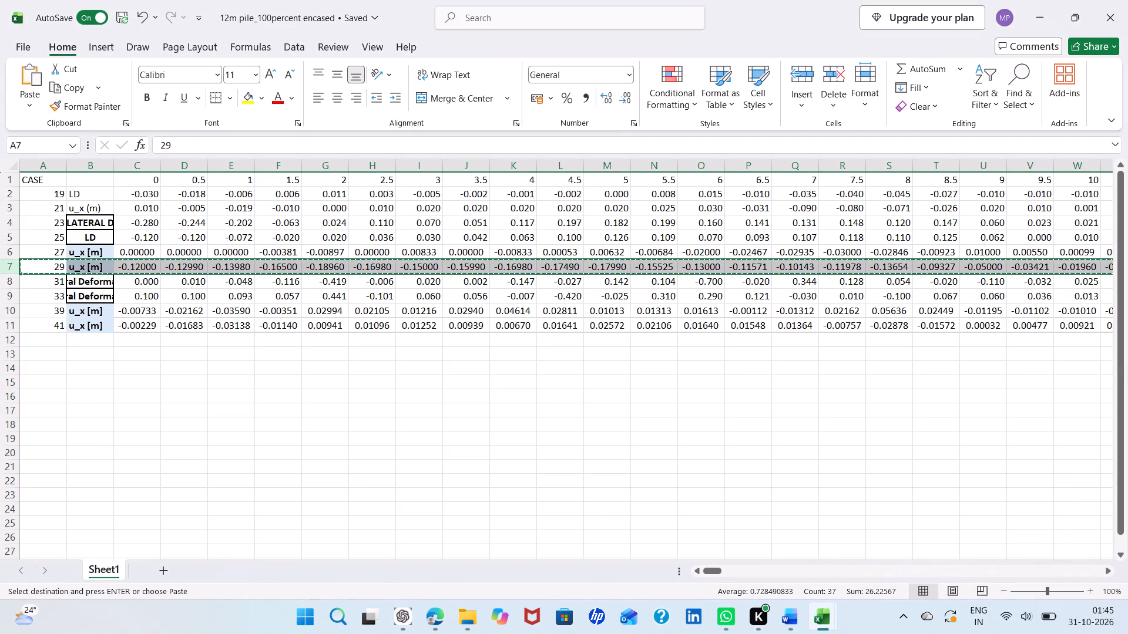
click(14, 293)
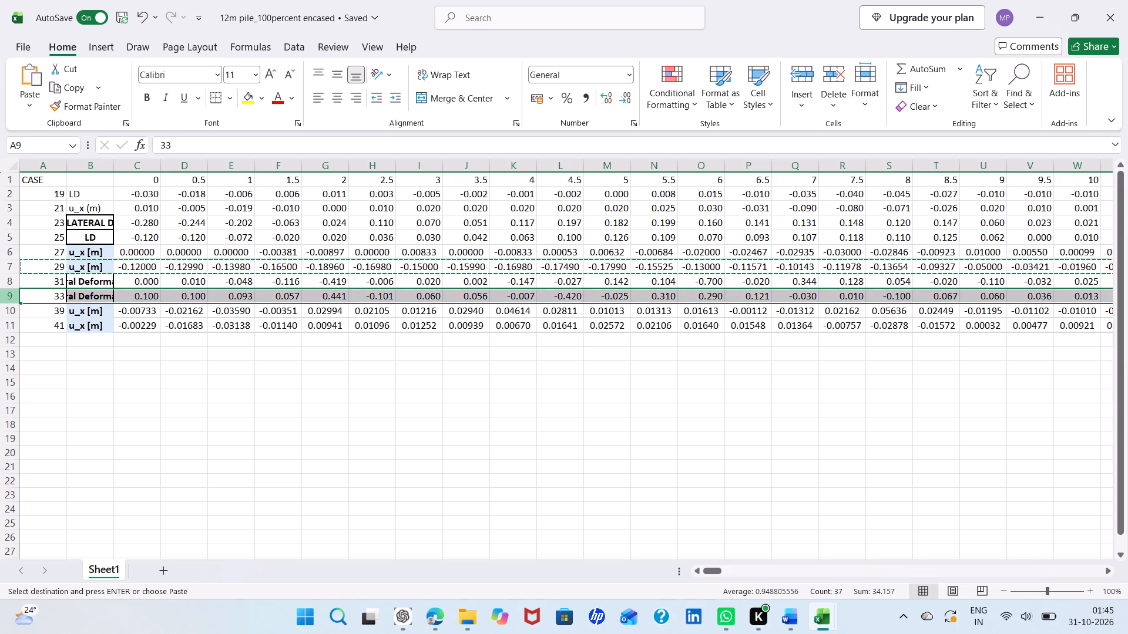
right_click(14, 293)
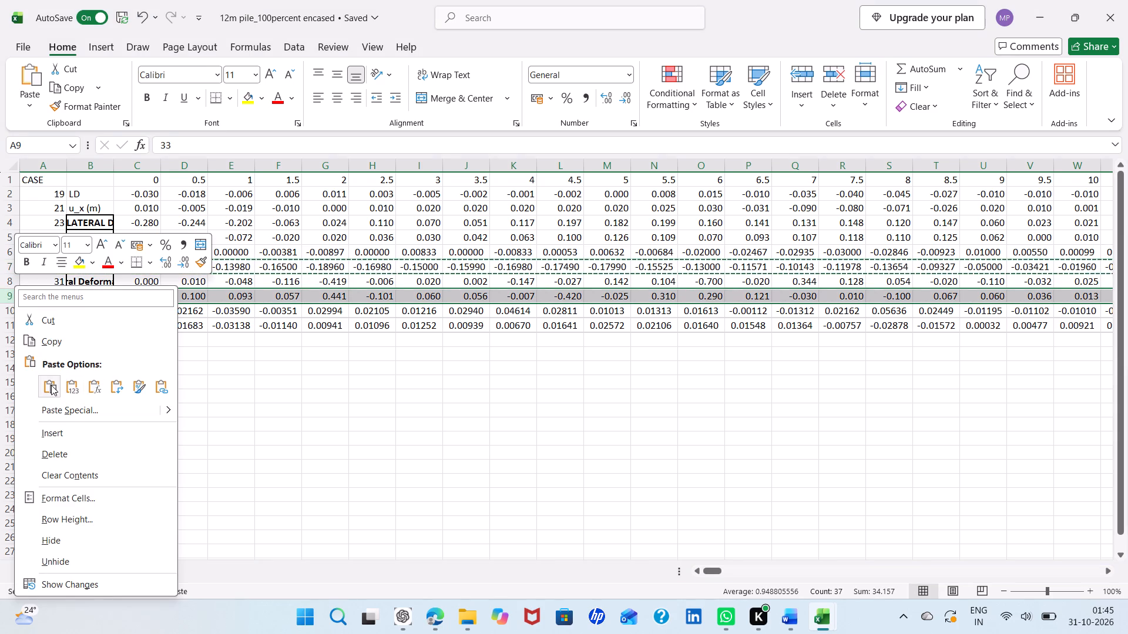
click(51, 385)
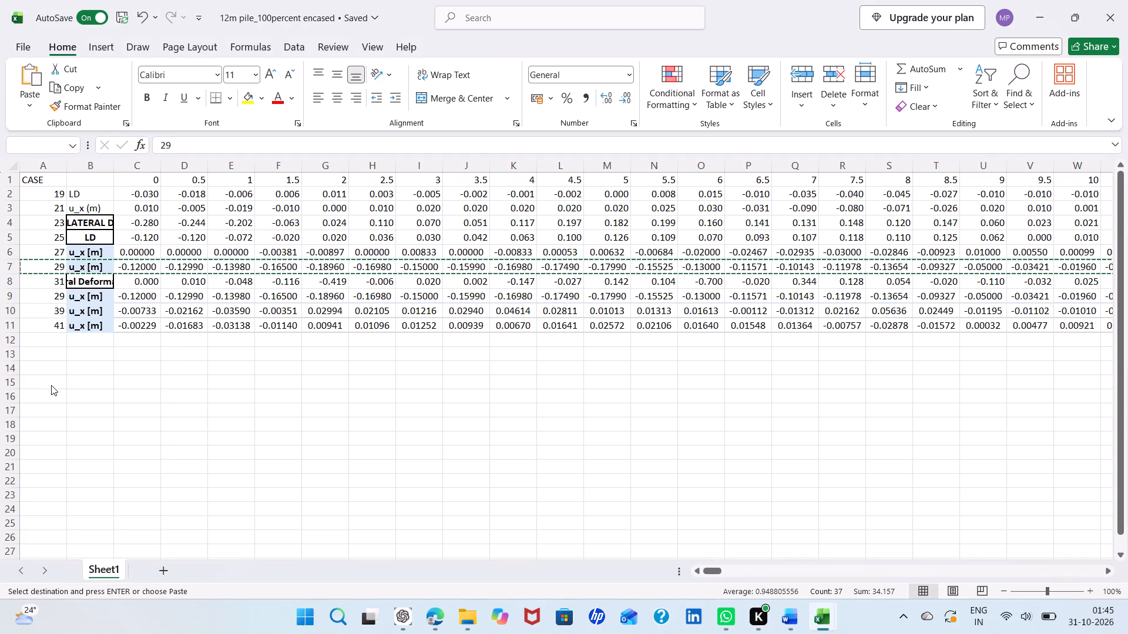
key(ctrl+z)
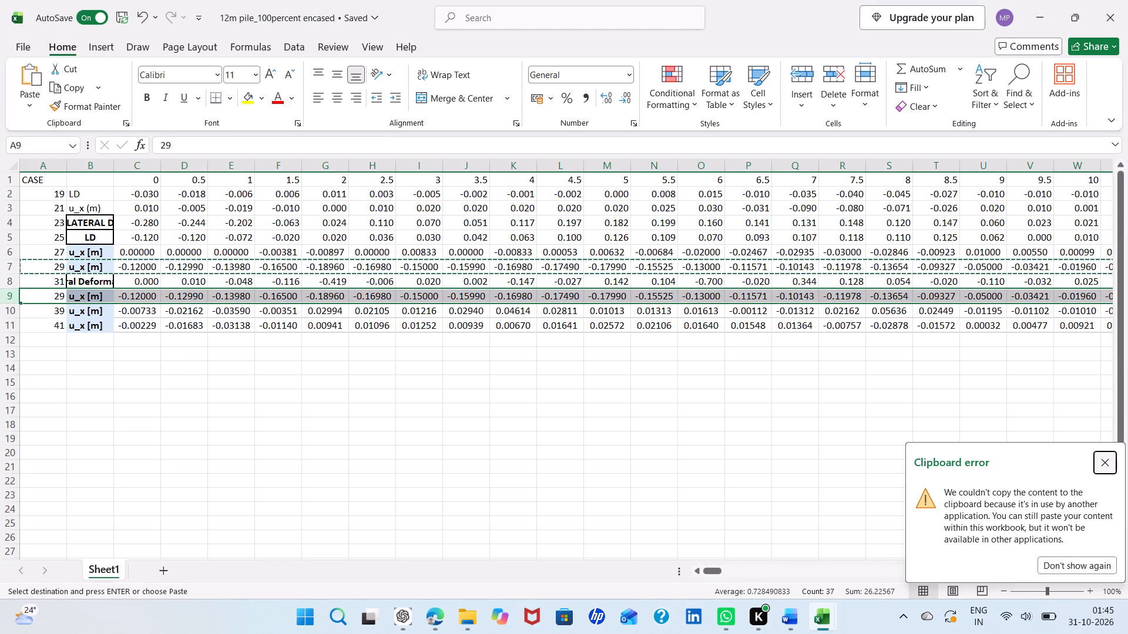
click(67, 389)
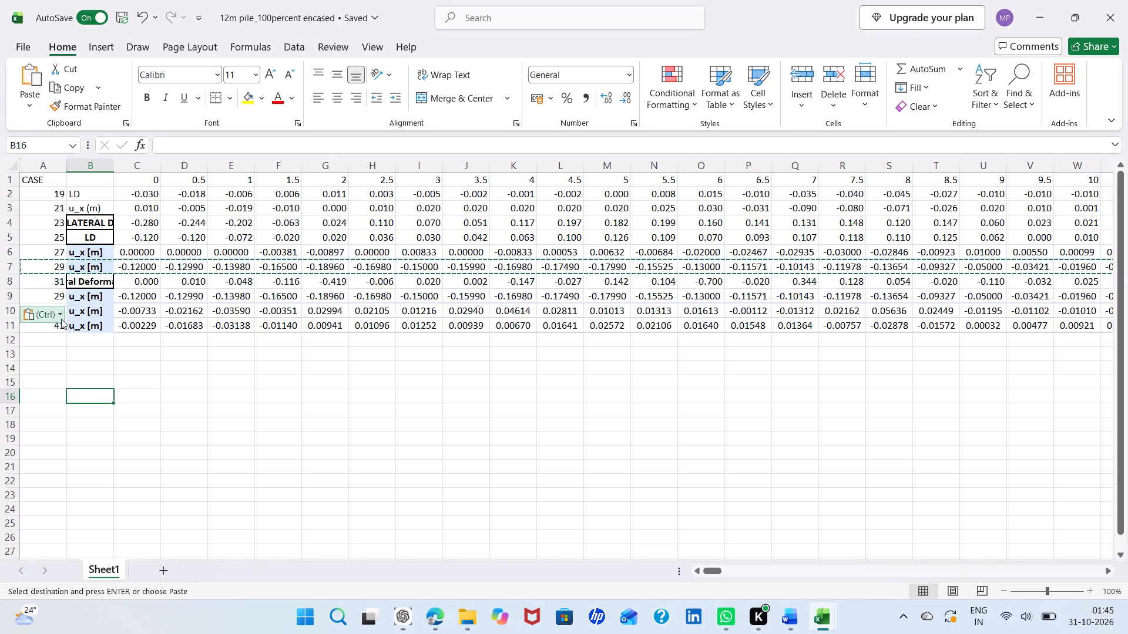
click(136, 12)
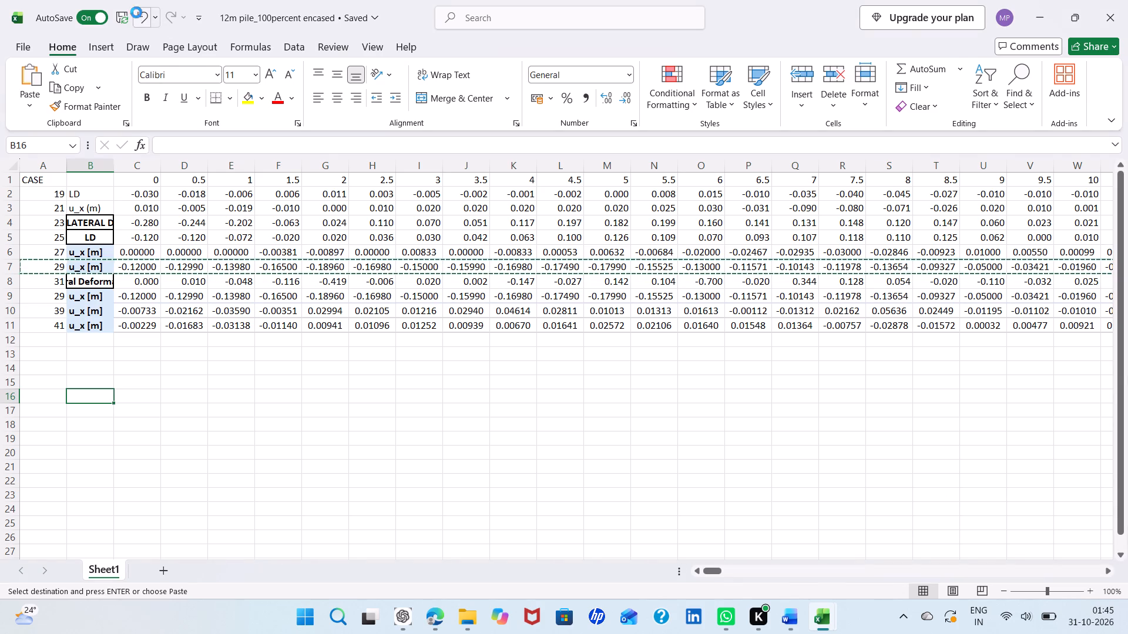
Copy the case 33 row from the 12m pile_100percent encased workbook and paste it transposed over column K of 12m_100 perc encased_5D S.
click(12, 293)
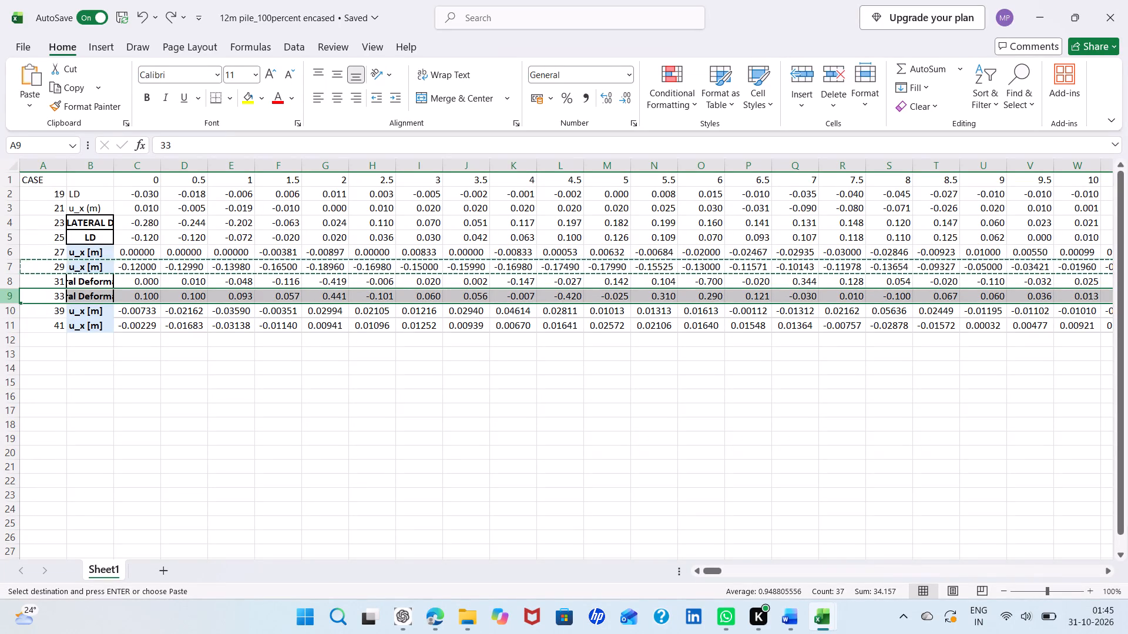
right_click(12, 293)
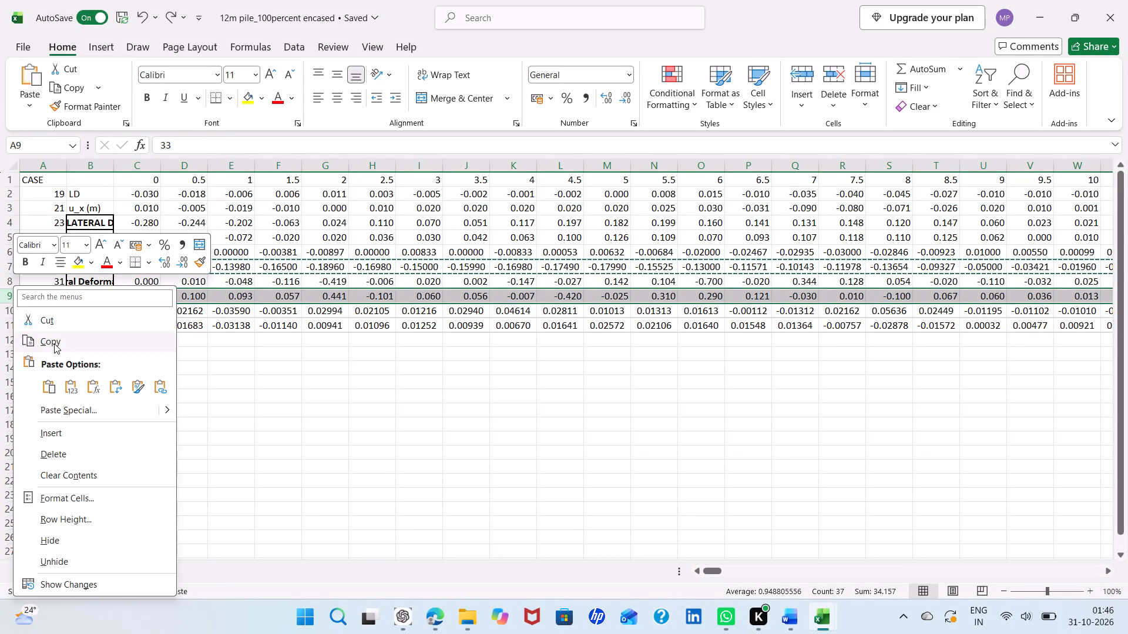
click(54, 342)
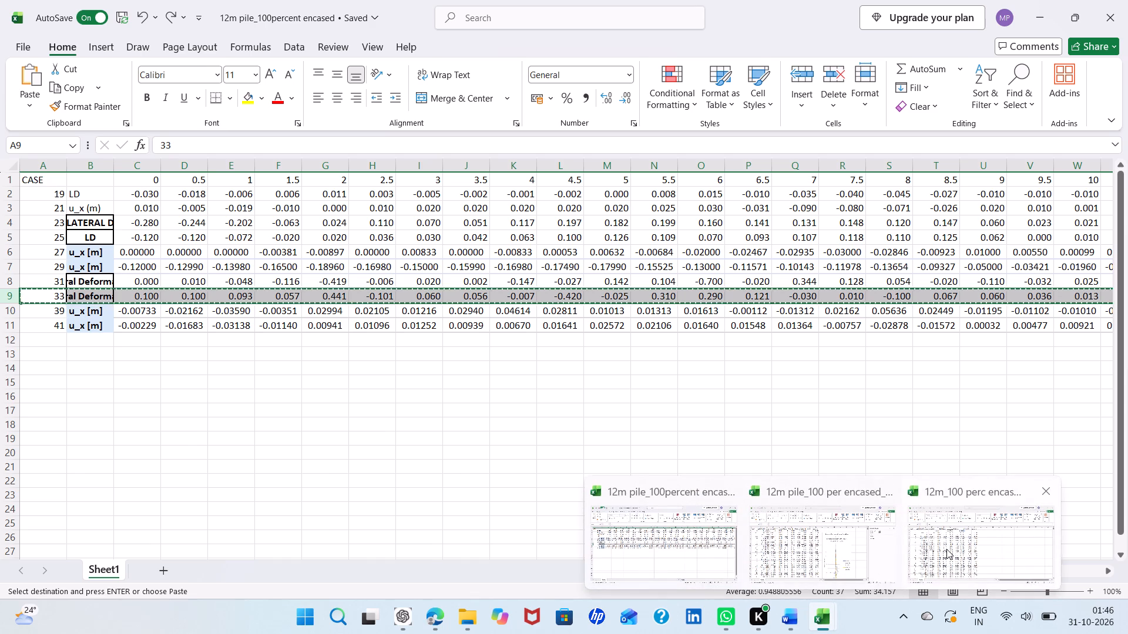
click(946, 549)
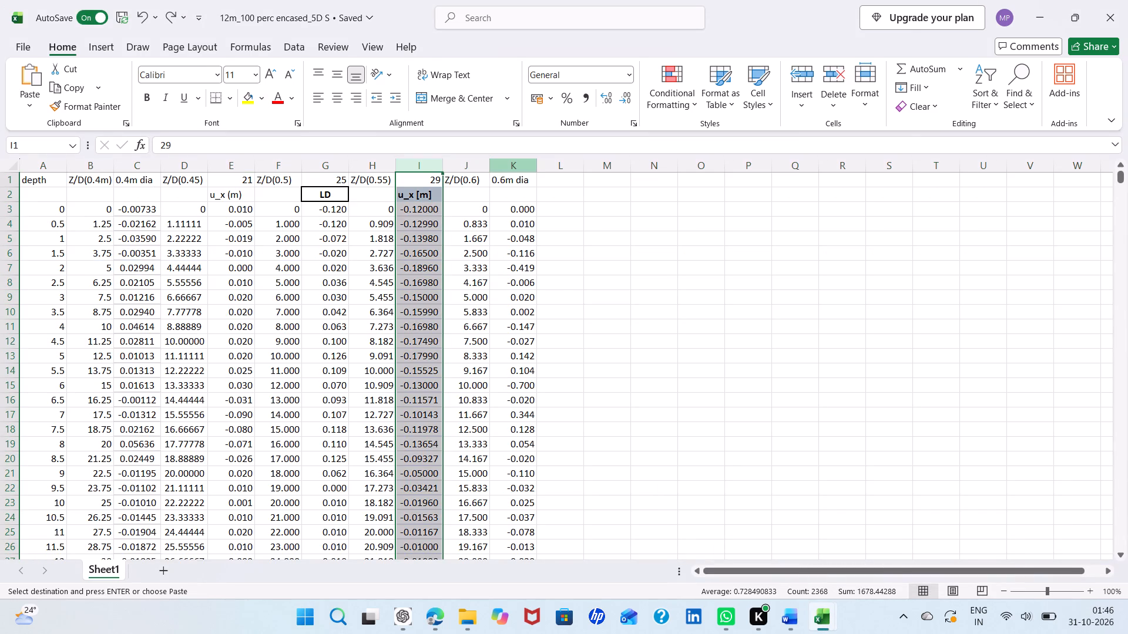
click(506, 160)
right_click(506, 160)
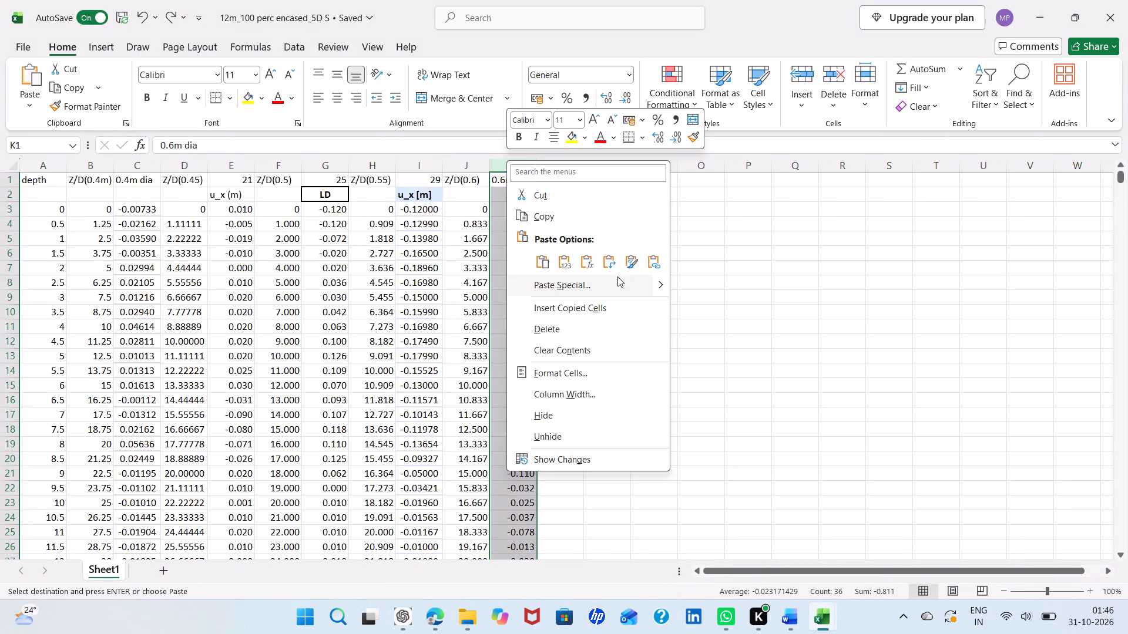
click(610, 258)
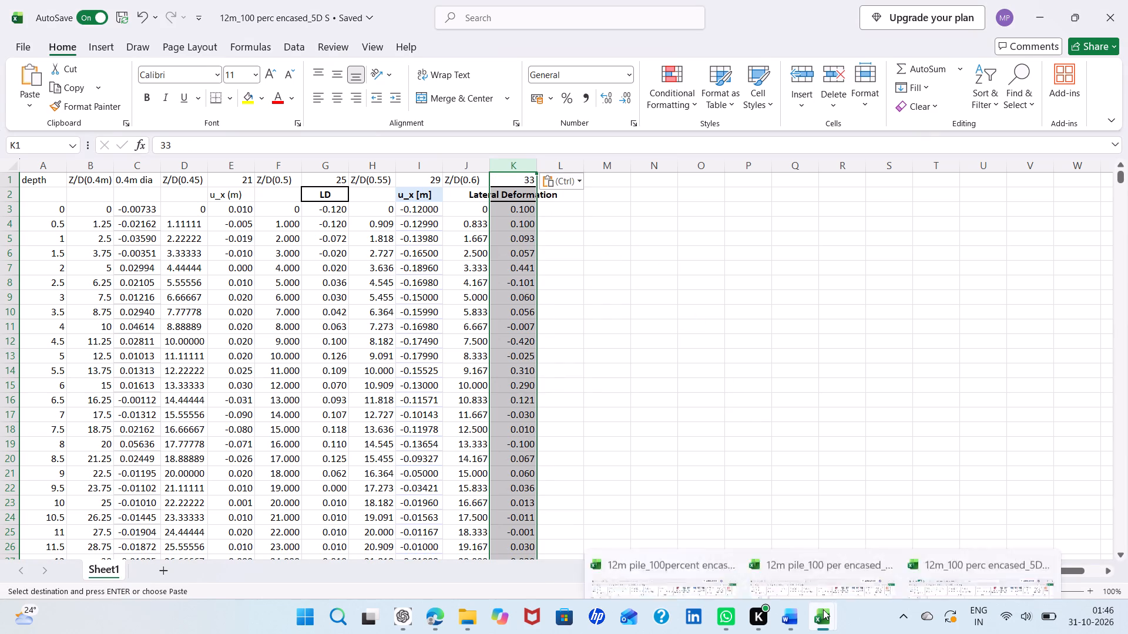
Copy the case 41 row from the 12m pile_100percent encased workbook and paste it transposed over column C of 12m_100 perc encased_5D S.
click(672, 534)
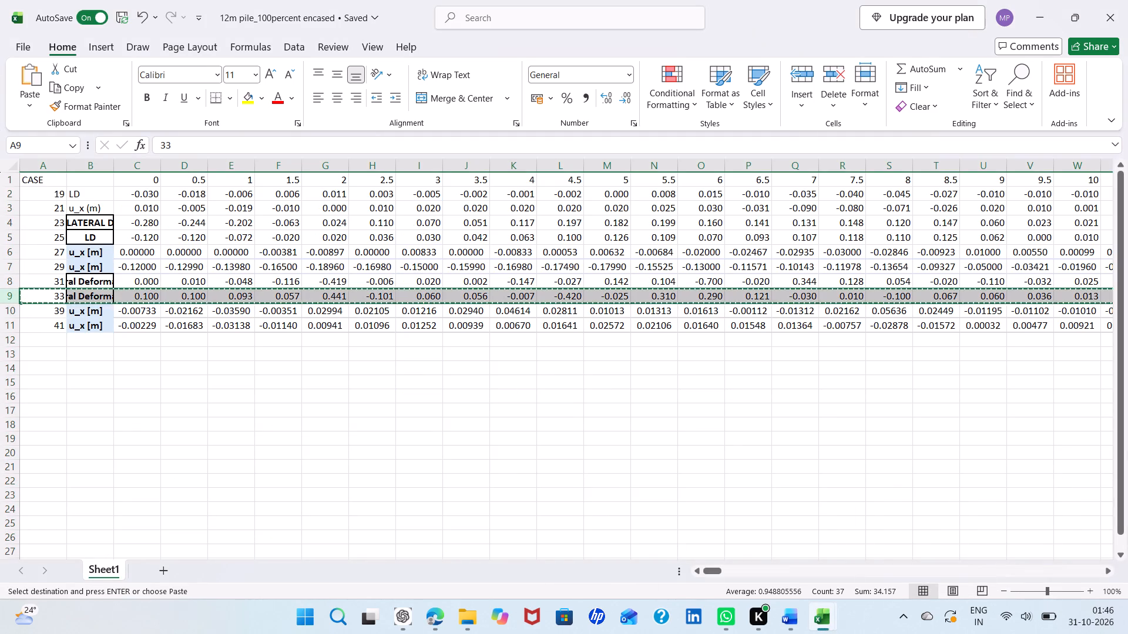
click(8, 325)
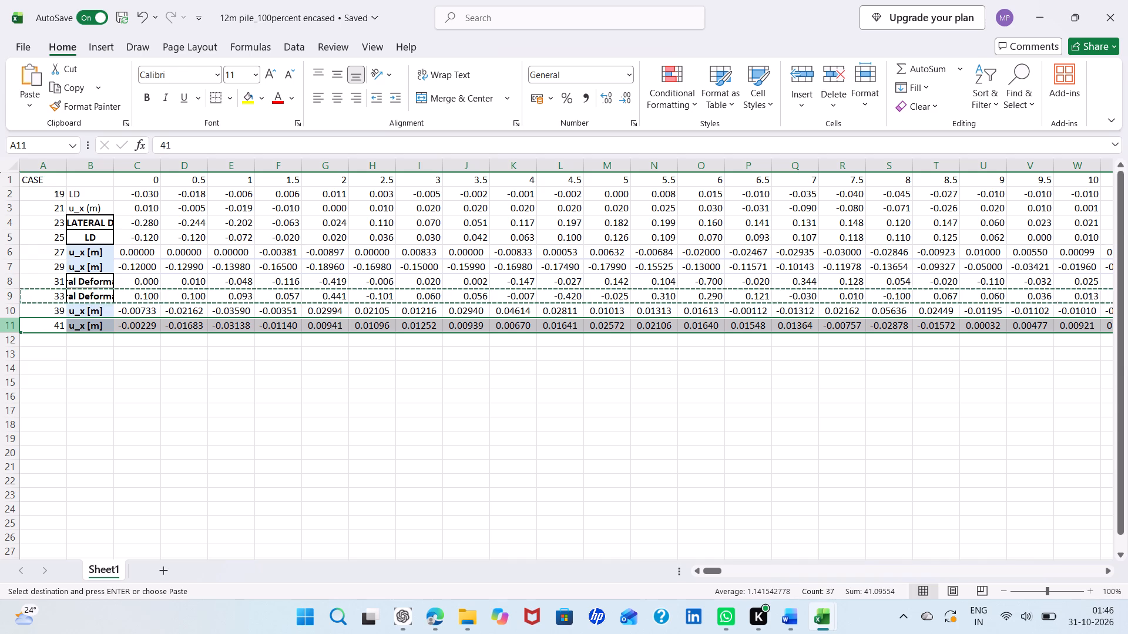
right_click(8, 325)
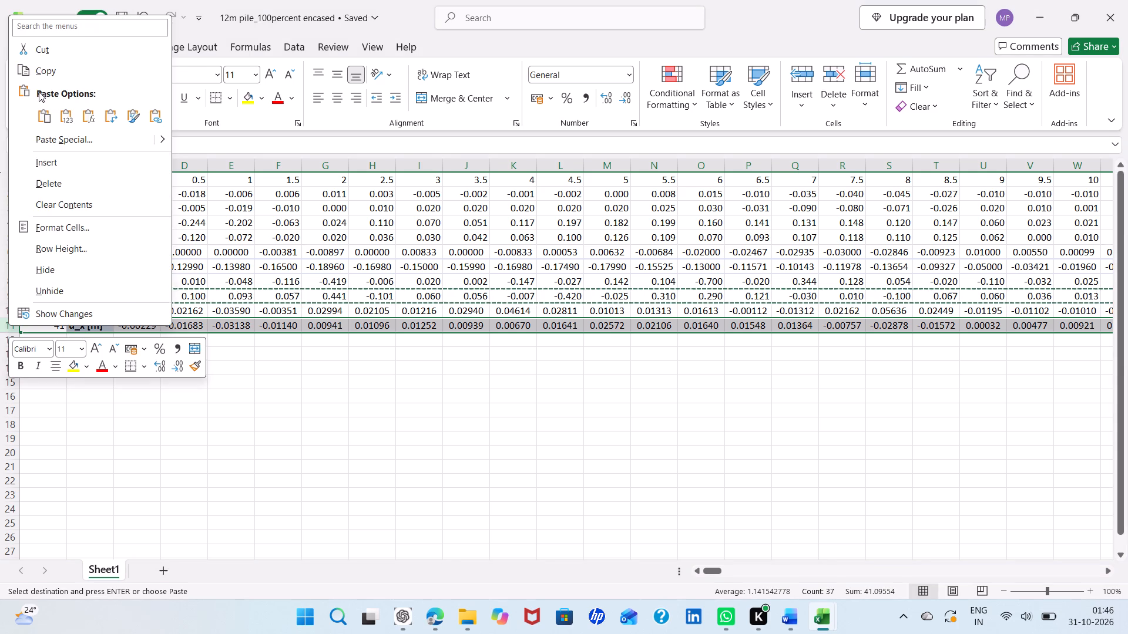
click(47, 72)
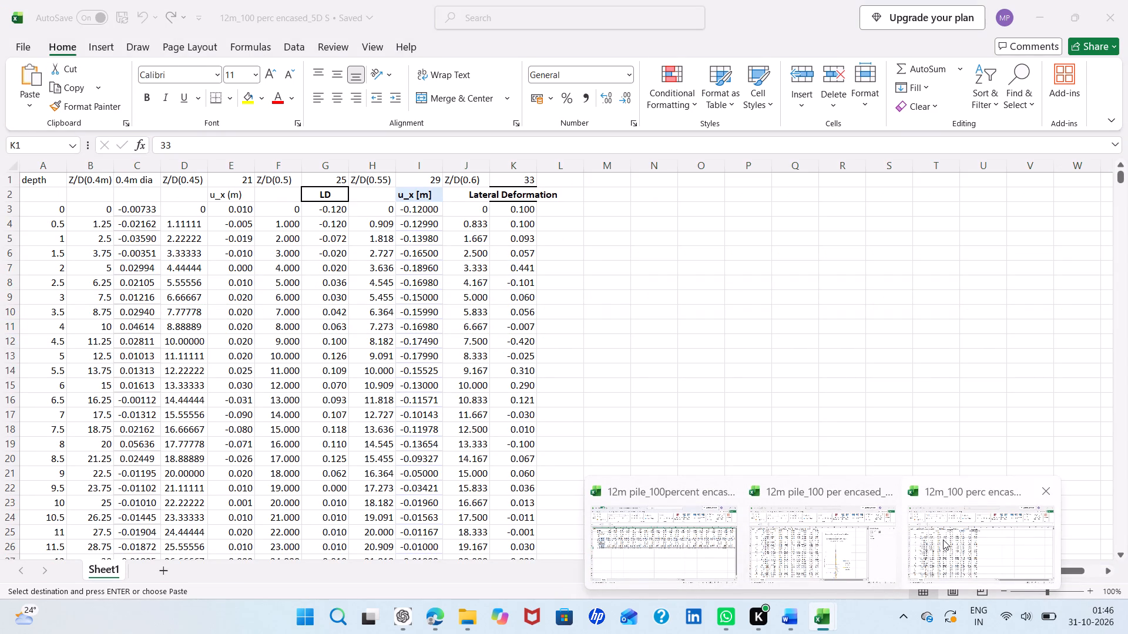
click(943, 539)
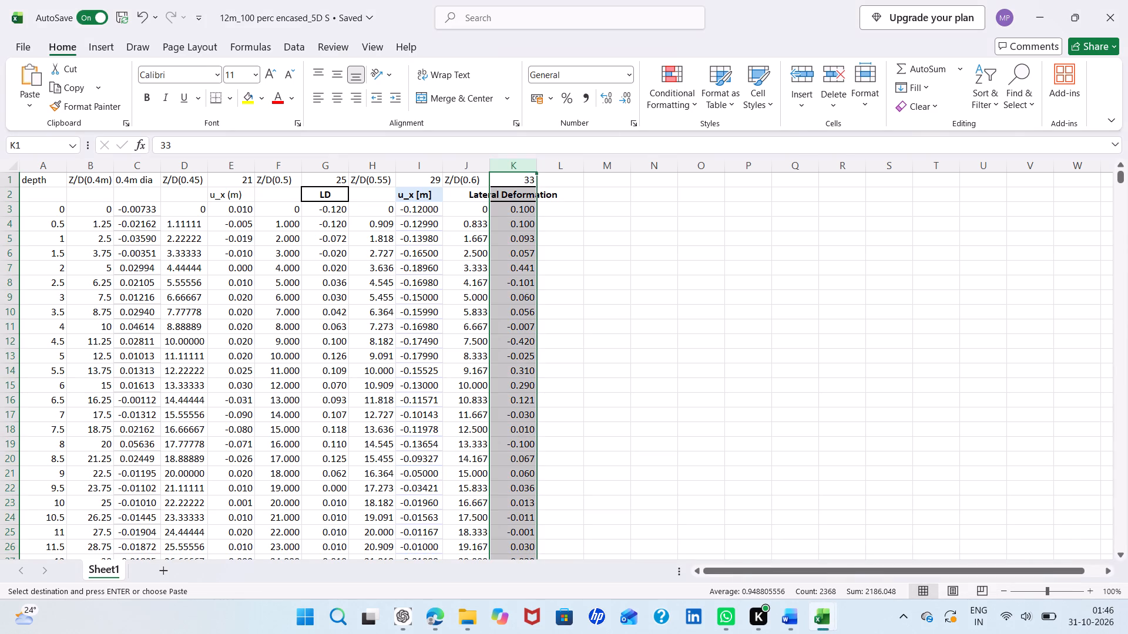
click(137, 166)
right_click(137, 166)
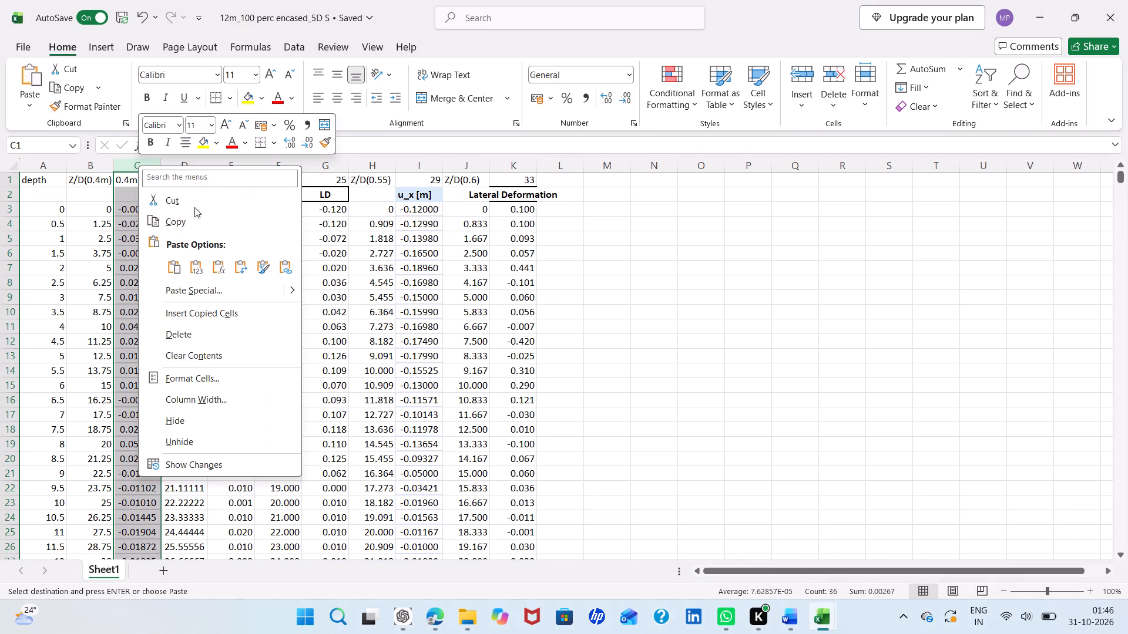
click(236, 259)
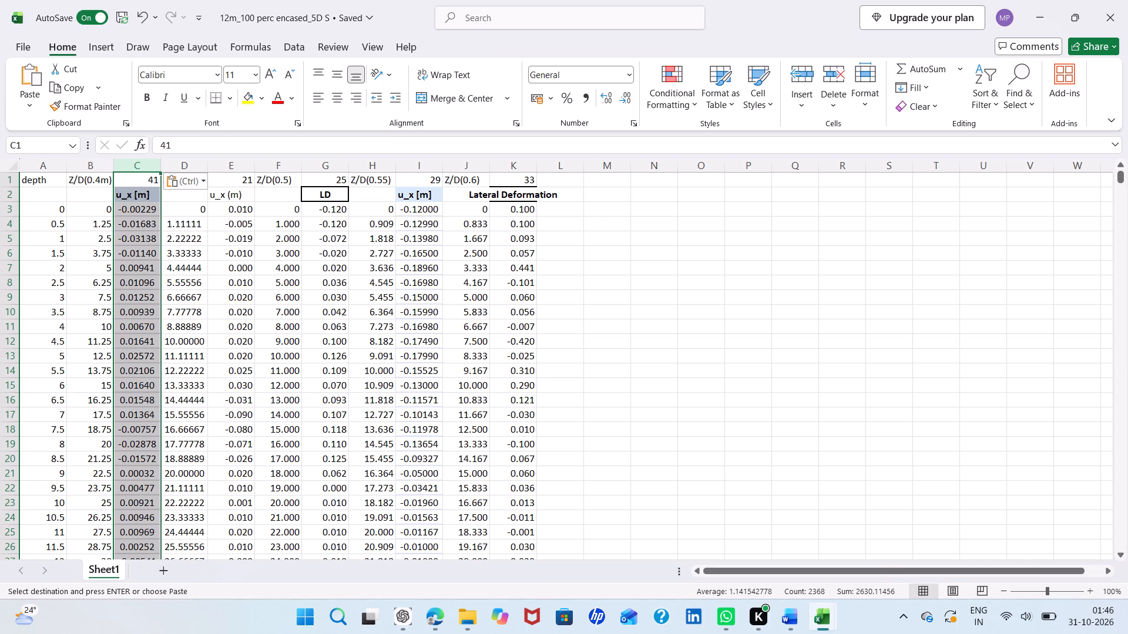
Delete row 2 containing the pasted u_x, LD and Lateral Deformation labels.
click(6, 194)
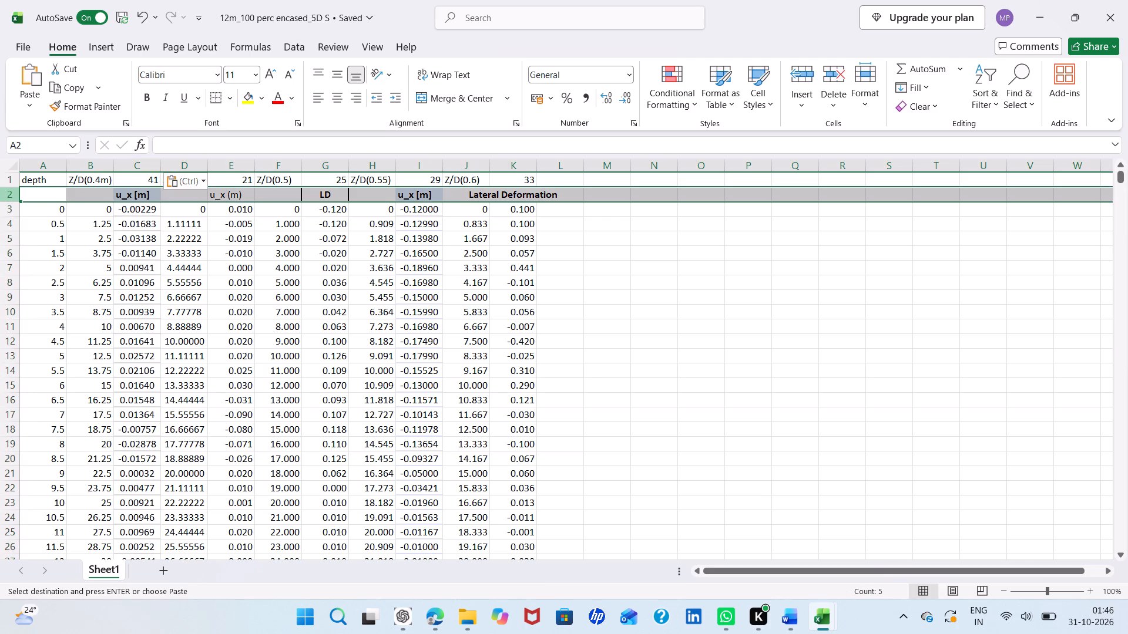
right_click(6, 194)
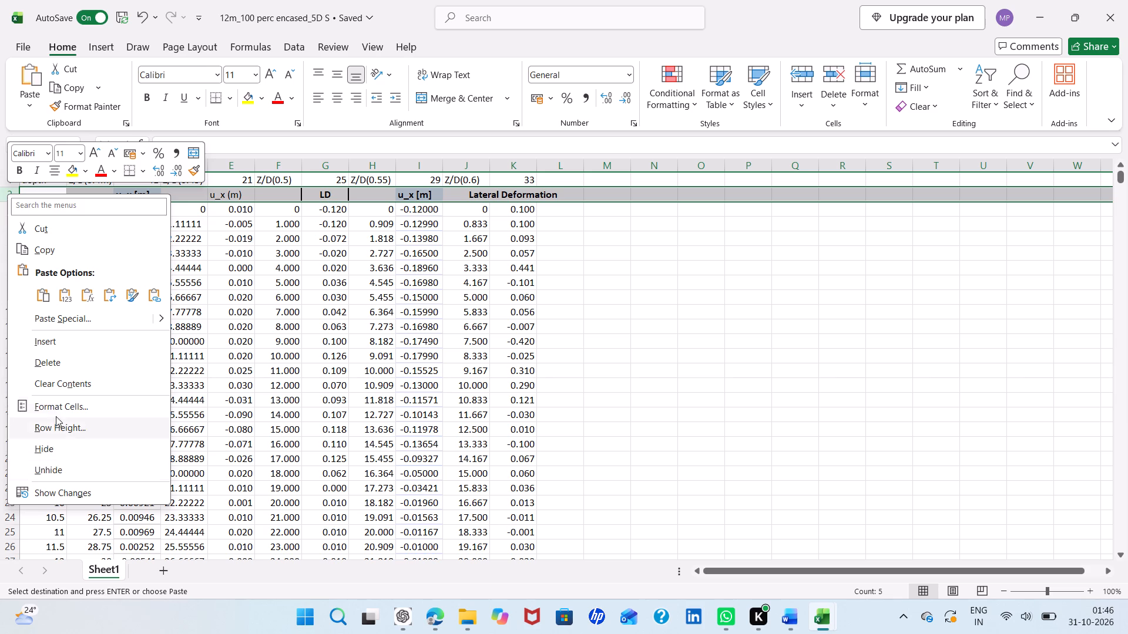
click(65, 367)
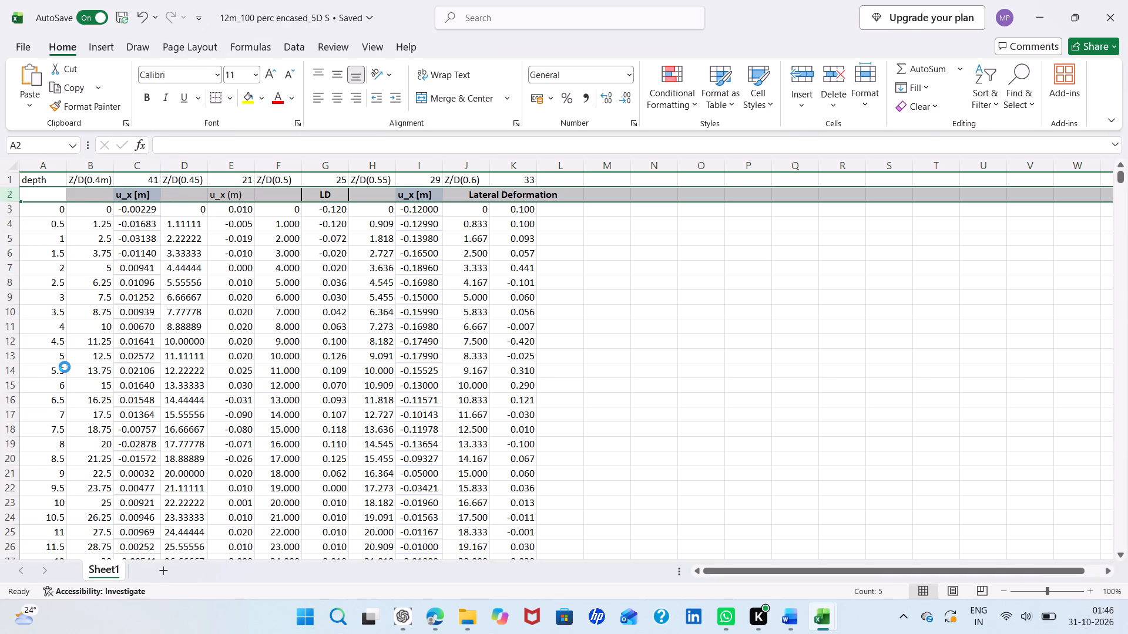
Replace the case-number headers in C1, E1, G1, I1 and K1 with 0.4m dia, 0.45m dia, 0.5m dia, 0.55m dia and 0.6m dia.
click(149, 180)
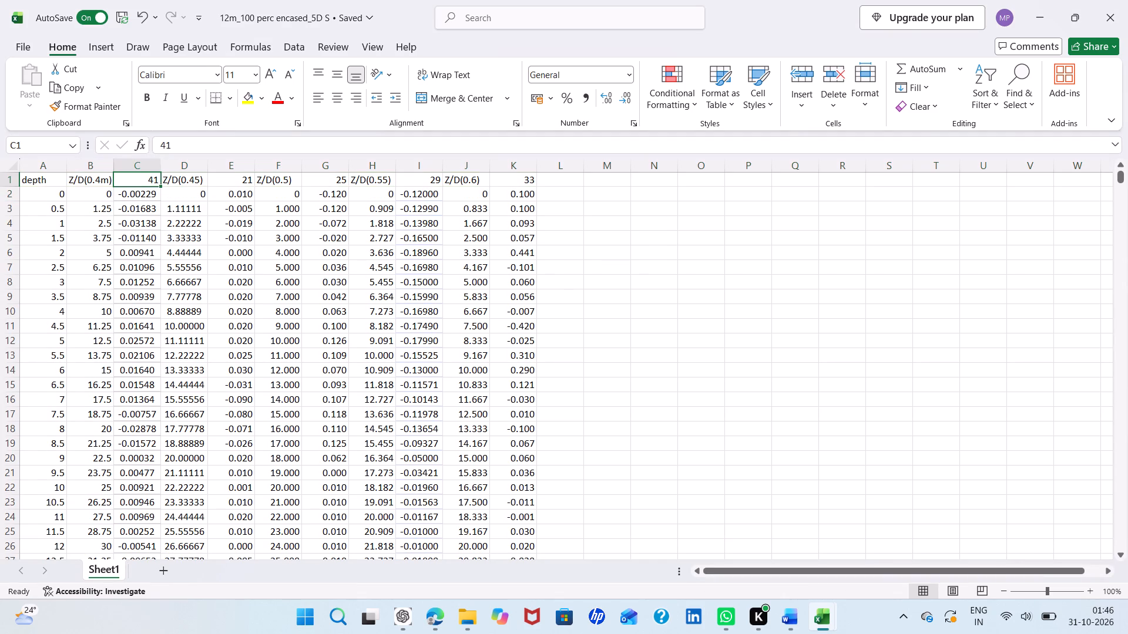
key(BackSpace)
text(0.4m dia)
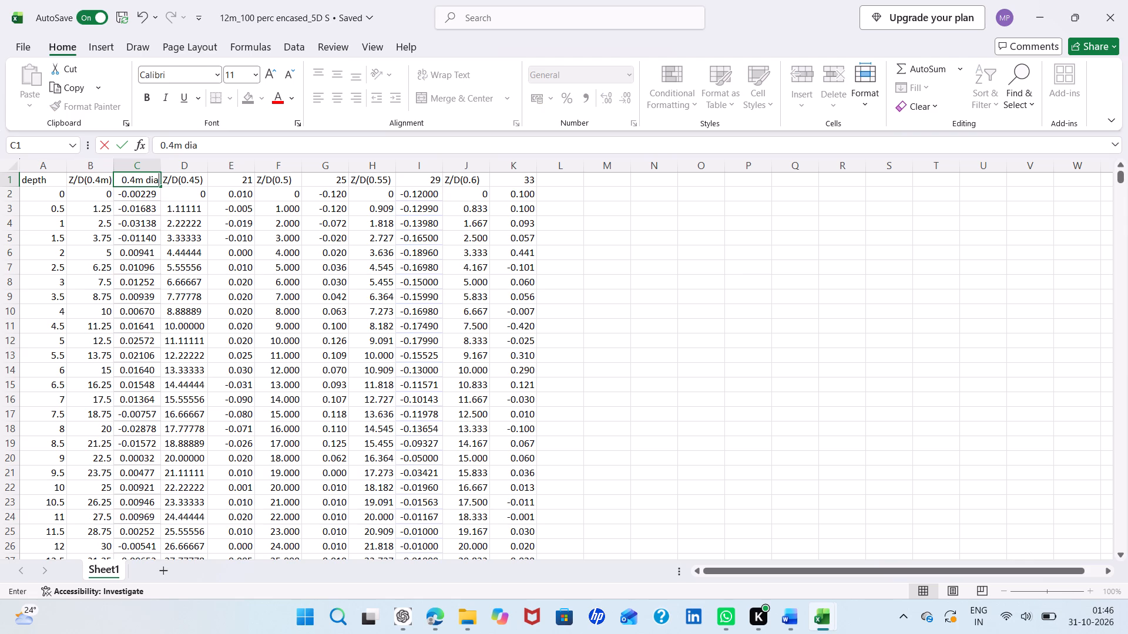
click(226, 180)
key(BackSpace)
text(0.45m dia)
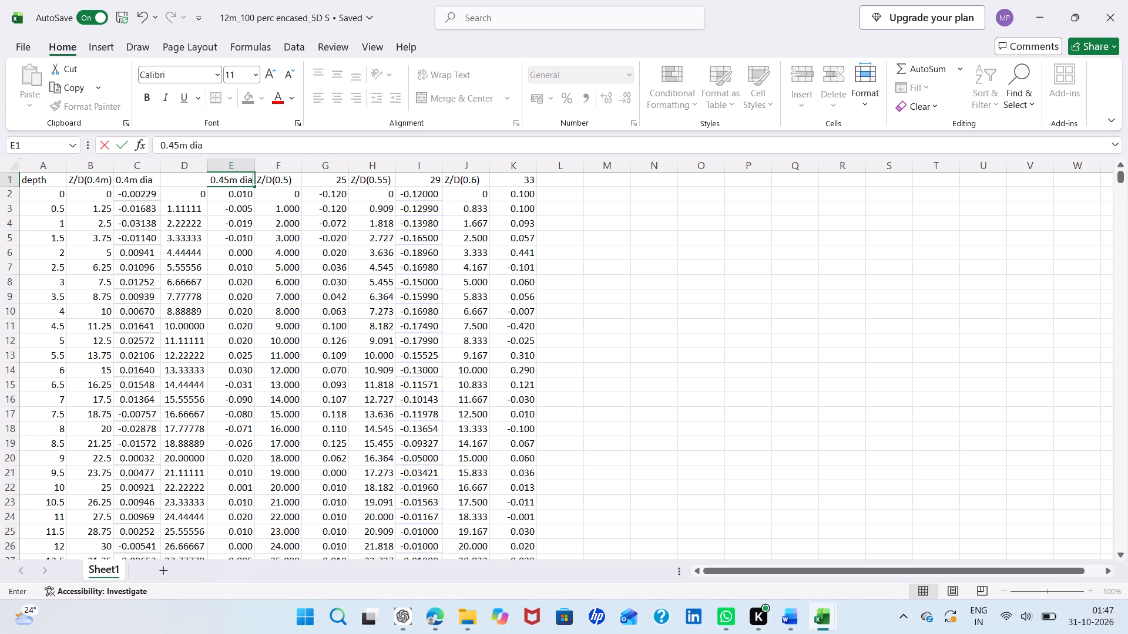
click(340, 184)
key(BackSpace)
text(0.5m dia)
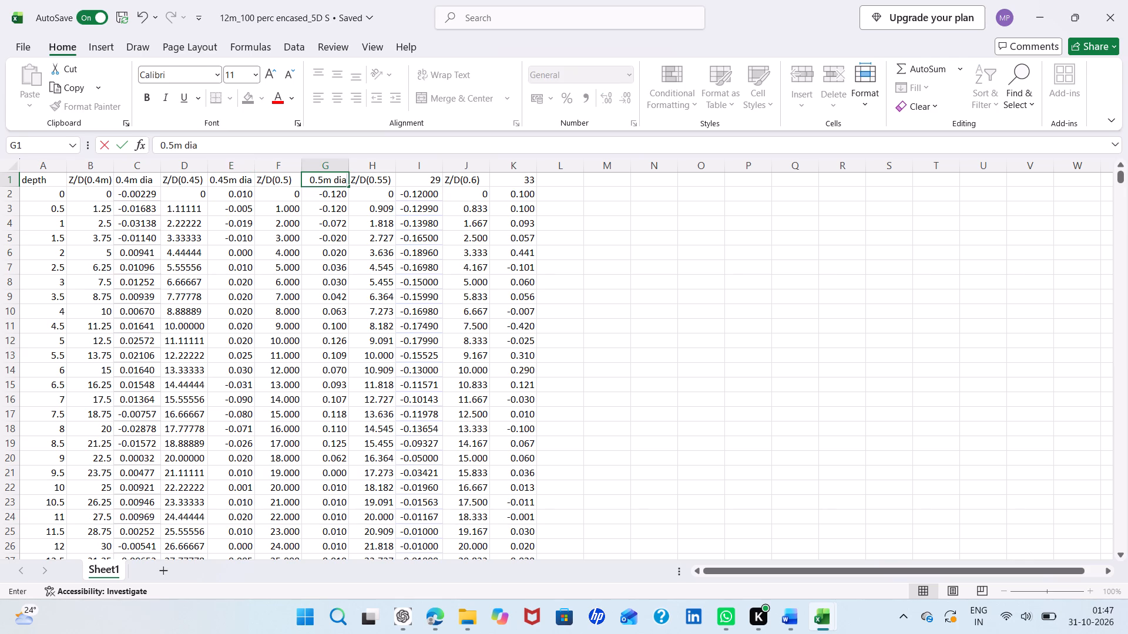
click(415, 183)
key(BackSpace)
text(0.55m dia)
click(509, 181)
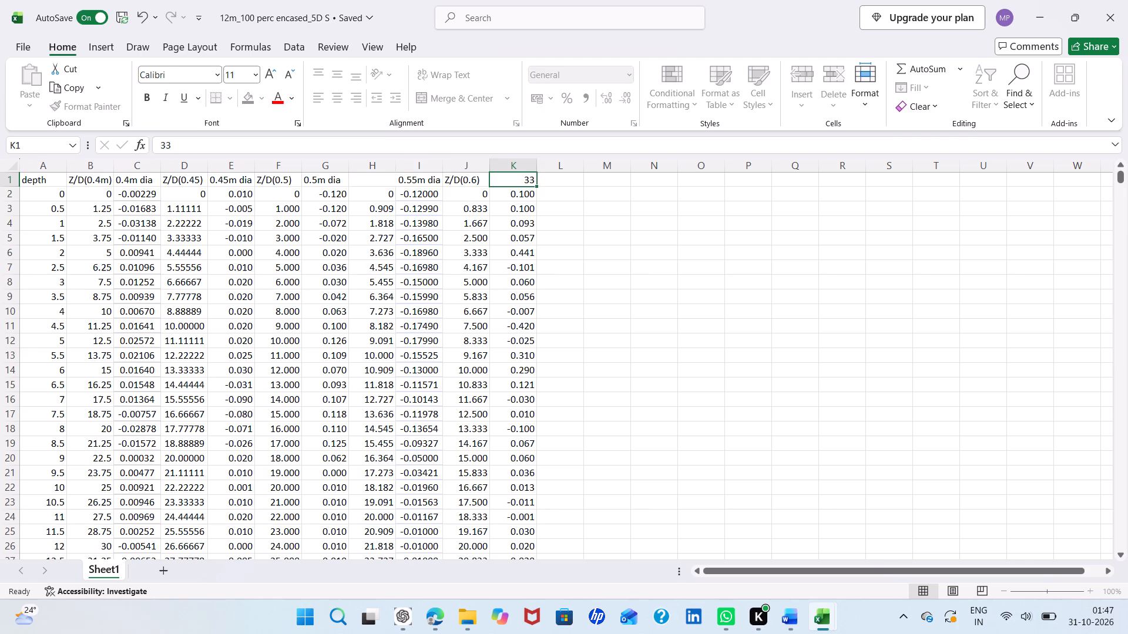
key(BackSpace)
text(0.6m dia)
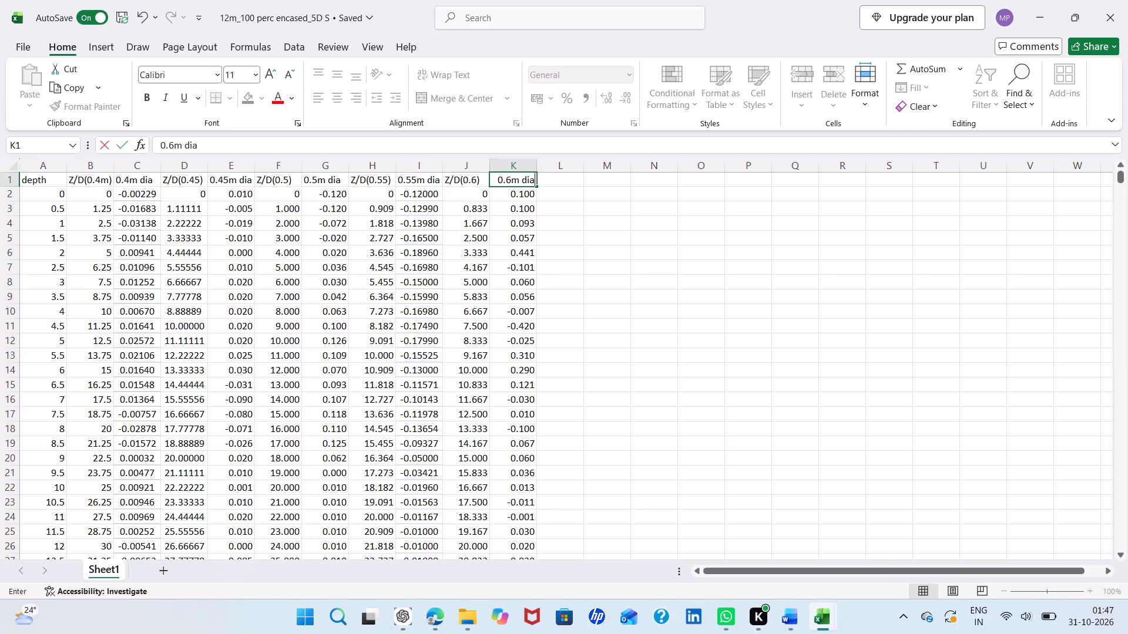
click(635, 189)
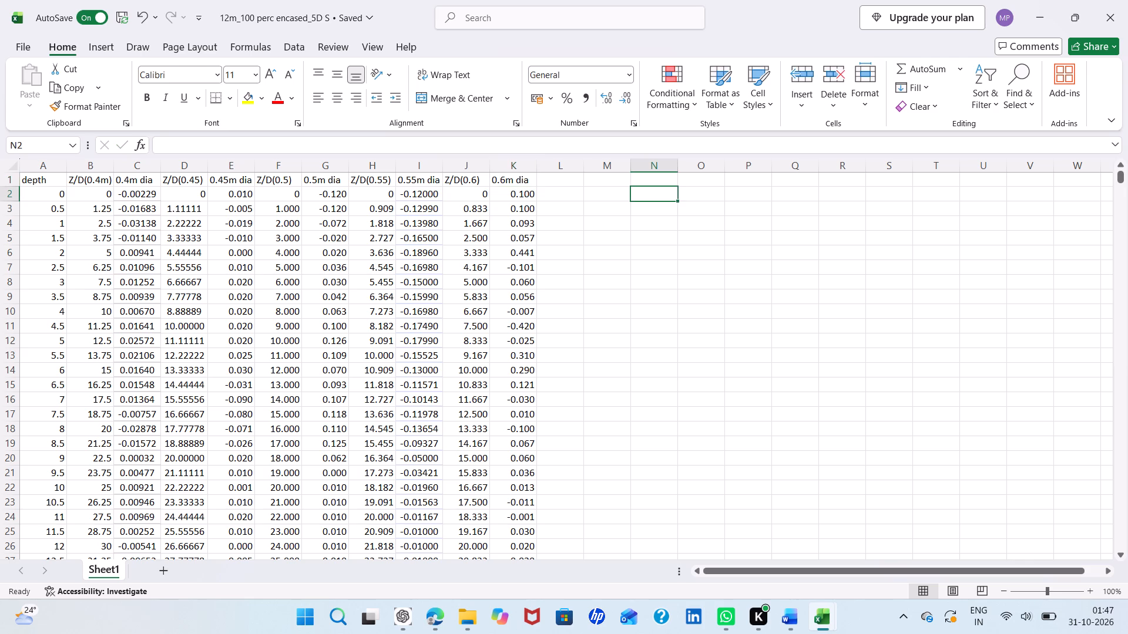
Insert a Scatter with Smooth Lines chart from the Z/D(0.4m) and 0.4m dia columns.
click(149, 162)
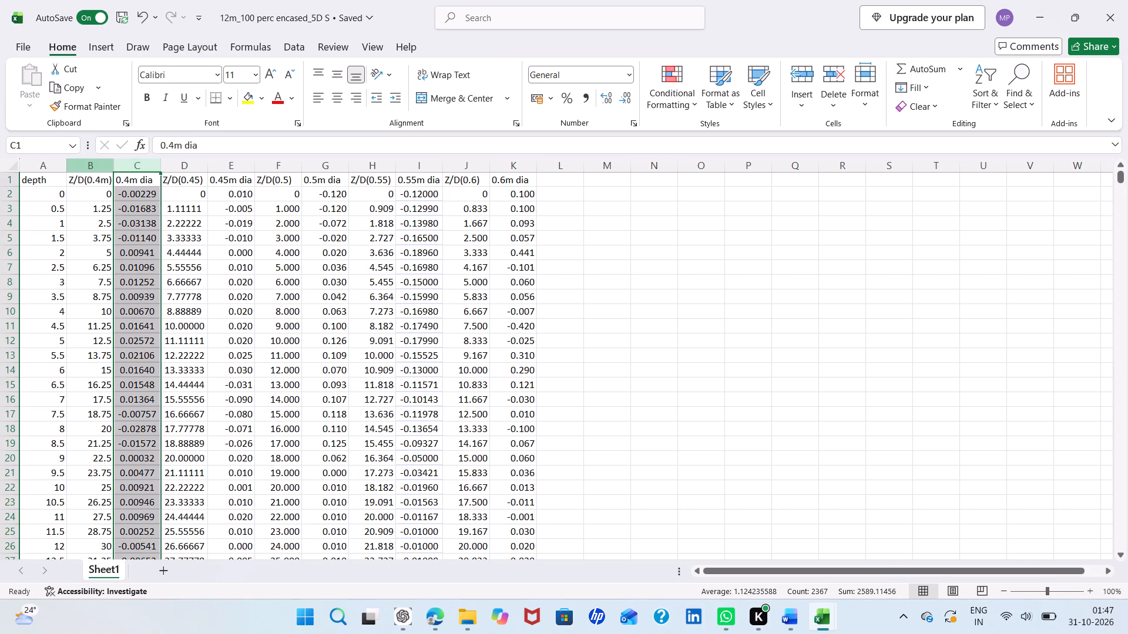
ctrl+click(102, 165)
click(101, 48)
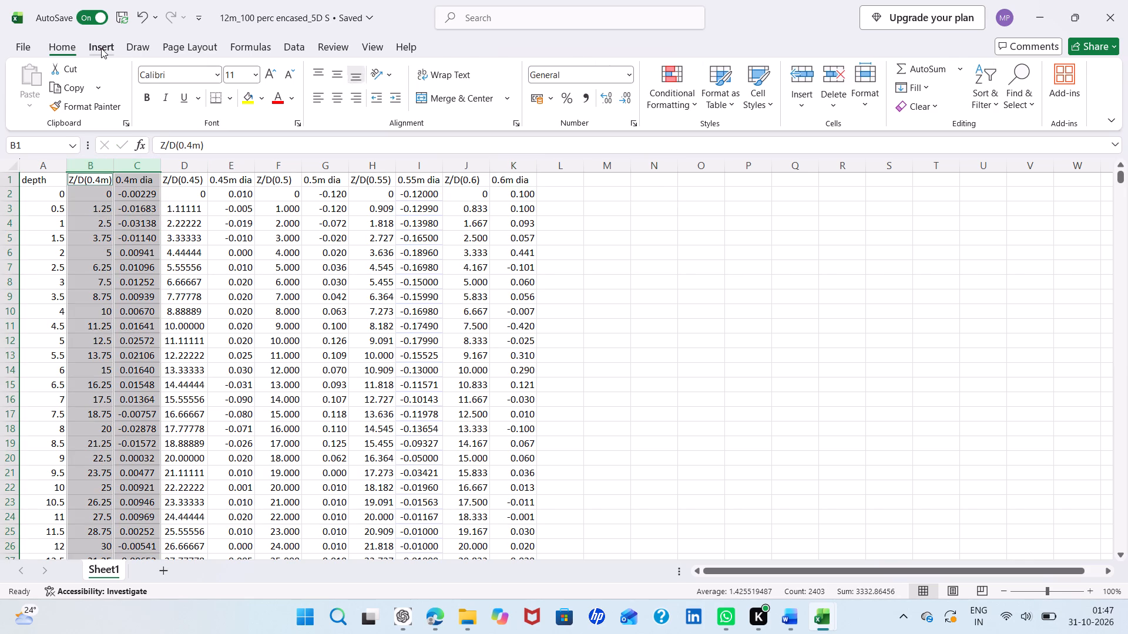
click(481, 107)
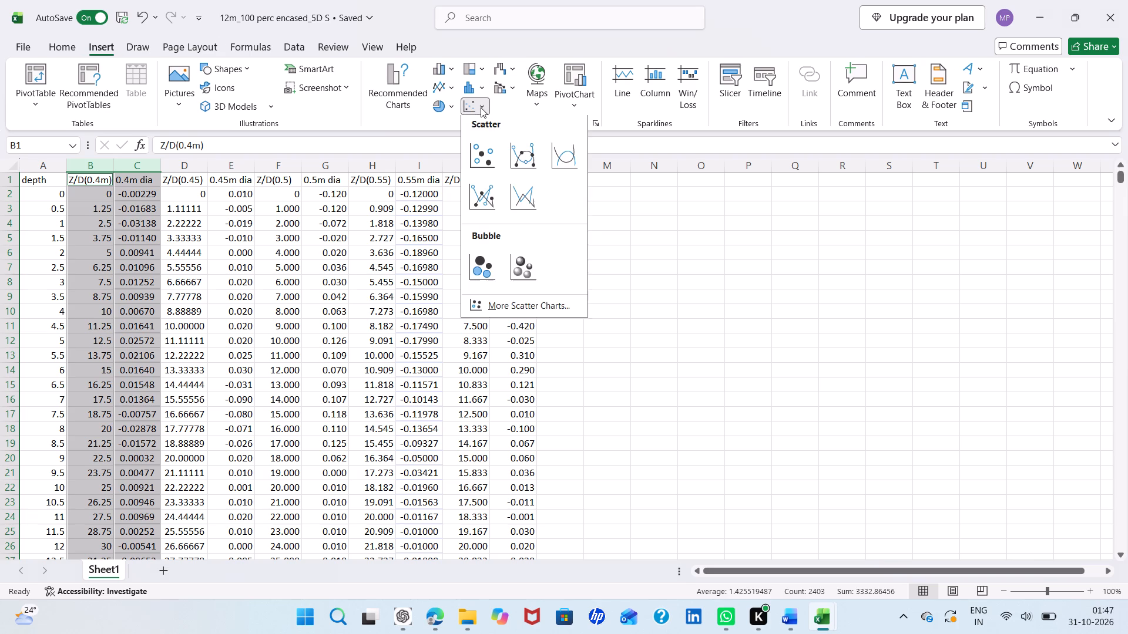
click(562, 138)
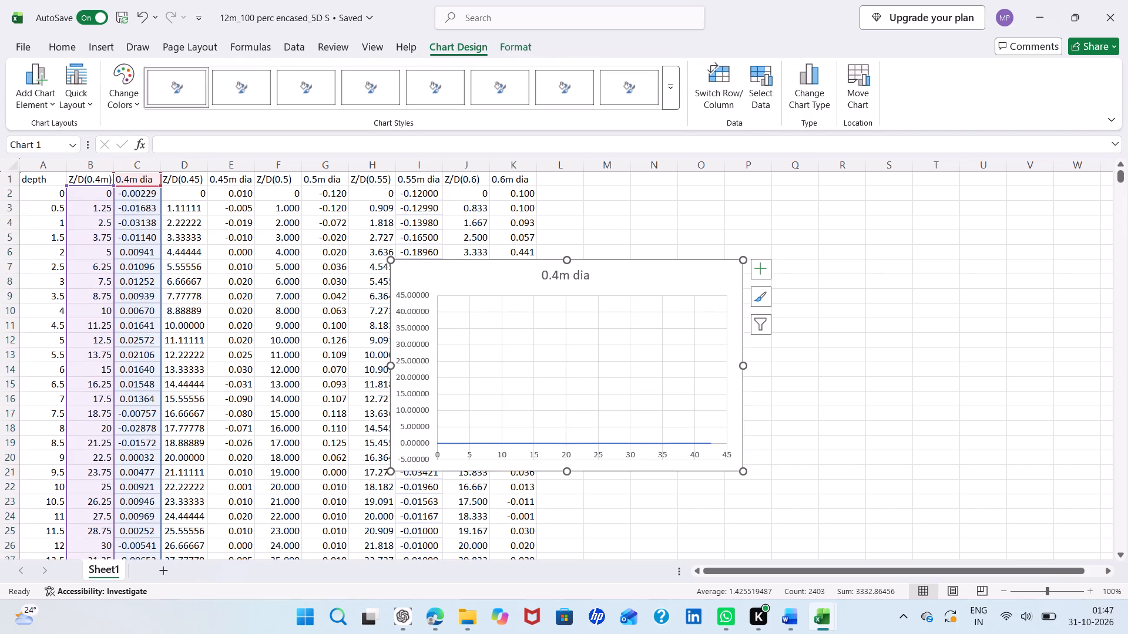
Open the chart's existing data series for editing and set its series name to the text 0.4m dia.
click(757, 73)
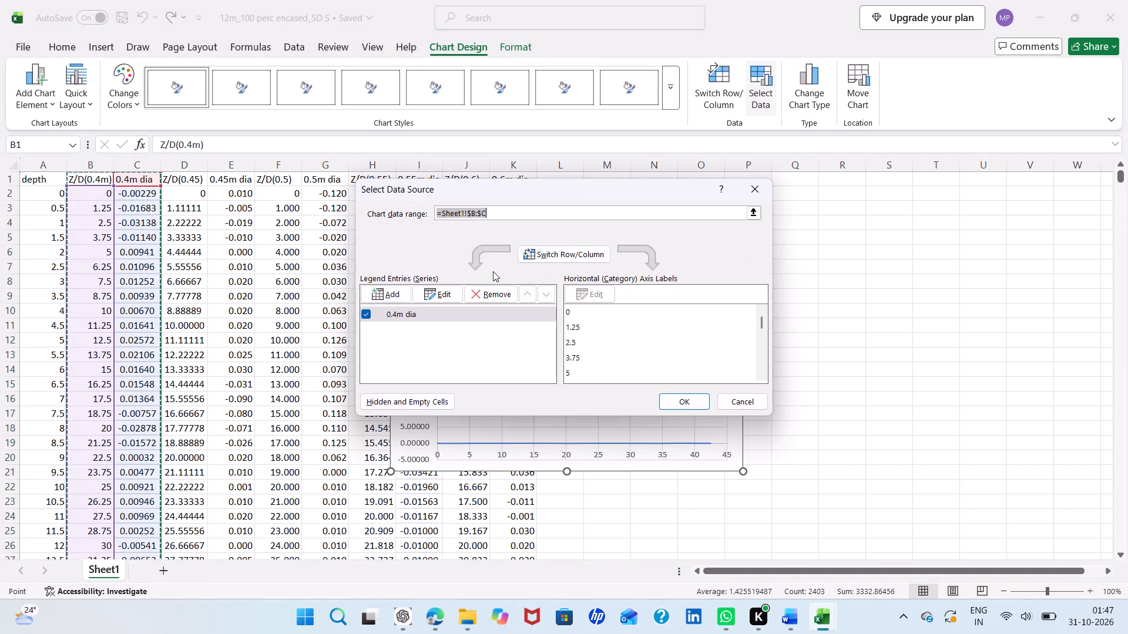
click(444, 318)
click(435, 294)
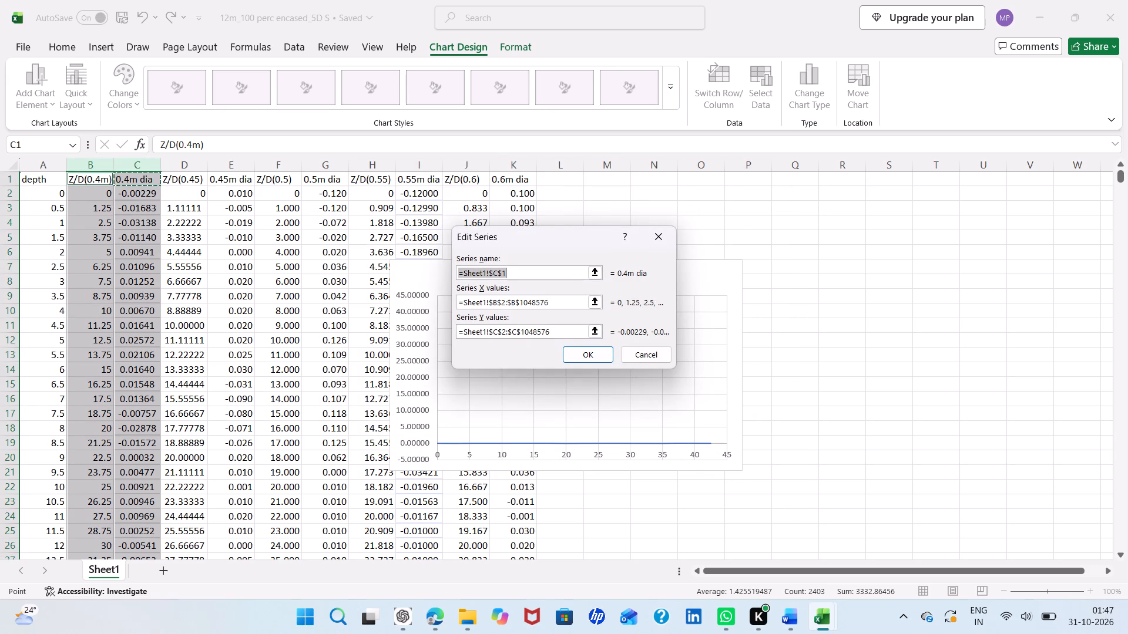
key(BackSpace)
text(0.4m dia)
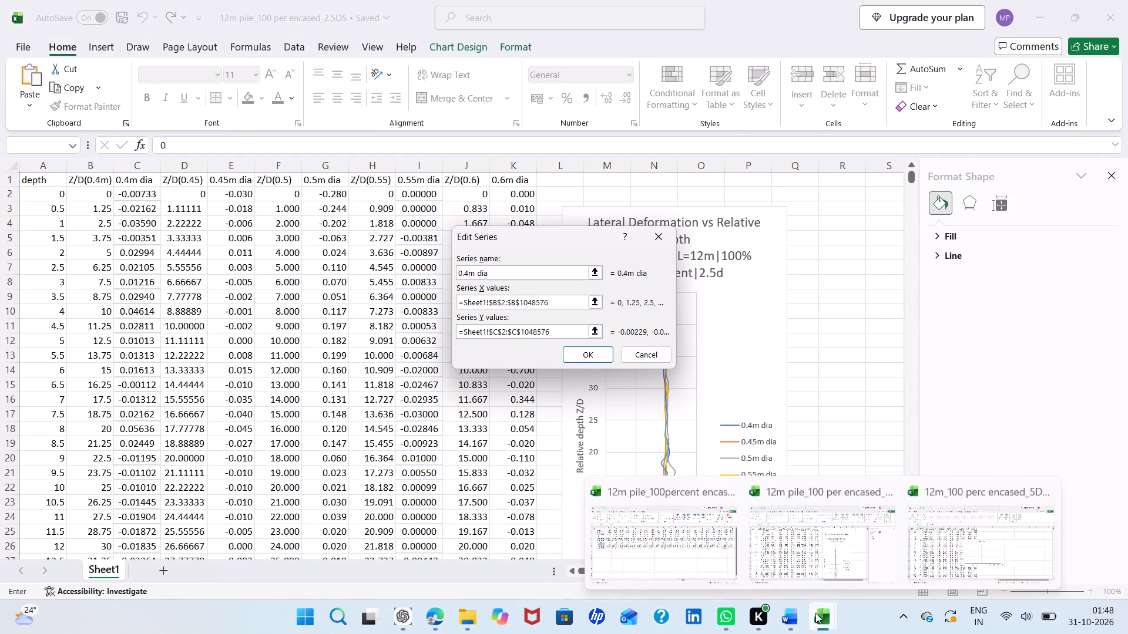
click(940, 547)
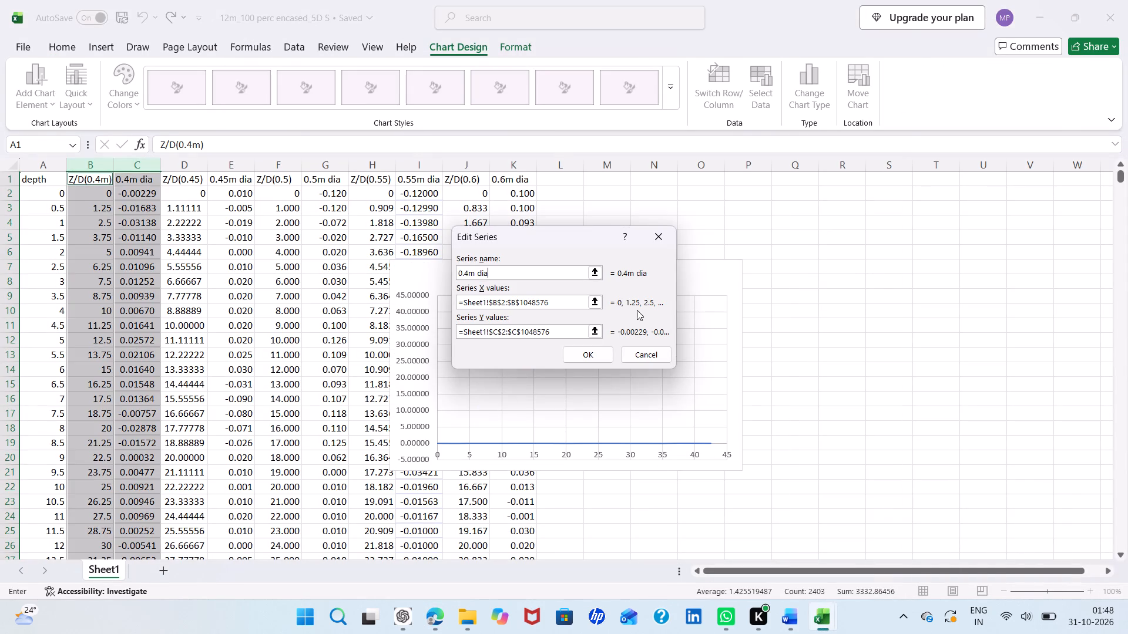
click(555, 302)
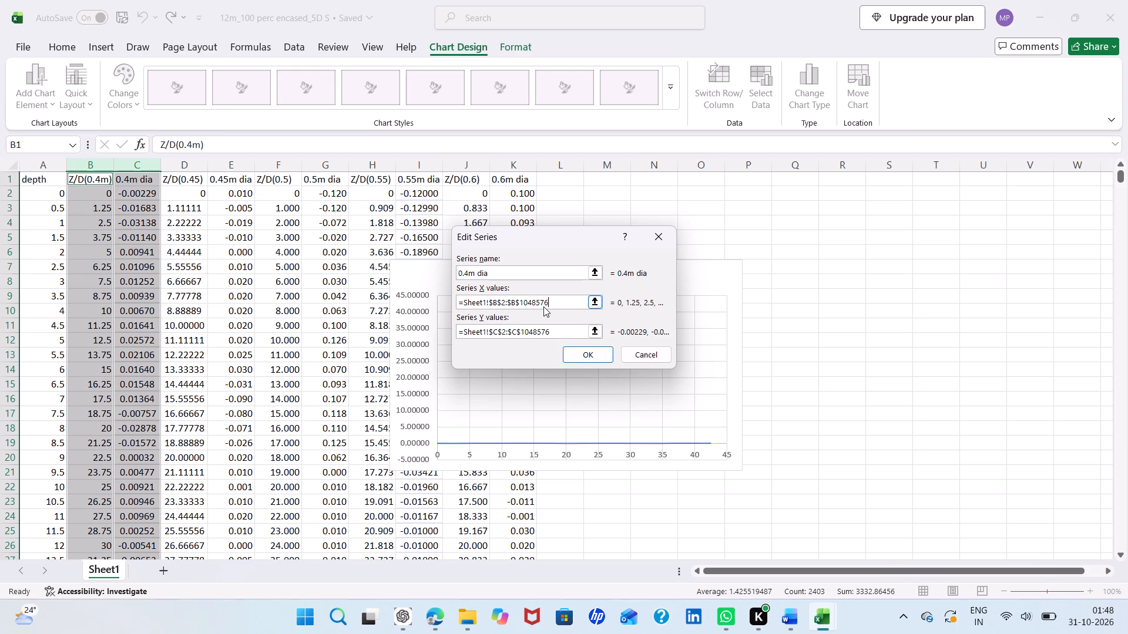
drag(553, 306, 455, 313)
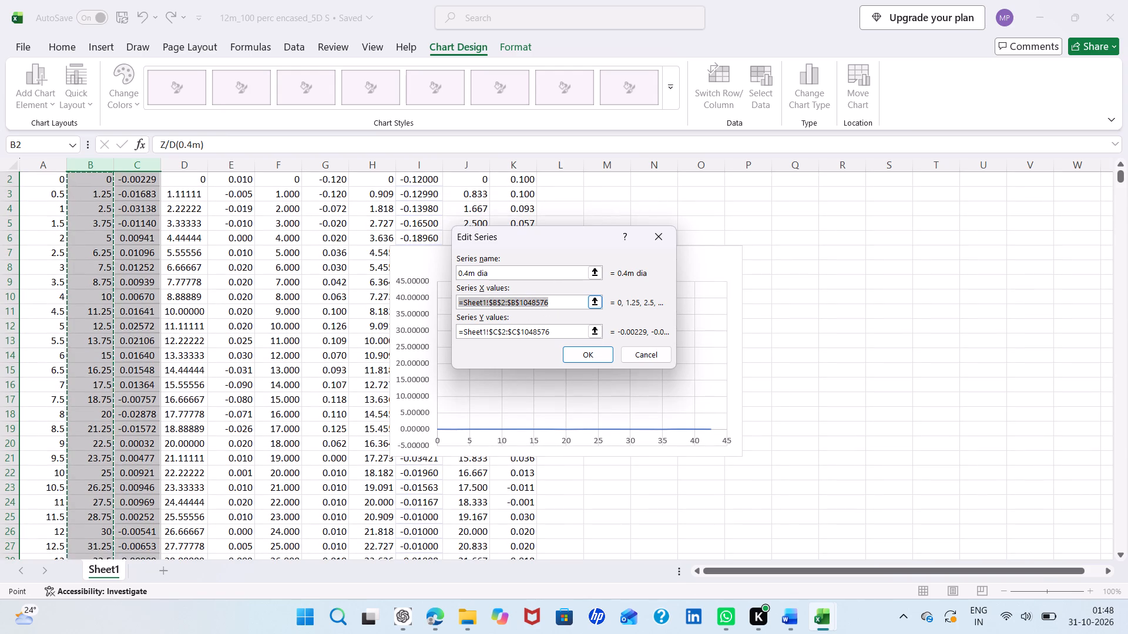
drag(455, 313, 448, 313)
key(BackSpace)
key(ctrl+v)
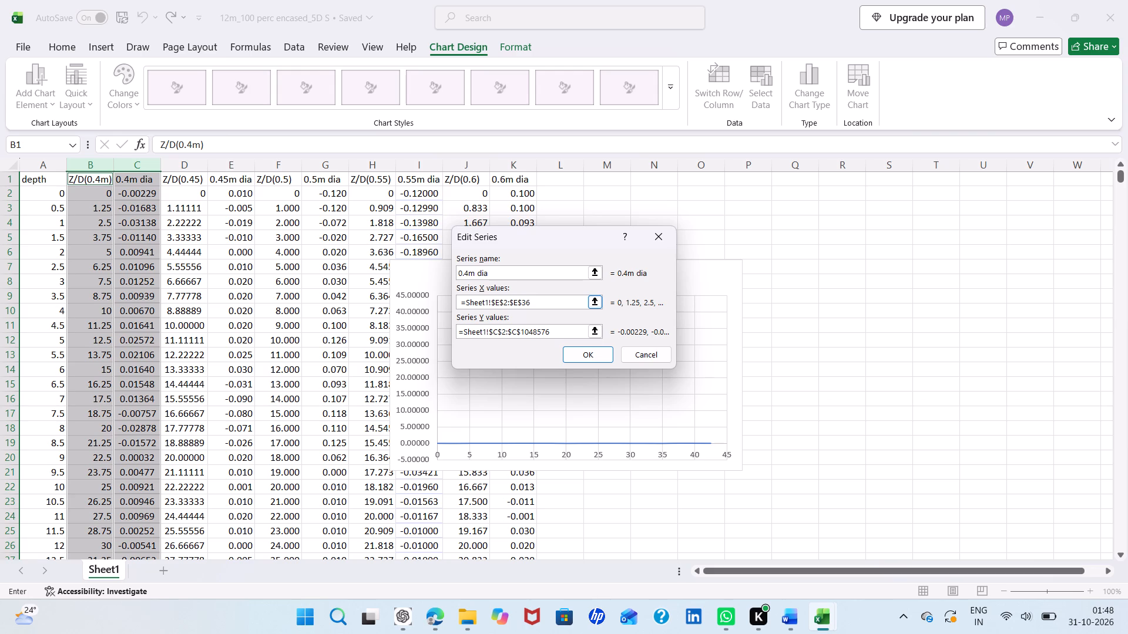
Change the 0.4m dia series' X values reference to =Sheet1!$C$2:$C$36.
click(496, 301)
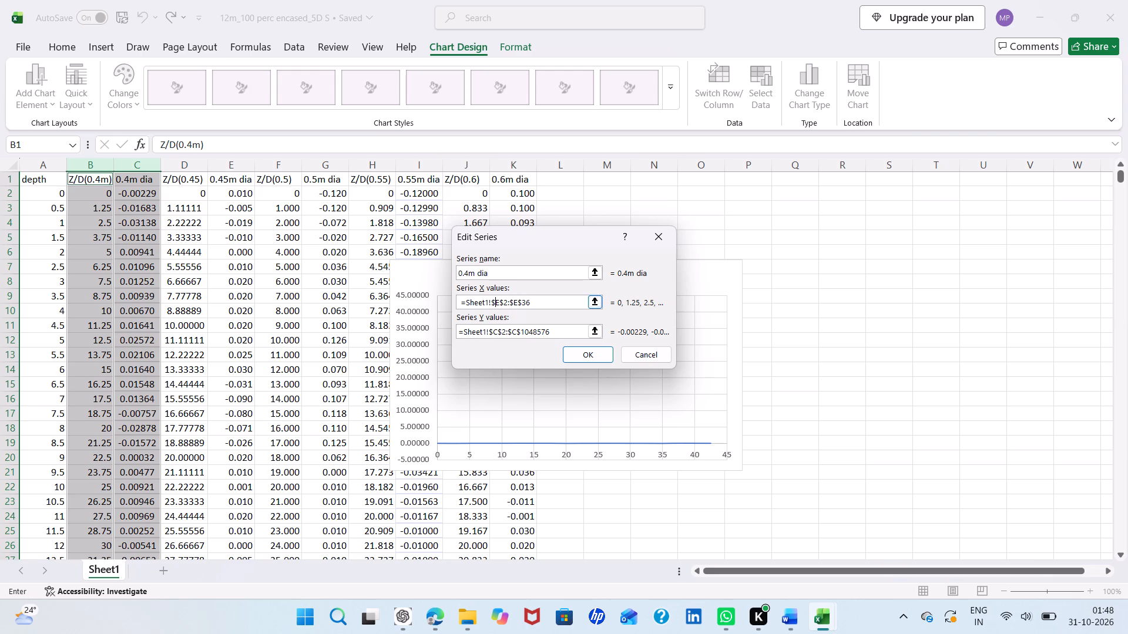
click(517, 301)
key(BackSpace)
key(shift+c)
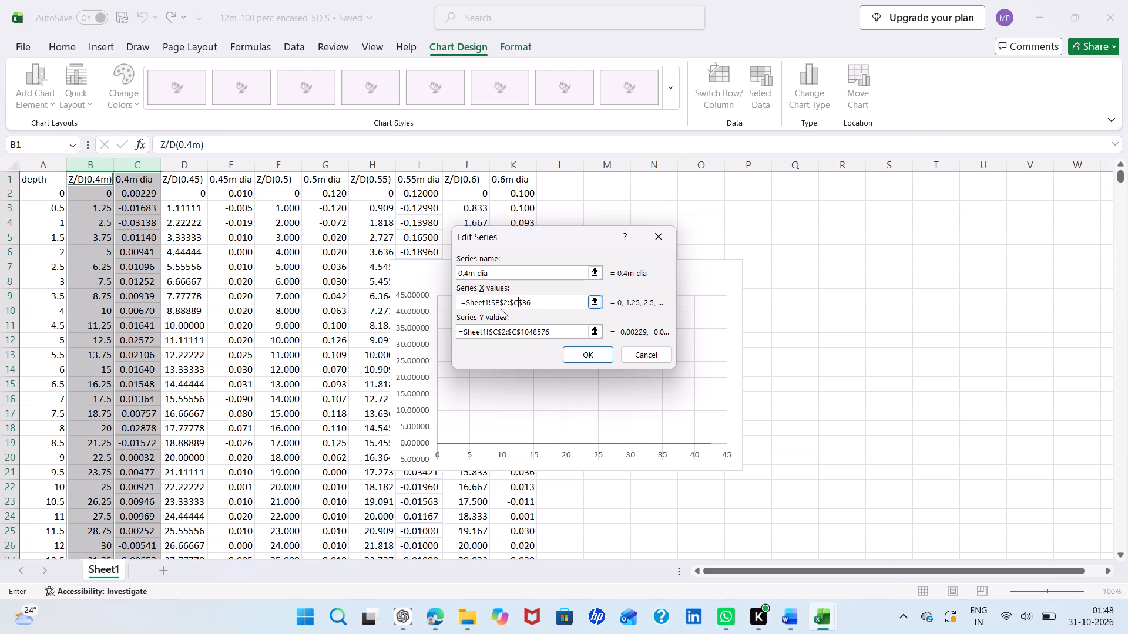
click(499, 304)
key(BackSpace)
key(shift+c)
Set the 0.4m dia series' Y values to =Sheet1!$B$2:$B$36 and apply the data source changes.
drag(552, 336, 438, 334)
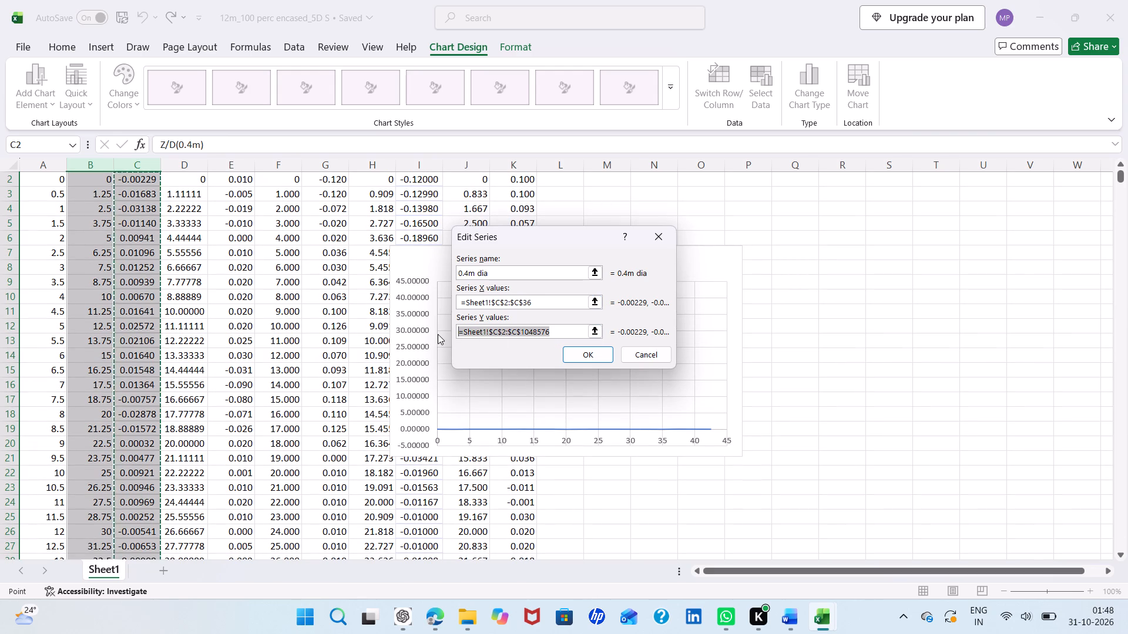
key(BackSpace)
key(ctrl+v)
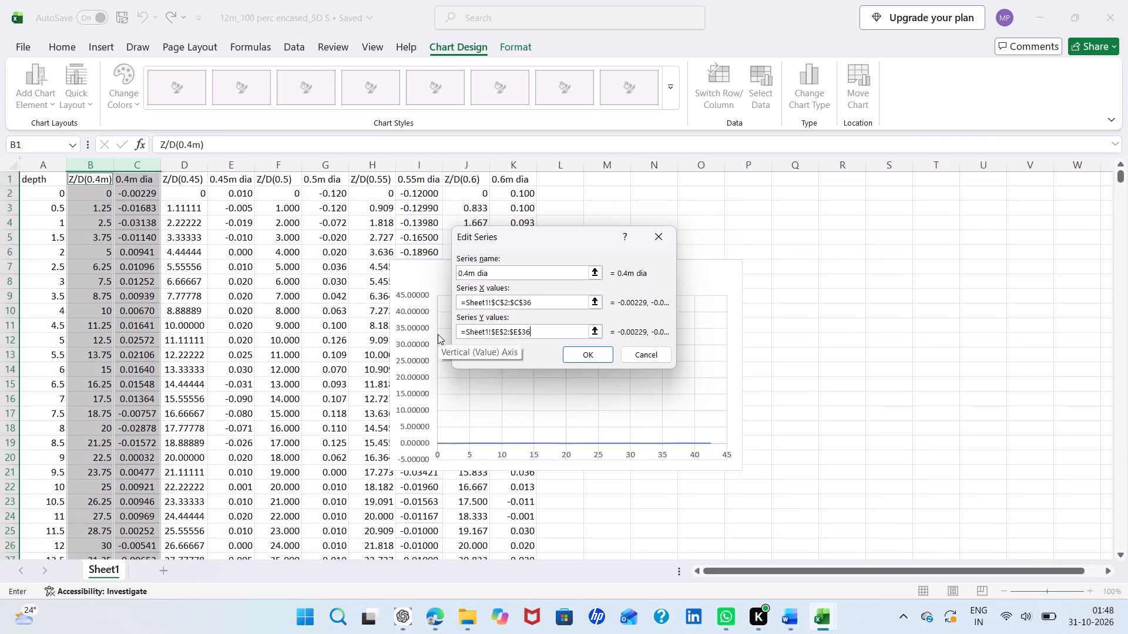
click(501, 333)
key(BackSpace)
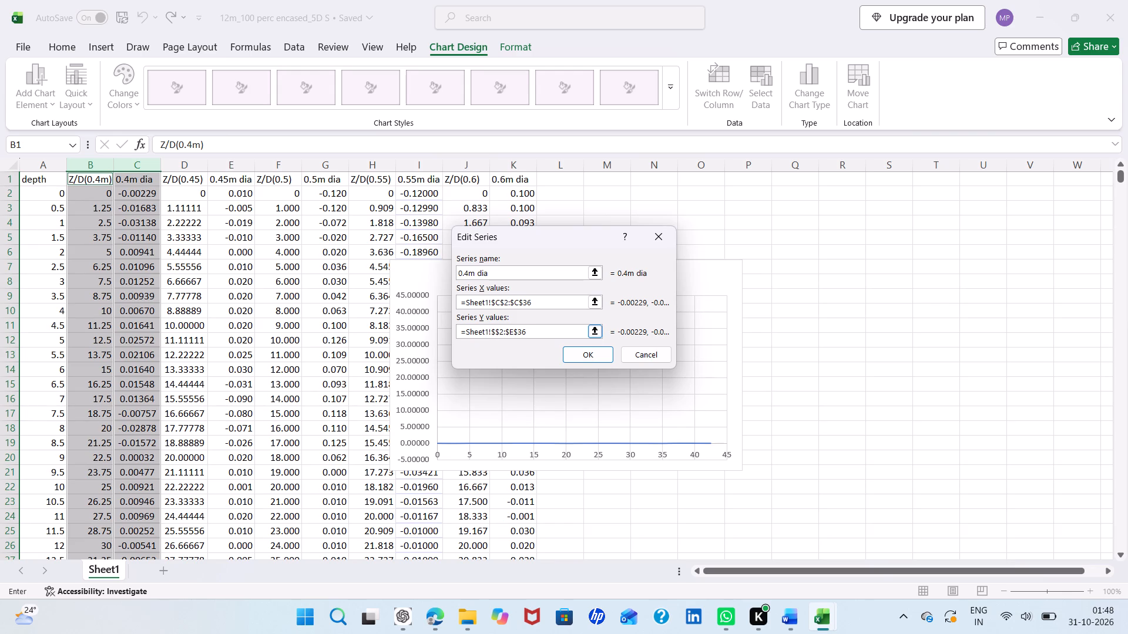
key(shift+b)
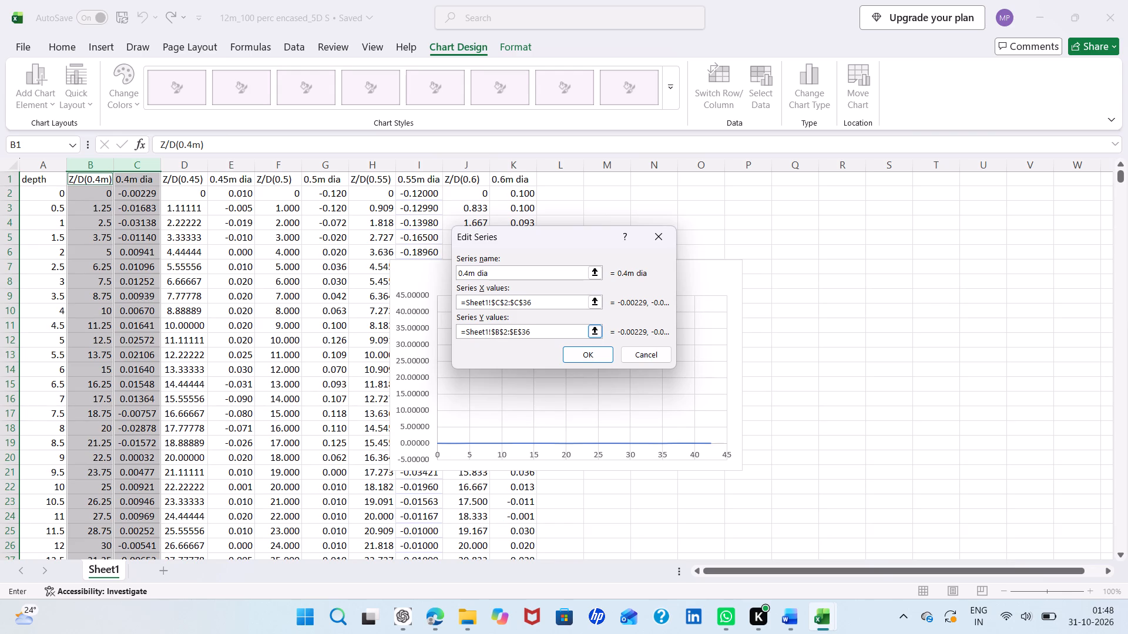
click(517, 335)
key(BackSpace)
key(shift+b)
click(566, 358)
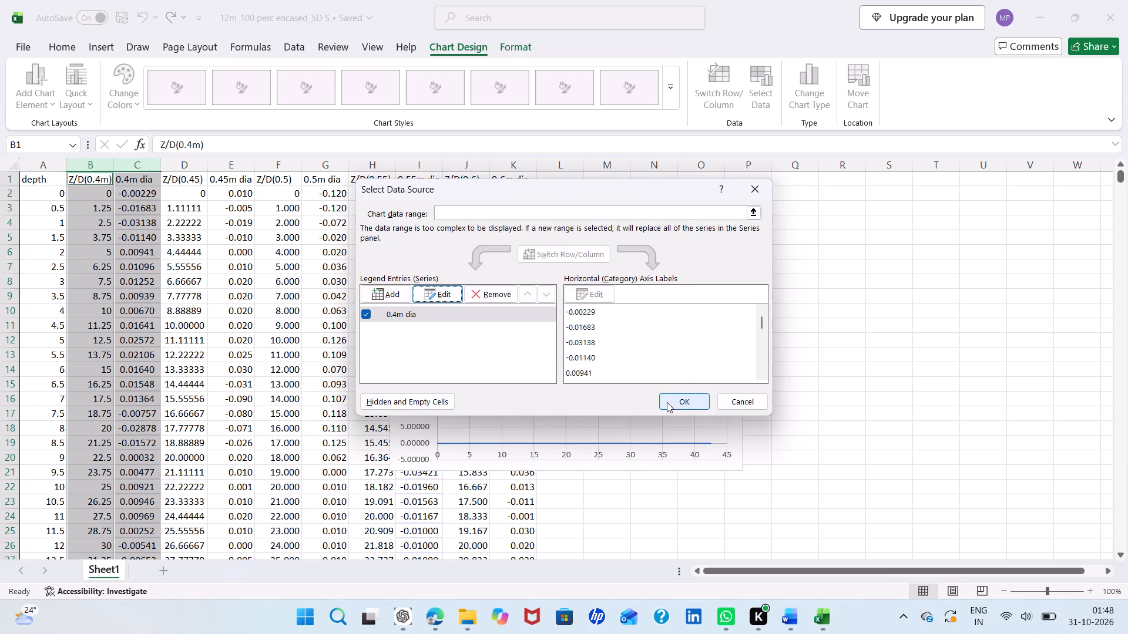
click(667, 402)
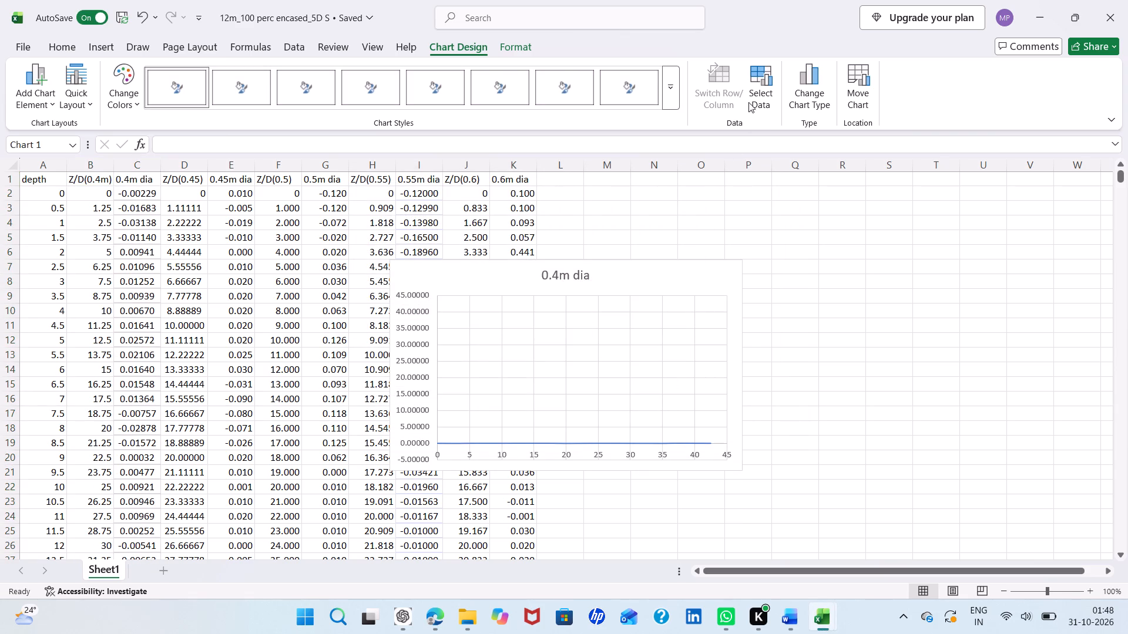
Add a chart data series named 0.45m dia with X values =Sheet1!$E$2:$E$36.
click(756, 88)
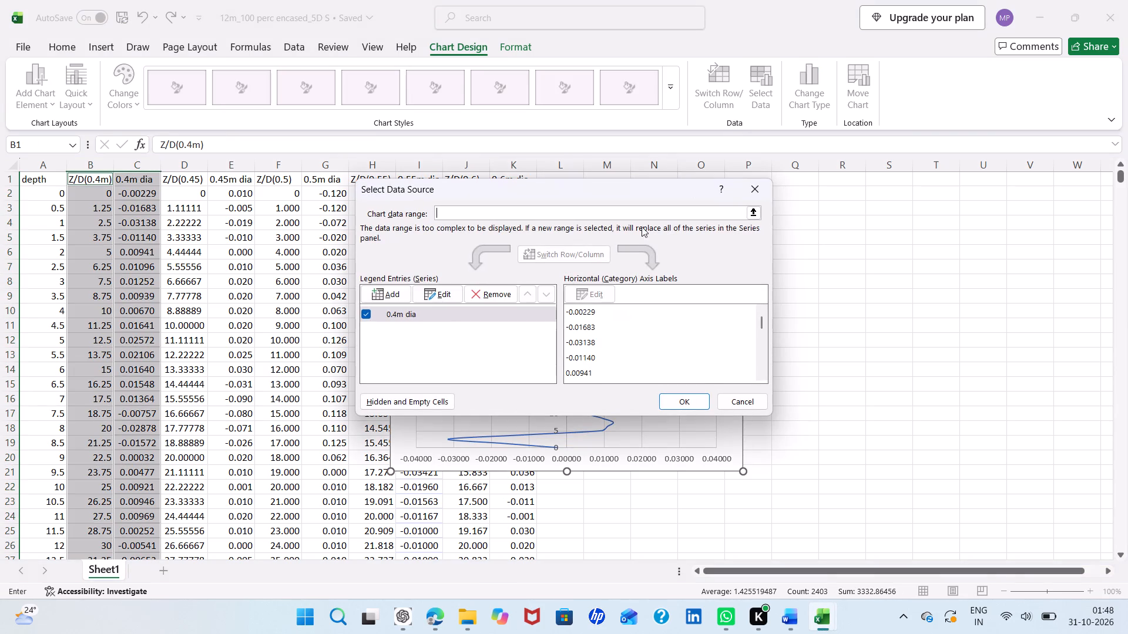
click(401, 291)
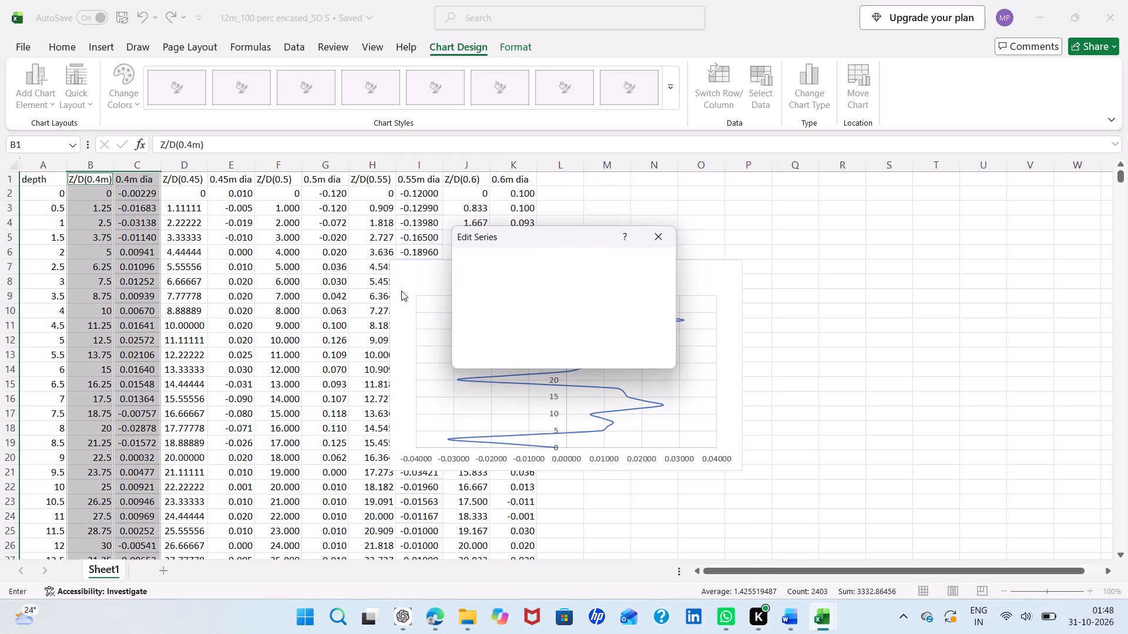
key(0)
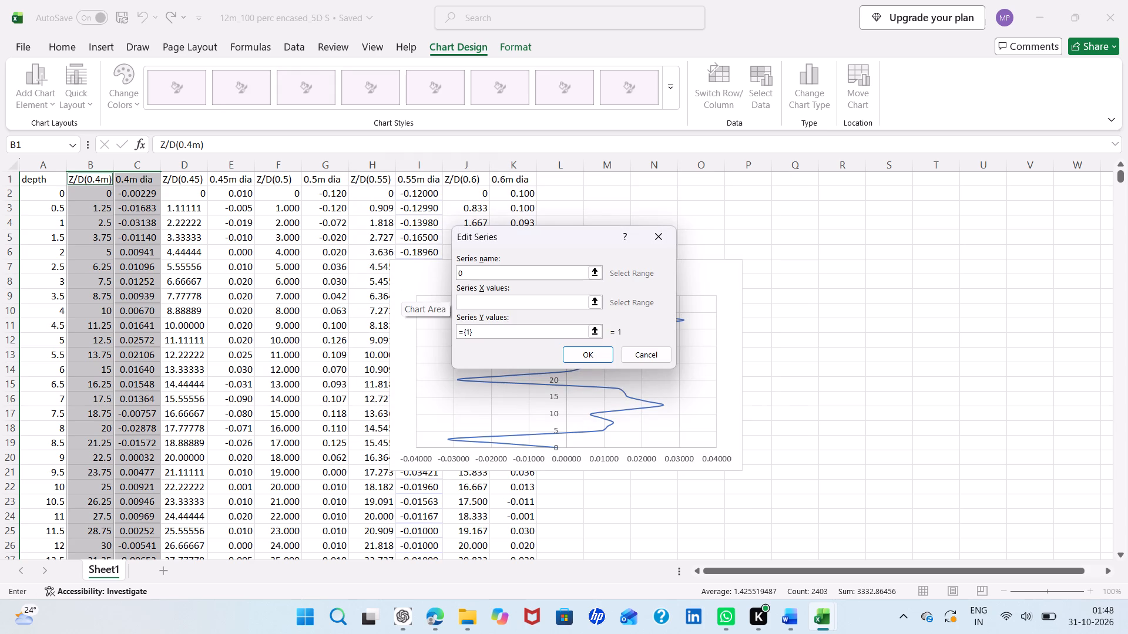
text(.45m dia)
click(487, 301)
key(ctrl+v)
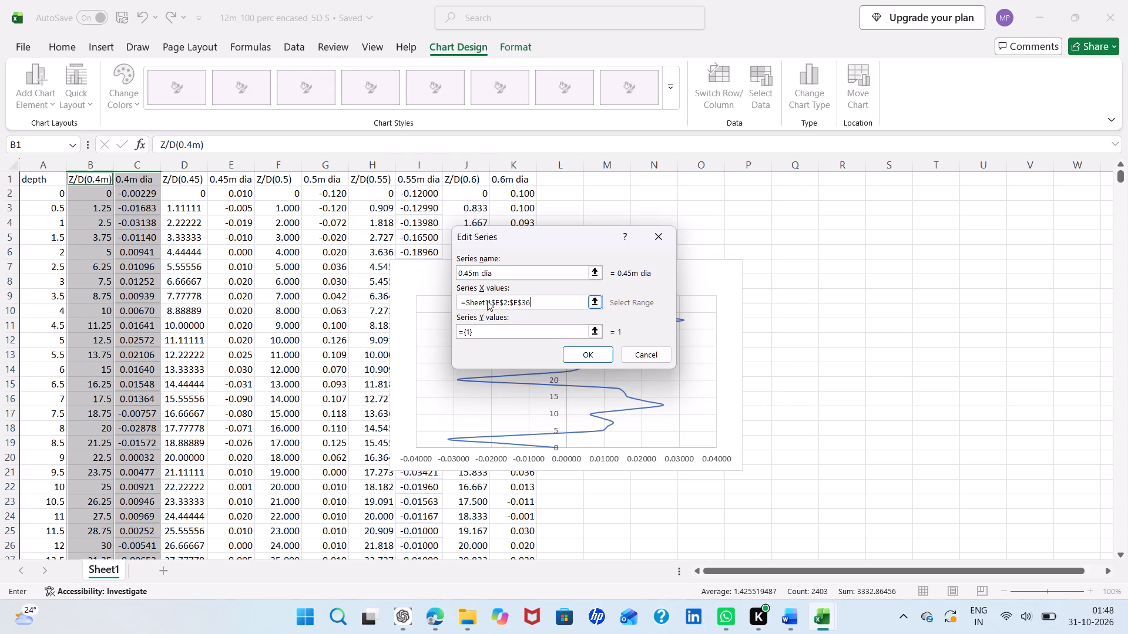
Set the 0.45m dia series' Y values to =Sheet1!$D$2:$D$36 and apply the data source changes.
click(483, 332)
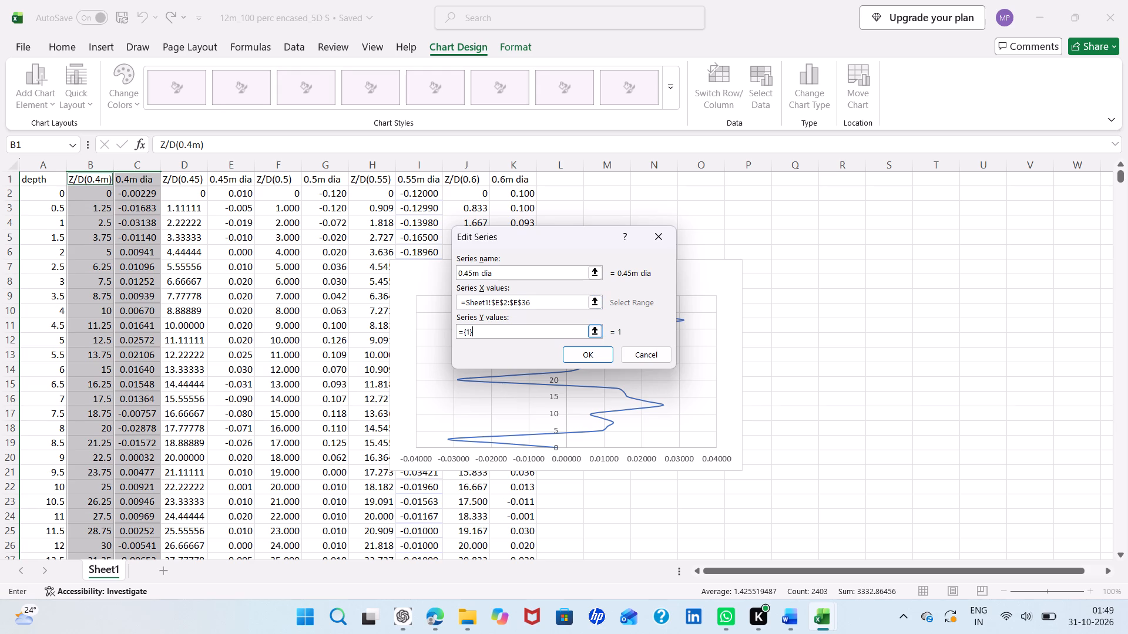
key(BackSpace)
key(BackSpace)
key(BackSpace)
key(BackSpace)
key(ctrl+v)
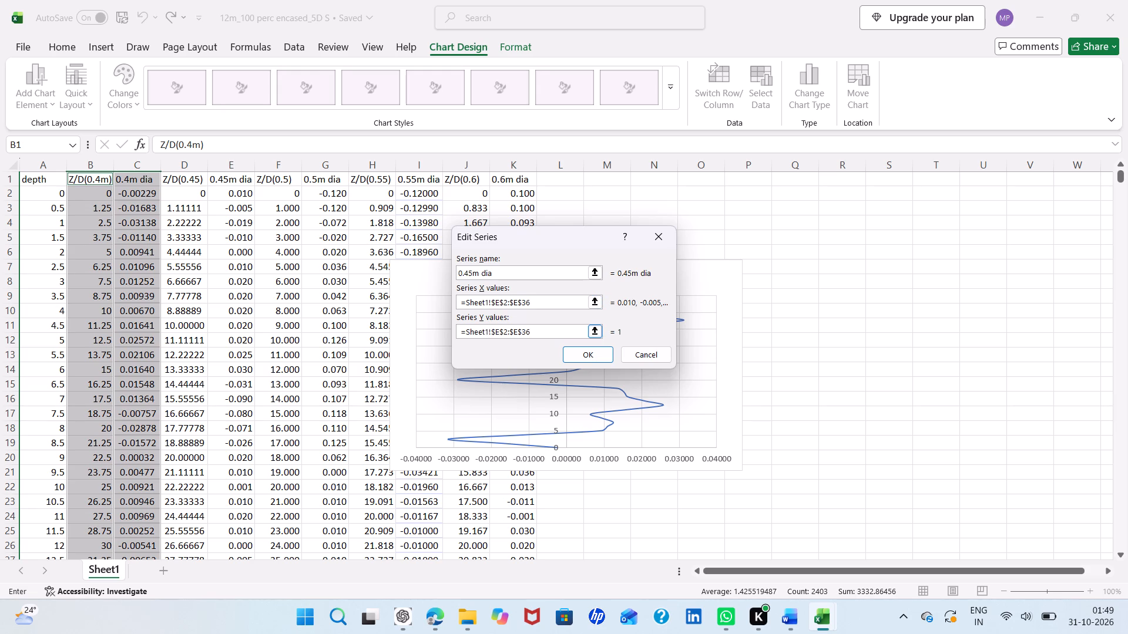
click(498, 330)
key(BackSpace)
key(shift+d)
click(518, 335)
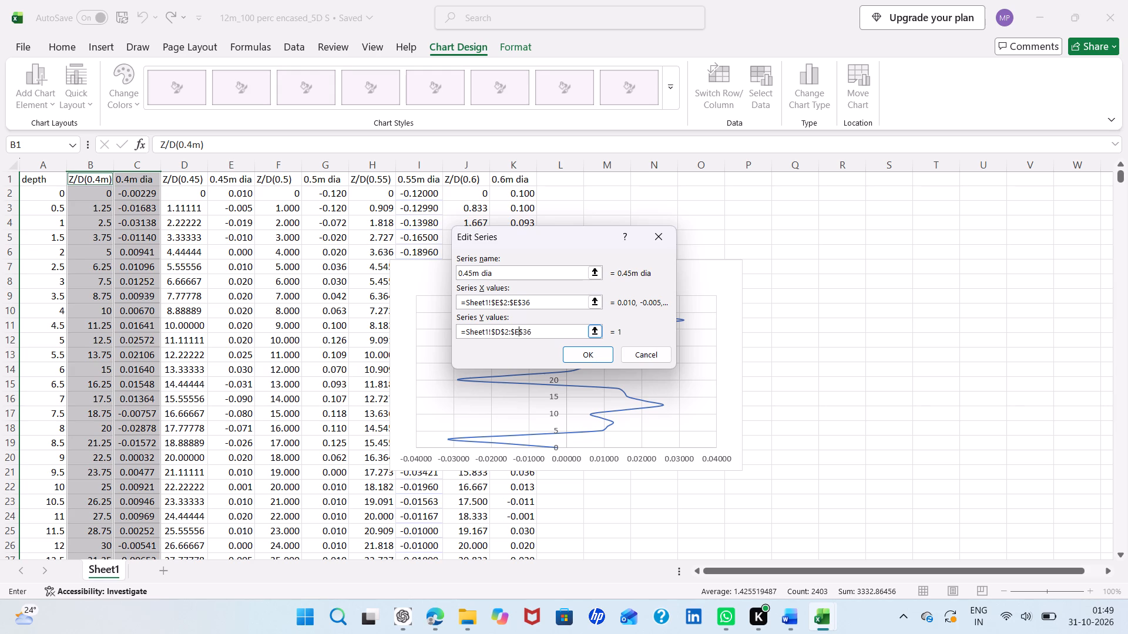
key(BackSpace)
key(shift+d)
click(575, 351)
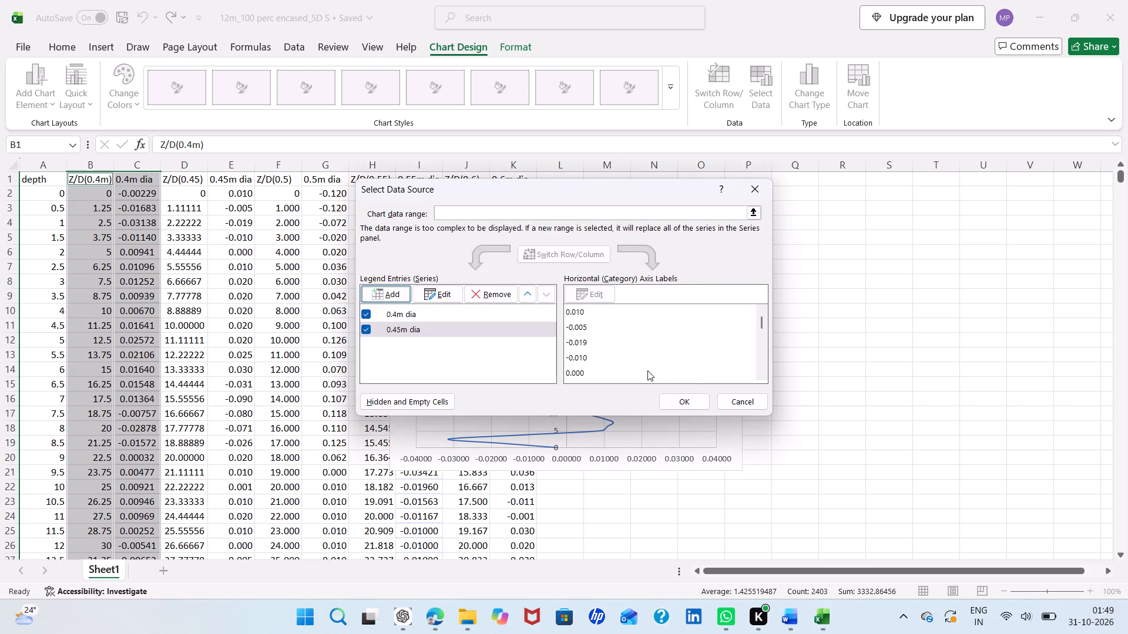
click(672, 394)
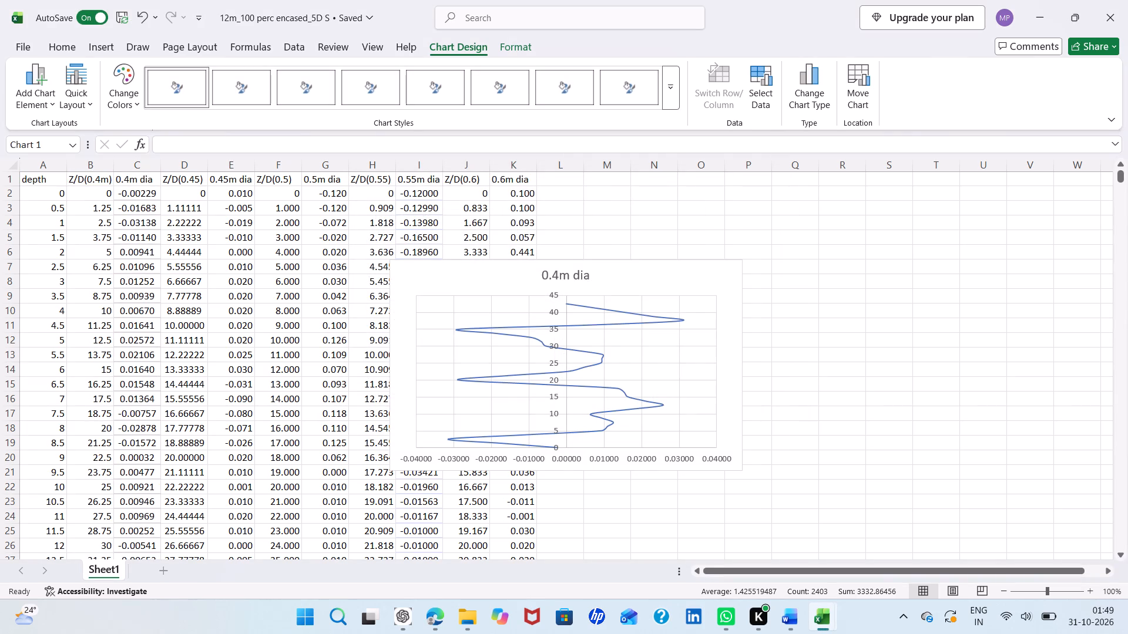
Start another data series for the chart and name it 0.5mdia.
click(753, 82)
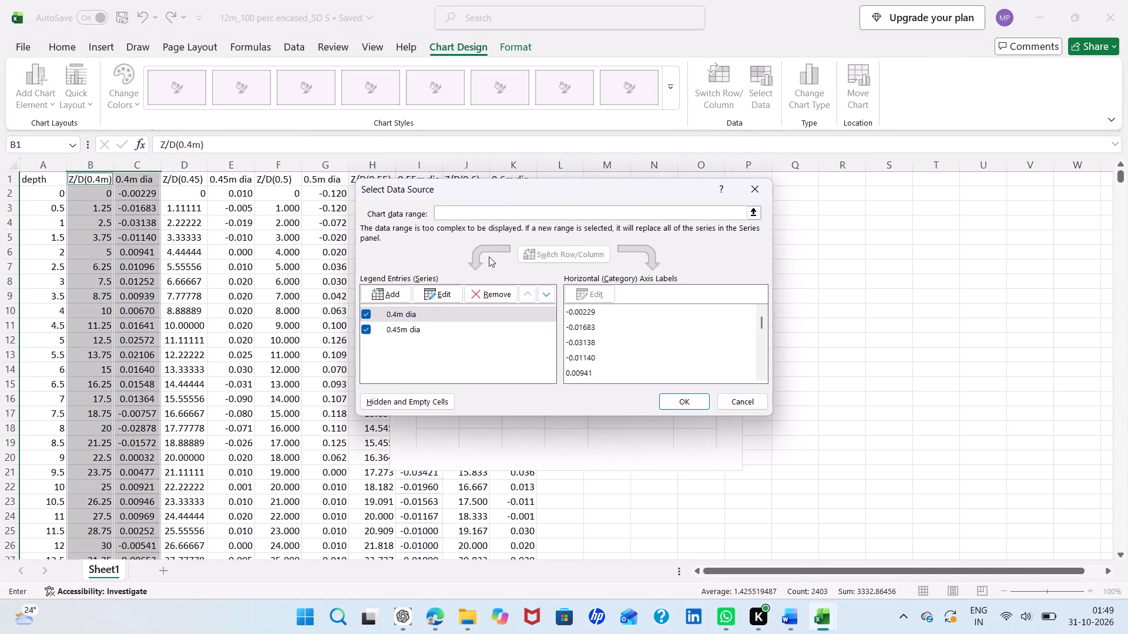
click(396, 297)
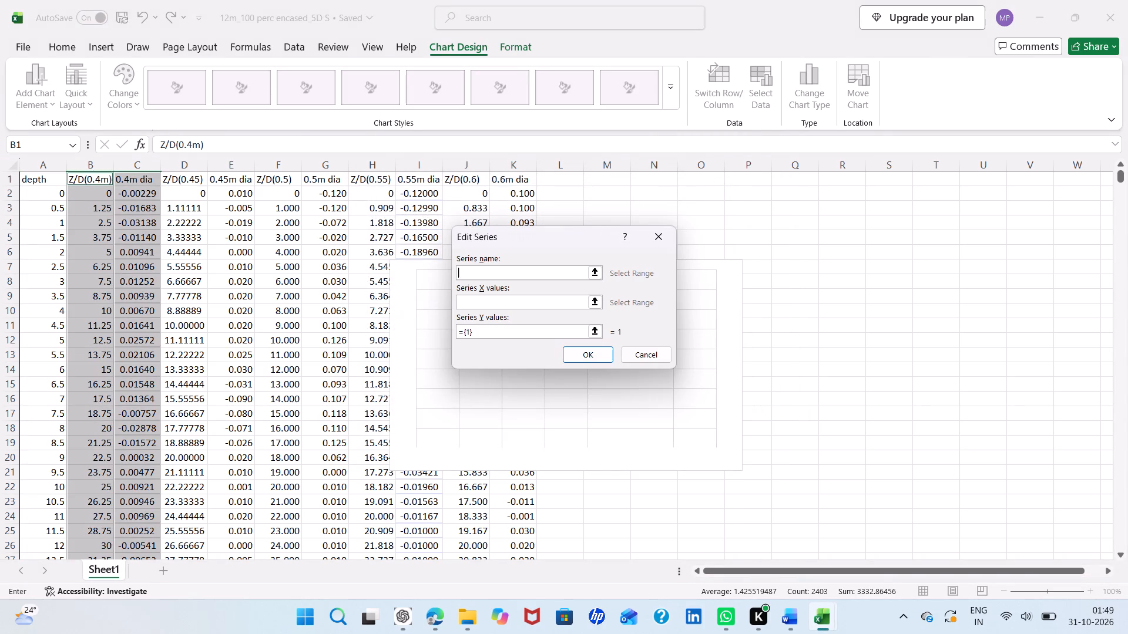
key(0)
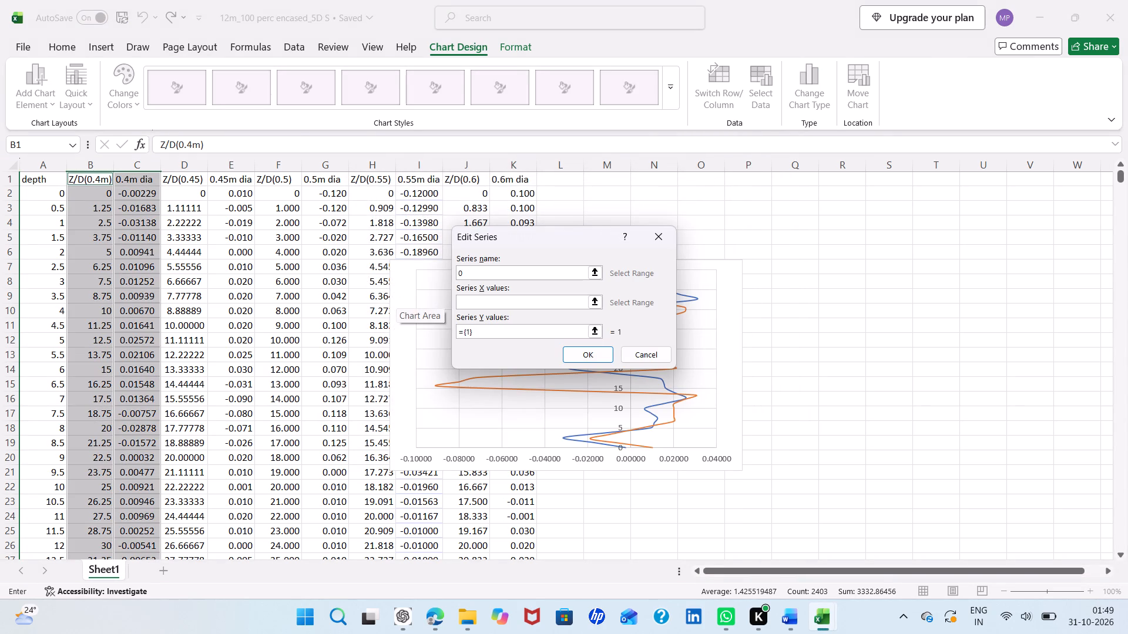
text(.5)
key(m)
text(dia)
Set the 0.5mdia series' X values to =Sheet1!$G$2:$G$36.
click(464, 301)
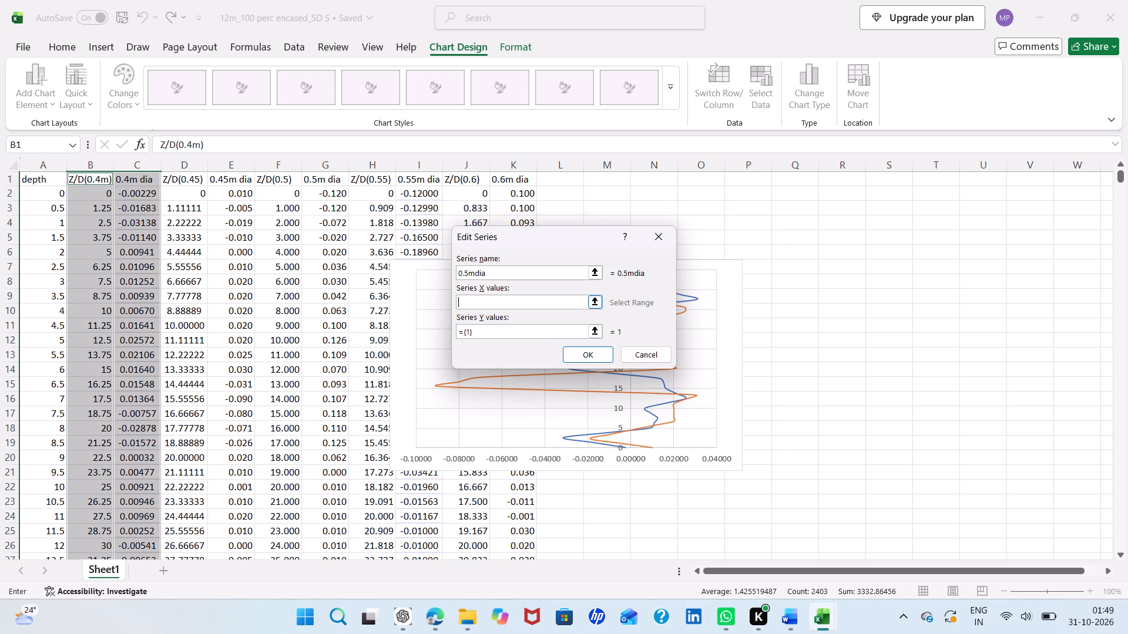
key(ctrl+v)
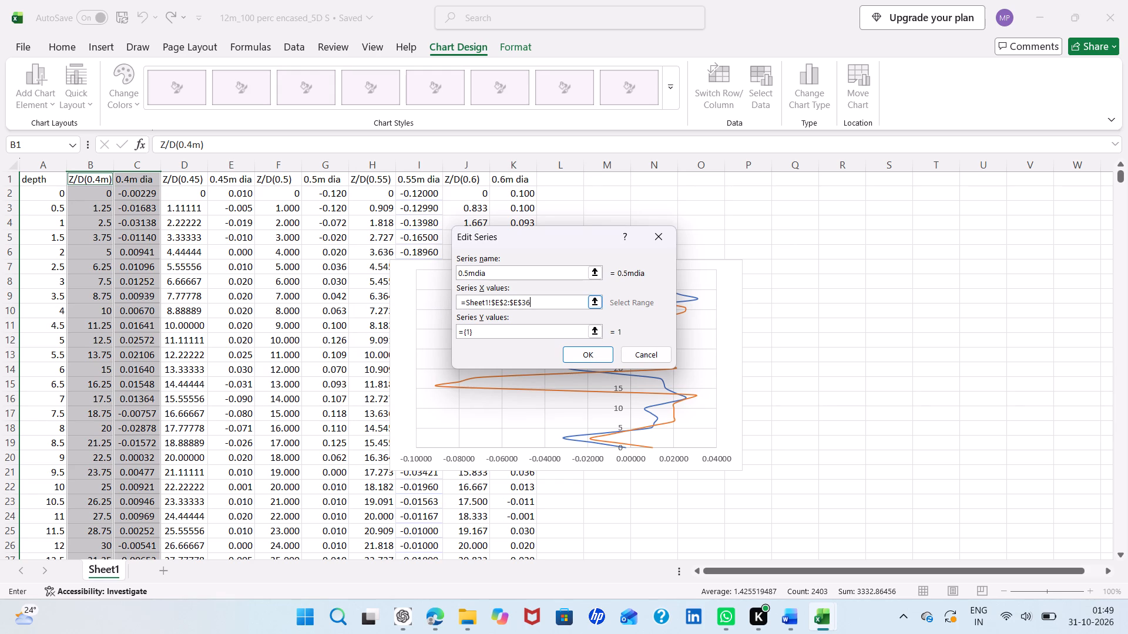
click(498, 303)
key(BackSpace)
key(shift+g)
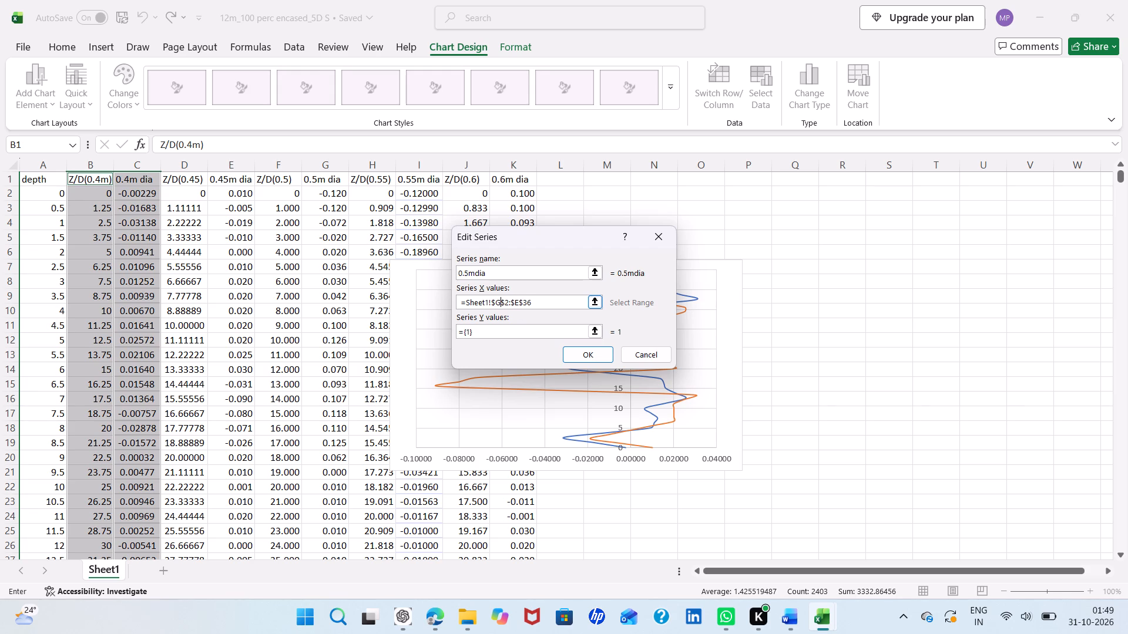
click(520, 304)
key(BackSpace)
key(shift+g)
Set the 0.5mdia series' Y values to =Sheet1!$F$2:$F$36 and apply the data source changes.
click(484, 332)
key(BackSpace)
key(BackSpace)
key(BackSpace)
key(BackSpace)
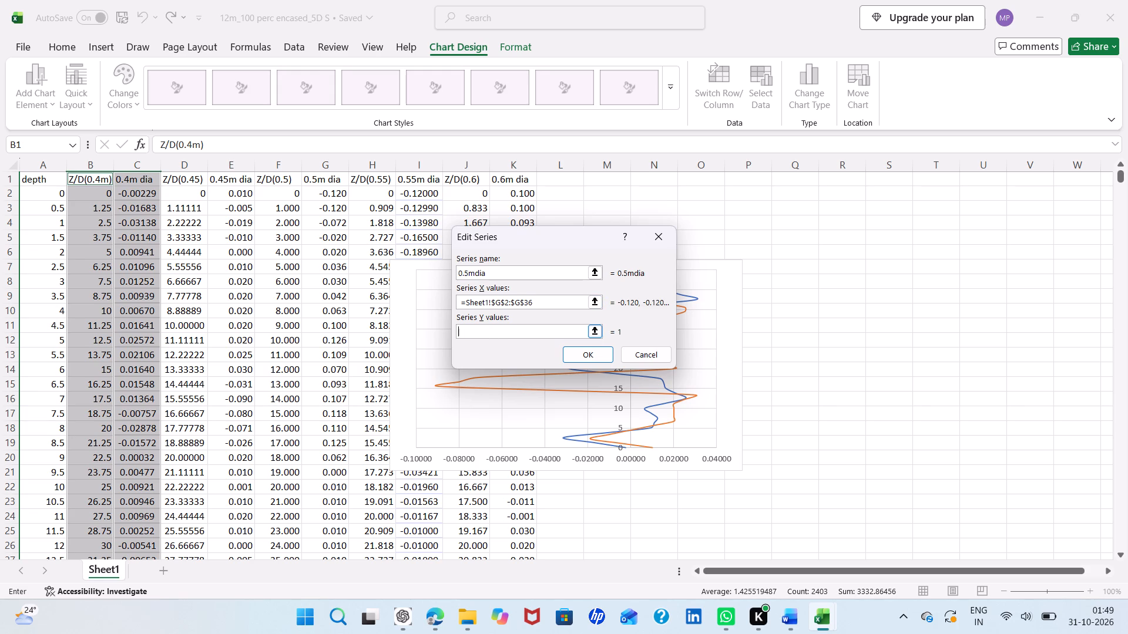
key(ctrl+v)
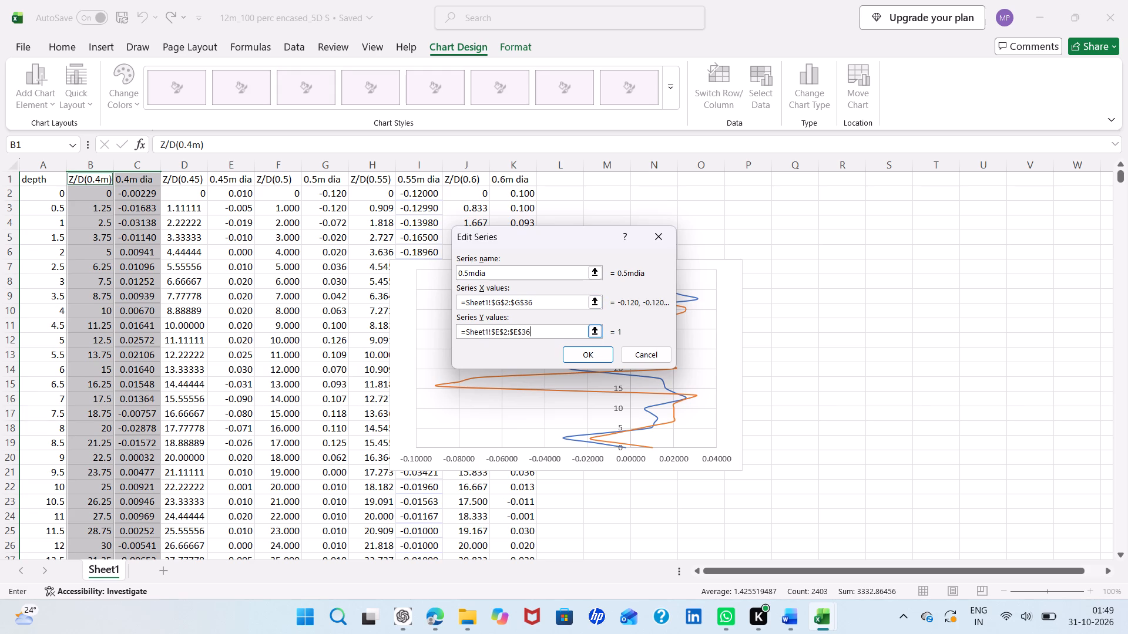
click(499, 335)
key(BackSpace)
key(shift+f)
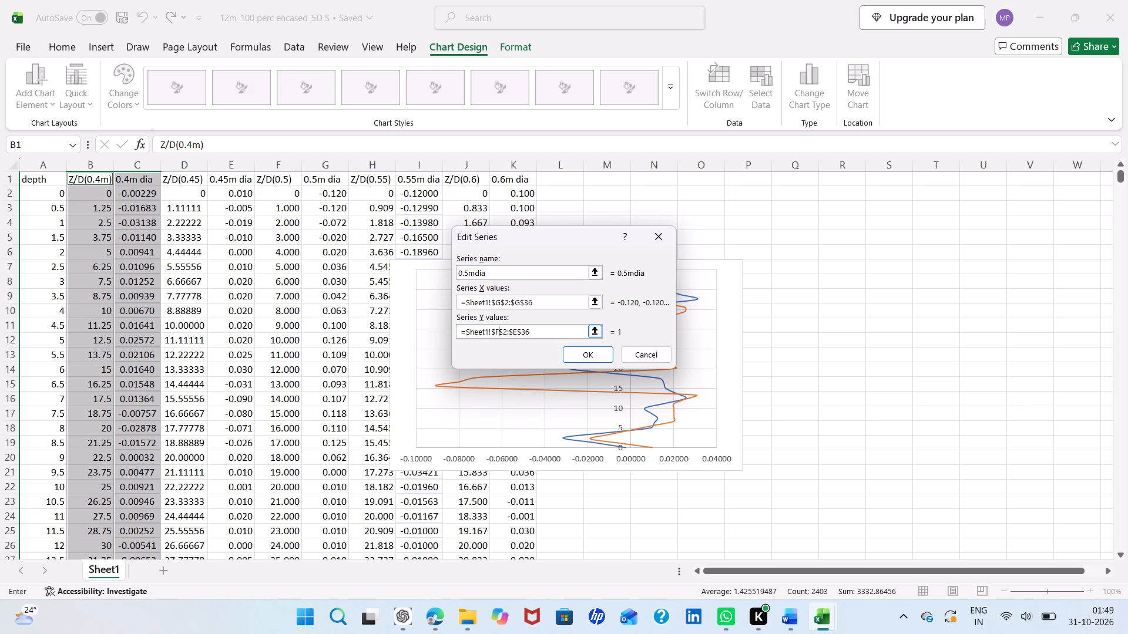
click(518, 333)
key(BackSpace)
key(shift+f)
click(578, 351)
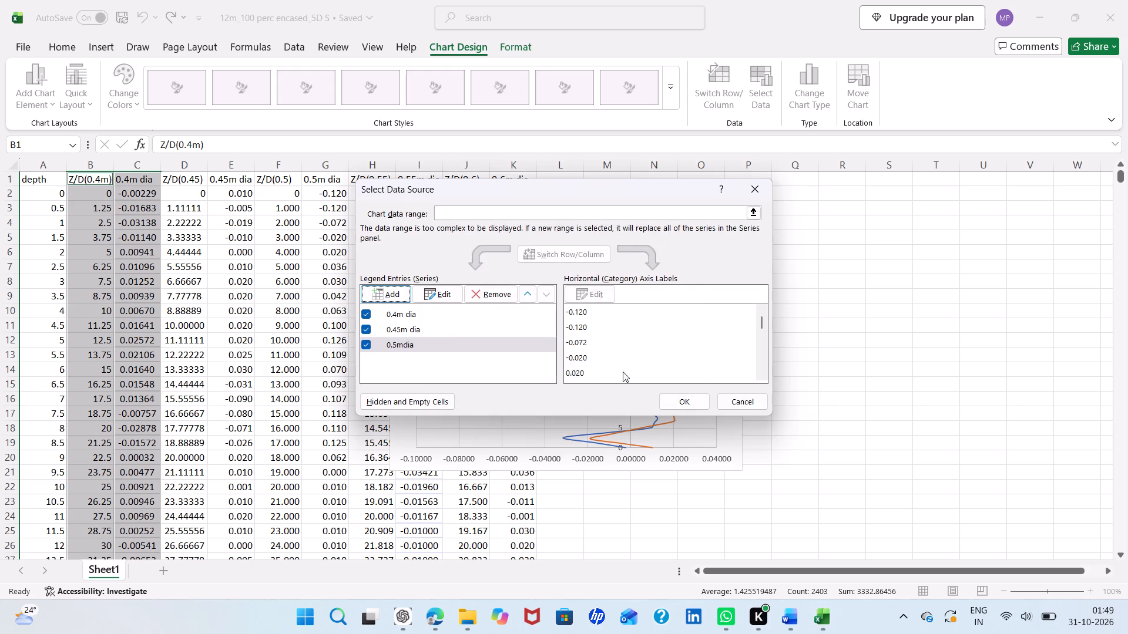
click(672, 404)
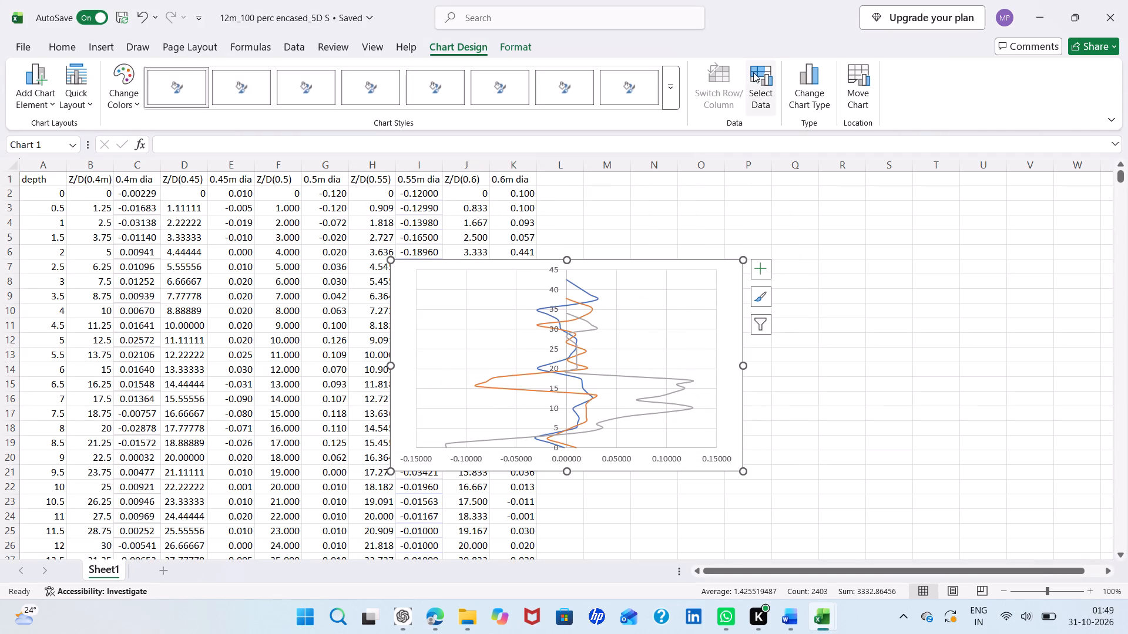
Add a chart data series named 0.55m dia with X values =Sheet1!$I$2:$I$36.
click(753, 69)
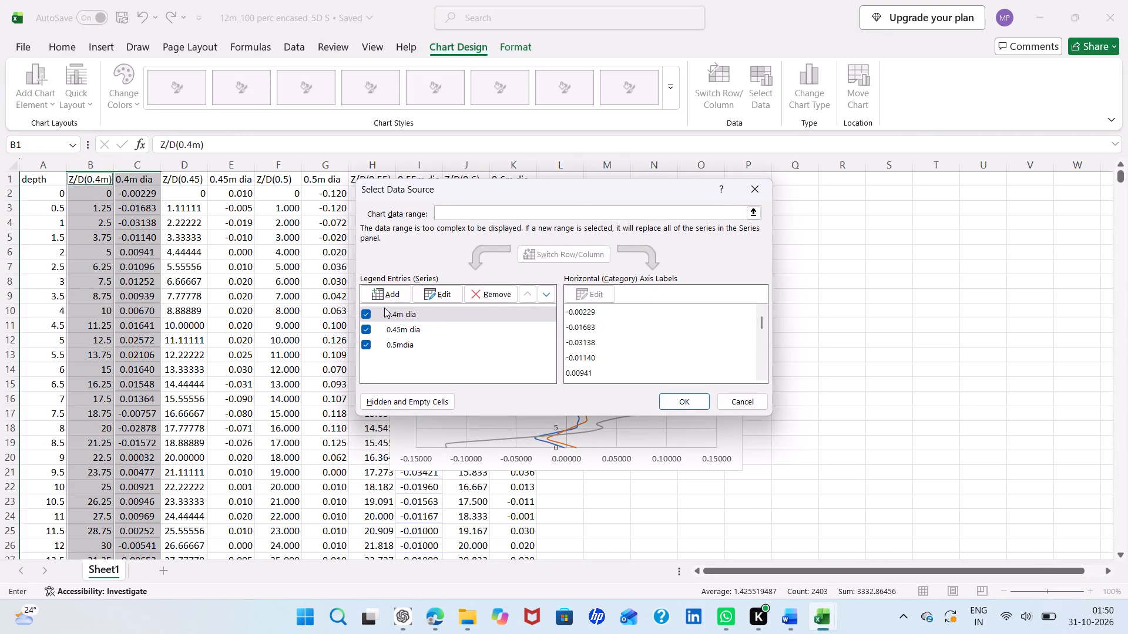
click(387, 293)
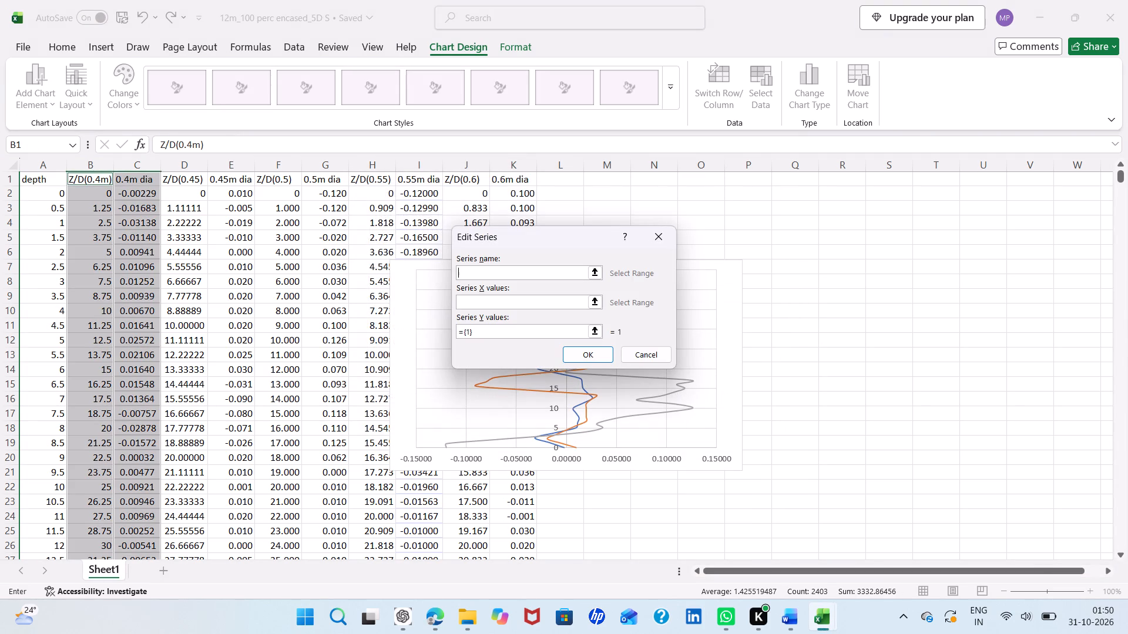
text(0.55m dia)
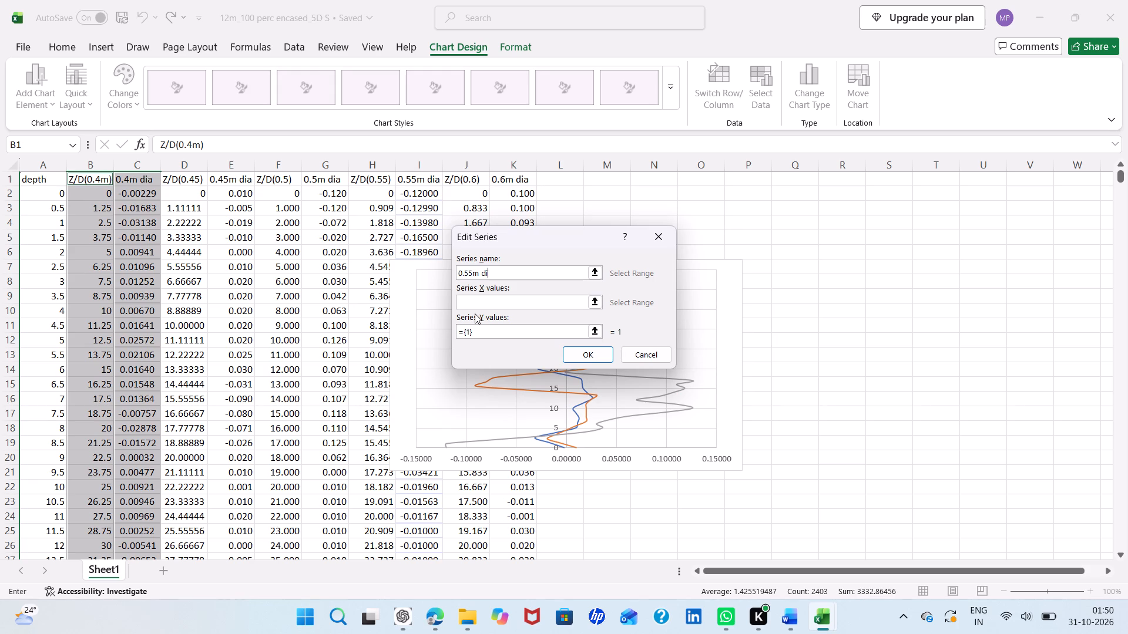
click(494, 299)
key(v)
key(BackSpace)
key(ctrl+v)
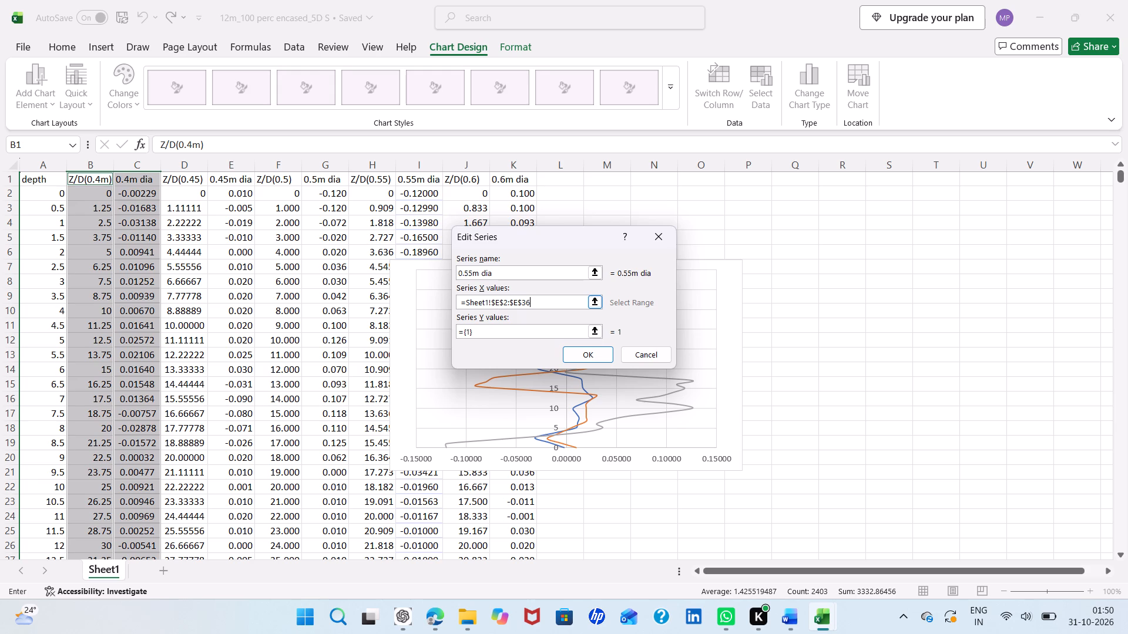
click(500, 304)
key(BackSpace)
key(shift+i)
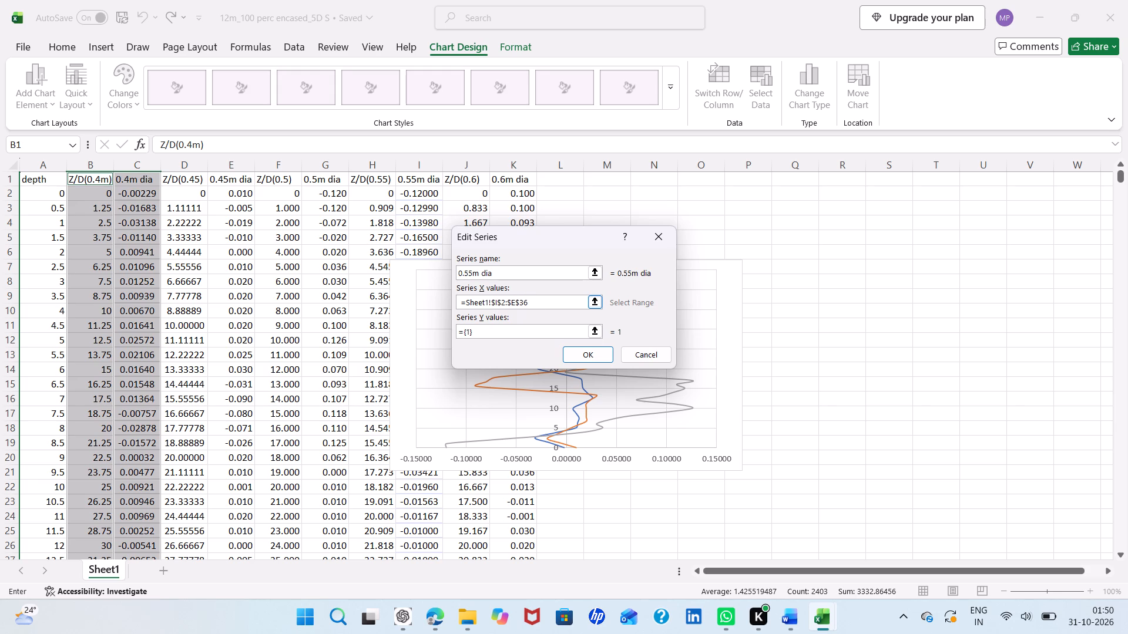
click(517, 305)
key(BackSpace)
key(shift+i)
Set the 0.55m dia series' Y values to =Sheet1!$H$2:$H$36 and accept the series.
click(479, 332)
key(BackSpace)
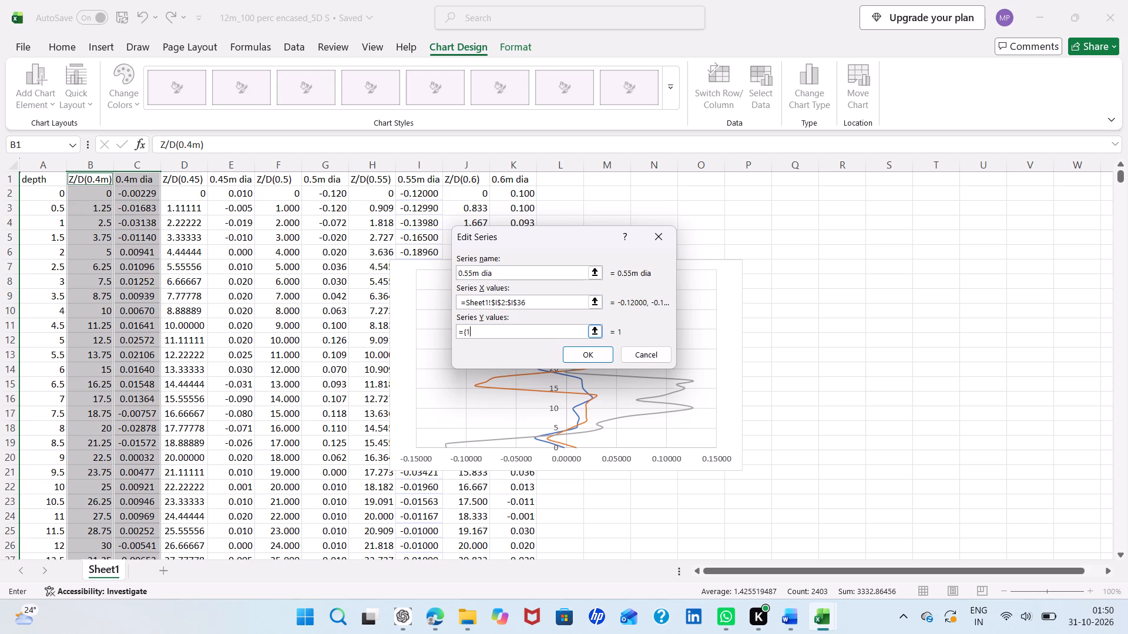
key(BackSpace)
key(BackSpace)
key(BackSpace)
key(ctrl+v)
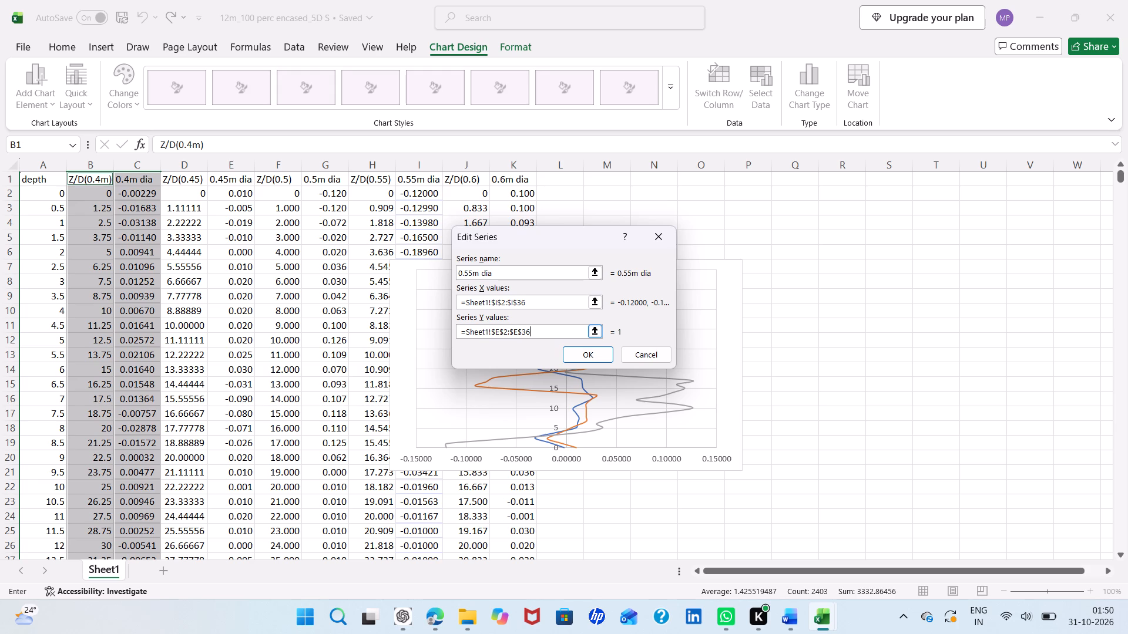
click(500, 336)
key(BackSpace)
key(shift+h)
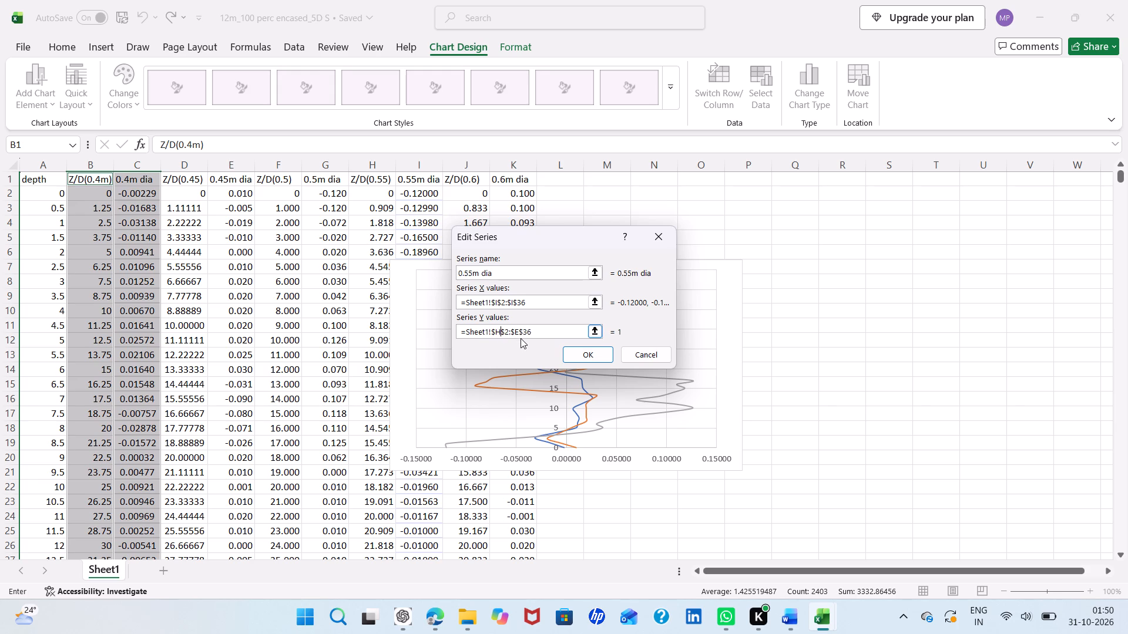
click(519, 335)
key(BackSpace)
key(shift+h)
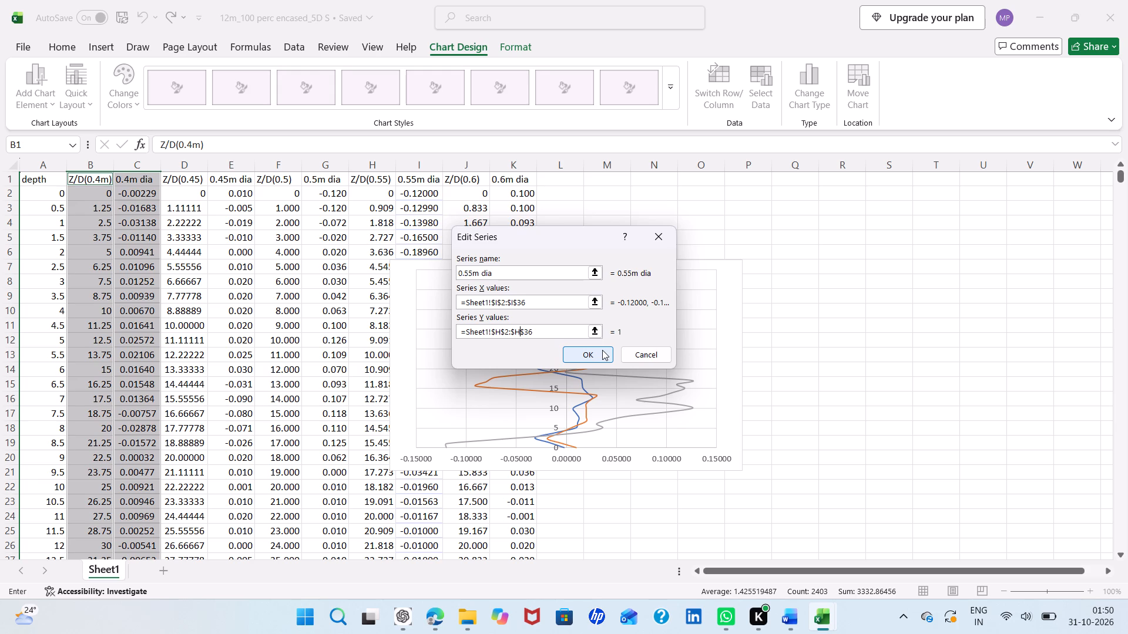
click(602, 350)
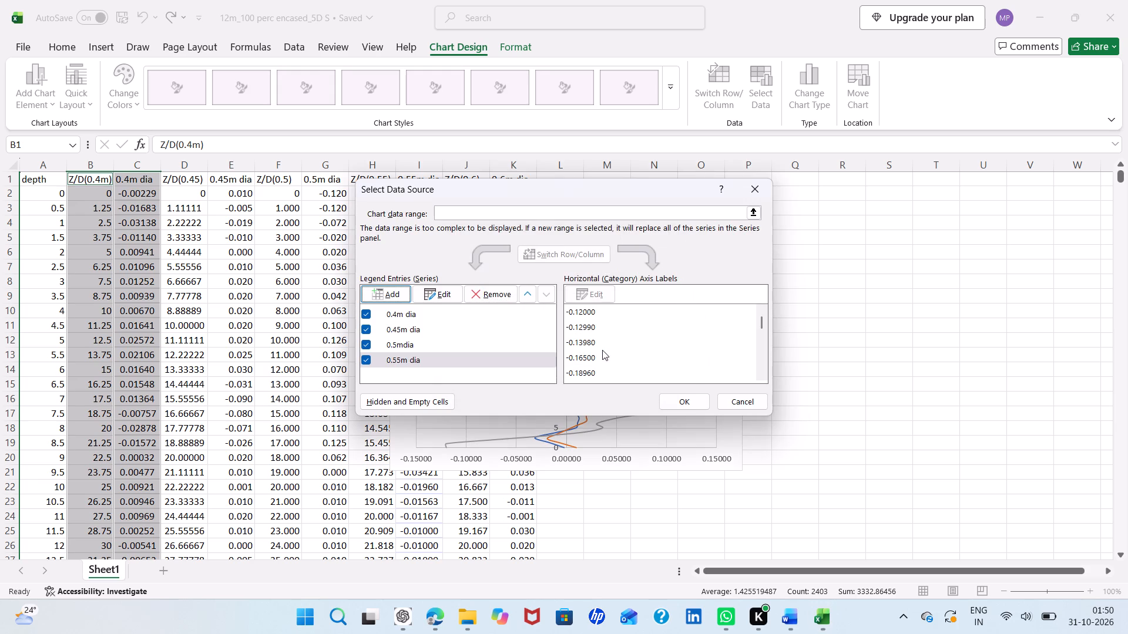
Add a chart data series named 0.6m dia with X values =Sheet1!$K$2:$K$36.
click(395, 292)
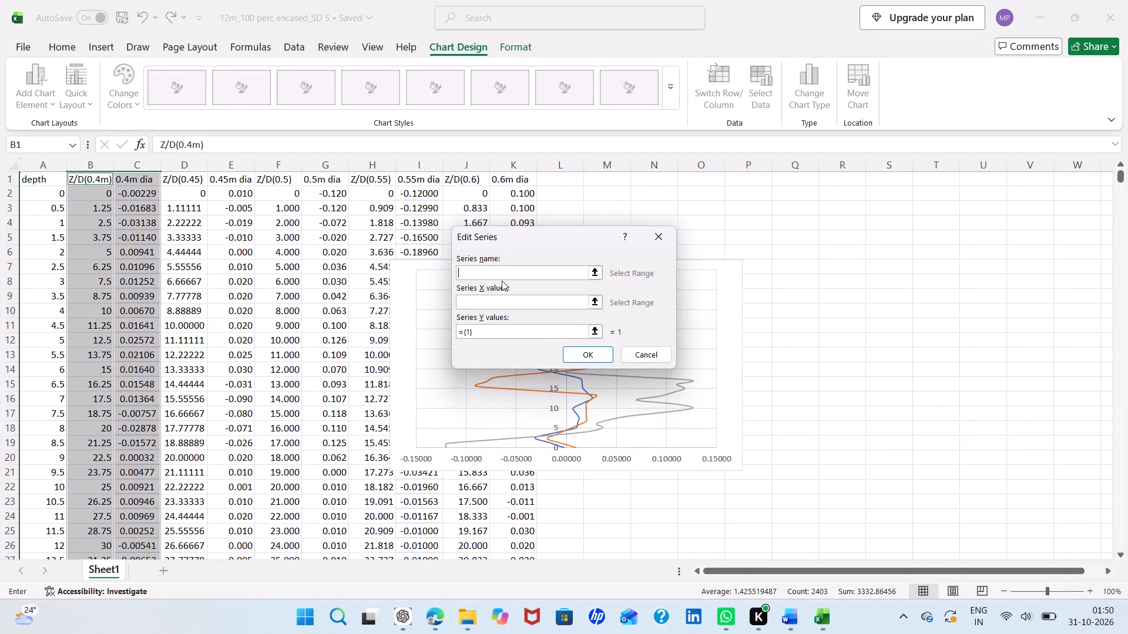
text(0.)
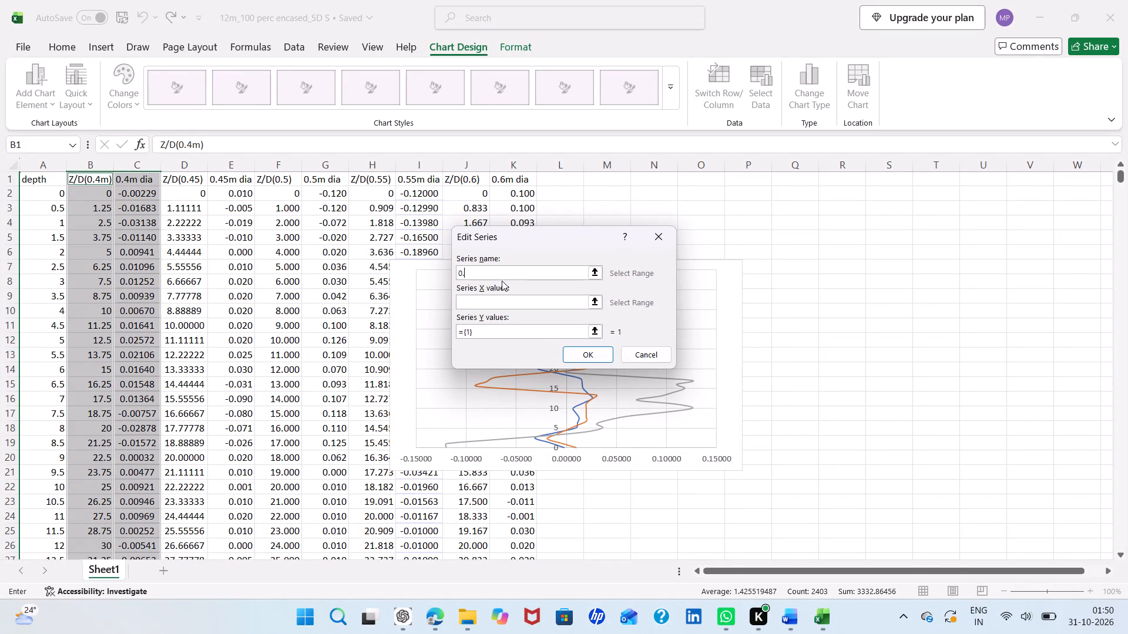
key(6)
key(d)
key(BackSpace)
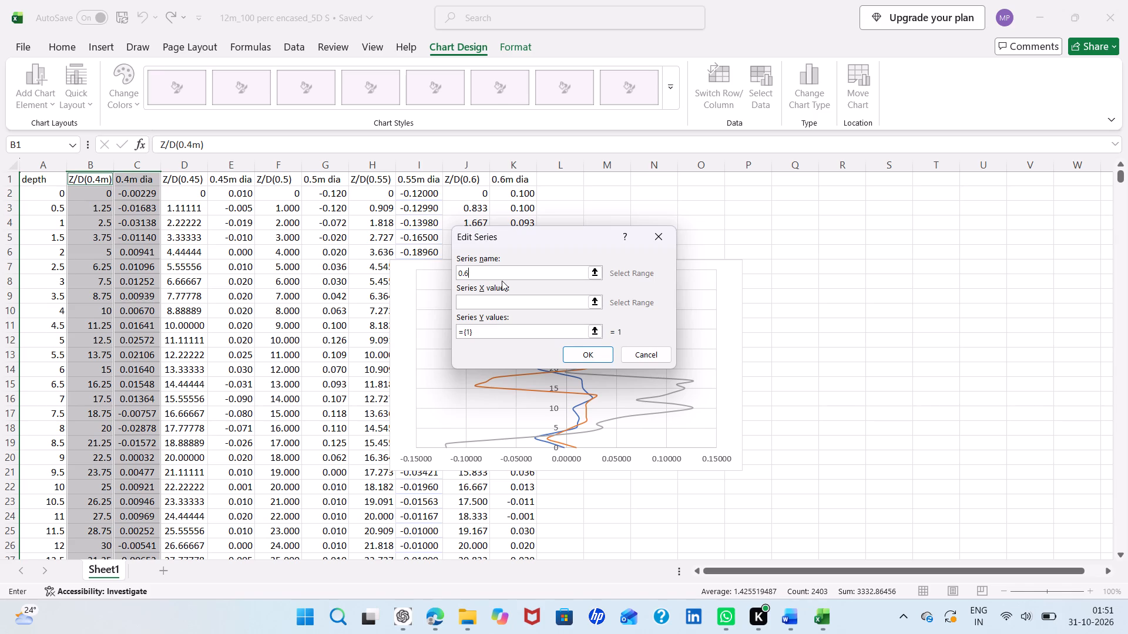
text(m dia)
key(space)
click(482, 300)
key(ctrl+v)
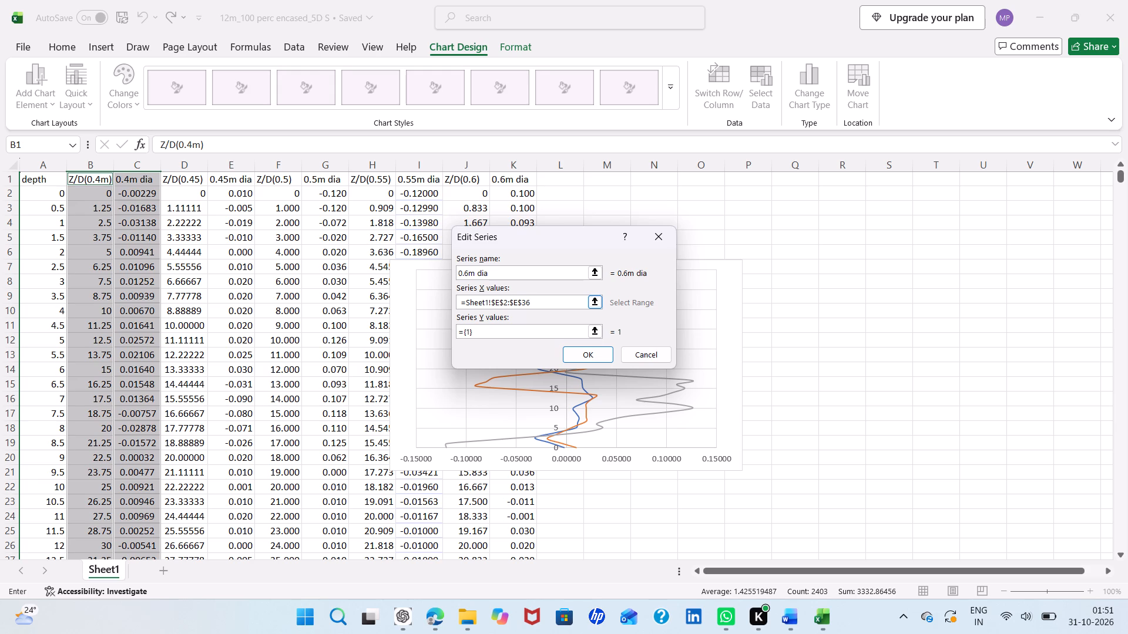
click(498, 302)
key(BackSpace)
key(shift+k)
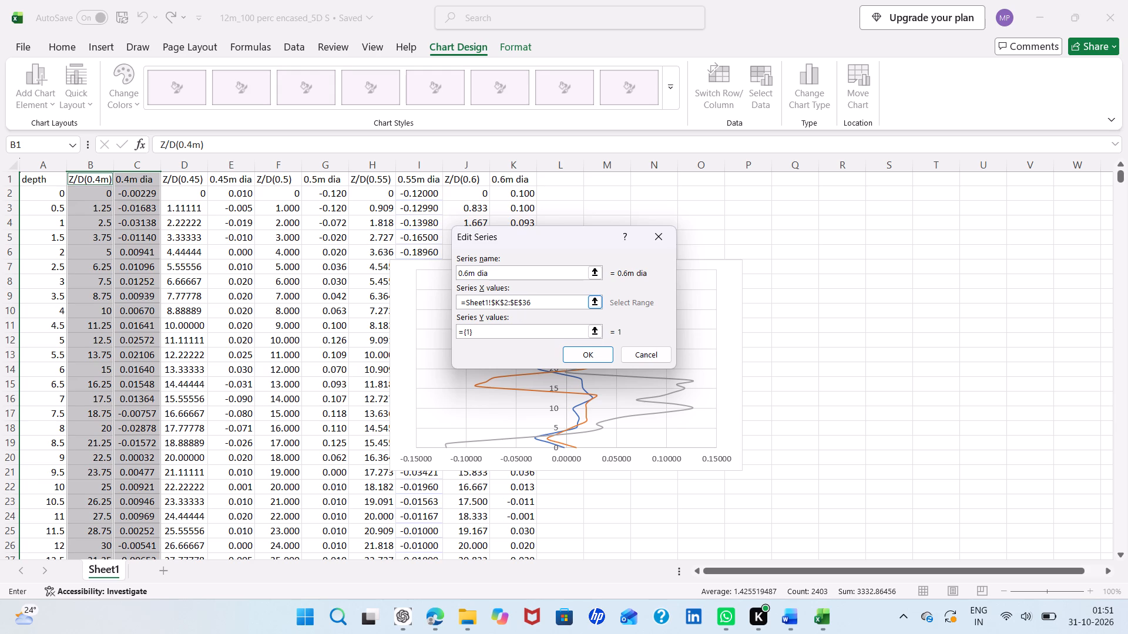
click(519, 303)
key(BackSpace)
key(shift+k)
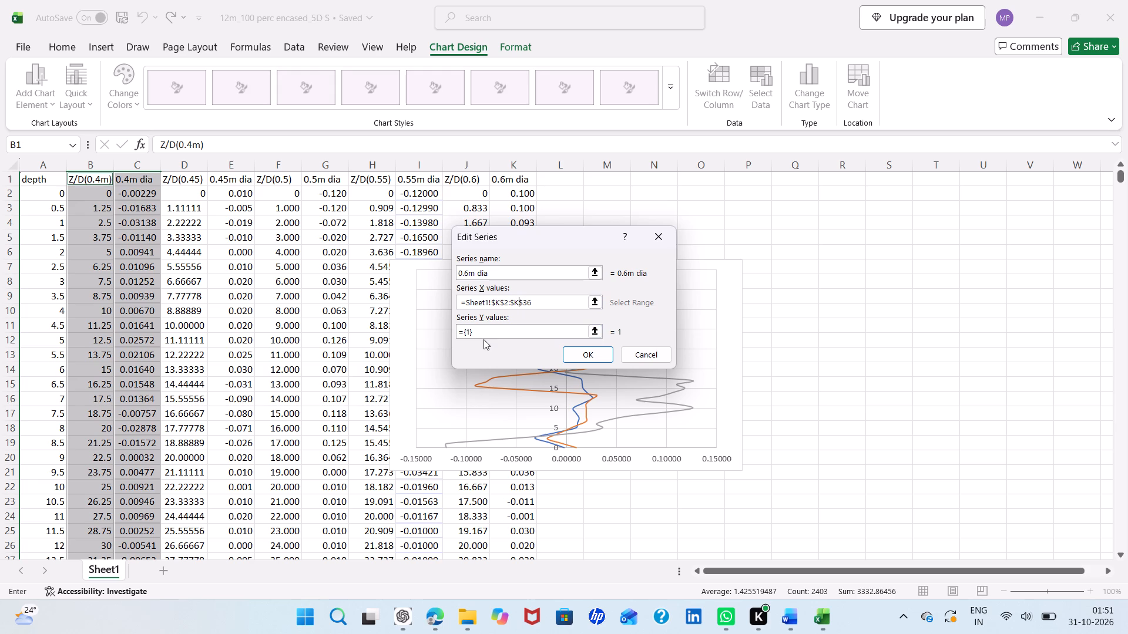
Set the 0.6m dia series' Y values to =Sheet1!$J$2:$J$36 and apply the data source changes.
click(492, 333)
key(BackSpace)
key(BackSpace)
key(BackSpace)
key(BackSpace)
key(ctrl+v)
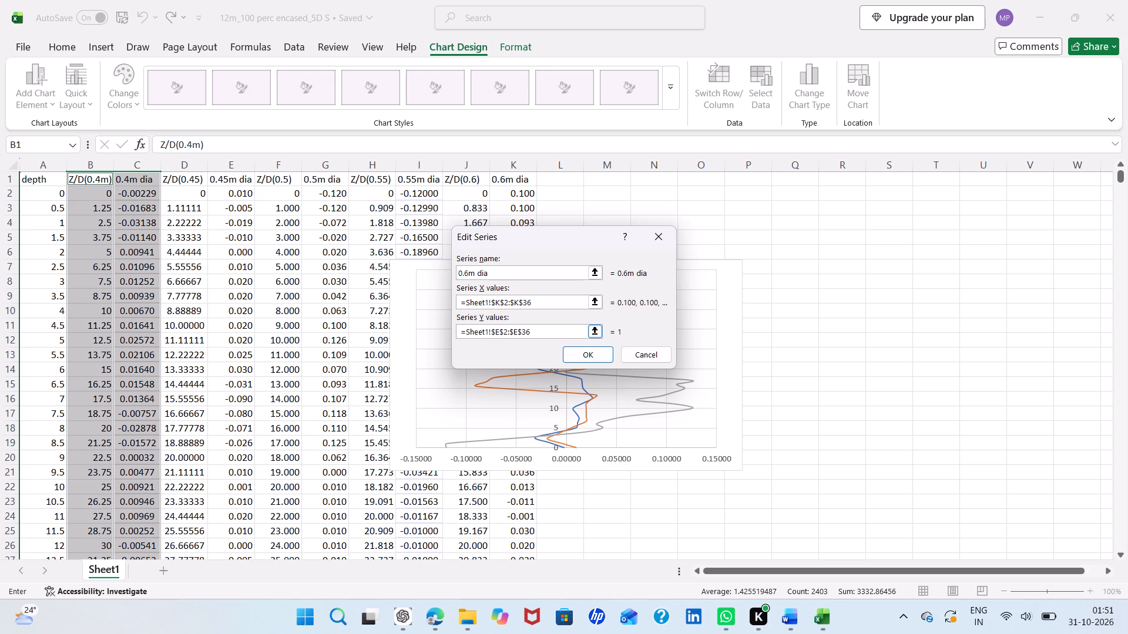
click(500, 334)
key(BackSpace)
key(shift+j)
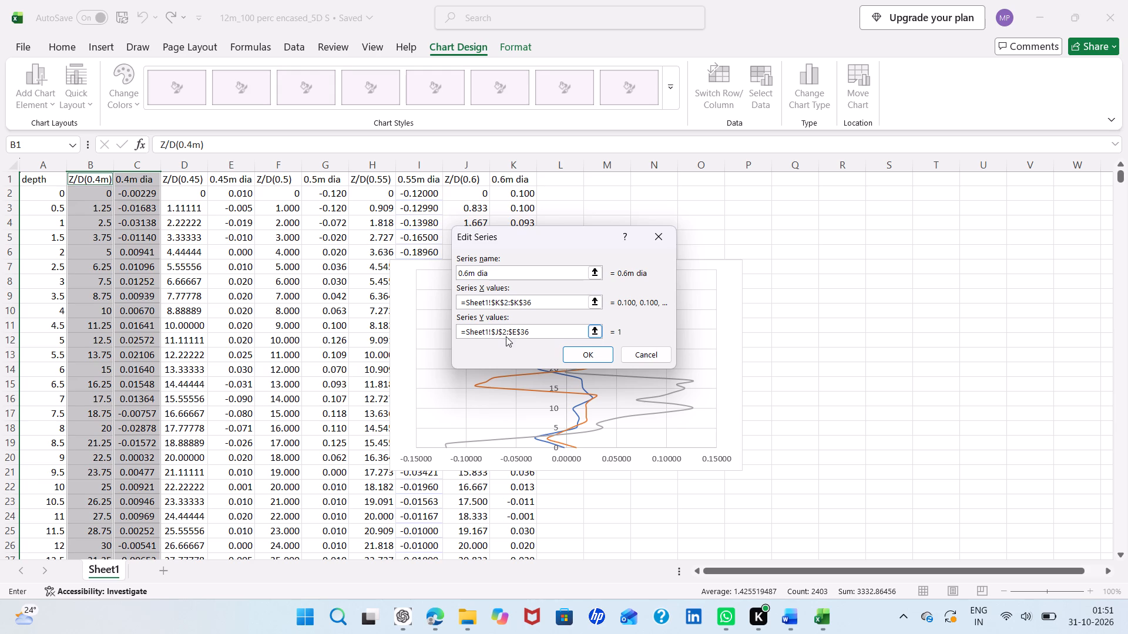
click(518, 335)
key(BackSpace)
key(shift+j)
click(579, 346)
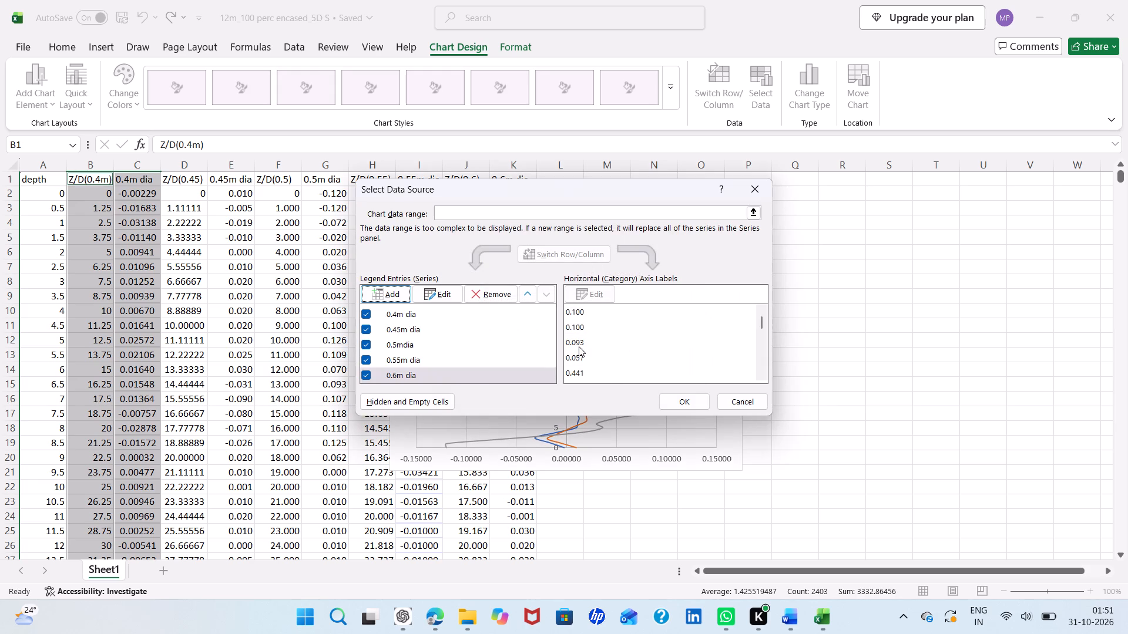
click(679, 400)
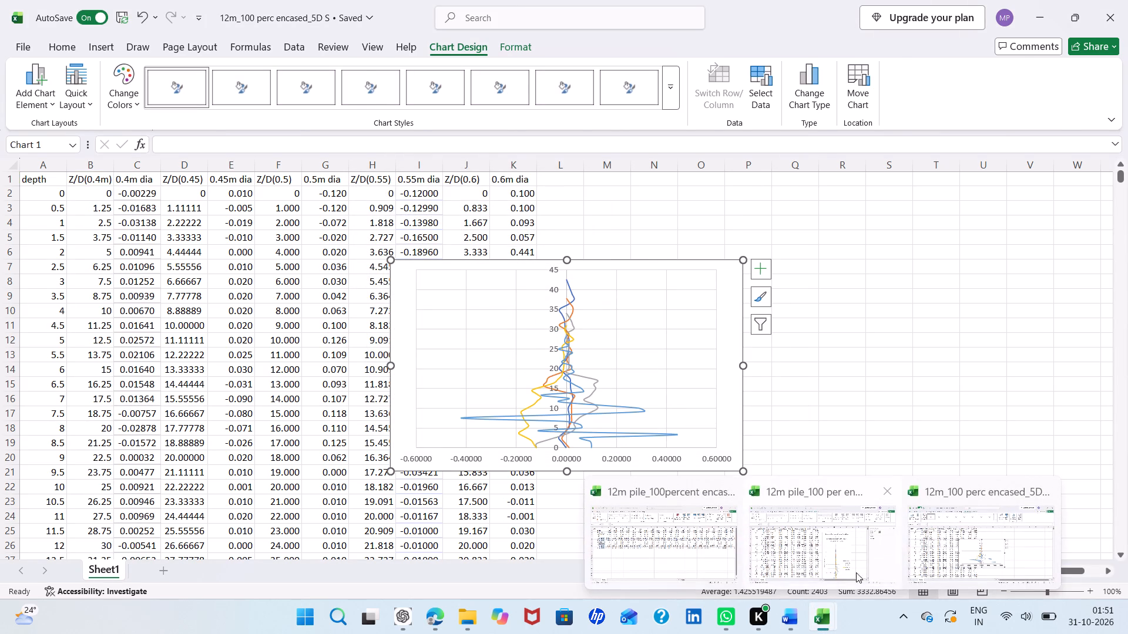
Copy the full chart title text from the 12m pile_100 per encased_2.5DS workbook's chart.
click(854, 558)
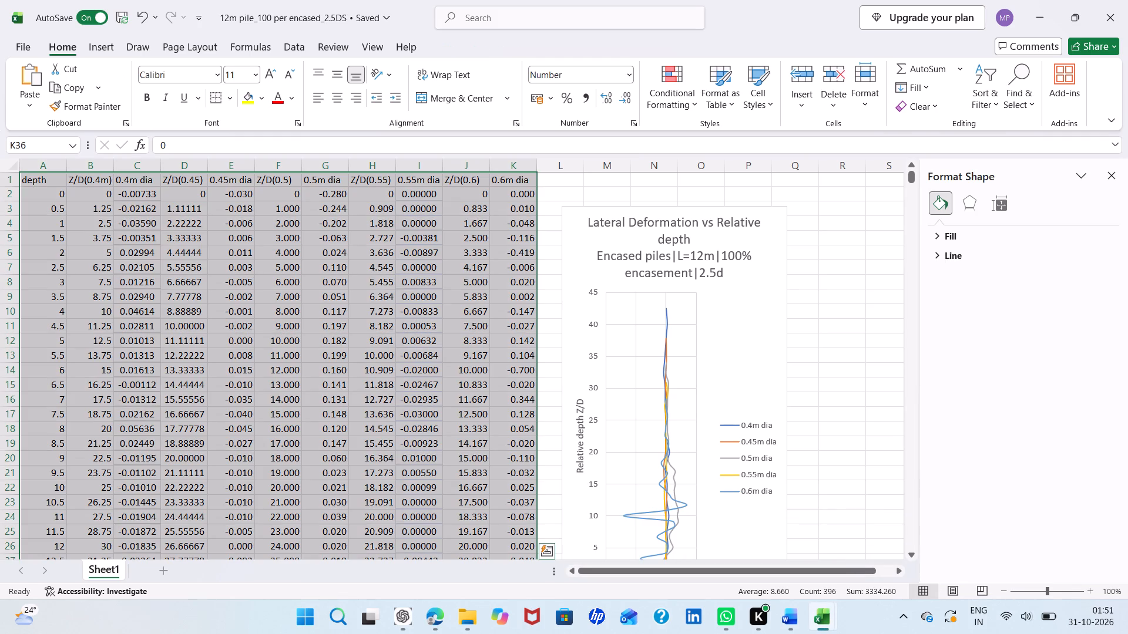
click(724, 271)
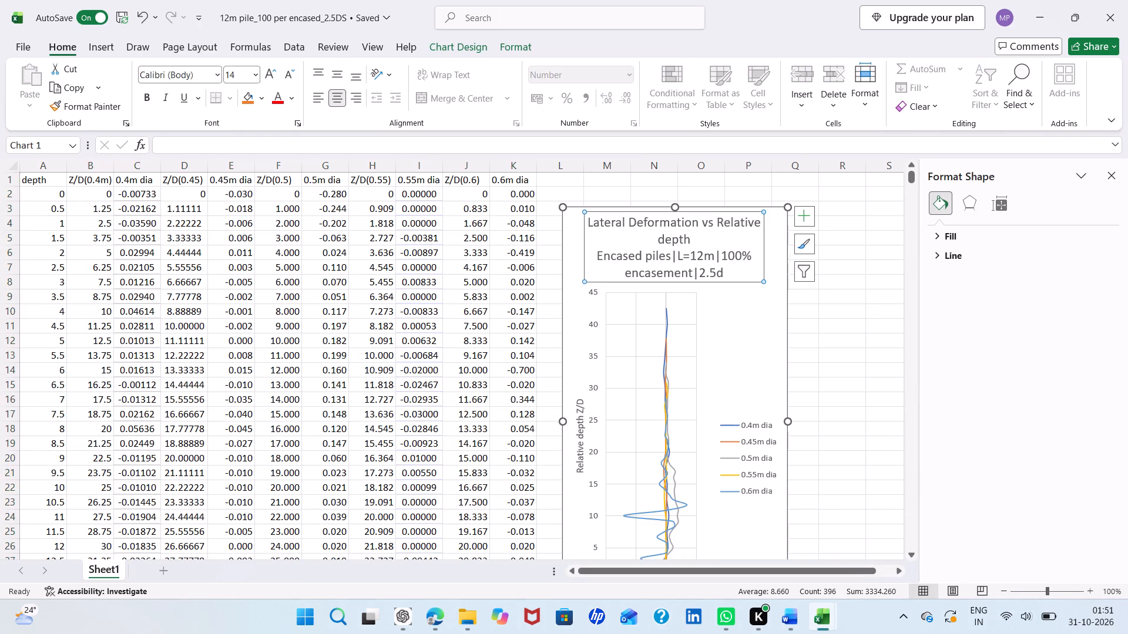
drag(726, 274, 593, 213)
key(ctrl+c)
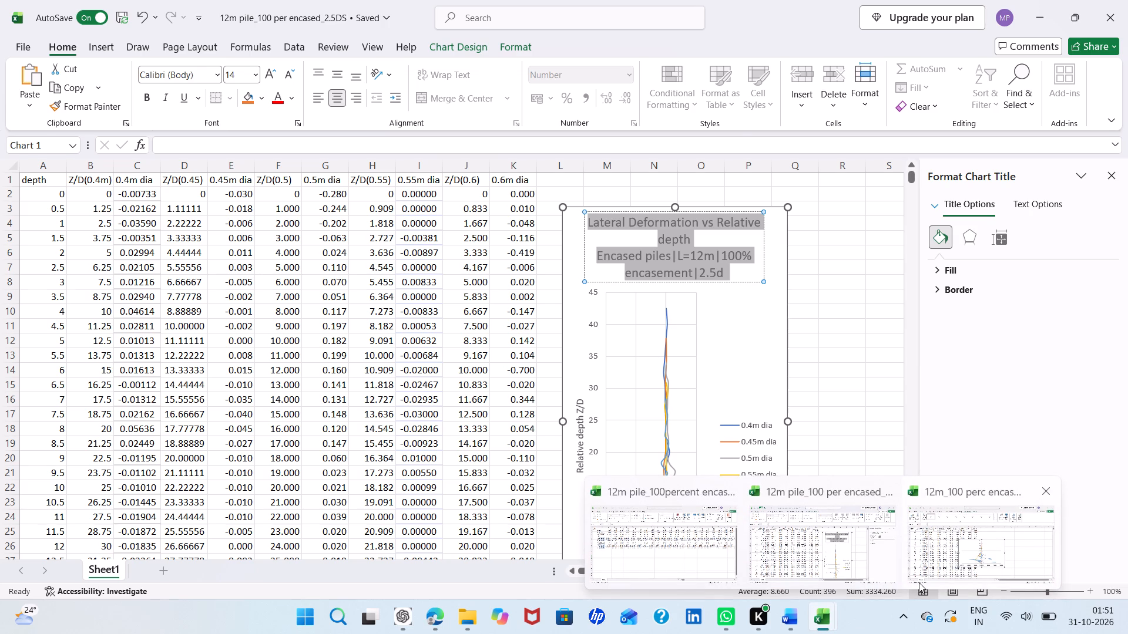
Add a chart title to the 12m_100 perc encased_5D S chart and replace its placeholder with the copied title text.
click(959, 546)
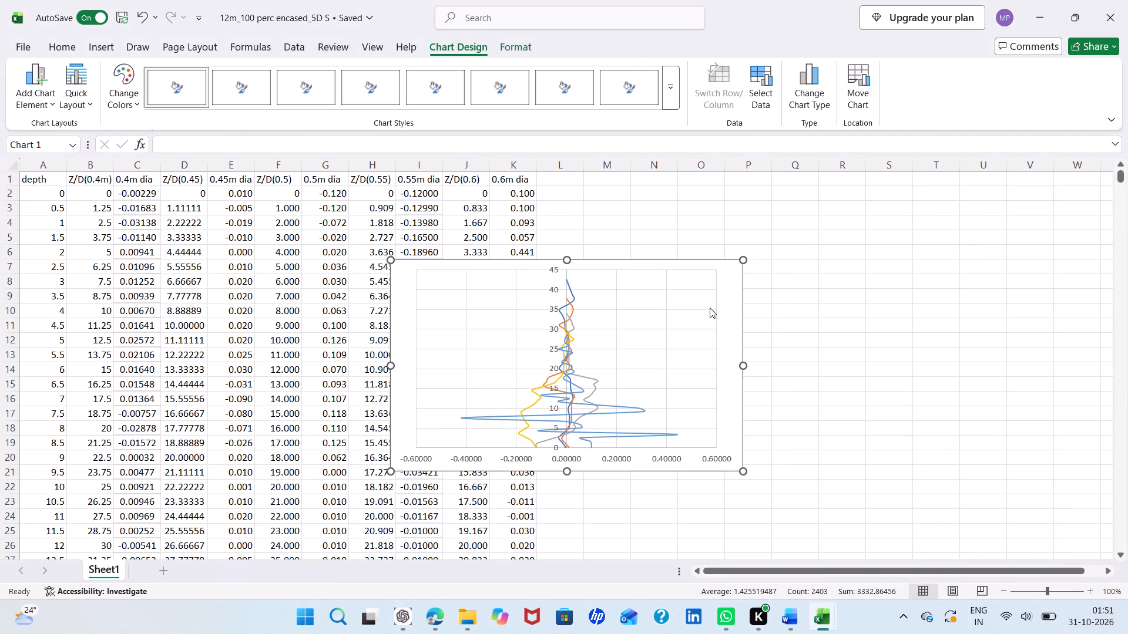
click(710, 308)
click(761, 269)
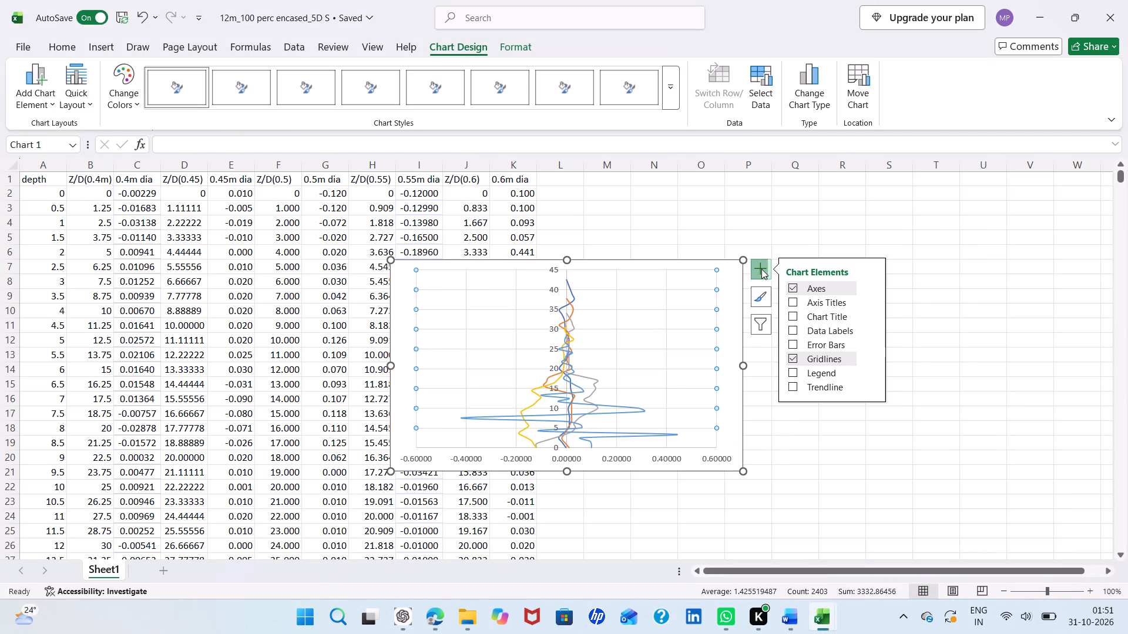
click(790, 312)
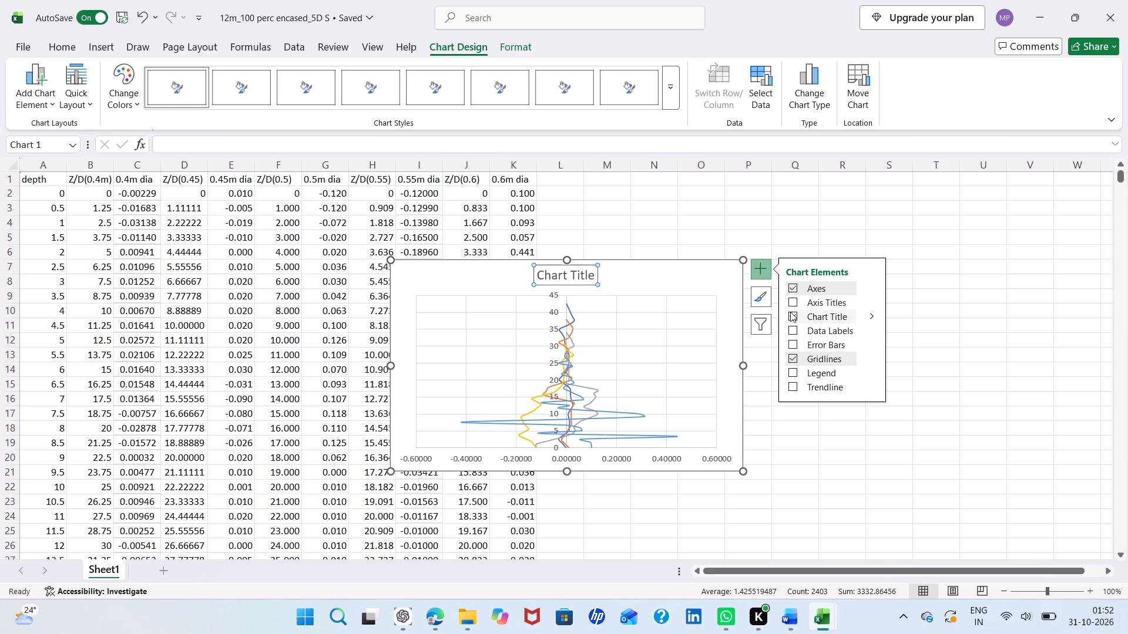
click(595, 272)
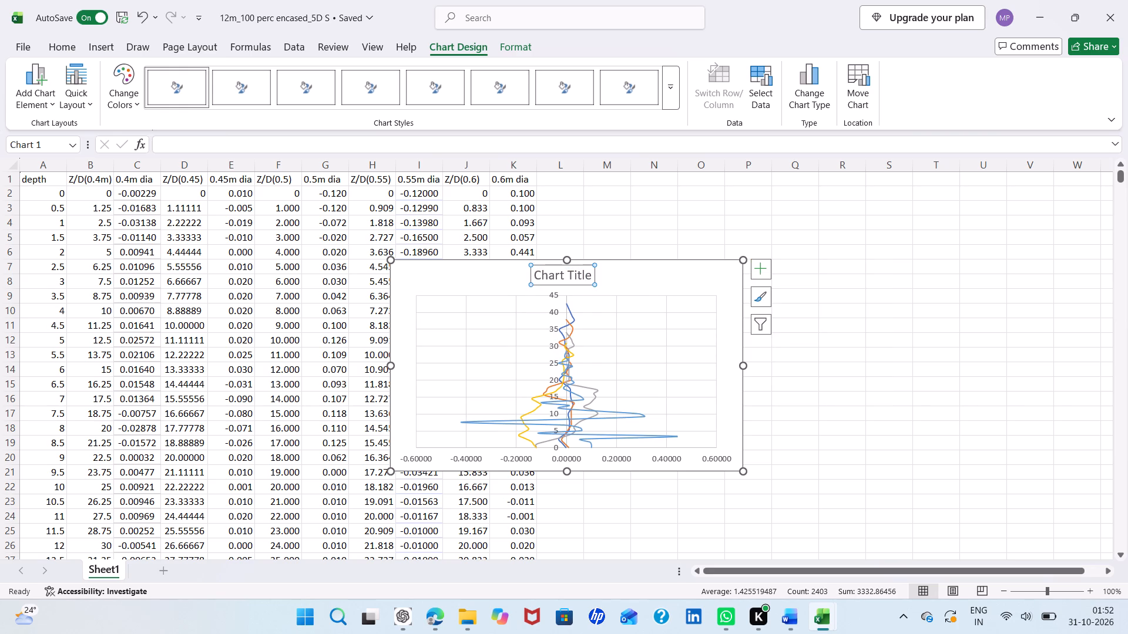
drag(592, 272, 539, 274)
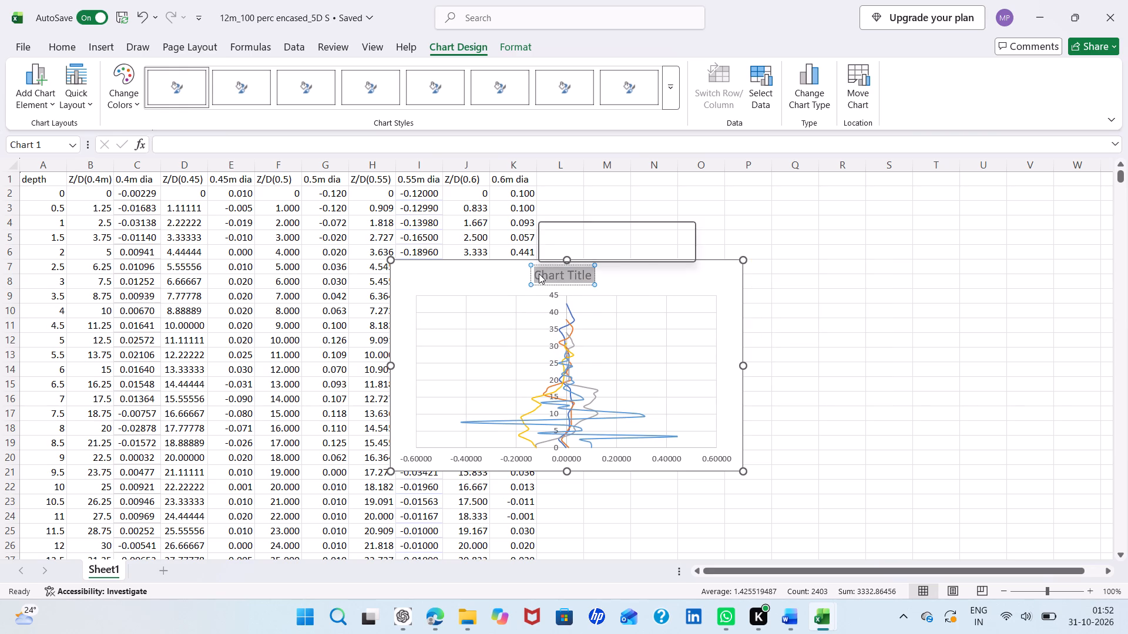
key(BackSpace)
key(ctrl+v)
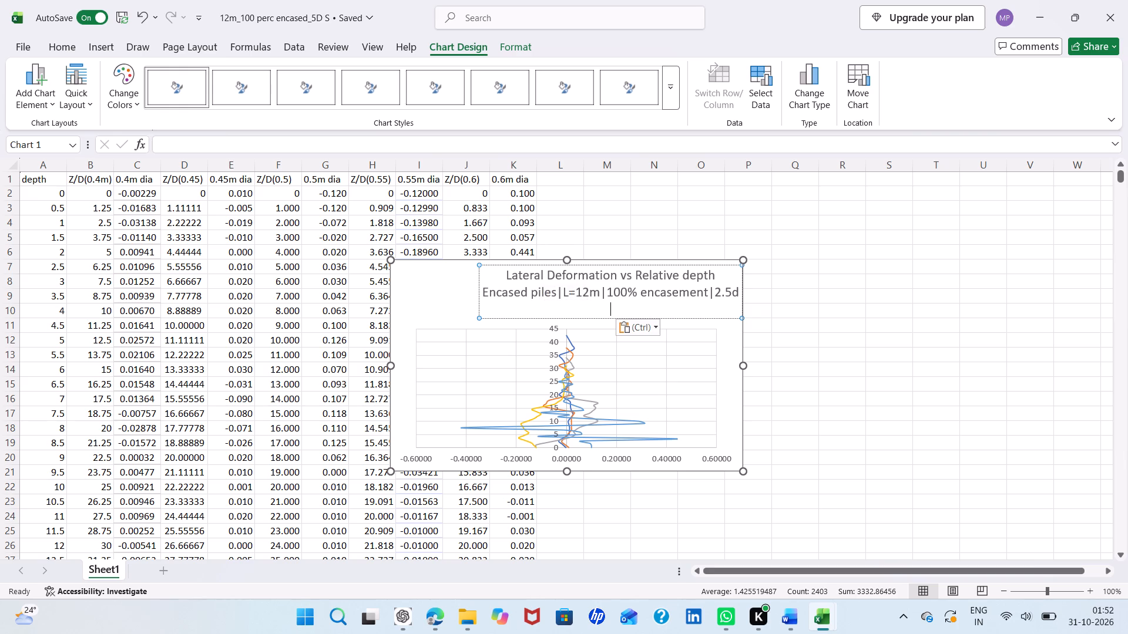
Change the spacing in the chart title to 5d.
click(721, 294)
key(BackSpace)
key(Right)
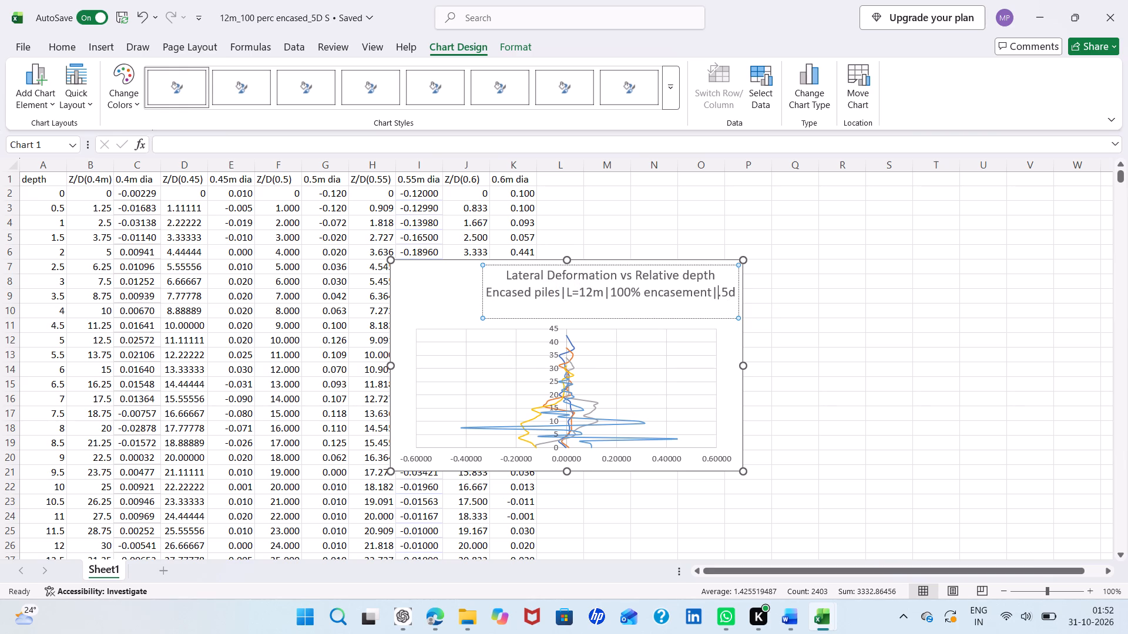
key(BackSpace)
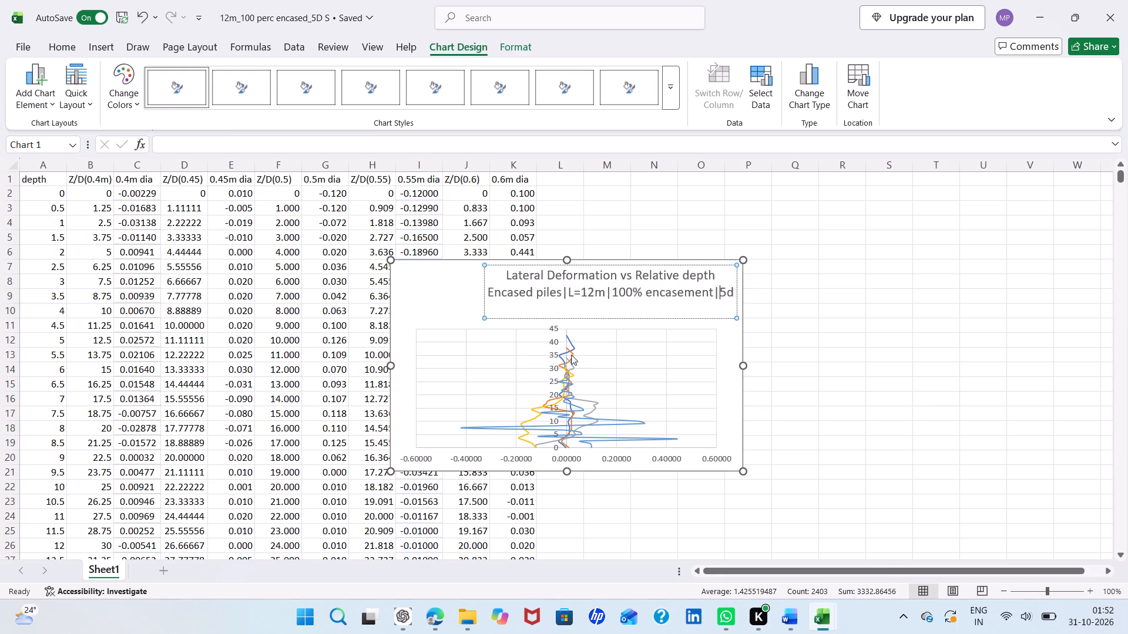
click(438, 306)
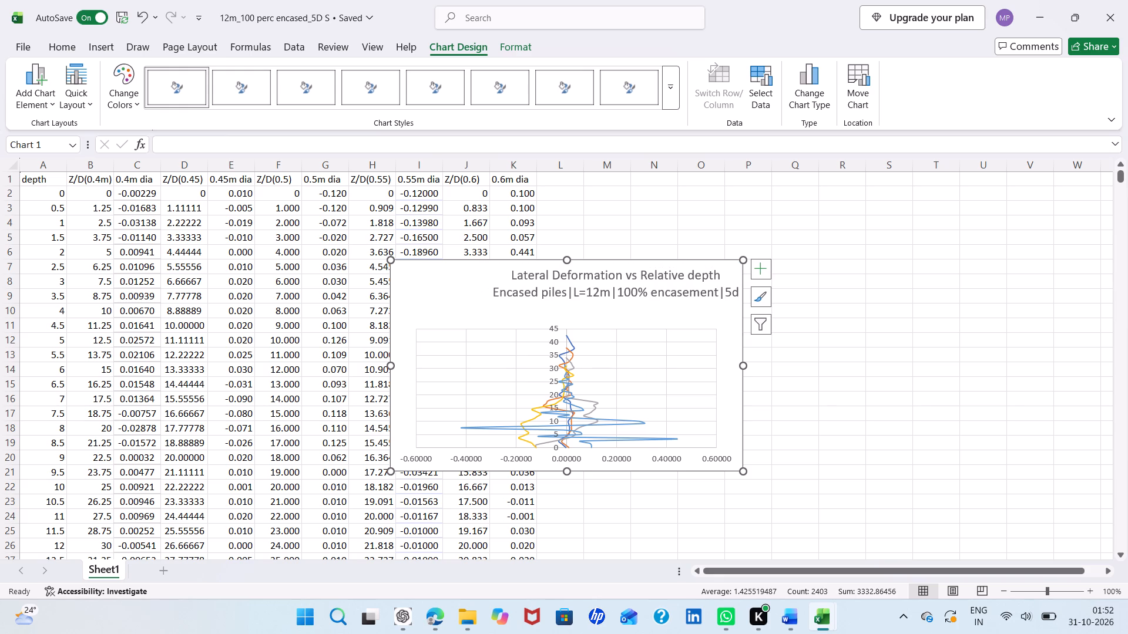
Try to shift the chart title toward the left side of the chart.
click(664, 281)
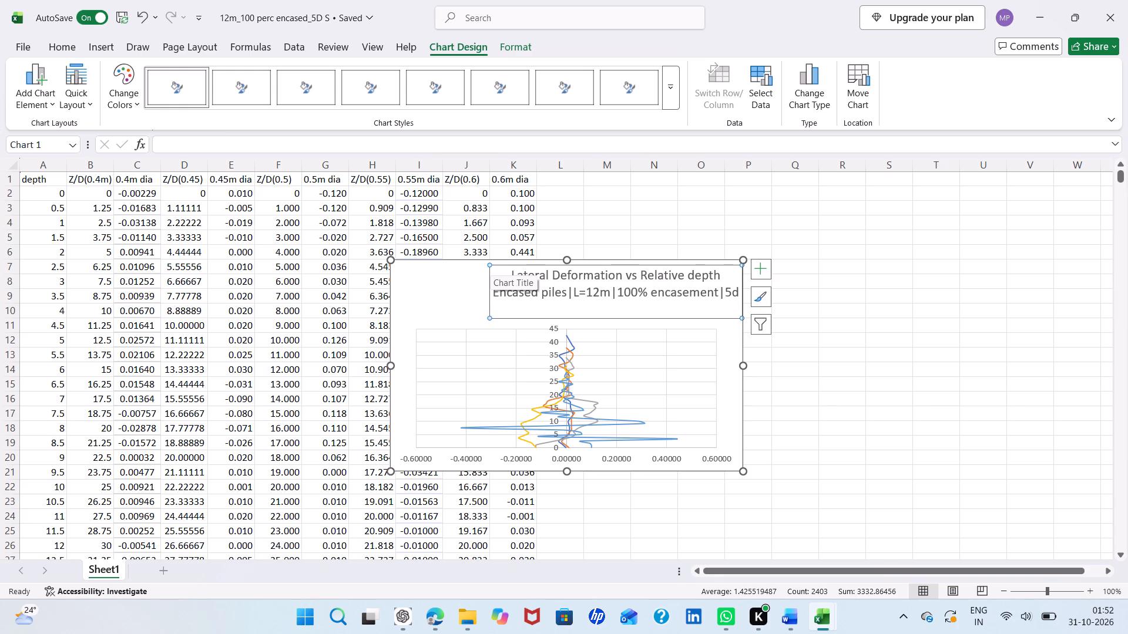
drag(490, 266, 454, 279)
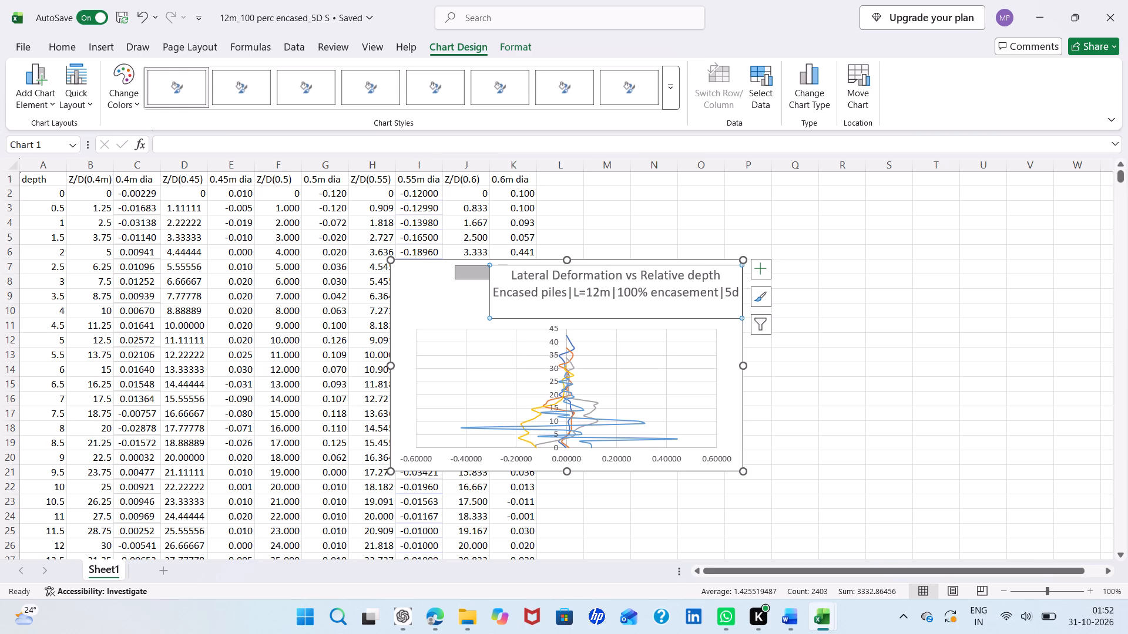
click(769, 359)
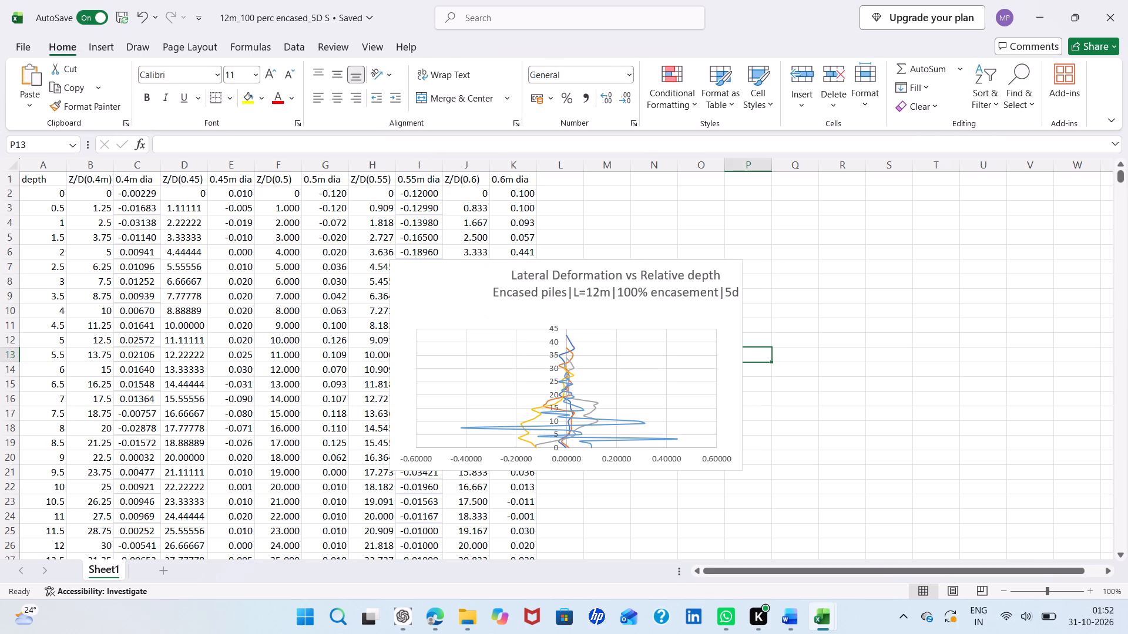
Add axis titles to the 5D chart and set the horizontal axis title to LD mm.
click(717, 296)
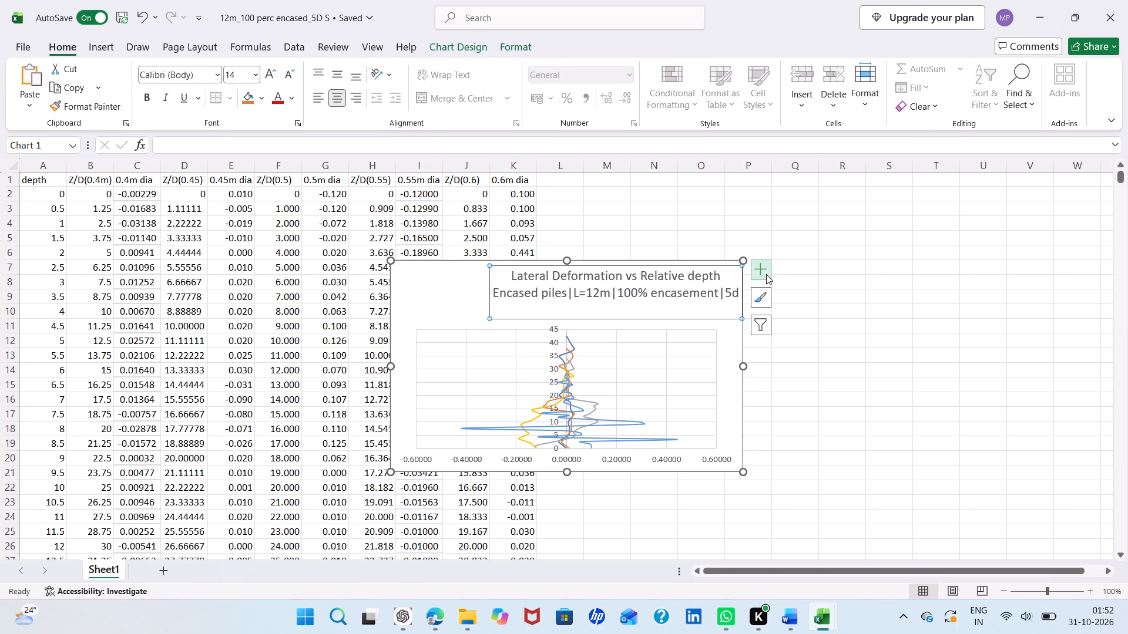
click(755, 266)
click(793, 302)
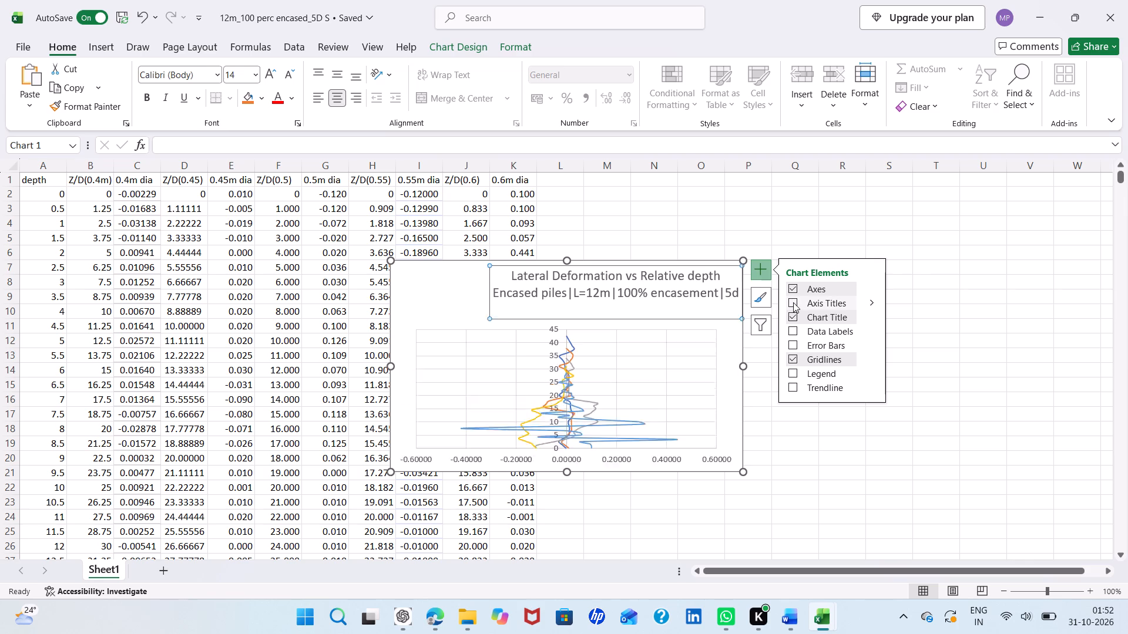
click(568, 454)
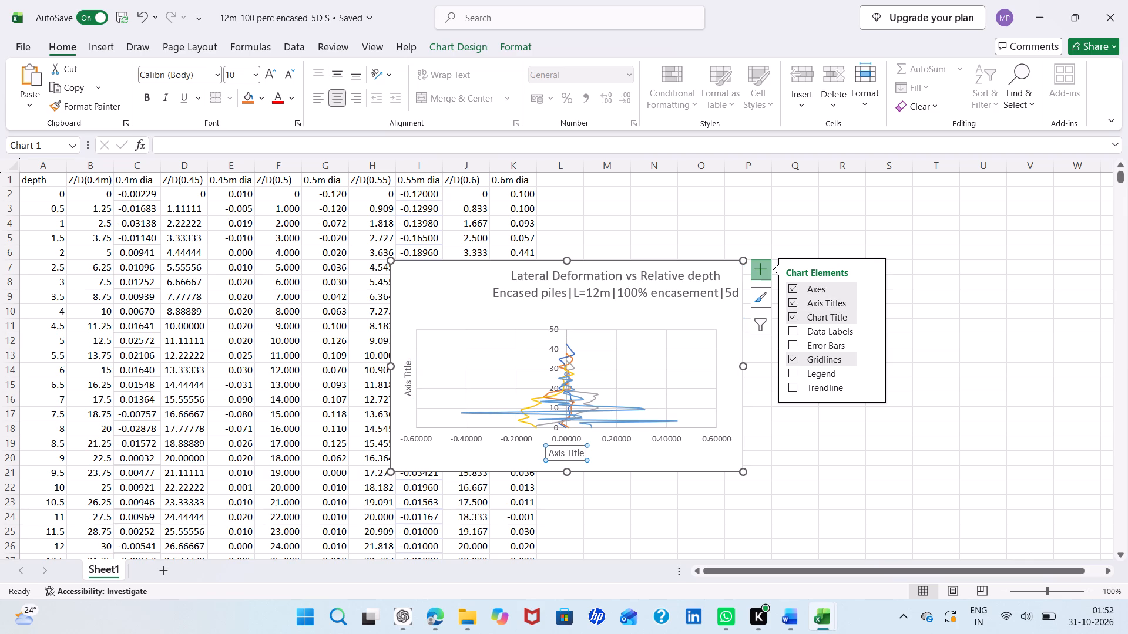
click(585, 456)
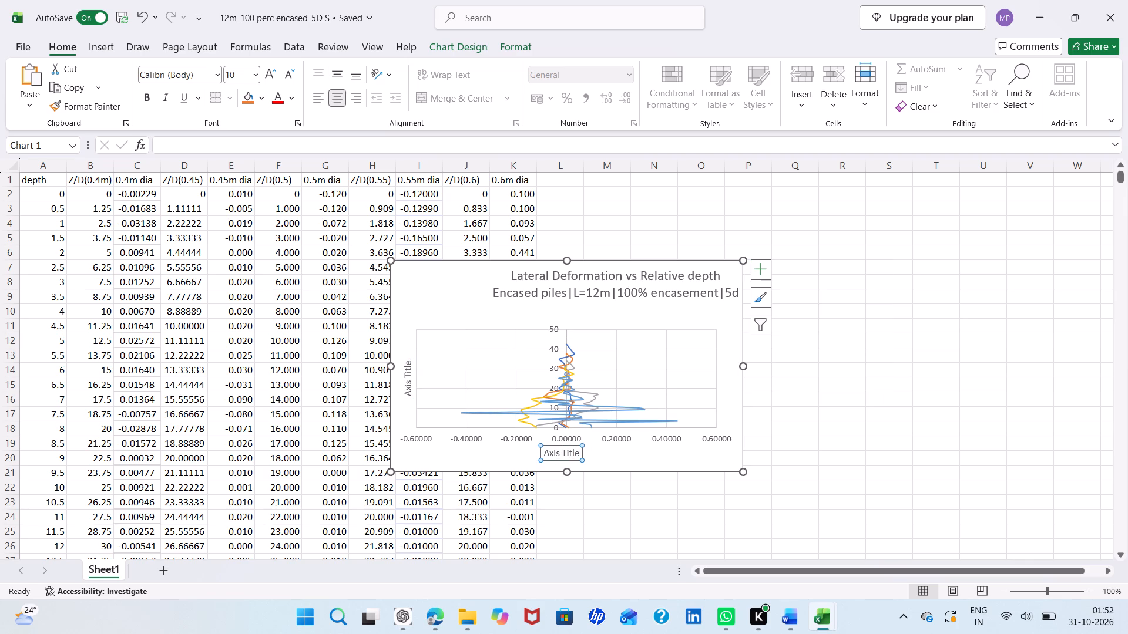
drag(578, 452, 545, 451)
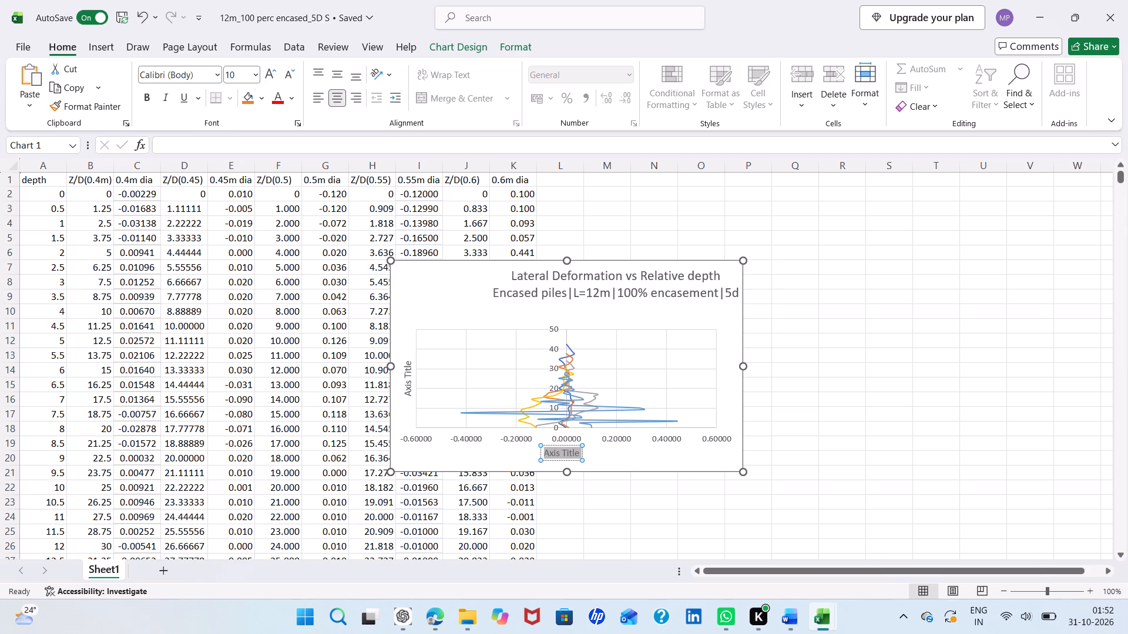
drag(545, 451, 542, 451)
key(BackSpace)
text(LD mm)
Replace the vertical axis title's placeholder text with Relative depth.
double_click(408, 370)
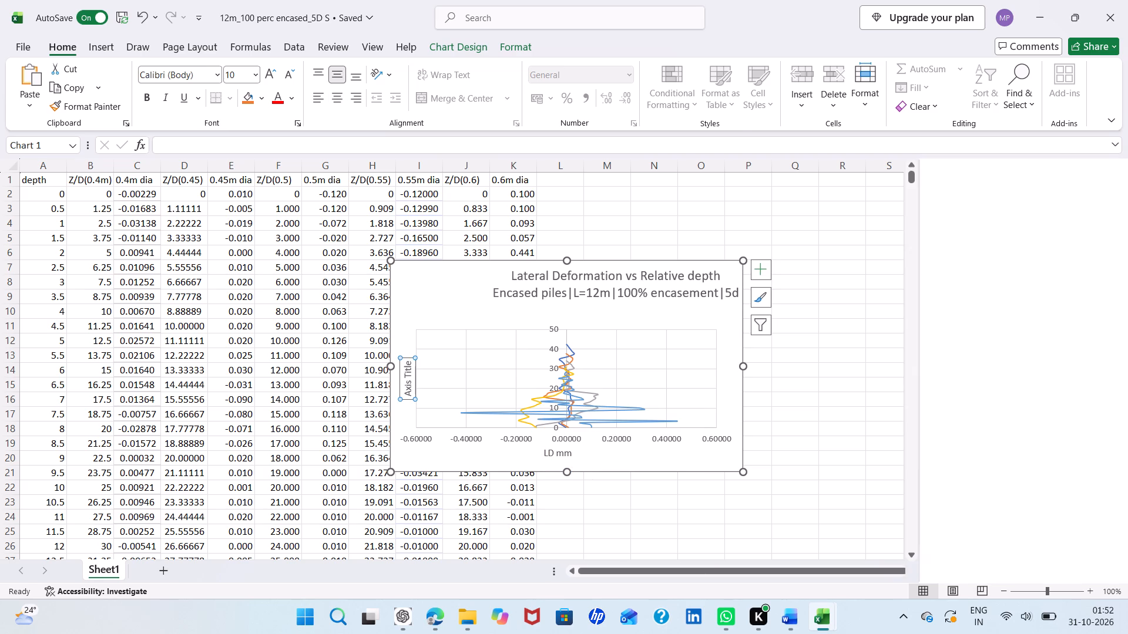
double_click(410, 363)
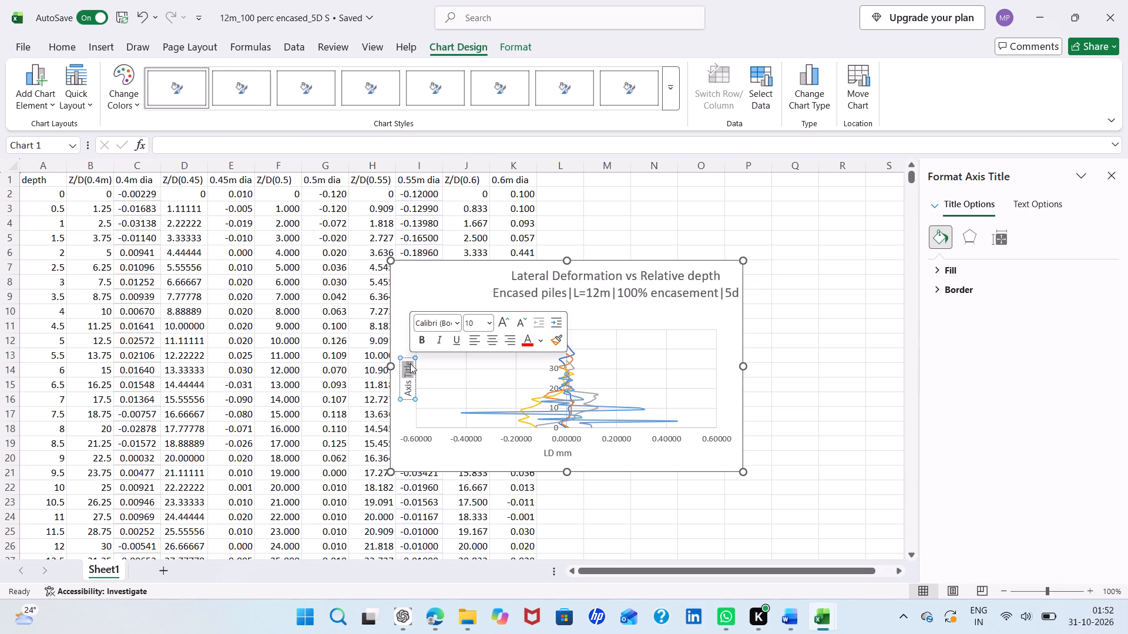
key(BackSpace)
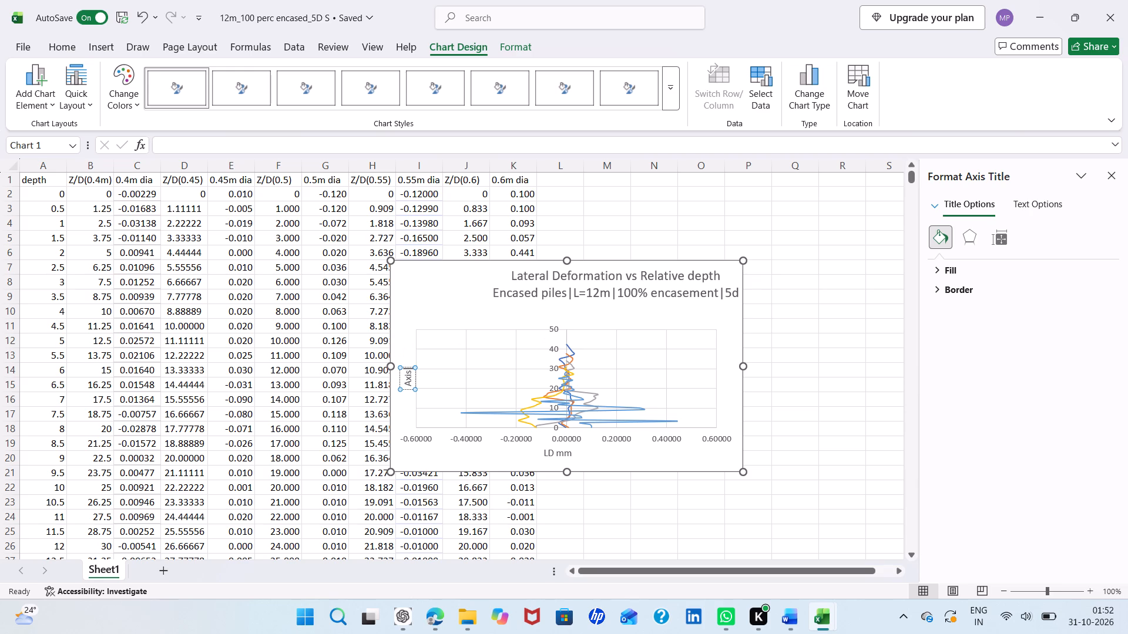
key(BackSpace)
key(BackSpace)
key(BackSpace)
key(BackSpace)
key(BackSpace)
text(Re)
text(lative)
key(space)
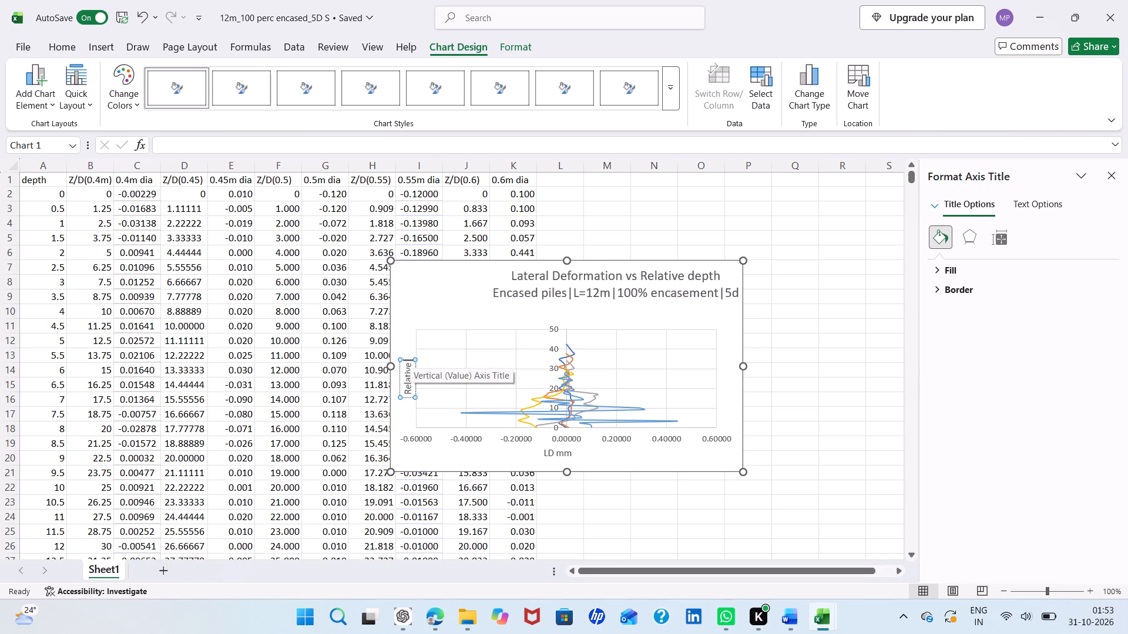
key(space)
text(dept)
key(h)
key(Return)
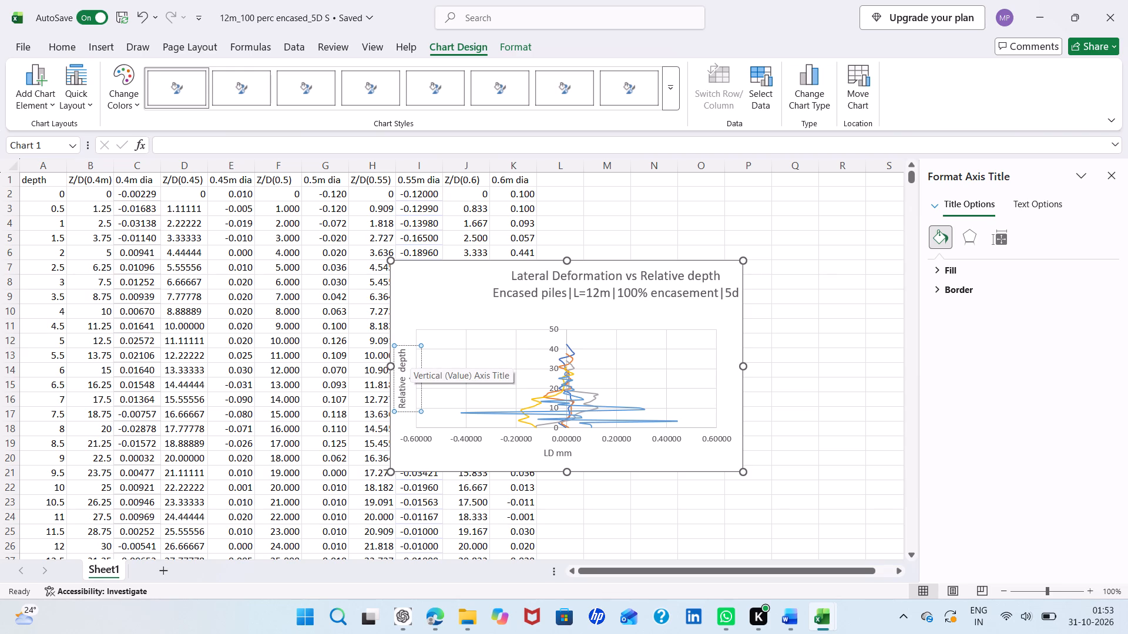
key(Return)
key(BackSpace)
key(BackSpace)
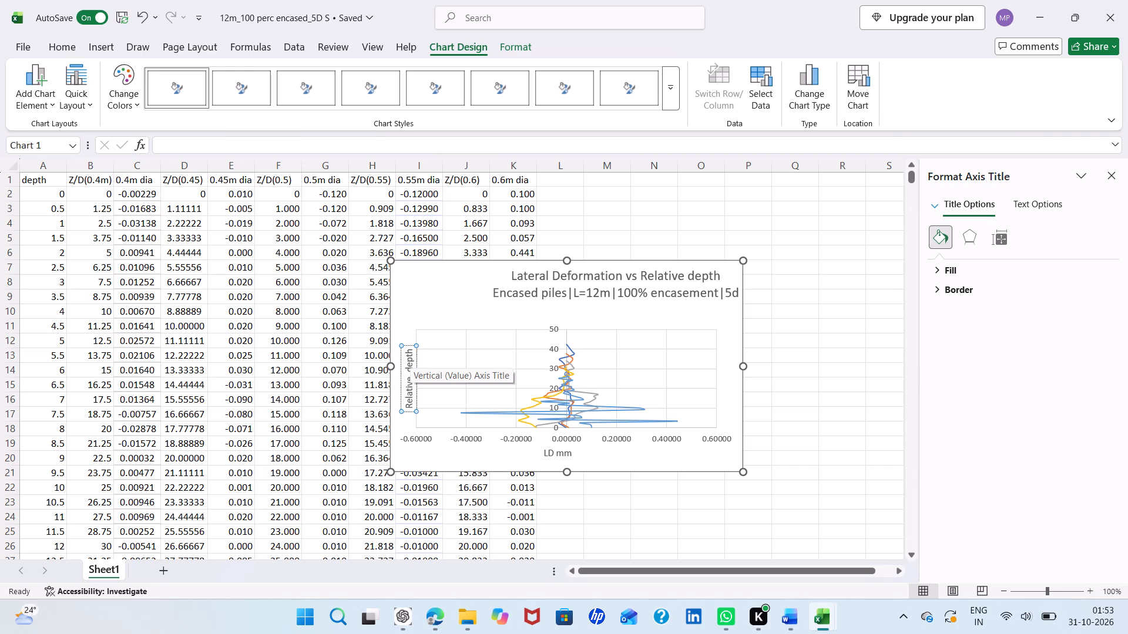
key(space)
click(787, 352)
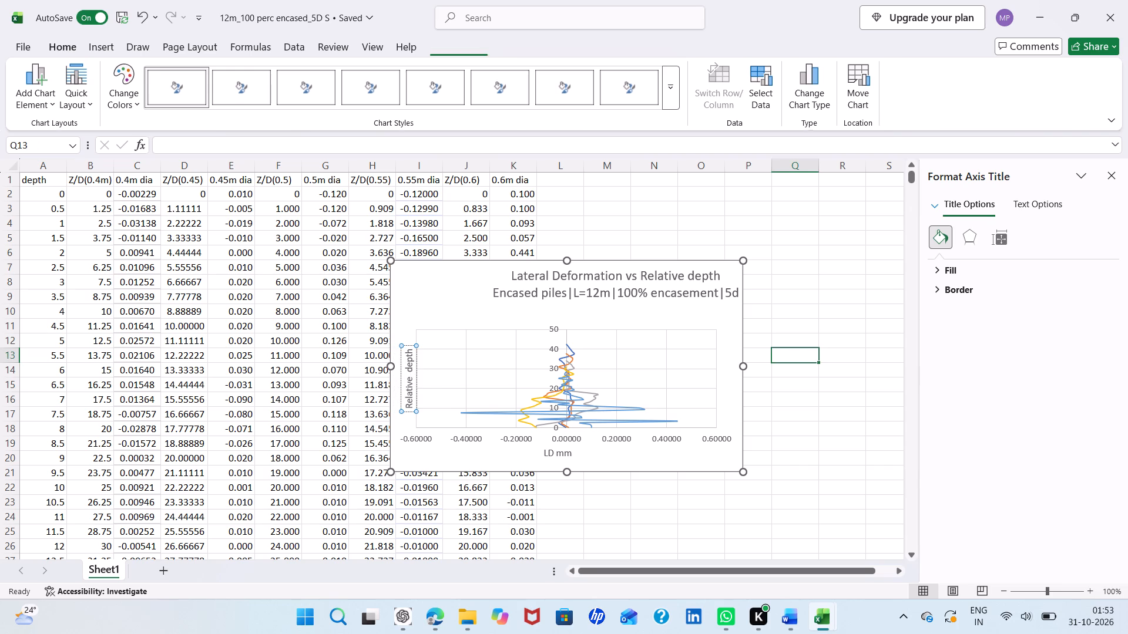
Add a legend to the chart for the pile diameter series.
click(730, 322)
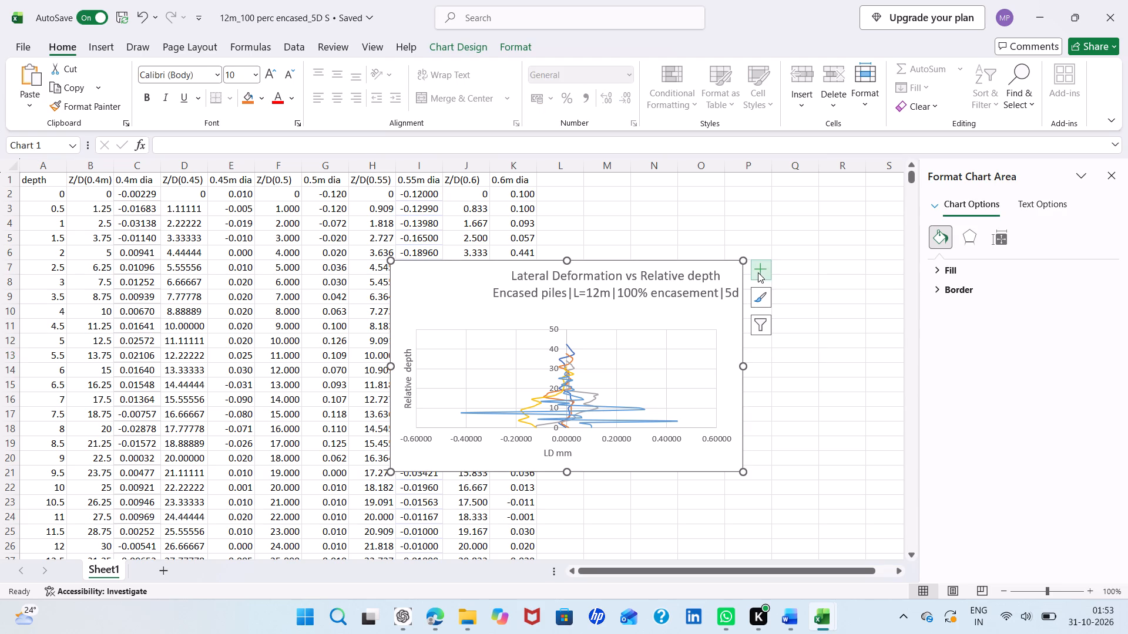
click(758, 271)
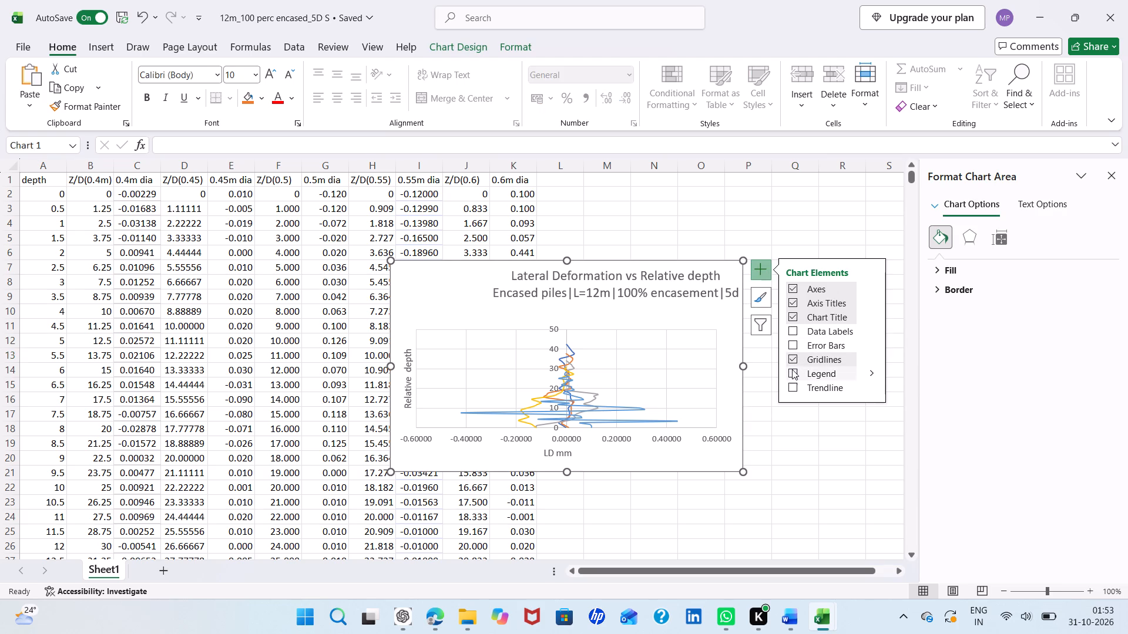
click(791, 370)
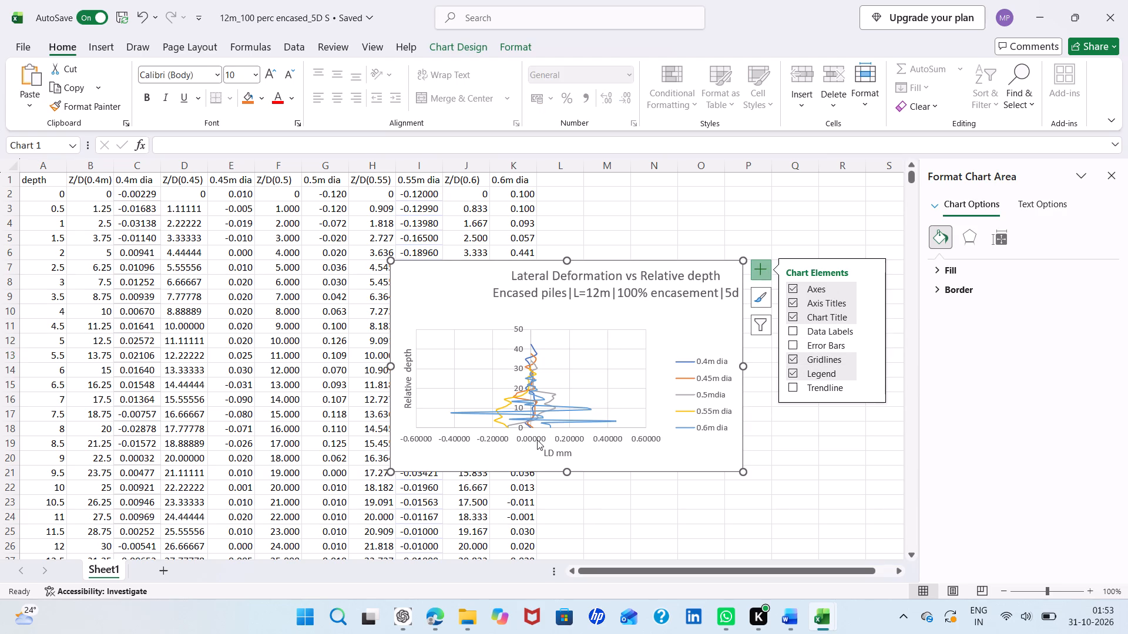
Set the horizontal LD mm axis number format to the custom two-decimal type 0.00_ ;-0.00.
click(532, 440)
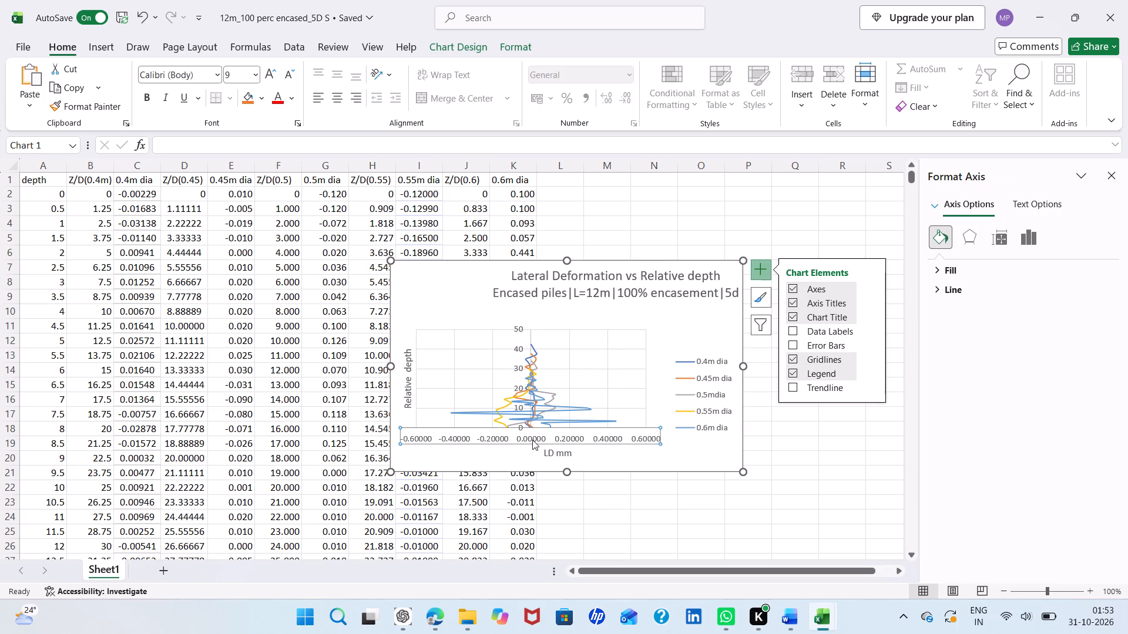
right_click(532, 440)
click(563, 421)
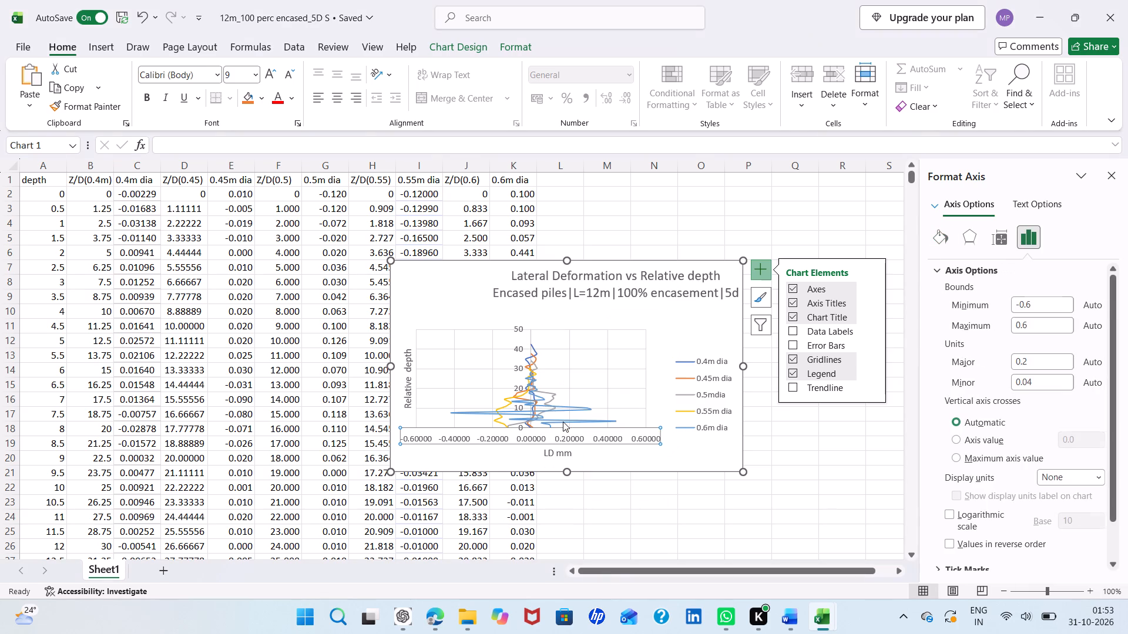
scroll(964, 420, down, 1)
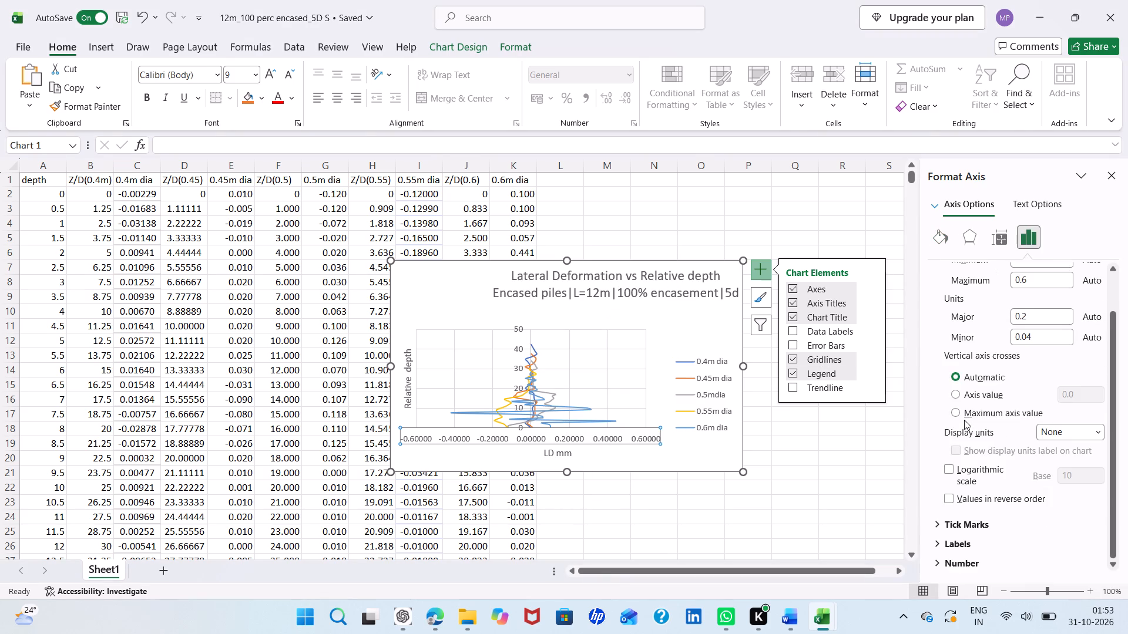
scroll(964, 420, down, 1)
click(938, 545)
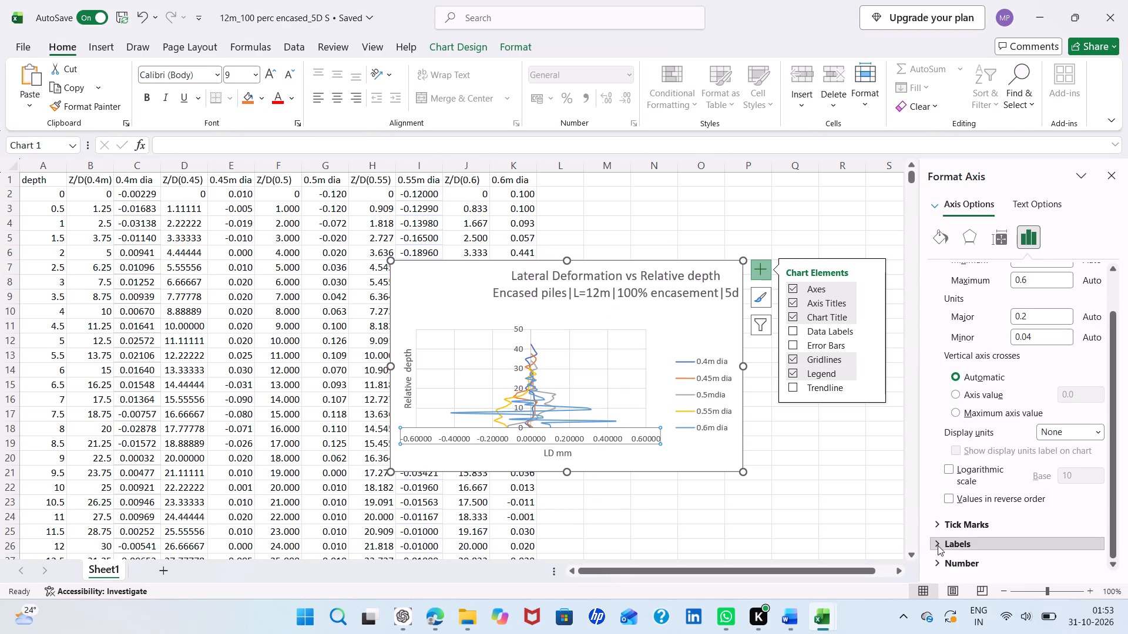
scroll(938, 545, down, 1)
click(937, 567)
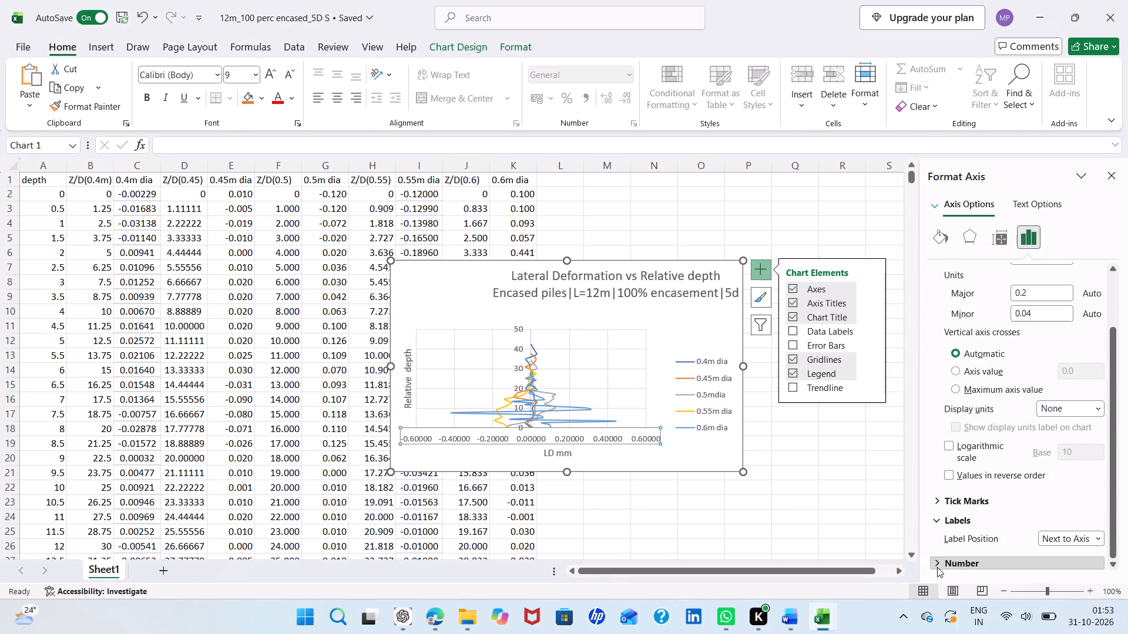
scroll(937, 567, down, 1)
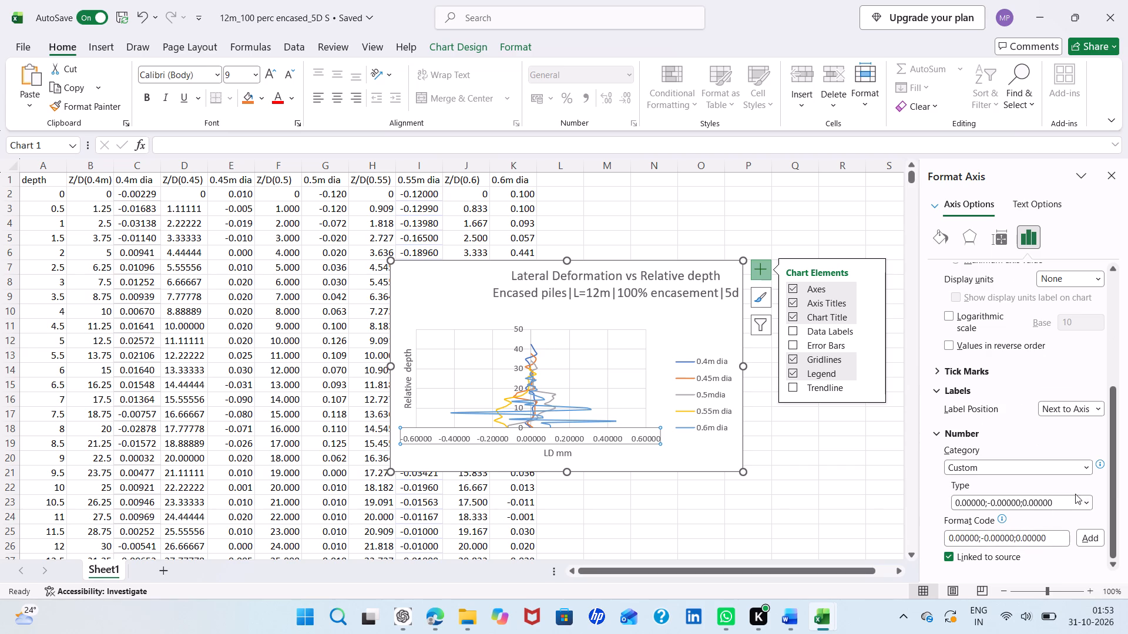
click(1085, 500)
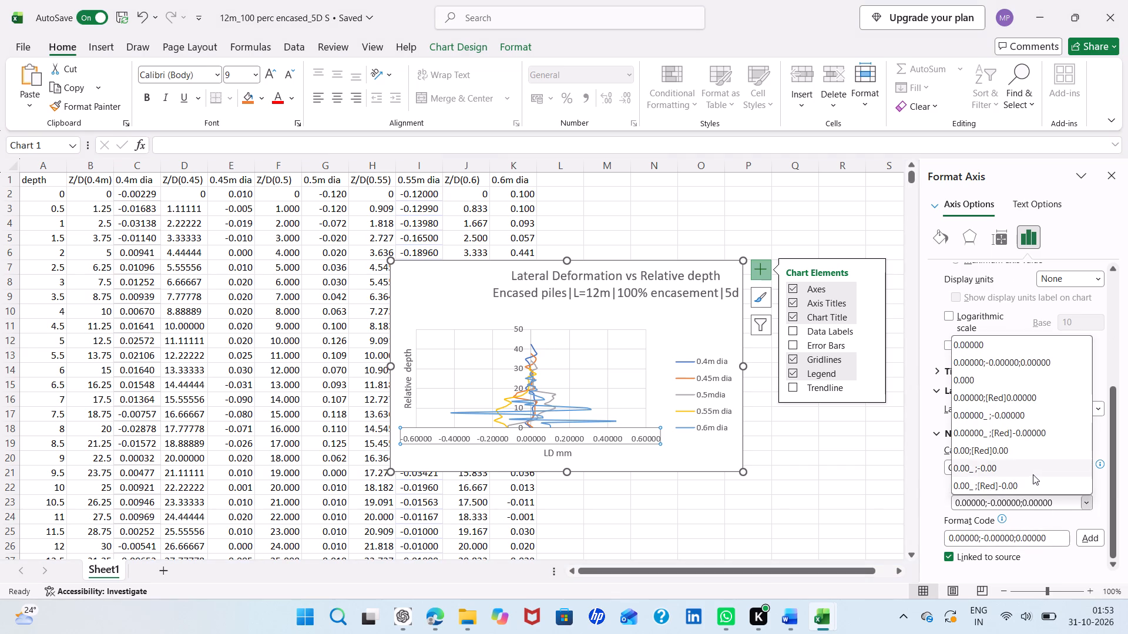
click(1032, 474)
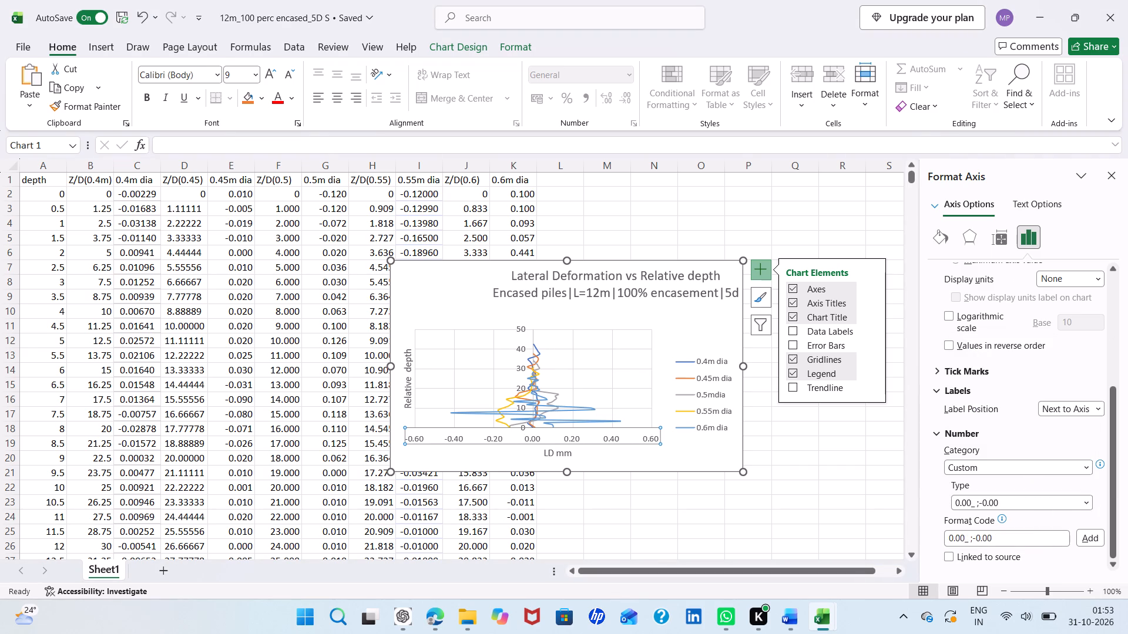
Set the label position of the 5D chart's vertical relative-depth axis to Low.
click(519, 429)
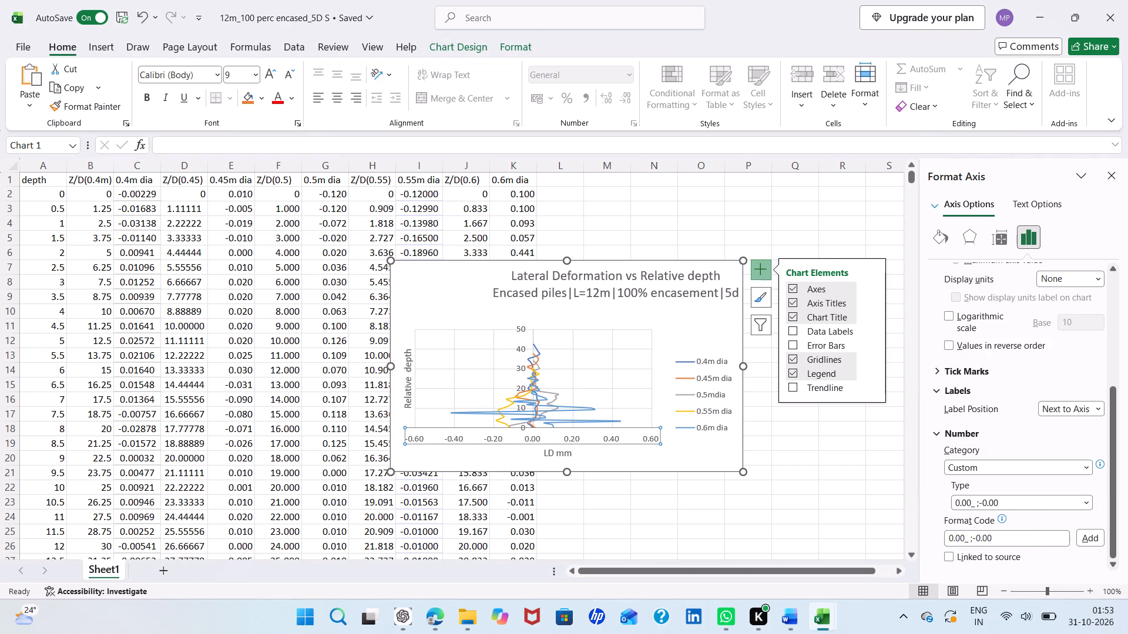
click(519, 417)
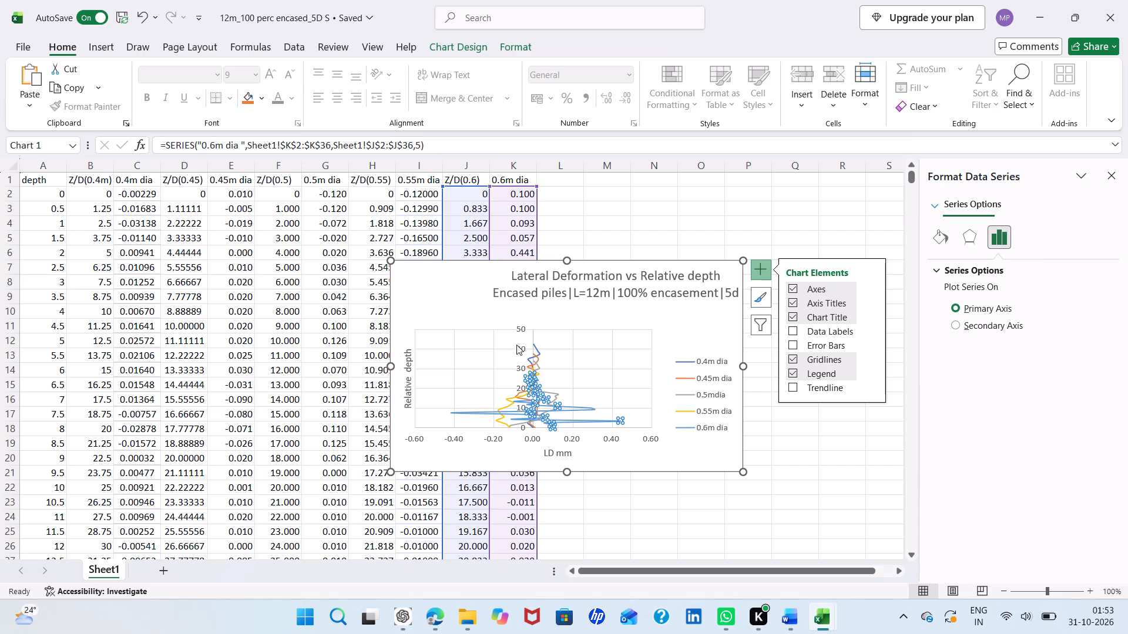
click(518, 339)
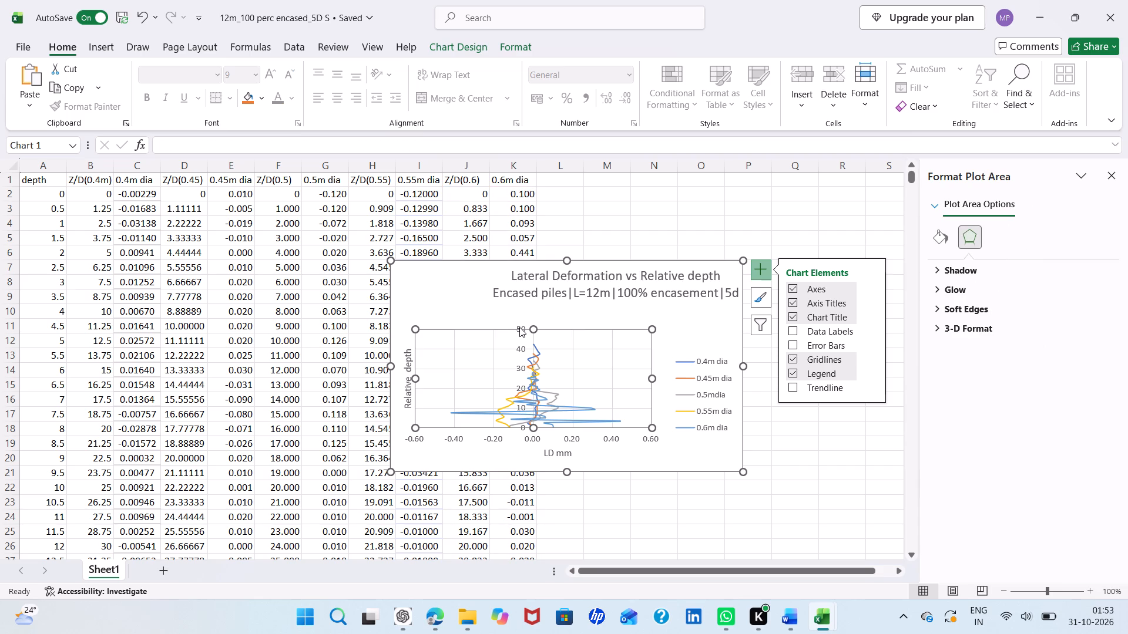
click(519, 327)
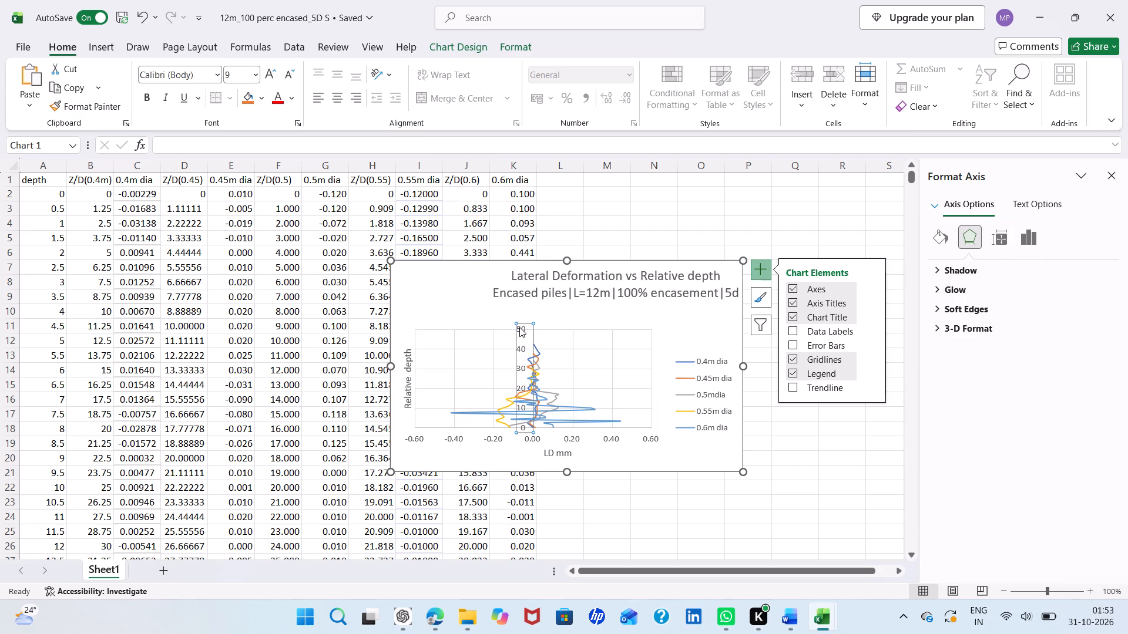
right_click(519, 327)
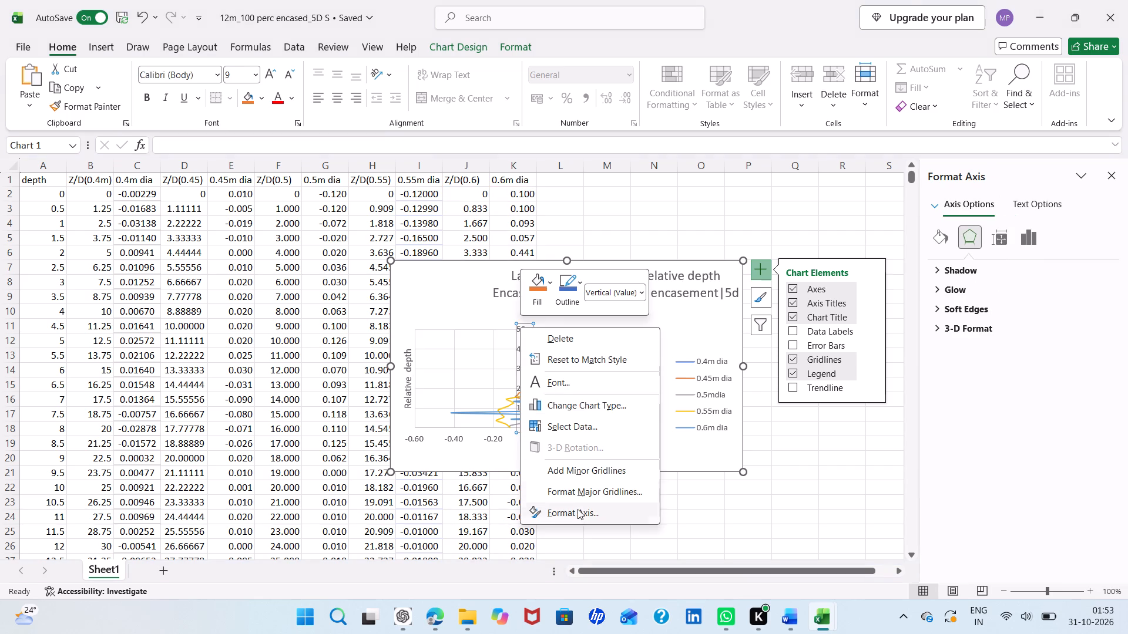
click(579, 513)
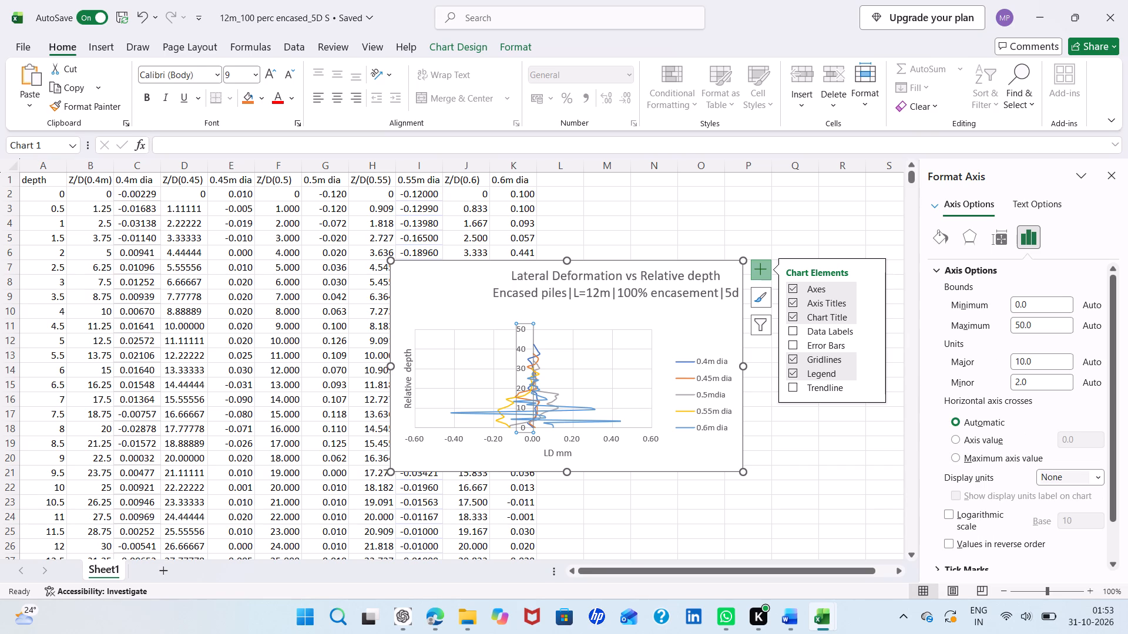
scroll(1063, 480, down, 1)
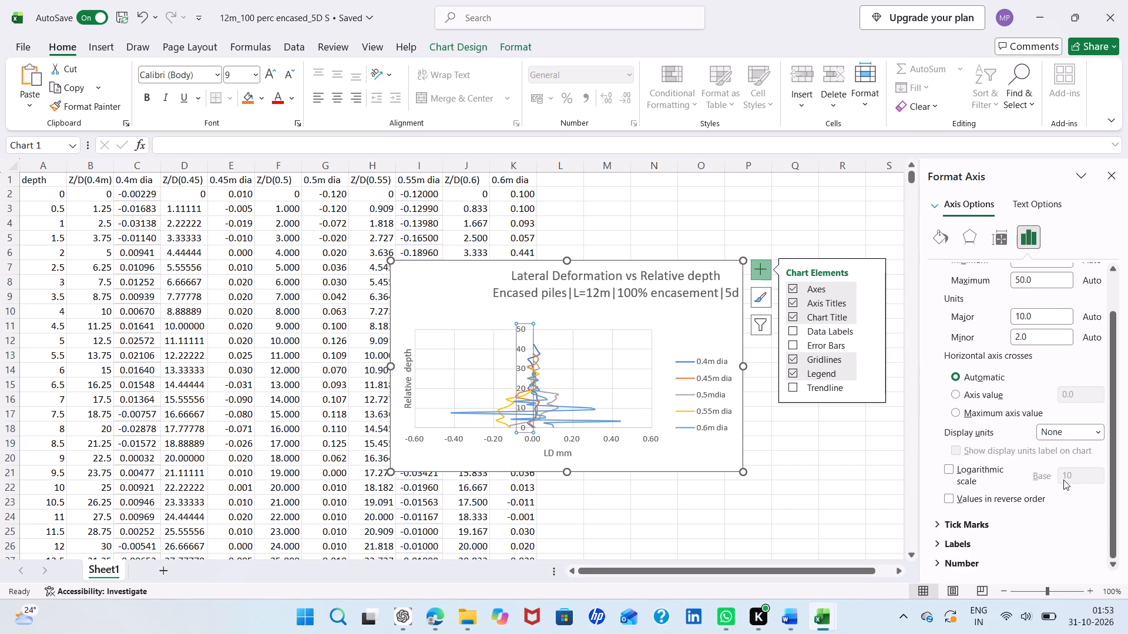
click(940, 542)
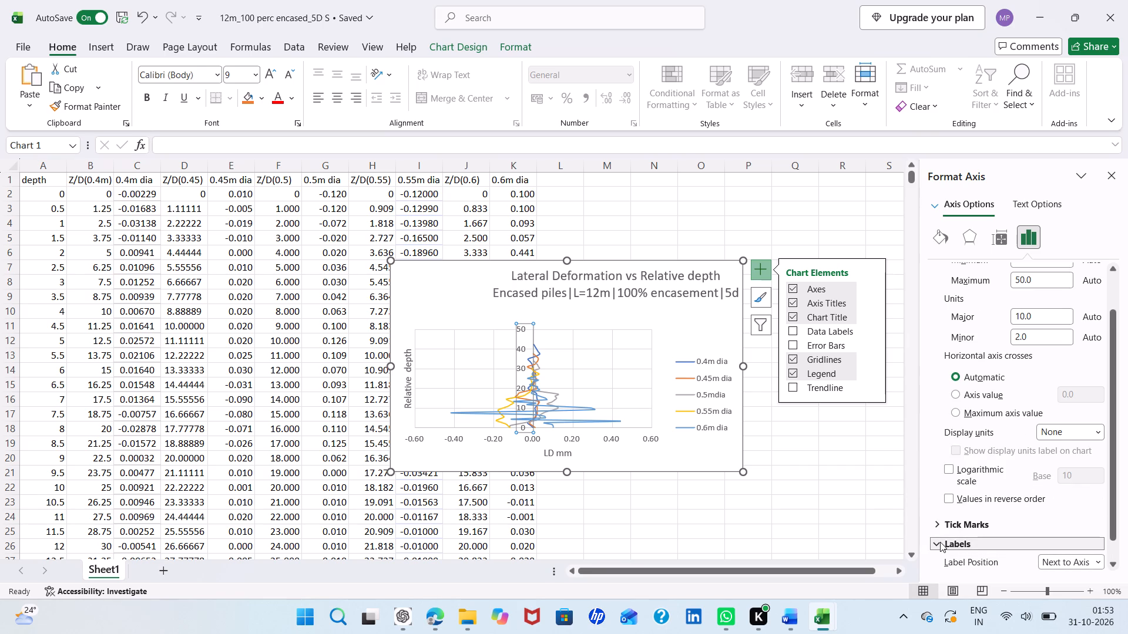
click(1090, 561)
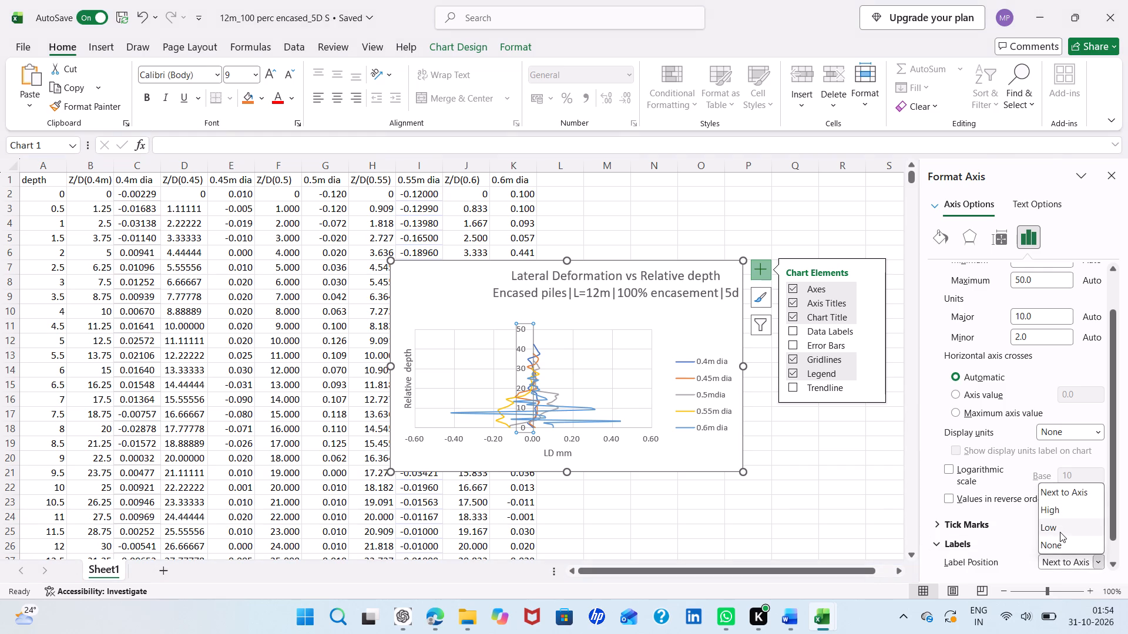
click(1060, 532)
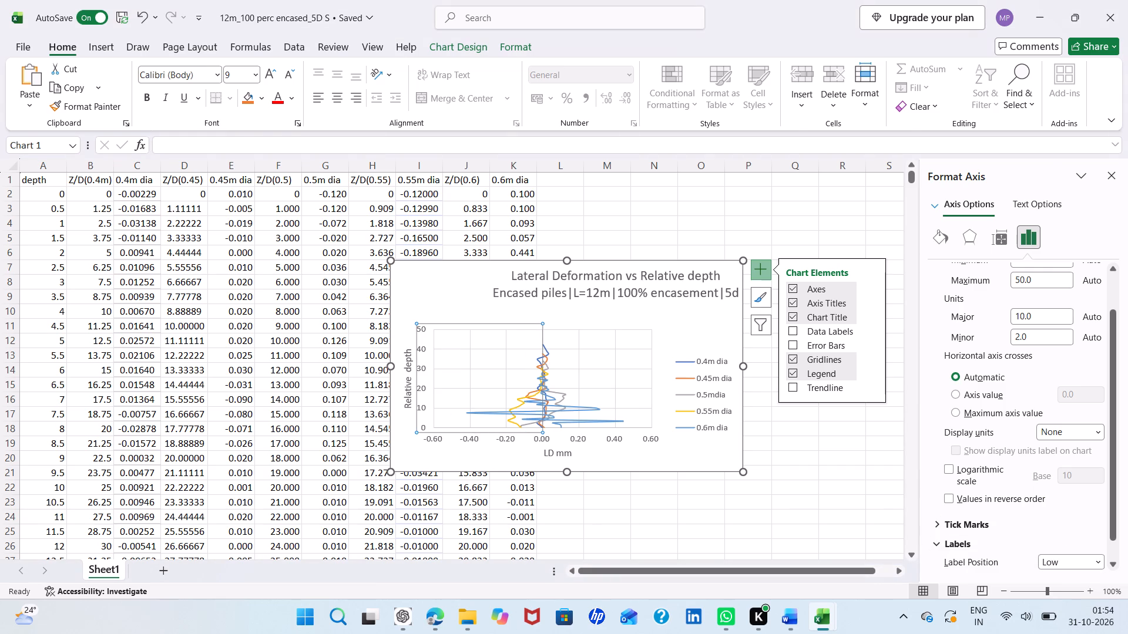
click(867, 522)
Enlarge the 5D chart, stretching it down to about row 29 and widening it to about column R.
scroll(634, 433, down, 1)
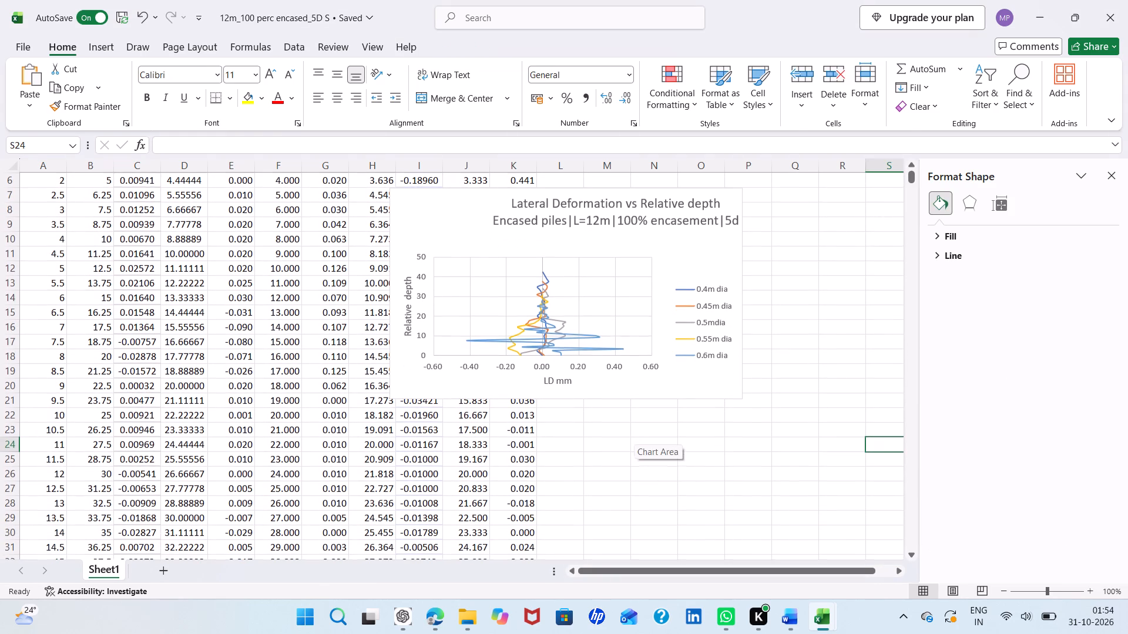
click(665, 276)
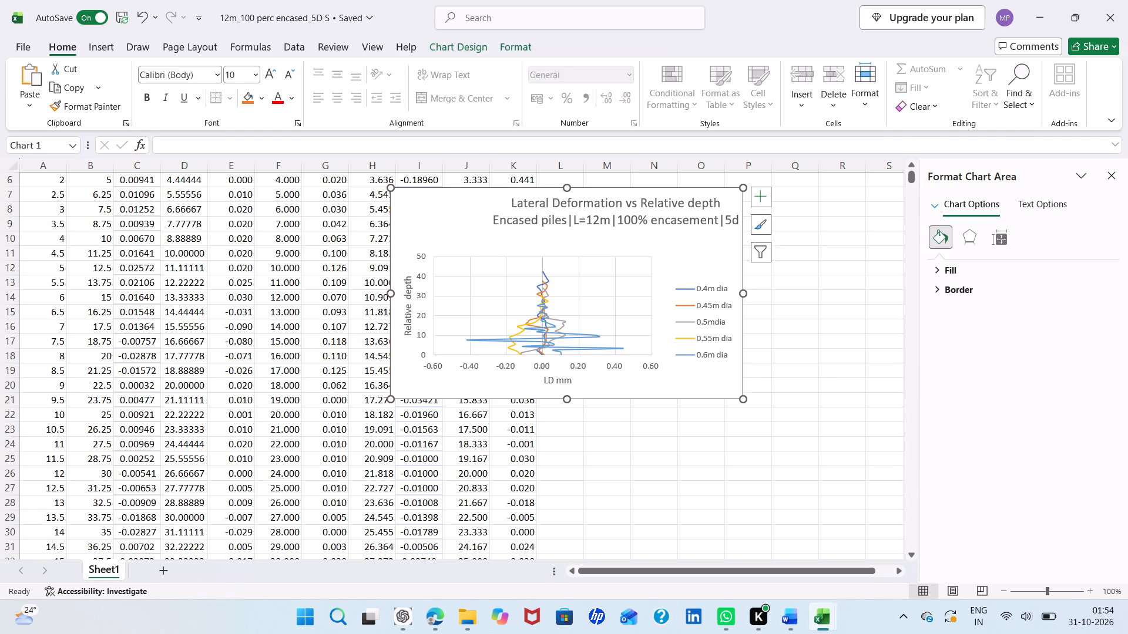
drag(573, 408, 579, 431)
drag(579, 431, 587, 455)
drag(566, 400, 596, 510)
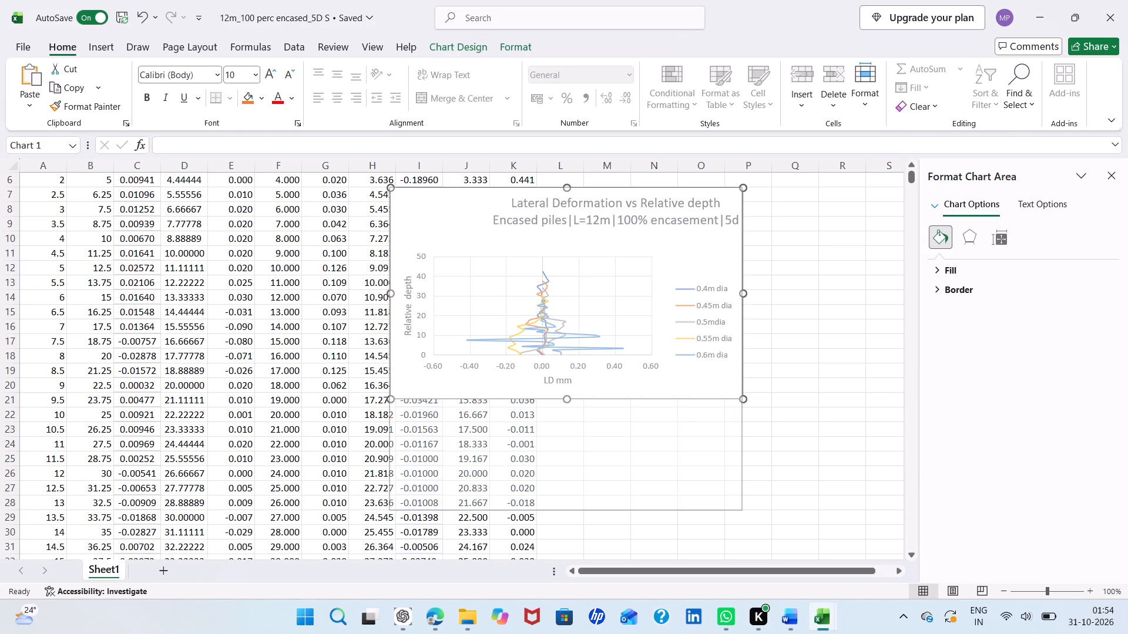
drag(596, 510, 602, 521)
scroll(602, 521, down, 1)
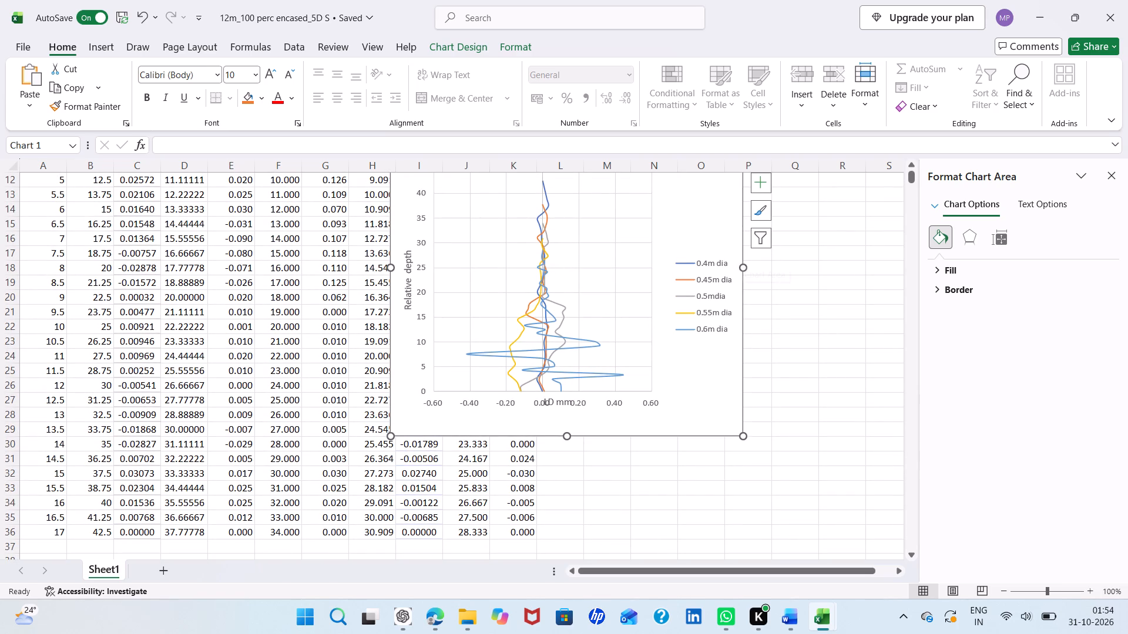
drag(745, 267, 807, 270)
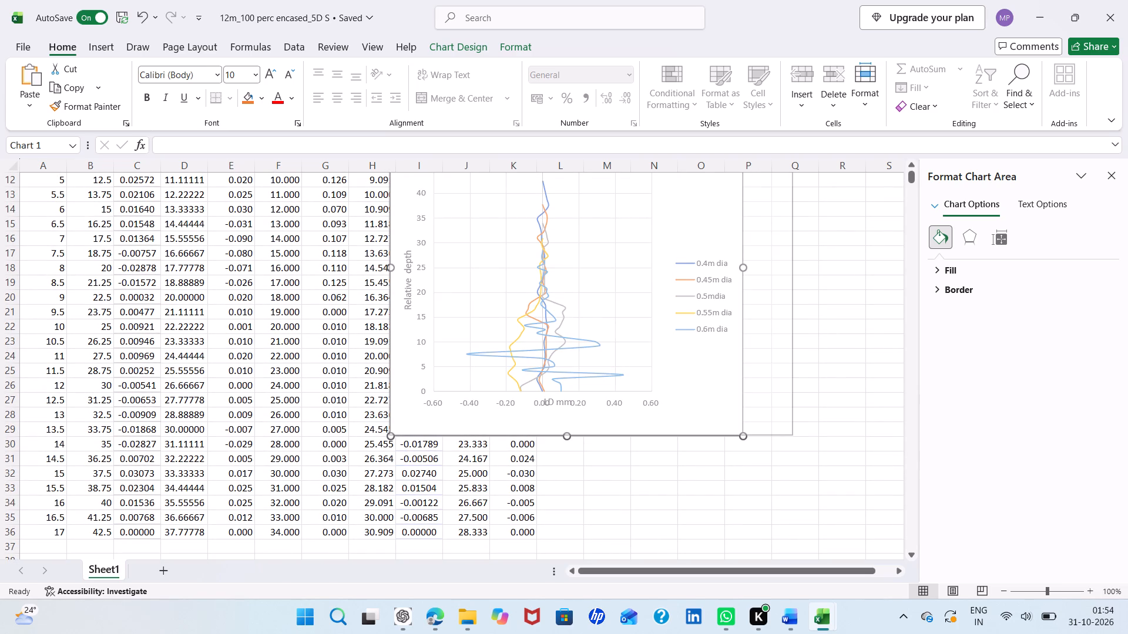
drag(807, 270, 867, 270)
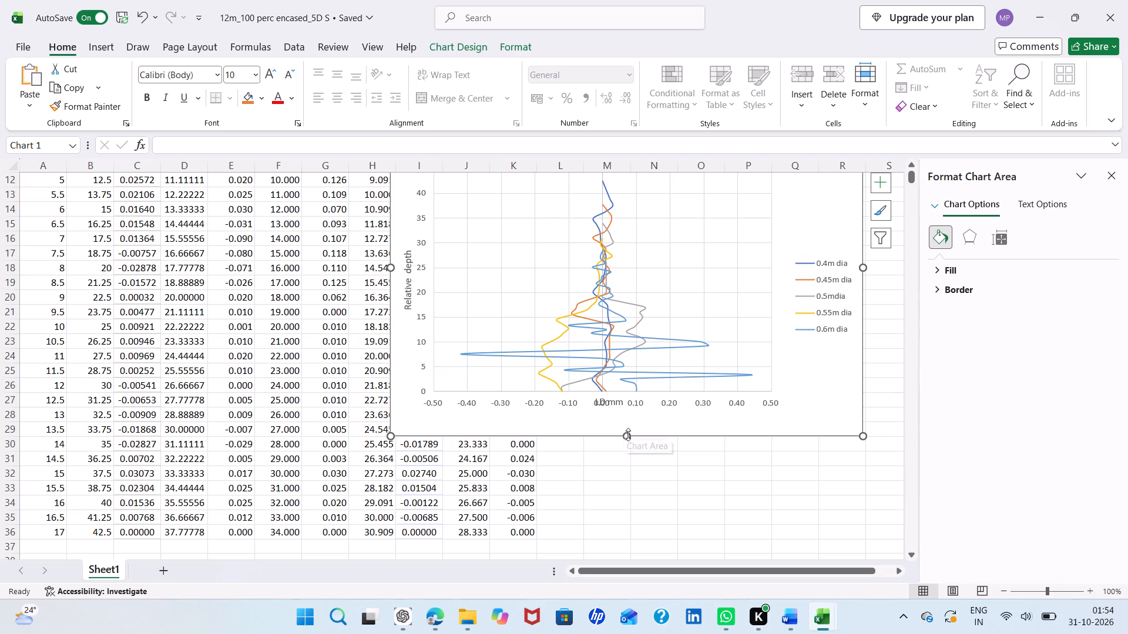
Shift the 5D chart slightly down the sheet and extend its height to about row 48.
drag(631, 437, 646, 510)
click(609, 367)
scroll(609, 367, down, 1)
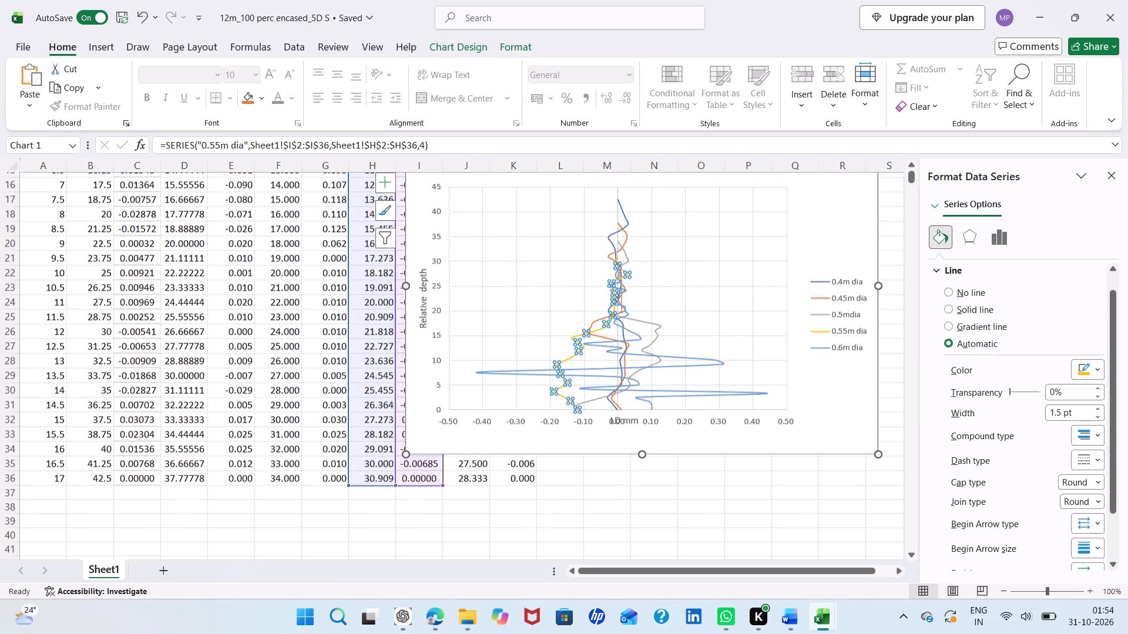
scroll(609, 367, down, 1)
click(696, 426)
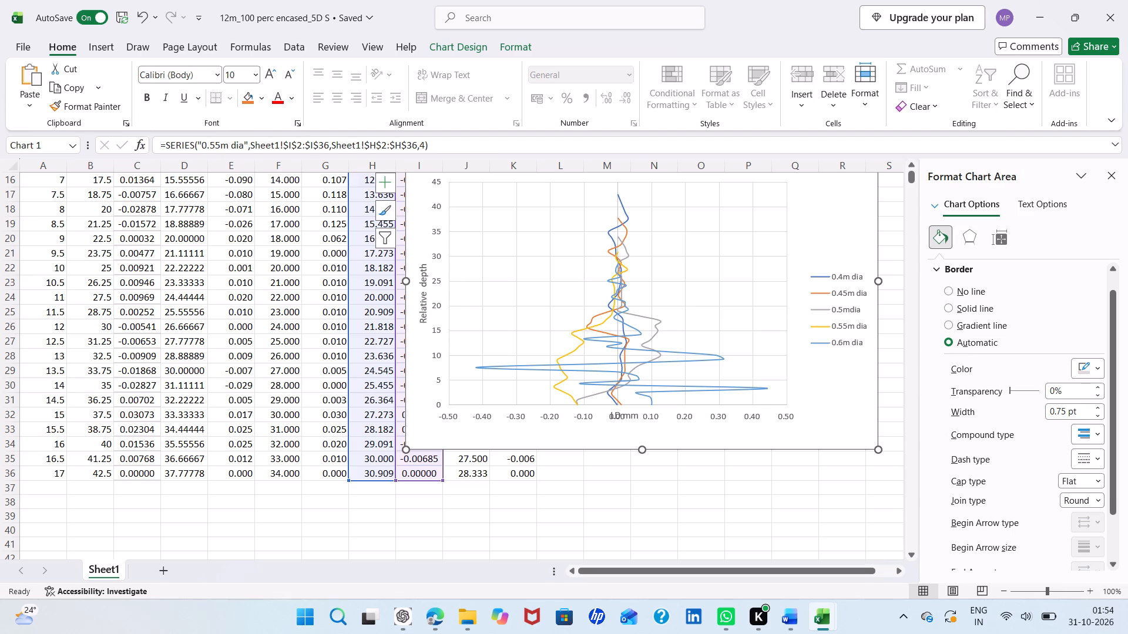
click(647, 458)
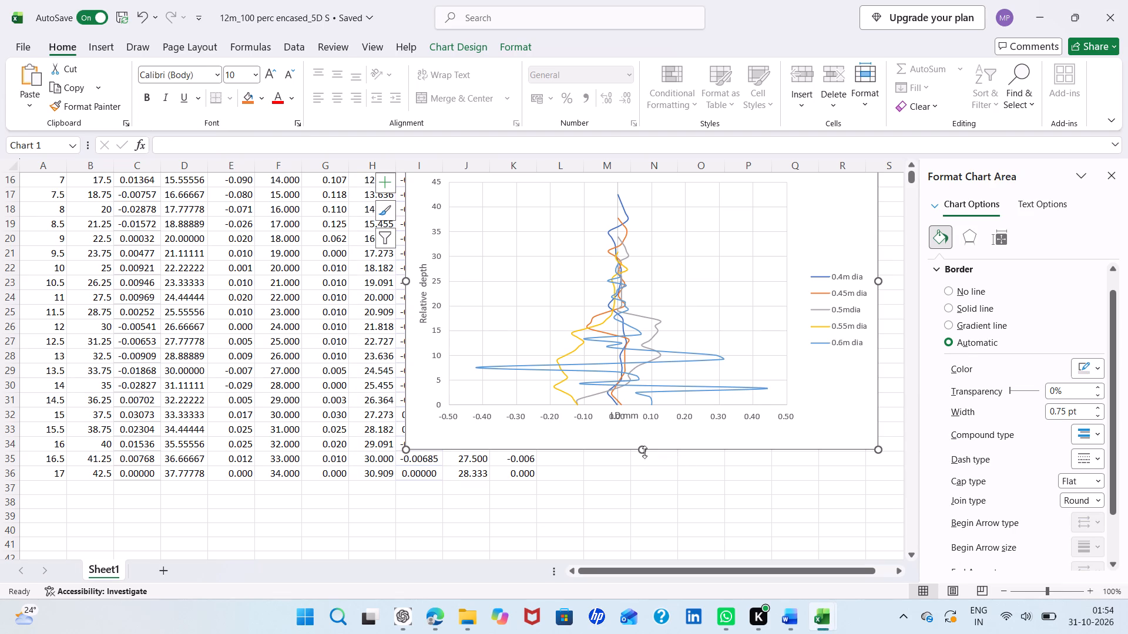
drag(643, 447, 656, 498)
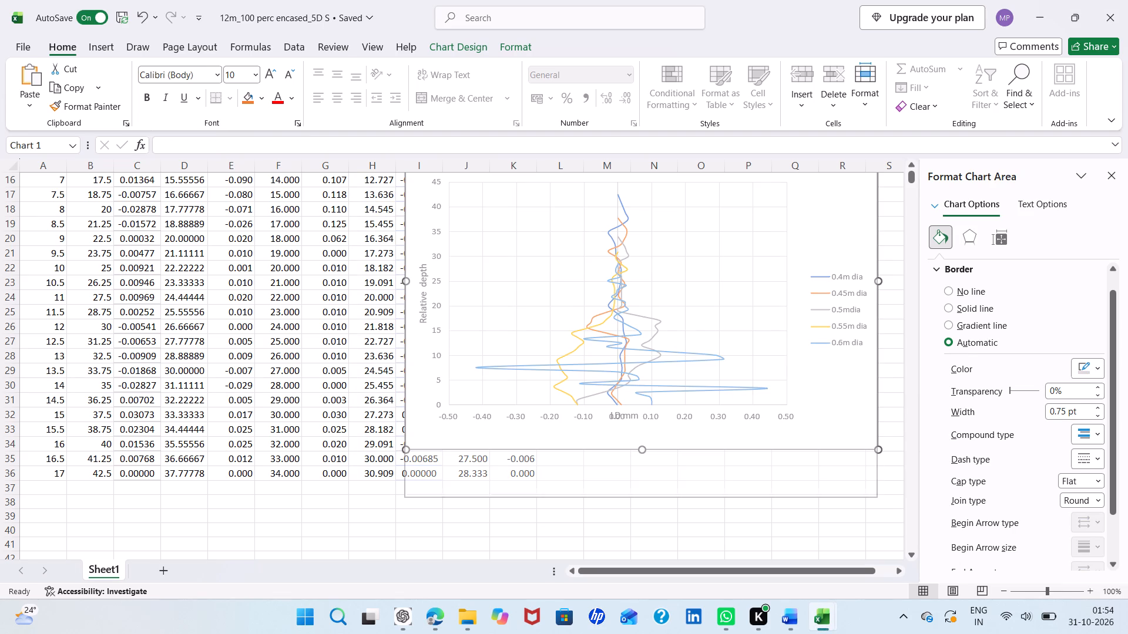
drag(656, 498, 694, 569)
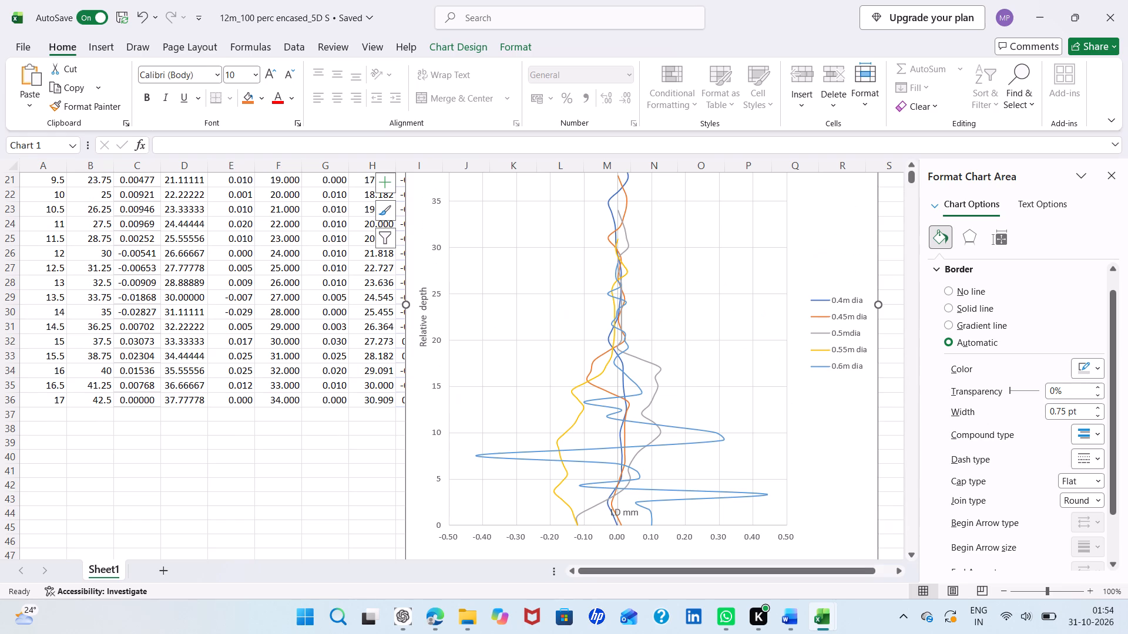
scroll(634, 423, down, 1)
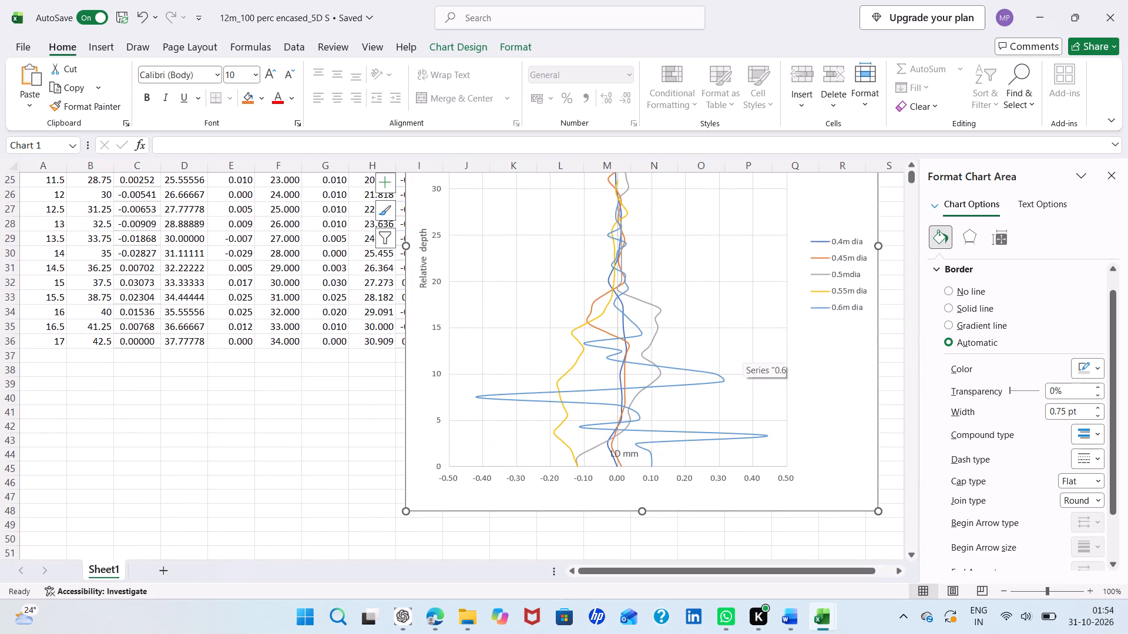
Copy the whole enlarged 5D chart.
right_click(743, 352)
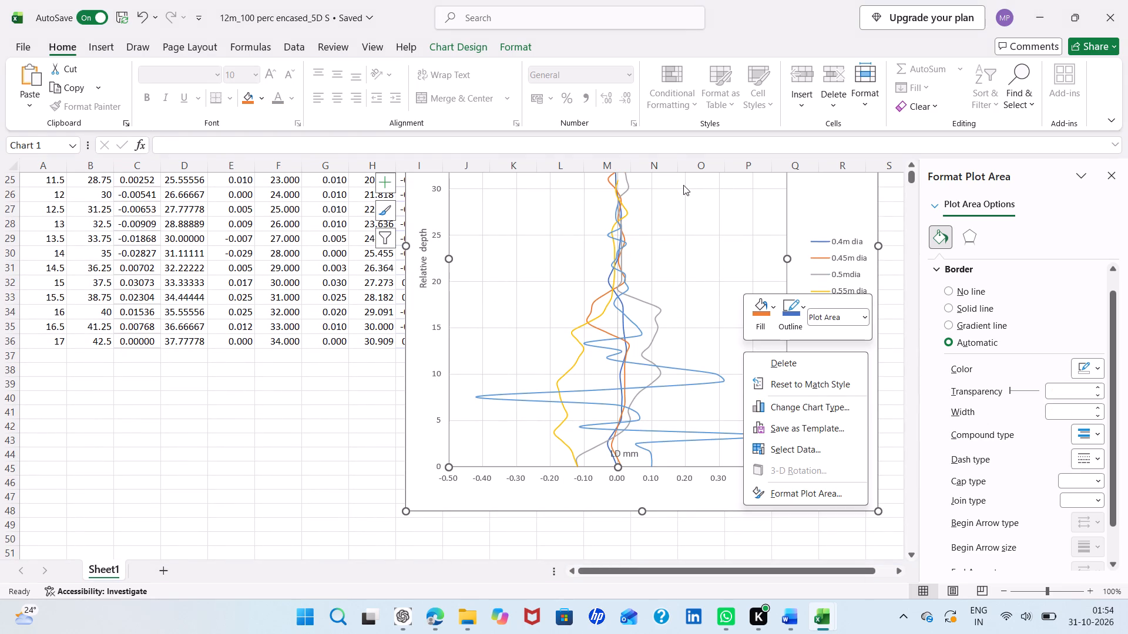
click(719, 191)
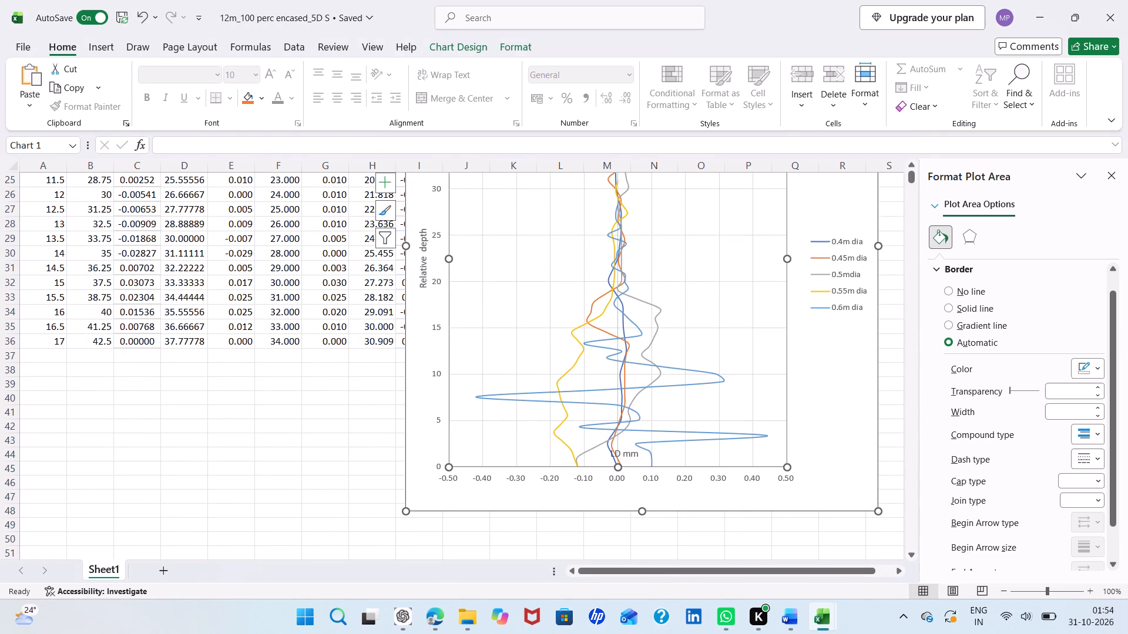
click(845, 371)
right_click(845, 371)
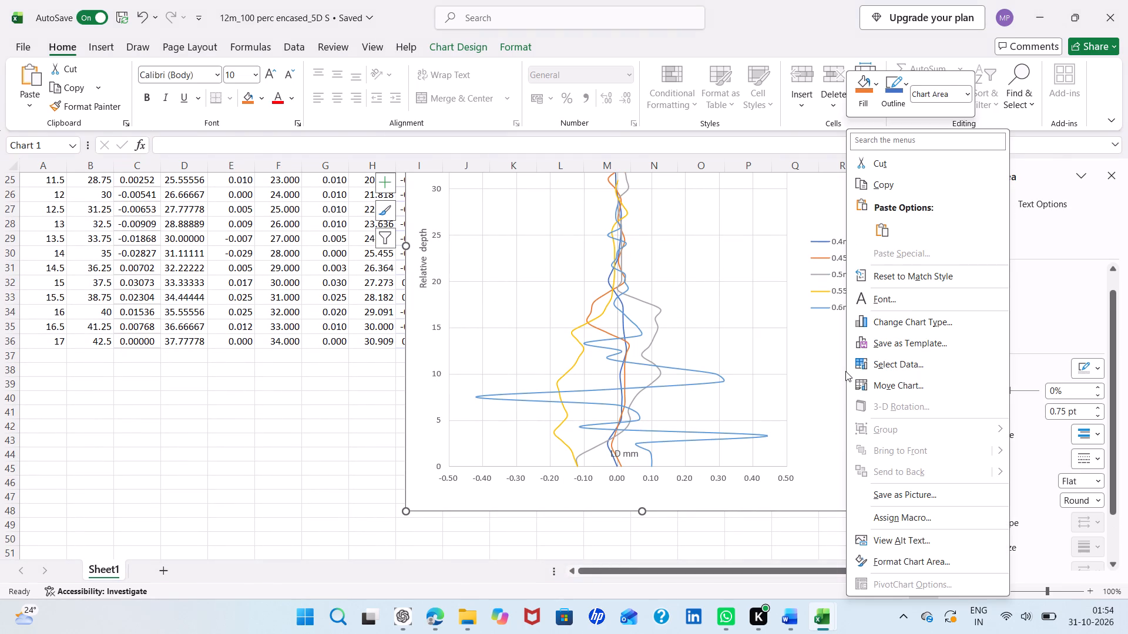
click(891, 184)
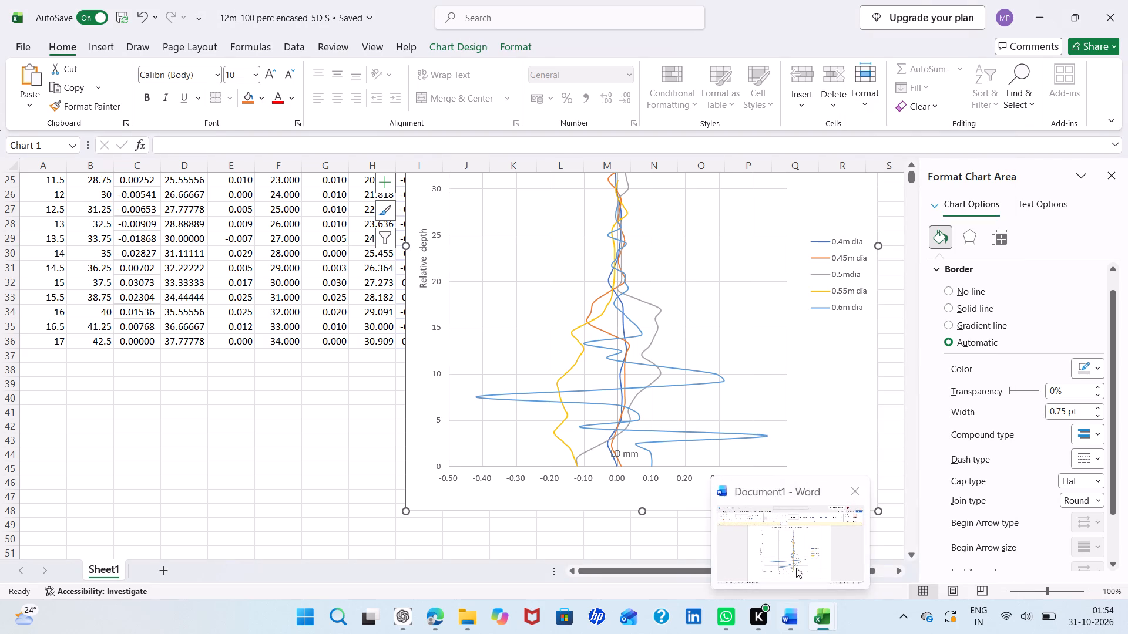
Switch to Document1 in Word, start new lines after the 100% encasement 2.5d chart, and paste the copied 5D chart there.
click(796, 568)
scroll(645, 433, down, 2)
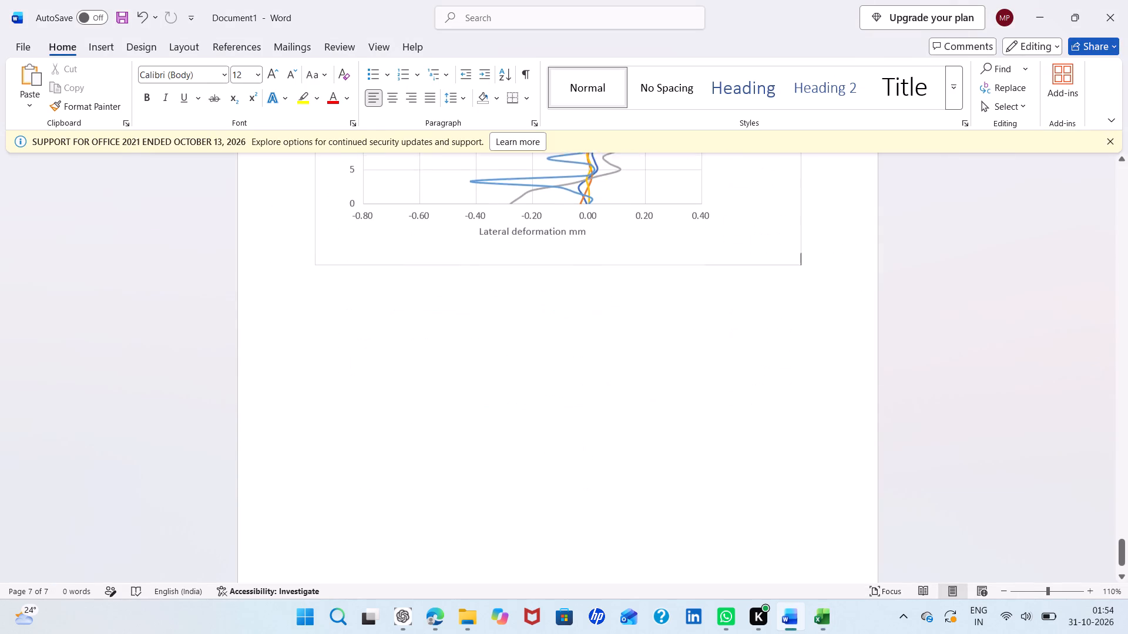
click(324, 287)
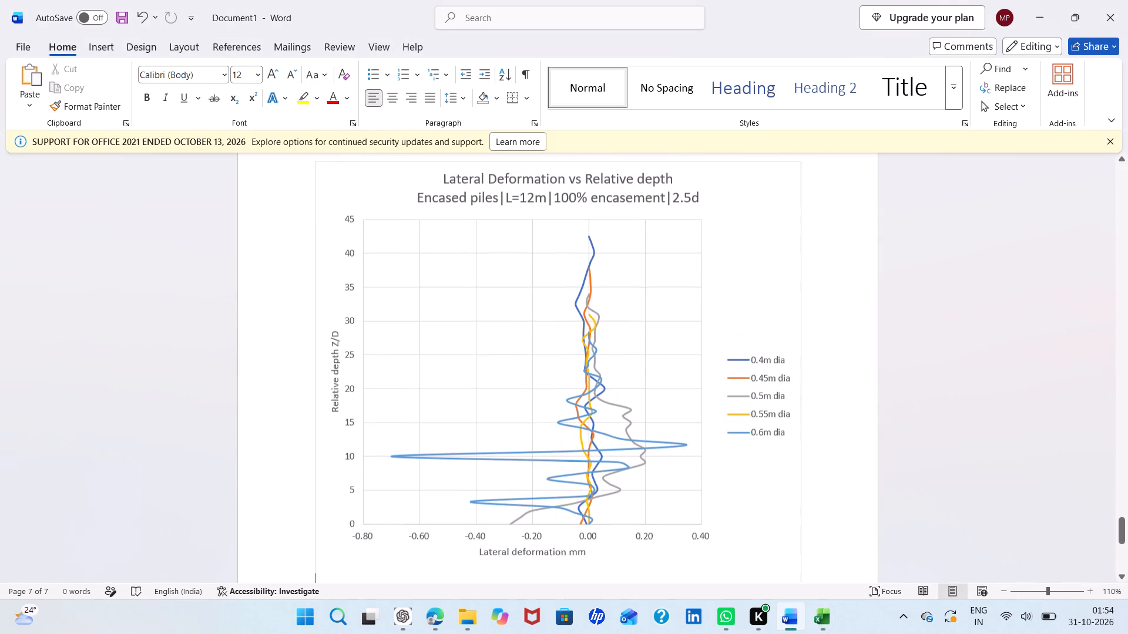
scroll(324, 287, down, 3)
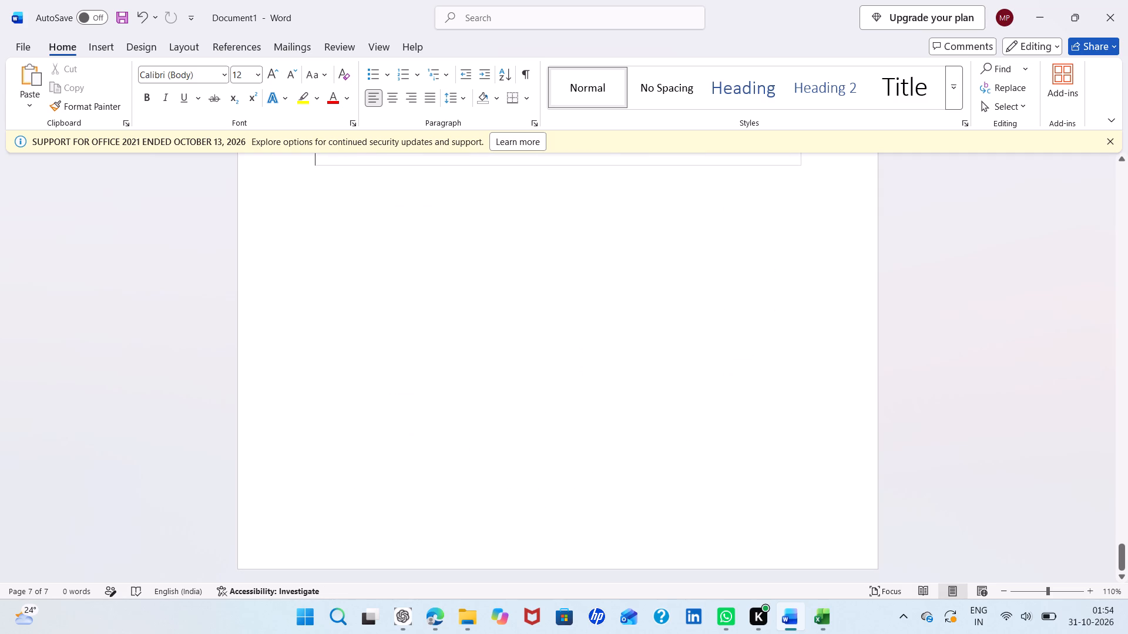
click(324, 200)
scroll(372, 313, up, 1)
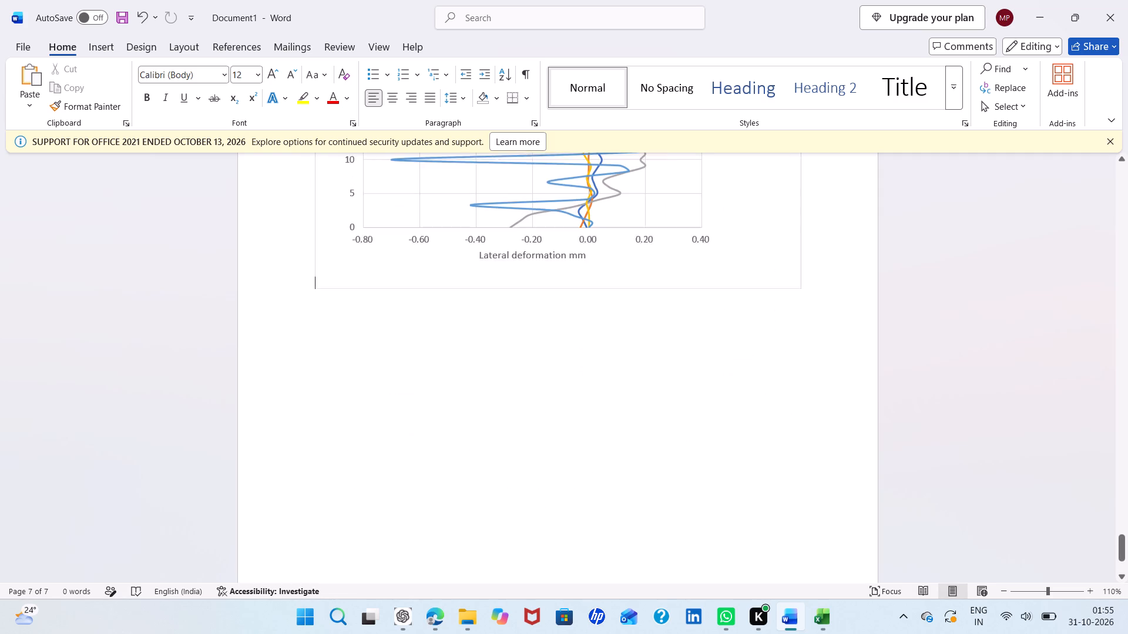
click(827, 307)
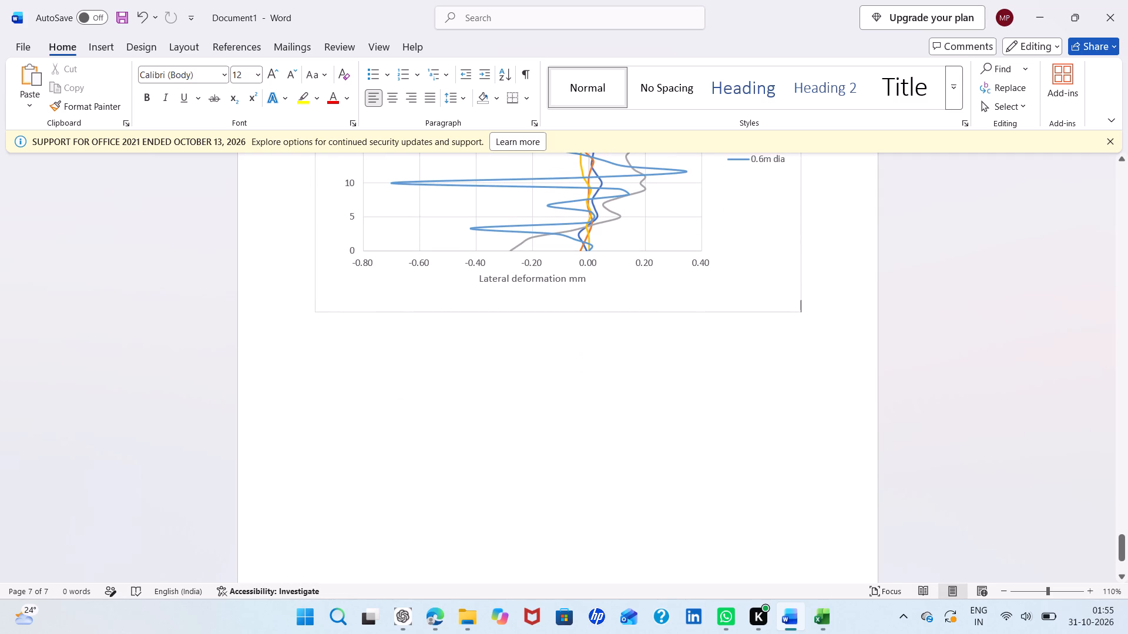
key(Return)
key(Return)
key(ctrl+v)
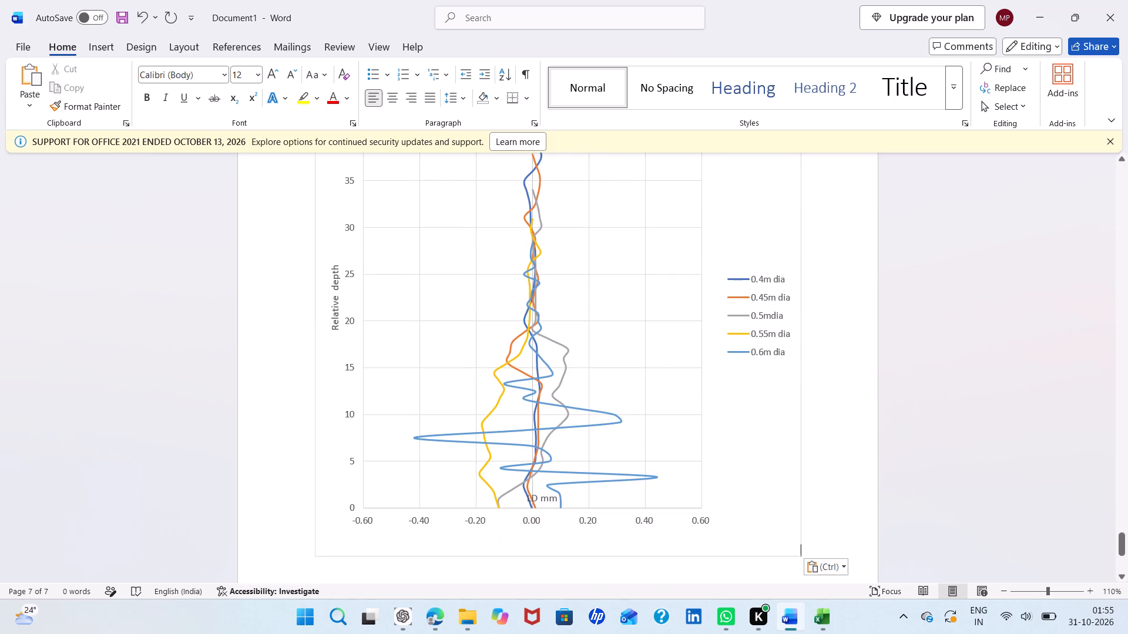
Review all the pasted lateral deformation charts in Document1, from the first 10 m pile chart to the last 12 m one.
scroll(817, 267, down, 1)
scroll(817, 267, up, 12)
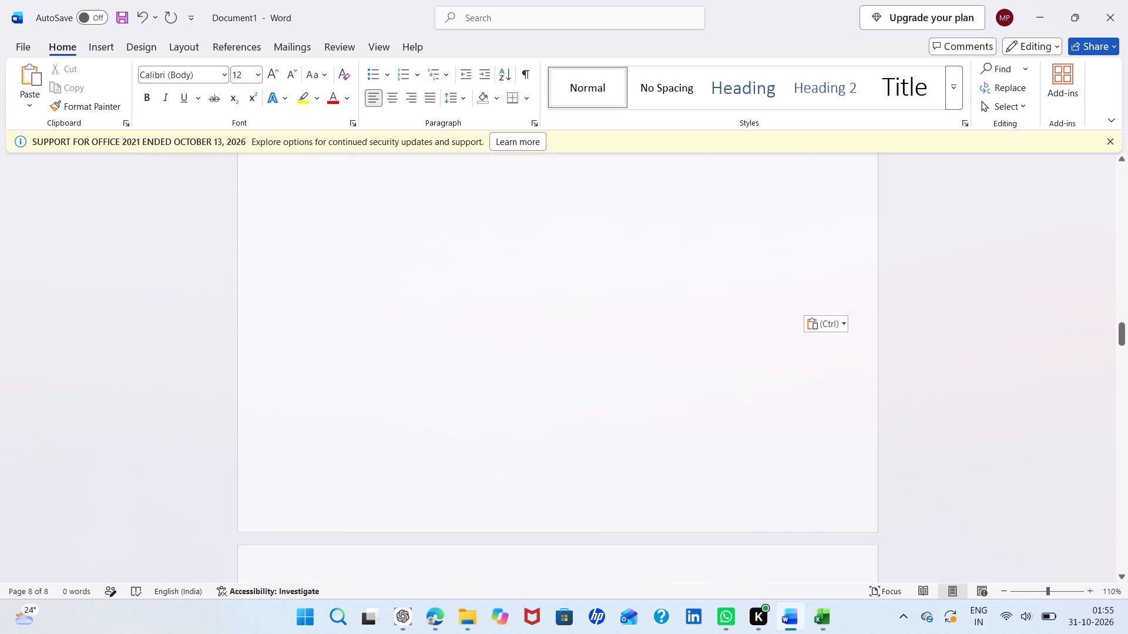
scroll(817, 267, up, 3)
scroll(817, 267, up, 20)
scroll(817, 267, up, 10)
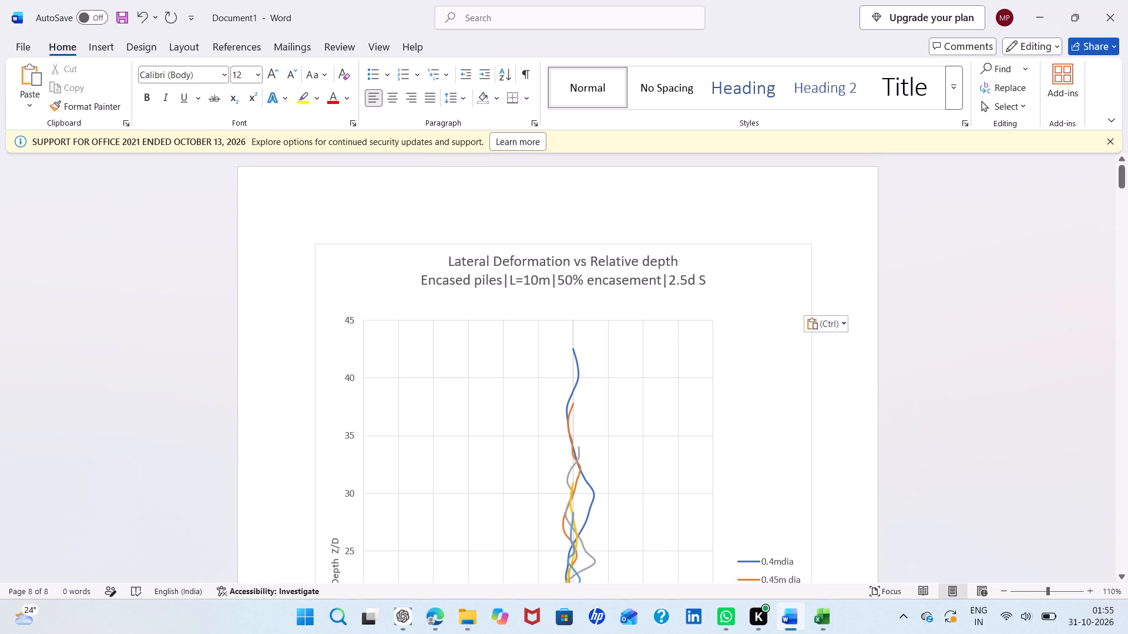
click(722, 294)
scroll(722, 294, down, 7)
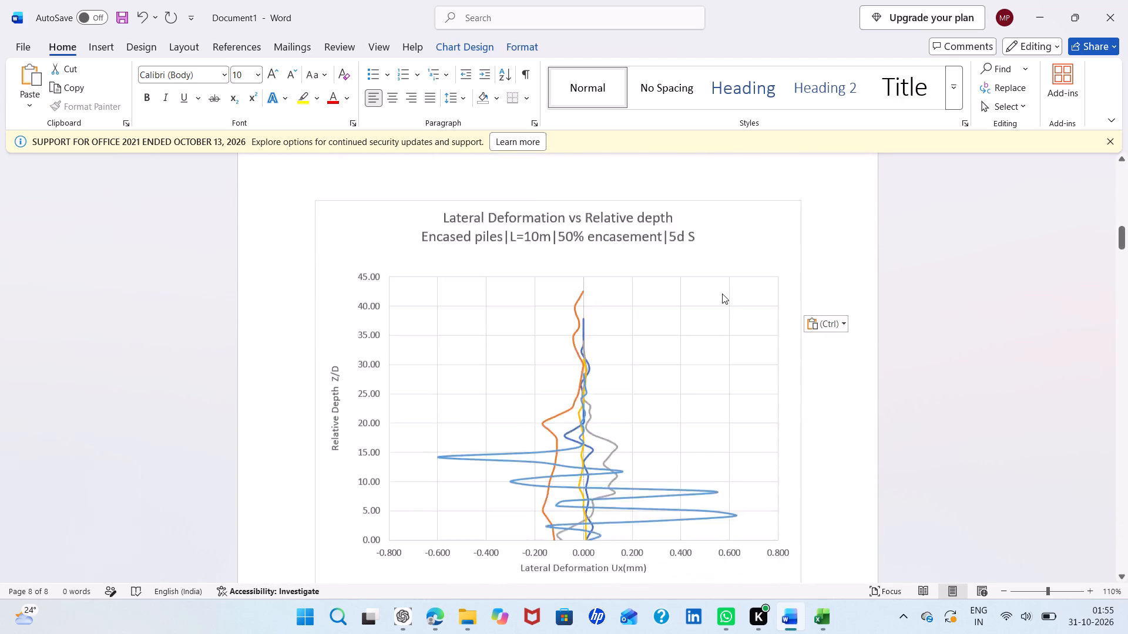
scroll(722, 294, down, 1)
click(676, 278)
scroll(676, 278, down, 4)
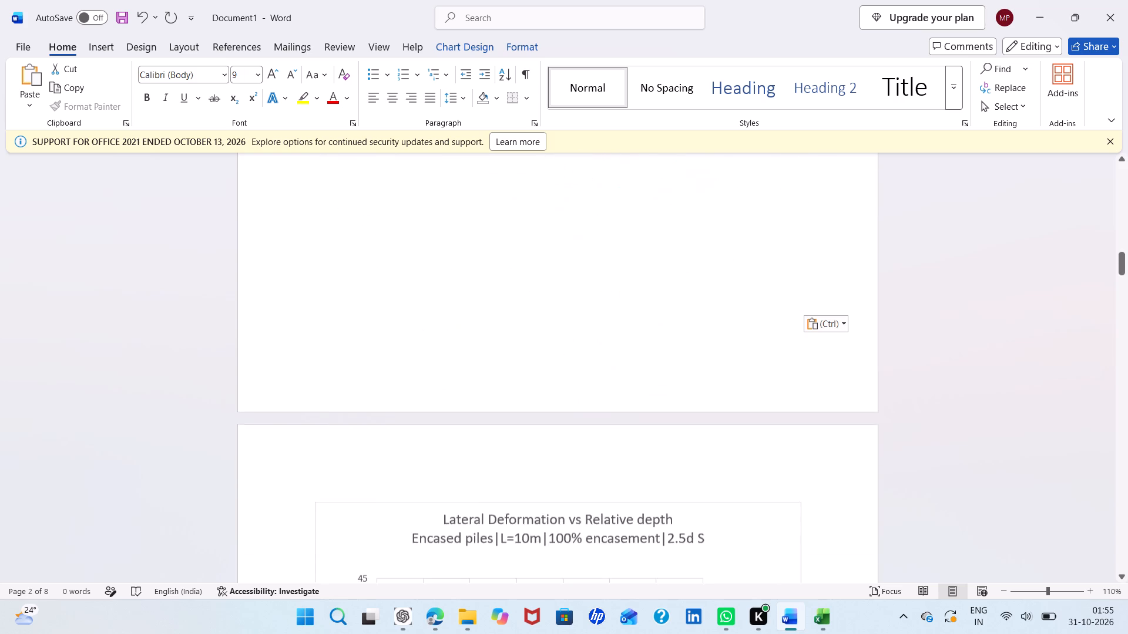
scroll(676, 278, down, 1)
click(676, 278)
scroll(676, 278, down, 3)
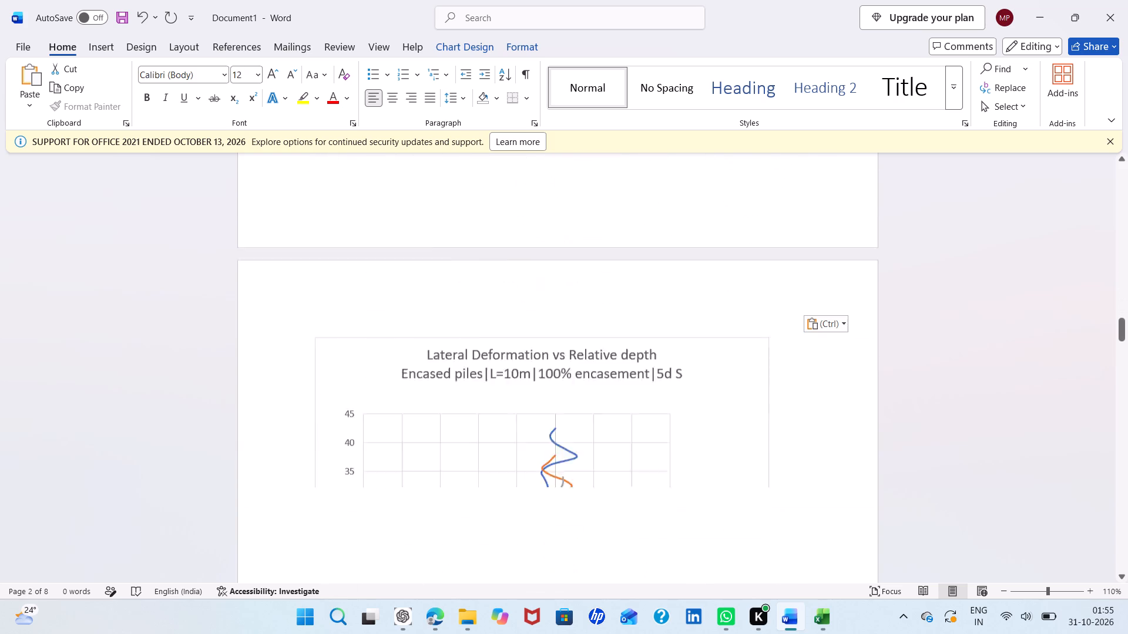
scroll(676, 278, down, 1)
click(676, 278)
scroll(676, 278, down, 3)
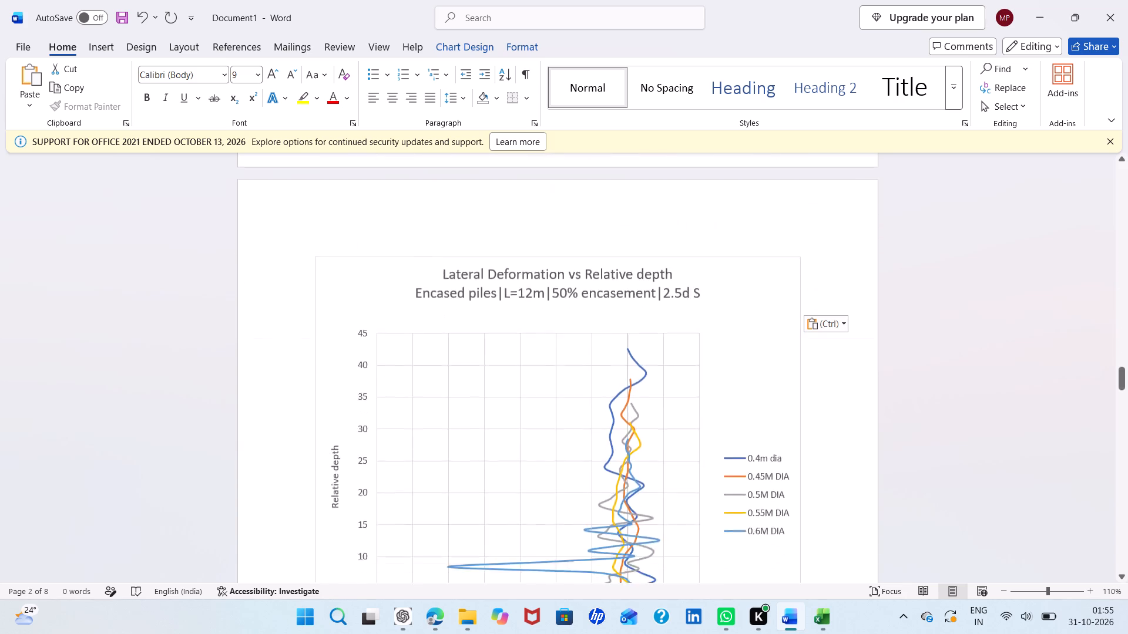
click(676, 278)
scroll(676, 278, down, 3)
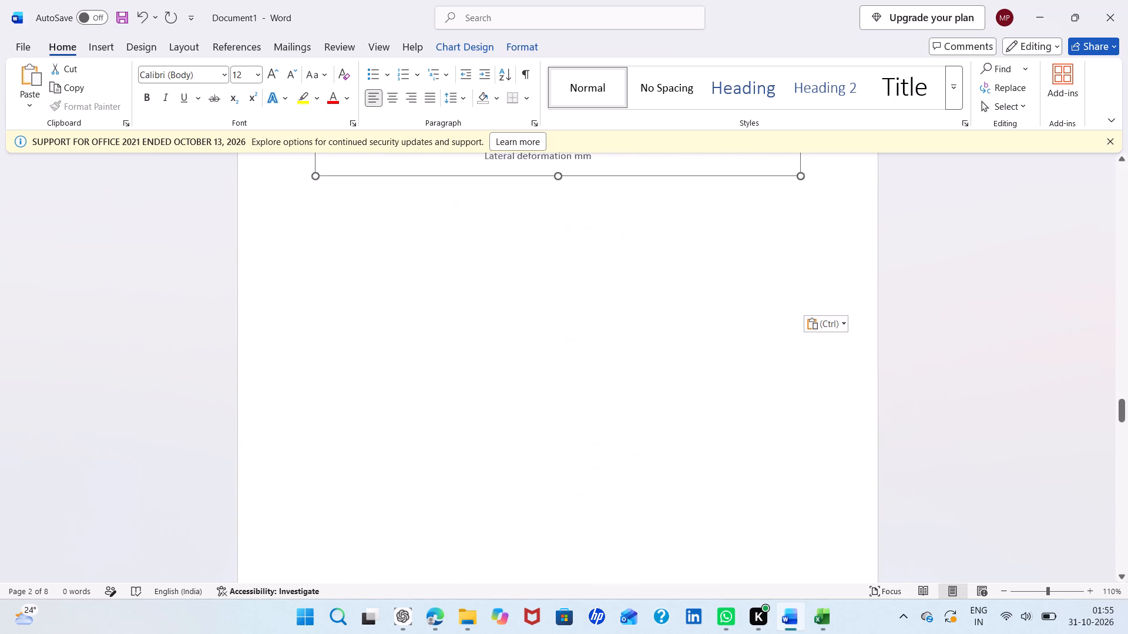
scroll(676, 278, down, 3)
scroll(674, 283, up, 2)
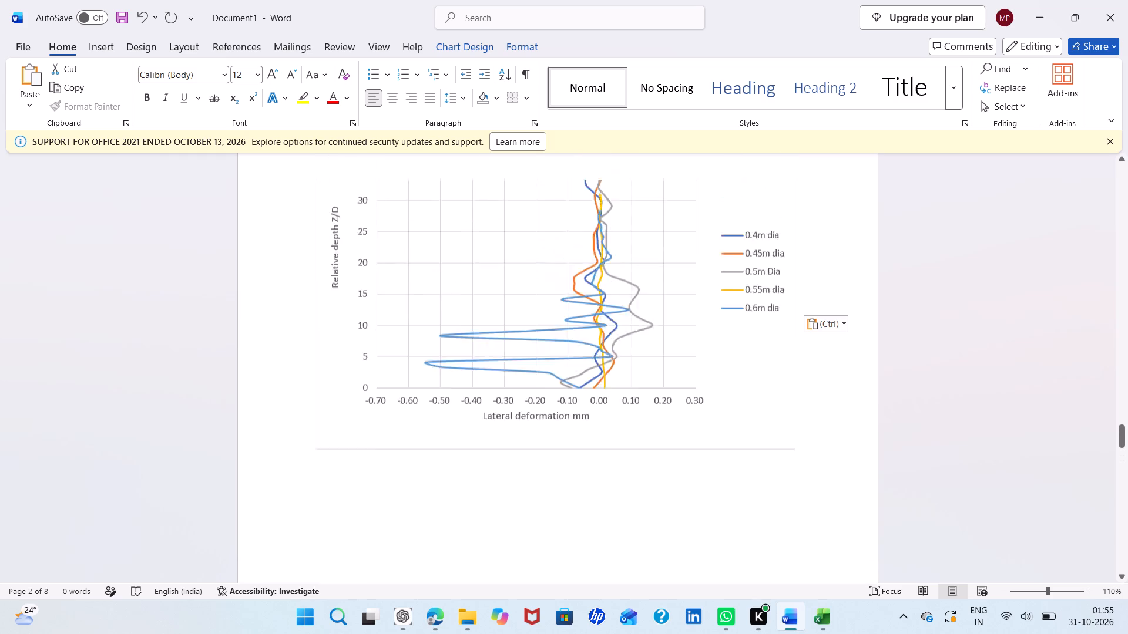
scroll(674, 283, up, 1)
click(719, 255)
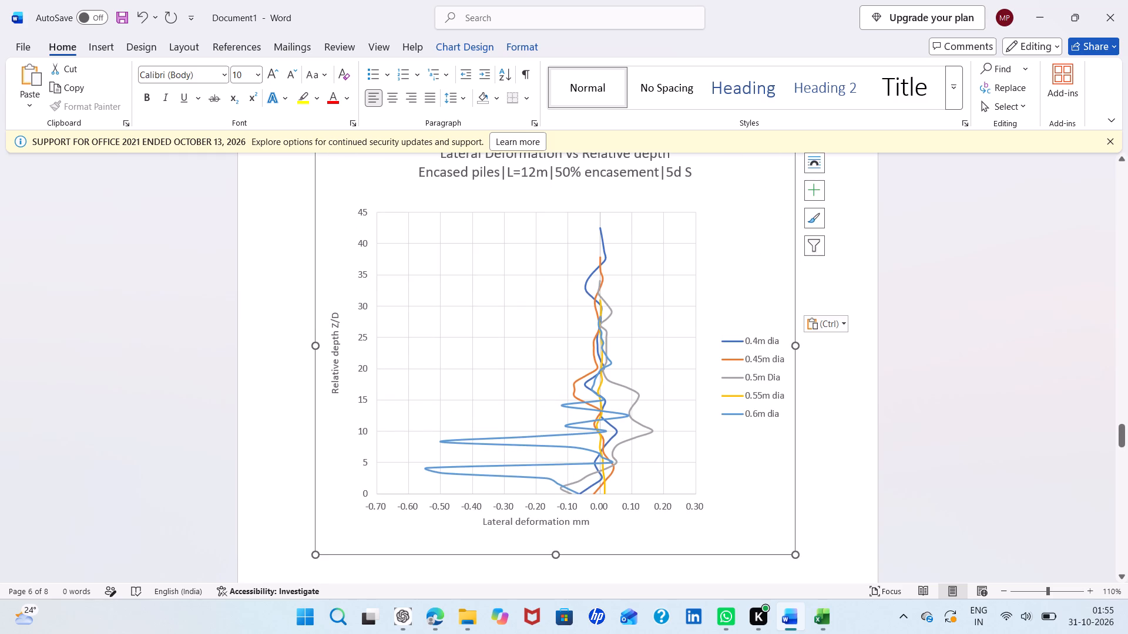
scroll(719, 255, down, 4)
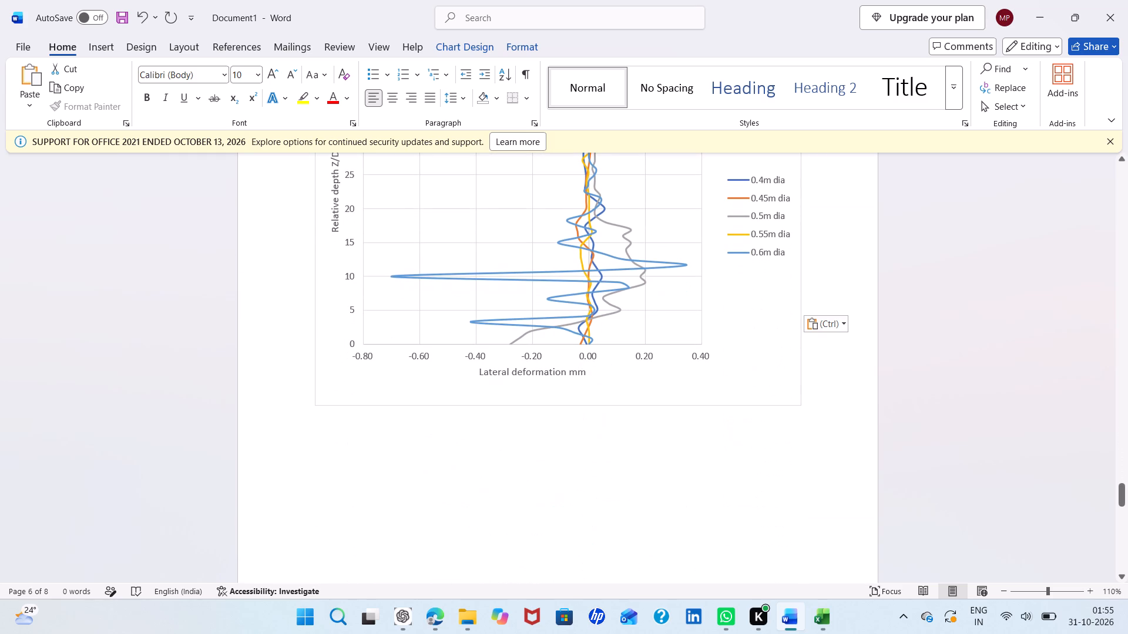
click(719, 255)
scroll(719, 255, down, 5)
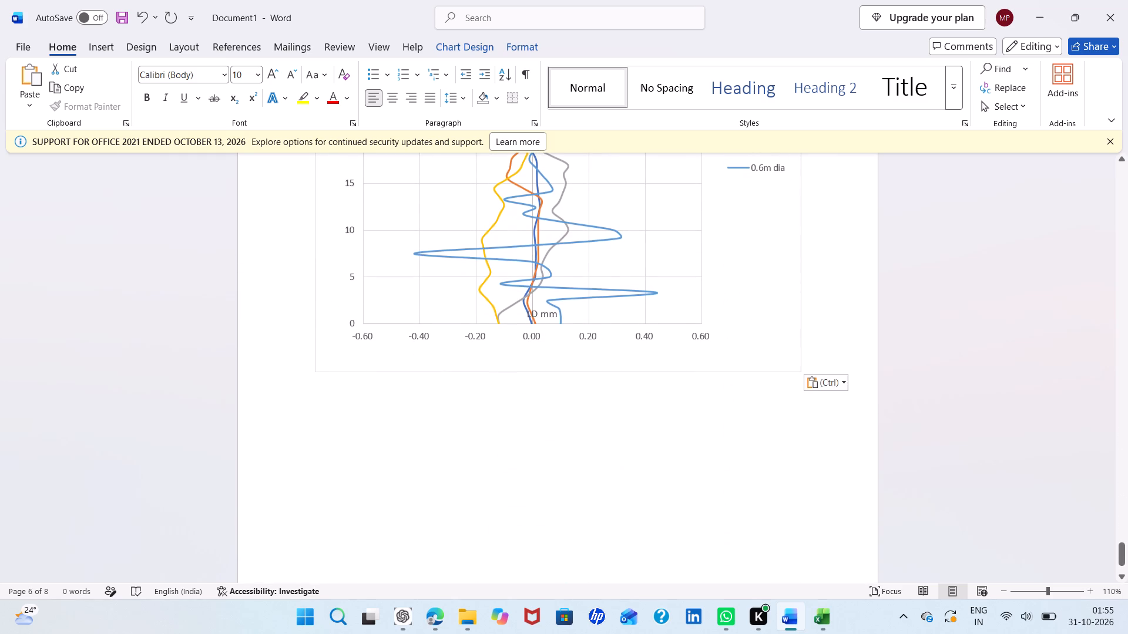
click(719, 255)
scroll(719, 255, down, 4)
click(630, 388)
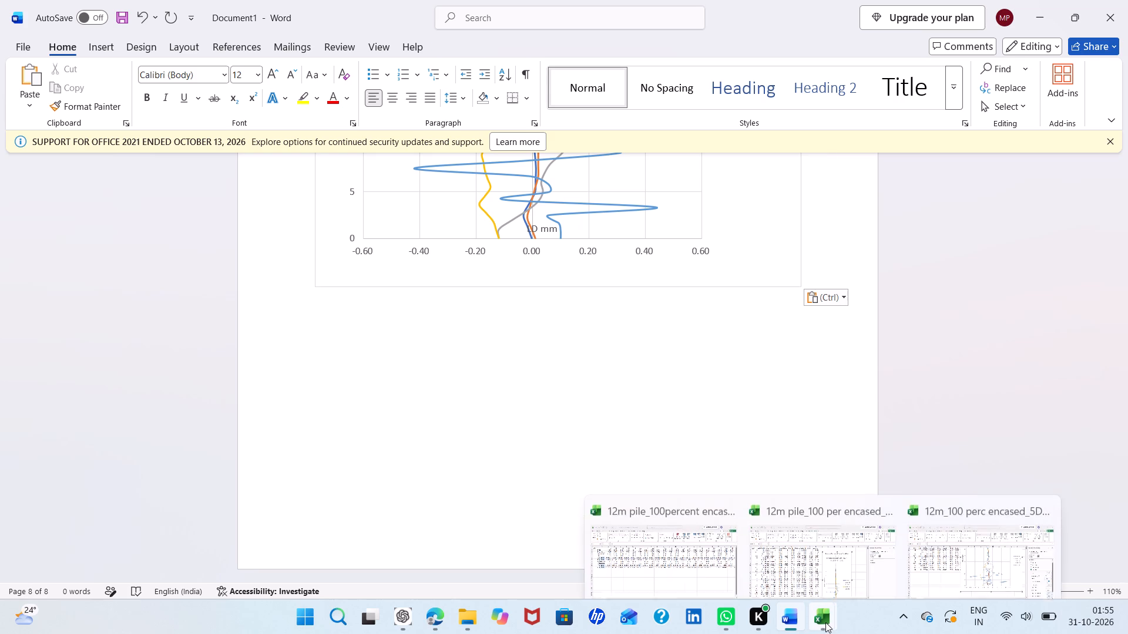
Switch to the Excel workbook 12m pile_100 per encased_2.5DS, dismiss its formatting pane, then save and close the workbook.
click(811, 552)
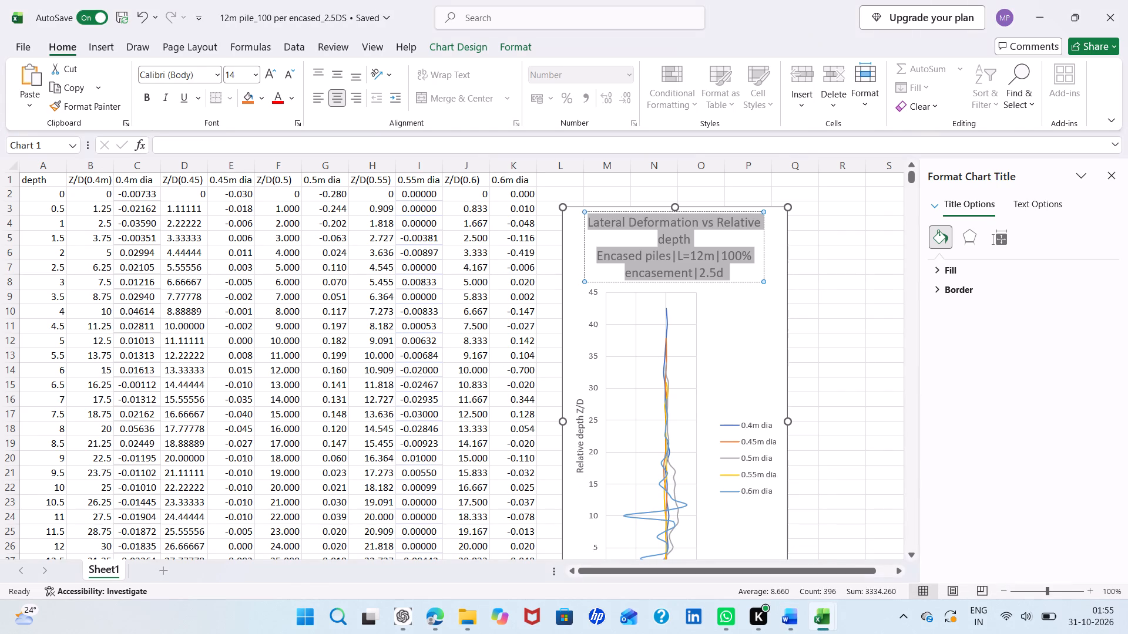
click(867, 367)
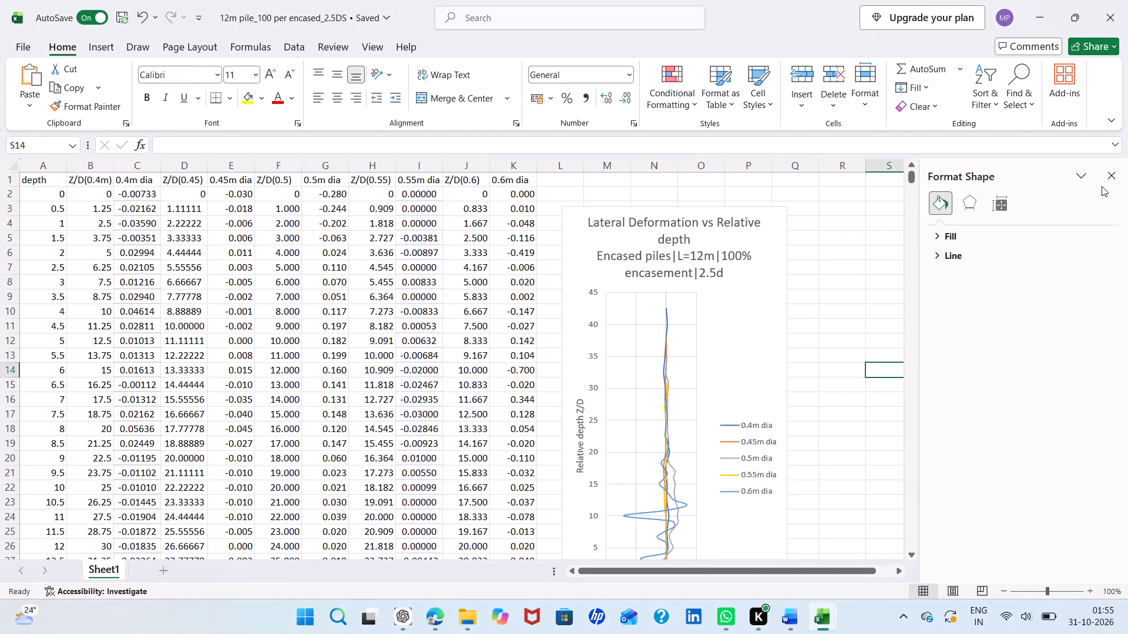
click(1107, 174)
click(954, 274)
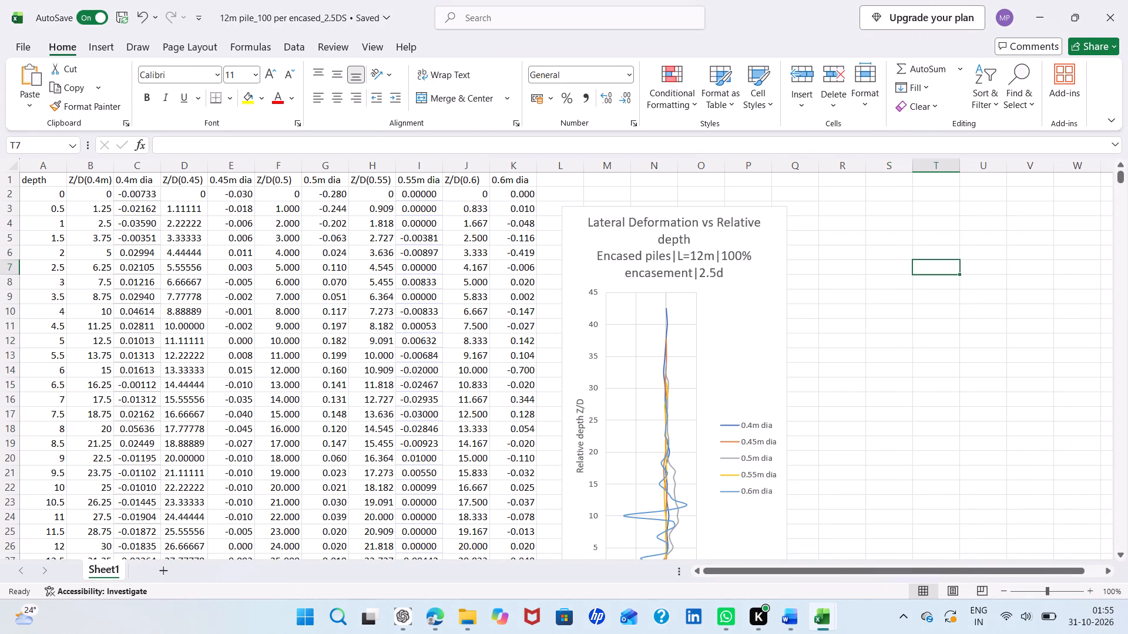
key(ctrl+s)
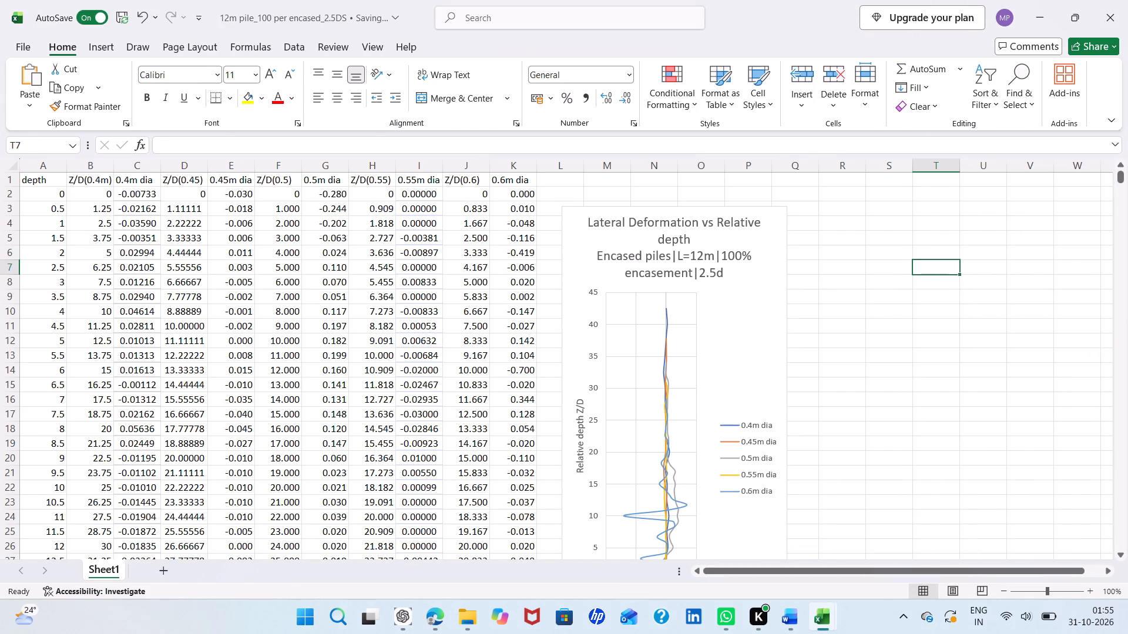
click(1115, 32)
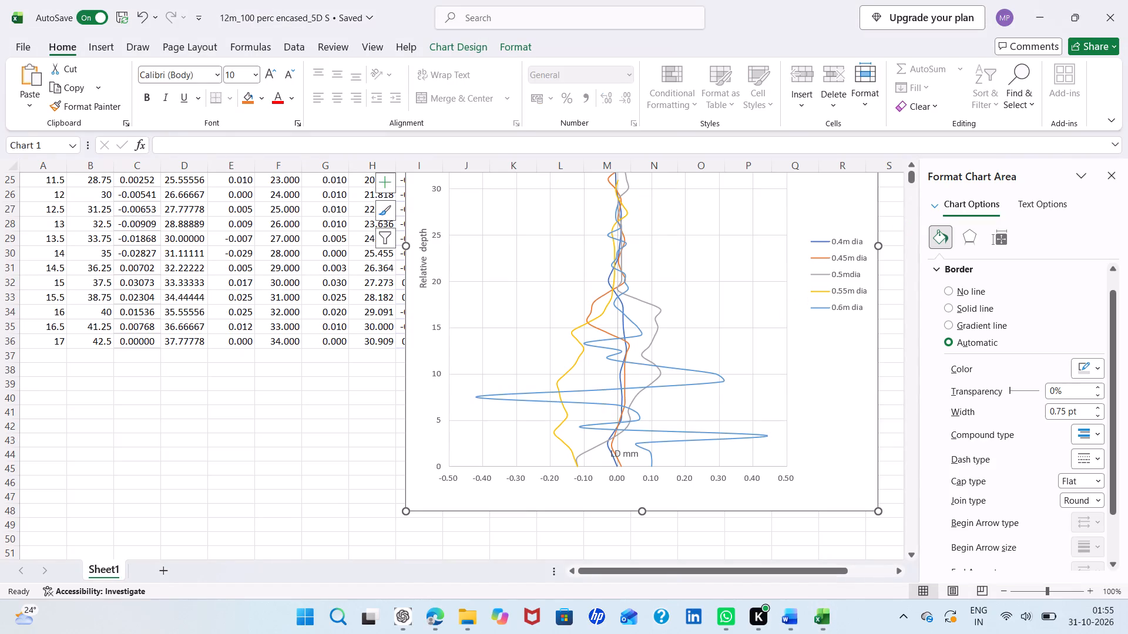
Save a copy of the 100% encased 5D workbook in Documents as 12m_100 perc encased_5D S(1), without replacing the existing file.
click(336, 493)
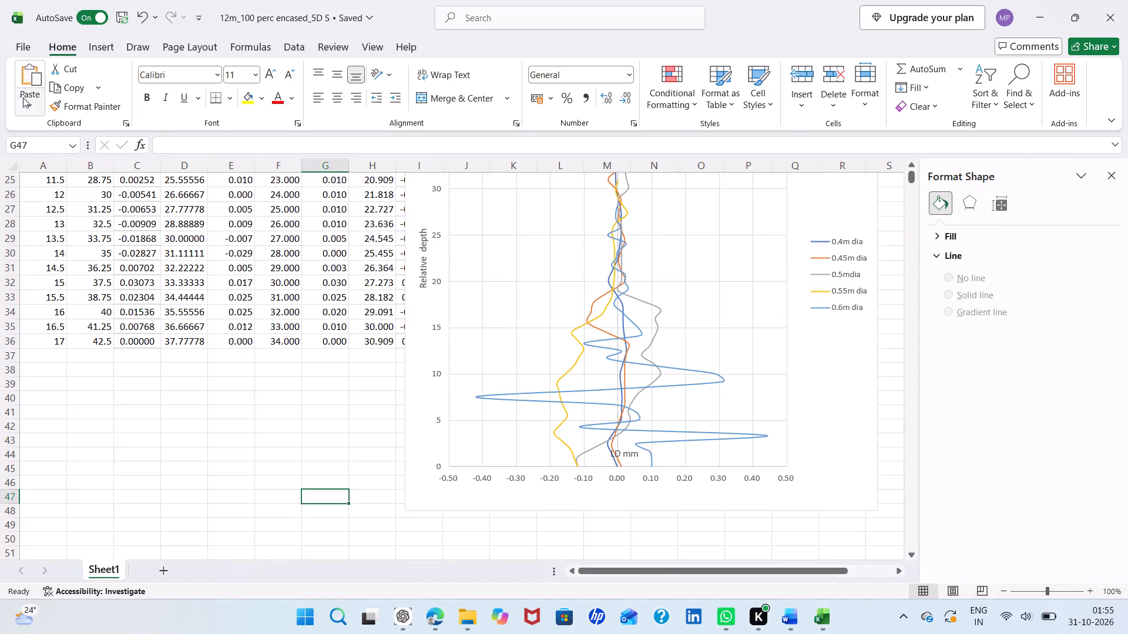
click(19, 46)
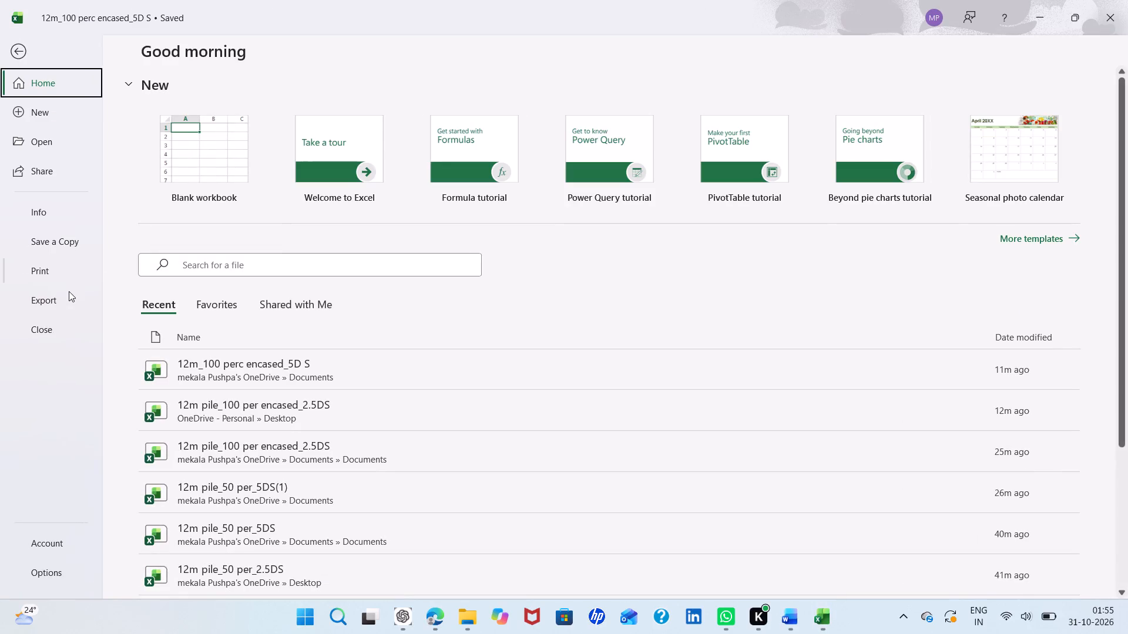
click(74, 236)
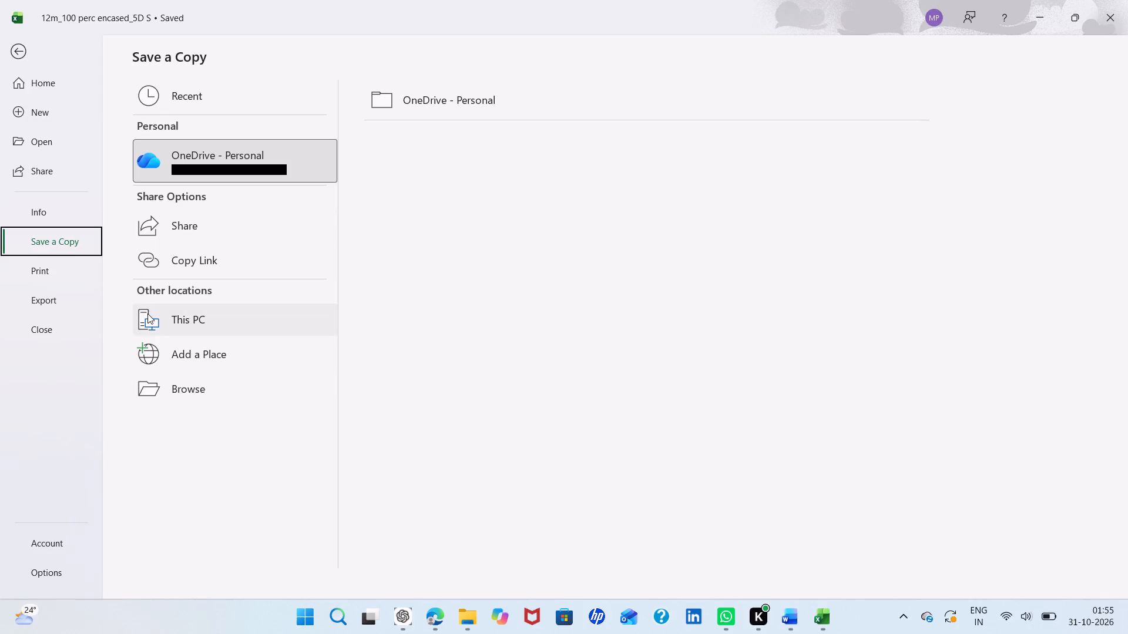
click(170, 377)
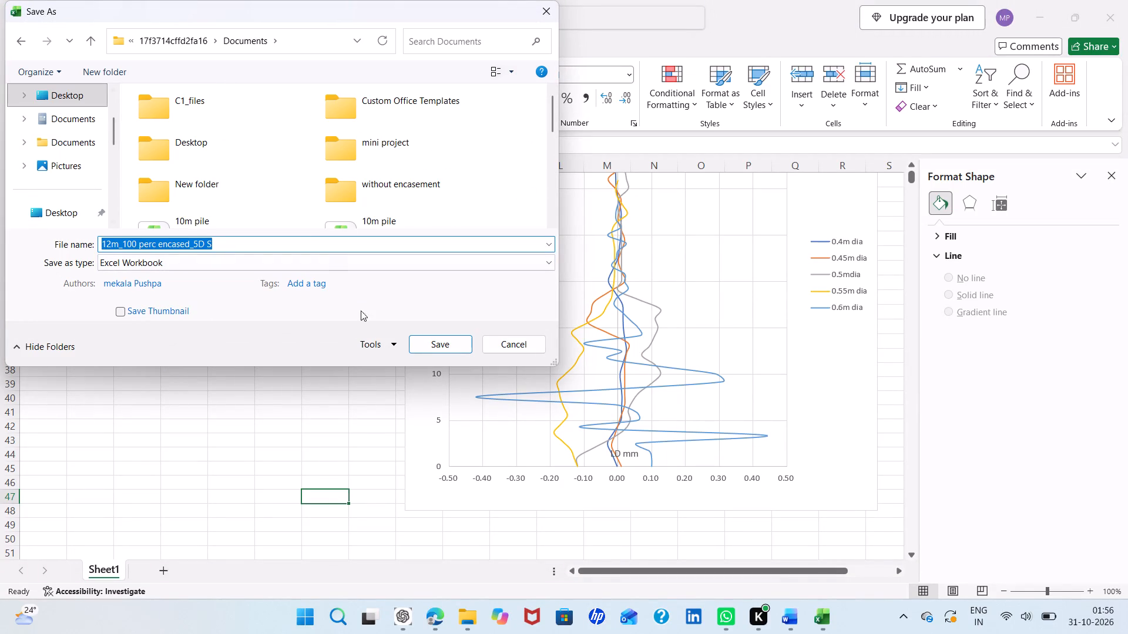
click(425, 348)
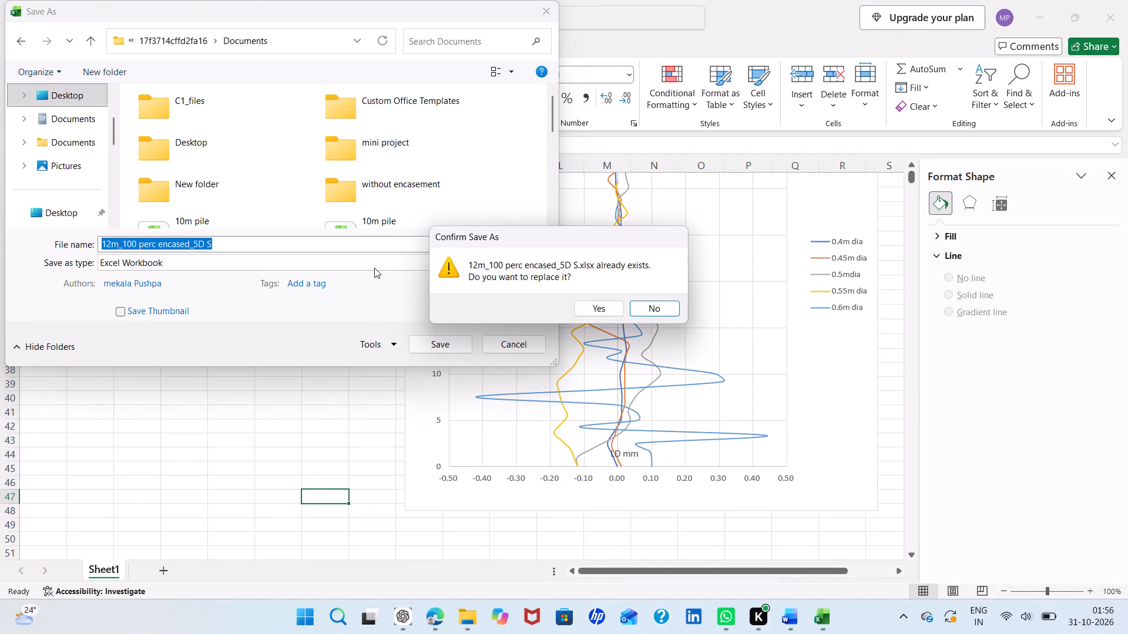
click(256, 240)
click(649, 310)
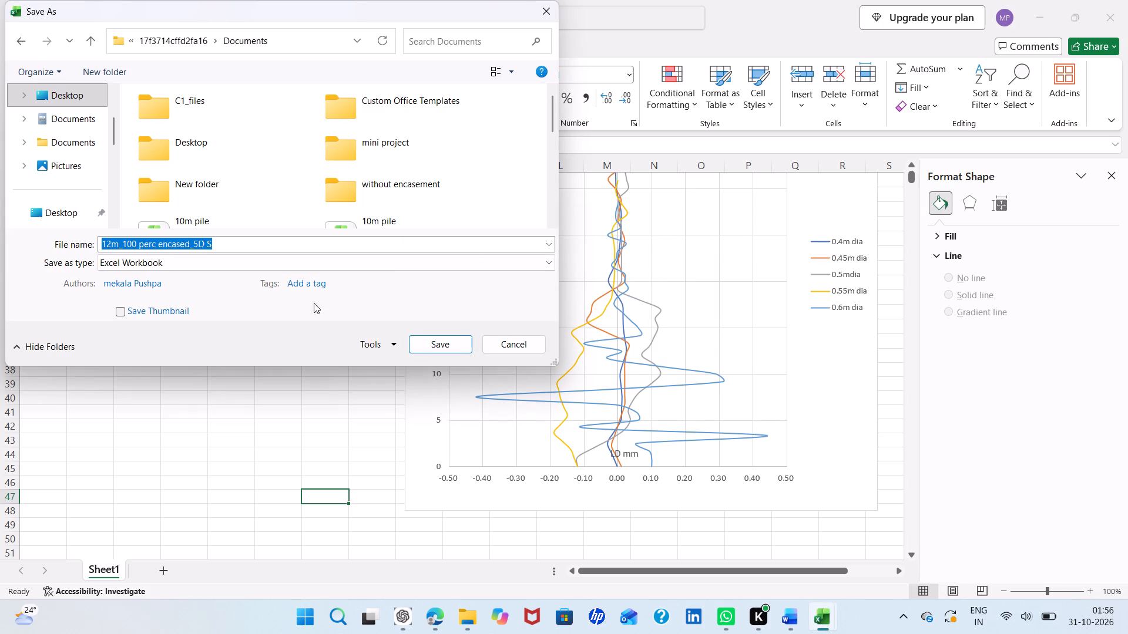
click(227, 247)
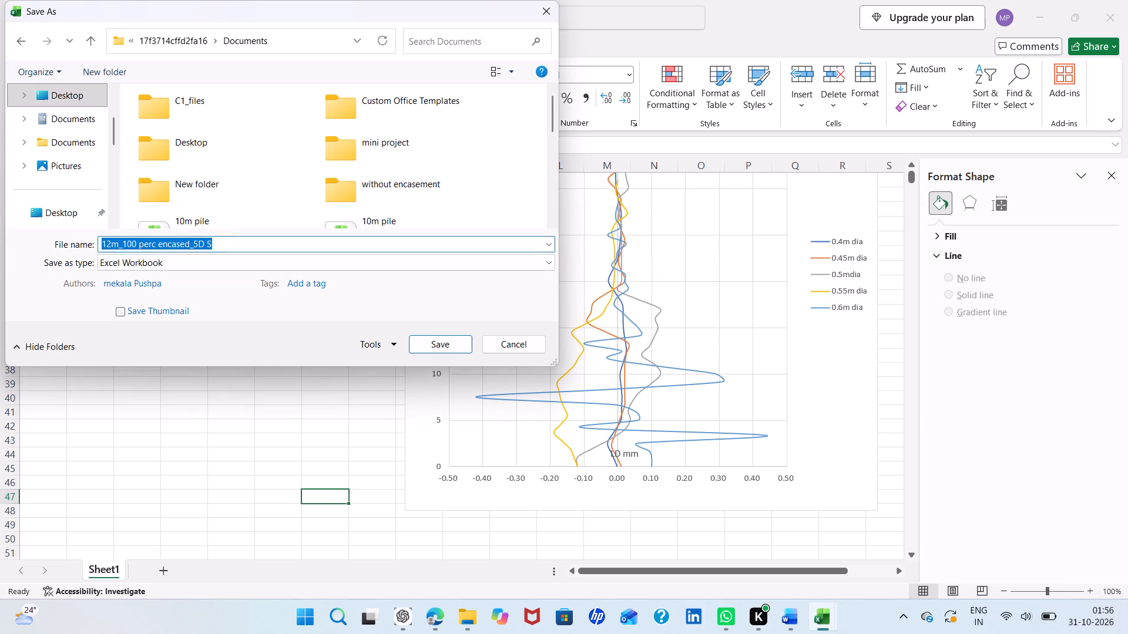
click(227, 247)
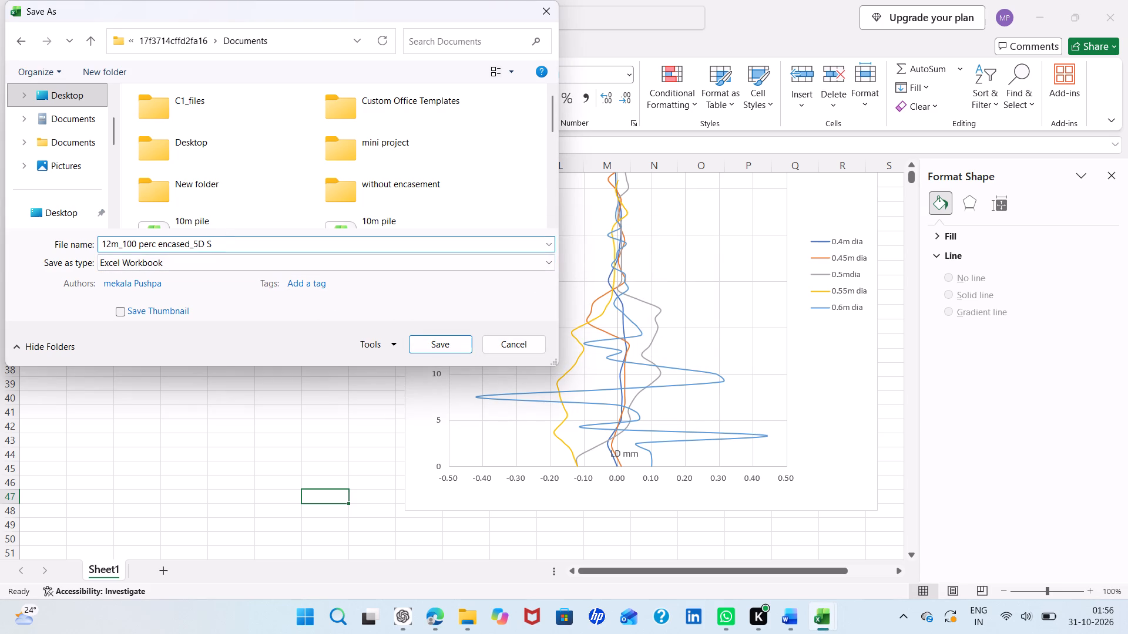
text((1)
key(shift+parenright)
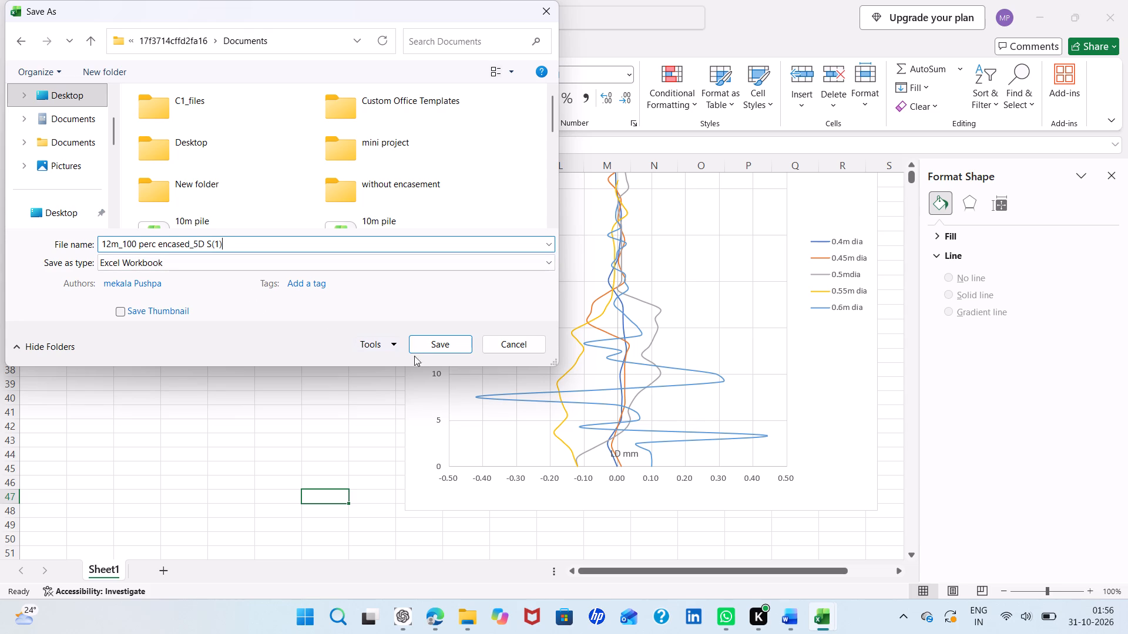
click(422, 350)
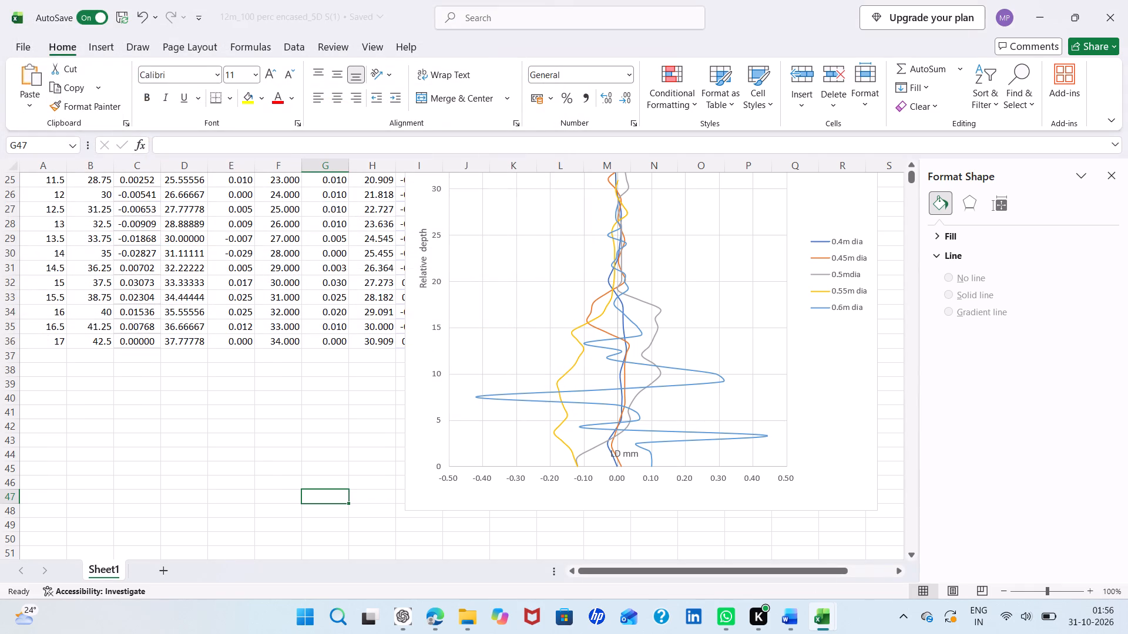
Save and close the 12m_100 perc encased_5D S(1) workbook.
key(ctrl+s)
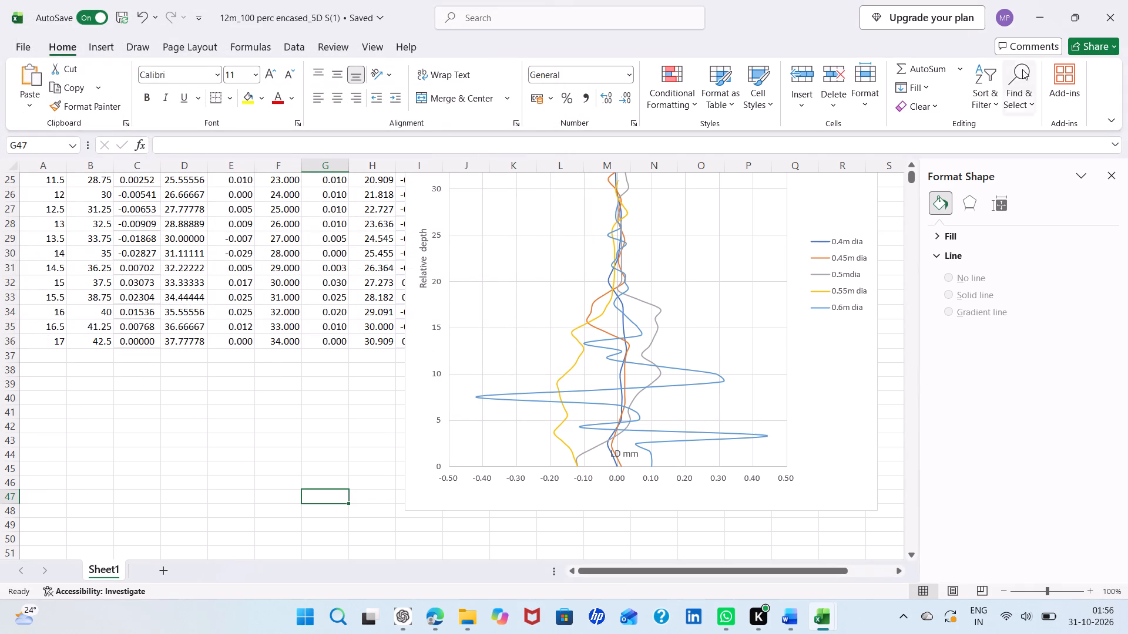
click(1119, 25)
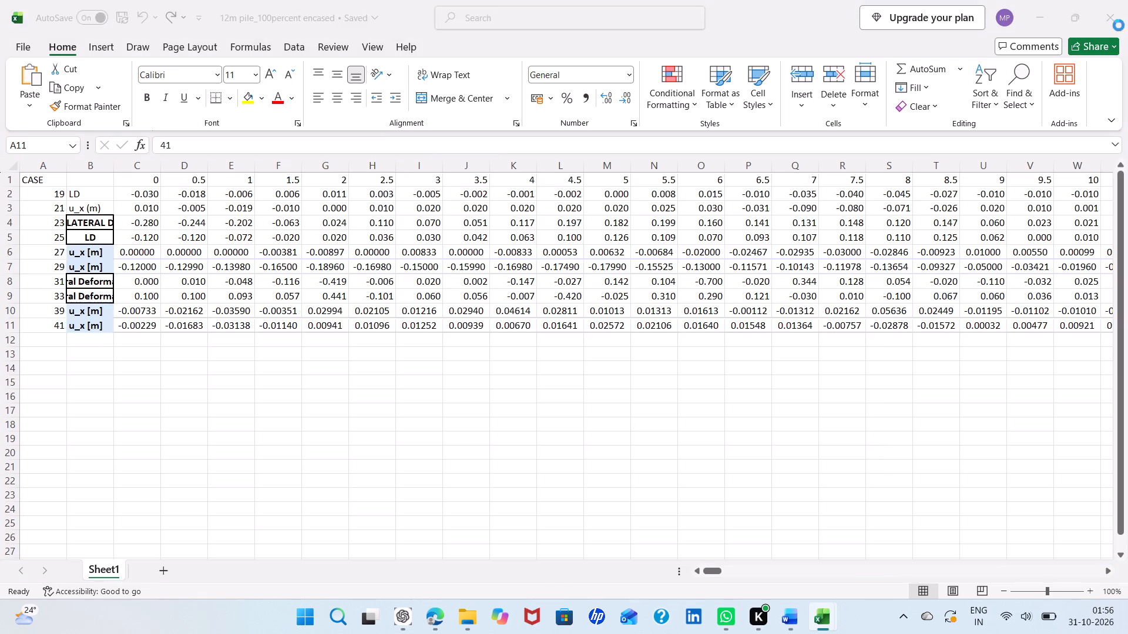
Save and close the source data workbook 12m pile_100percent encased.
click(680, 418)
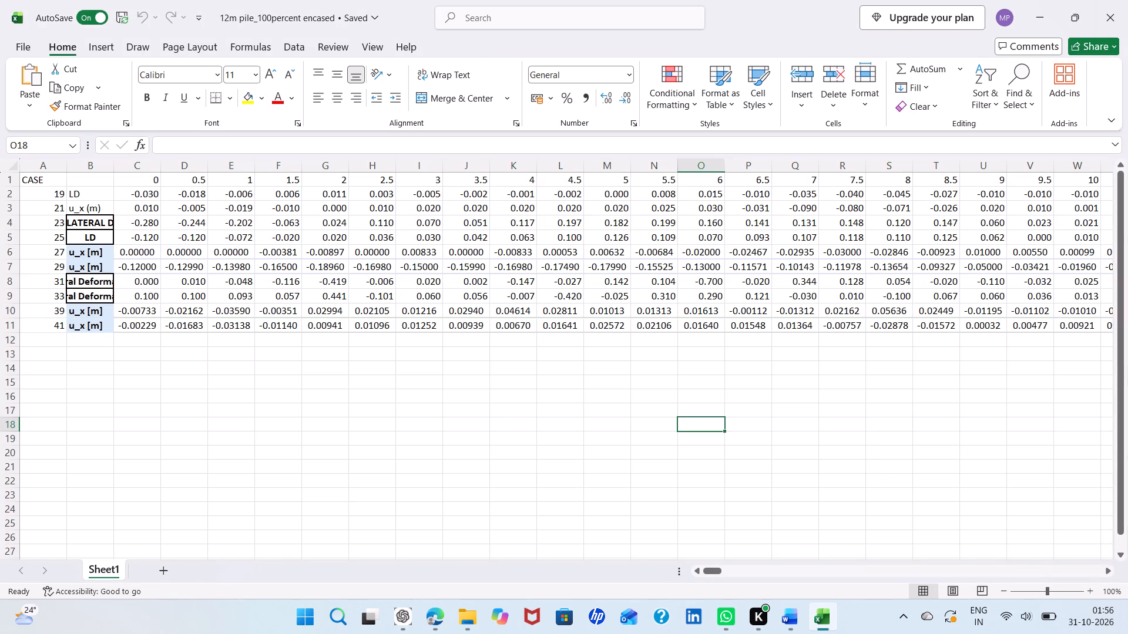
key(ctrl+s)
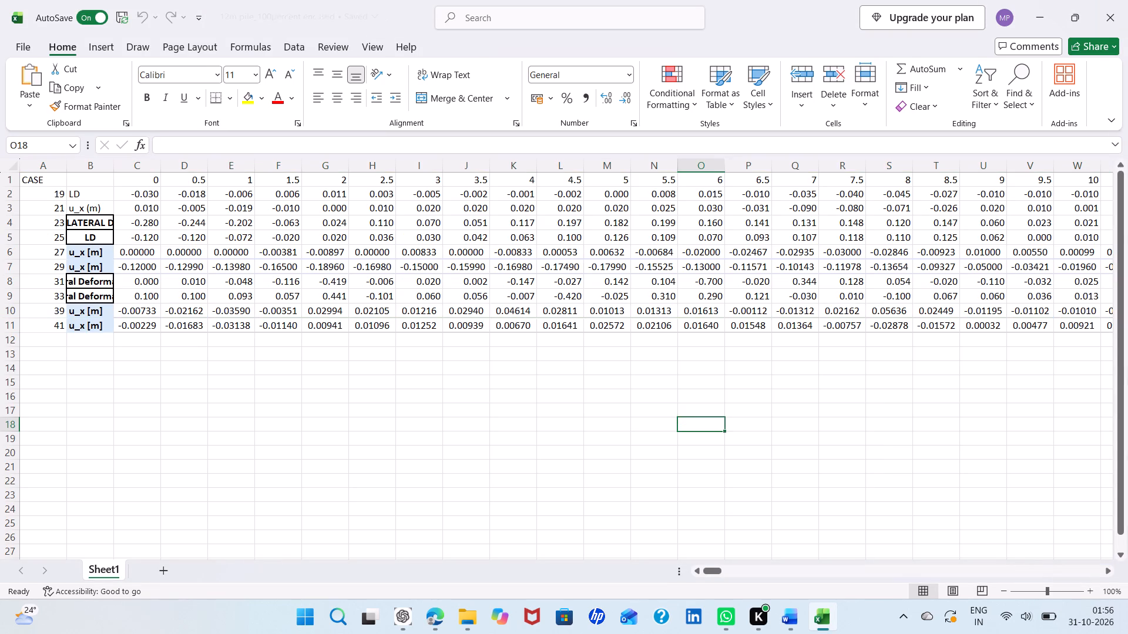
click(1108, 23)
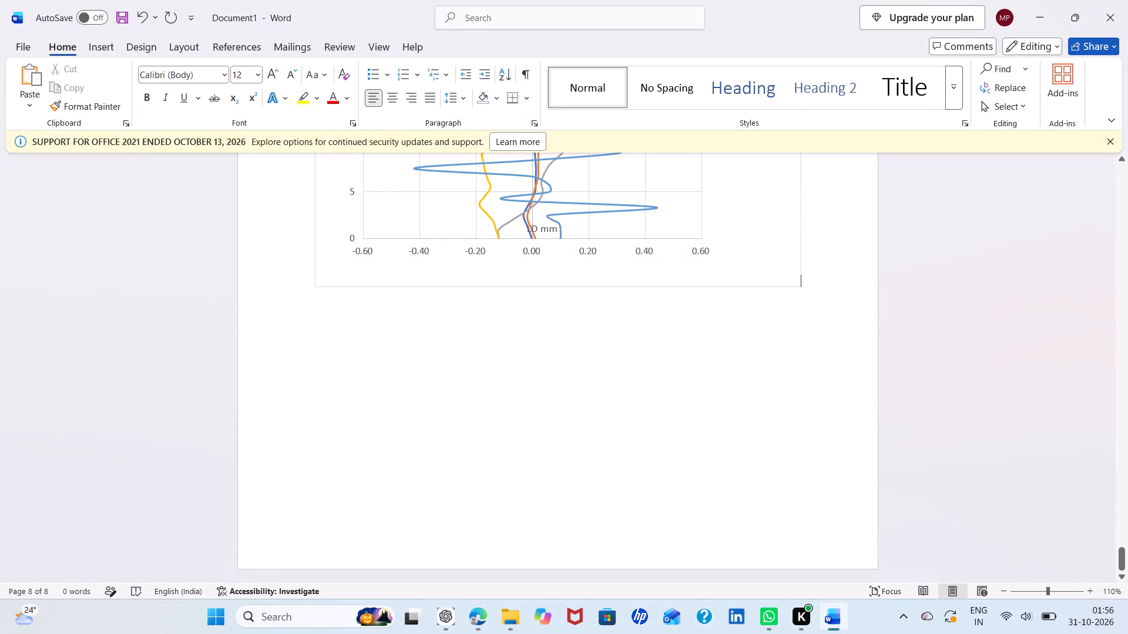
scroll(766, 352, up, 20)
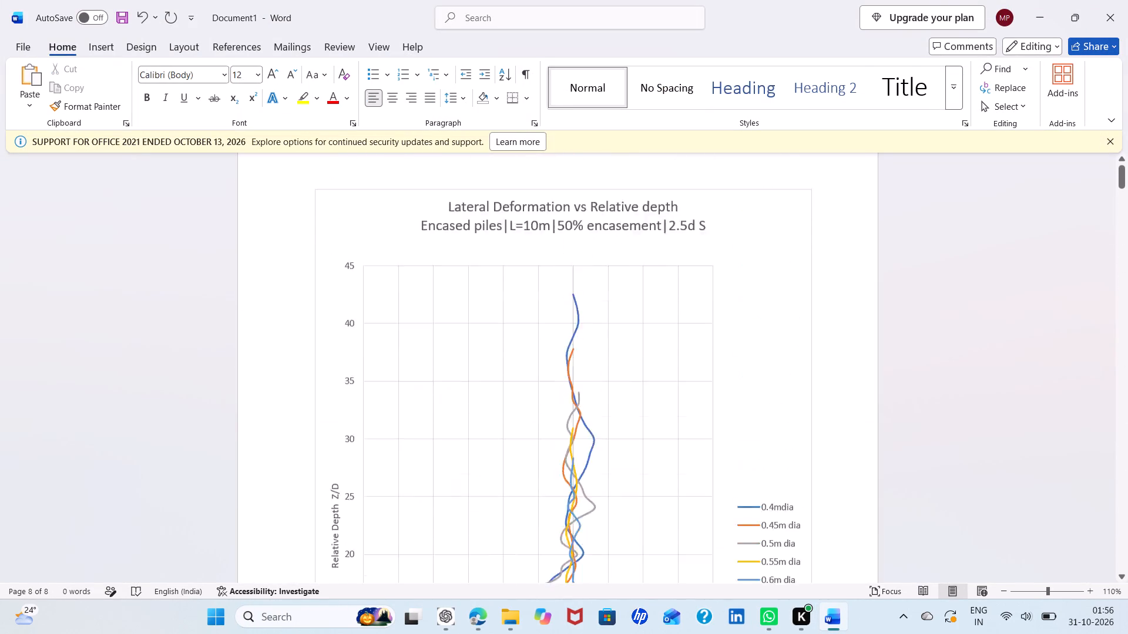
Save the Word document of collected charts in the OneDrive Documents folder as Lateral deformation results.
double_click(265, 24)
click(265, 24)
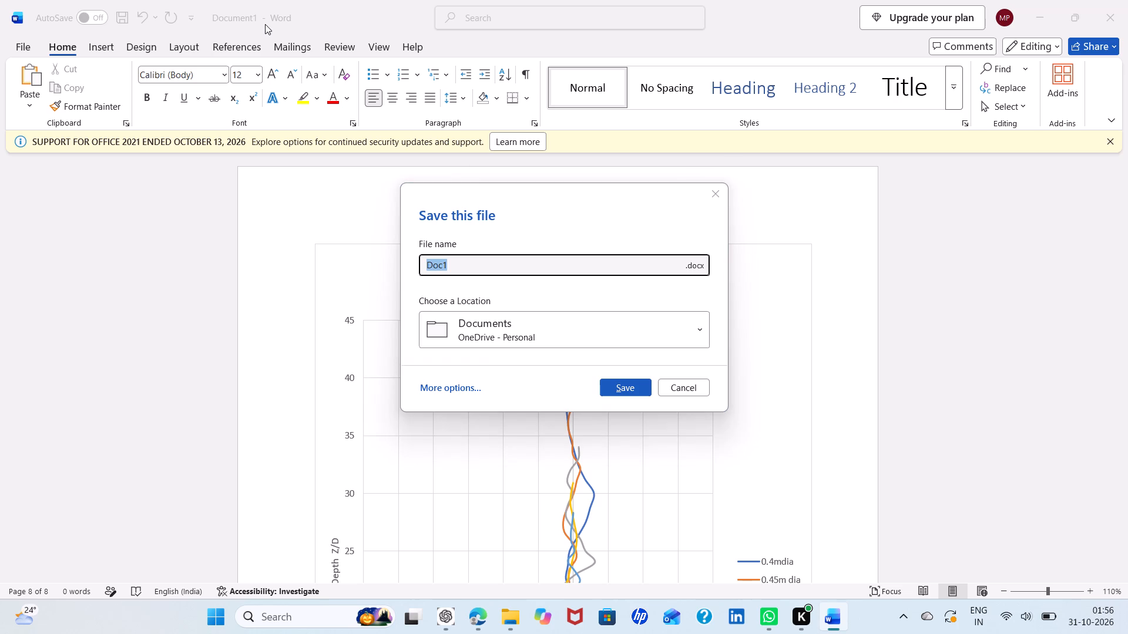
click(461, 264)
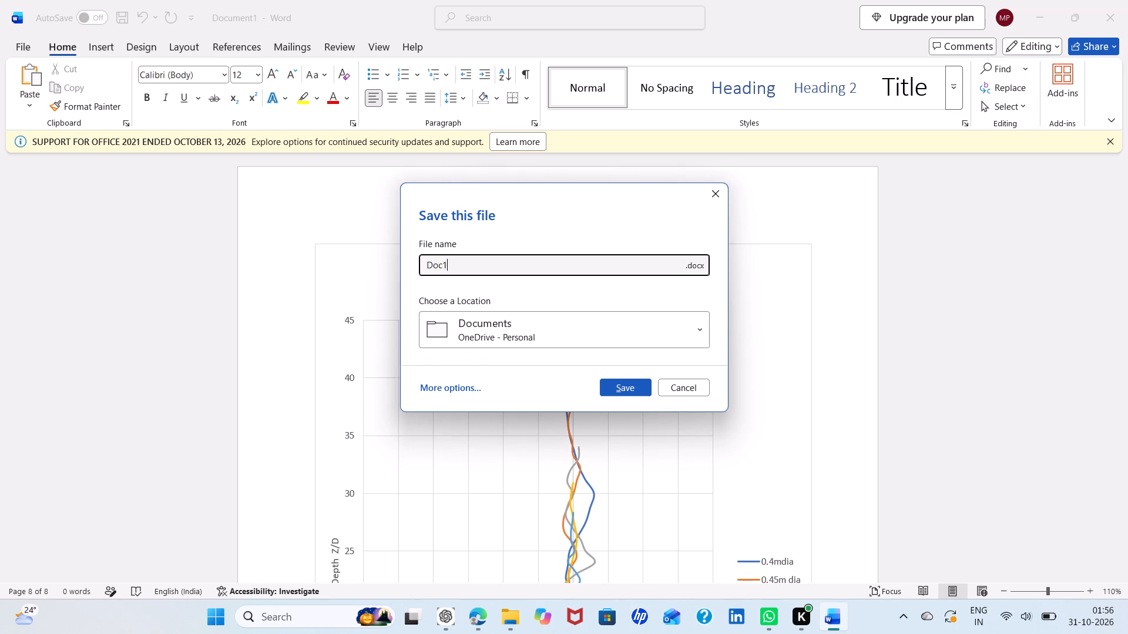
key(BackSpace)
key(BackSpace)
key(BackSpace)
key(BackSpace)
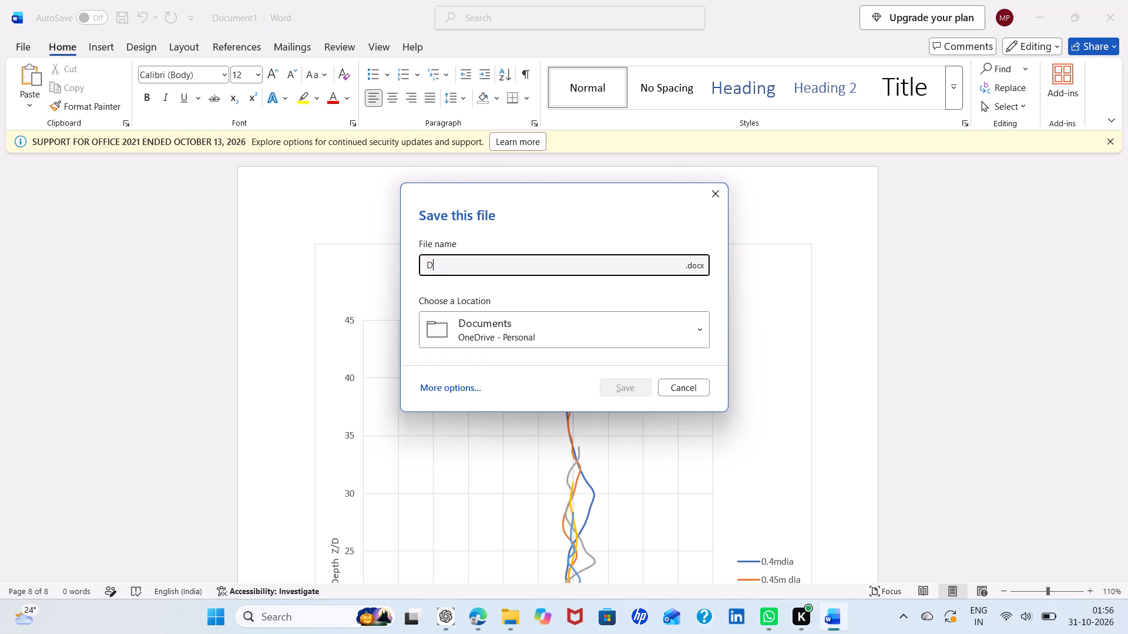
text(Lateral deformation)
key(space)
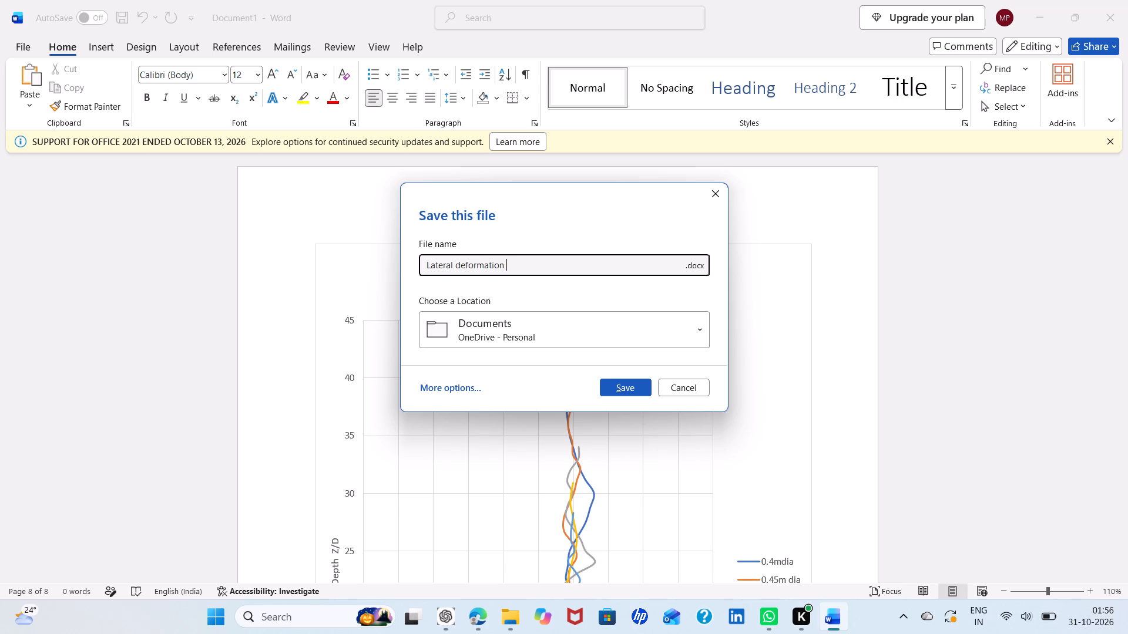
text(results)
key(Return)
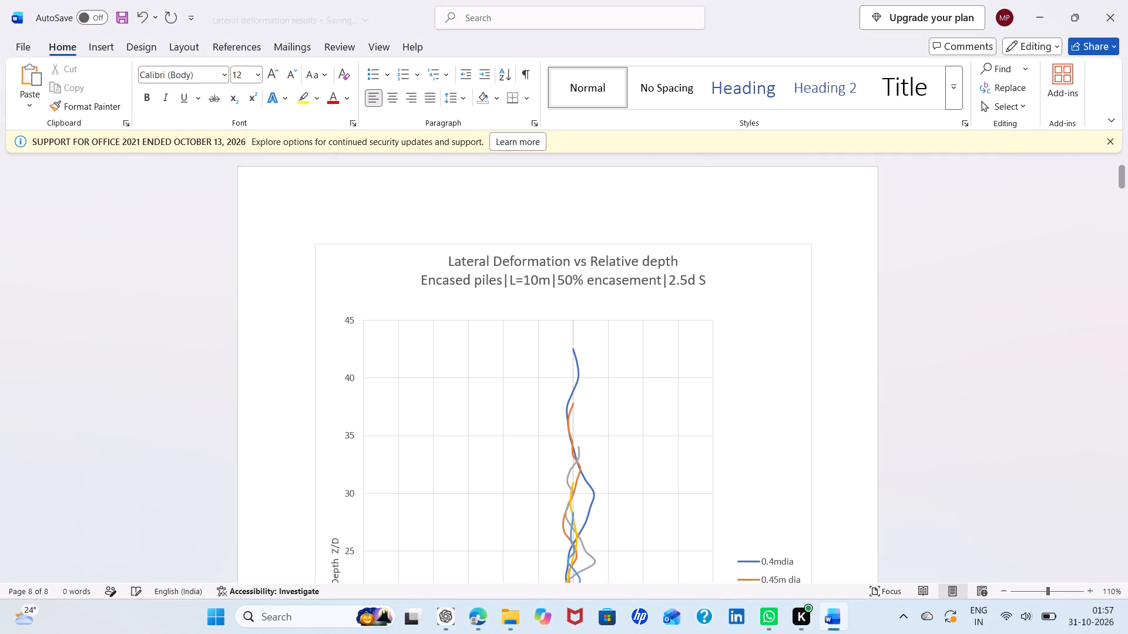
Look through the saved document's chart pages down to the 12 m, 100% encasement, 5d chart at the end.
scroll(461, 264, down, 7)
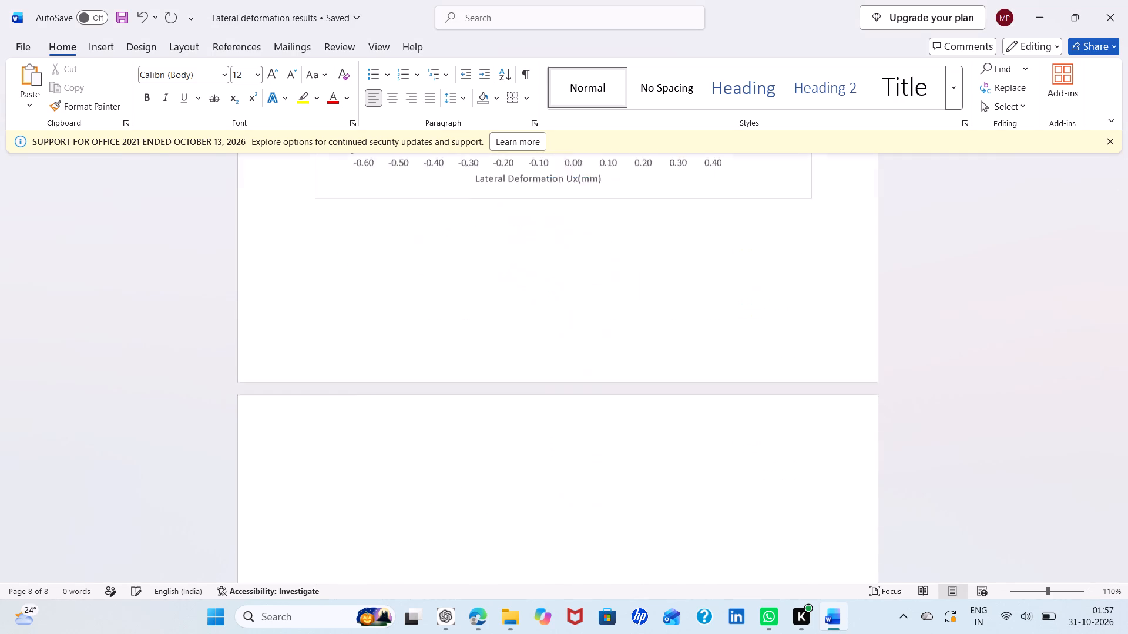
scroll(461, 264, down, 6)
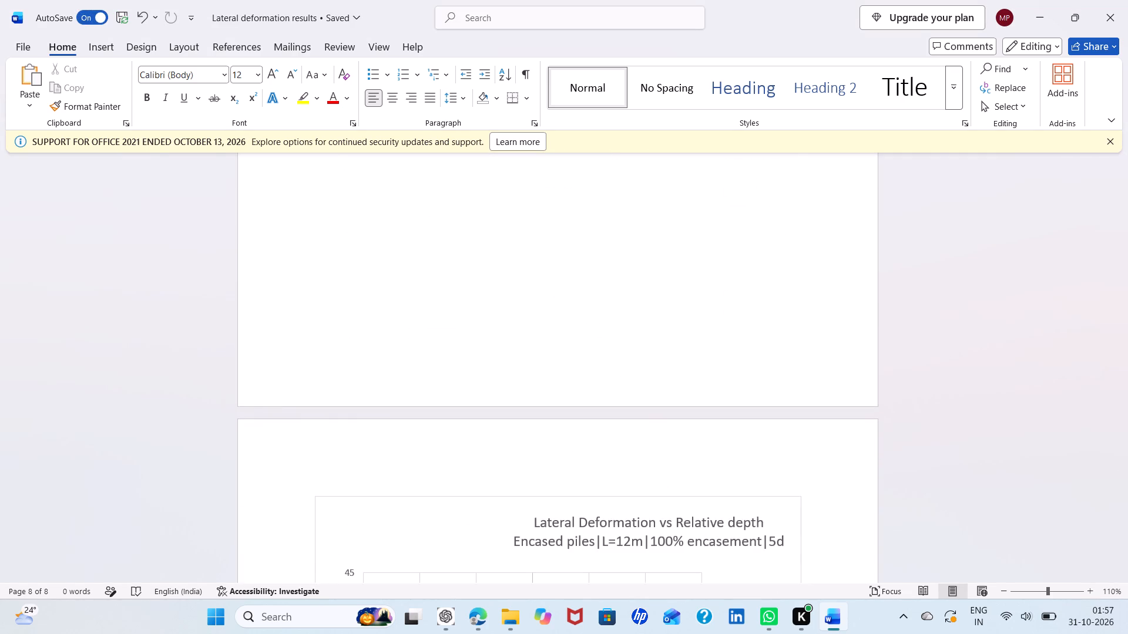
scroll(461, 264, down, 10)
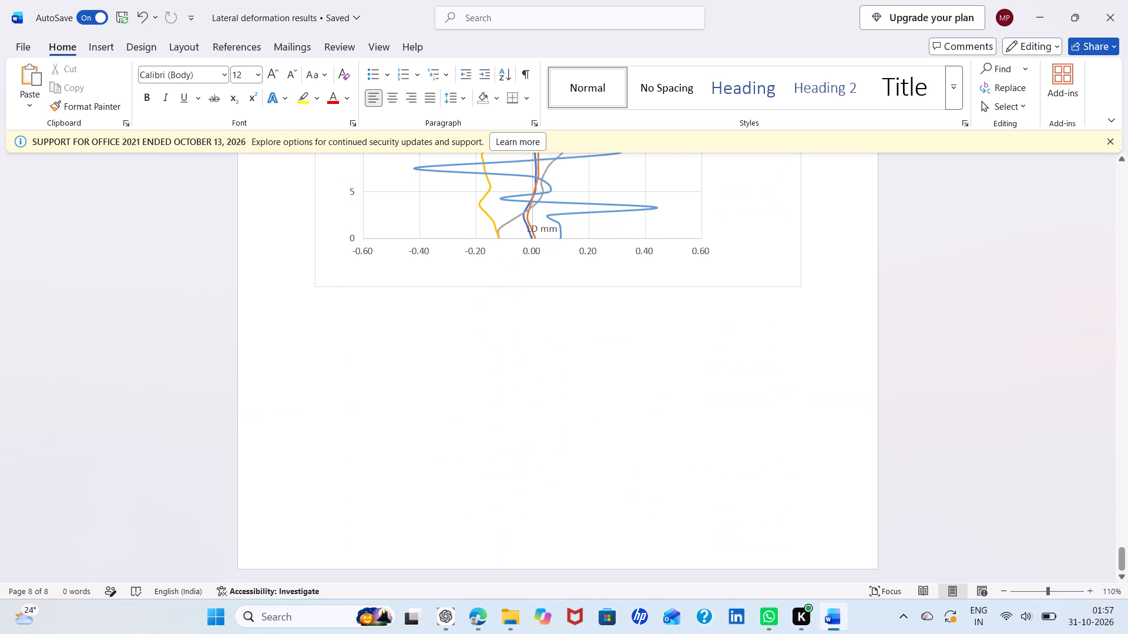
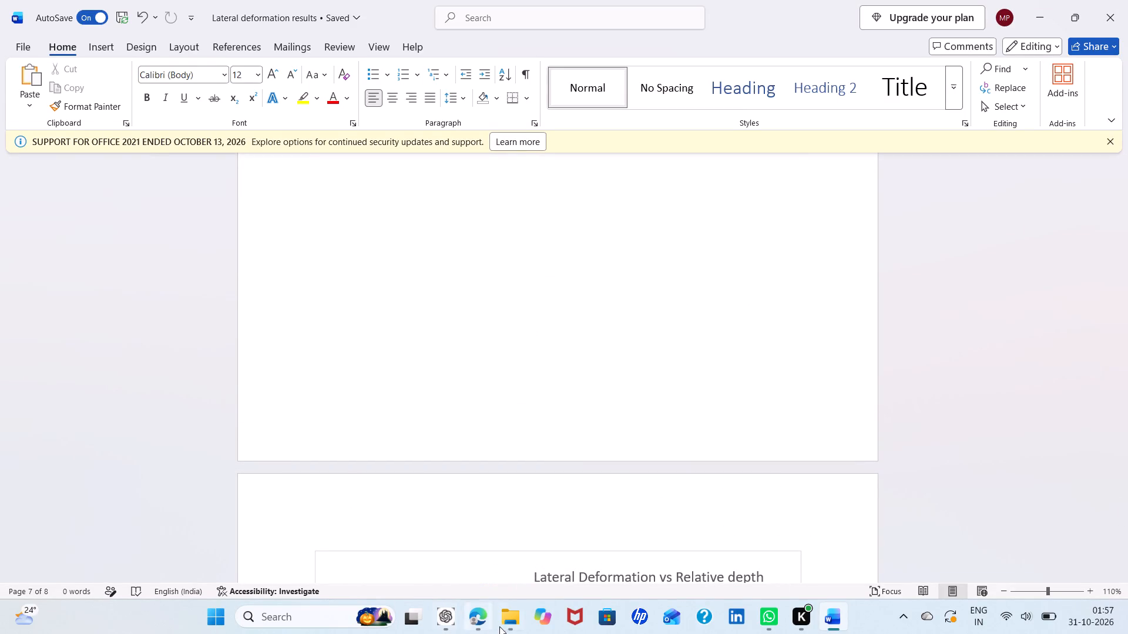
Switch to File Explorer and look through the recent files for the lateral deformation workbooks.
double_click(515, 624)
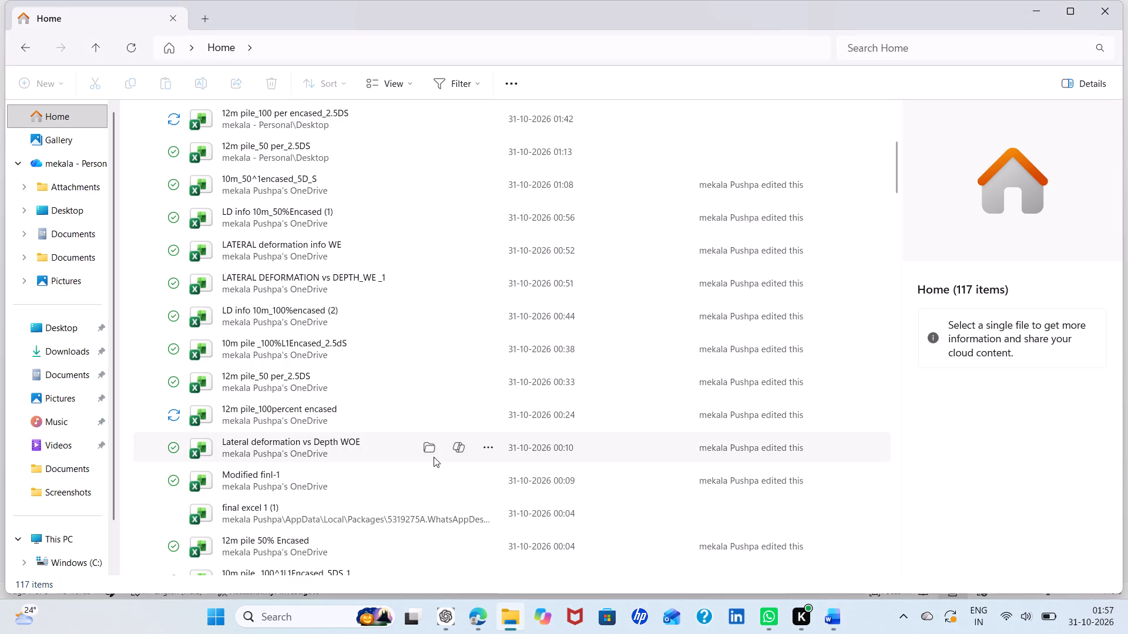
scroll(434, 457, down, 1)
scroll(434, 457, up, 2)
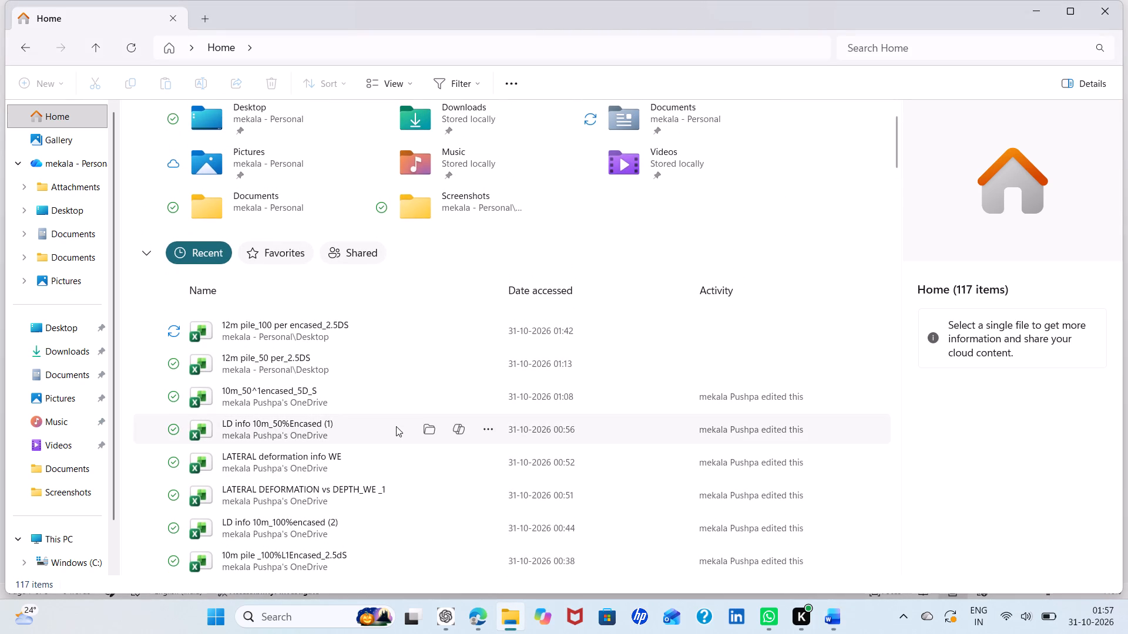
scroll(396, 426, down, 5)
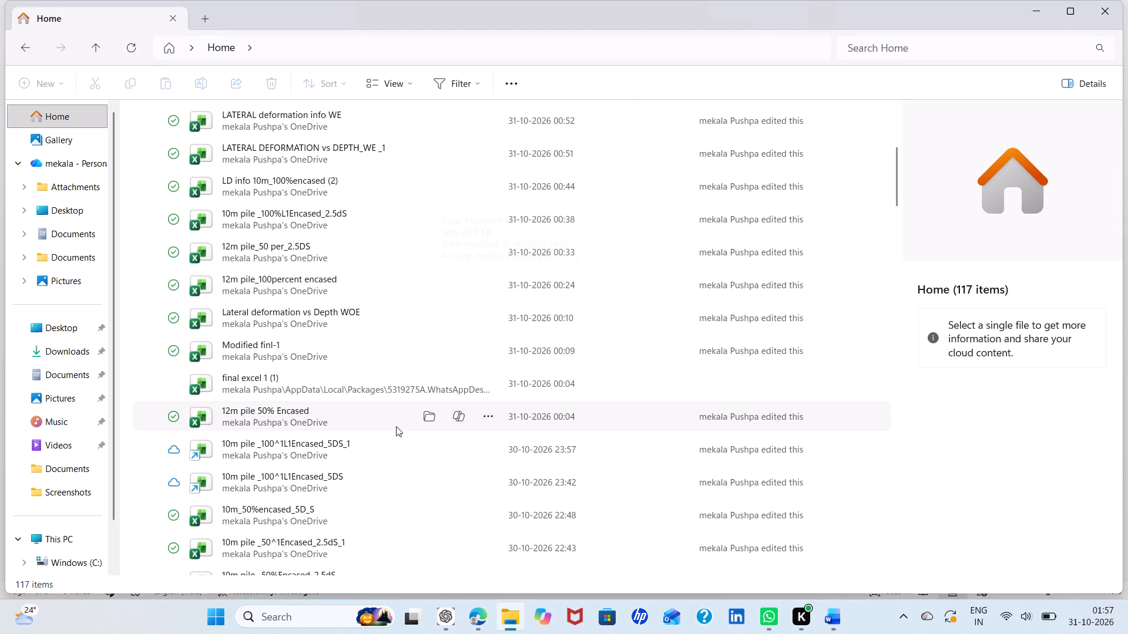
scroll(396, 426, down, 3)
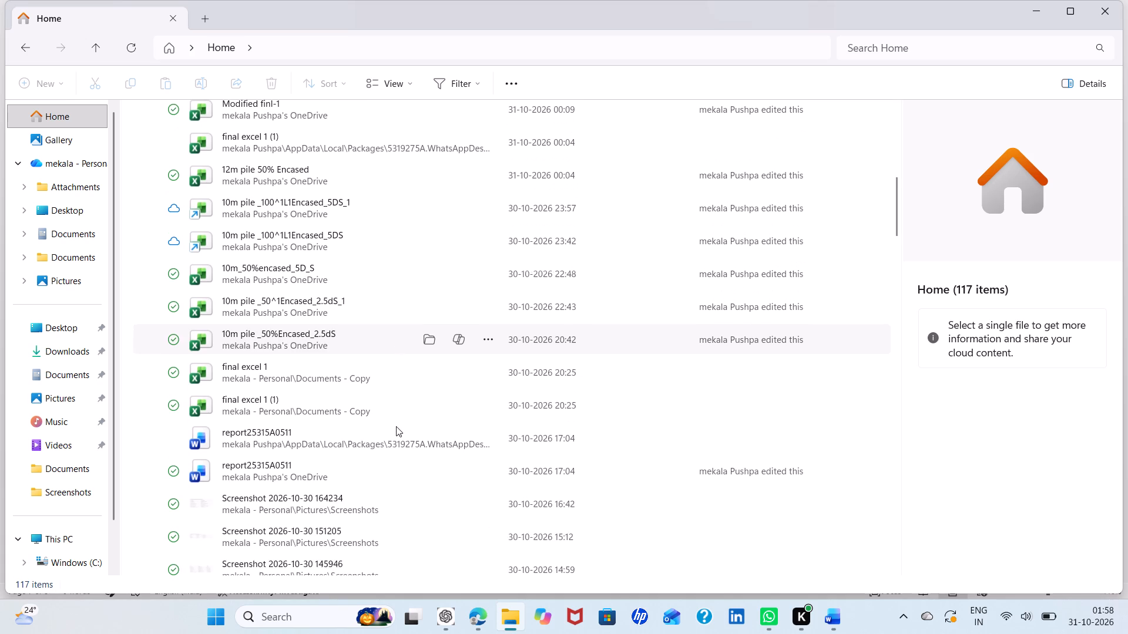
scroll(396, 426, down, 3)
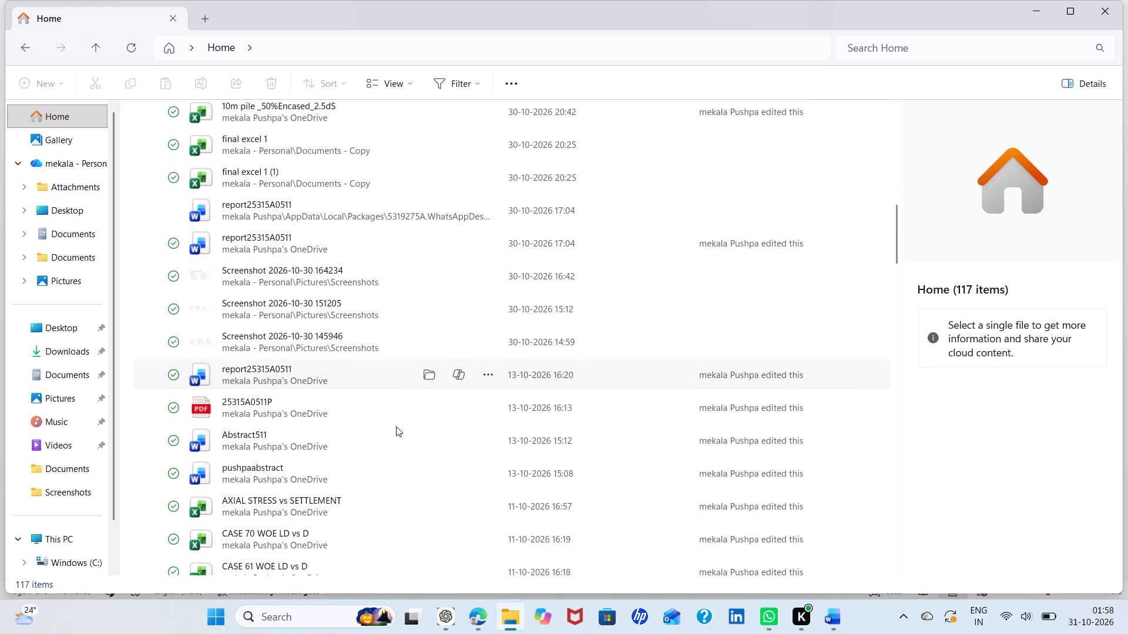
scroll(396, 426, down, 3)
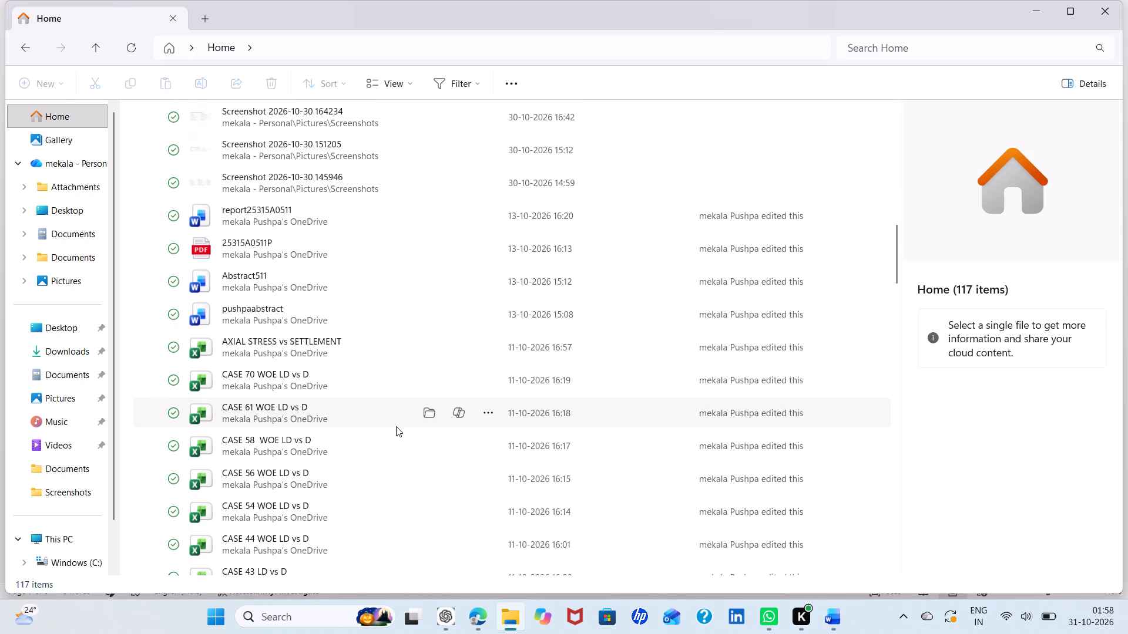
scroll(396, 426, down, 3)
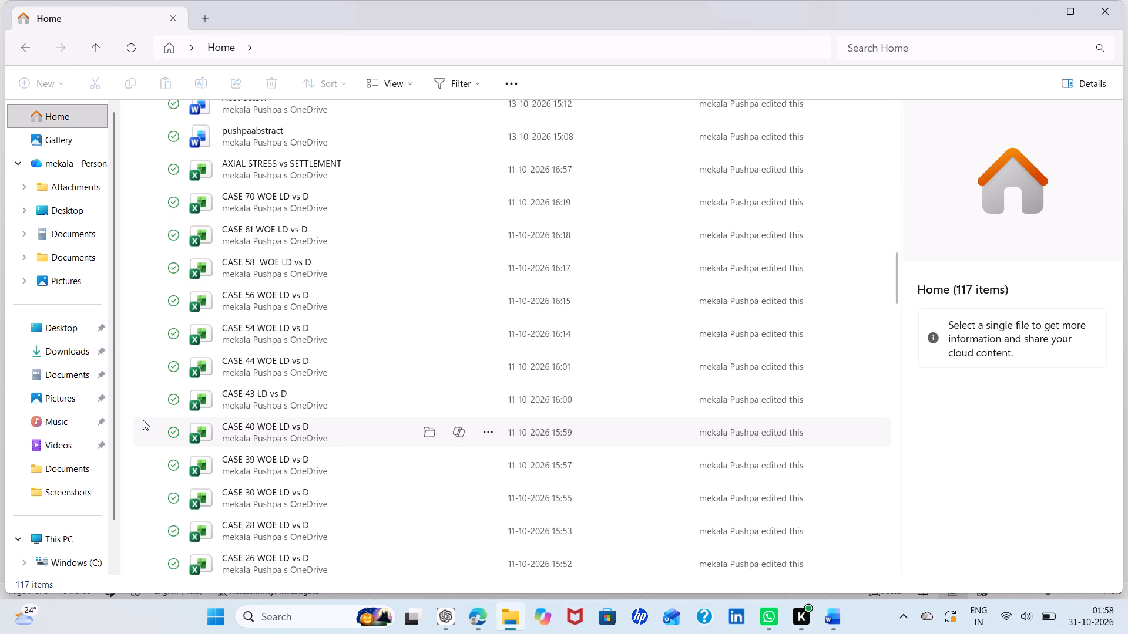
scroll(12, 253, up, 3)
scroll(39, 204, up, 3)
Search Home for "woe" and open the Desktop copy of the workbook "Lateral deformation vs Depth WOE".
double_click(80, 110)
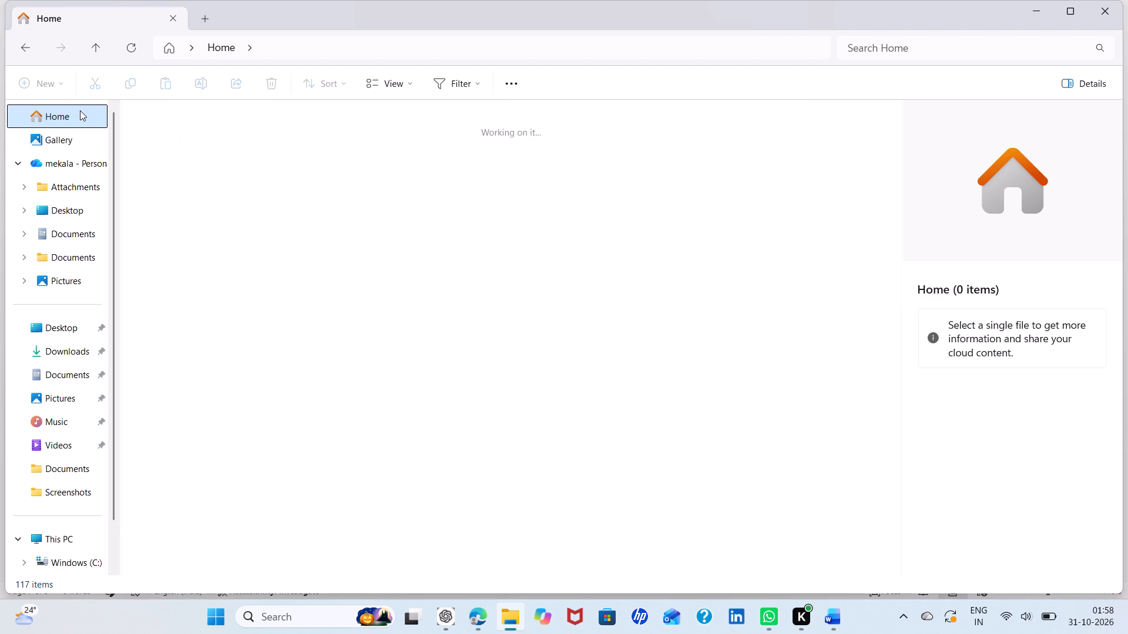
click(860, 45)
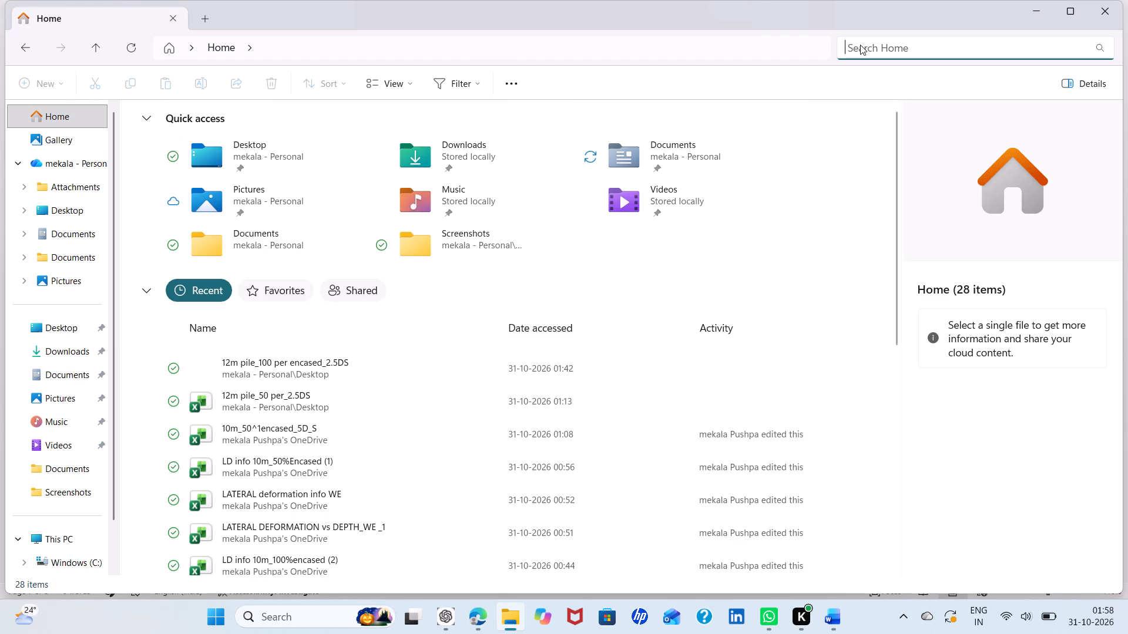
text(wo)
key(e)
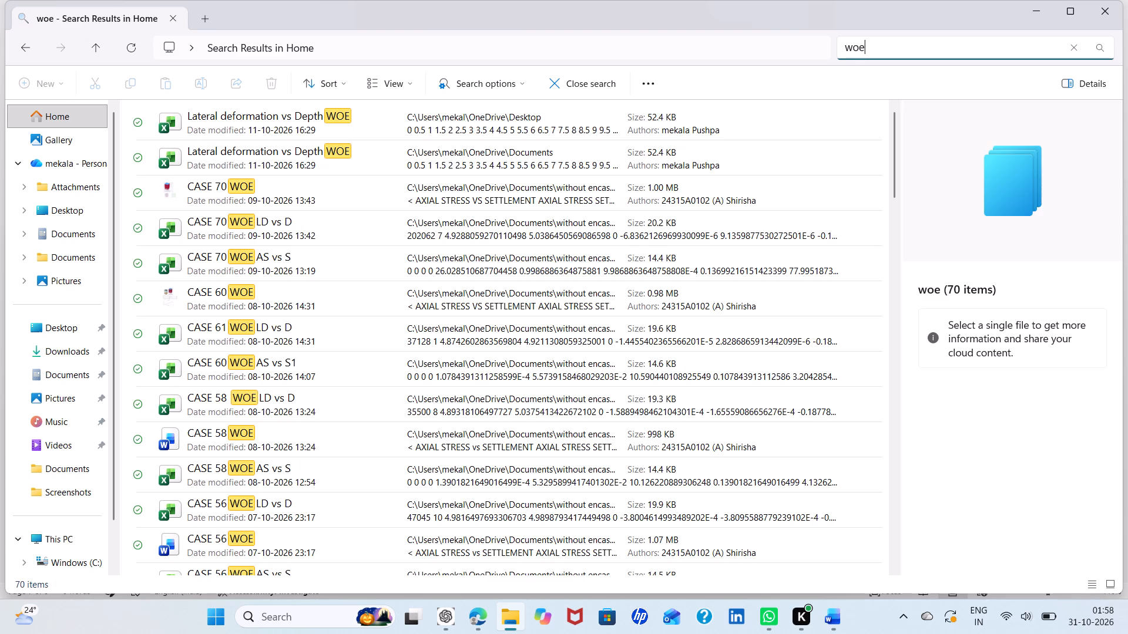
double_click(575, 122)
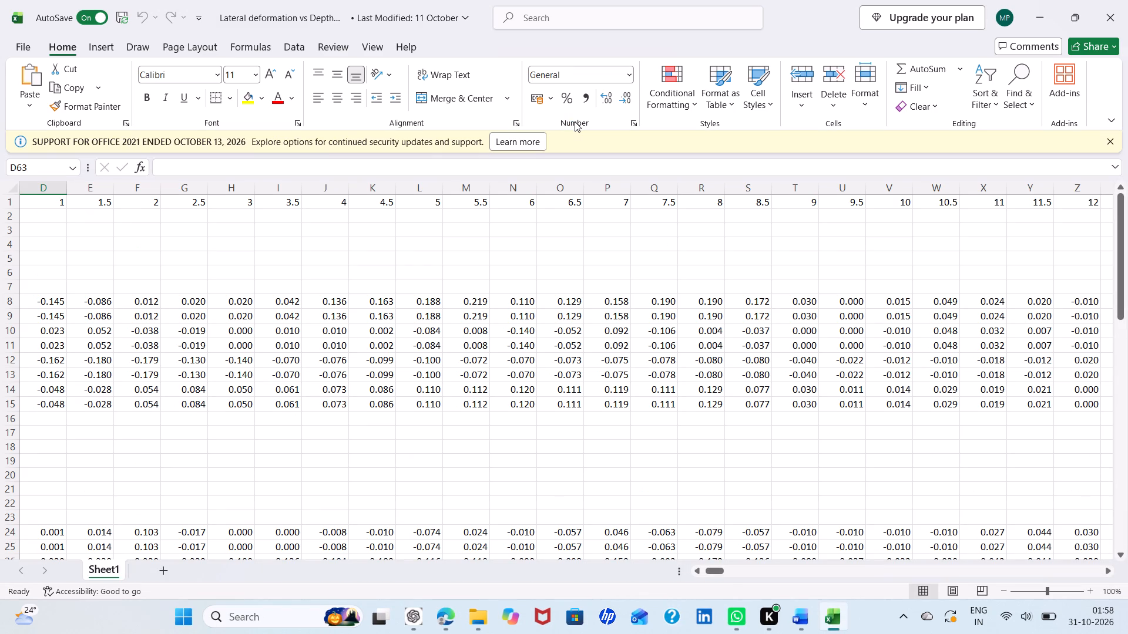
Close the workbook "Lateral deformation vs Depth WOE" and the File Explorer search window to return to the Word document of charts.
click(1096, 18)
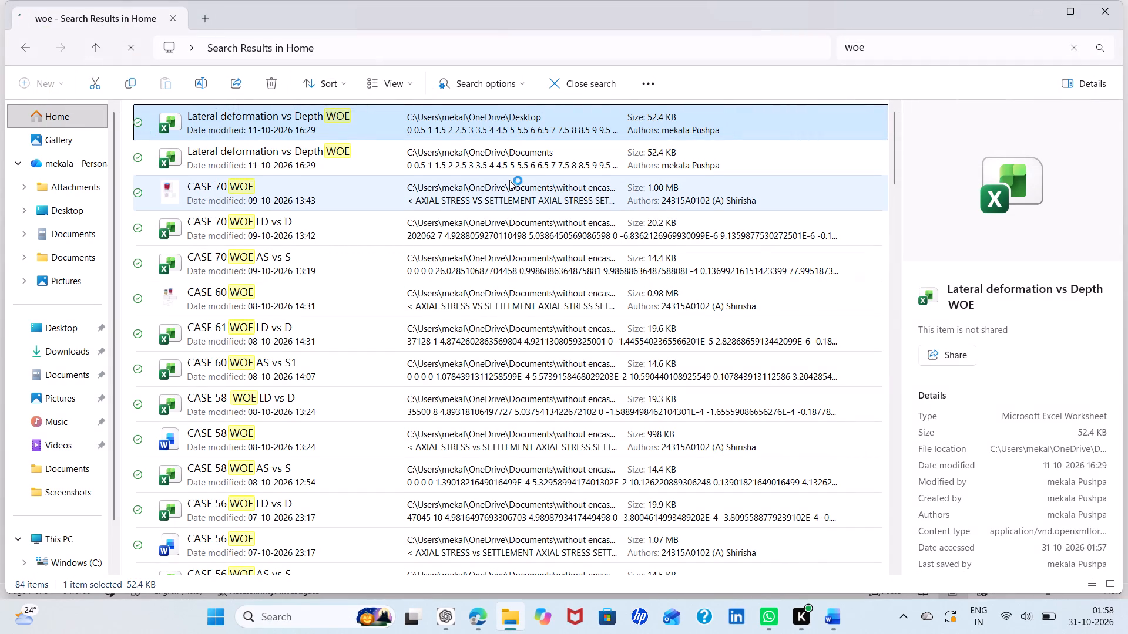
scroll(509, 180, down, 3)
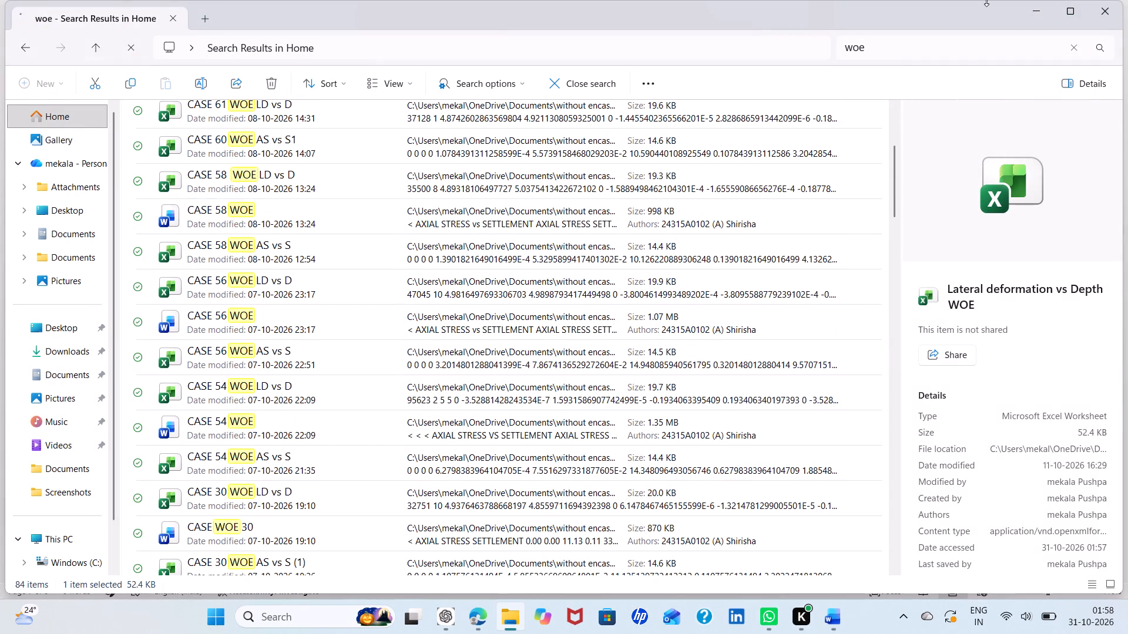
click(1113, 16)
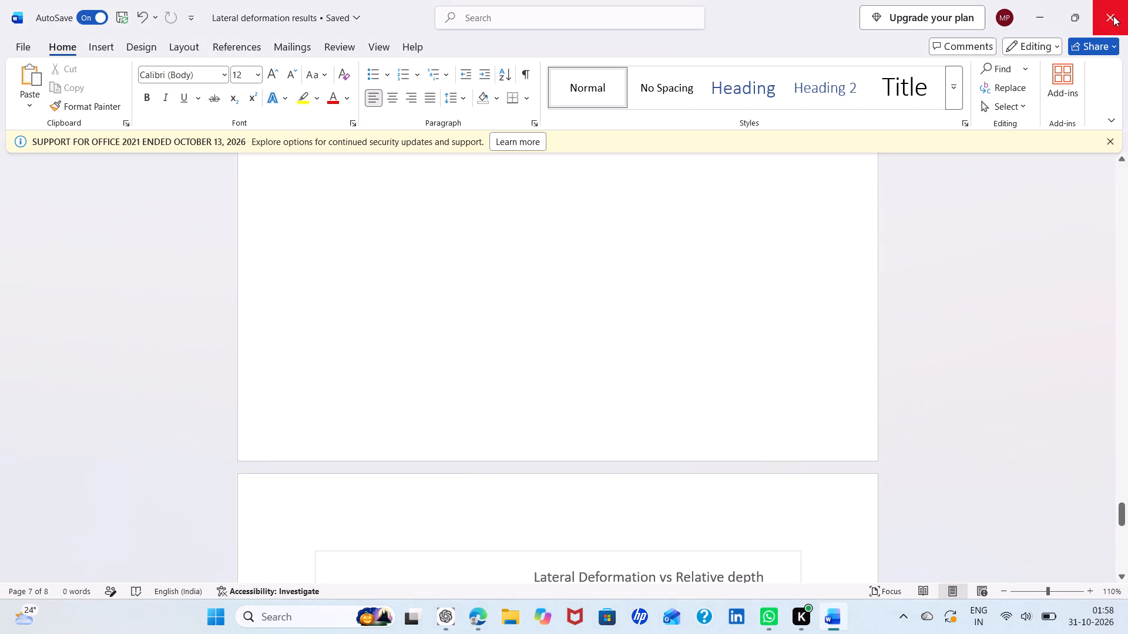
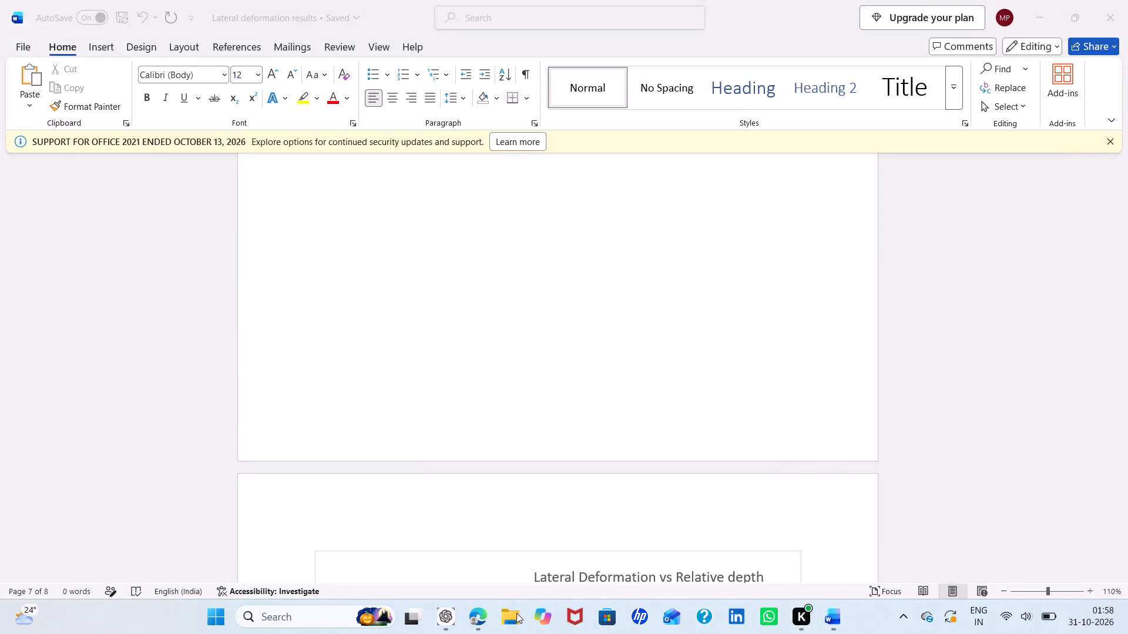
Switch to File Explorer and open the recent workbook "Lateral deformation info WOE" from Documents - Copy.
double_click(516, 613)
click(516, 613)
click(516, 613)
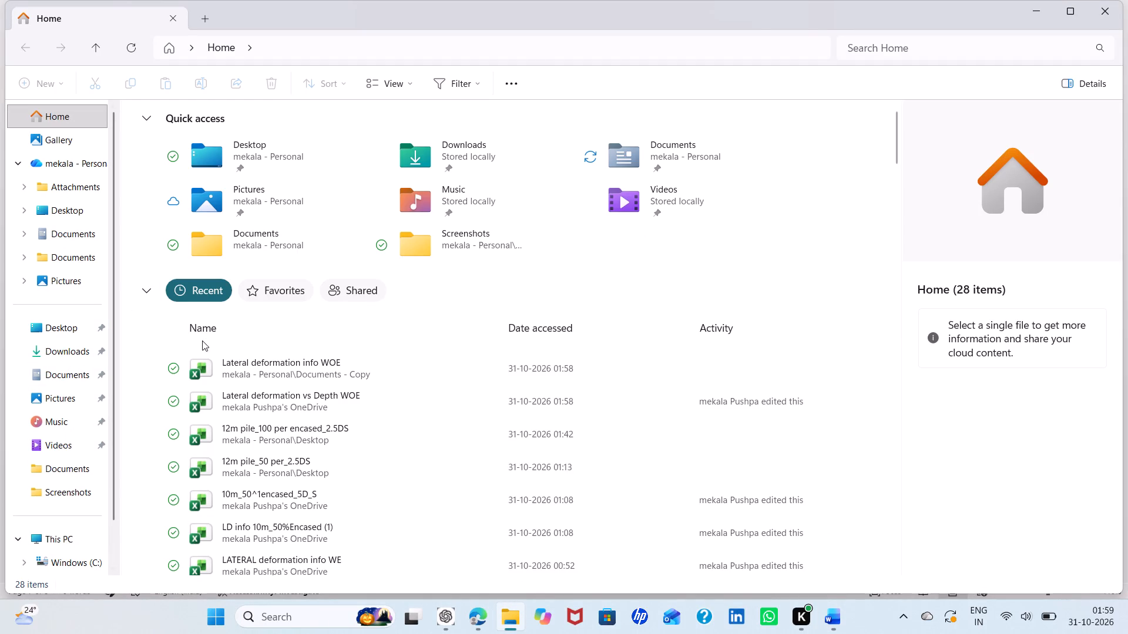
double_click(228, 373)
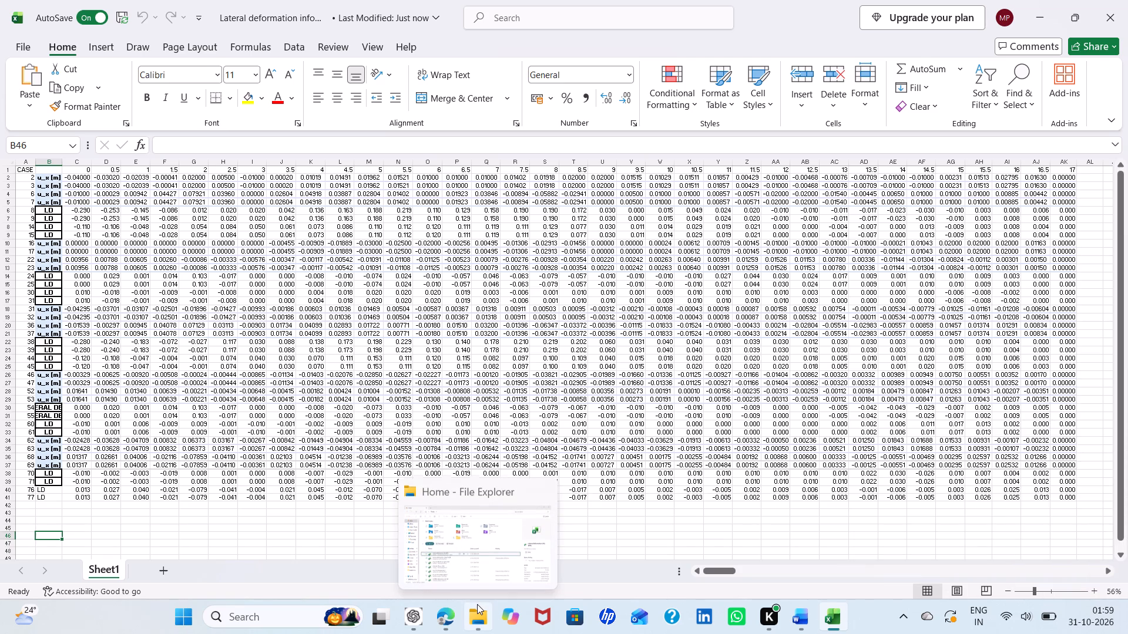
Switch to File Explorer, look through the recent files and open the workbook "LD info 10m_50%Encased (1)".
click(476, 555)
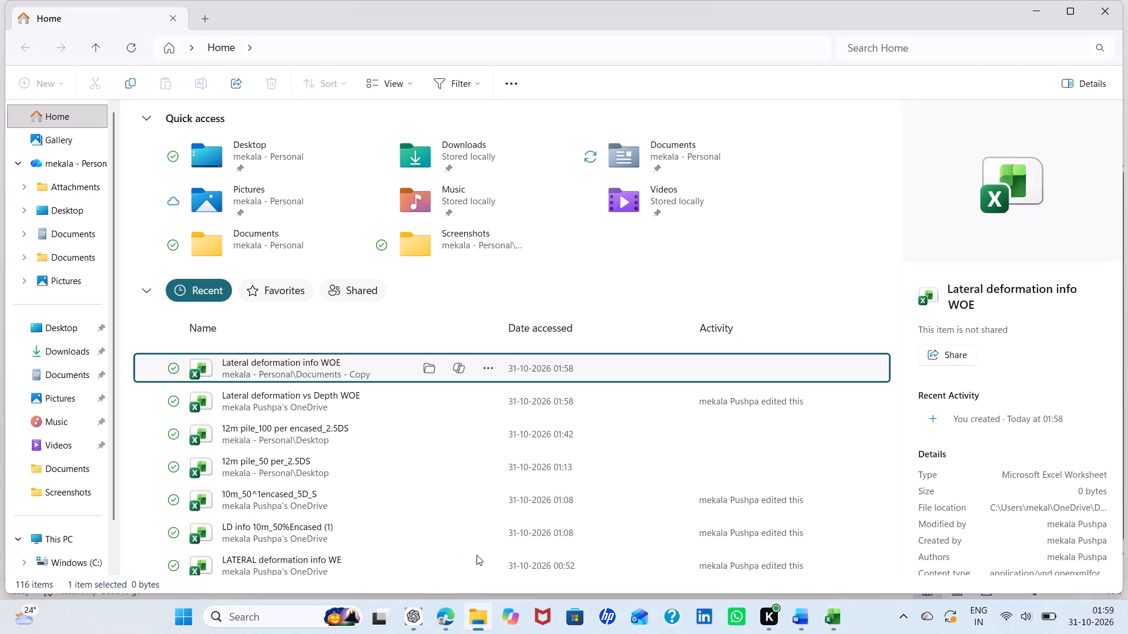
scroll(402, 482, down, 1)
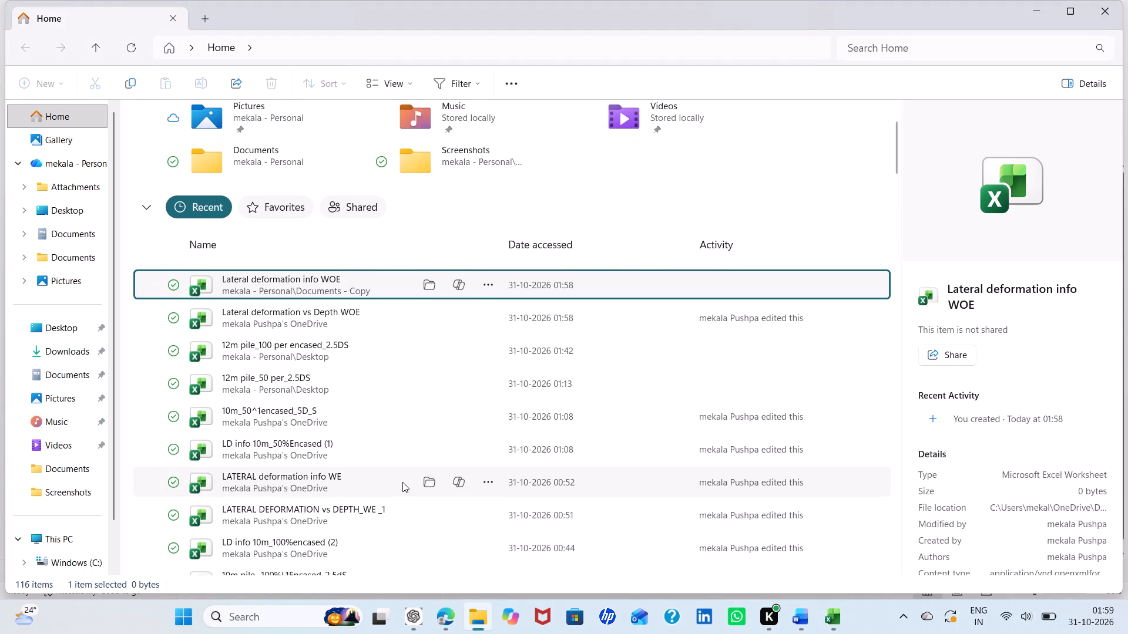
scroll(402, 482, down, 1)
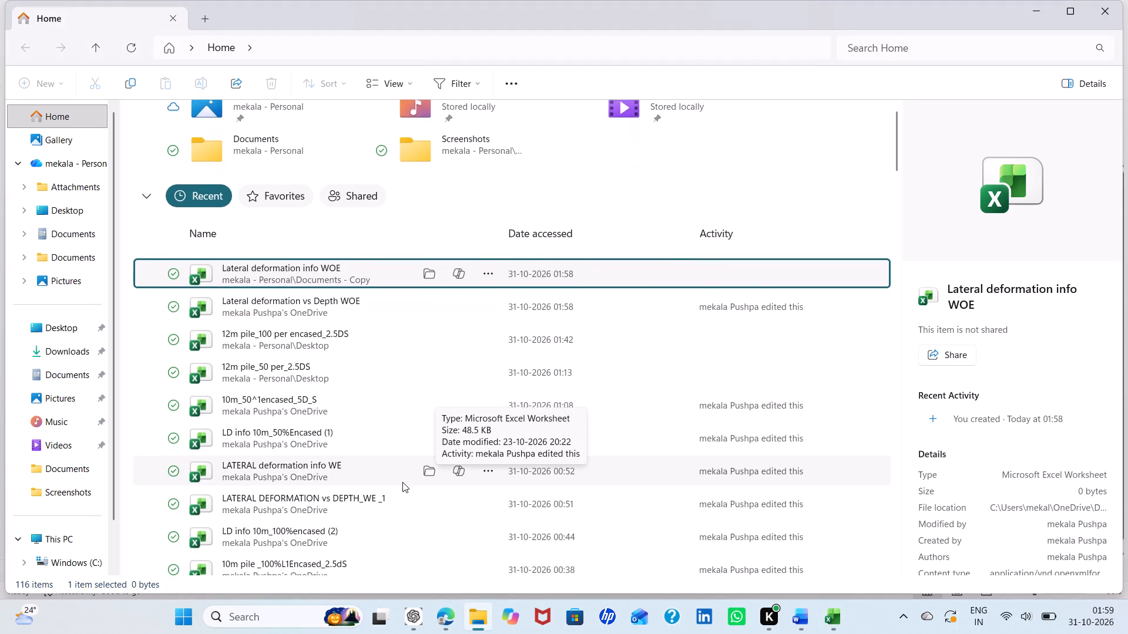
scroll(402, 482, down, 2)
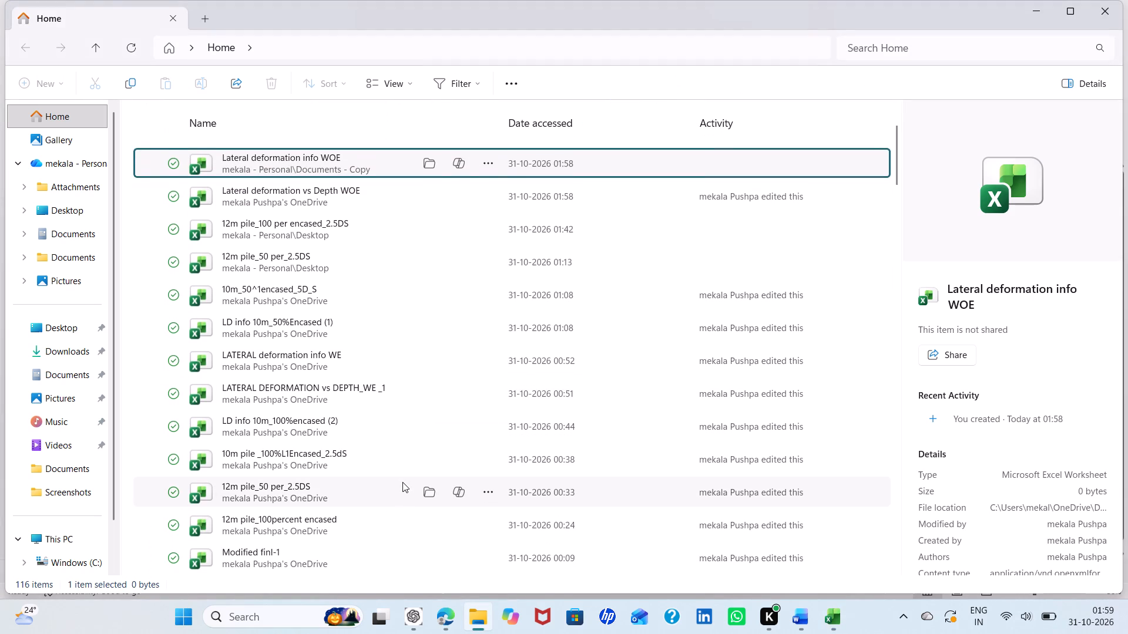
scroll(402, 482, down, 1)
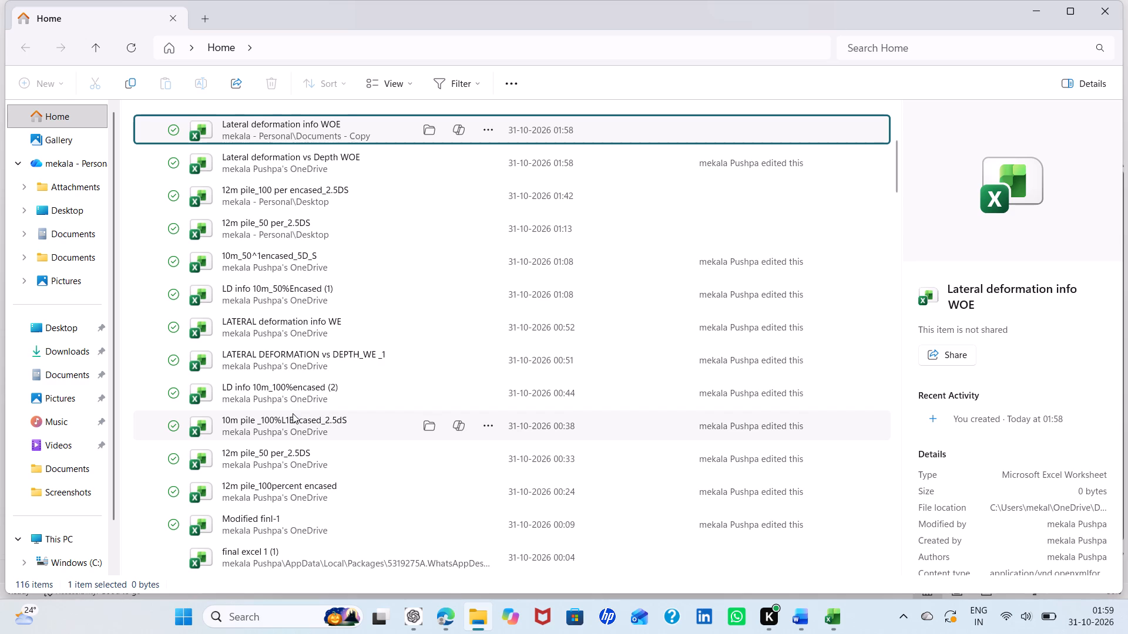
scroll(276, 483, down, 1)
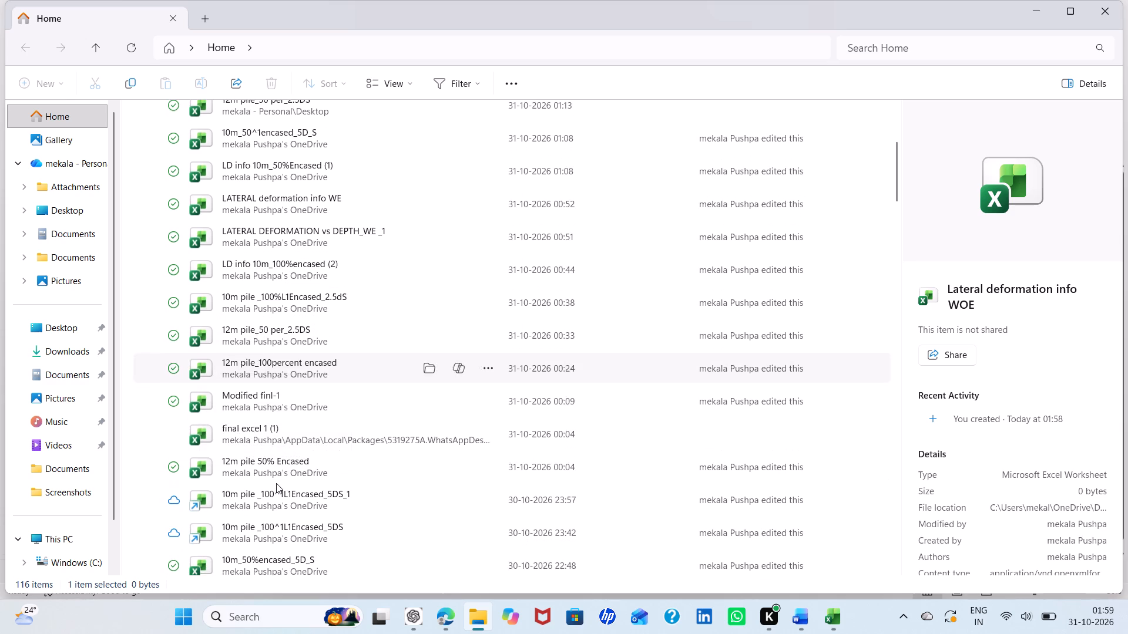
scroll(276, 483, down, 3)
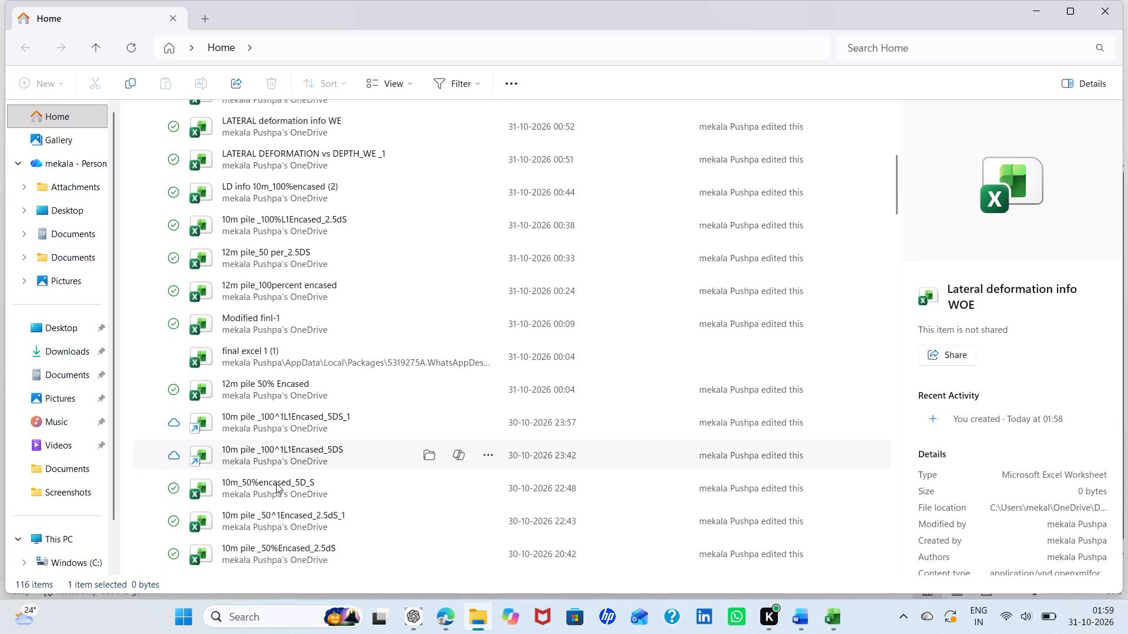
scroll(276, 483, down, 2)
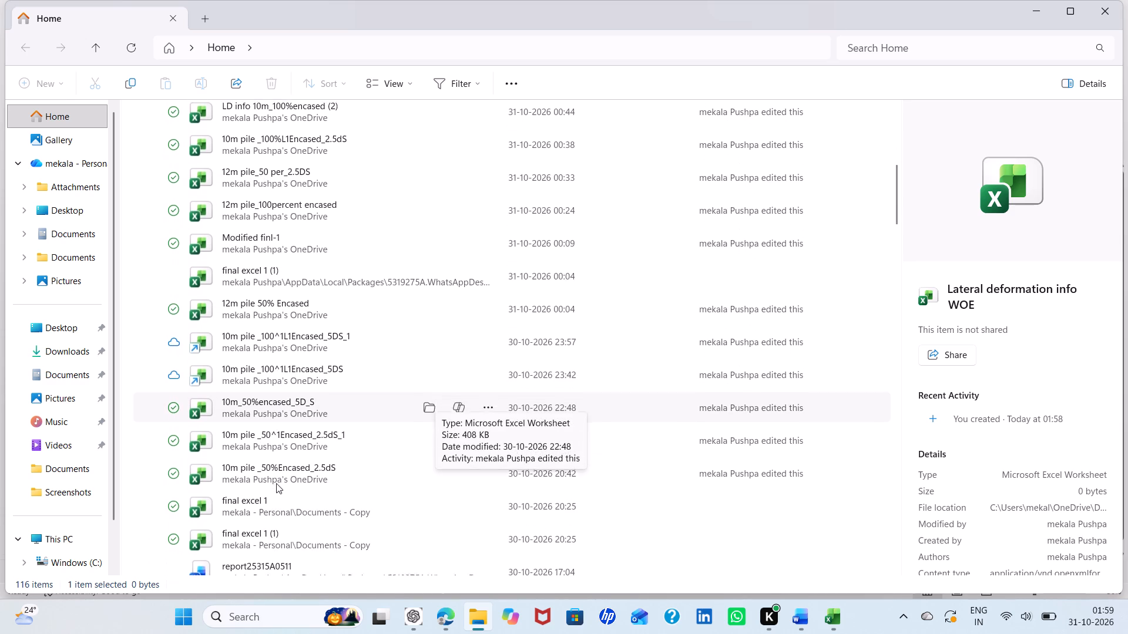
scroll(276, 483, down, 2)
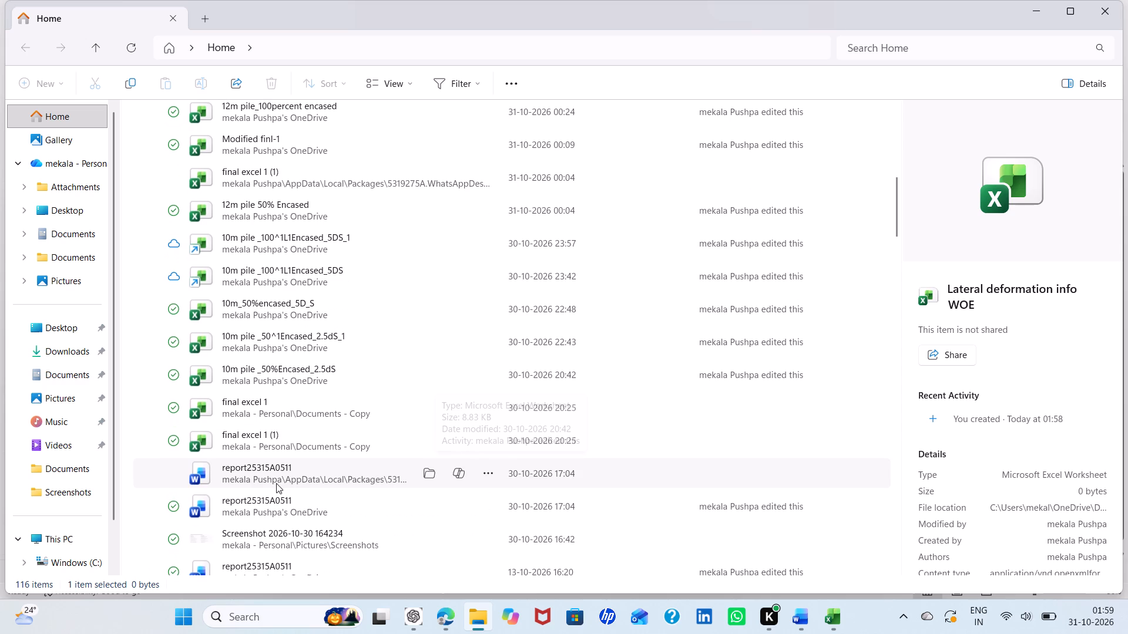
scroll(276, 483, up, 1)
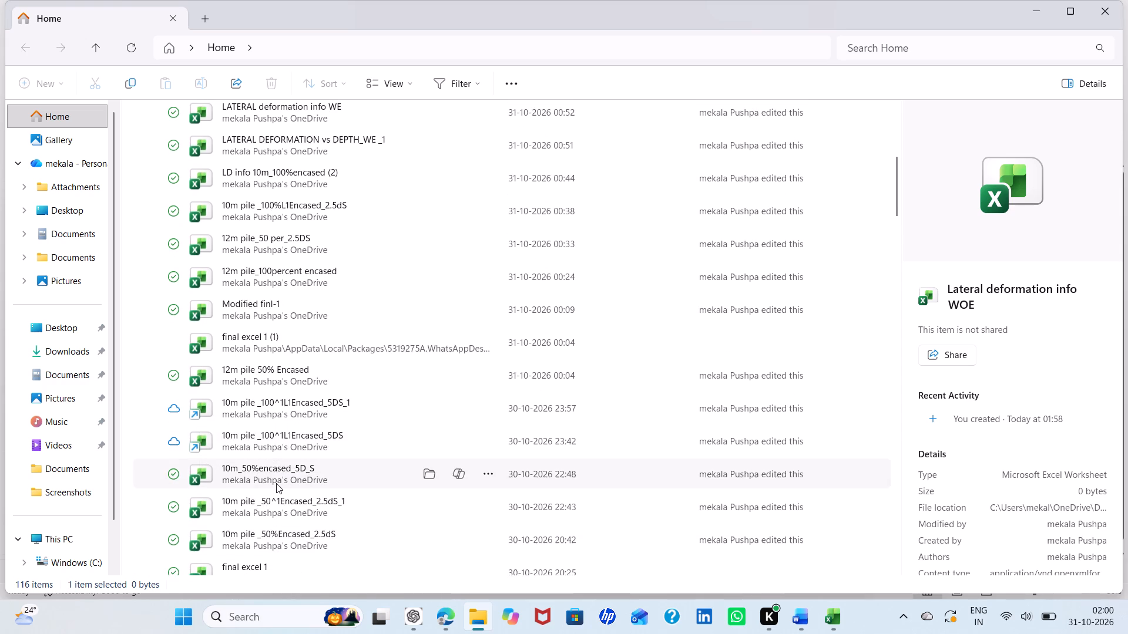
scroll(276, 483, up, 3)
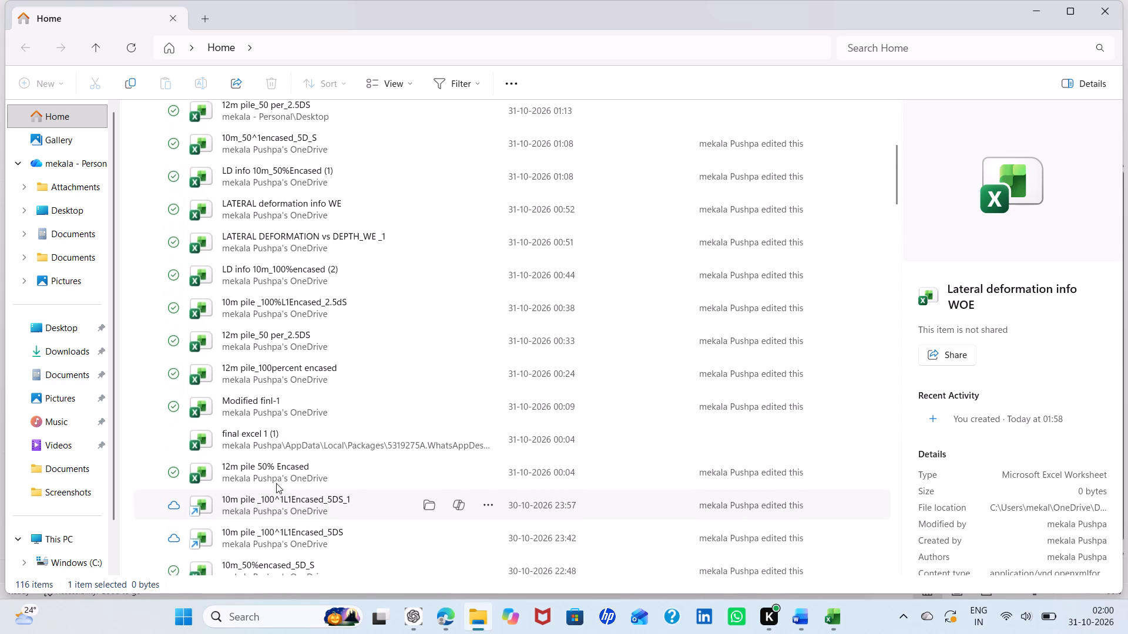
scroll(276, 483, up, 2)
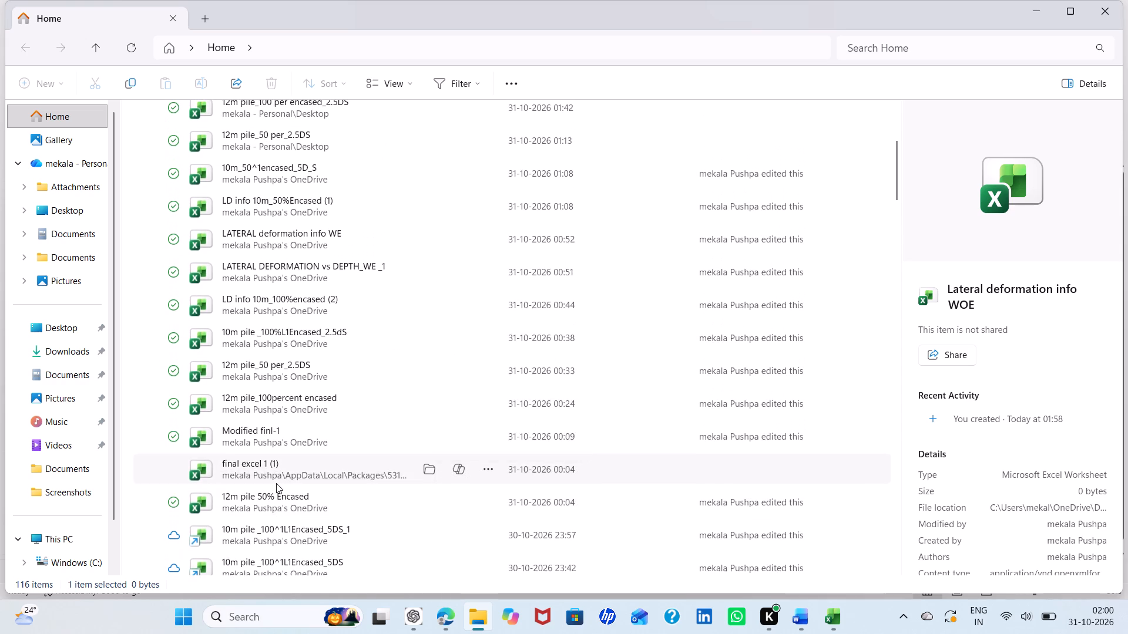
scroll(276, 483, up, 2)
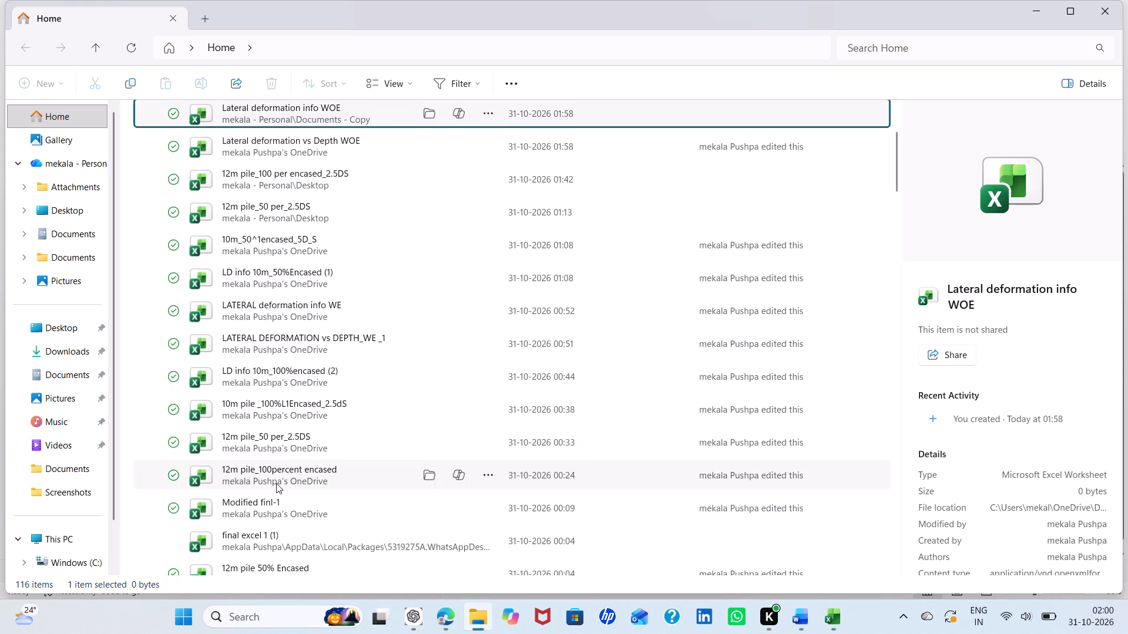
scroll(276, 483, up, 1)
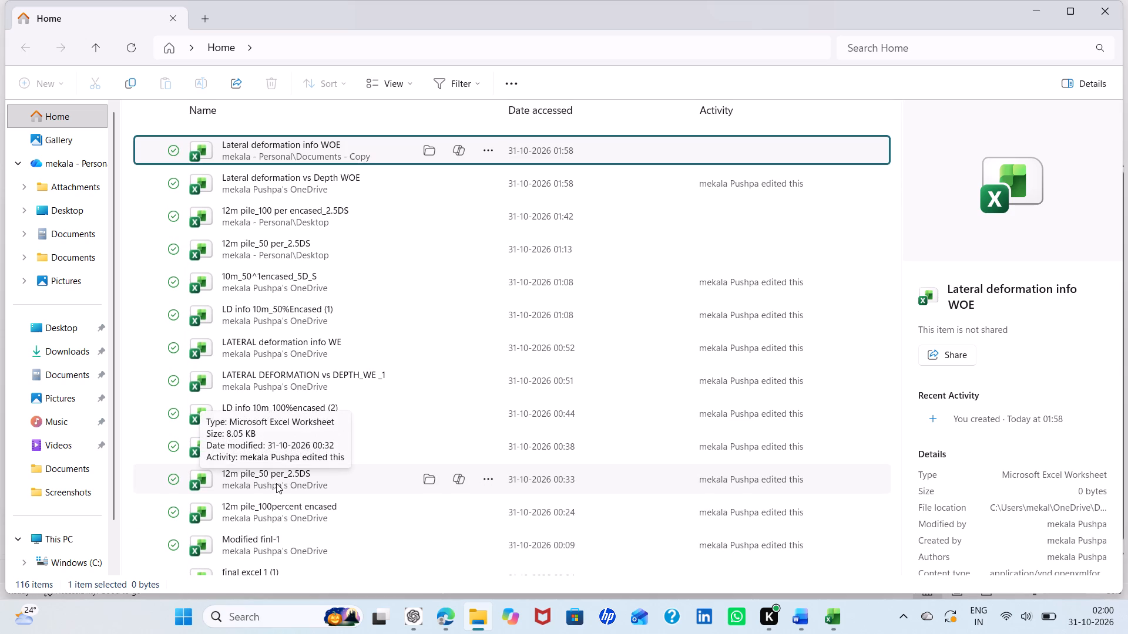
double_click(280, 322)
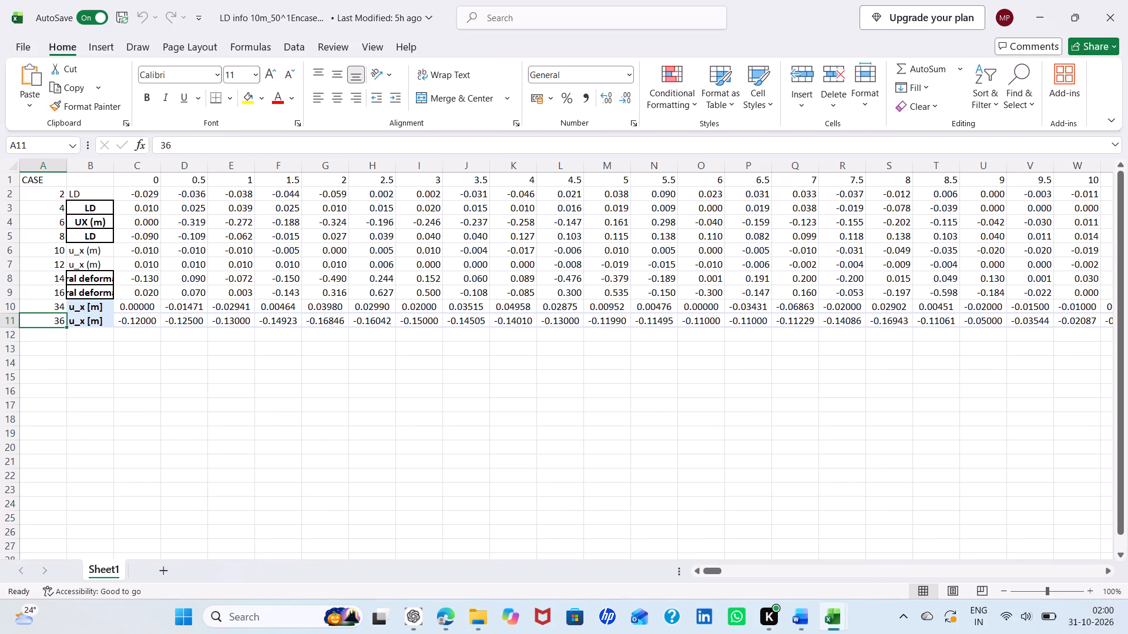
click(6, 194)
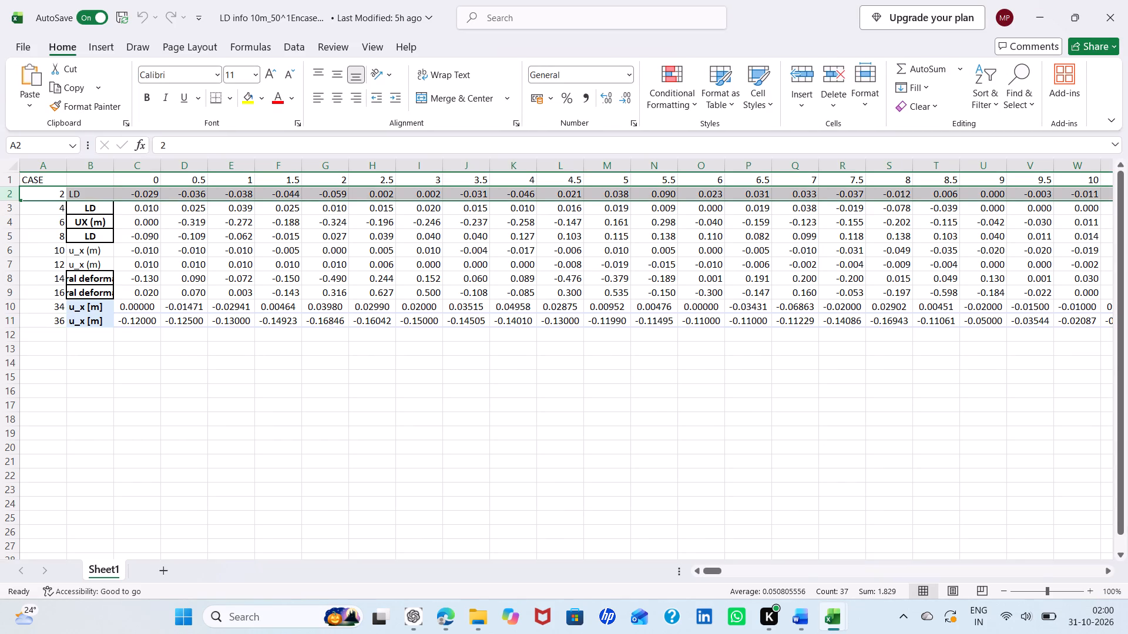
click(356, 389)
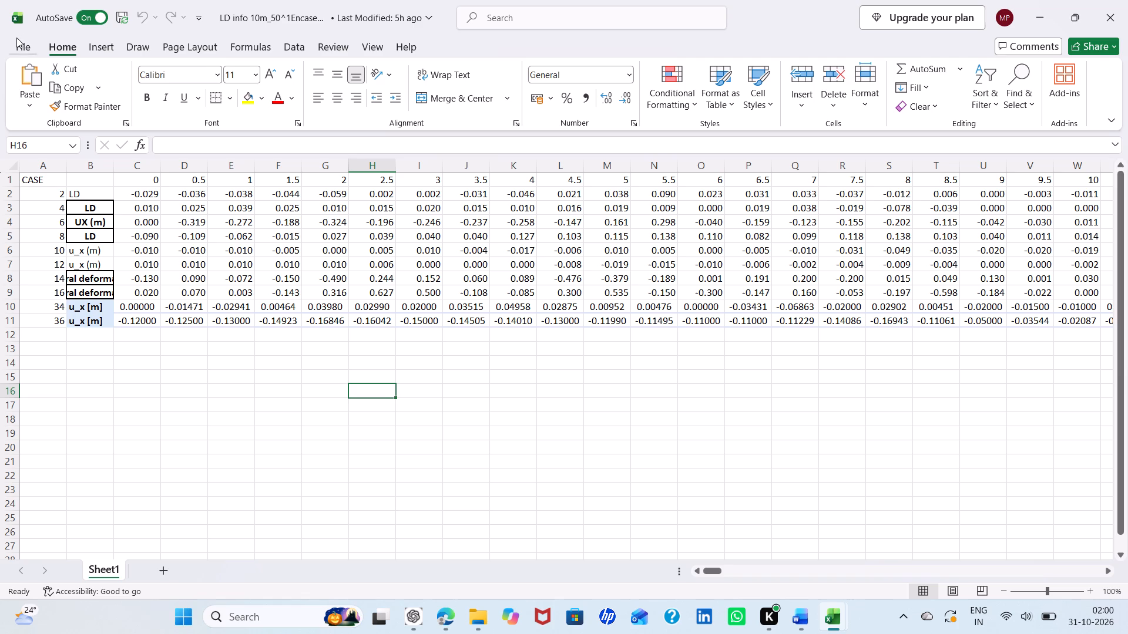
Create a new blank workbook.
click(20, 40)
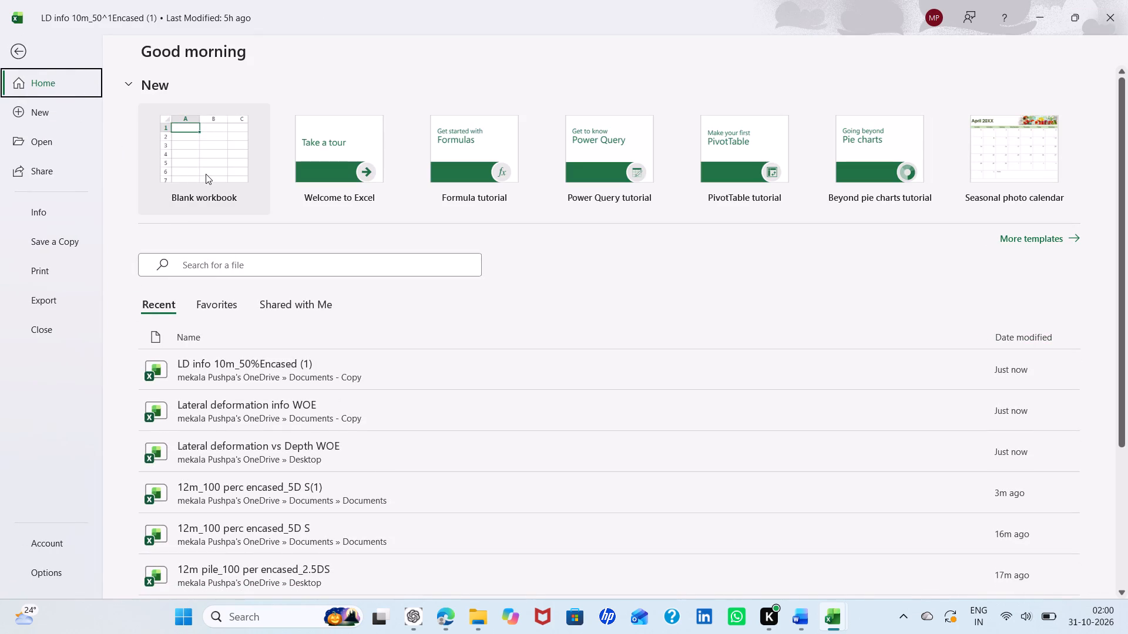
click(206, 174)
click(206, 174)
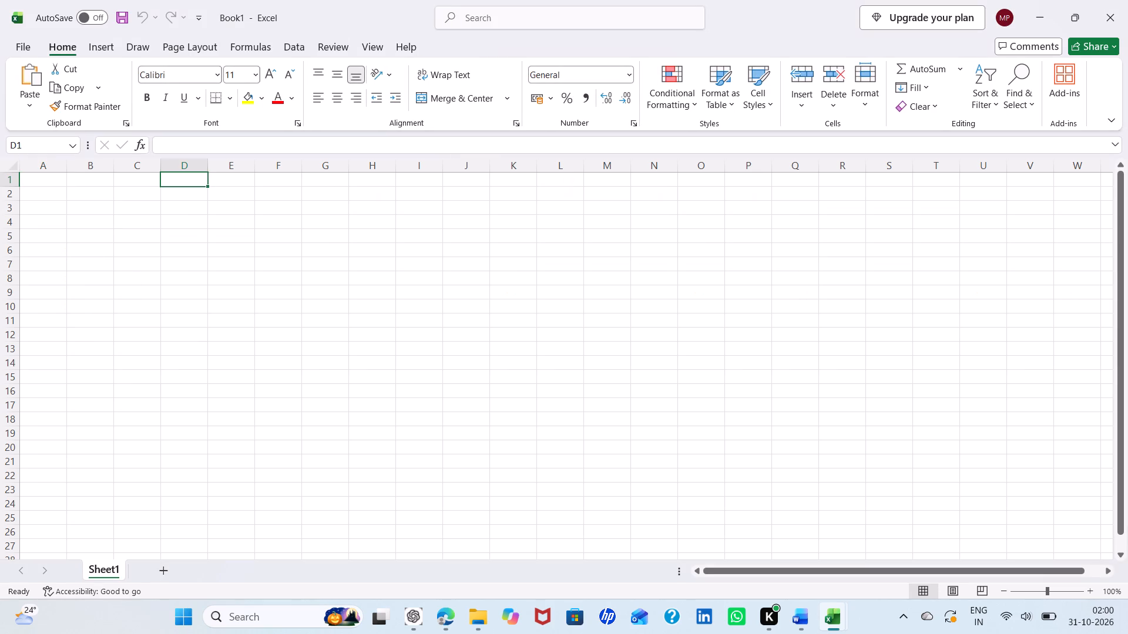
Save the new workbook as "10m pile WOE" in the OneDrive Documents folder.
click(249, 11)
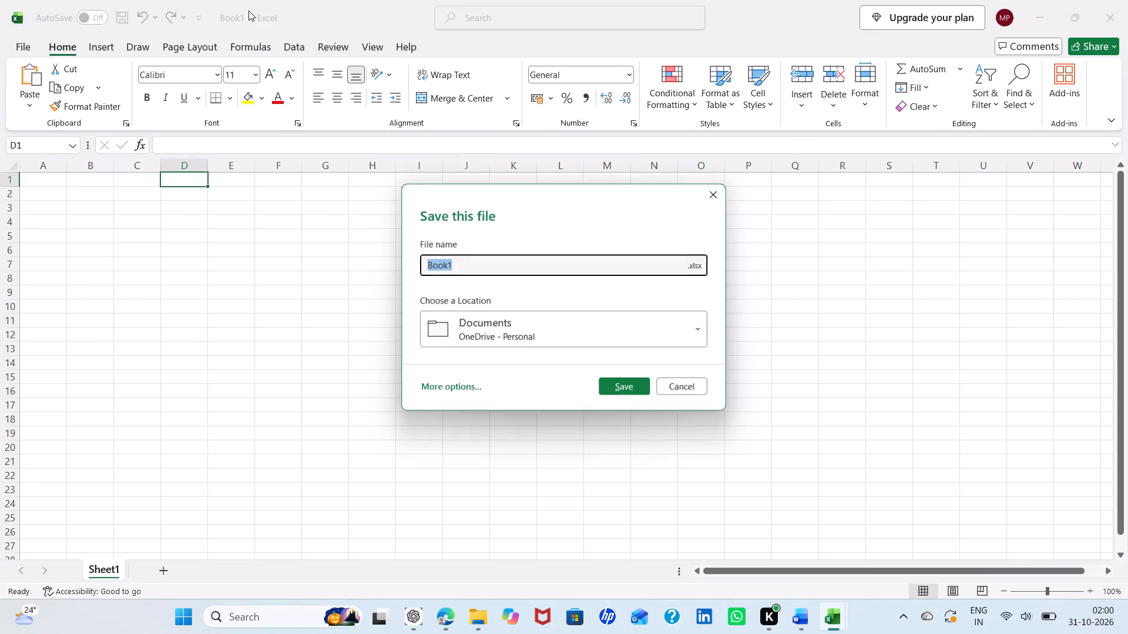
key(BackSpace)
text(10m)
key(space)
text(pile)
key(space)
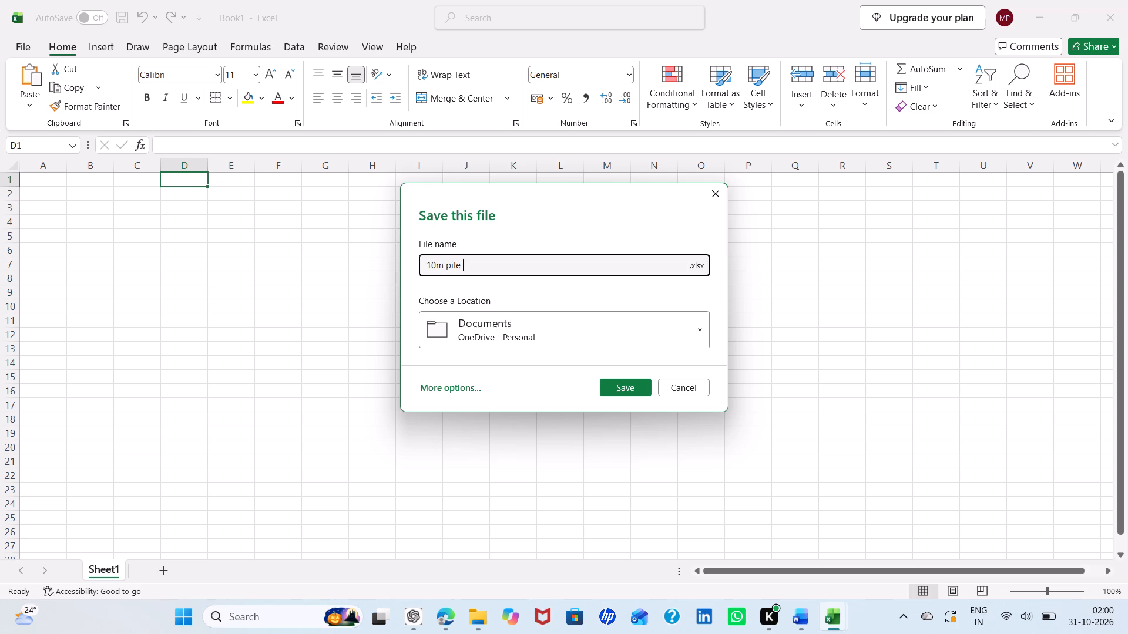
key(shift+w)
text(OE)
click(632, 385)
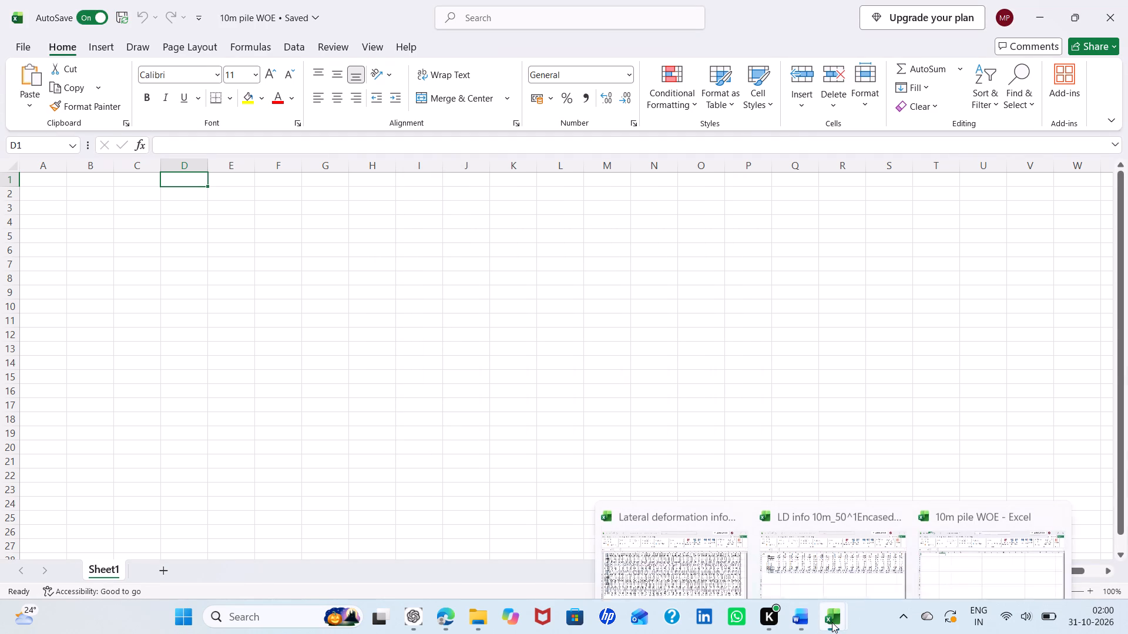
Check the cases in the 10m encased workbook and copy the case 2 row from "Lateral deformation info WOE" into row 1 of "10m pile WOE".
click(824, 549)
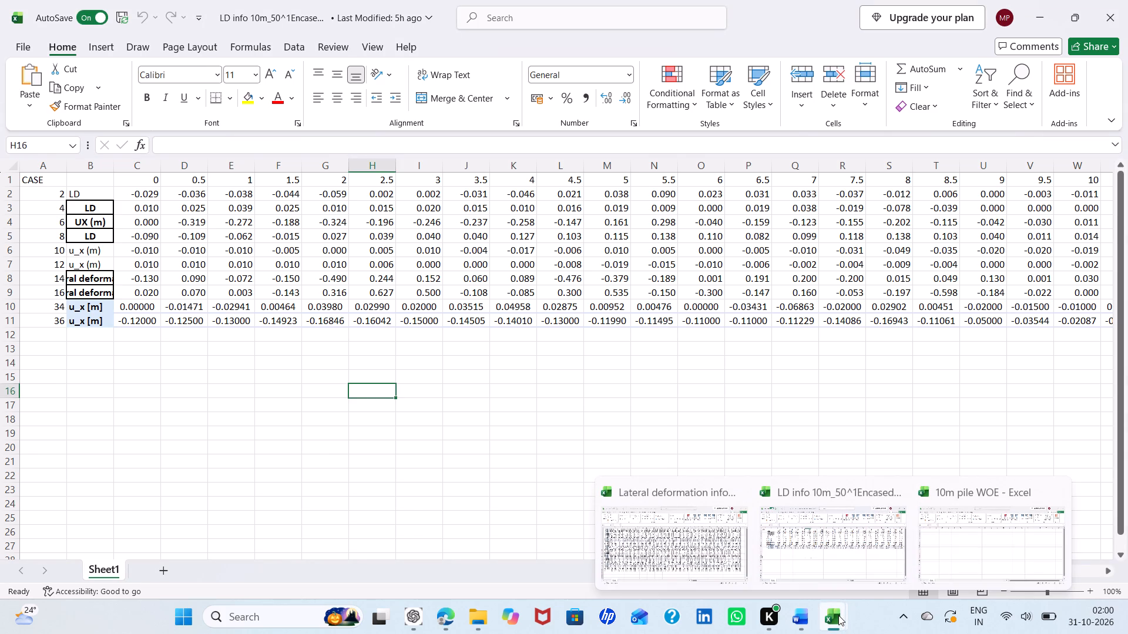
click(697, 544)
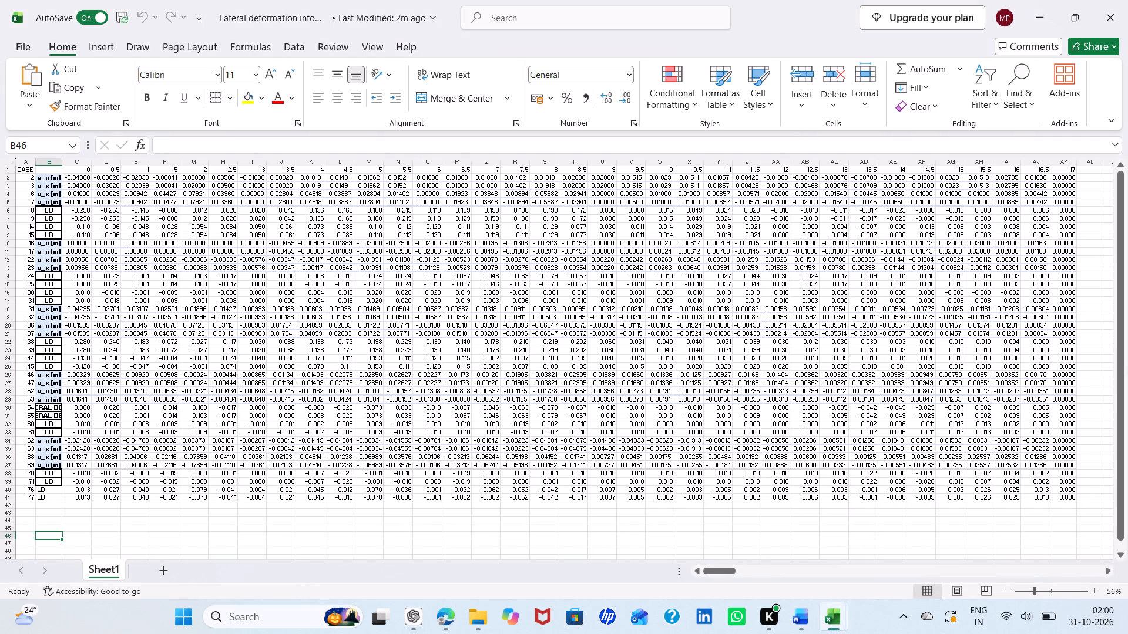
click(9, 179)
right_click(9, 179)
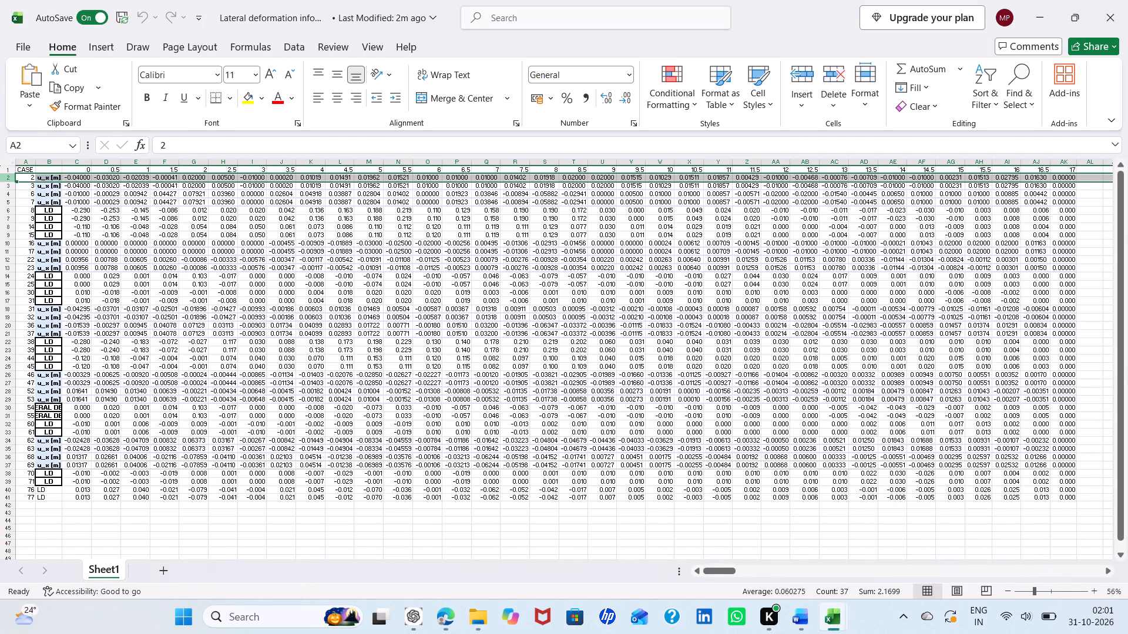
click(55, 228)
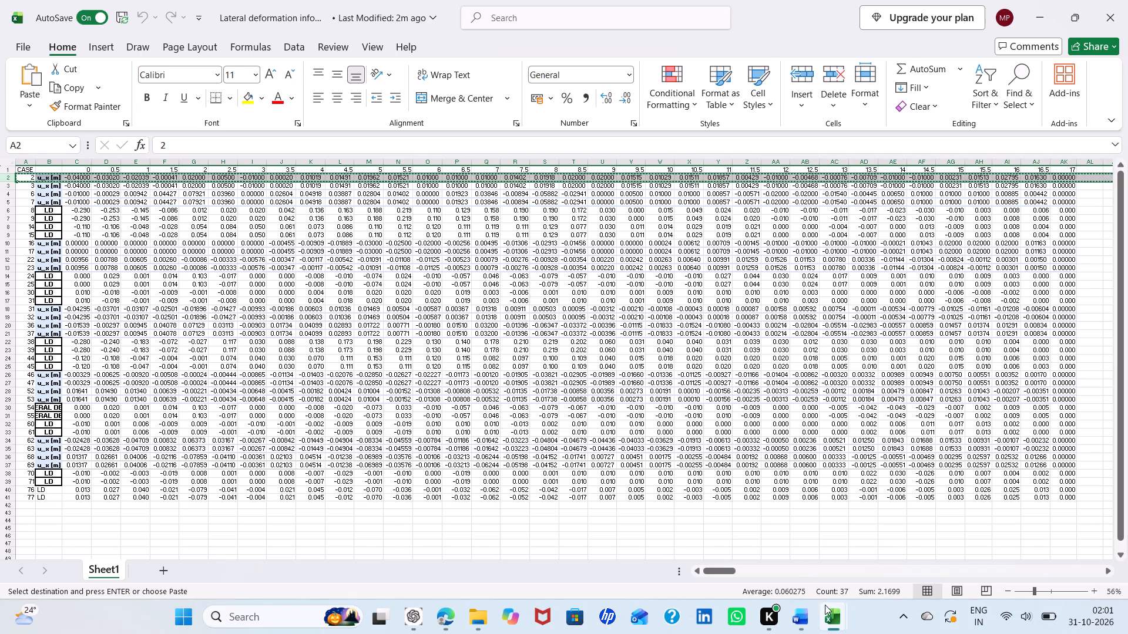
click(958, 564)
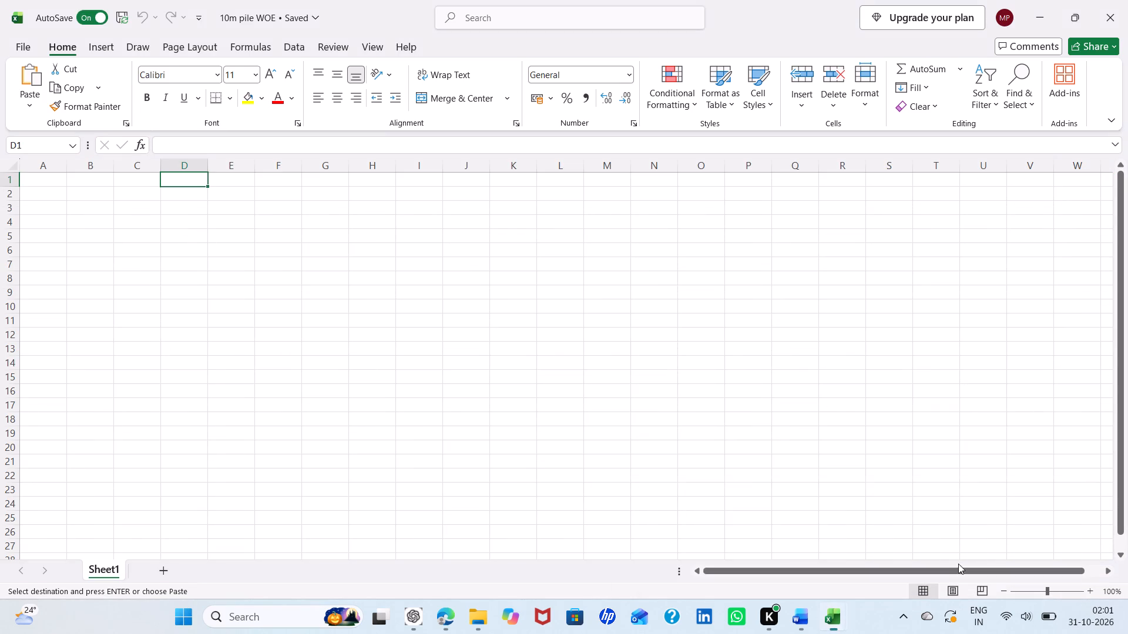
click(11, 197)
click(12, 191)
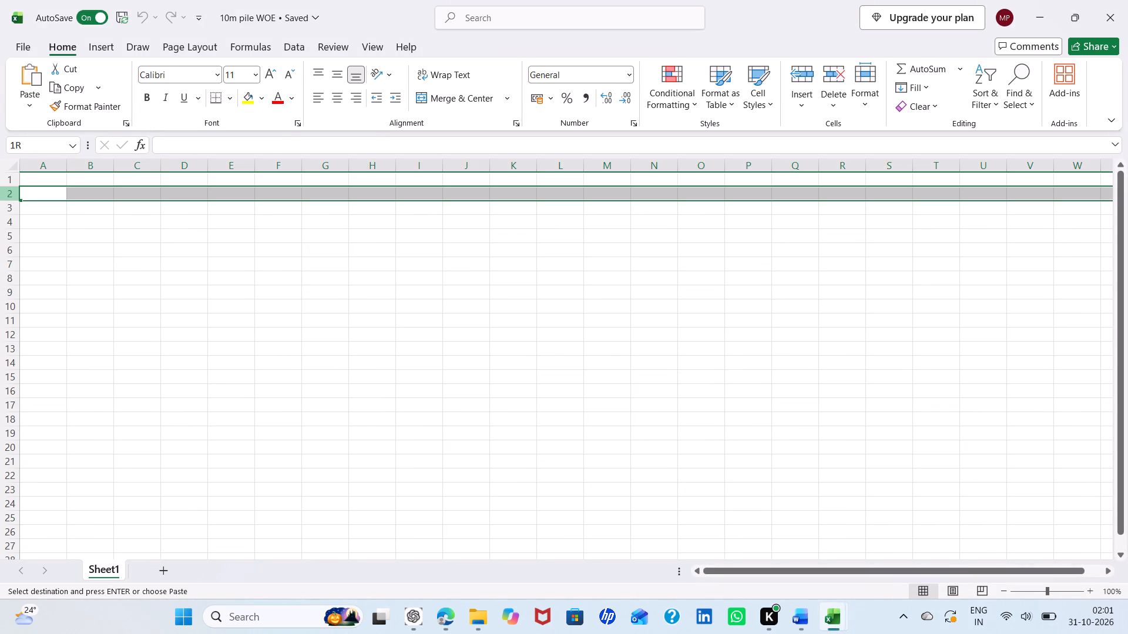
click(8, 186)
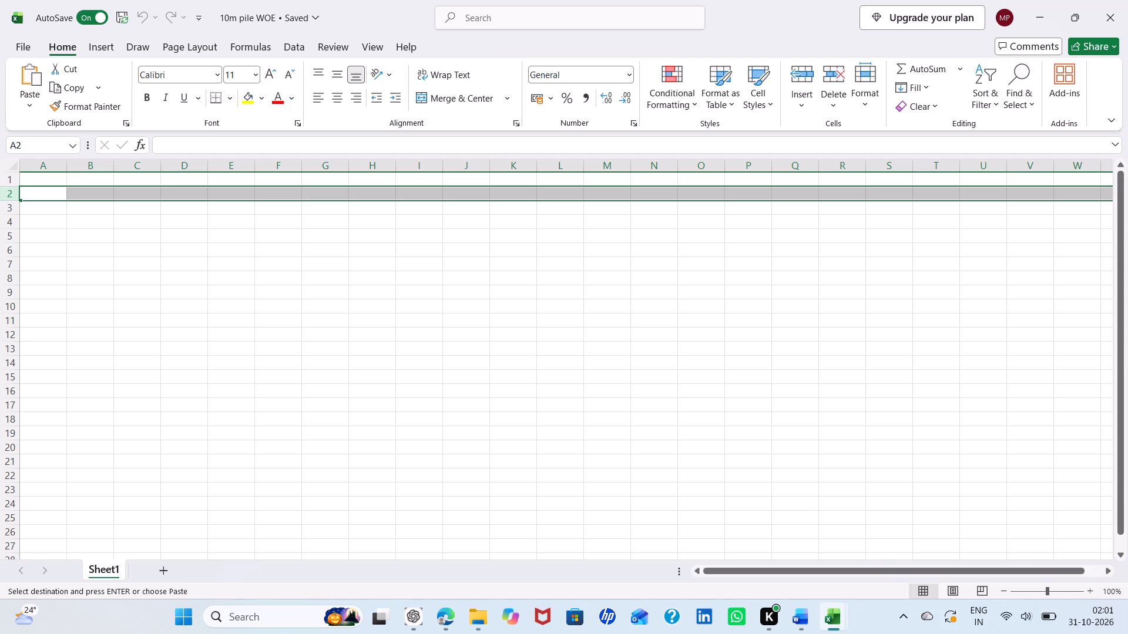
right_click(8, 186)
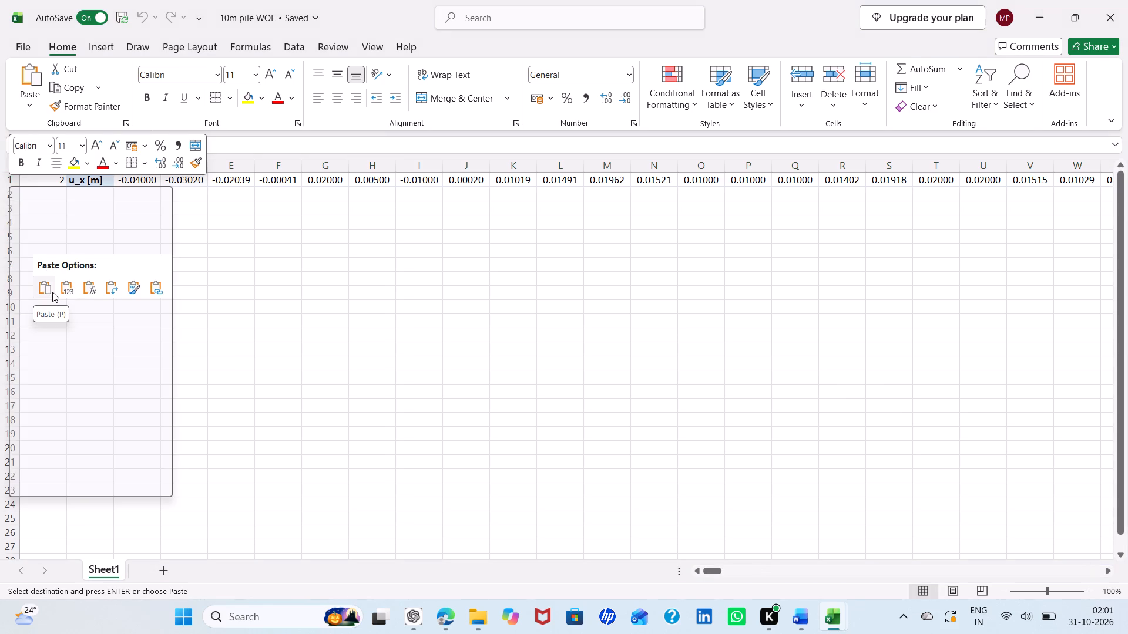
click(52, 292)
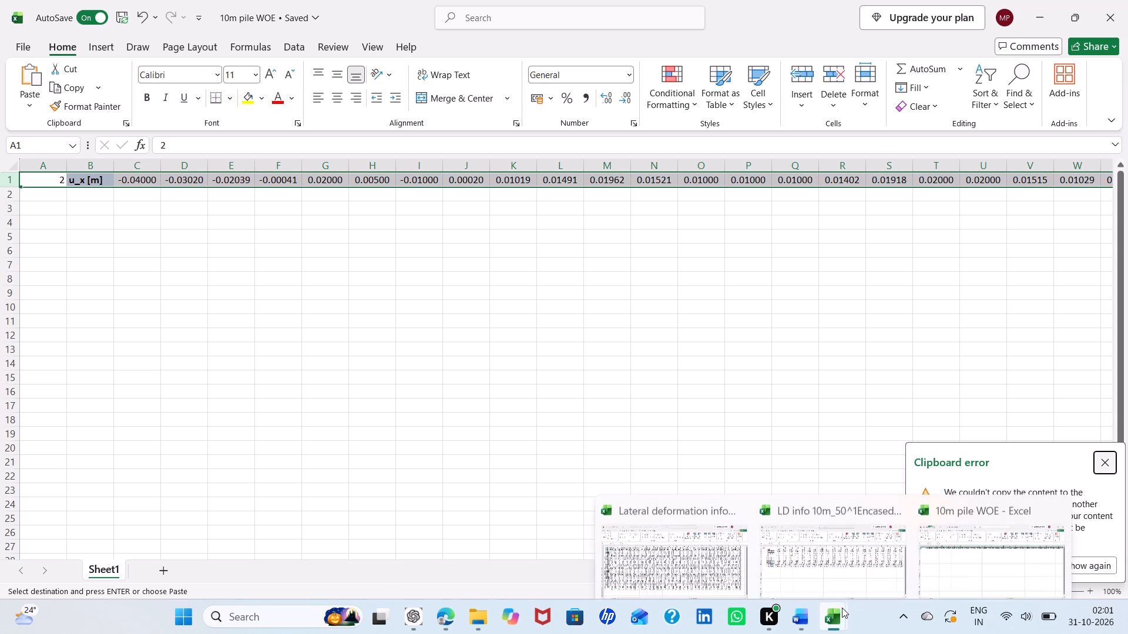
Check the cases in the 10m encased workbook and copy the case 6 row from the lateral deformation workbook into row 2 of "10m pile WOE".
click(808, 530)
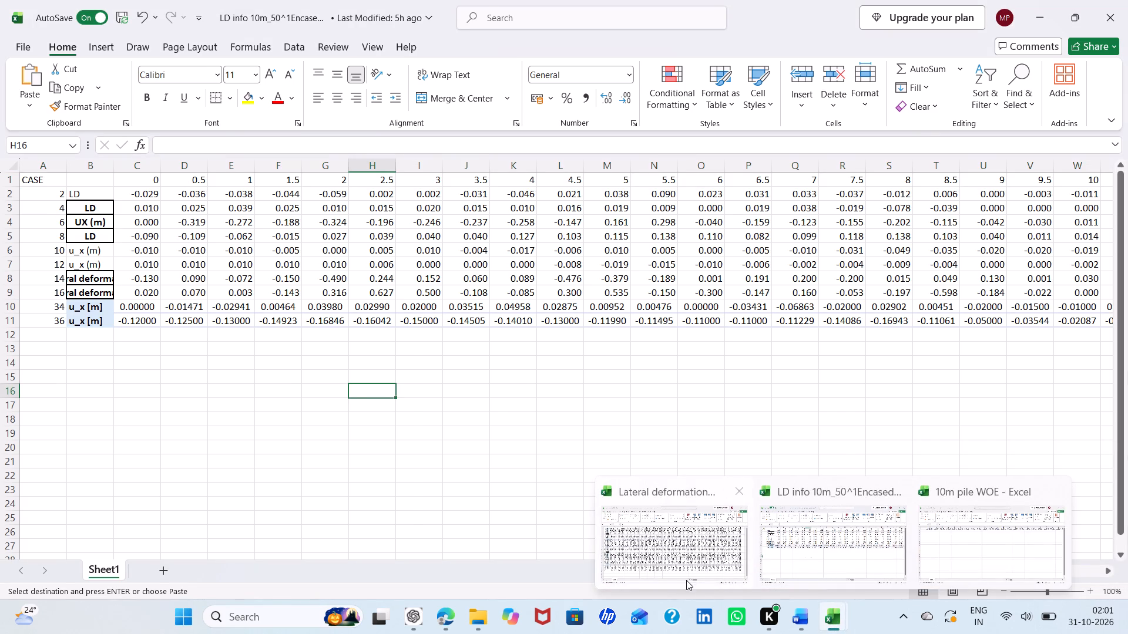
click(678, 574)
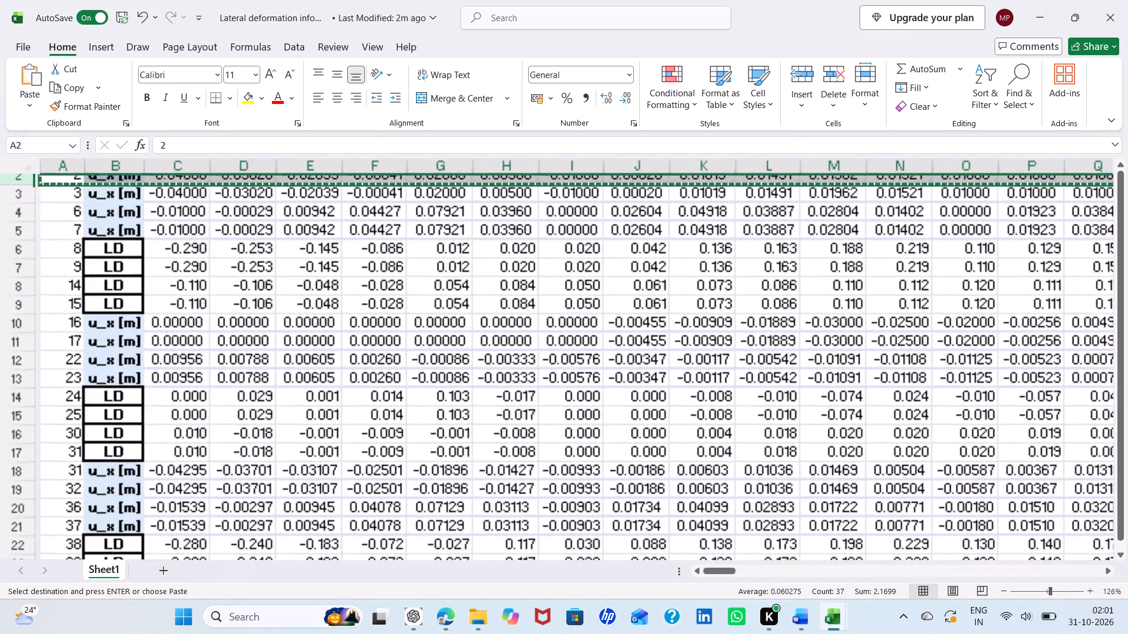
click(9, 223)
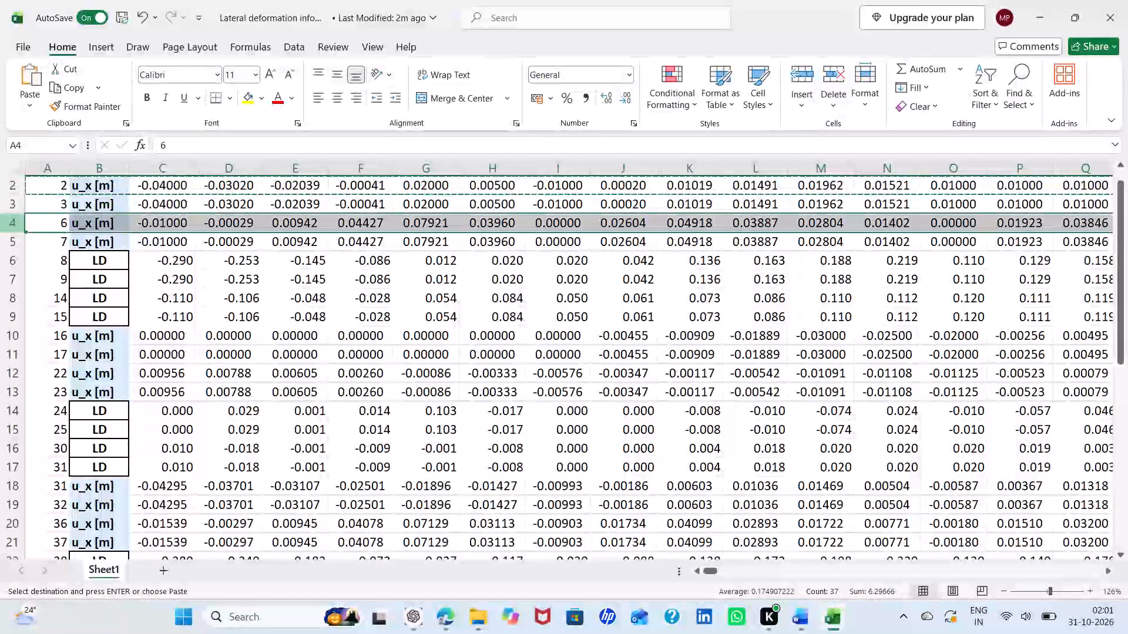
right_click(9, 223)
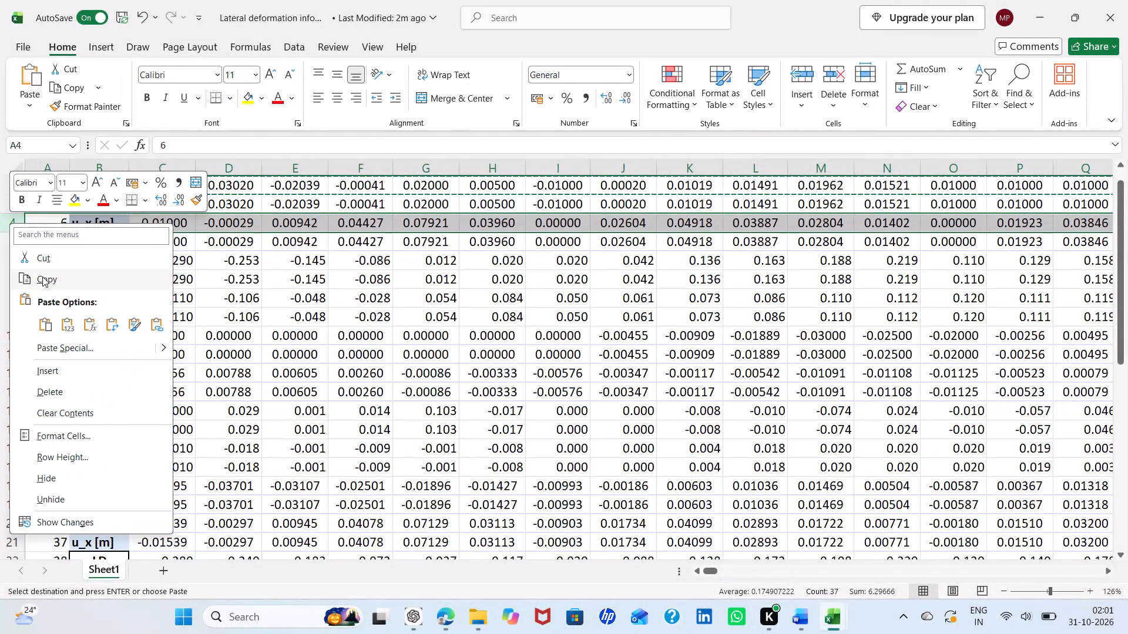
click(42, 276)
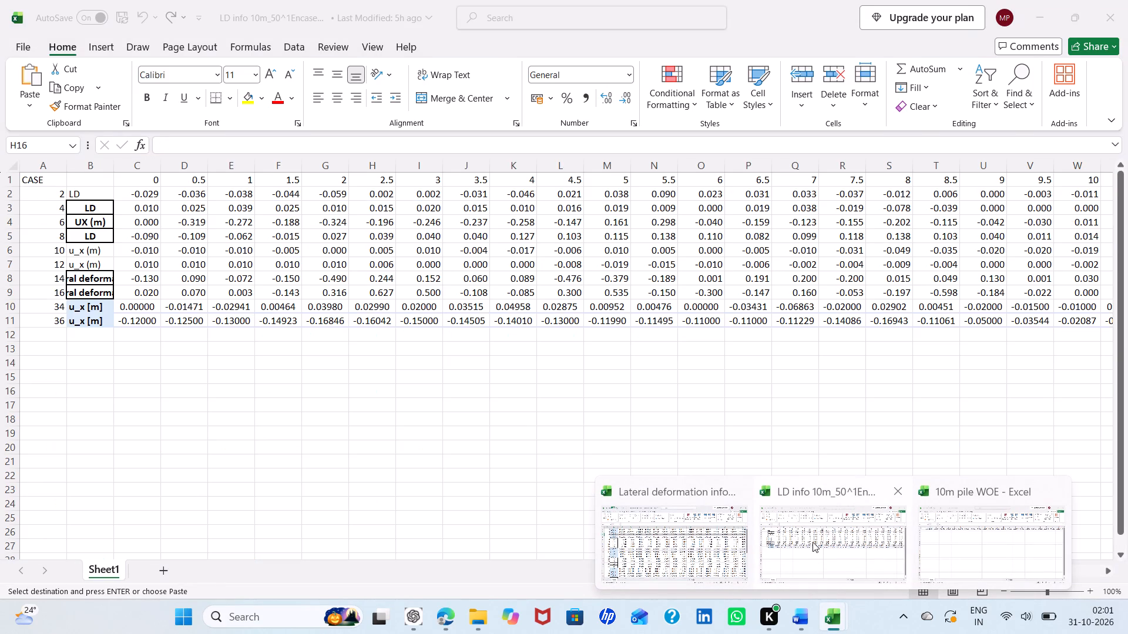
click(951, 543)
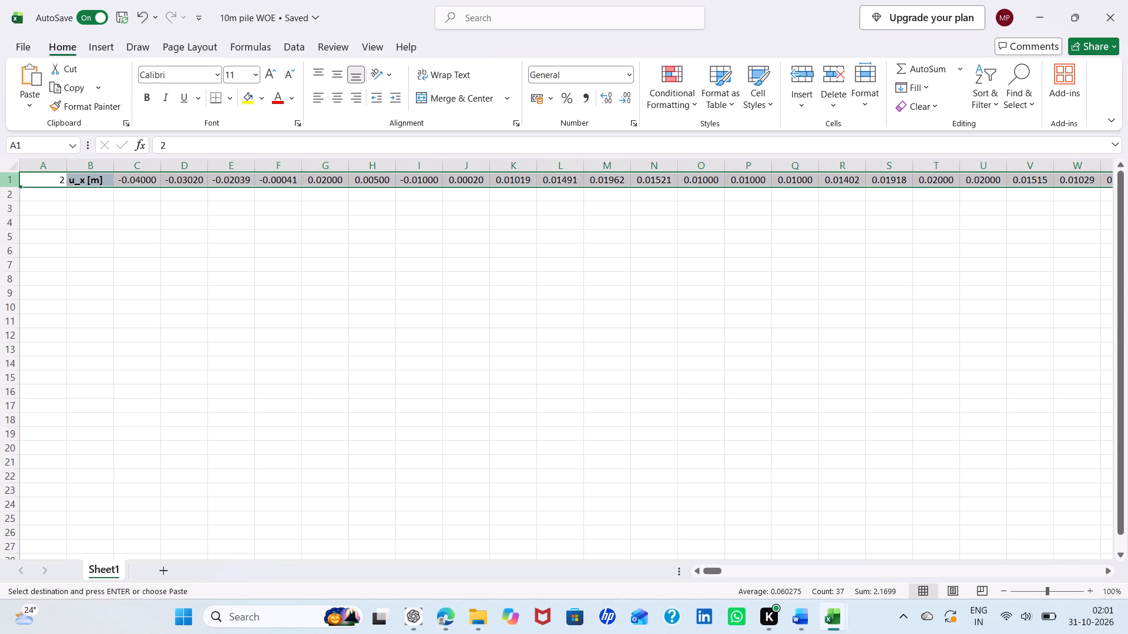
click(12, 194)
right_click(12, 194)
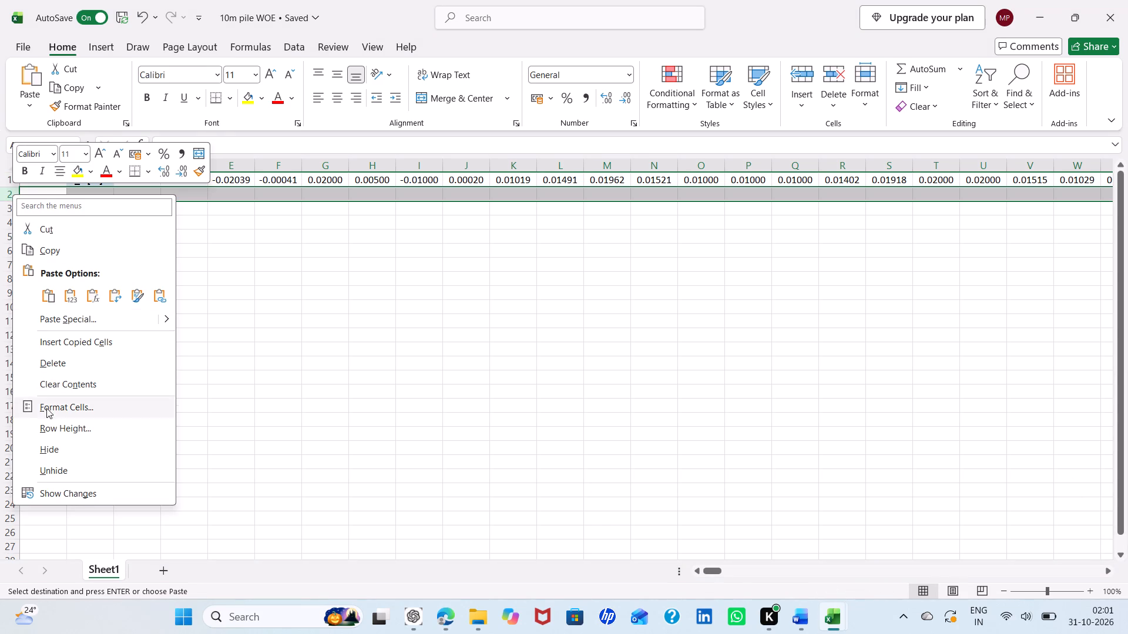
click(55, 302)
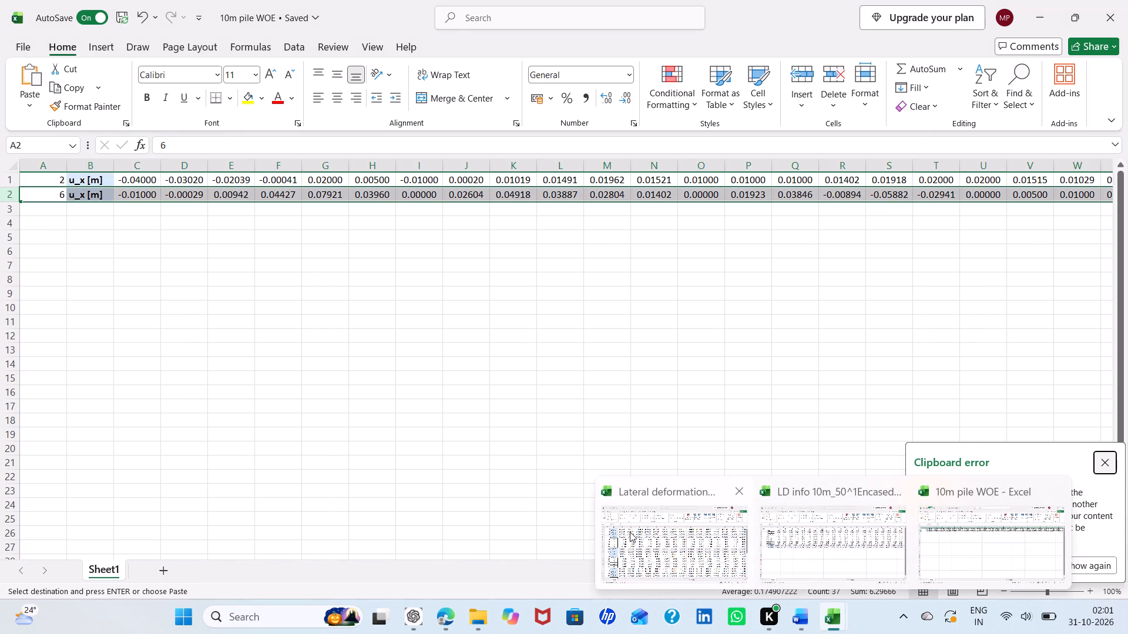
Copy the case 8 LD row from the lateral deformation workbook into row 3 of "10m pile WOE".
click(615, 525)
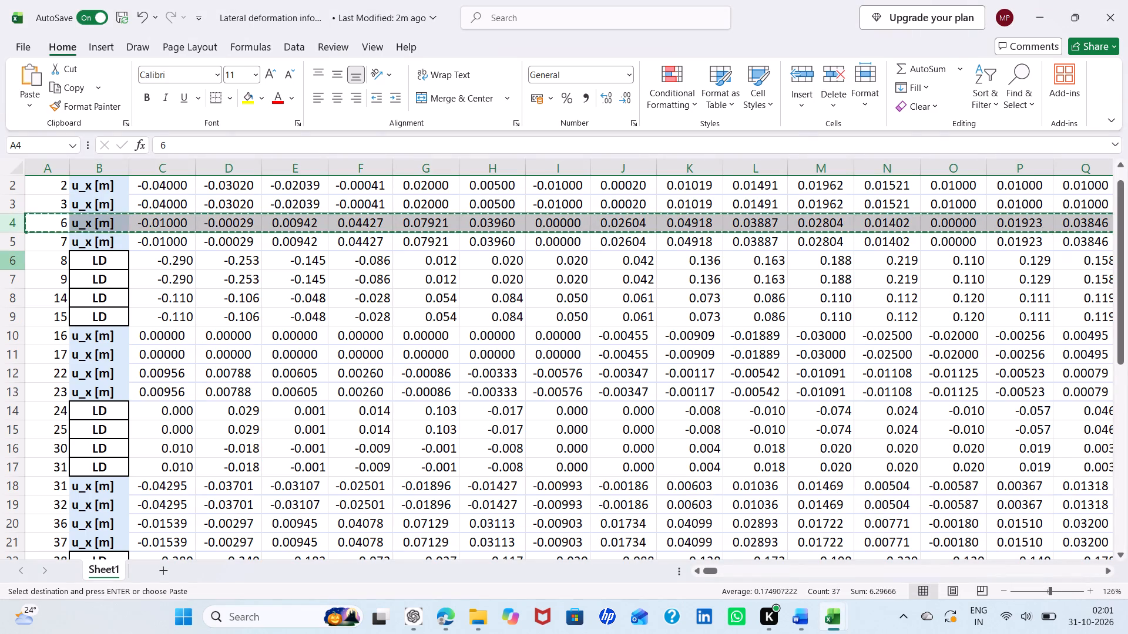
click(15, 257)
right_click(15, 257)
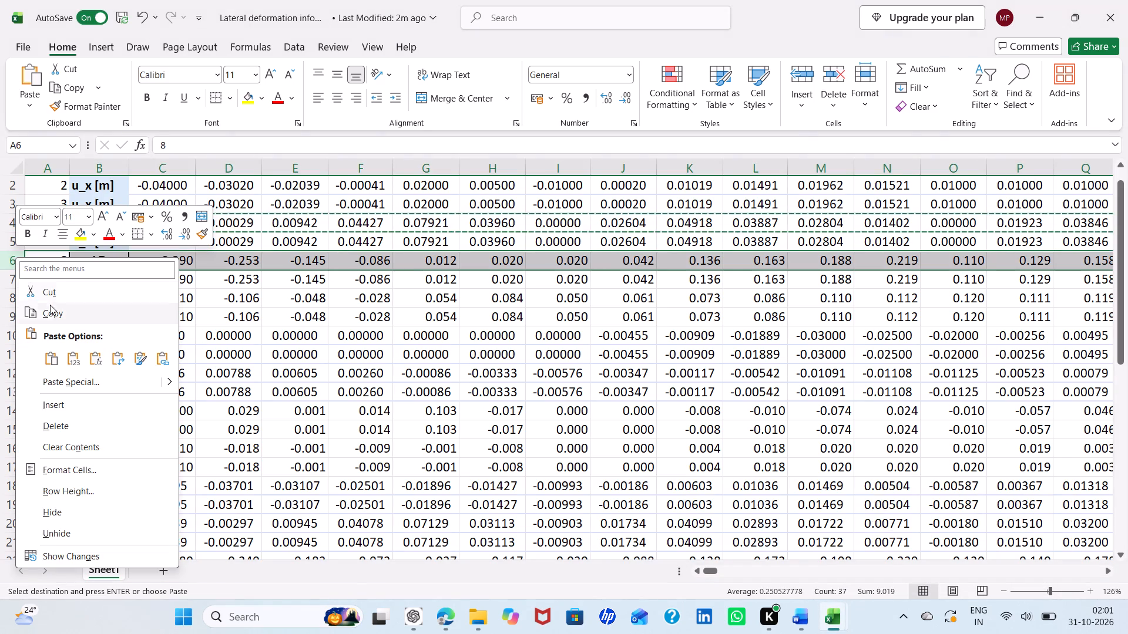
click(51, 306)
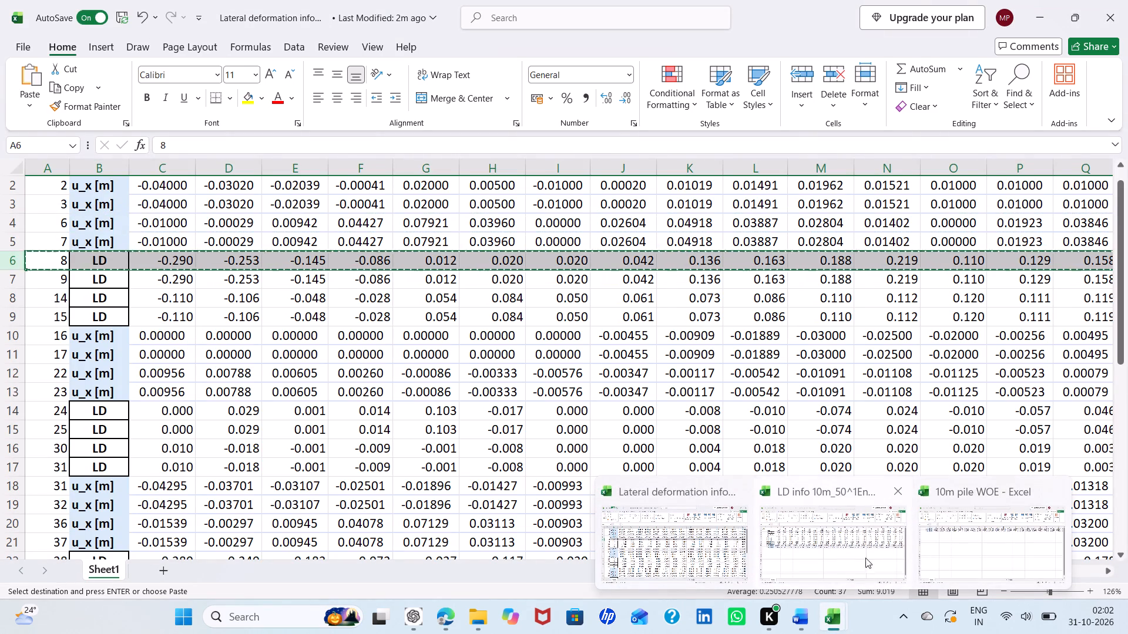
click(852, 555)
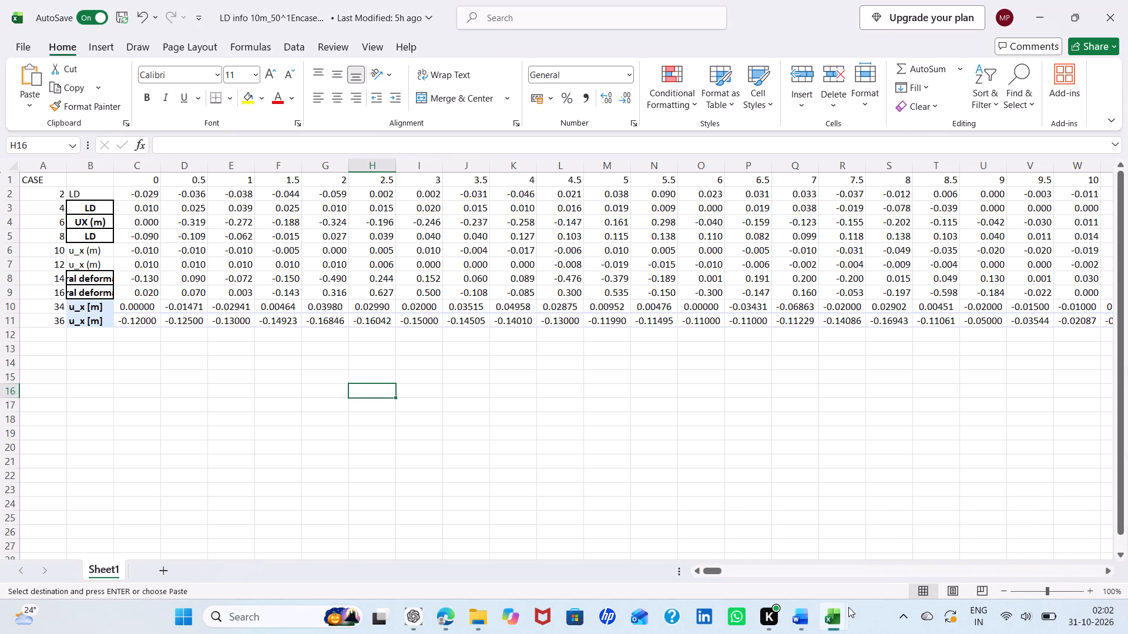
click(960, 550)
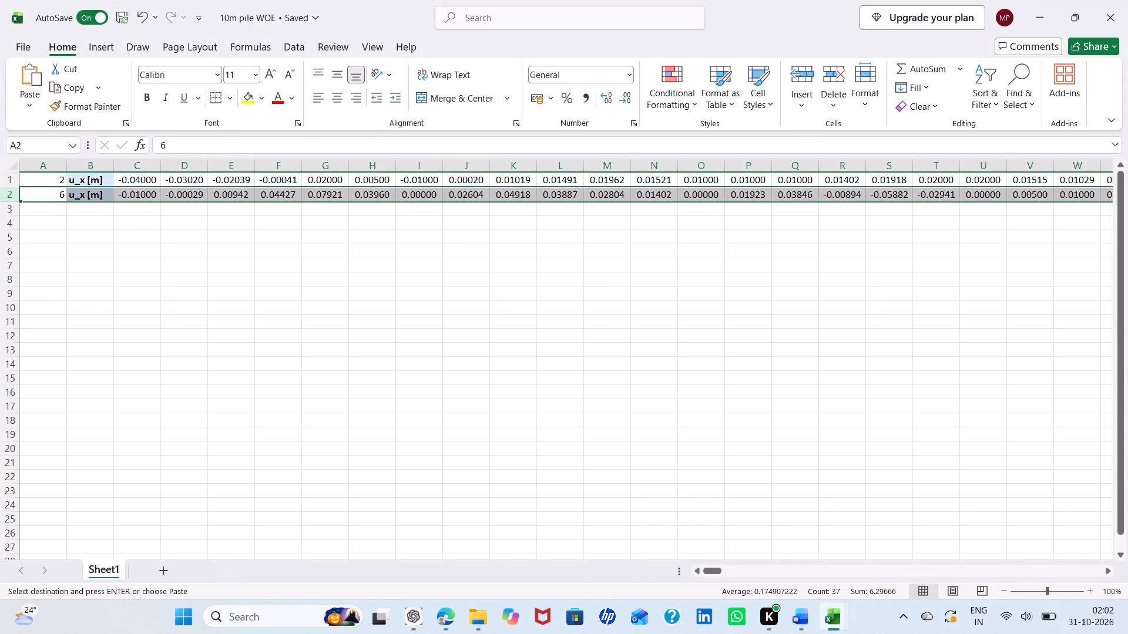
click(11, 206)
click(11, 206)
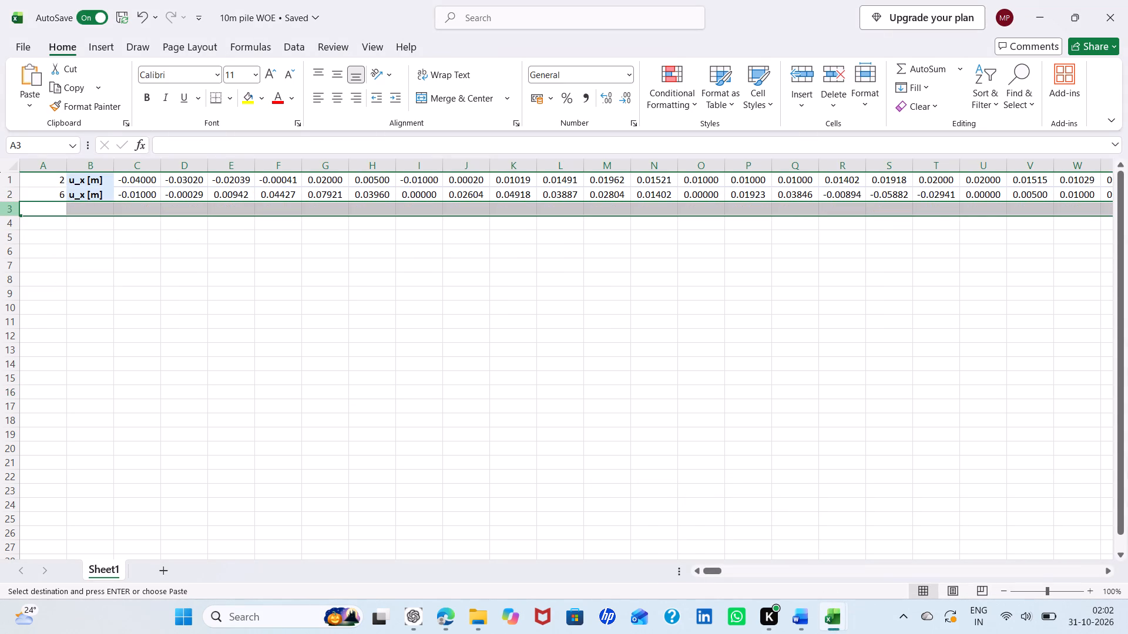
right_click(11, 206)
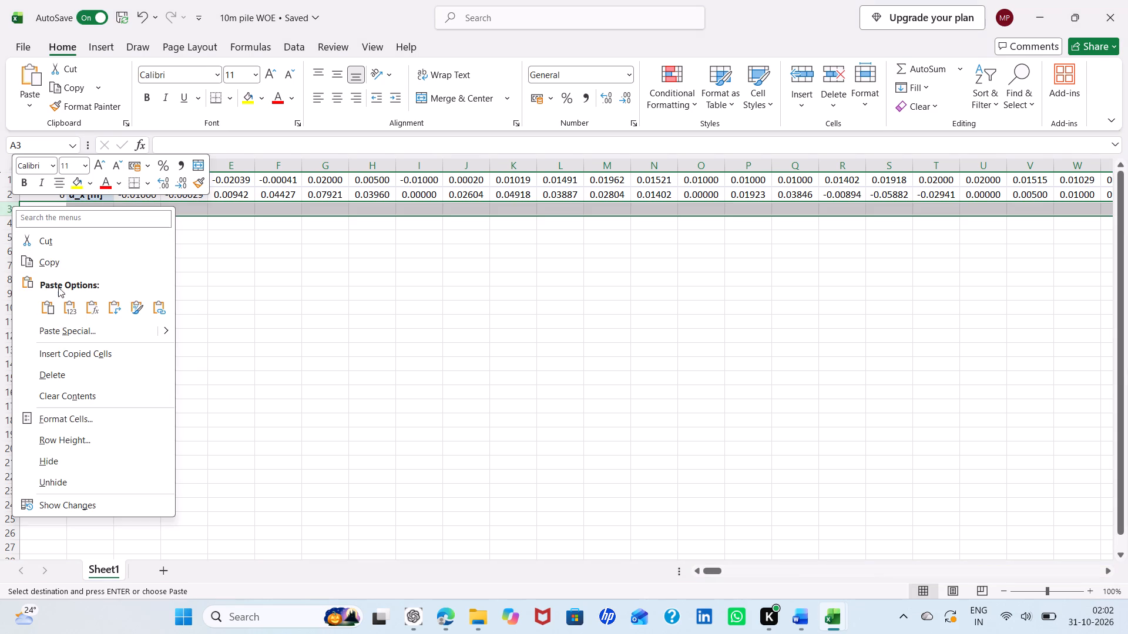
click(47, 307)
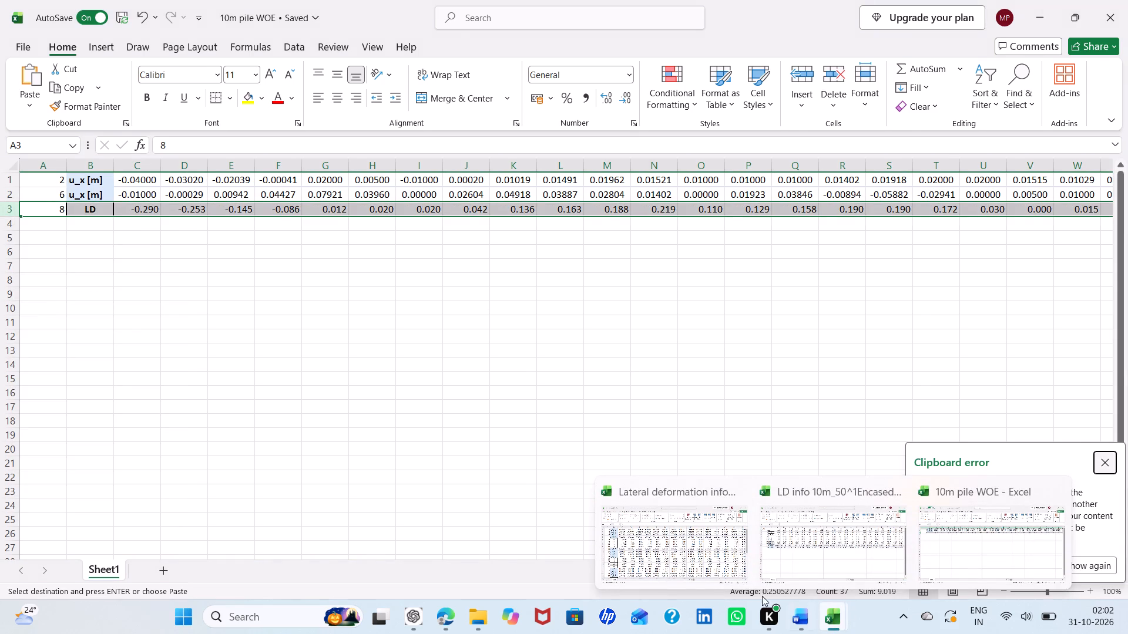
Copy the case 14 LD row from the lateral deformation workbook into row 4 of "10m pile WOE".
click(627, 548)
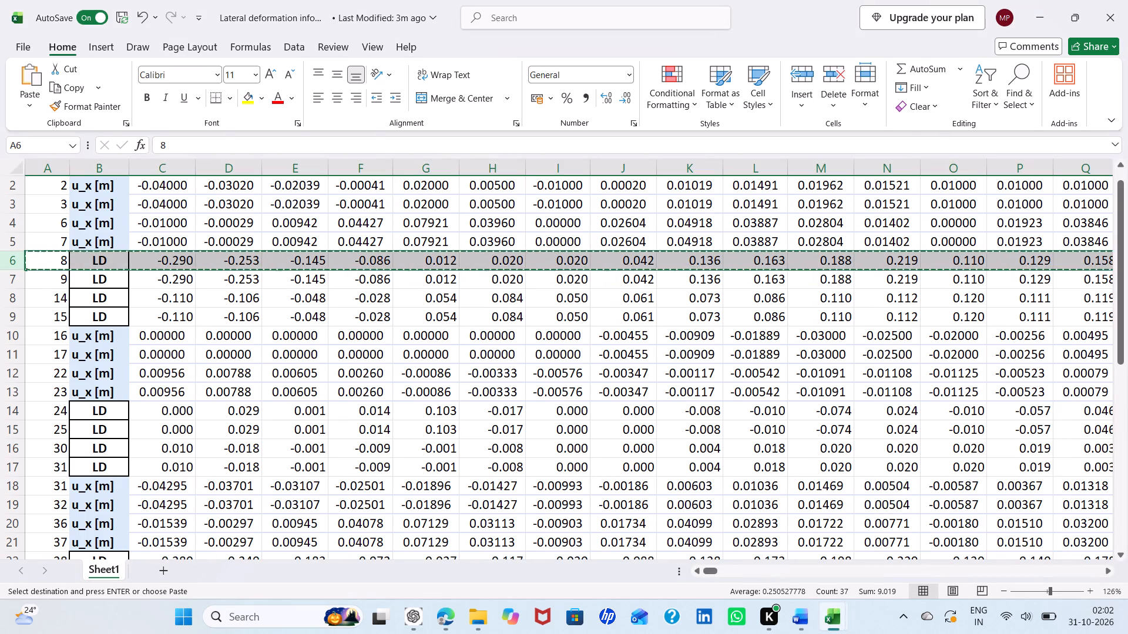
click(8, 296)
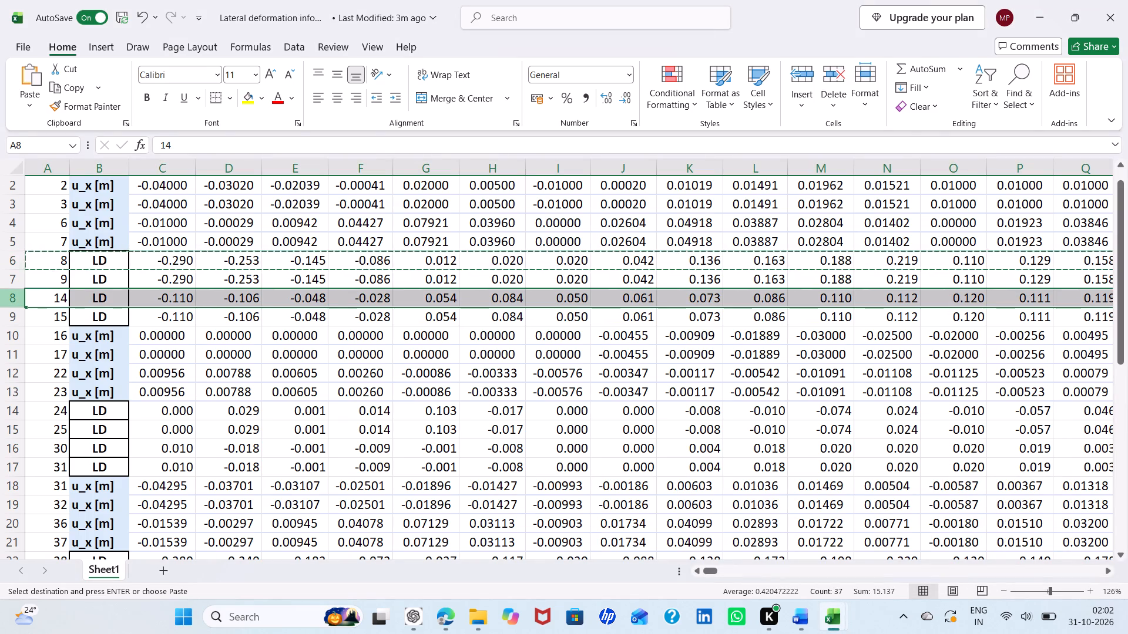
right_click(8, 296)
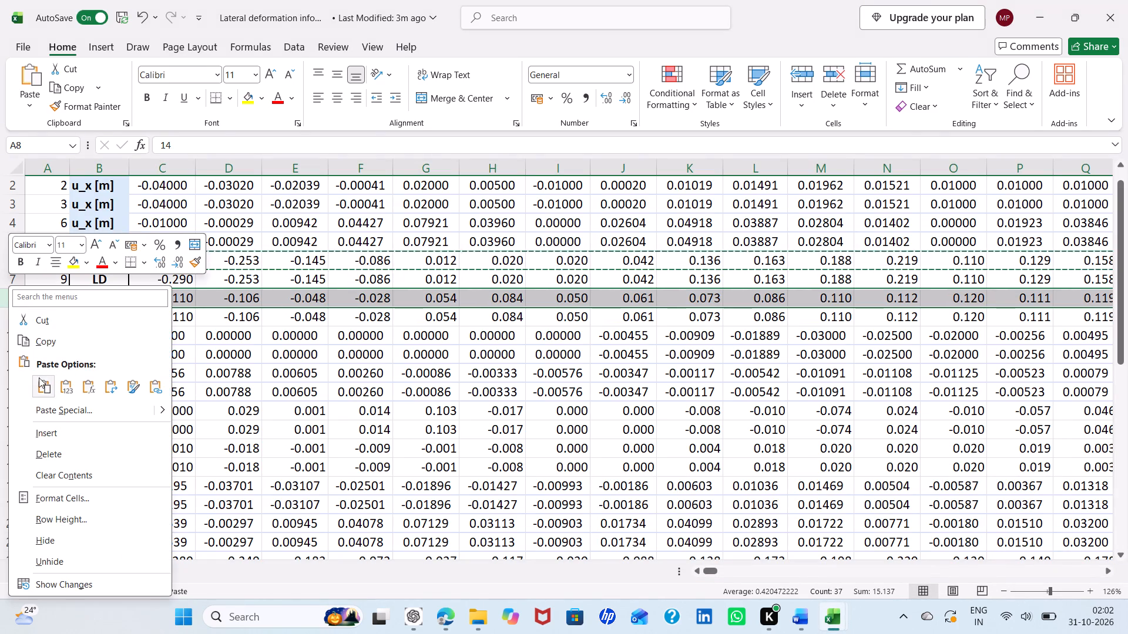
click(50, 342)
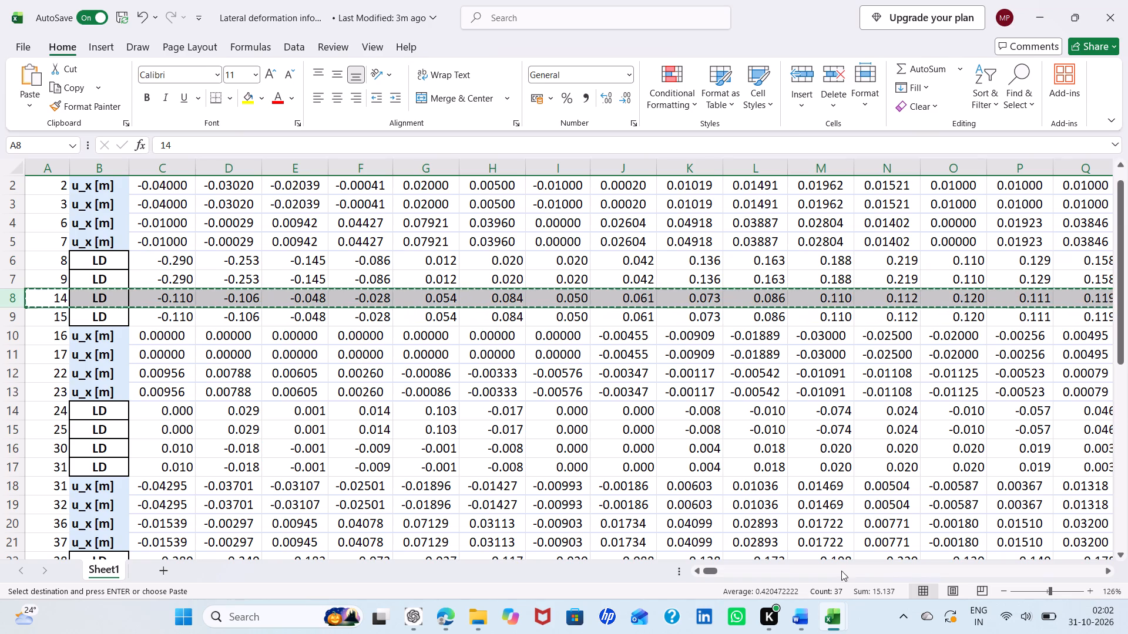
click(952, 574)
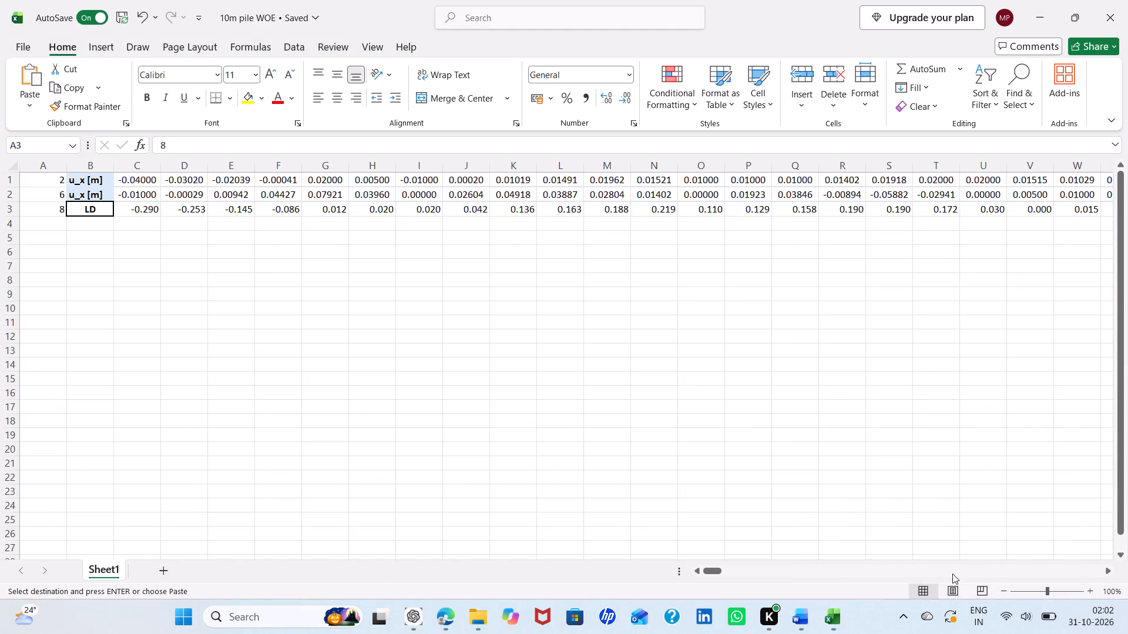
click(11, 225)
right_click(11, 225)
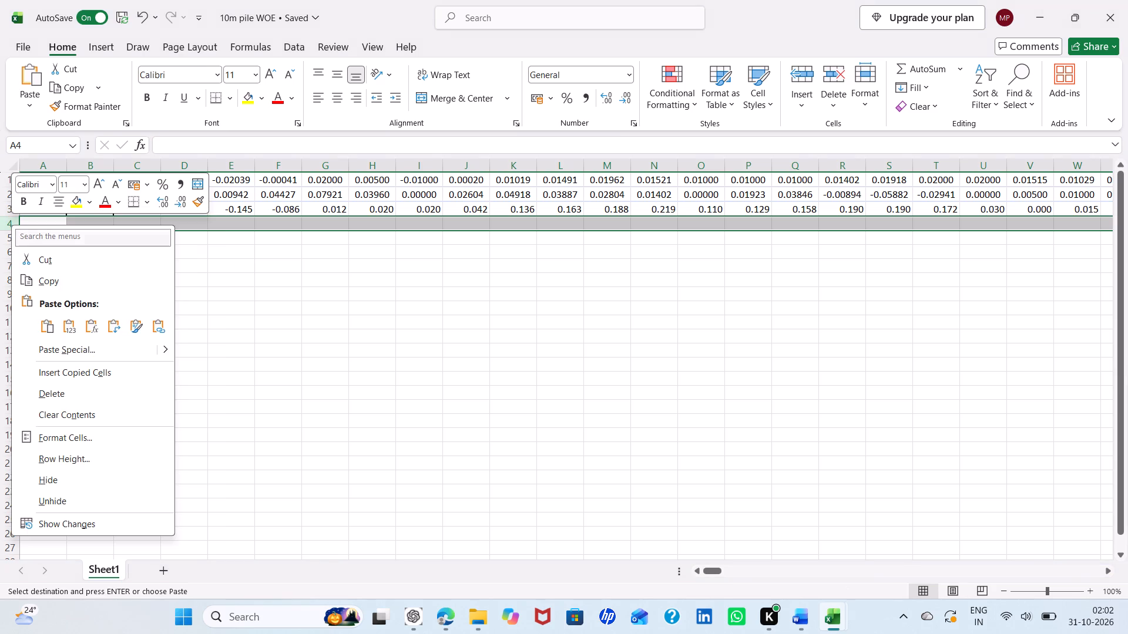
click(50, 319)
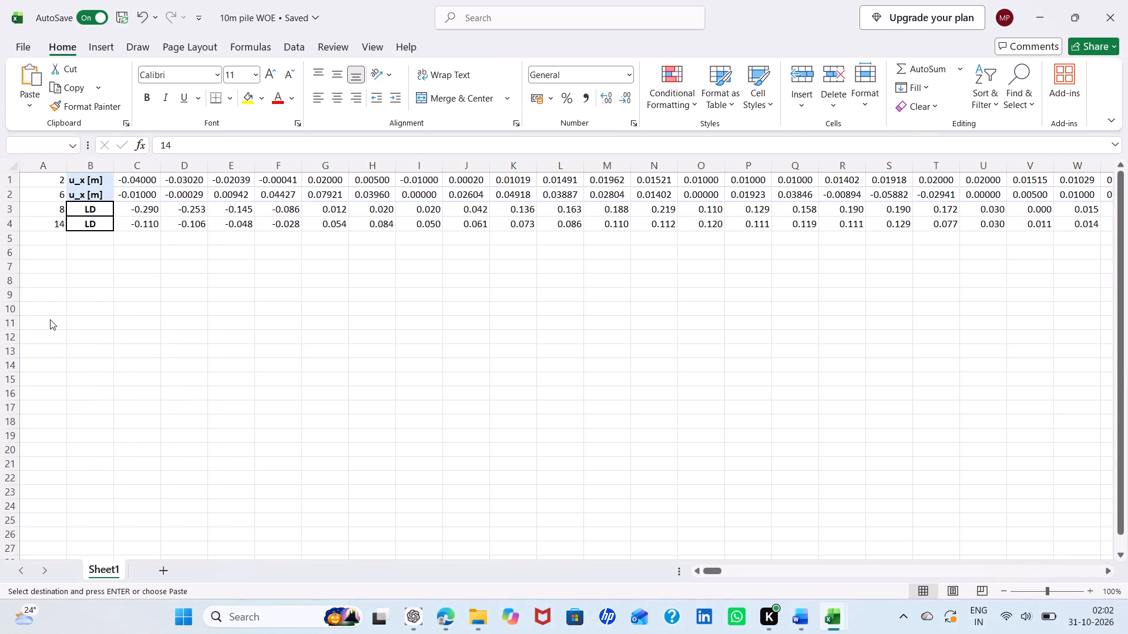
click(501, 358)
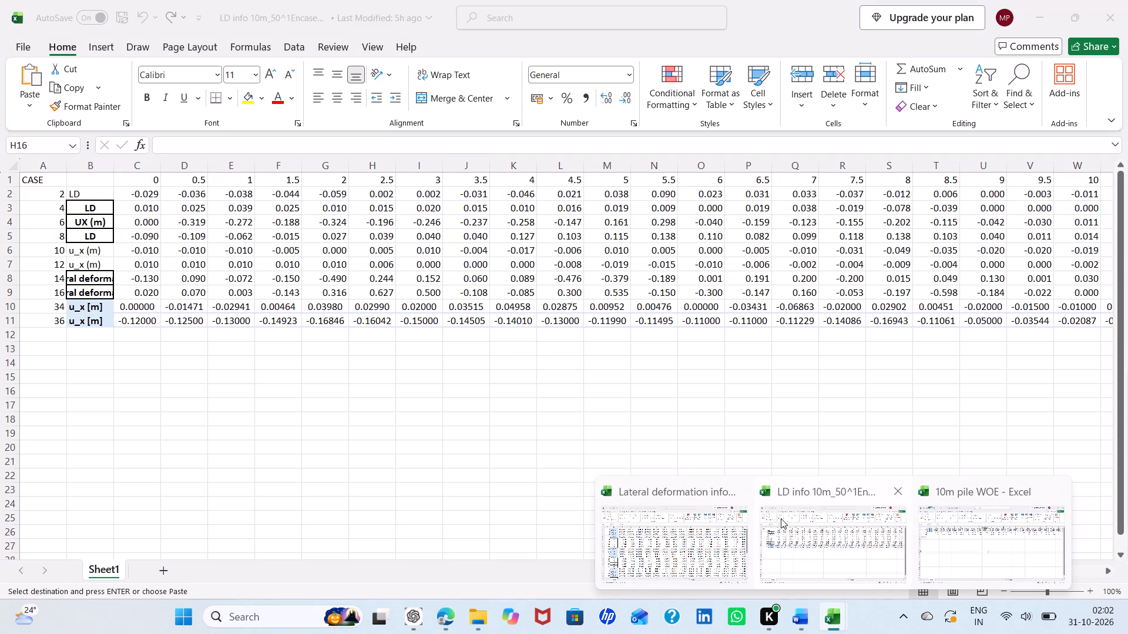
Check the encased workbook's case list and copy the case 16 row from the lateral deformation workbook into row 5 of "10m pile WOE".
click(781, 518)
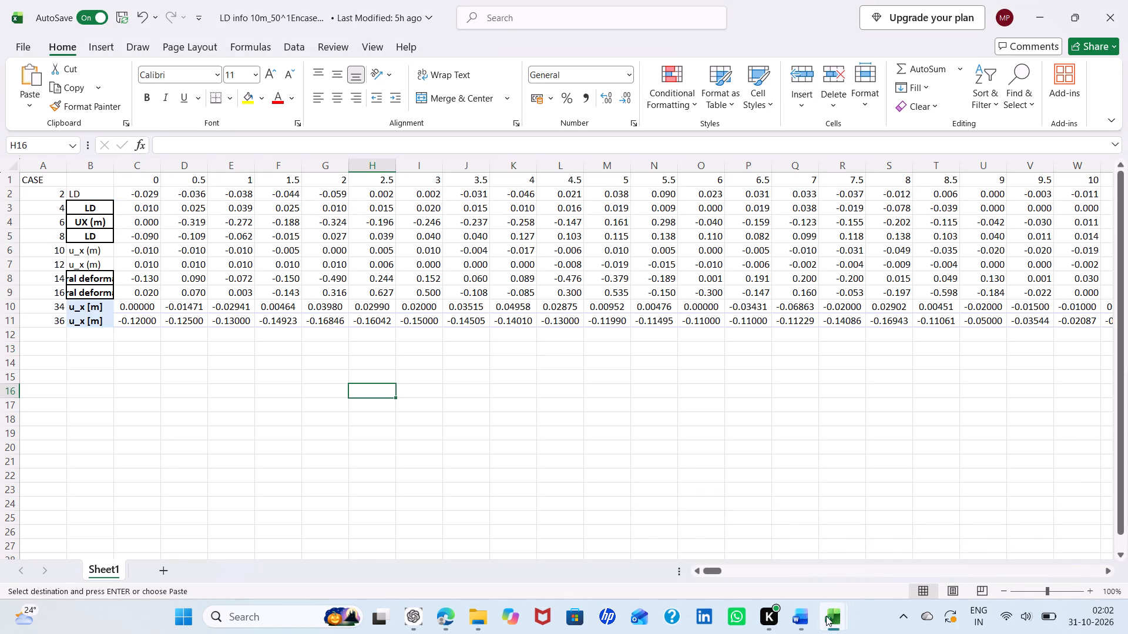
click(625, 568)
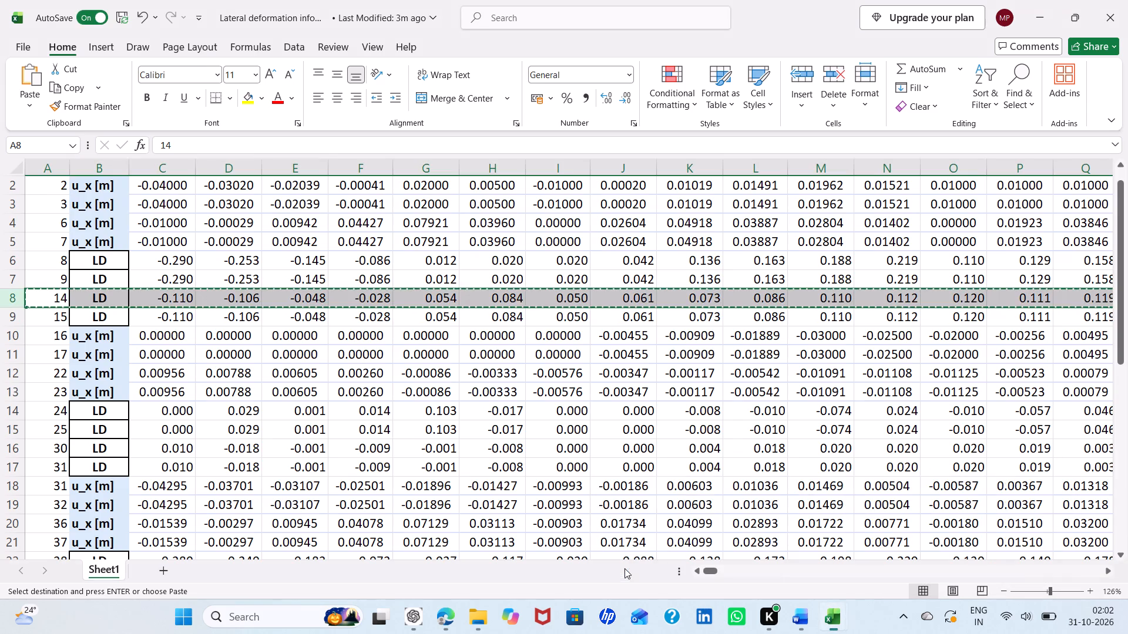
click(18, 333)
right_click(18, 333)
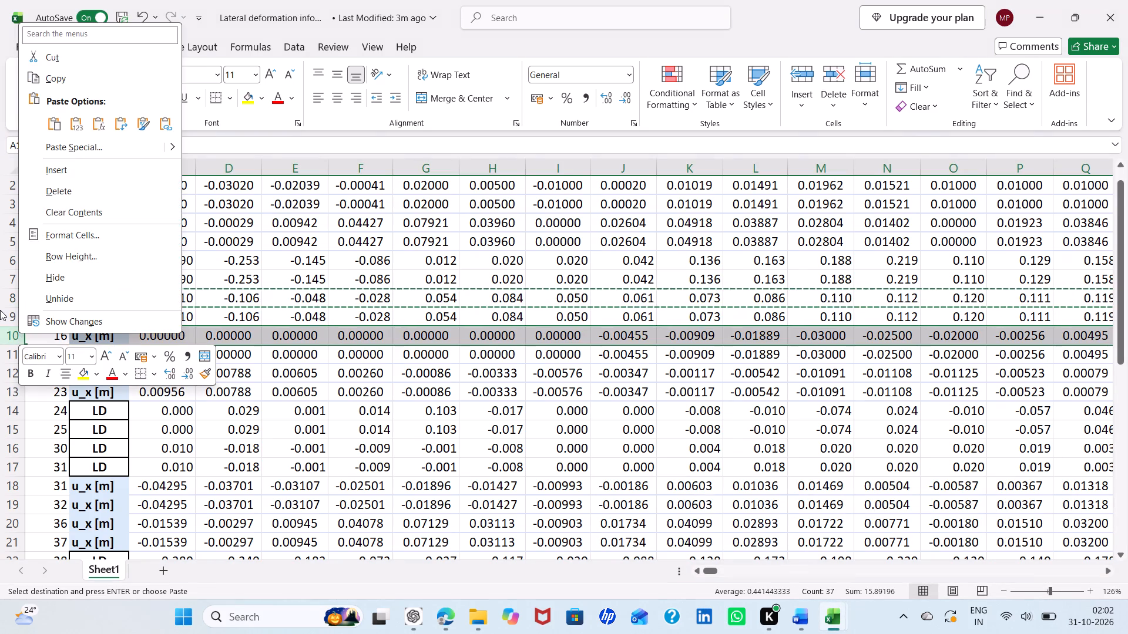
click(54, 72)
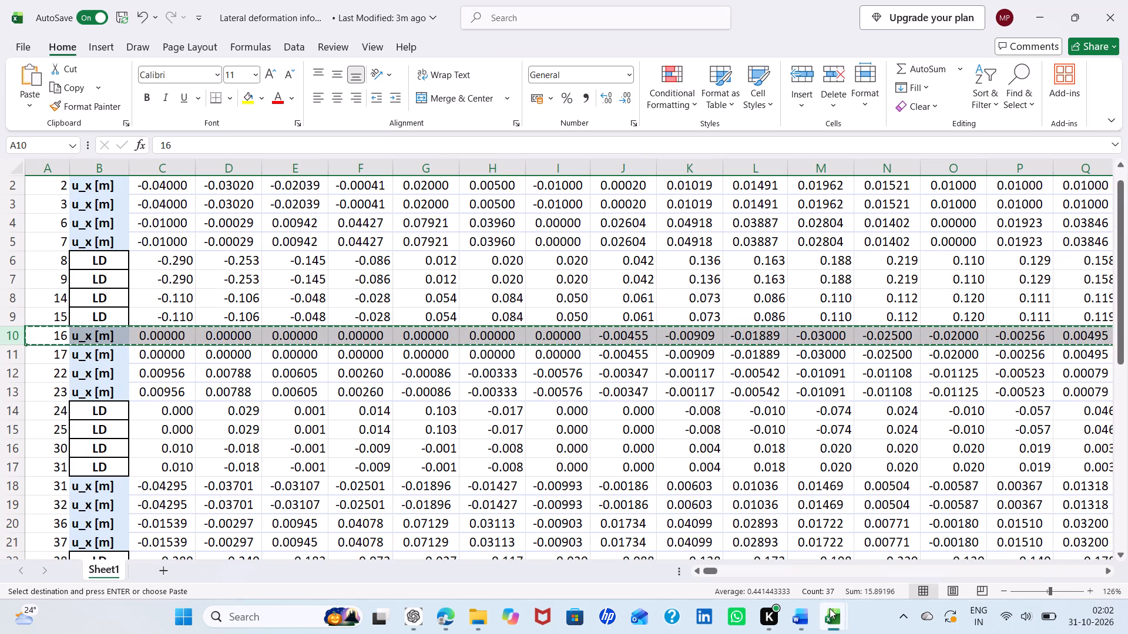
click(947, 538)
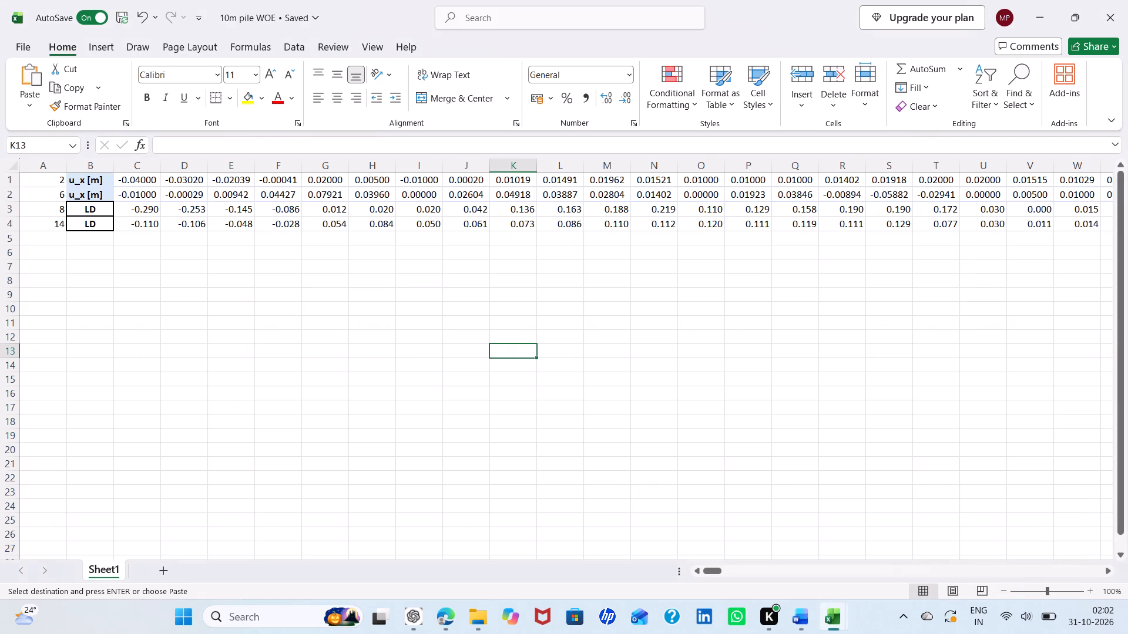
click(14, 238)
right_click(14, 238)
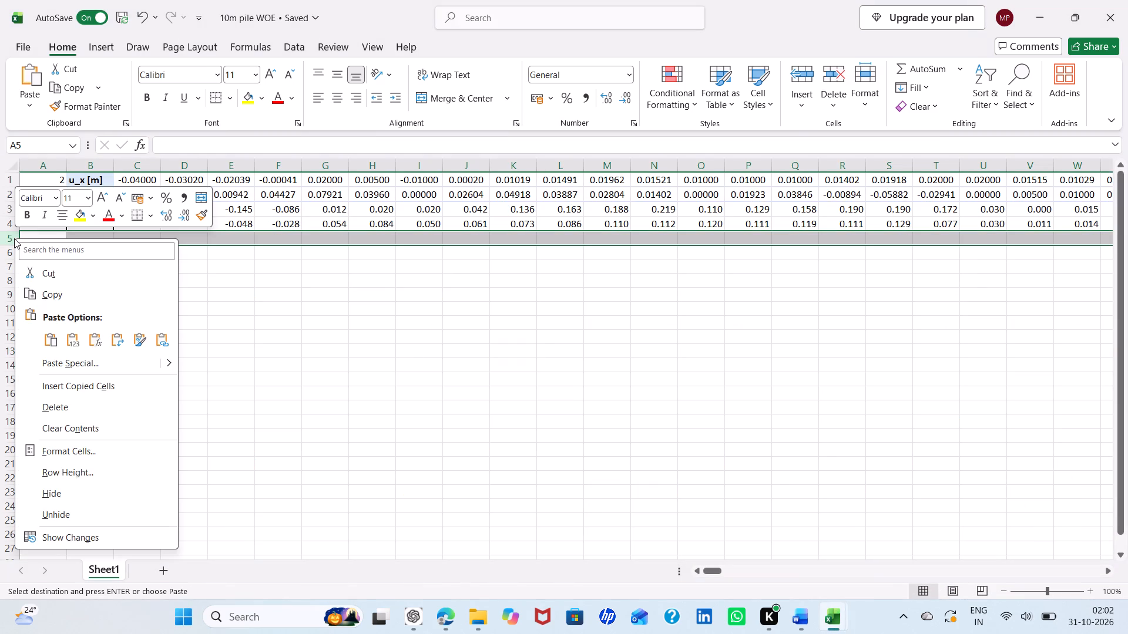
click(52, 335)
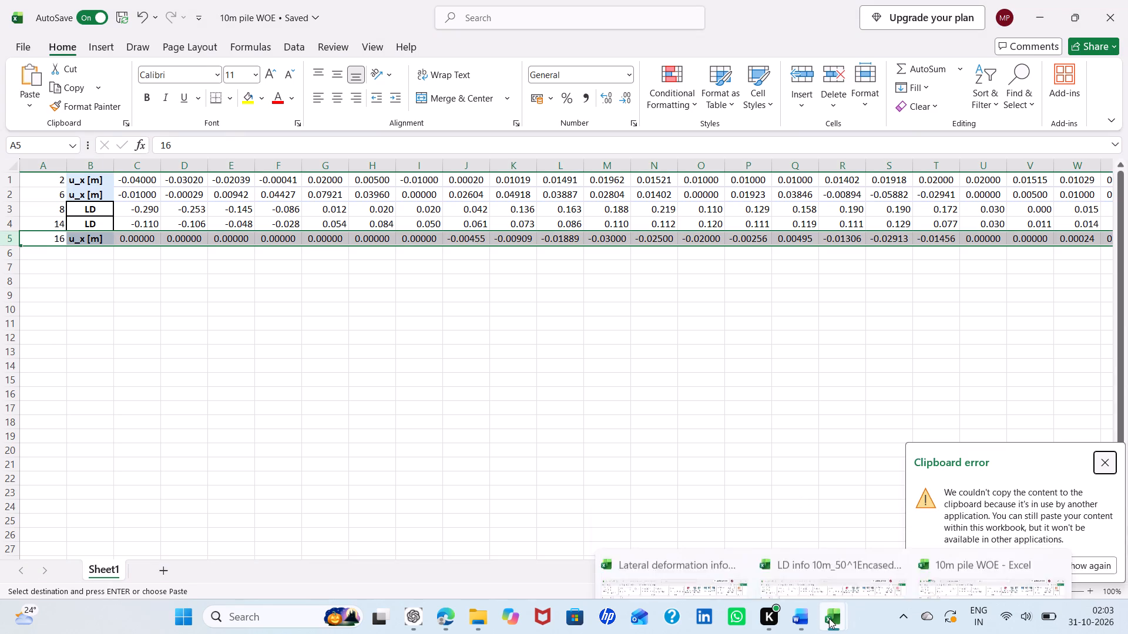
Copy the case 22 u_x row from the lateral deformation workbook into row 6 of "10m pile WOE".
click(658, 558)
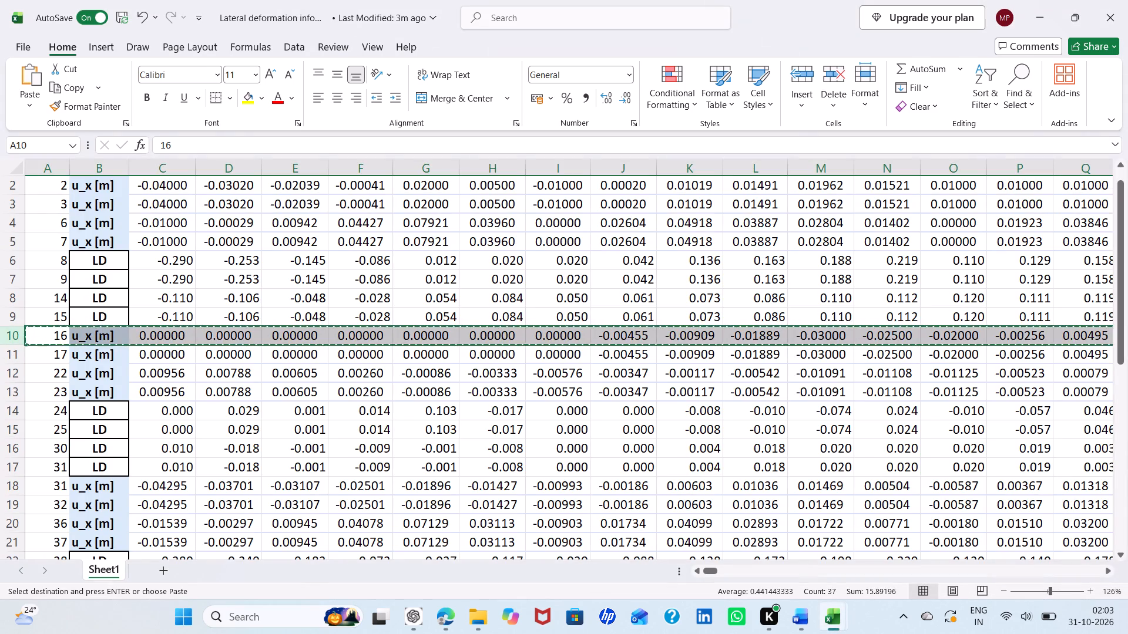
scroll(241, 379, down, 1)
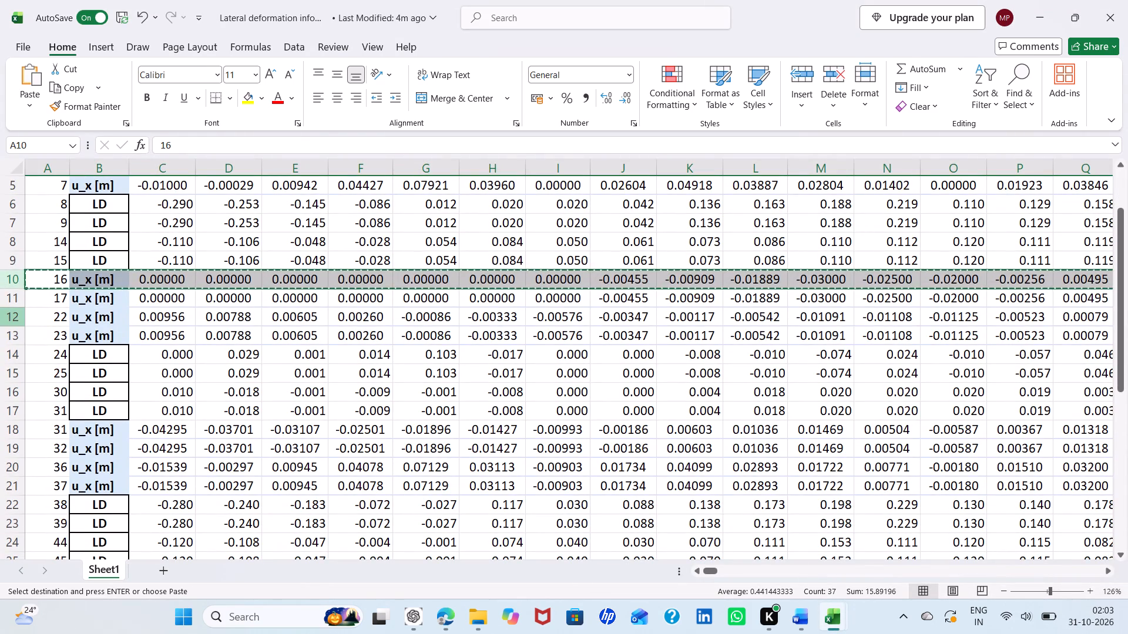
click(11, 314)
right_click(11, 314)
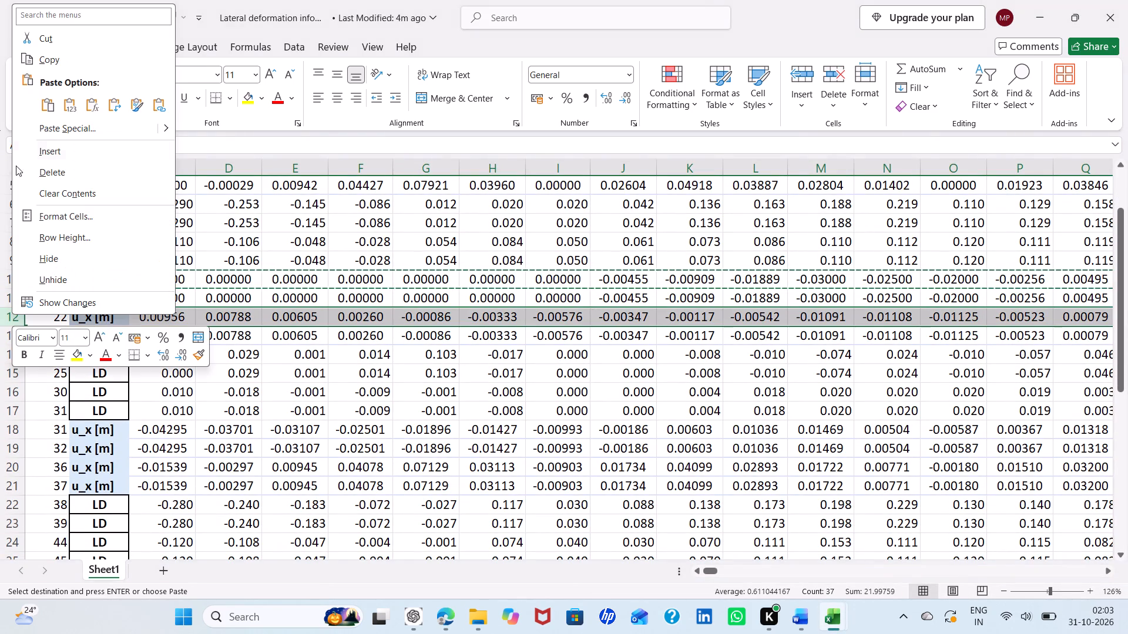
click(39, 65)
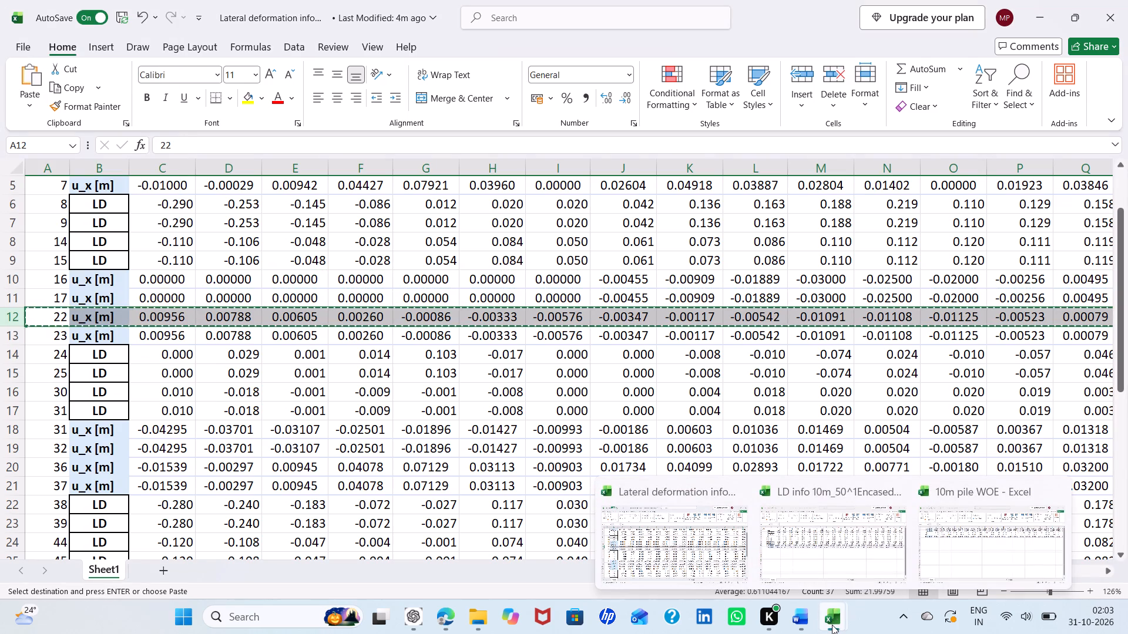
click(946, 555)
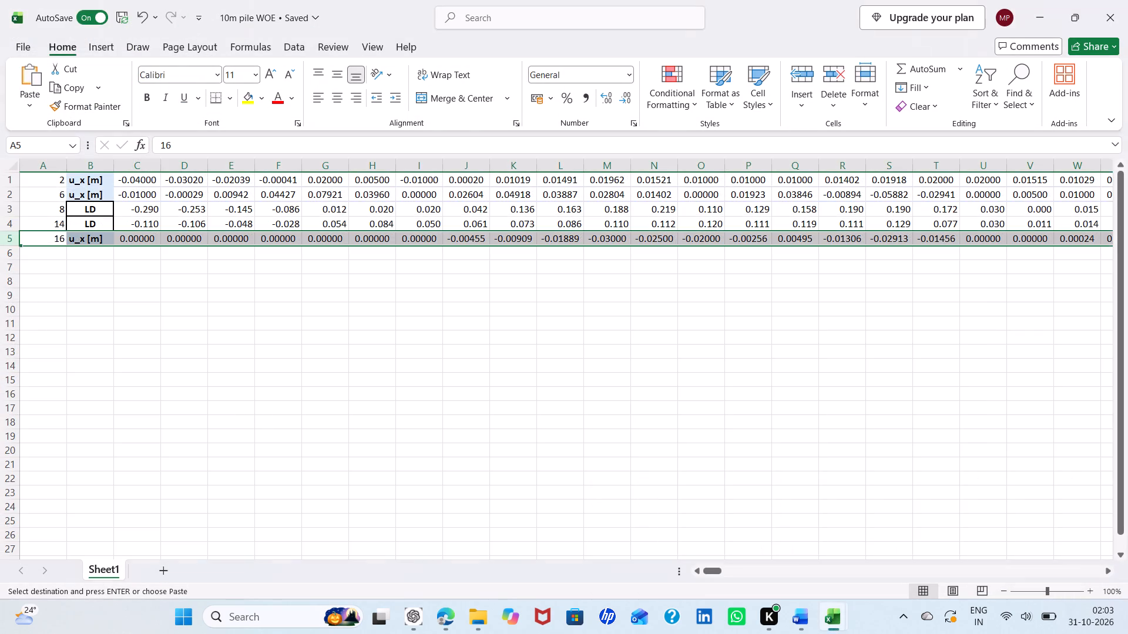
click(12, 255)
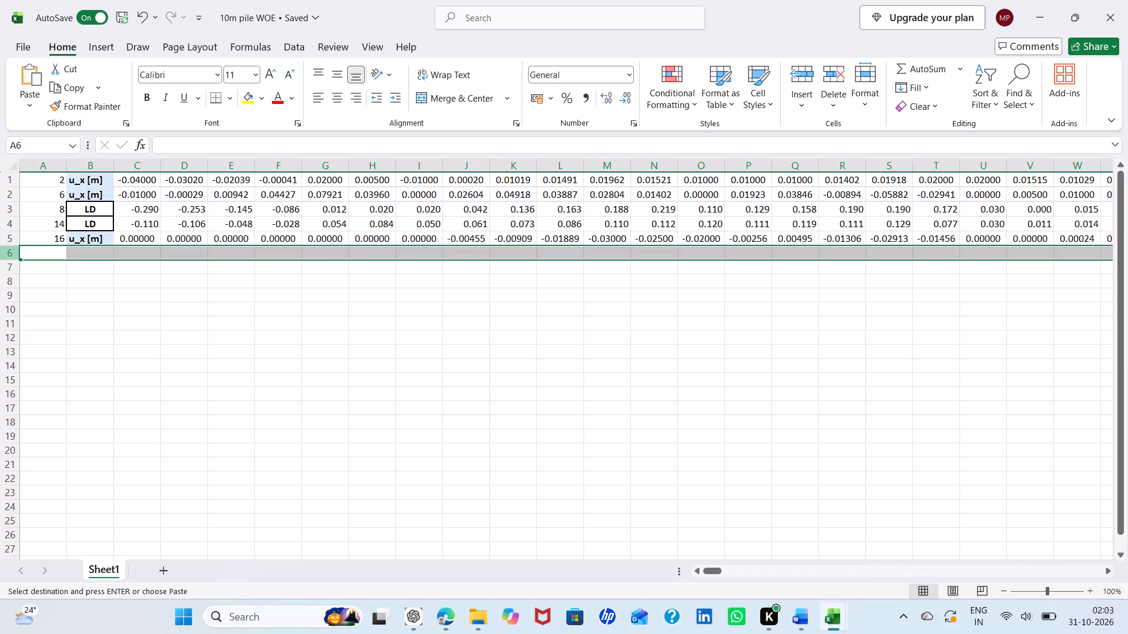
right_click(12, 255)
click(53, 352)
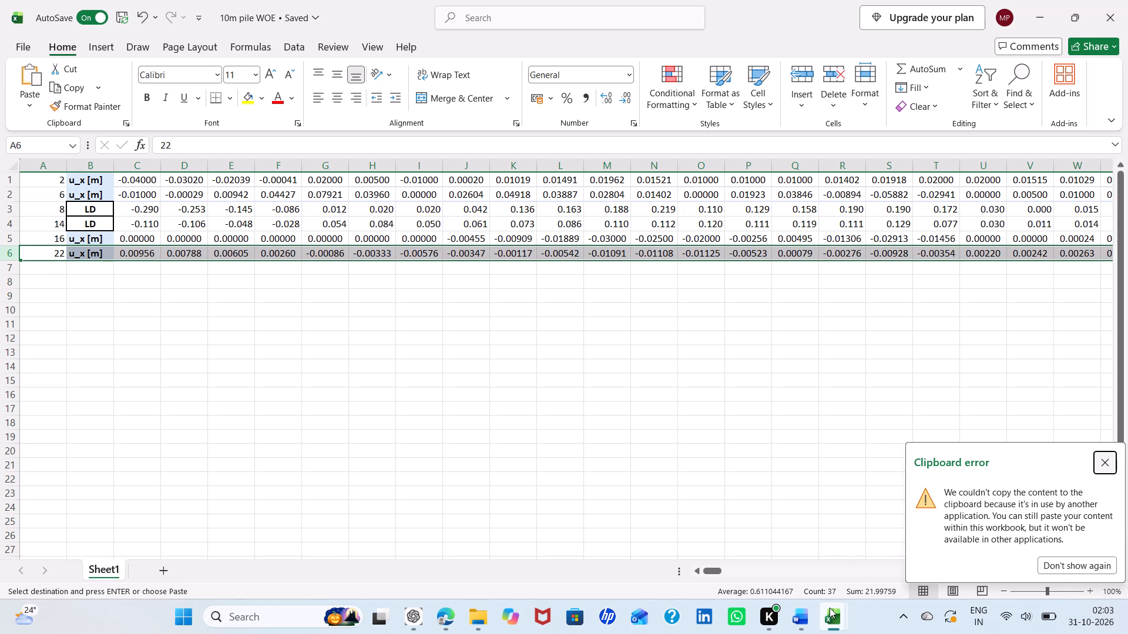
Check the case 12 row in the encased workbook and copy the case 24 LD row from the lateral deformation workbook into row 7 of "10m pile WOE".
click(807, 540)
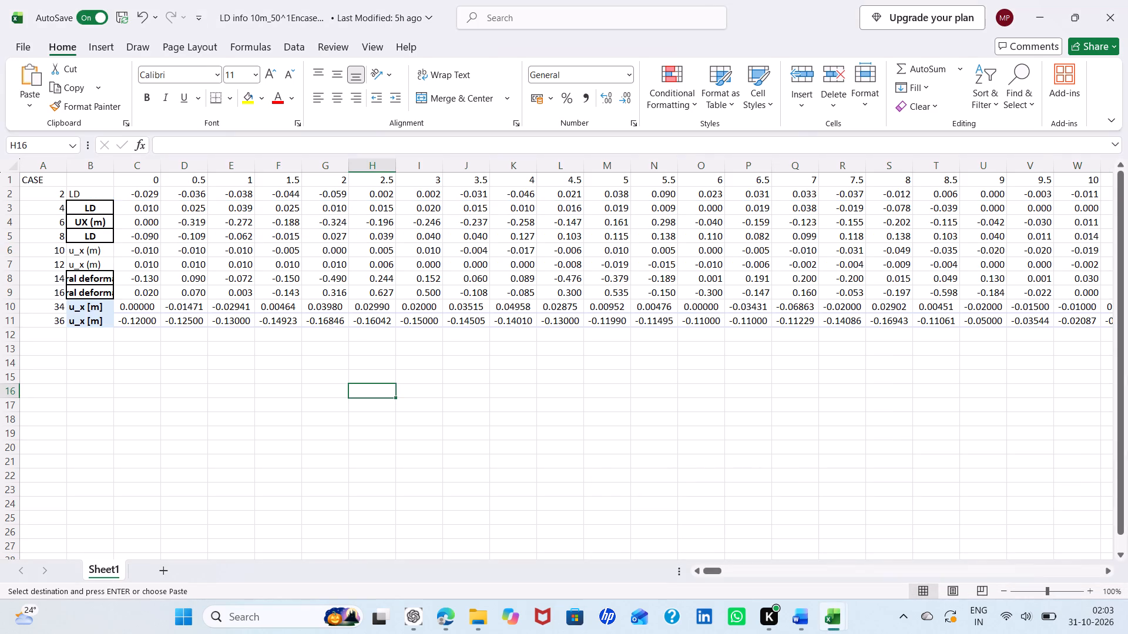
click(10, 261)
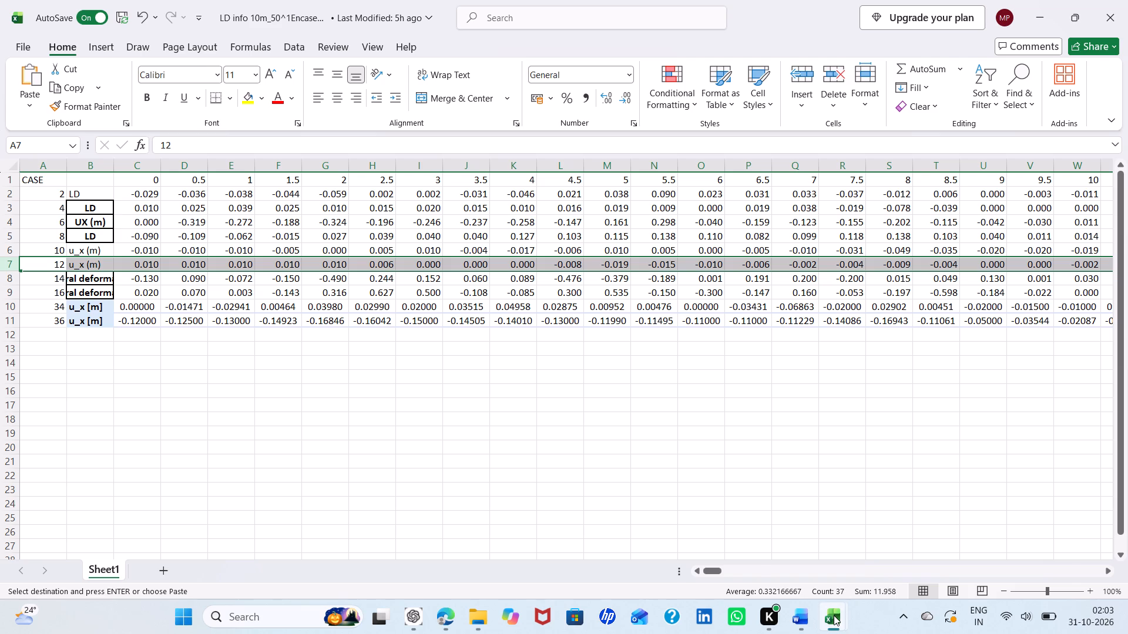
click(649, 554)
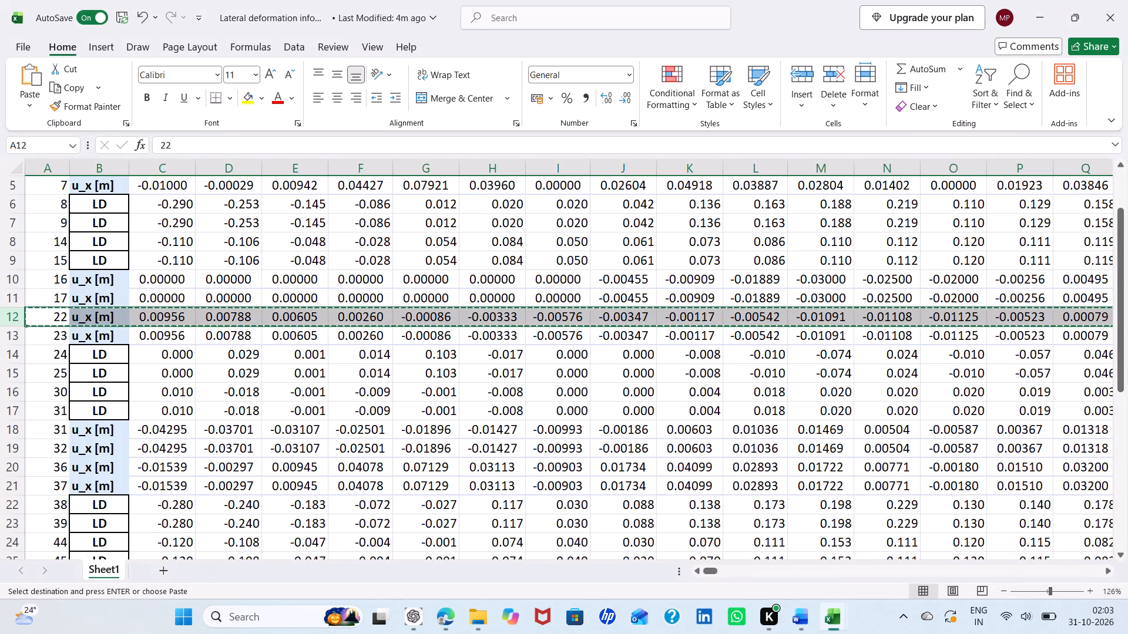
click(20, 354)
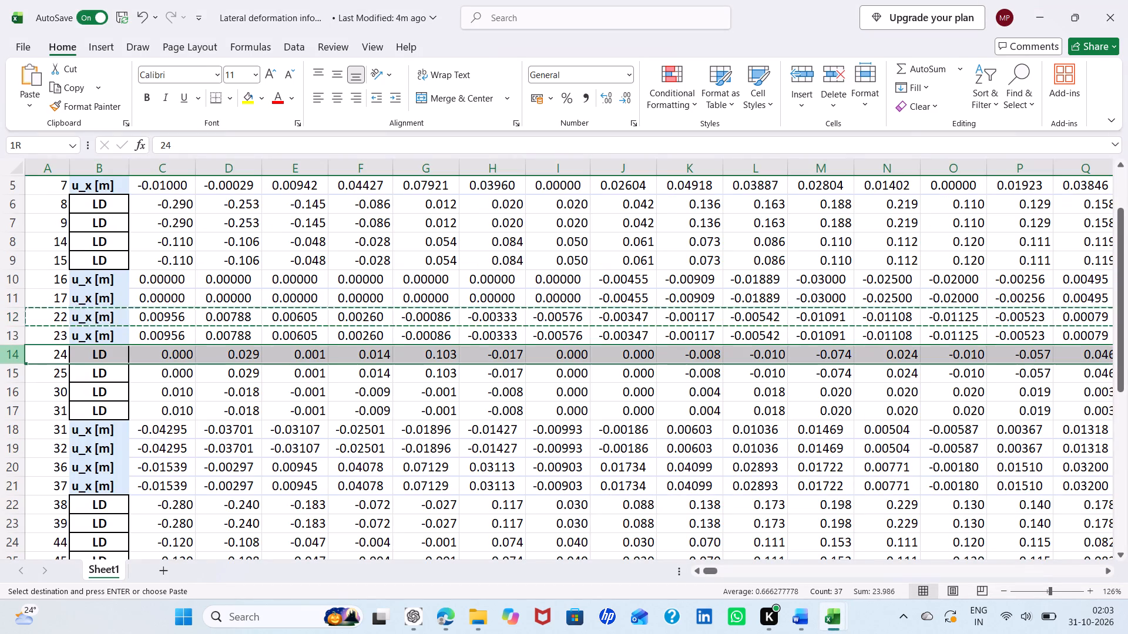
right_click(20, 354)
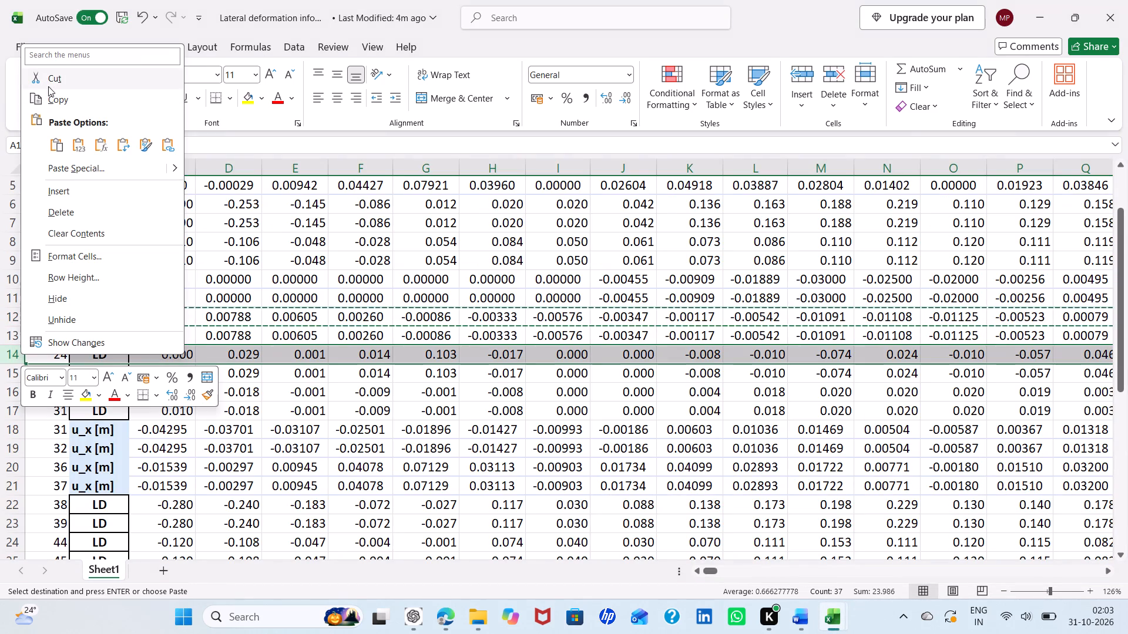
click(54, 101)
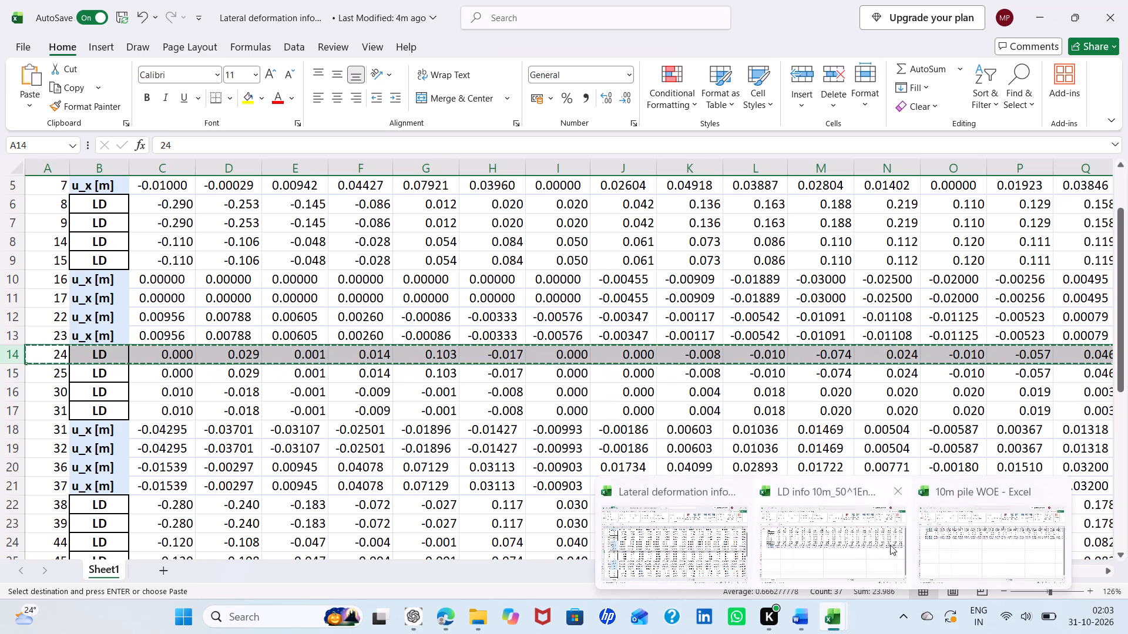
click(979, 536)
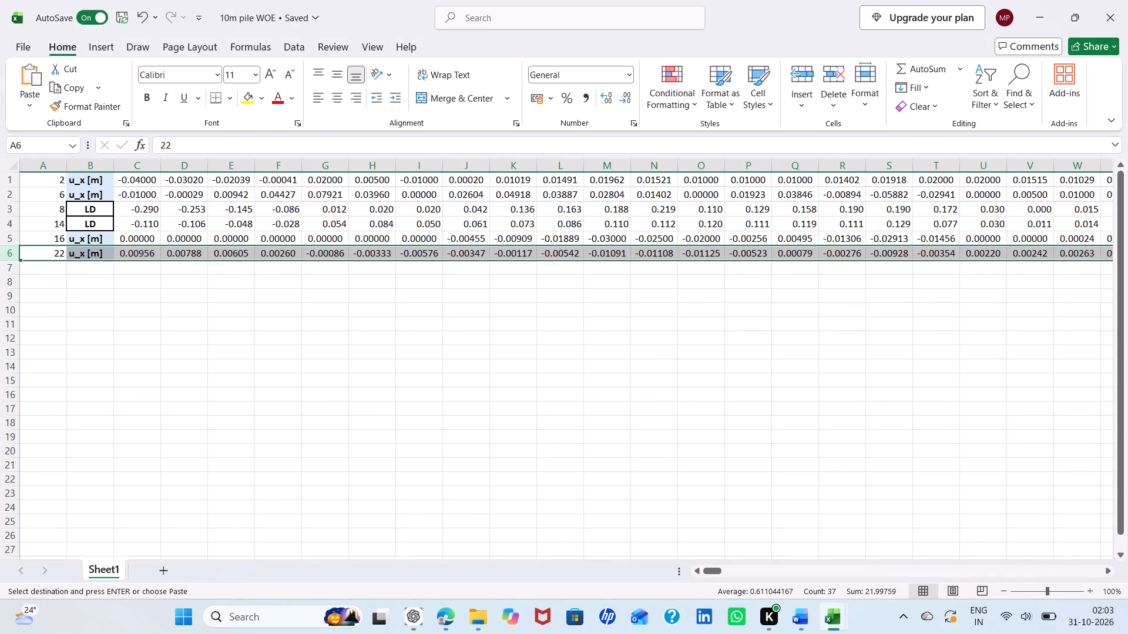
click(10, 267)
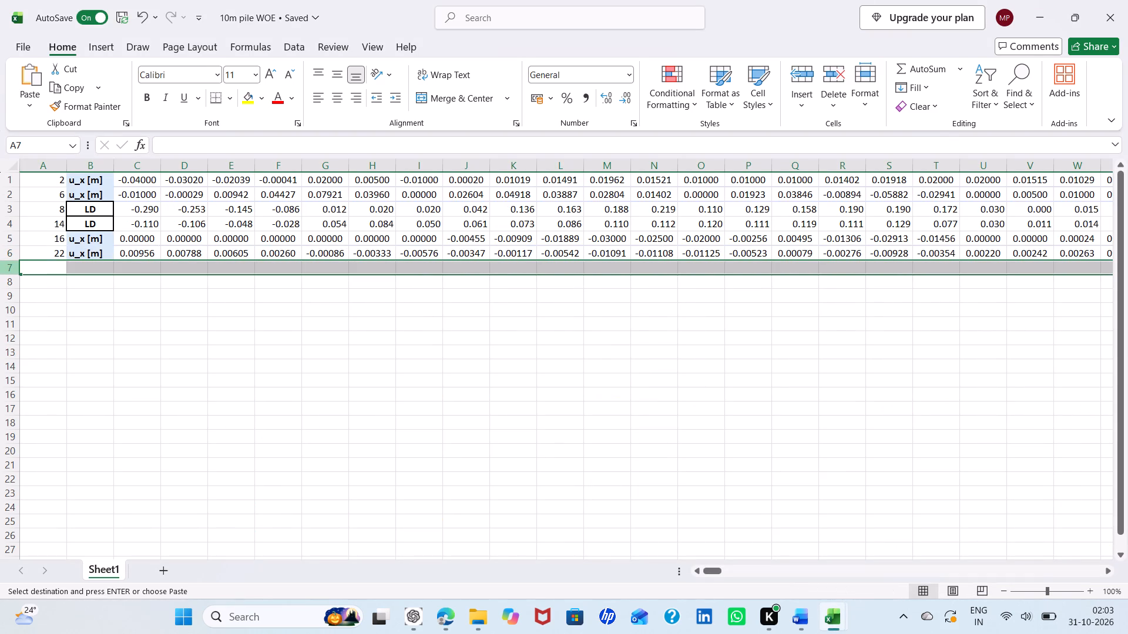
right_click(10, 267)
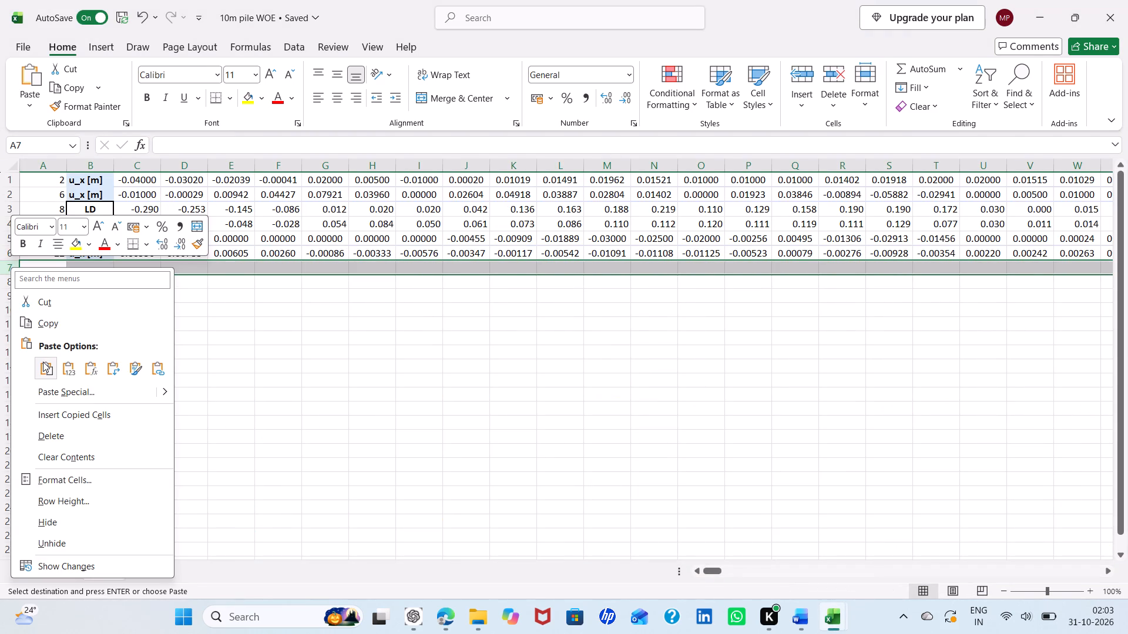
click(43, 362)
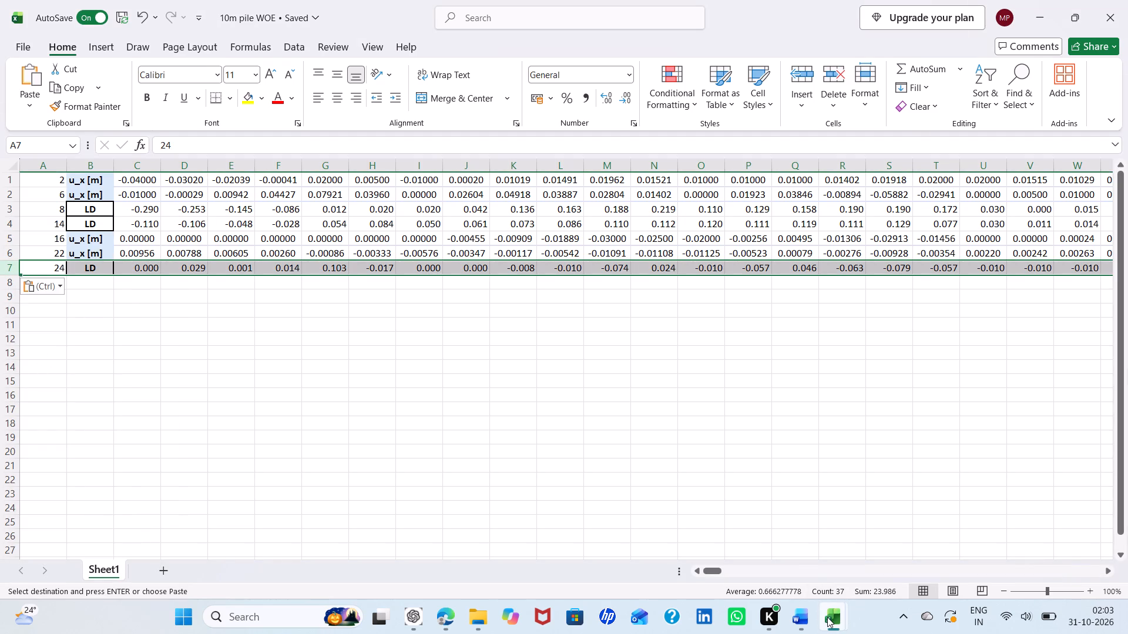
Check the encased workbook's case list and copy the case 30 LD row from the lateral deformation workbook into row 8 of "10m pile WOE".
click(792, 567)
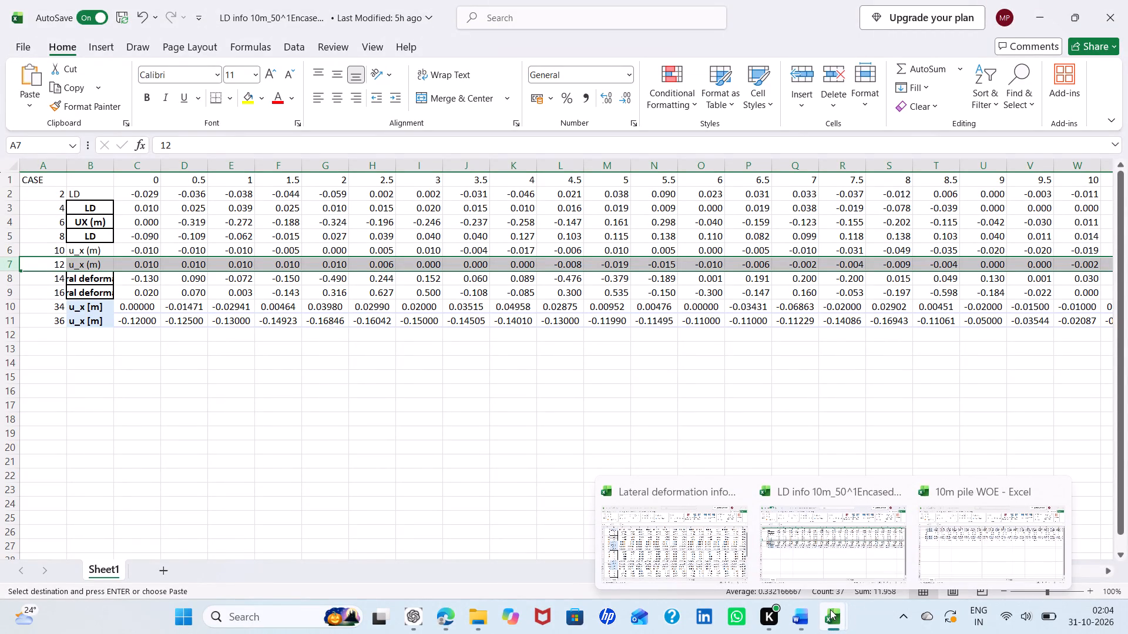
click(680, 528)
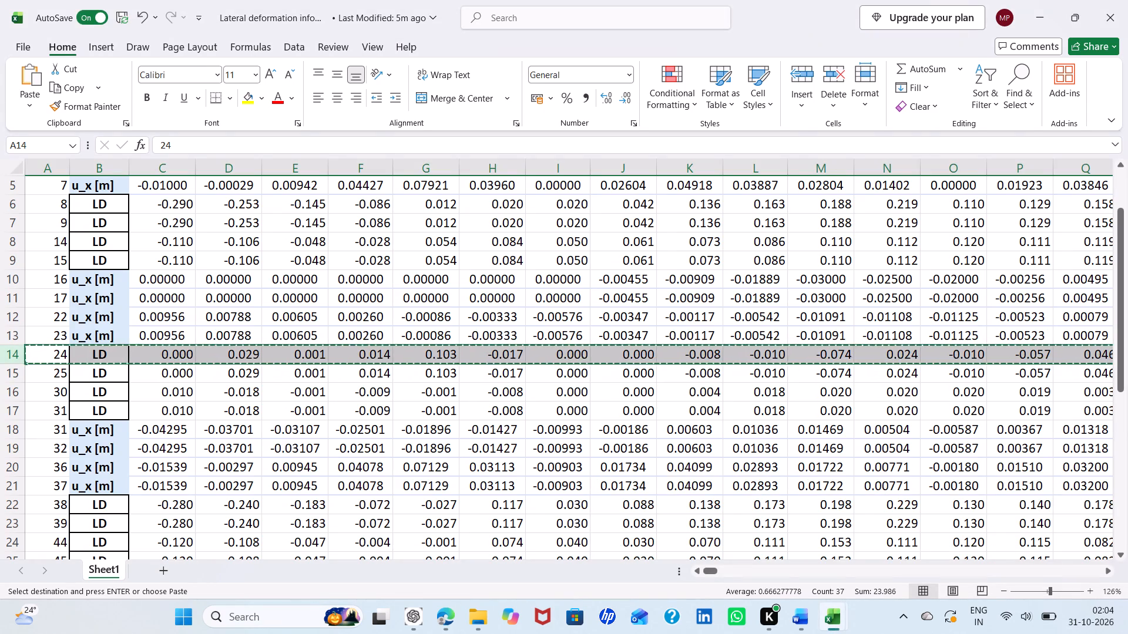
click(11, 389)
right_click(11, 389)
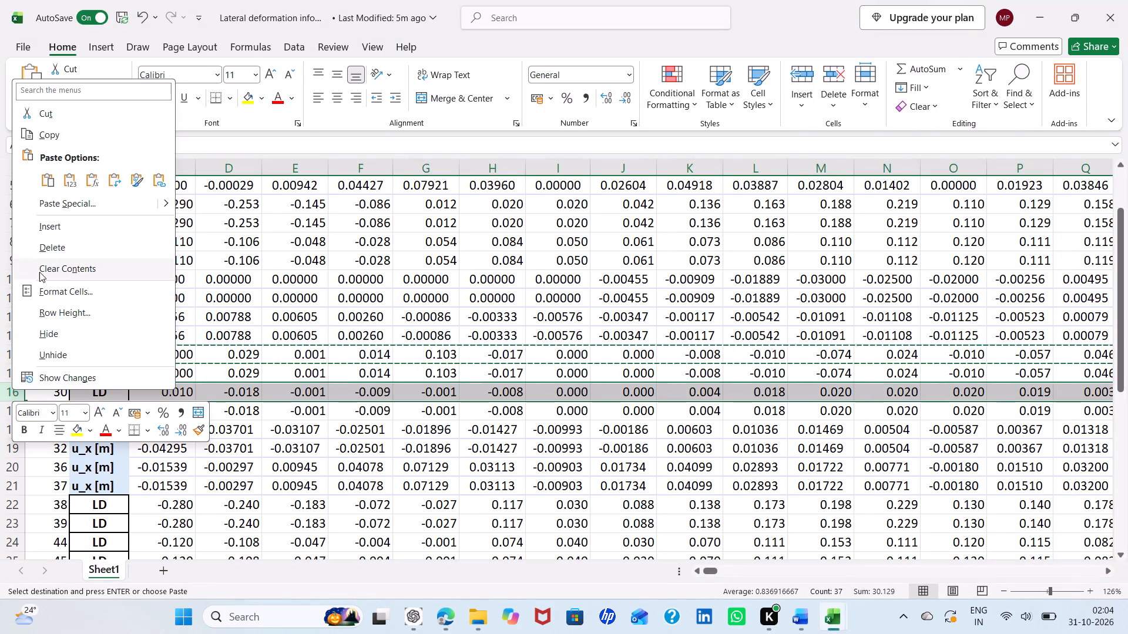
click(65, 135)
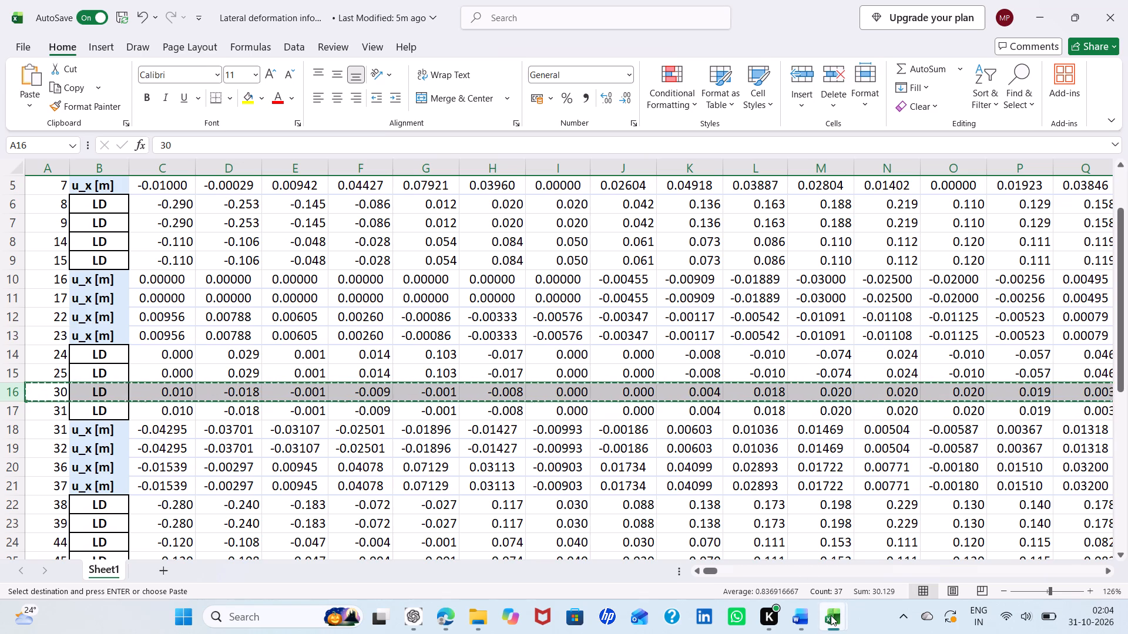
click(973, 555)
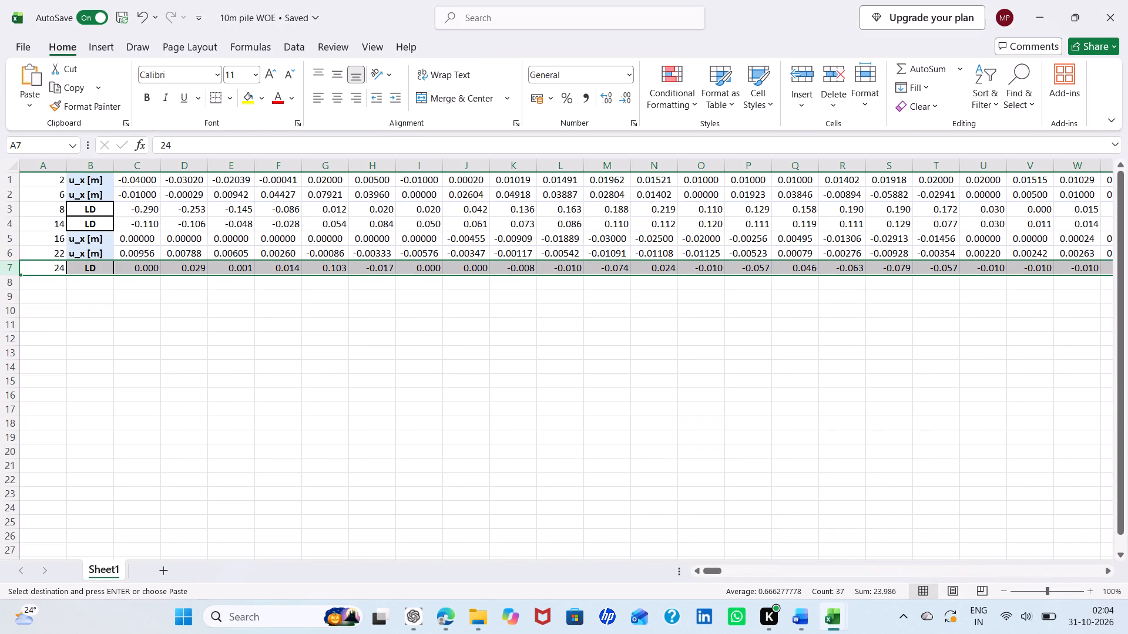
click(12, 284)
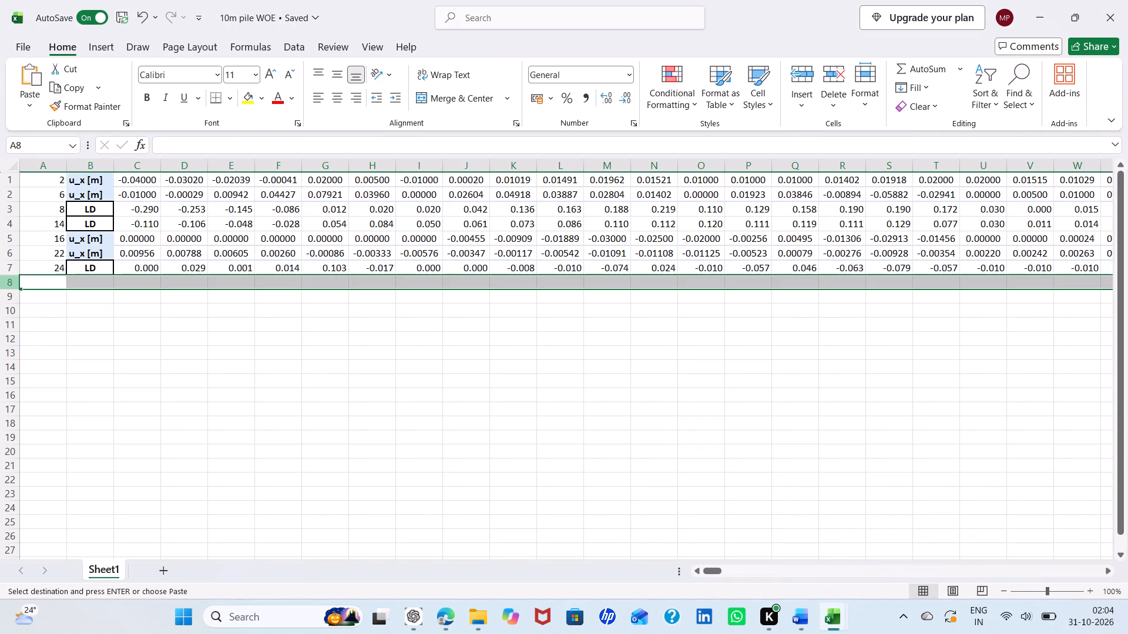
right_click(12, 284)
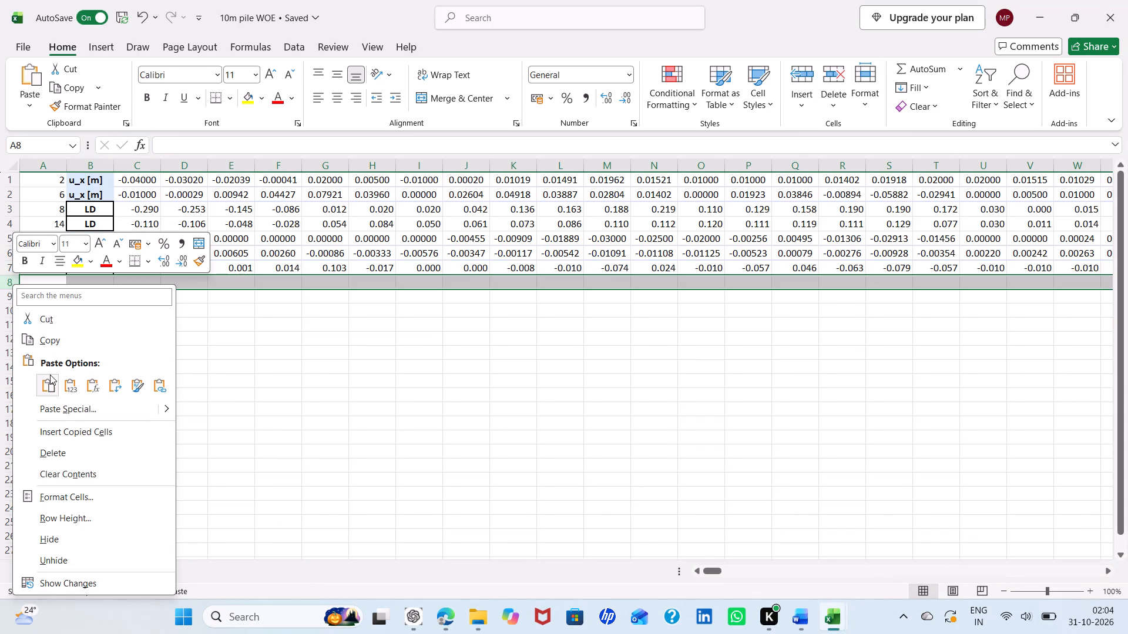
click(49, 377)
Copy the case 62 u_x row from the lateral deformation workbook into row 9 of "10m pile WOE".
scroll(49, 377, down, 1)
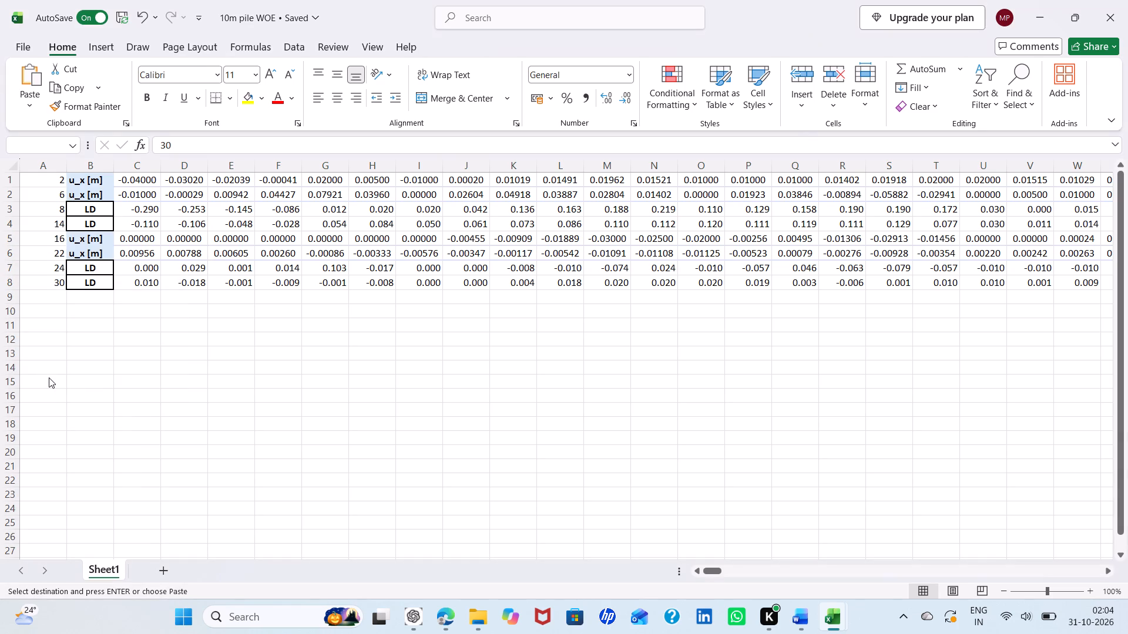
scroll(49, 377, down, 1)
scroll(804, 500, down, 1)
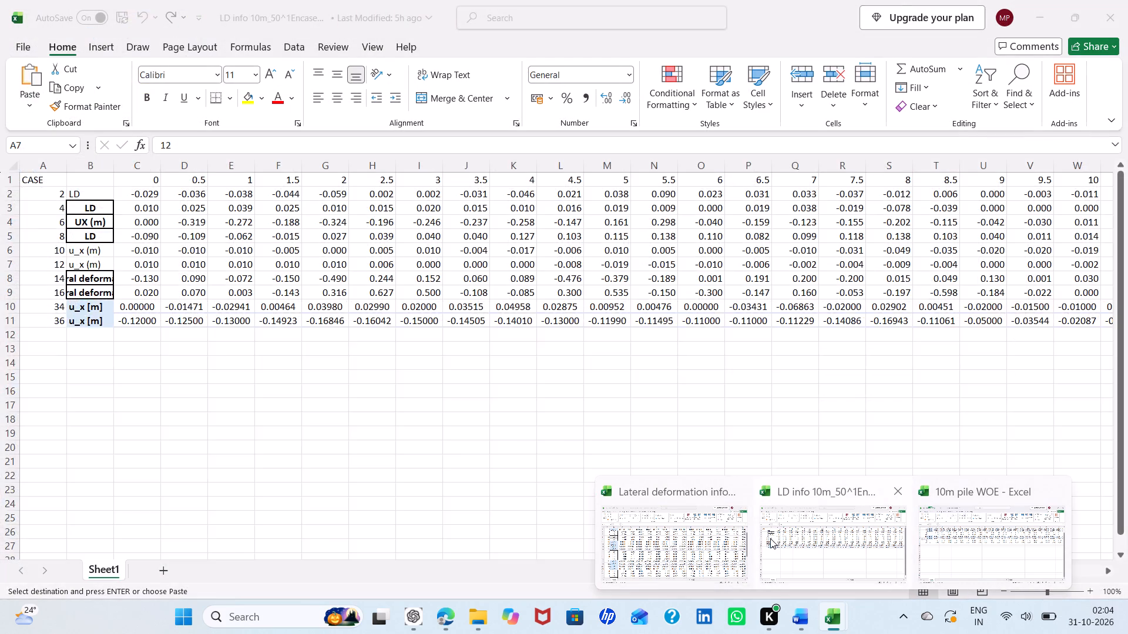
click(689, 535)
scroll(402, 306, down, 1)
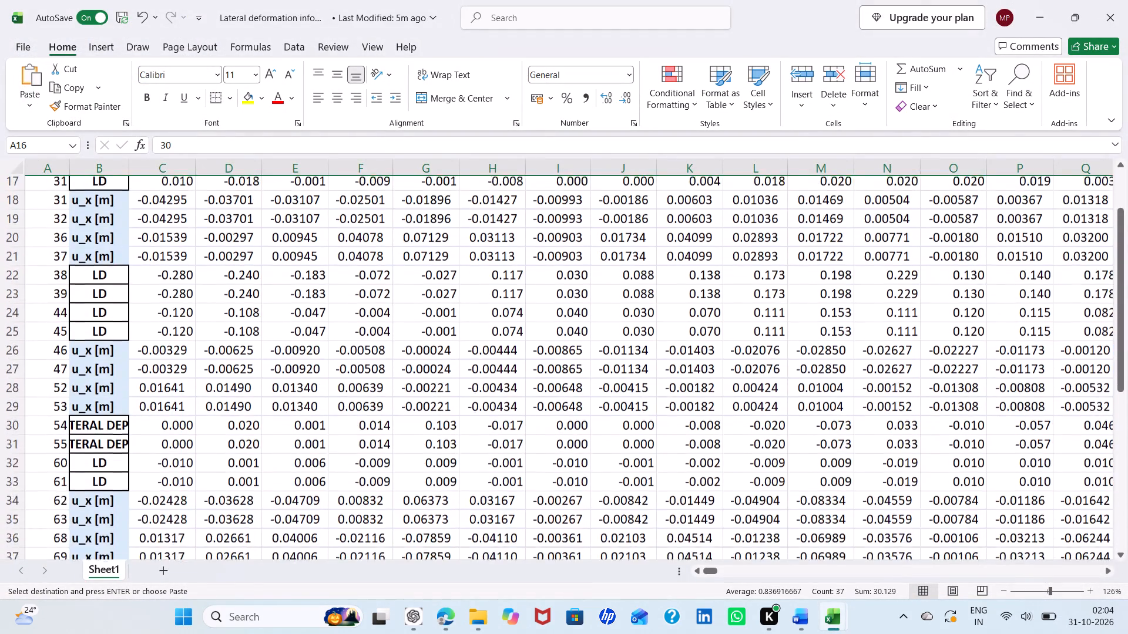
scroll(402, 306, down, 3)
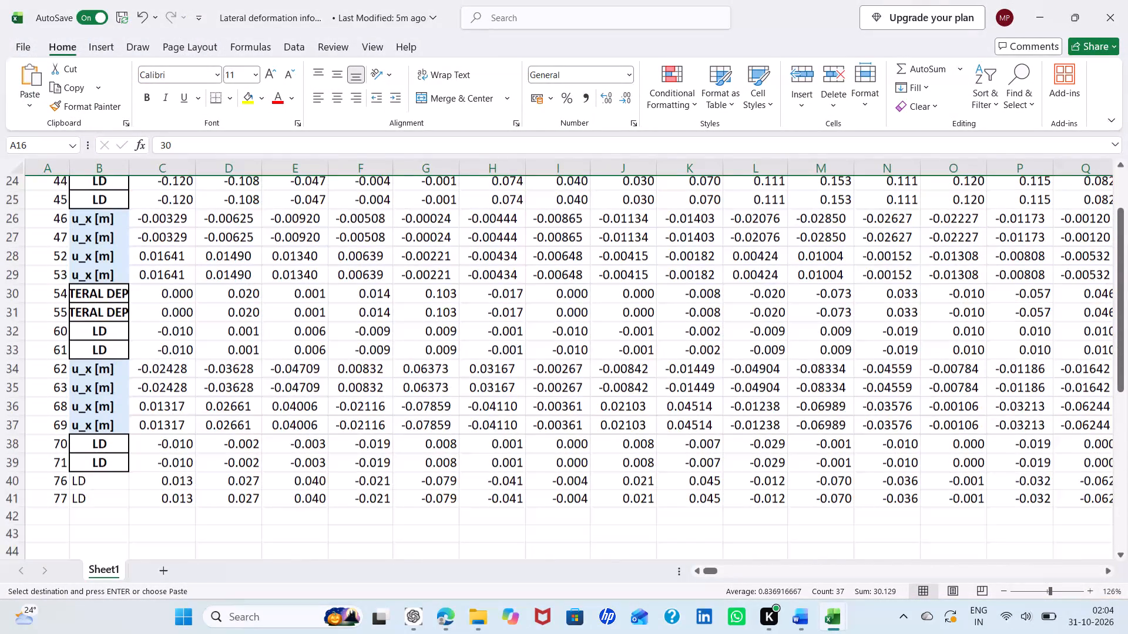
scroll(402, 306, down, 1)
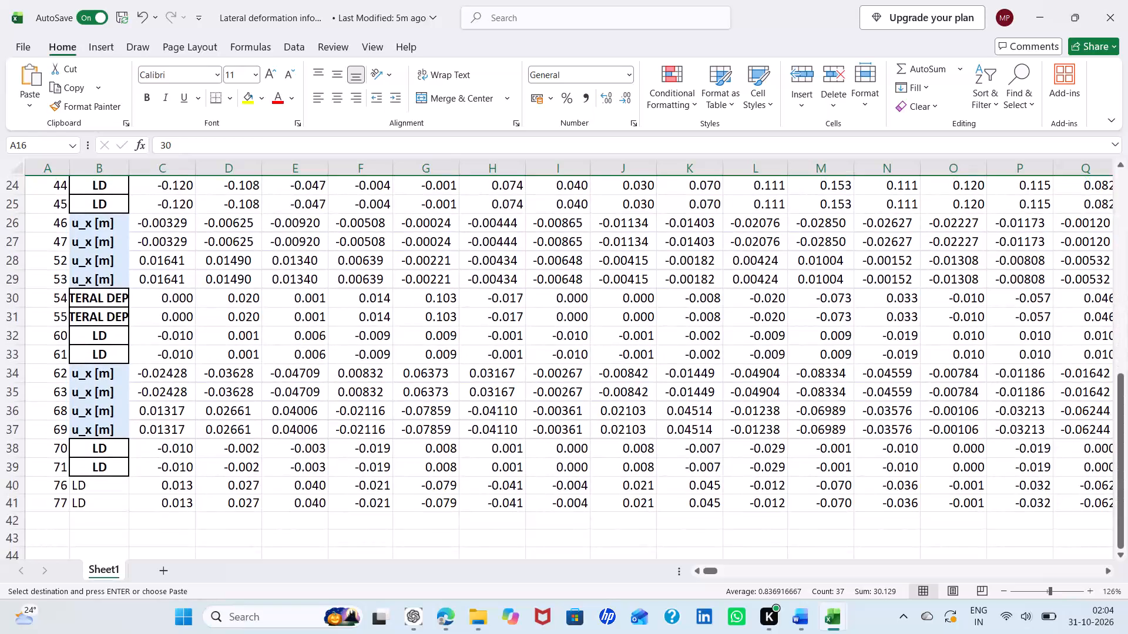
click(13, 378)
right_click(13, 378)
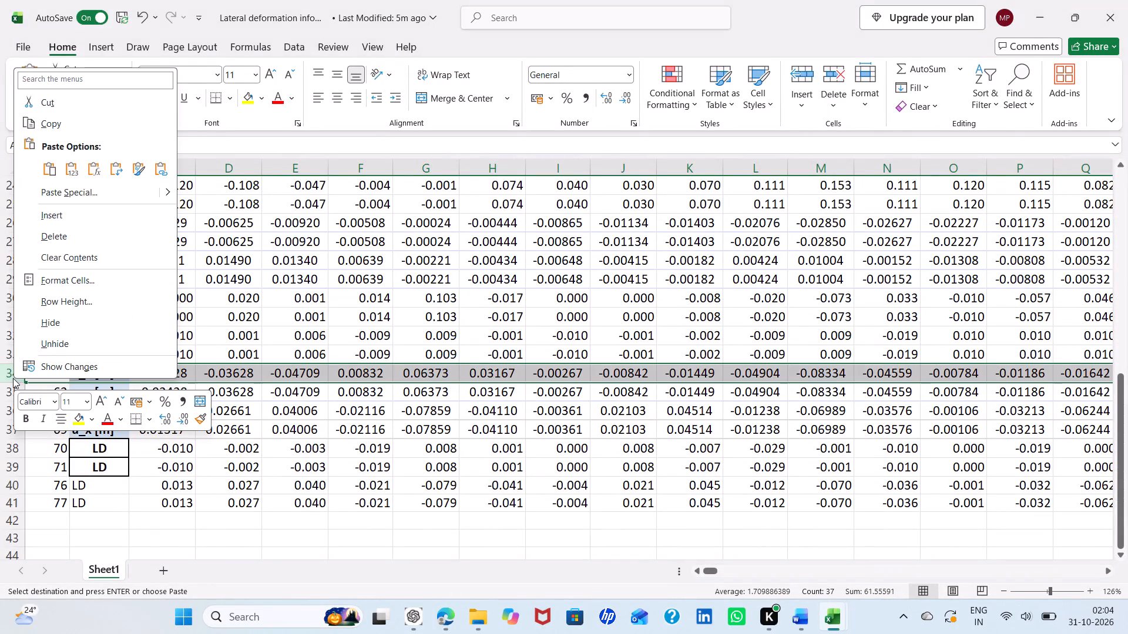
click(79, 124)
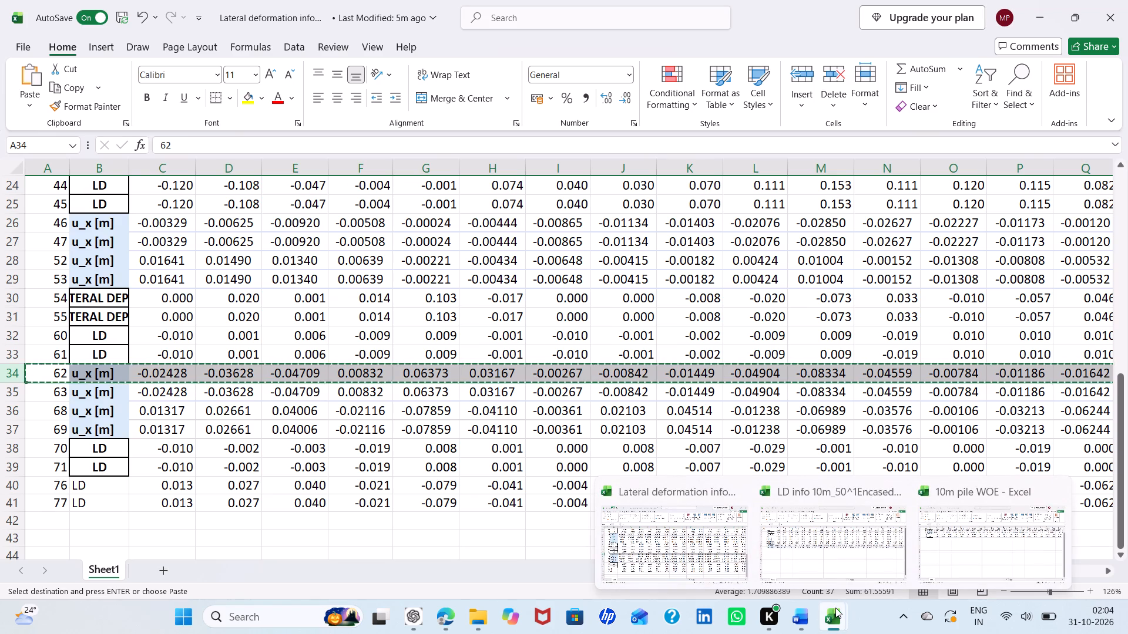
click(959, 550)
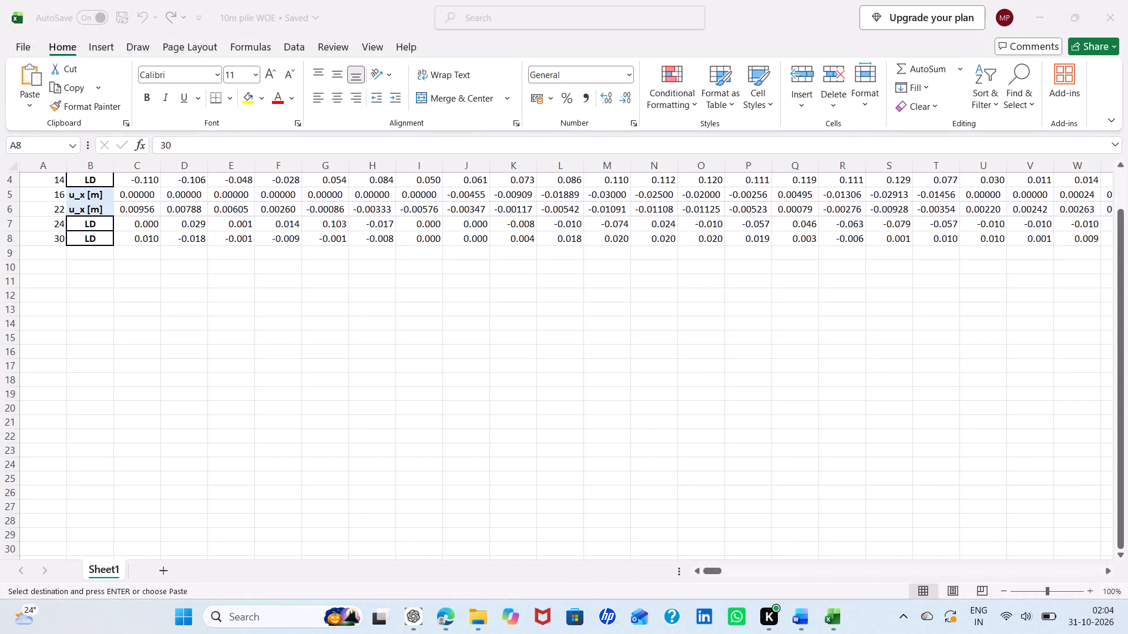
click(8, 253)
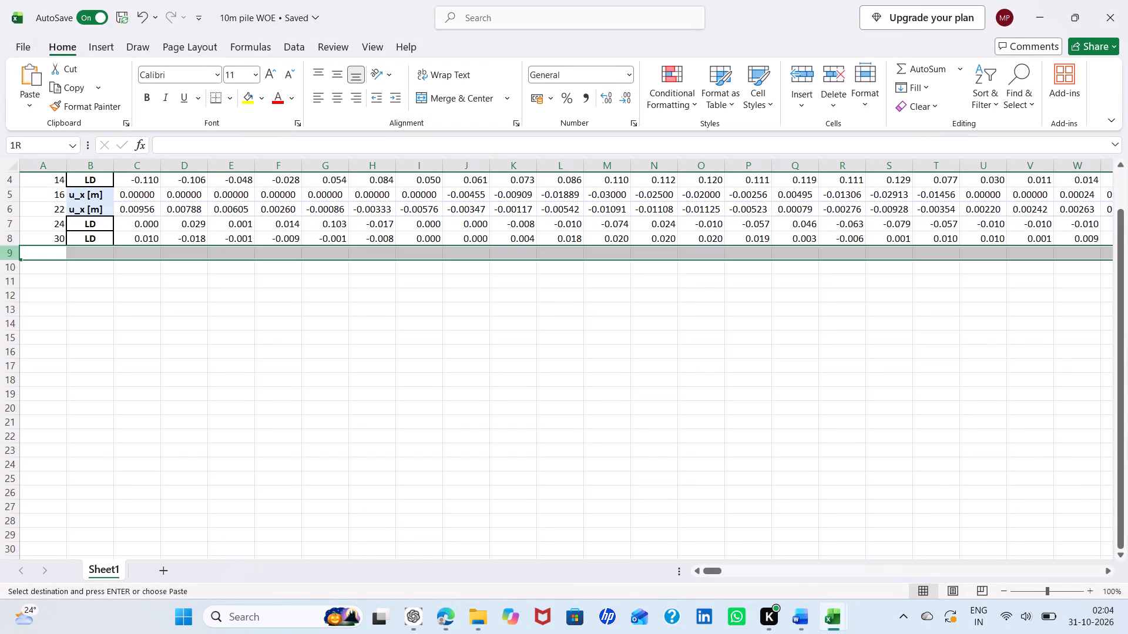
right_click(8, 253)
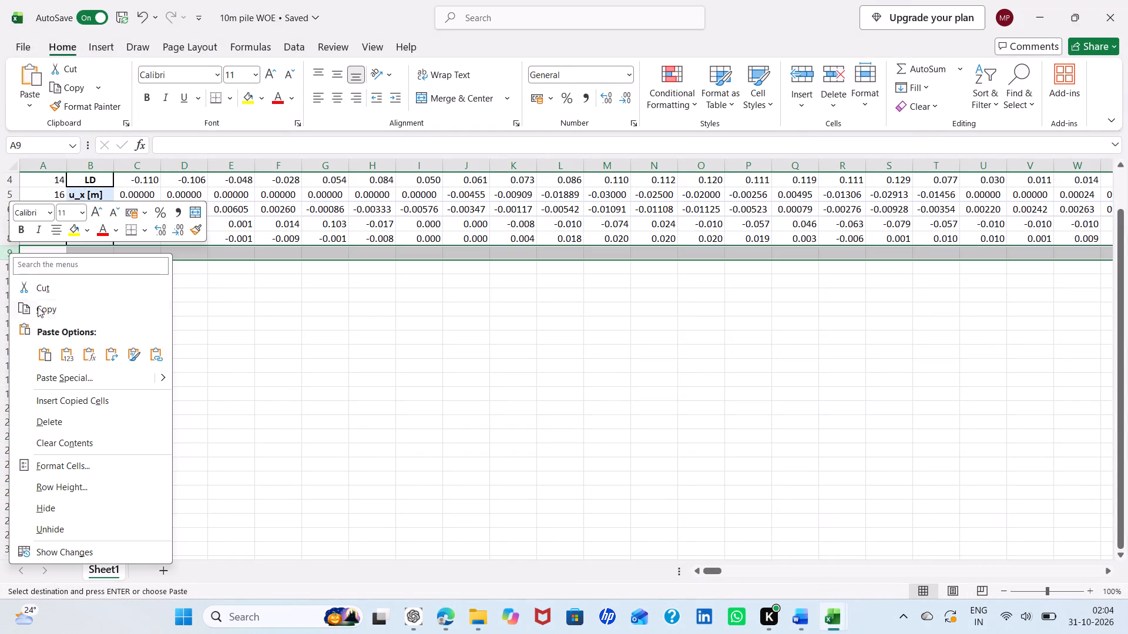
click(53, 353)
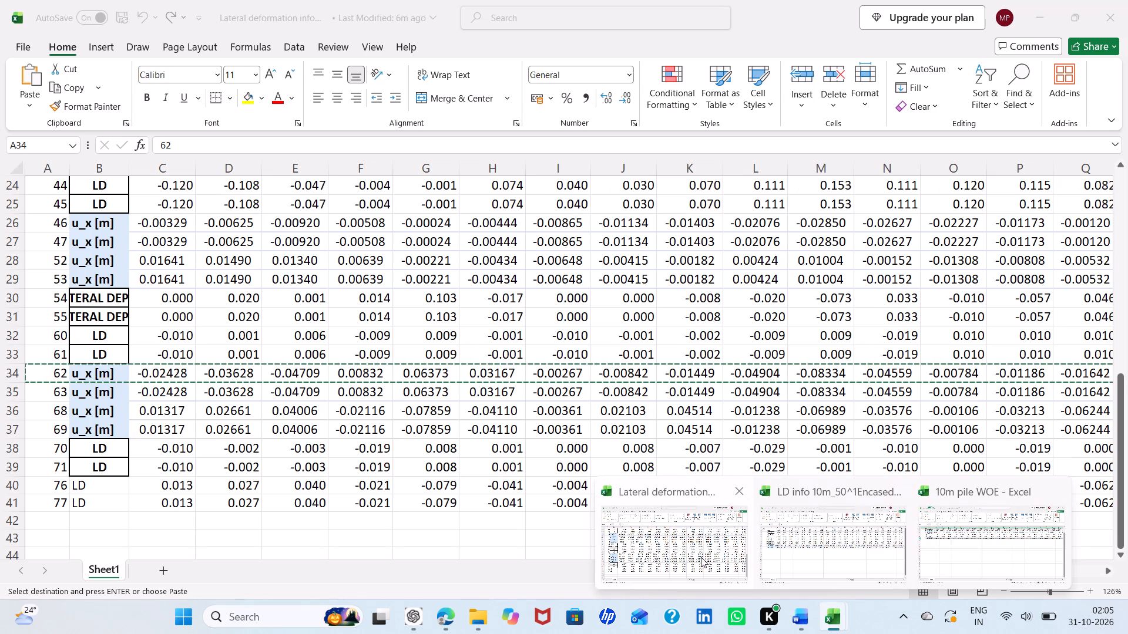
Copy the case 68 u_x row from the lateral deformation workbook into row 10 of "10m pile WOE".
click(701, 557)
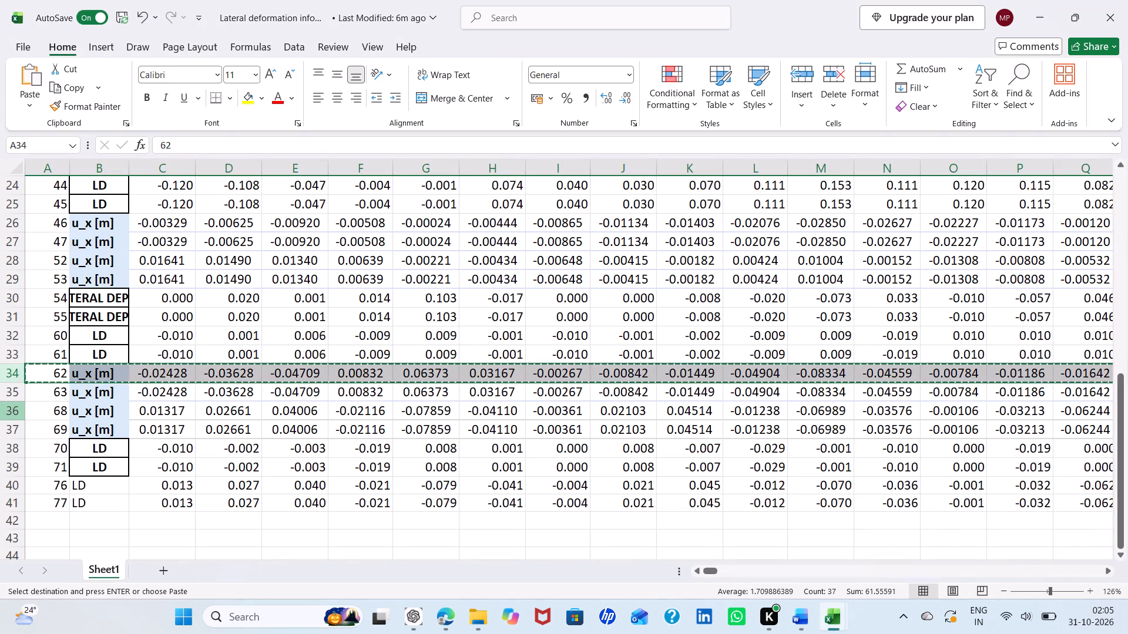
click(16, 412)
right_click(16, 412)
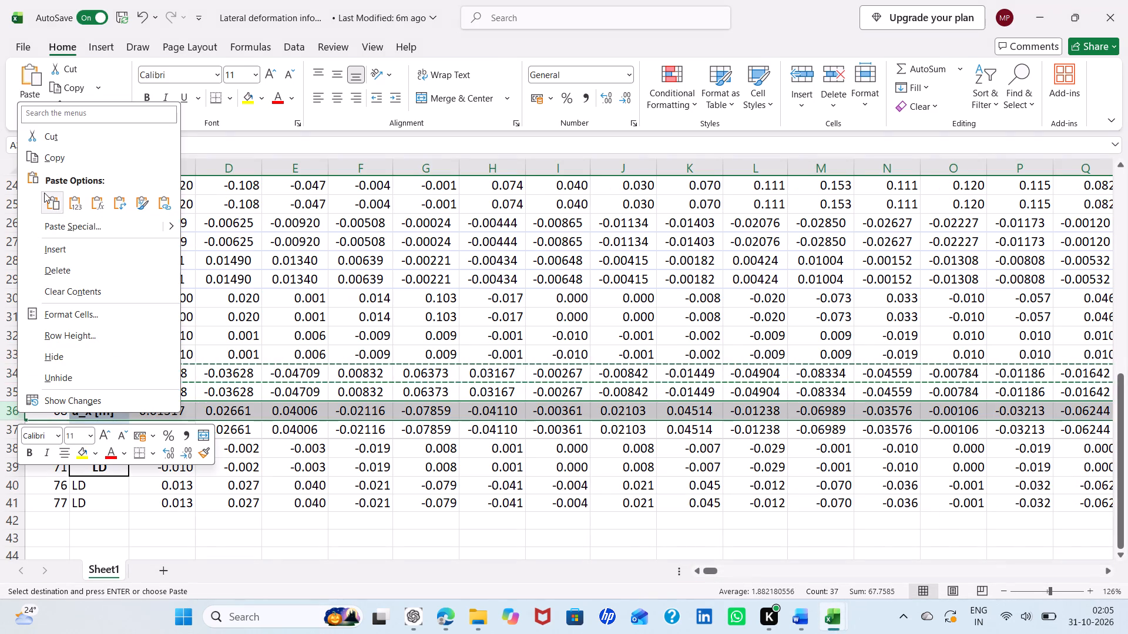
click(42, 158)
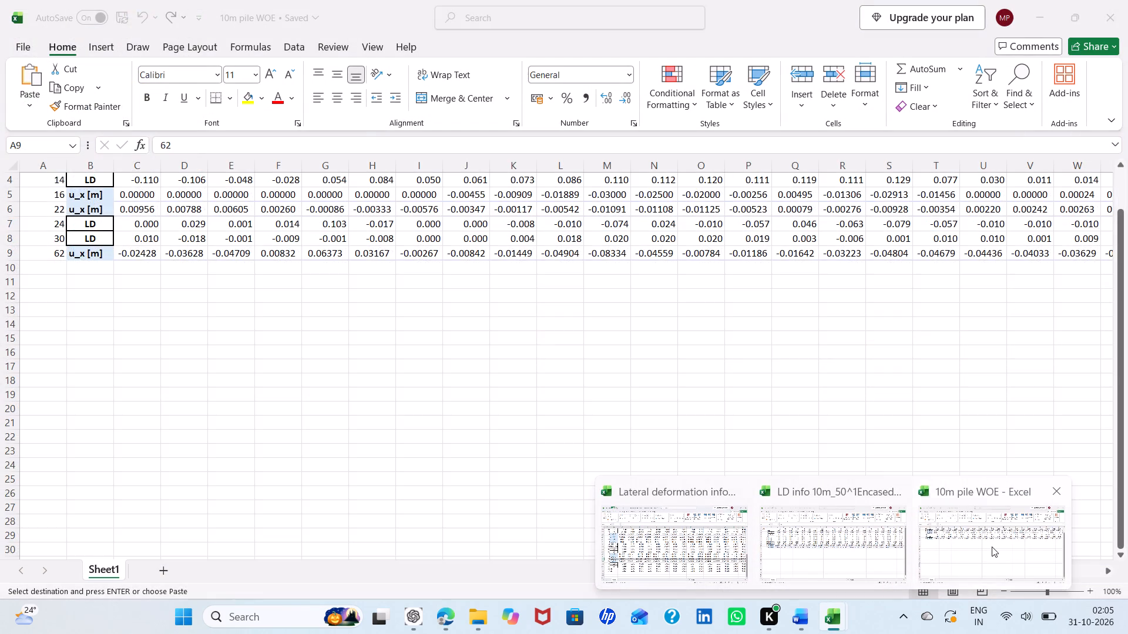
click(992, 547)
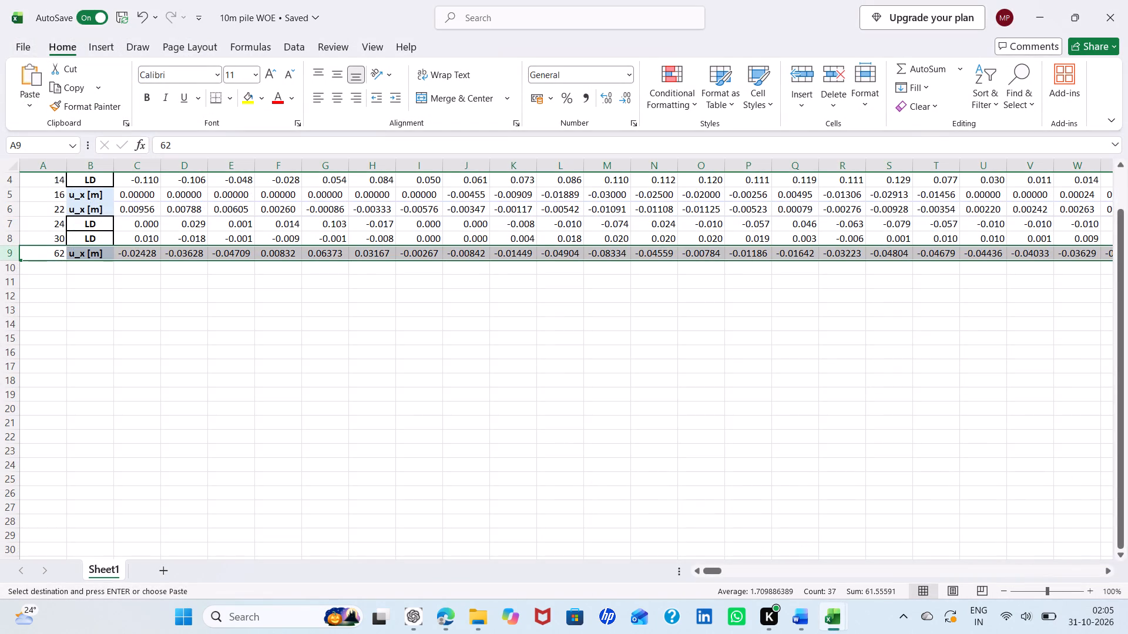
click(11, 268)
right_click(11, 268)
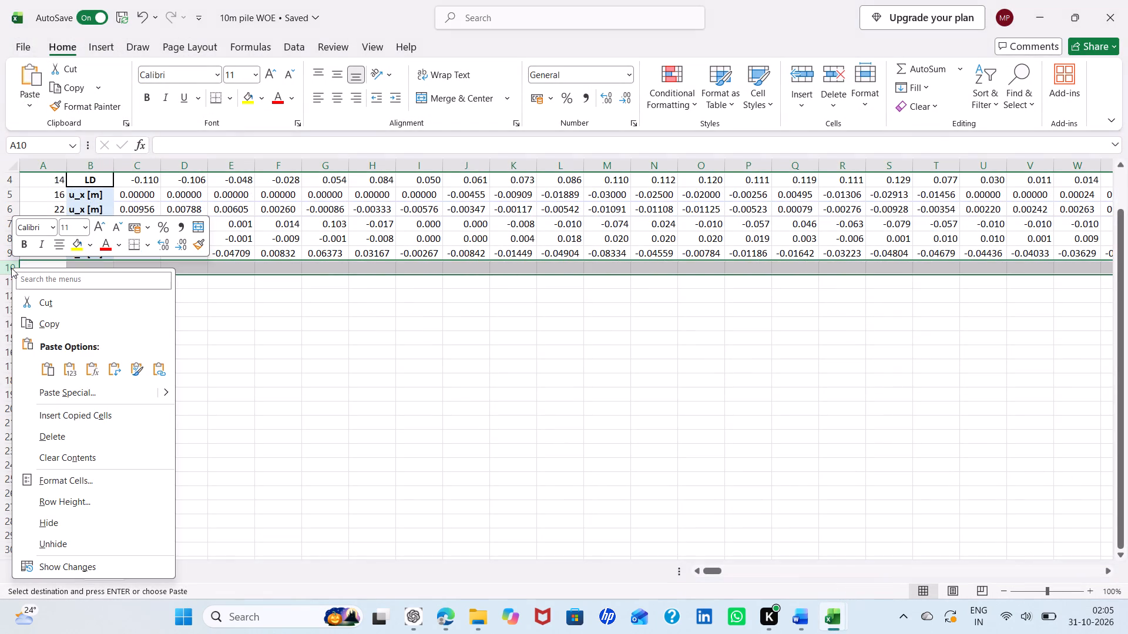
click(45, 360)
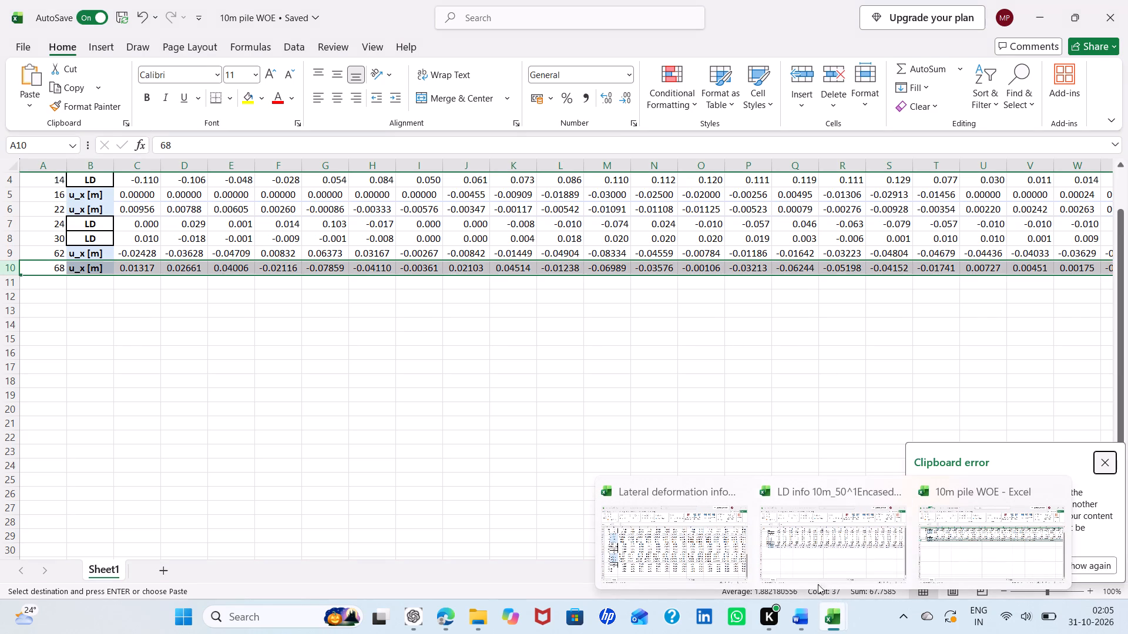
Check the encased workbook's layout and insert a blank row above the case 2 row in "10m pile WOE".
click(797, 545)
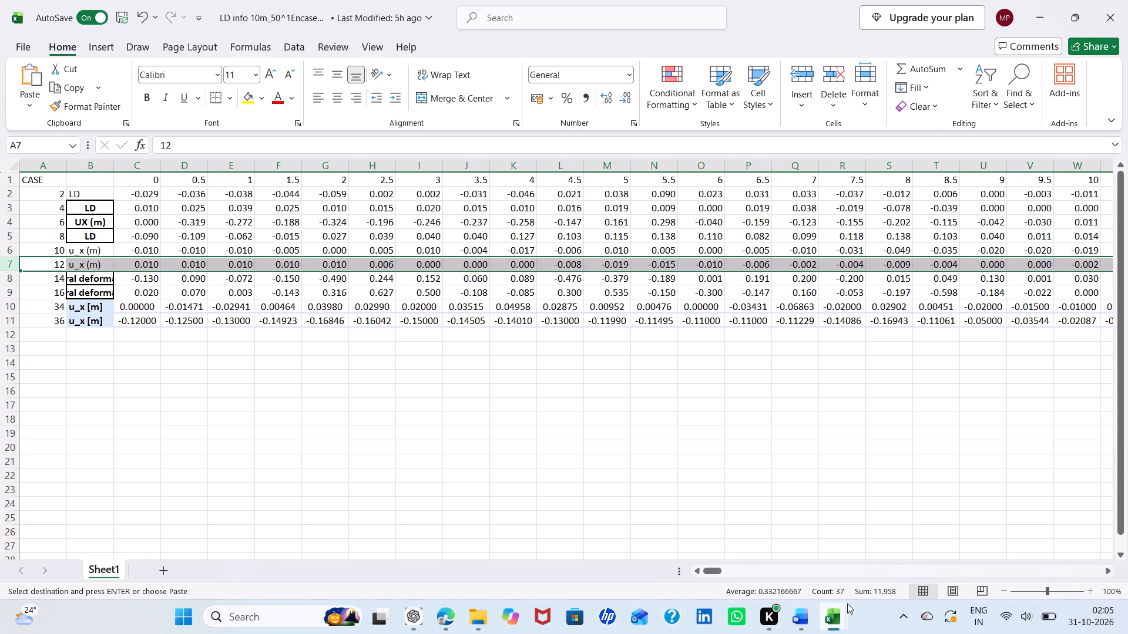
click(973, 528)
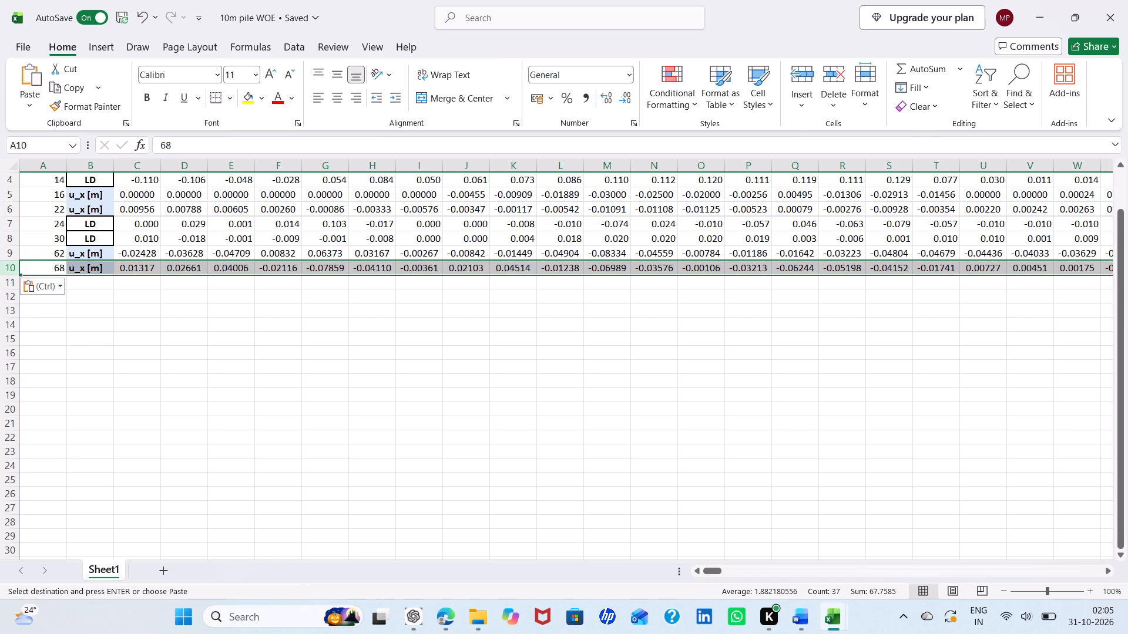
scroll(174, 413, up, 1)
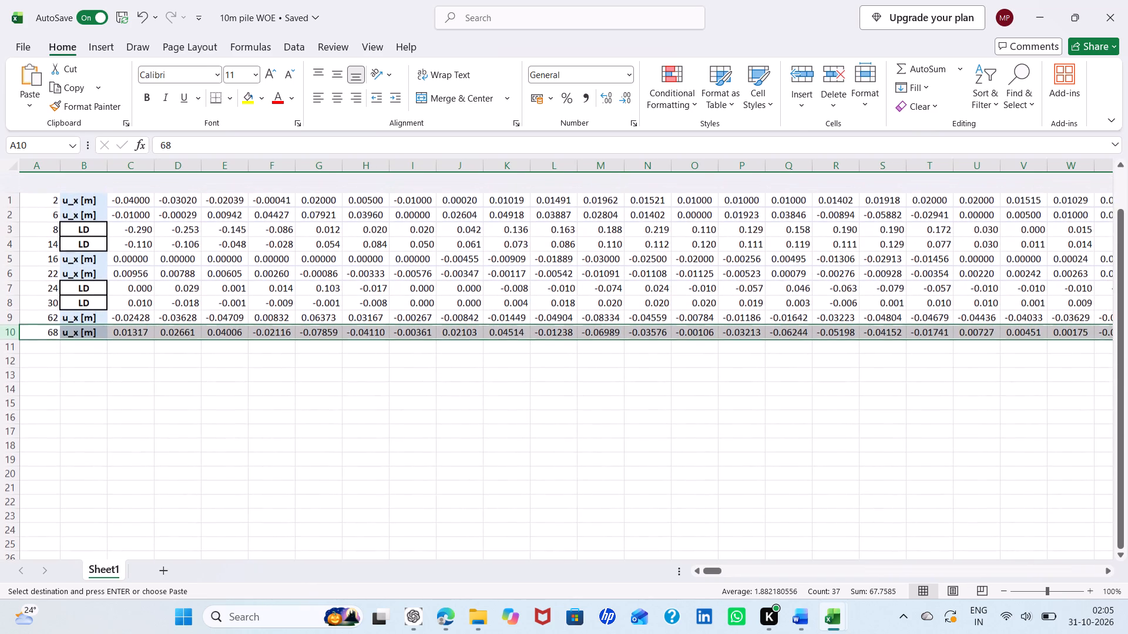
scroll(174, 413, up, 1)
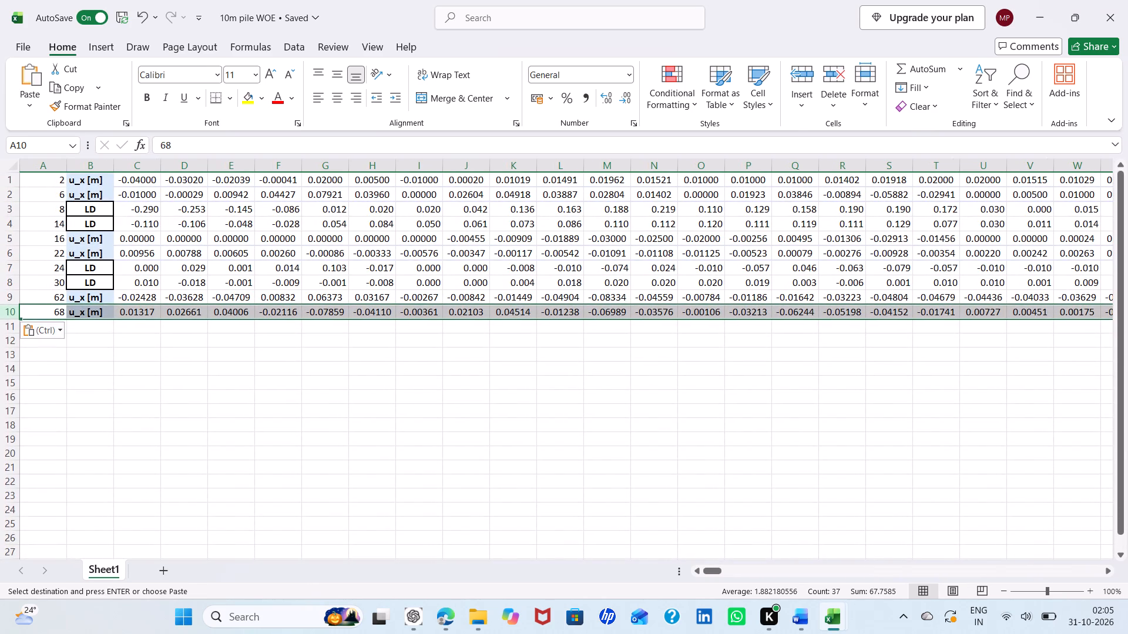
click(10, 176)
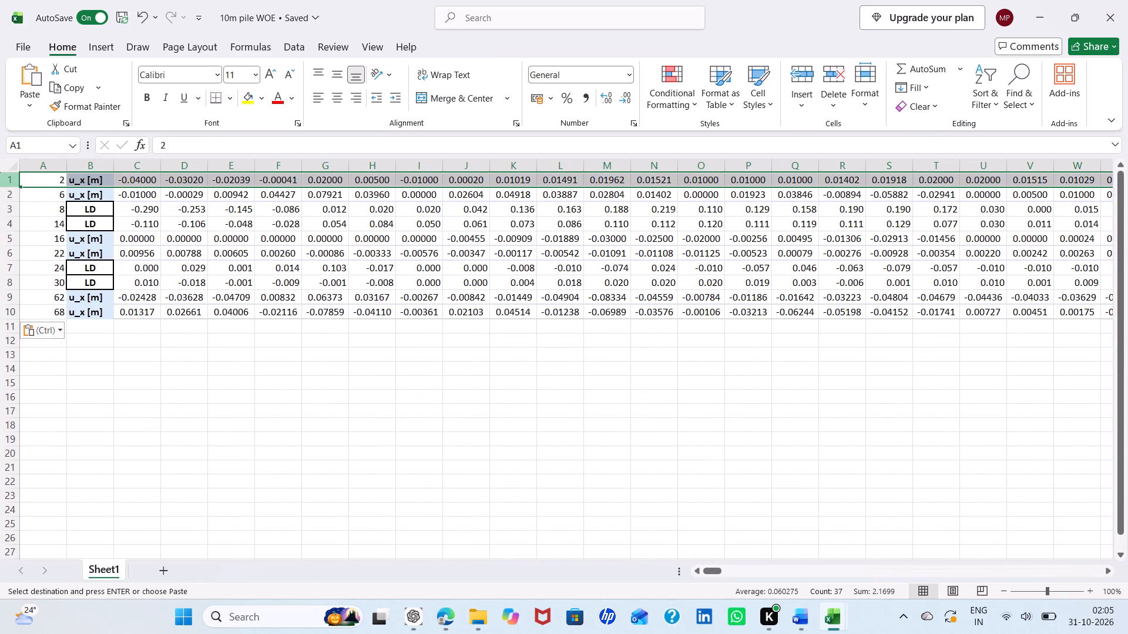
right_click(10, 176)
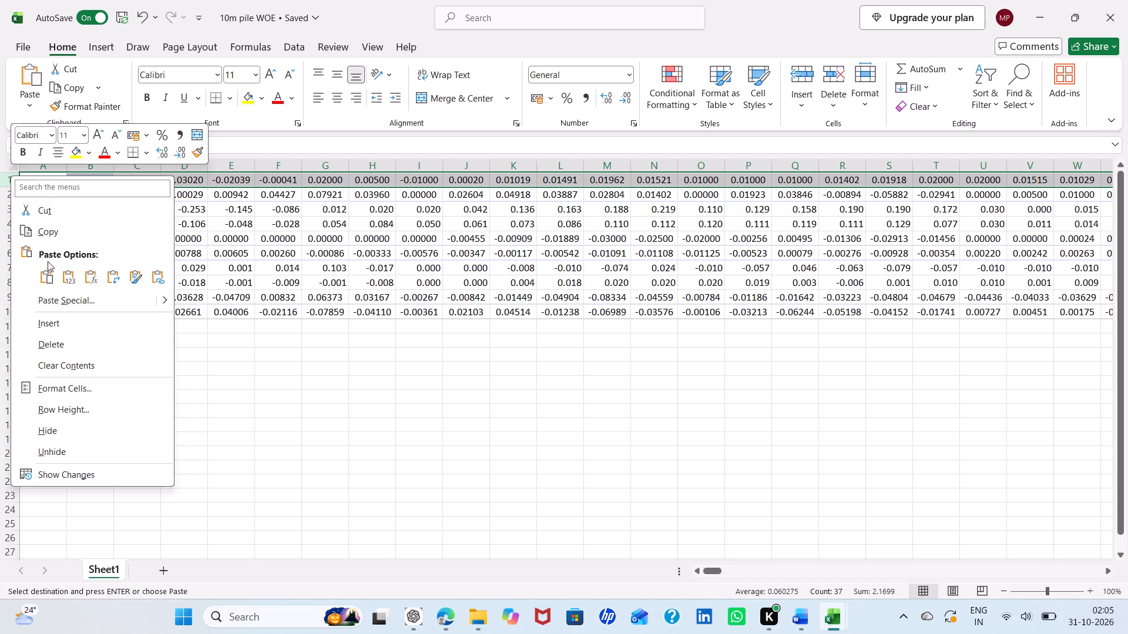
click(53, 328)
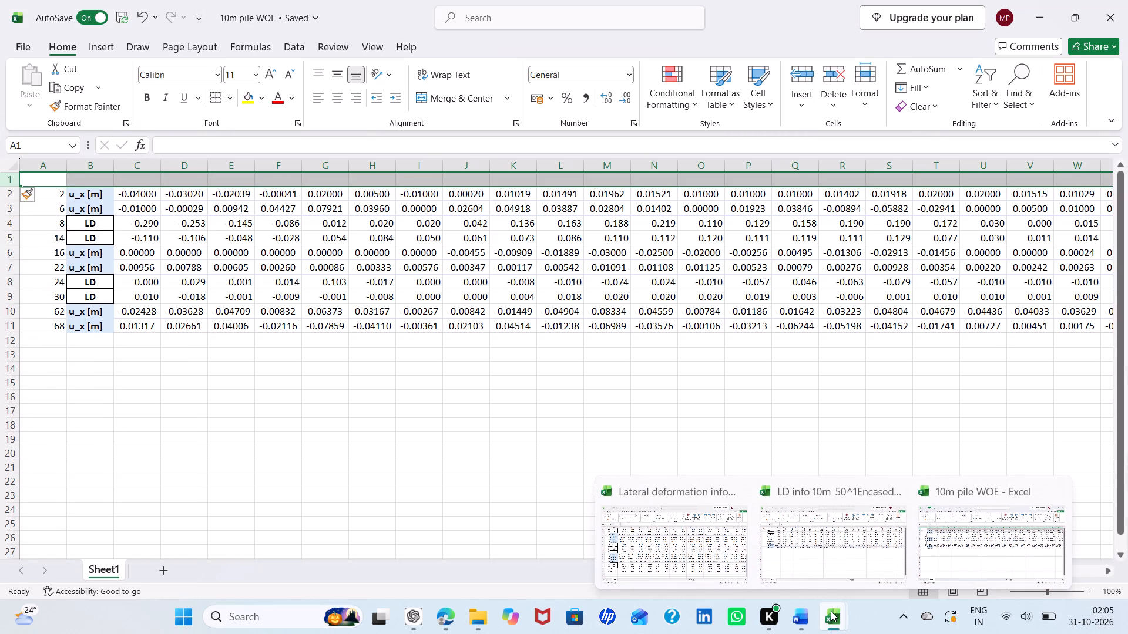
Copy the CASE header row with the 0.5-step values from the encased workbook into blank row 1 of "10m pile WOE".
click(827, 548)
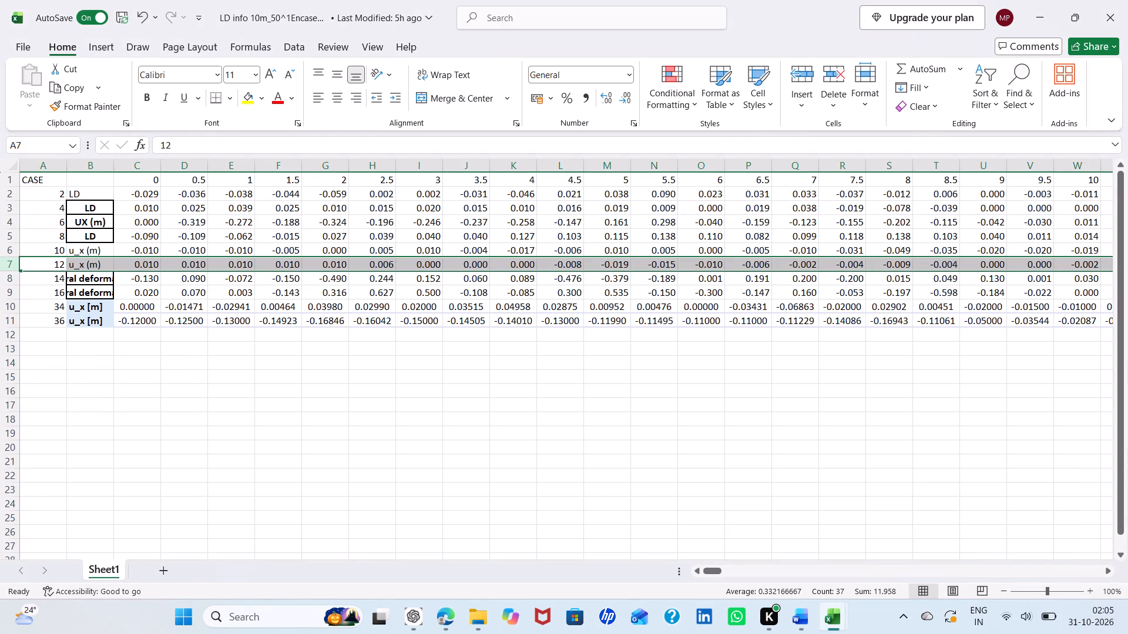
click(5, 173)
right_click(5, 173)
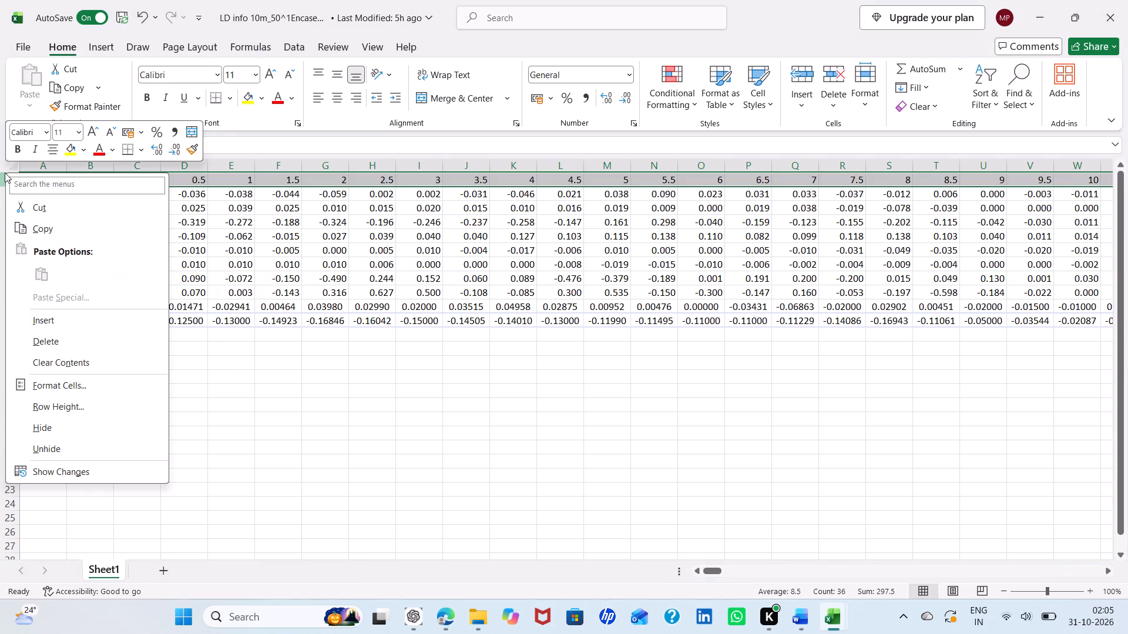
click(19, 232)
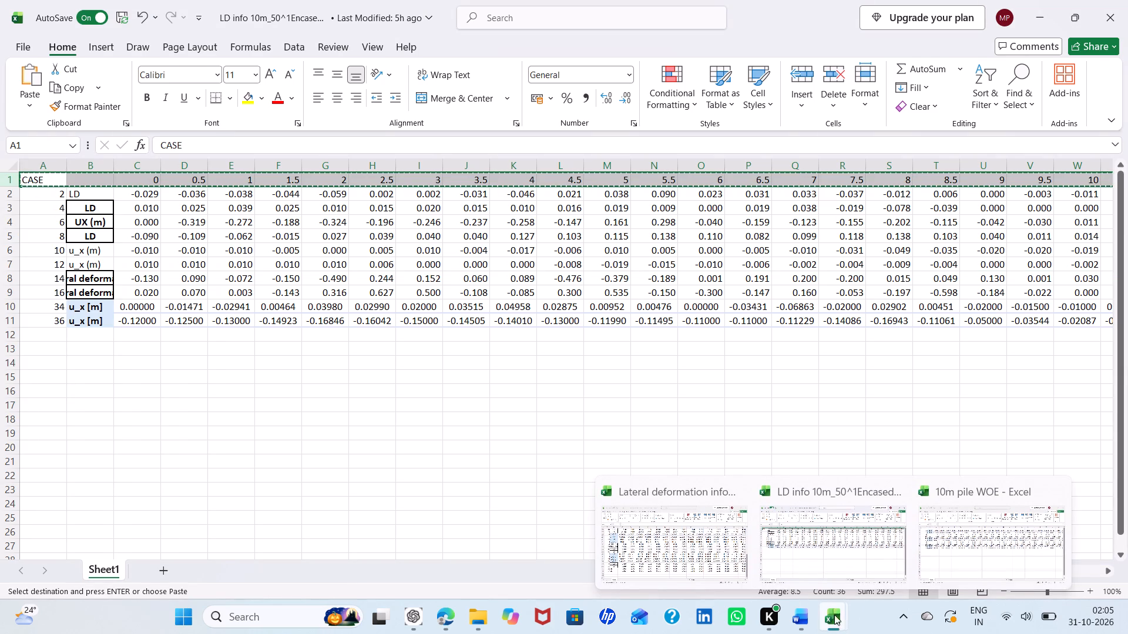
click(945, 553)
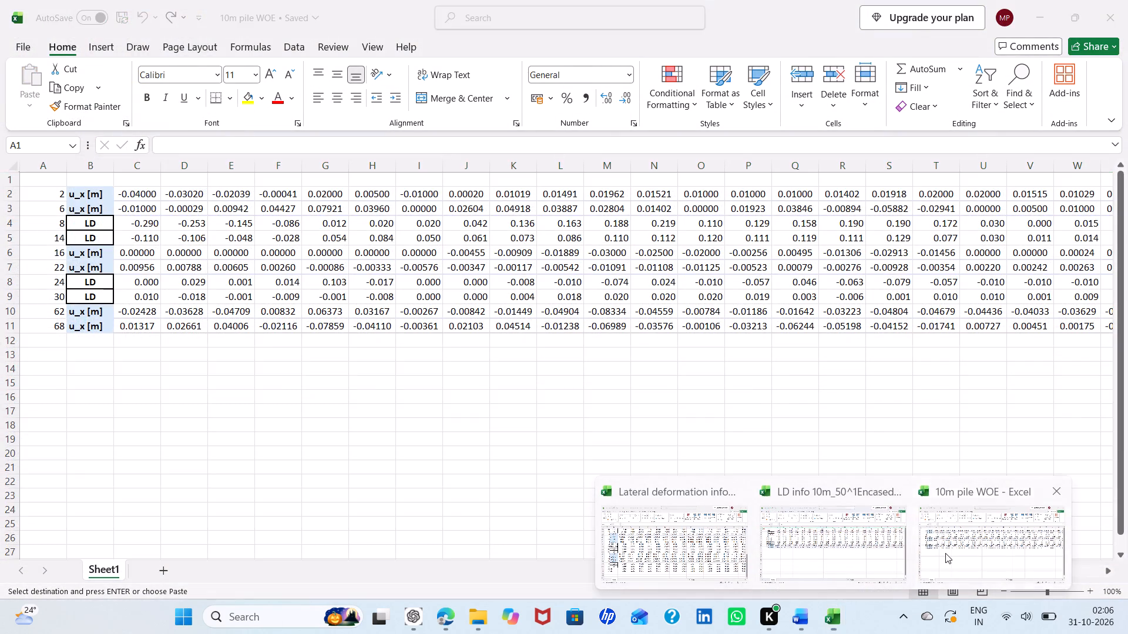
right_click(17, 178)
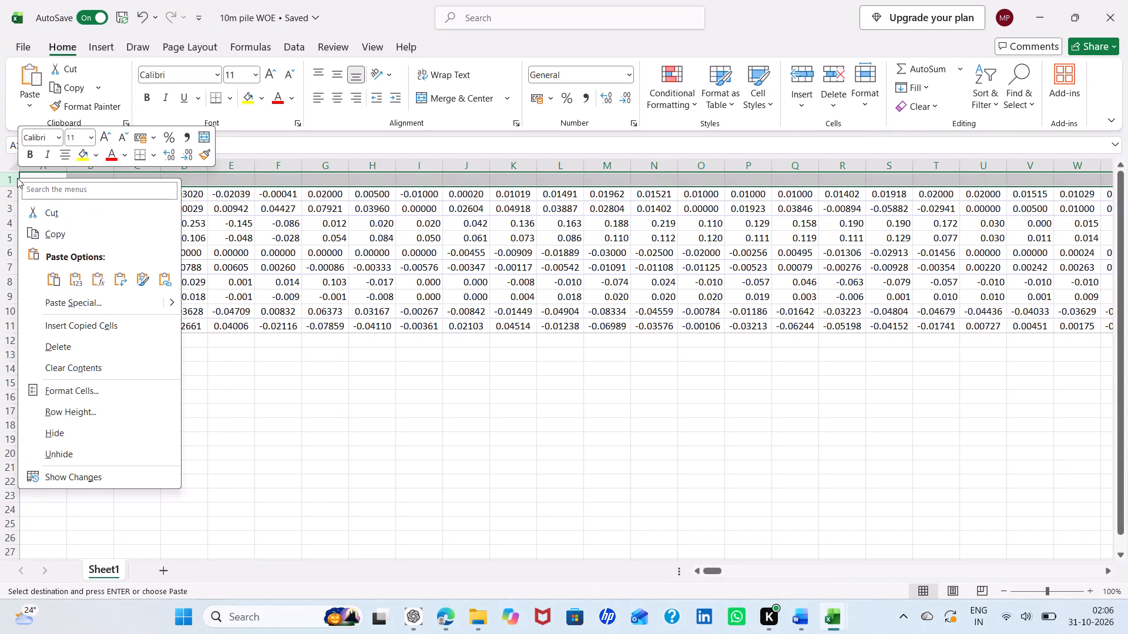
click(43, 286)
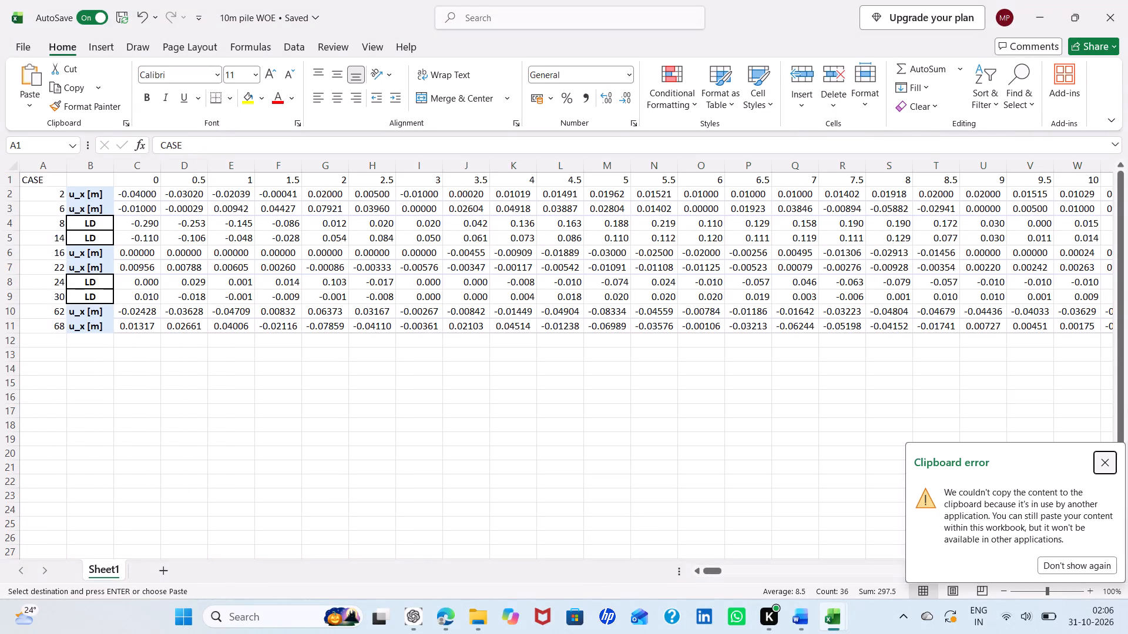
Review the case 2, 8, 16, 24 and 62 rows in "10m pile WOE" one after another.
click(13, 197)
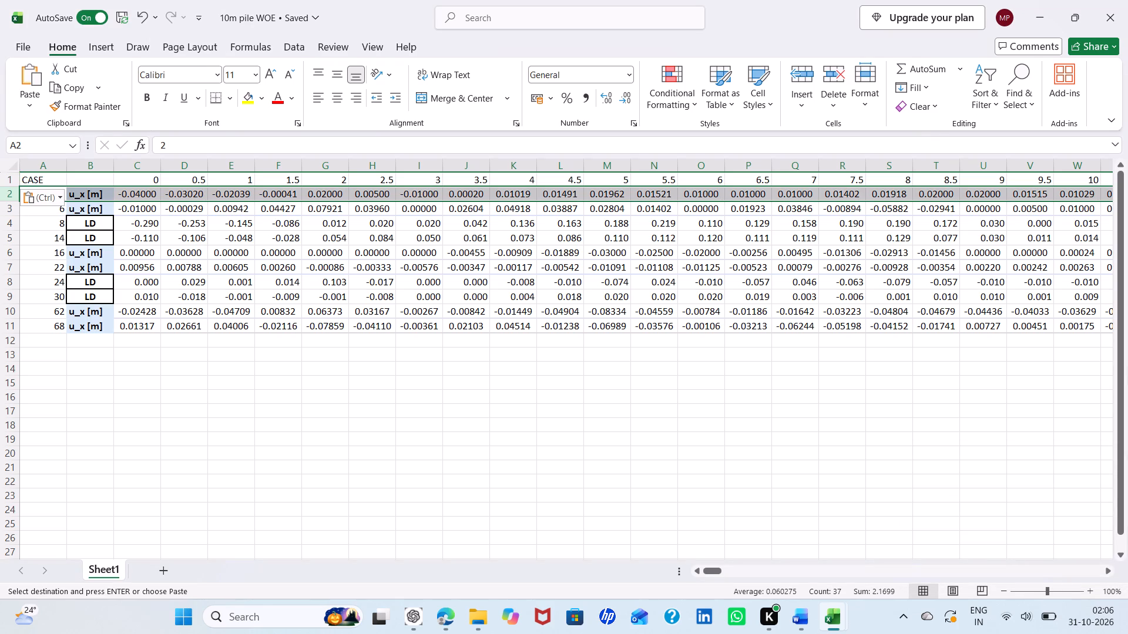
click(9, 221)
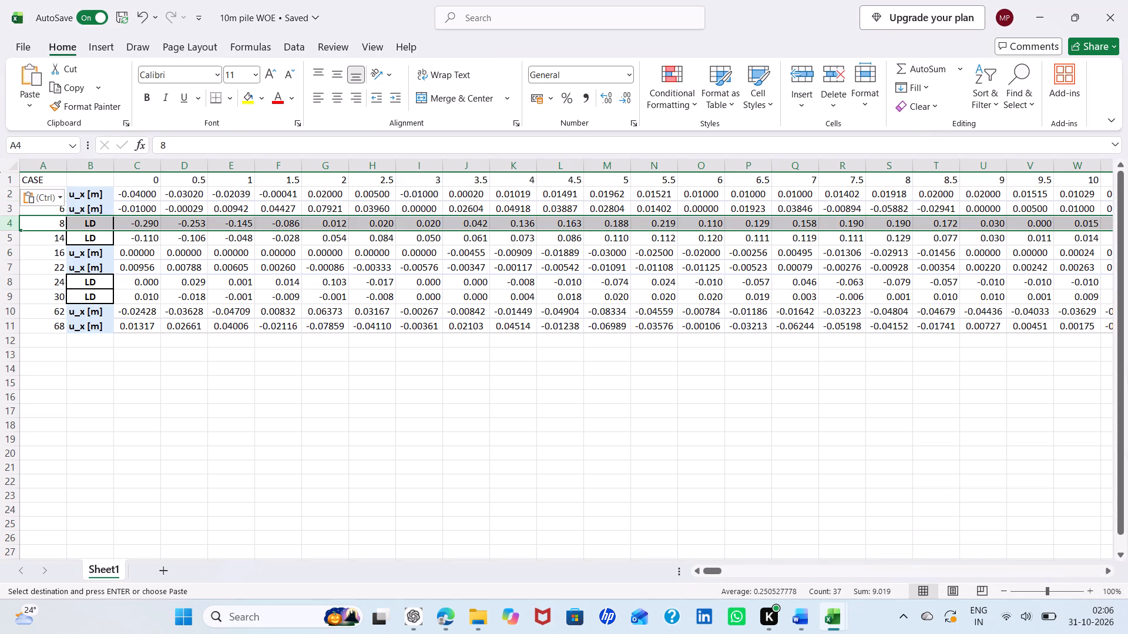
click(10, 250)
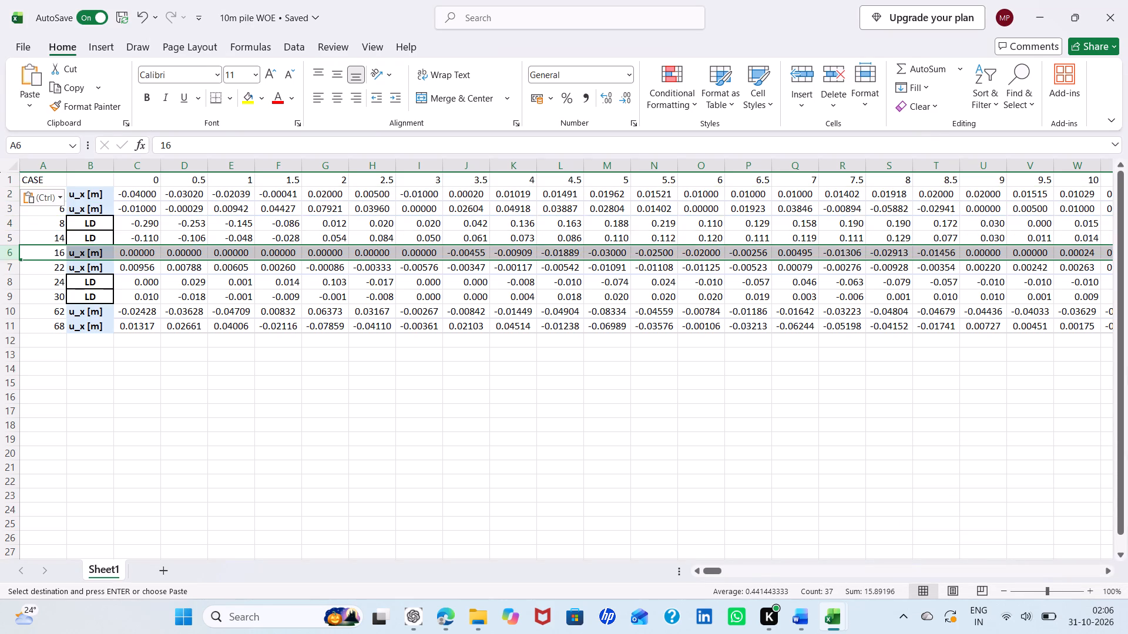
click(8, 281)
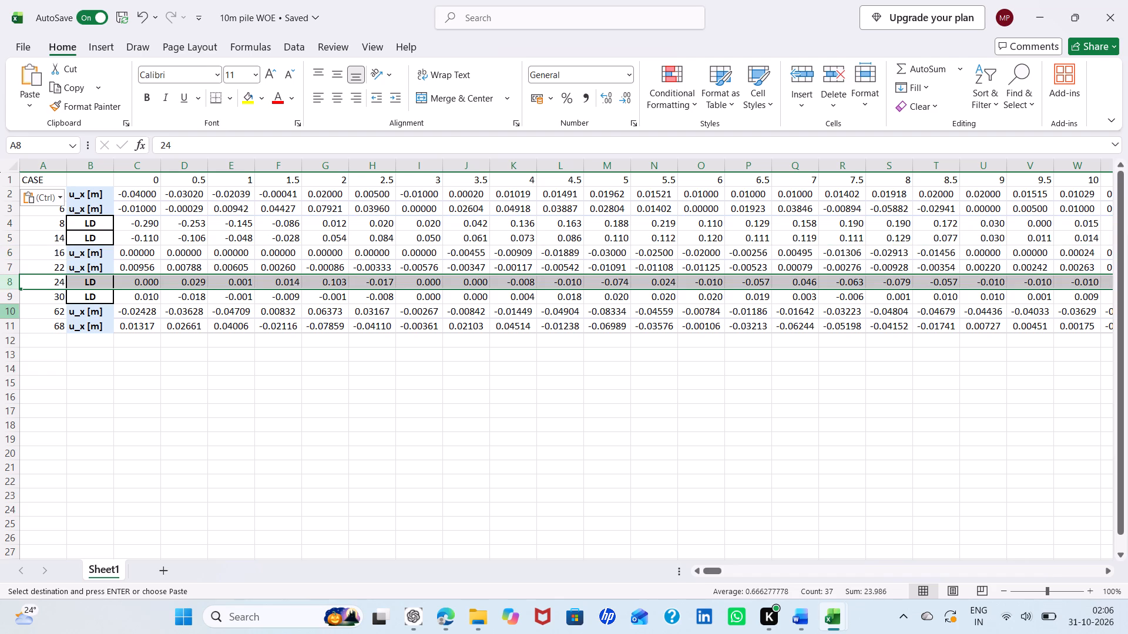
click(6, 309)
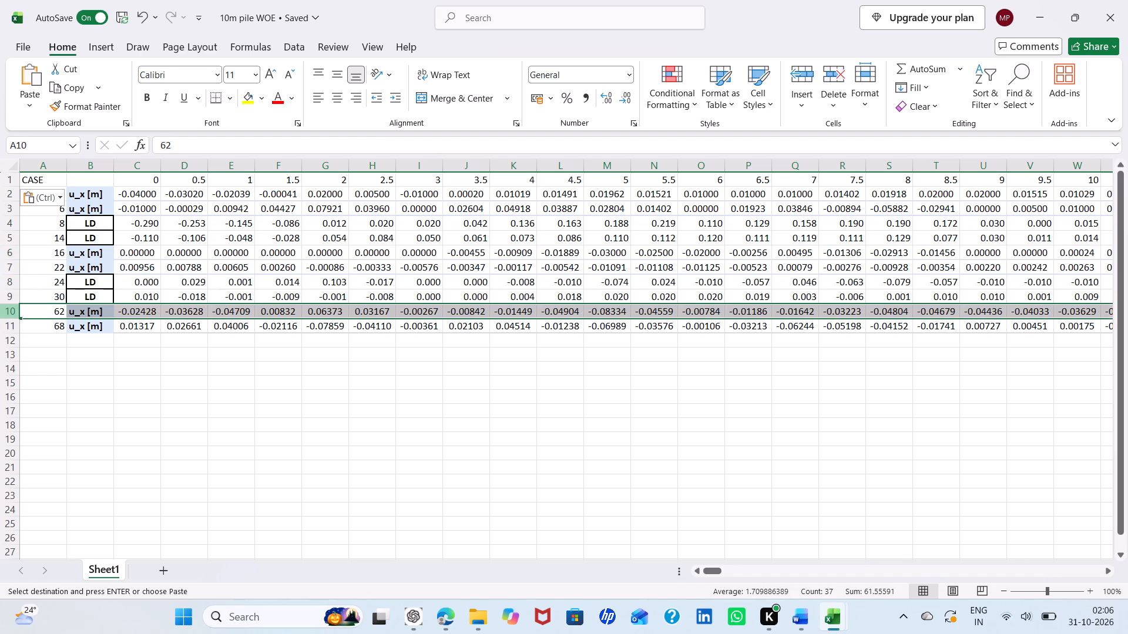
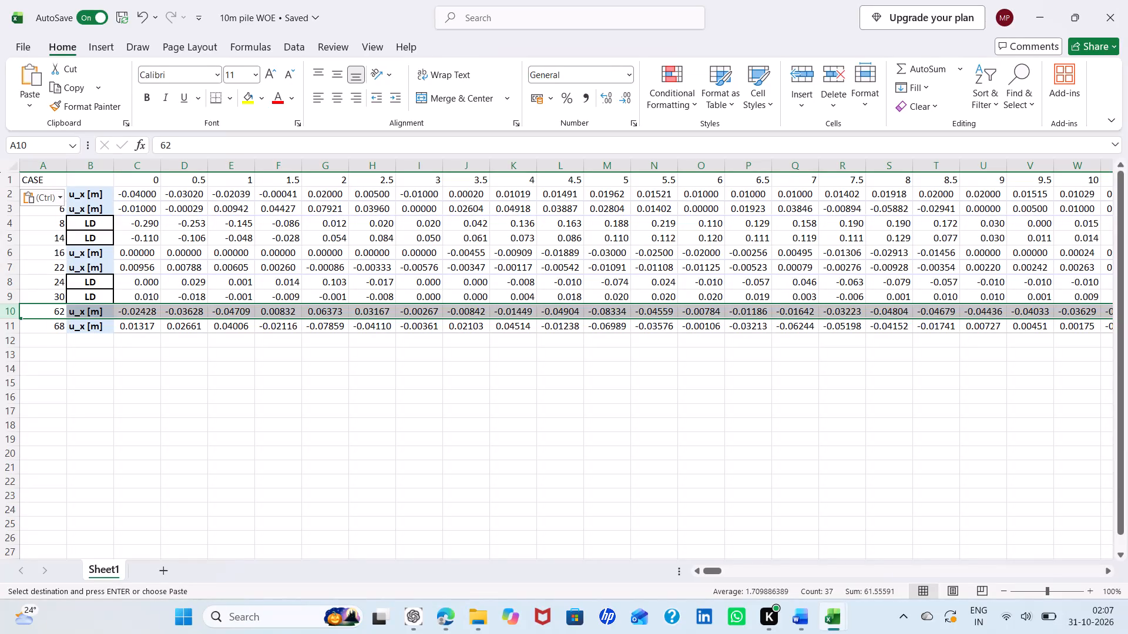
Create a new blank workbook and save it as "10m pile WOE @2.5DS" in the OneDrive Documents folder.
click(130, 362)
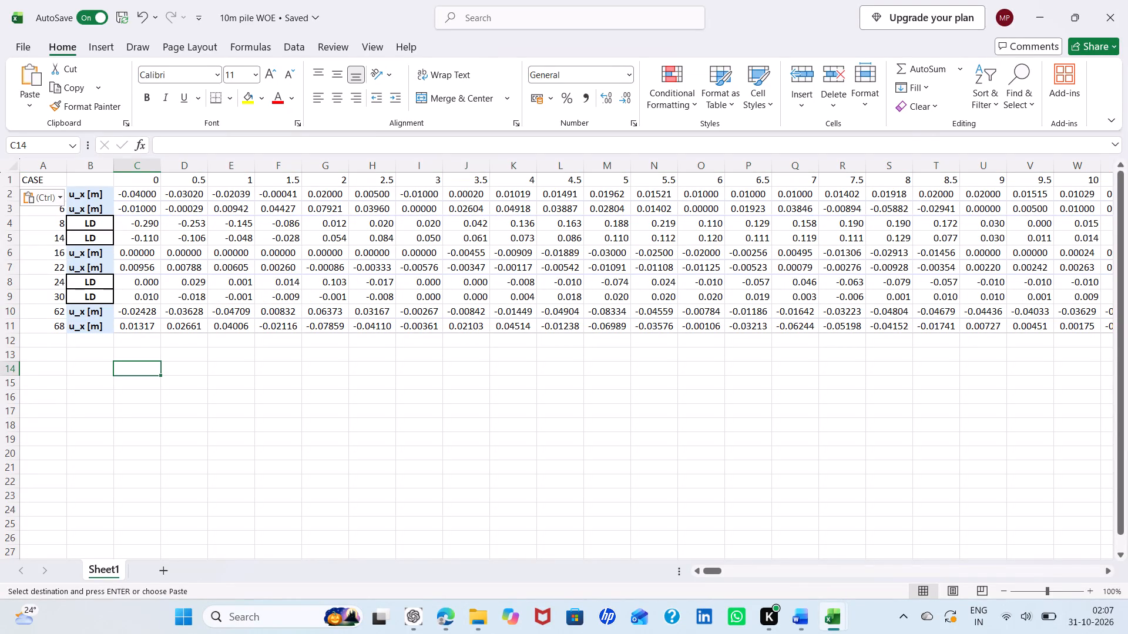
click(26, 42)
click(164, 171)
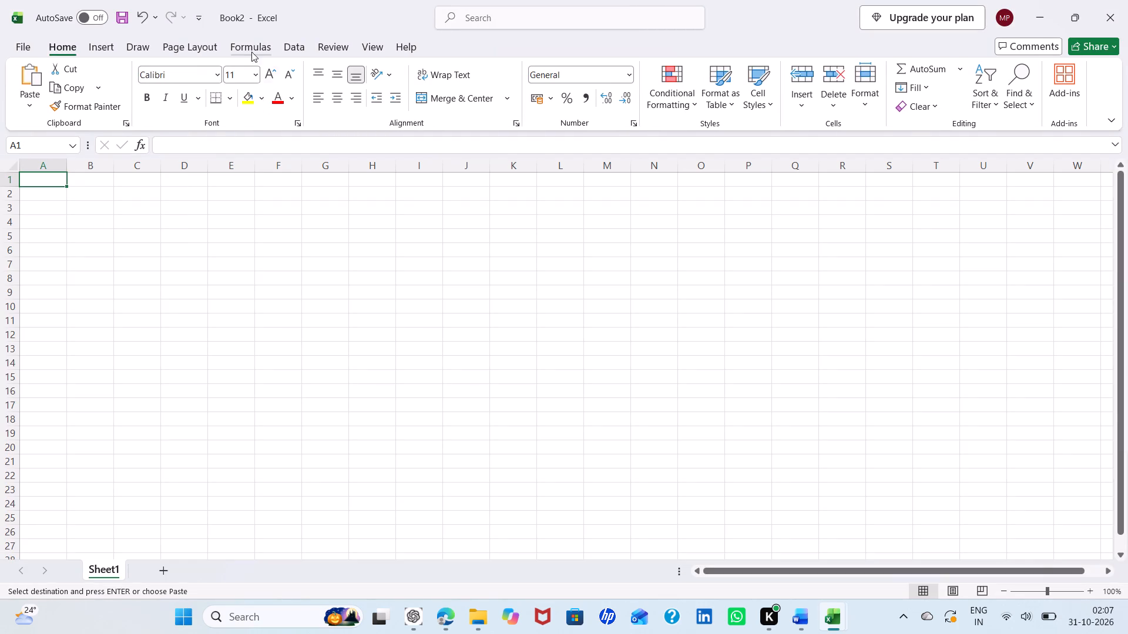
click(241, 19)
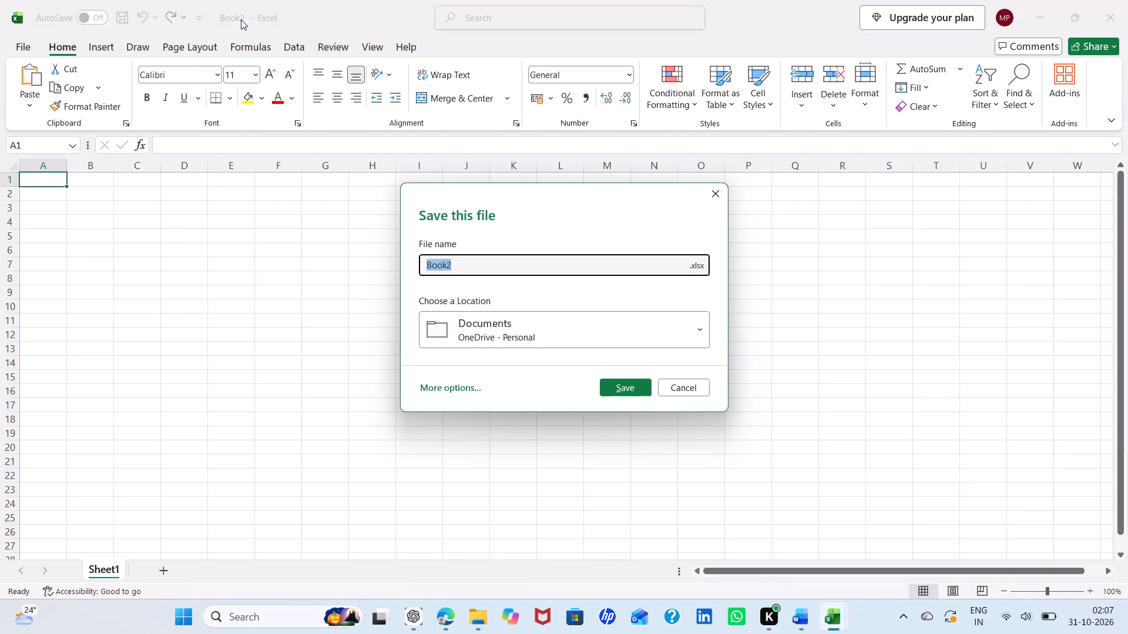
key(BackSpace)
text(10)
text(m p)
text(ile)
key(space)
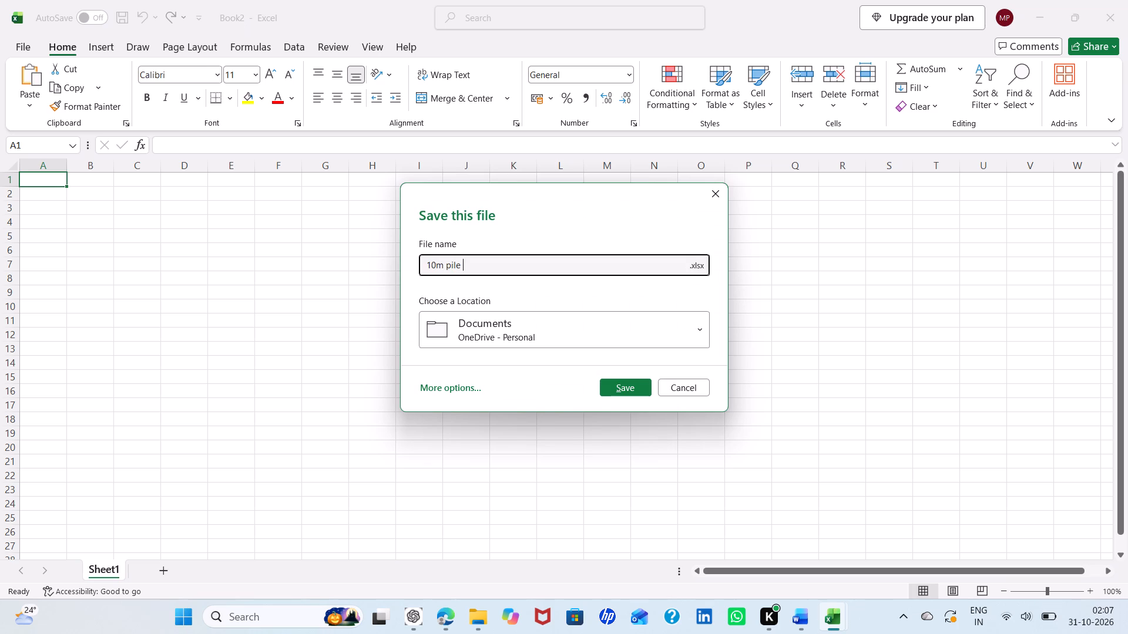
key(shift+w)
text(OE)
key(space)
text(@2.5)
text(DS)
click(630, 389)
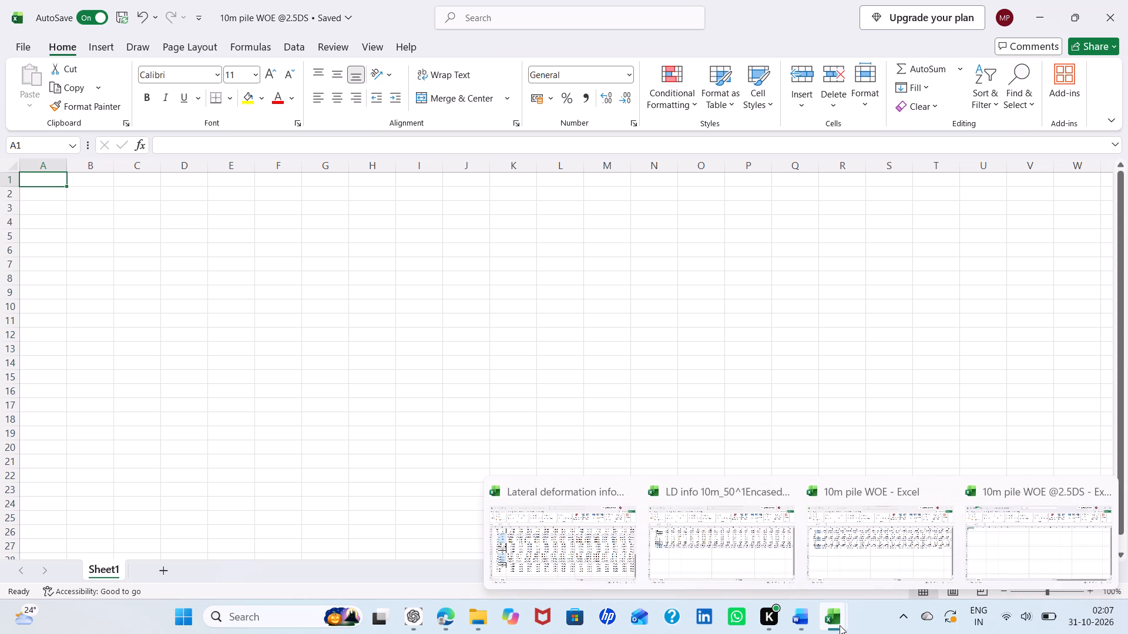
Close the "LD info 10m_50^1Encased" workbook.
click(754, 537)
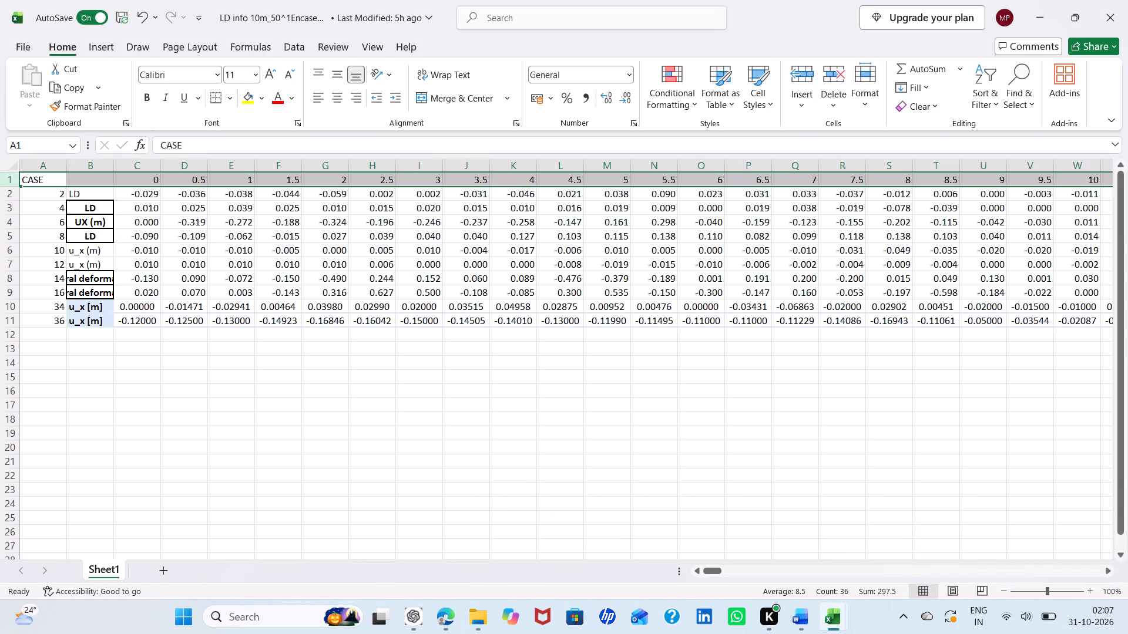
click(1100, 16)
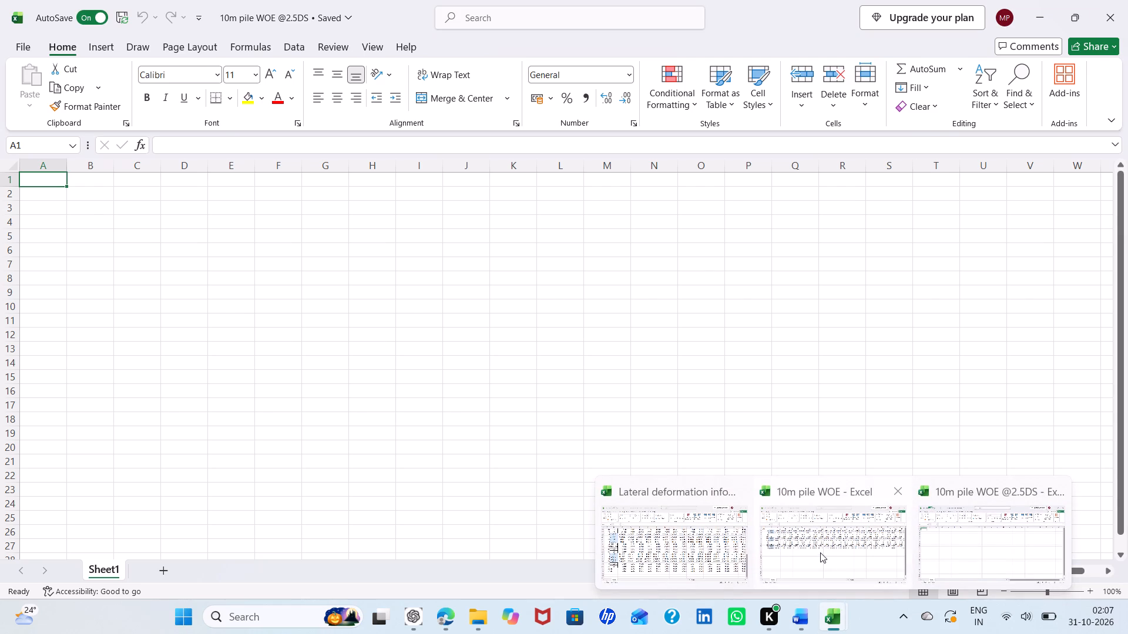
Find "10m pile _50^1Encased_2.5dS_1" among the recent files in File Explorer and open it.
click(820, 552)
scroll(683, 432, up, 1)
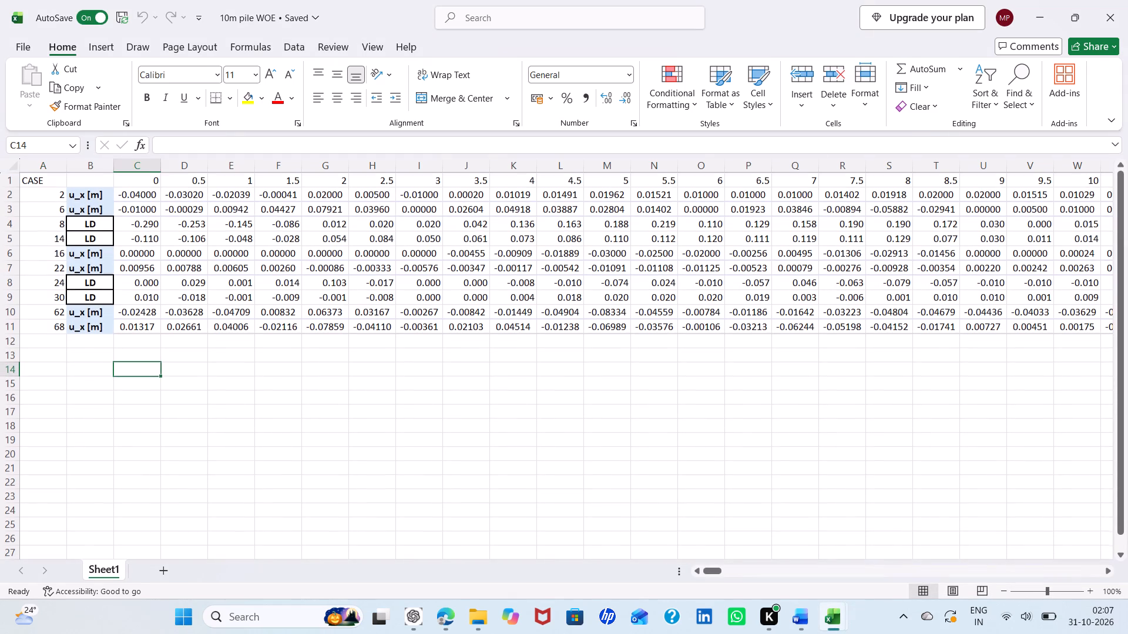
click(474, 608)
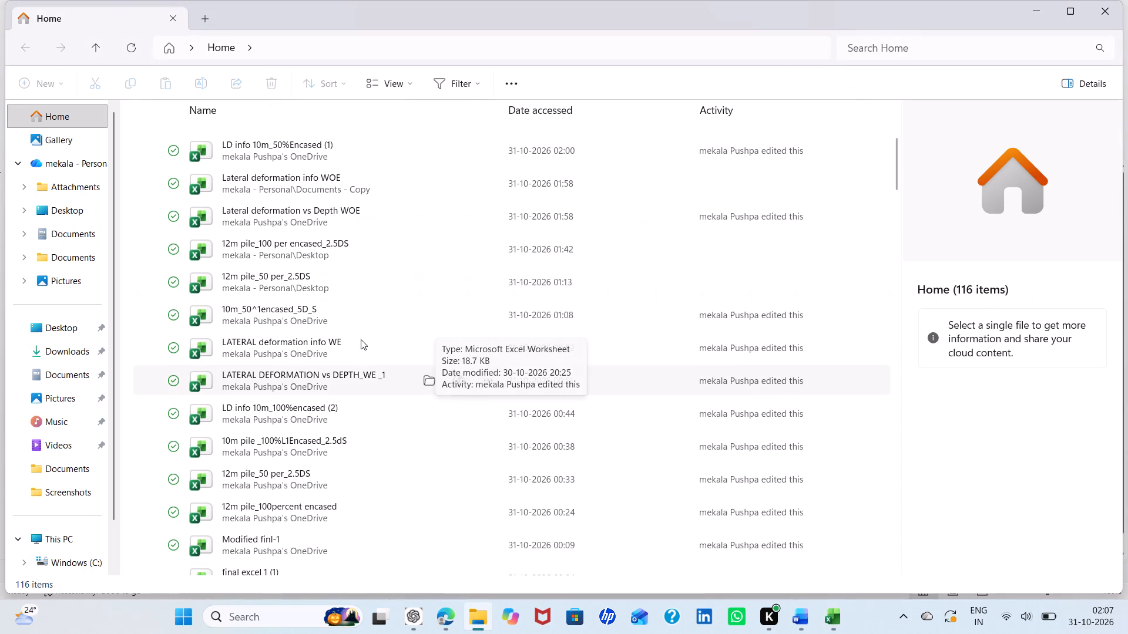
scroll(334, 396, down, 1)
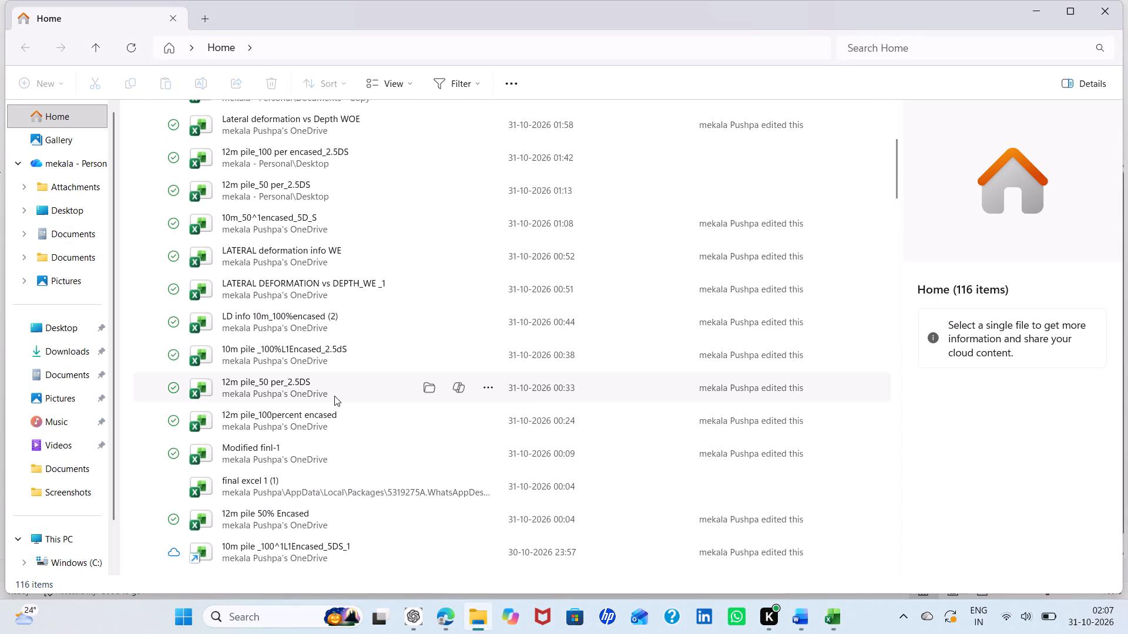
scroll(334, 396, down, 3)
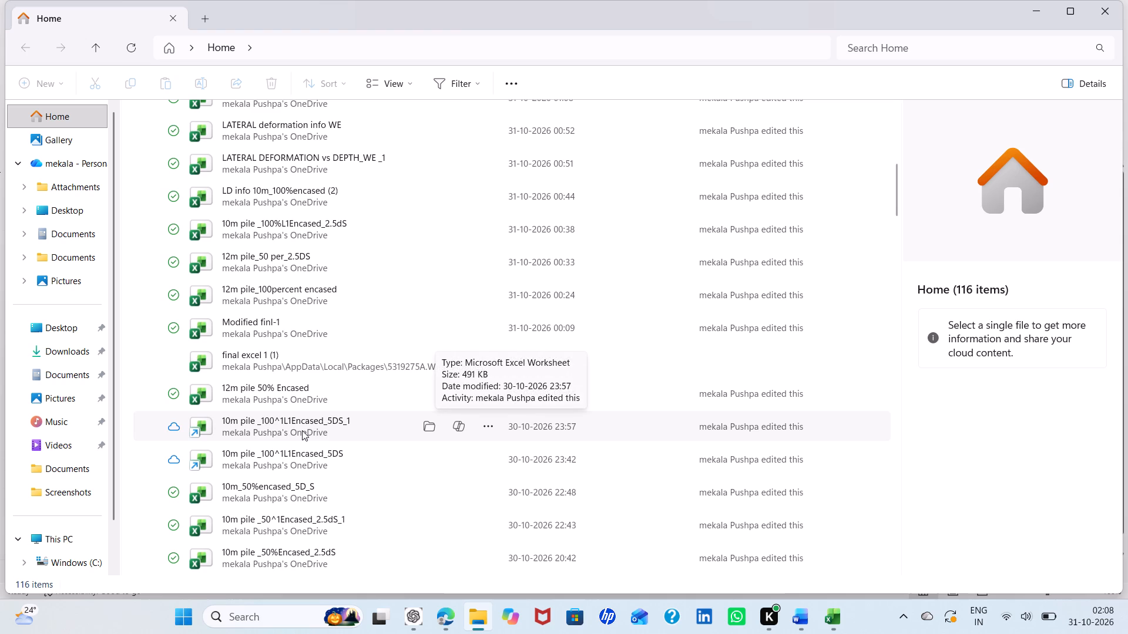
double_click(299, 514)
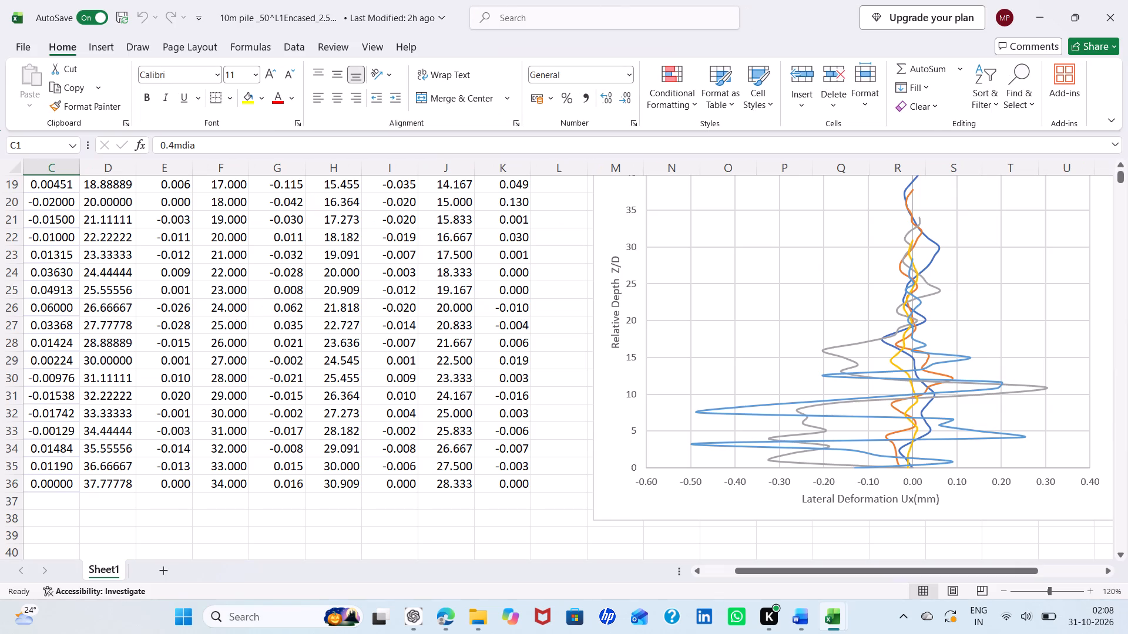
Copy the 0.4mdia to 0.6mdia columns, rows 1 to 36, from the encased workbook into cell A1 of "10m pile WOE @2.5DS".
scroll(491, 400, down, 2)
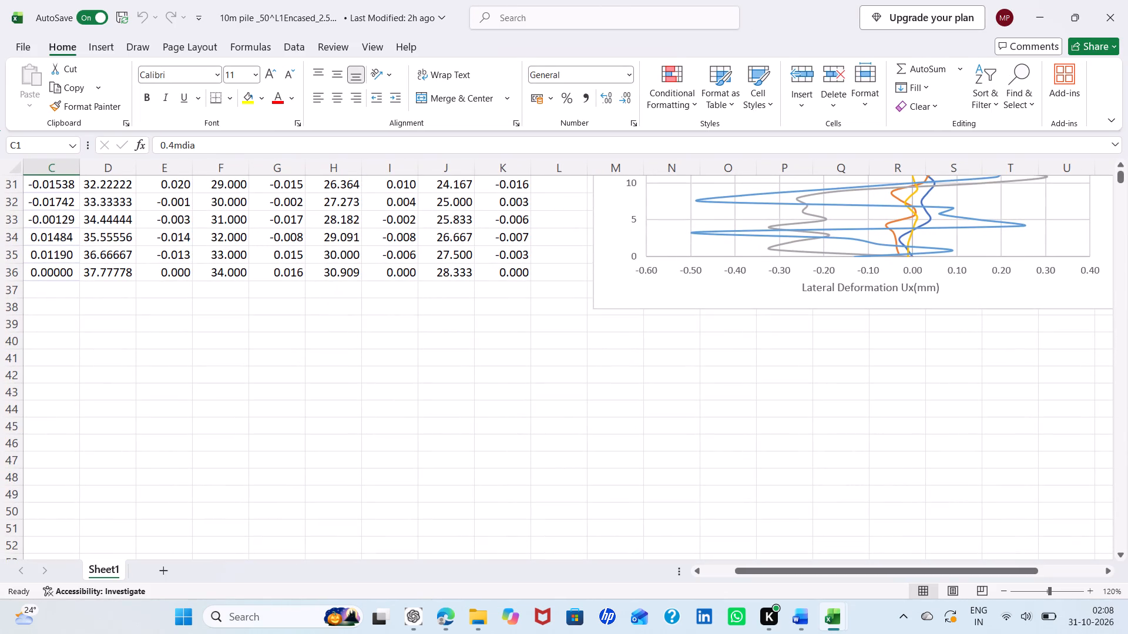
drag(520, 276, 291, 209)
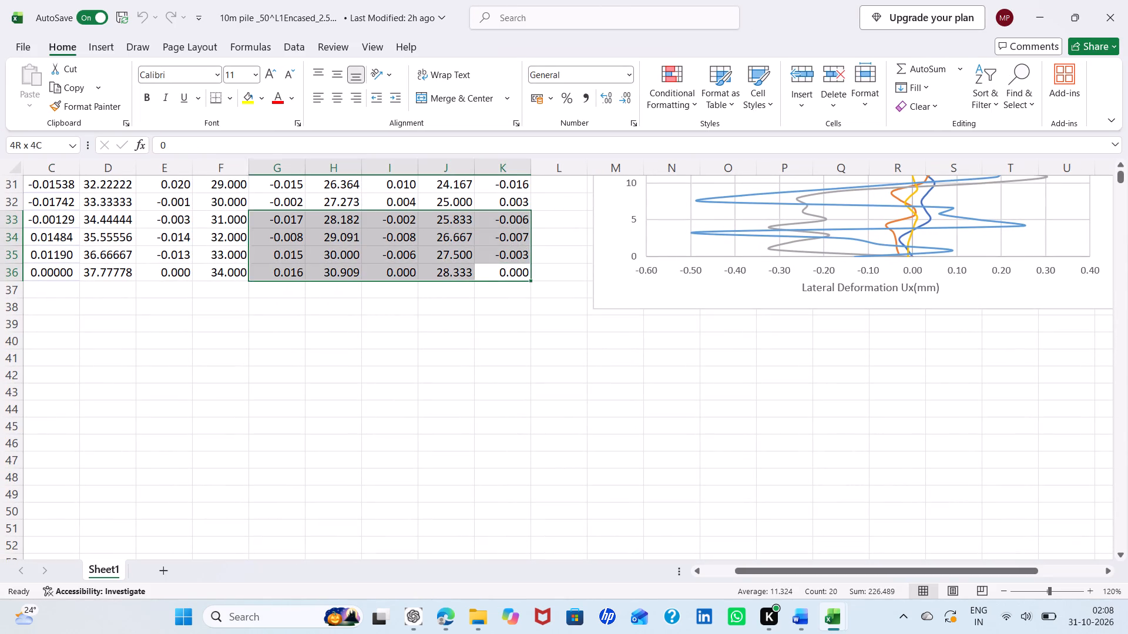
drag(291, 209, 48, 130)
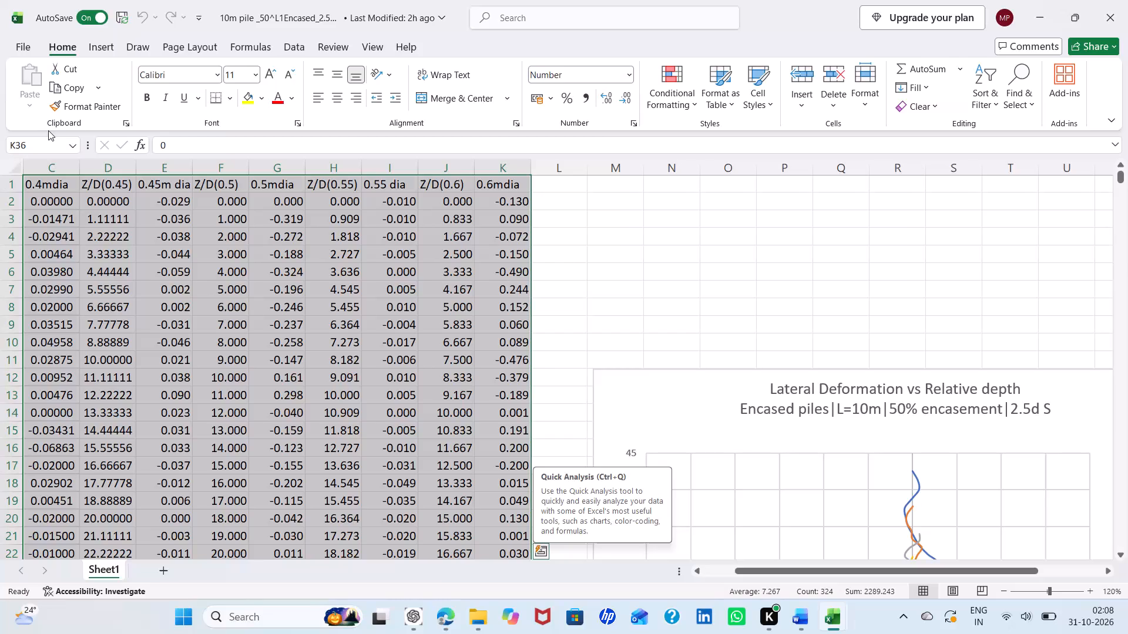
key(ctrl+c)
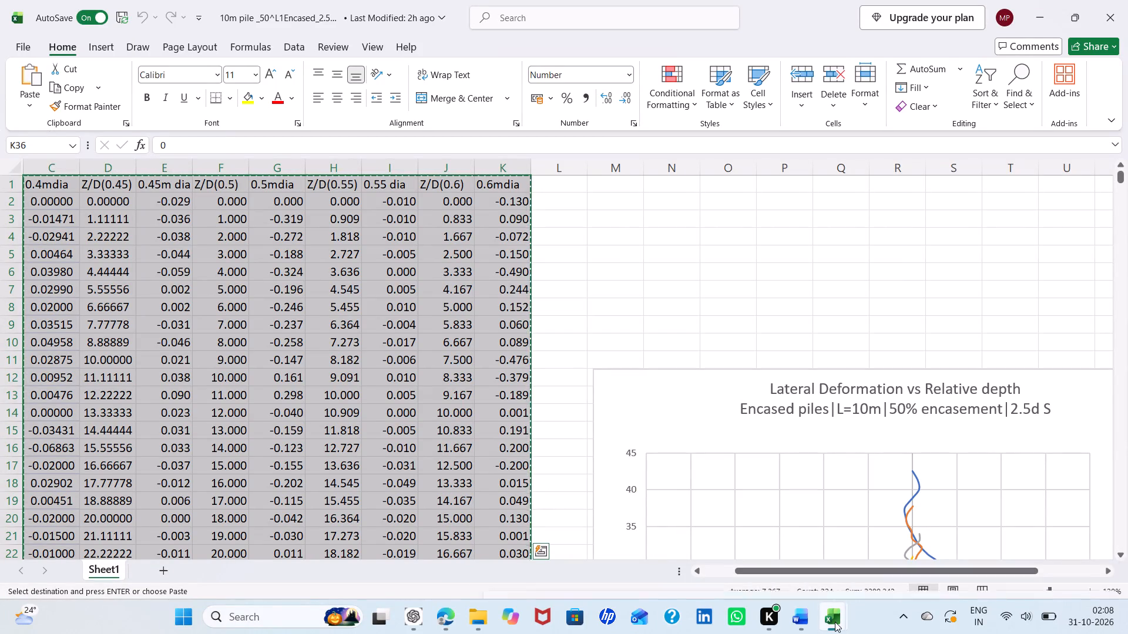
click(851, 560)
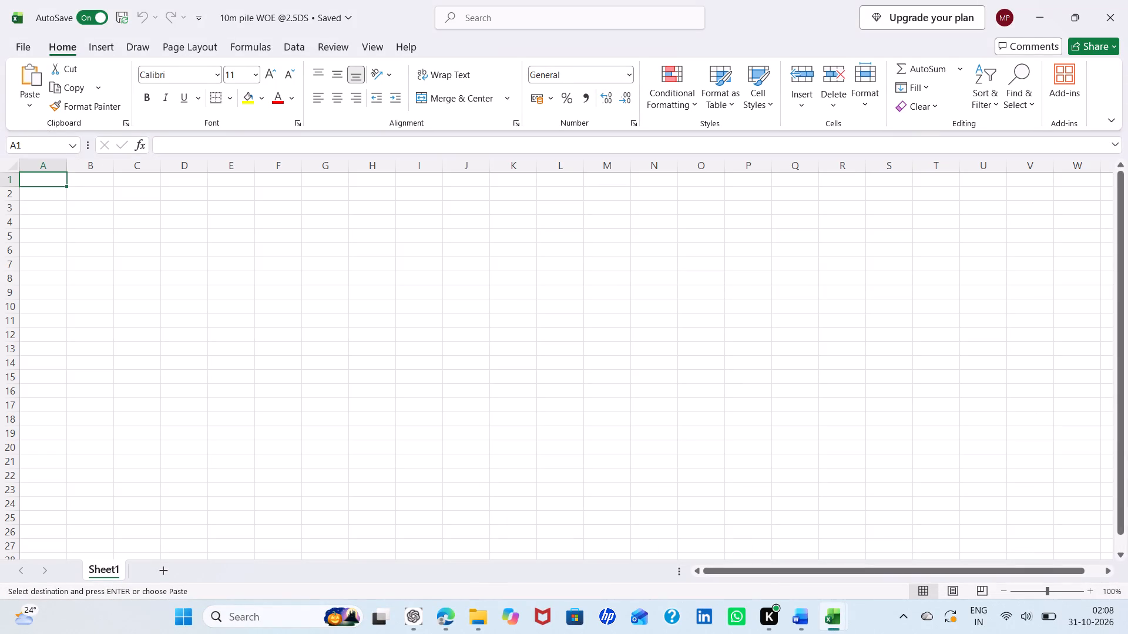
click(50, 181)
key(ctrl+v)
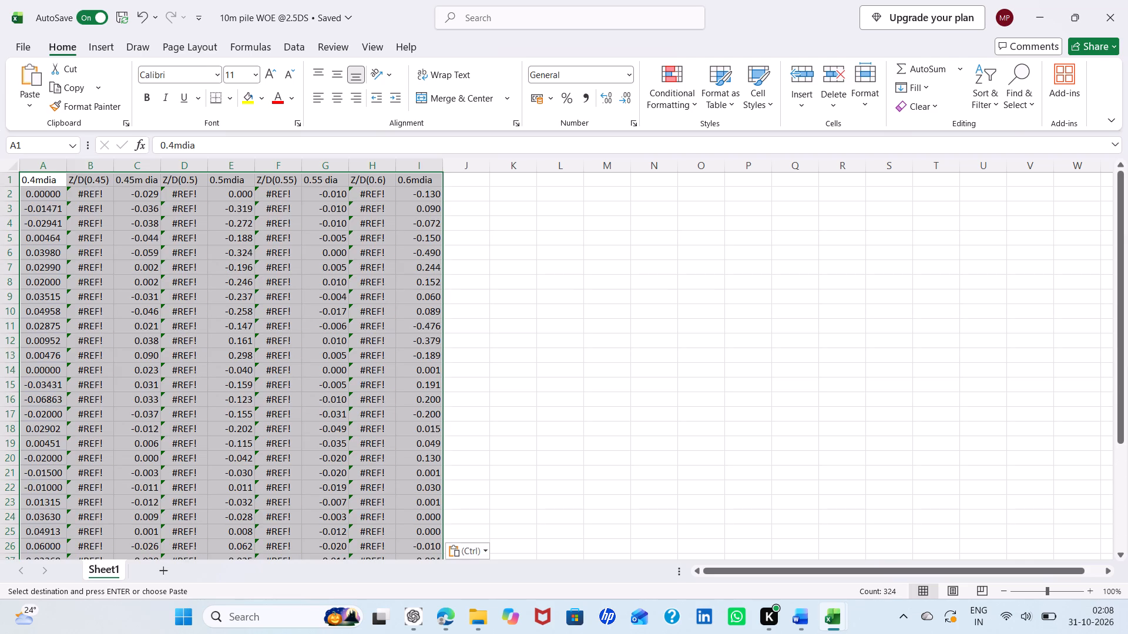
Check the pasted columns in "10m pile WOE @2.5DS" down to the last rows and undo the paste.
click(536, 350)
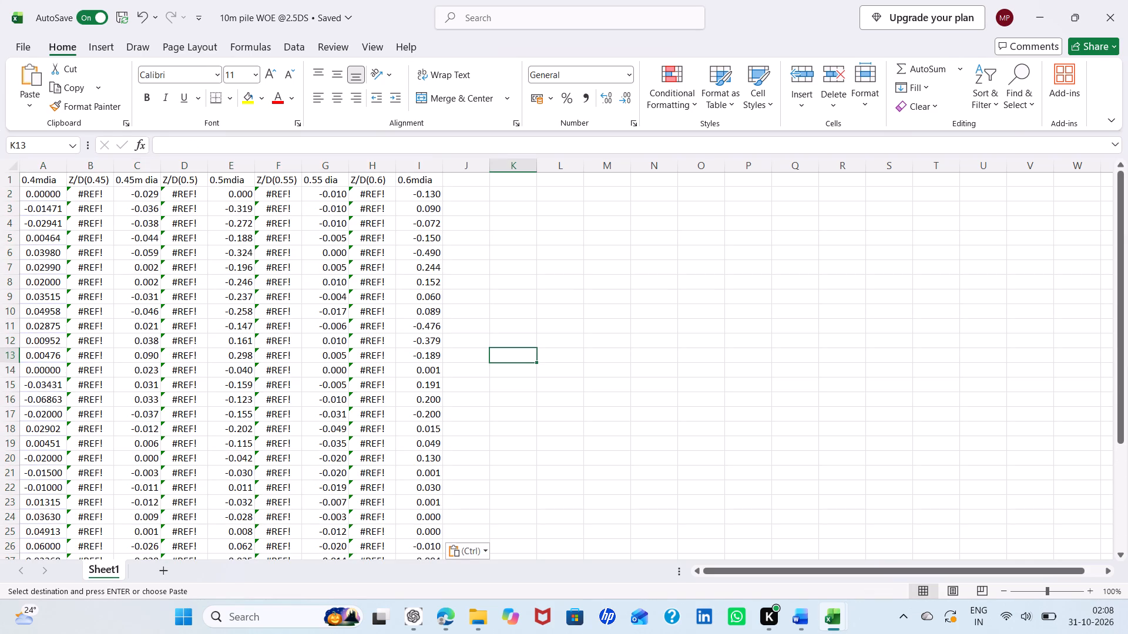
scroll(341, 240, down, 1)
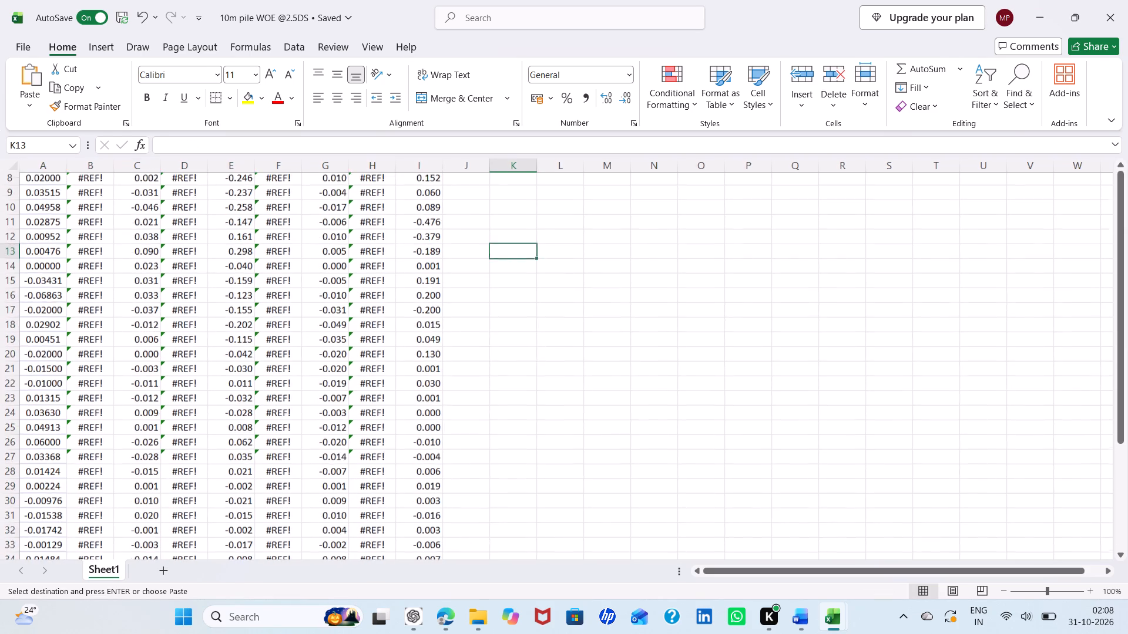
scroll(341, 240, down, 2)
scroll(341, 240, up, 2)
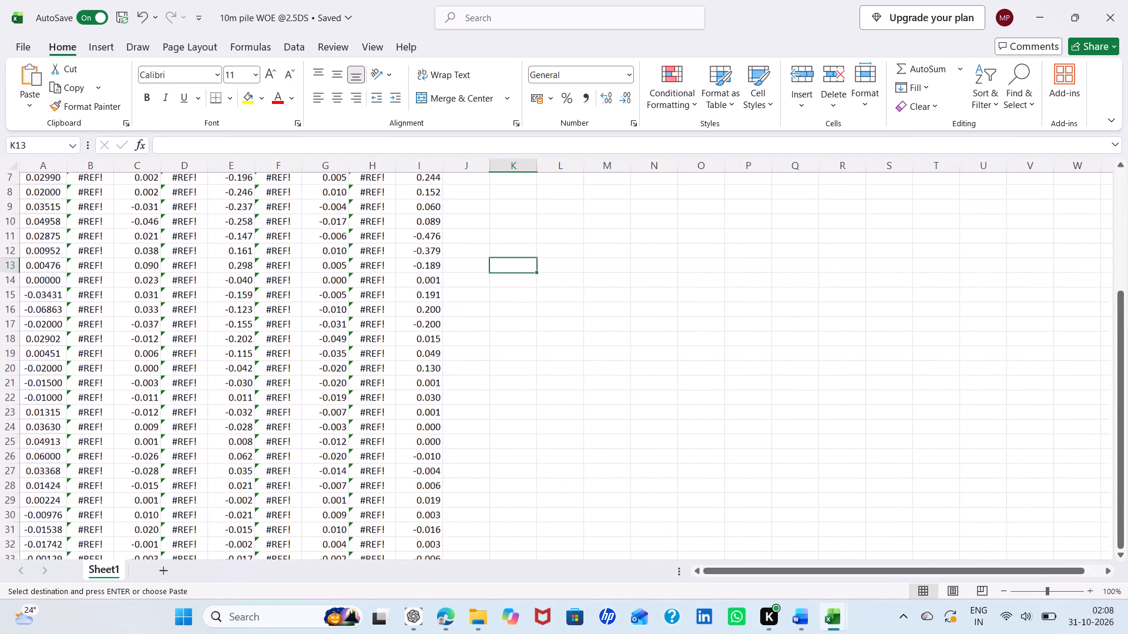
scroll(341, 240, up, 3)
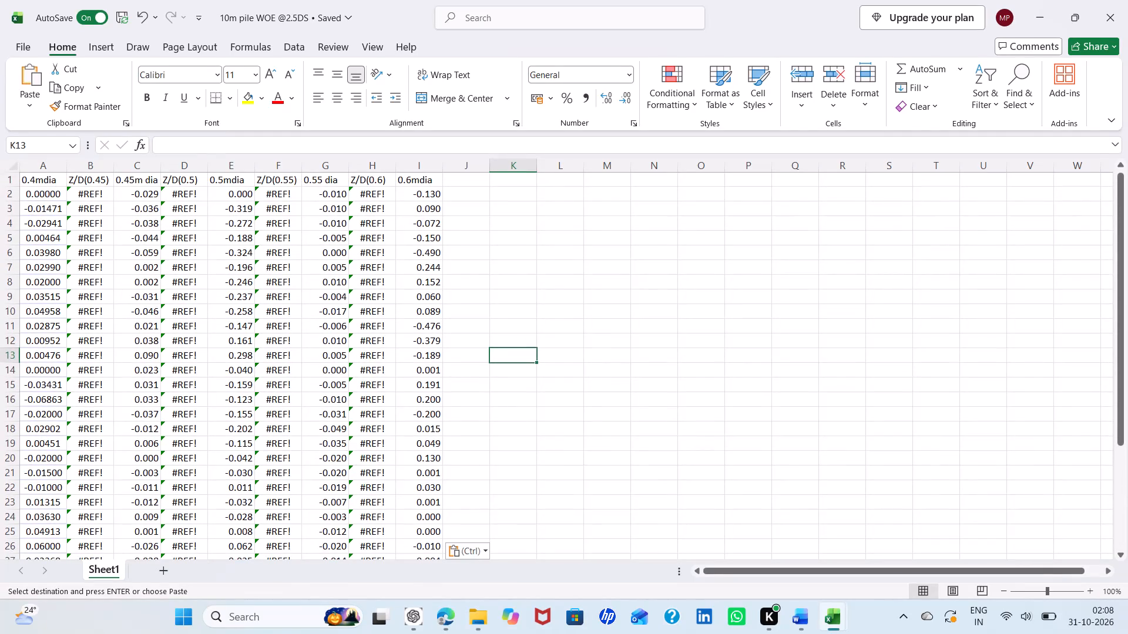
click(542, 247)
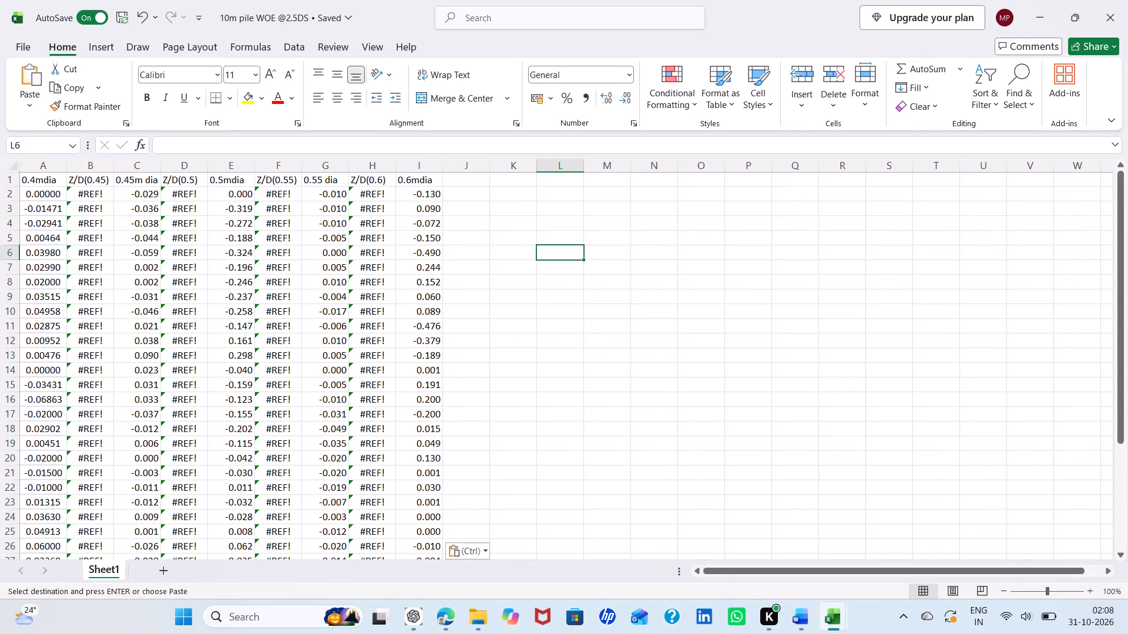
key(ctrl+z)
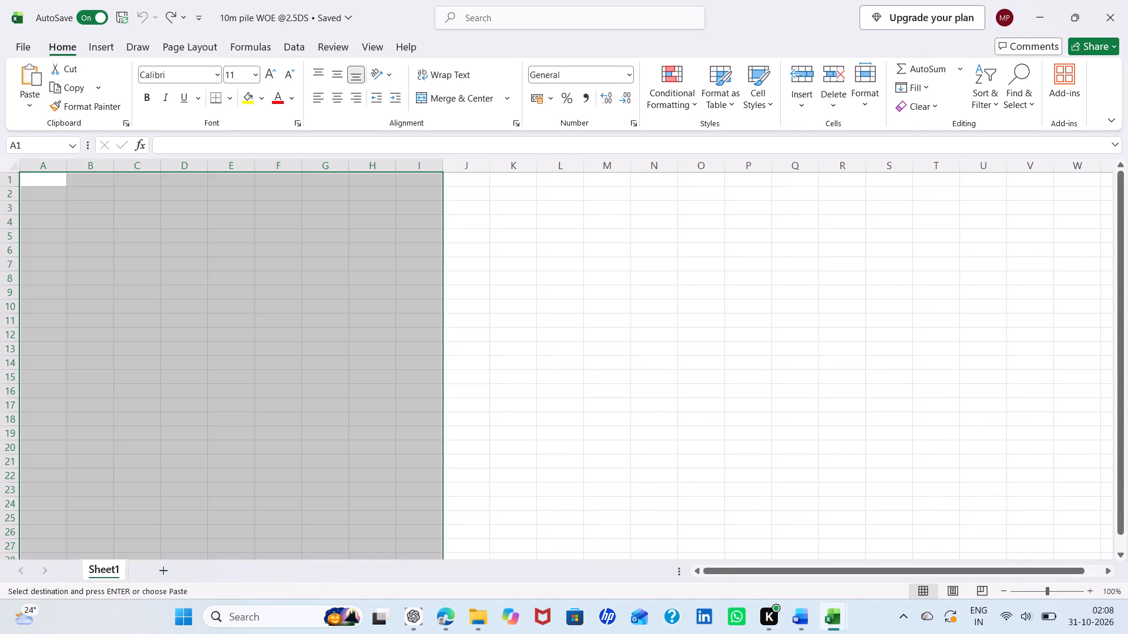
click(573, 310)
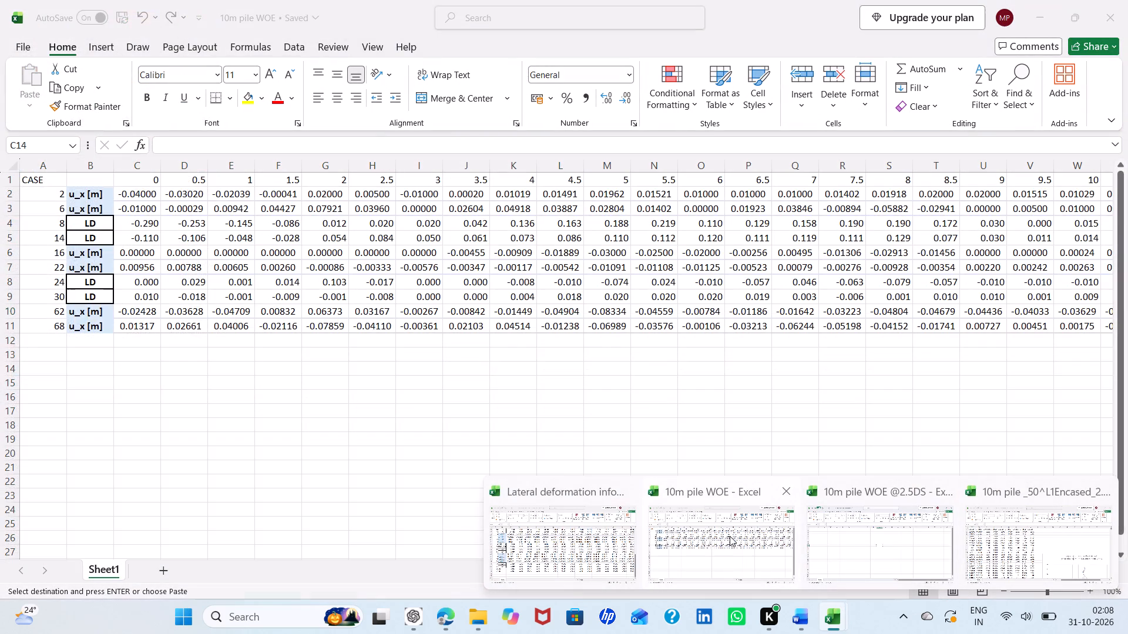
Copy the whole depth to 0.6mdia table, A1 to L37, from the encased 2.5dS workbook into cell A1 of "10m pile WOE @2.5DS".
click(730, 536)
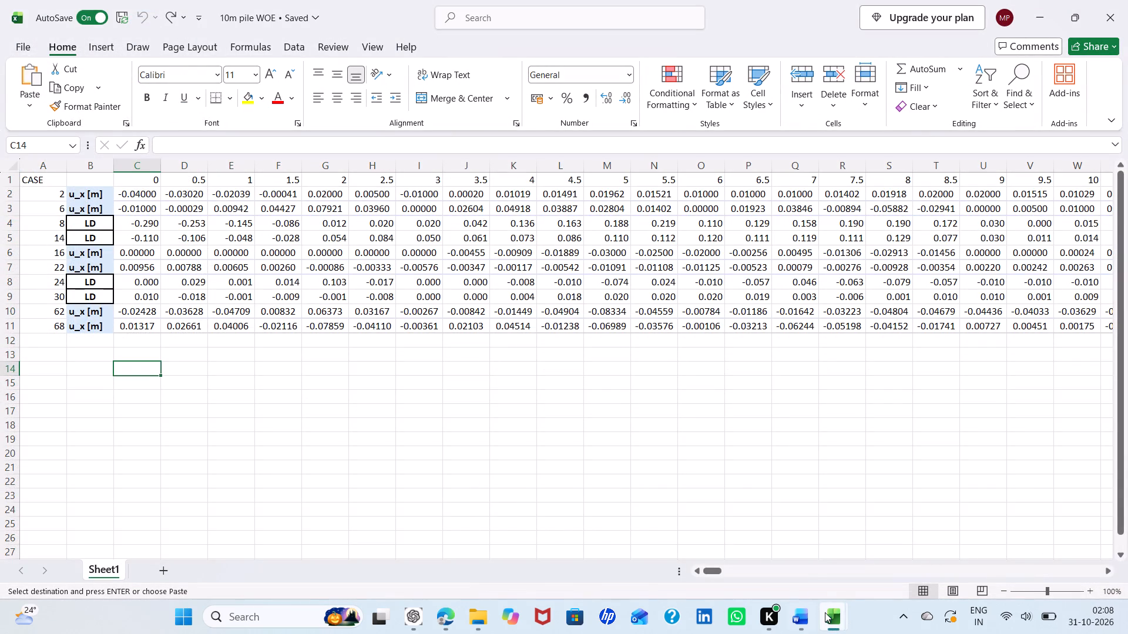
click(1045, 544)
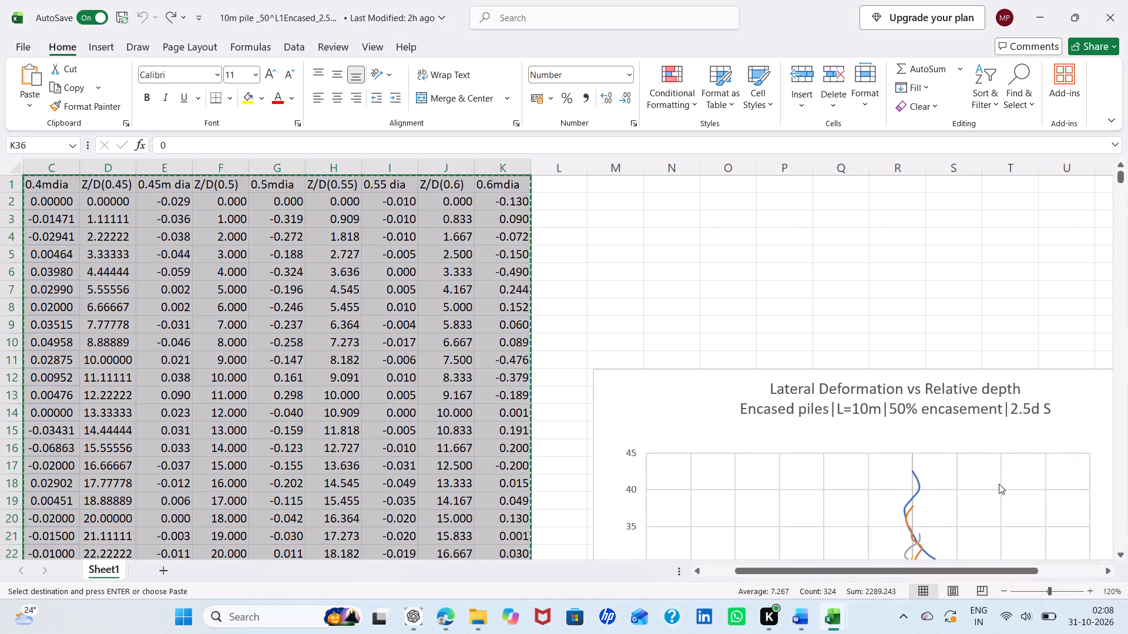
click(818, 264)
scroll(818, 264, right, 1)
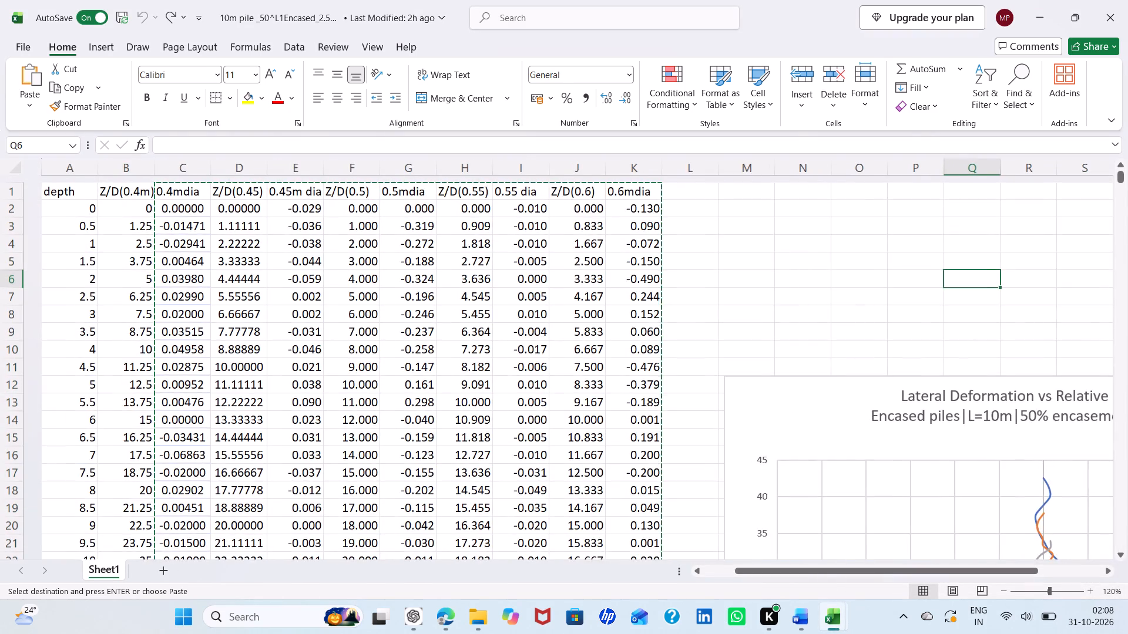
scroll(818, 264, right, 1)
scroll(818, 264, down, 1)
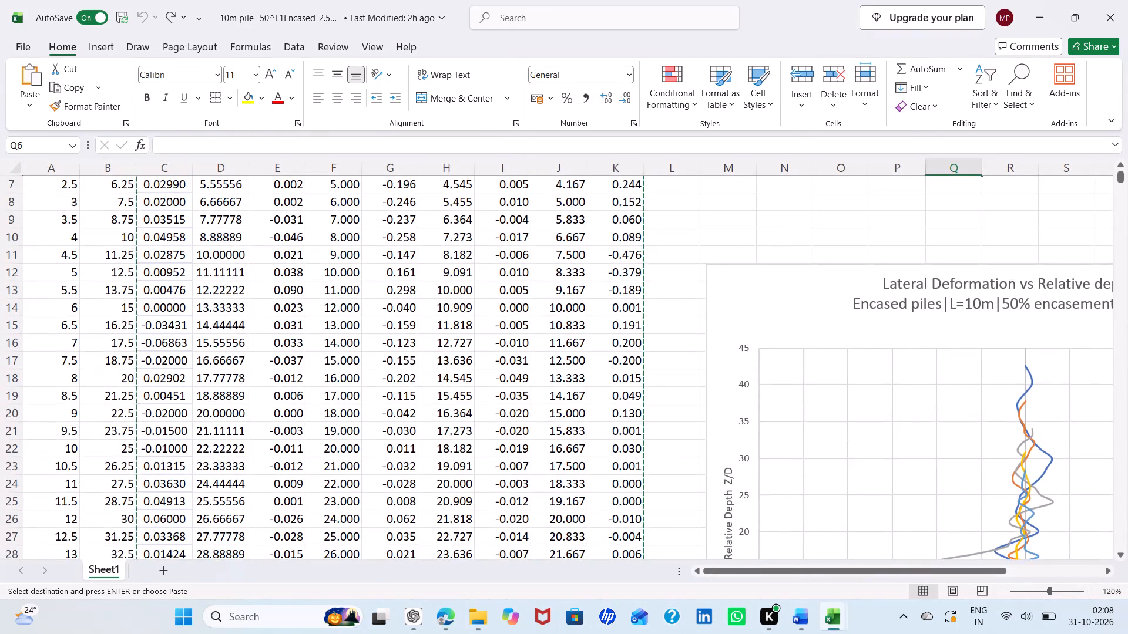
key(Escape)
scroll(677, 345, down, 2)
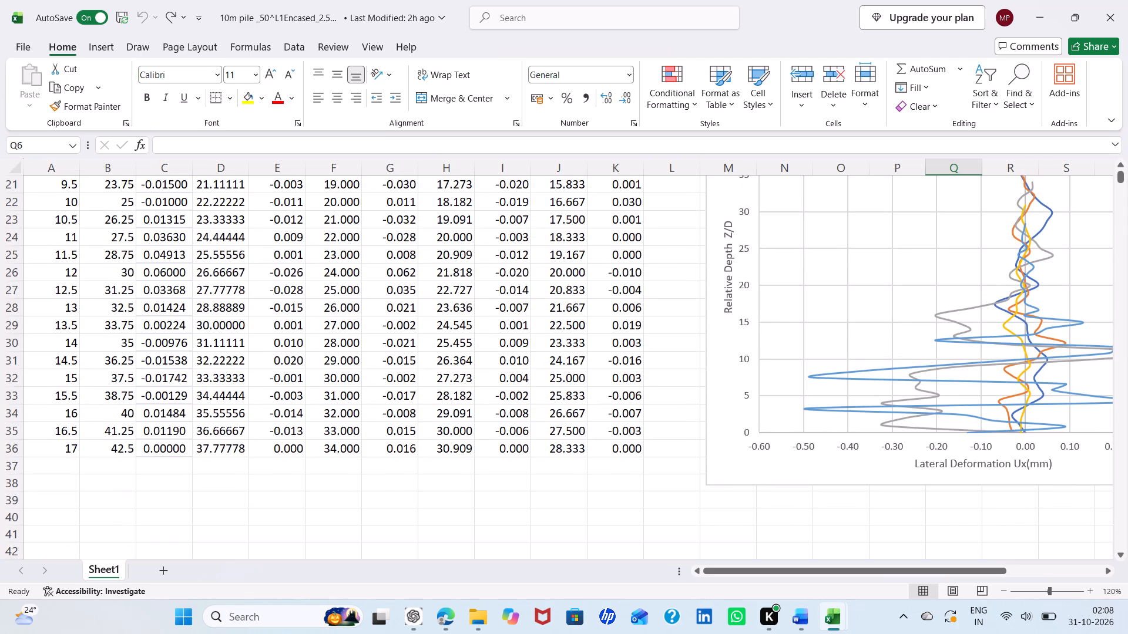
click(656, 467)
drag(656, 467, 627, 452)
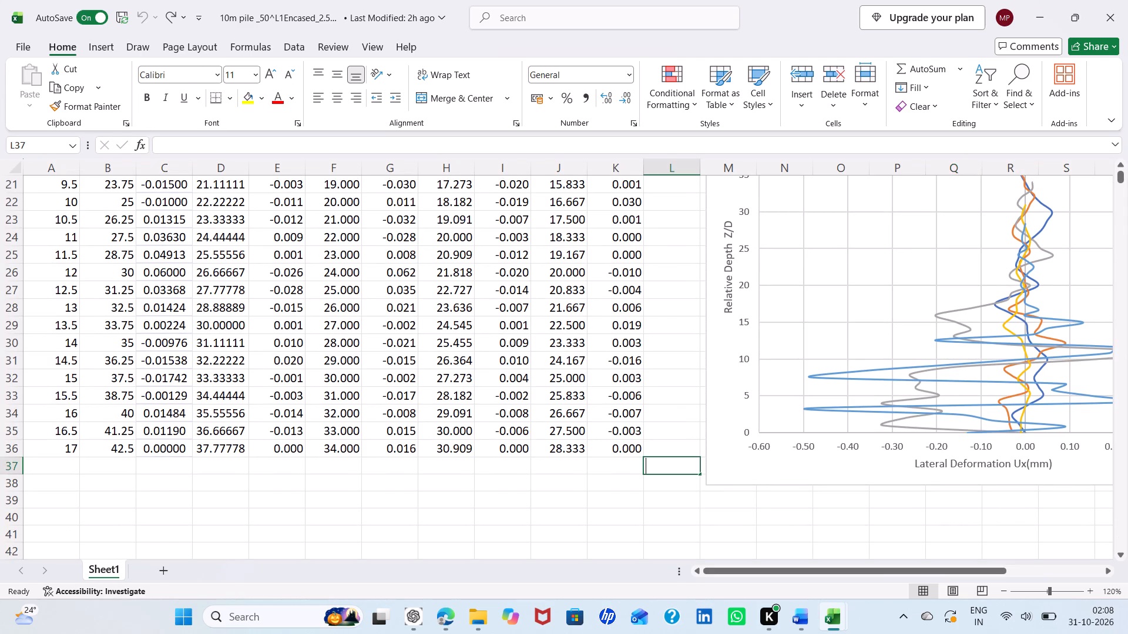
drag(627, 452, 655, 514)
click(655, 514)
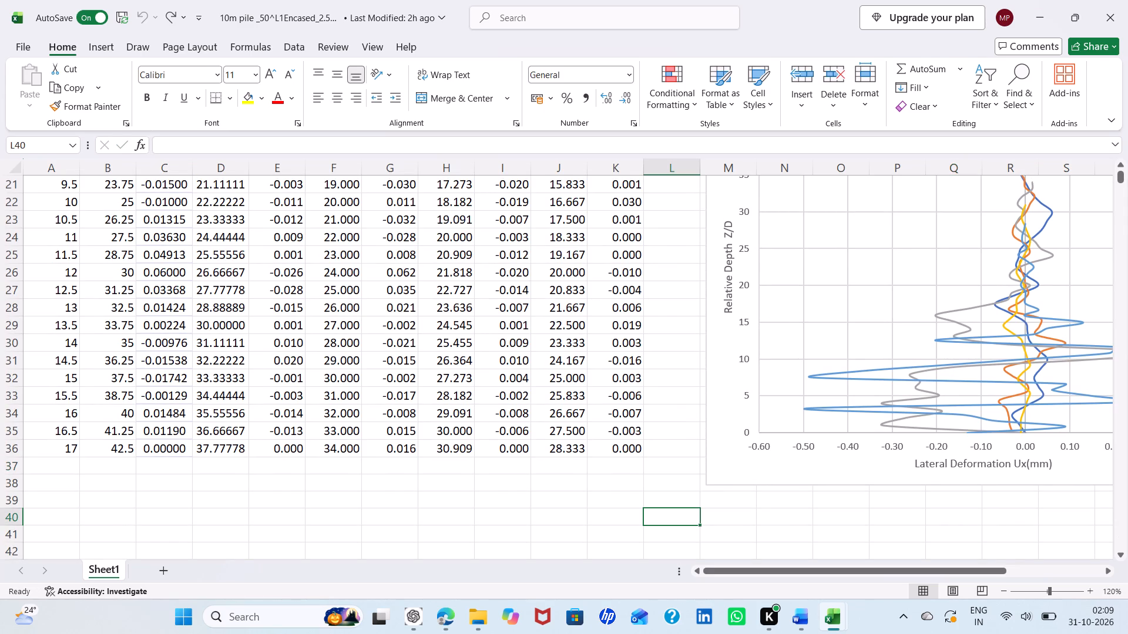
drag(663, 470, 0, 313)
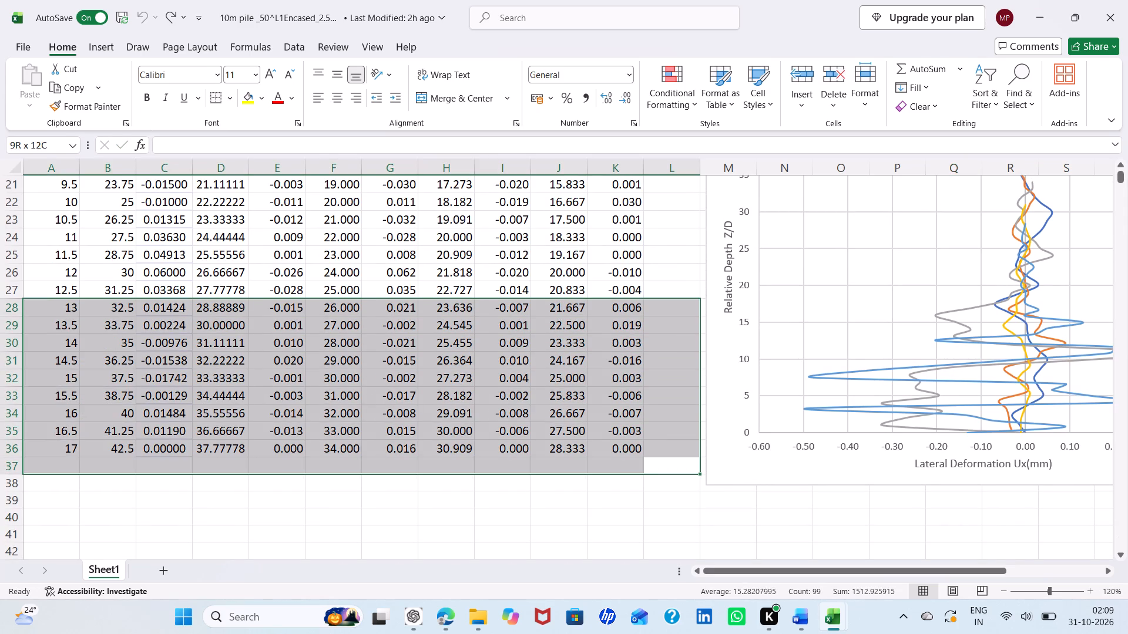
drag(0, 313, 10, 79)
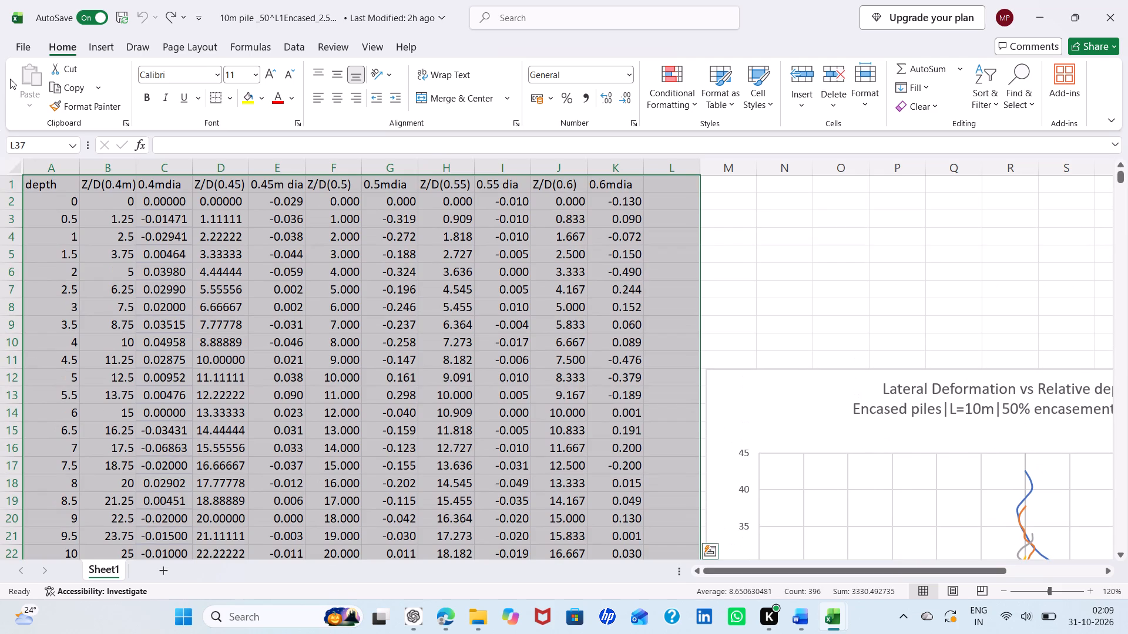
key(ctrl+c)
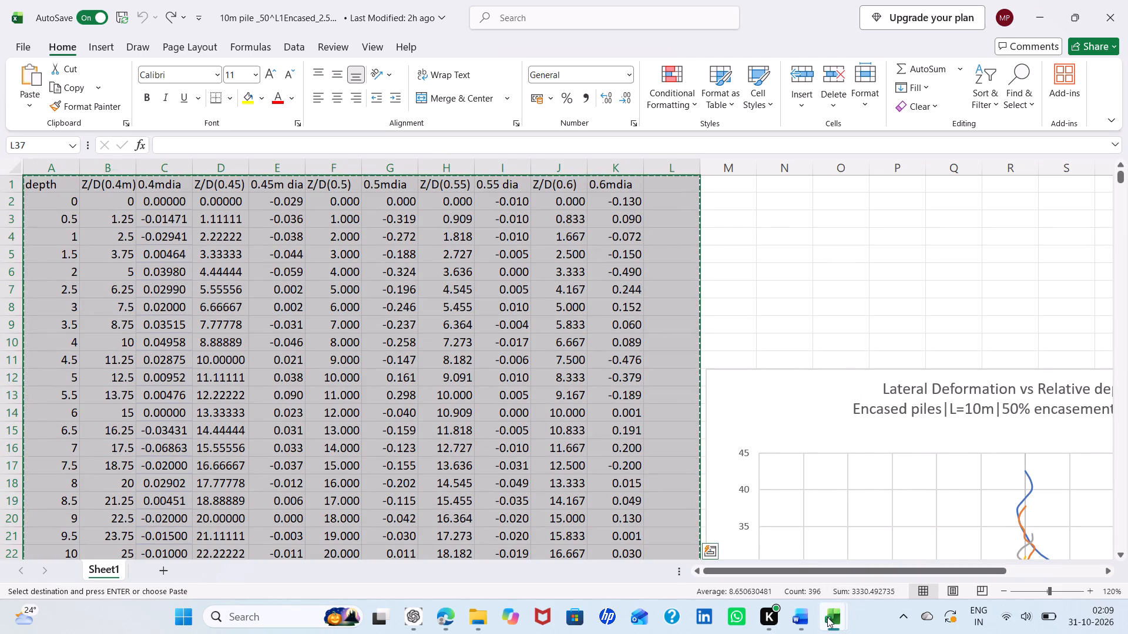
click(845, 555)
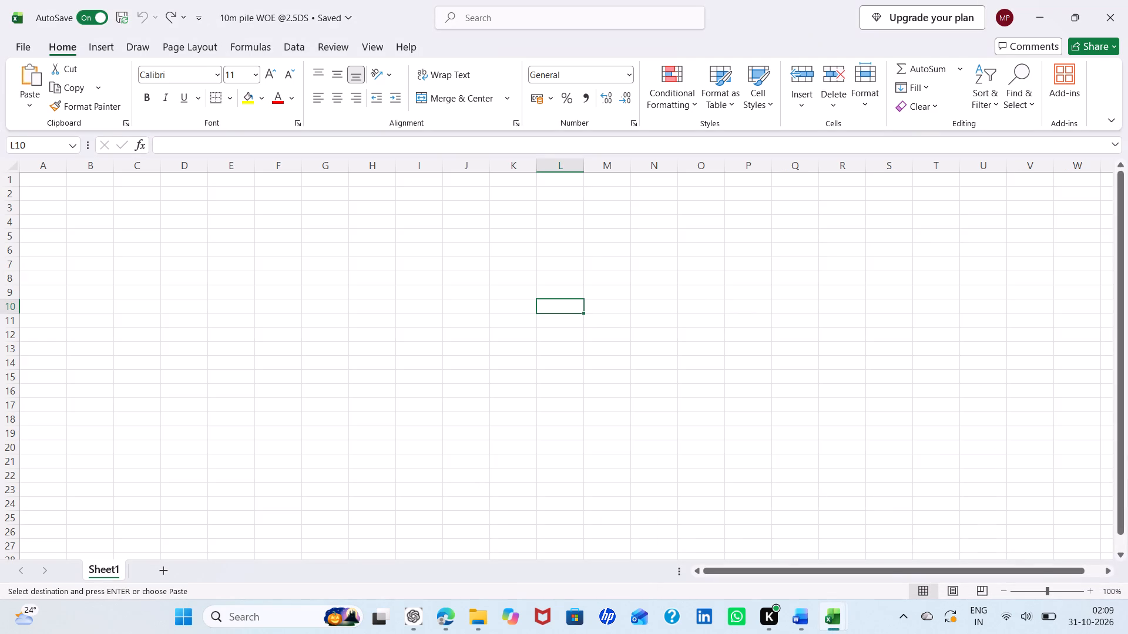
click(52, 177)
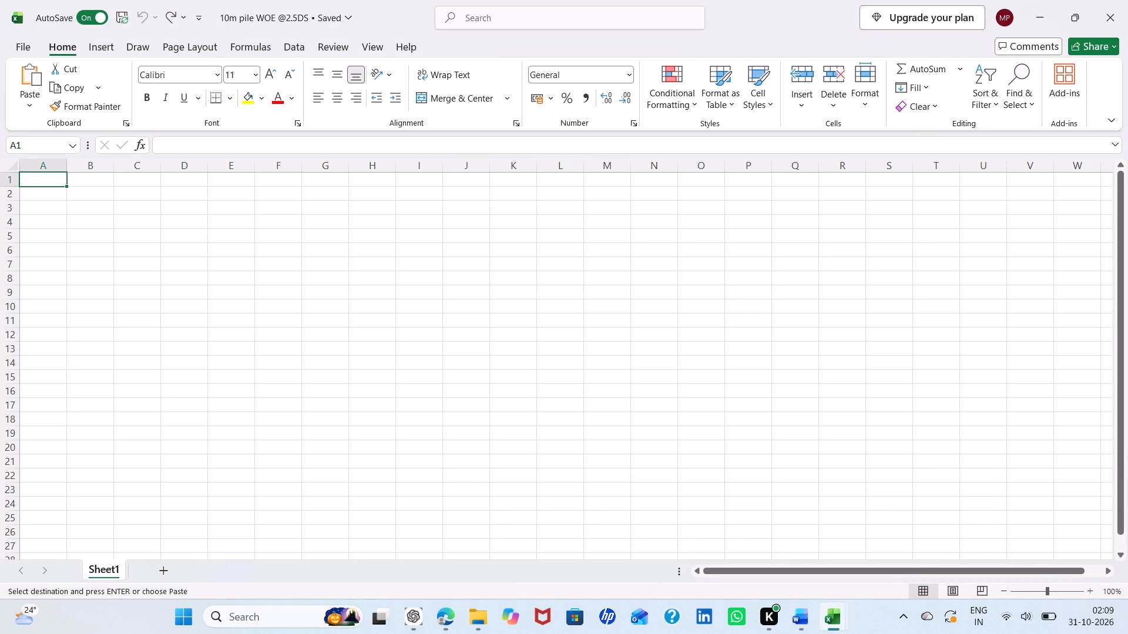
key(ctrl+v)
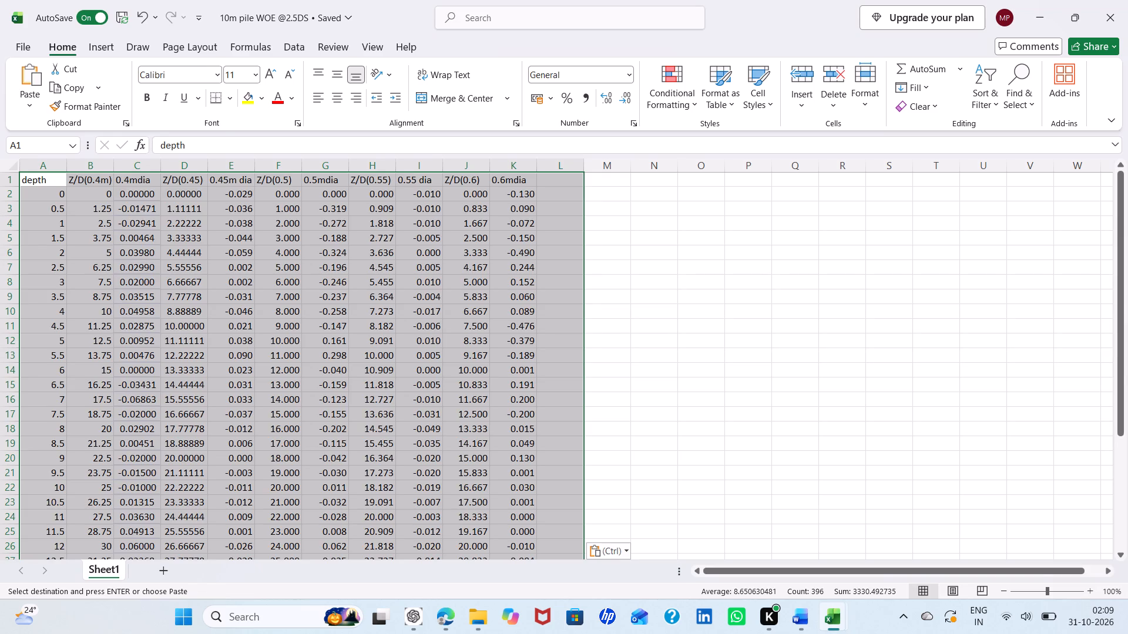
click(642, 327)
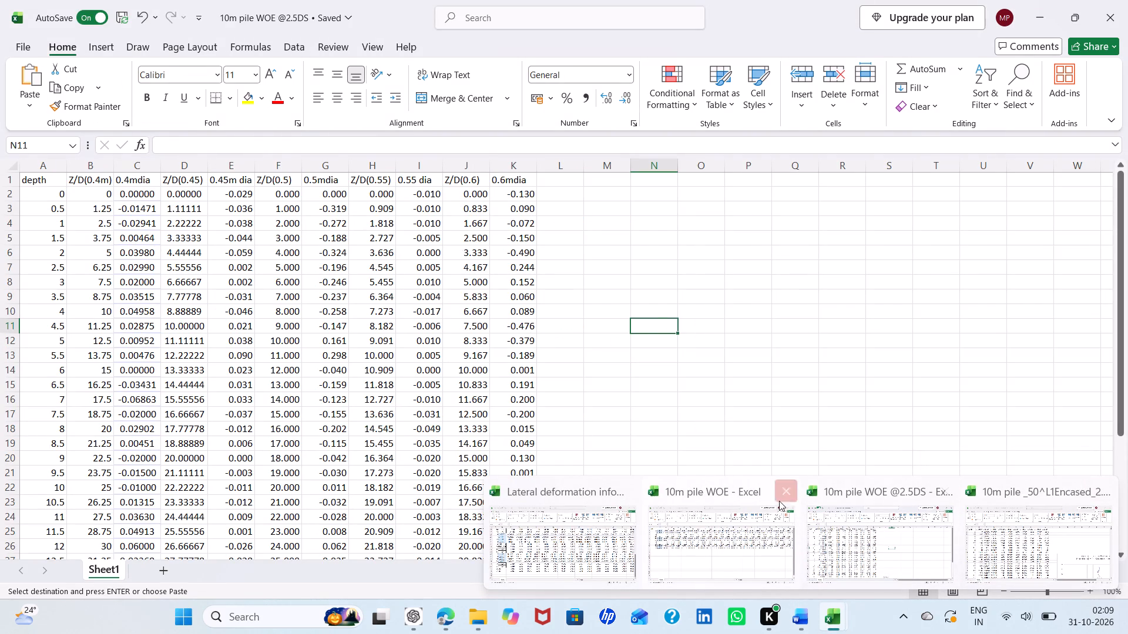
Insert a blank row 2 beneath the header row in "10m pile WOE @2.5DS", after consulting the row layout in "10m pile WOE".
click(724, 521)
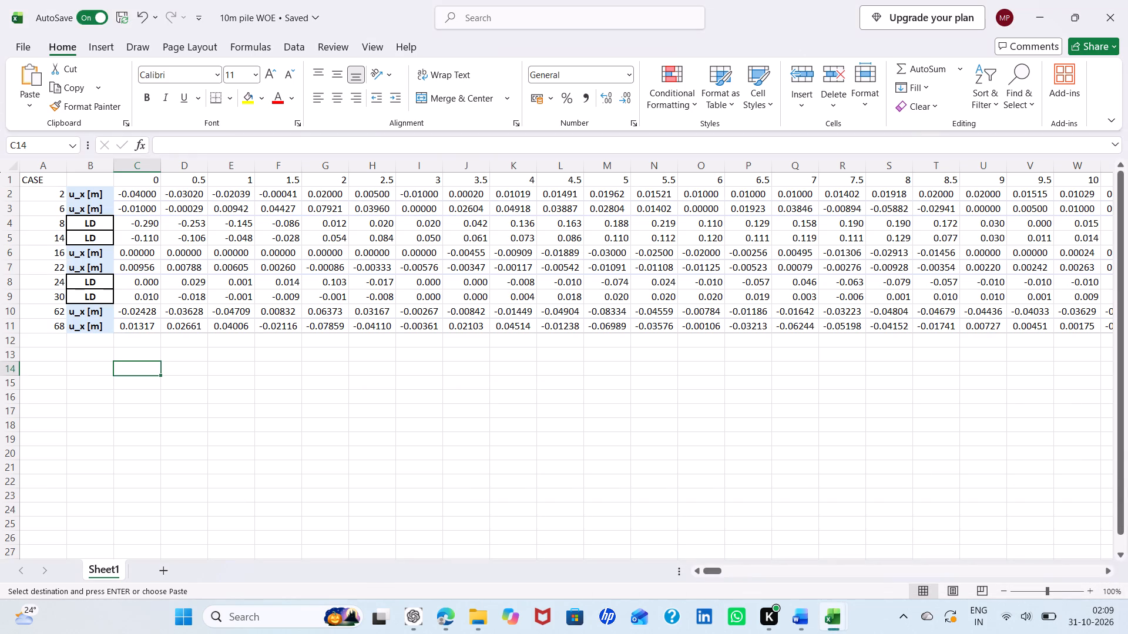
double_click(16, 190)
click(909, 575)
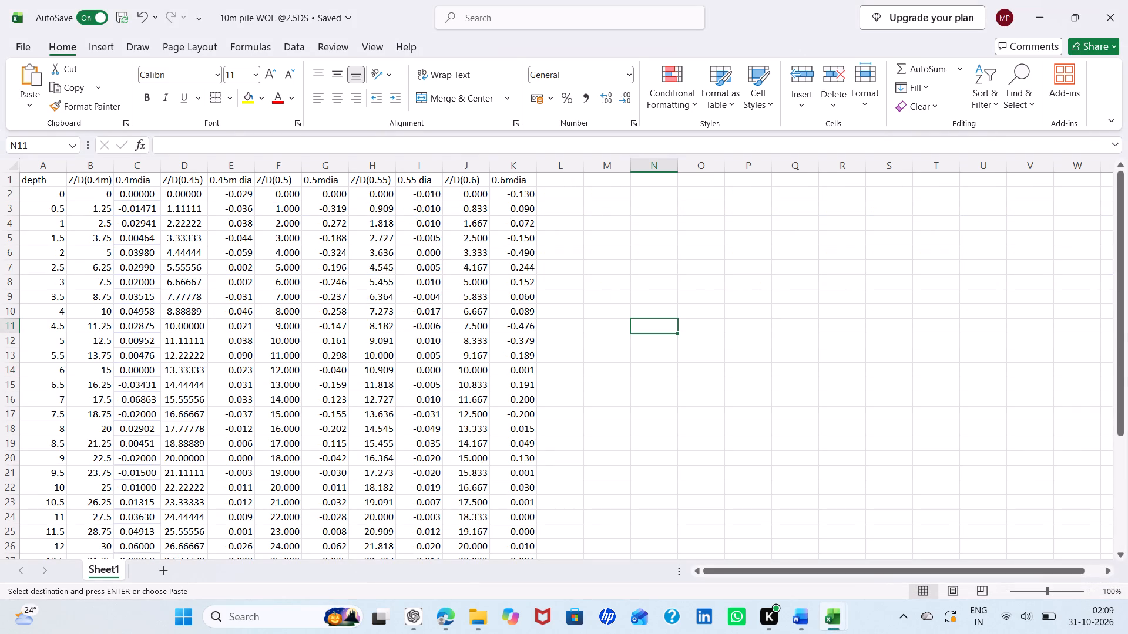
click(11, 194)
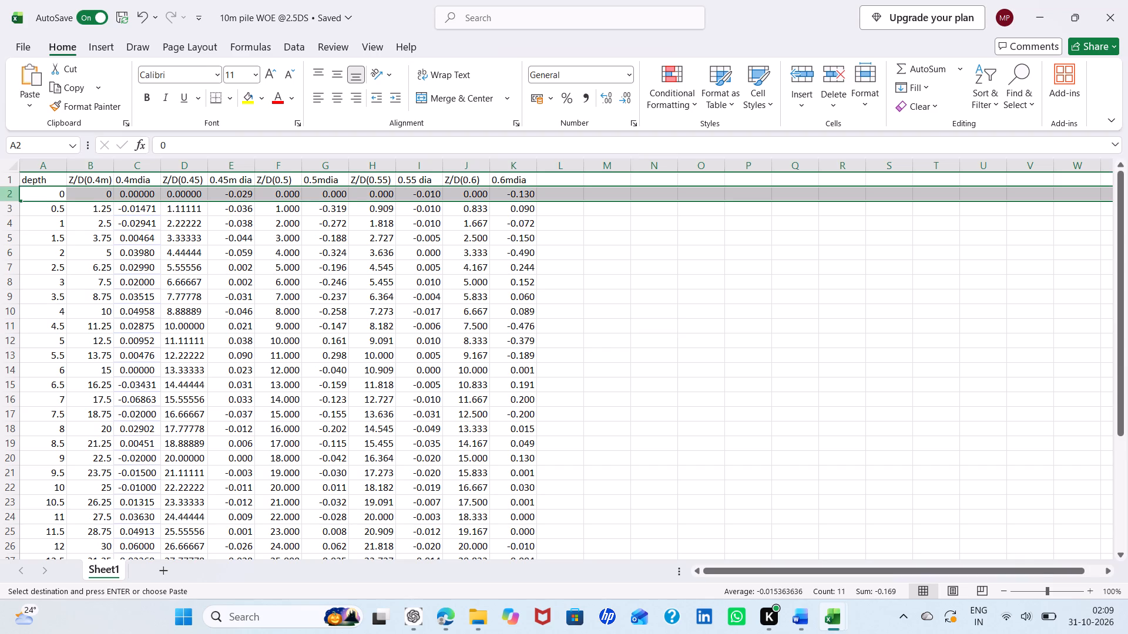
right_click(11, 194)
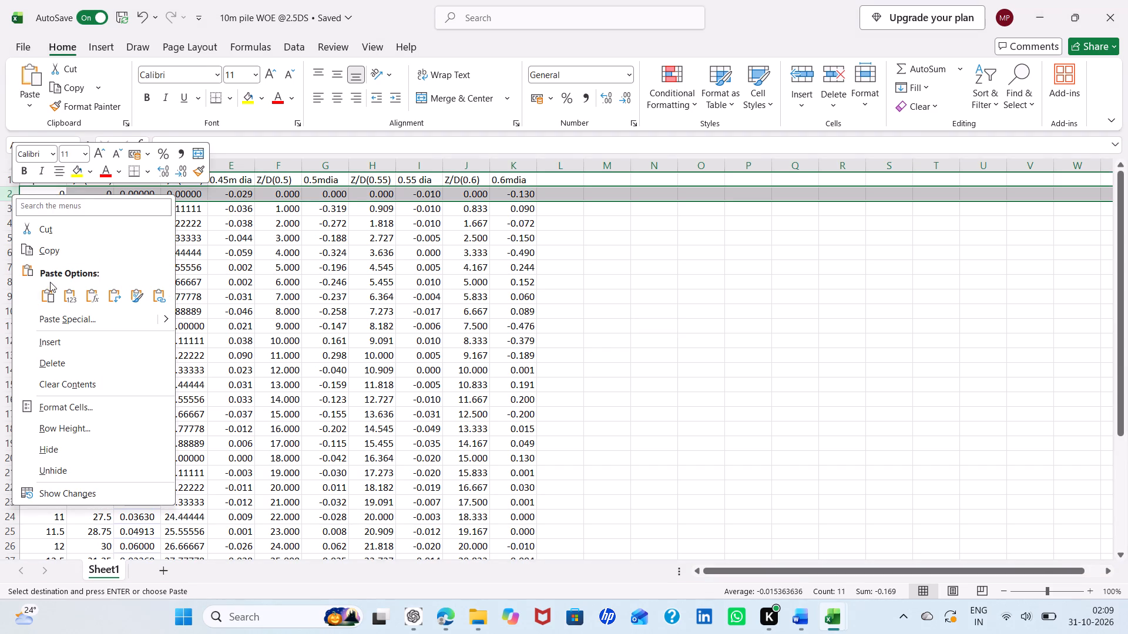
click(49, 343)
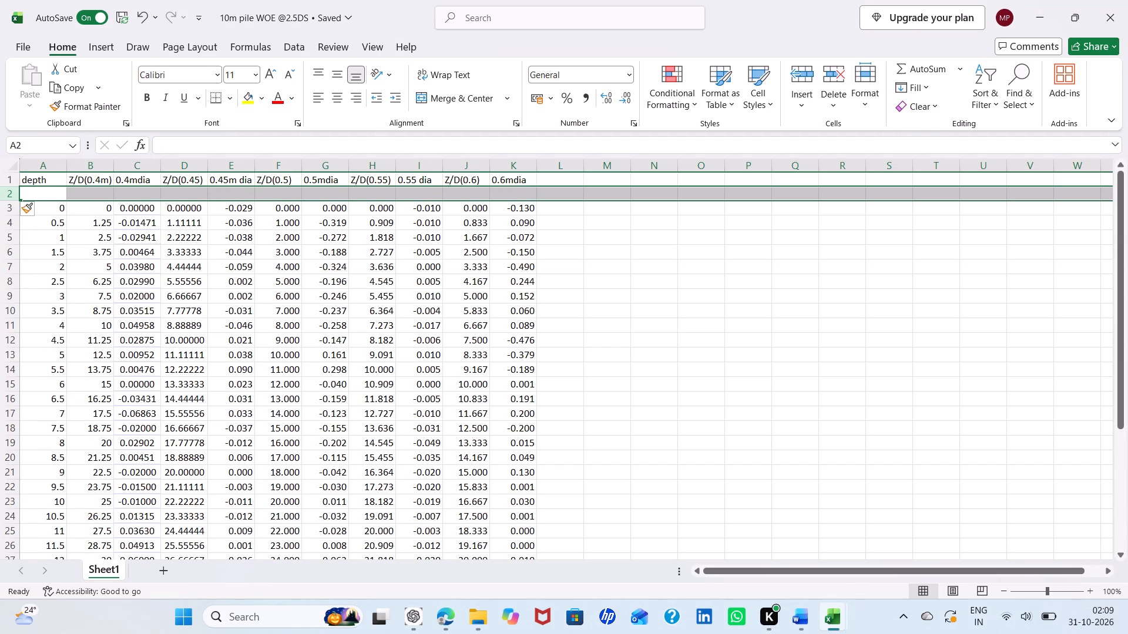
click(637, 363)
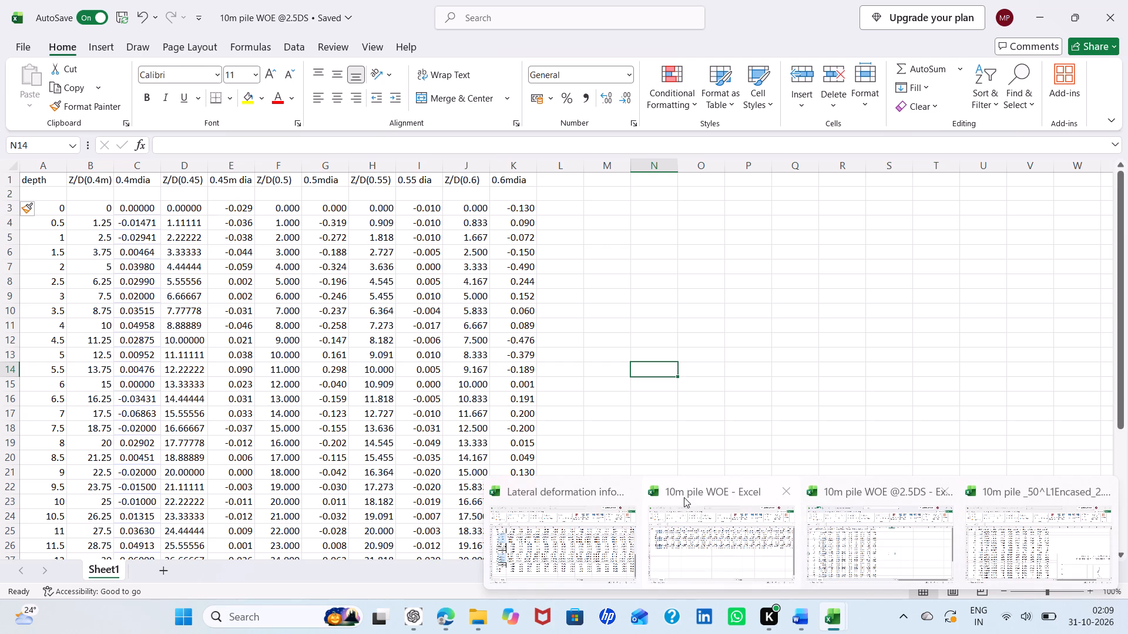
Copy the case 2 row from "10m pile WOE" and paste it transposed over the 0.45m dia column E of "10m pile WOE @2.5DS".
click(761, 549)
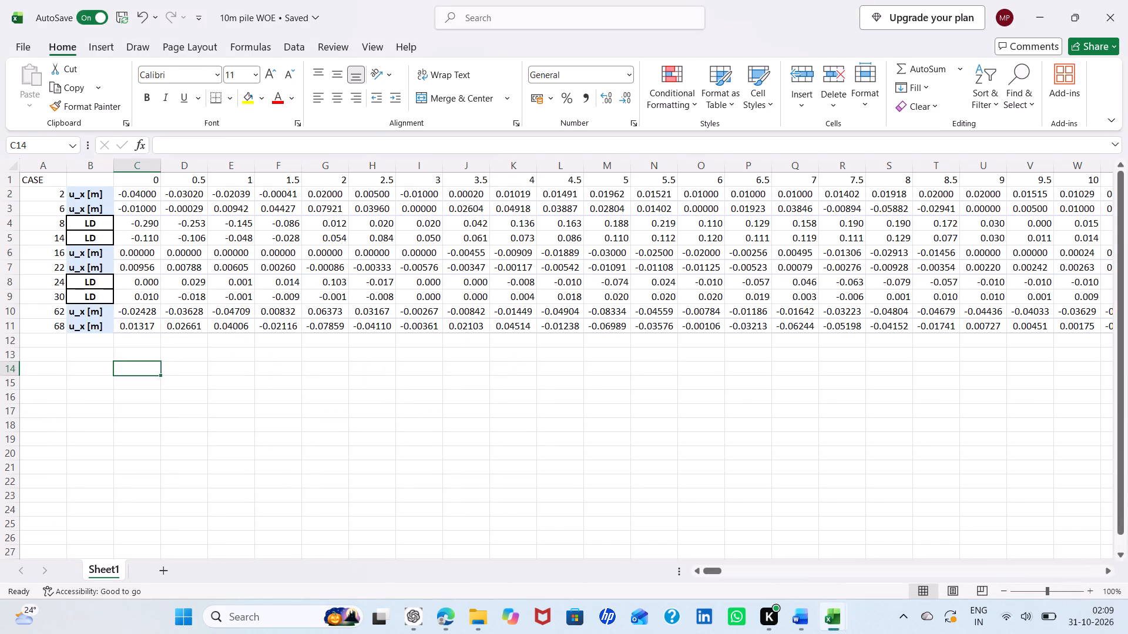
click(13, 194)
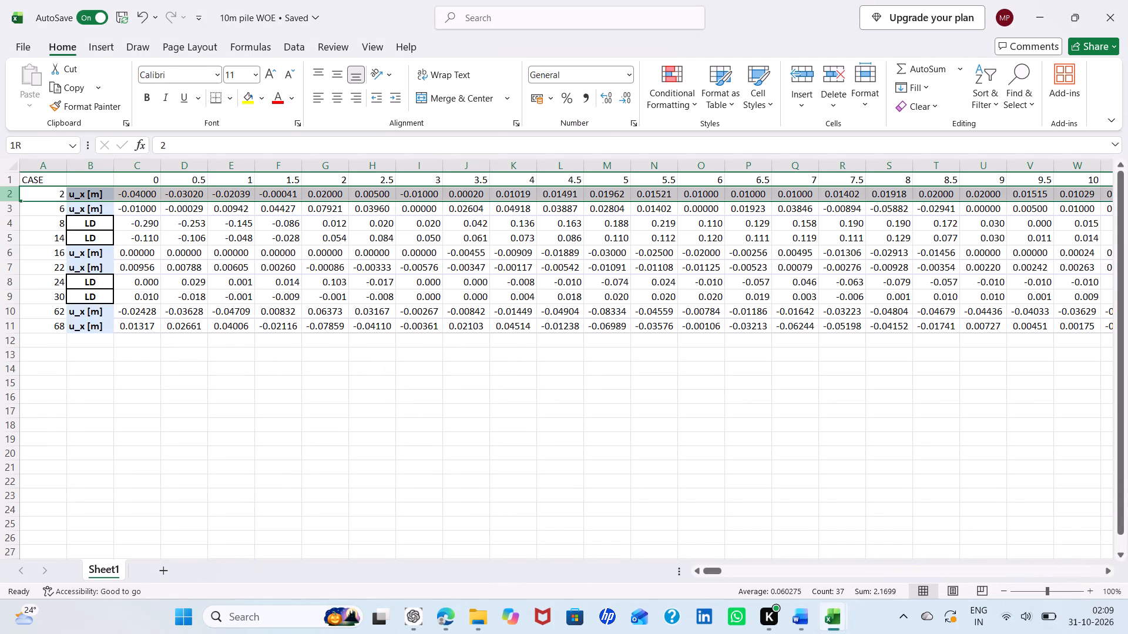
right_click(13, 194)
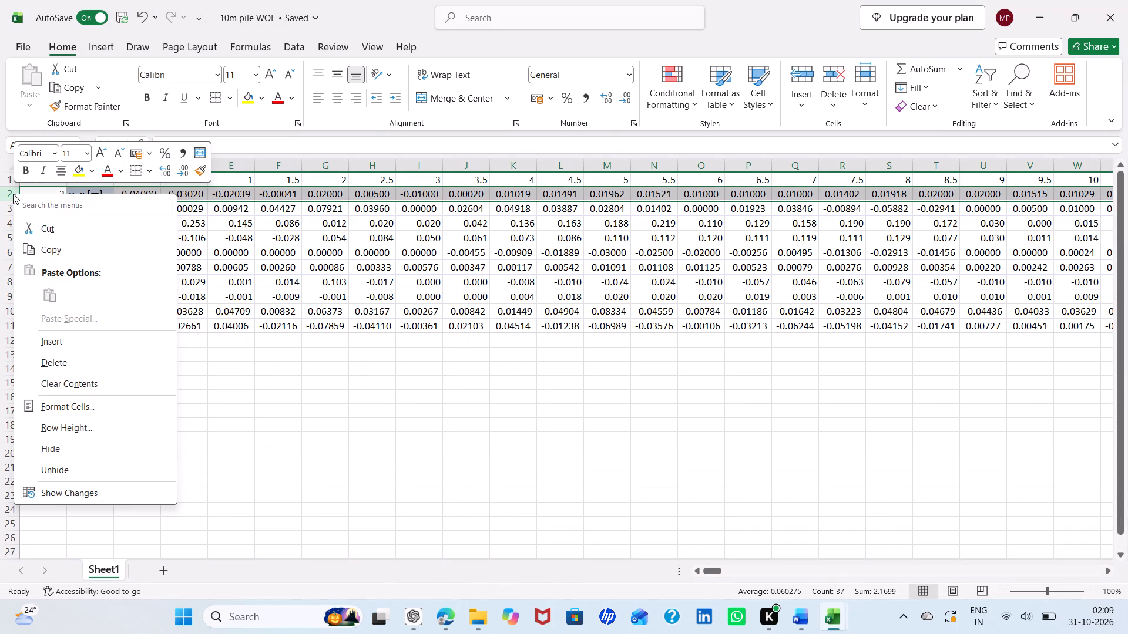
click(46, 250)
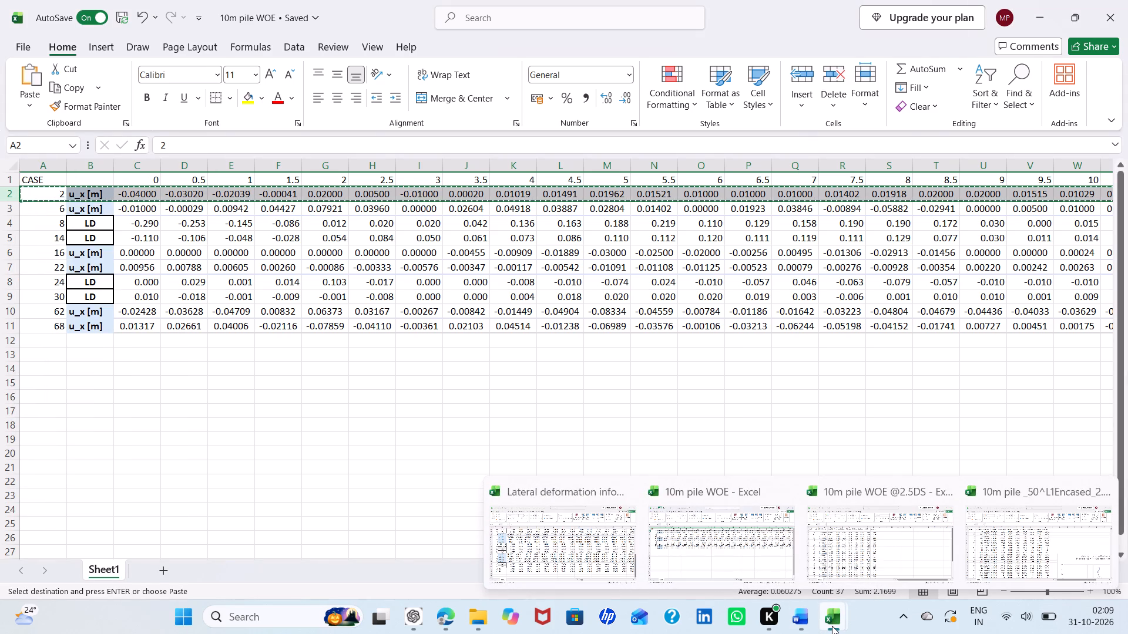
click(865, 541)
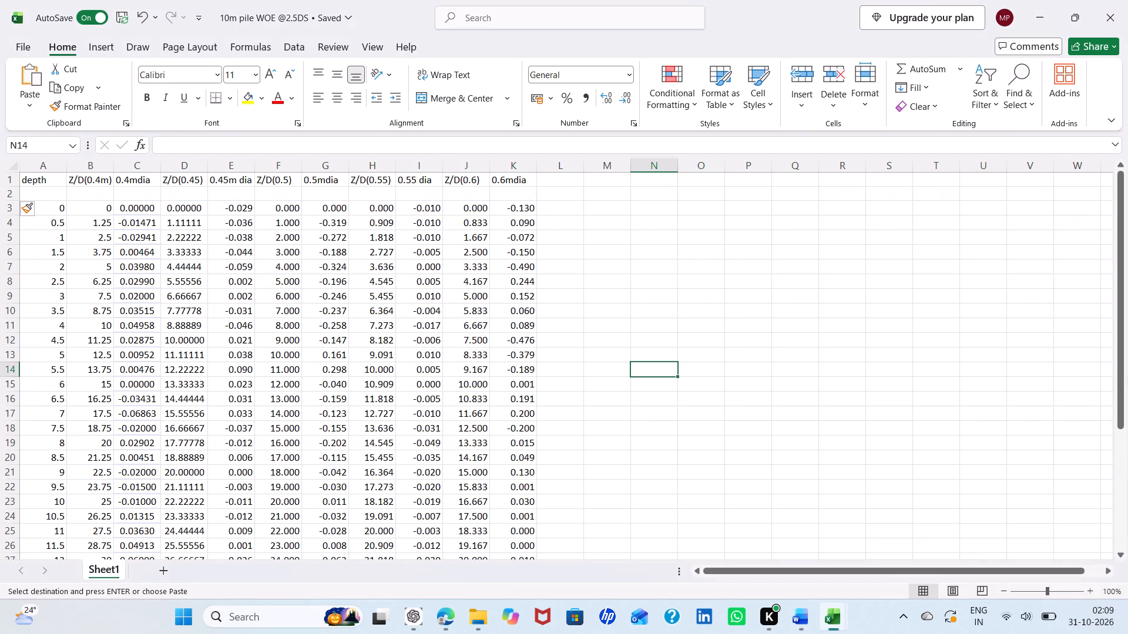
click(244, 163)
right_click(244, 163)
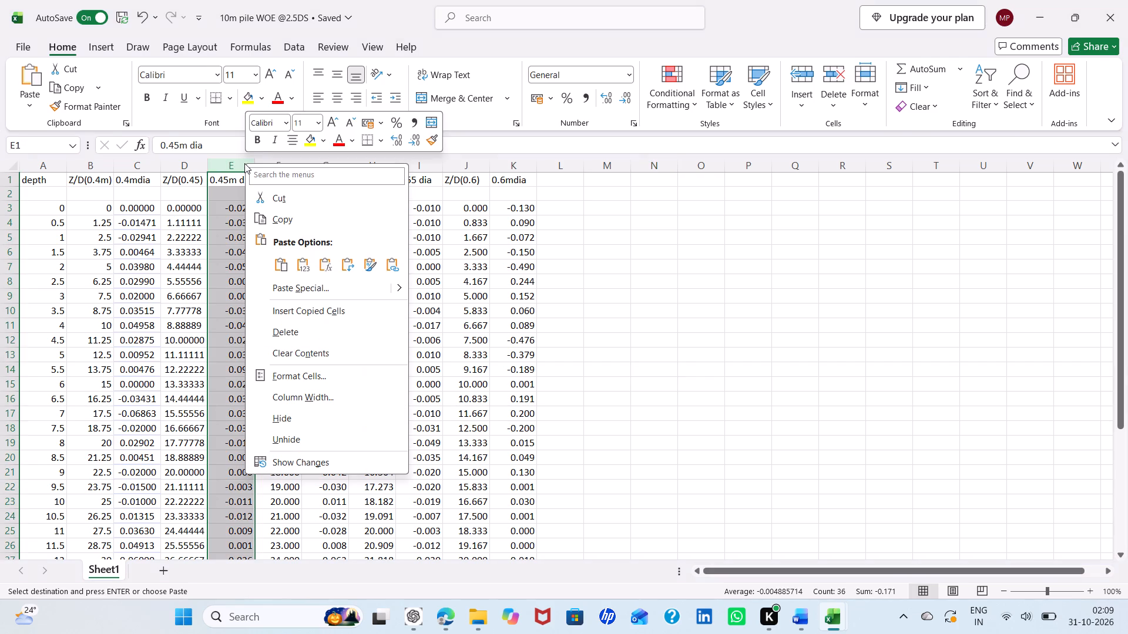
click(340, 274)
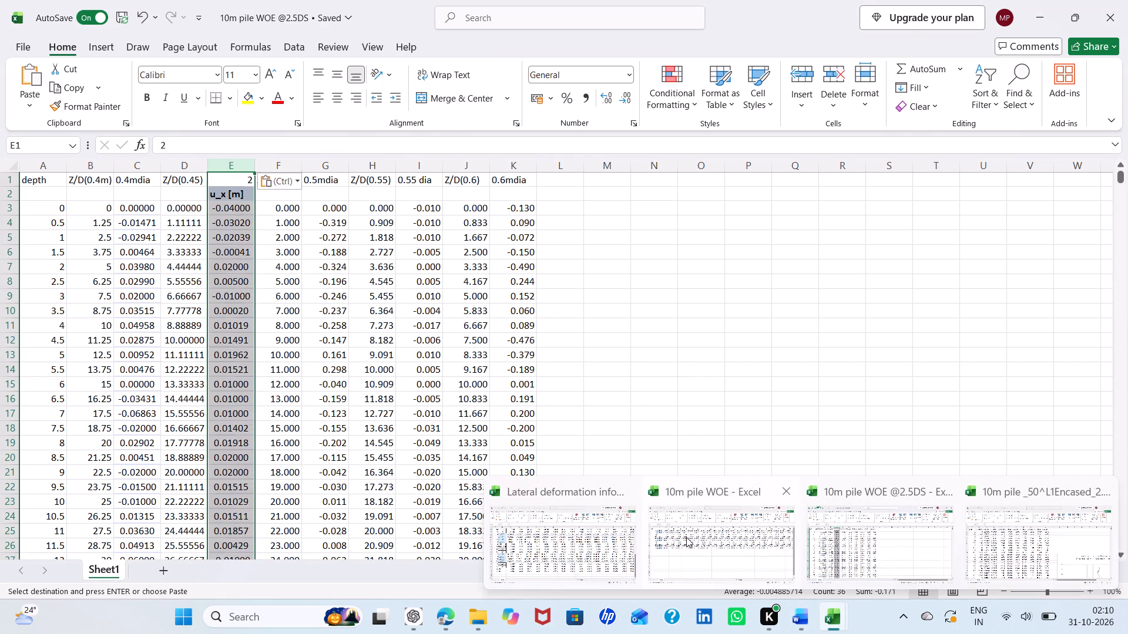
Copy the case 8 row from "10m pile WOE" and paste it transposed over the 0.5mdia column G of "10m pile WOE @2.5DS".
click(686, 537)
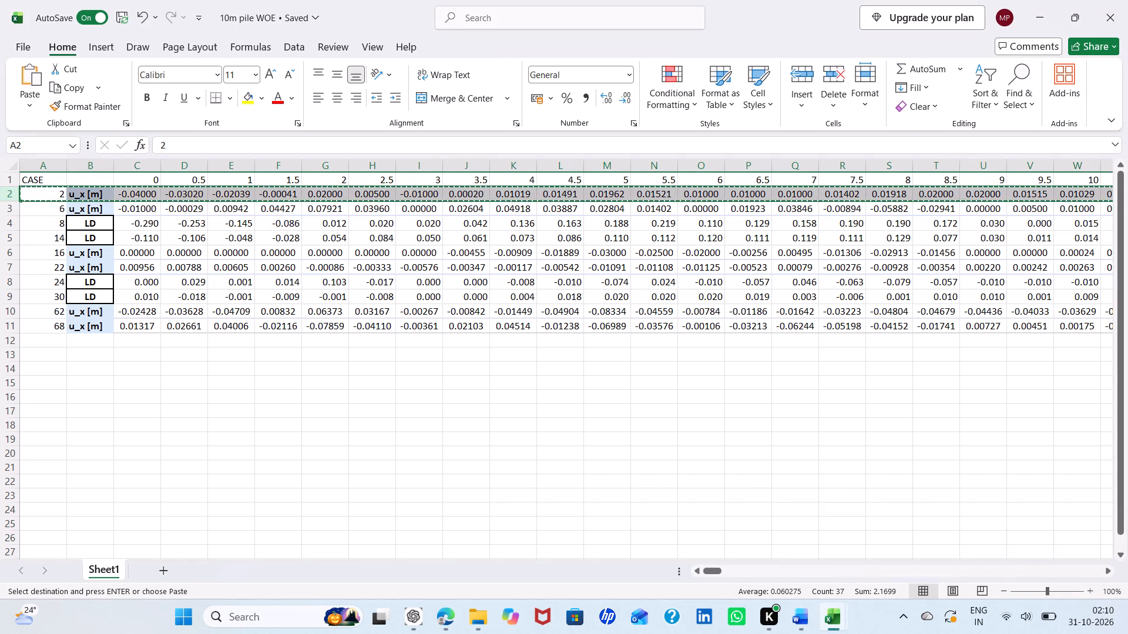
click(11, 222)
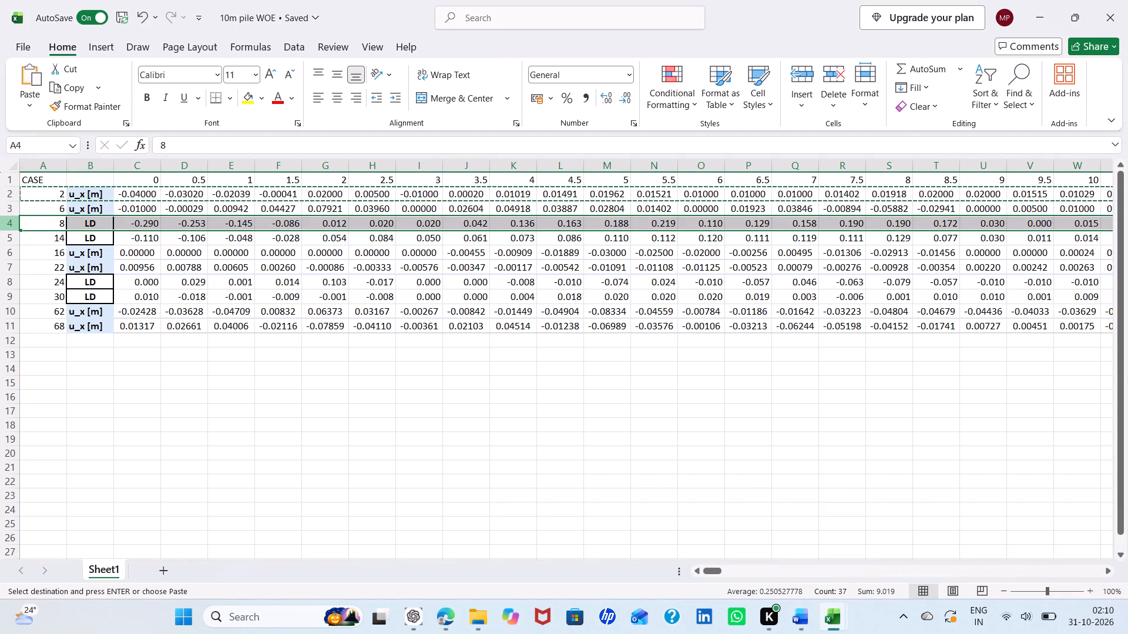
right_click(11, 222)
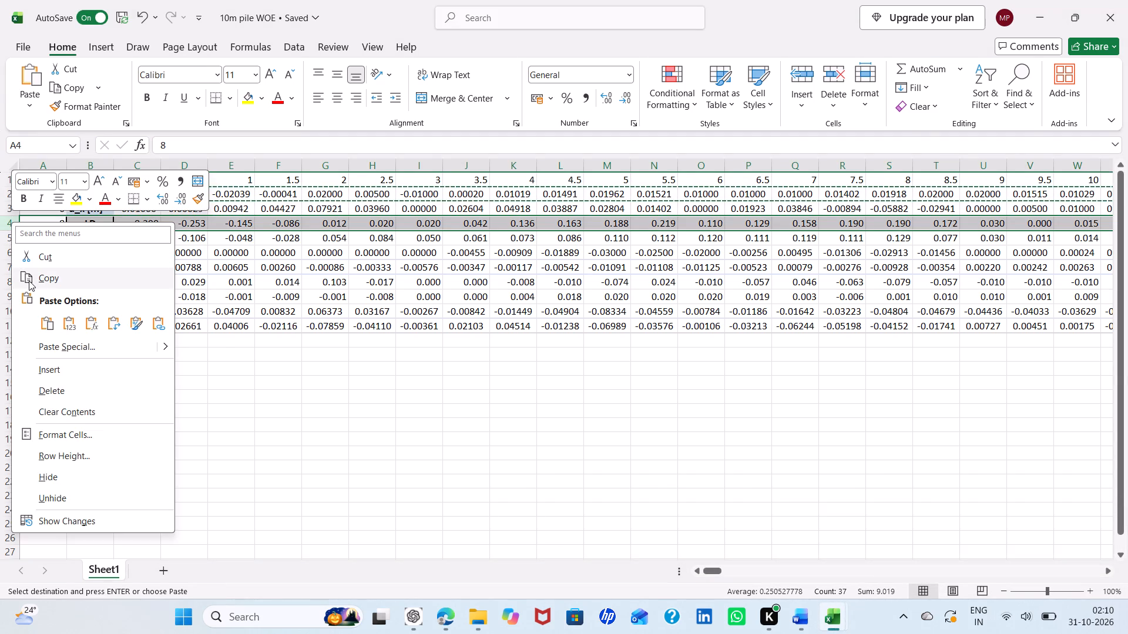
click(29, 281)
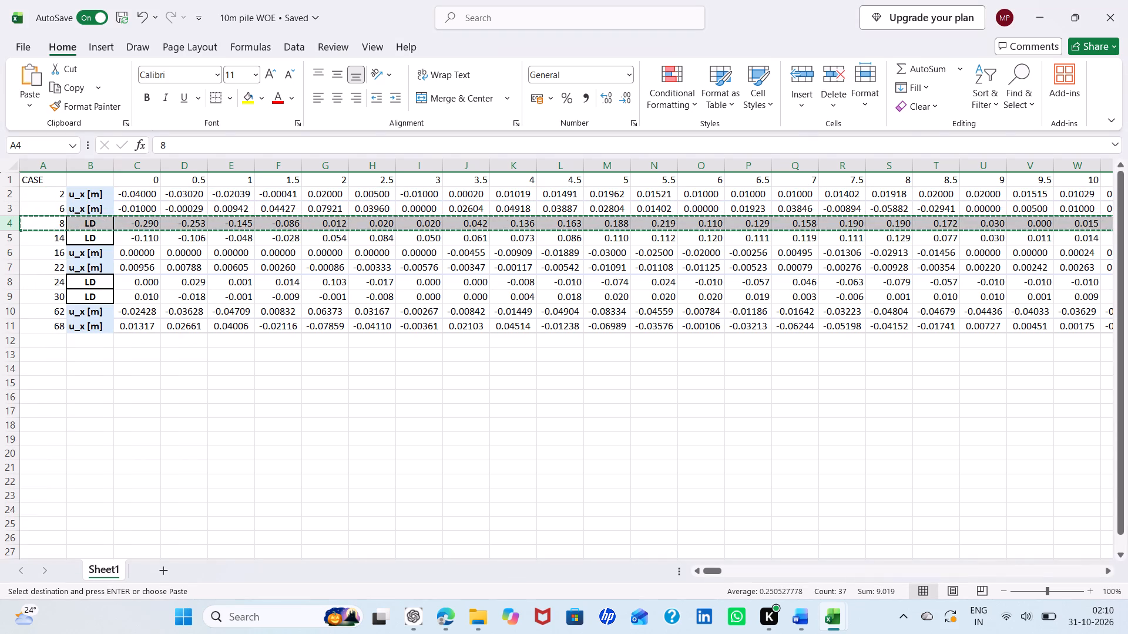
click(858, 557)
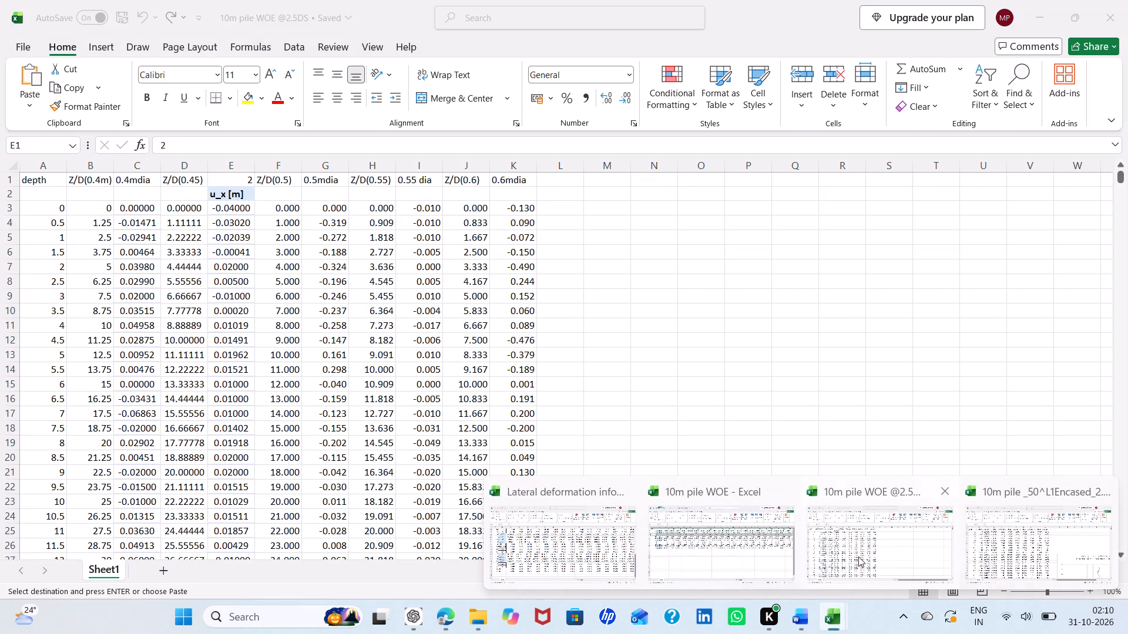
click(330, 161)
right_click(330, 161)
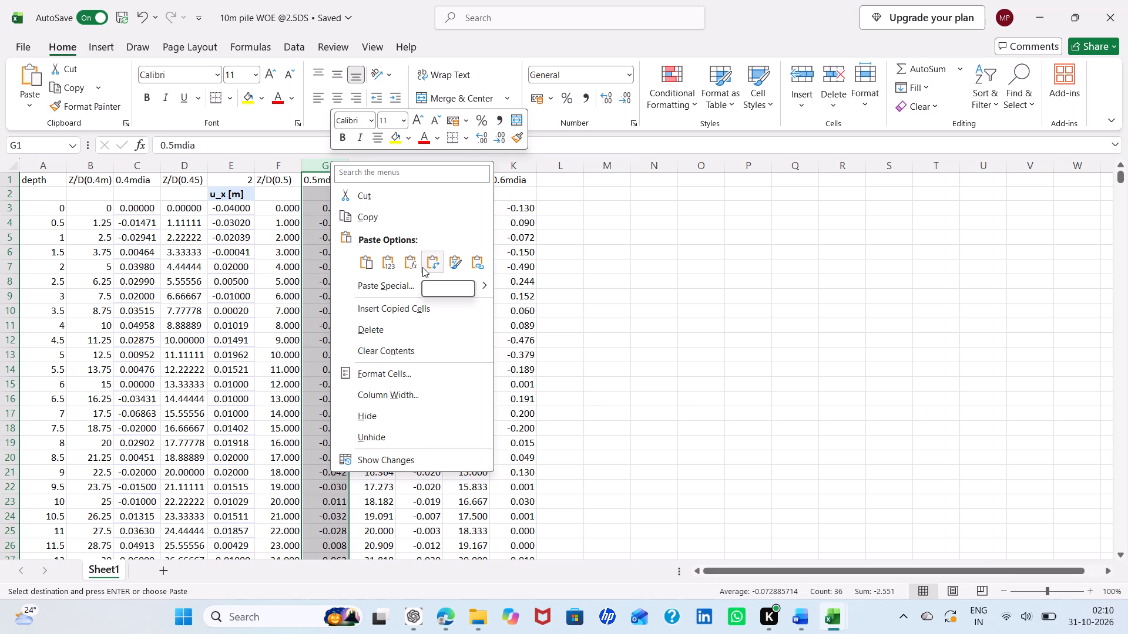
click(422, 267)
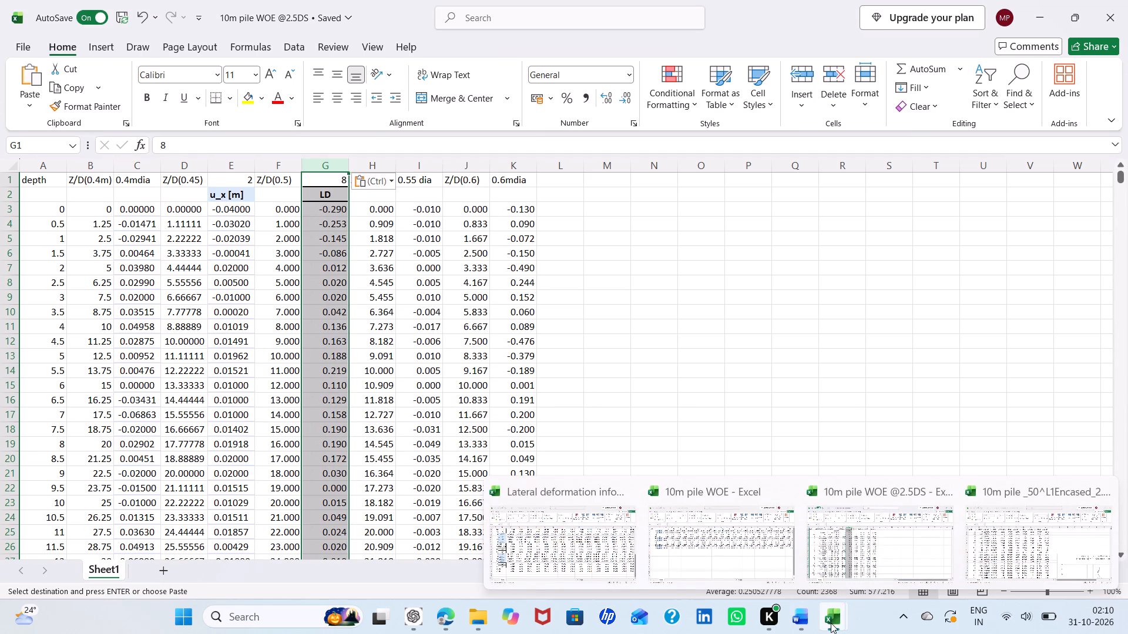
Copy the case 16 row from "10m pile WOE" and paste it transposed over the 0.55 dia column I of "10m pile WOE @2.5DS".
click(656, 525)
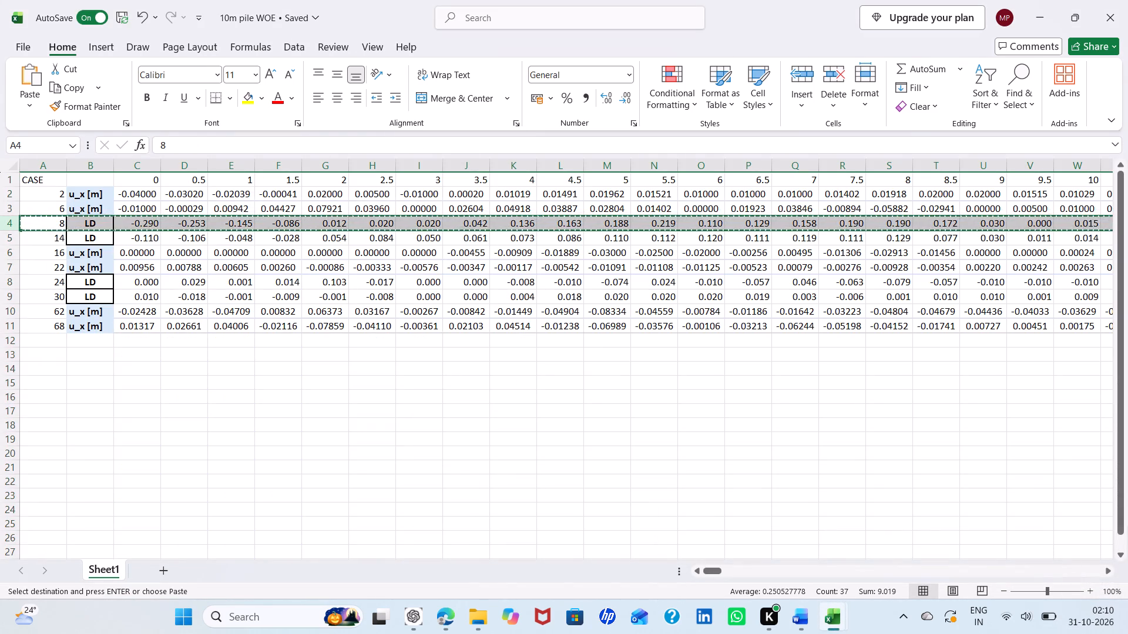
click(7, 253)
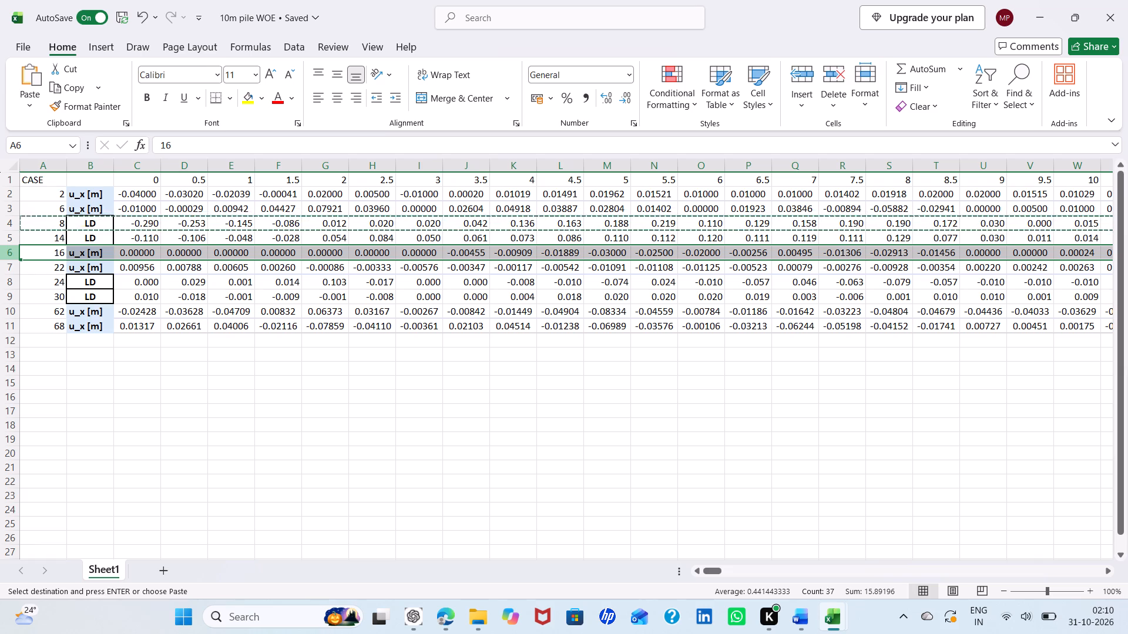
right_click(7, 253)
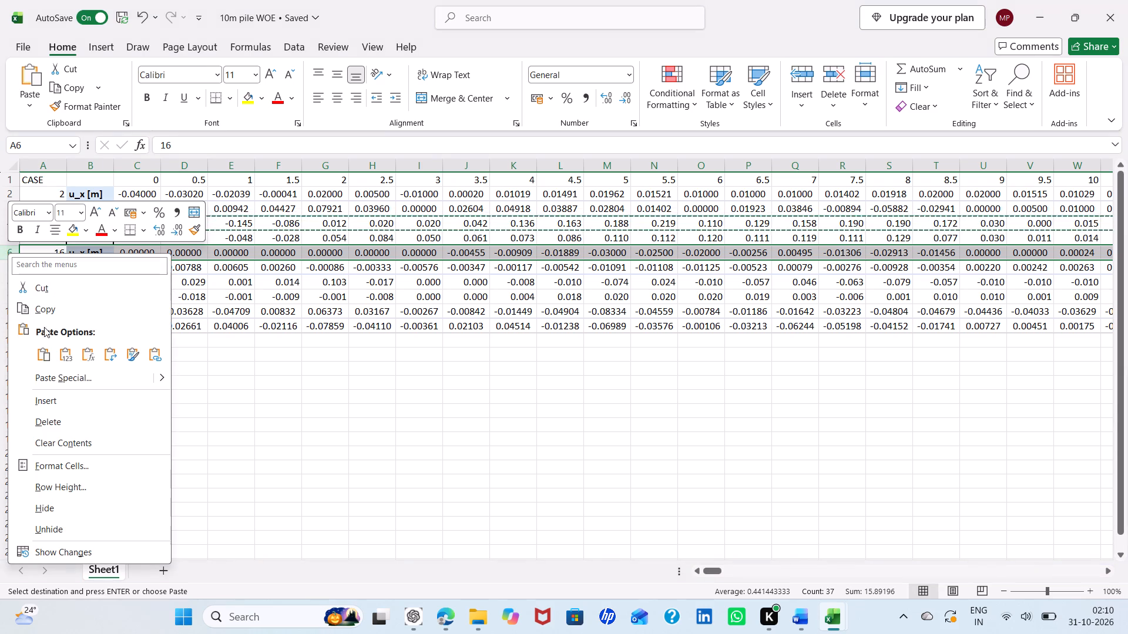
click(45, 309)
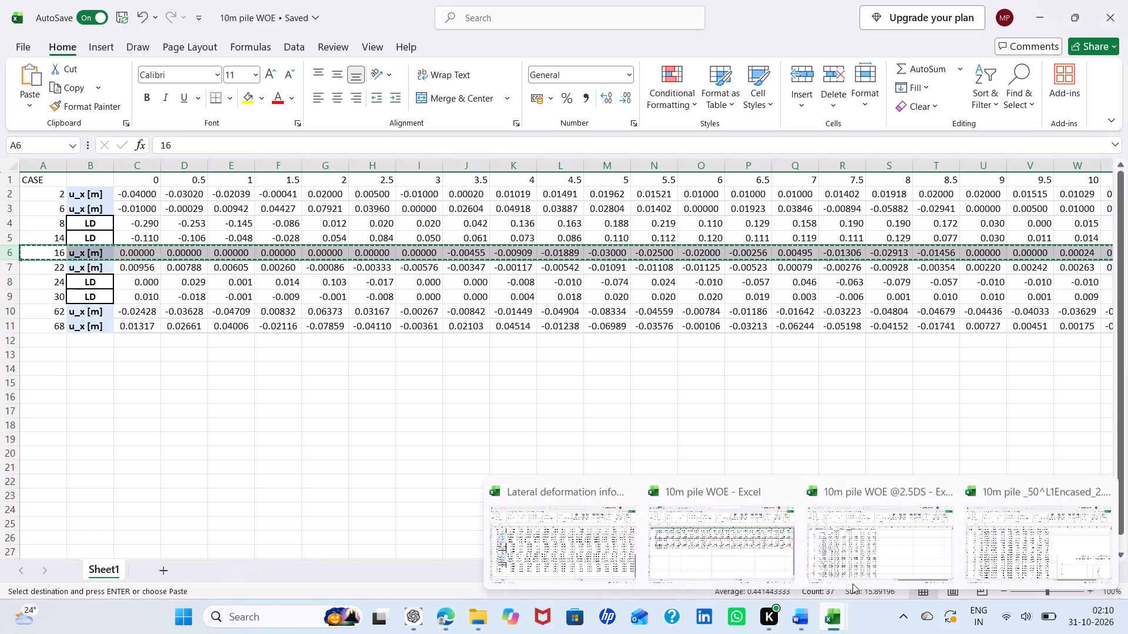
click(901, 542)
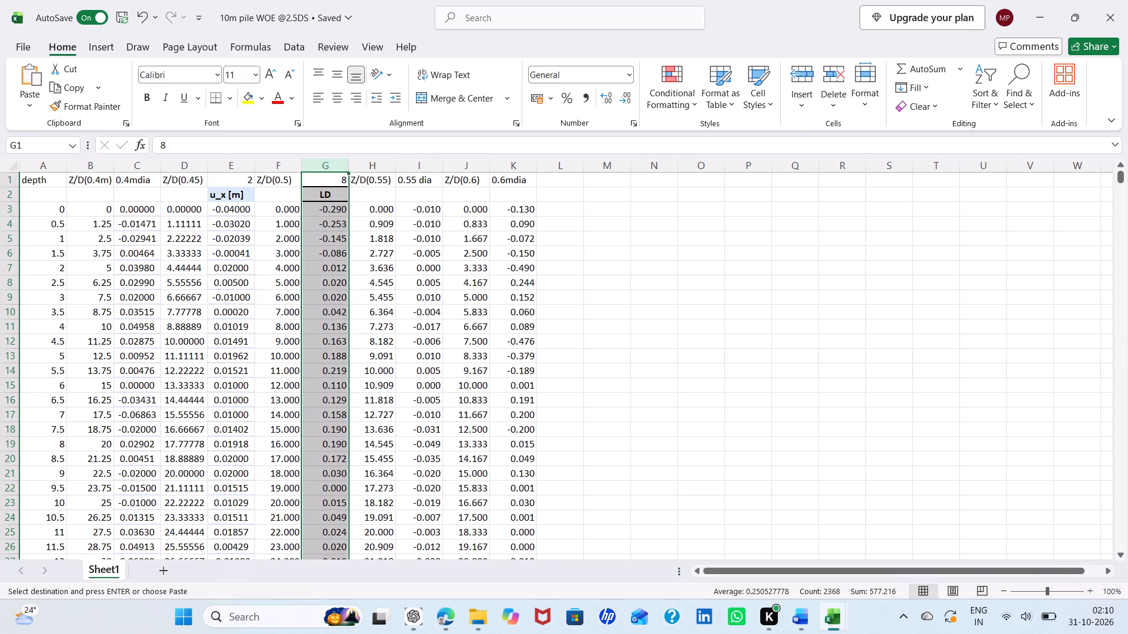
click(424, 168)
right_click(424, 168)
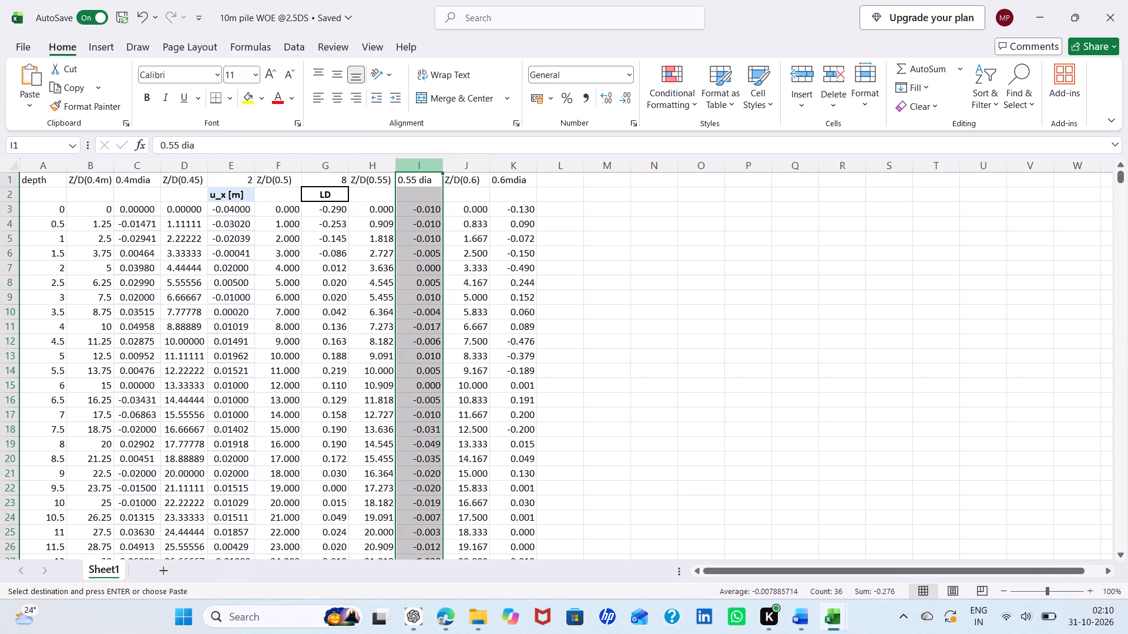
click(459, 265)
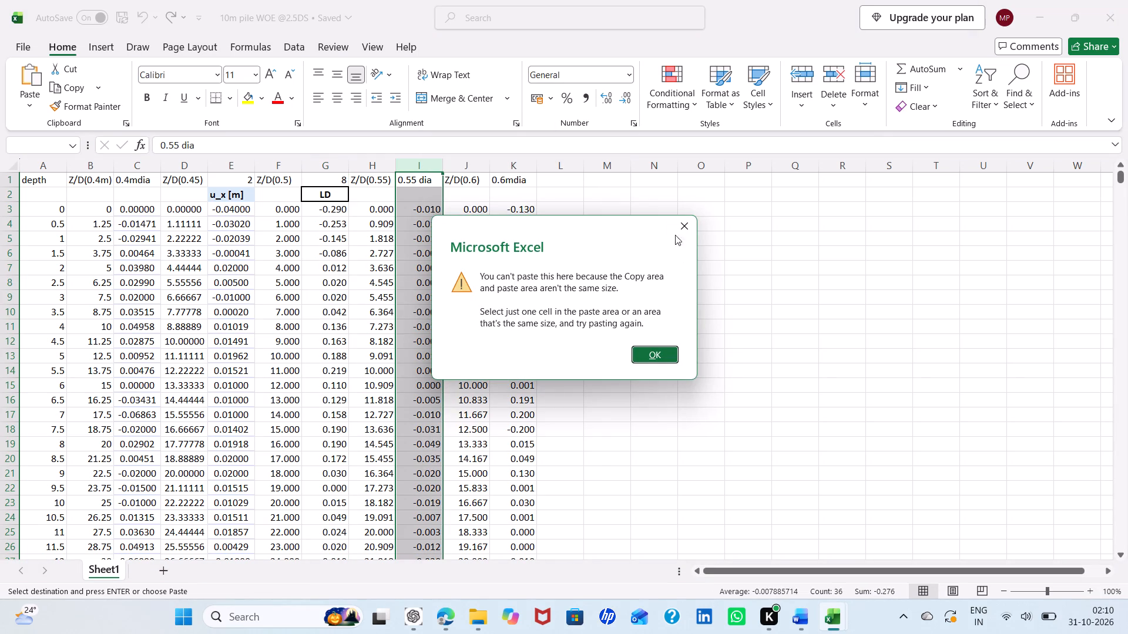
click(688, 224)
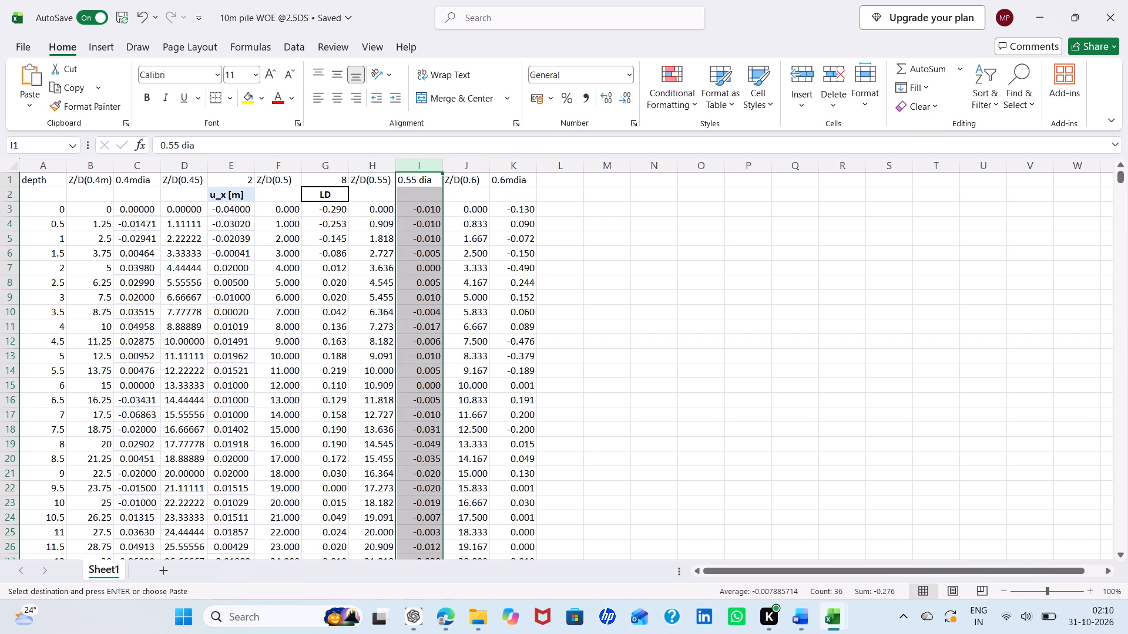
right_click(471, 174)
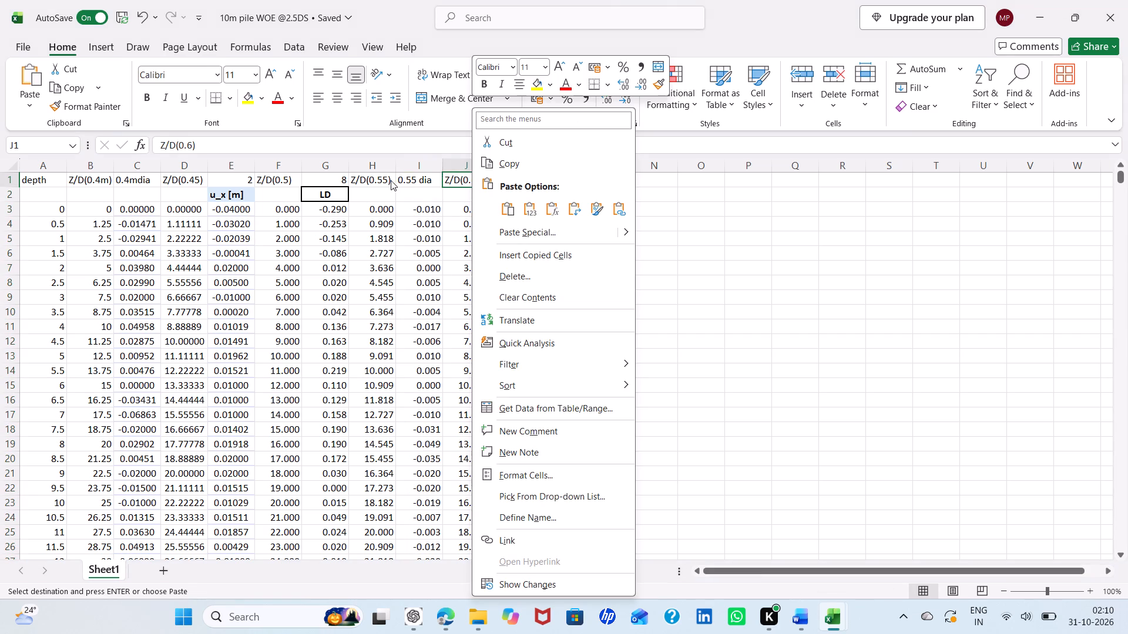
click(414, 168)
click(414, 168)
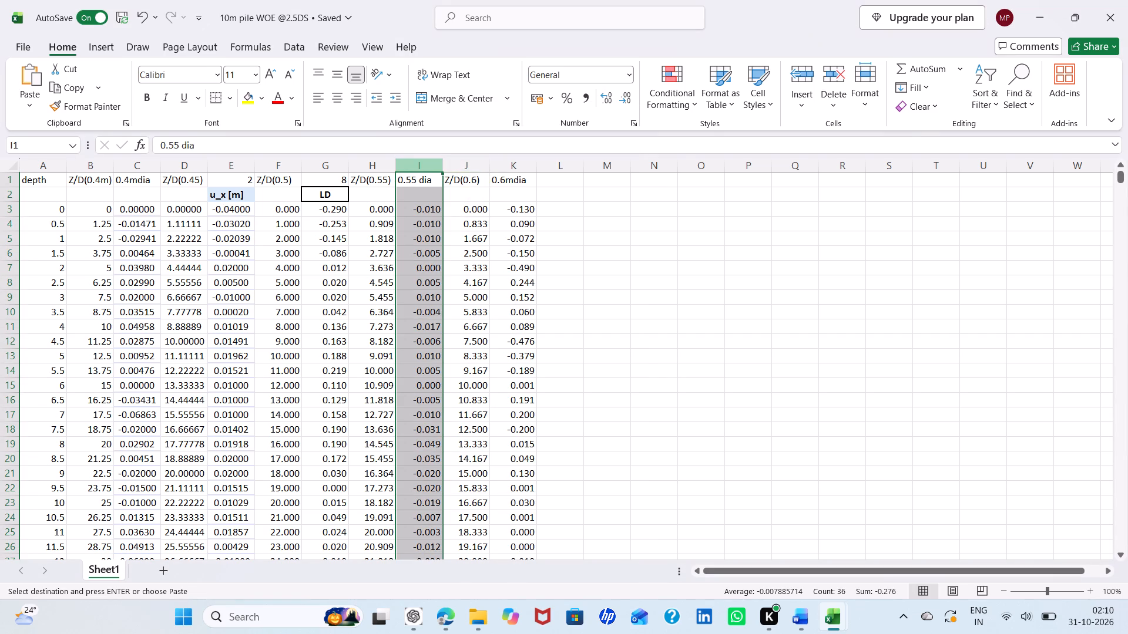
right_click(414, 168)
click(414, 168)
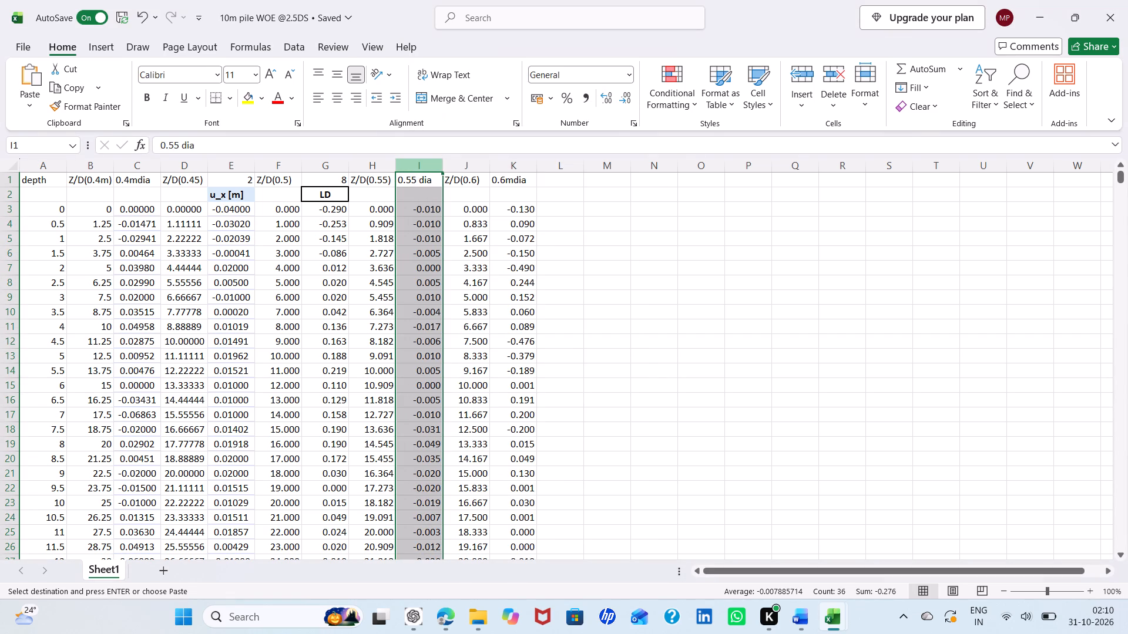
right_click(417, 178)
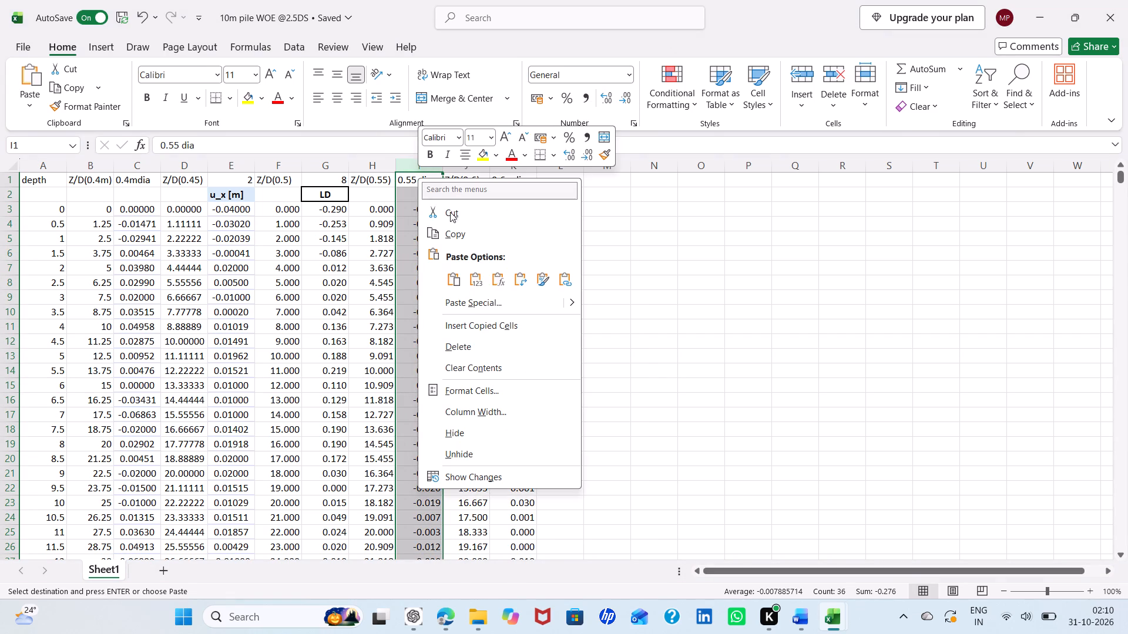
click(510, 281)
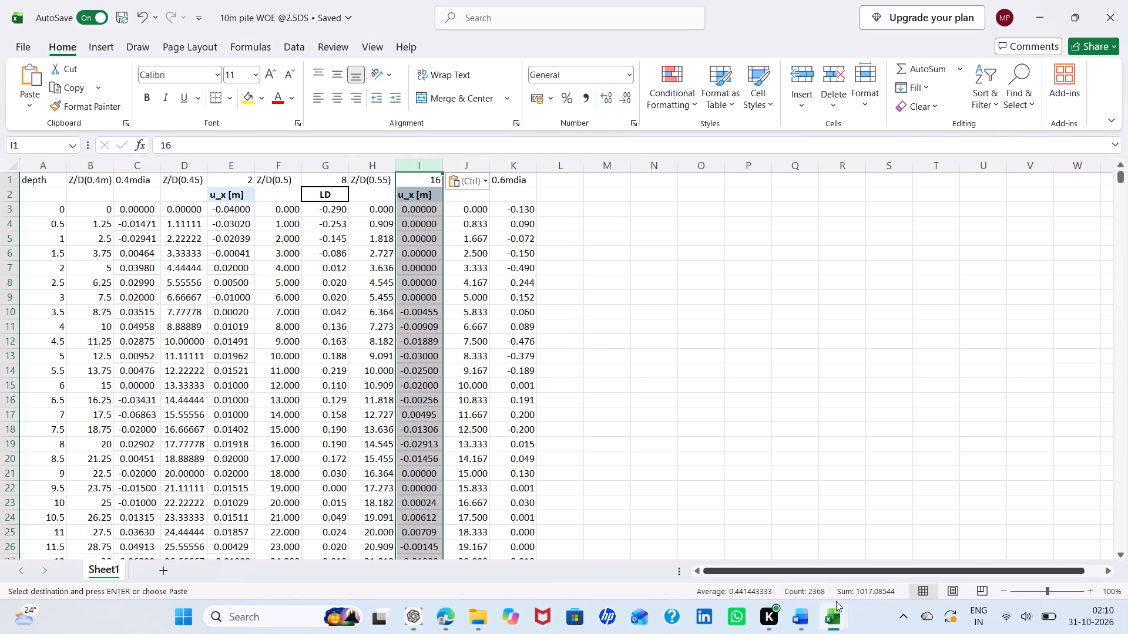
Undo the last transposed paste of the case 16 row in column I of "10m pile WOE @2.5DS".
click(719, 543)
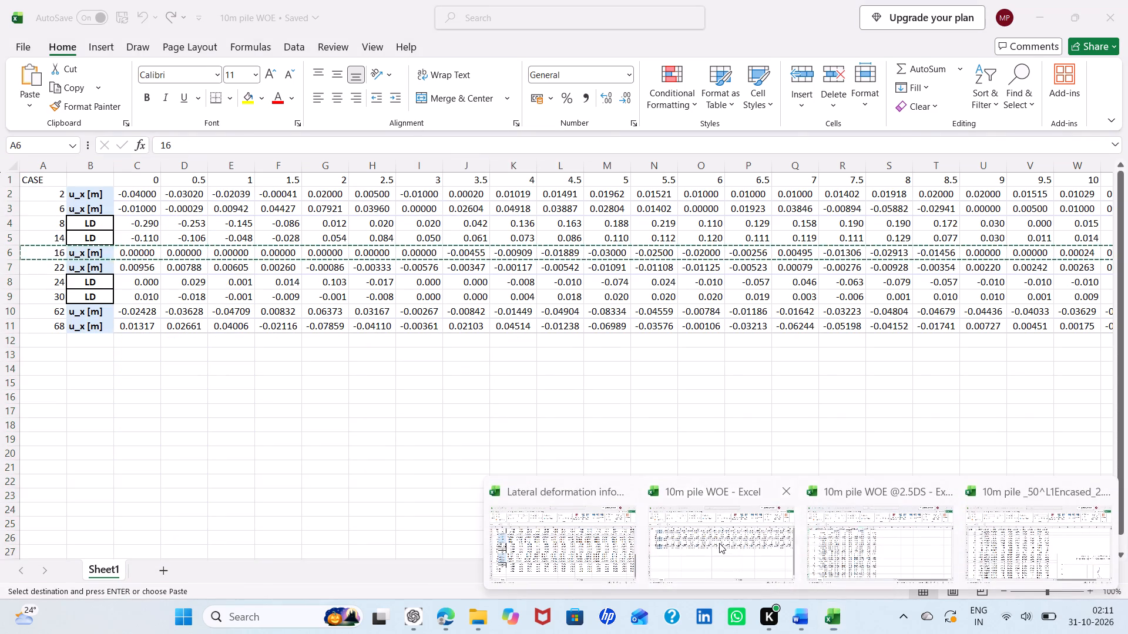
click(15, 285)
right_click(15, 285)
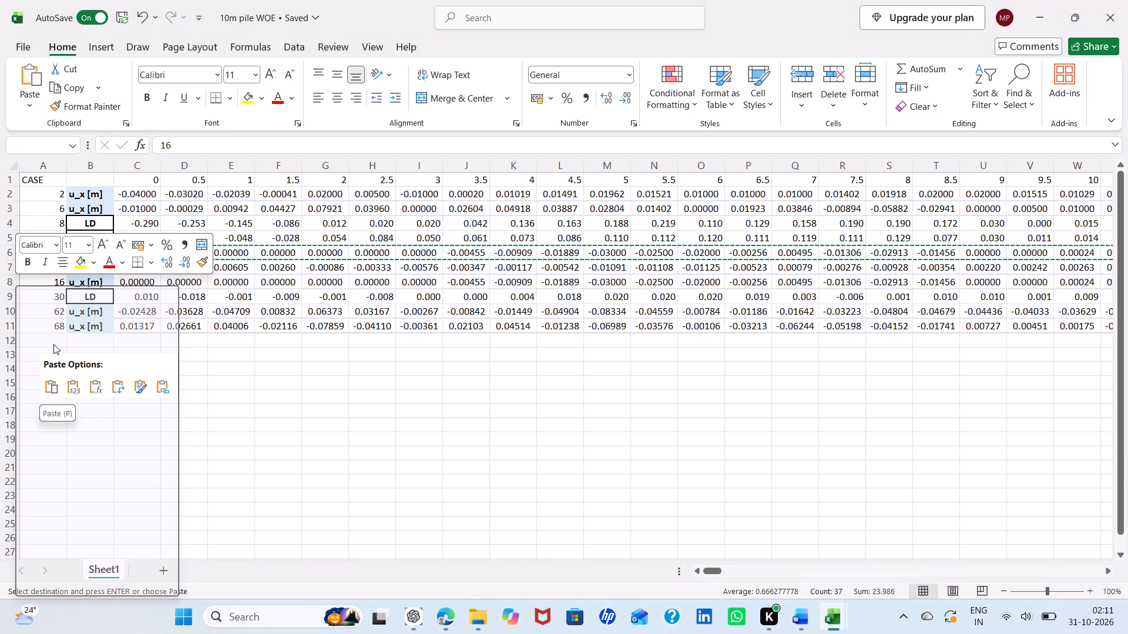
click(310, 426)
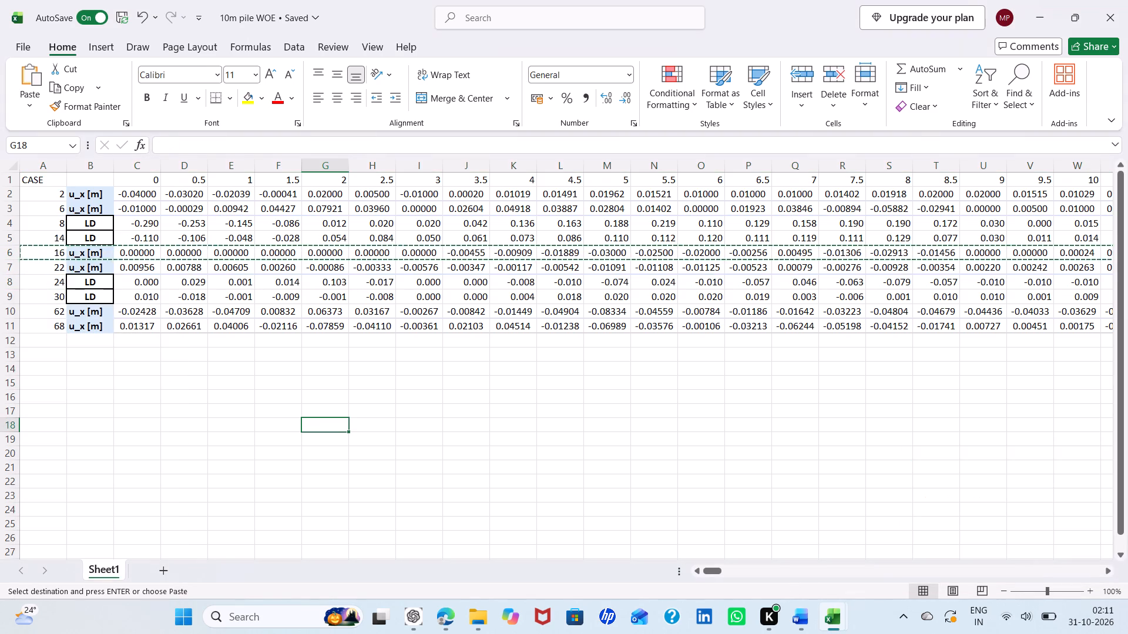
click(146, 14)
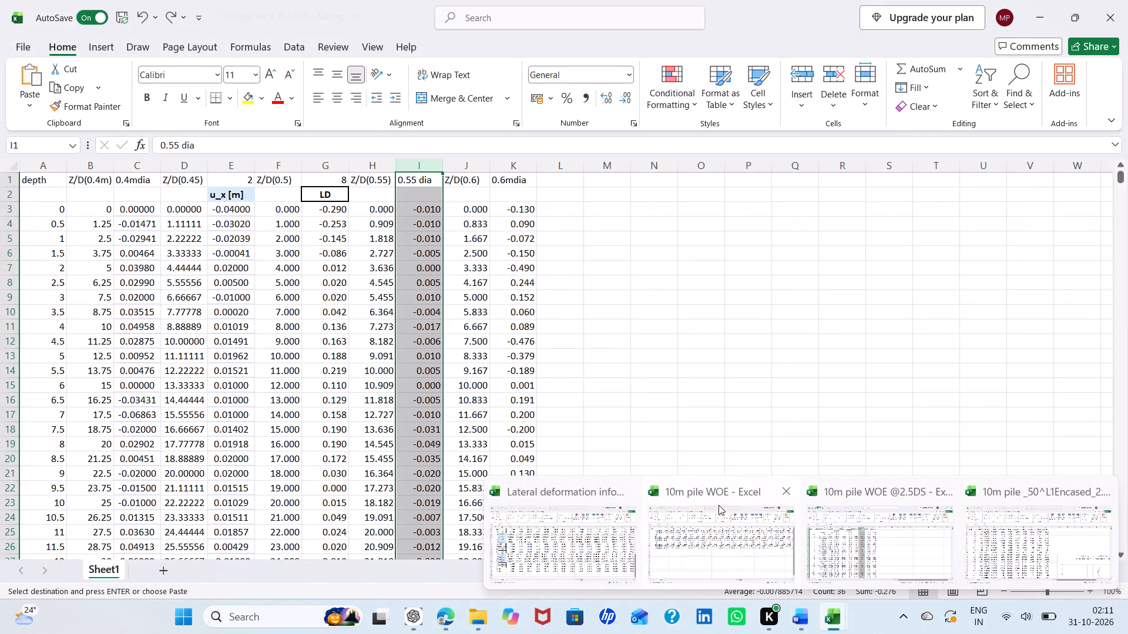
Copy the case 16 row from "10m pile WOE" again and paste it transposed over the 0.55 dia column I of "10m pile WOE @2.5DS".
click(719, 505)
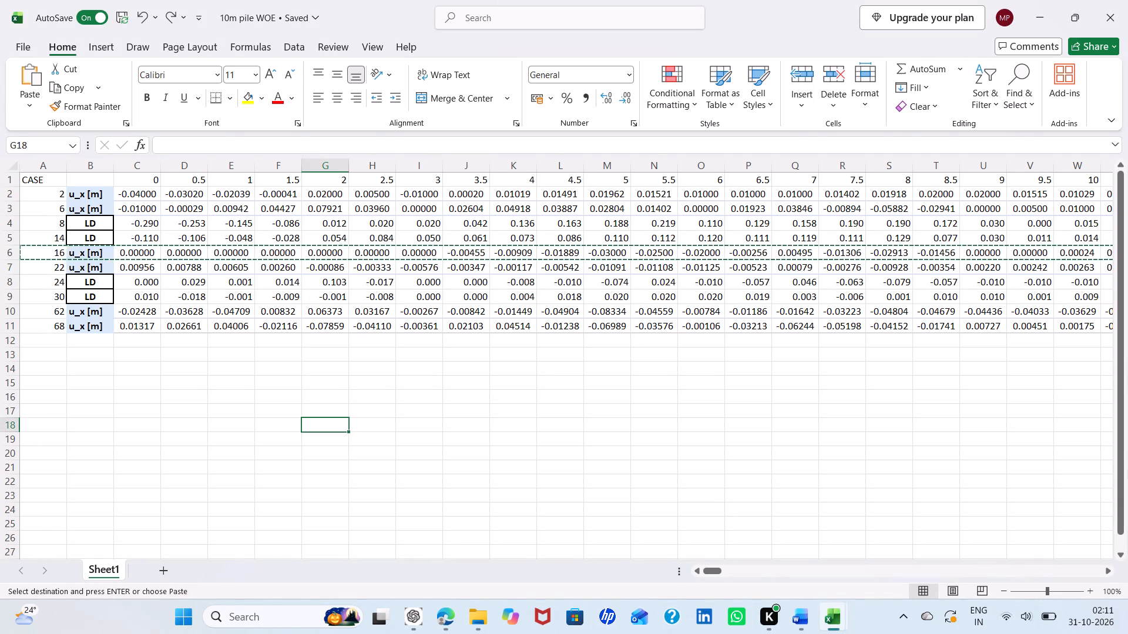
click(13, 254)
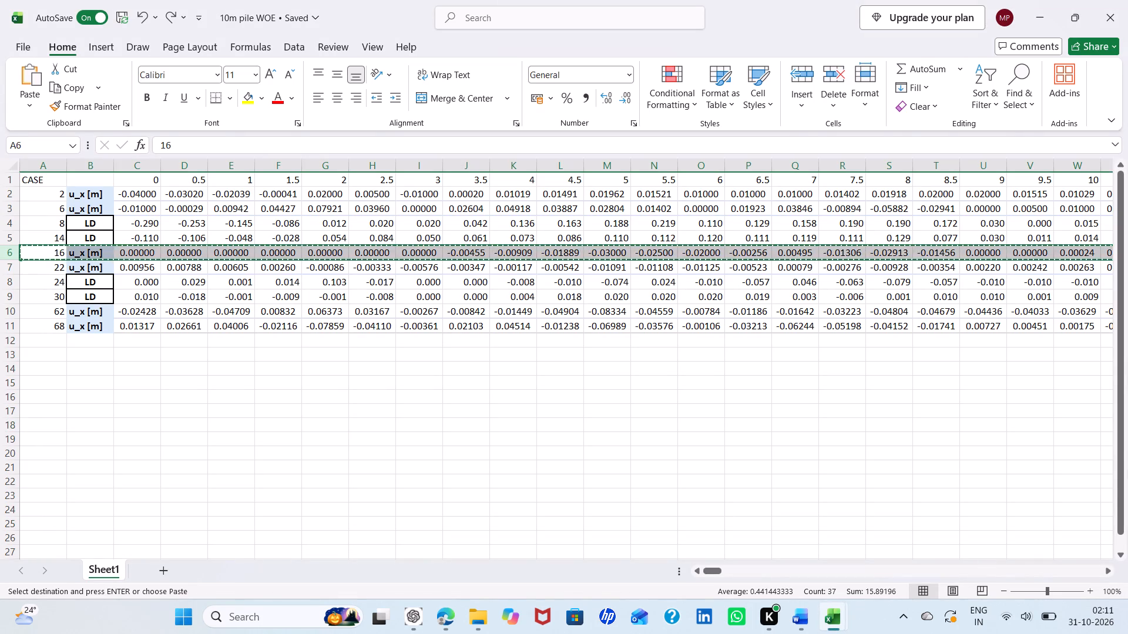
click(8, 252)
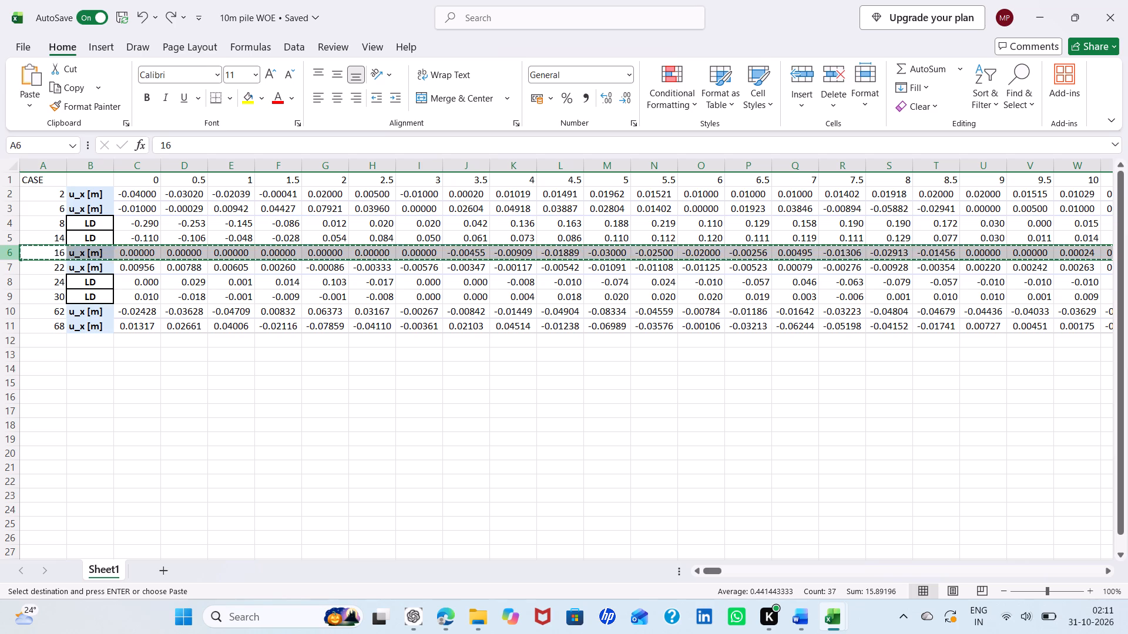
right_click(8, 252)
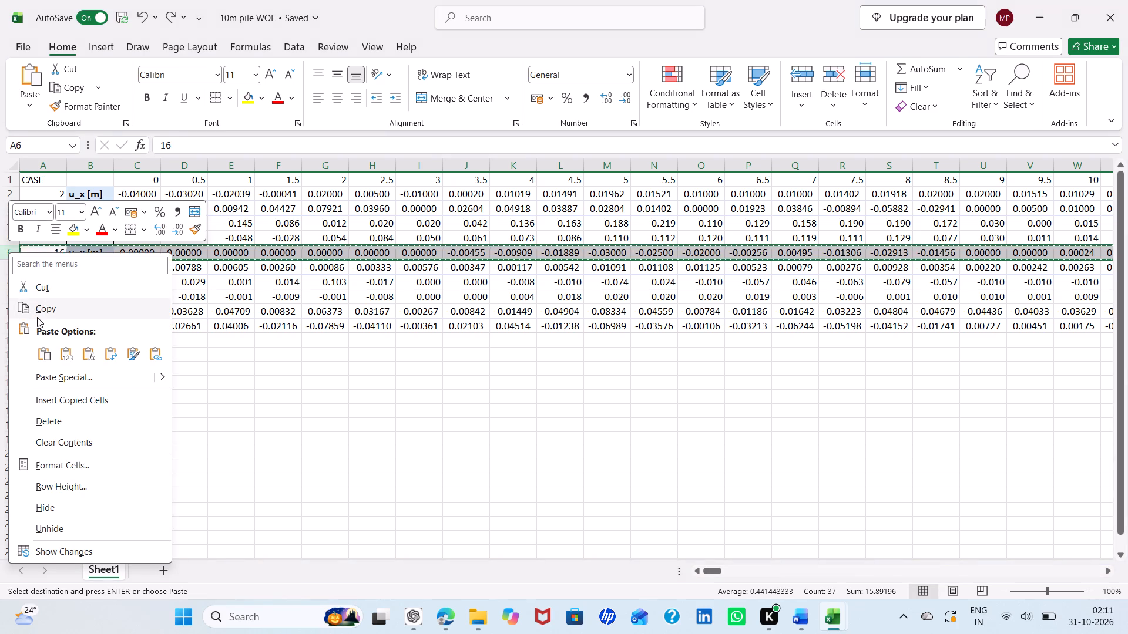
click(37, 317)
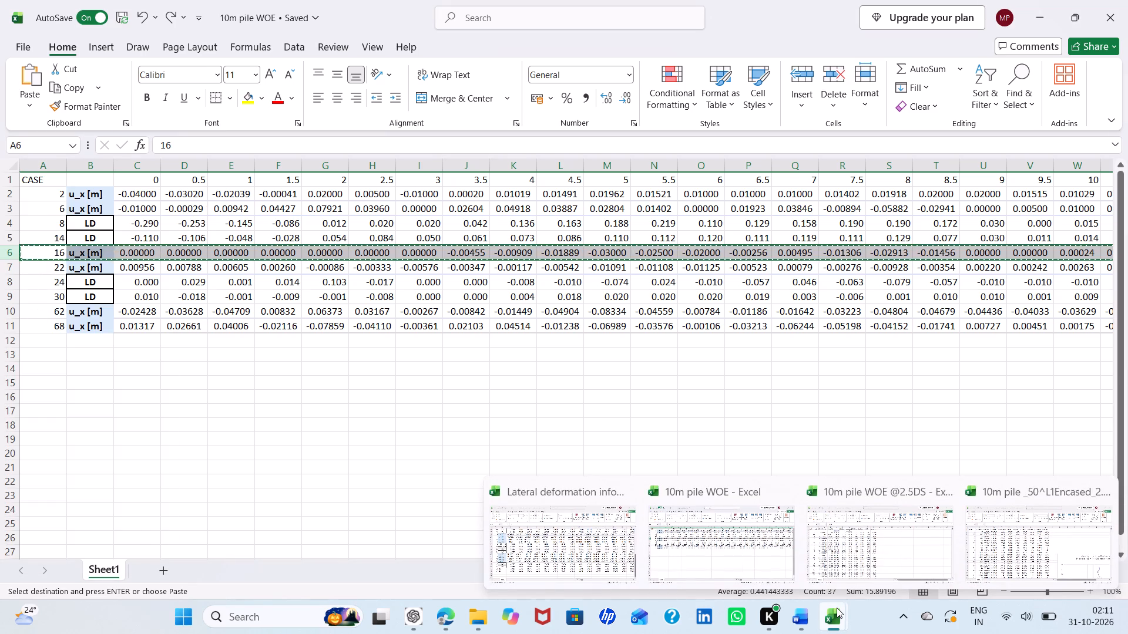
click(877, 553)
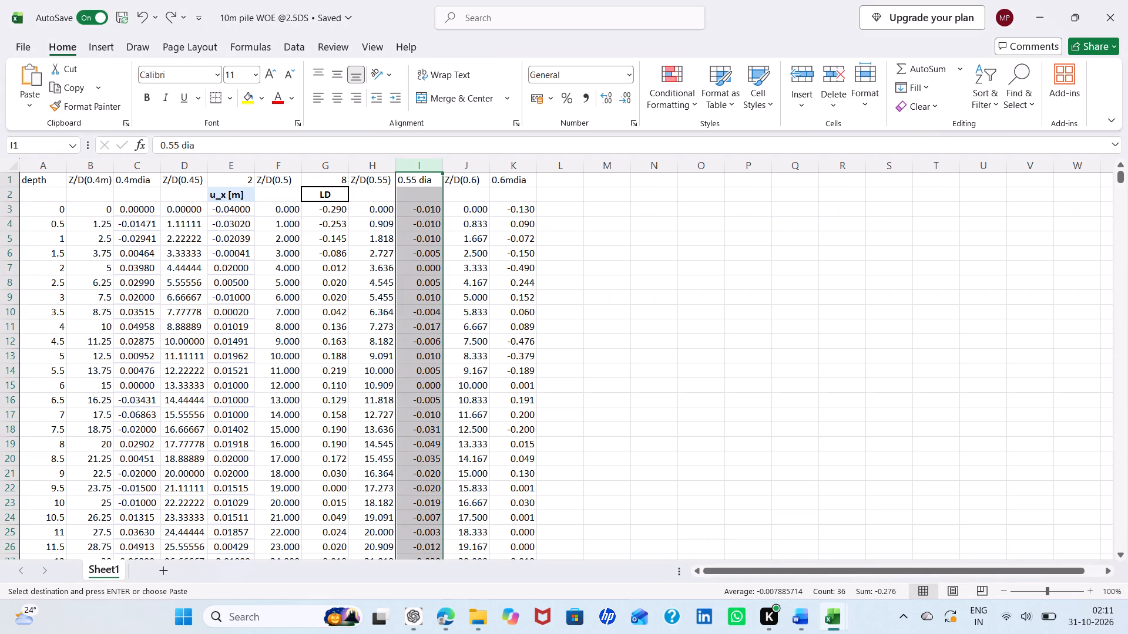
click(431, 160)
right_click(431, 160)
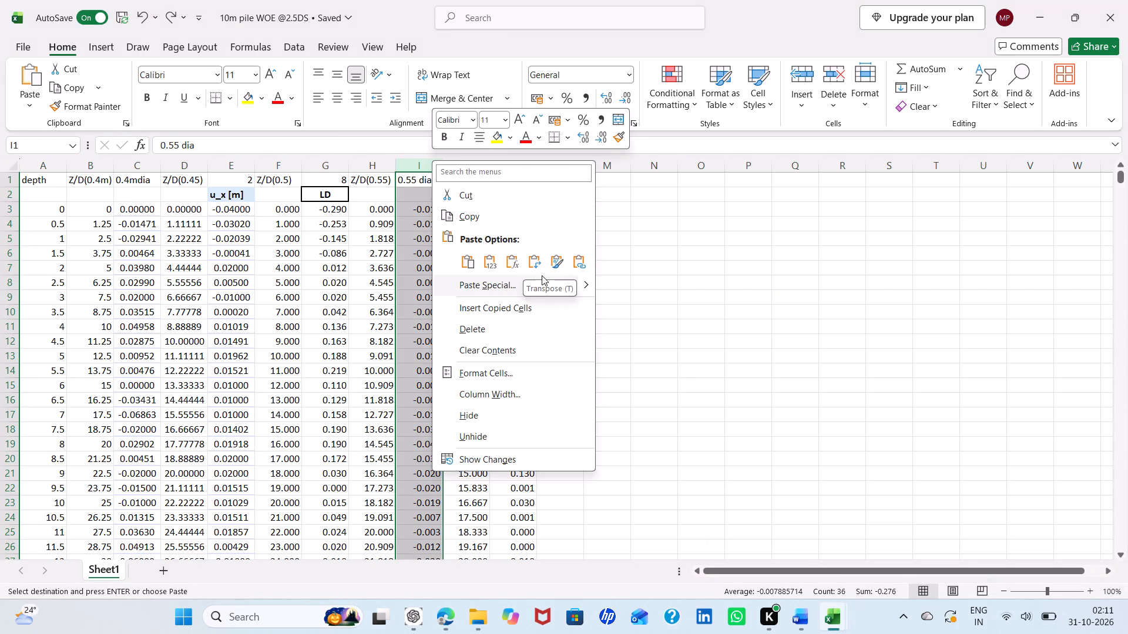
click(538, 259)
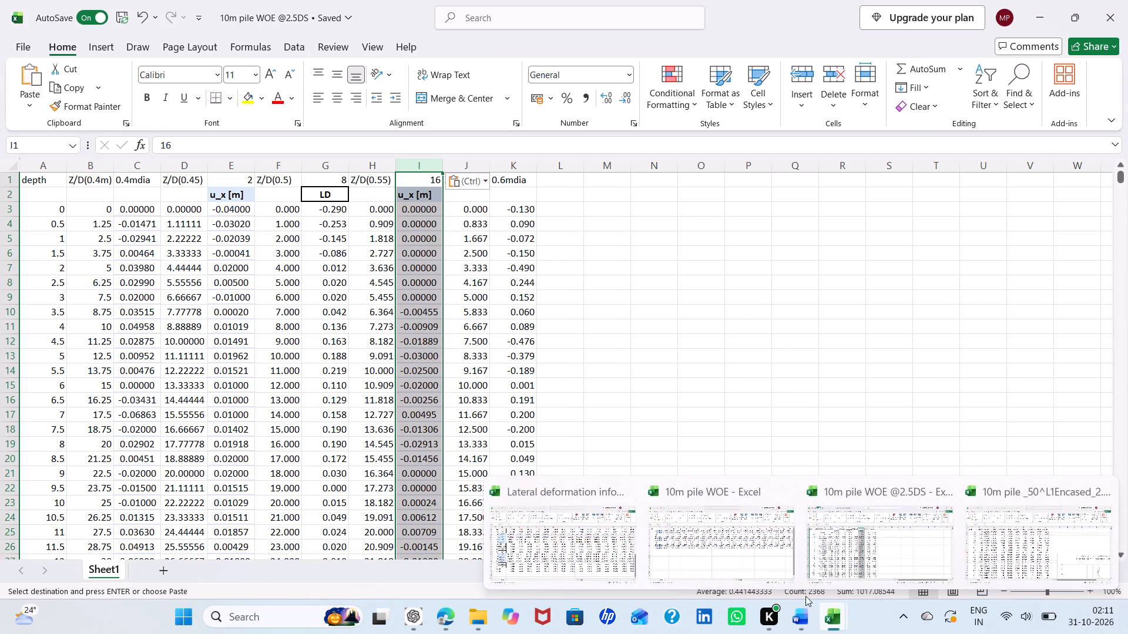
Copy the case 24 row from "10m pile WOE" and paste it transposed over the 0.6mdia column K of "10m pile WOE @2.5DS".
click(696, 546)
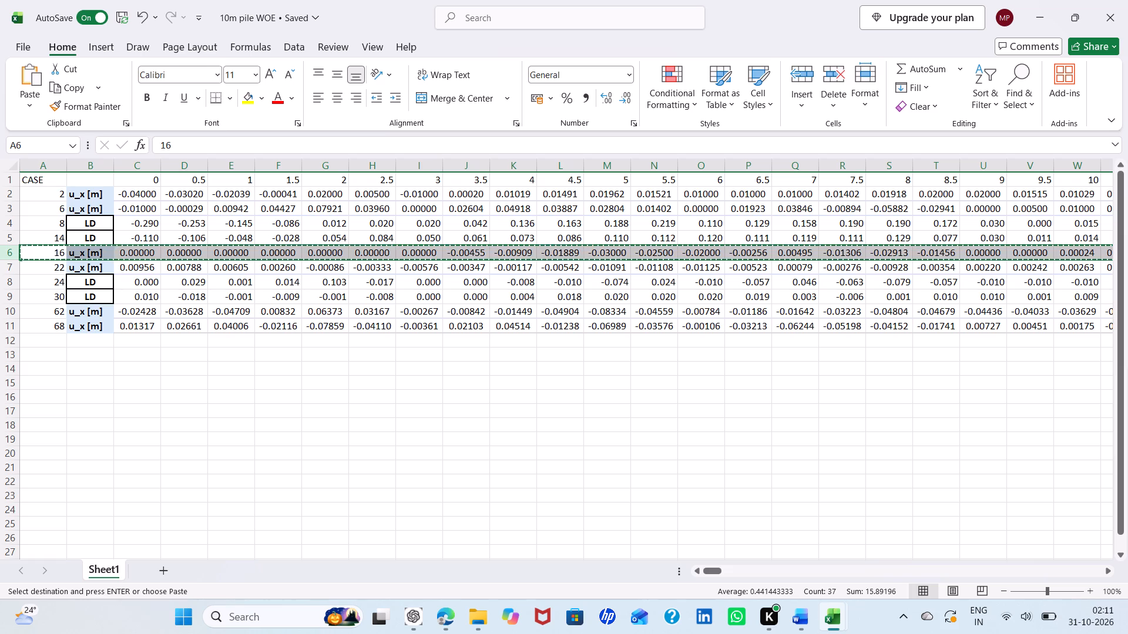
click(14, 285)
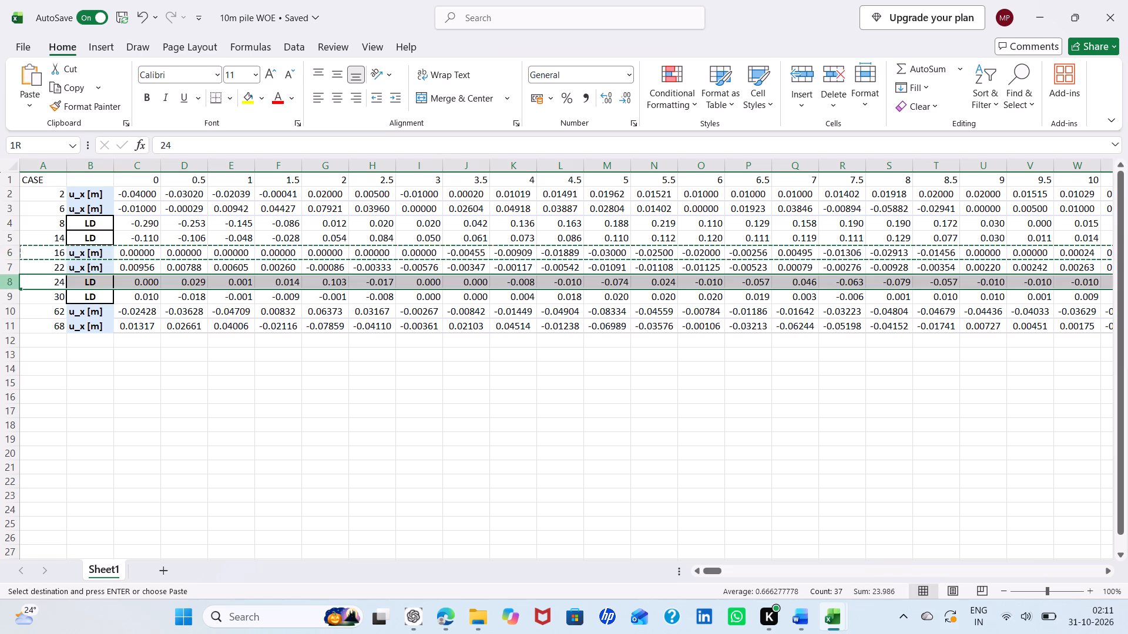
right_click(14, 285)
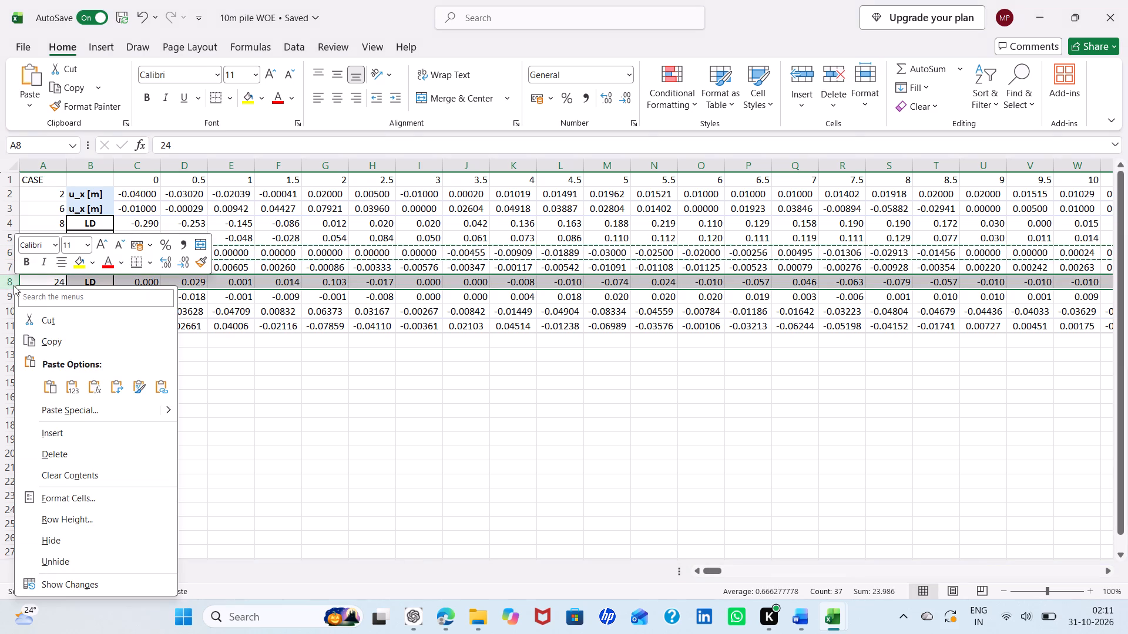
click(35, 344)
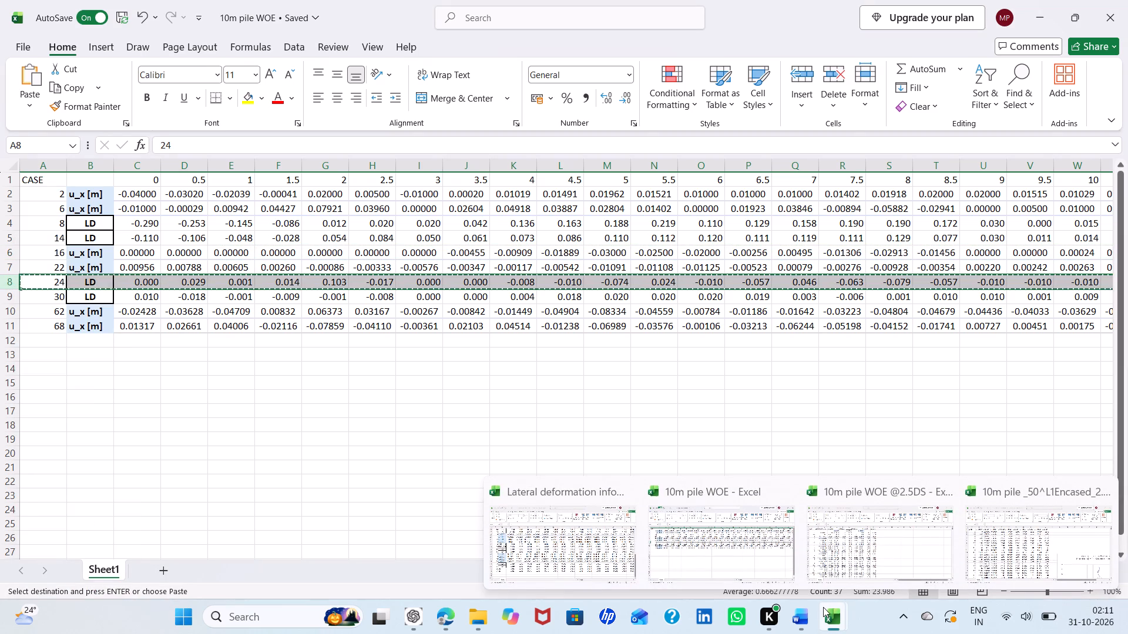
click(887, 545)
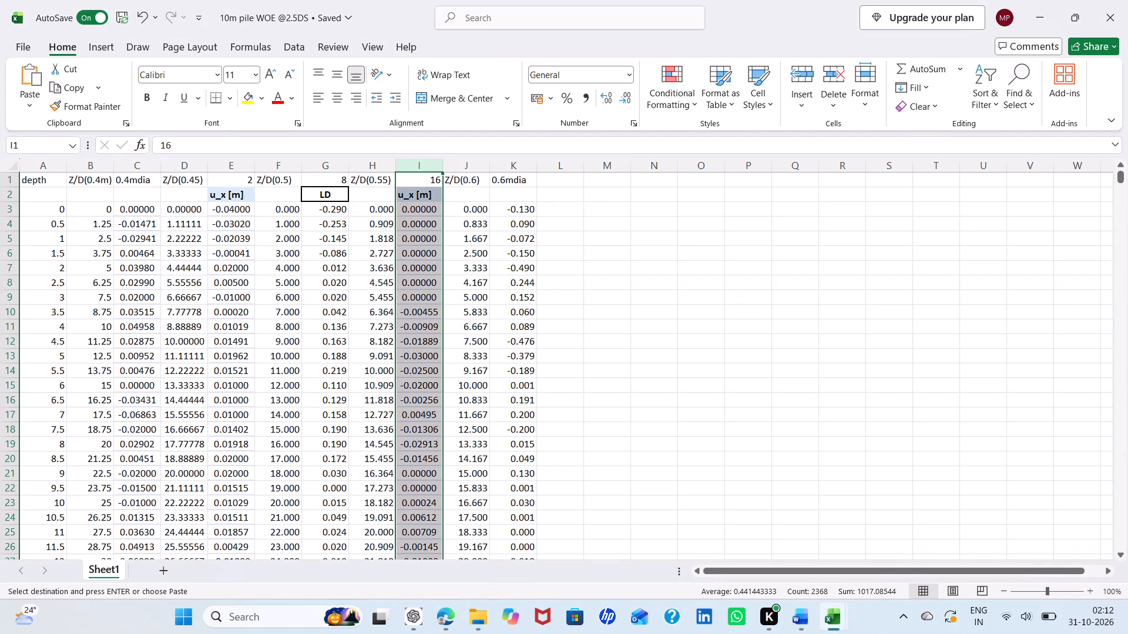
click(513, 165)
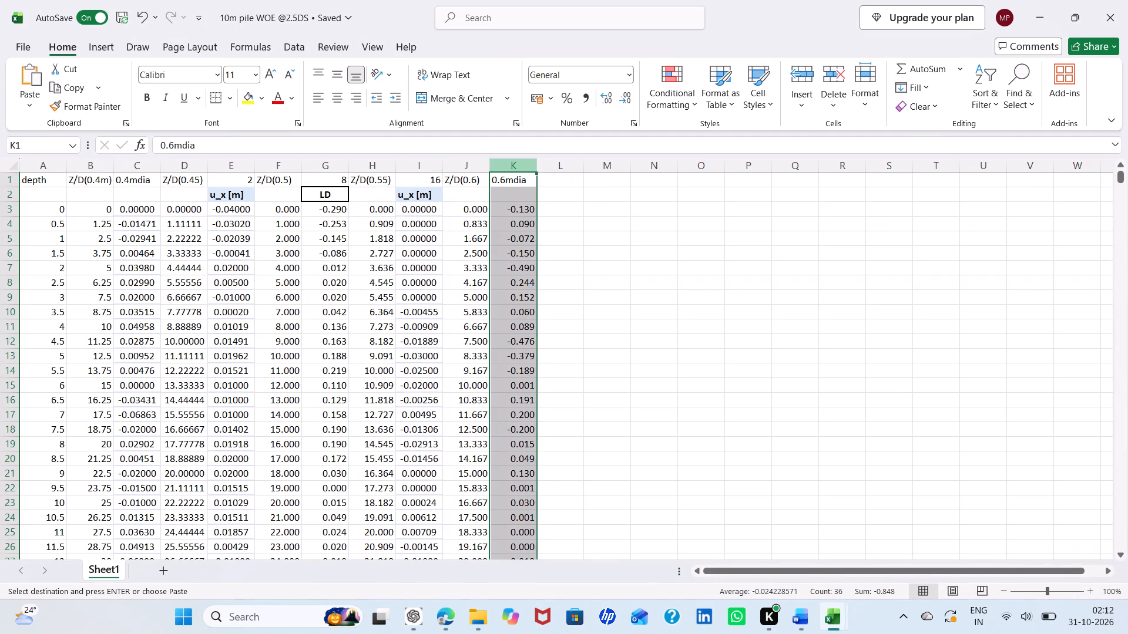
right_click(513, 165)
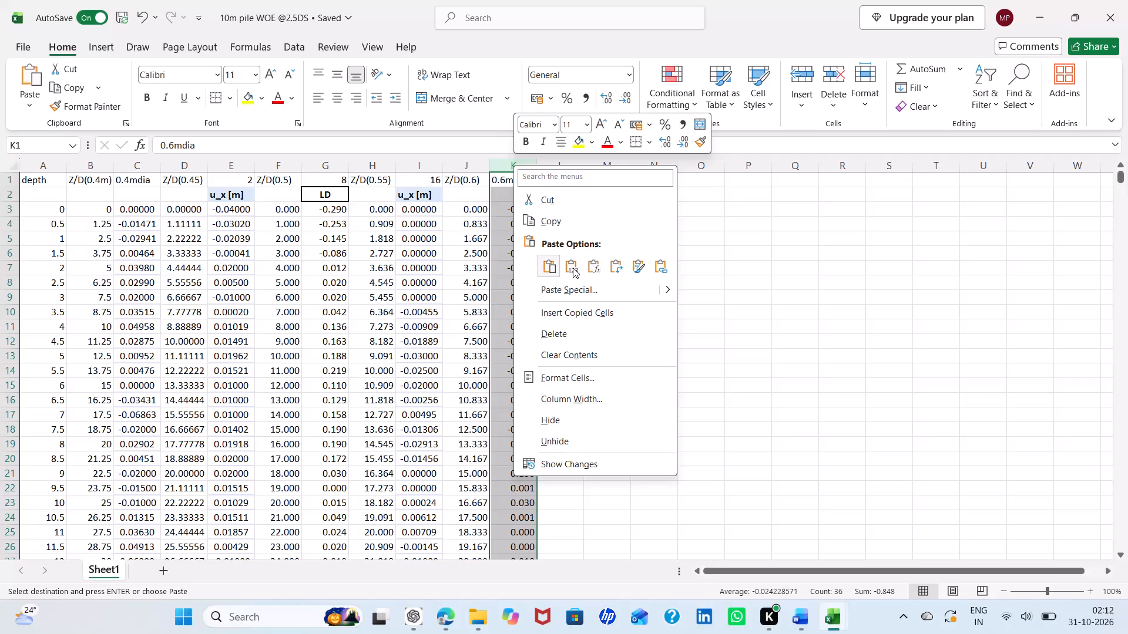
click(619, 274)
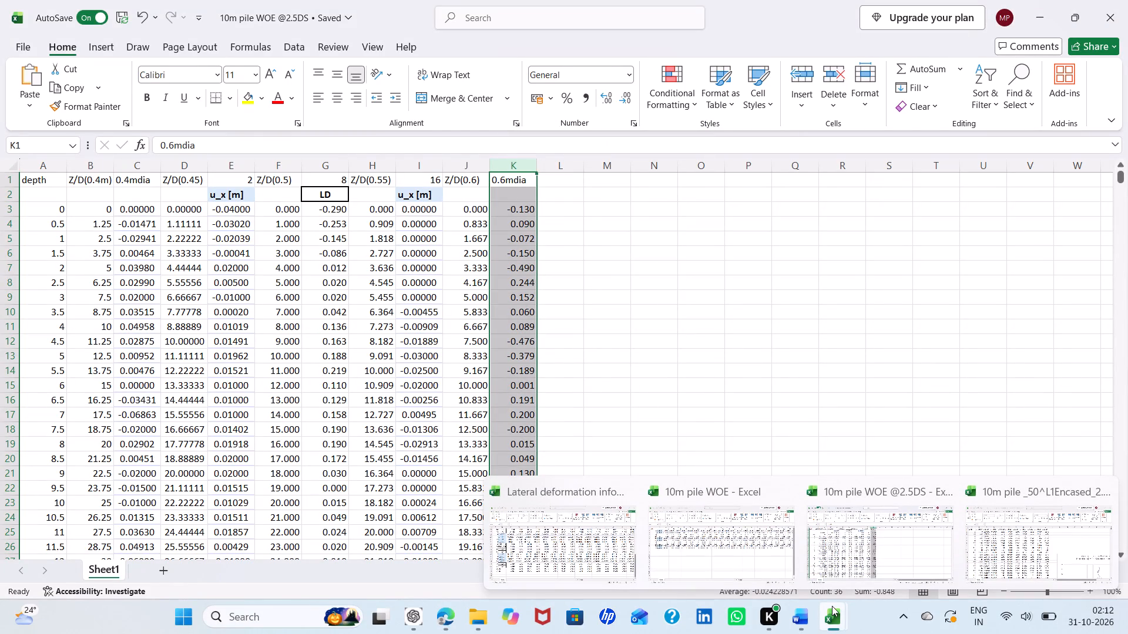
click(848, 538)
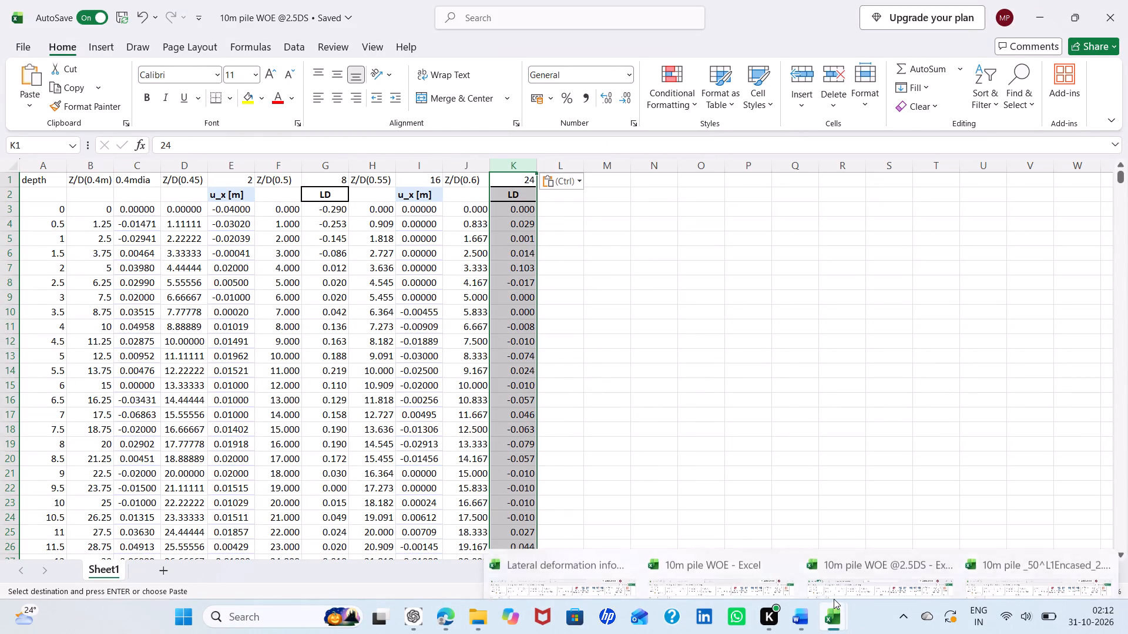
Switch to the "10m pile WOE" workbook.
click(669, 554)
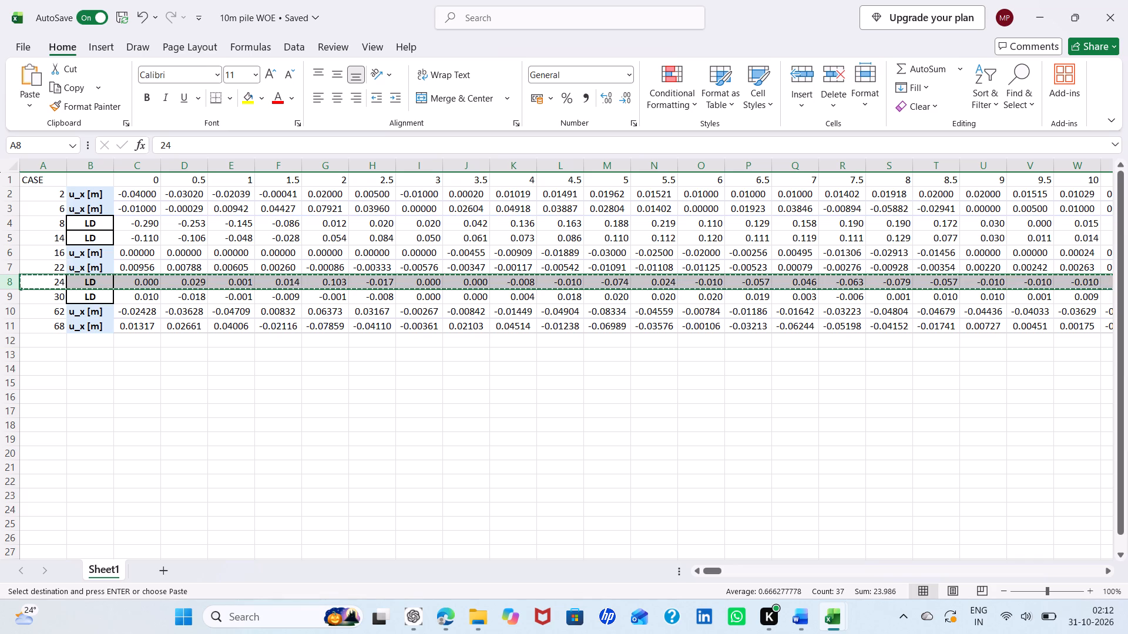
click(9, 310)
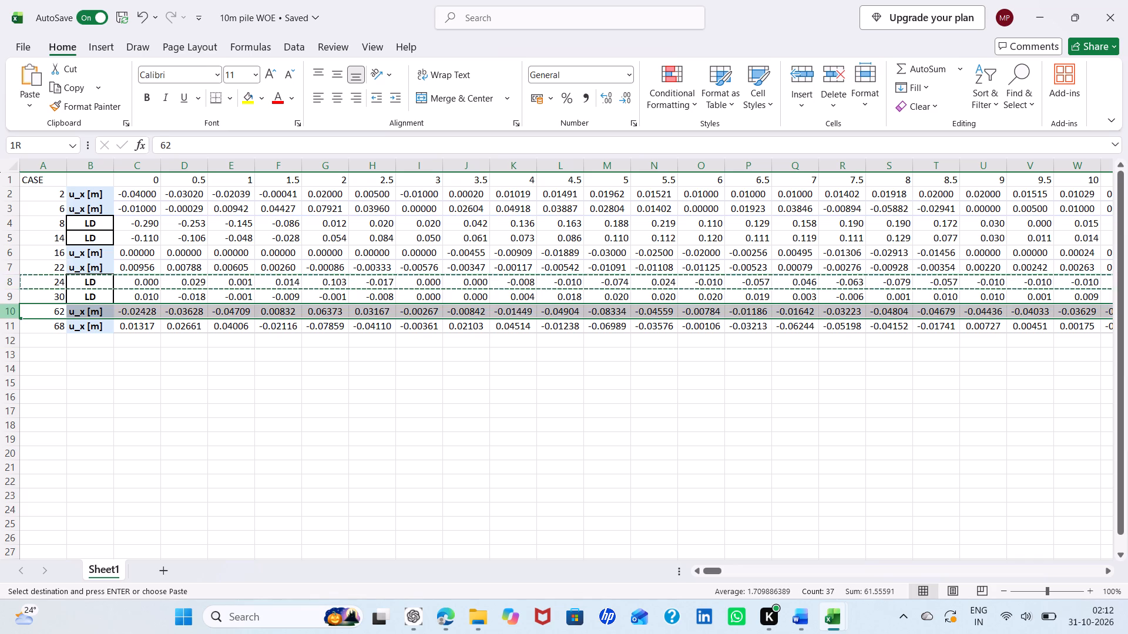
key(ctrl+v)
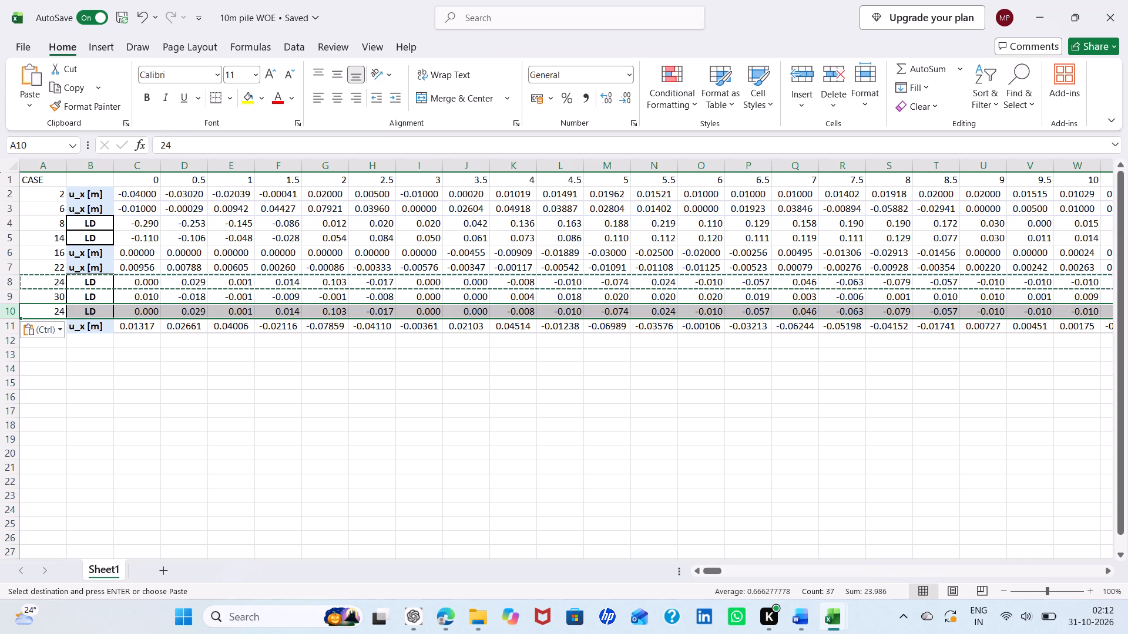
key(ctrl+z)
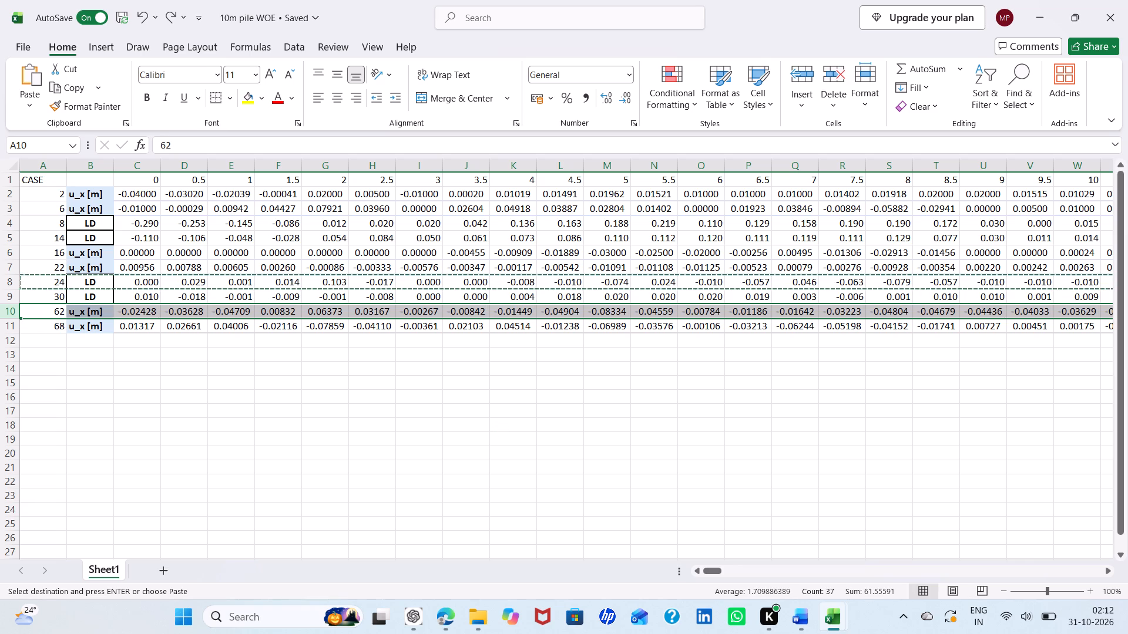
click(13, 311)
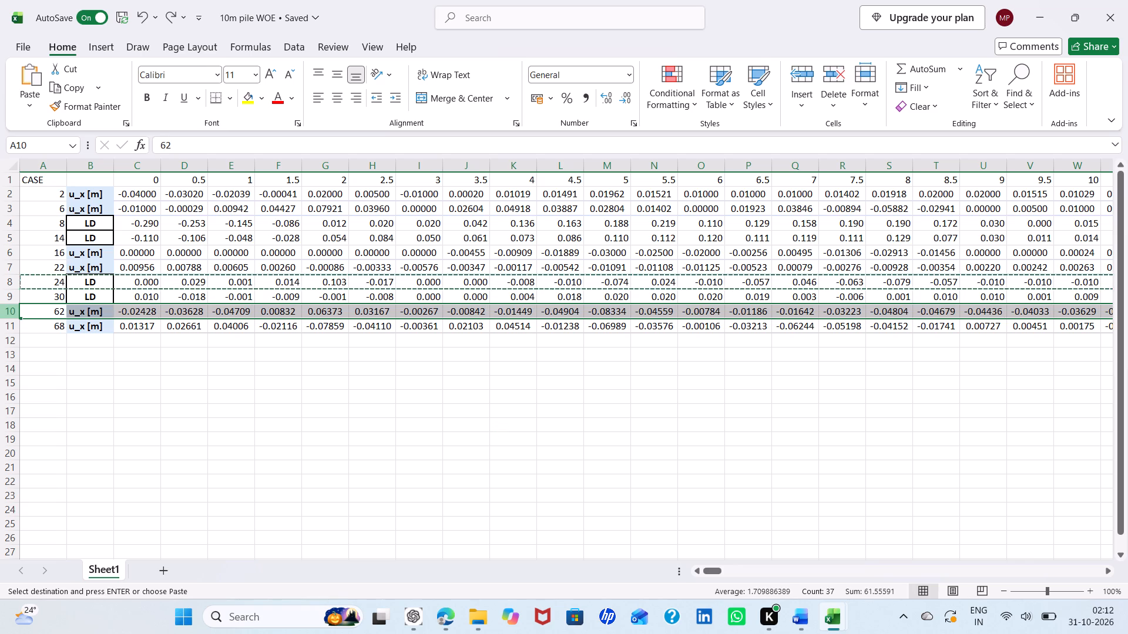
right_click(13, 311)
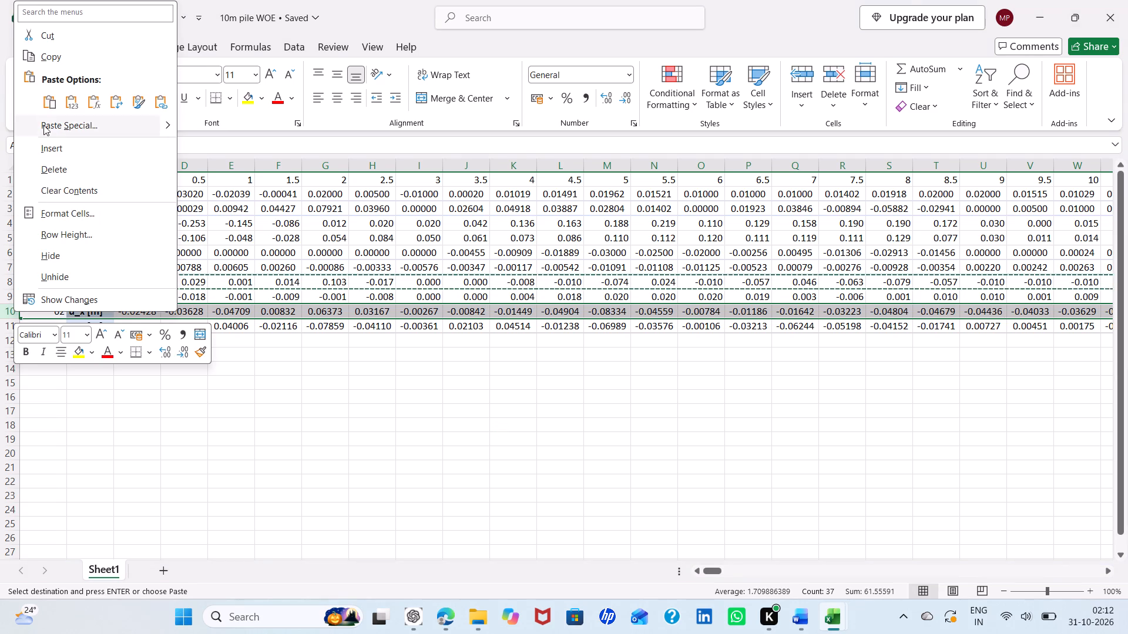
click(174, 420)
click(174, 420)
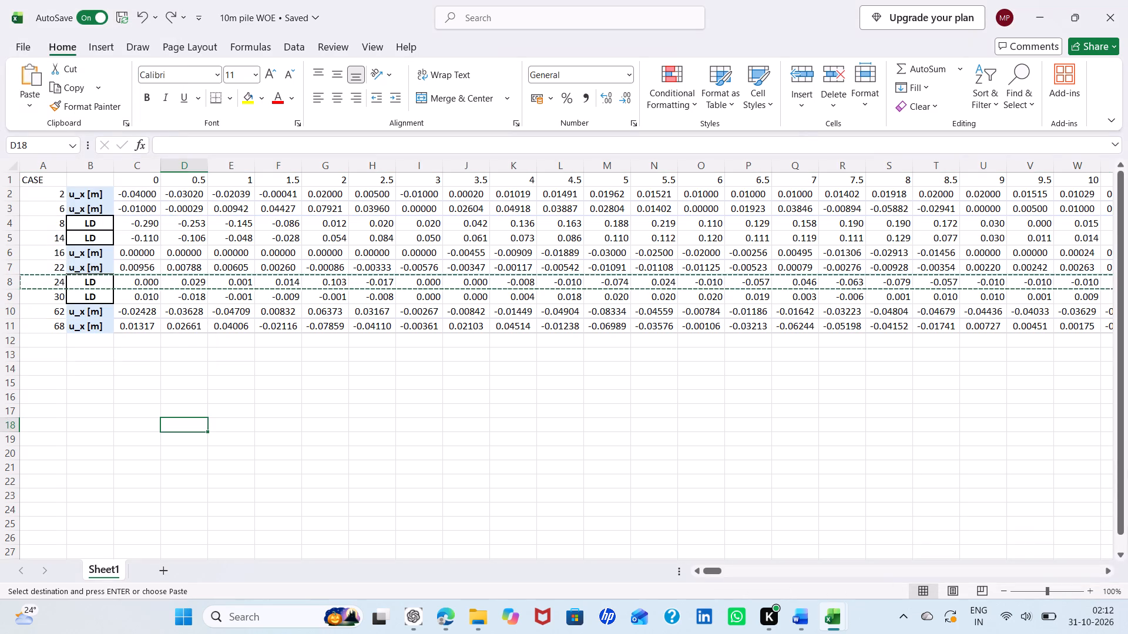
Copy the case 62 row from "10m pile WOE" and paste it transposed over the 0.4mdia column C of "10m pile WOE @2.5DS".
click(11, 309)
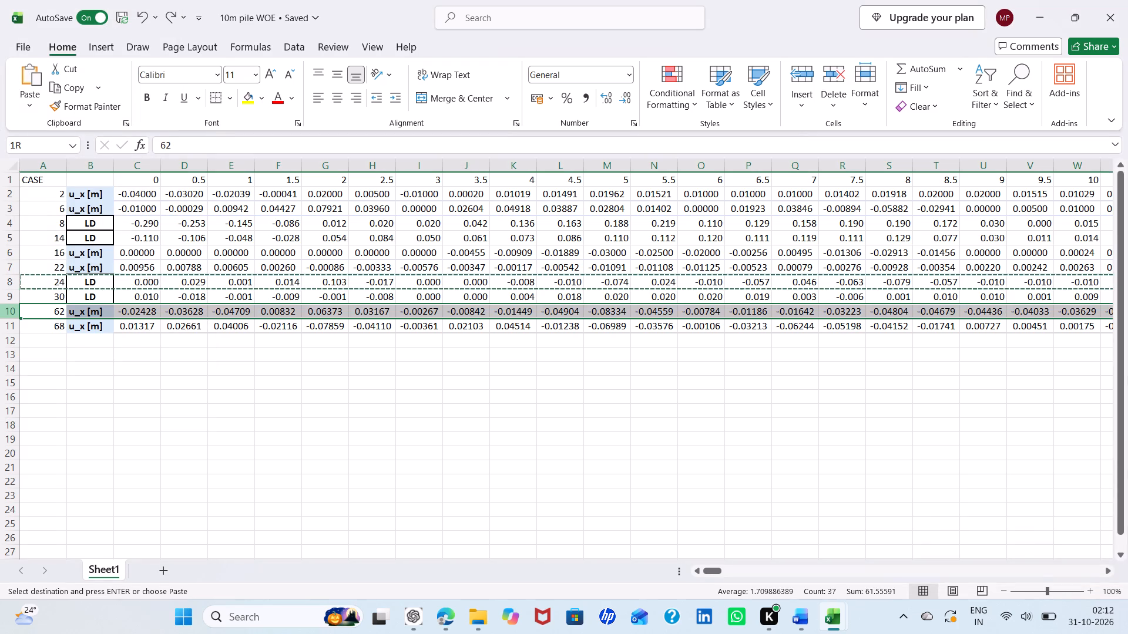
right_click(11, 309)
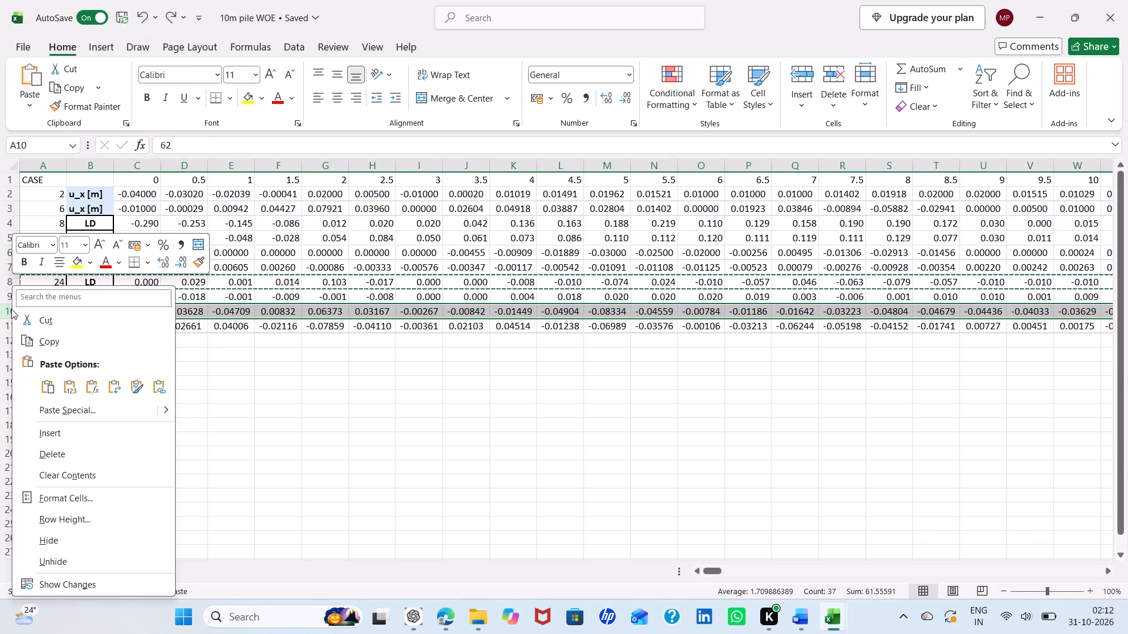
click(30, 344)
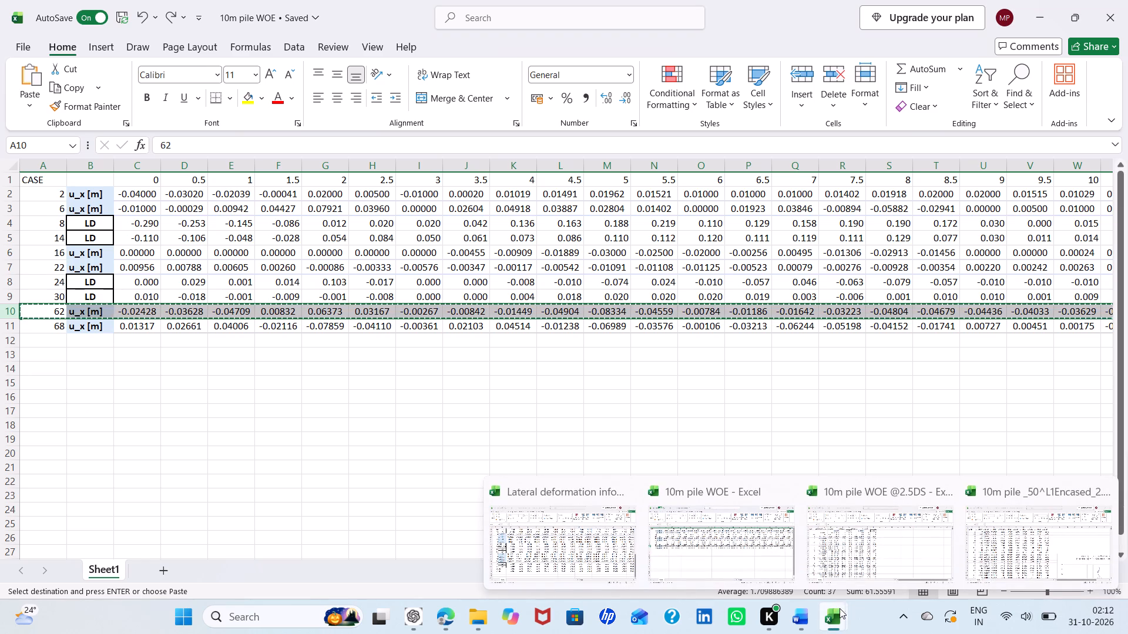
click(895, 545)
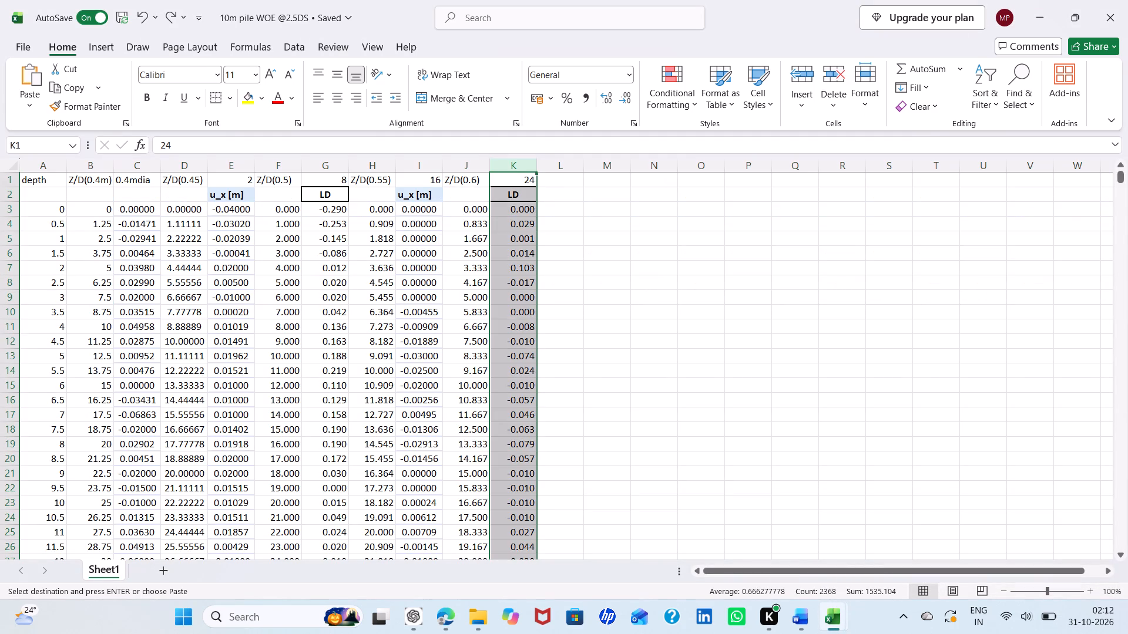
click(146, 168)
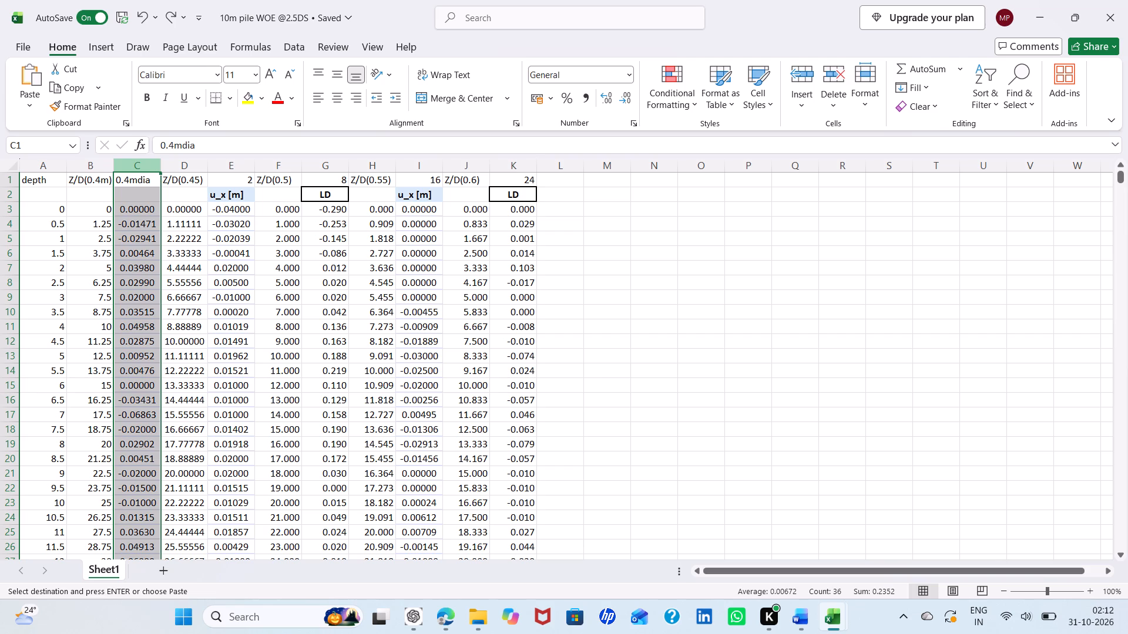
right_click(146, 168)
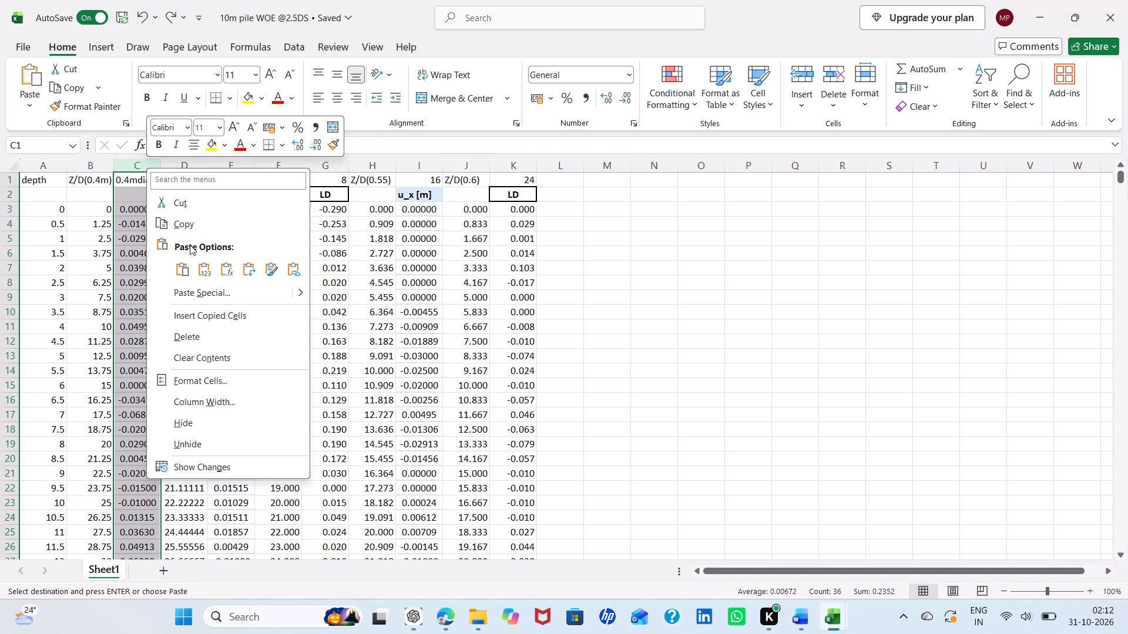
click(244, 276)
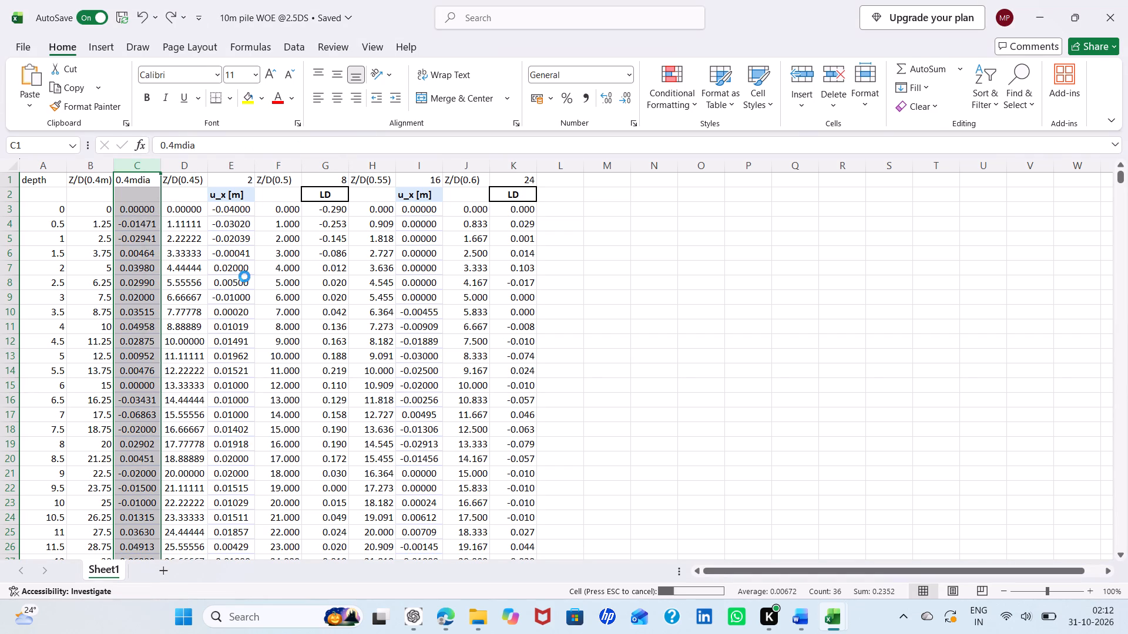
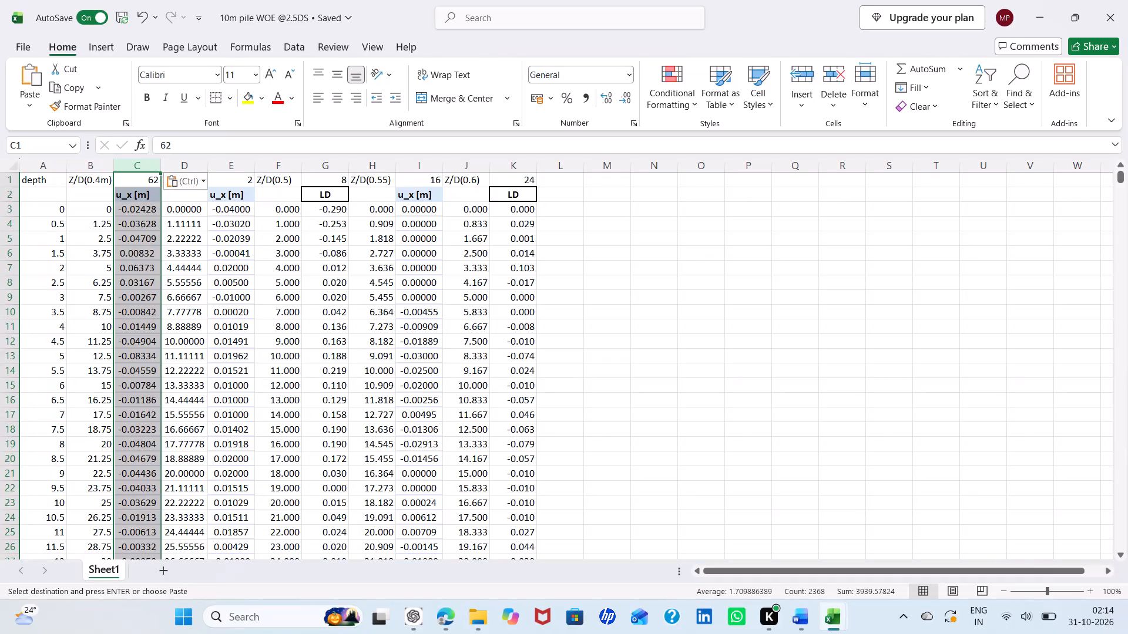
Replace the case numbers in headers C1, E1 and G1 with "0.4m dia", "0.45m dia" and "0.5m dia".
click(147, 177)
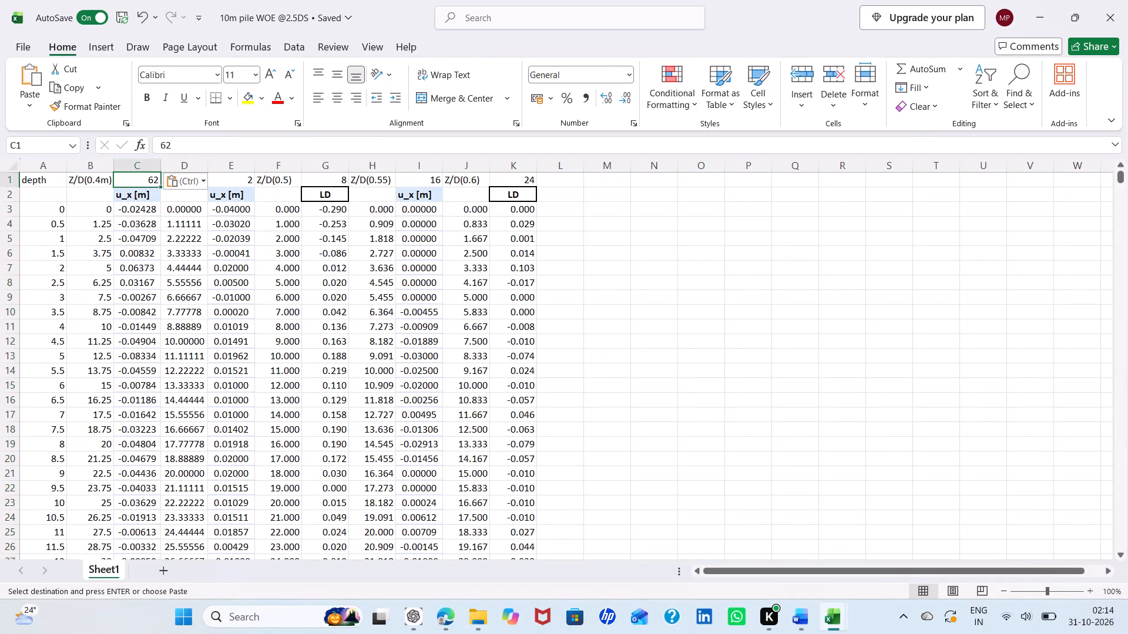
key(BackSpace)
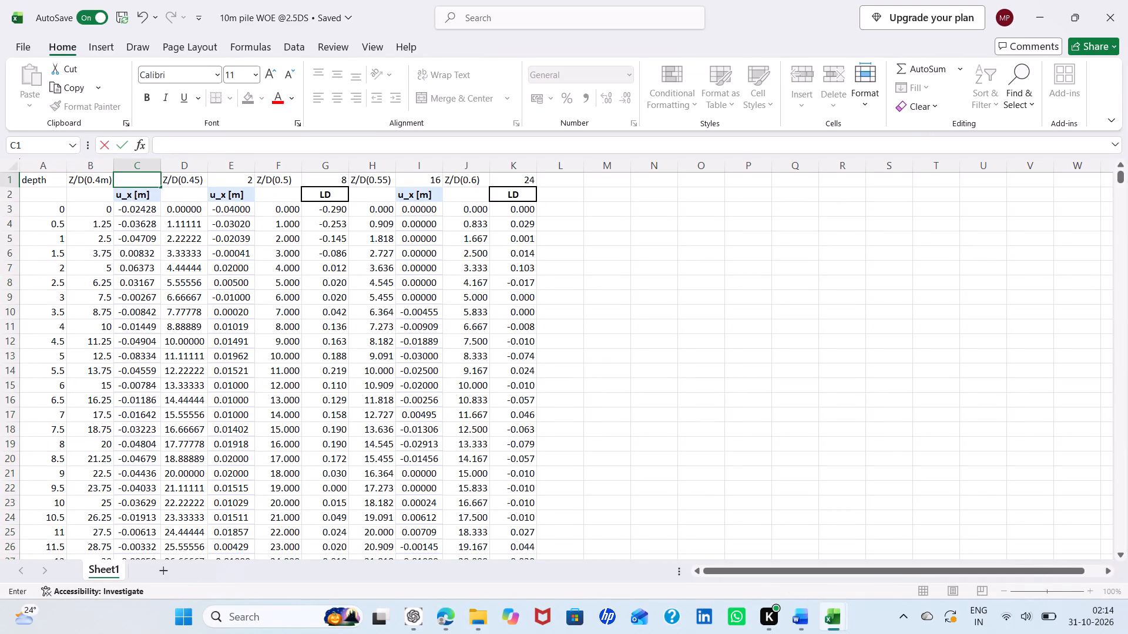
text(0.4m dia)
click(226, 181)
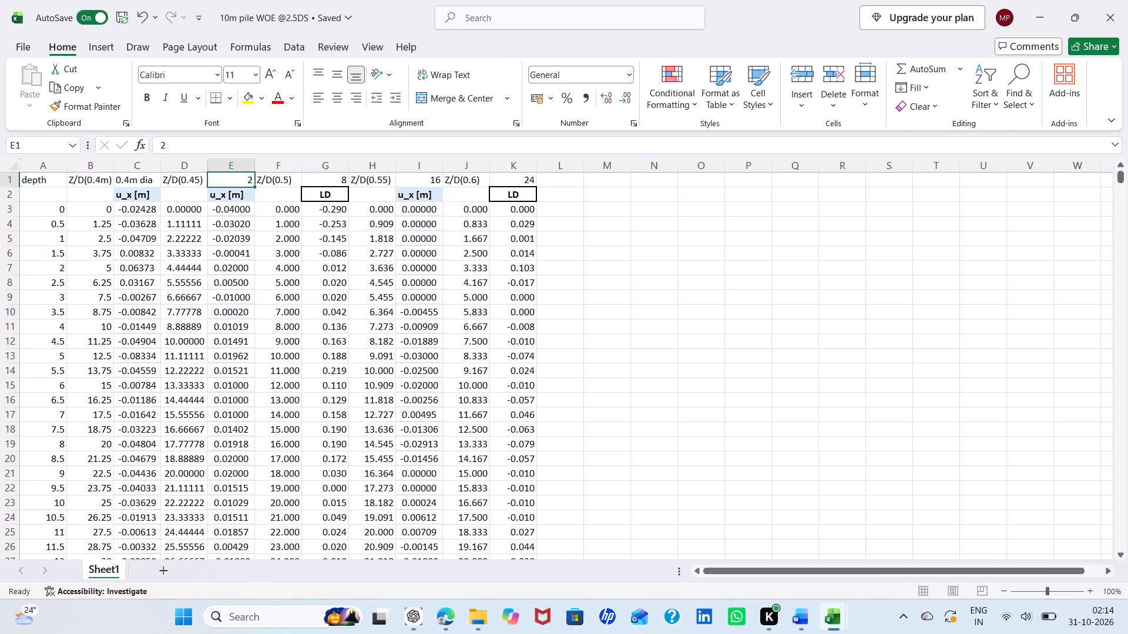
key(BackSpace)
text(0.45m dia)
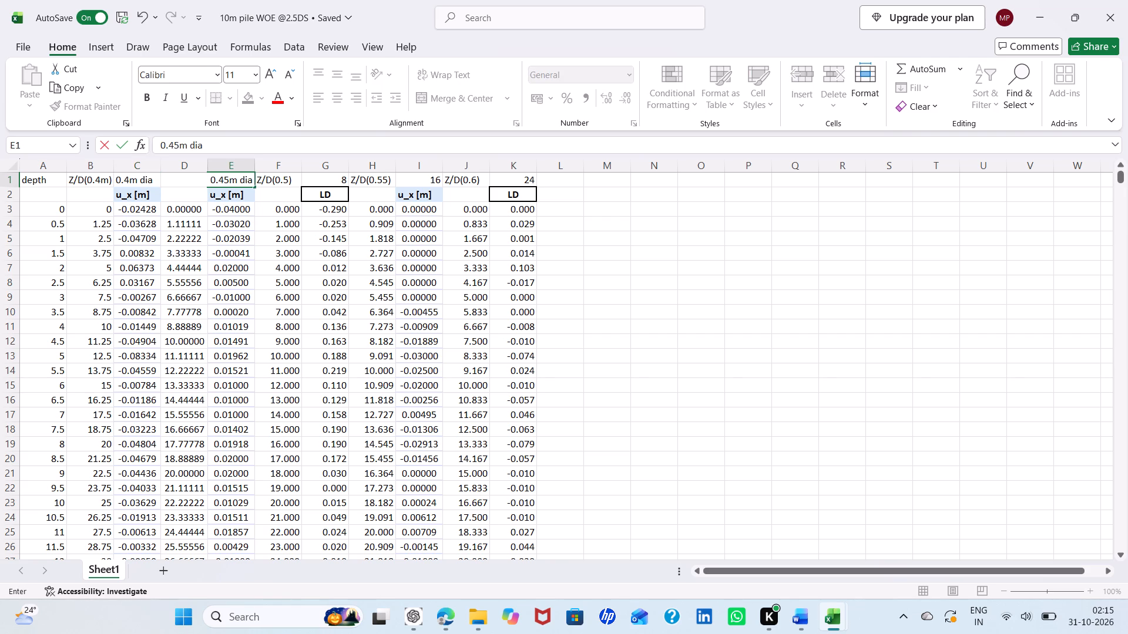
click(335, 184)
key(BackSpace)
key(0)
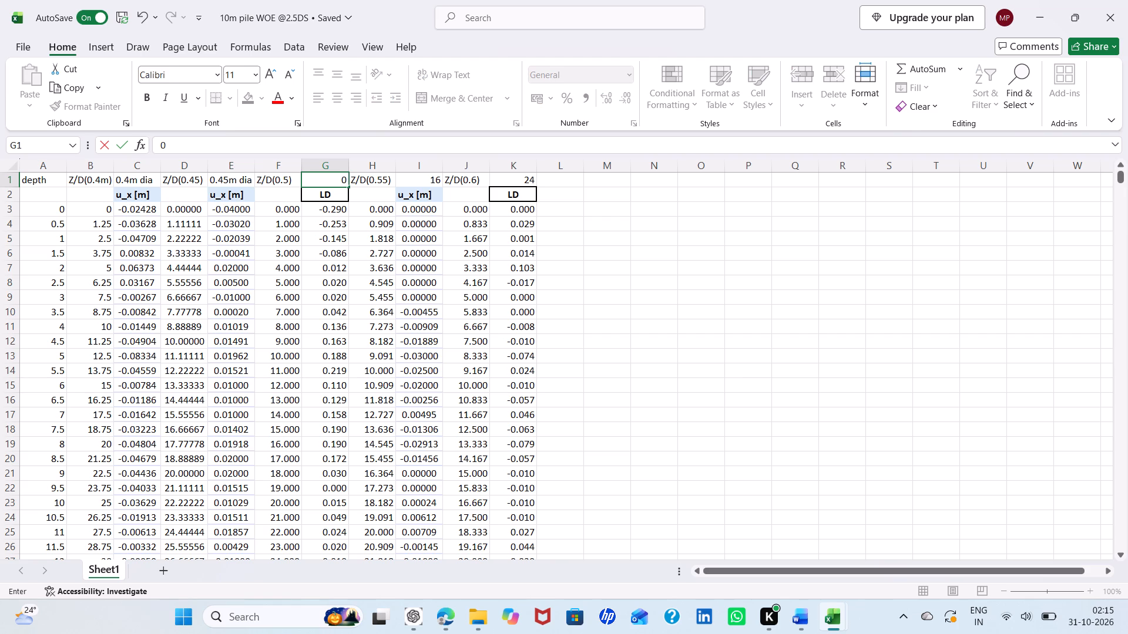
key(period)
text(5m dia)
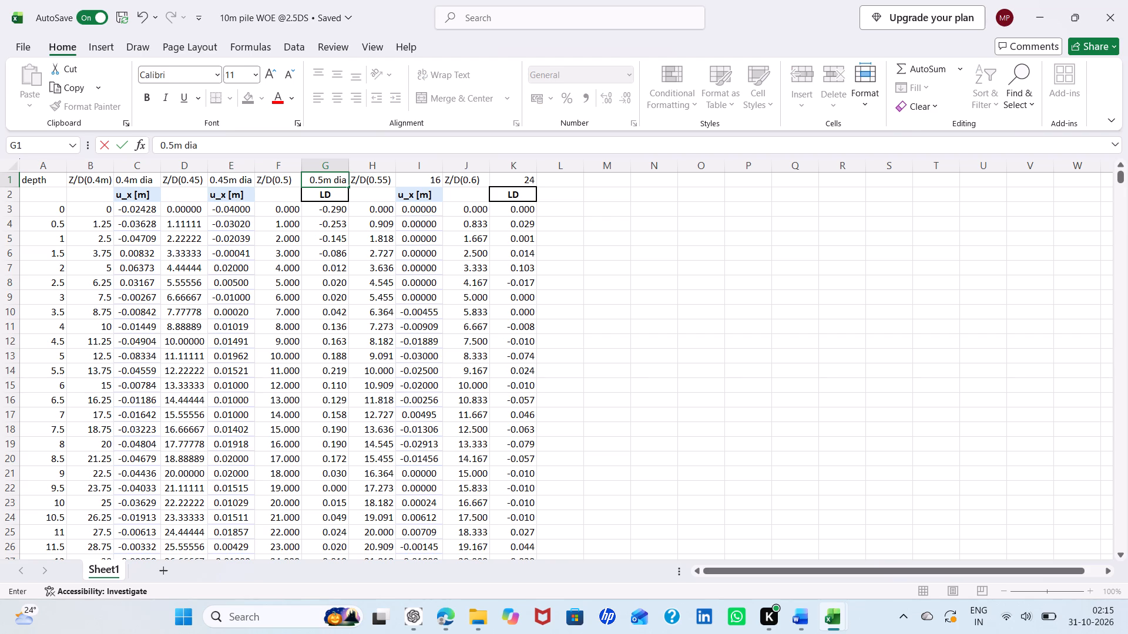
Replace the case numbers in headers I1 and K1 with "0.55m dia" and "0.6m dia".
click(411, 178)
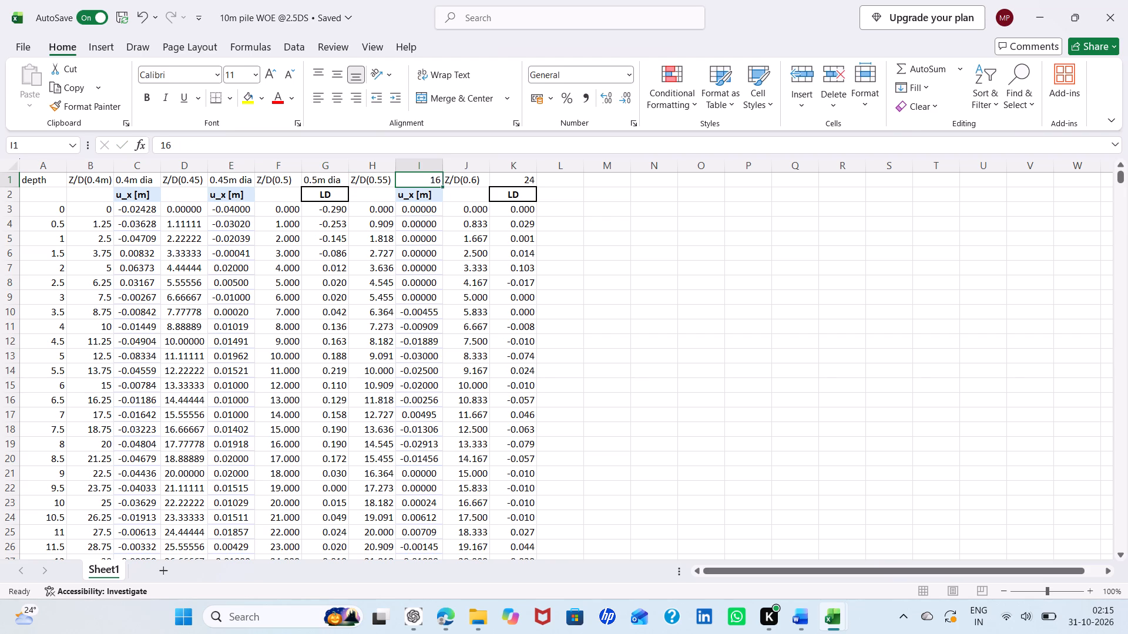
key(BackSpace)
text(0,55)
key(BackSpace)
key(BackSpace)
key(BackSpace)
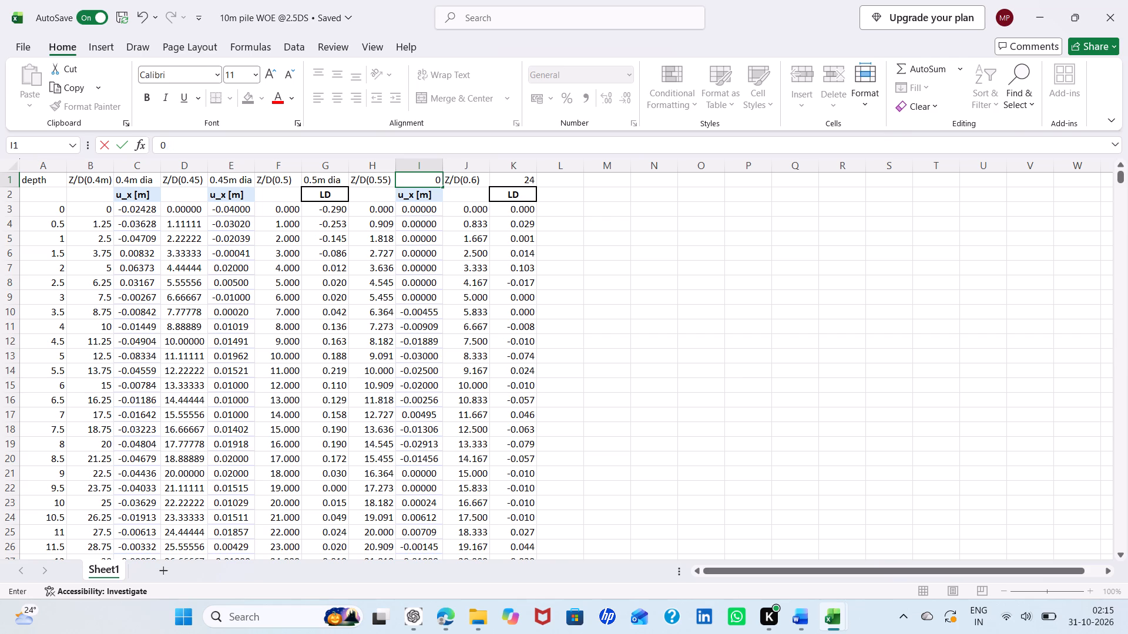
text(.55)
text(m dia)
click(525, 181)
key(BackSpace)
text(0.6m dia)
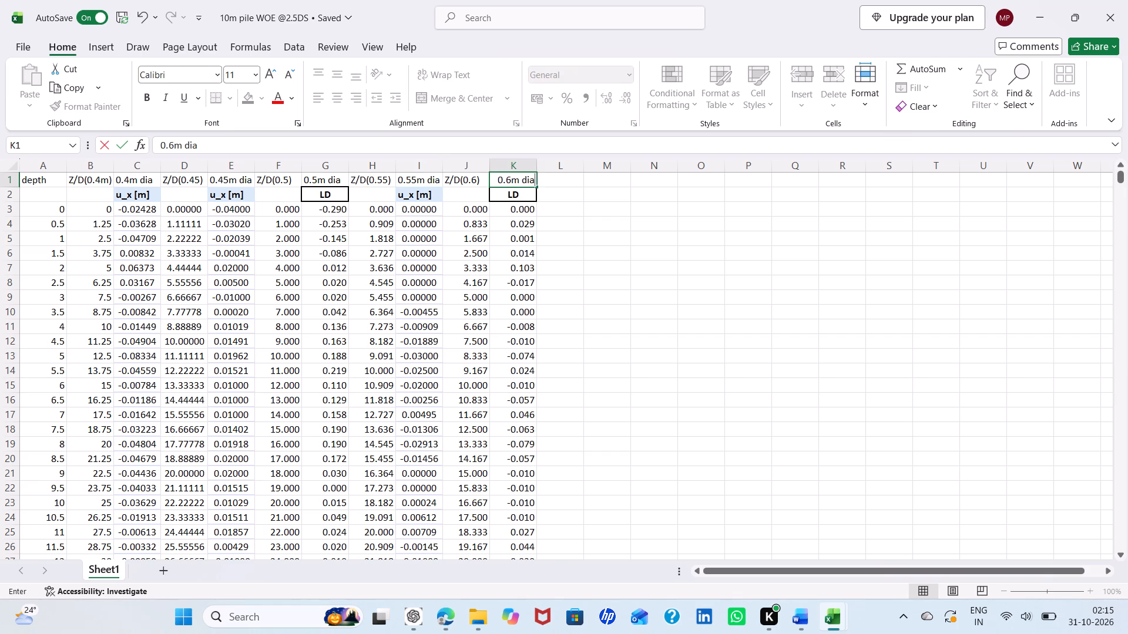
Delete row 2 containing the u_x [m] and LD subheadings.
click(18, 195)
right_click(18, 195)
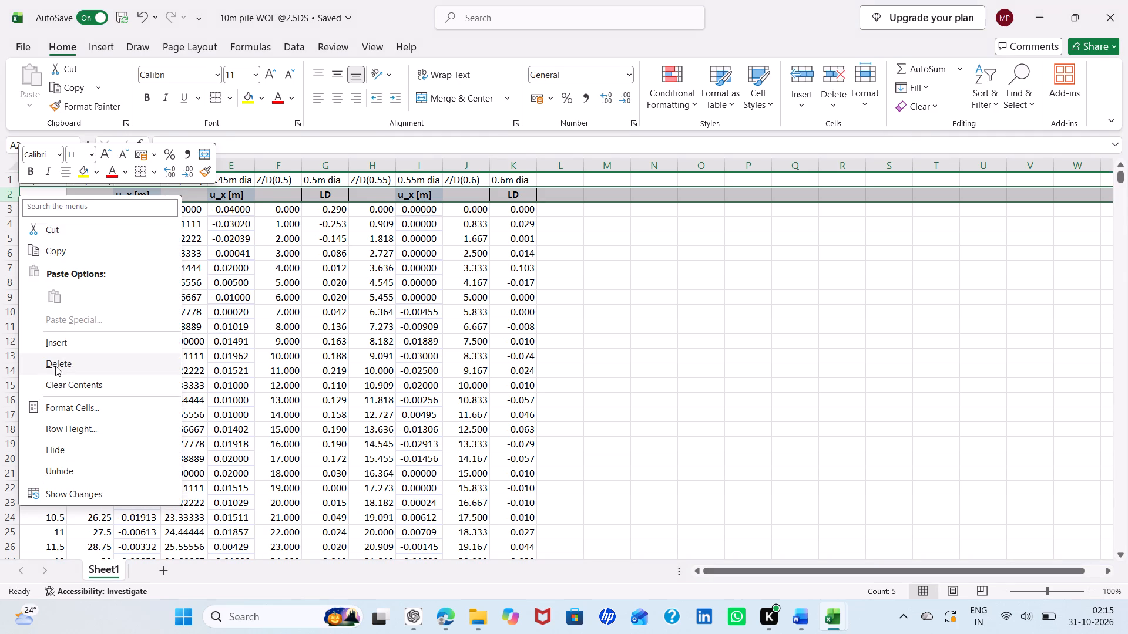
click(55, 366)
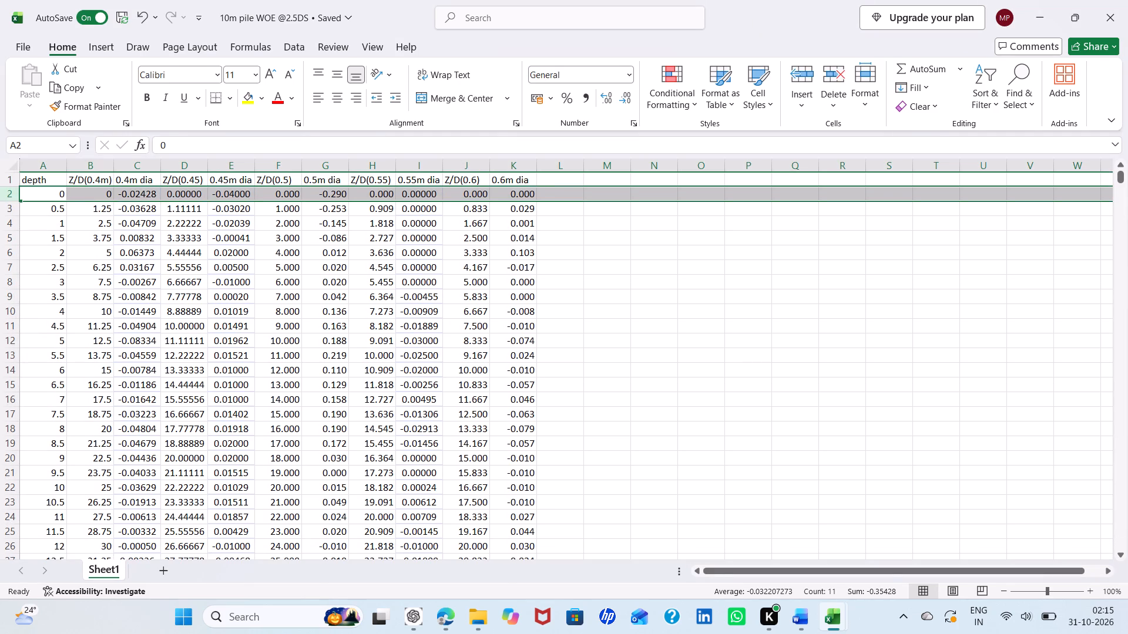
Insert a Scatter with Smooth Lines chart from the Z/D(0.4m) and 0.4m dia columns B and C.
click(139, 166)
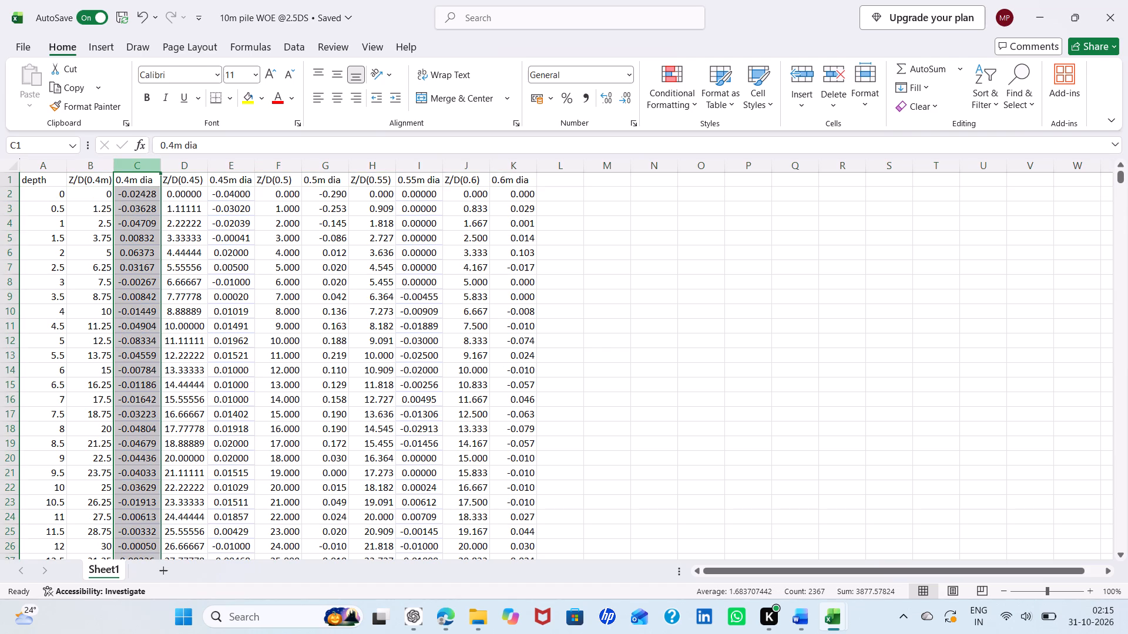
ctrl+click(100, 168)
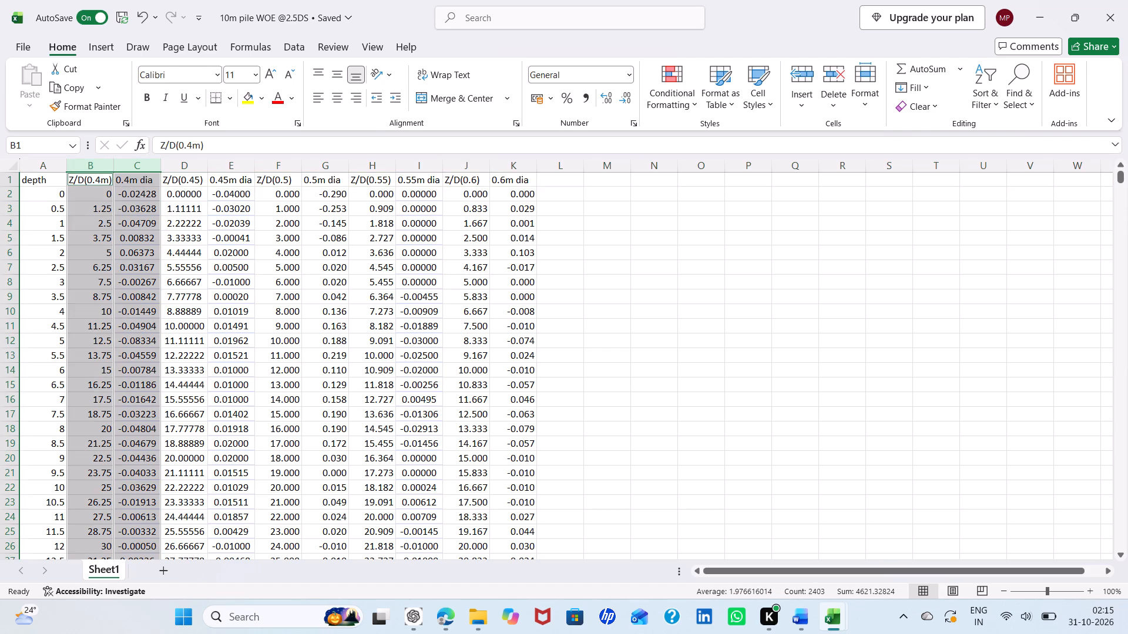
click(110, 49)
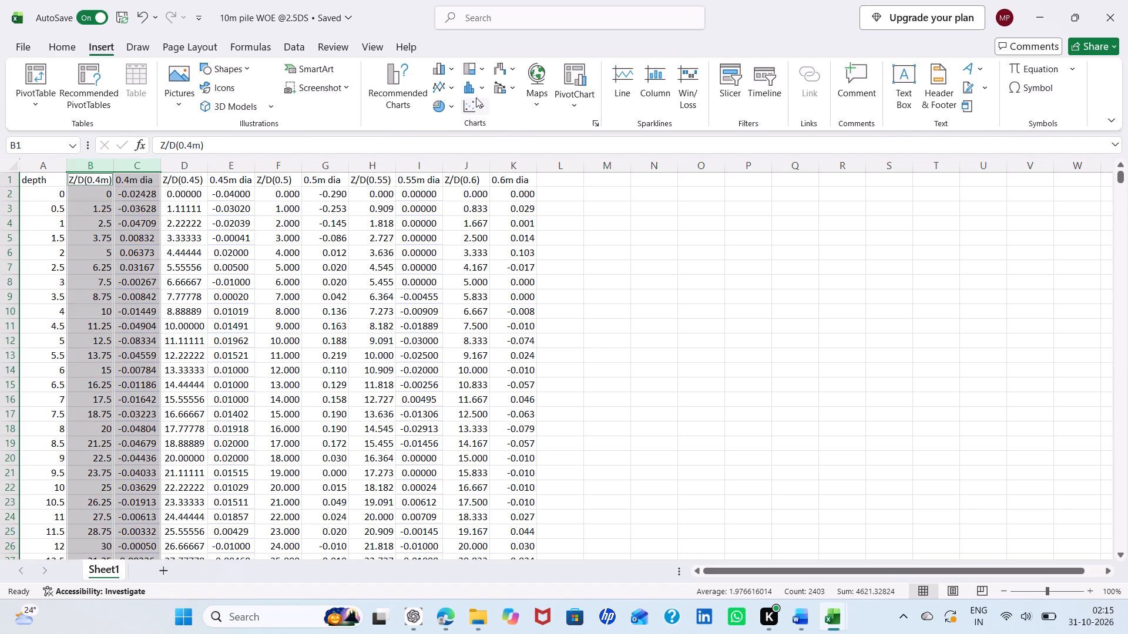
click(476, 97)
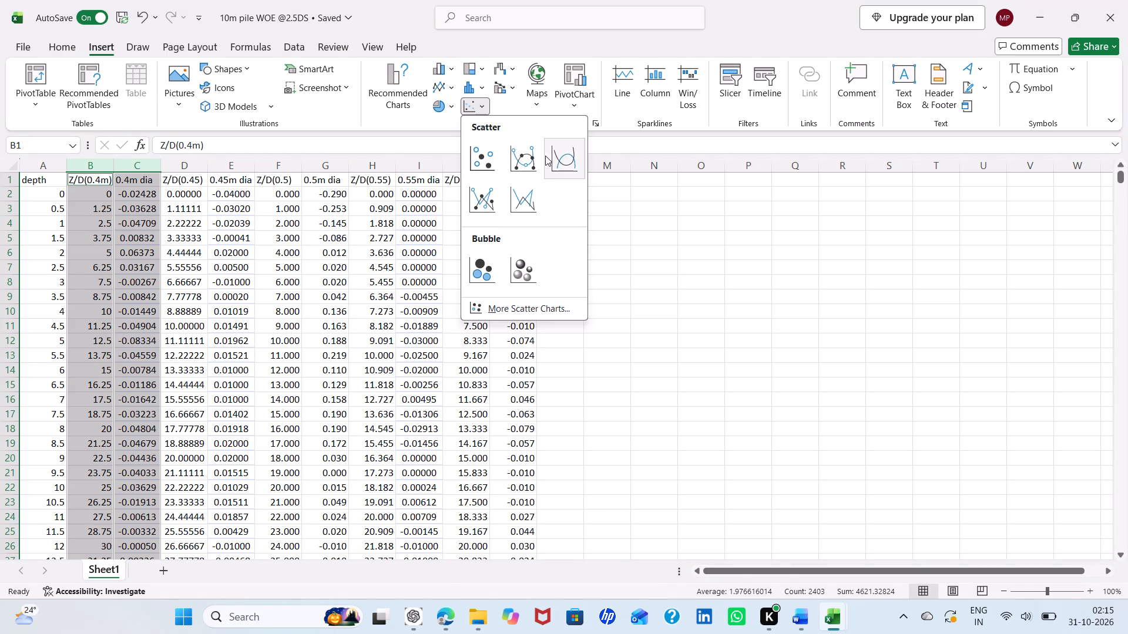
click(549, 156)
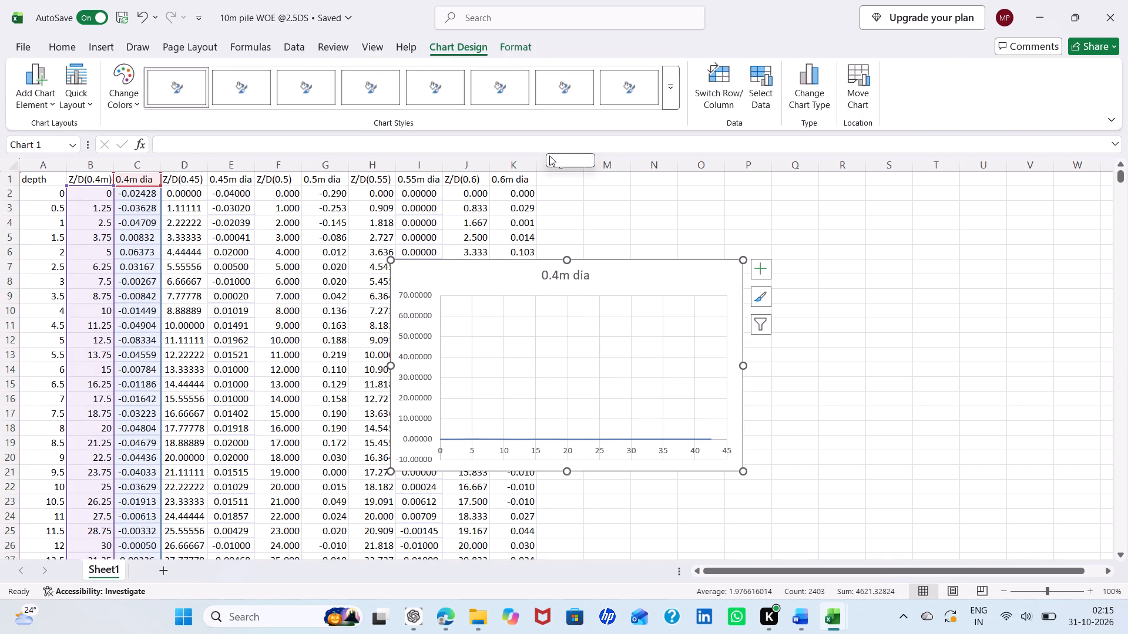
Open the chart's 0.4m dia series for editing and replace its name reference with the text "0.4m dia".
click(764, 105)
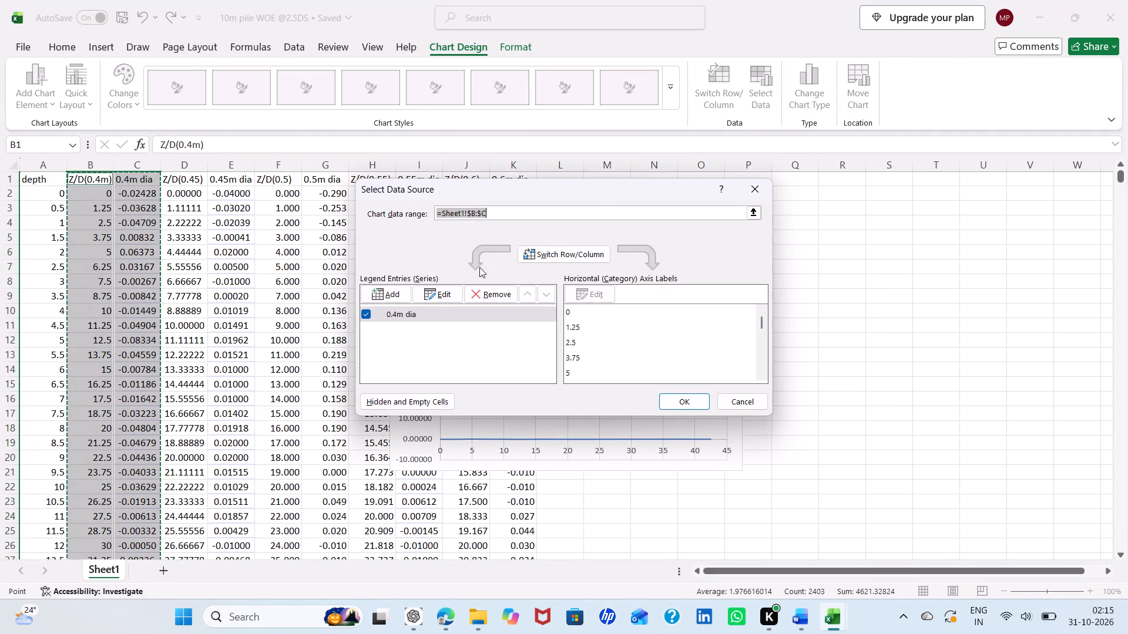
click(422, 310)
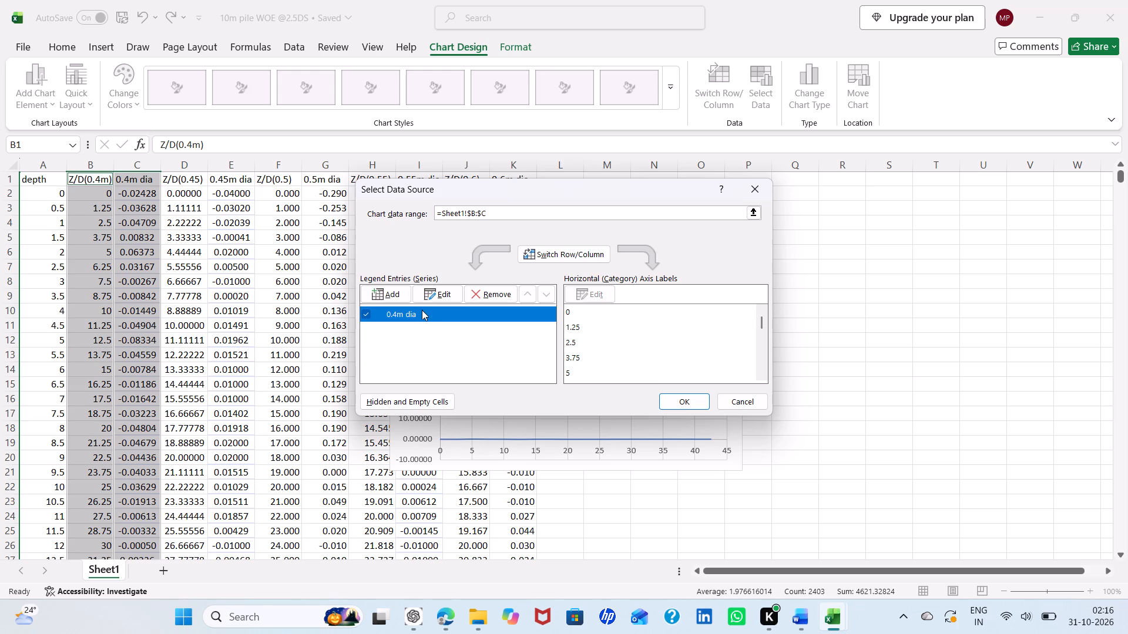
click(434, 288)
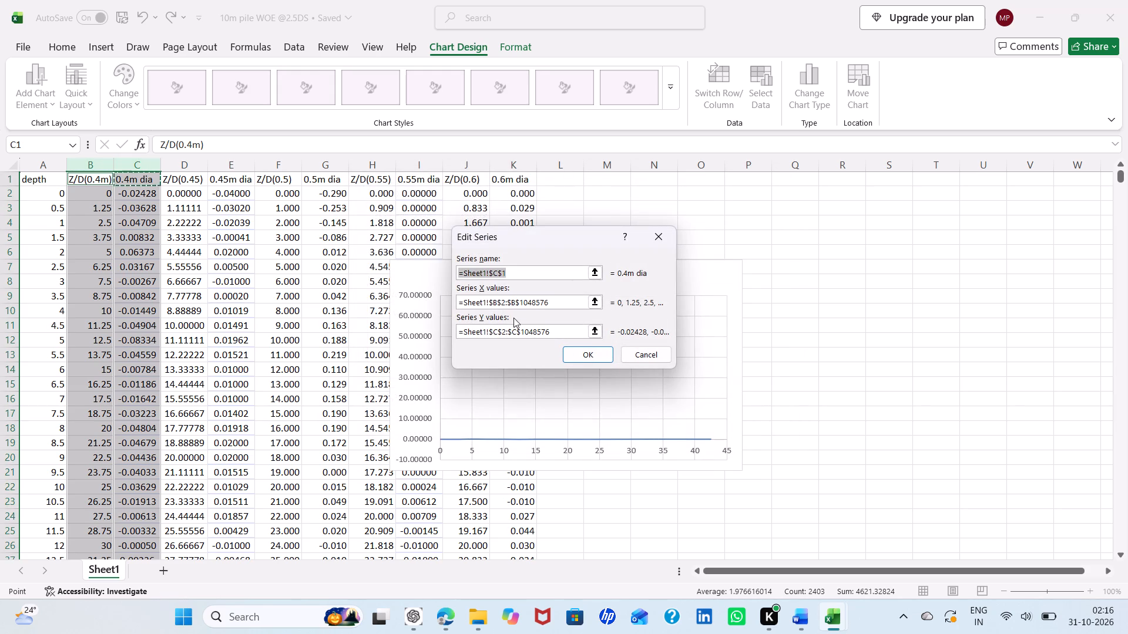
key(BackSpace)
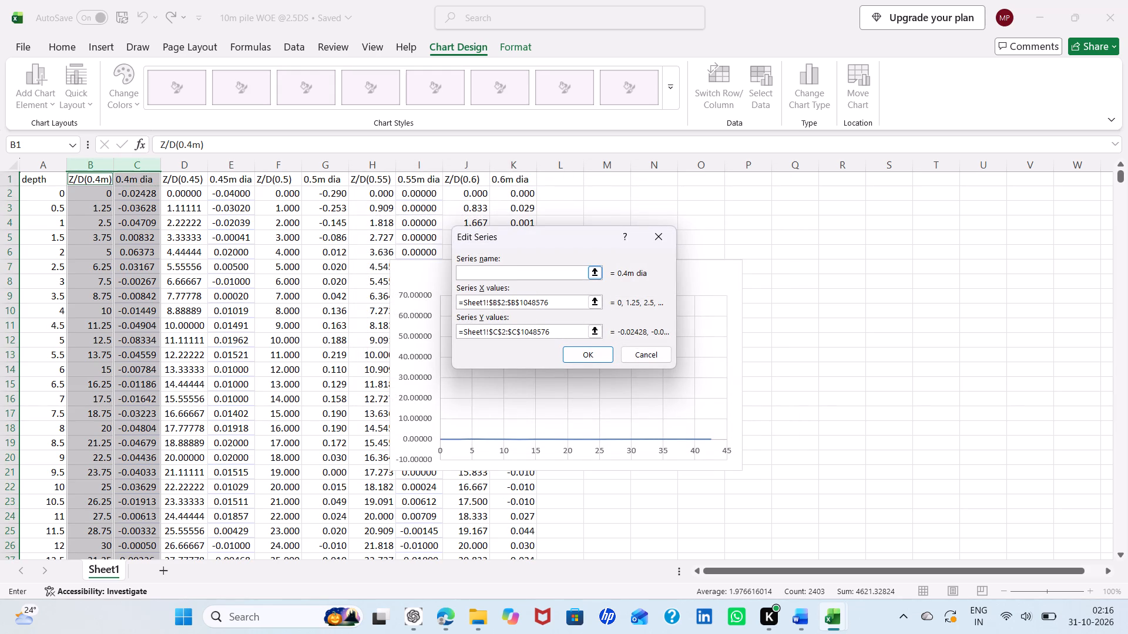
text(0.4m dia)
drag(565, 304, 552, 315)
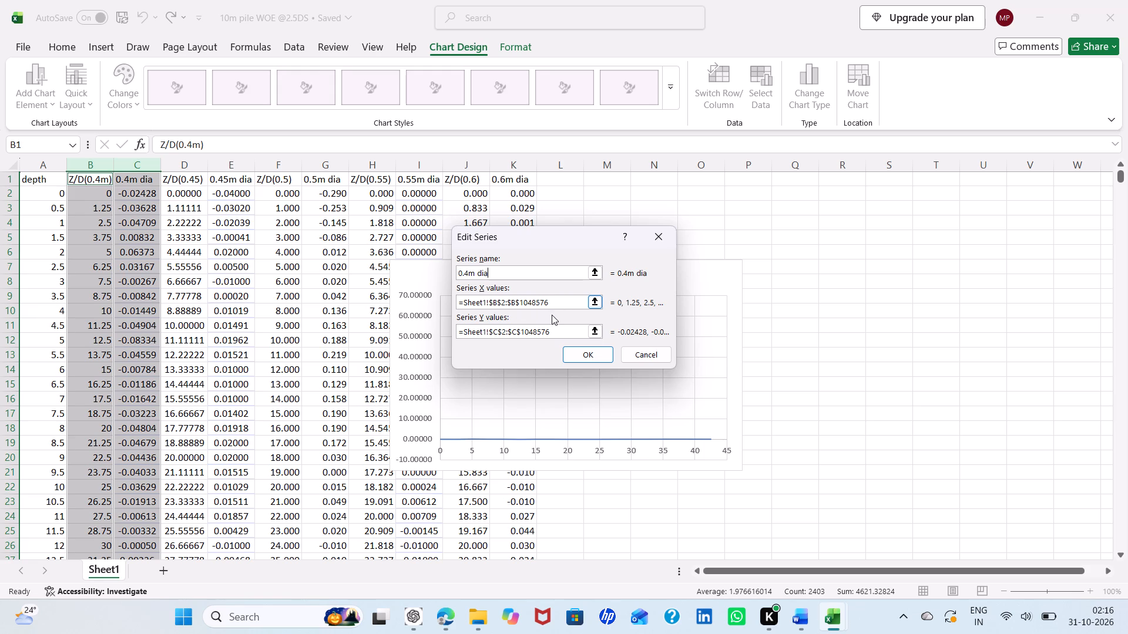
drag(552, 315, 558, 306)
drag(558, 306, 464, 306)
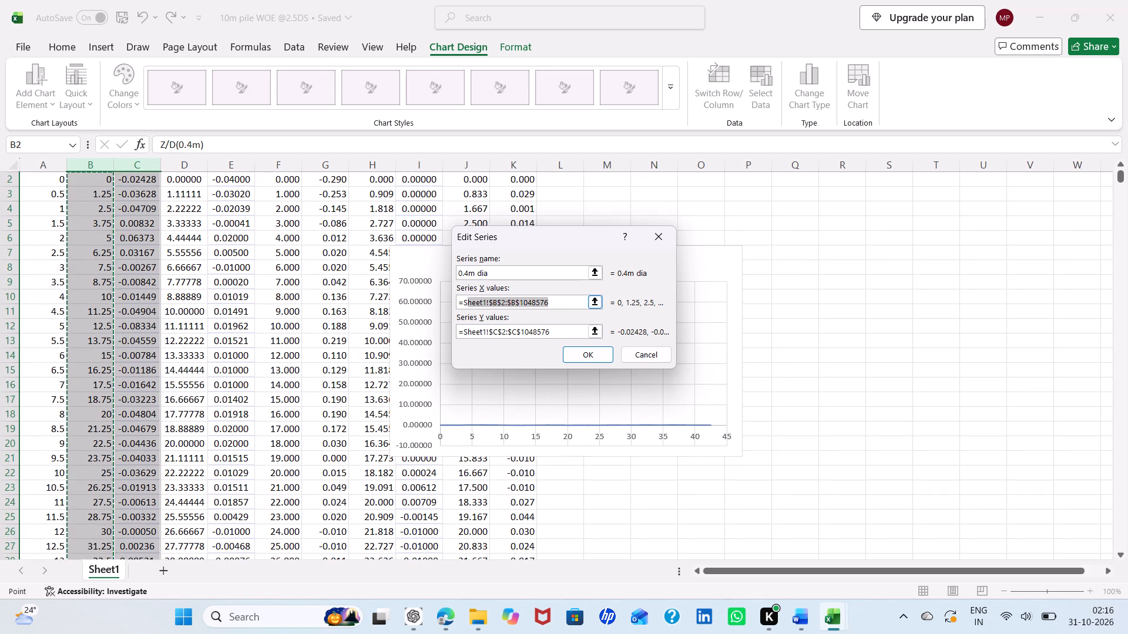
drag(464, 306, 449, 307)
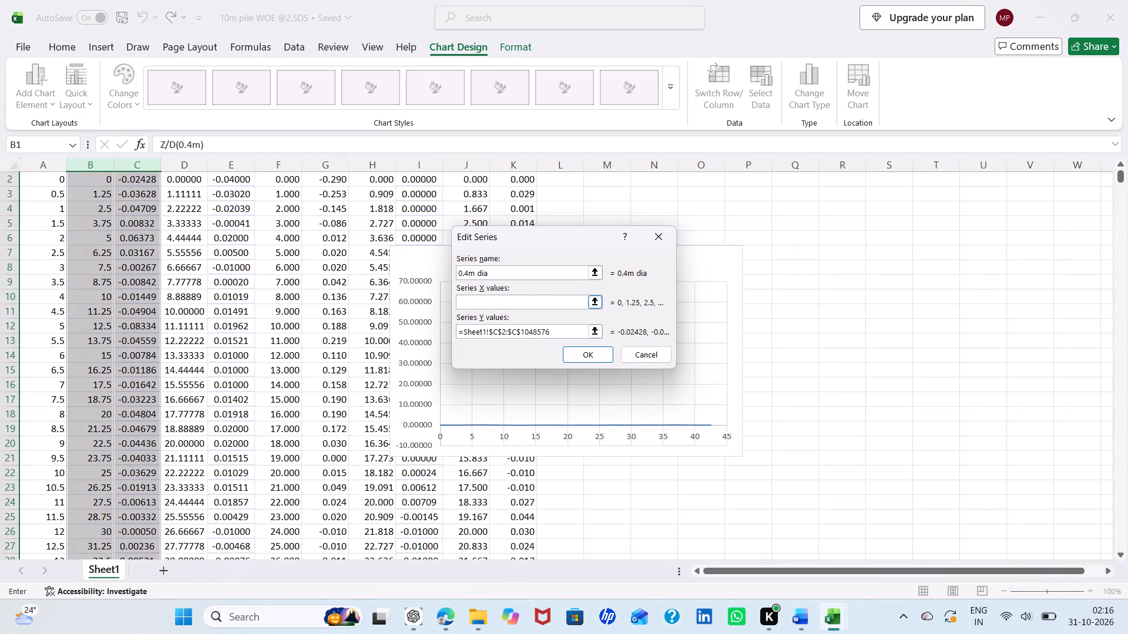
key(ctrl+v)
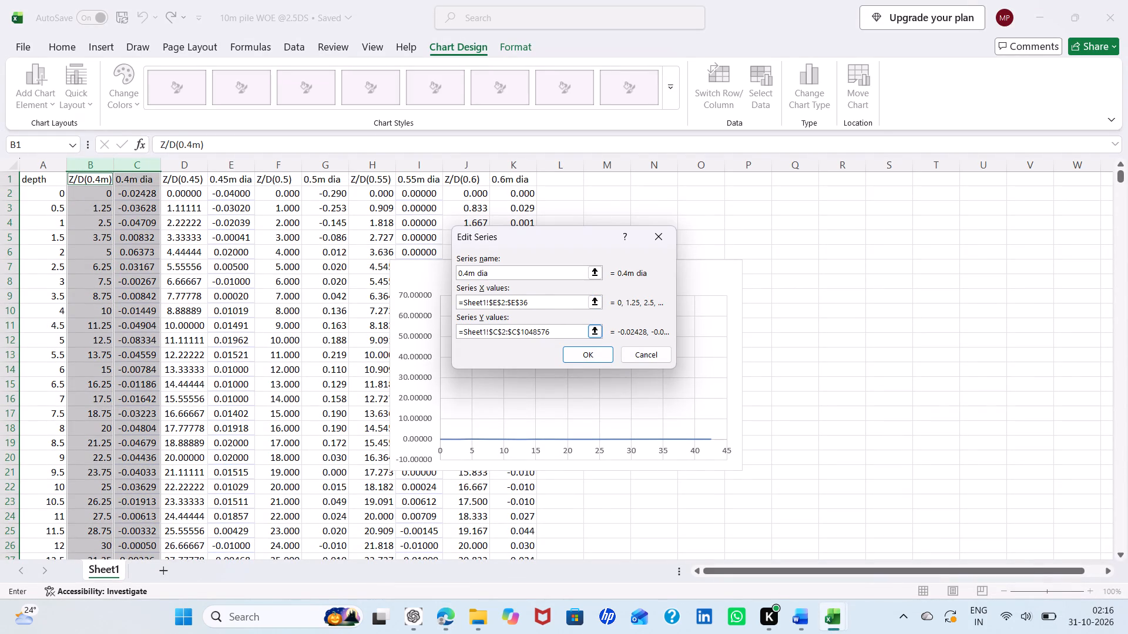
Replace the 0.4m dia series' Y values with the copied range =Sheet1!$E$2:$E$36.
drag(558, 335, 447, 333)
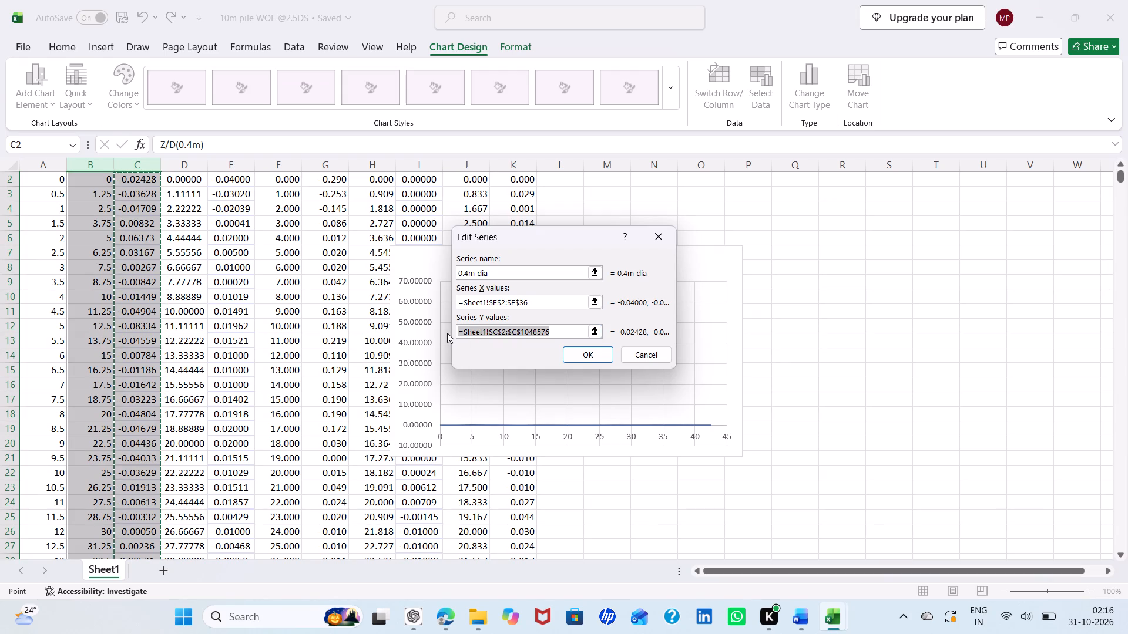
key(BackSpace)
key(ctrl+v)
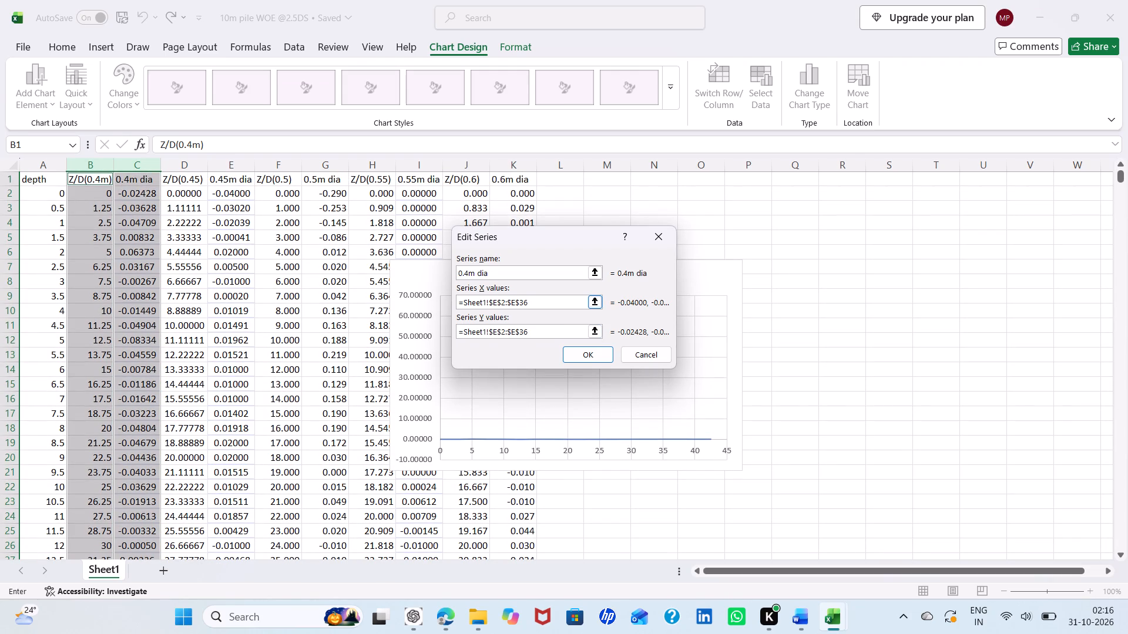
Change the 0.4m dia series' X values to =Sheet1!$C$2:$C$36.
click(495, 303)
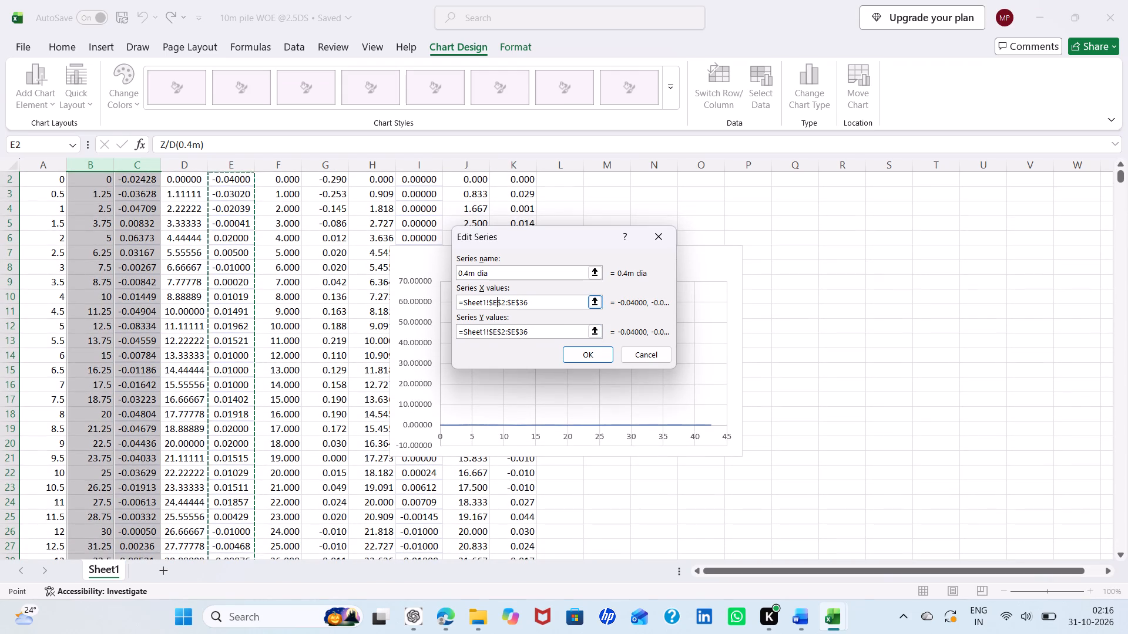
key(BackSpace)
key(shift+c)
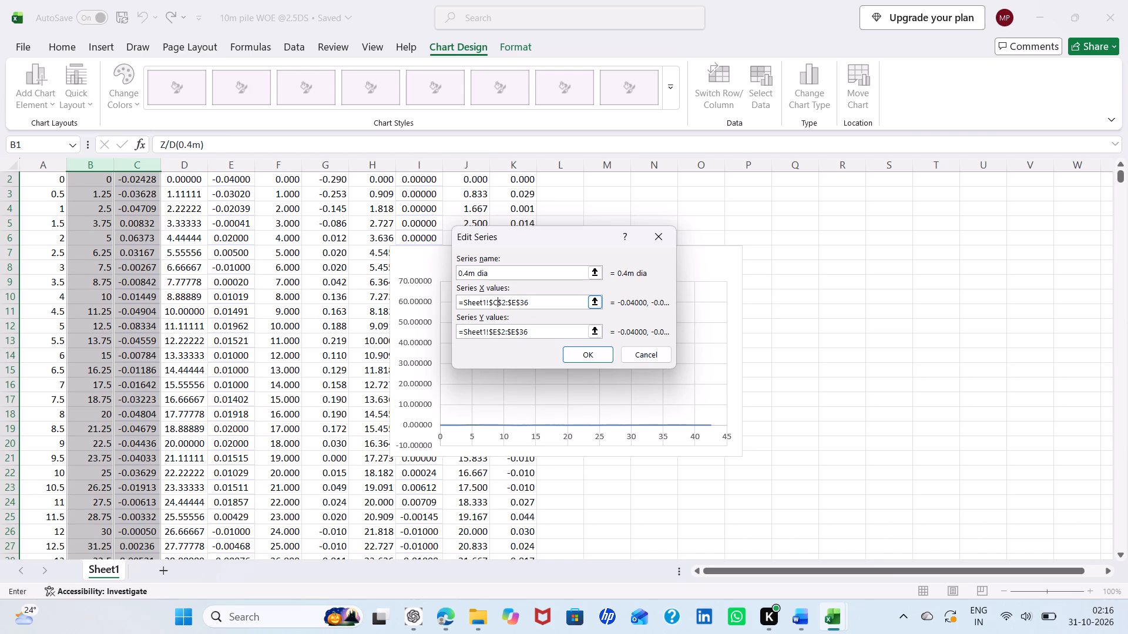
click(516, 303)
key(BackSpace)
key(shift+c)
Change the 0.4m dia series' Y values to =Sheet1!$B$2:$B$36 and apply the series edit.
click(498, 333)
key(BackSpace)
key(shift+b)
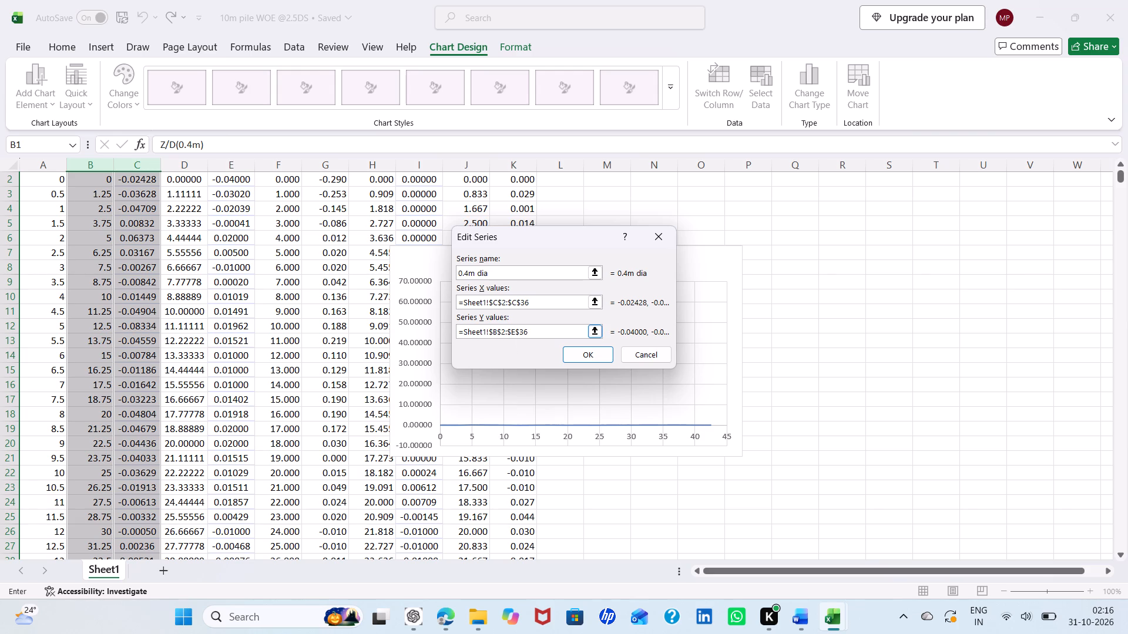
click(517, 332)
key(BackSpace)
key(shift+b)
click(571, 353)
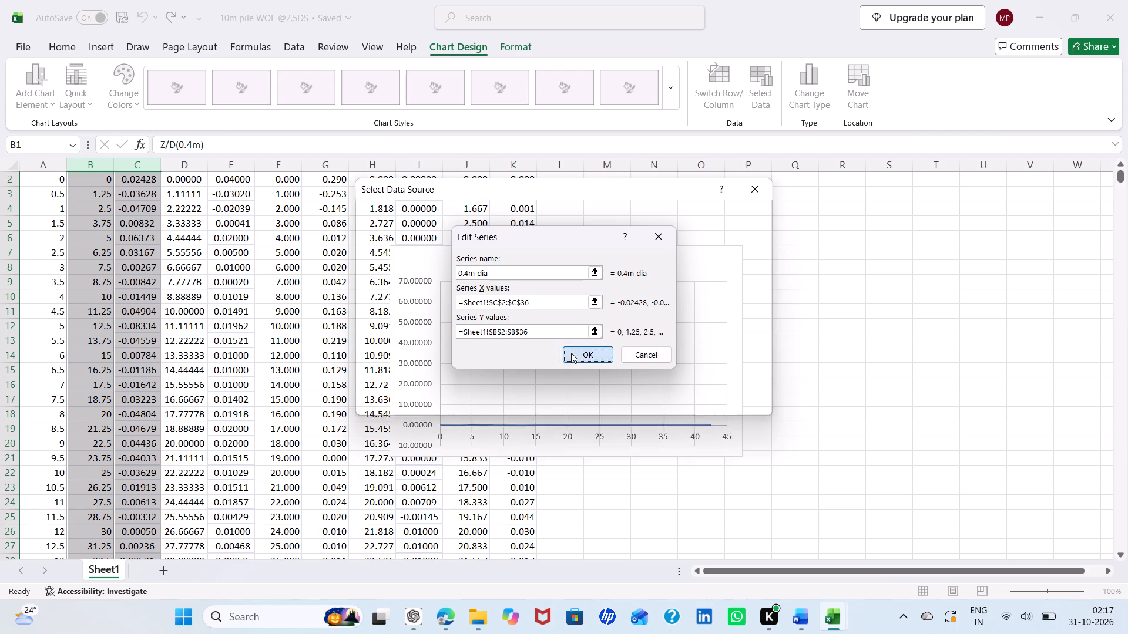
Add a chart series named "0.45m dia" with X values =Sheet1!$E$2:$E$36.
click(391, 292)
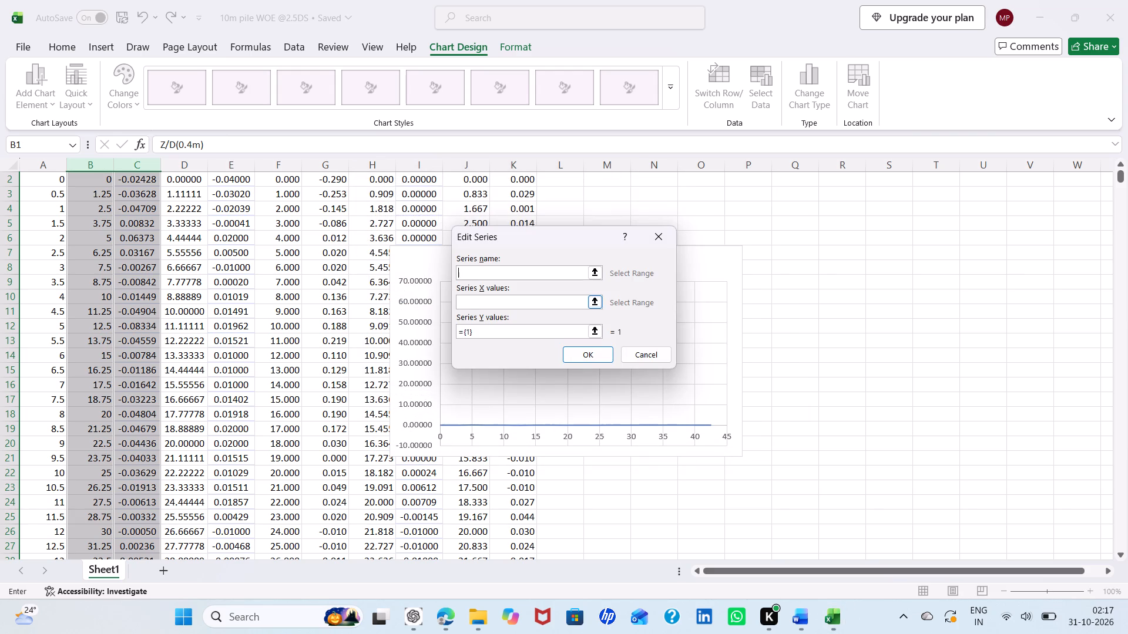
text(0.45m dia)
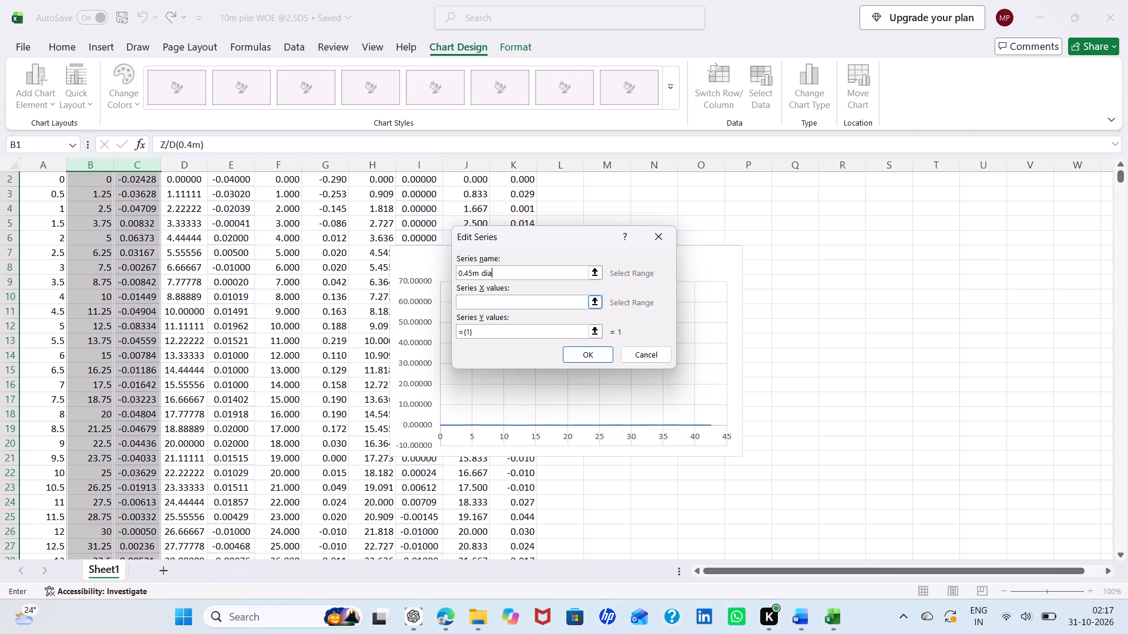
click(477, 301)
key(ctrl+v)
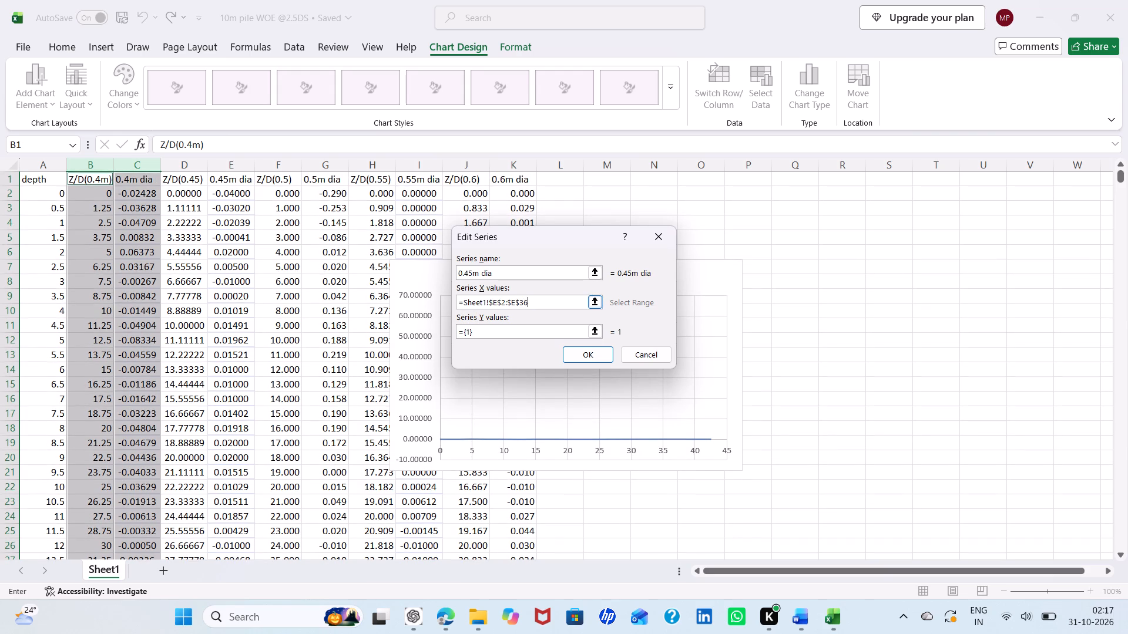
Set the 0.45m dia series' Y values to =Sheet1!$D$2:$D$36 and apply the new series.
click(481, 332)
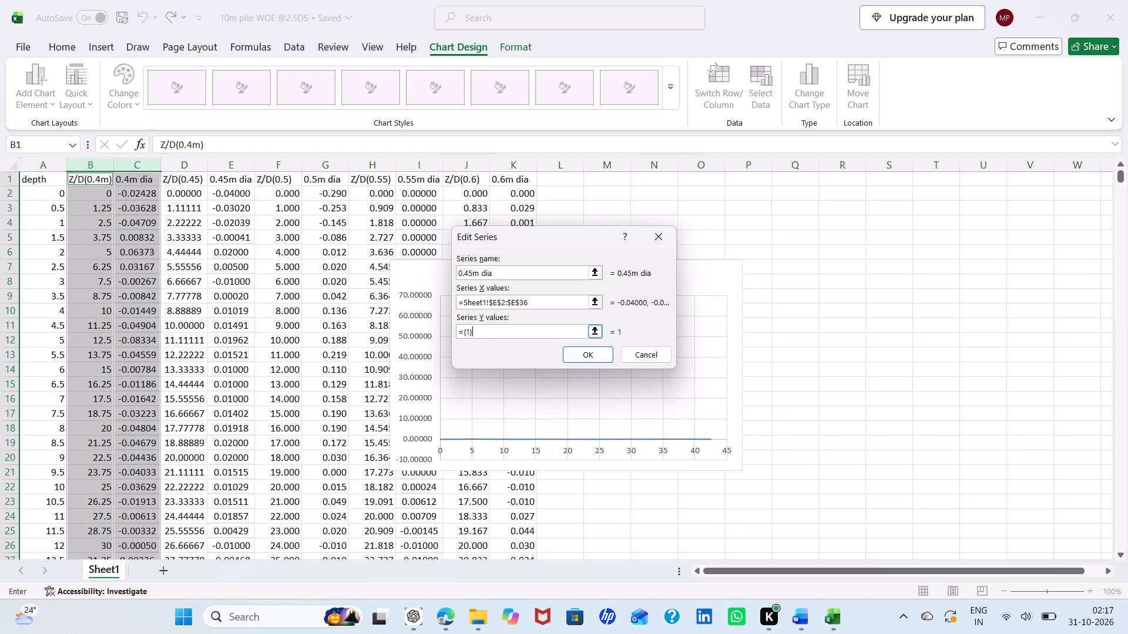
key(BackSpace)
key(BackSpace)
key(BackSpace)
key(BackSpace)
key(BackSpace)
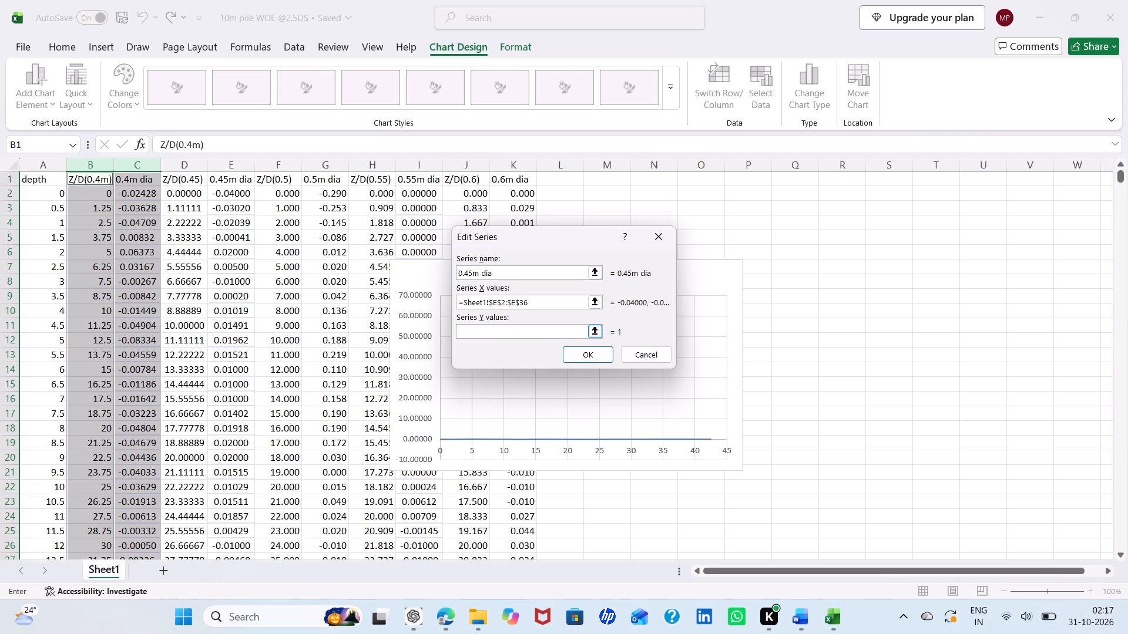
key(ctrl+v)
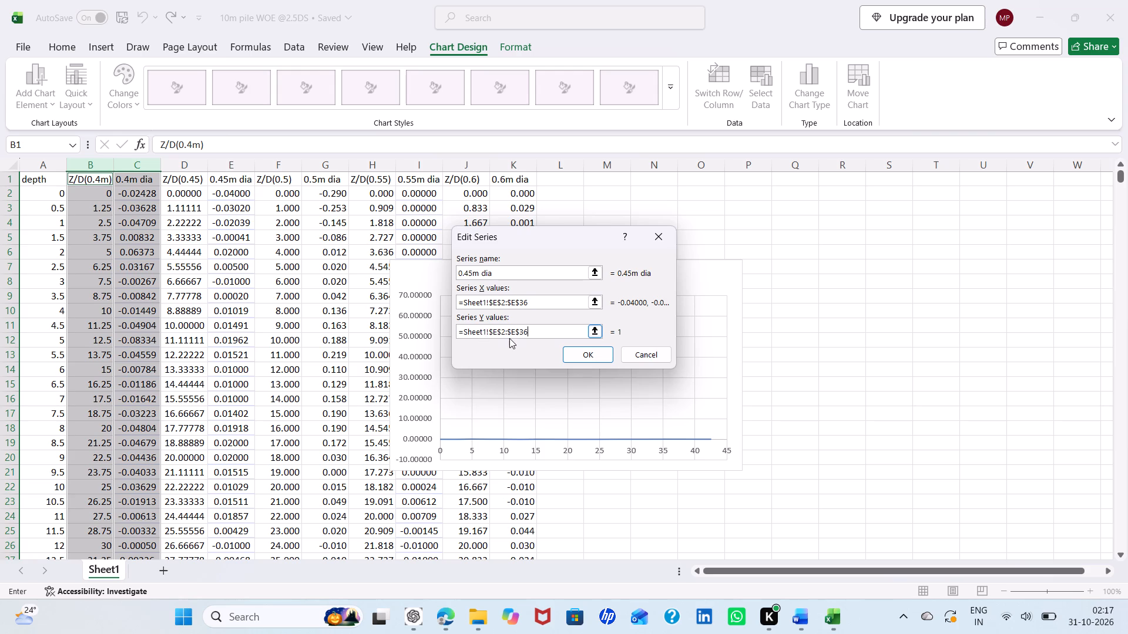
click(496, 332)
key(BackSpace)
key(shift+d)
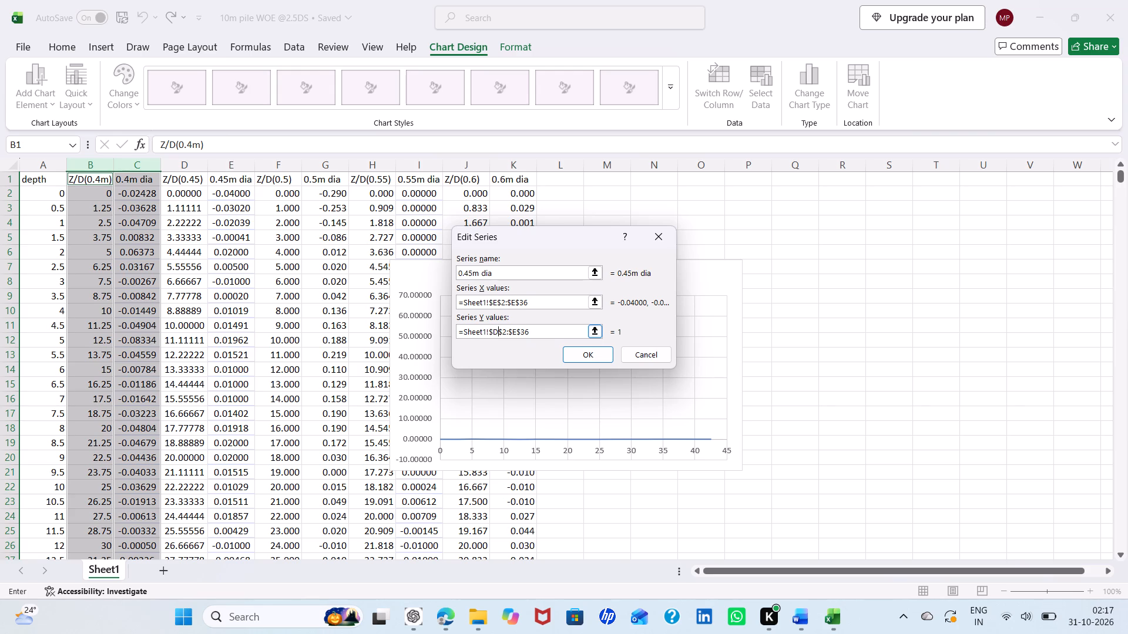
click(518, 335)
key(BackSpace)
key(shift+d)
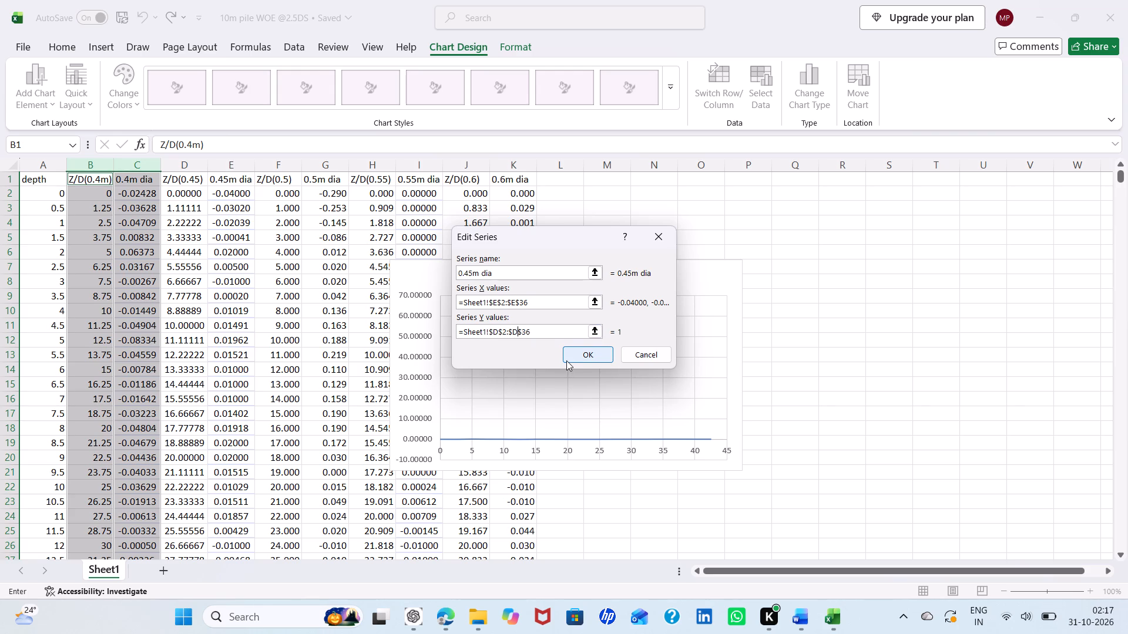
click(566, 360)
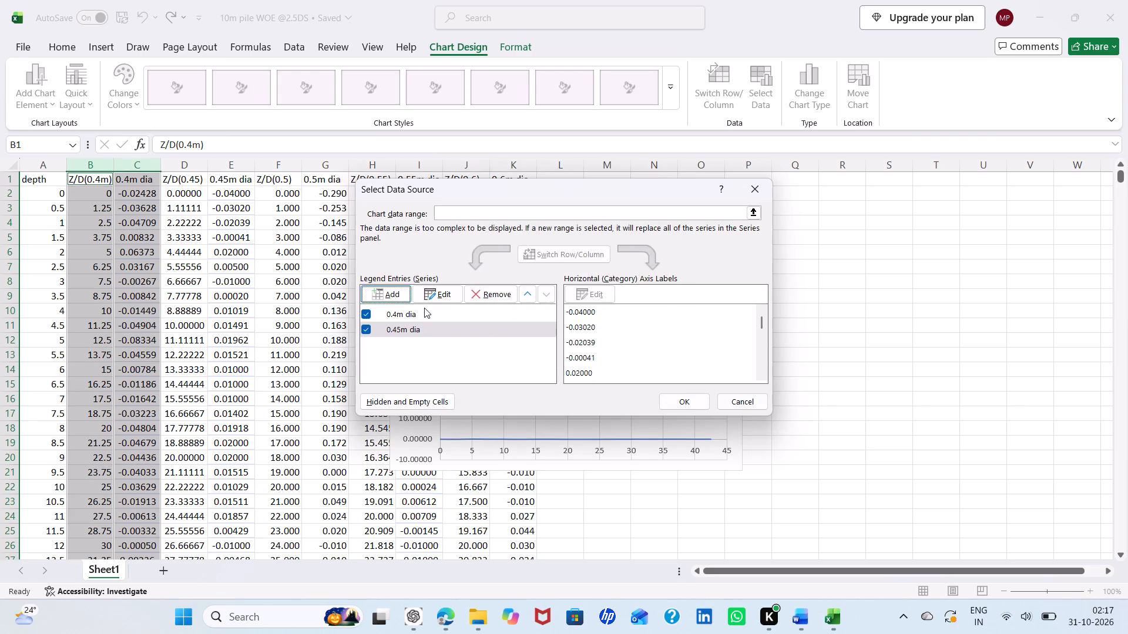
Add a chart series named "0.5m dia" with X values =Sheet1!$G$2:$G$36.
click(399, 298)
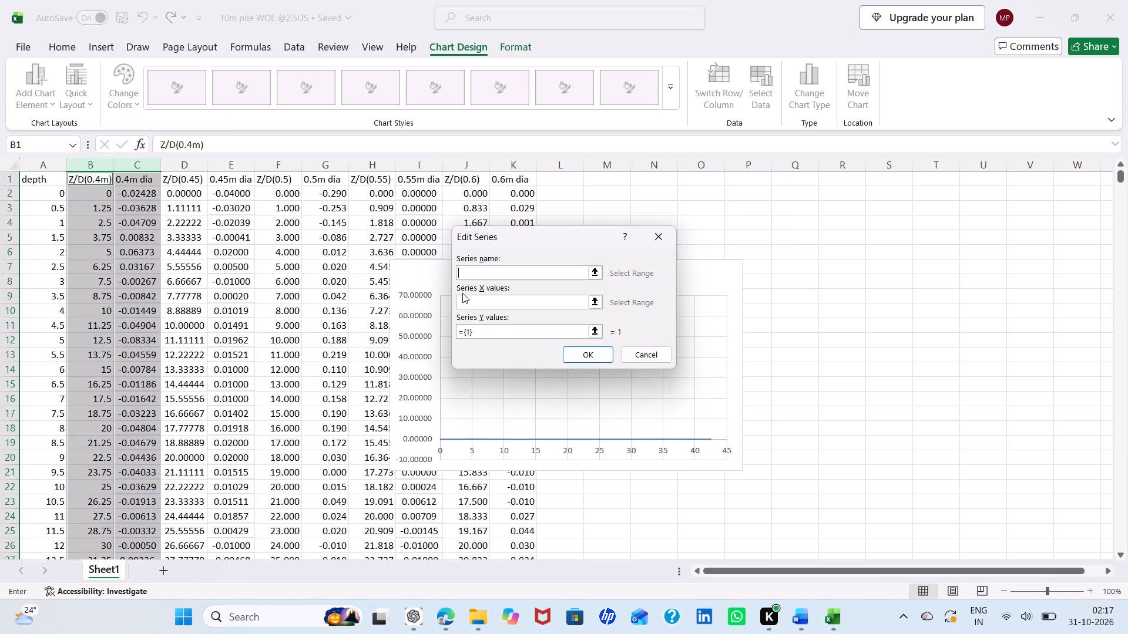
text(0.5m dia)
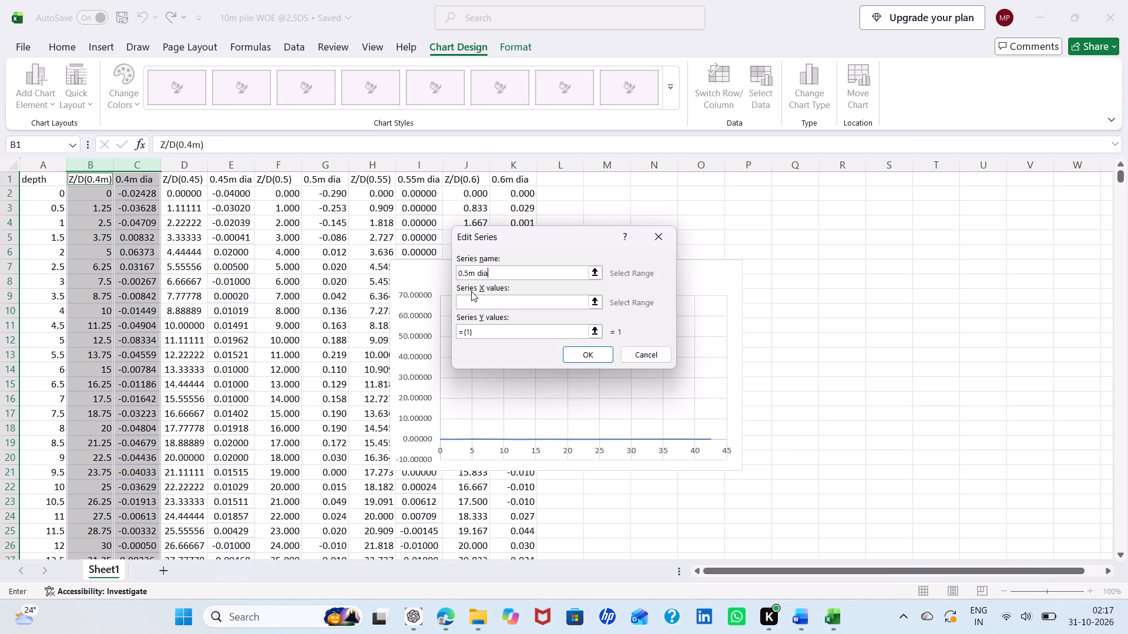
click(488, 300)
key(ctrl+v)
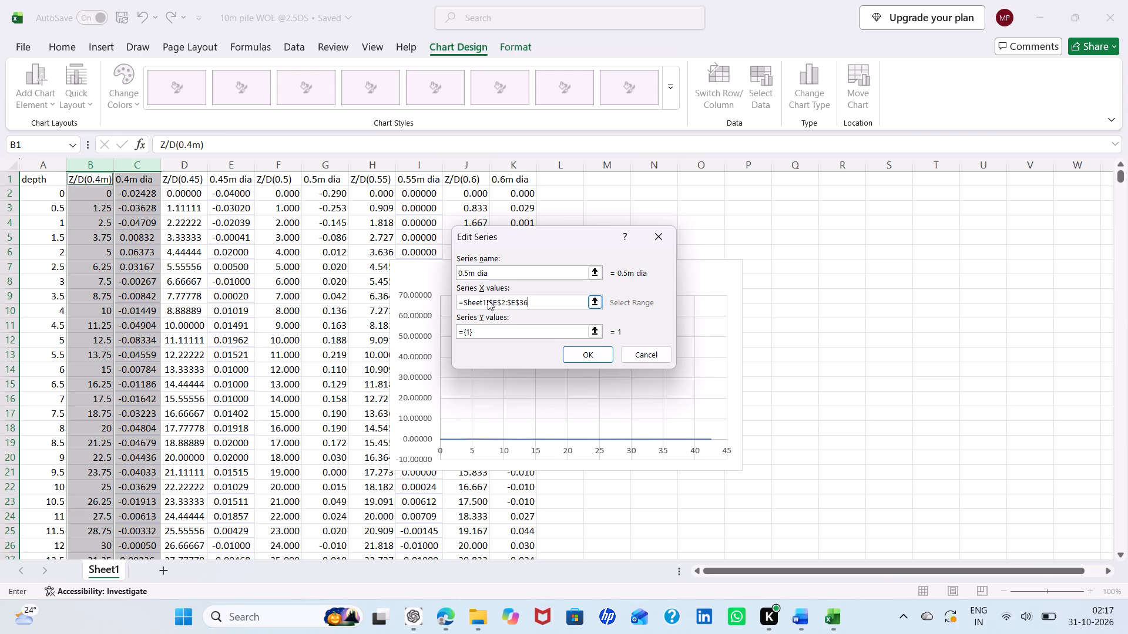
click(496, 304)
key(BackSpace)
key(g)
key(BackSpace)
key(shift+g)
click(517, 304)
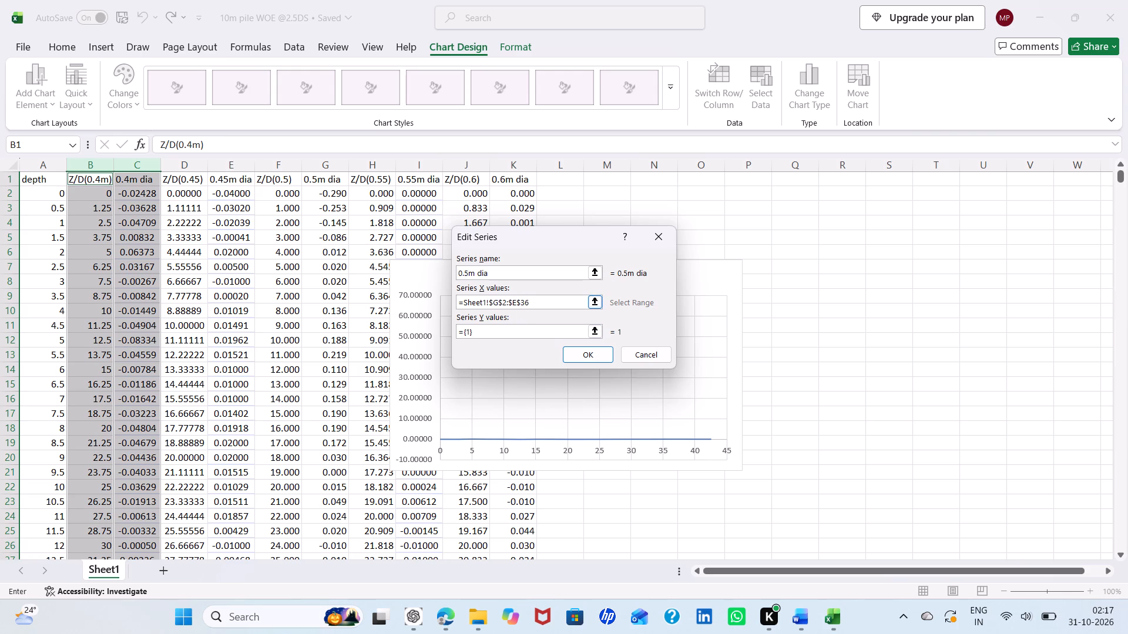
key(BackSpace)
key(shift+g)
Set the 0.5m dia series' Y values to =Sheet1!$F$2:$F$36 and apply the new series.
click(493, 329)
key(BackSpace)
key(BackSpace)
key(BackSpace)
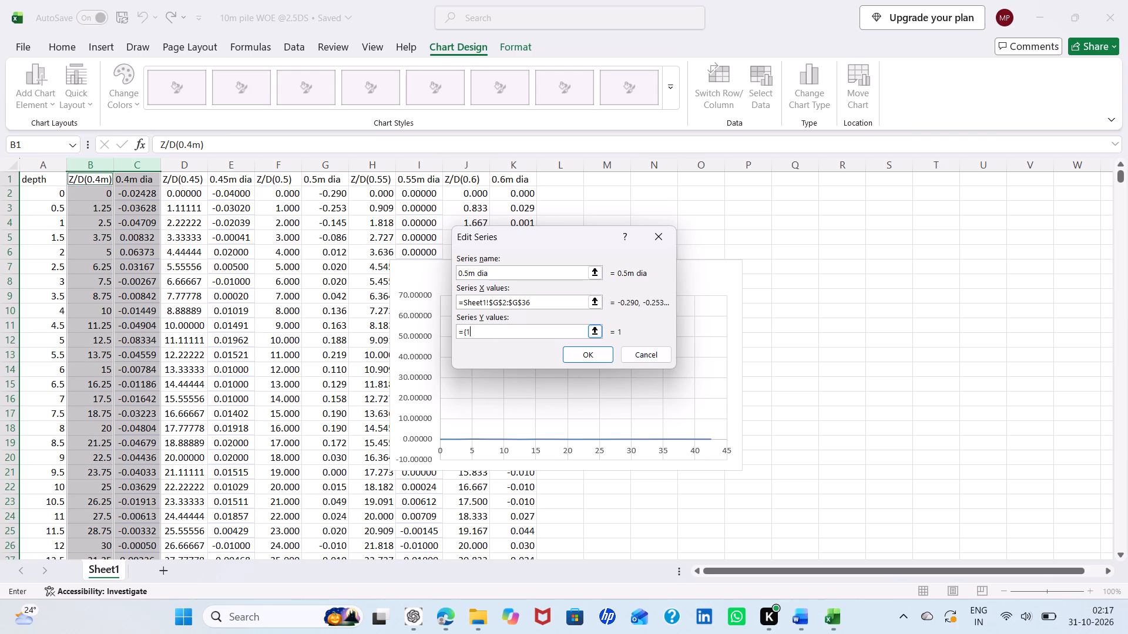
key(BackSpace)
key(ctrl+v)
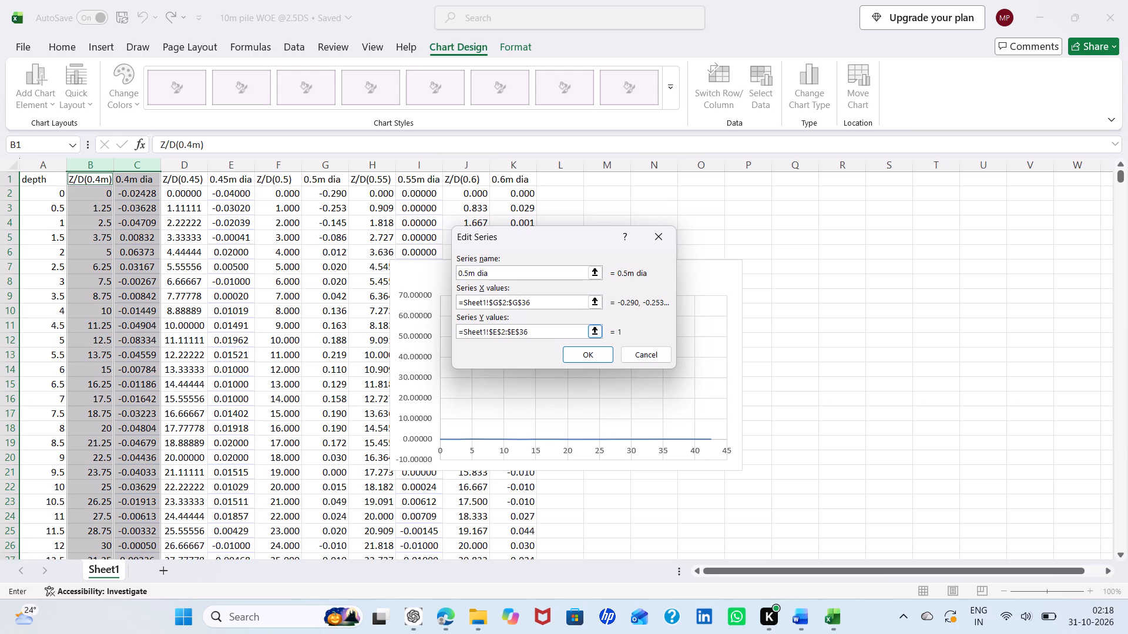
click(498, 331)
key(BackSpace)
key(shift+f)
click(514, 333)
key(BackSpace)
key(shift+f)
click(569, 350)
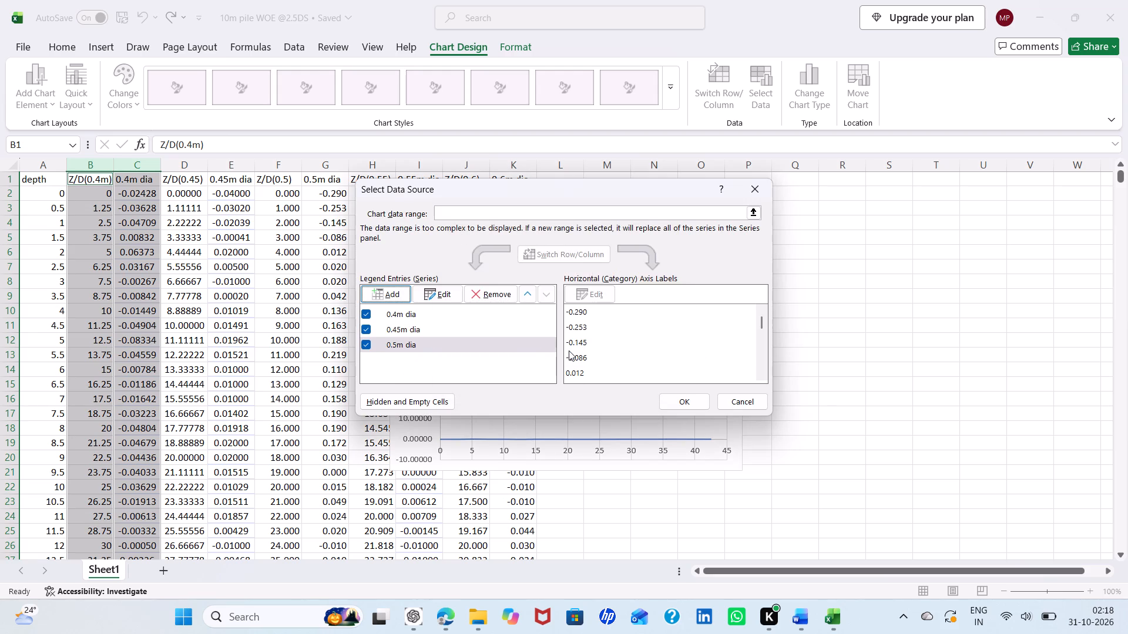
Add a chart series named "0.55m dia" with X values =Sheet1!$I$2:$I$36.
click(391, 291)
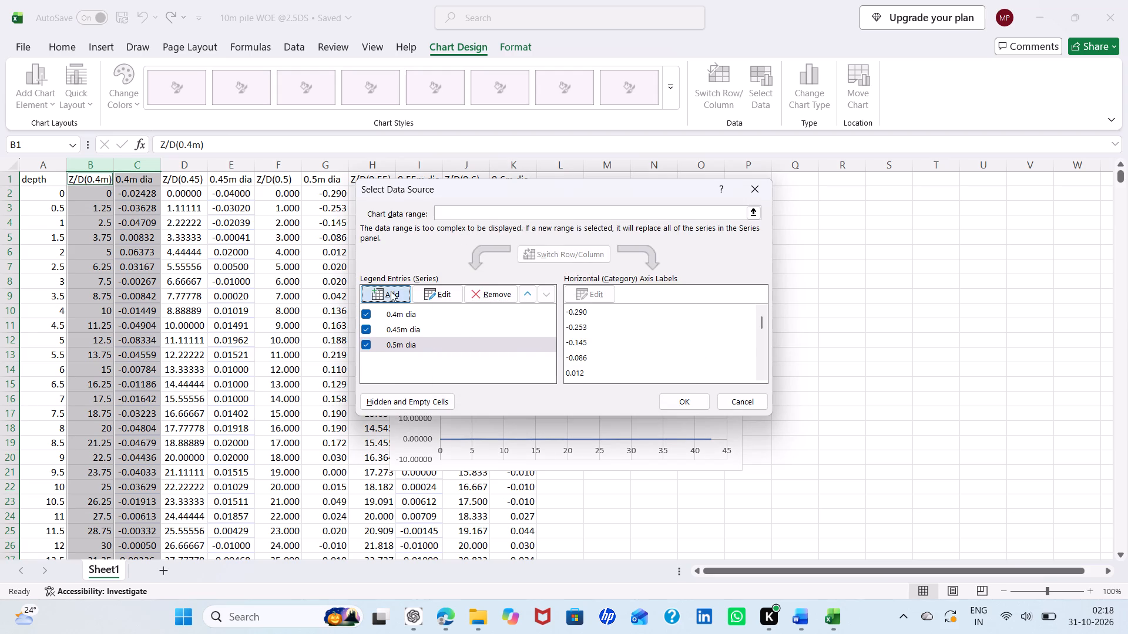
text(0.55m dia)
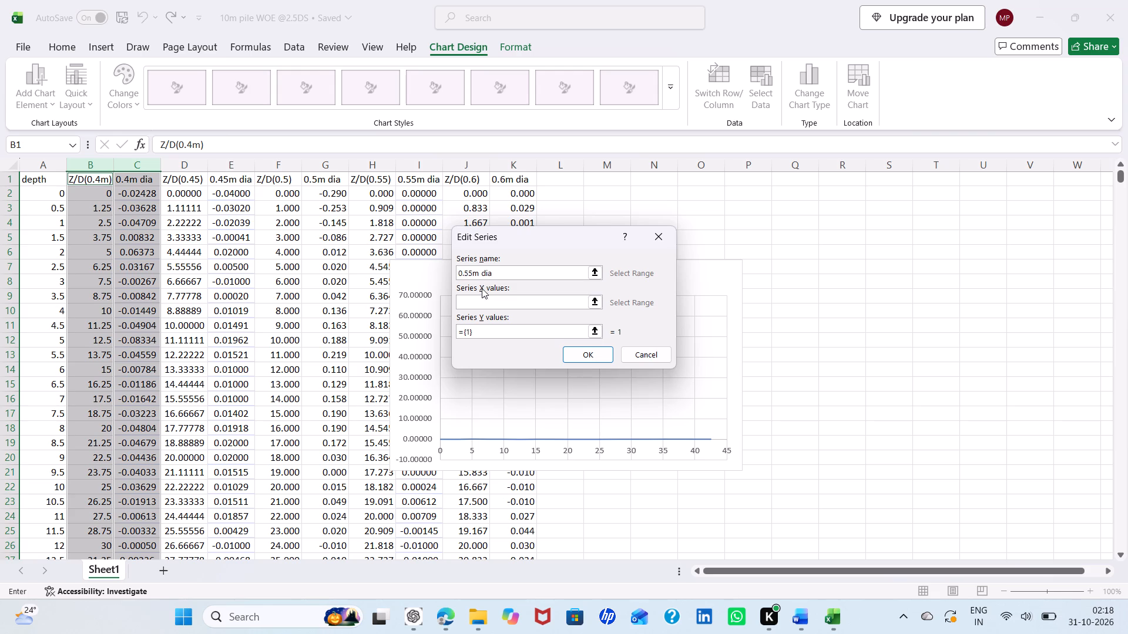
click(479, 299)
key(ctrl+v)
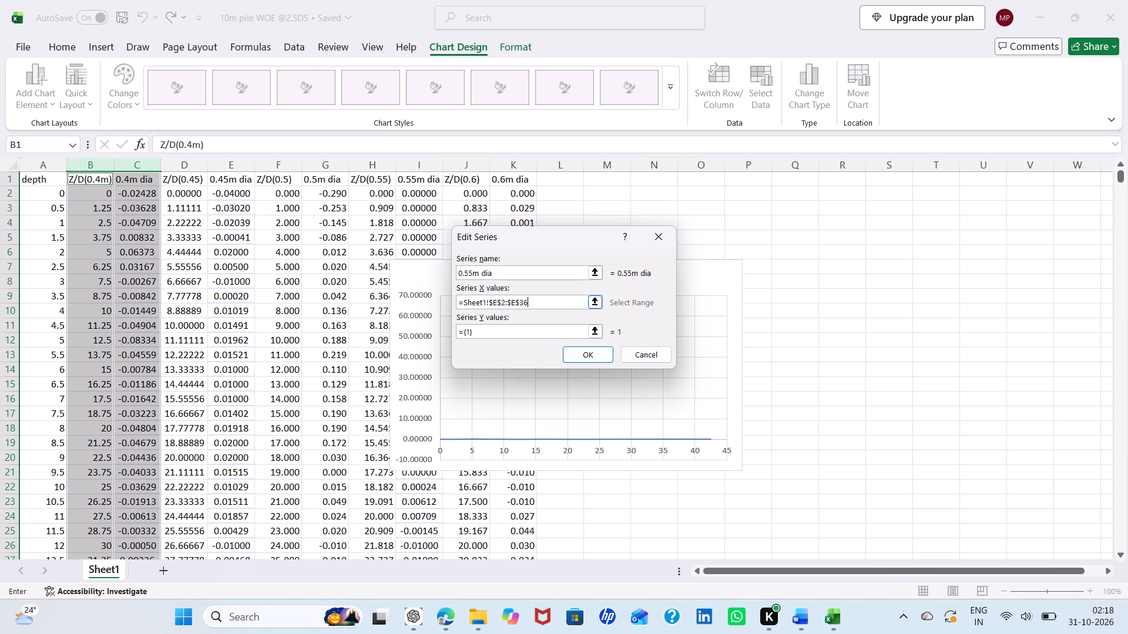
click(496, 303)
key(BackSpace)
key(shift+i)
click(513, 303)
key(BackSpace)
key(shift+i)
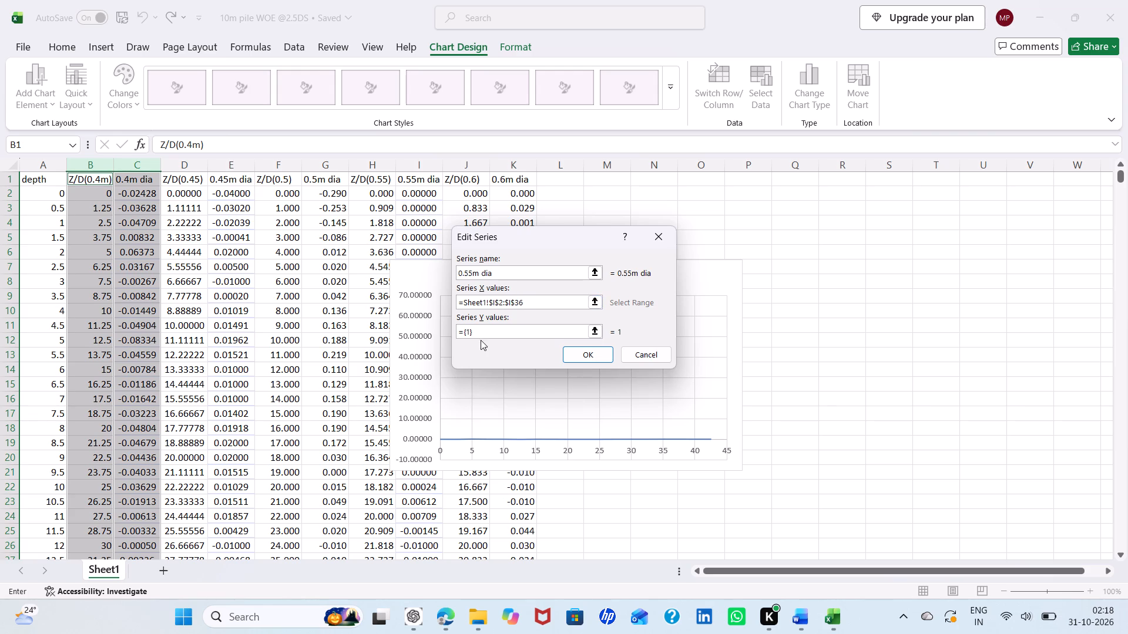
Set the 0.55m dia series' Y values to =Sheet1!$H$2:$H$36 and apply the new series.
click(484, 328)
key(BackSpace)
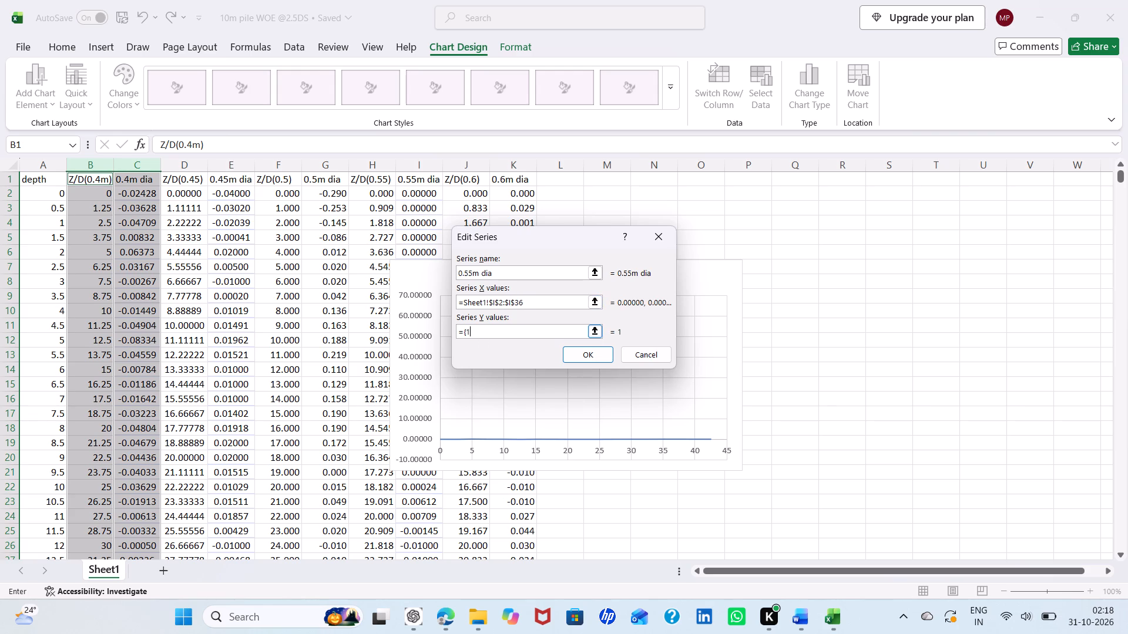
key(BackSpace)
key(BackSpace)
key(BackSpace)
key(BackSpace)
key(ctrl+v)
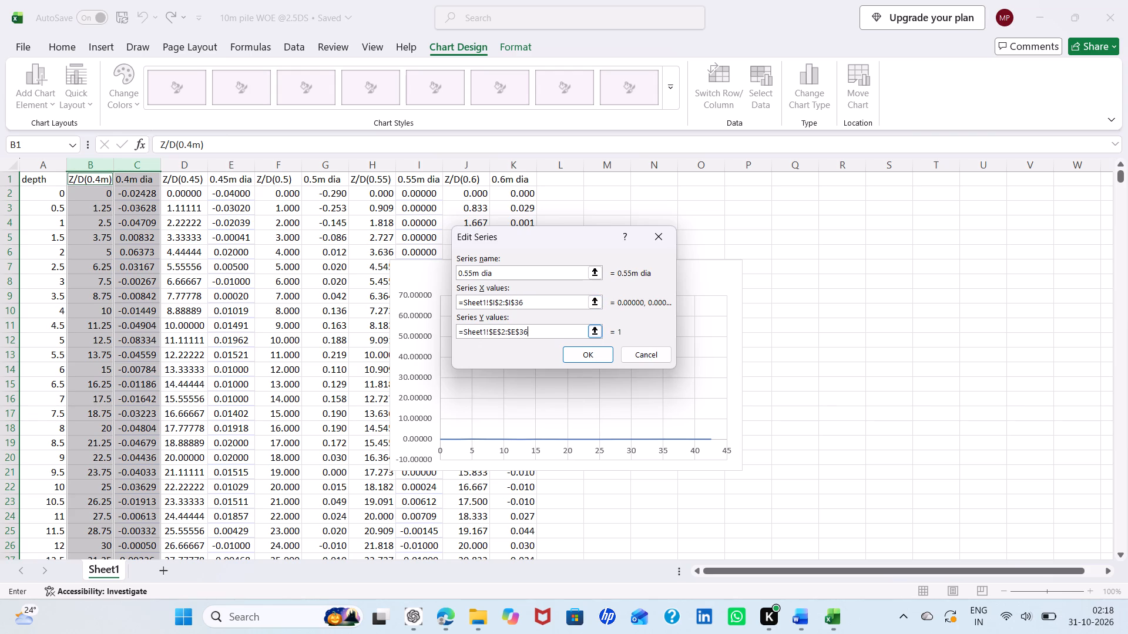
click(497, 332)
key(BackSpace)
key(shift+h)
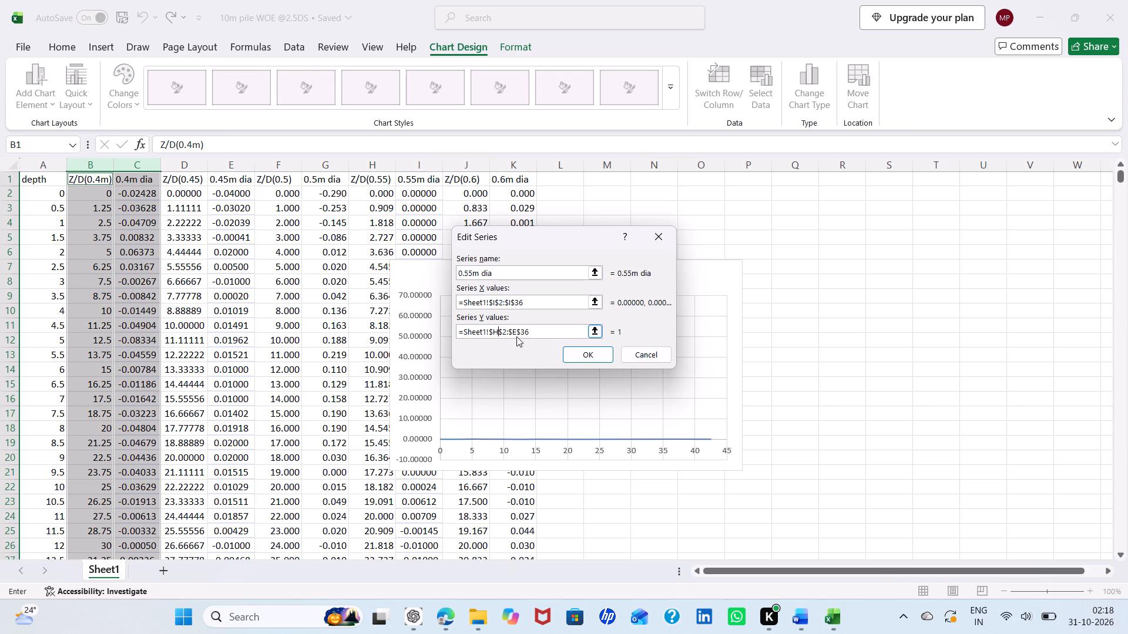
click(516, 334)
key(BackSpace)
key(shift+h)
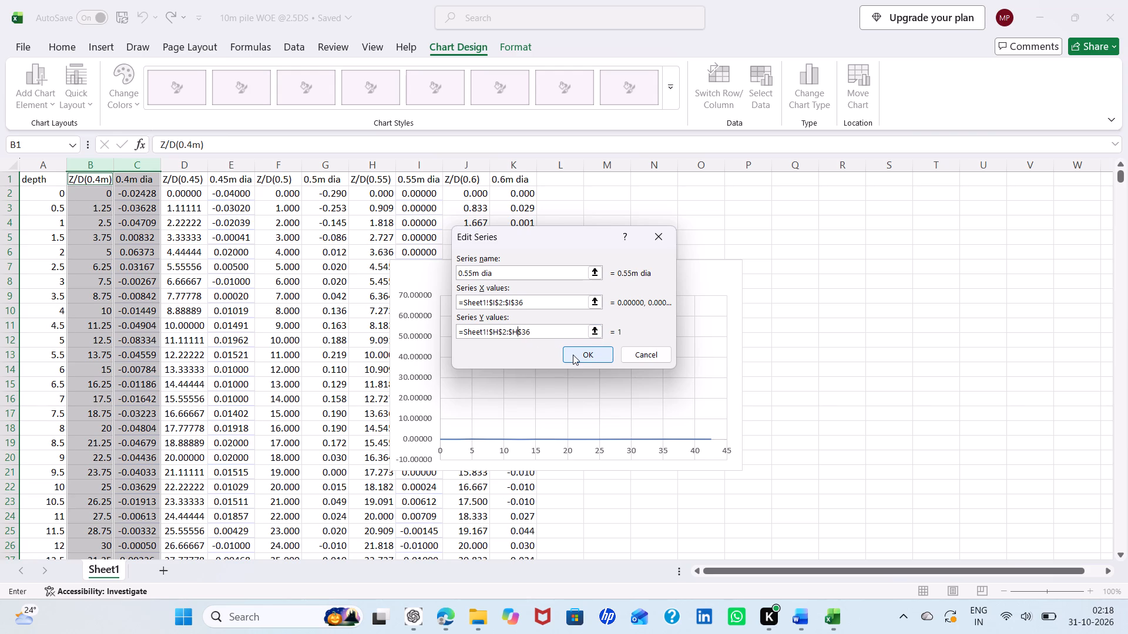
click(573, 355)
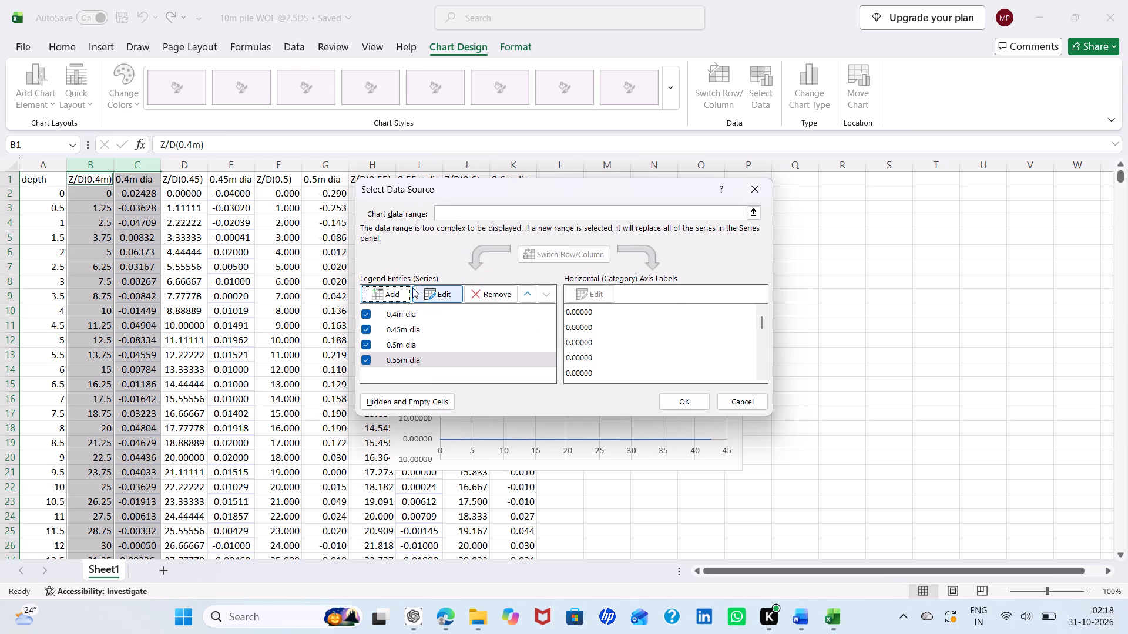
Add a chart series named "0.6m dia" with X values =Sheet1!$K$2:$K$36.
click(391, 288)
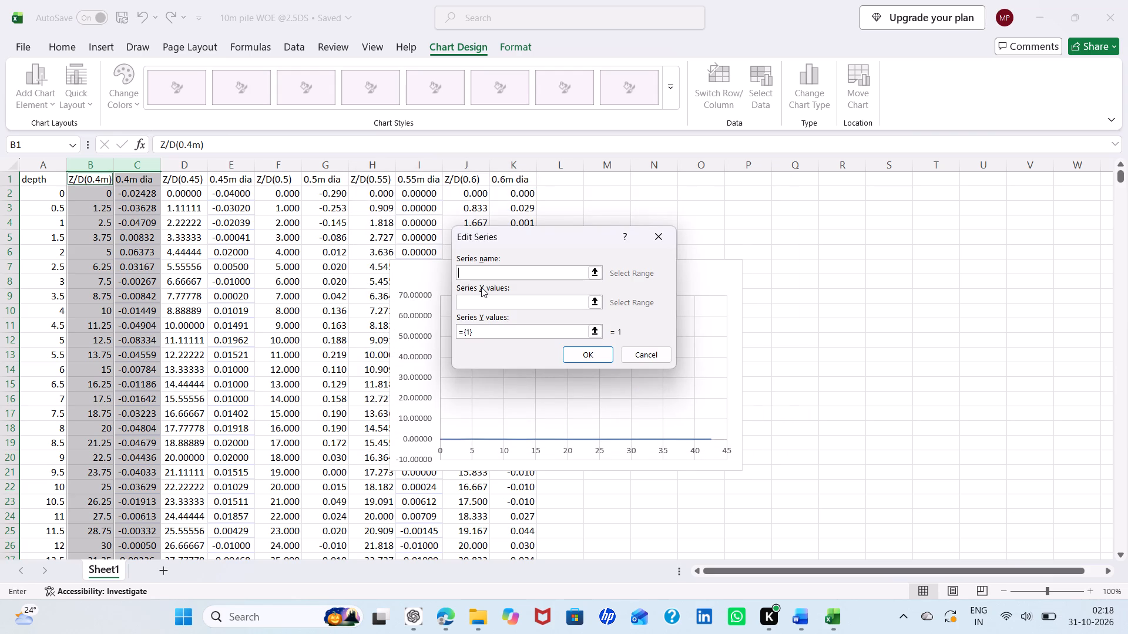
text(0.6m dia)
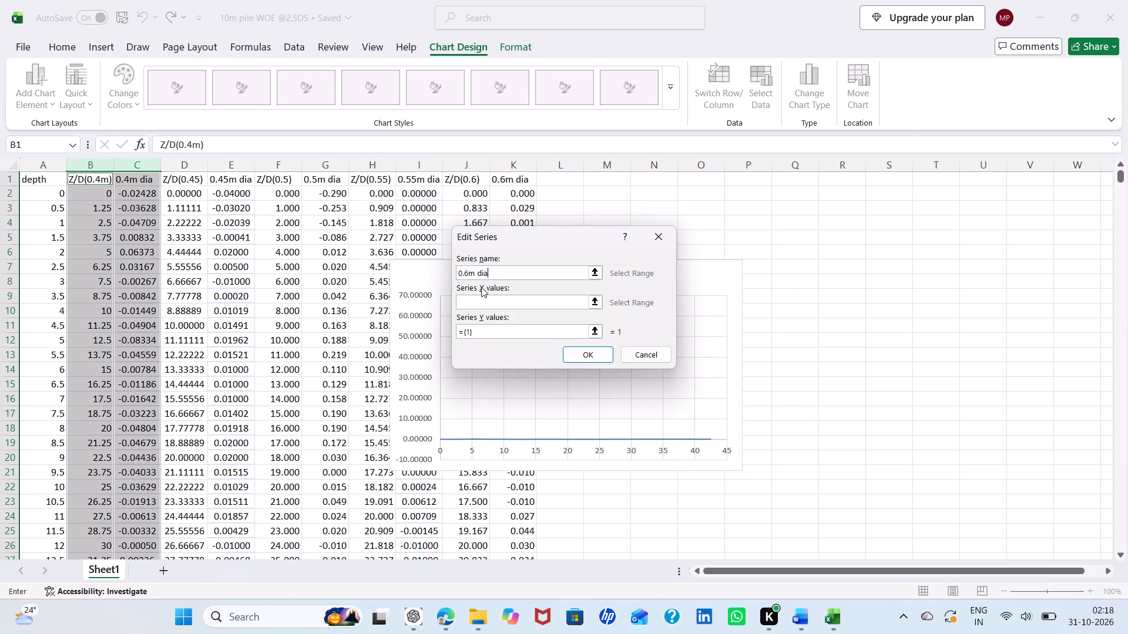
click(481, 303)
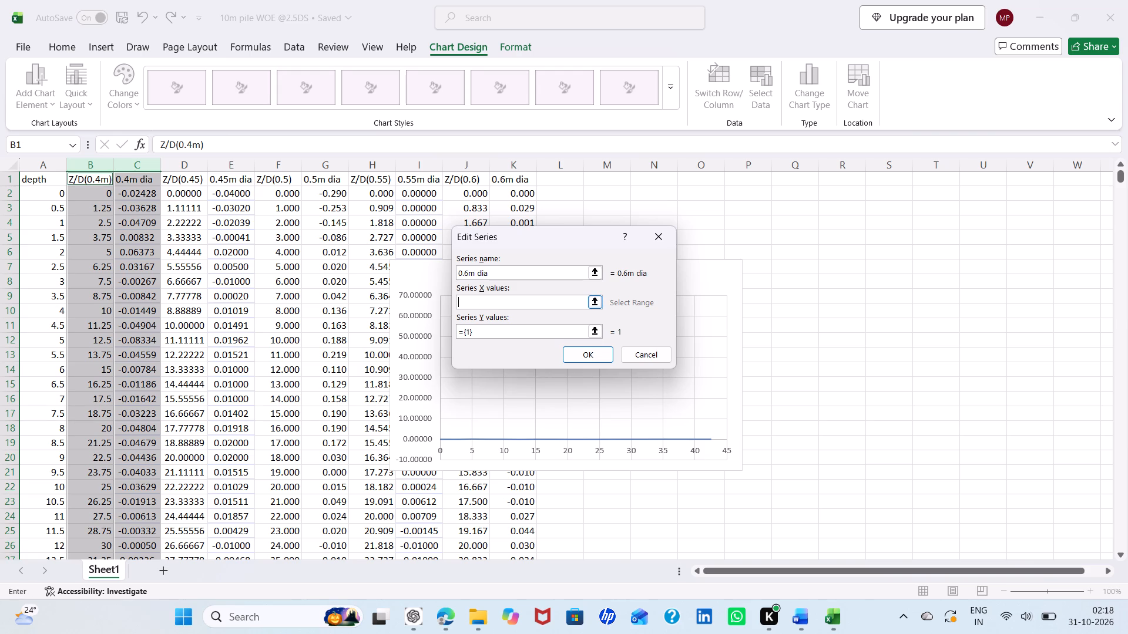
key(ctrl+v)
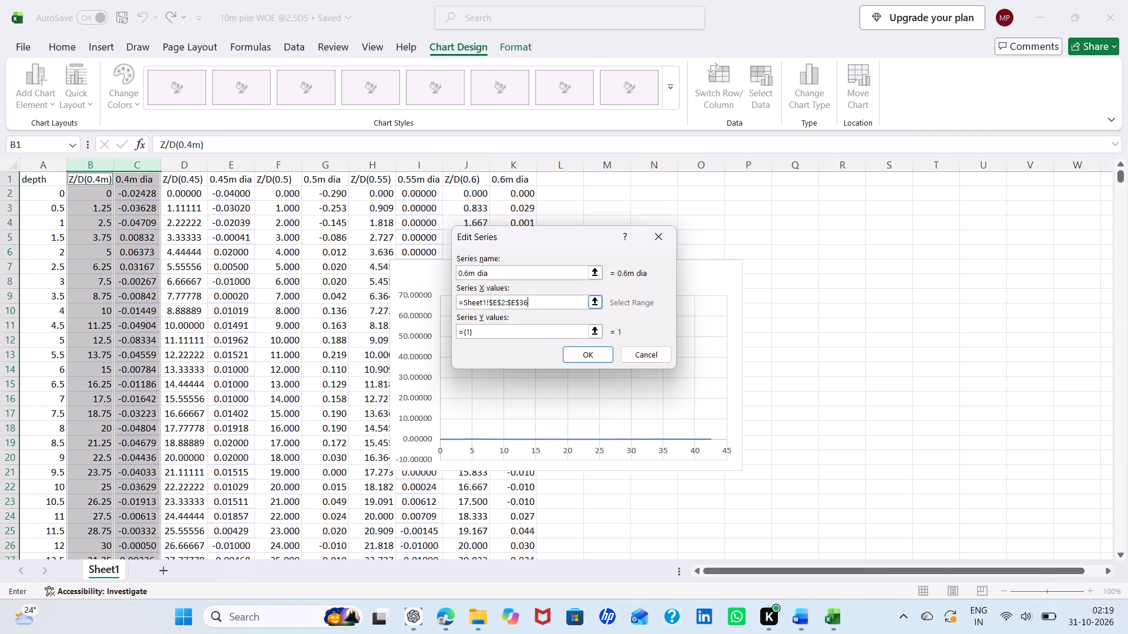
click(496, 304)
key(BackSpace)
key(shift+k)
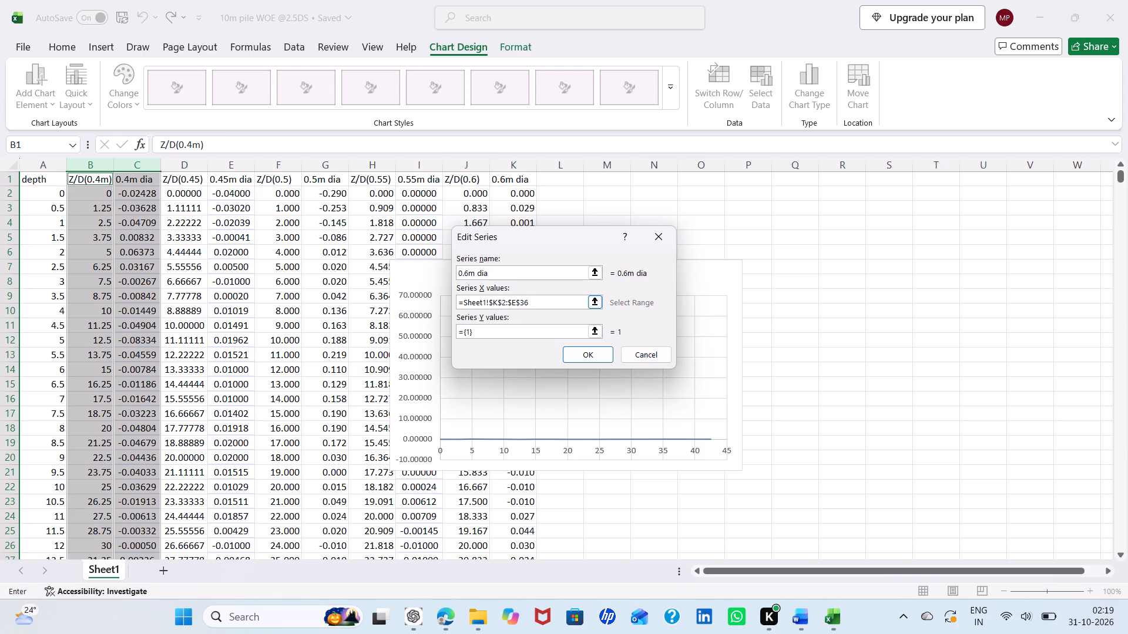
click(515, 303)
key(BackSpace)
key(shift+k)
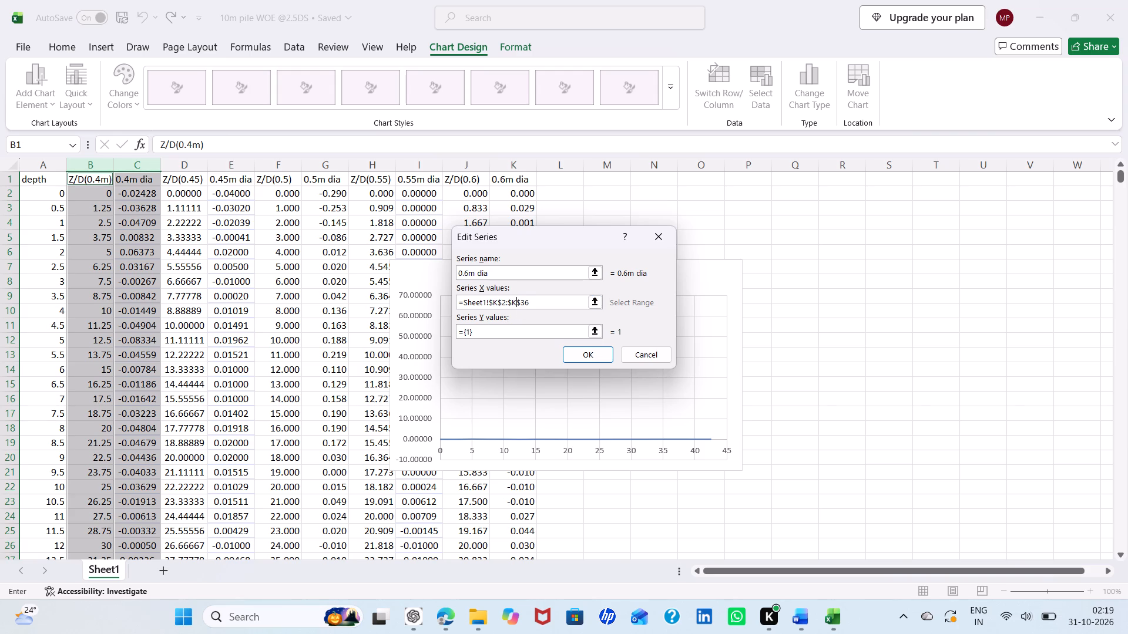
Set the 0.6m dia series' Y values to =Sheet1!$J$2:$J$36, then apply the series and the chart's data selection.
click(484, 327)
key(BackSpace)
key(BackSpace)
key(BackSpace)
key(BackSpace)
key(ctrl+v)
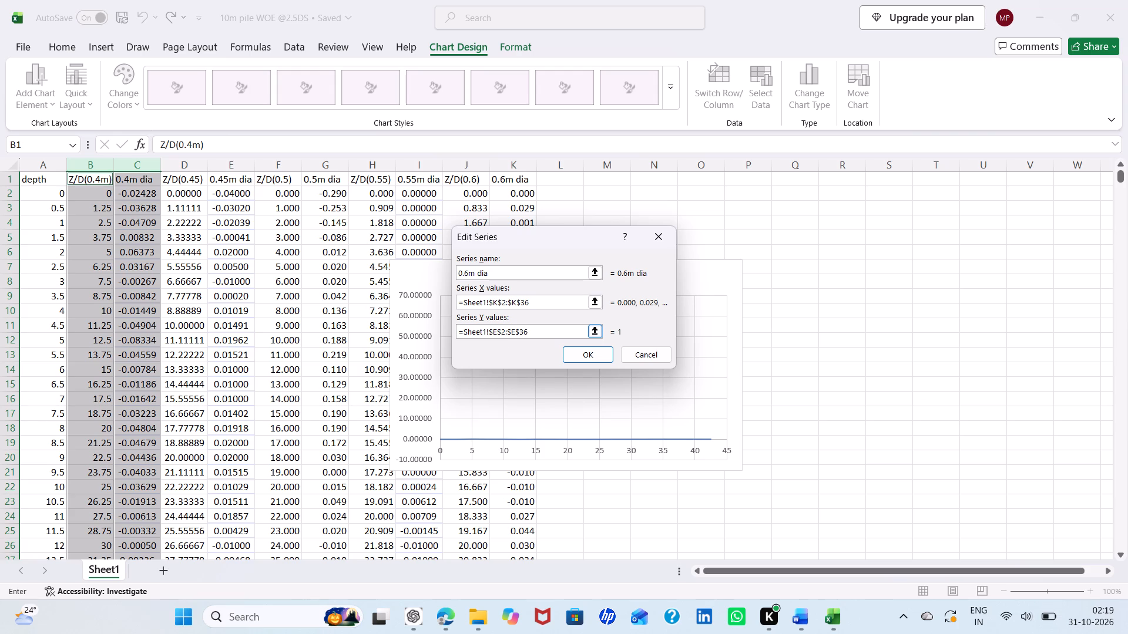
click(496, 332)
key(BackSpace)
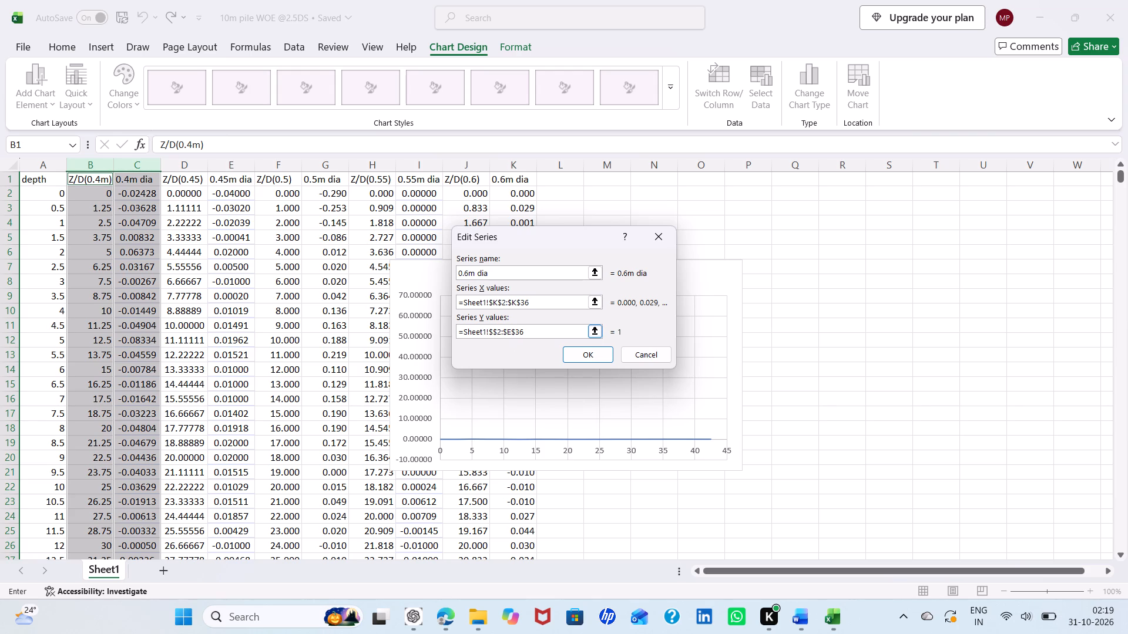
key(shift+j)
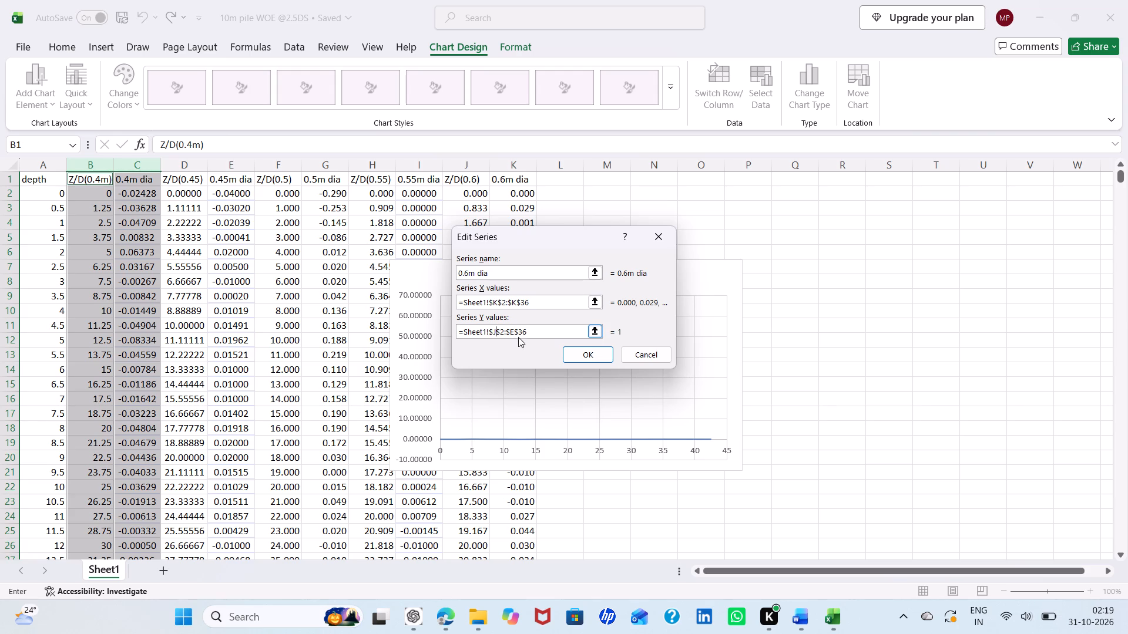
click(515, 334)
key(BackSpace)
key(shift+j)
click(580, 364)
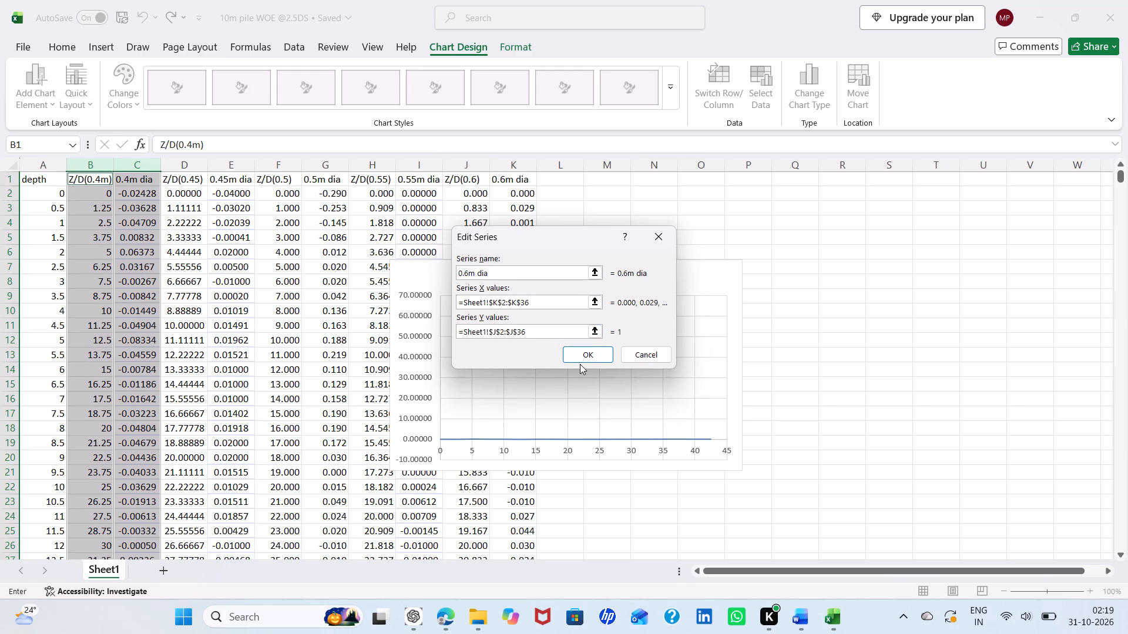
click(583, 355)
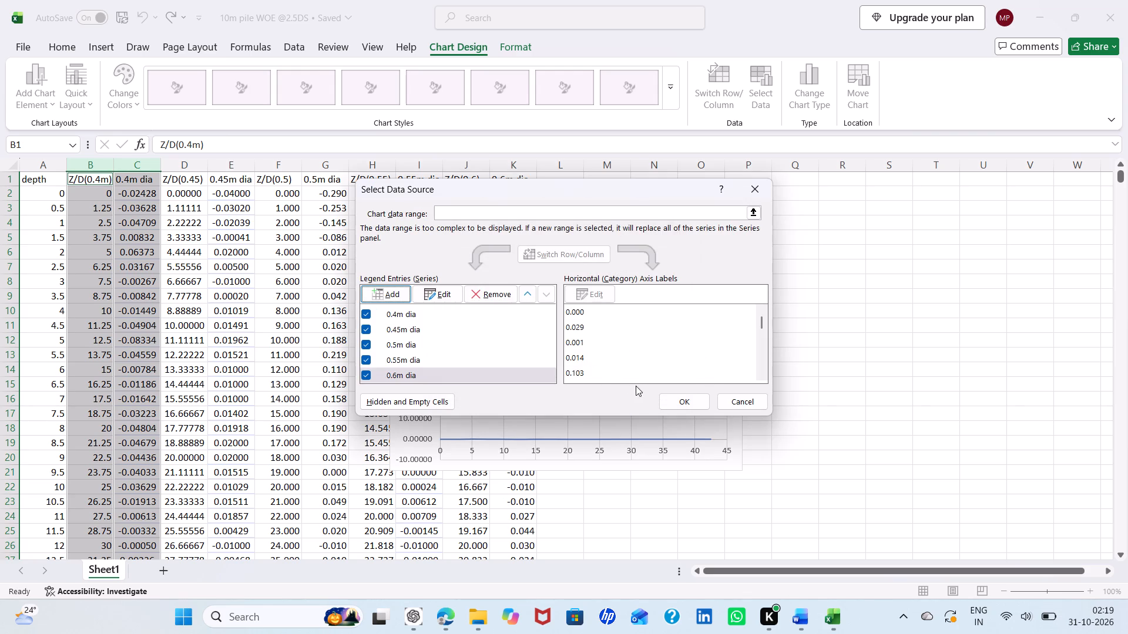
click(672, 397)
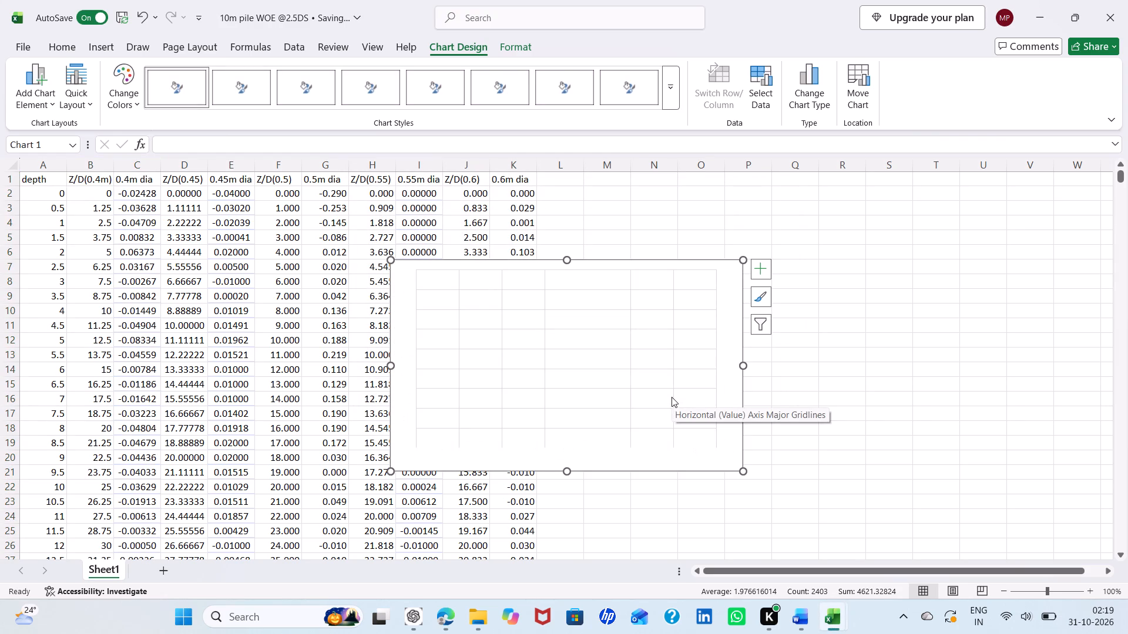
Add a chart title and fill it with the title text copied from the chart in the 10m pile _50^L1Encased workbook.
click(757, 275)
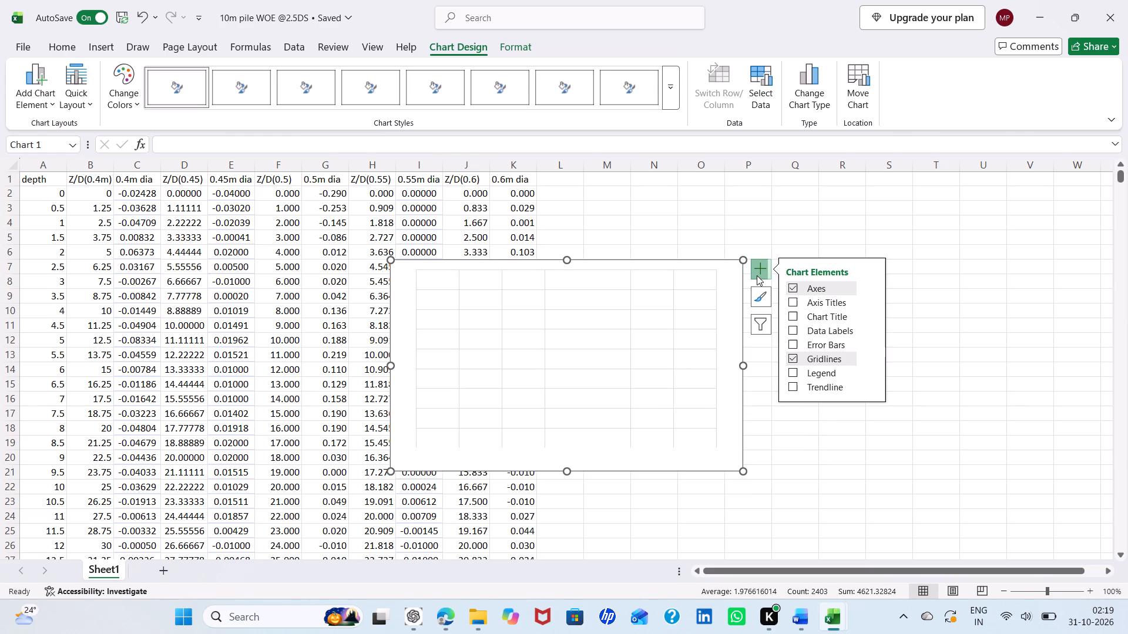
click(793, 315)
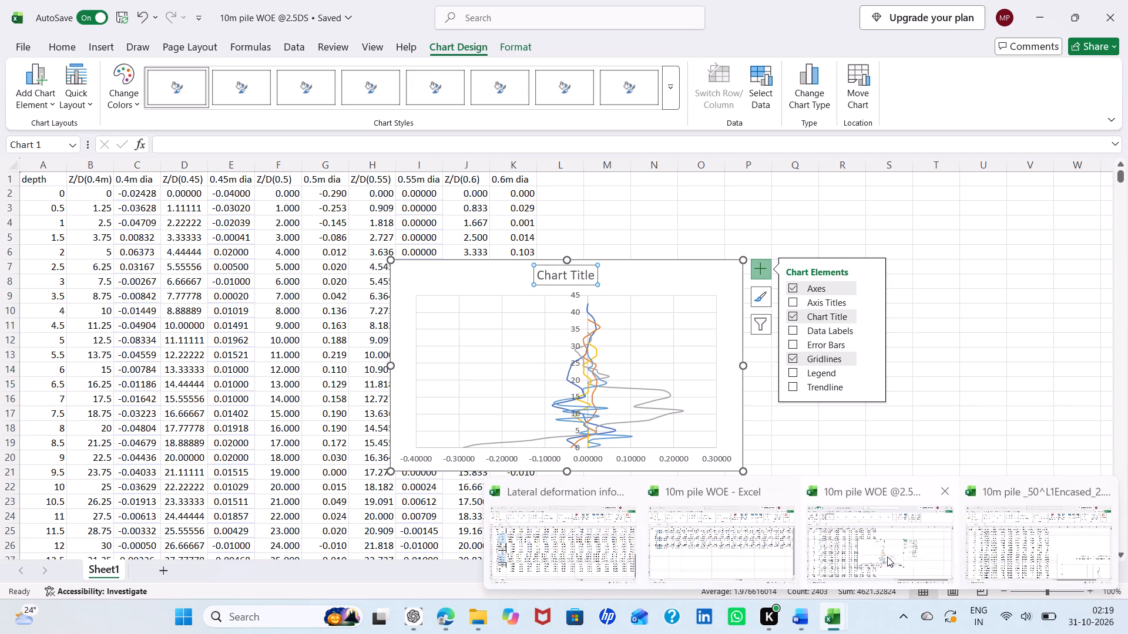
click(1002, 524)
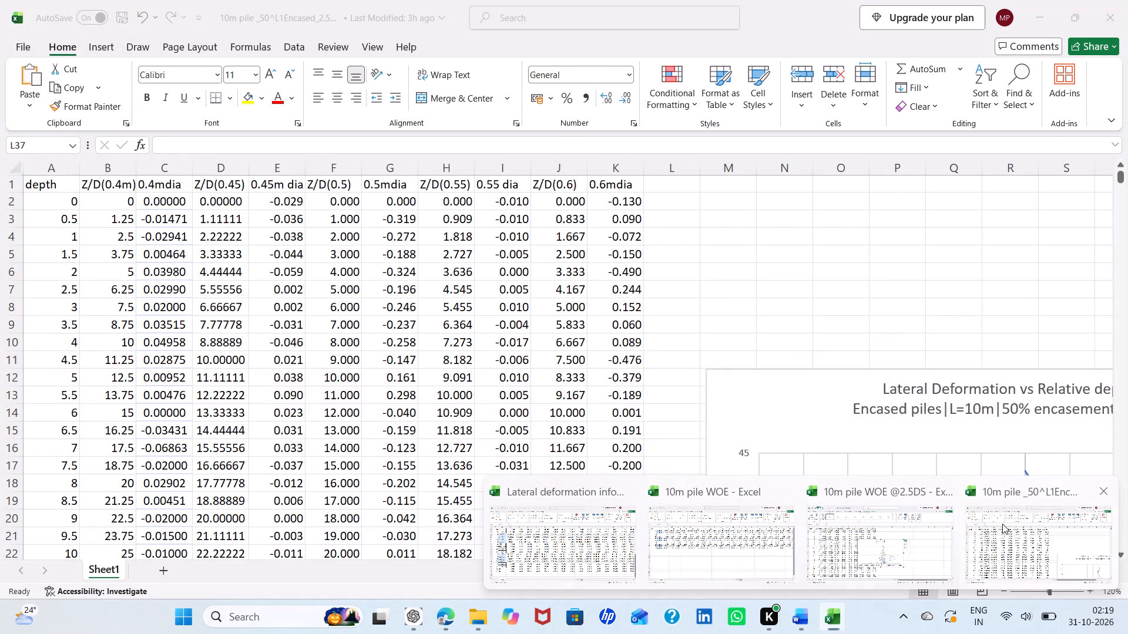
scroll(951, 403, left, 1)
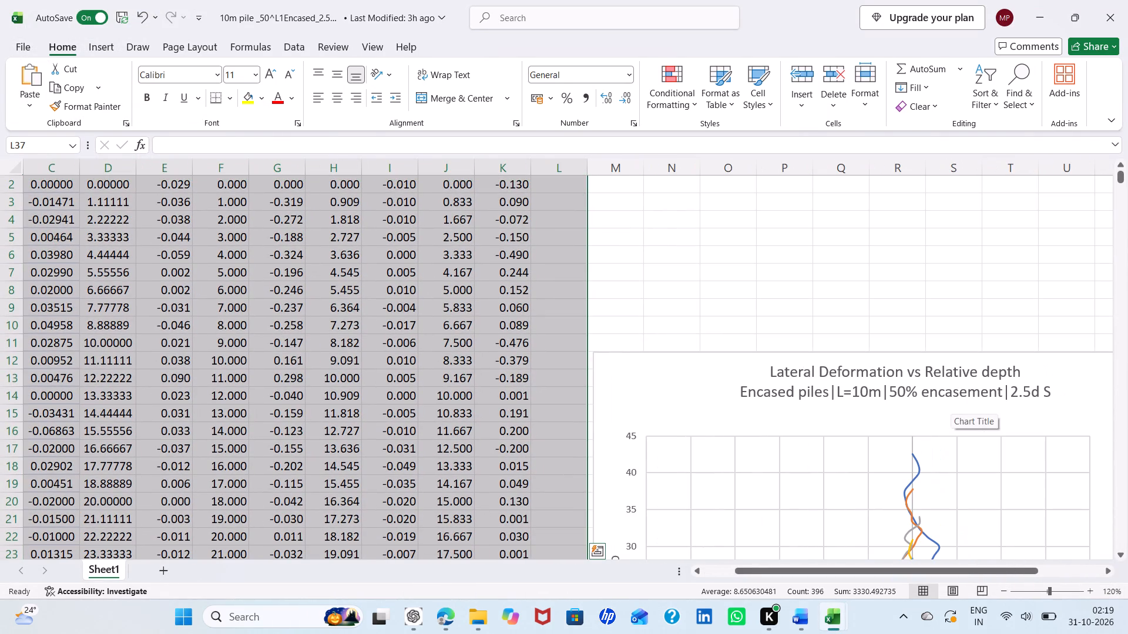
click(1046, 391)
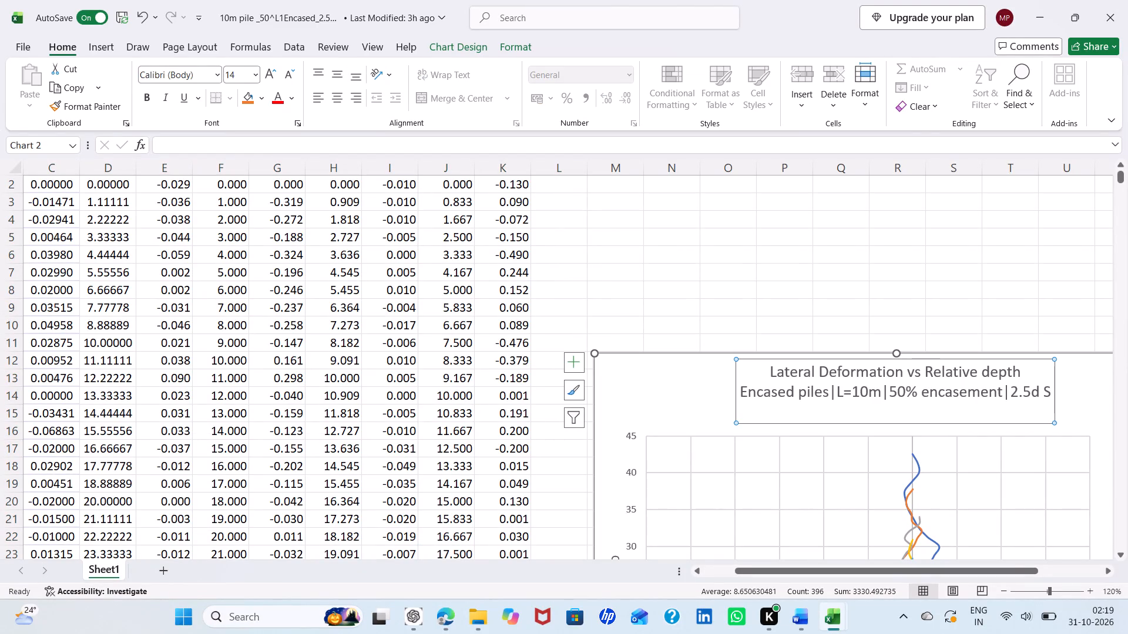
drag(1048, 386, 784, 369)
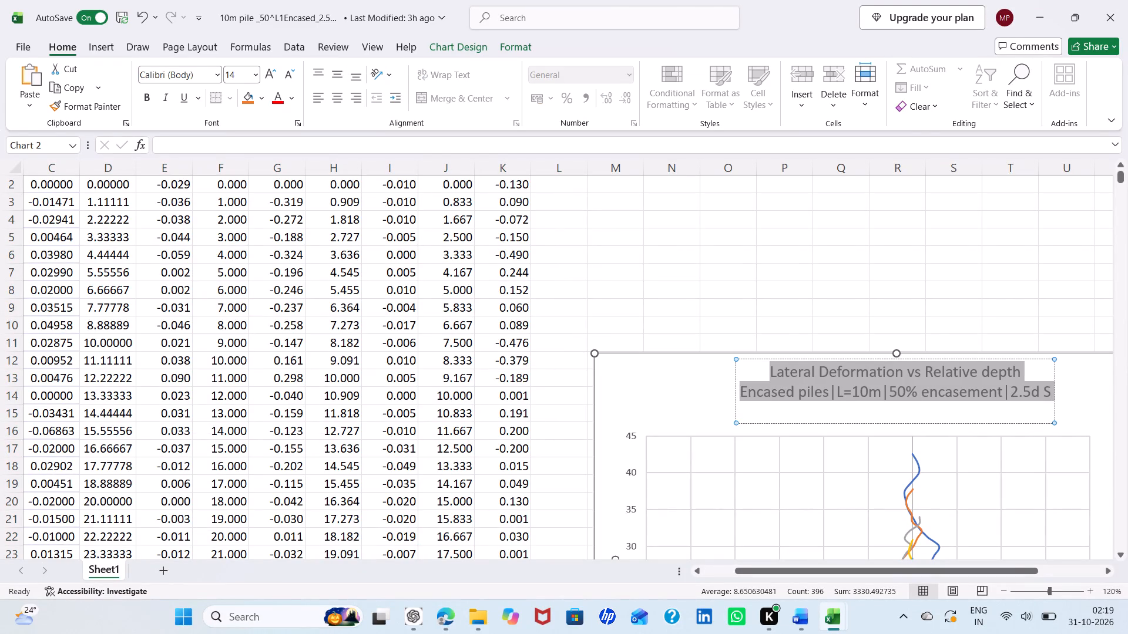
drag(784, 369, 780, 367)
key(ctrl+c)
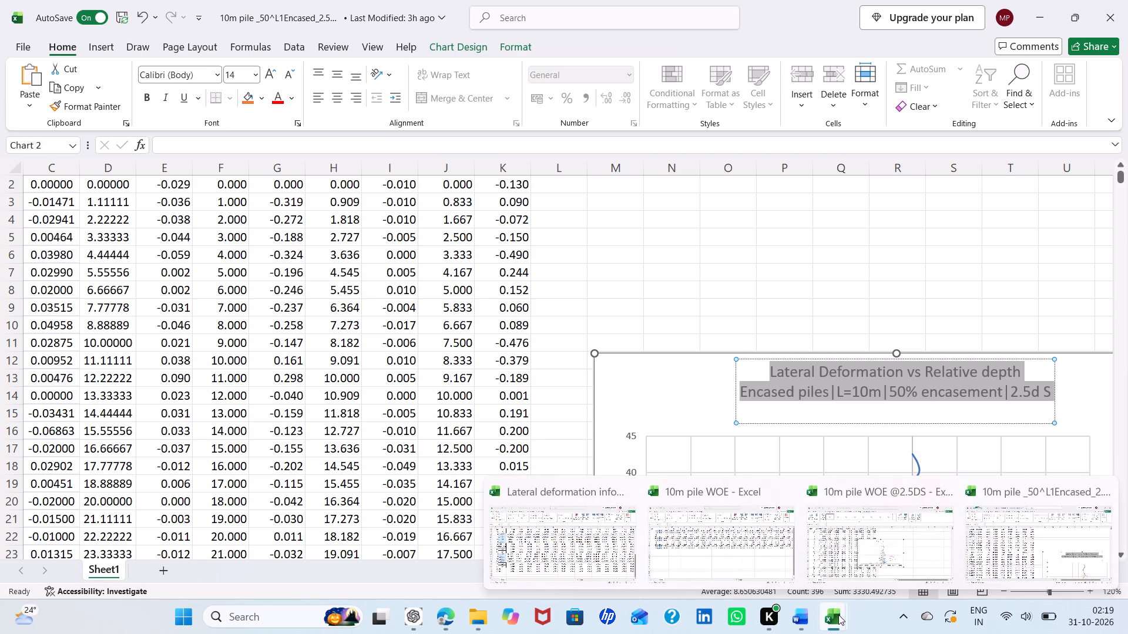
click(866, 561)
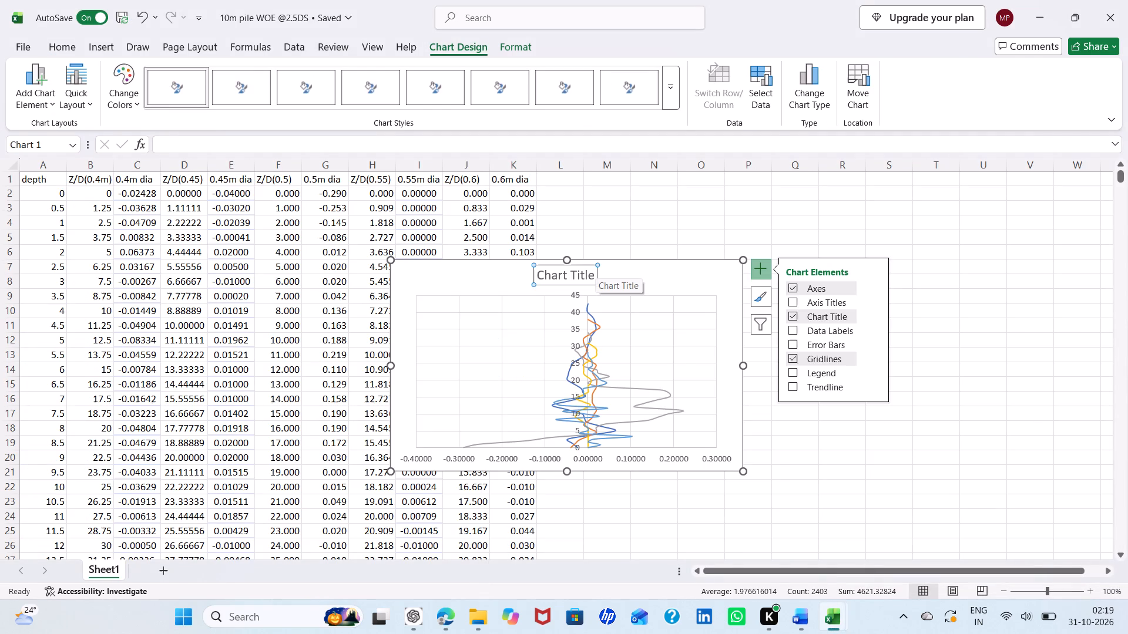
drag(593, 278, 543, 286)
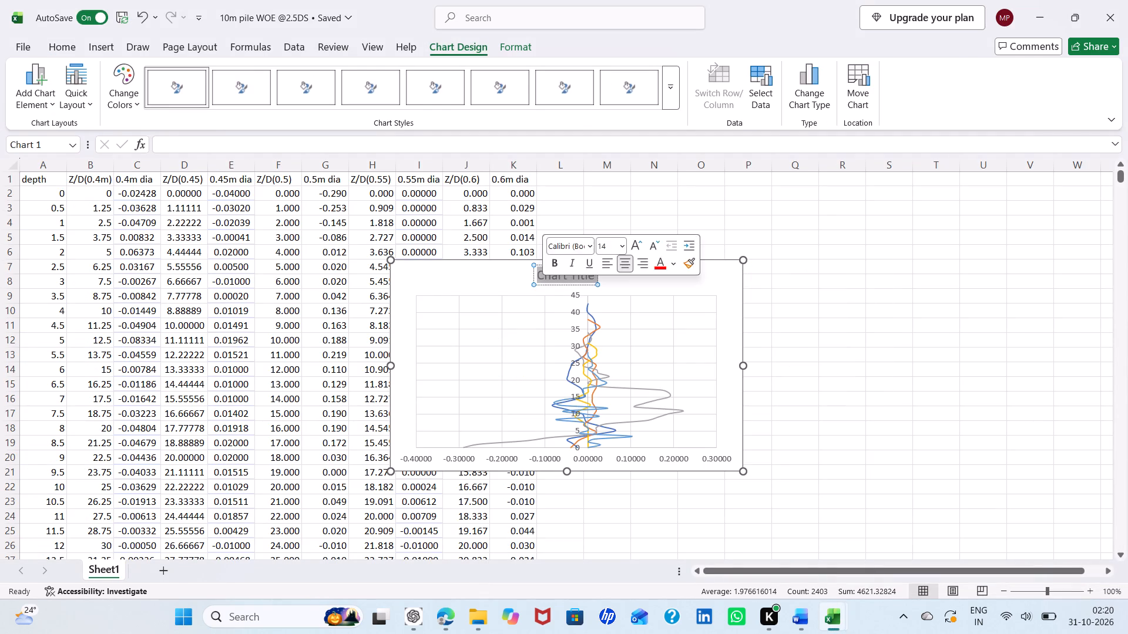
key(ctrl+v)
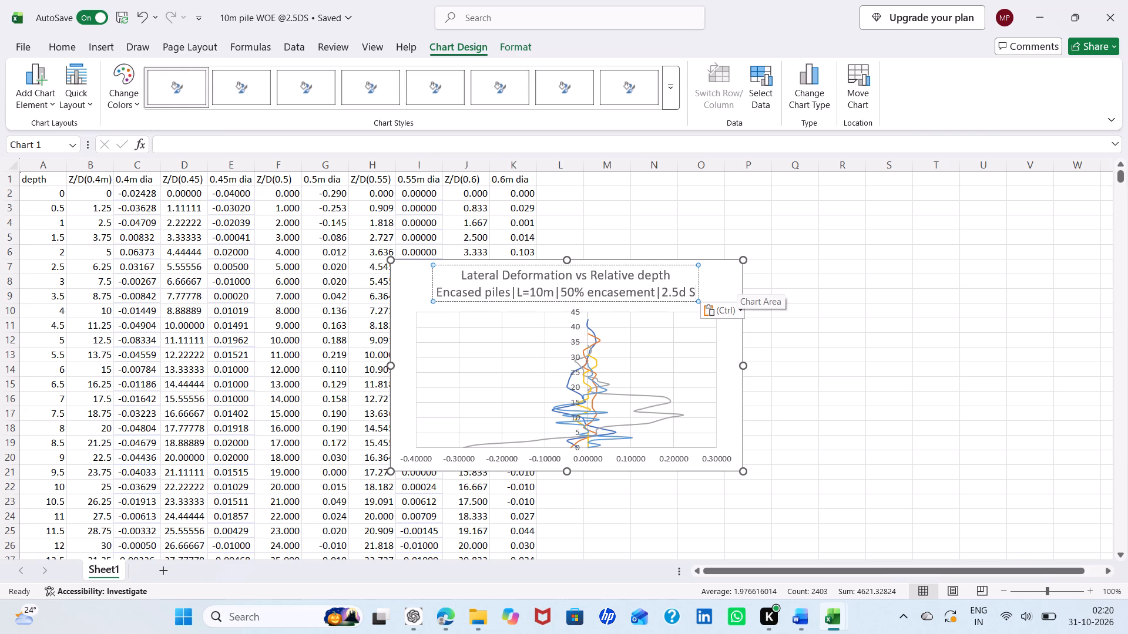
Replace "50%" with "Without" in the chart title and break the line before "encasement".
click(585, 292)
key(BackSpace)
key(BackSpace)
key(BackSpace)
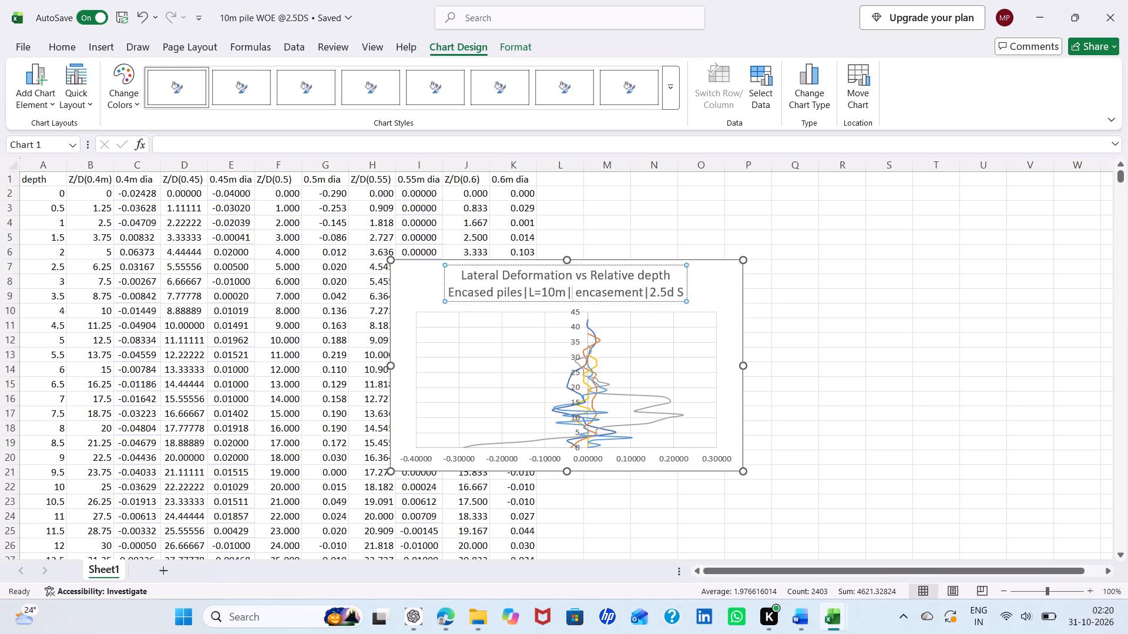
key(shift+w)
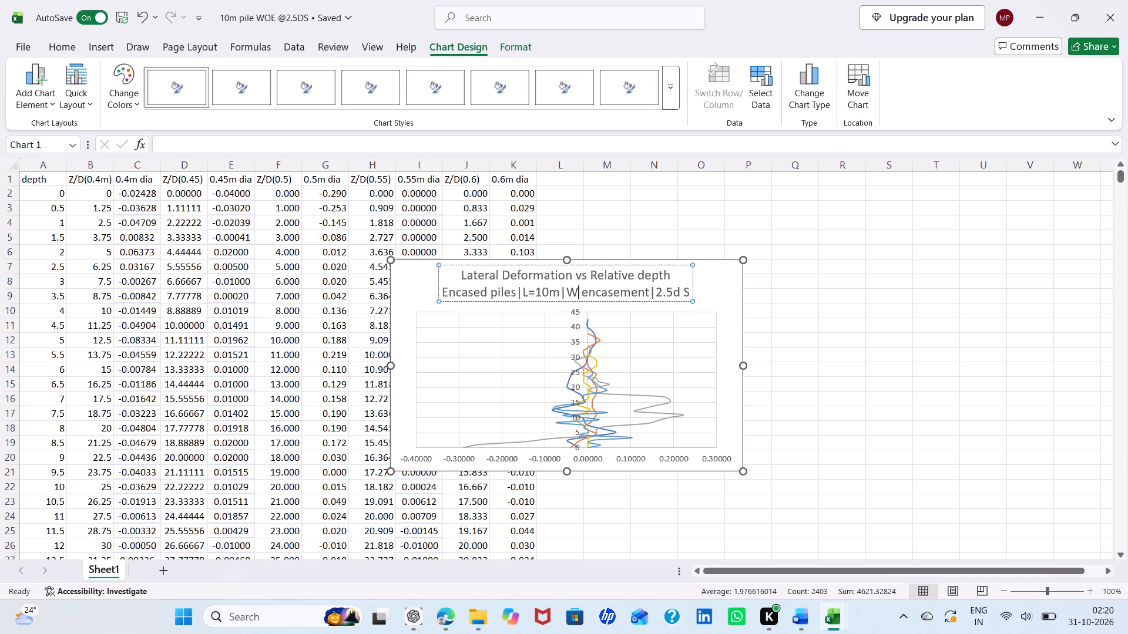
text(ithout)
key(Return)
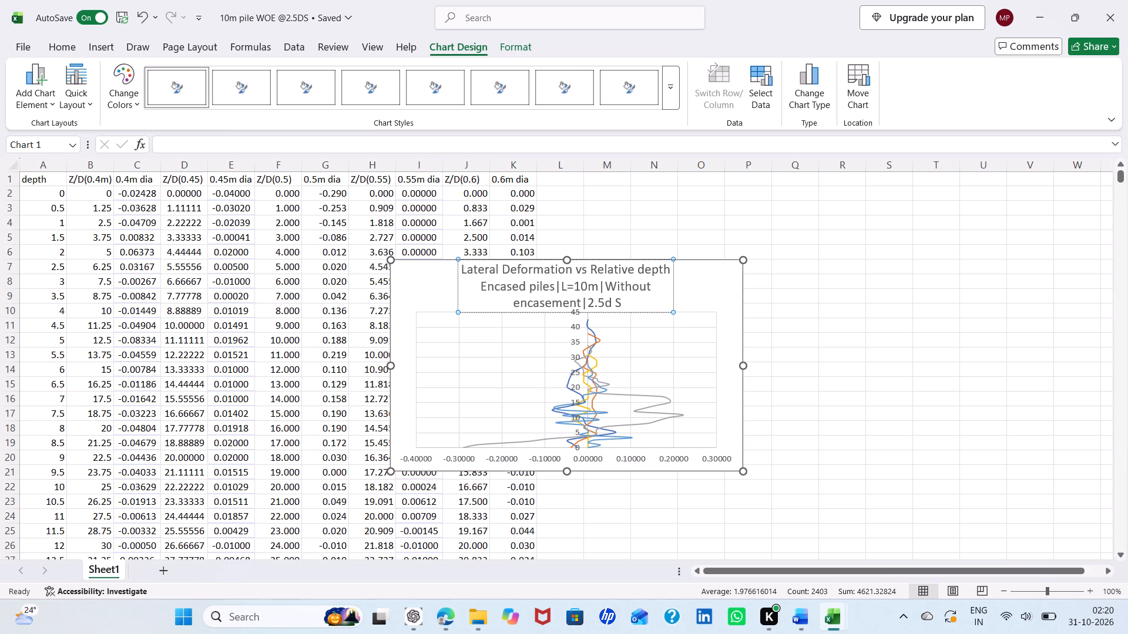
click(716, 295)
Add axis titles to the chart and name the horizontal axis "LD mm".
click(761, 274)
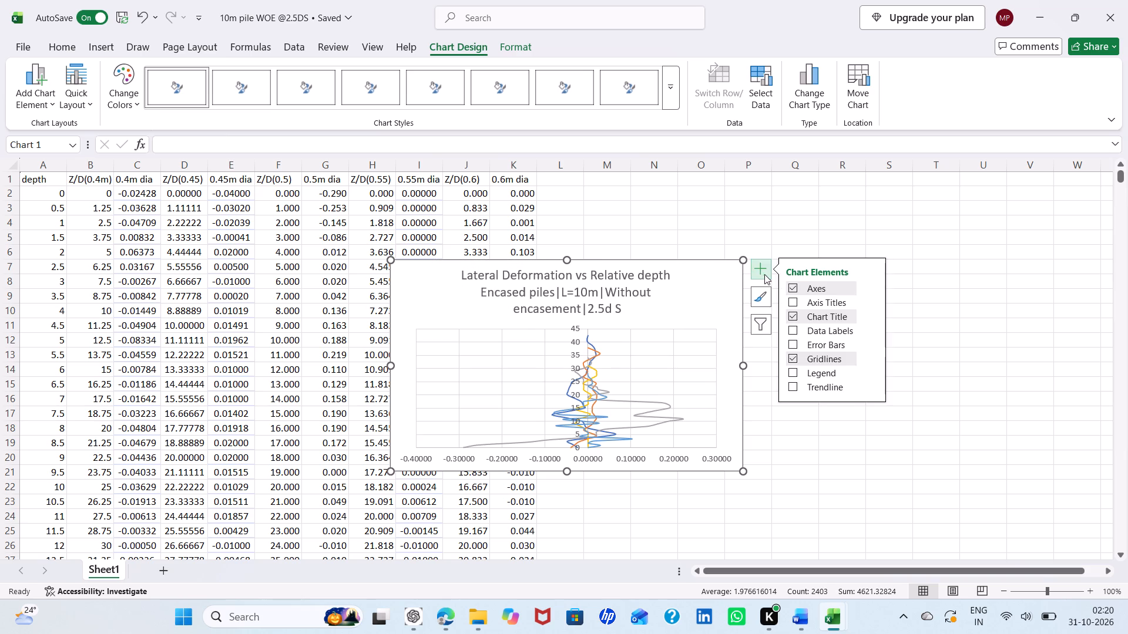
click(792, 298)
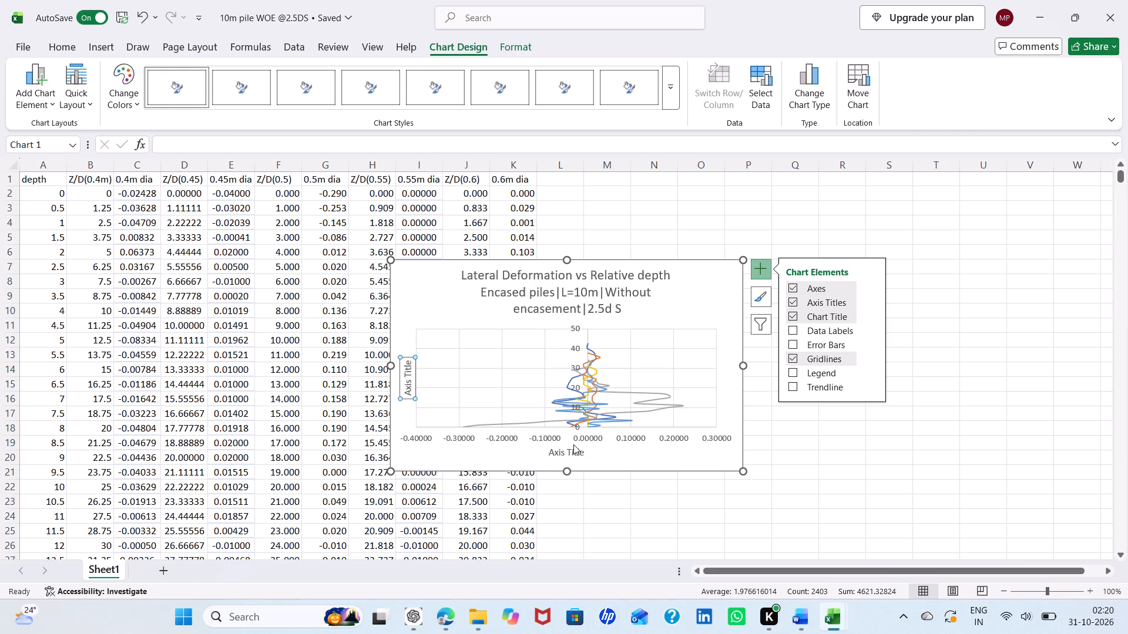
click(580, 457)
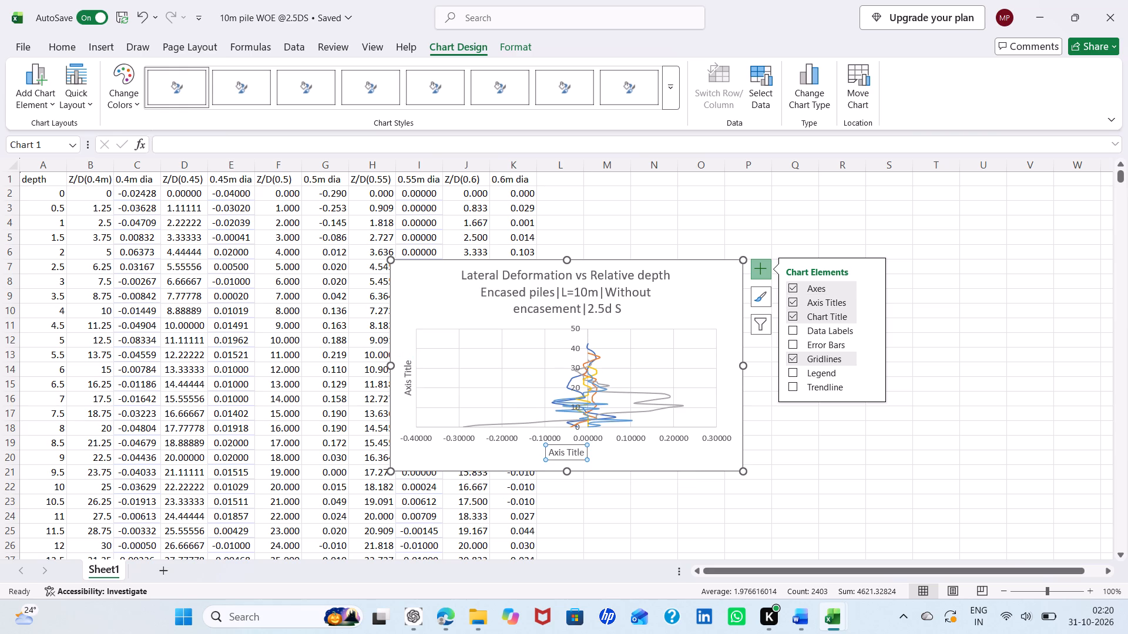
double_click(585, 454)
drag(583, 452, 553, 450)
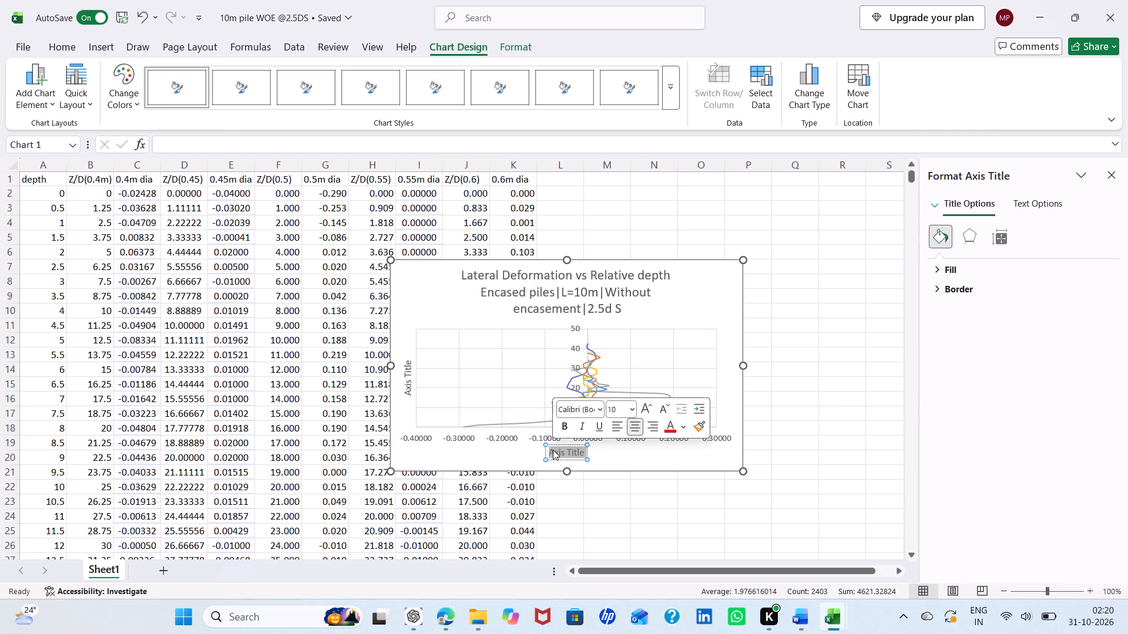
key(BackSpace)
text(LD mm)
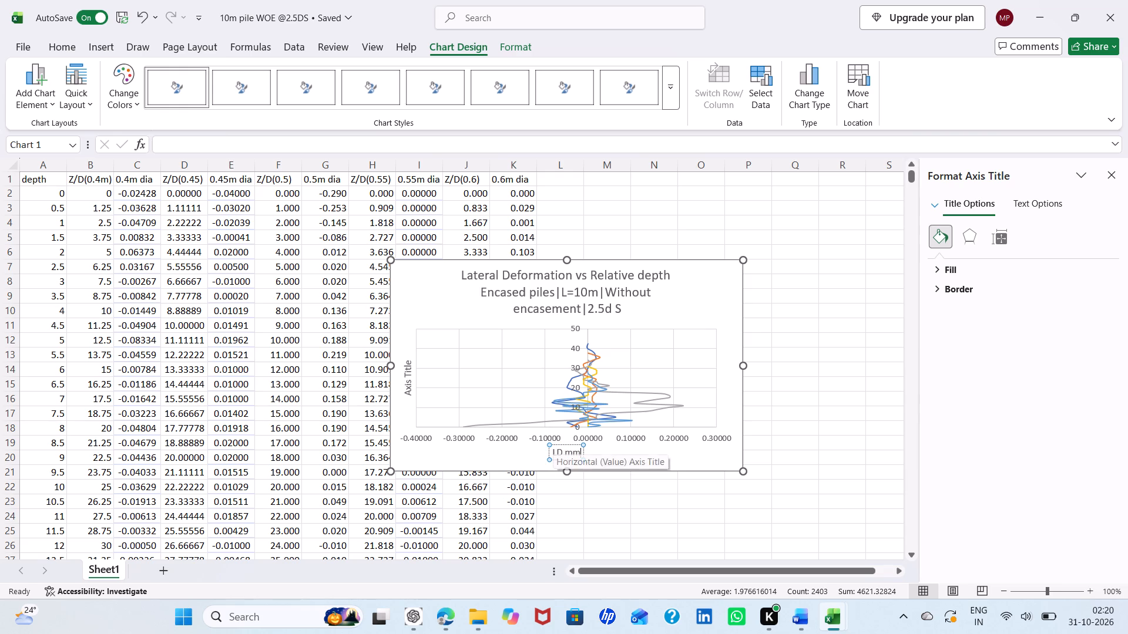
Change the vertical axis title to "Relative depth".
click(409, 375)
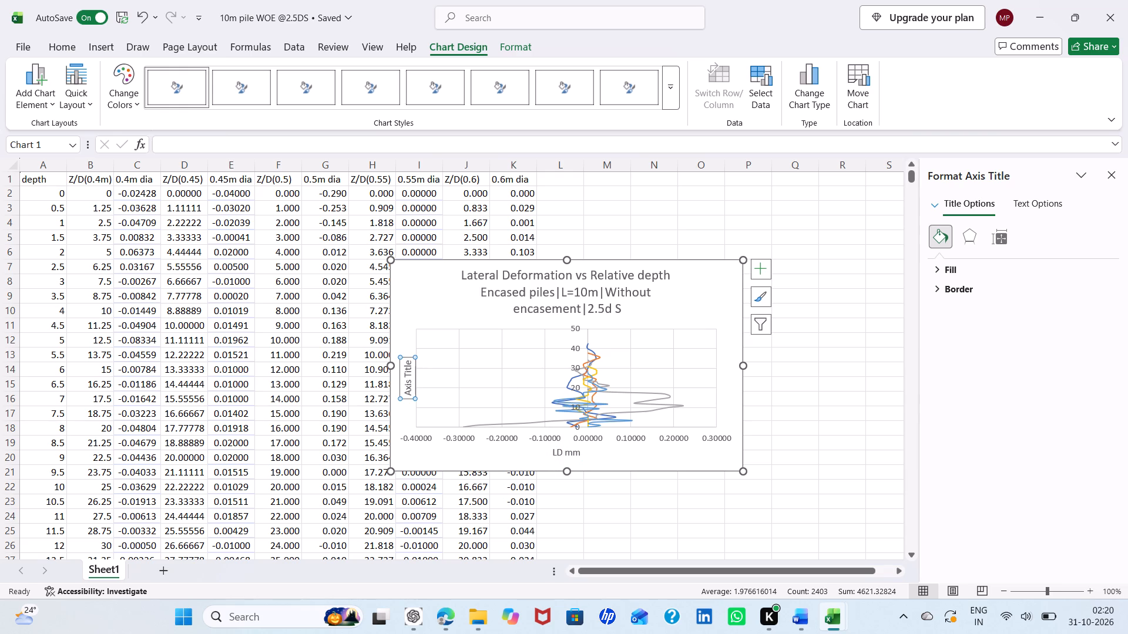
double_click(407, 362)
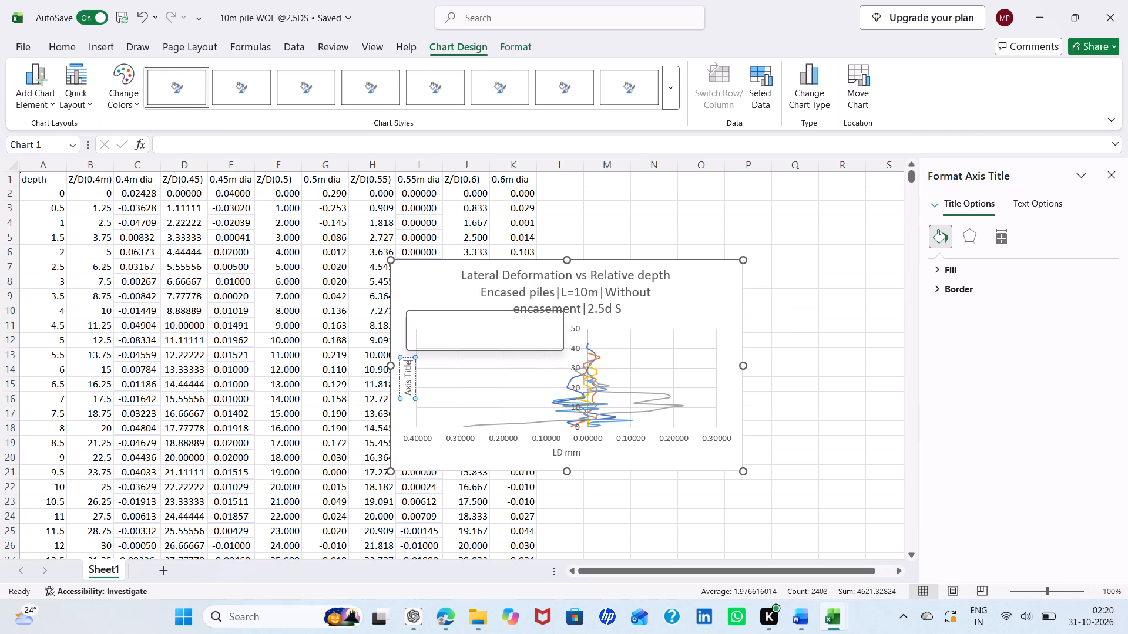
key(BackSpace)
key(BackSpace)
key(BackSpace)
key(BackSpace)
key(BackSpace)
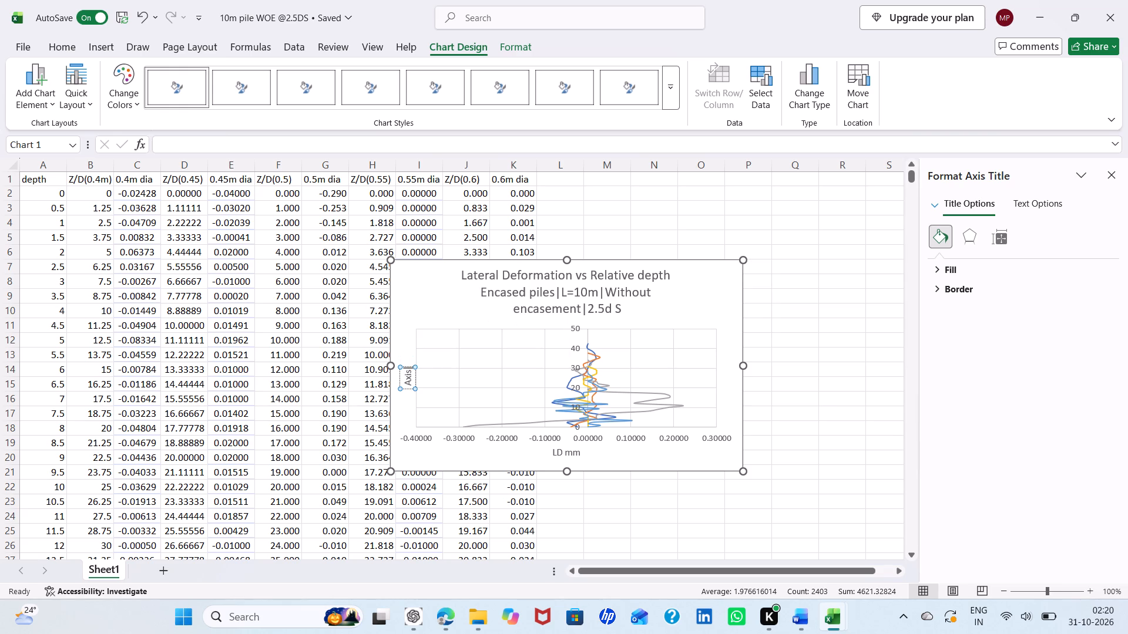
key(BackSpace)
key(BackSpace)
key(BackSpace)
key(BackSpace)
key(BackSpace)
text(Relative depth)
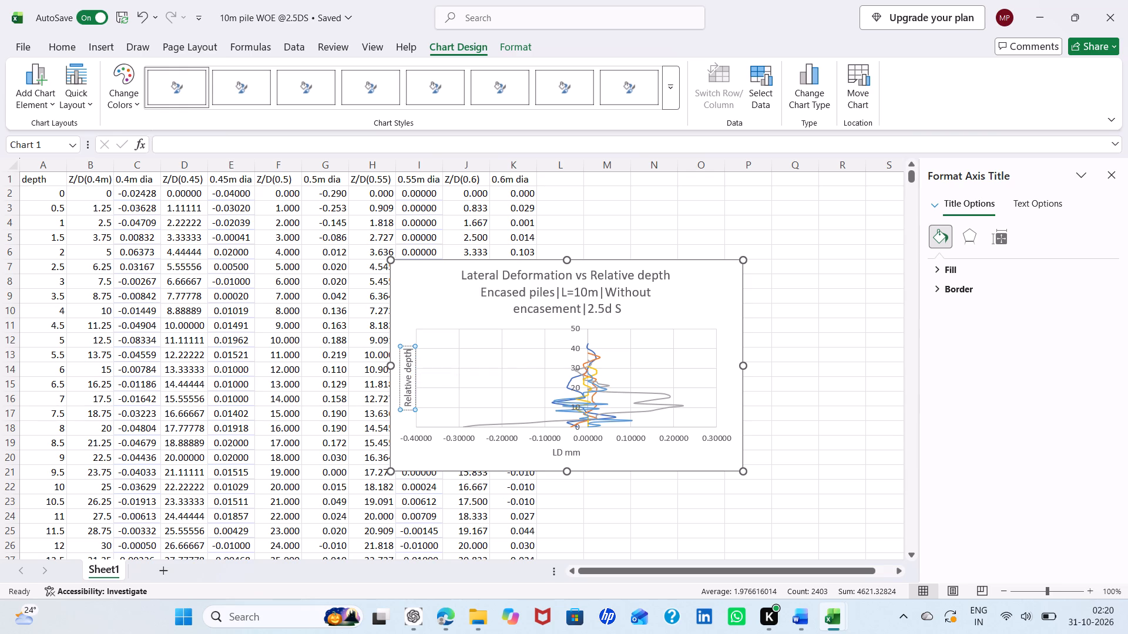
click(794, 294)
click(687, 312)
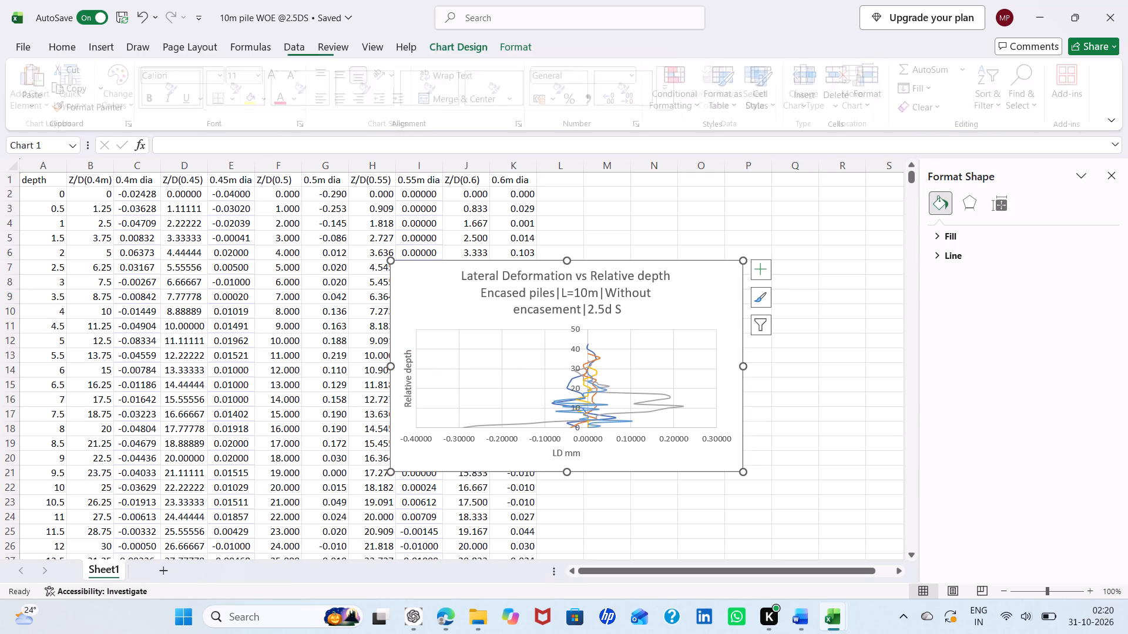
Add a legend identifying the pile-diameter series to the chart.
click(760, 268)
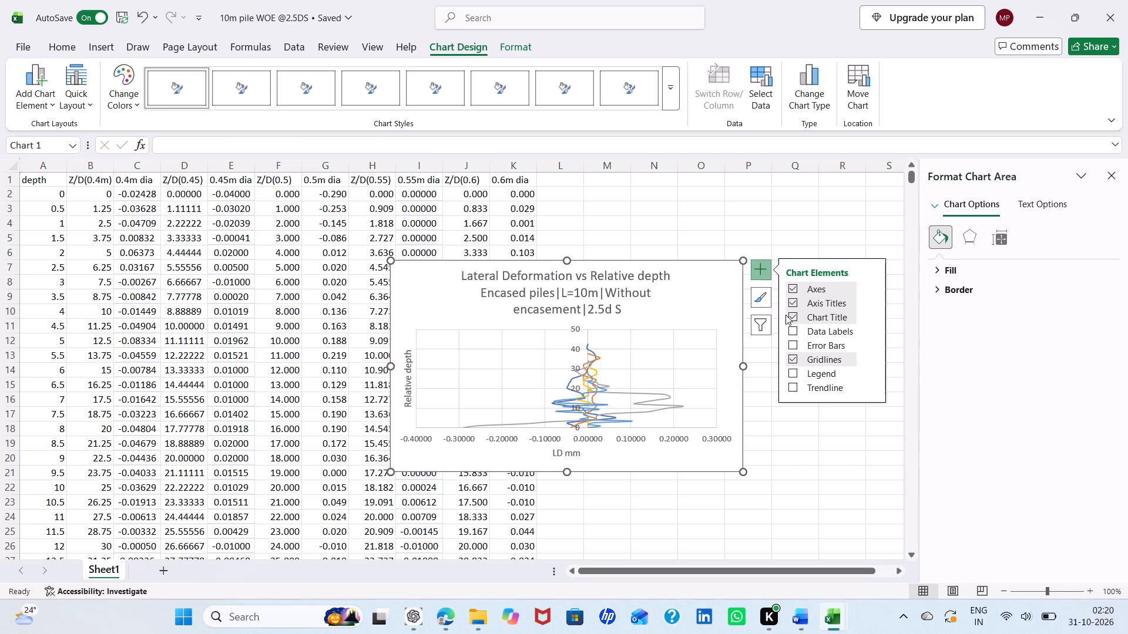
click(792, 368)
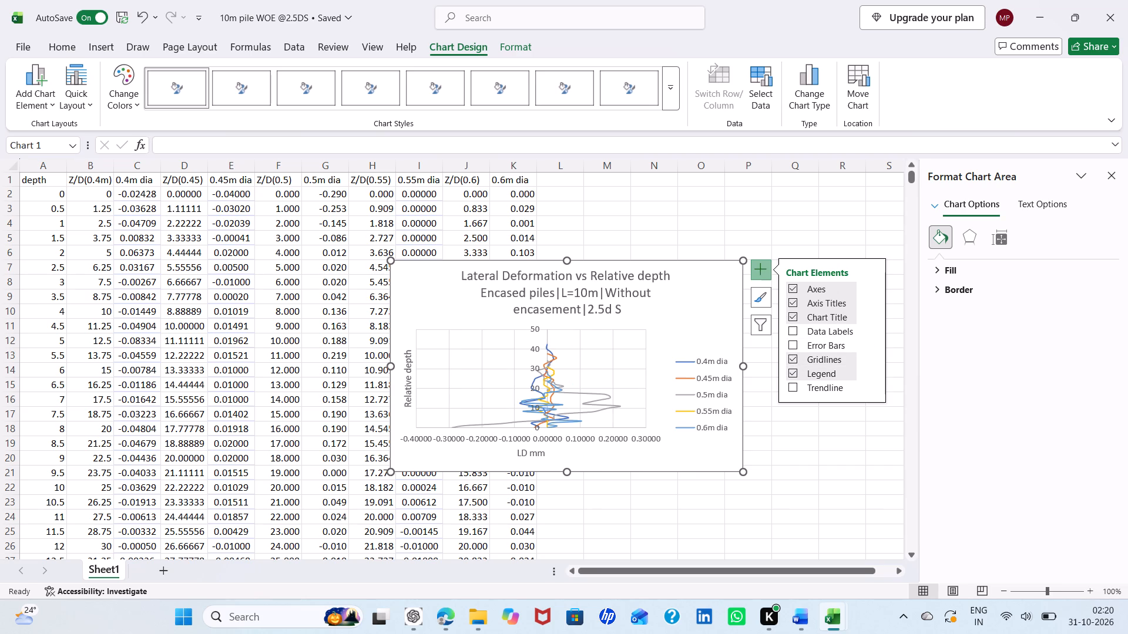
Set the horizontal axis number format to 2 decimal places.
click(591, 448)
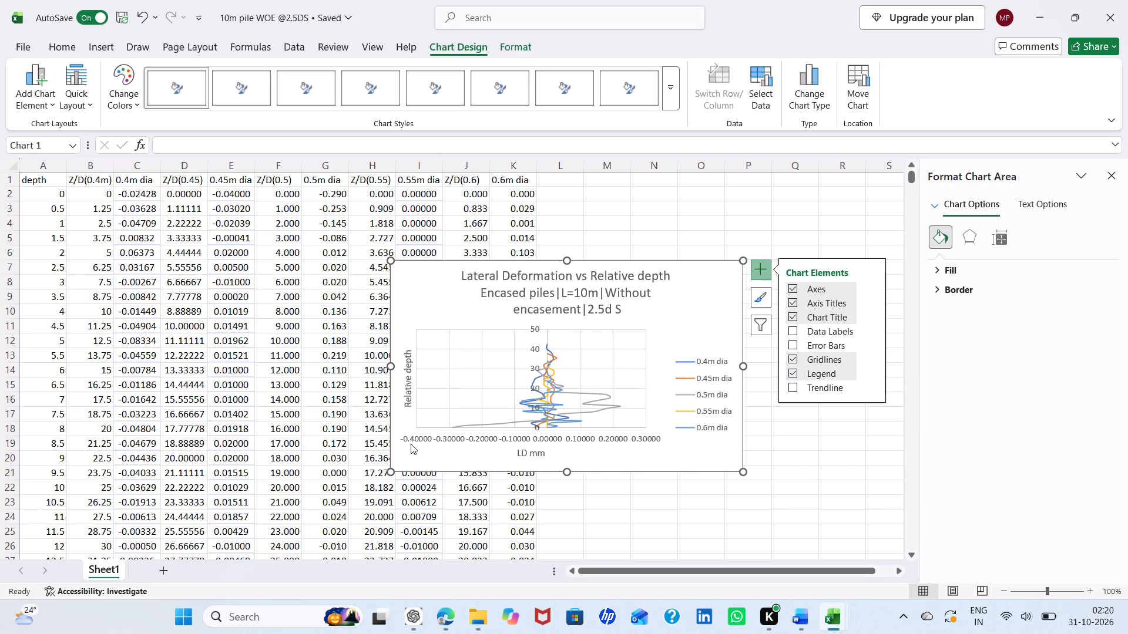
click(405, 438)
right_click(405, 438)
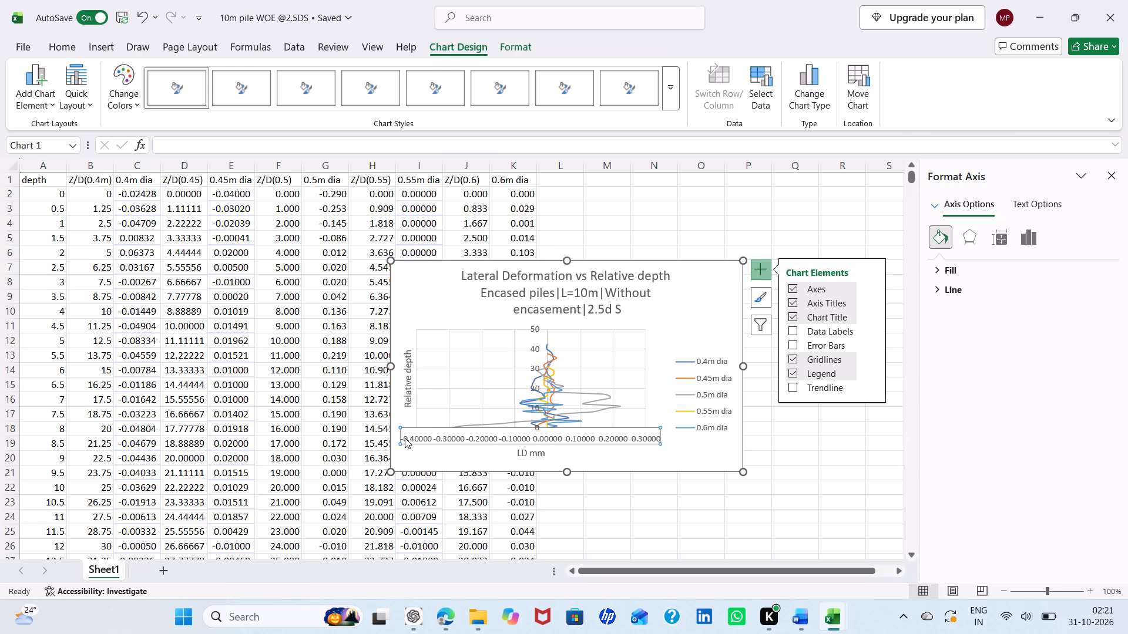
click(419, 427)
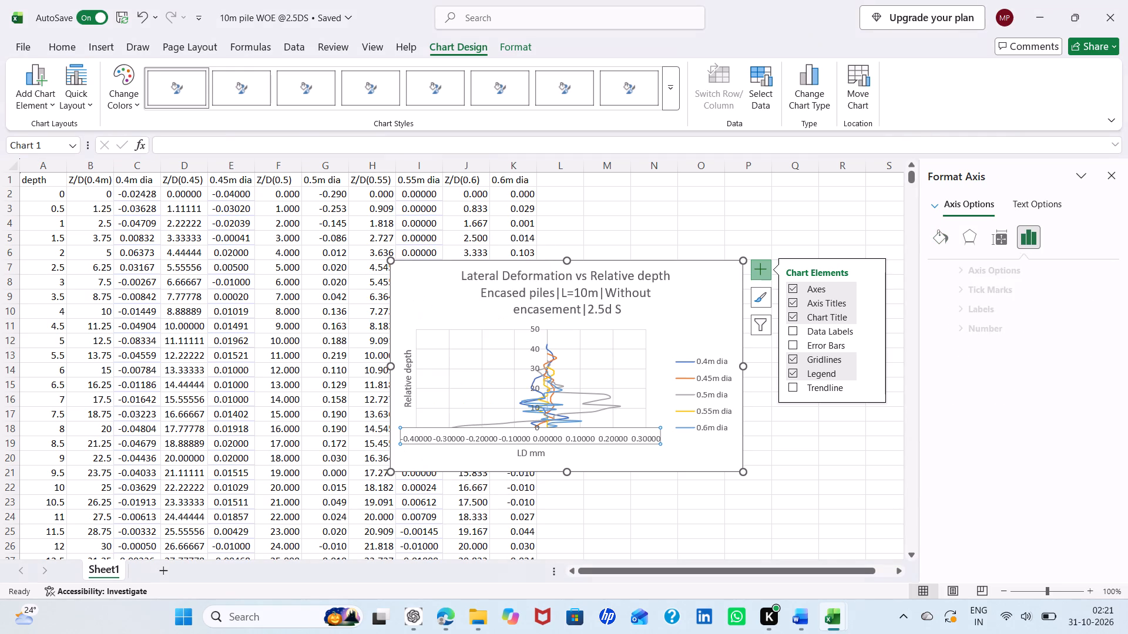
scroll(978, 421, down, 1)
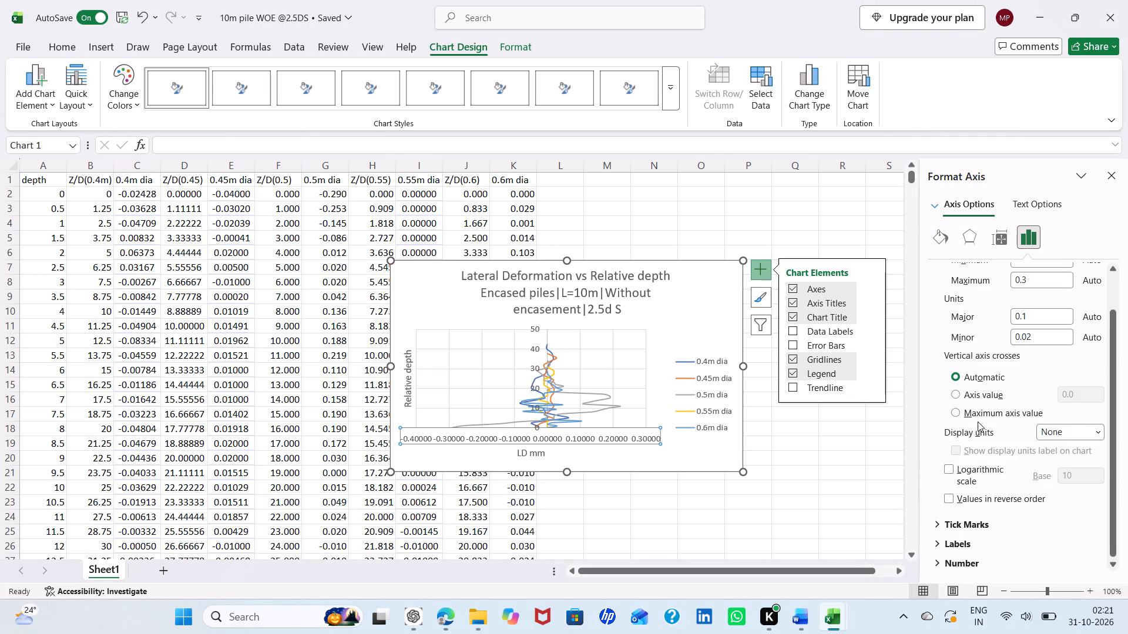
scroll(978, 421, down, 1)
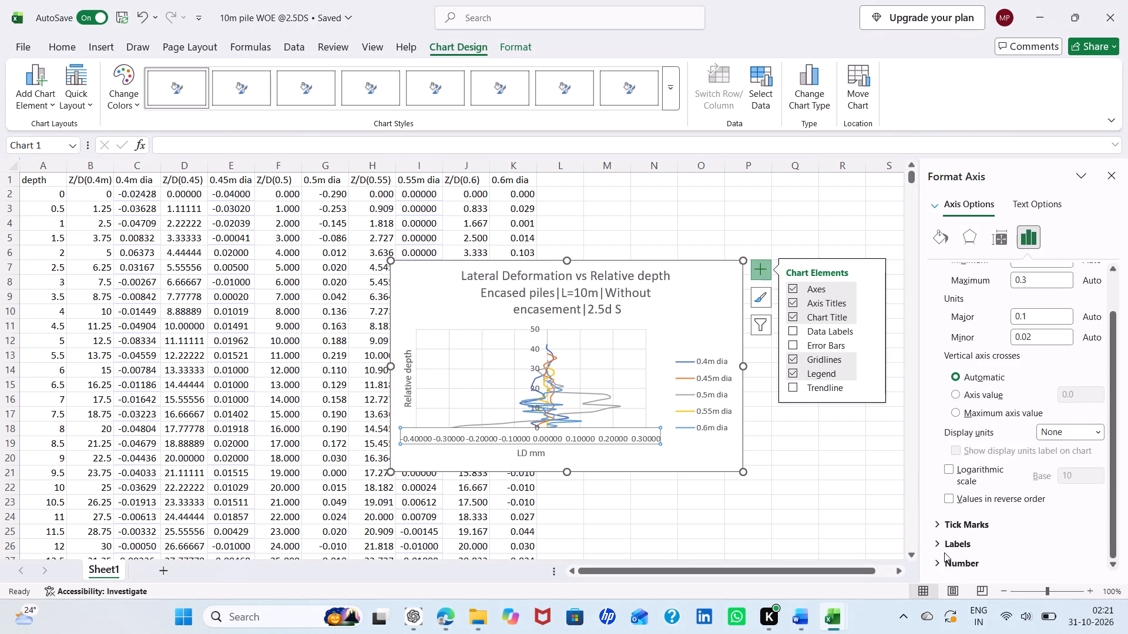
click(945, 562)
scroll(945, 562, down, 1)
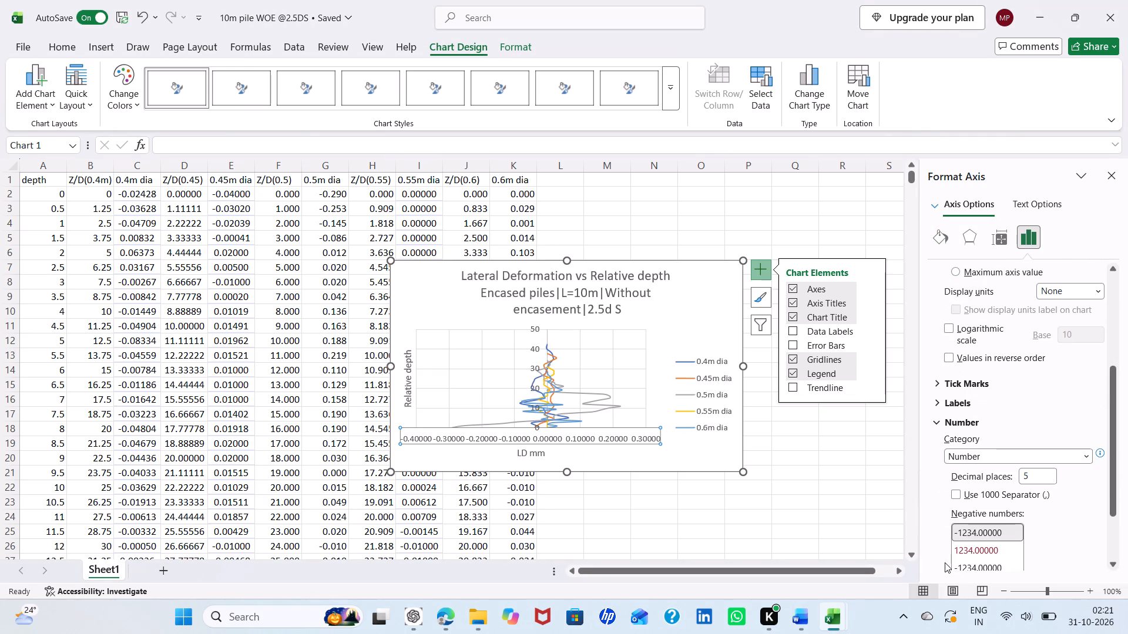
click(1028, 480)
key(BackSpace)
key(2)
key(Return)
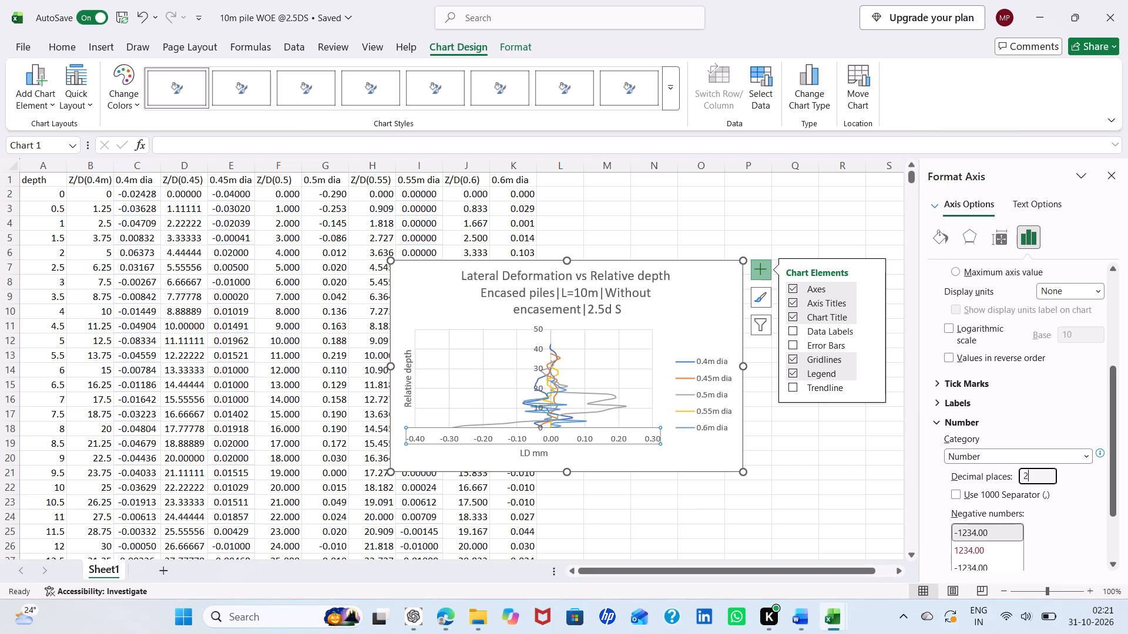
Set the label position of the vertical relative-depth axis to Low.
click(535, 350)
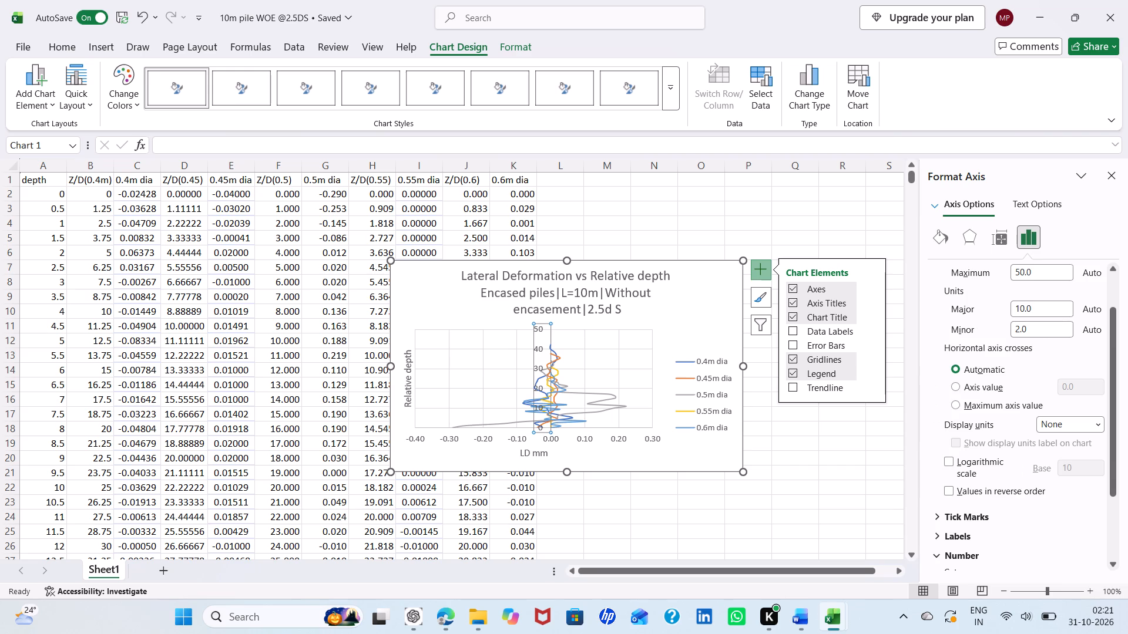
click(935, 531)
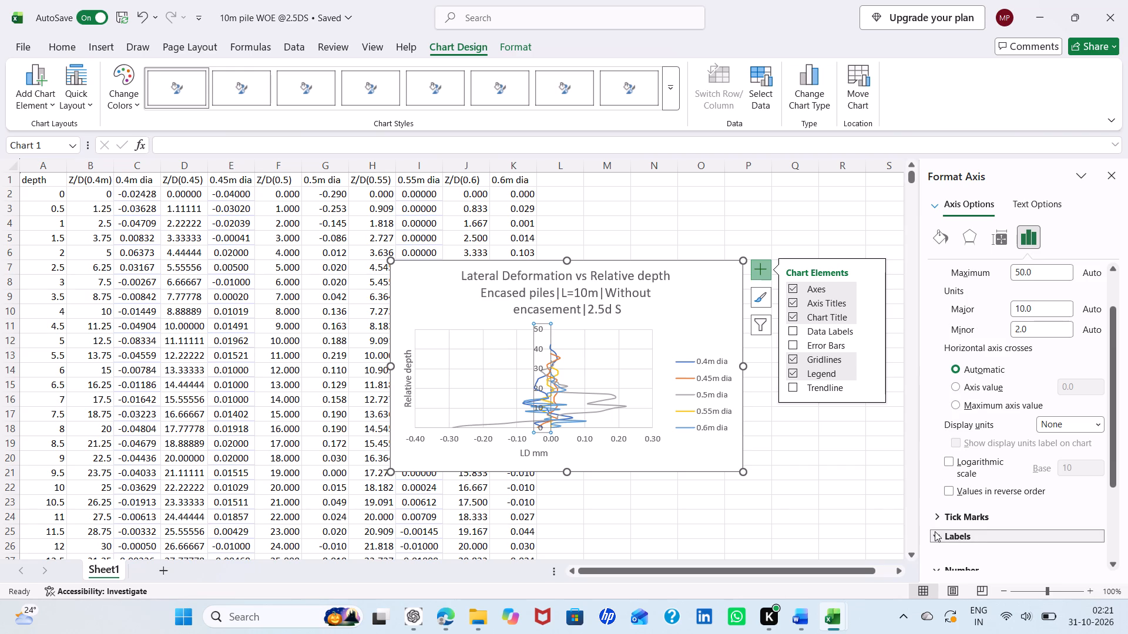
scroll(935, 531, down, 1)
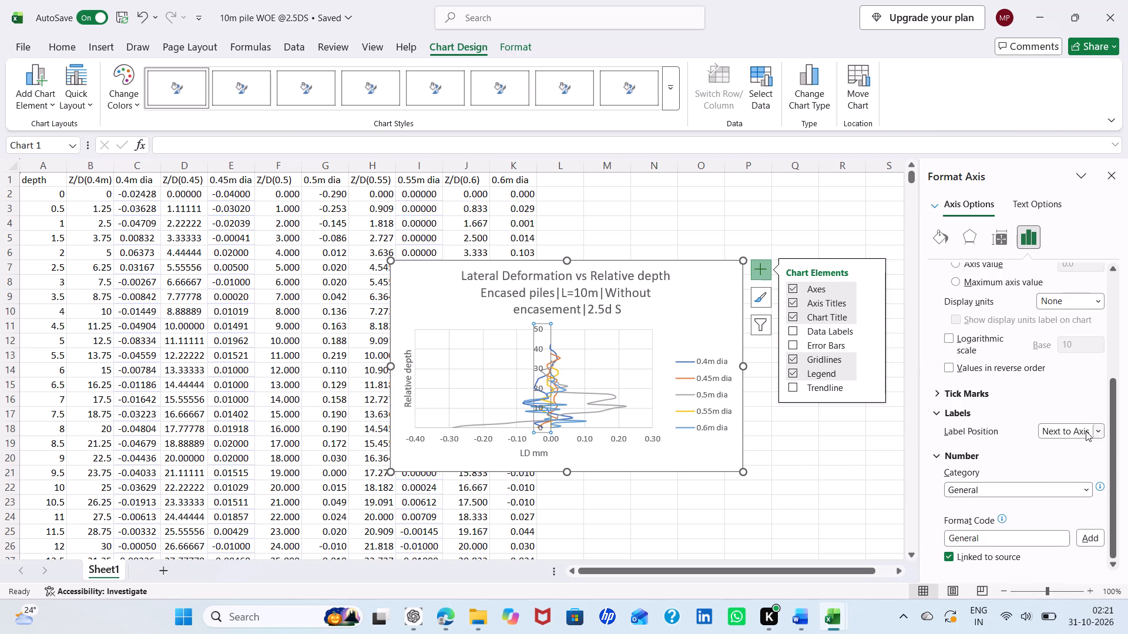
click(542, 380)
click(542, 360)
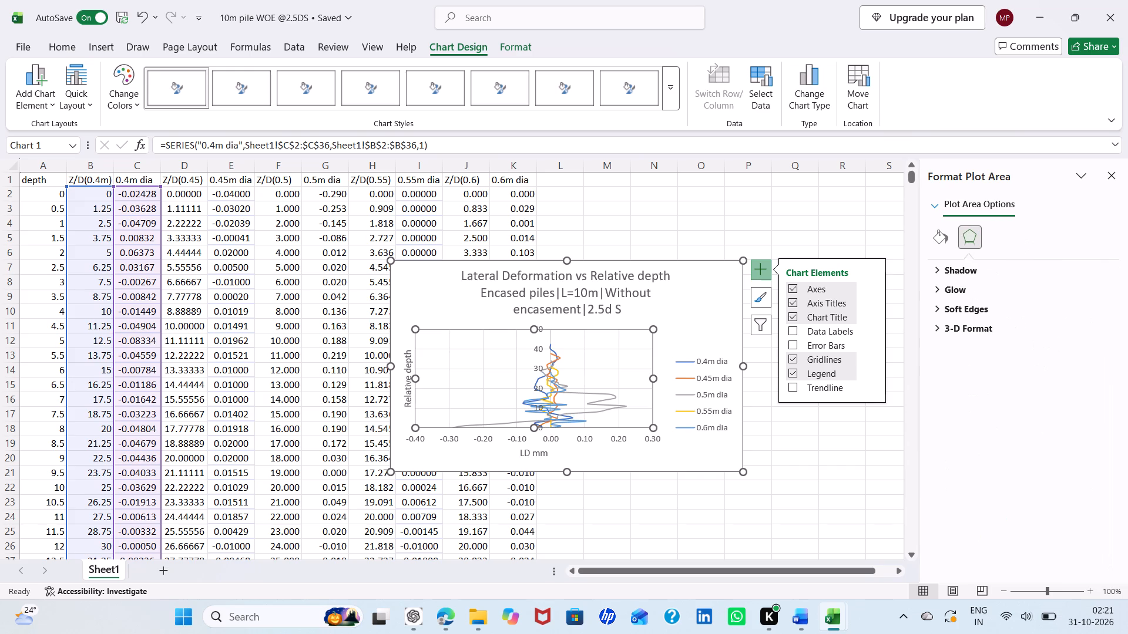
click(538, 342)
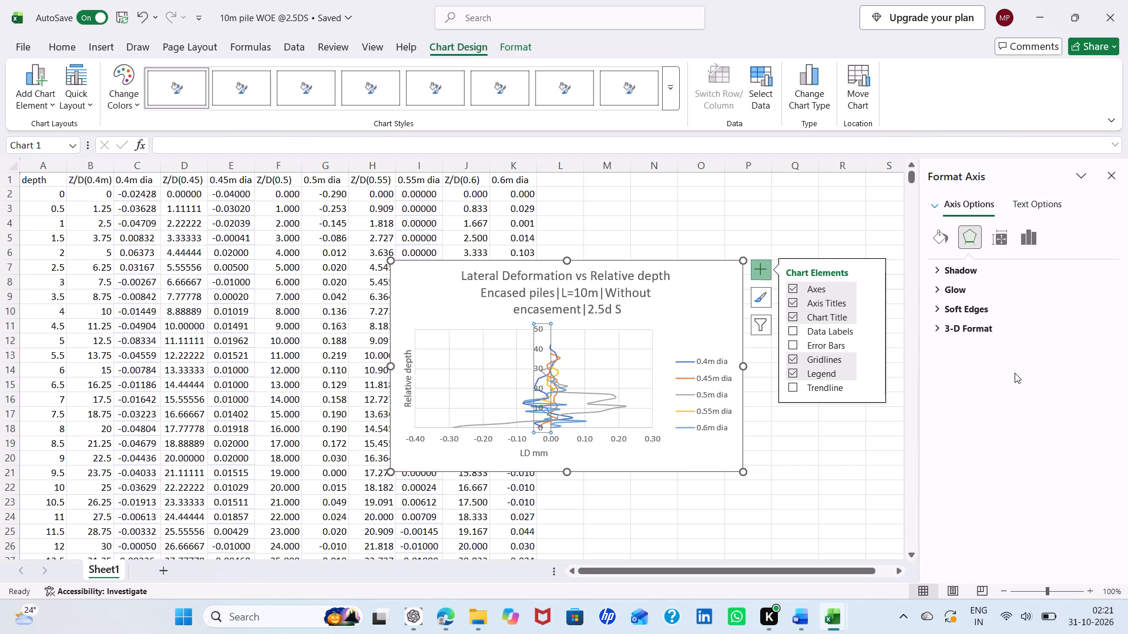
click(1020, 240)
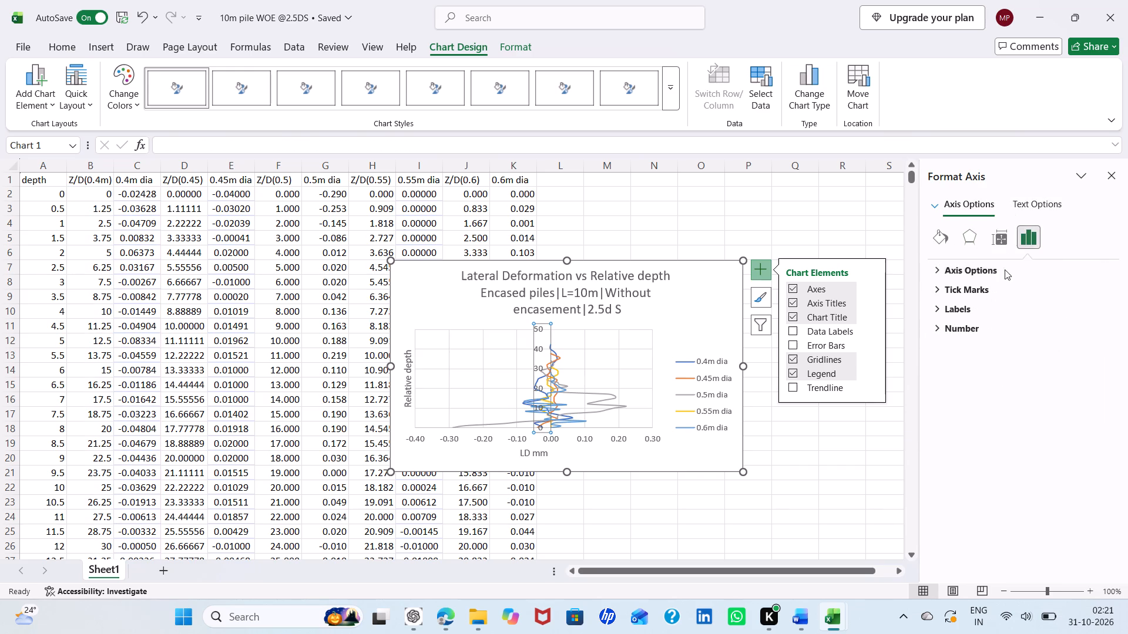
click(934, 308)
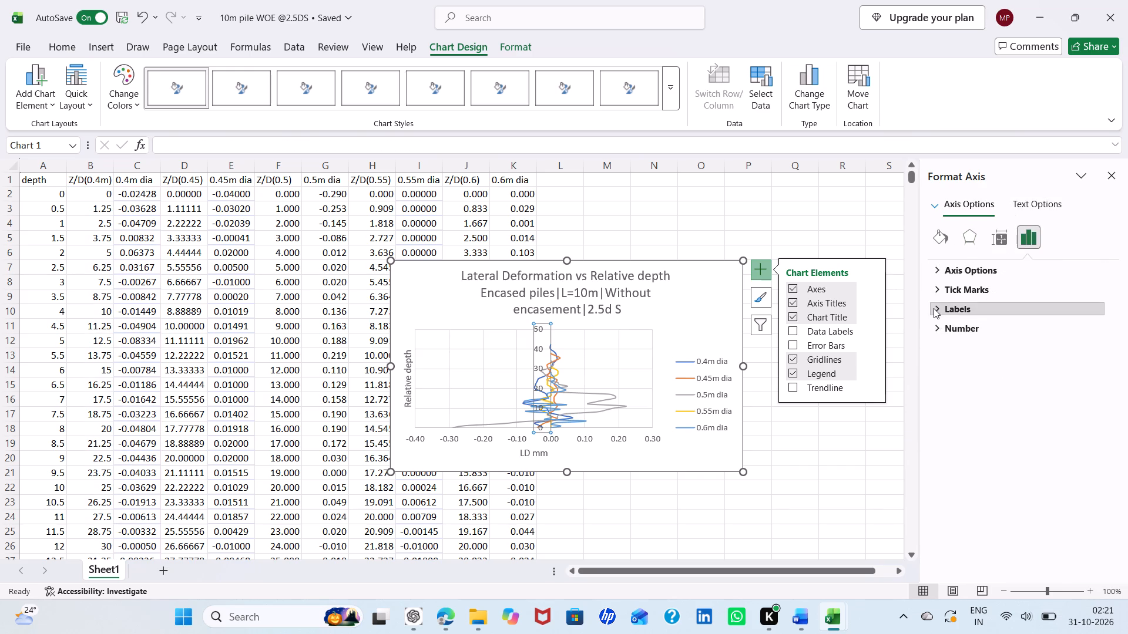
click(1081, 325)
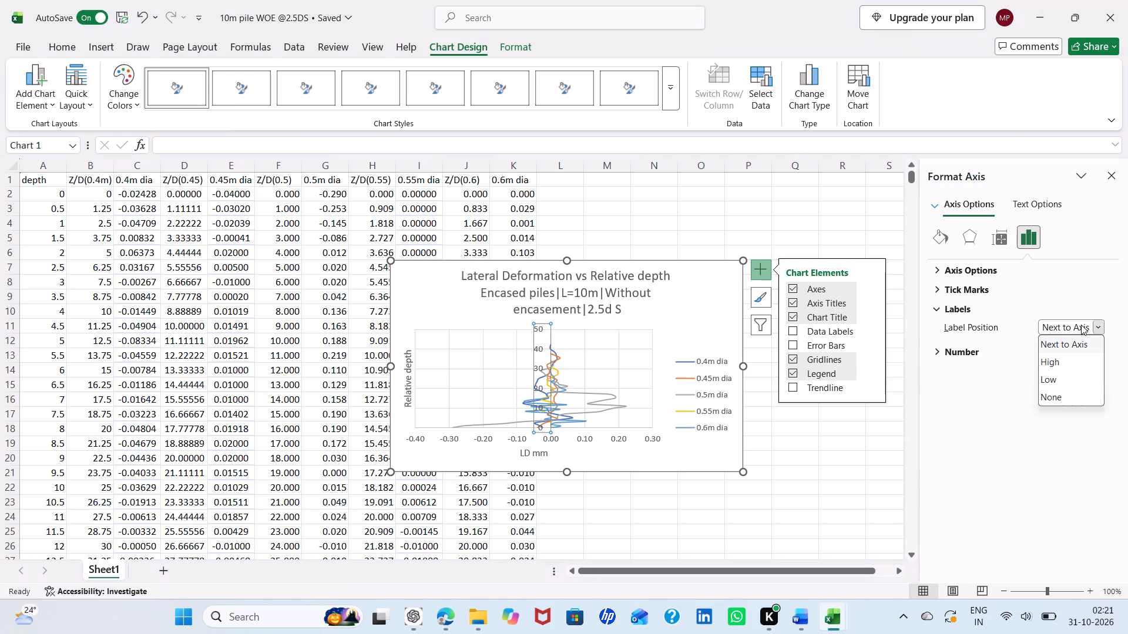
click(1053, 384)
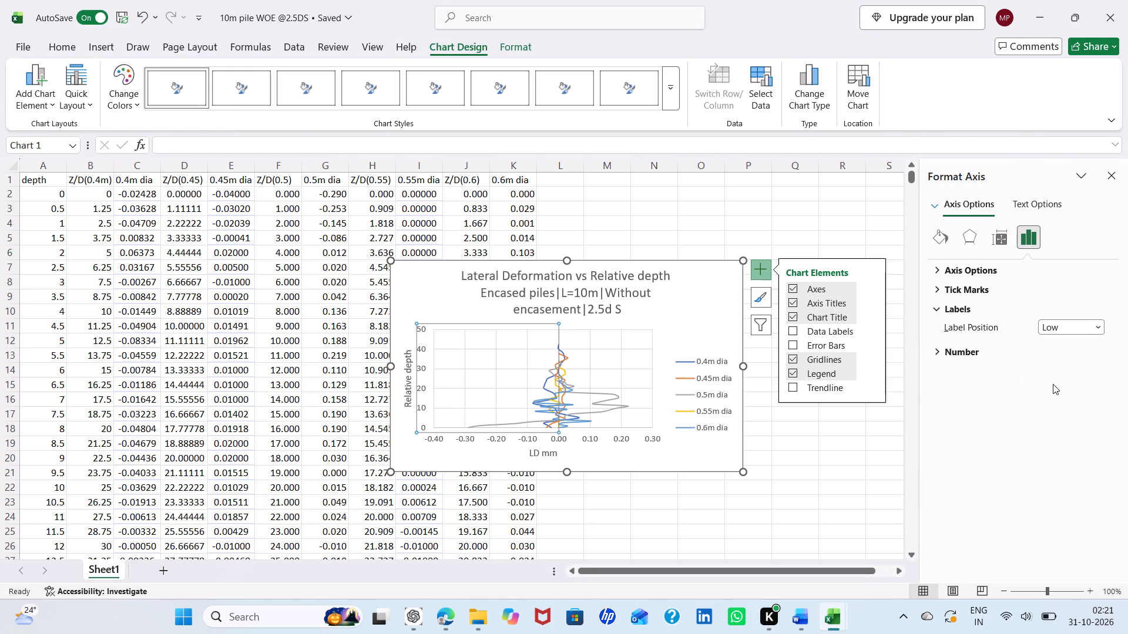
click(748, 503)
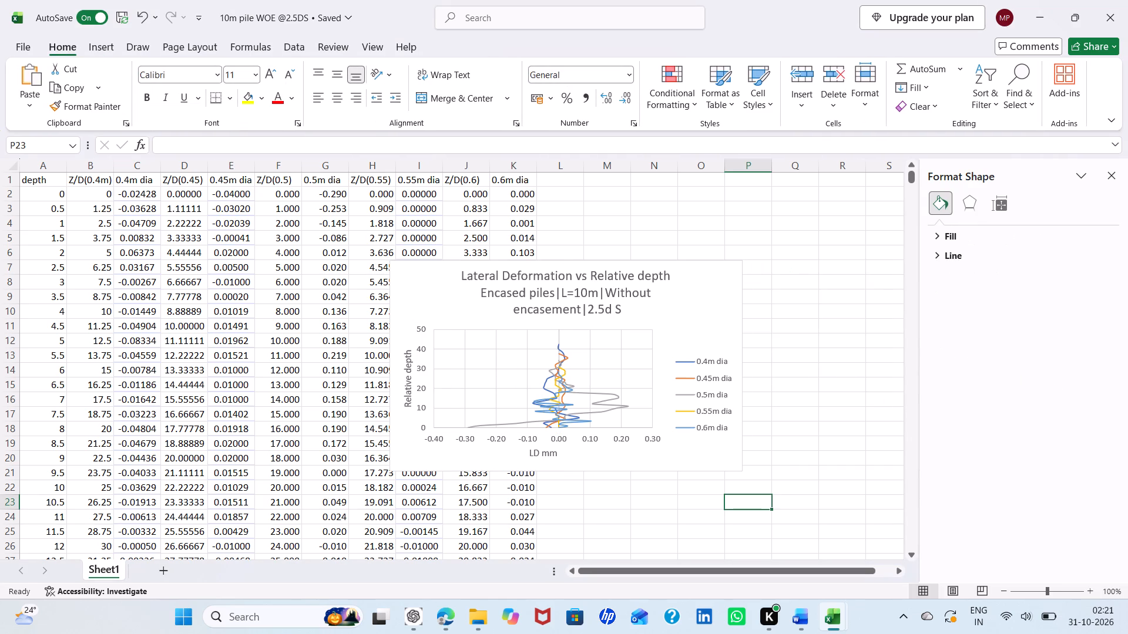
Enlarge the chart so it extends across to column R and down to about row 32.
click(636, 289)
scroll(636, 289, down, 1)
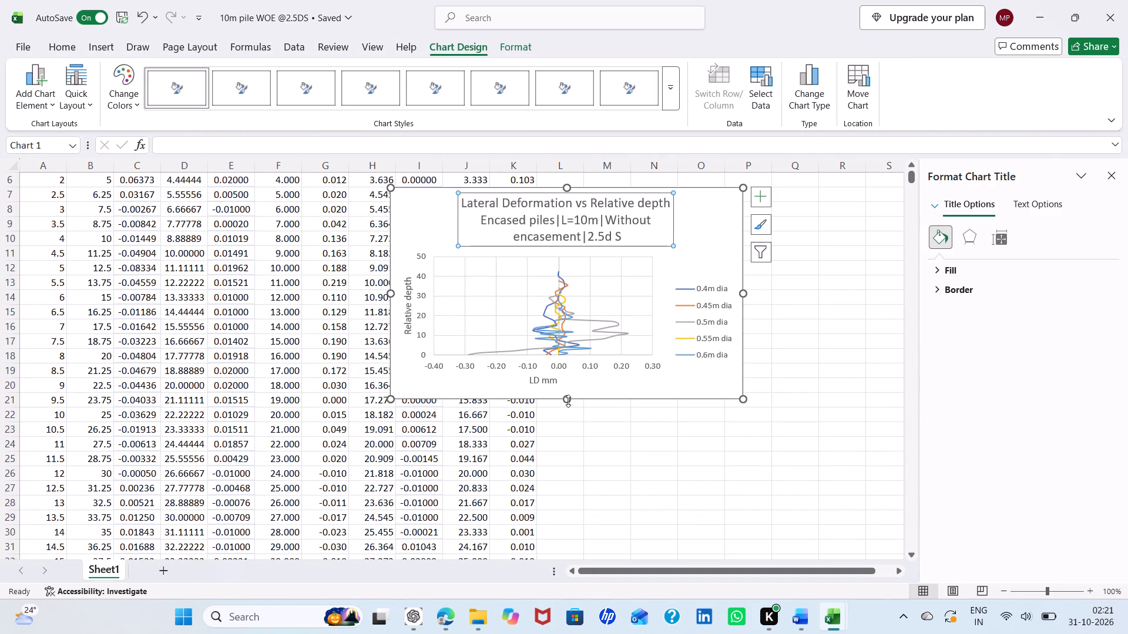
drag(568, 398, 599, 515)
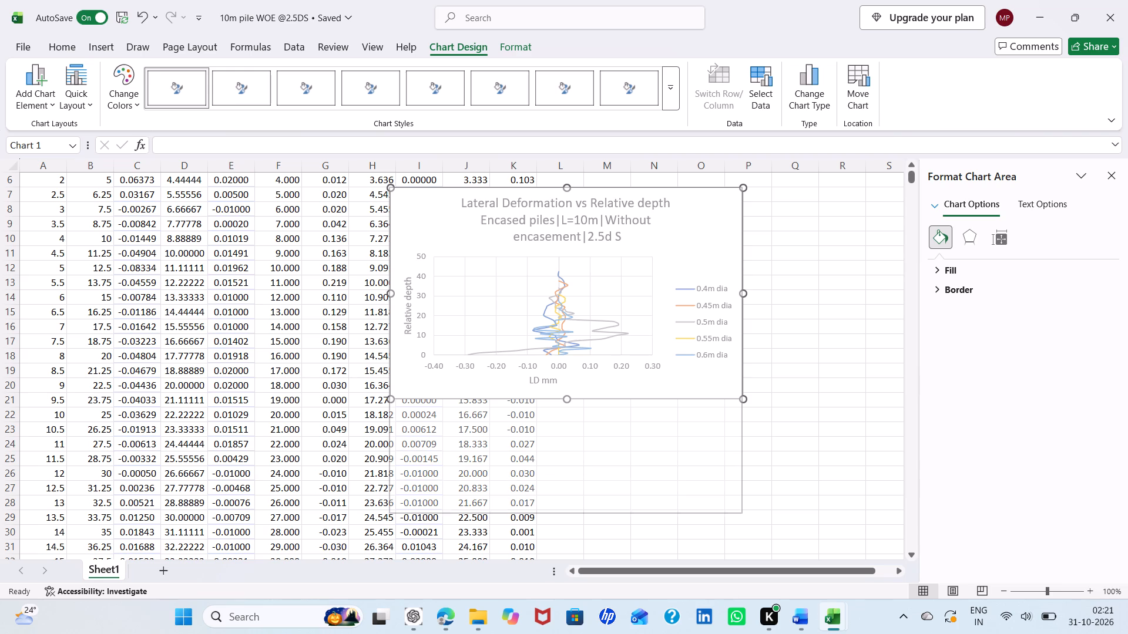
drag(599, 515, 599, 516)
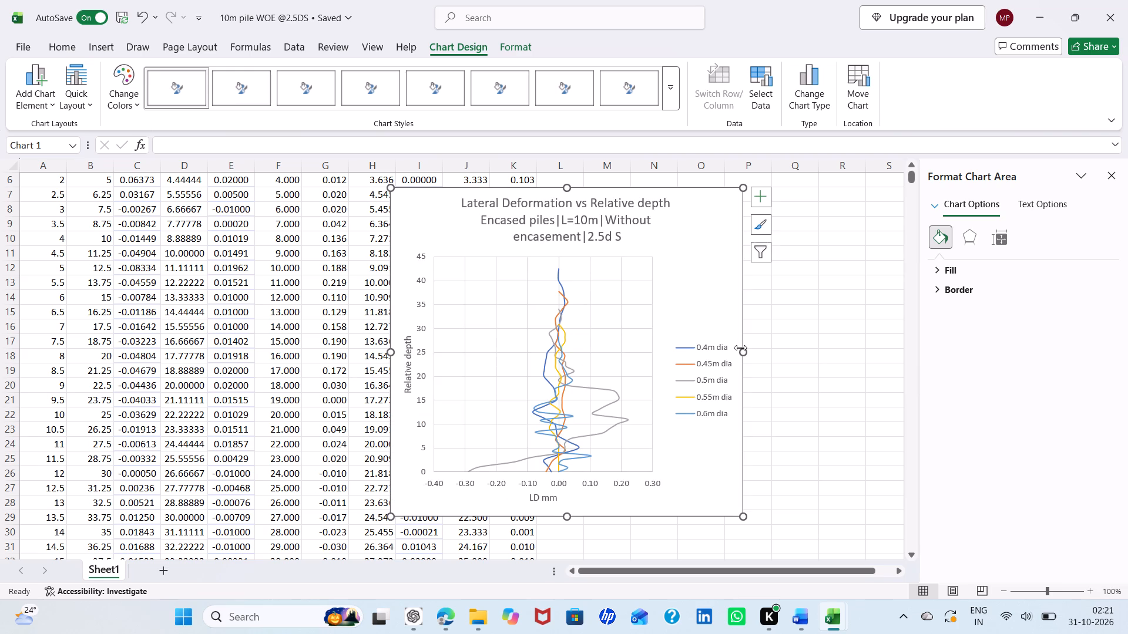
drag(740, 348, 878, 363)
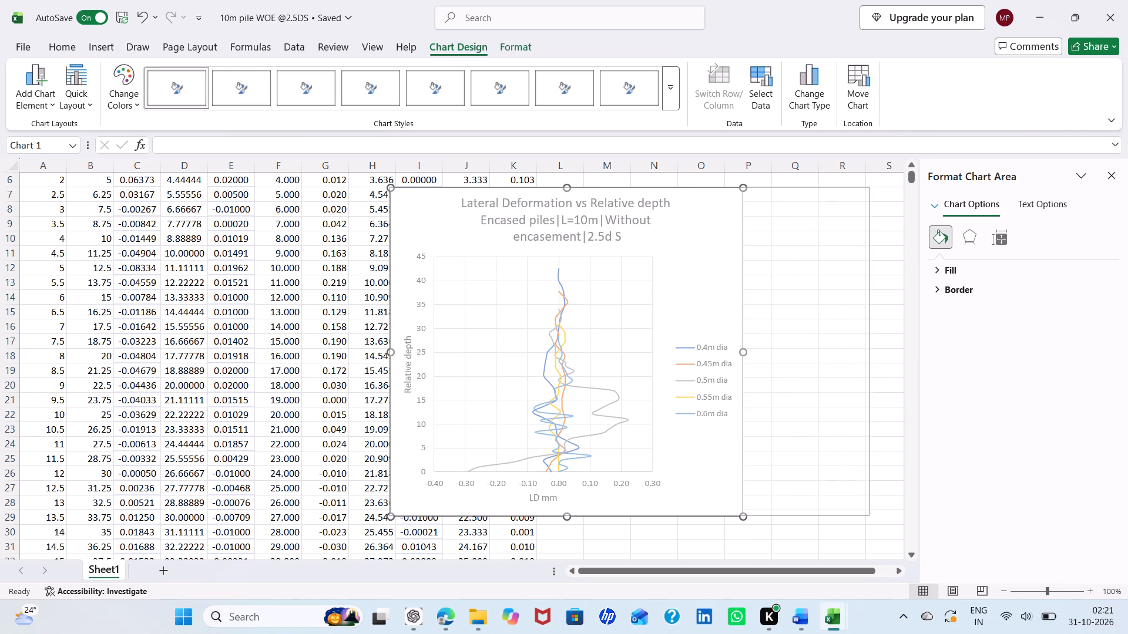
drag(878, 363, 844, 362)
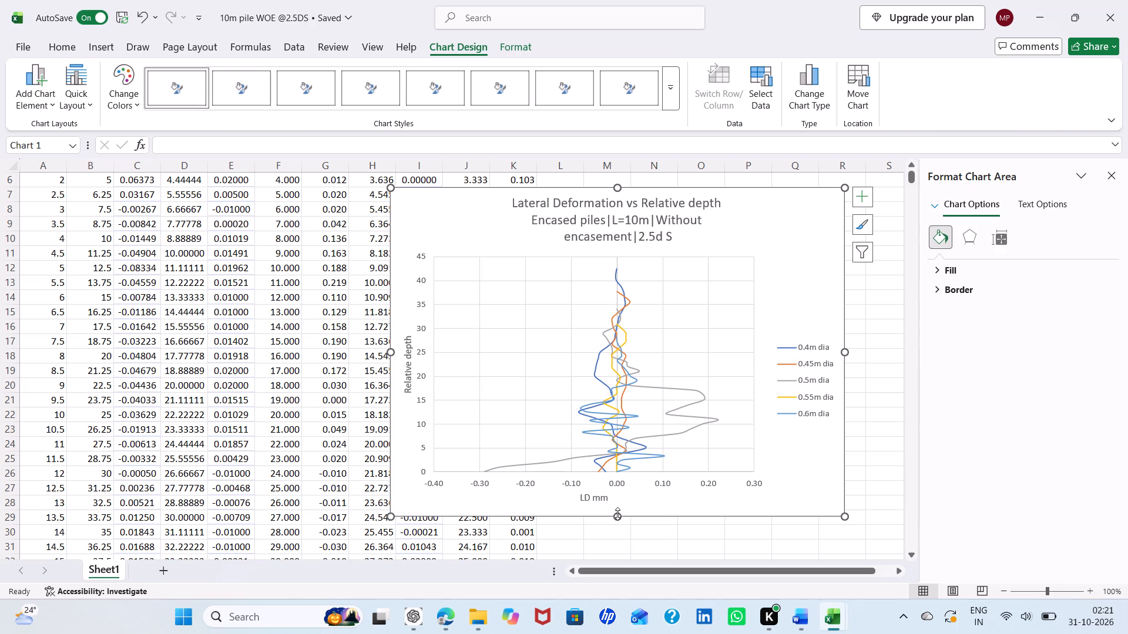
drag(617, 514, 620, 562)
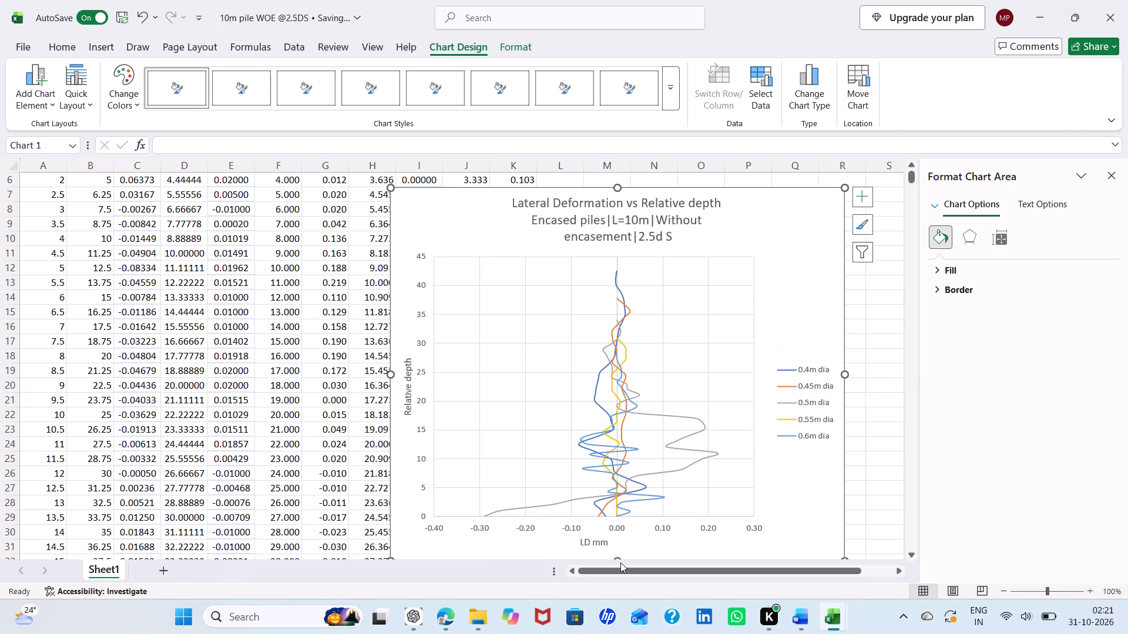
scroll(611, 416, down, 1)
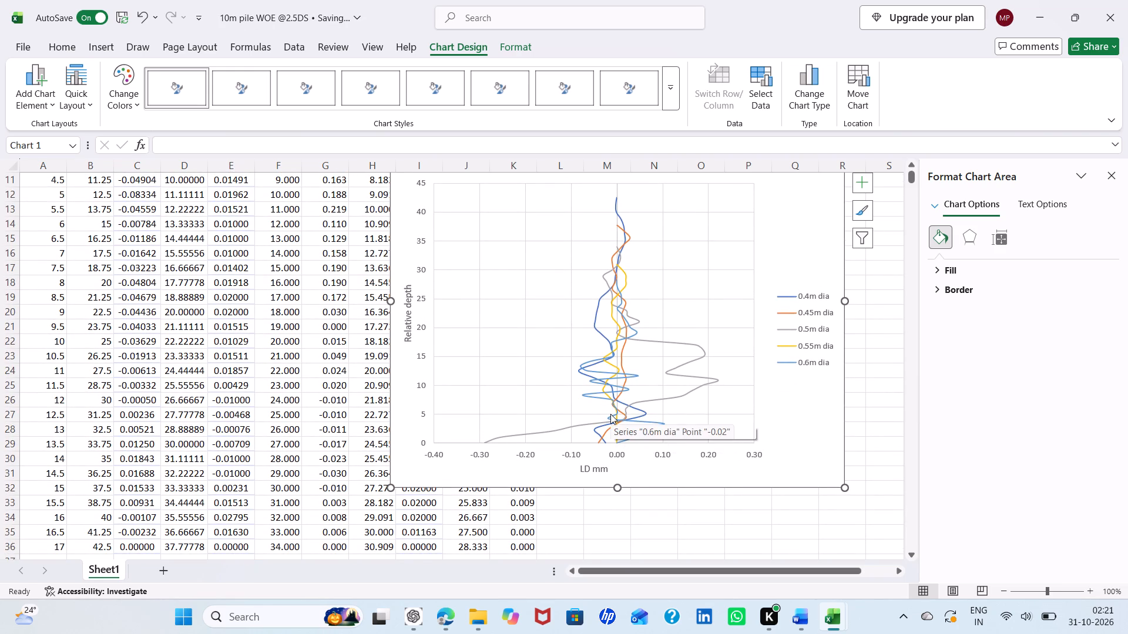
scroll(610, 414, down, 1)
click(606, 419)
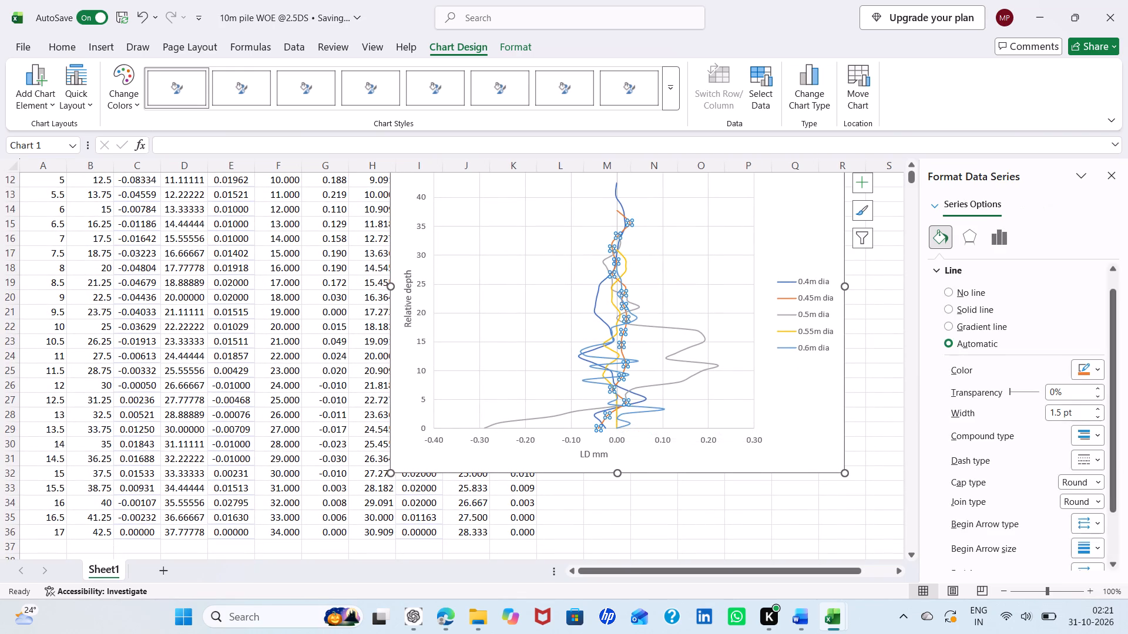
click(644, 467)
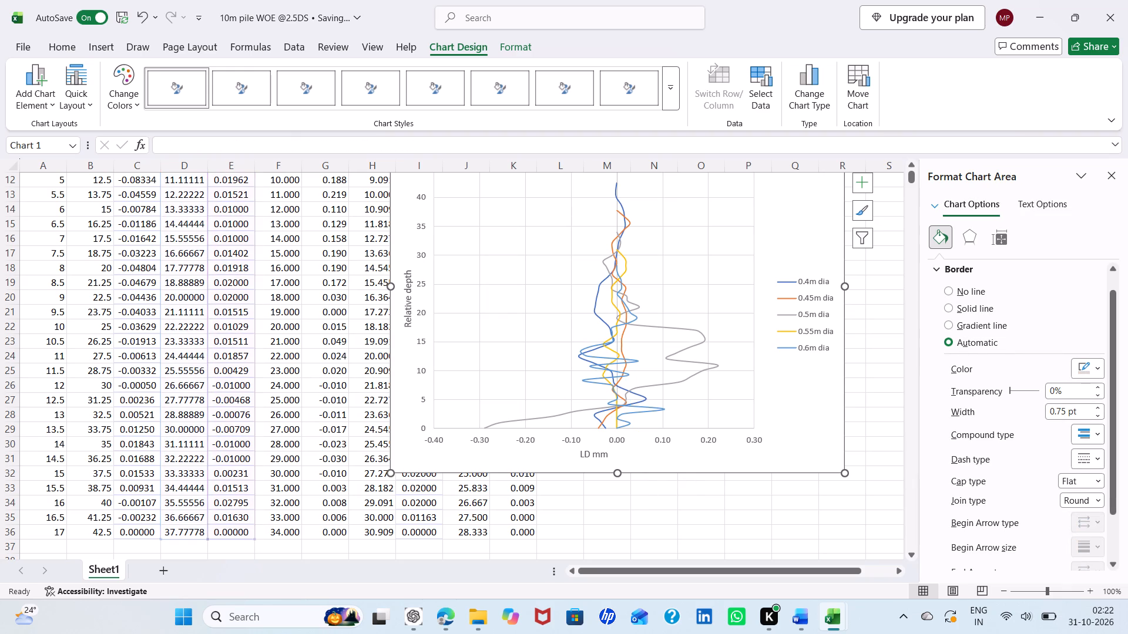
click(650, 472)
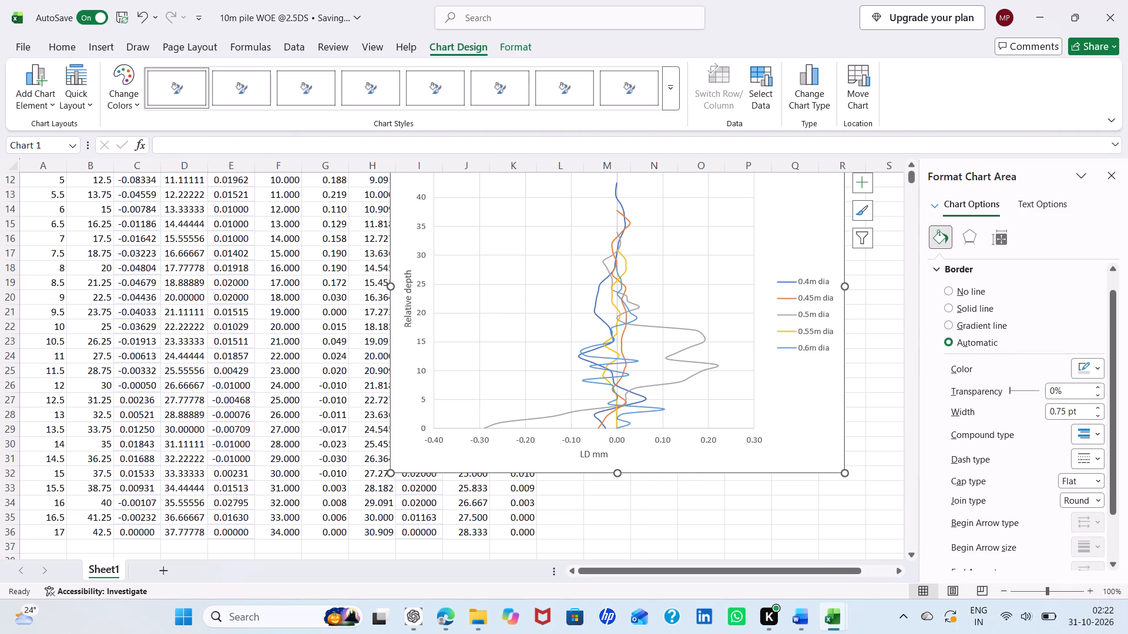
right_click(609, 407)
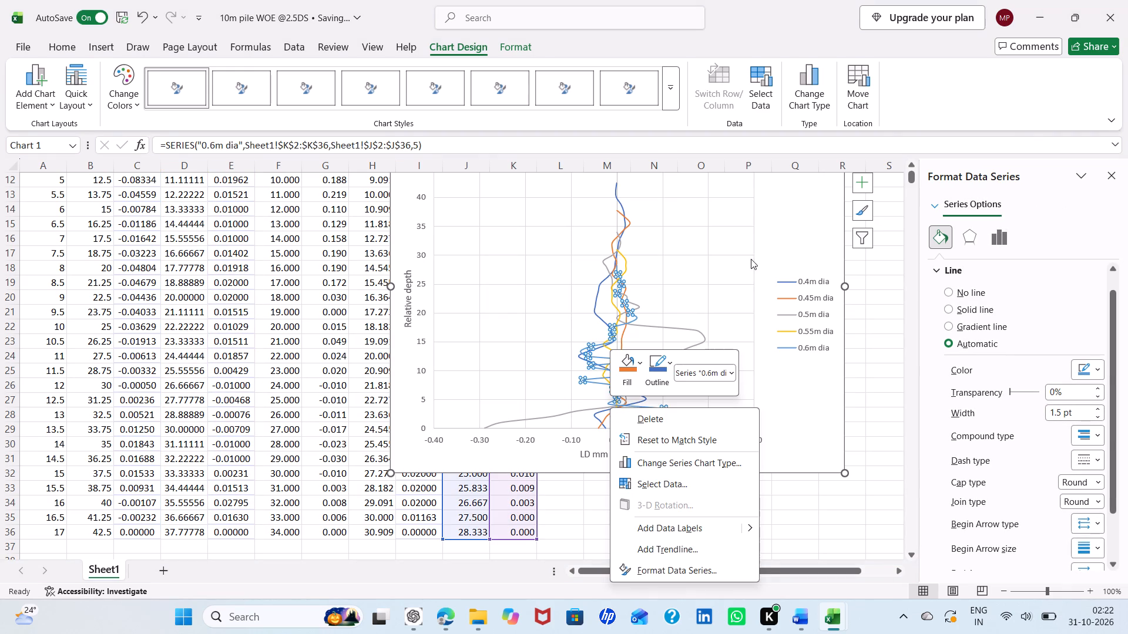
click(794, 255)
Copy the whole finished chart to the clipboard.
click(794, 255)
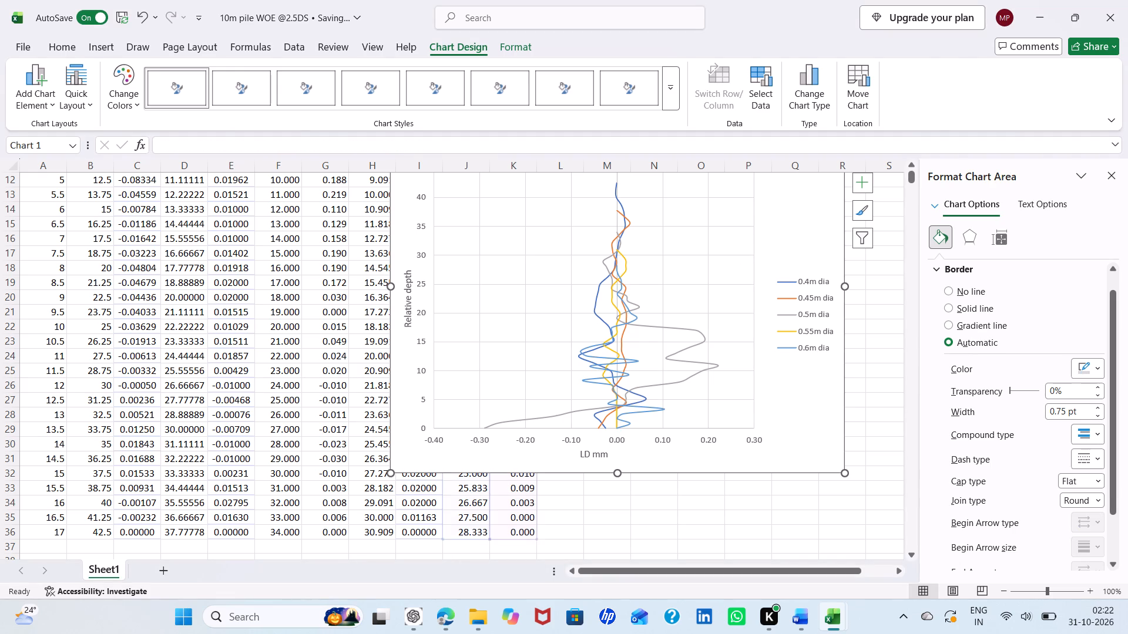
right_click(794, 255)
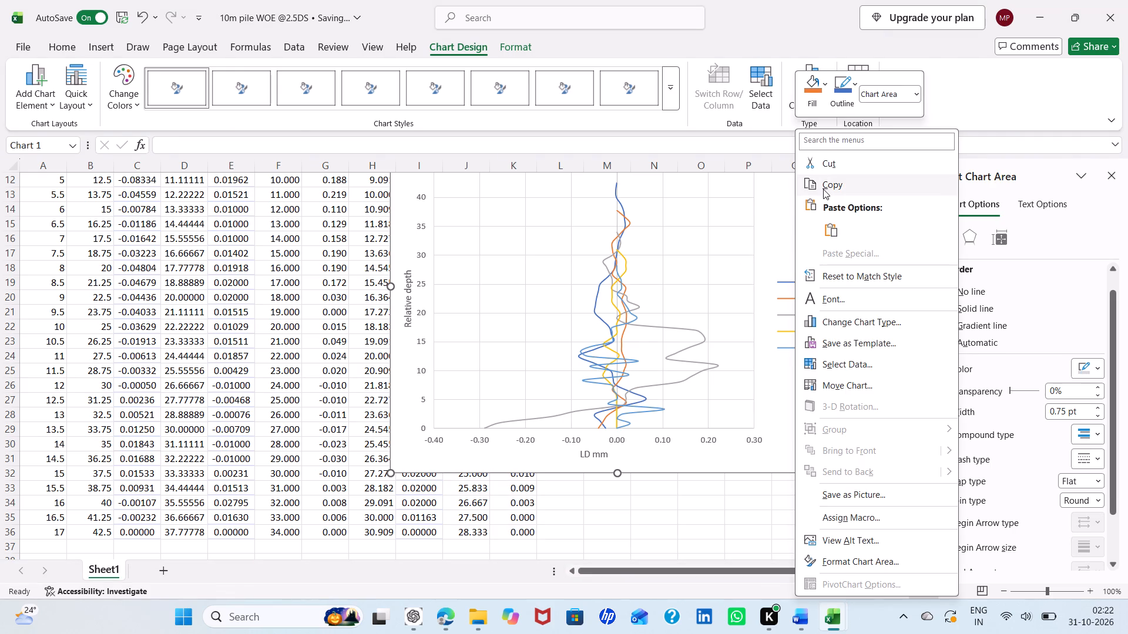
click(823, 189)
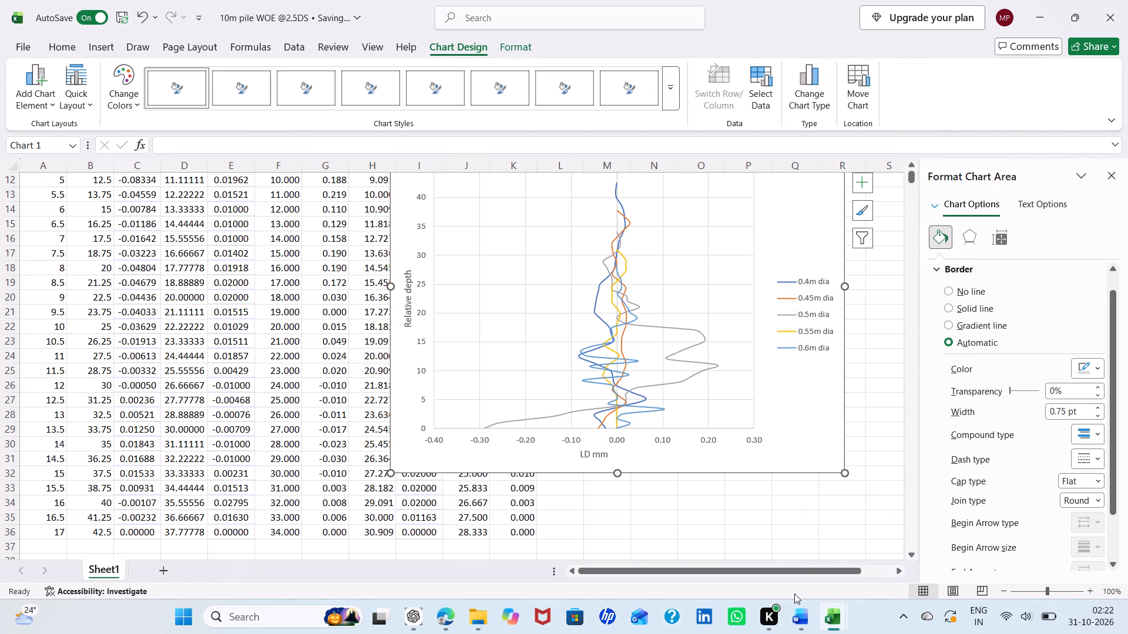
Switch to the "Lateral deformation results" Word document and add the heading "WITHOUT ENCASEMENT" below the last chart.
click(788, 515)
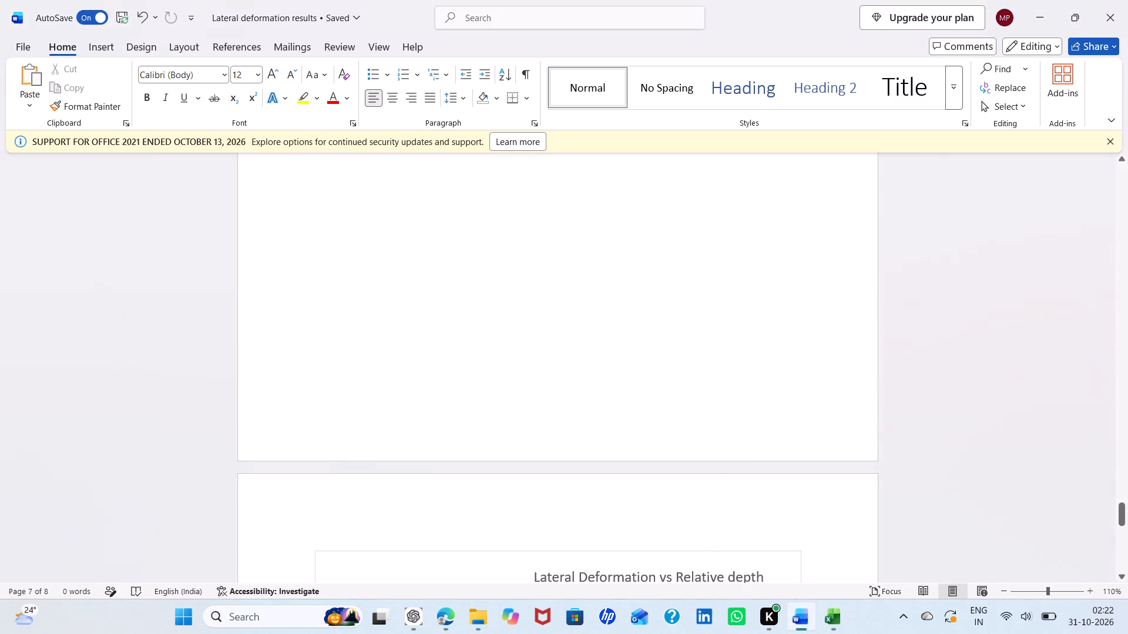
scroll(613, 287, up, 1)
scroll(613, 287, down, 2)
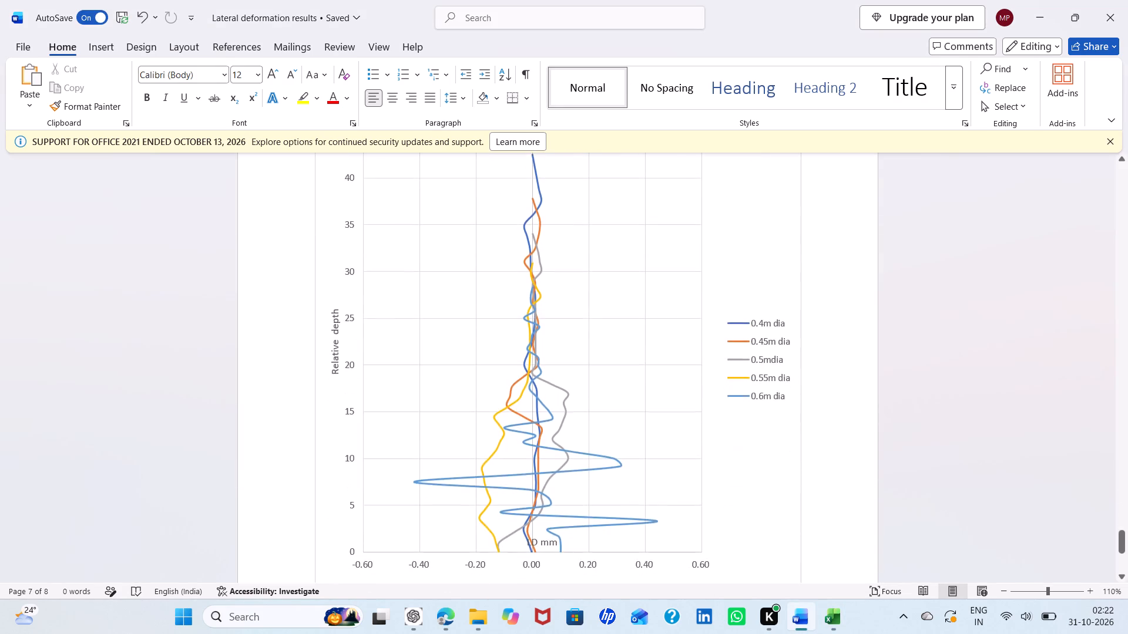
scroll(613, 287, down, 1)
click(334, 322)
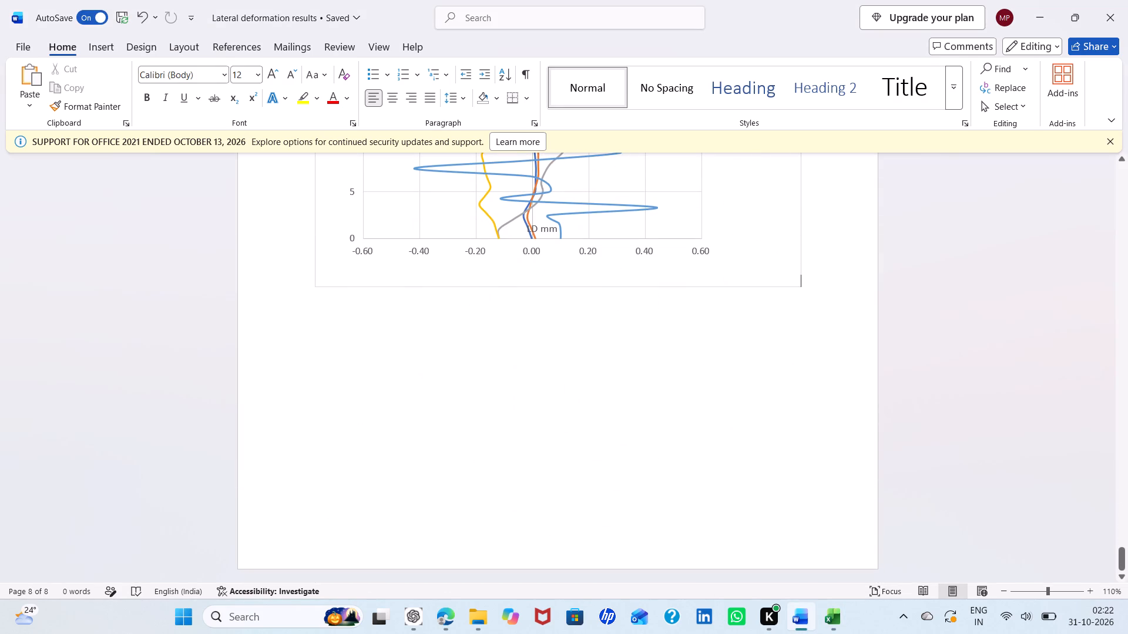
click(334, 322)
scroll(334, 322, down, 6)
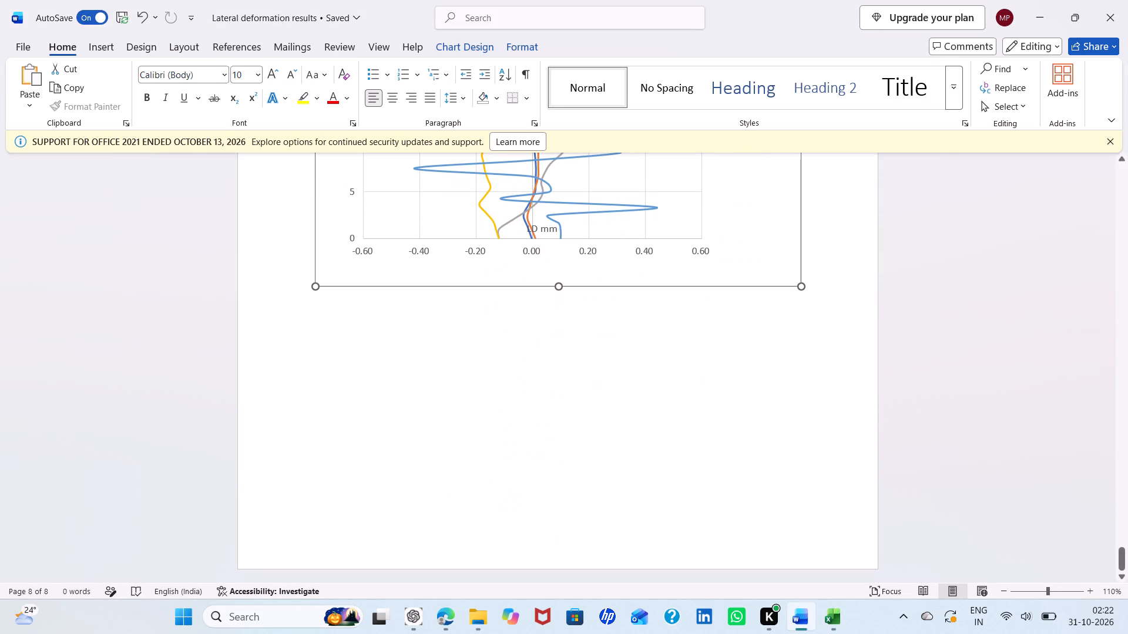
click(822, 290)
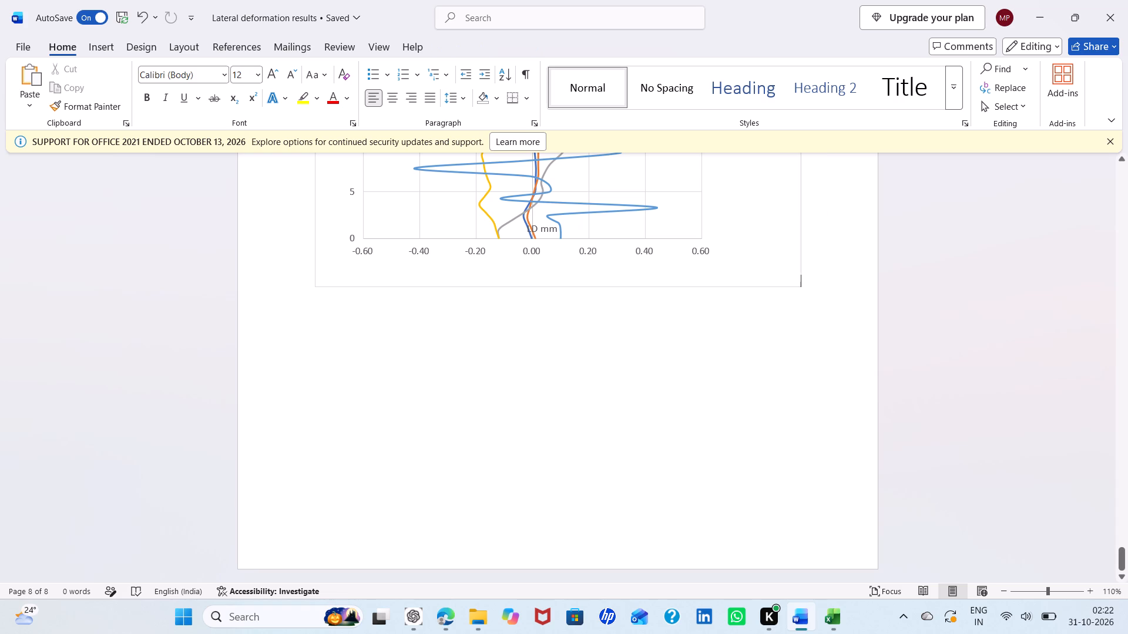
key(Return)
key(Return)
key(BackSpace)
key(w)
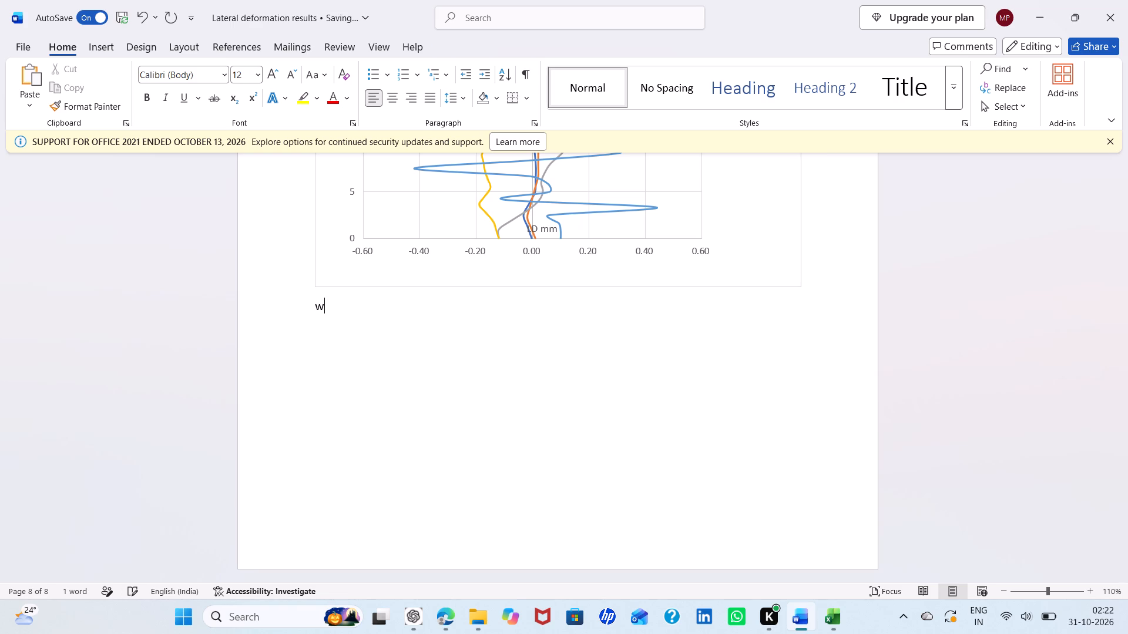
key(BackSpace)
text(WITH)
text(OUT EN)
text(CASEMENT)
key(Return)
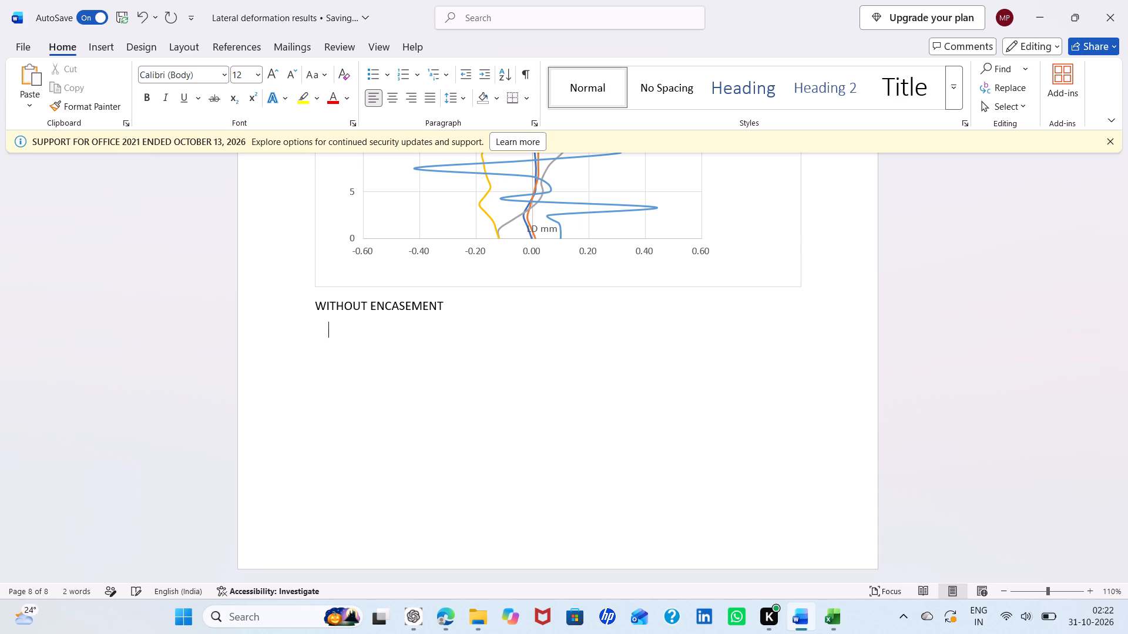
Paste the copied chart under the WITHOUT ENCASEMENT heading and add two new lines after it.
key(ctrl+v)
scroll(822, 290, down, 2)
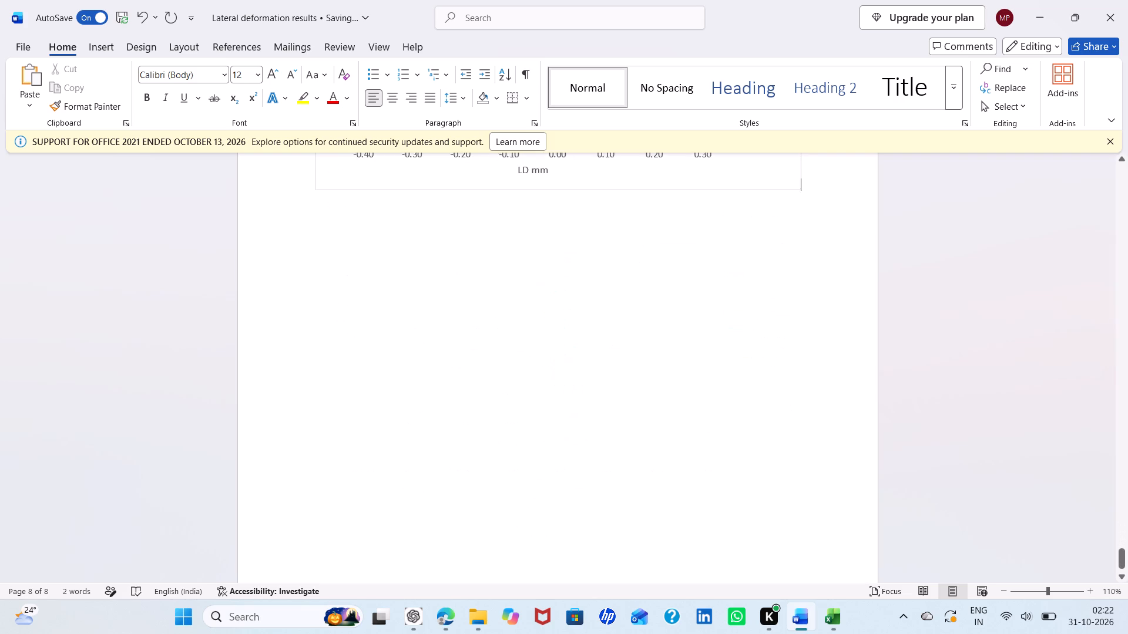
key(Return)
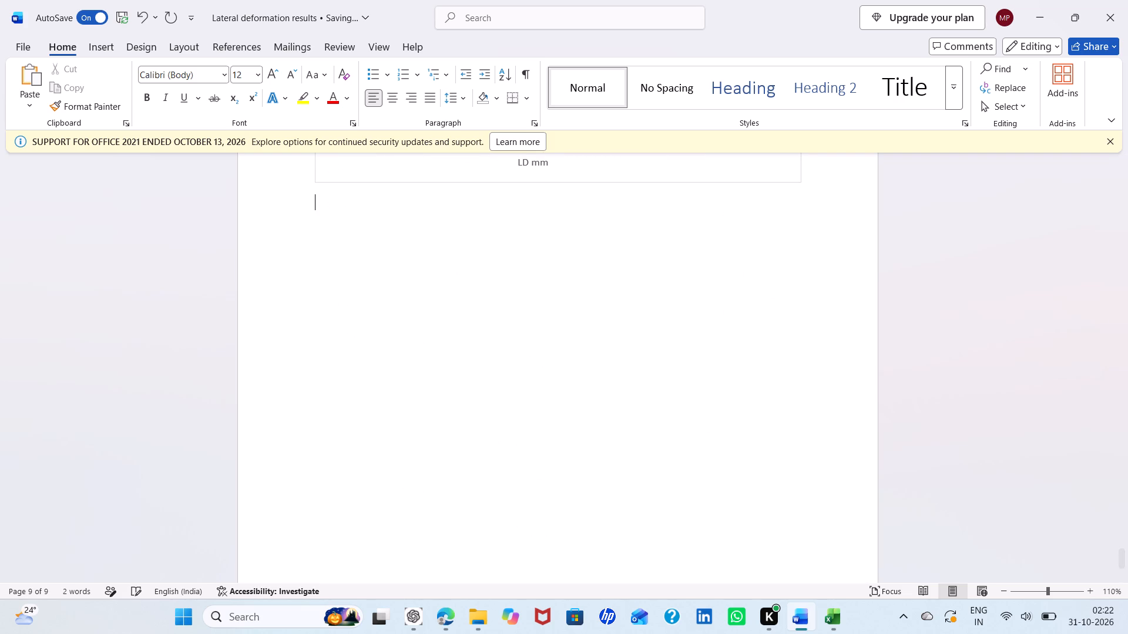
key(Return)
scroll(834, 205, up, 3)
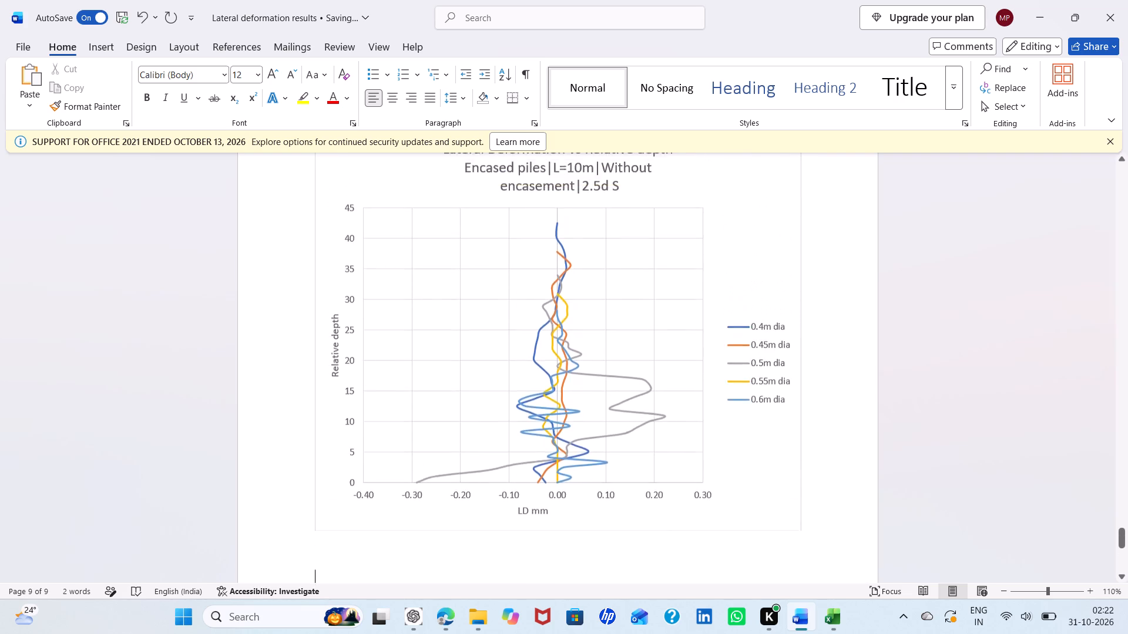
scroll(834, 205, up, 1)
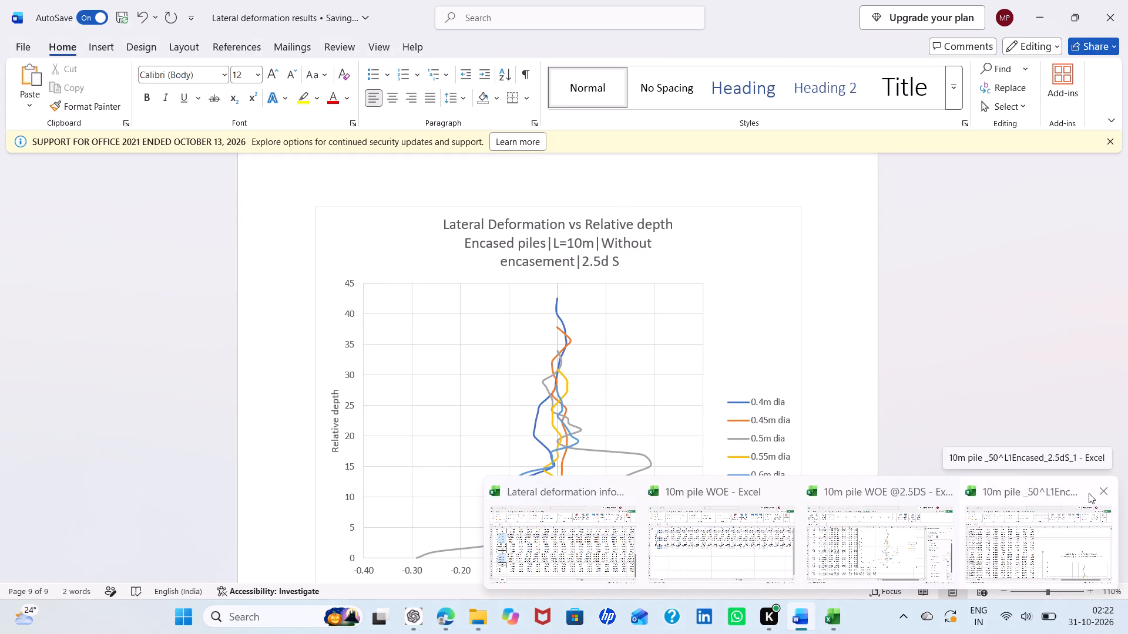
Close the "10m pile _50%Encased_2.5dS_1" Excel workbook.
click(1099, 493)
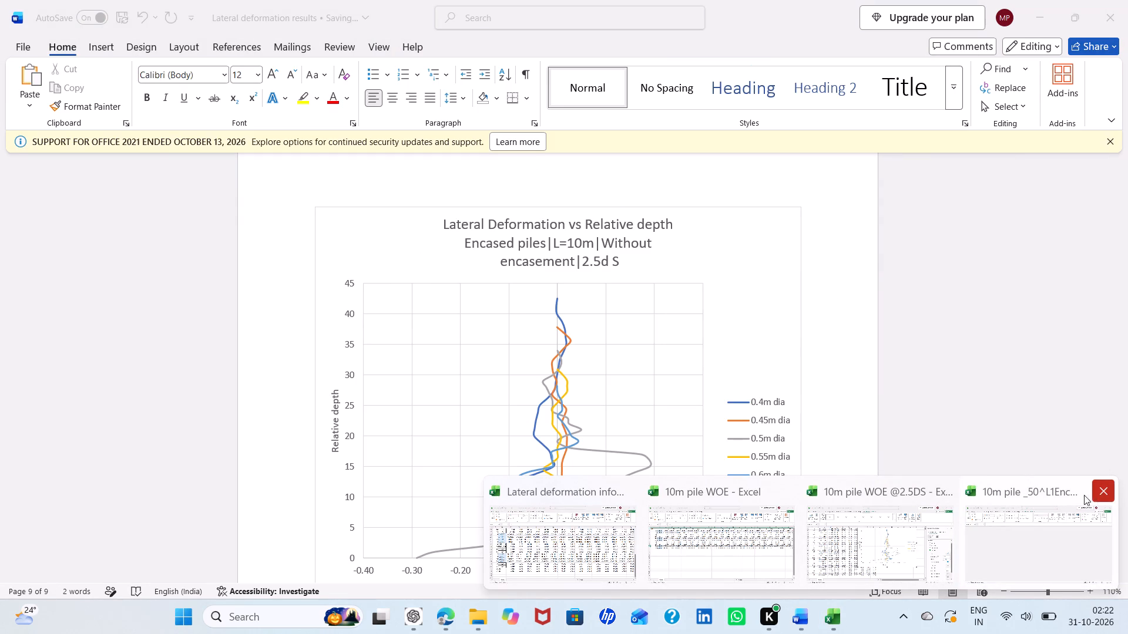
Switch to the "10m pile WOE @2.5DS" Excel workbook and save a copy of it to the Desktop under the same name.
click(958, 535)
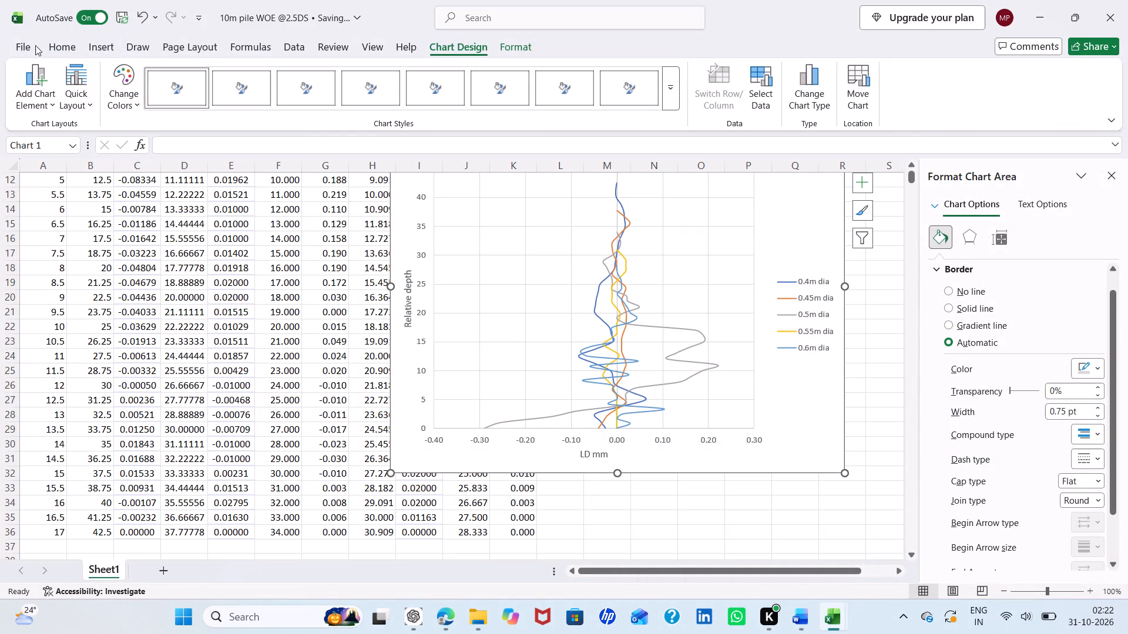
click(282, 415)
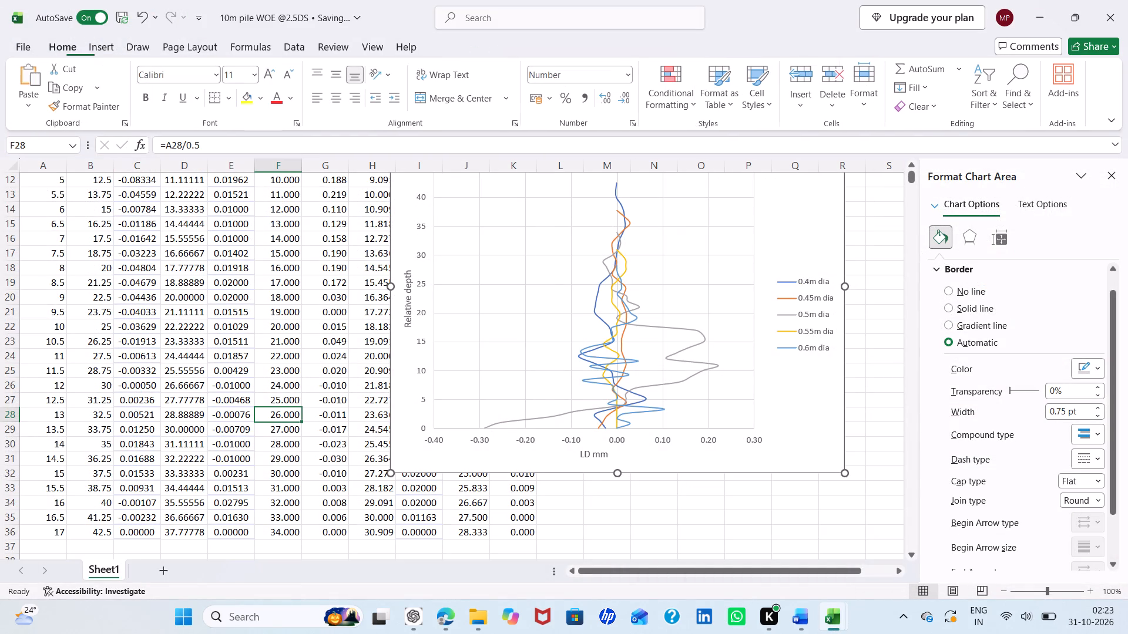
click(31, 52)
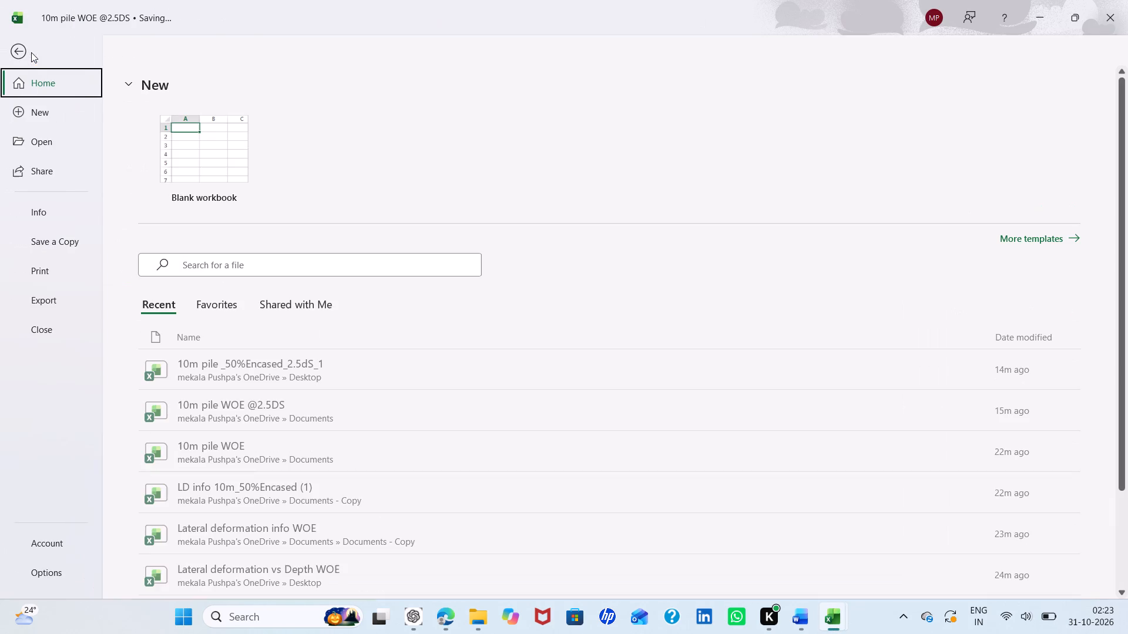
click(71, 240)
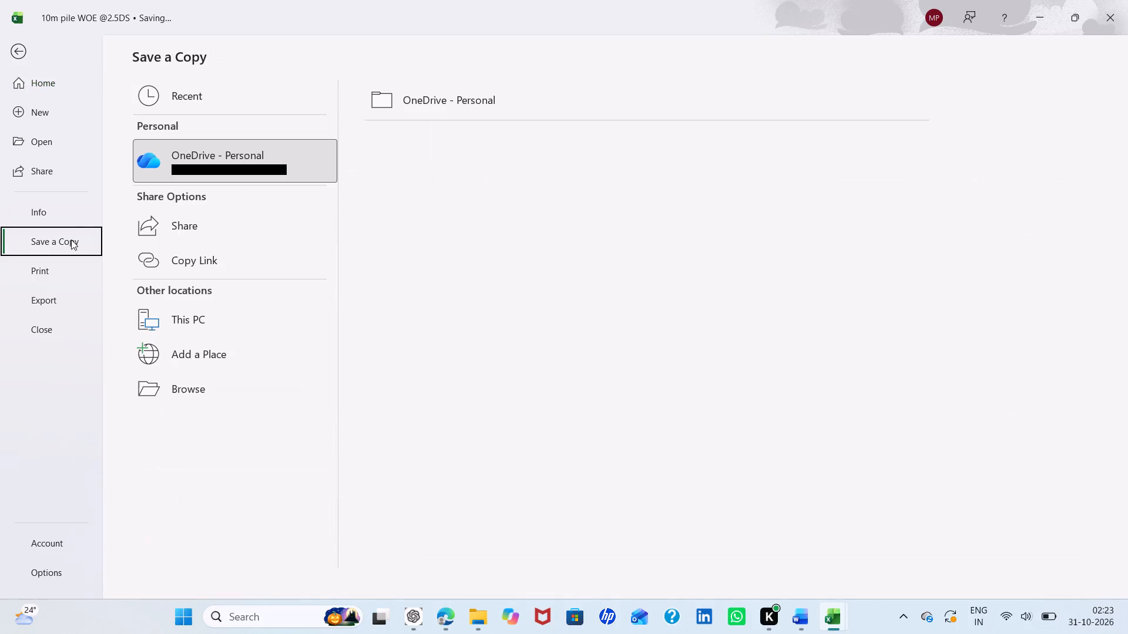
click(192, 385)
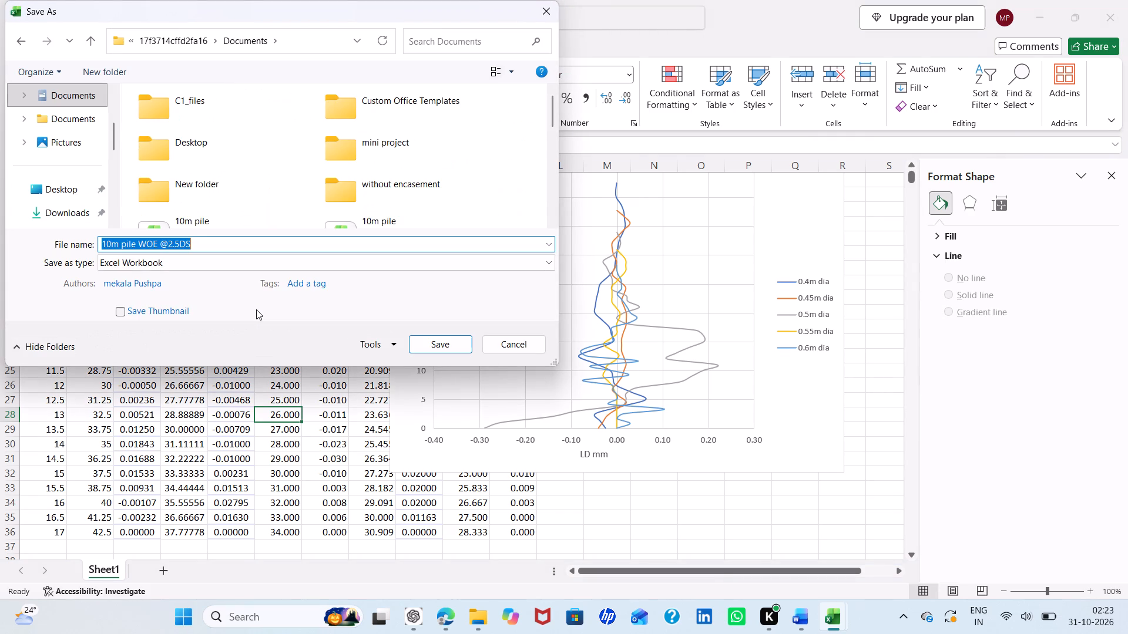
click(75, 184)
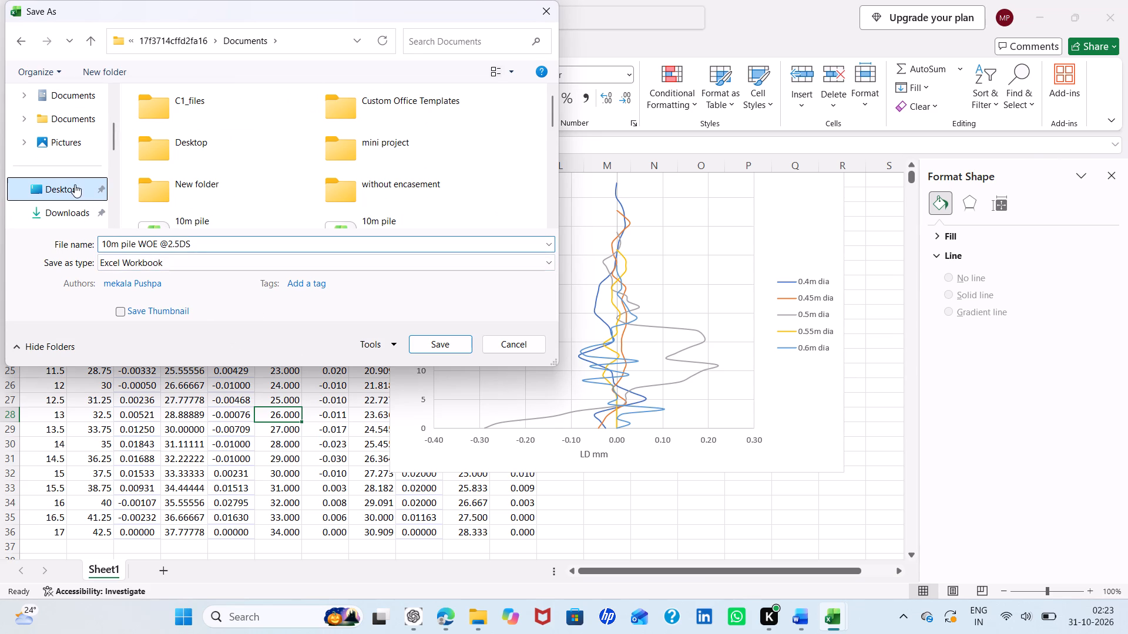
click(441, 341)
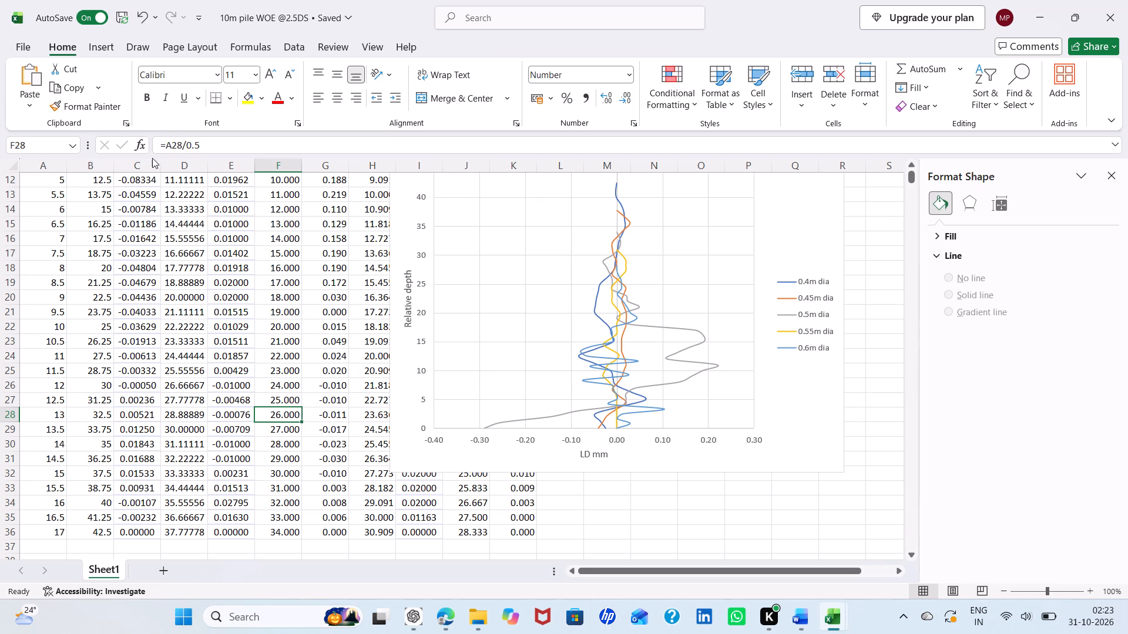
Create a new blank workbook.
click(27, 53)
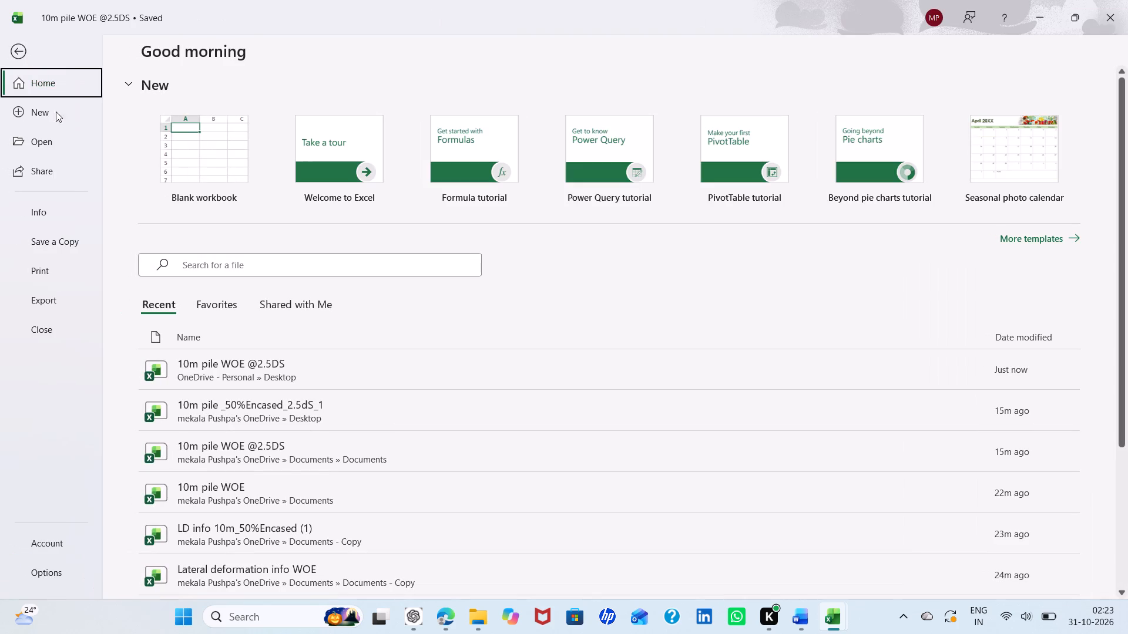
click(208, 150)
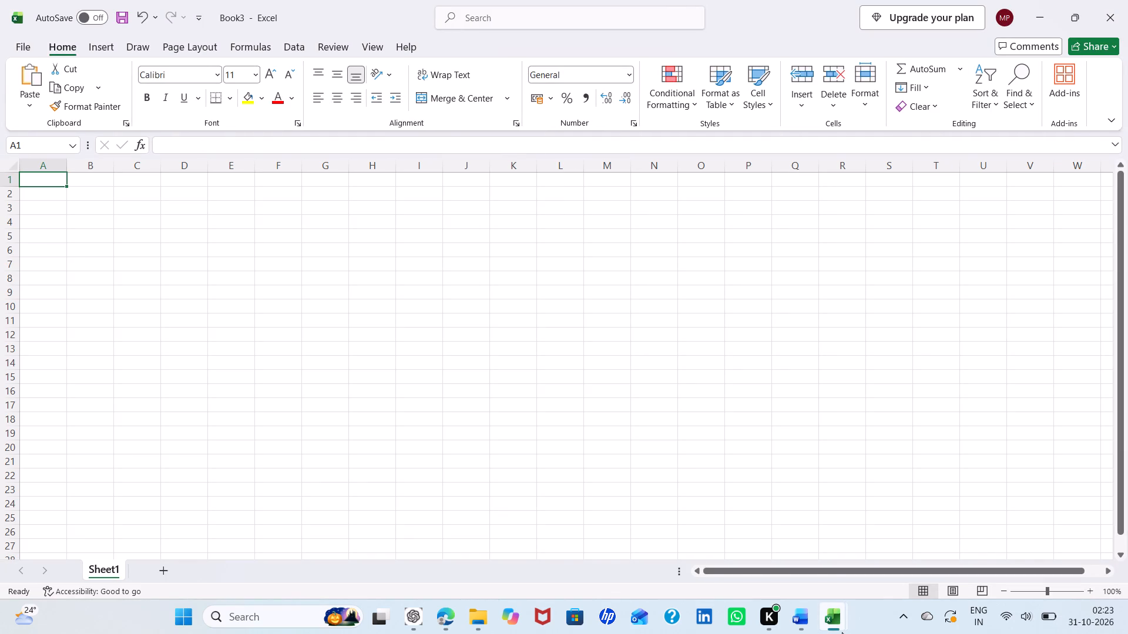
Return to the "10m pile WOE @2.5DS" workbook, close the formatting pane and resize the chart to span columns L to U, clear of the data.
click(866, 558)
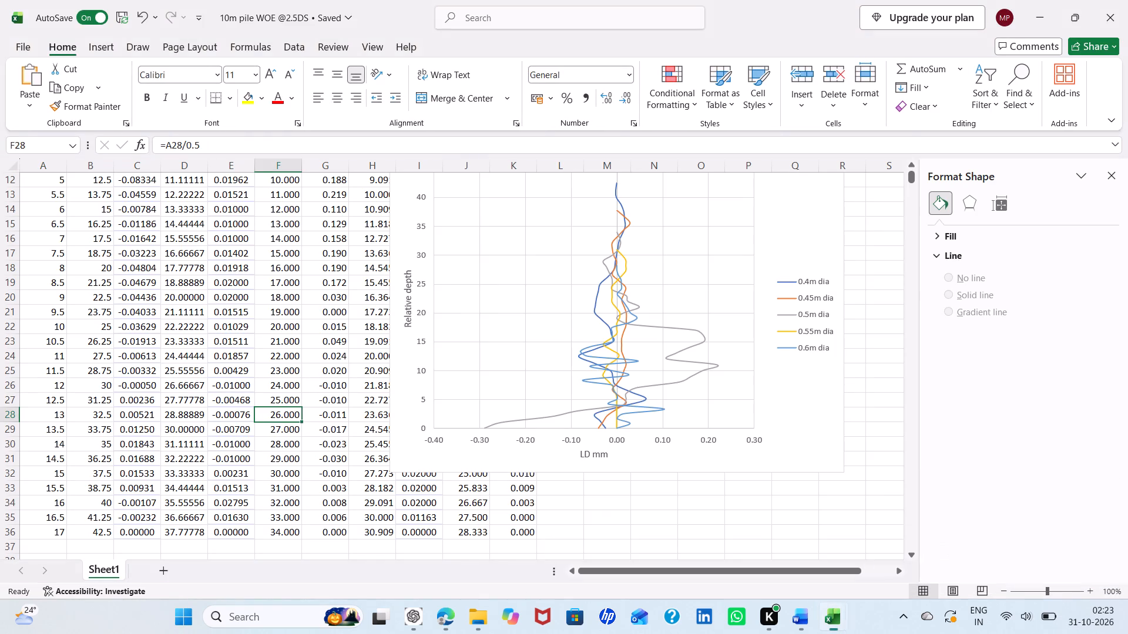
click(567, 361)
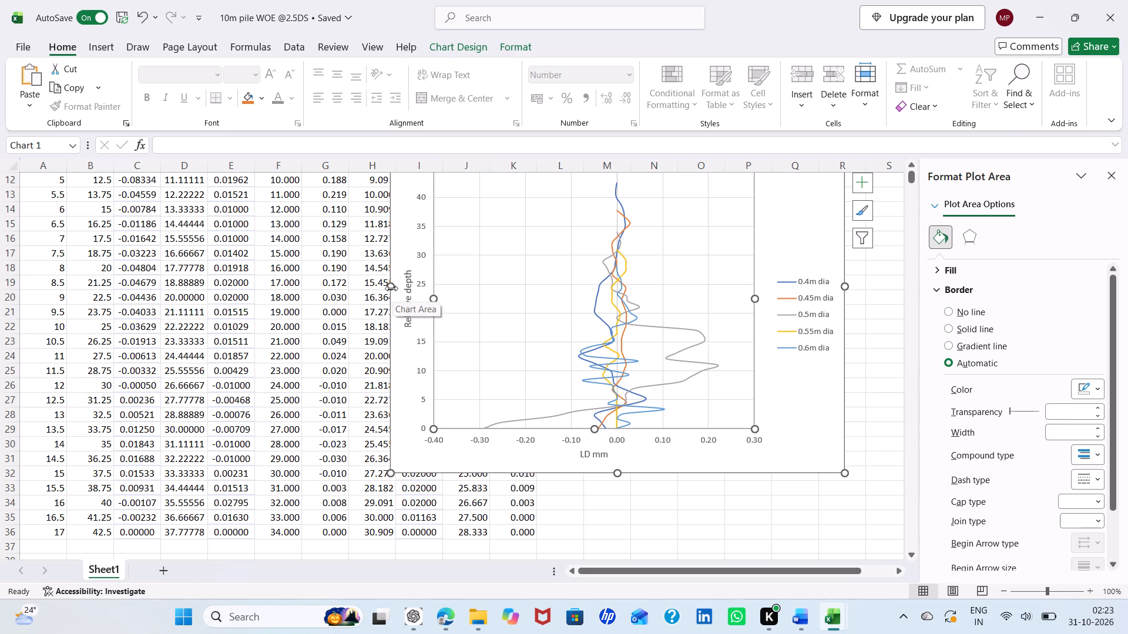
drag(391, 288, 556, 262)
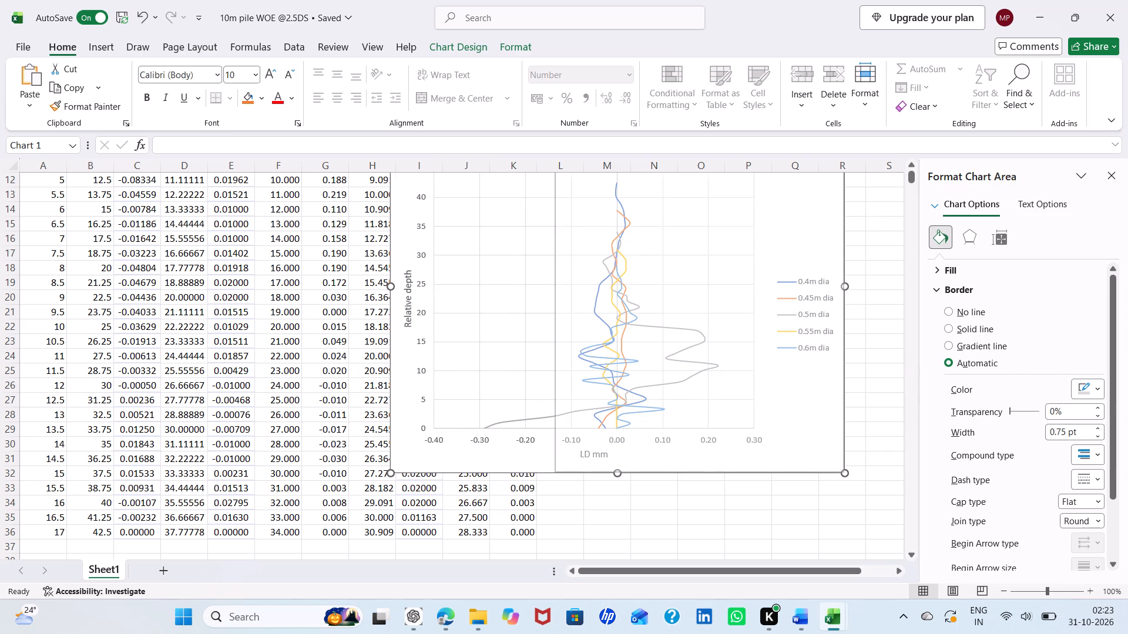
click(1113, 164)
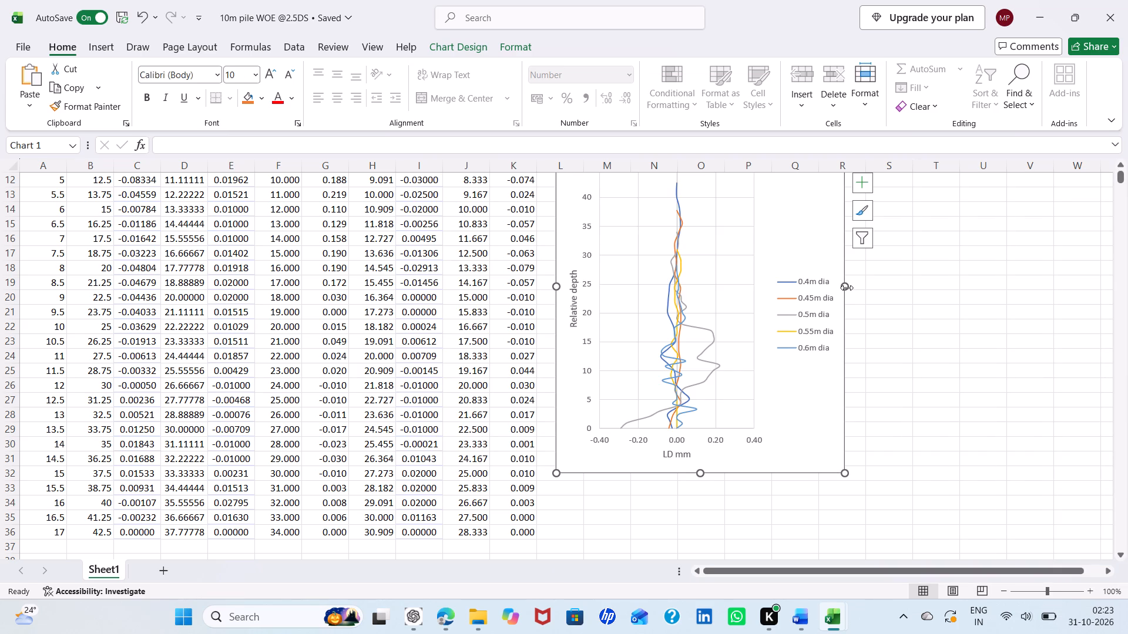
drag(848, 289, 953, 276)
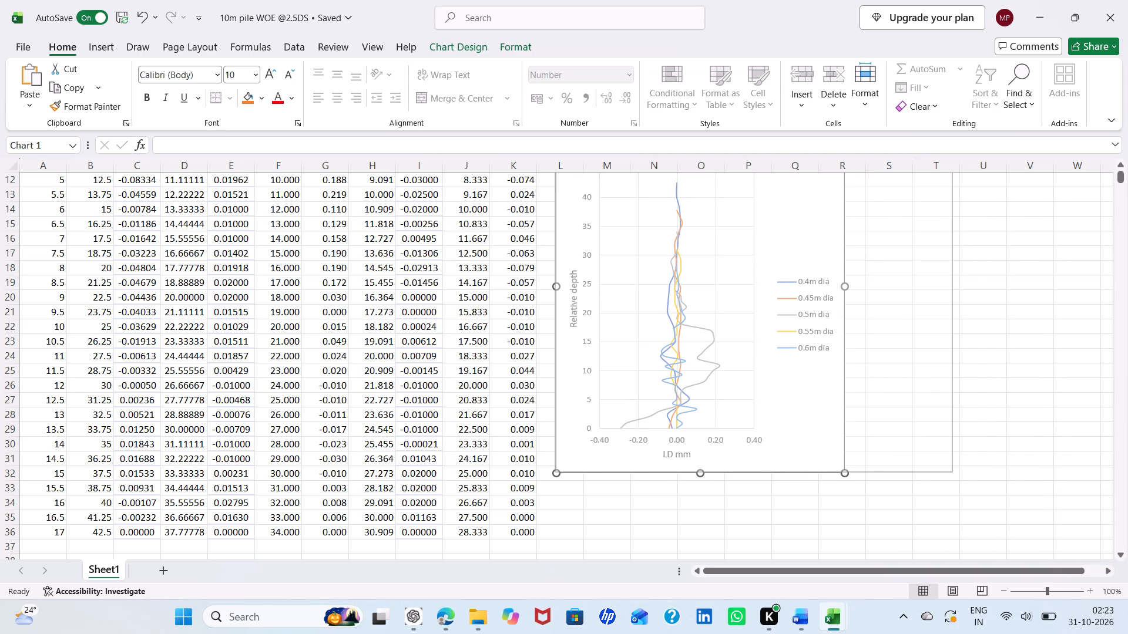
drag(953, 276, 978, 278)
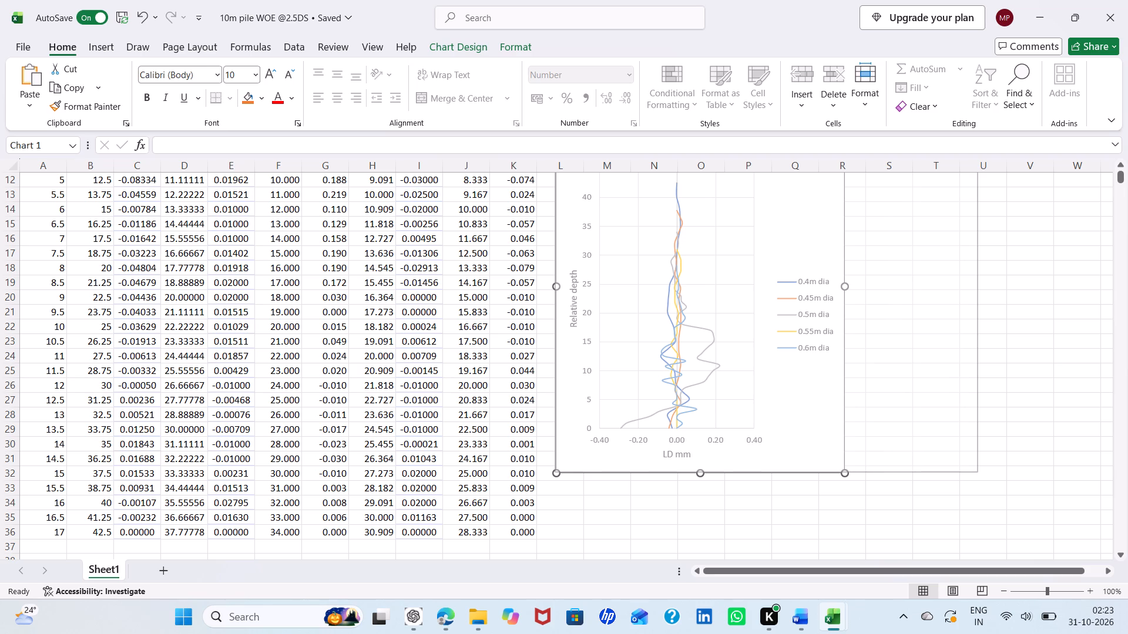
Copy the full data table A1:K36 from the "10m pile WOE @2.5DS" workbook into the new blank workbook, starting at cell A1.
click(530, 539)
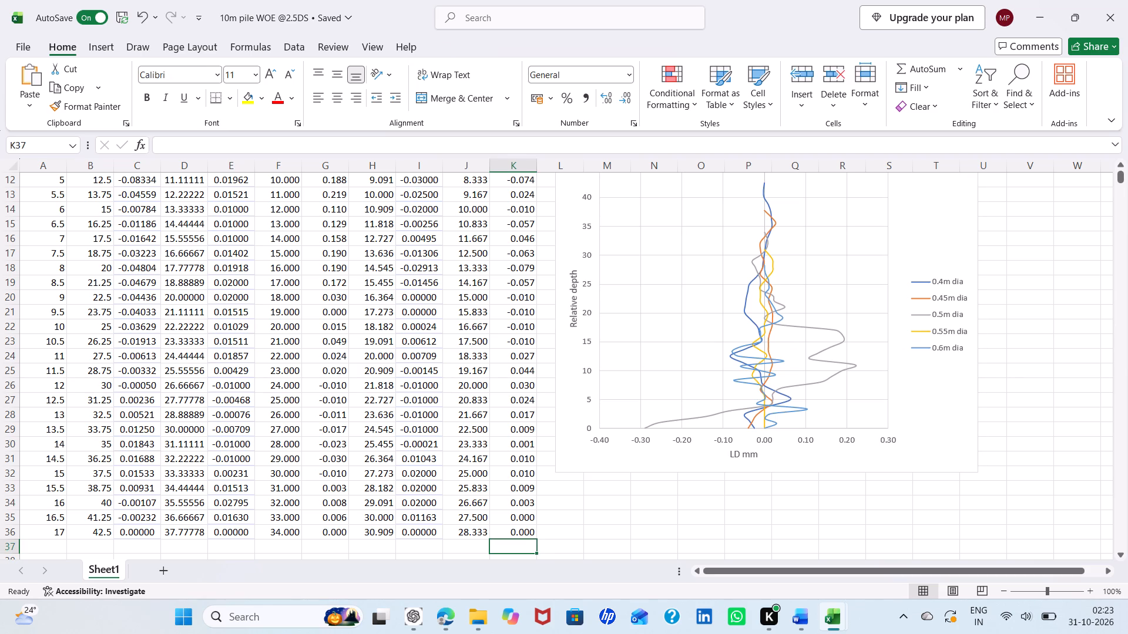
click(552, 538)
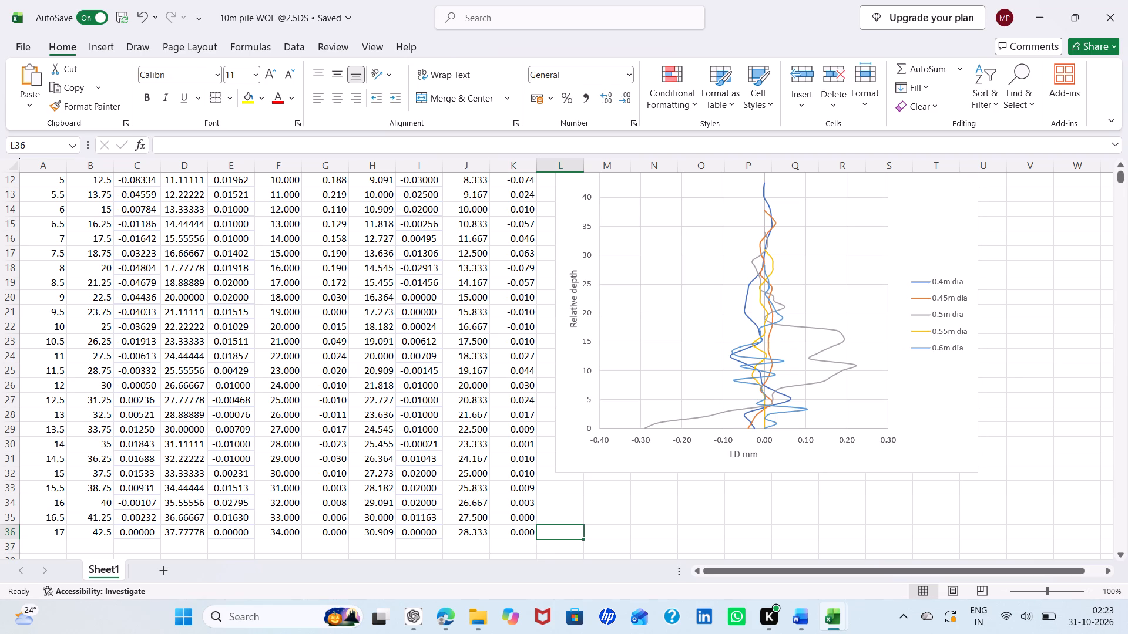
drag(526, 538, 8, 306)
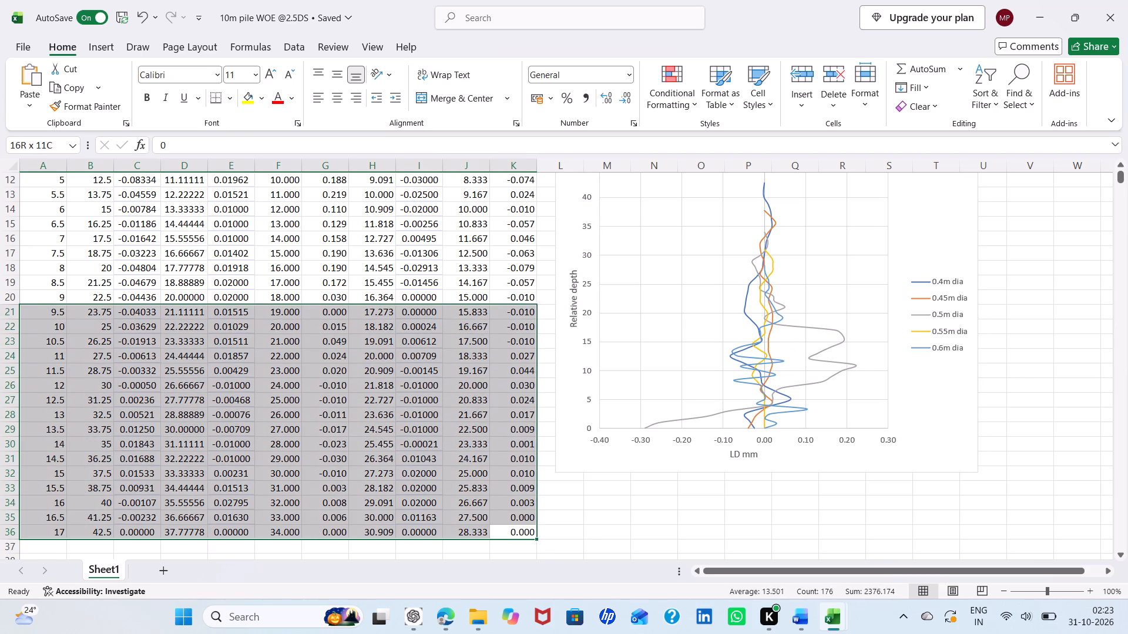
drag(8, 306, 42, 126)
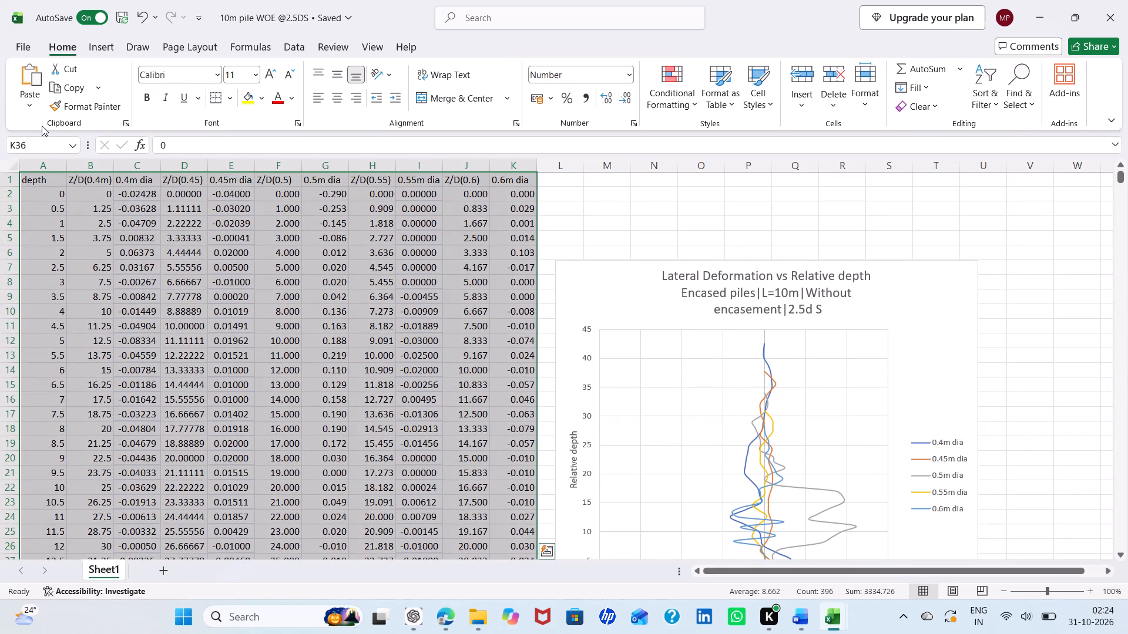
key(ctrl+c)
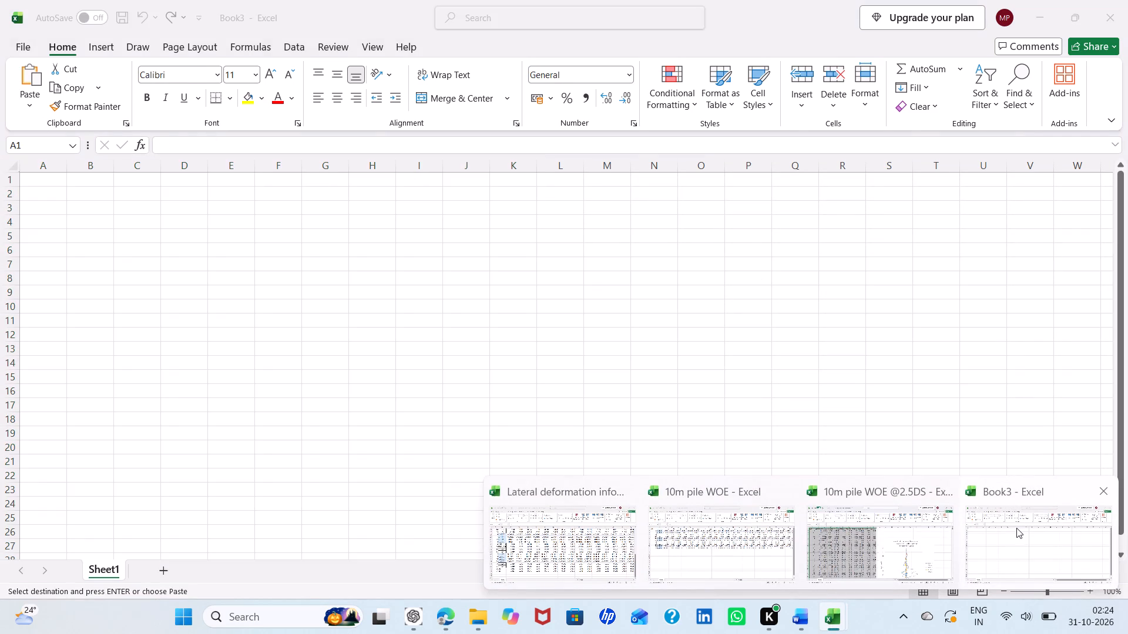
click(1016, 528)
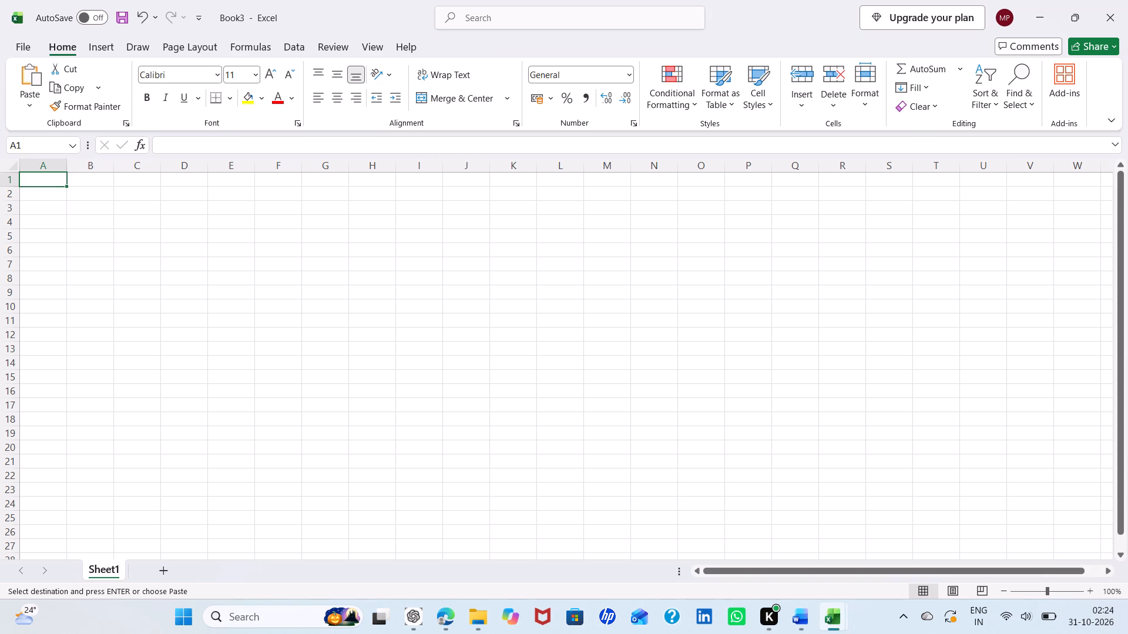
key(ctrl+v)
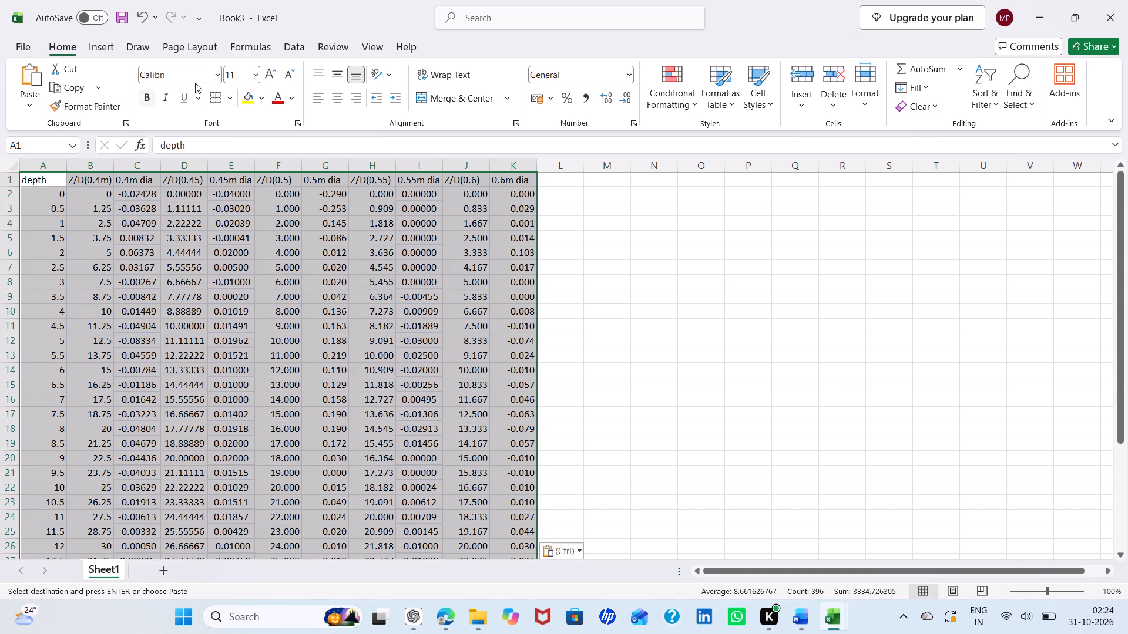
click(257, 15)
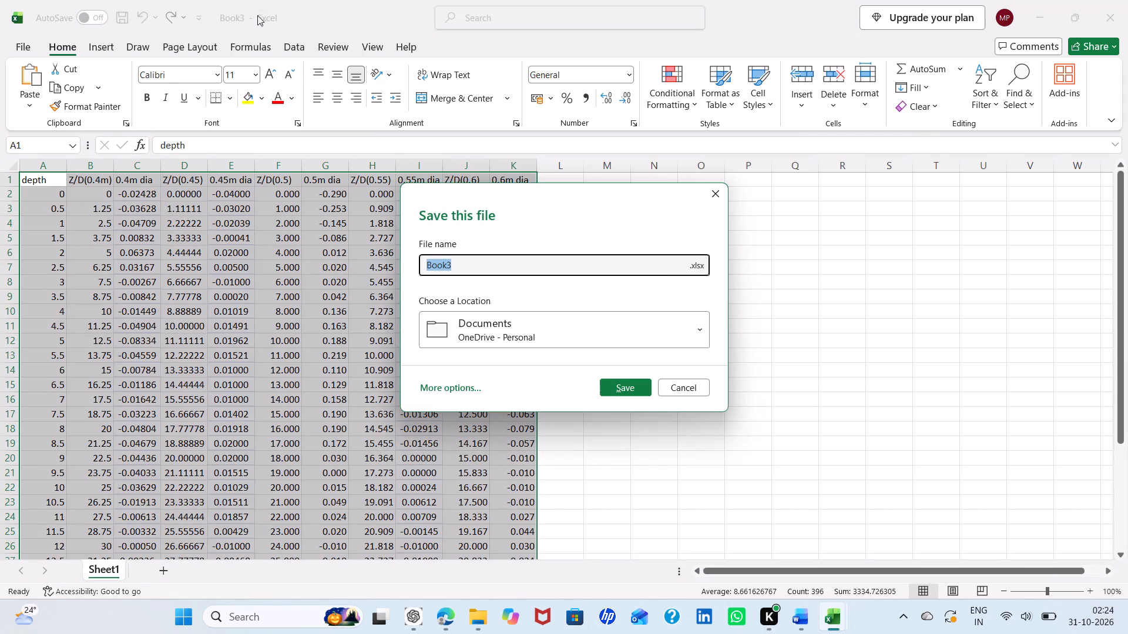
key(BackSpace)
text(10)
text(M PILE)
key(space)
key(w)
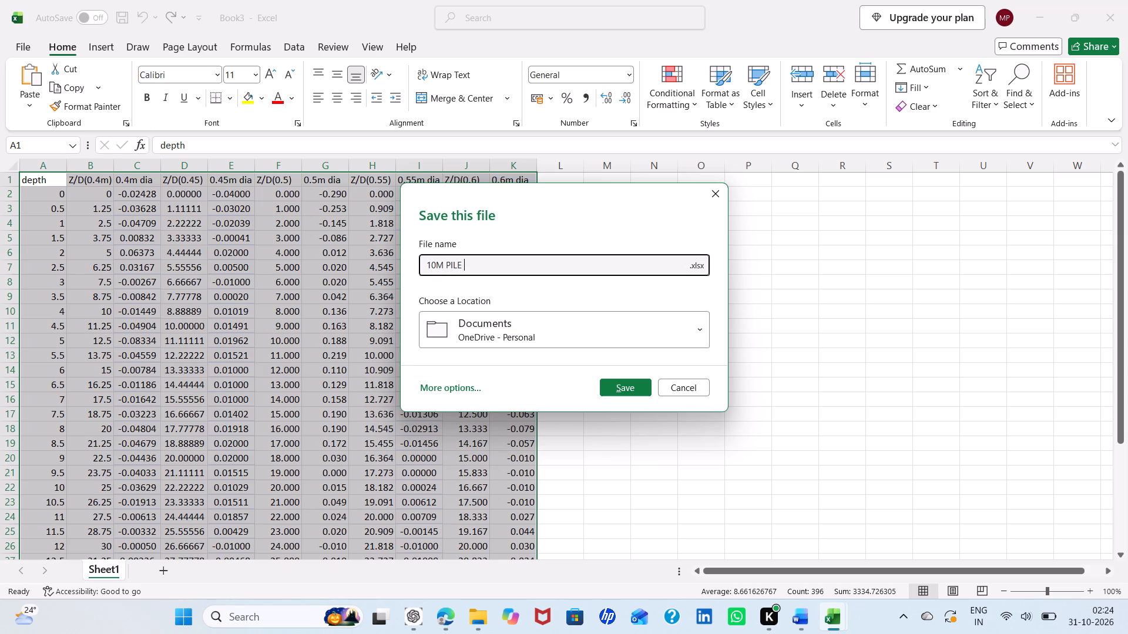
text(OE)
key(space)
key(shift+at)
key(5)
key(d)
key(s)
click(615, 388)
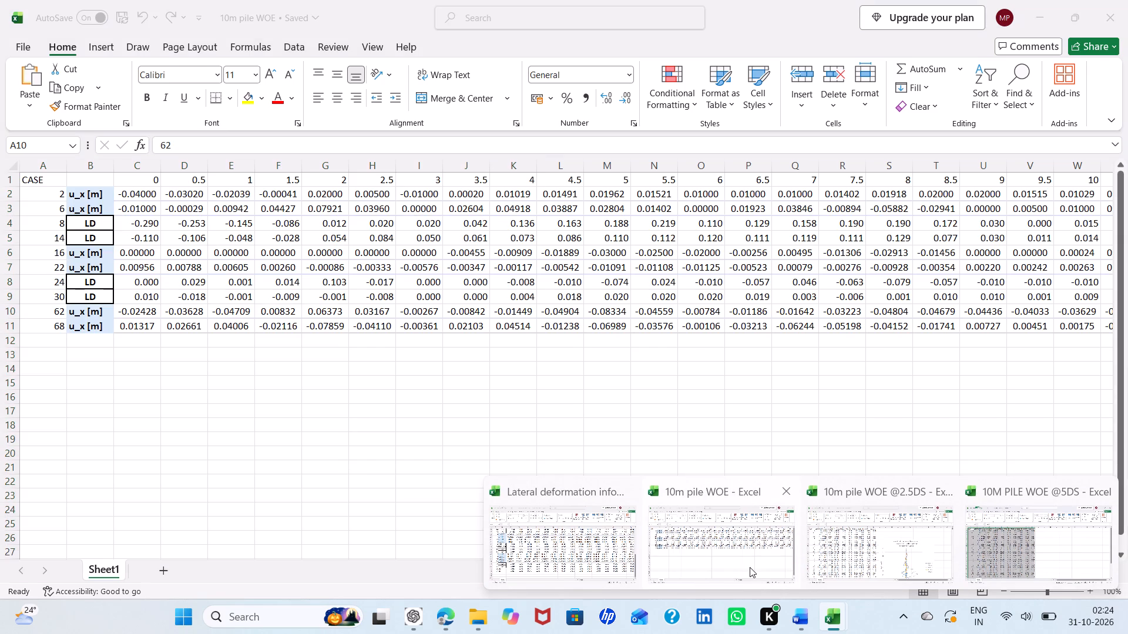
Switch to the "10m pile WOE" source workbook.
click(750, 567)
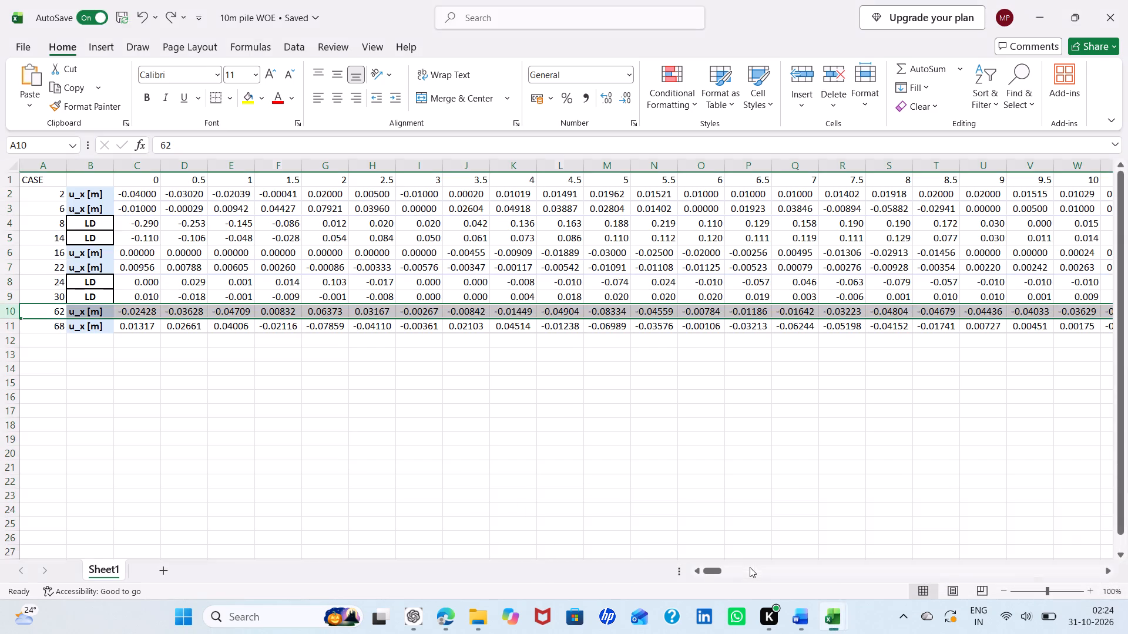
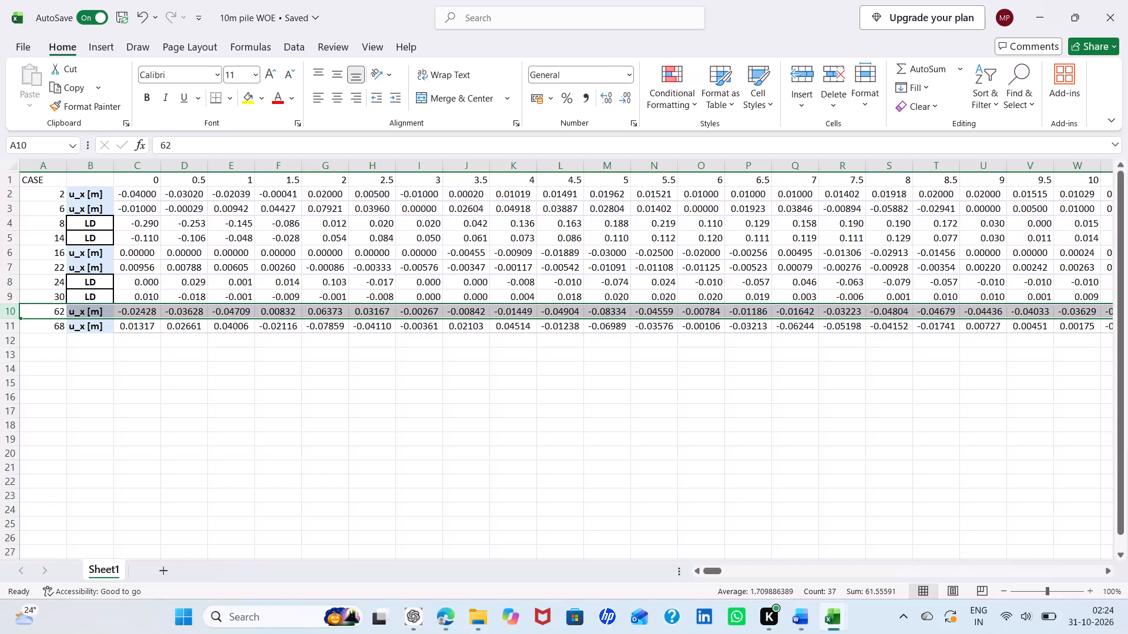
click(13, 207)
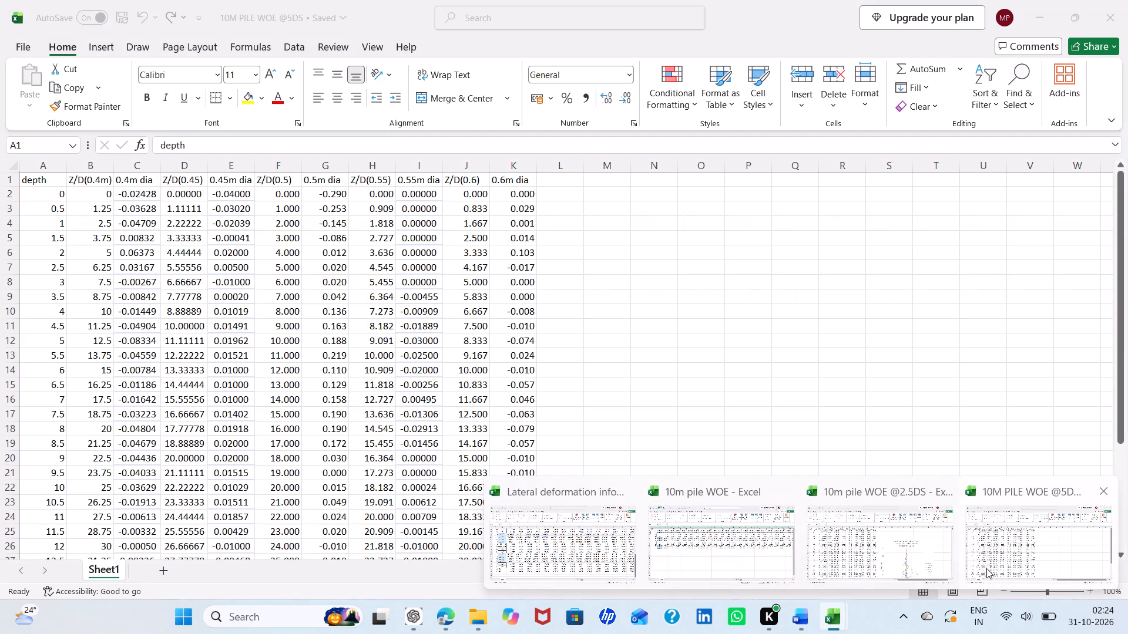
click(986, 568)
click(705, 493)
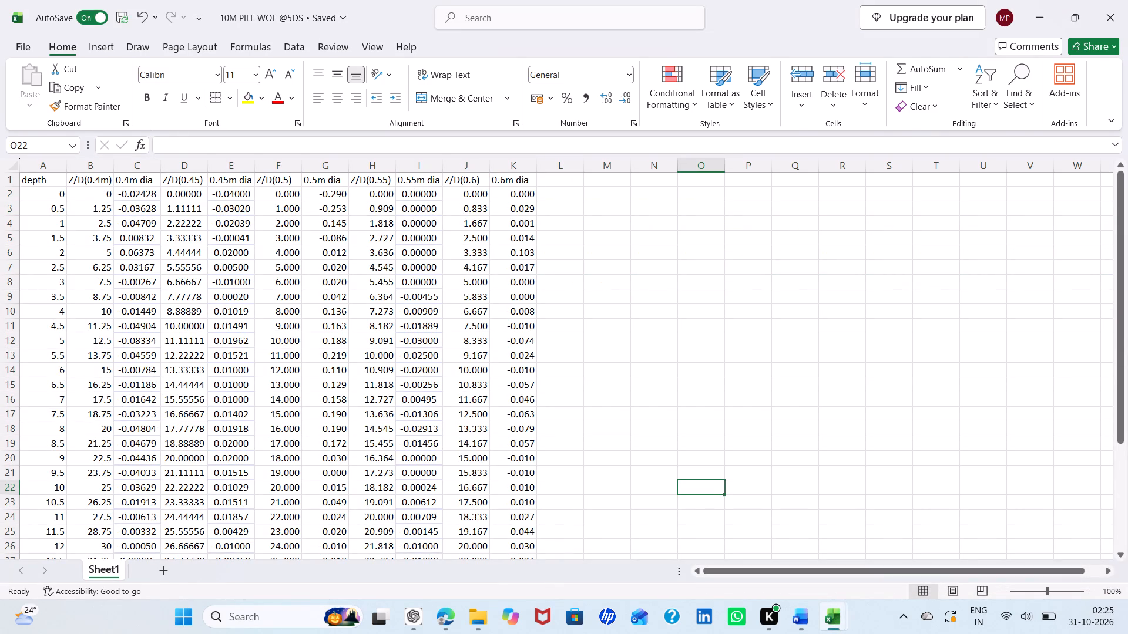
click(13, 193)
right_click(13, 193)
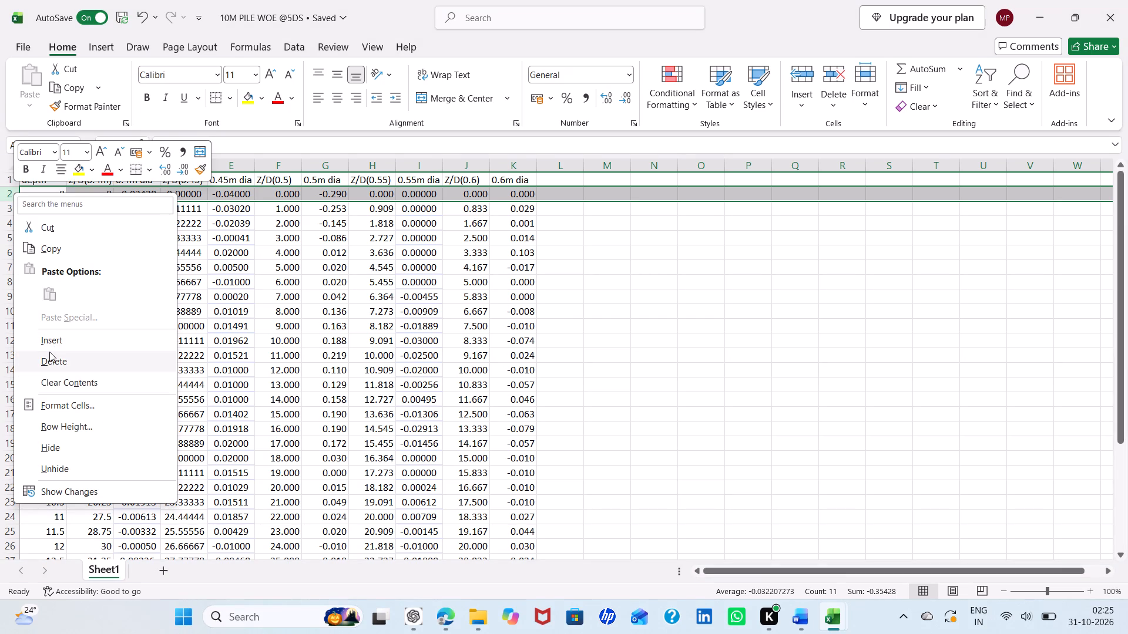
click(58, 339)
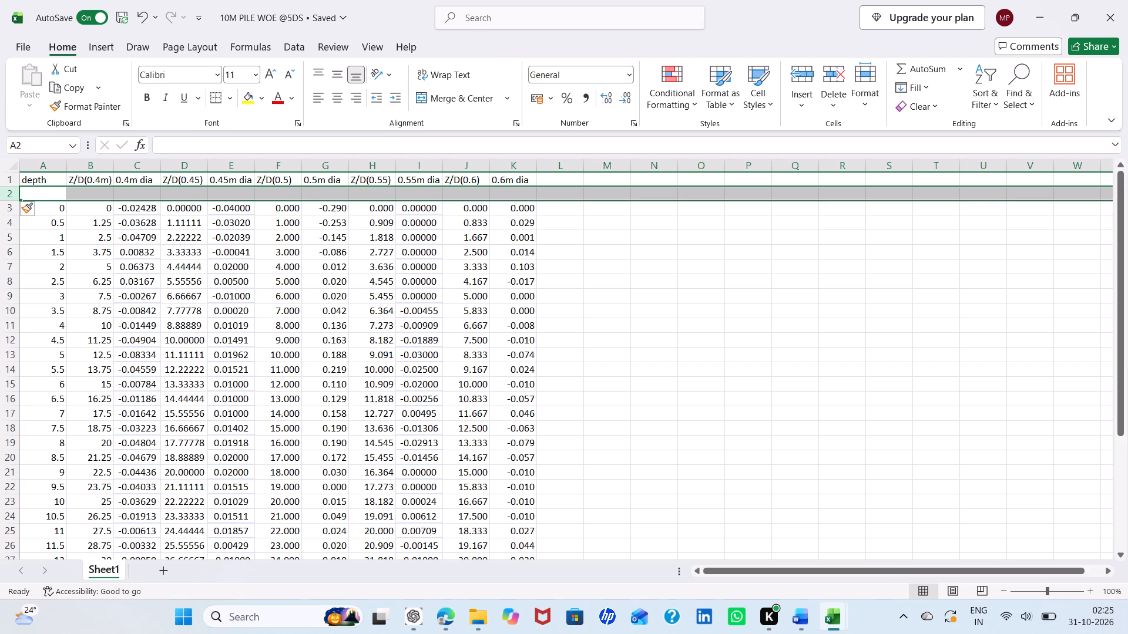
click(761, 542)
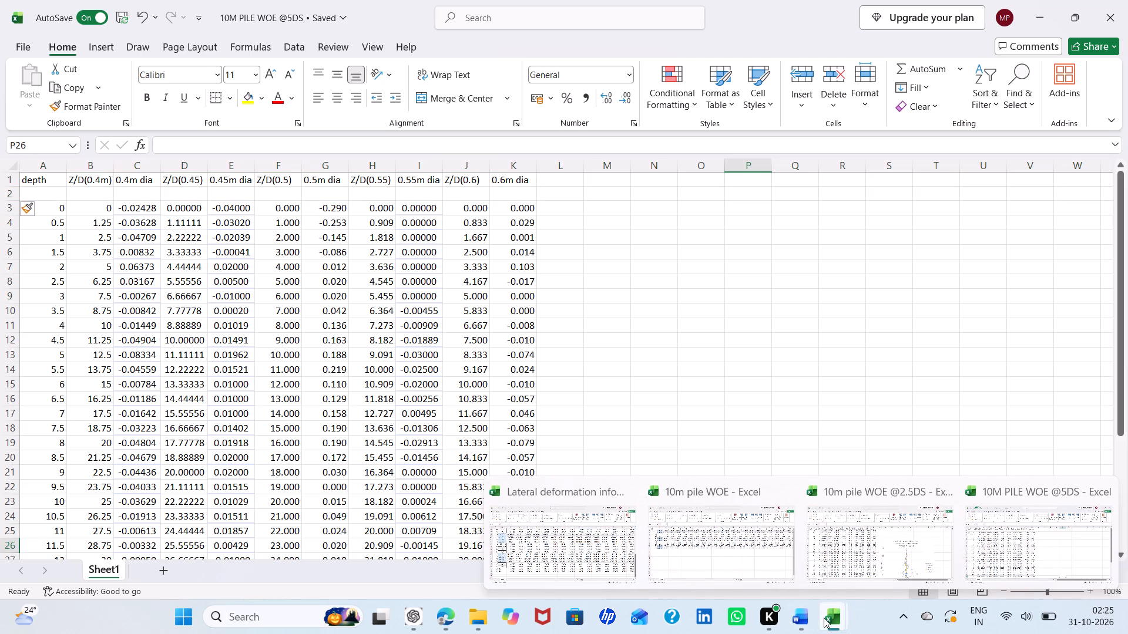
Copy the case 6 row from the "10m pile WOE" workbook and paste it transposed over the 0.45m dia column E in the 5DS workbook.
click(742, 551)
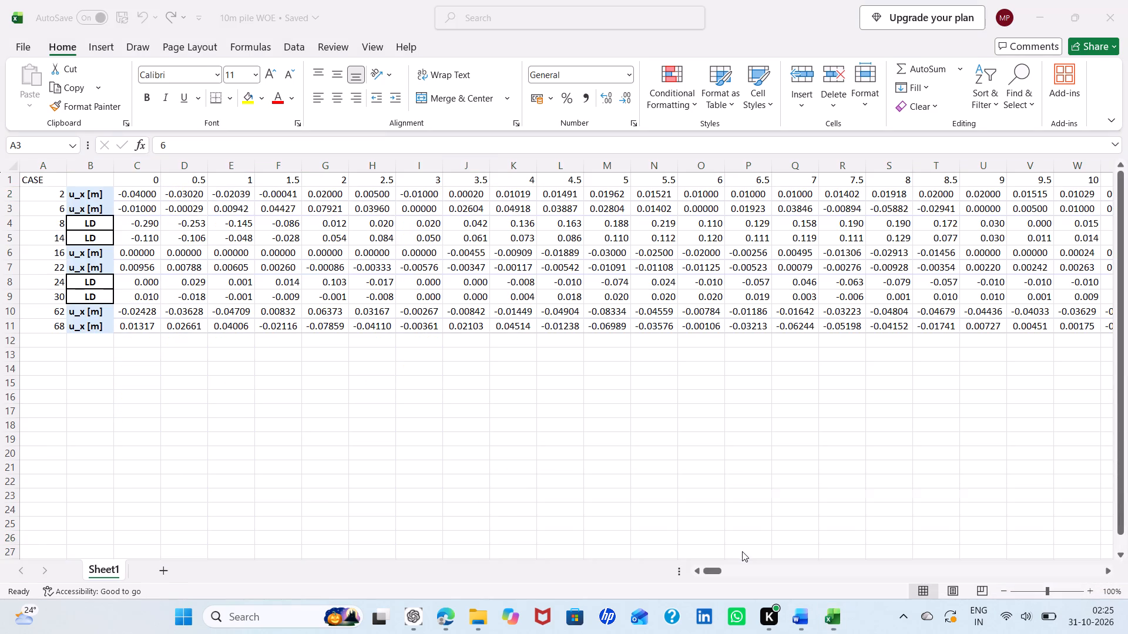
click(12, 206)
right_click(12, 206)
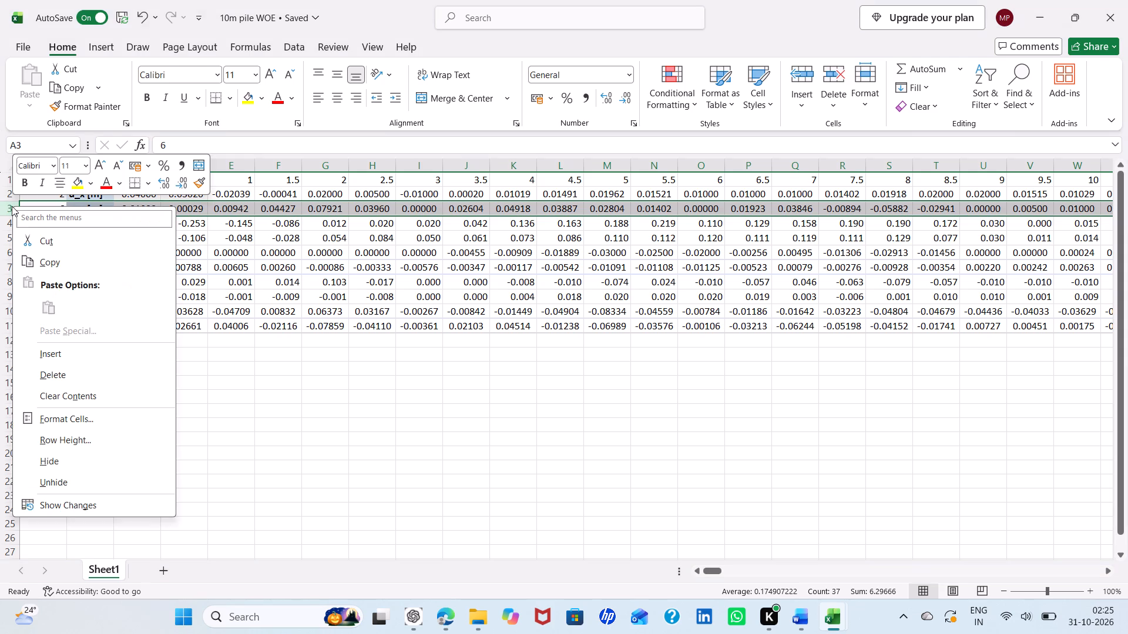
click(48, 261)
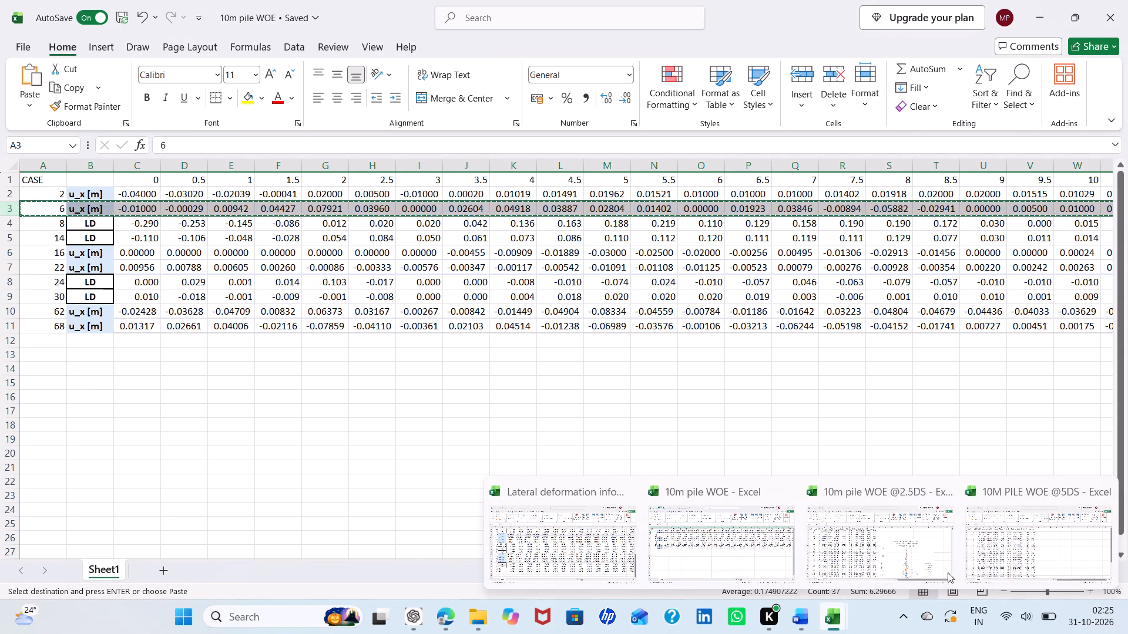
click(1023, 570)
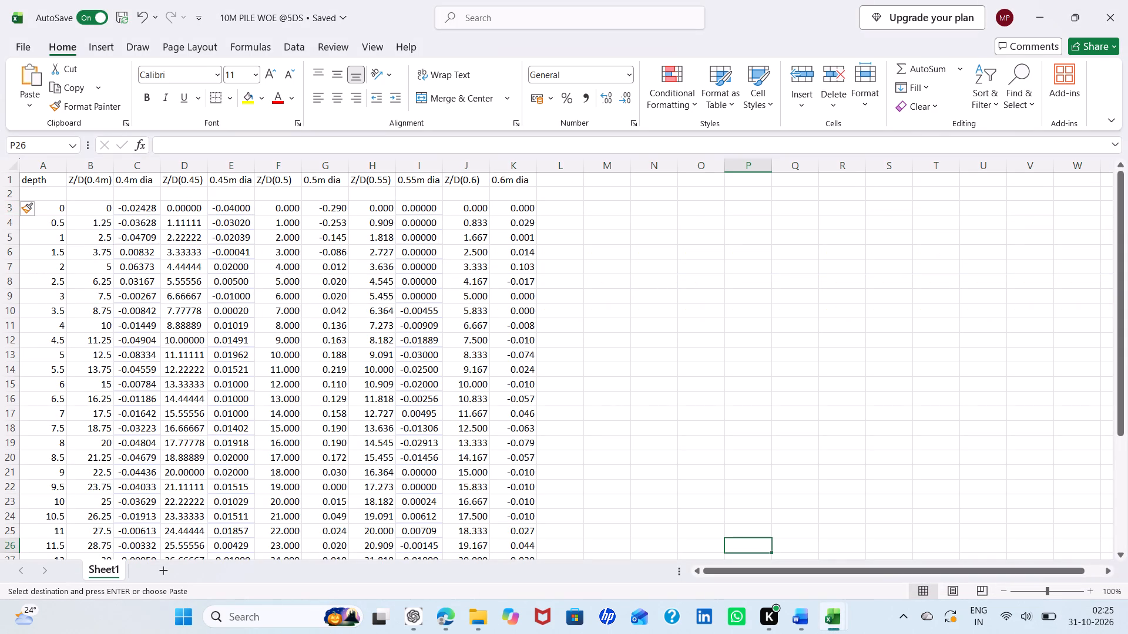
click(240, 170)
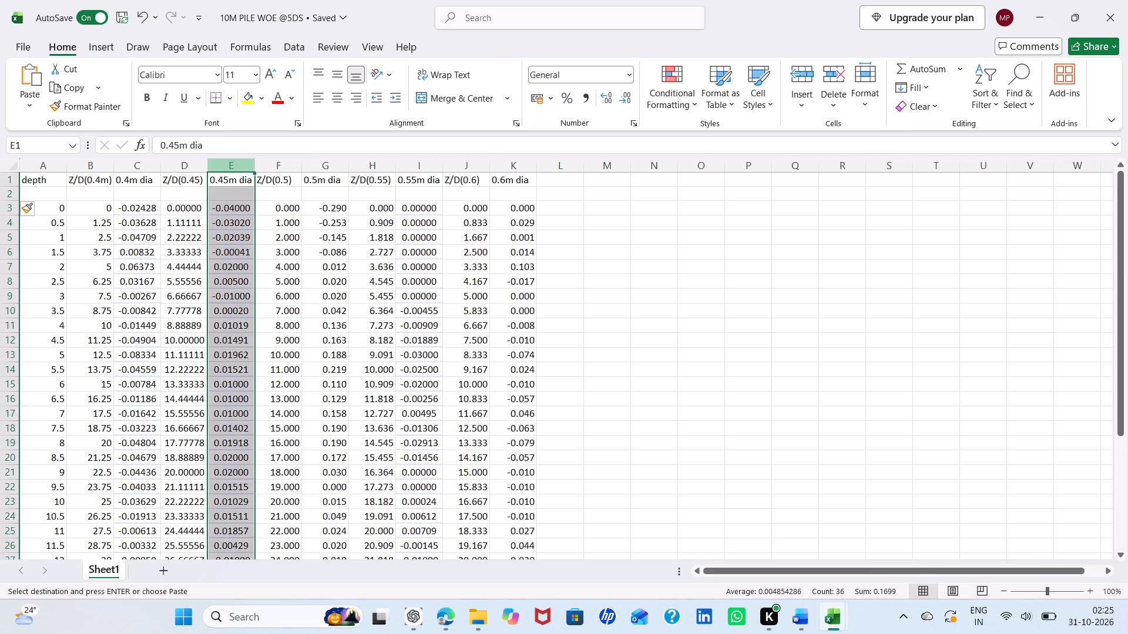
right_click(240, 170)
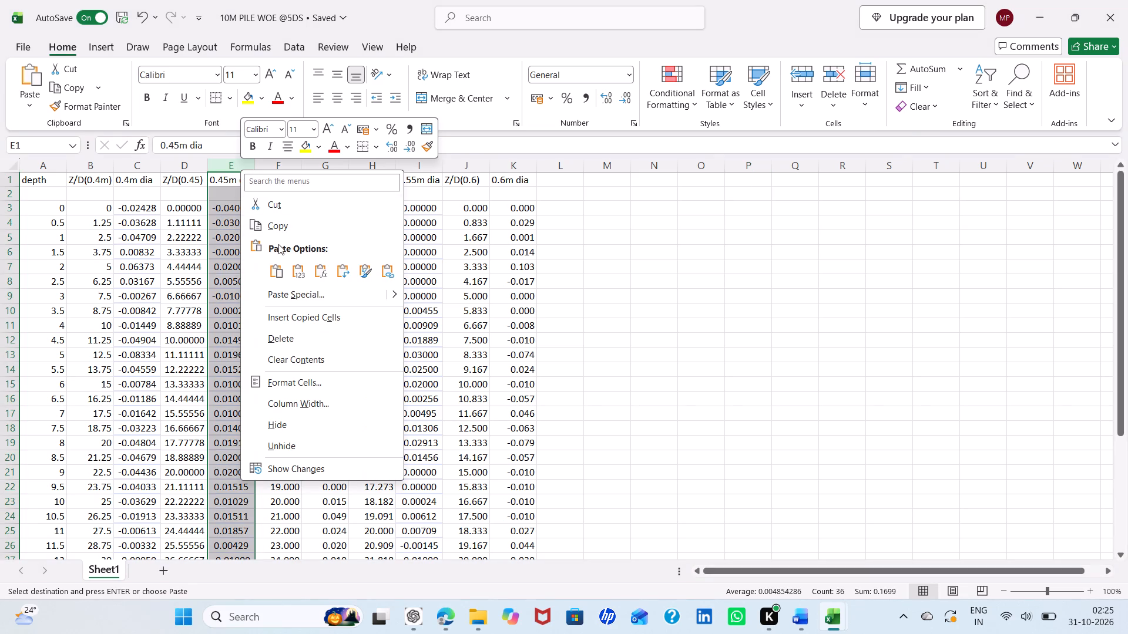
click(344, 270)
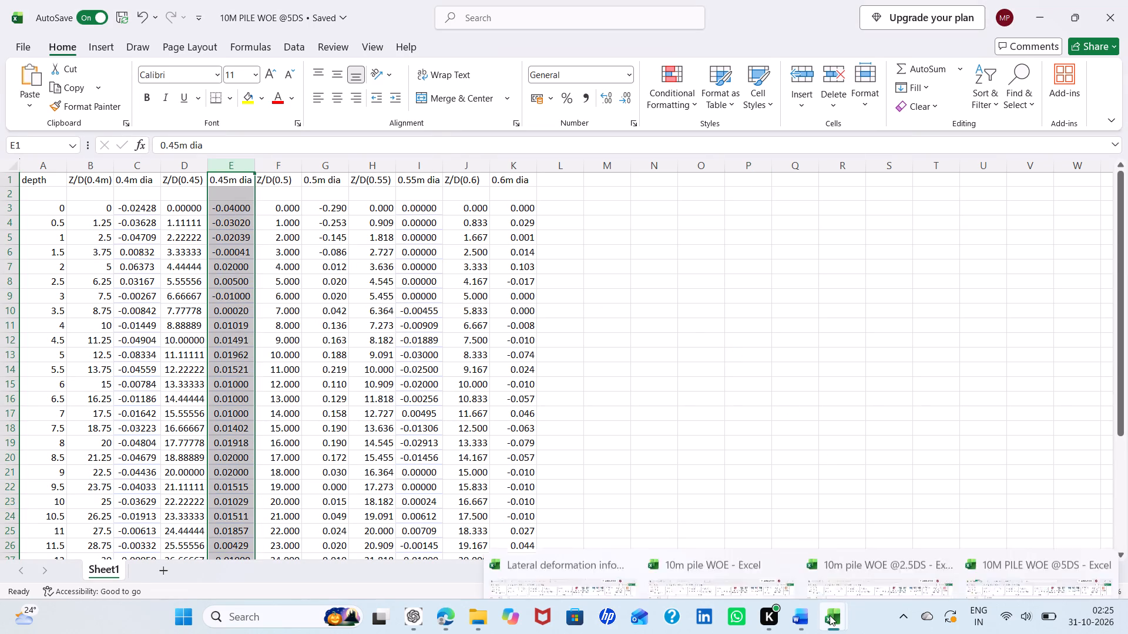
Copy the case 14 row from the "10m pile WOE" workbook and paste it transposed over the 0.5m dia column G in the 5DS workbook.
click(674, 537)
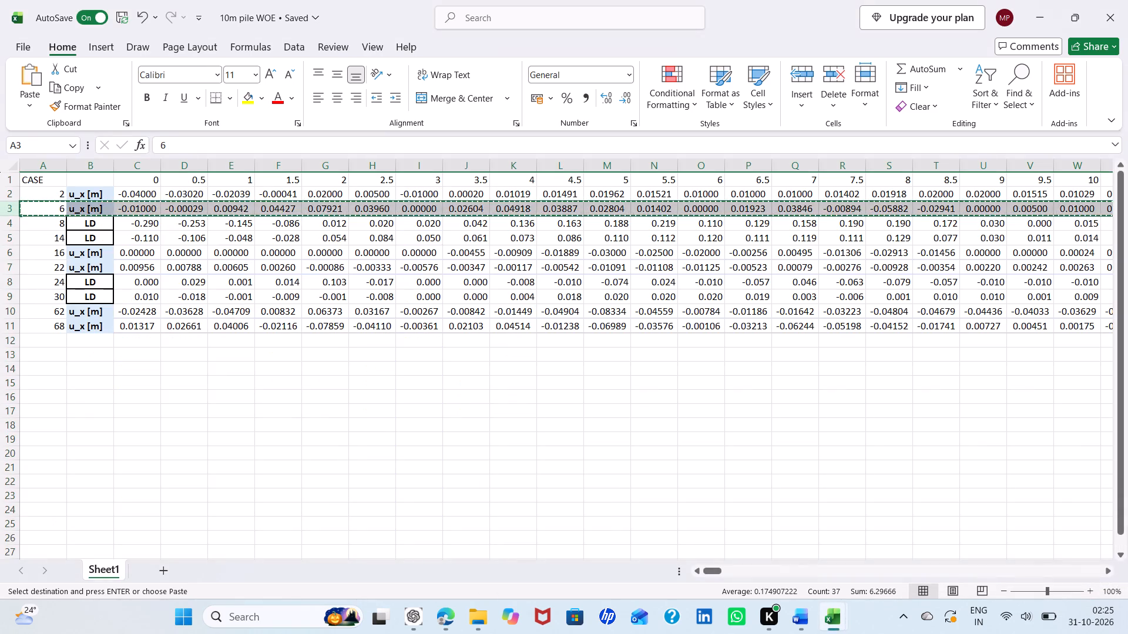
click(11, 237)
right_click(11, 237)
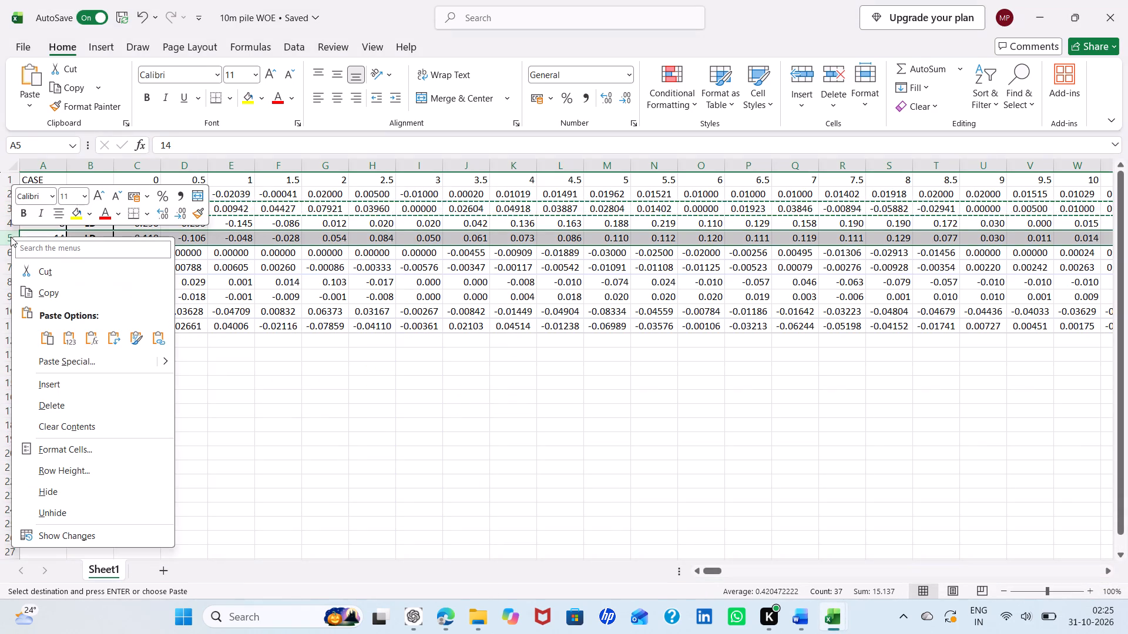
click(49, 288)
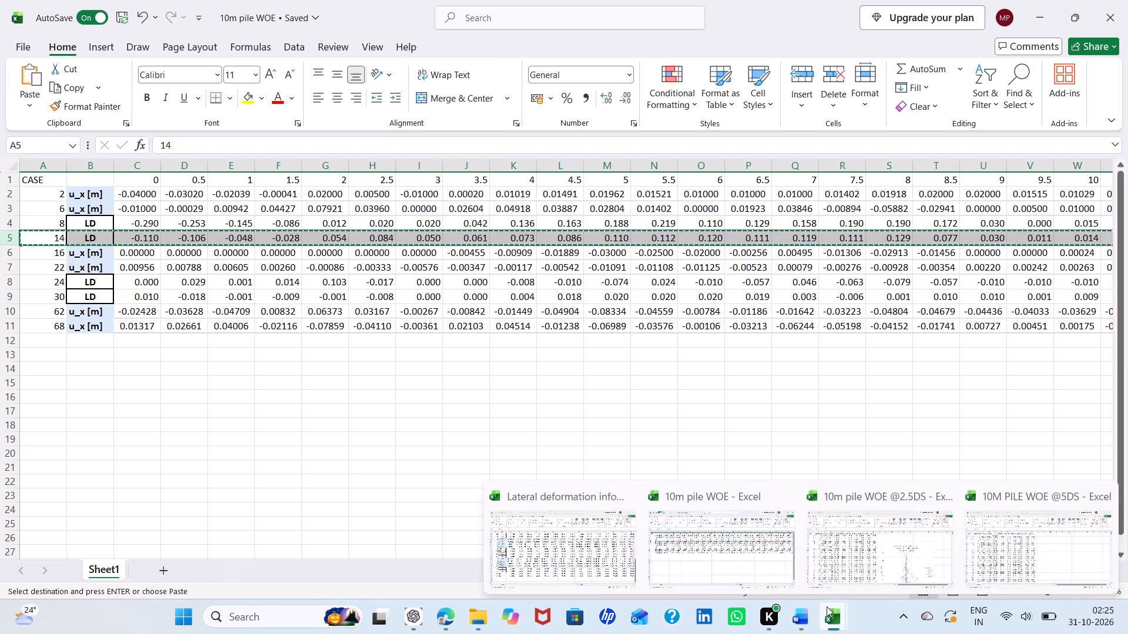
click(990, 543)
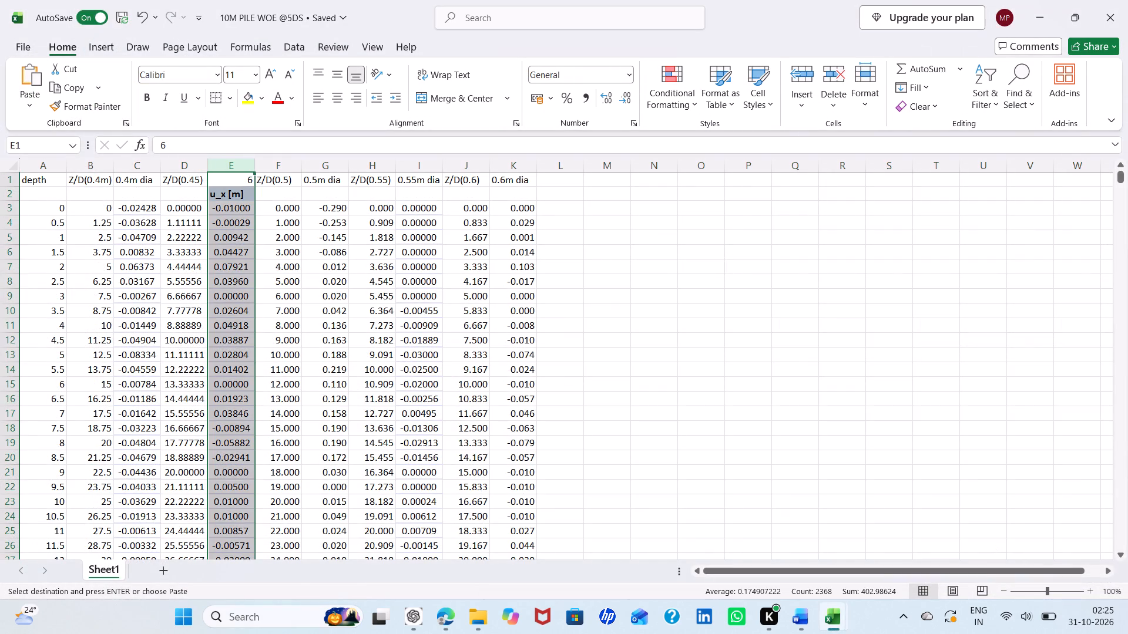
click(328, 162)
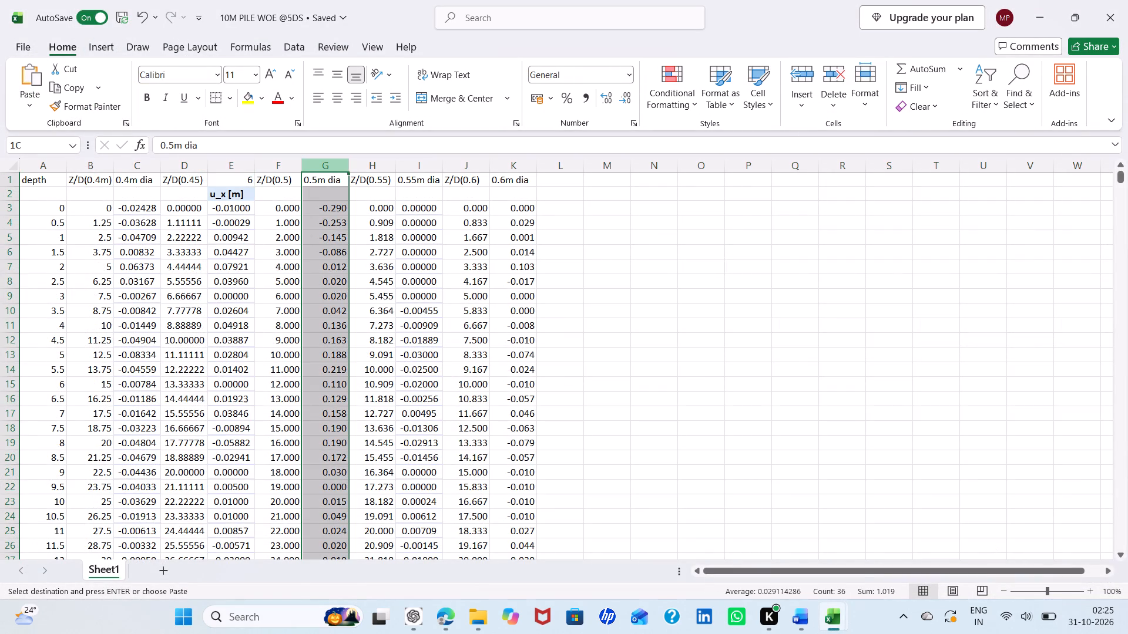
right_click(328, 162)
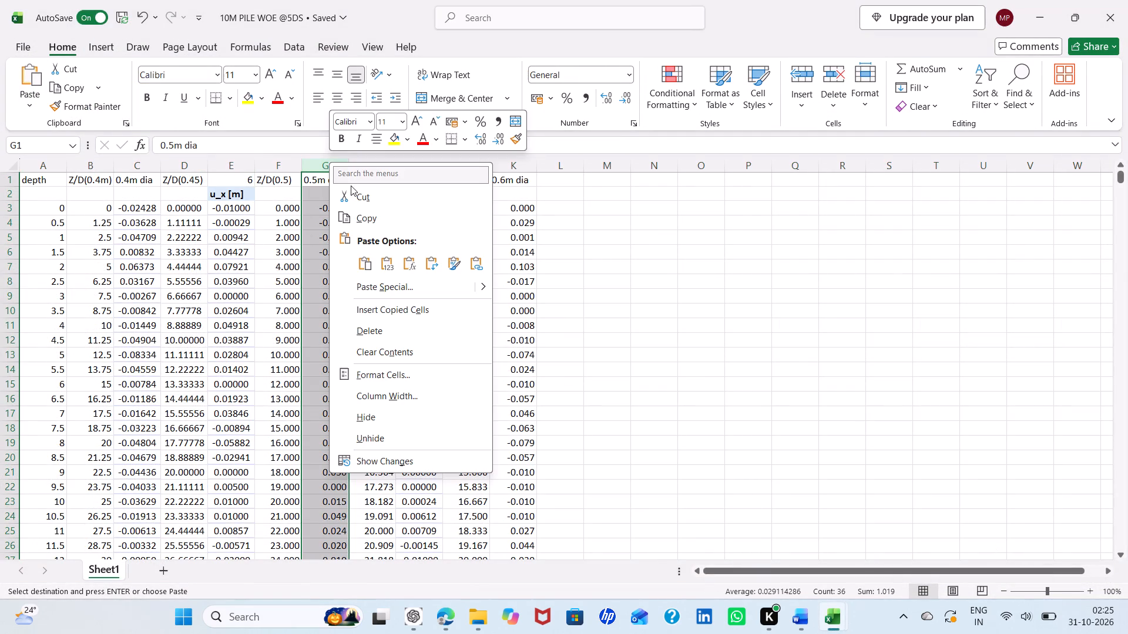
click(430, 267)
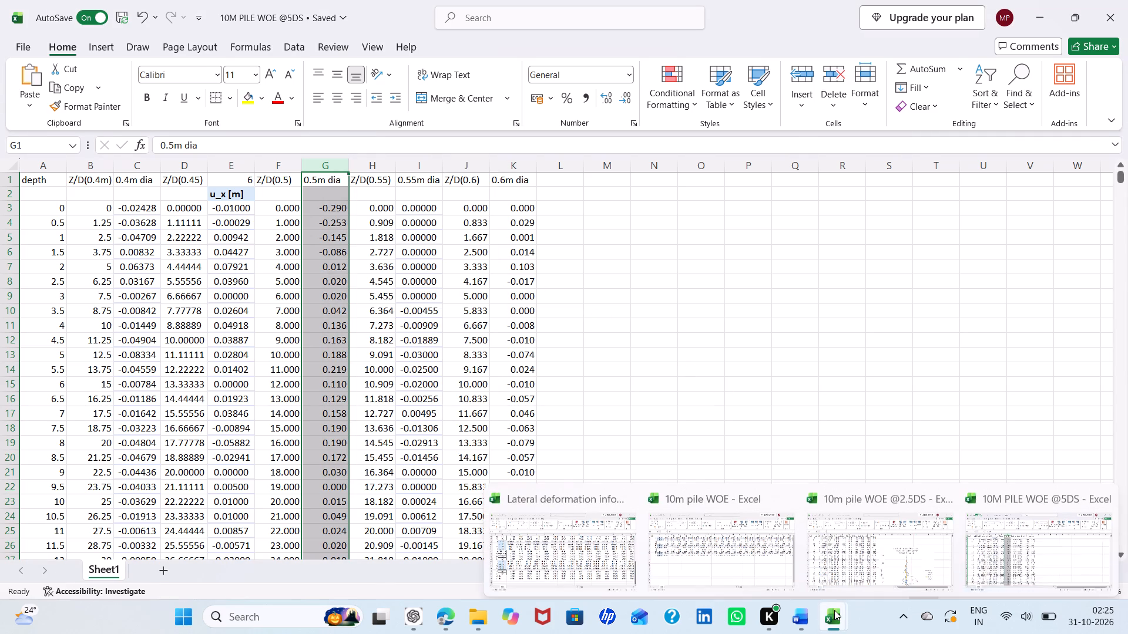
Copy the case 22 row from the "10m pile WOE" workbook and paste it transposed over the 0.55m dia column I in the 5DS workbook.
click(679, 540)
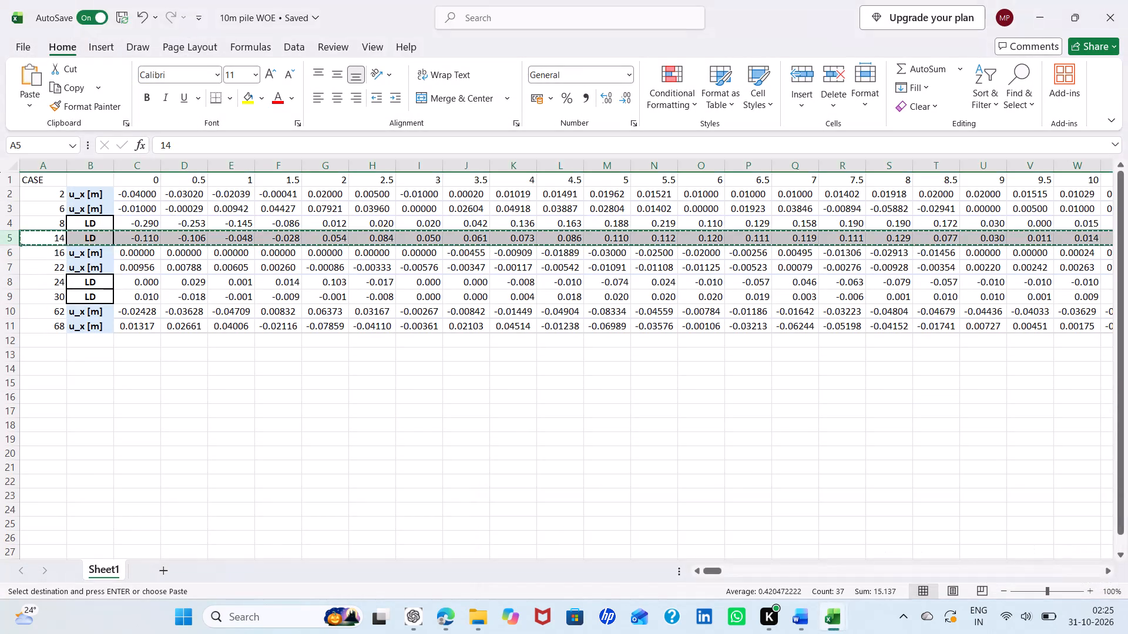
click(10, 266)
right_click(10, 266)
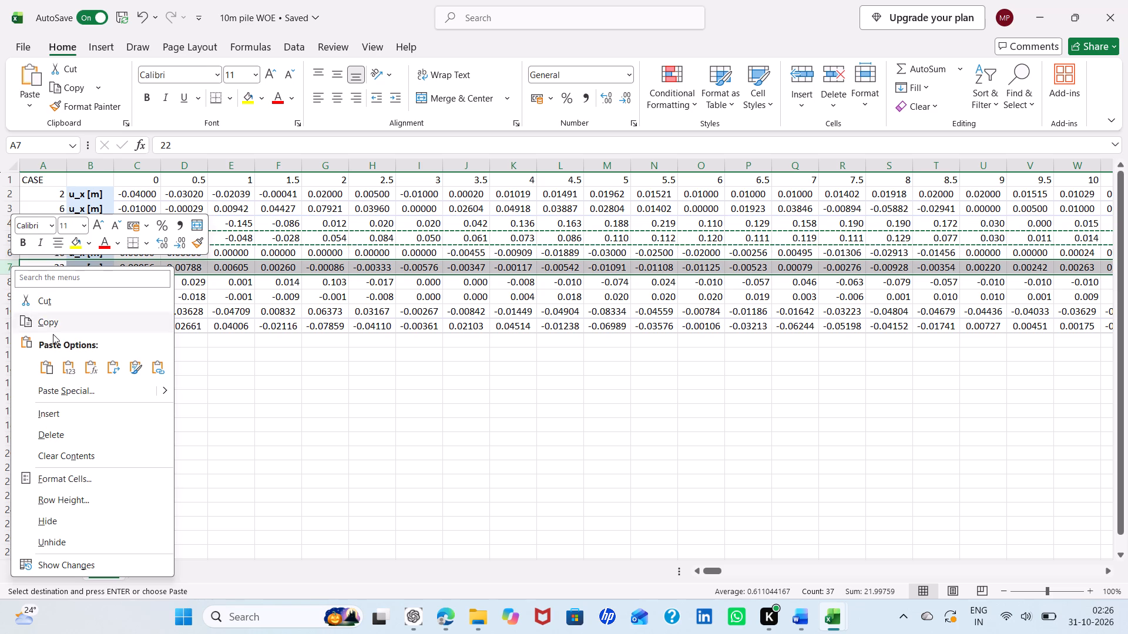
click(46, 321)
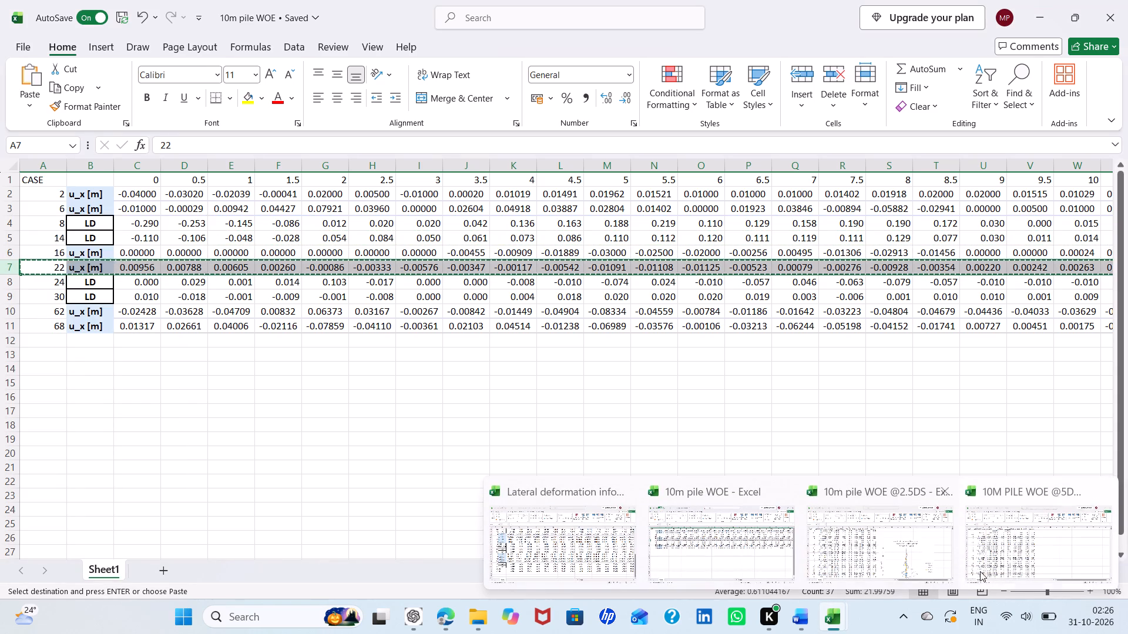
click(1020, 564)
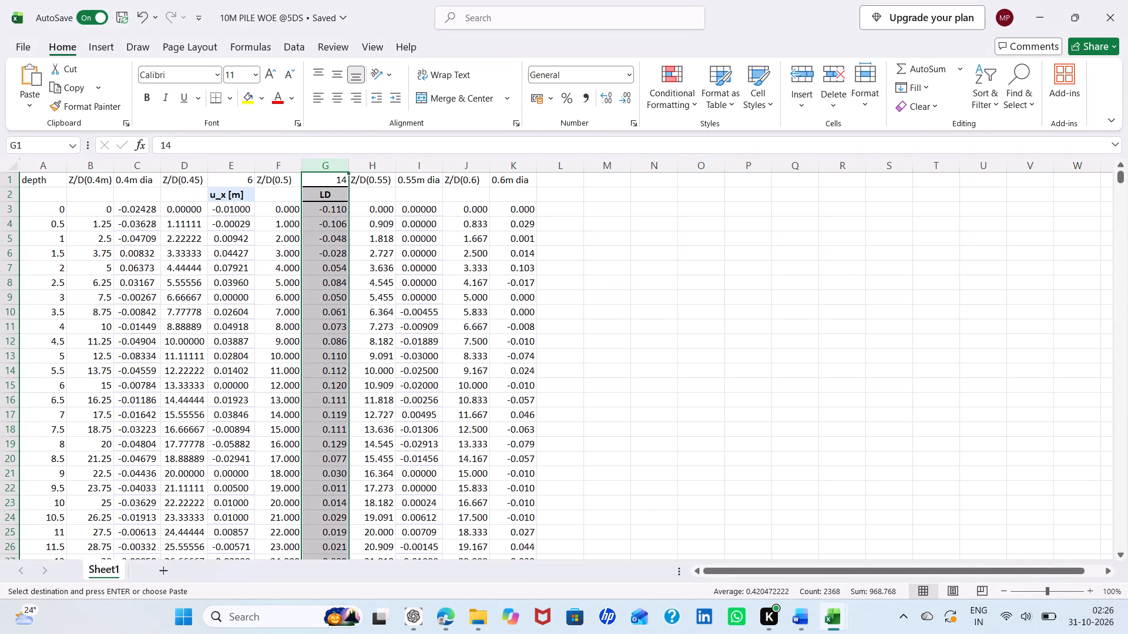
click(420, 170)
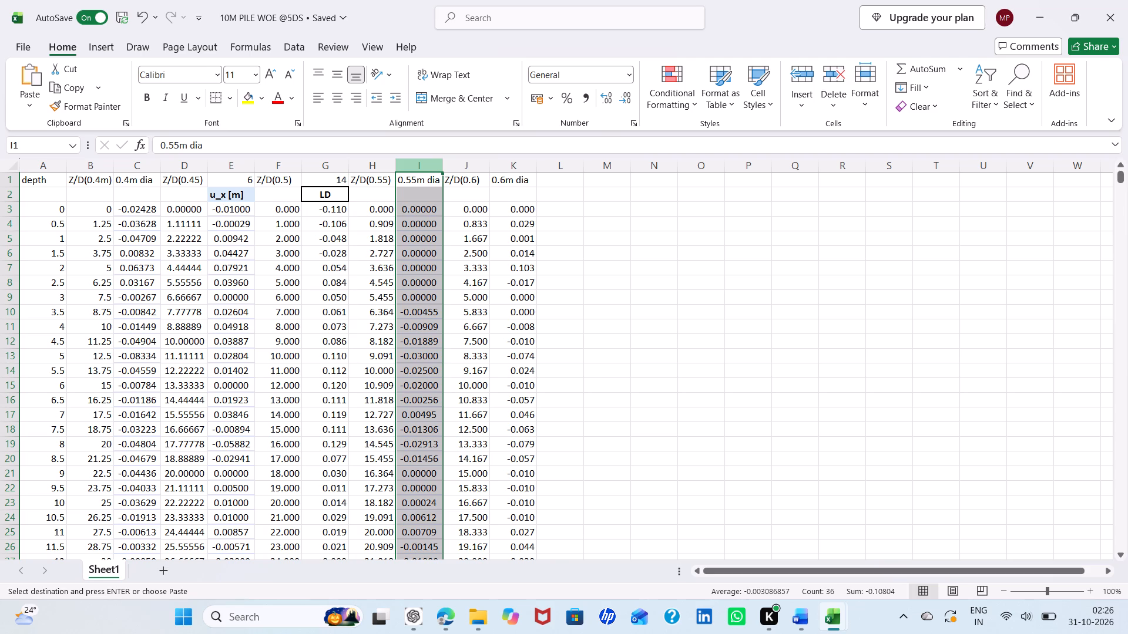
right_click(420, 170)
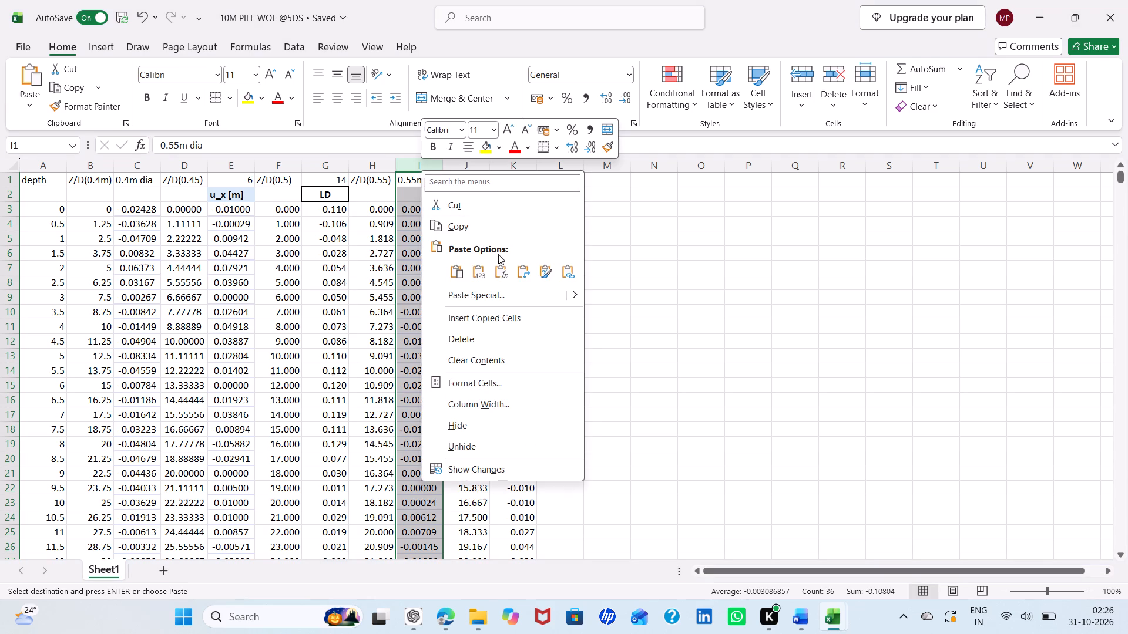
click(518, 271)
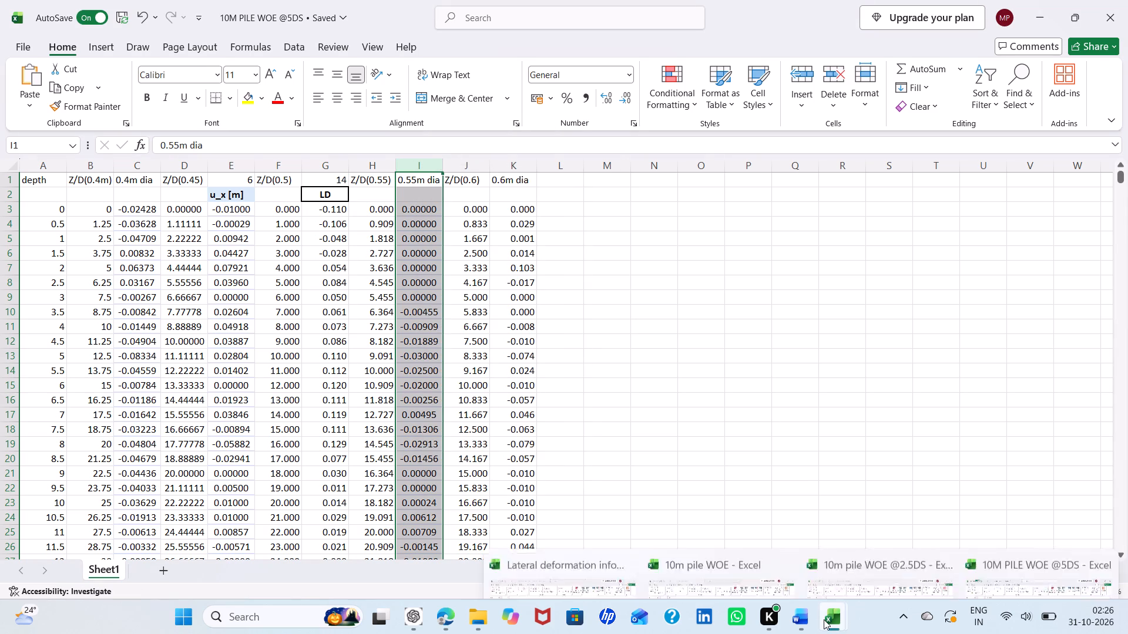
Copy the case 30 row from the "10m pile WOE" workbook and paste it transposed over the 0.6m dia column K in the 5DS workbook.
click(692, 541)
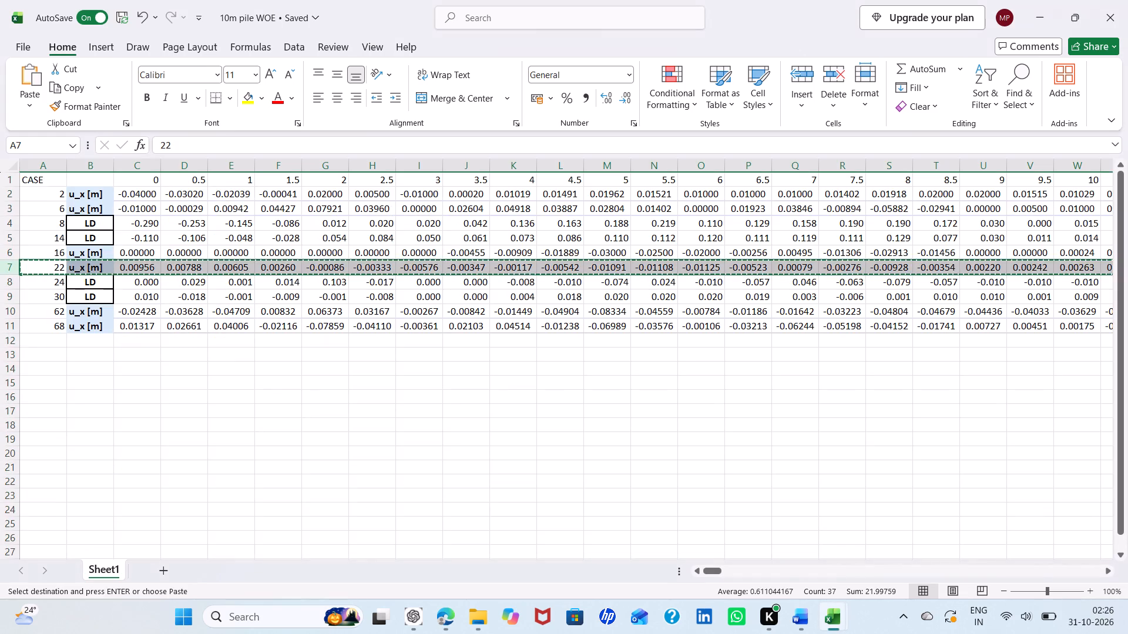
click(9, 294)
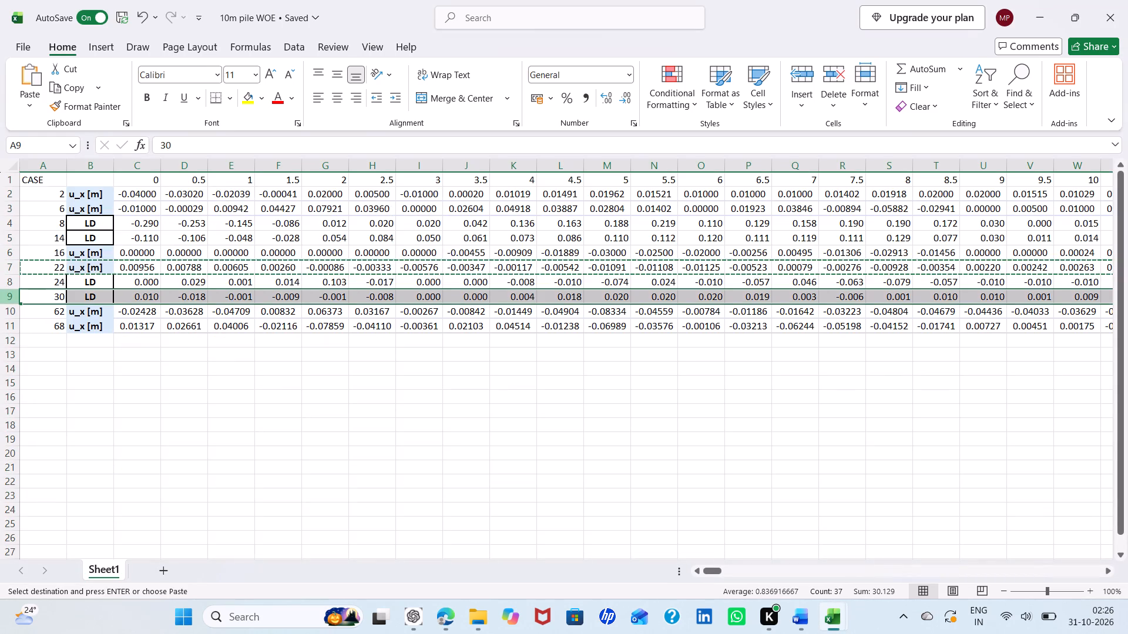
right_click(9, 294)
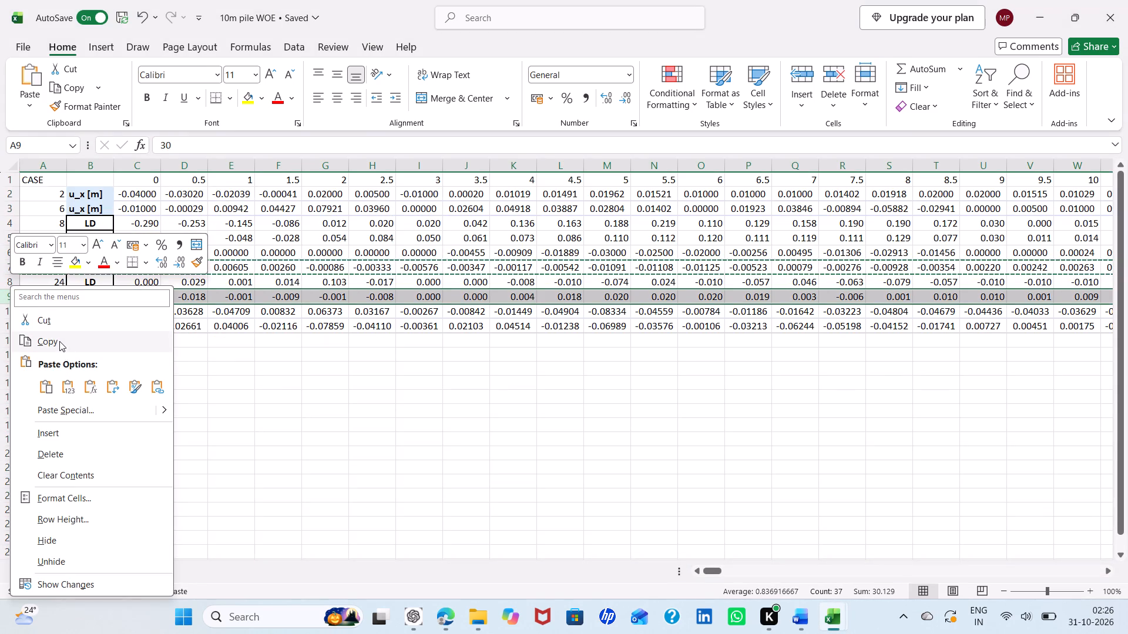
click(59, 341)
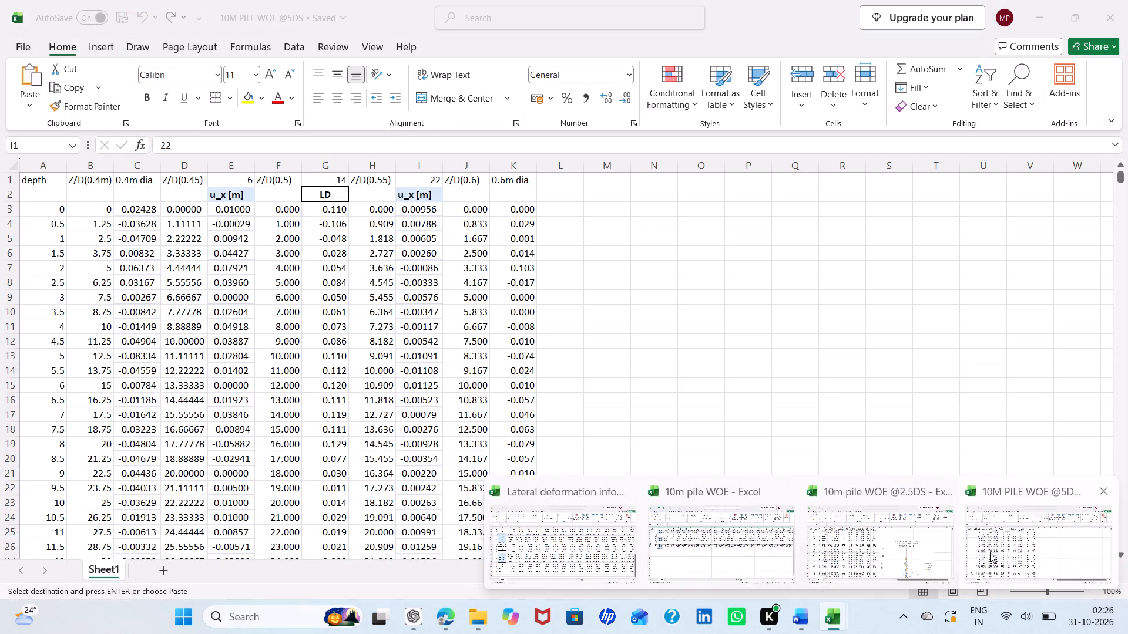
click(990, 552)
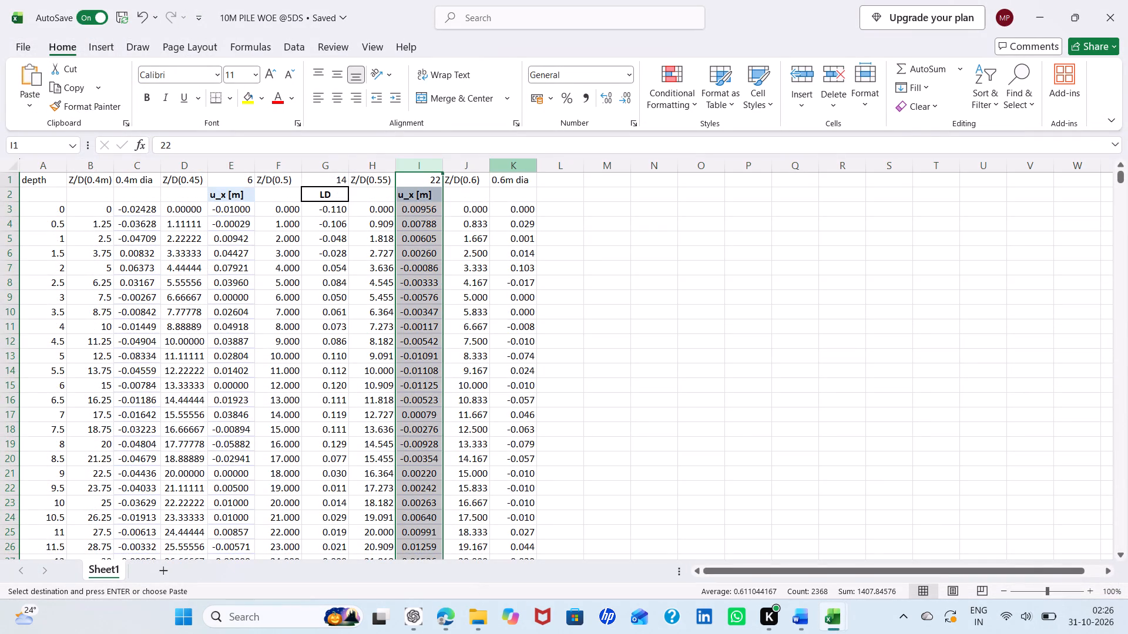
click(511, 167)
right_click(511, 167)
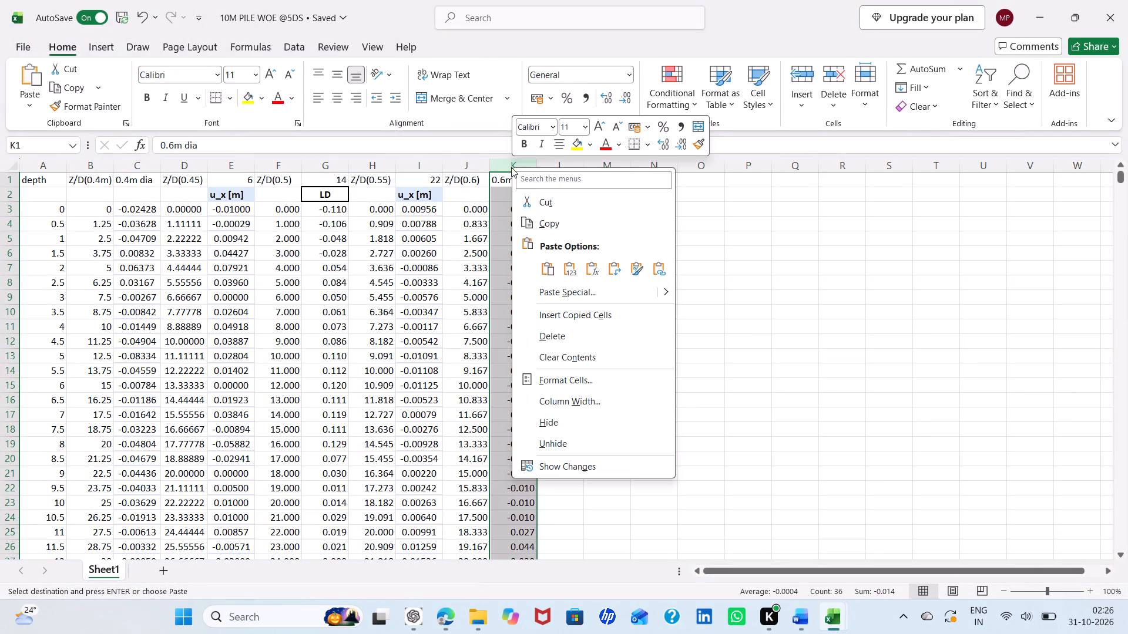
click(613, 265)
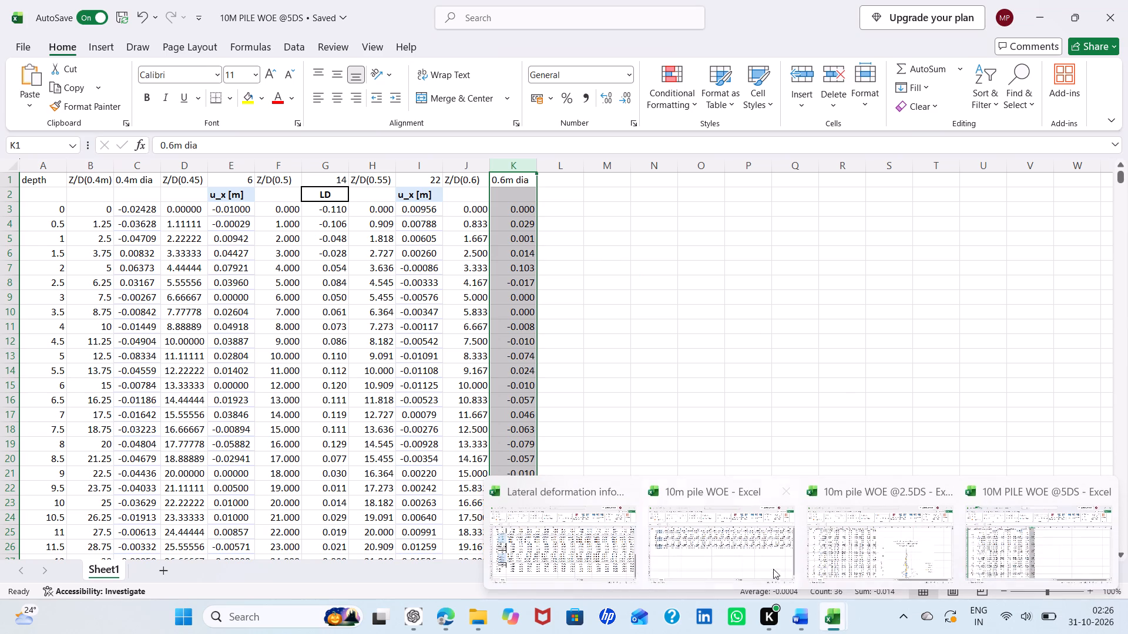
Copy the case 68 row from the "10m pile WOE" workbook and paste it transposed over the 0.4m dia column C in the 5DS workbook.
click(706, 558)
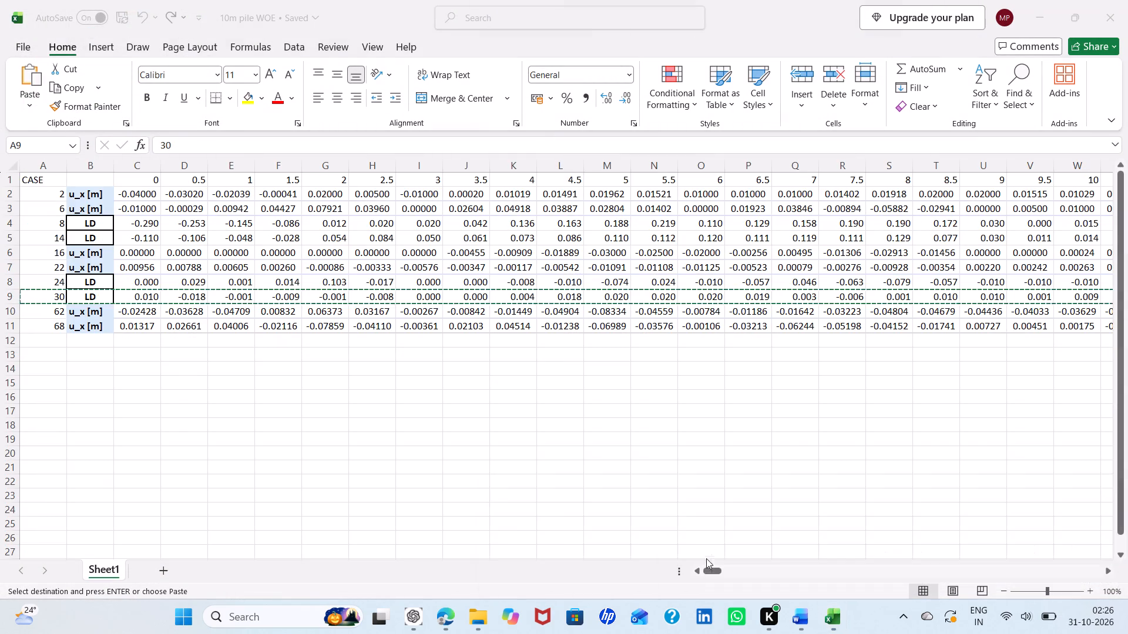
click(12, 329)
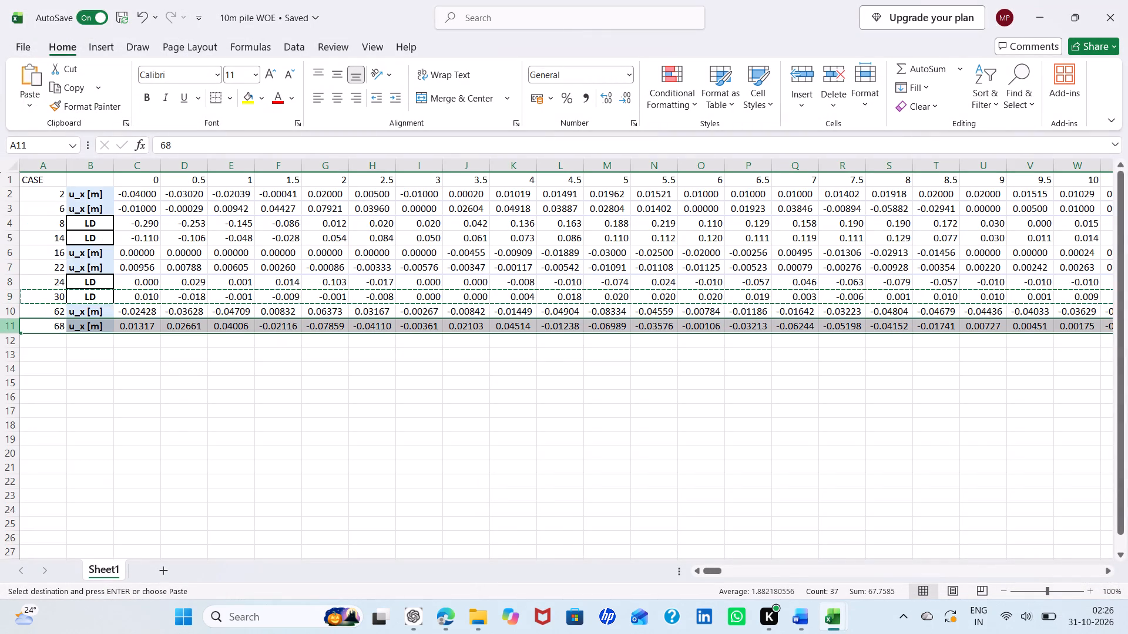
right_click(12, 329)
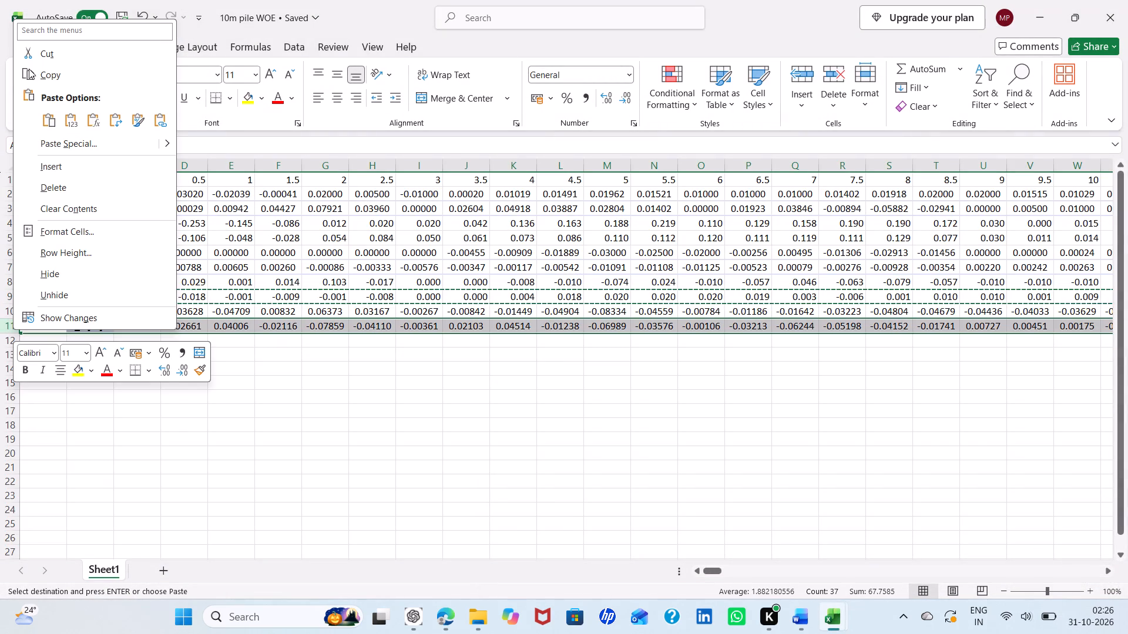
click(41, 76)
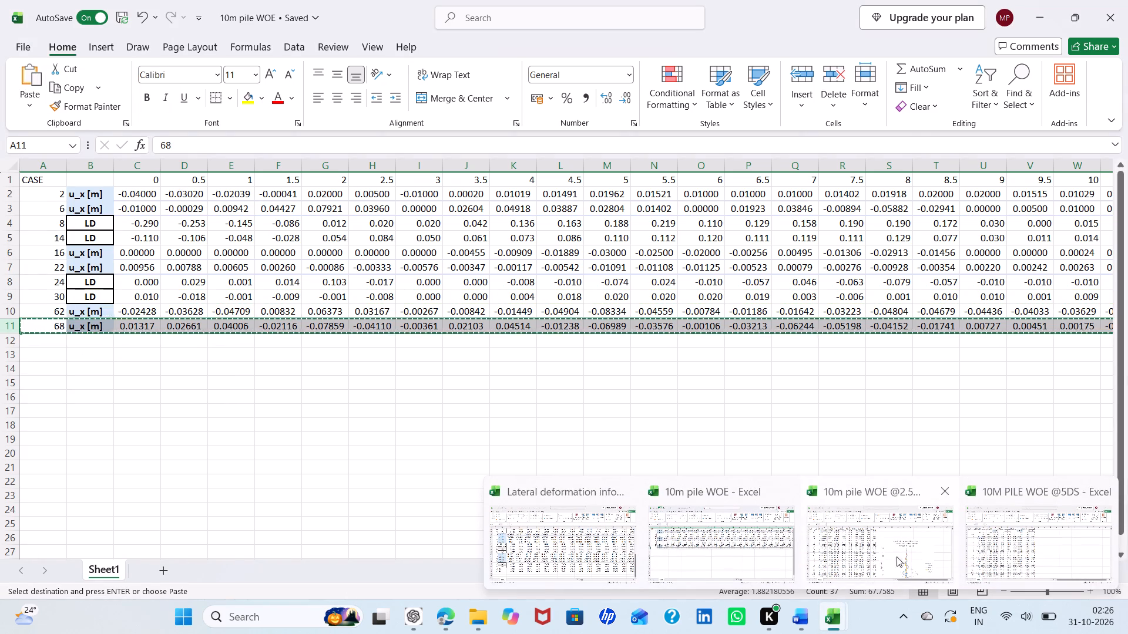
click(969, 559)
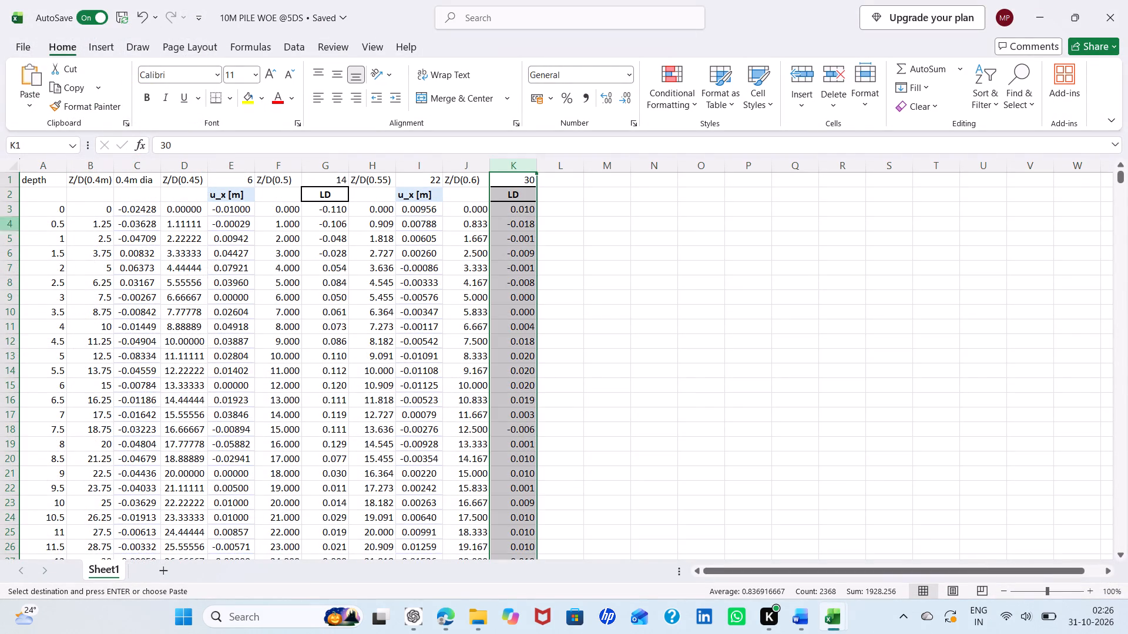
click(137, 168)
right_click(137, 168)
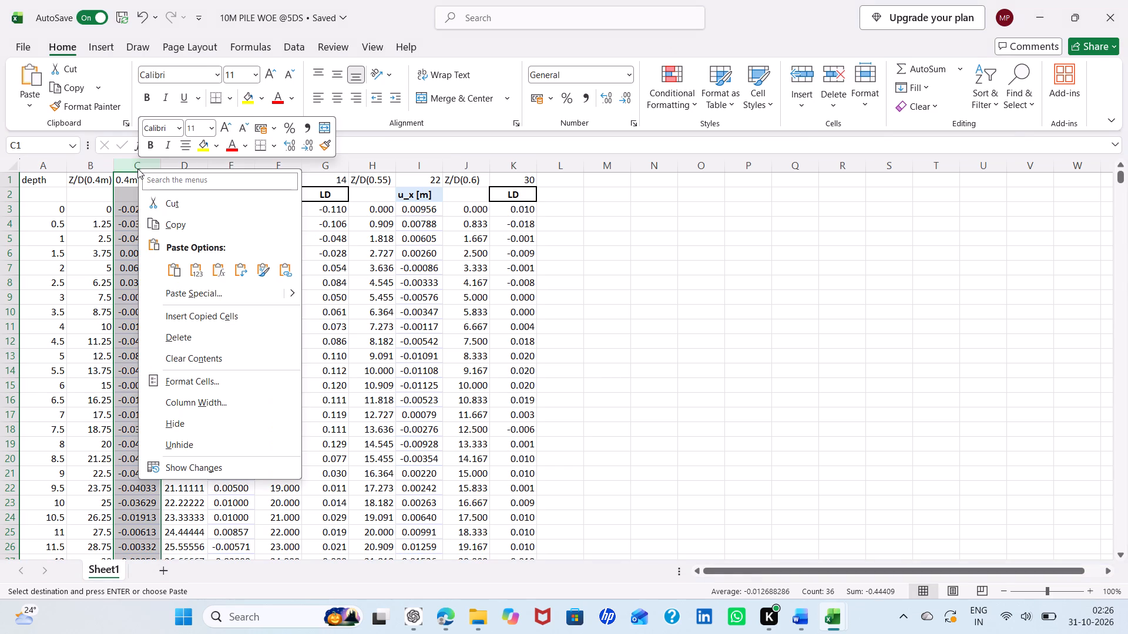
click(236, 278)
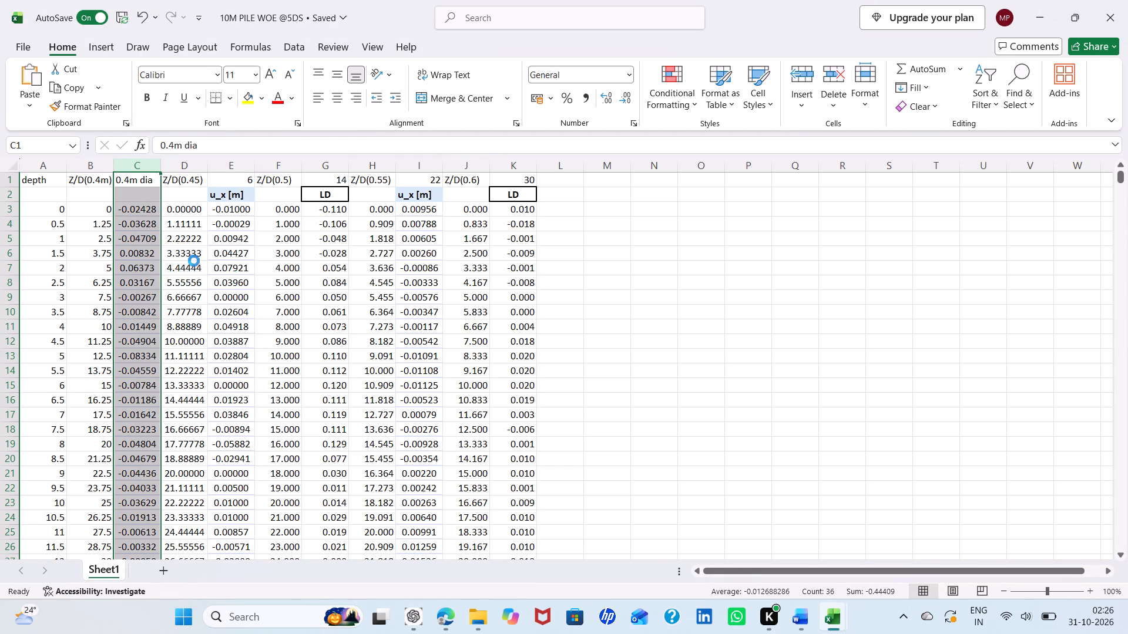
Delete row 2, which holds the u_x [m] and LD labels, from the 5DS sheet.
click(12, 195)
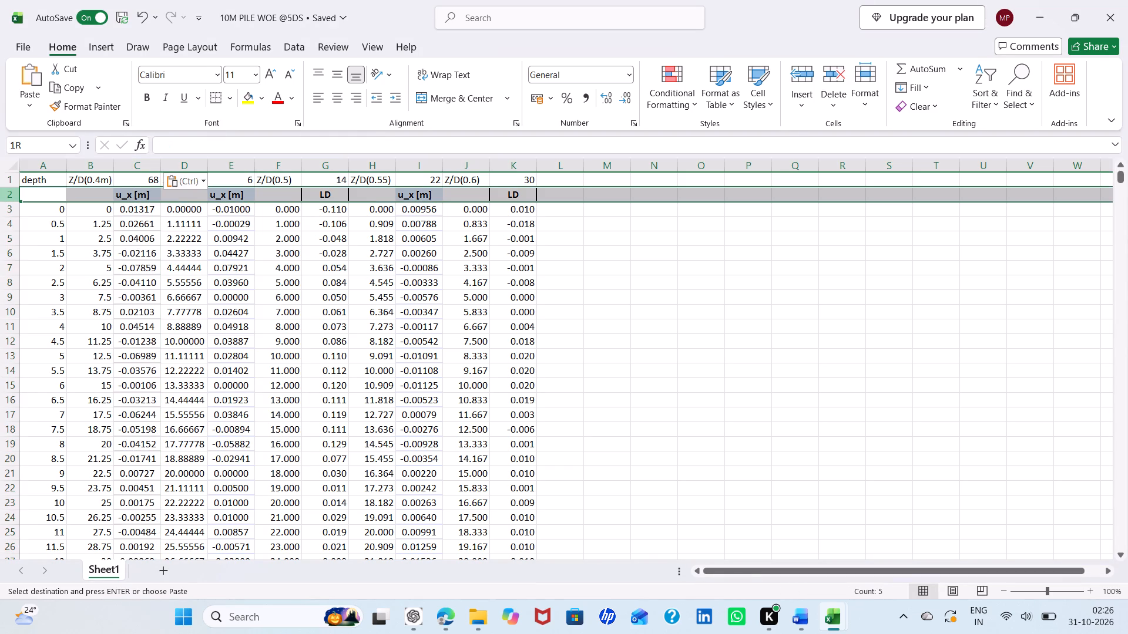
right_click(12, 195)
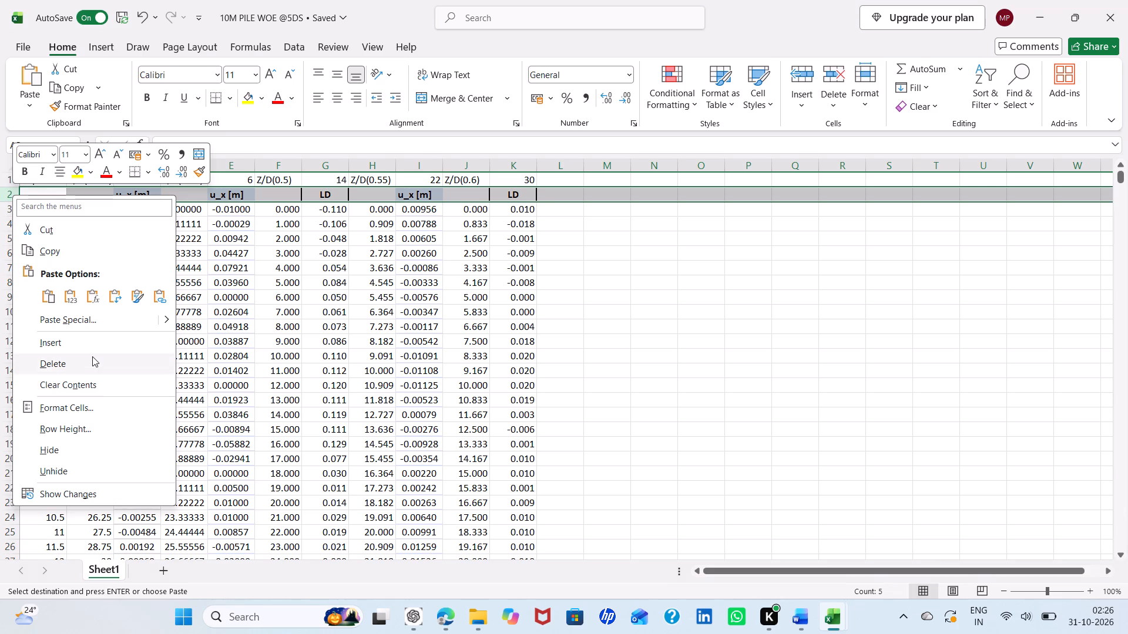
click(92, 358)
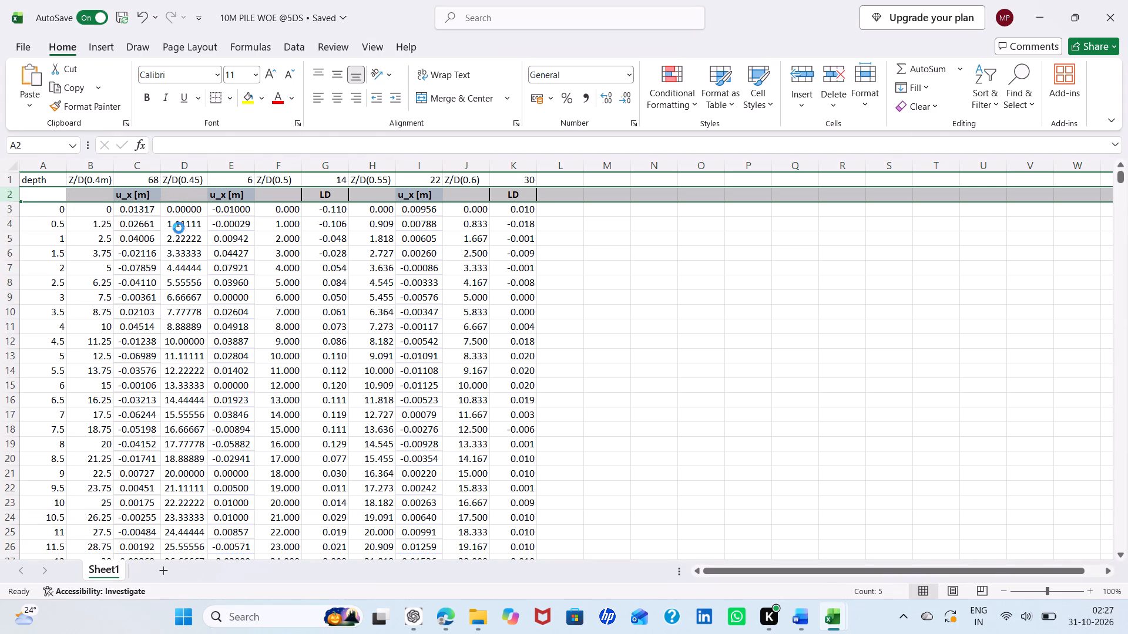
Replace the case number heading column C in cell C1 with "0.4m dia".
click(148, 178)
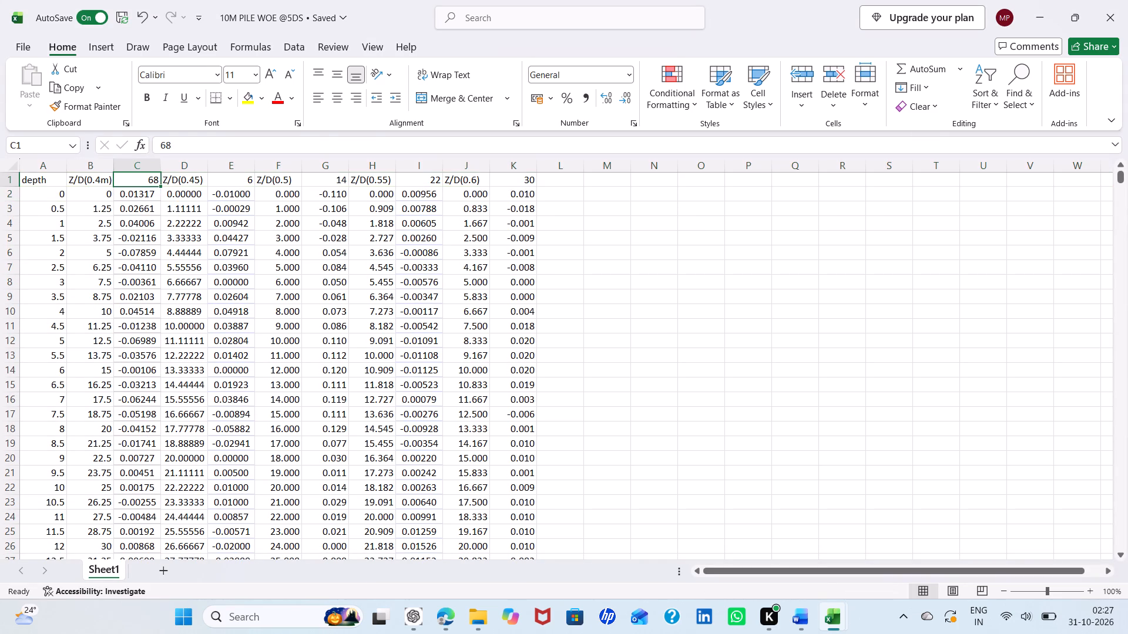
key(BackSpace)
key(0)
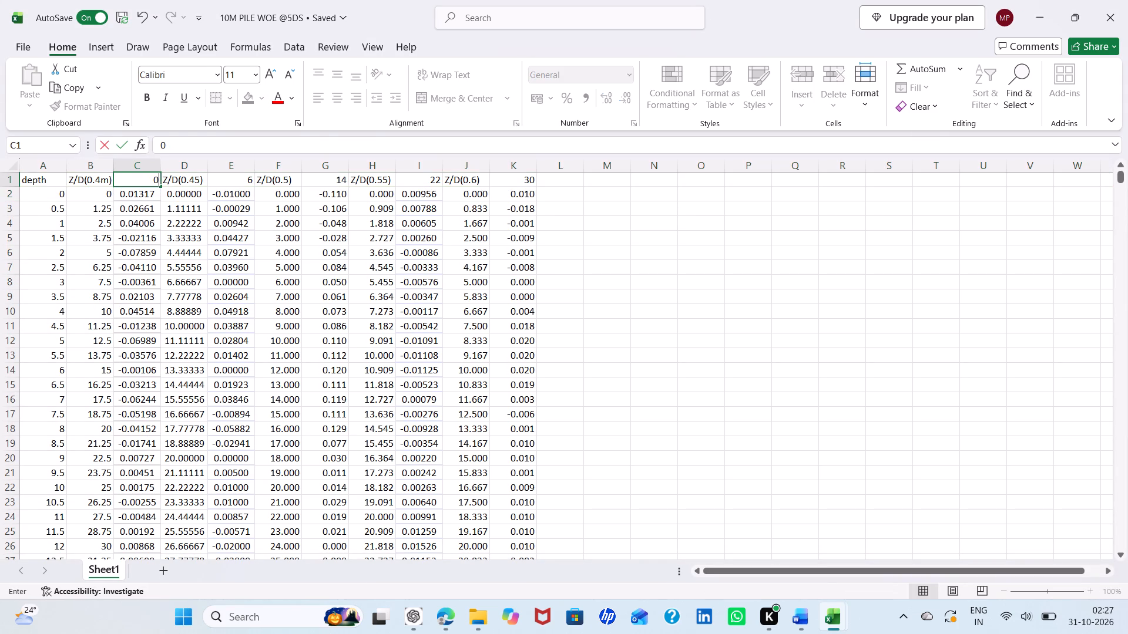
key(comma)
text(4m dia)
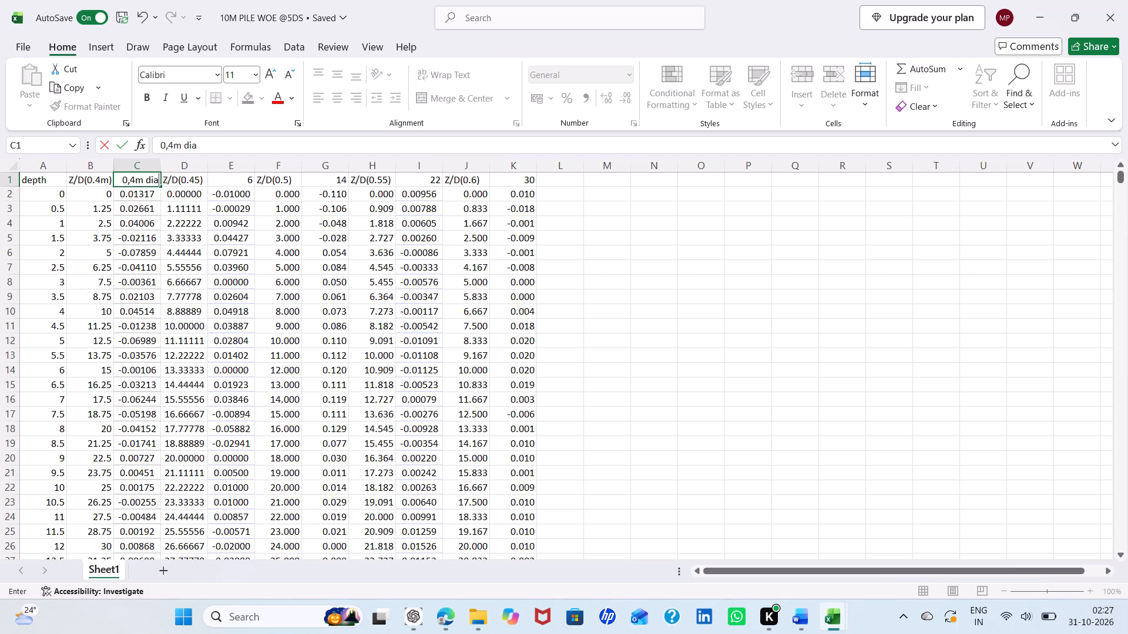
click(127, 183)
key(Right)
key(BackSpace)
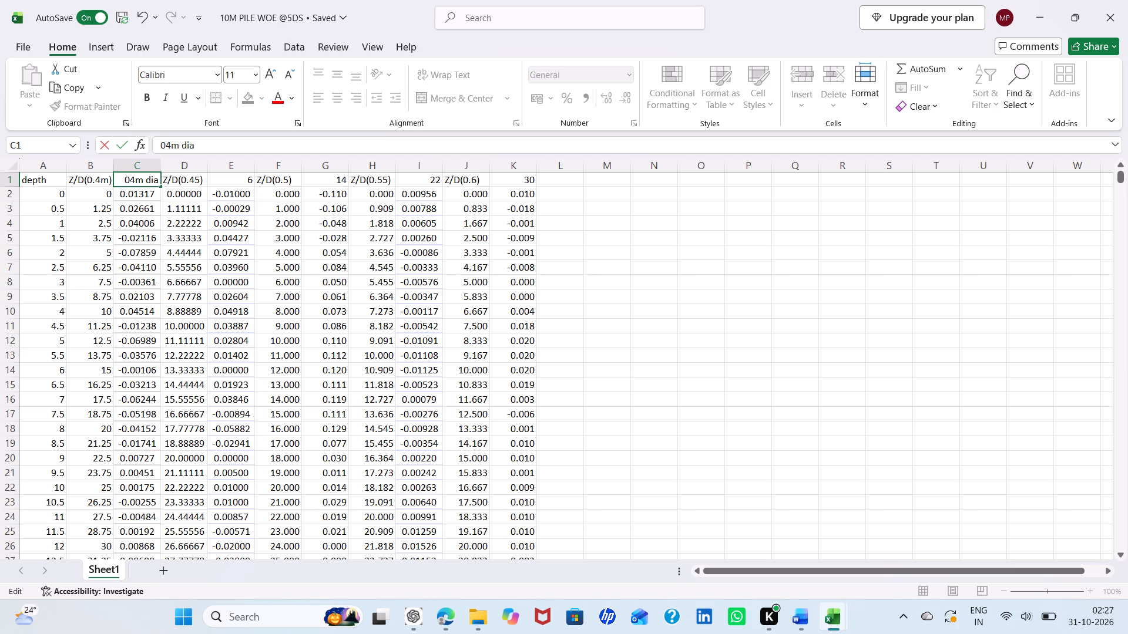
key(period)
Replace the case numbers in header cells E1 and G1 with "0.45m dia" and "0.5m dia".
click(251, 178)
key(BackSpace)
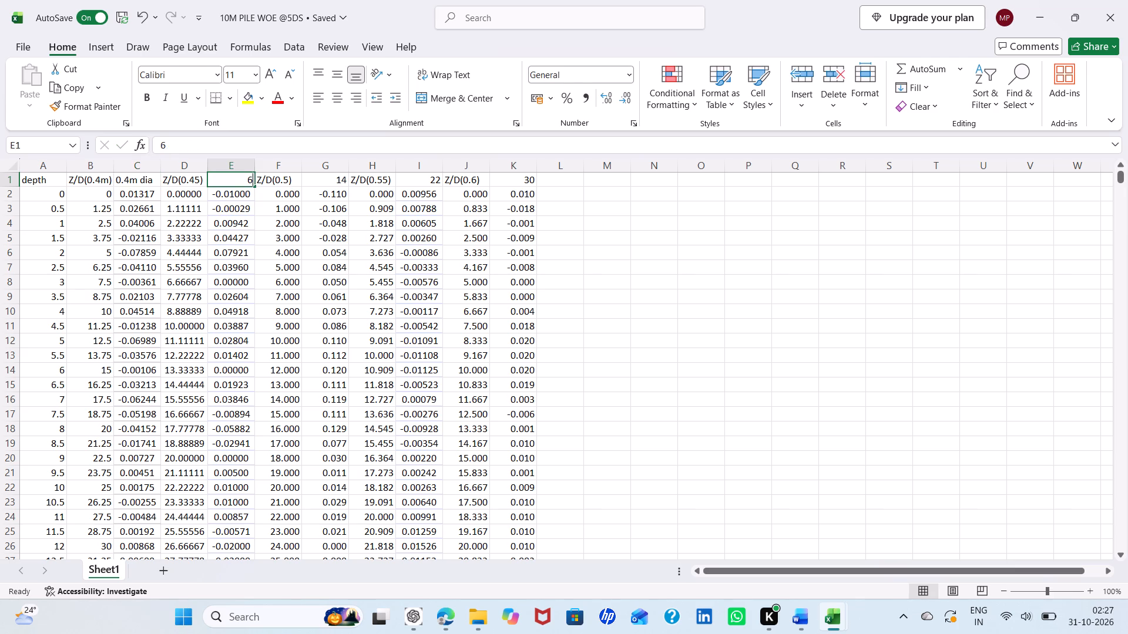
text(0.5)
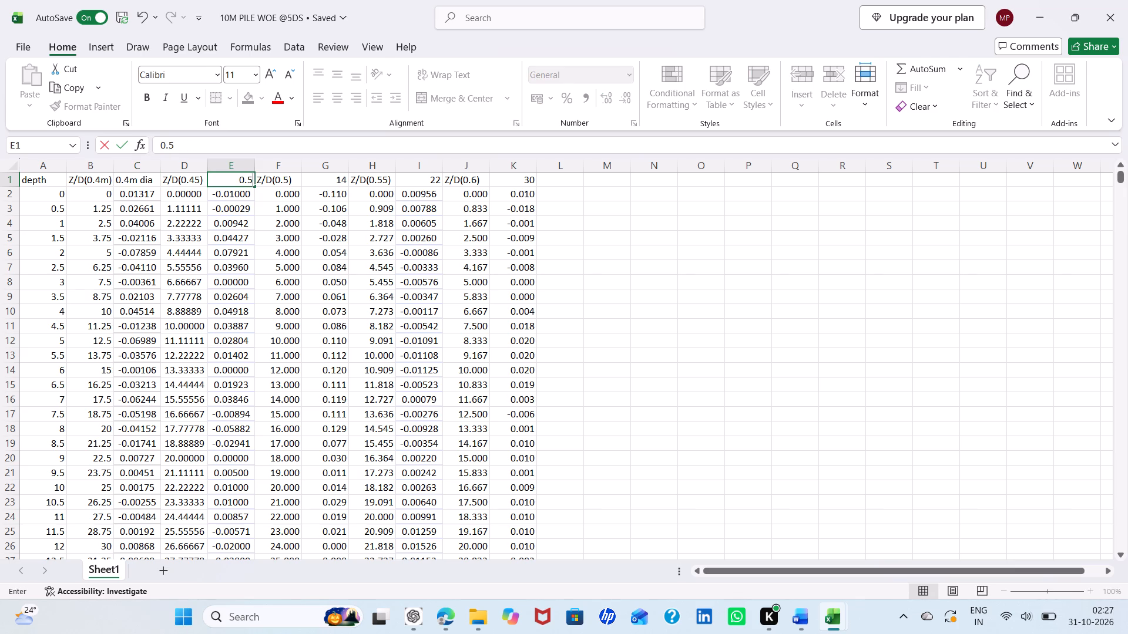
key(BackSpace)
text(45m dia)
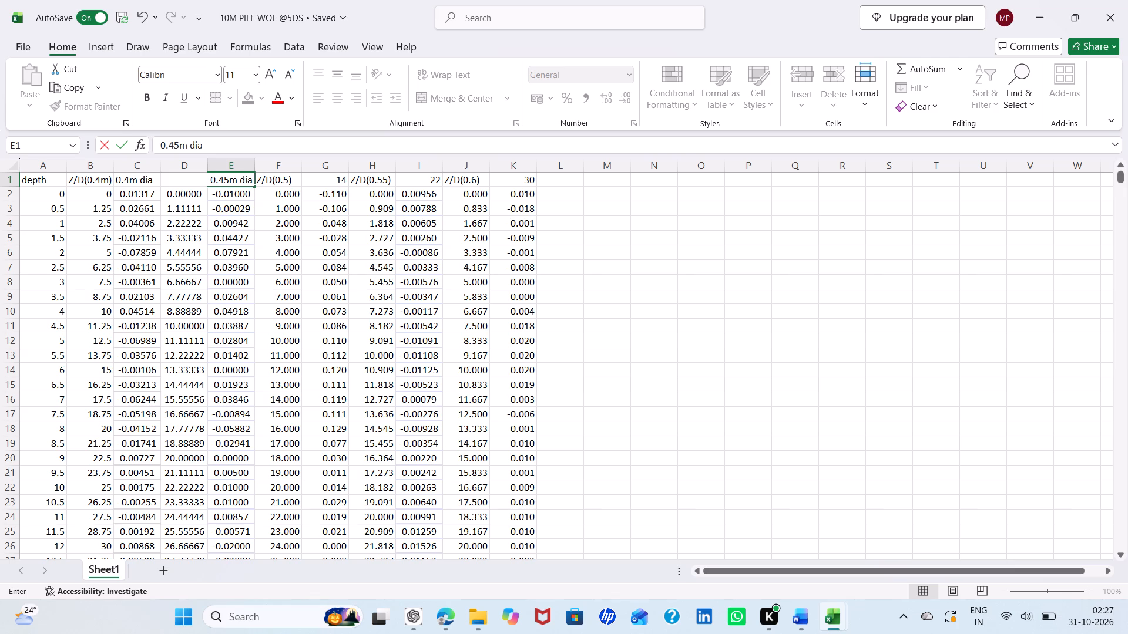
click(311, 184)
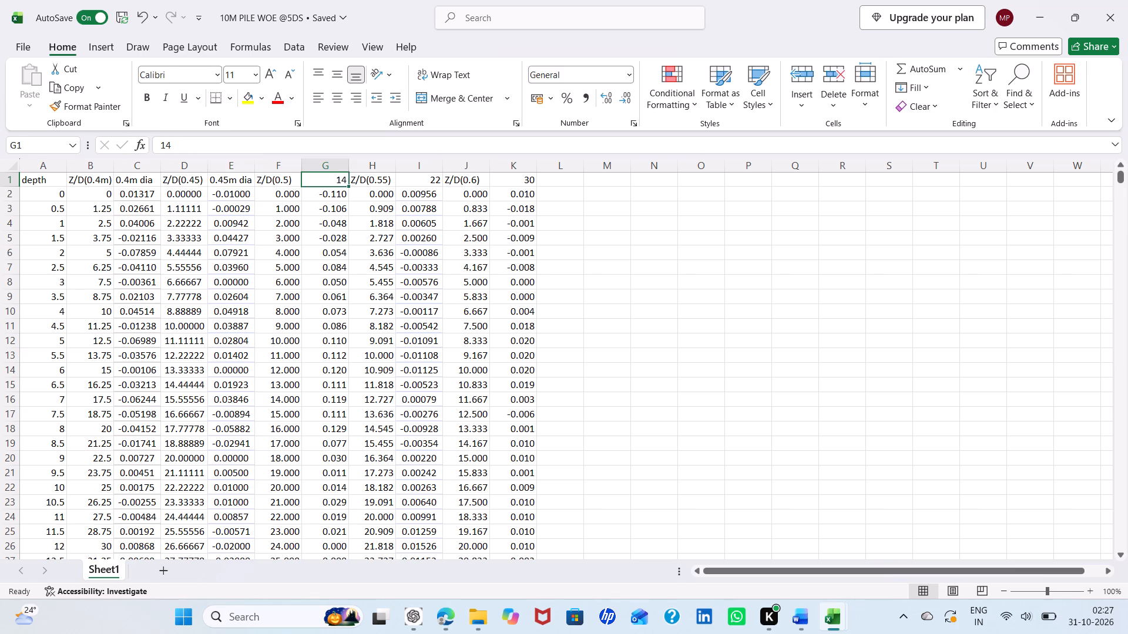
key(BackSpace)
text(0.5m dia)
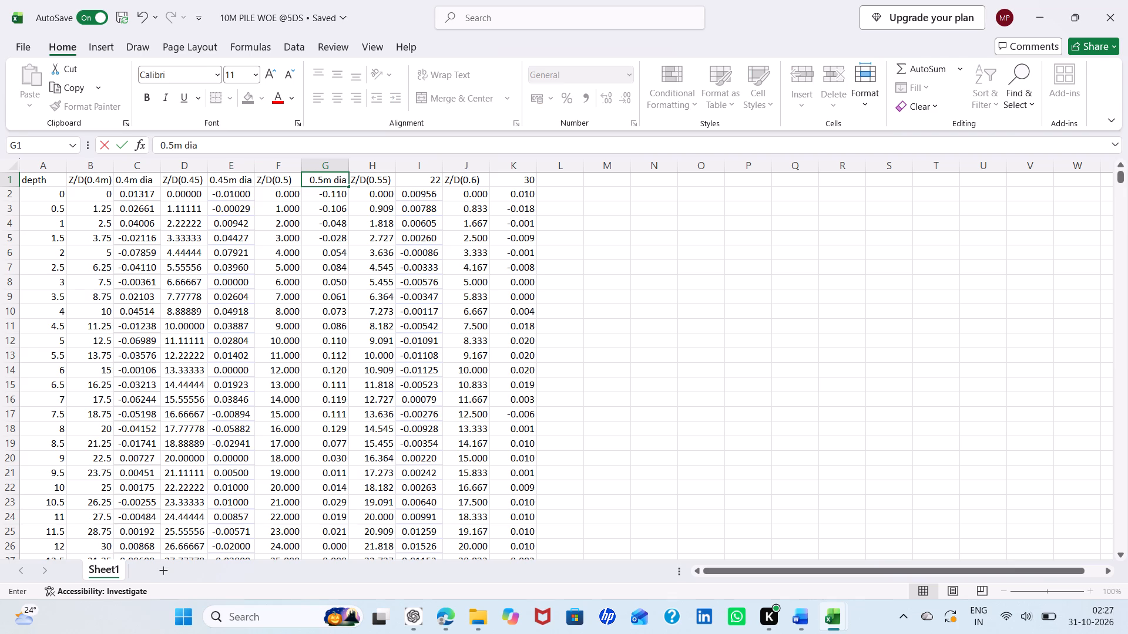
Replace the case numbers in header cells I1 and K1 with "0.55m dia" and "0.6m dia".
click(409, 179)
key(BackSpace)
text(0.)
text(55)
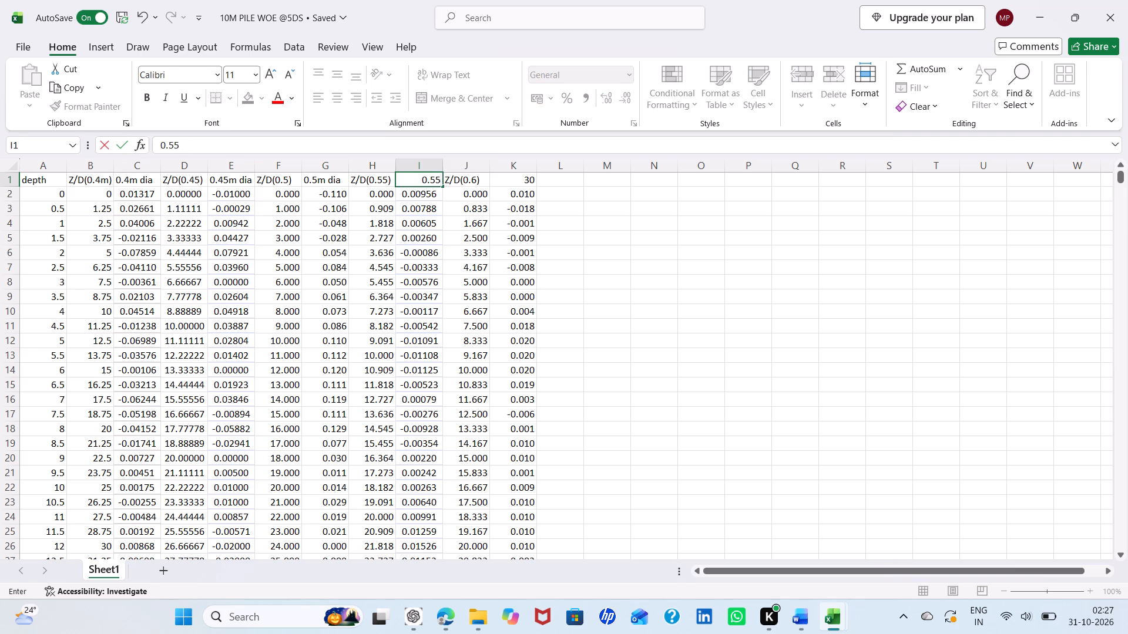
text(m dia)
click(515, 177)
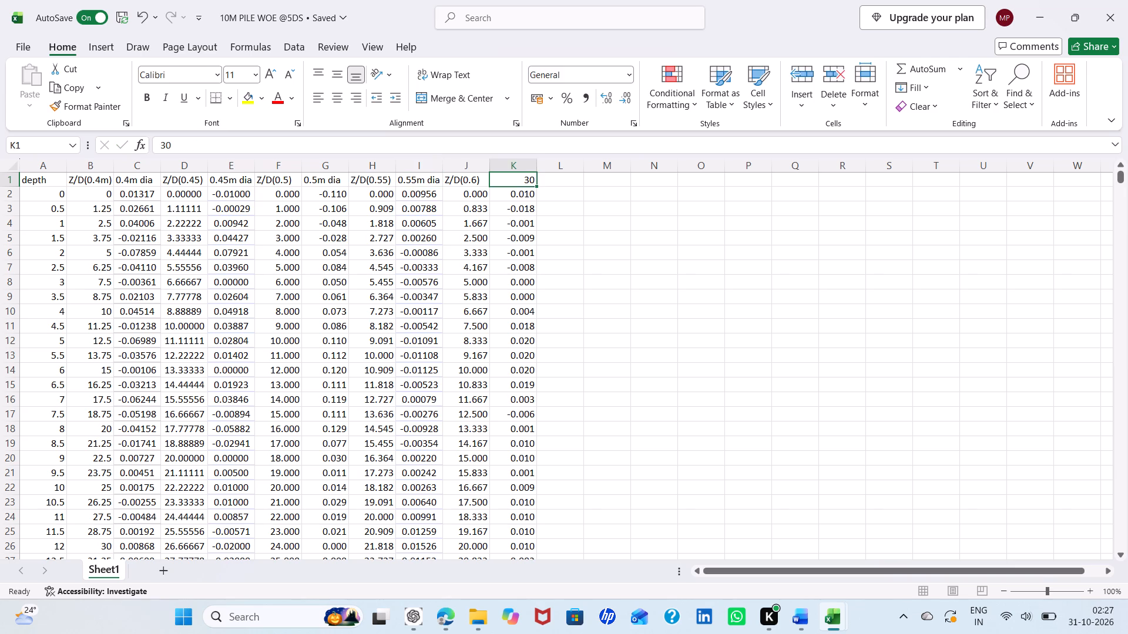
key(BackSpace)
text(0.)
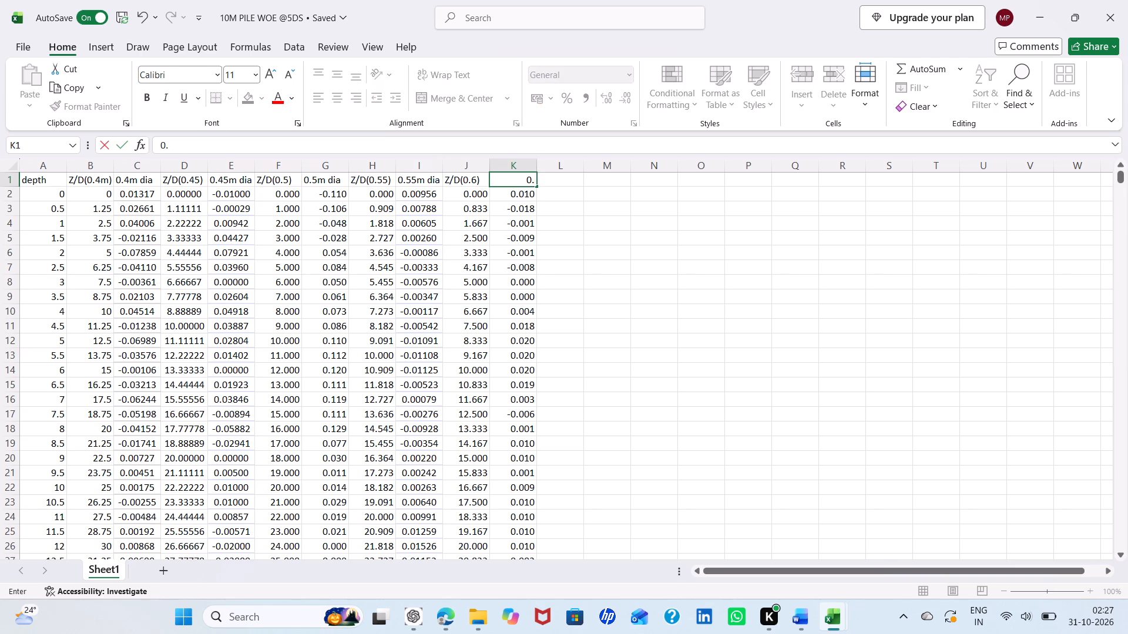
text(6m dia)
click(560, 203)
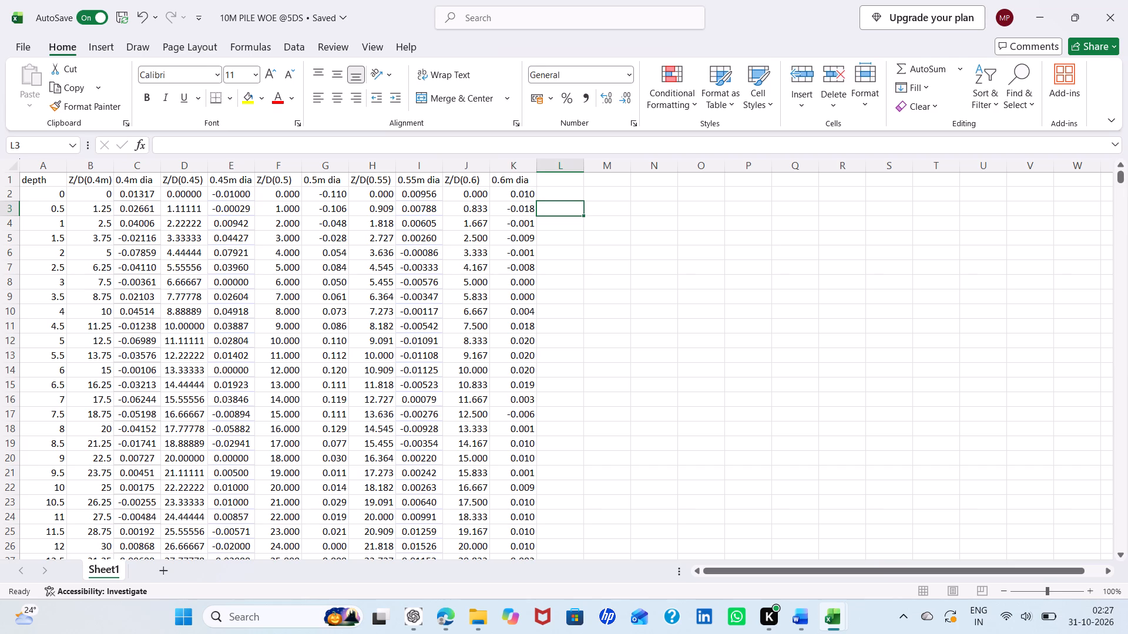
Insert a scatter chart with lines from the Z/D(0.4m) and 0.4m dia columns, B and C.
click(150, 171)
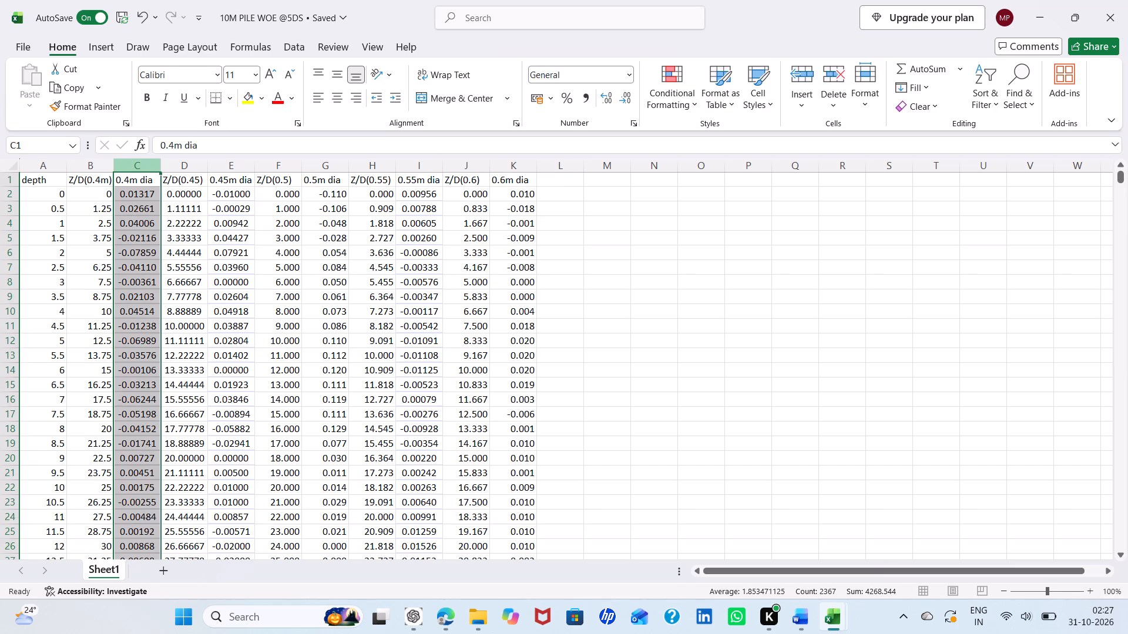
ctrl+click(99, 167)
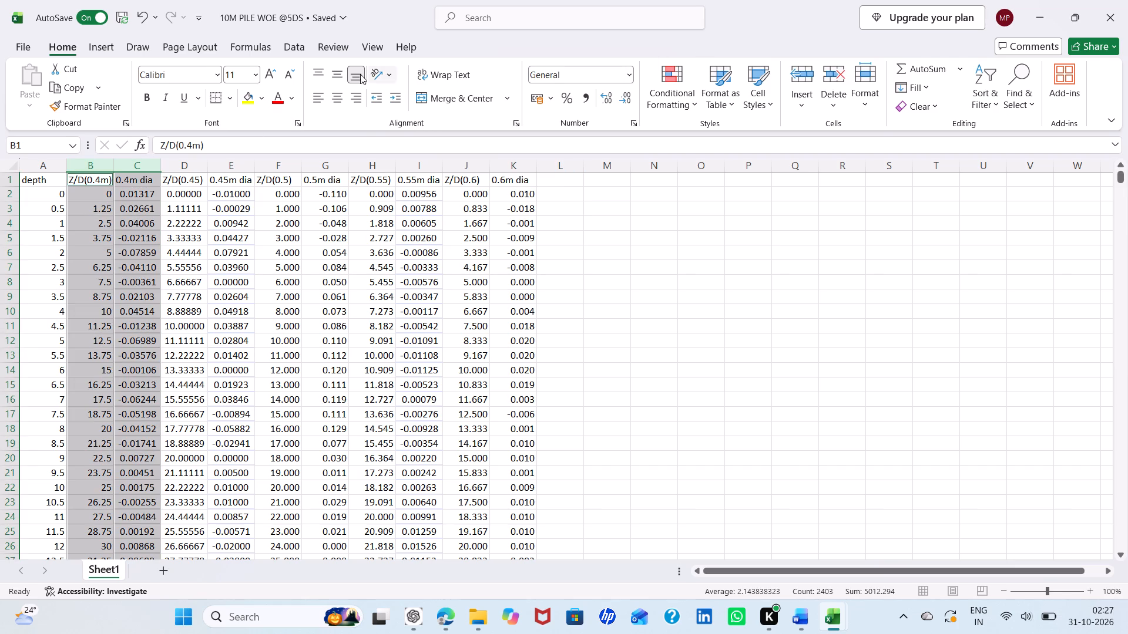
click(93, 56)
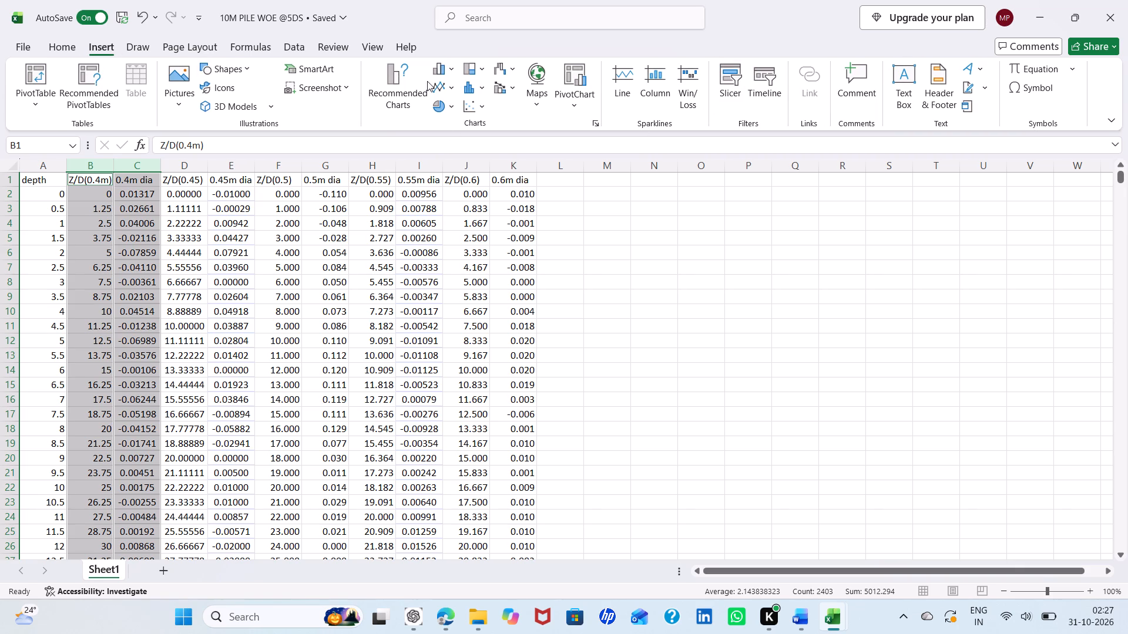
click(476, 114)
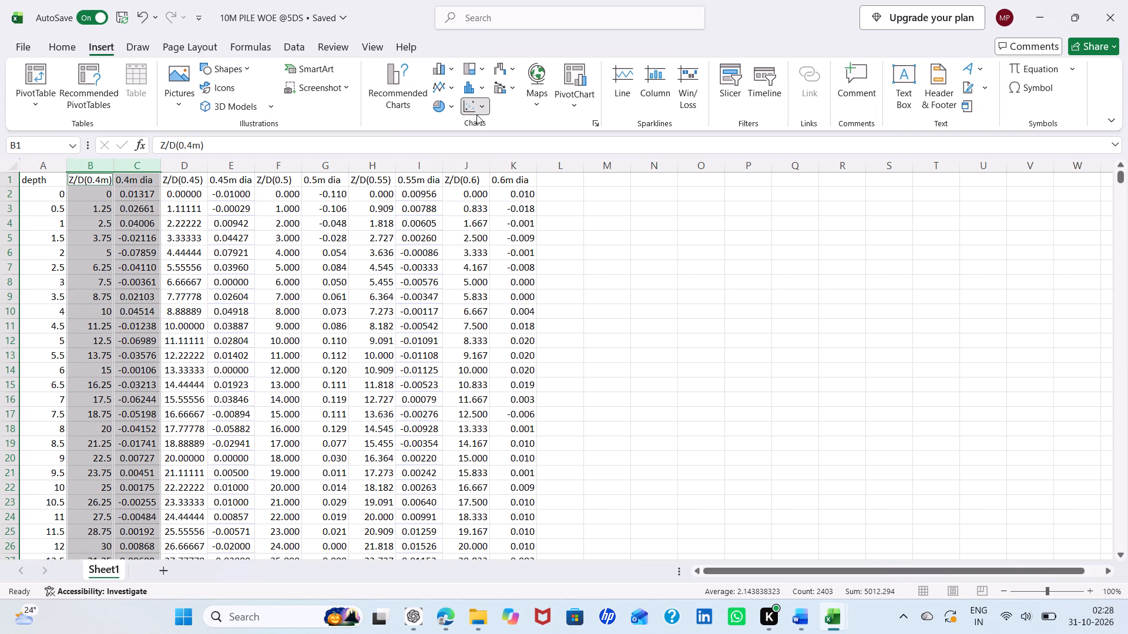
click(549, 166)
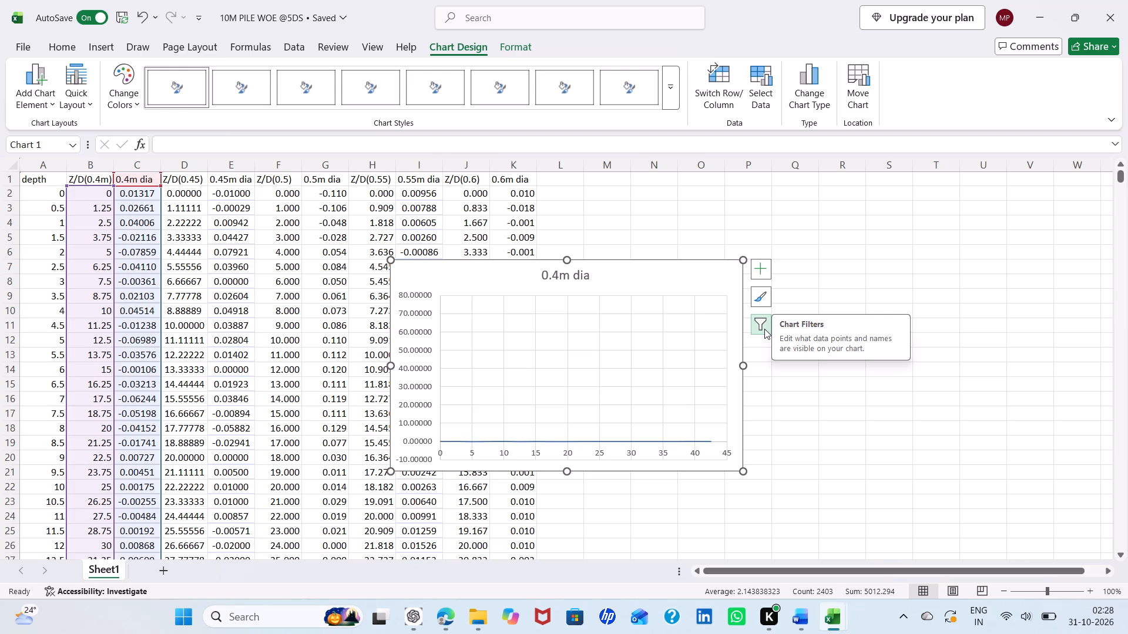
Open the chart's data source and edit the existing series, naming it "0.4m dia".
click(763, 97)
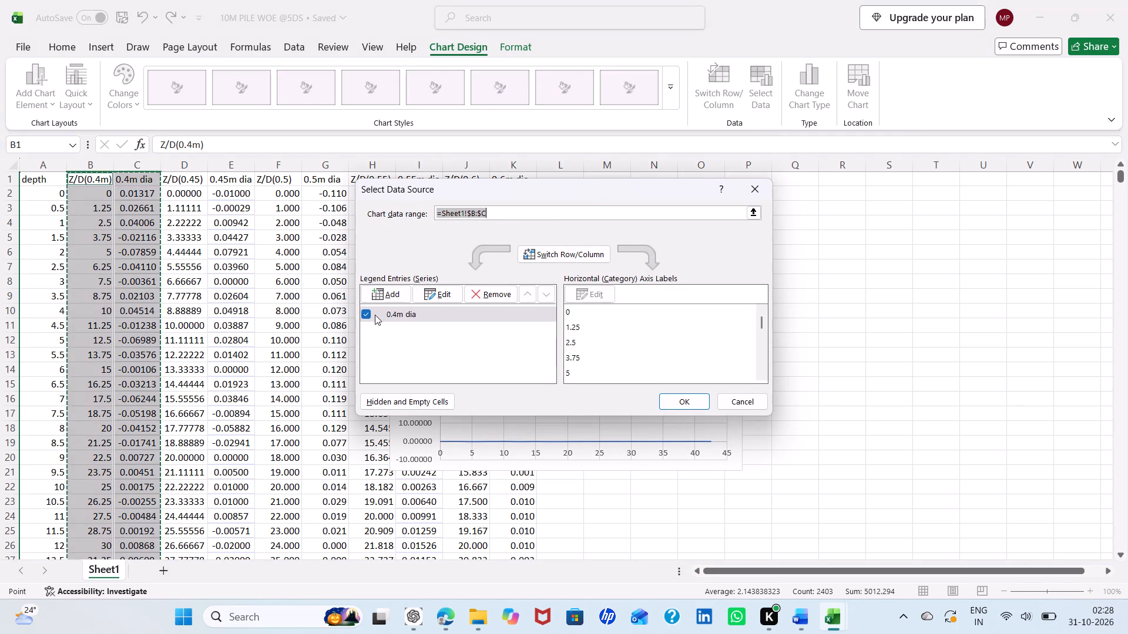
click(375, 315)
click(362, 316)
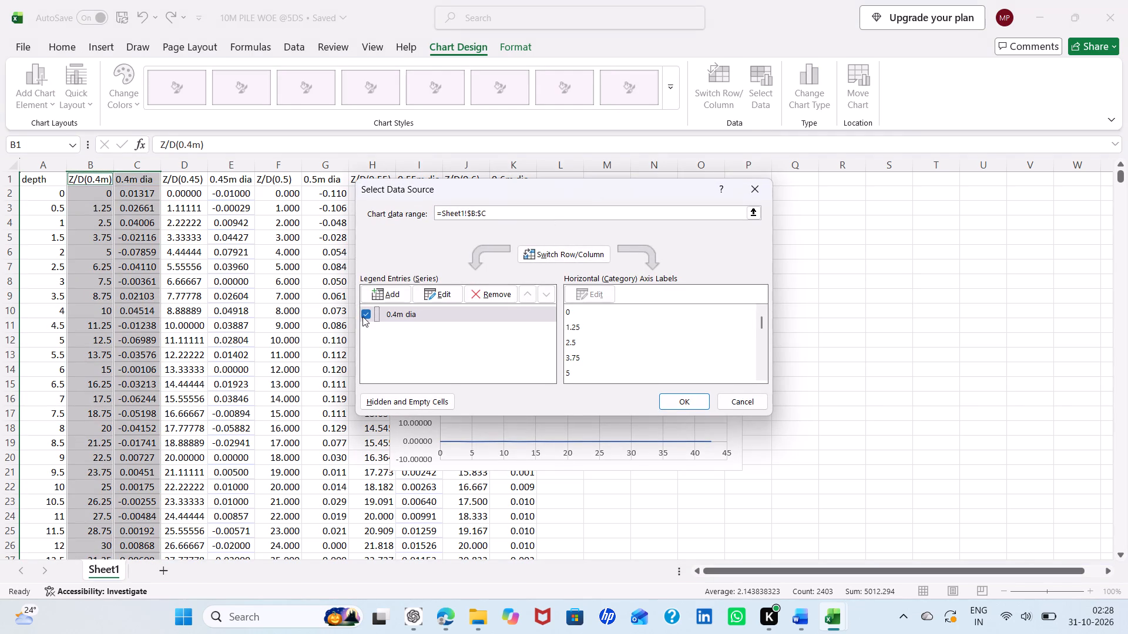
click(412, 311)
click(431, 291)
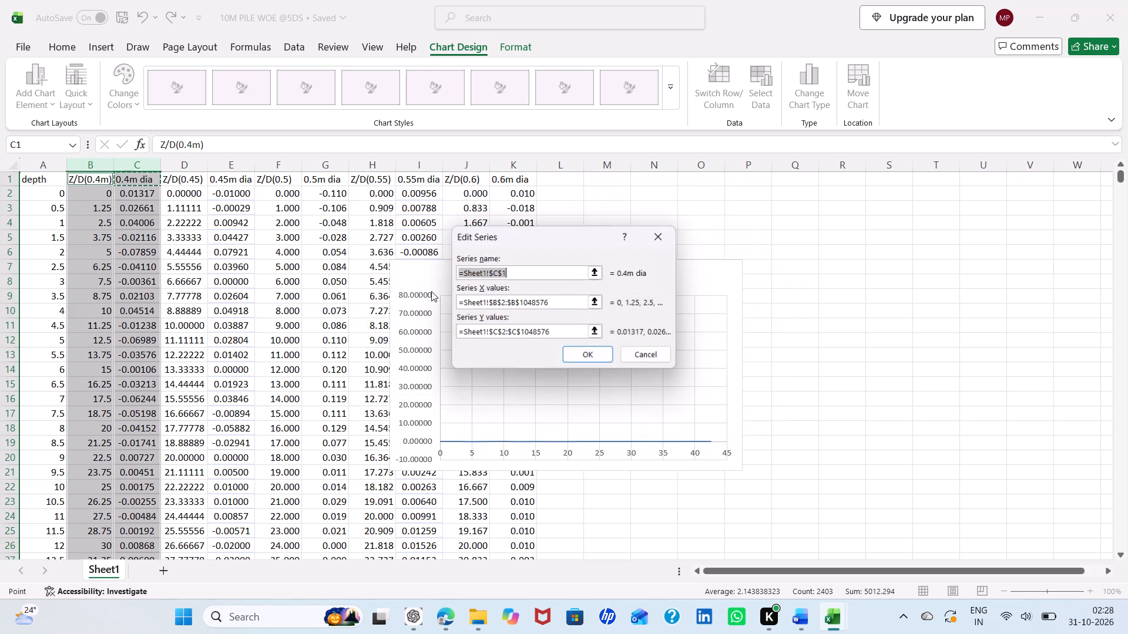
key(BackSpace)
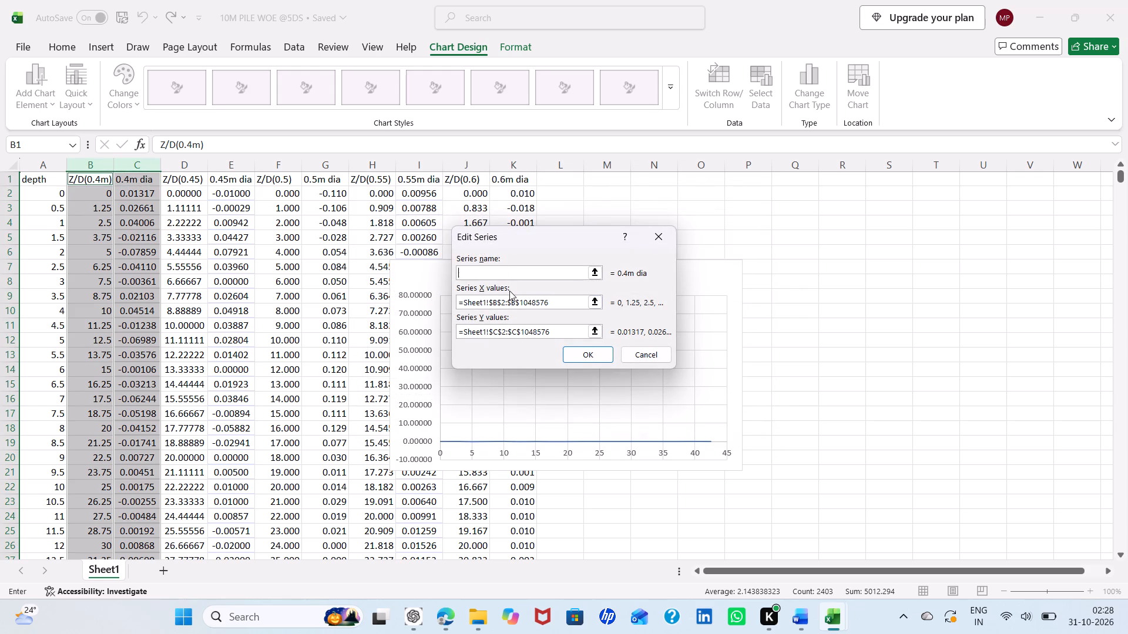
key(0)
text(.4m dia)
click(561, 301)
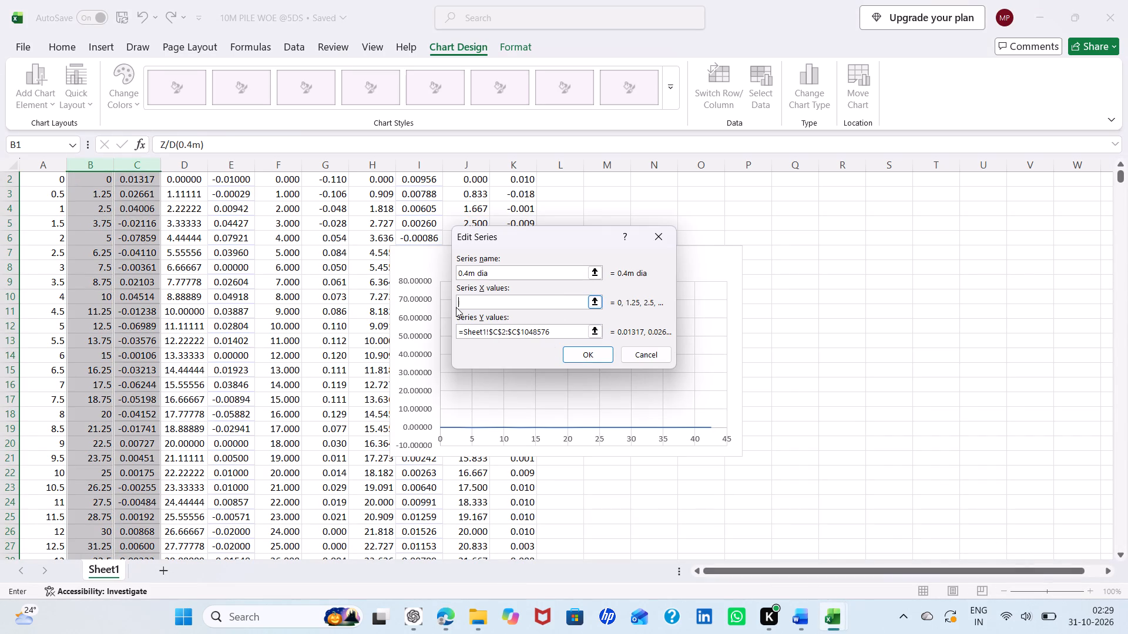
key(ctrl+v)
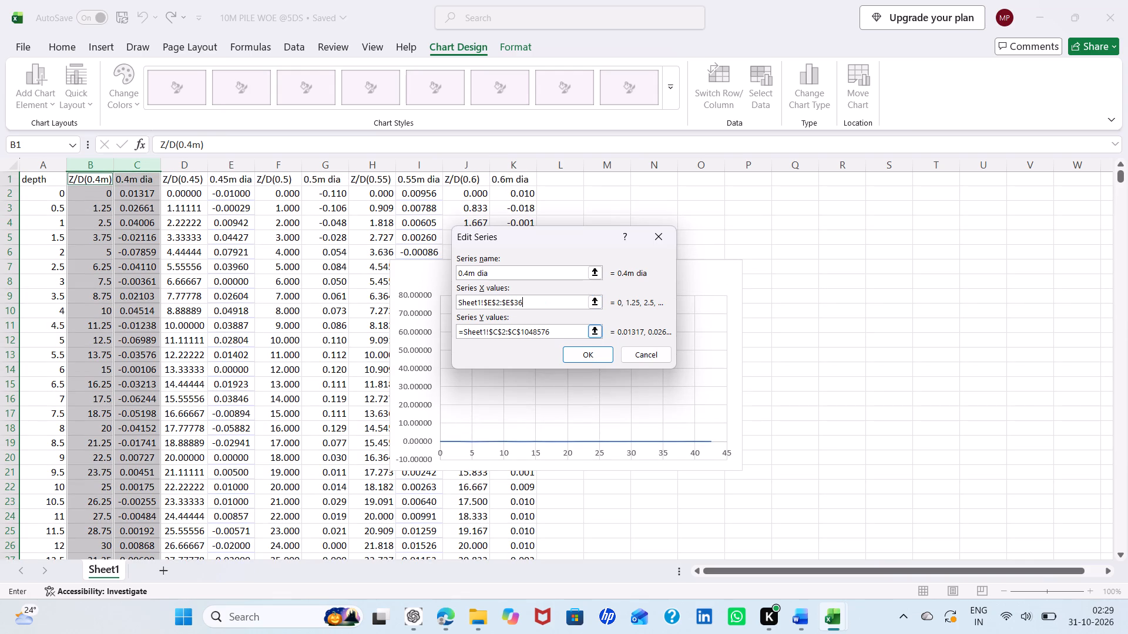
drag(550, 332, 498, 325)
drag(498, 325, 456, 326)
key(BackSpace)
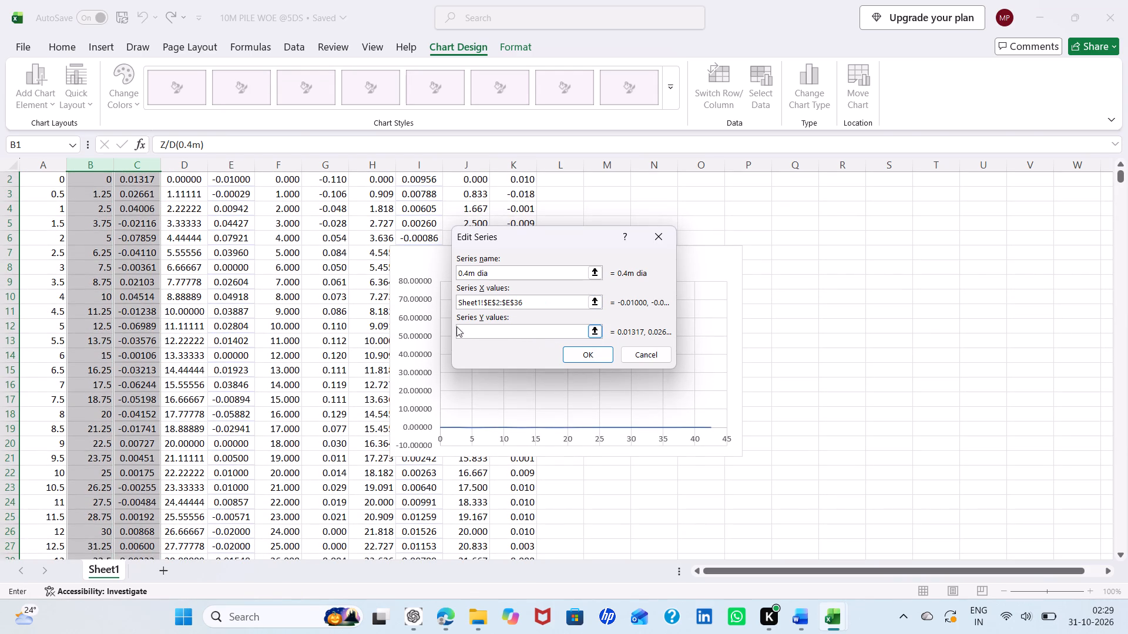
key(ctrl+v)
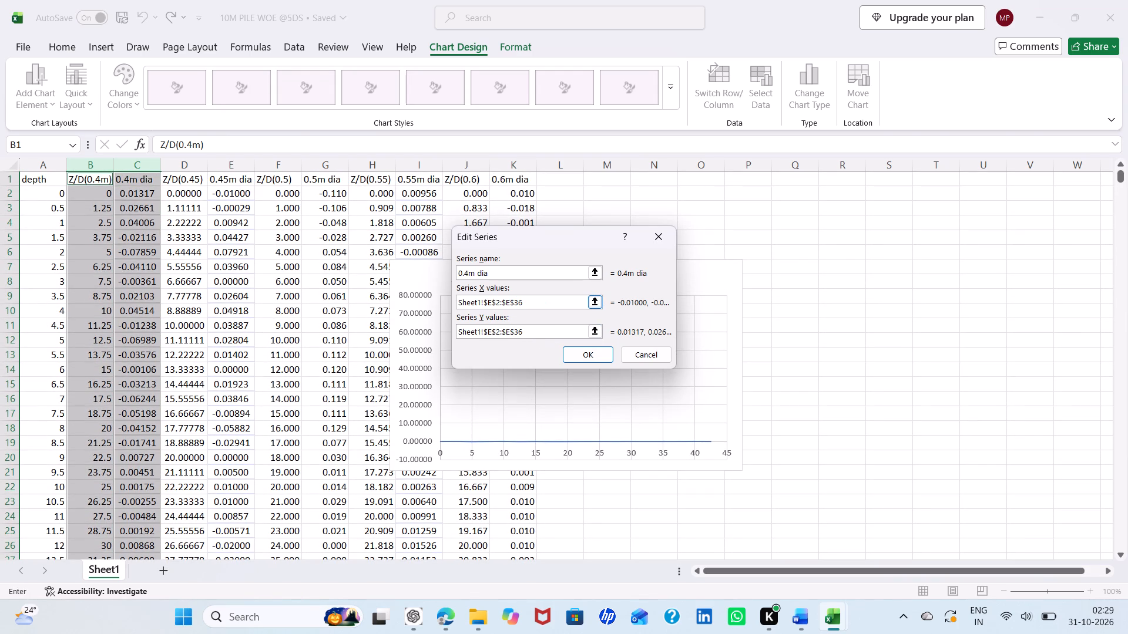
click(459, 302)
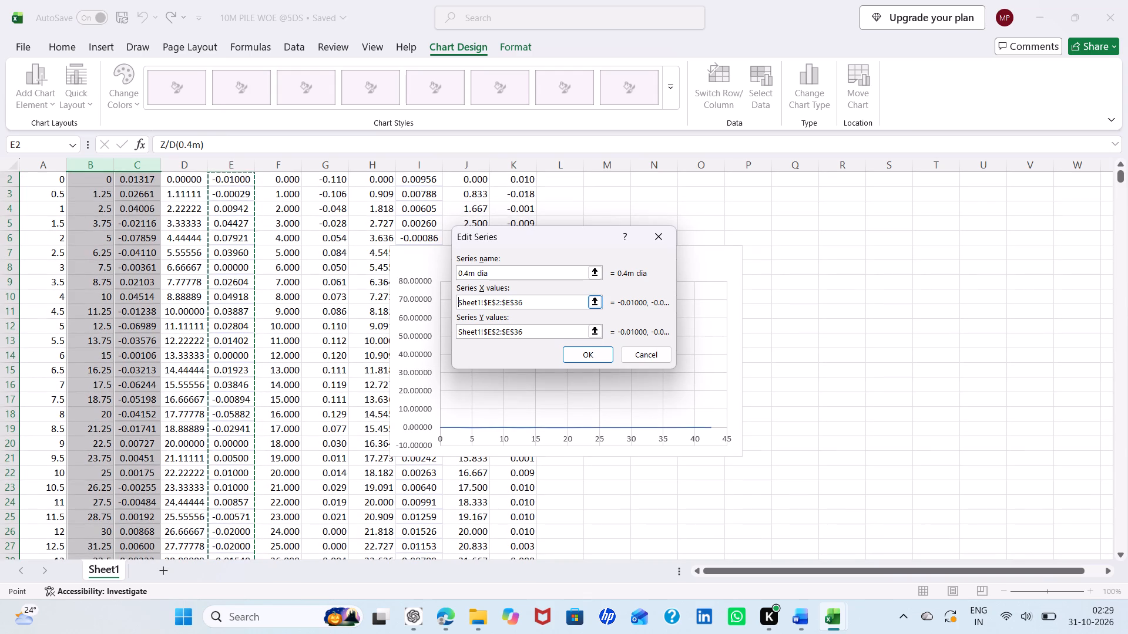
key(equal)
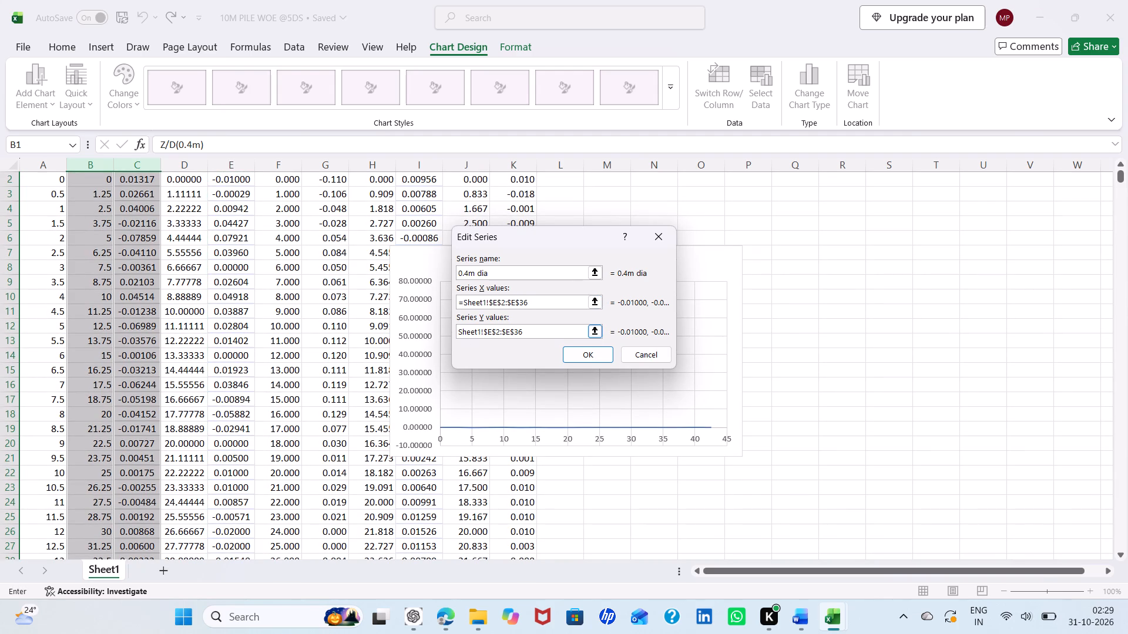
click(459, 333)
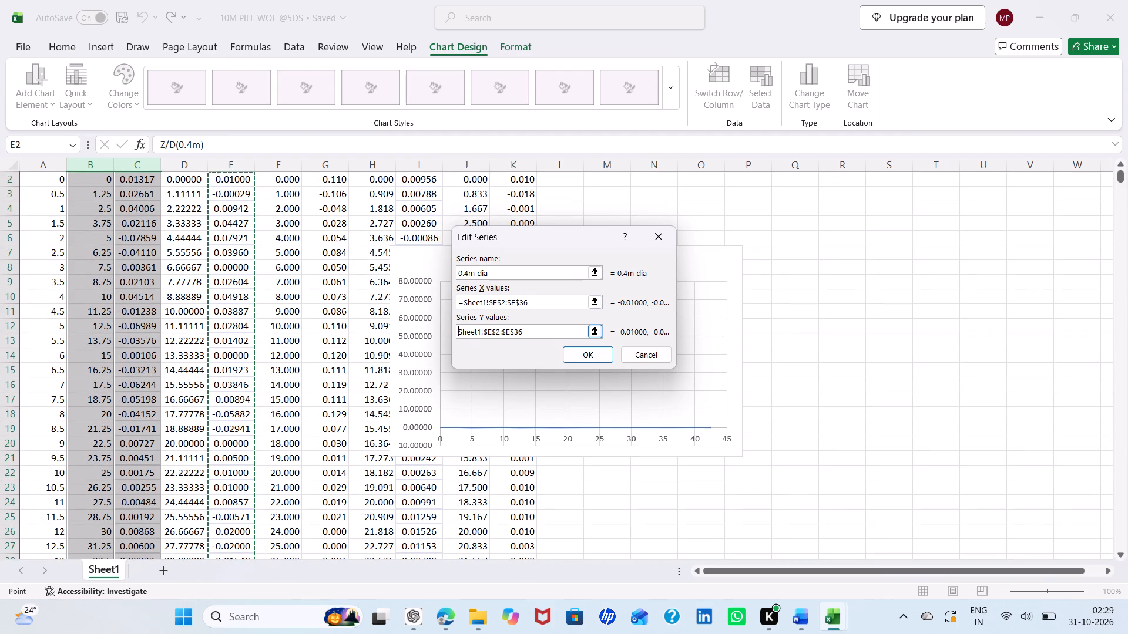
key(equal)
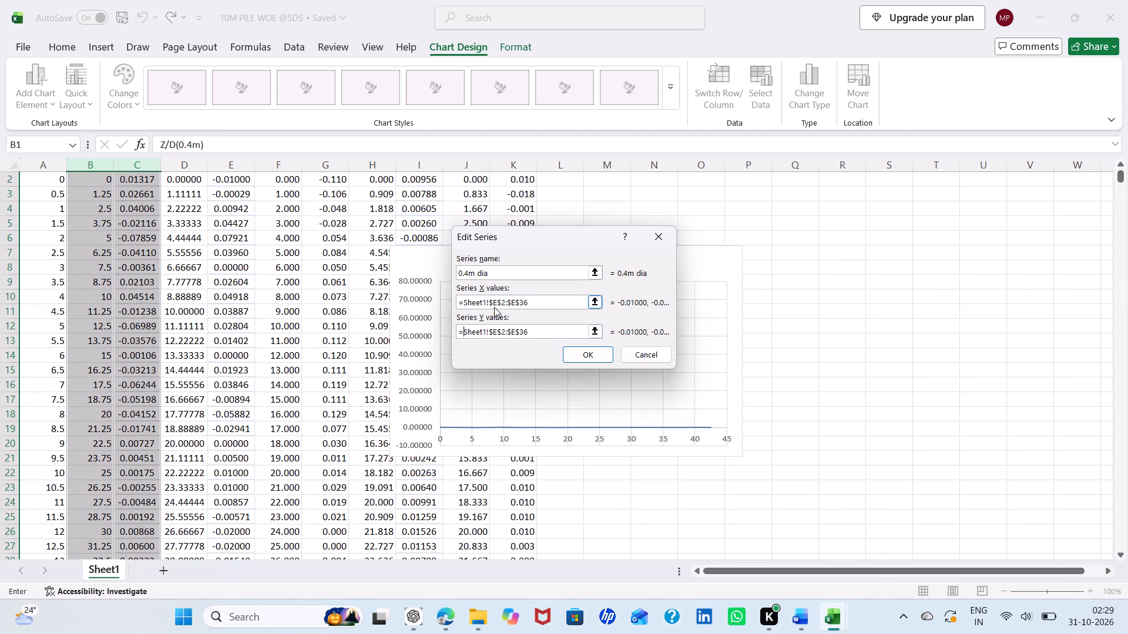
Change the column letters in the series X values so the range reads =Sheet1!$C$2:$C$36.
click(495, 303)
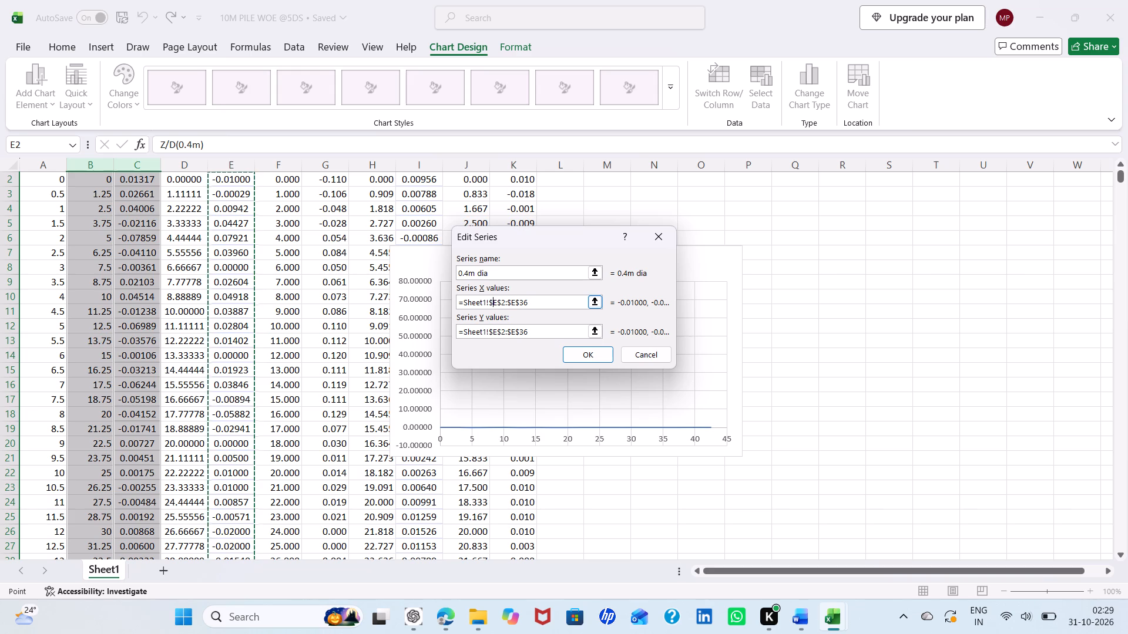
click(498, 305)
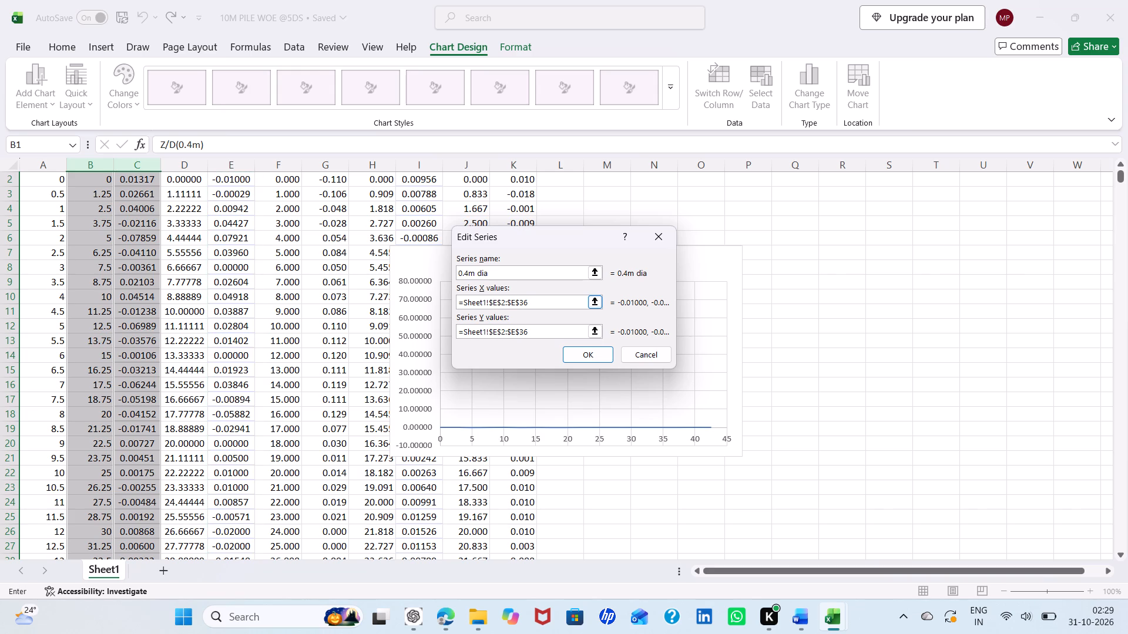
key(BackSpace)
key(shift+c)
click(516, 302)
key(BackSpace)
key(shift+c)
Change the series Y values range to =Sheet1!$B$2:$B$36 and apply the 0.4m dia series edits.
click(496, 331)
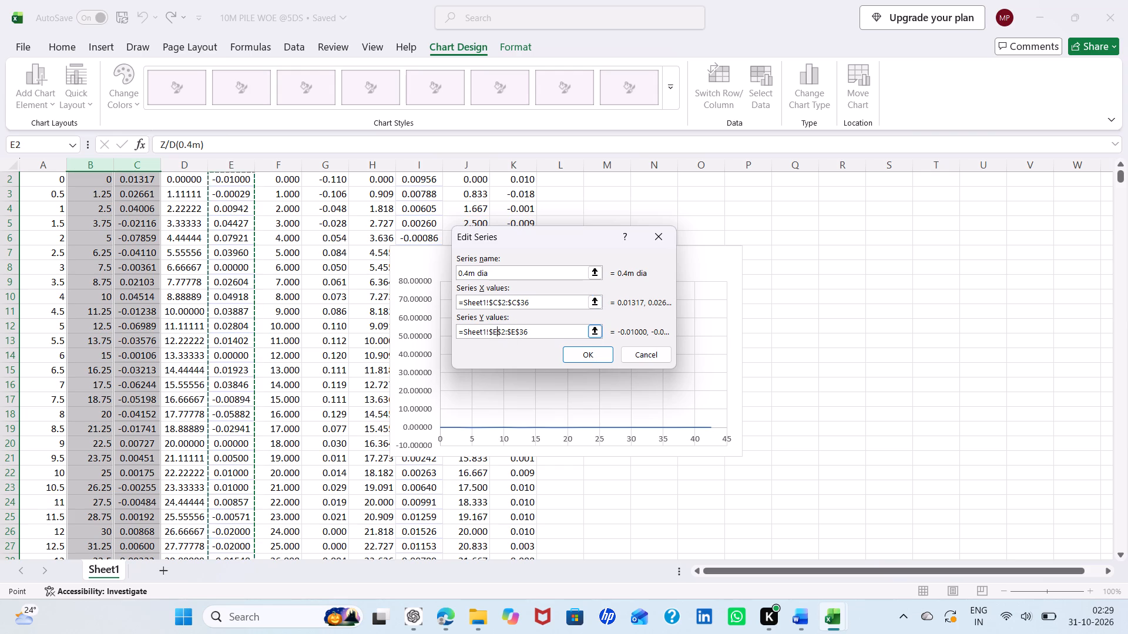
key(BackSpace)
key(shift+b)
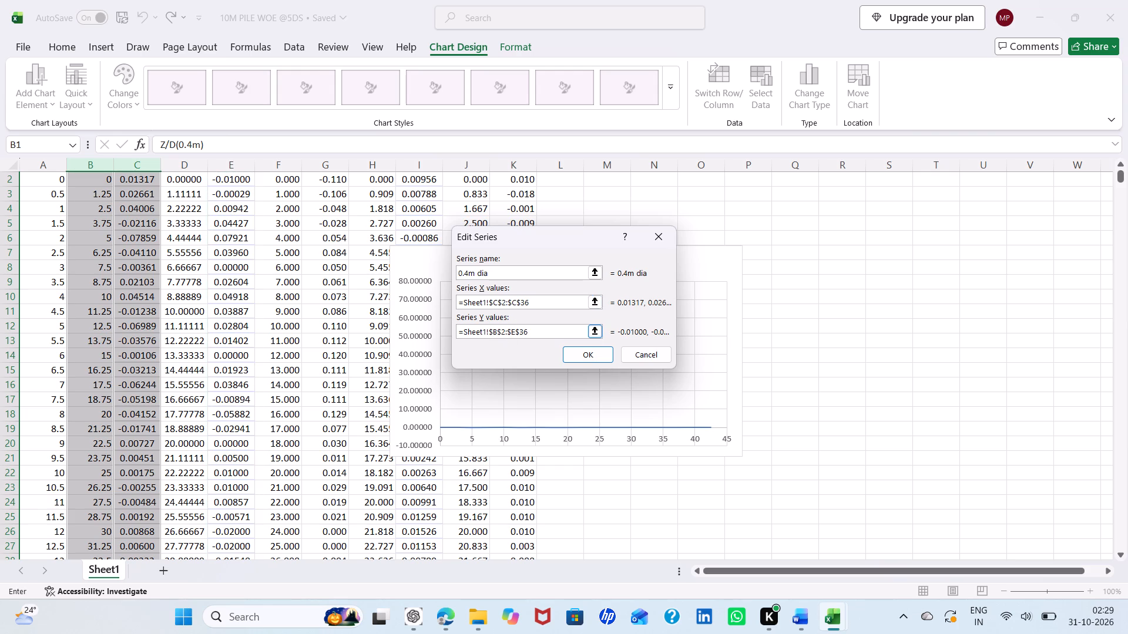
click(514, 333)
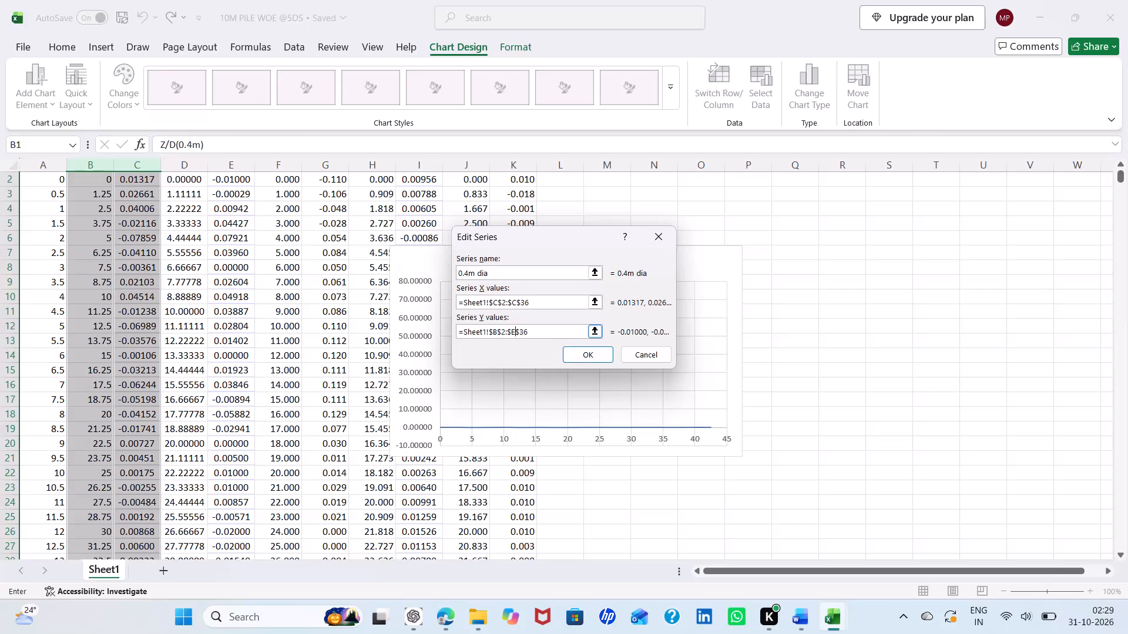
key(BackSpace)
key(shift+b)
click(582, 349)
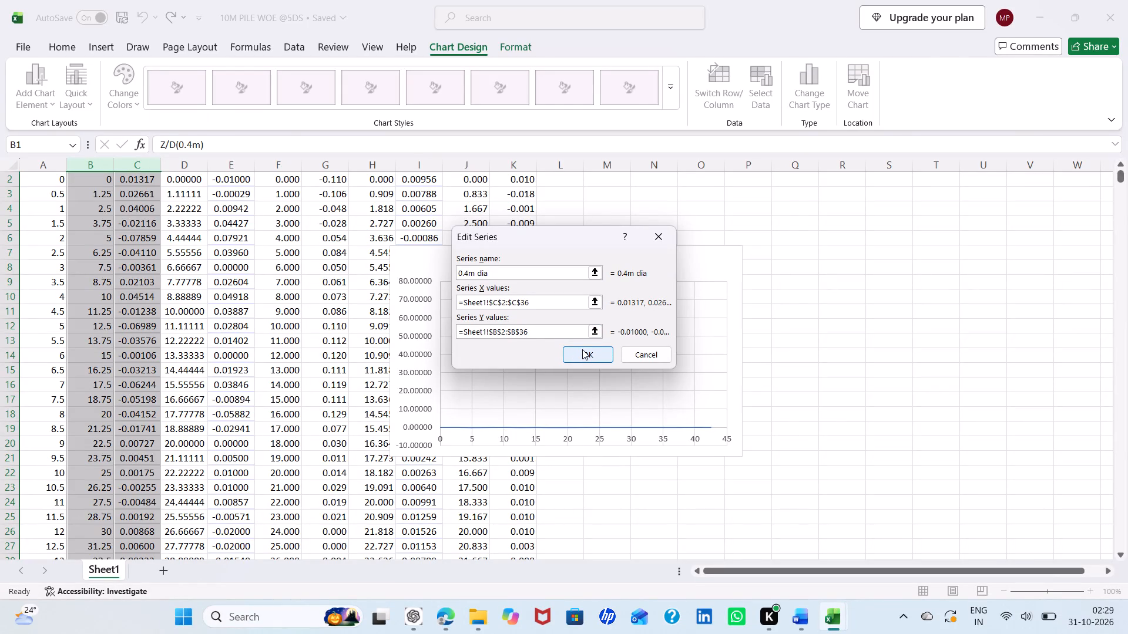
Add a chart series named 0.45m dia with X values =Sheet1!$E$2:$E$36.
click(392, 299)
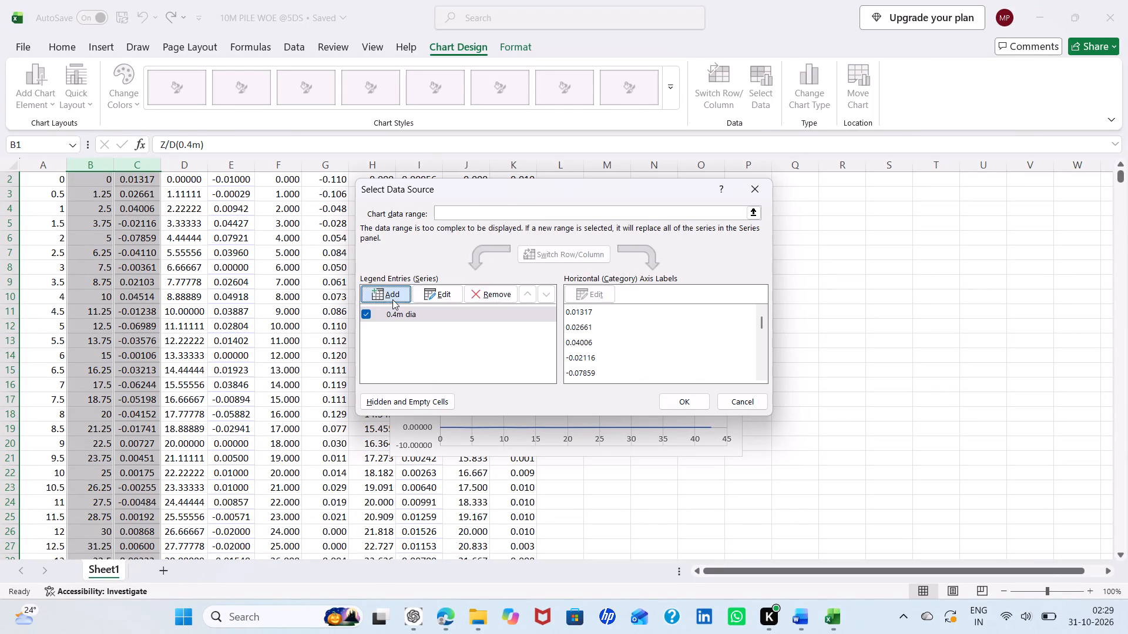
text(0.45m dia)
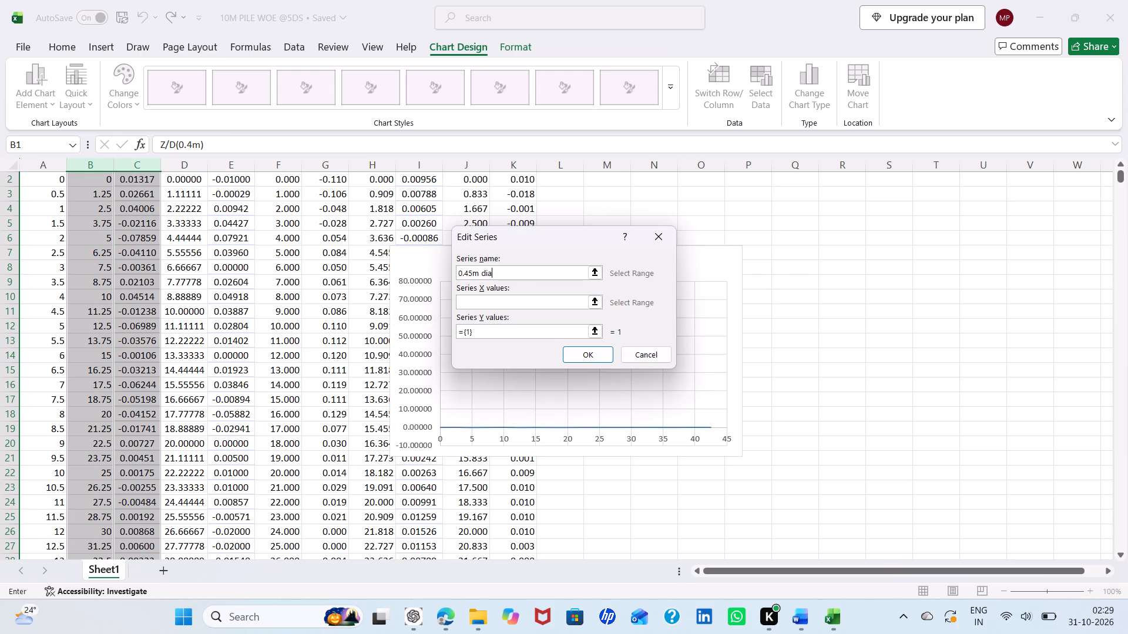
click(462, 301)
key(equal)
key(ctrl+v)
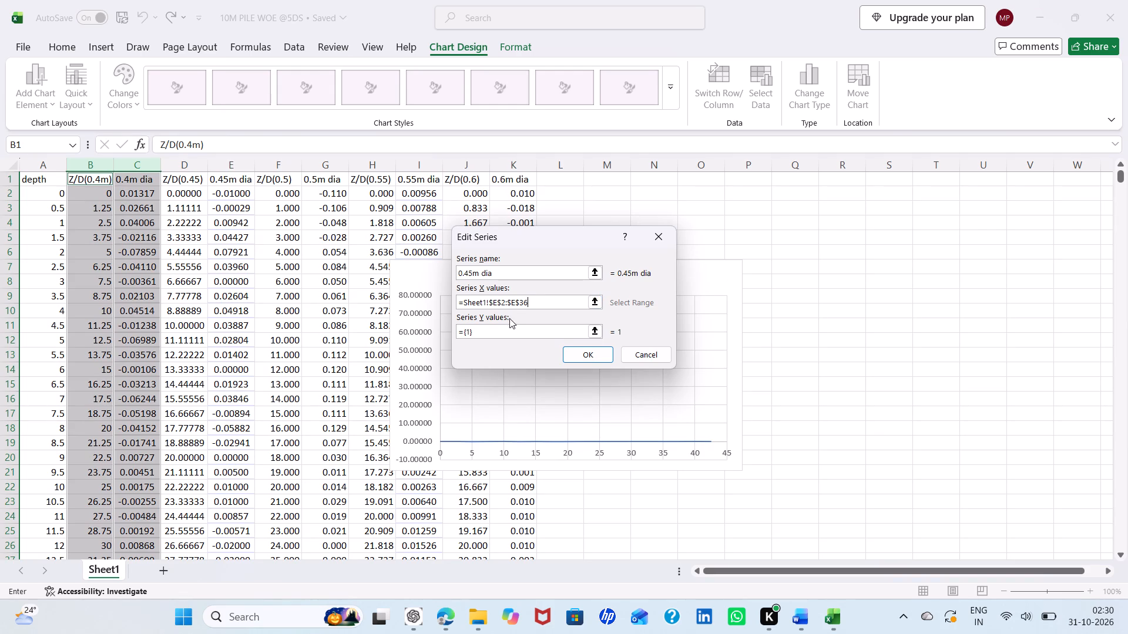
Set the 0.45m dia series Y values to =Sheet1!$D$2:$D$36 and apply the series.
click(495, 332)
key(BackSpace)
key(BackSpace)
key(BackSpace)
key(ctrl+v)
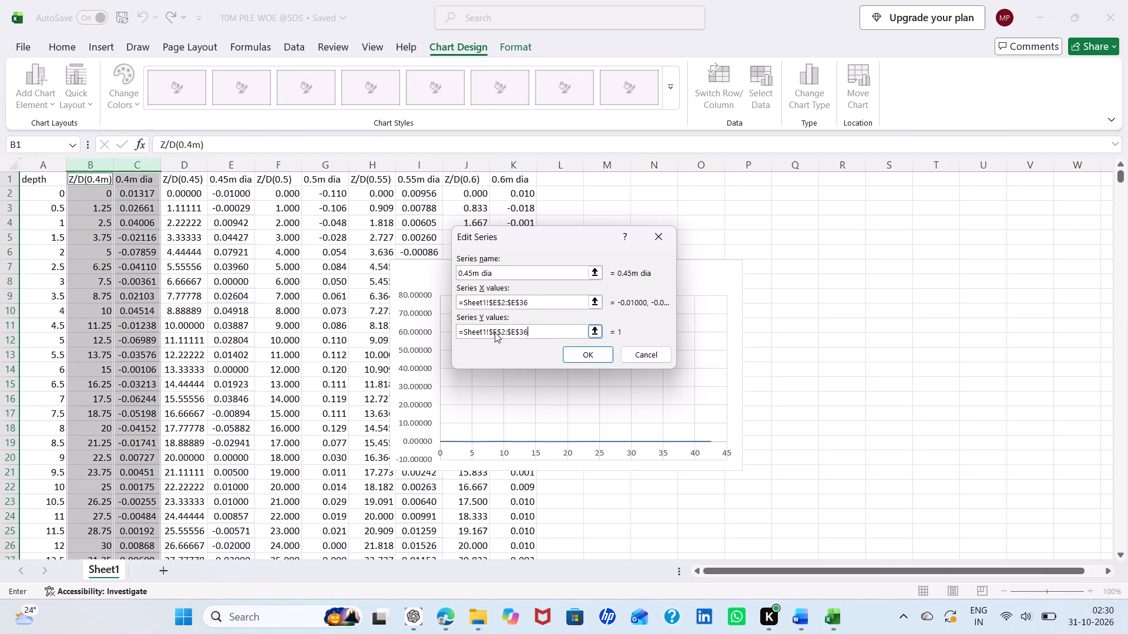
click(499, 332)
key(BackSpace)
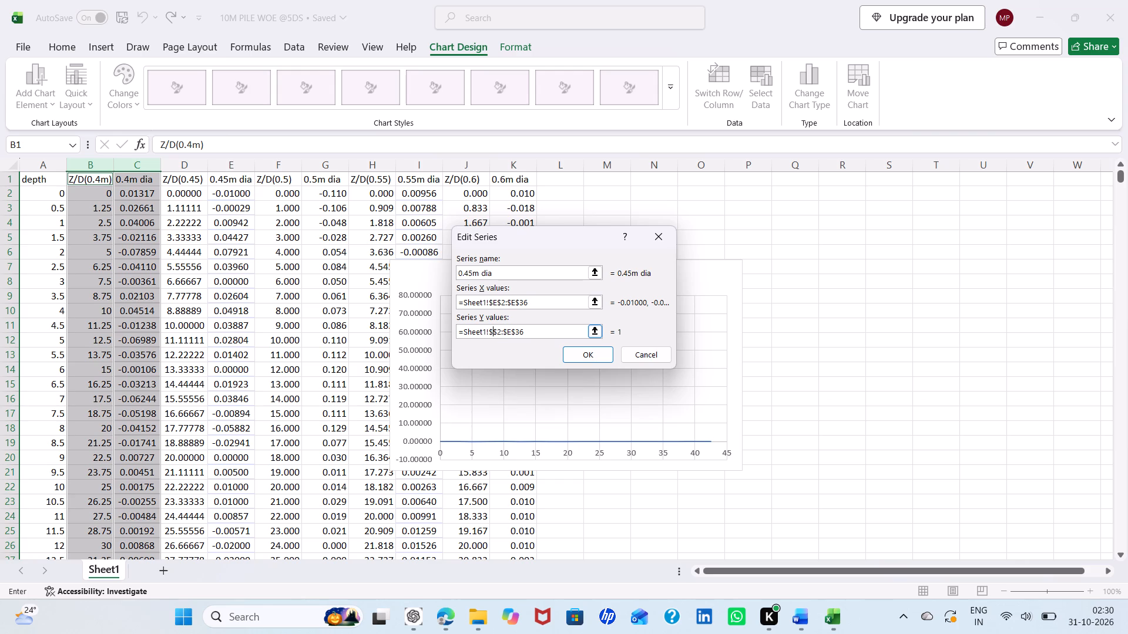
key(shift+d)
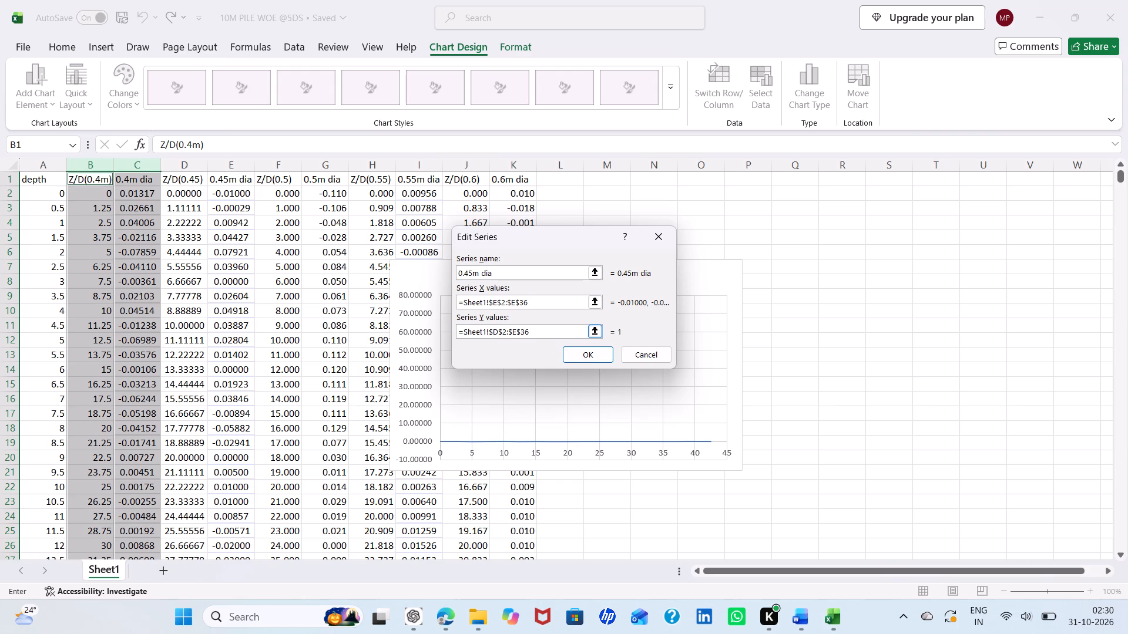
click(516, 333)
key(BackSpace)
key(shift+d)
click(583, 359)
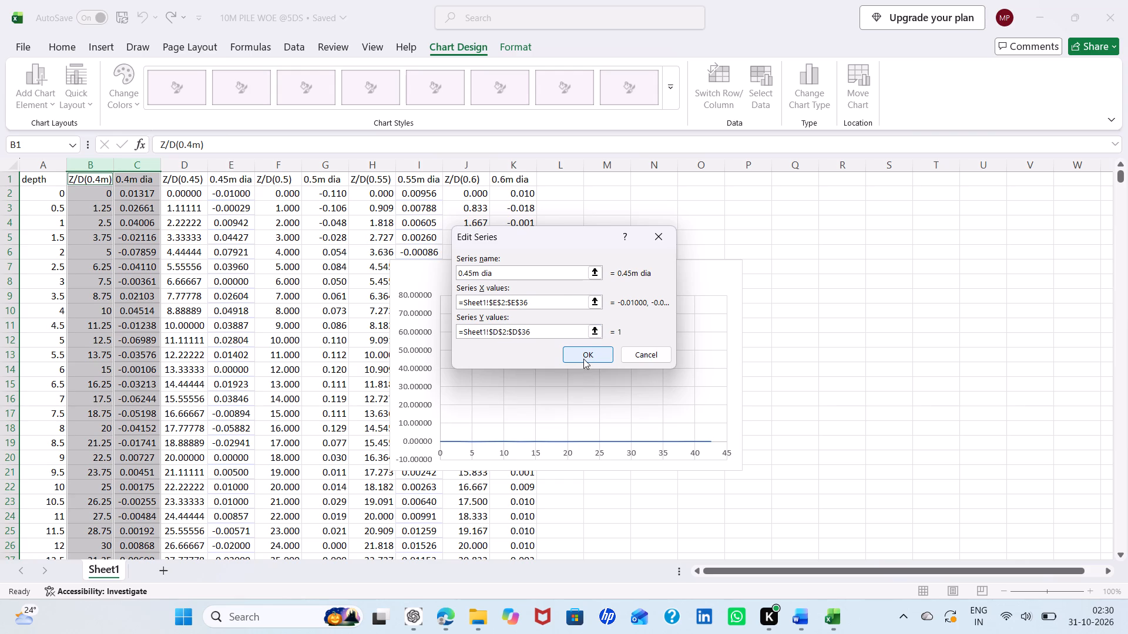
Add another chart series named 0.5m dia with X values =Sheet1!$G$2:$G$36.
click(379, 294)
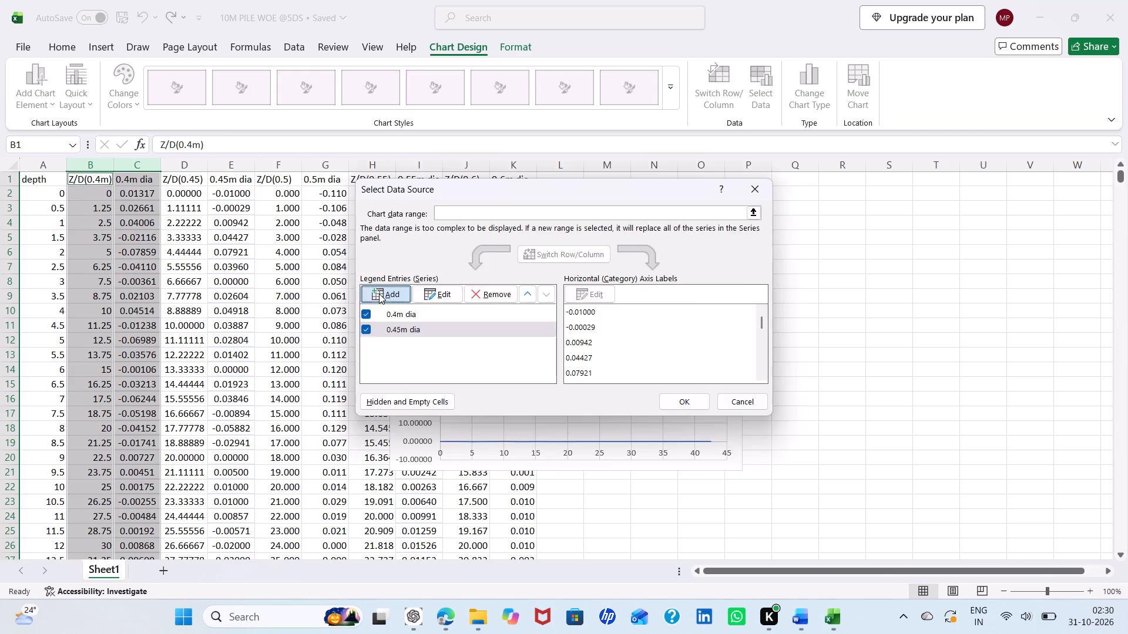
text(0.5m dia)
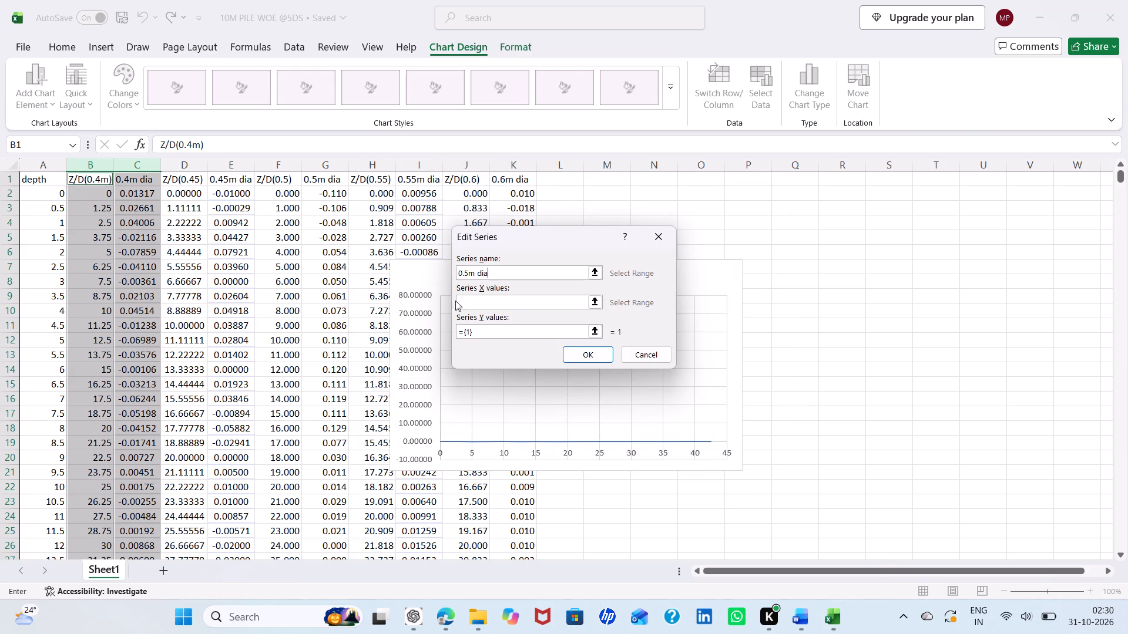
click(462, 301)
key(equal)
key(ctrl+v)
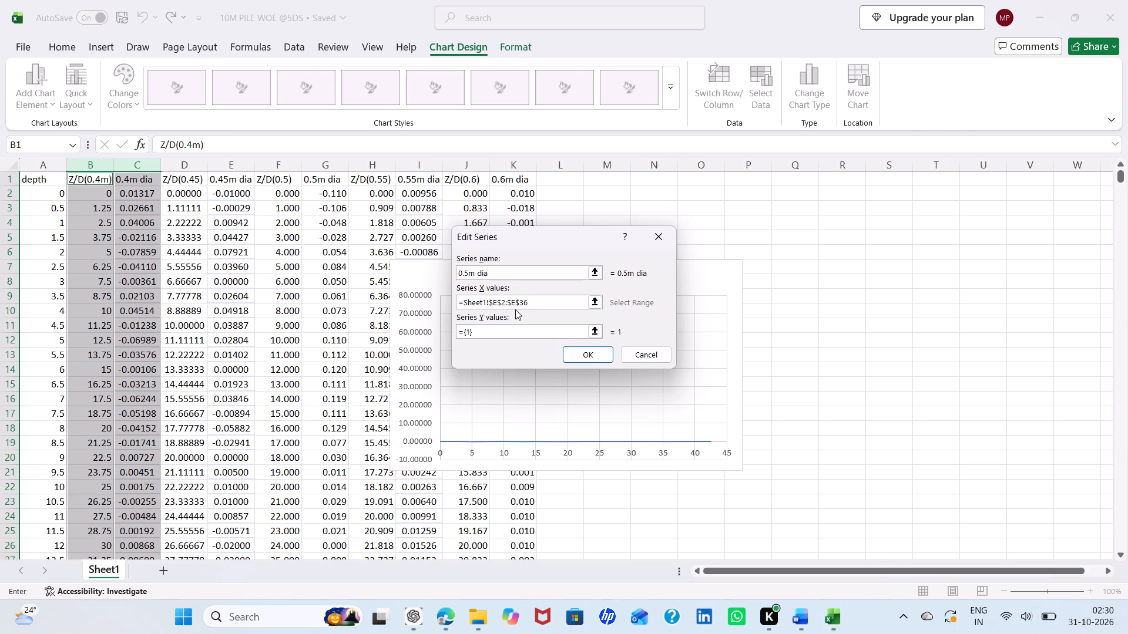
click(498, 302)
key(BackSpace)
key(shift+g)
click(517, 305)
key(BackSpace)
key(shift+g)
Set the 0.5m dia series Y values to =Sheet1!$F$2:$F$36 and apply the series.
click(493, 332)
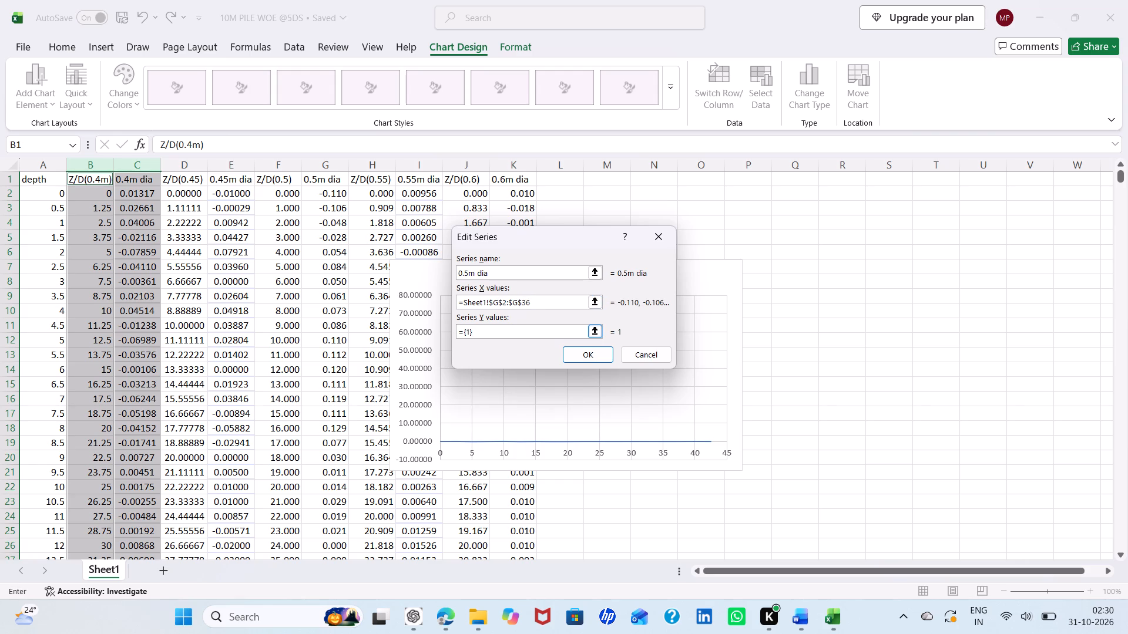
key(BackSpace)
key(BackSpace)
key(BackSpace)
key(ctrl+v)
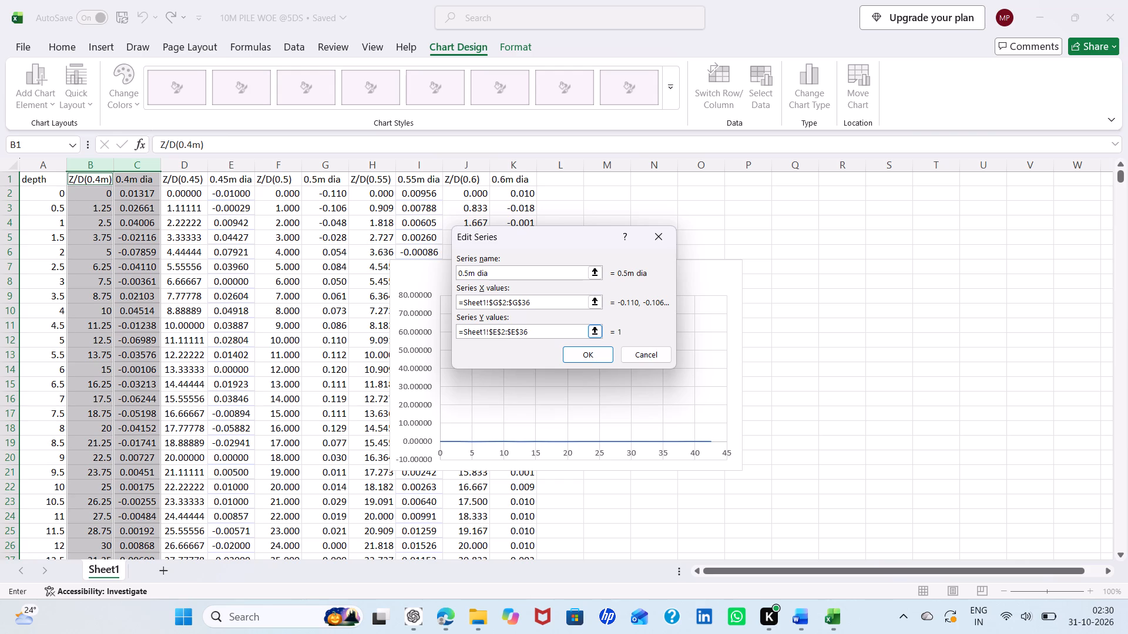
click(498, 333)
key(BackSpace)
key(shift+f)
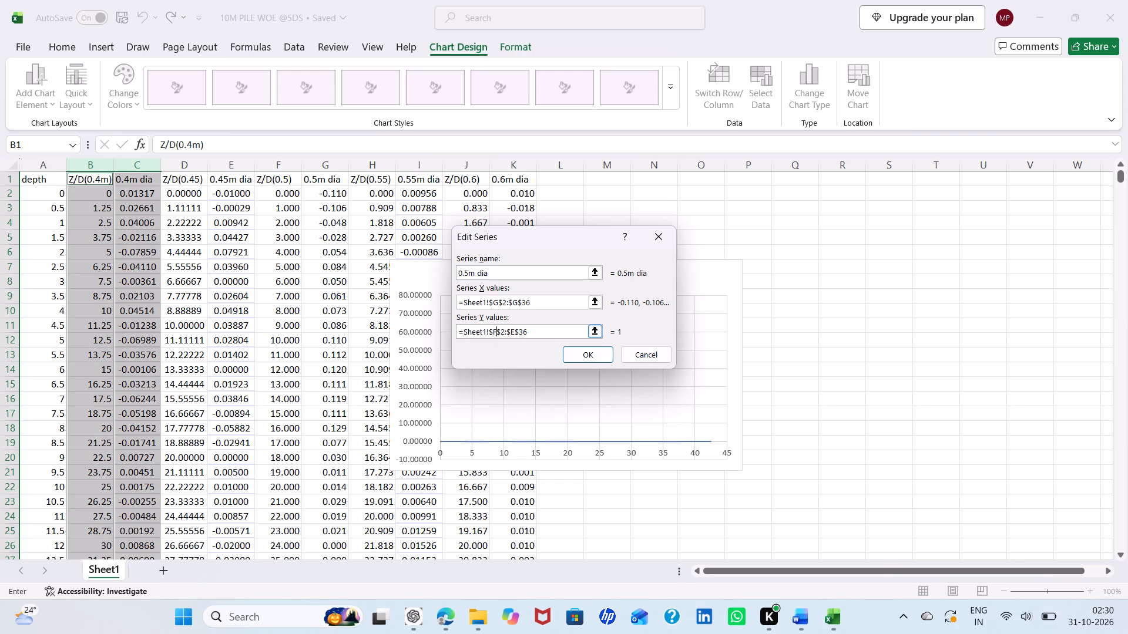
click(516, 333)
key(BackSpace)
key(shift+f)
click(576, 349)
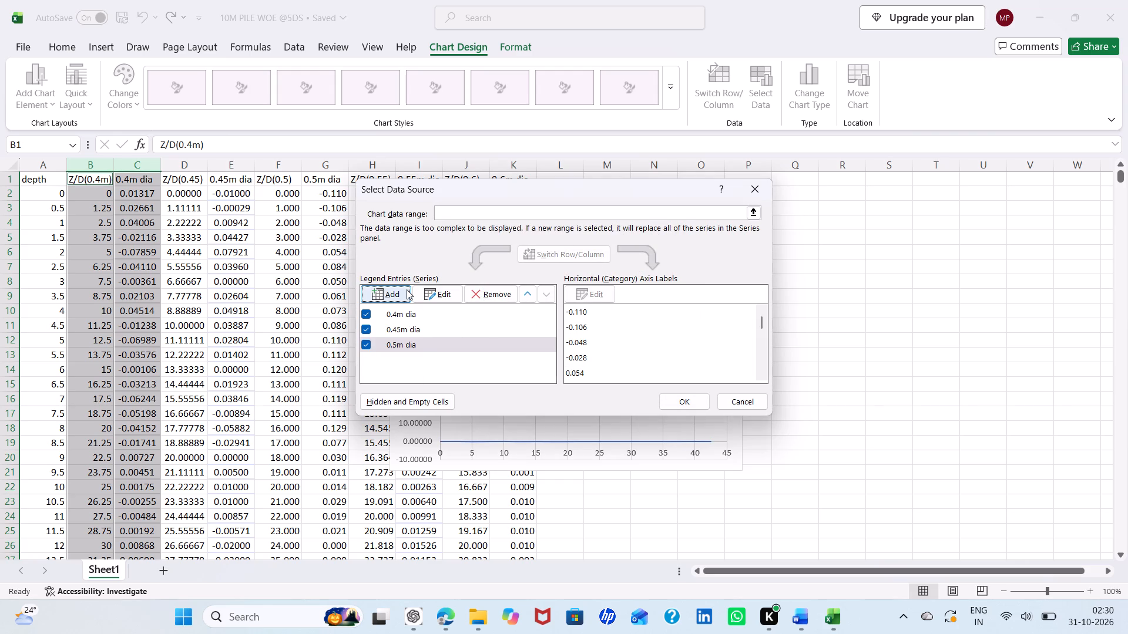
Start a new chart series named 0.55m dia and set its X values to =Sheet1!$I$2:$I$36.
click(407, 289)
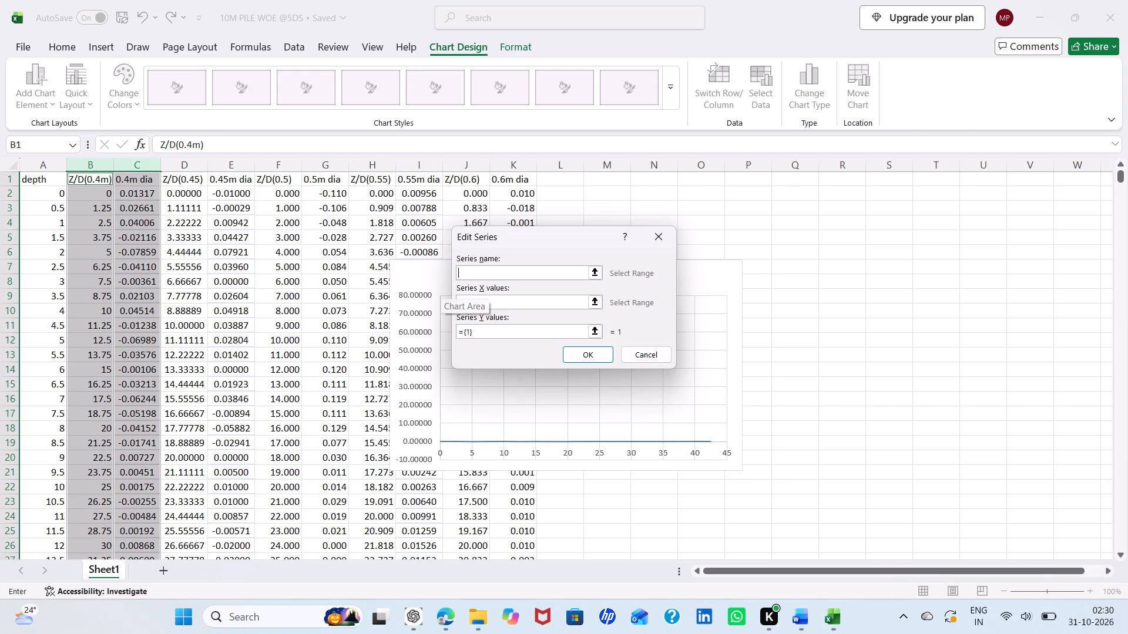
text(0.55)
text(m dia)
click(487, 303)
key(equal)
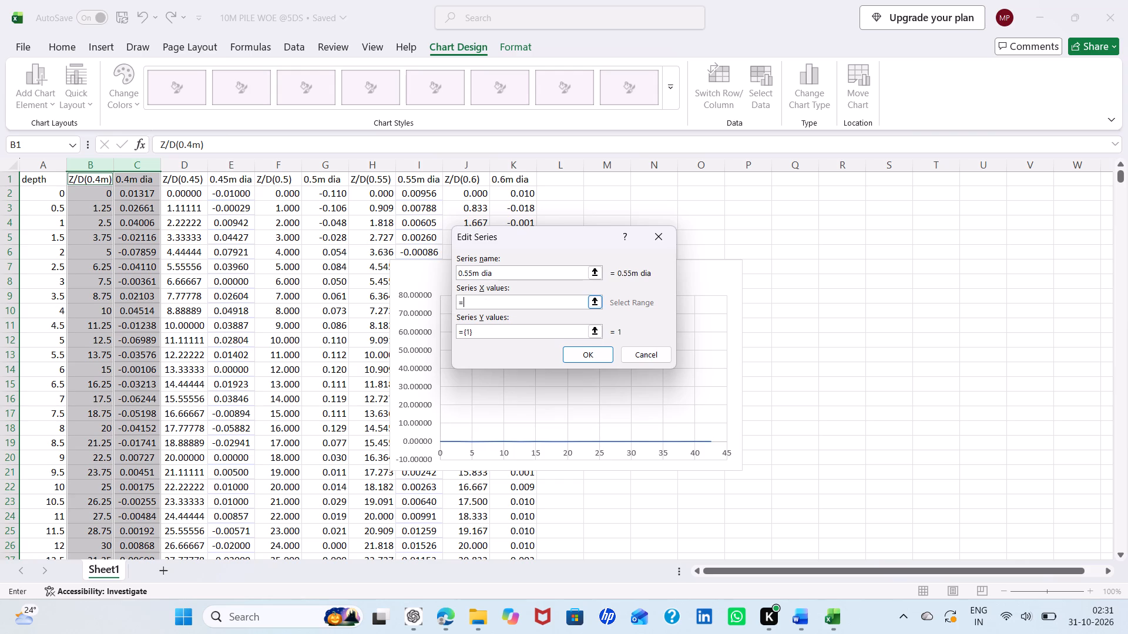
key(ctrl+v)
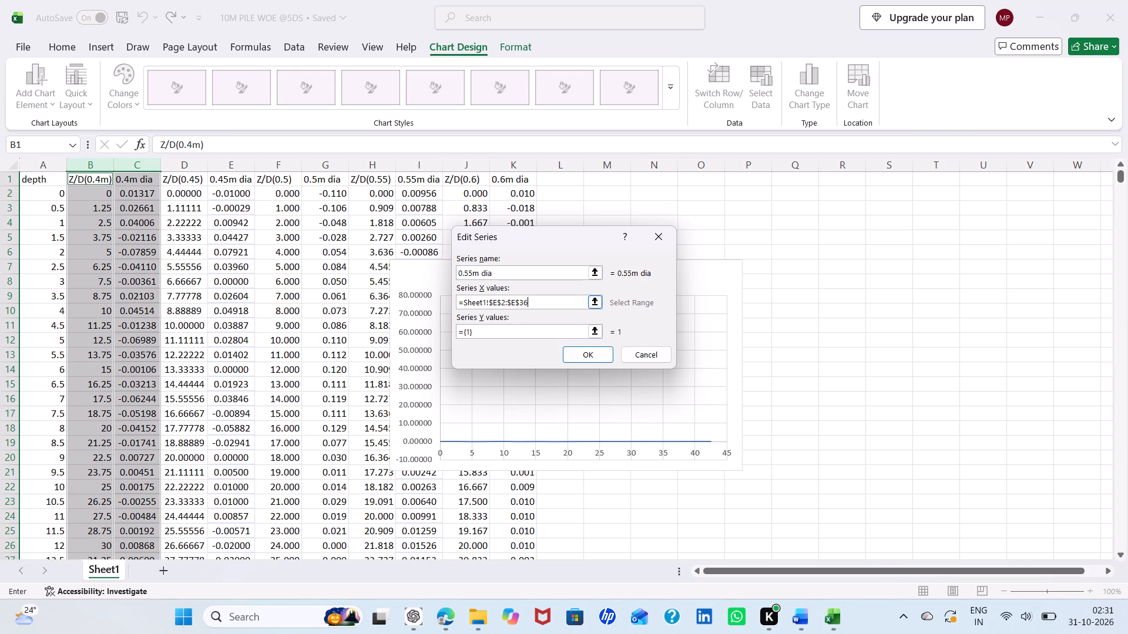
click(497, 301)
key(BackSpace)
key(shift+i)
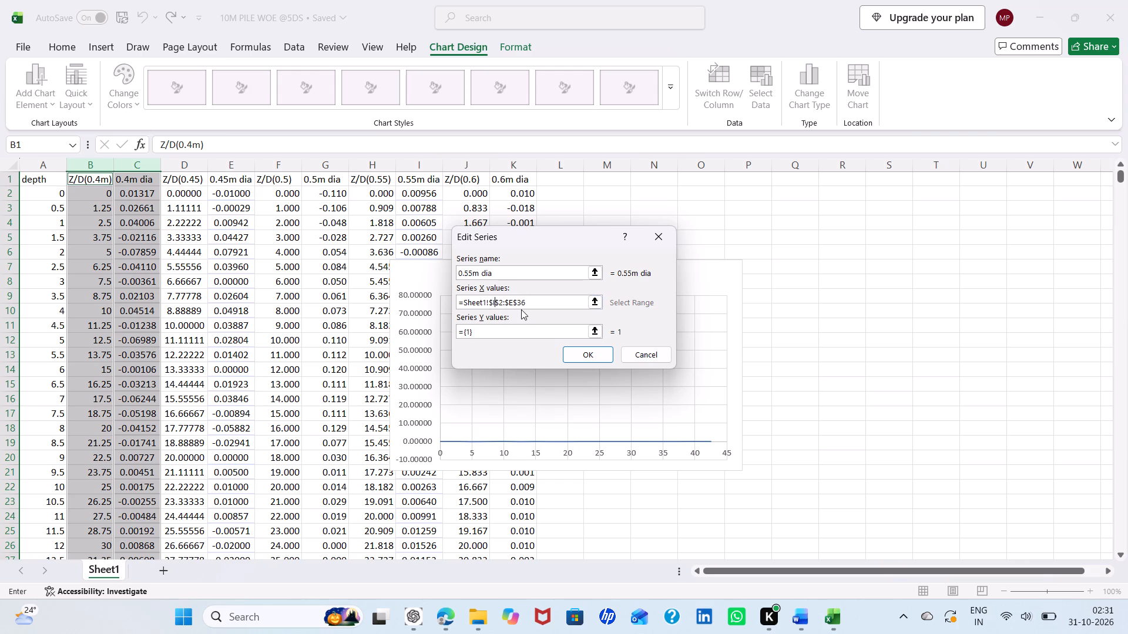
click(512, 305)
key(BackSpace)
key(shift+i)
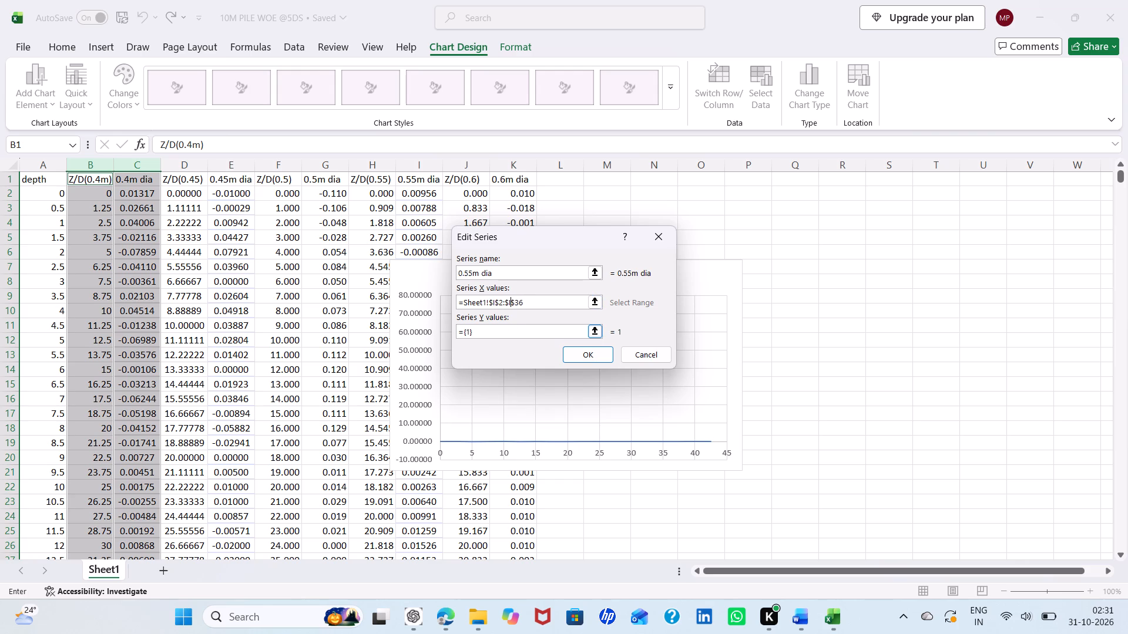
Set the 0.55m dia series Y values to =Sheet1!$H$2:$H$36 and apply the series.
click(494, 331)
key(BackSpace)
key(BackSpace)
key(BackSpace)
key(ctrl+v)
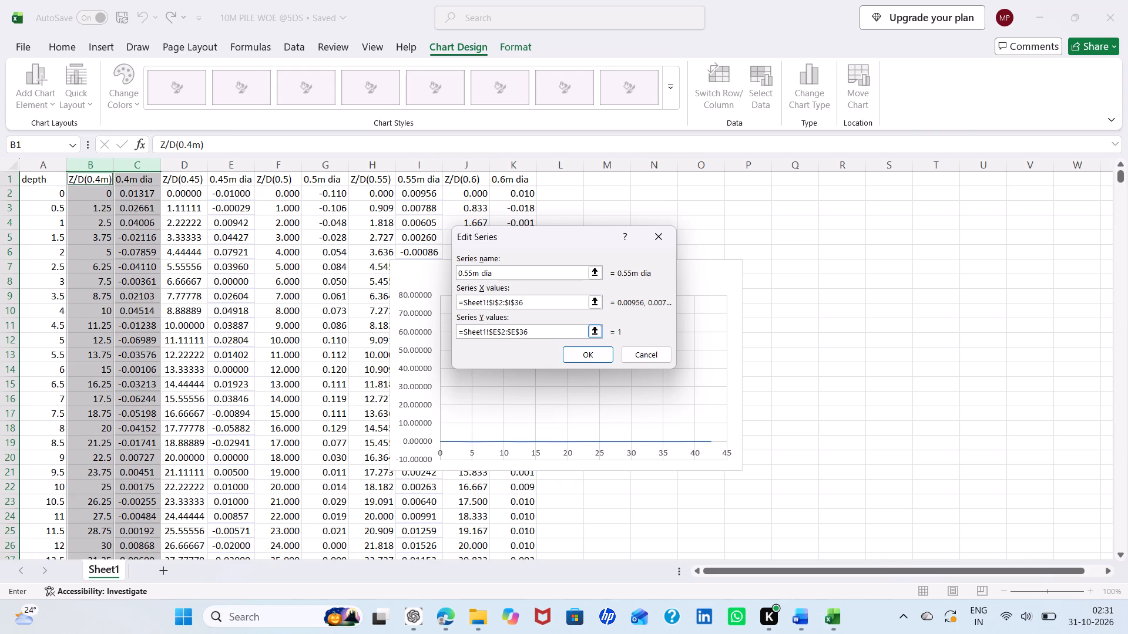
click(497, 332)
key(BackSpace)
key(shift+h)
click(517, 335)
key(BackSpace)
key(shift+h)
click(577, 348)
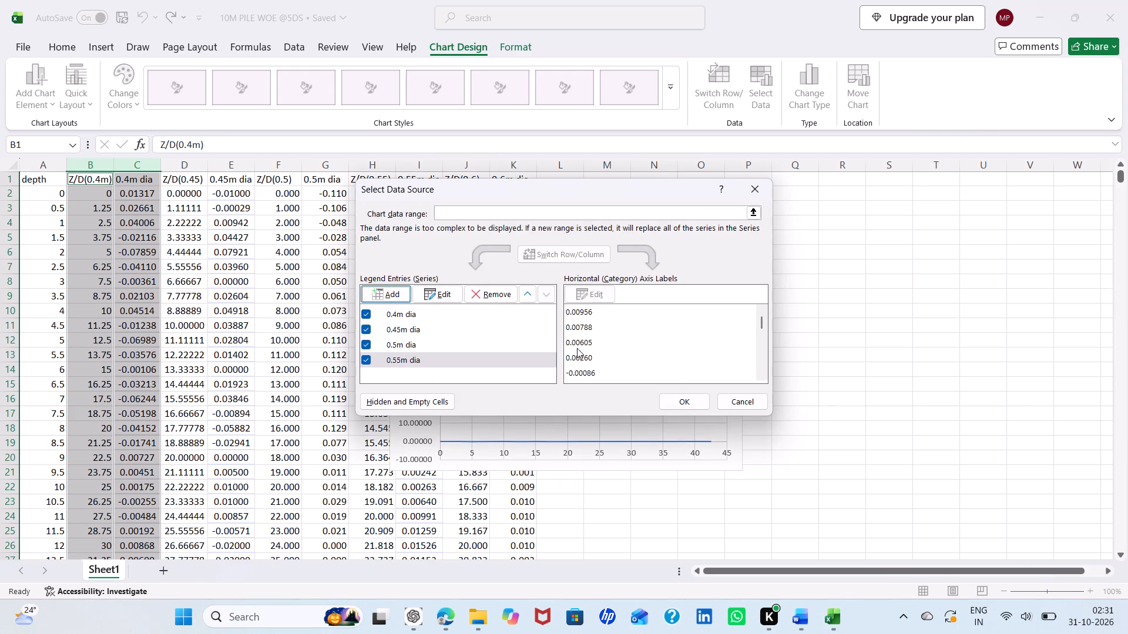
Add another chart series named 0.6m dia with X values =Sheet1!$K$2:$K$36.
click(396, 296)
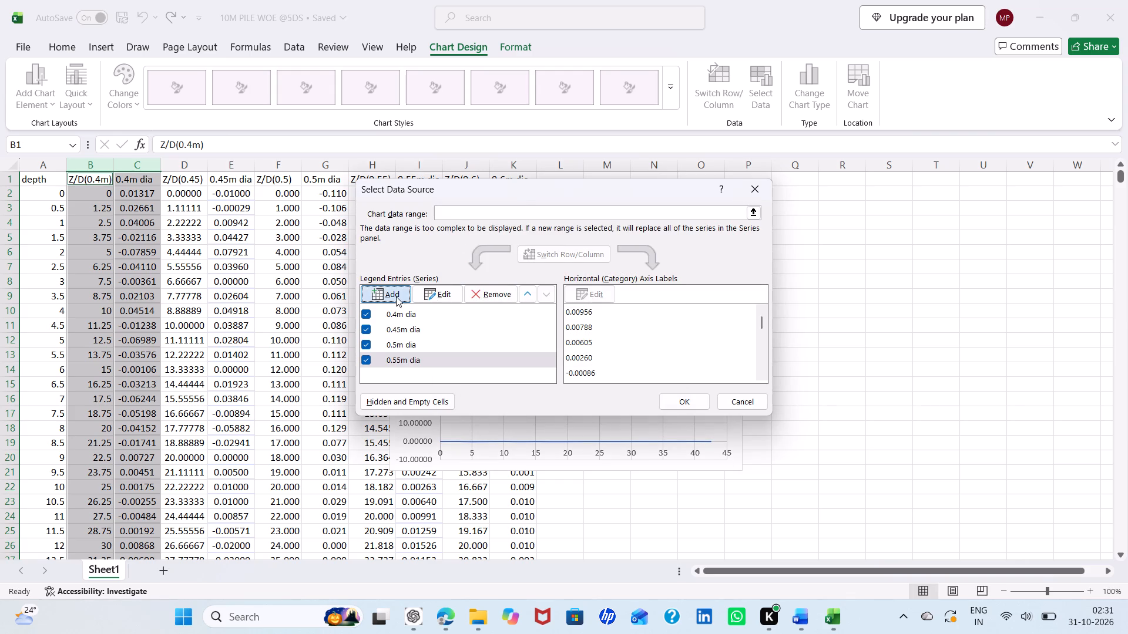
text(0.6m dia)
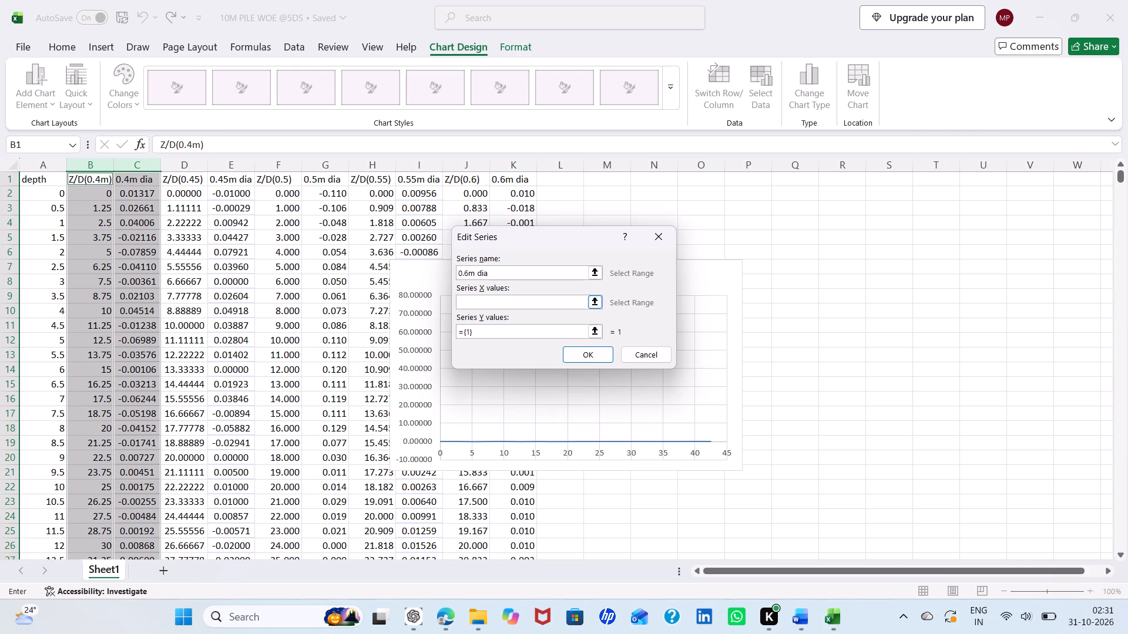
click(464, 305)
key(equal)
key(ctrl+v)
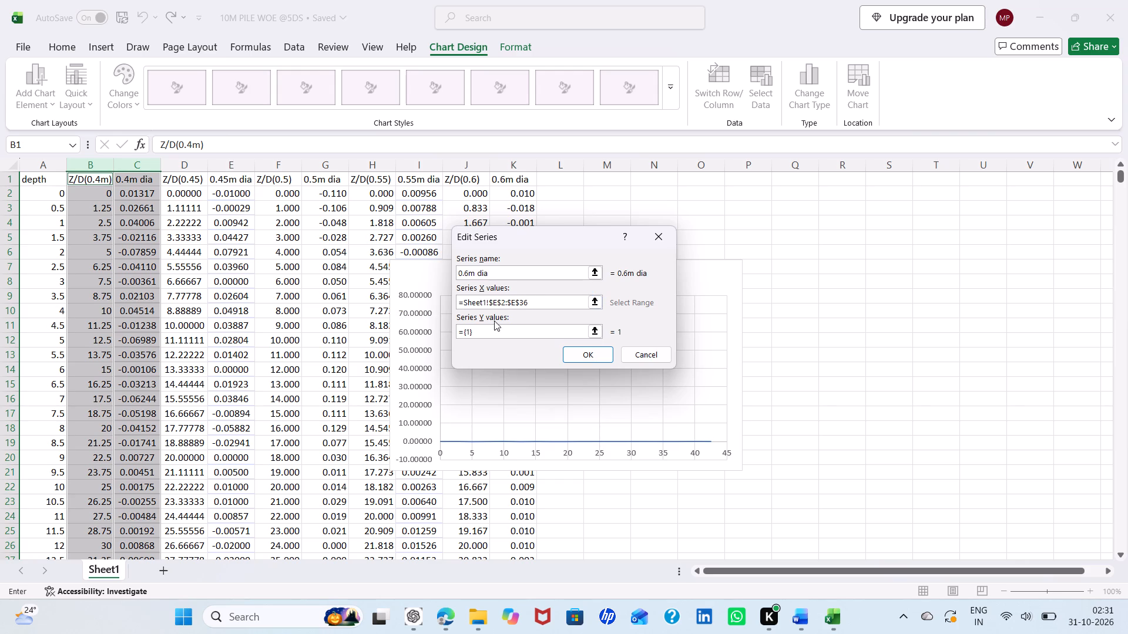
click(496, 306)
key(BackSpace)
key(shift+k)
click(514, 303)
key(BackSpace)
key(shift+k)
Set the 0.6m dia series Y values to =Sheet1!$J$2:$J$36 and apply the series and the chart's data source.
click(509, 325)
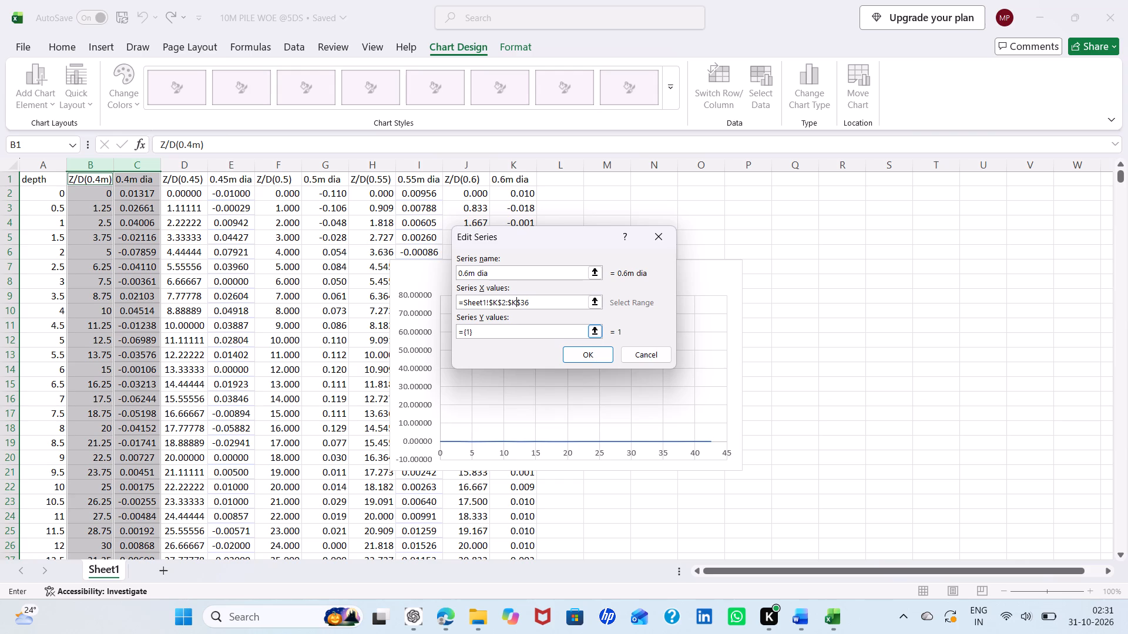
click(496, 328)
key(BackSpace)
key(BackSpace)
key(BackSpace)
key(ctrl+v)
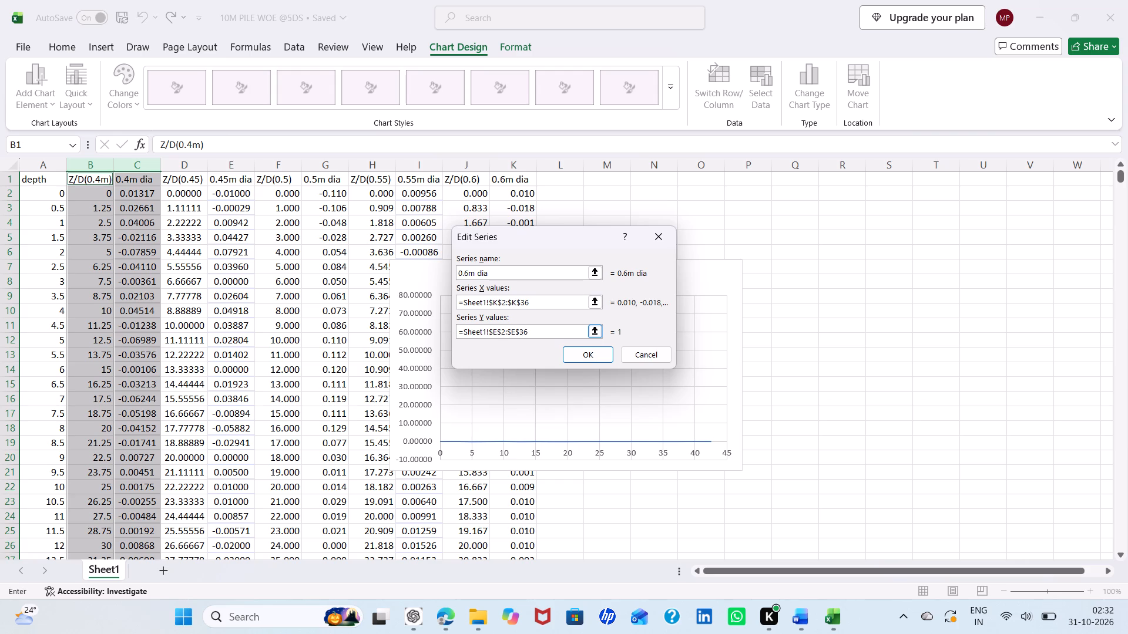
click(499, 333)
key(BackSpace)
key(shift+j)
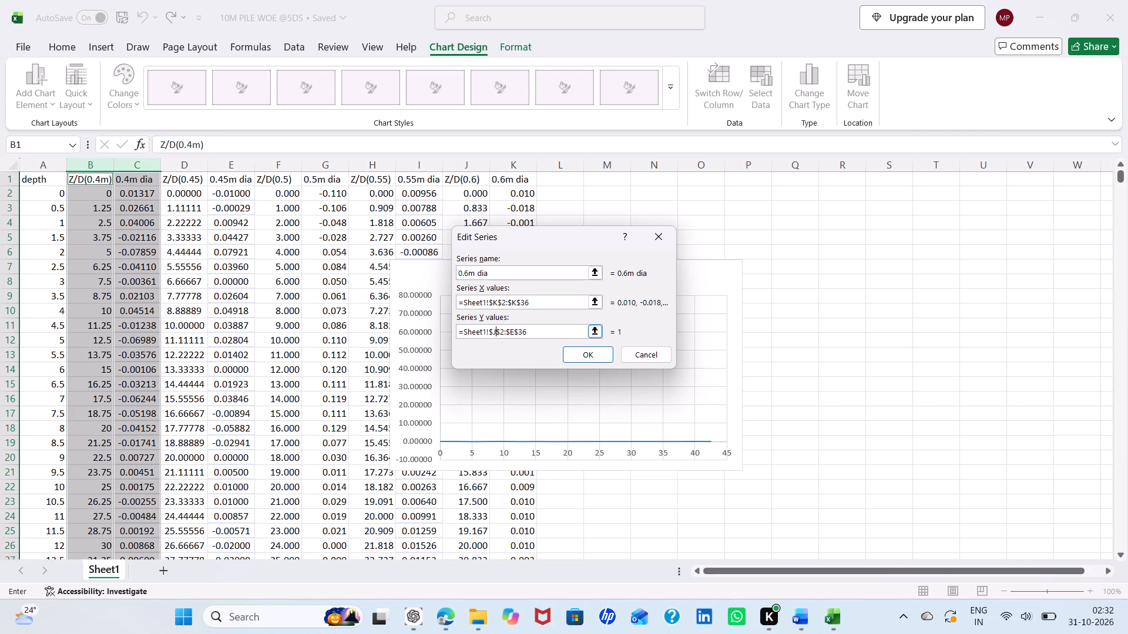
click(515, 334)
key(BackSpace)
key(shift+j)
click(580, 358)
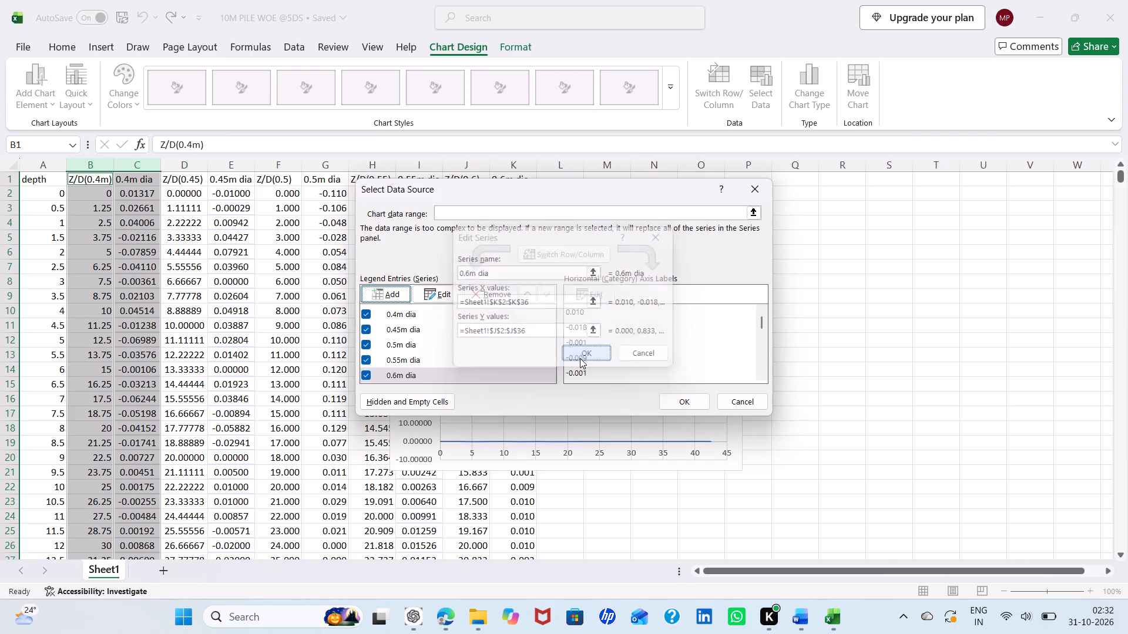
click(679, 398)
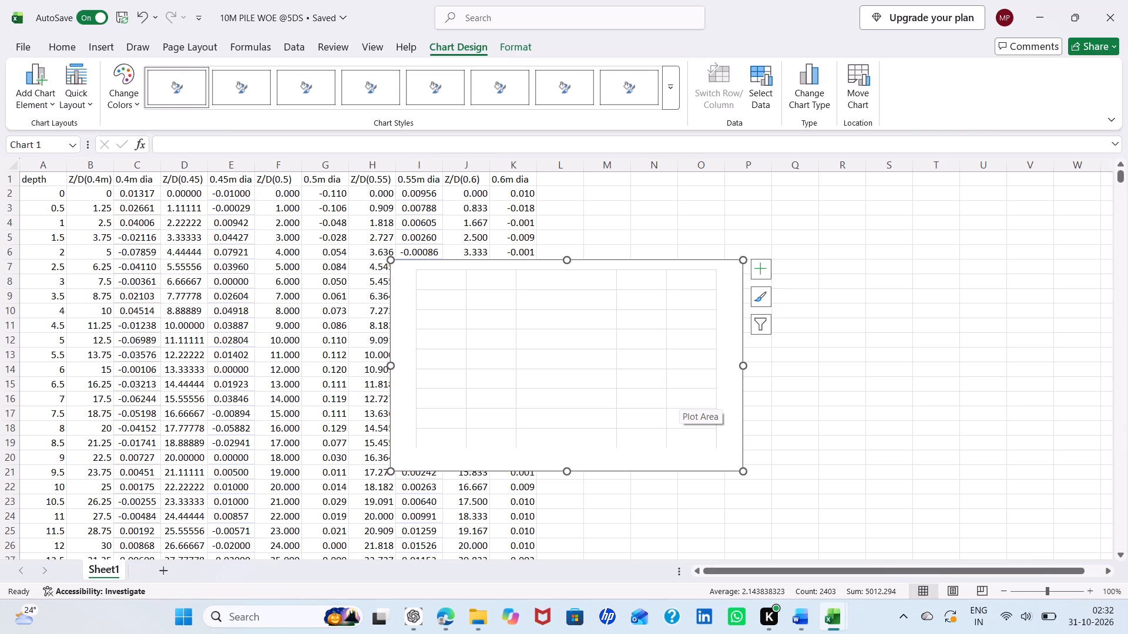
Add a chart title to the 5DS chart.
click(758, 271)
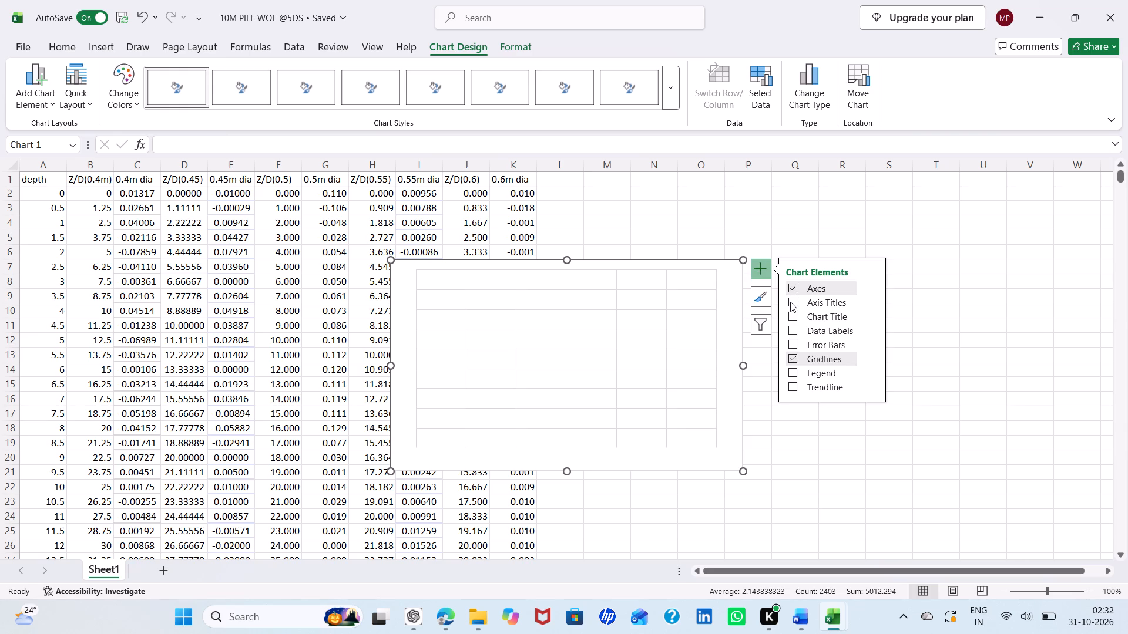
click(793, 312)
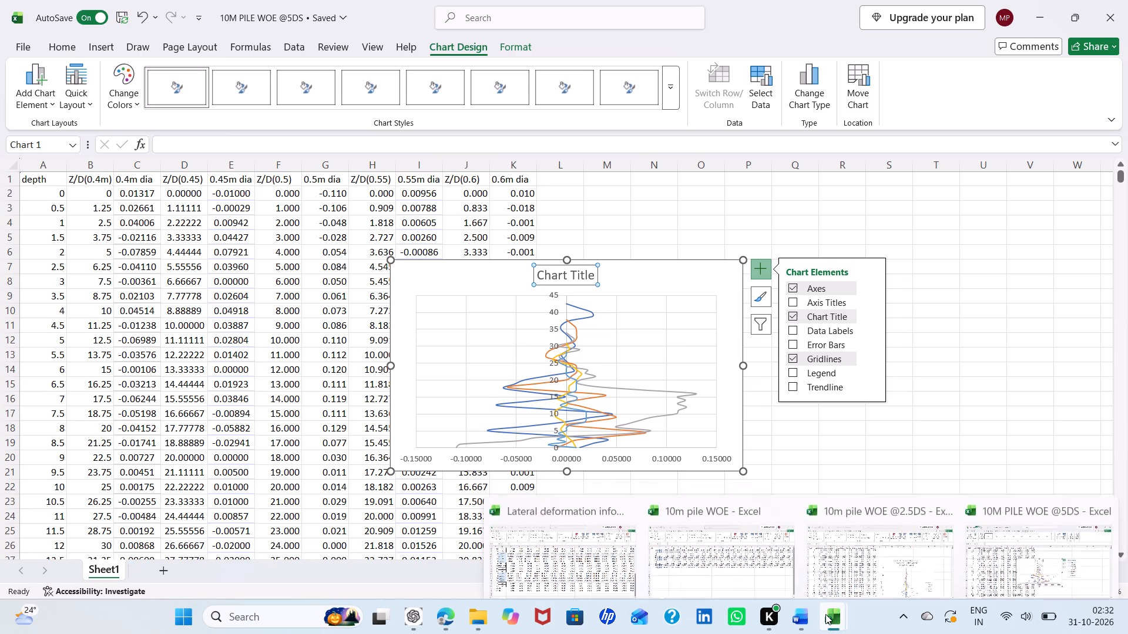
Copy the full title from the chart in the 10m pile WOE @2.5DS workbook and replace the 5DS chart's placeholder title with it.
click(915, 542)
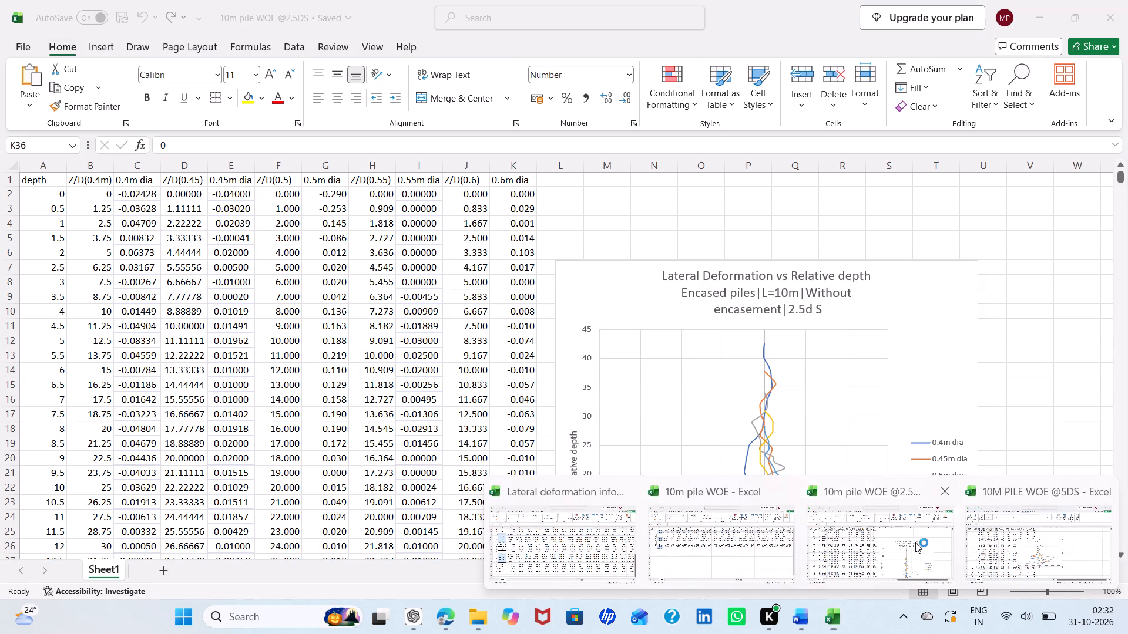
click(825, 306)
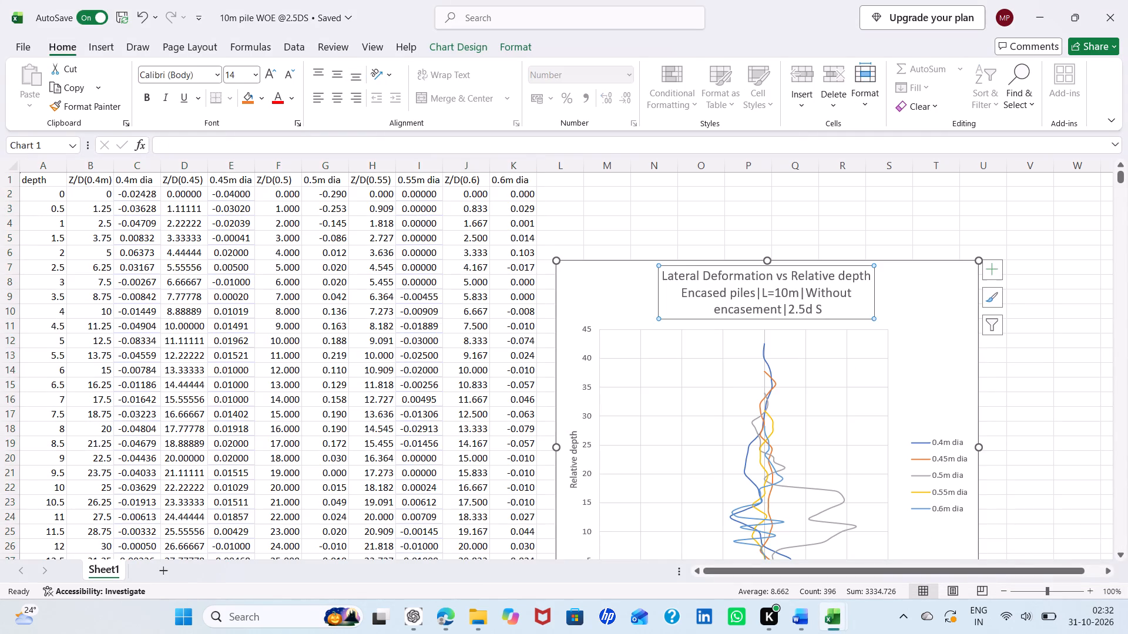
drag(825, 306, 671, 269)
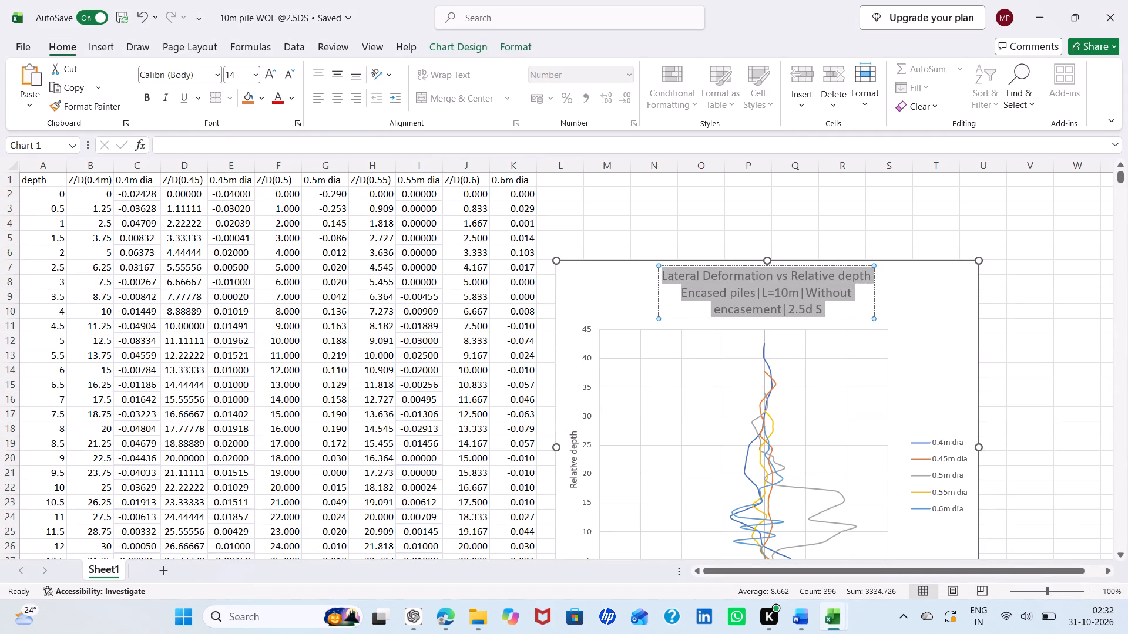
key(ctrl+c)
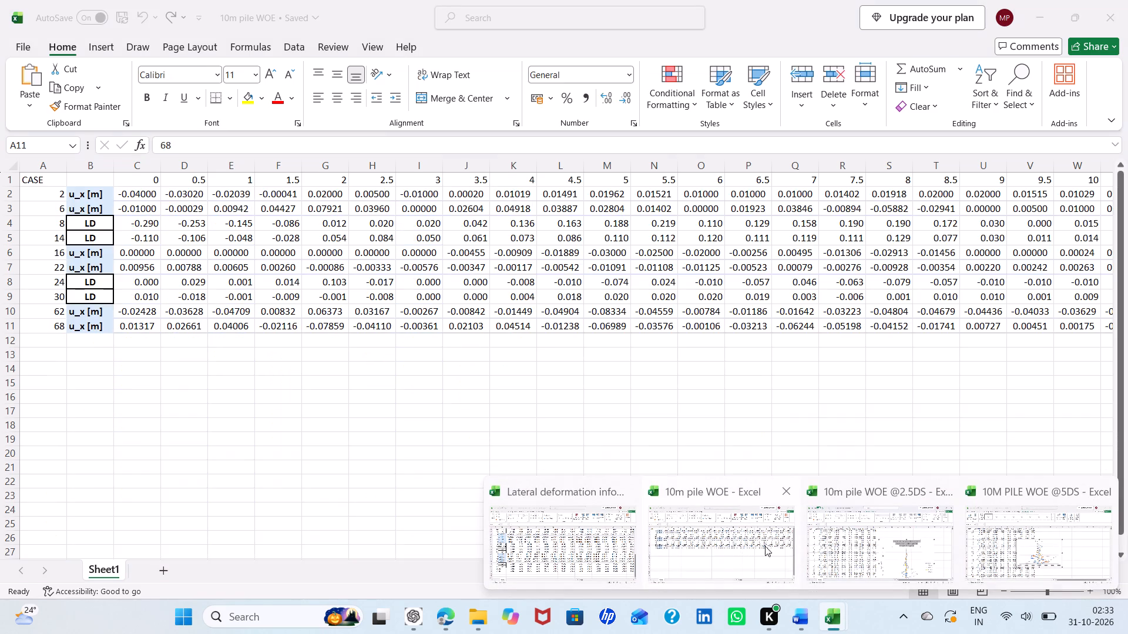
click(1012, 534)
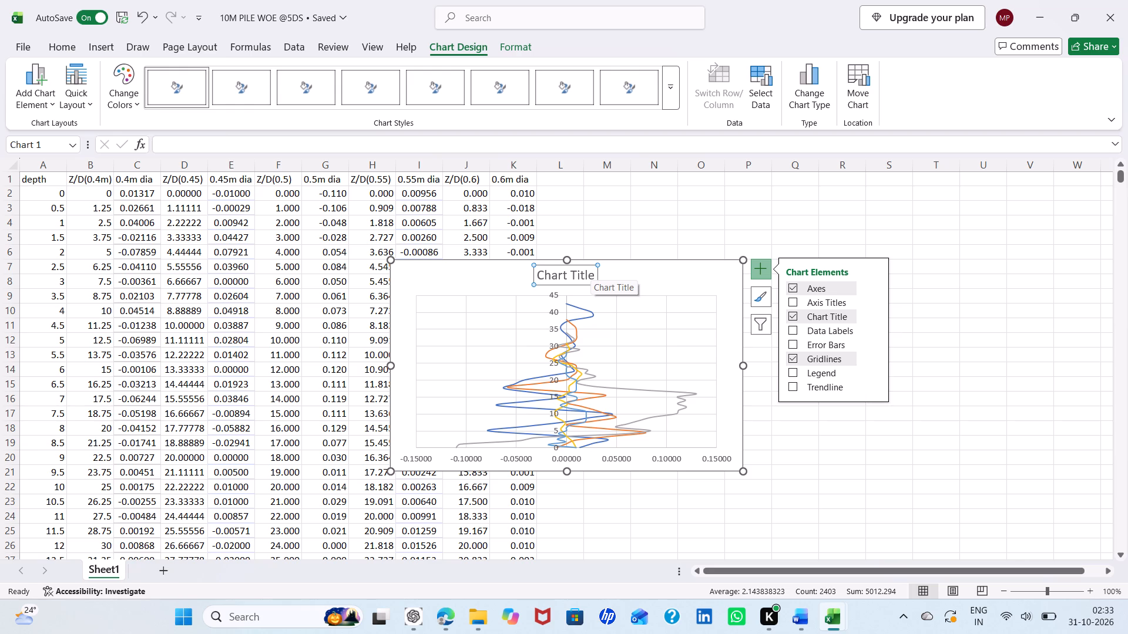
drag(592, 274, 545, 272)
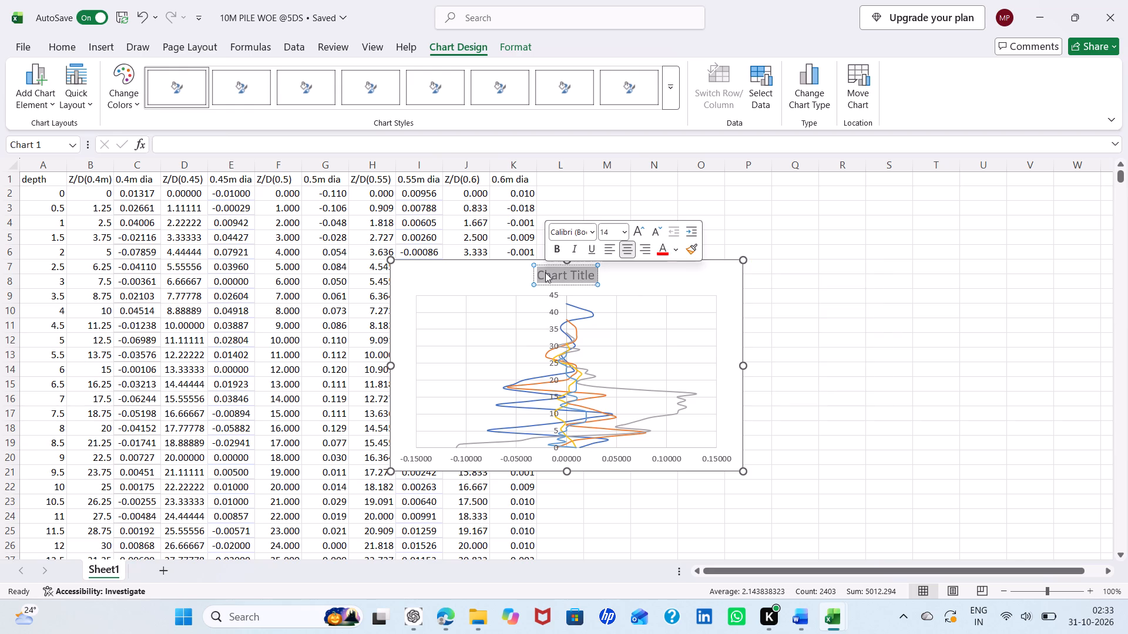
key(Delete)
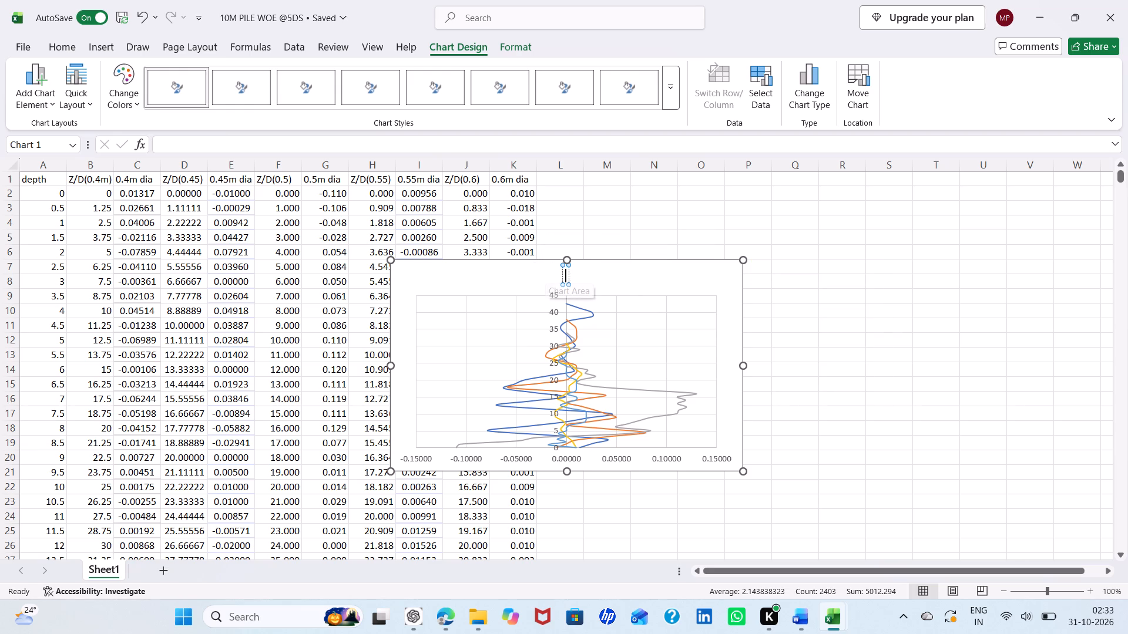
key(ctrl+v)
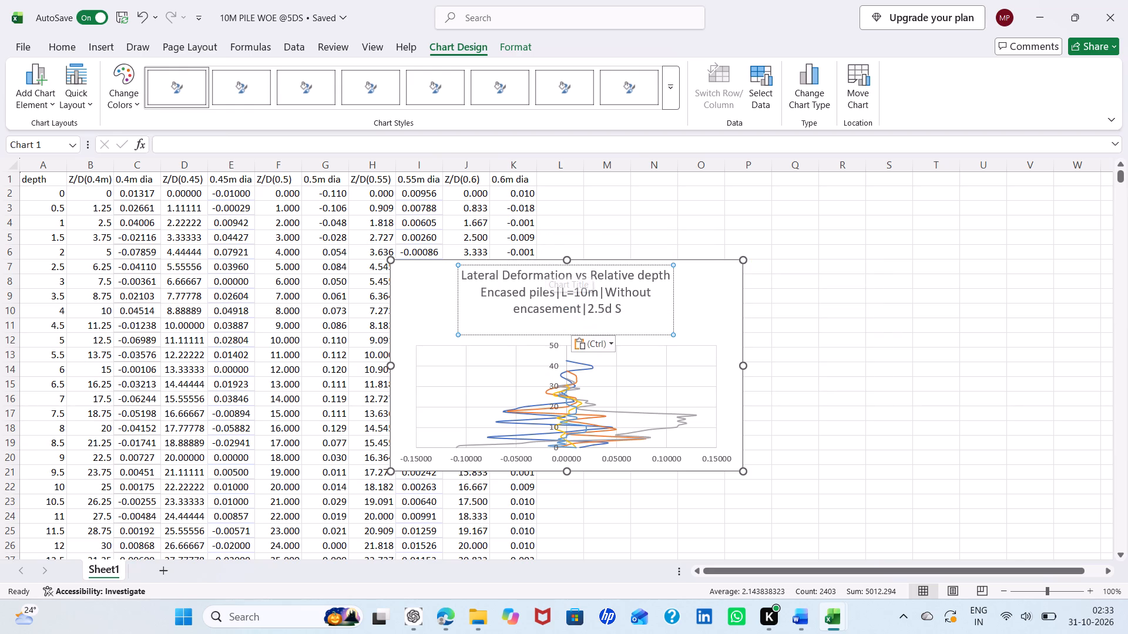
Change the spacing in the 5DS chart's title to 5d S.
click(598, 309)
key(BackSpace)
key(BackSpace)
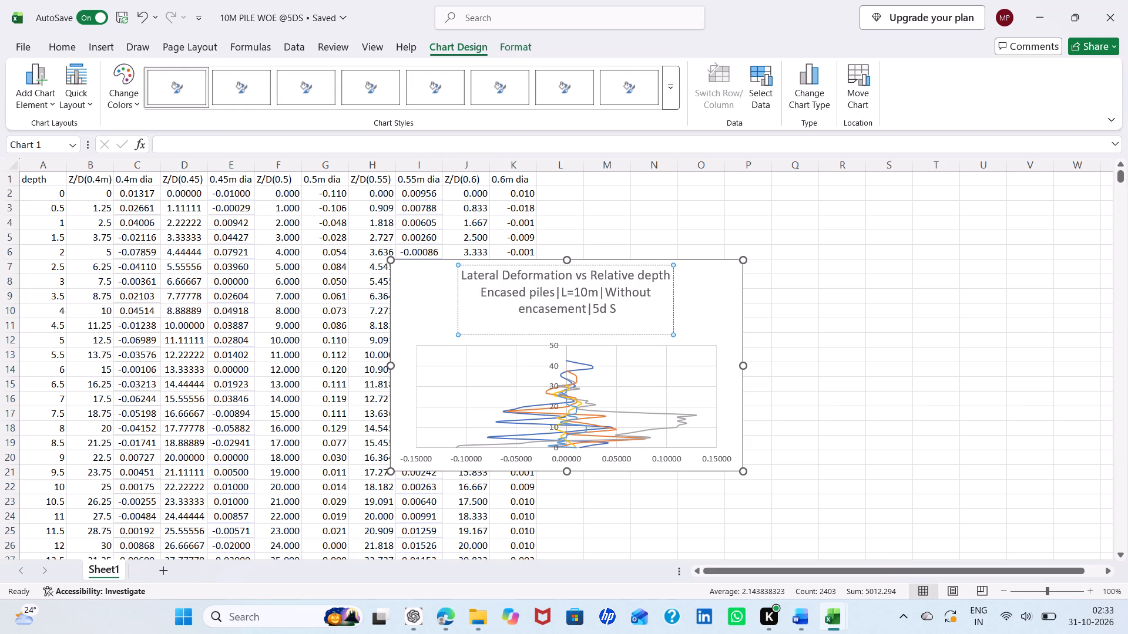
Add axis titles to the 5DS chart.
click(714, 294)
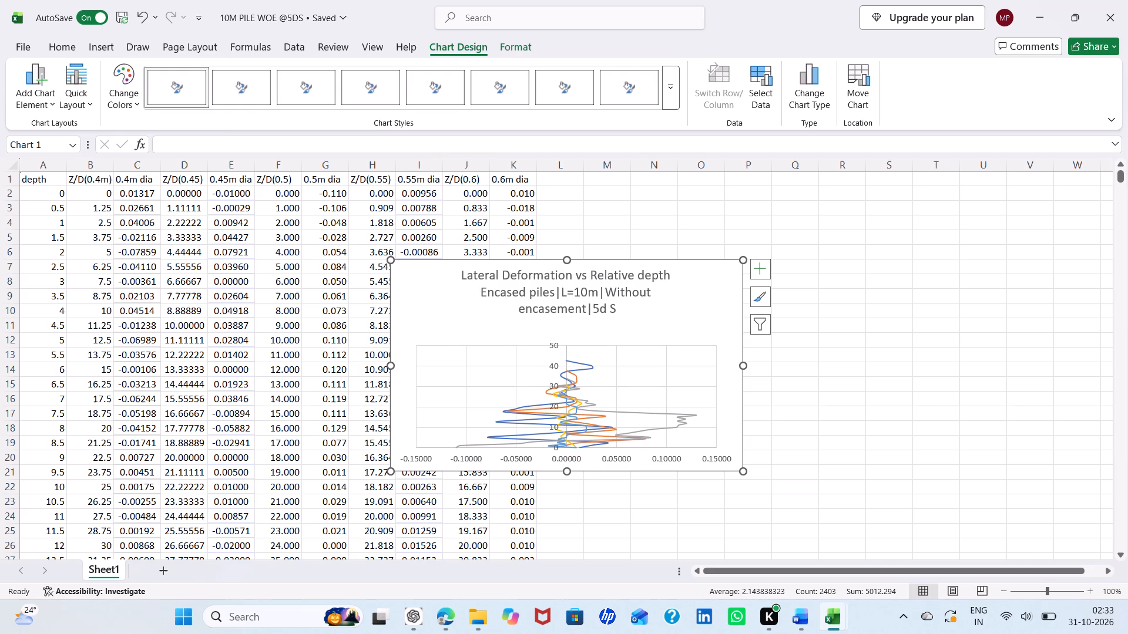
click(753, 271)
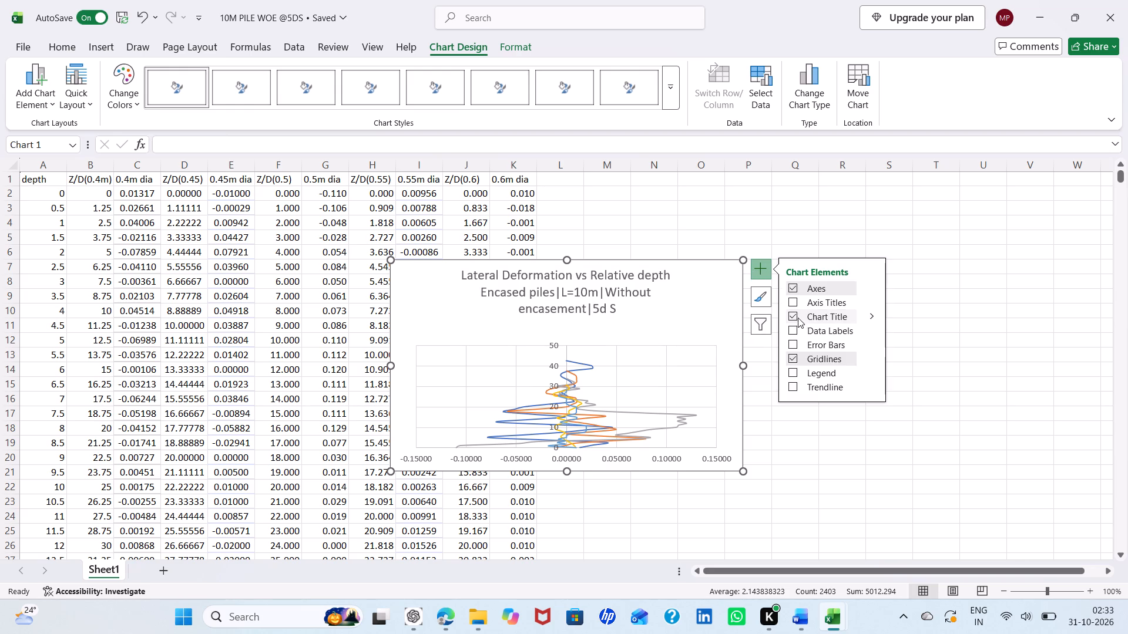
click(793, 302)
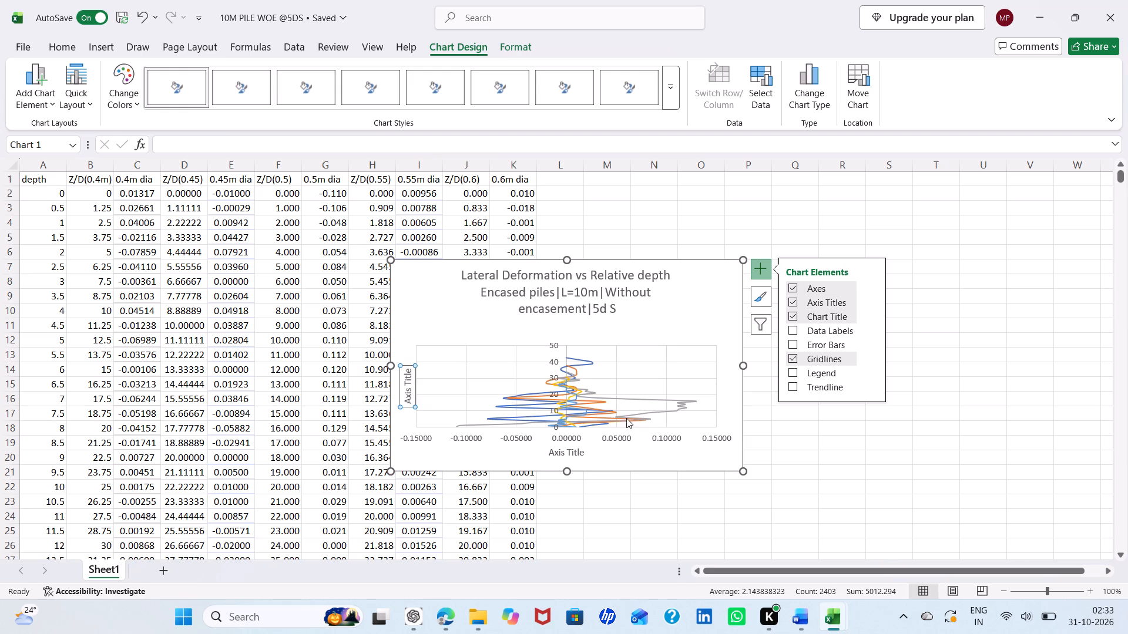
Replace the horizontal axis title placeholder of the 5DS chart with LD mm.
click(575, 451)
drag(583, 451, 560, 451)
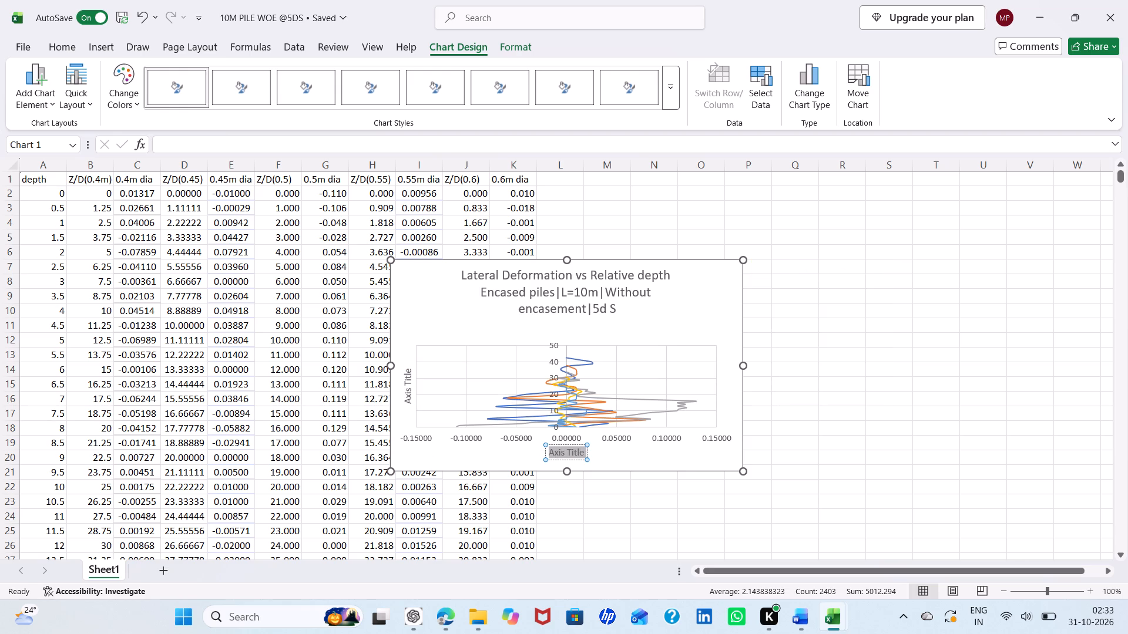
drag(560, 451, 554, 451)
text(ld)
key(BackSpace)
key(BackSpace)
text(LD mm)
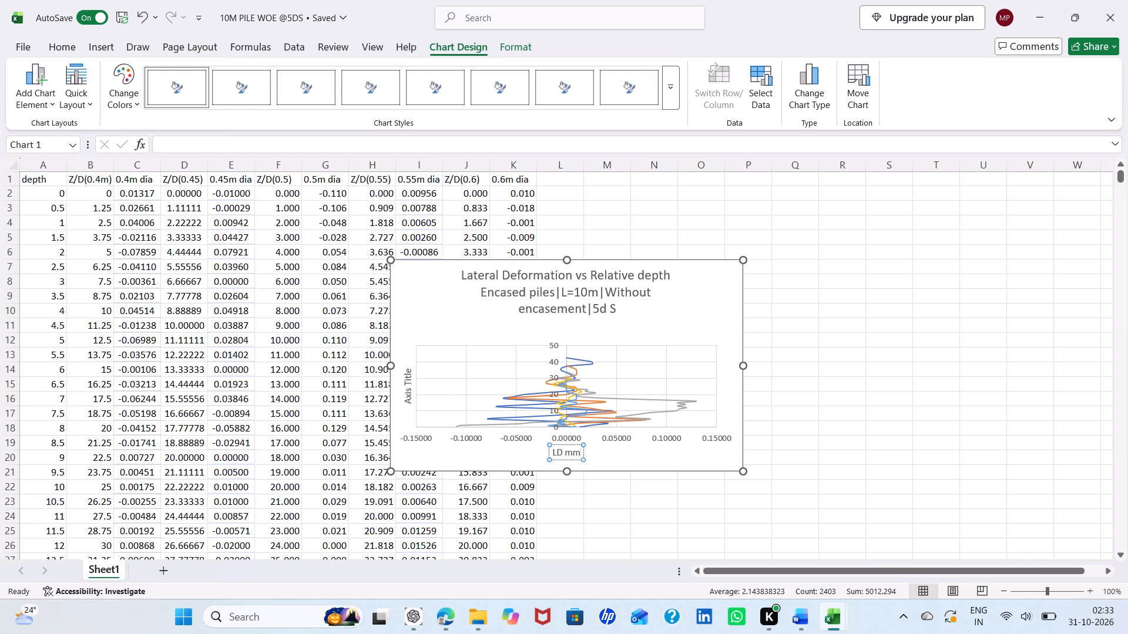
Replace the vertical axis title placeholder of the 5DS chart with Relative depth.
click(402, 372)
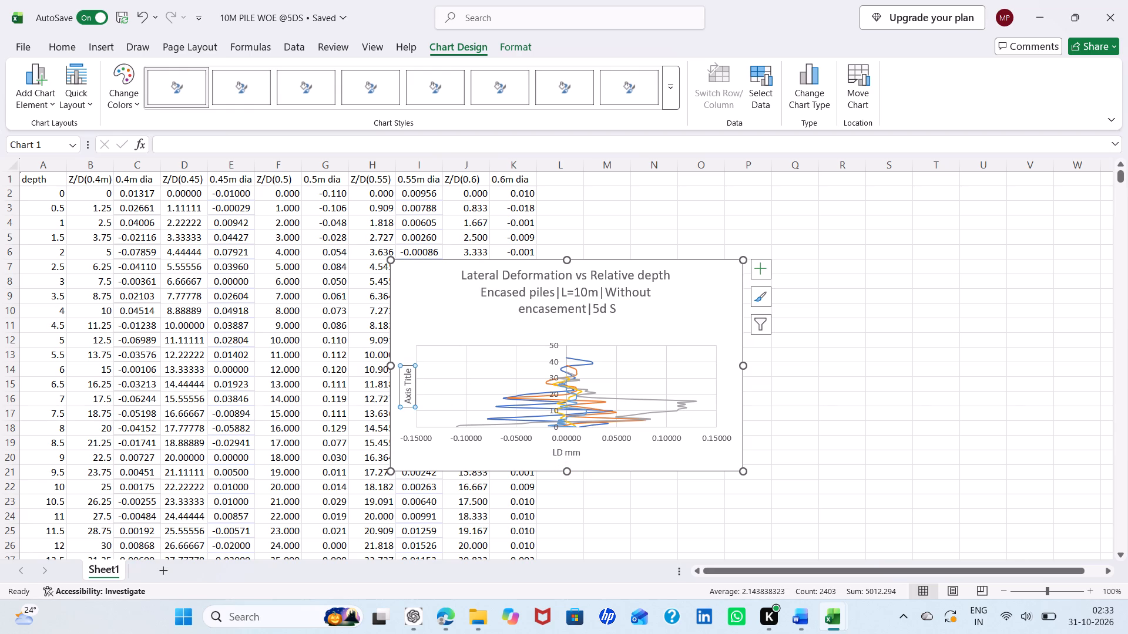
drag(407, 369, 411, 377)
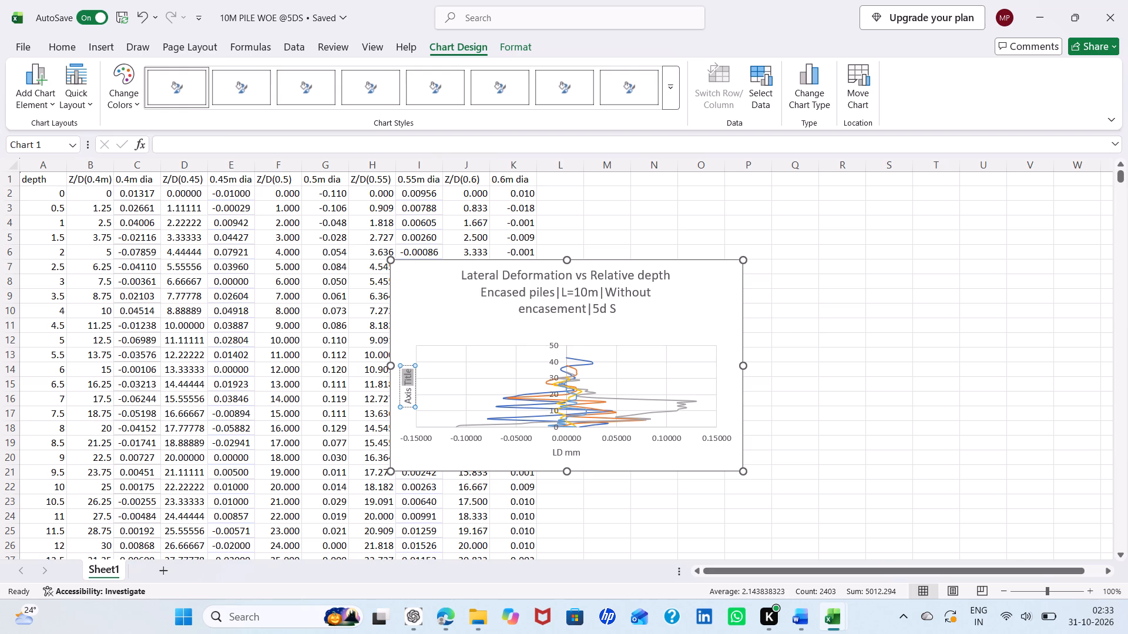
drag(411, 377, 417, 399)
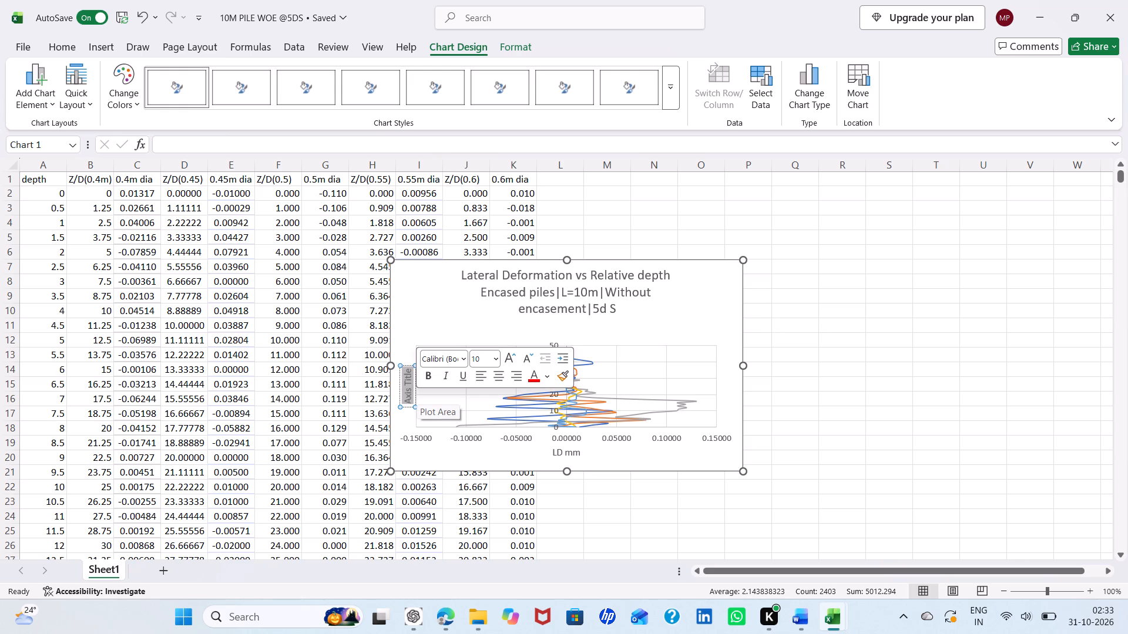
text(Re)
text(lative)
key(space)
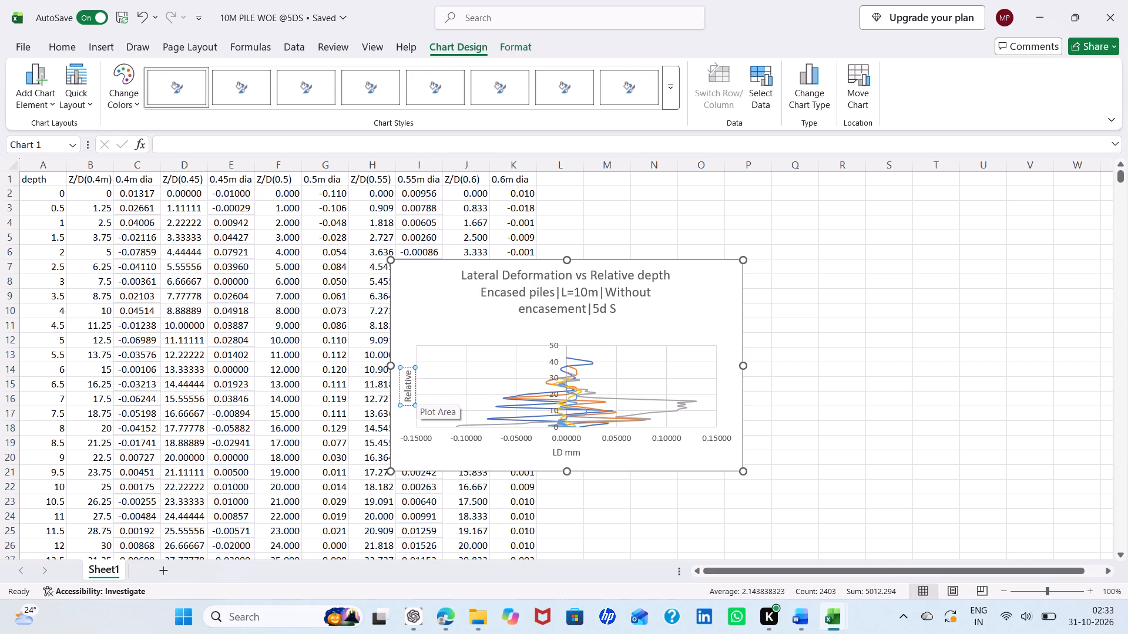
text(depth)
key(Return)
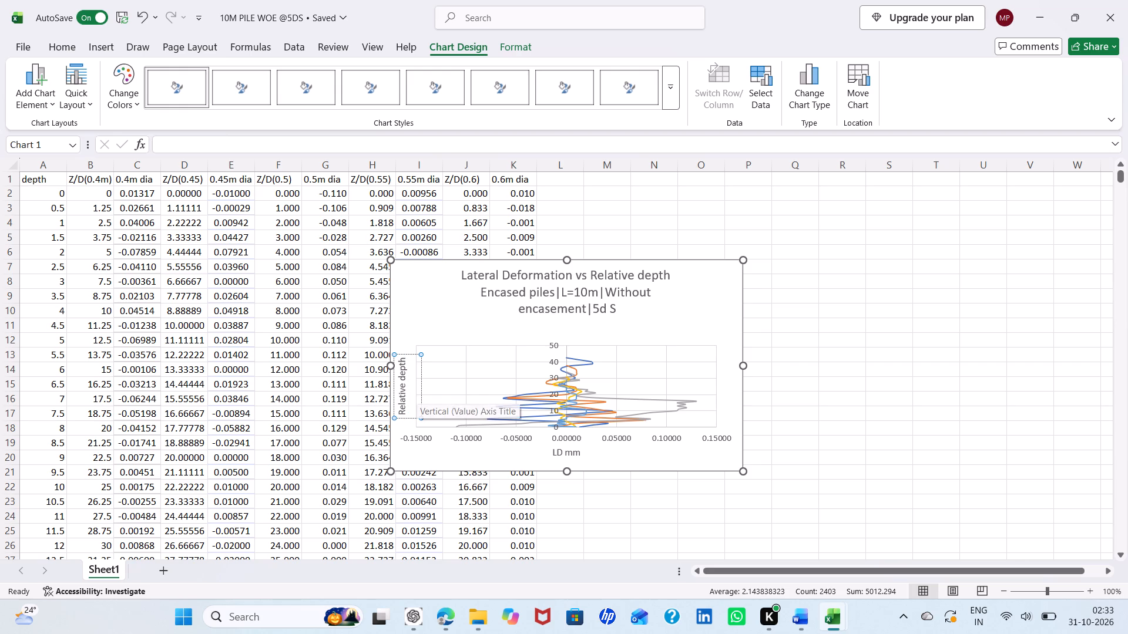
click(573, 318)
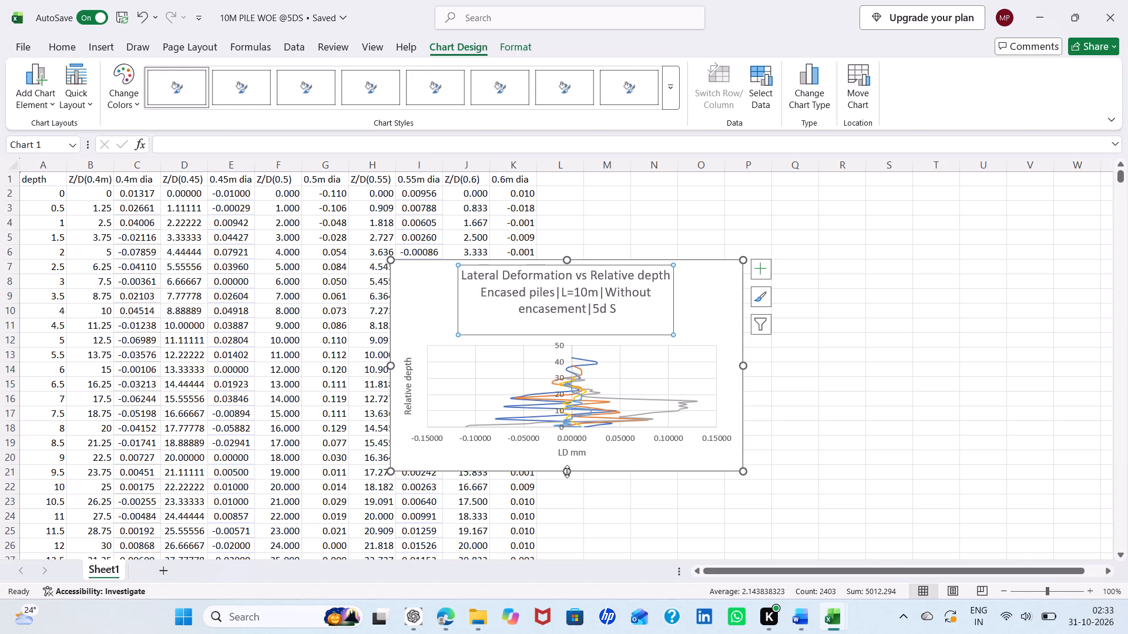
Enlarge the 5DS chart so it spans from about row 5 to row 31 and extends to about column R.
drag(568, 474, 587, 540)
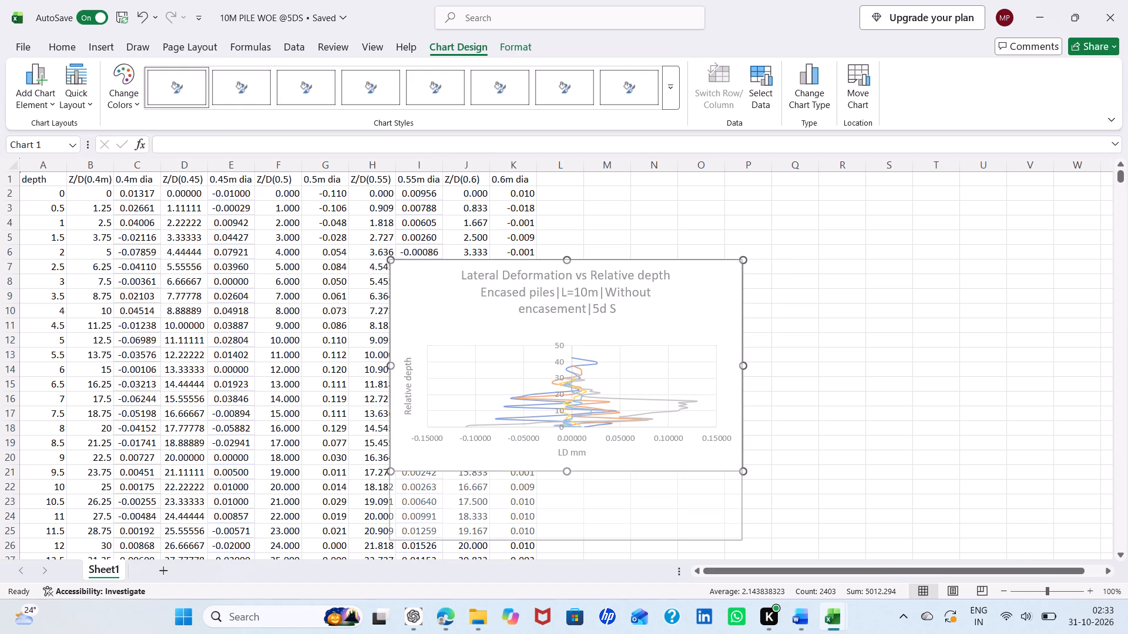
scroll(587, 540, down, 1)
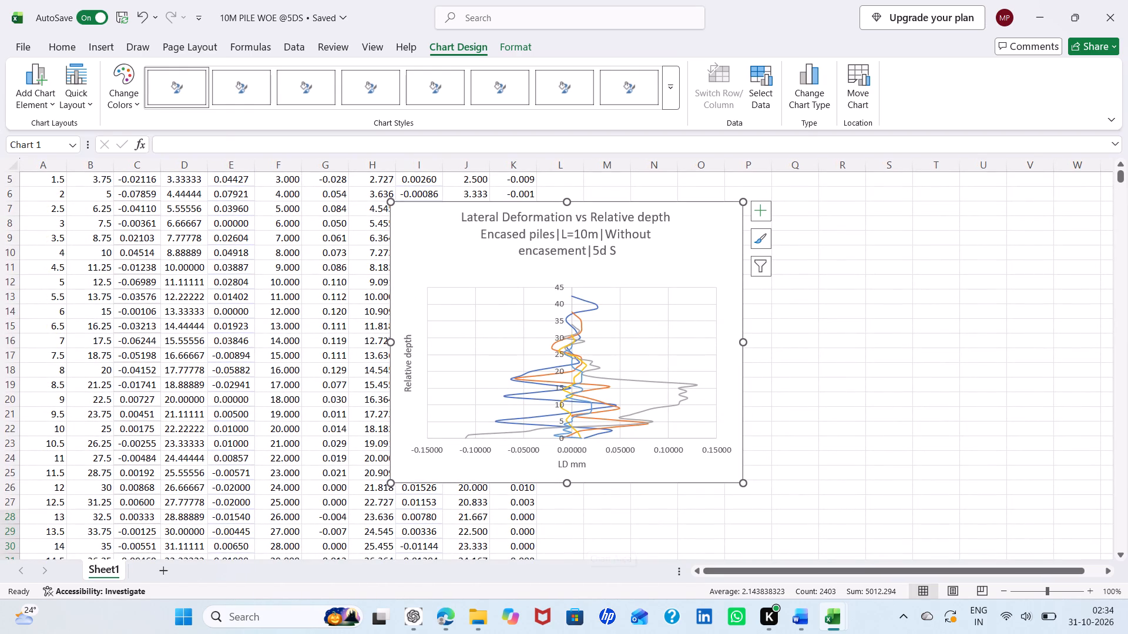
drag(743, 345, 874, 345)
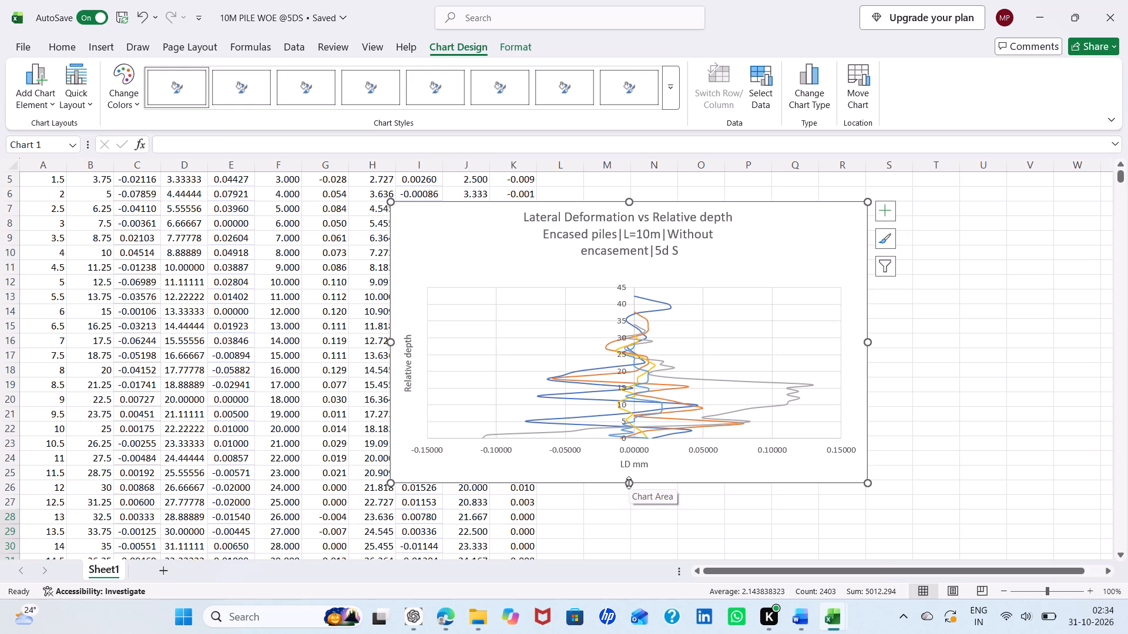
drag(630, 487, 649, 563)
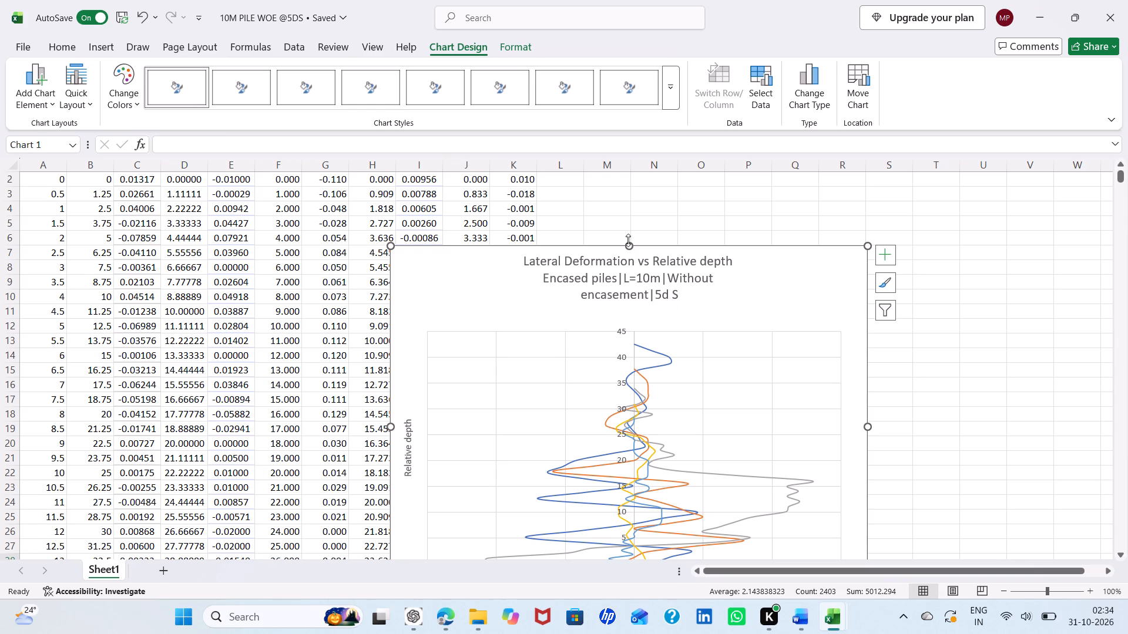
drag(631, 244, 630, 226)
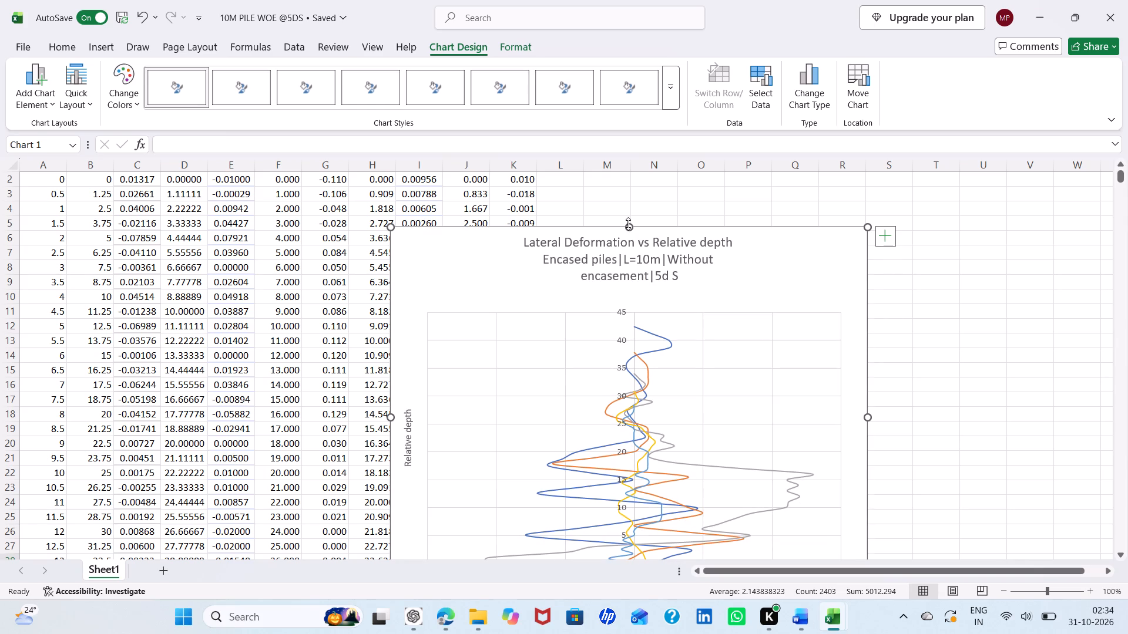
Add a legend to the 5DS chart.
click(882, 243)
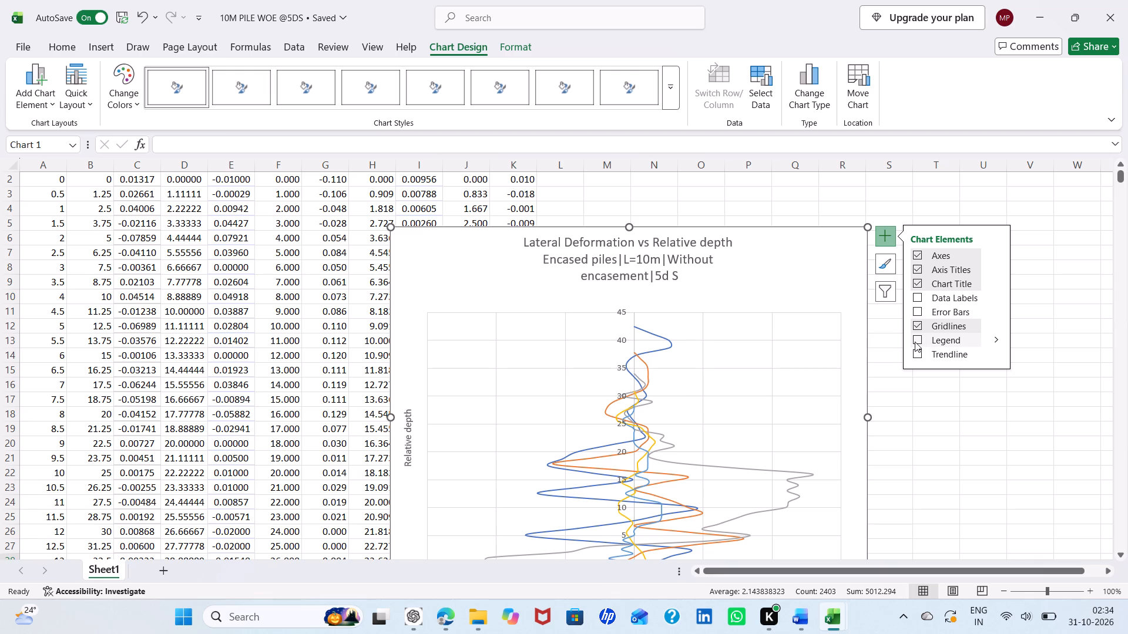
click(912, 340)
Format the horizontal axis numbers of the 5DS chart to two decimals with the custom format 0.00_ ;[Red]-0.00.
scroll(828, 336, down, 1)
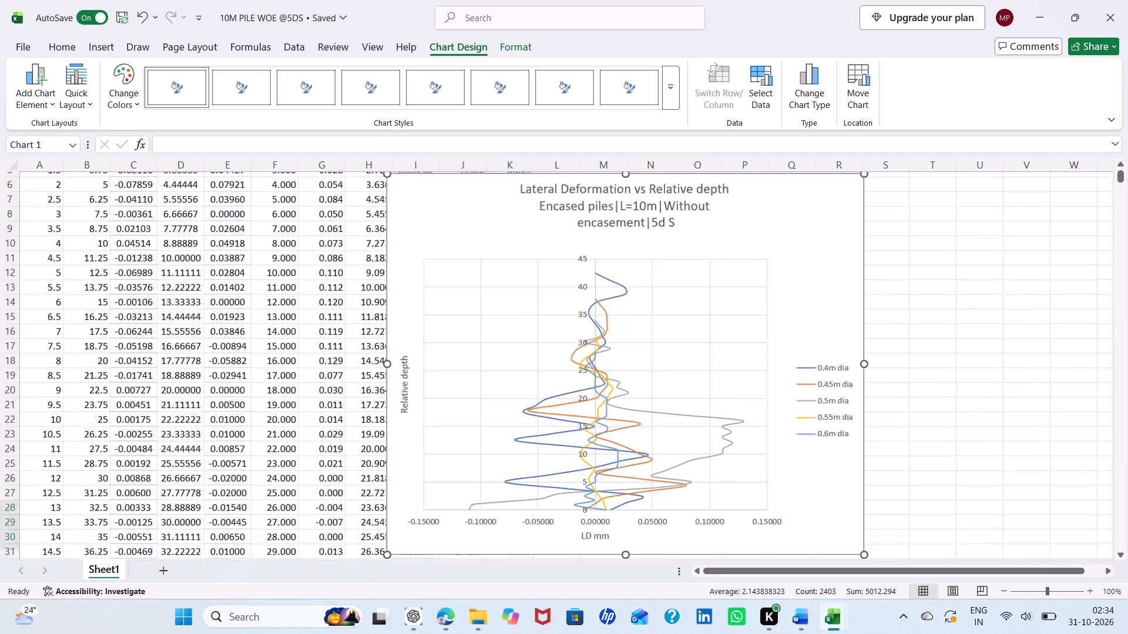
scroll(828, 336, down, 1)
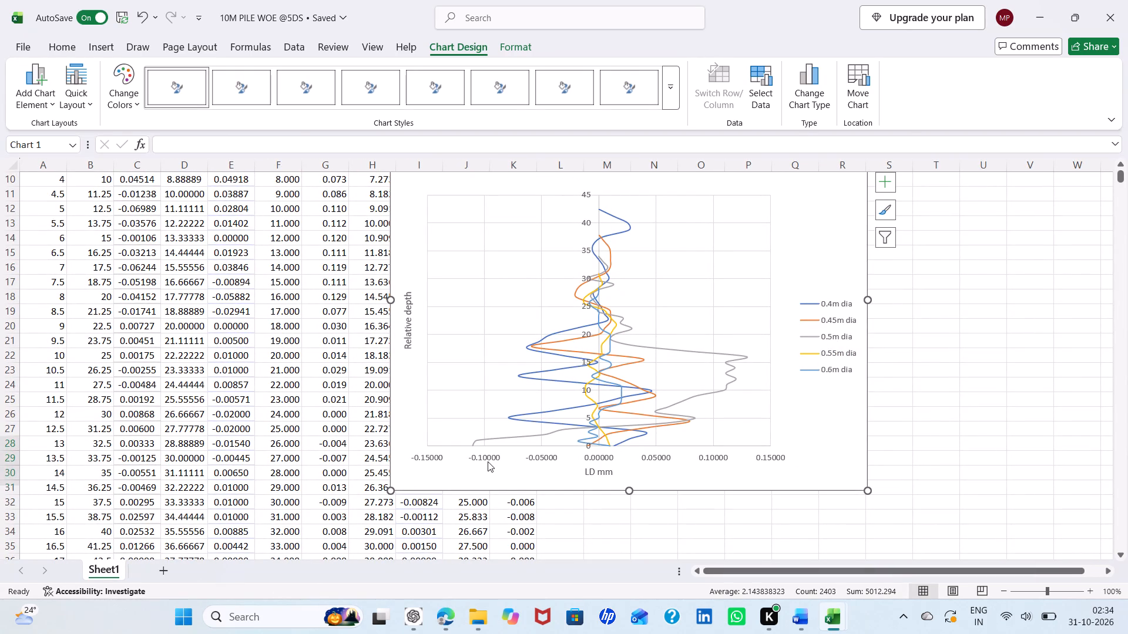
click(488, 461)
right_click(488, 461)
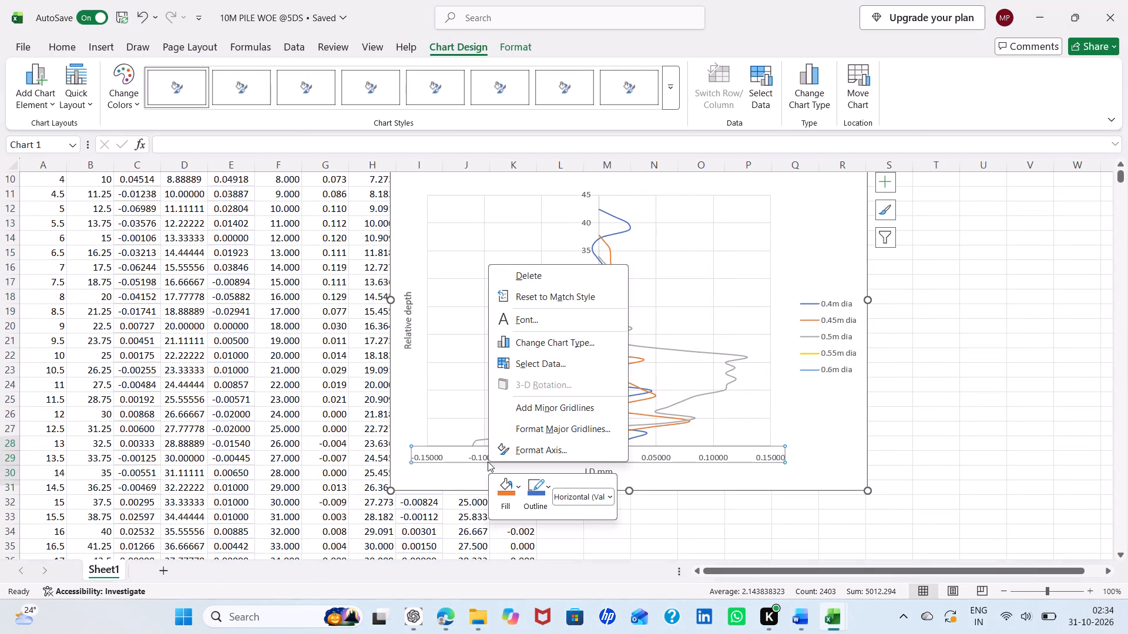
click(500, 444)
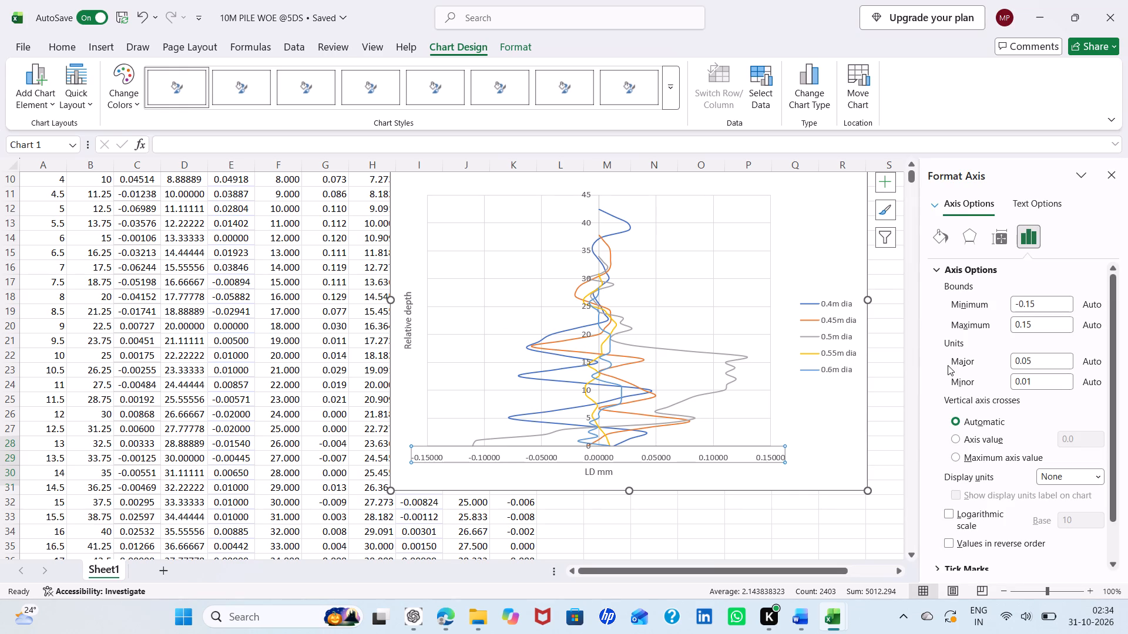
scroll(948, 365, down, 1)
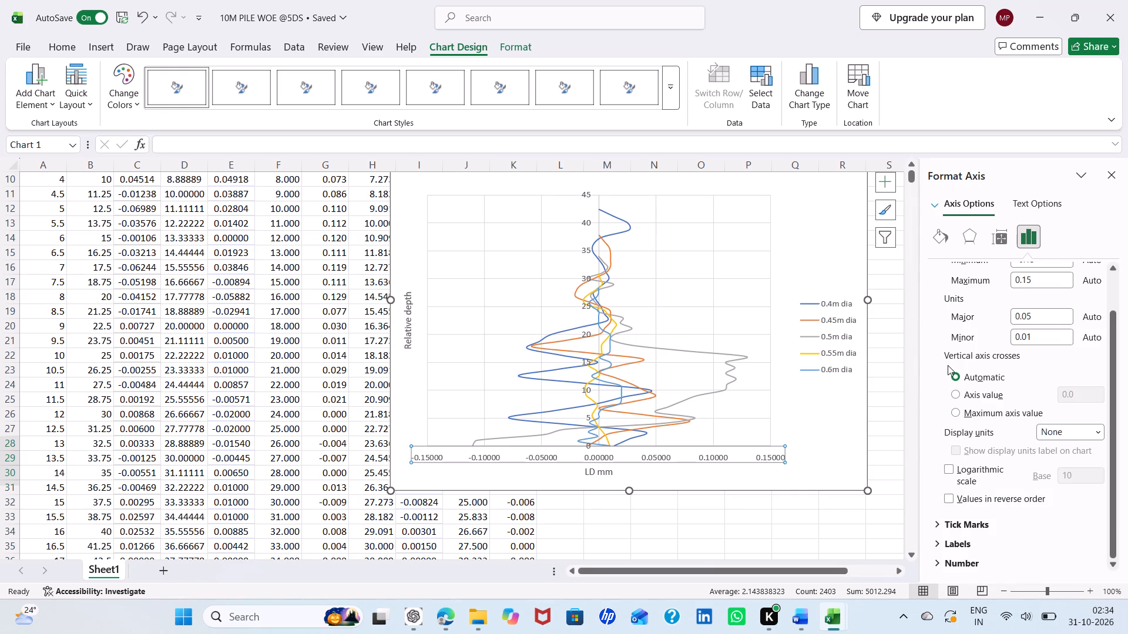
click(959, 565)
scroll(959, 565, down, 1)
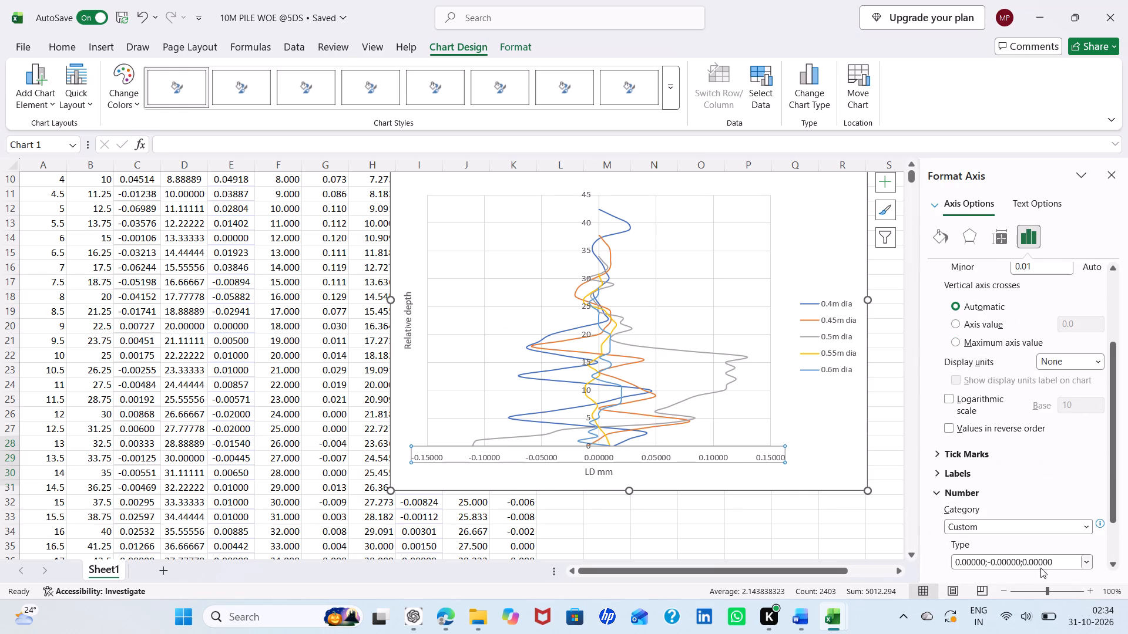
click(1082, 562)
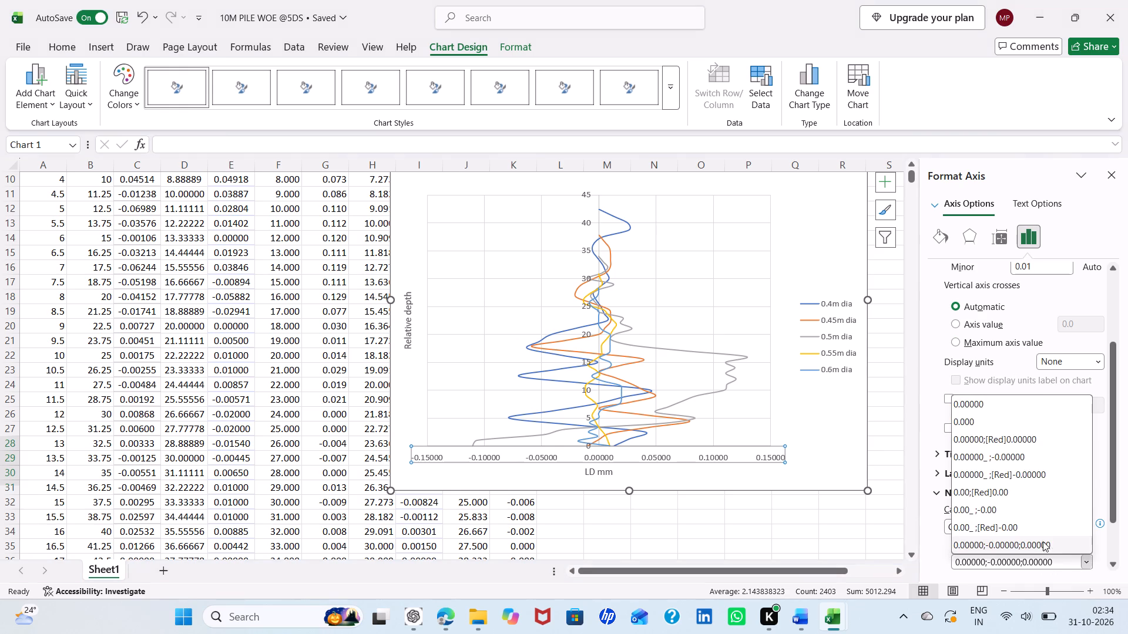
click(1008, 514)
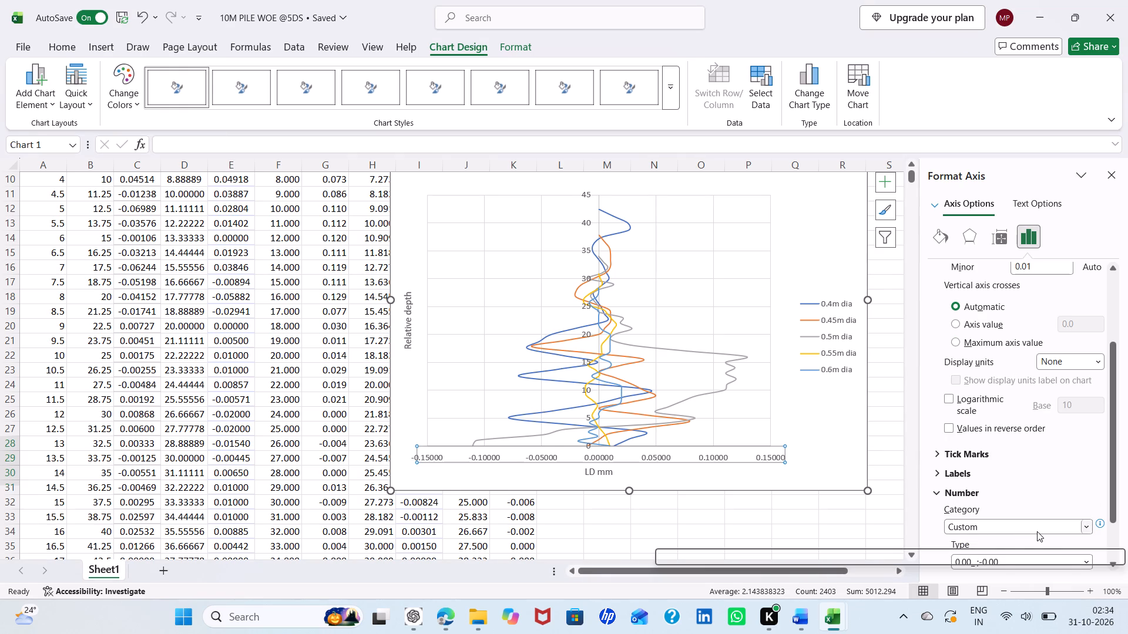
scroll(1037, 531, down, 1)
click(1090, 504)
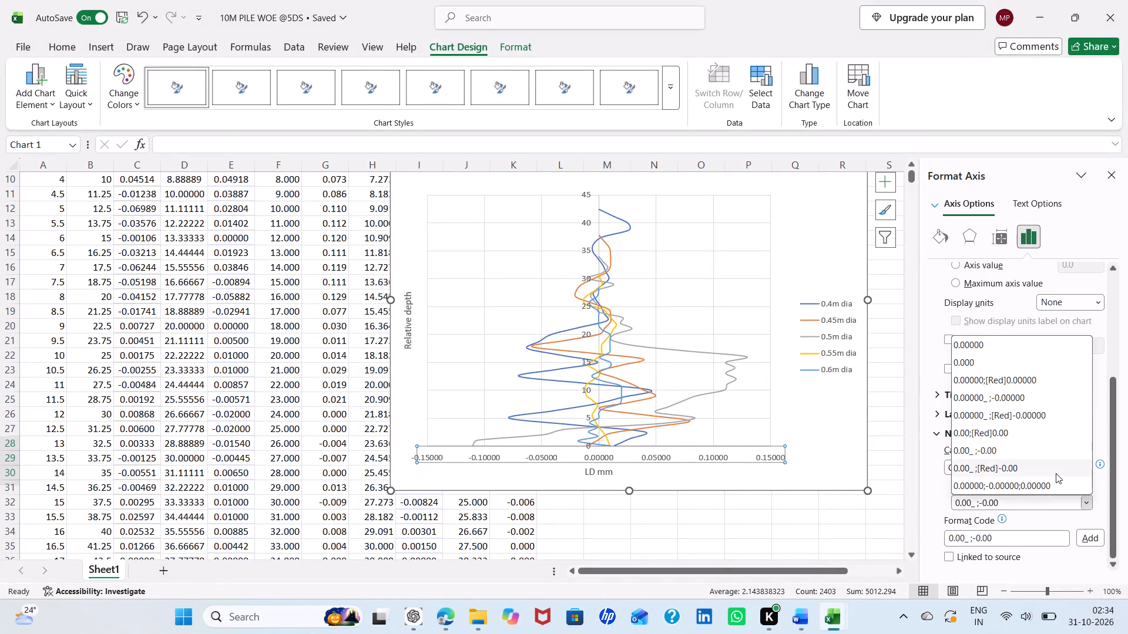
click(1056, 473)
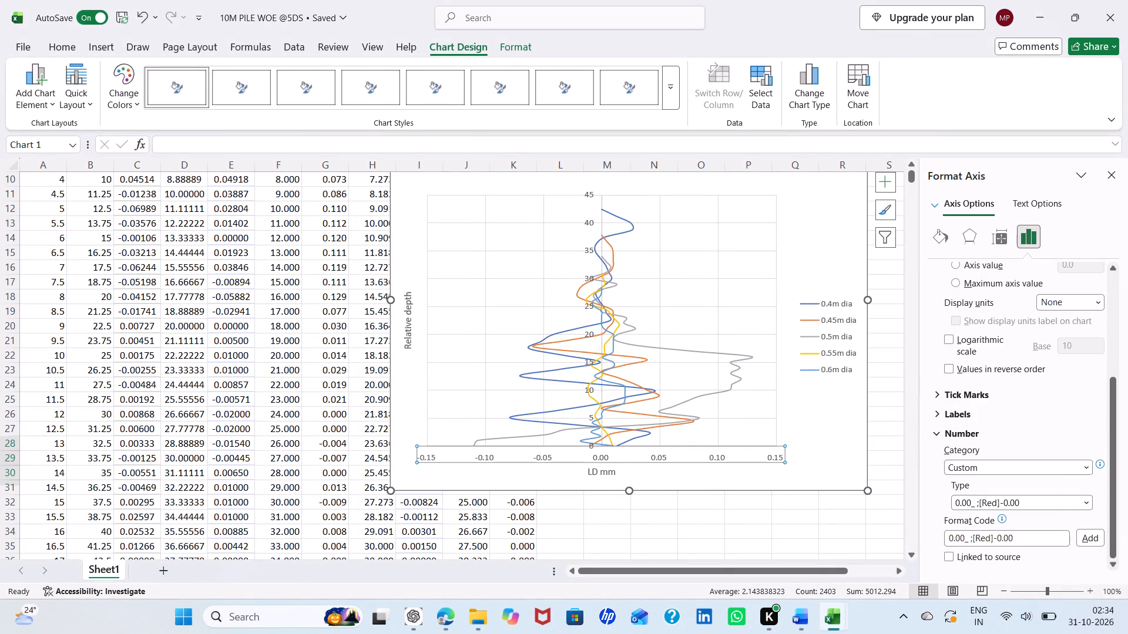
click(783, 519)
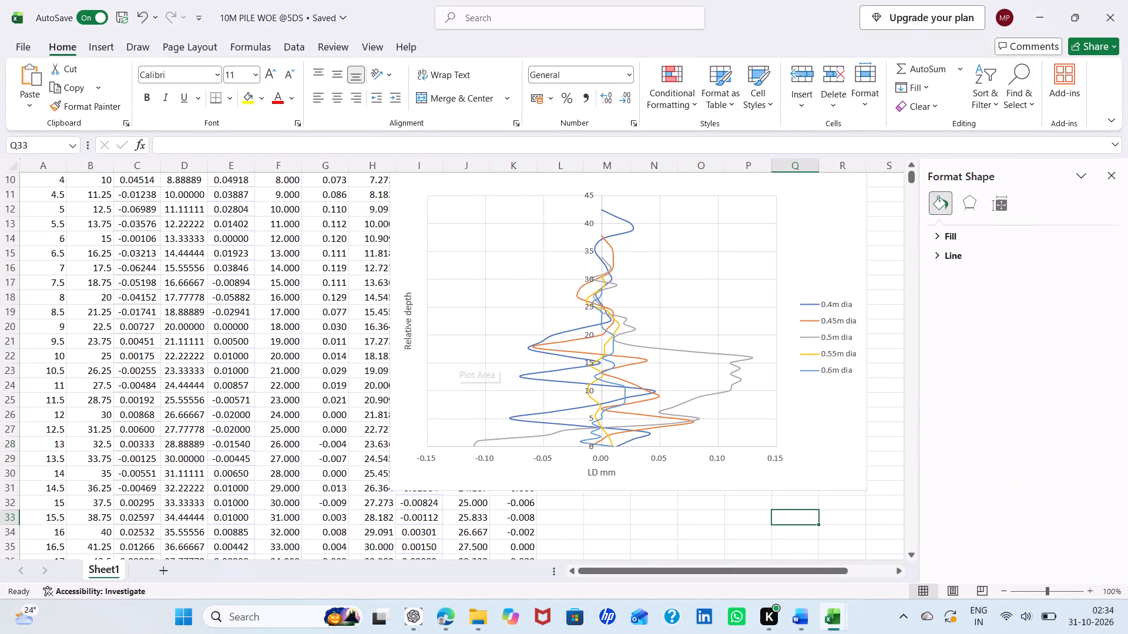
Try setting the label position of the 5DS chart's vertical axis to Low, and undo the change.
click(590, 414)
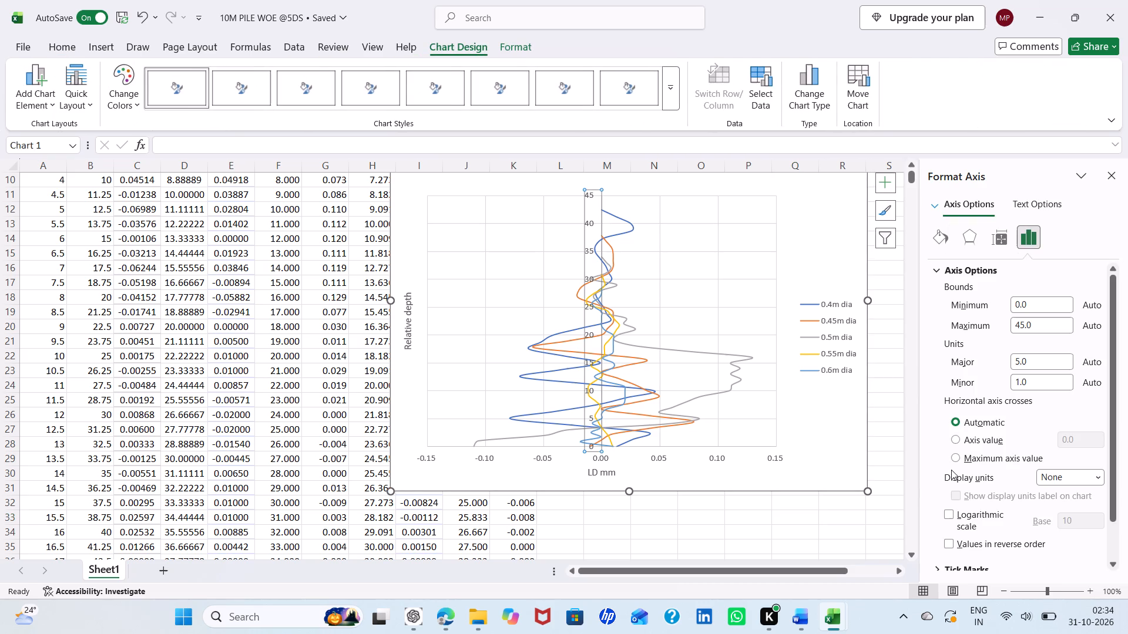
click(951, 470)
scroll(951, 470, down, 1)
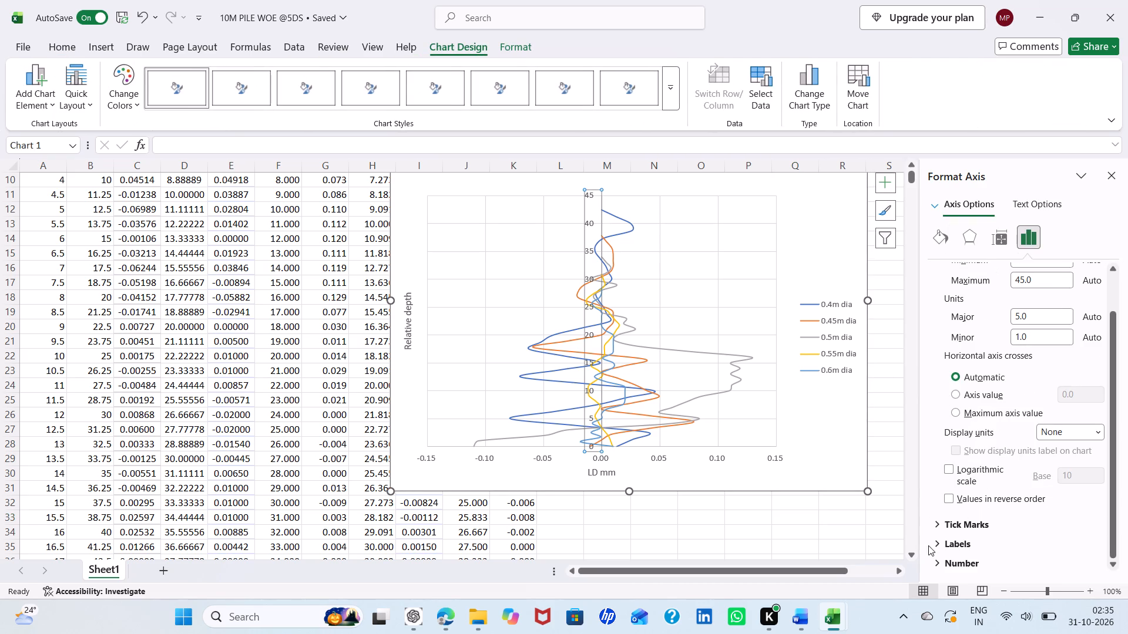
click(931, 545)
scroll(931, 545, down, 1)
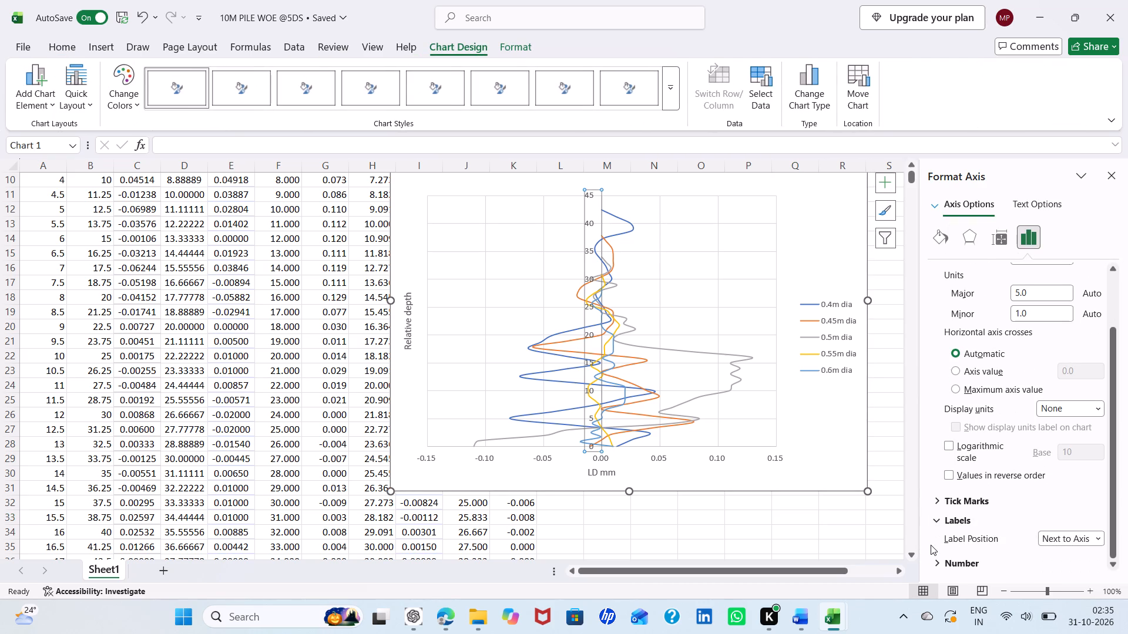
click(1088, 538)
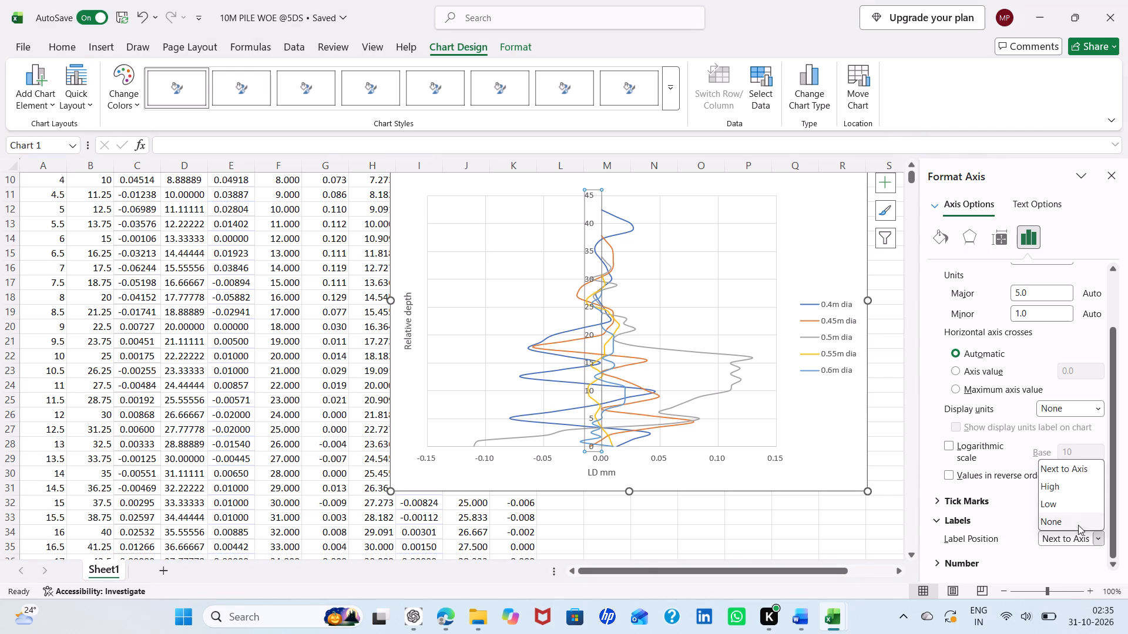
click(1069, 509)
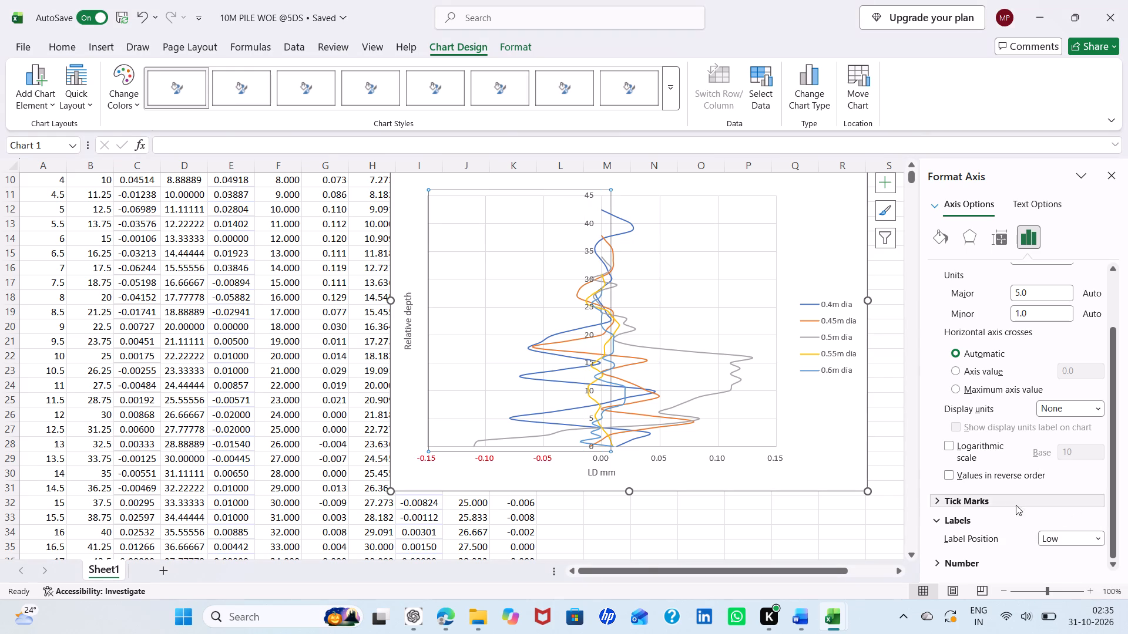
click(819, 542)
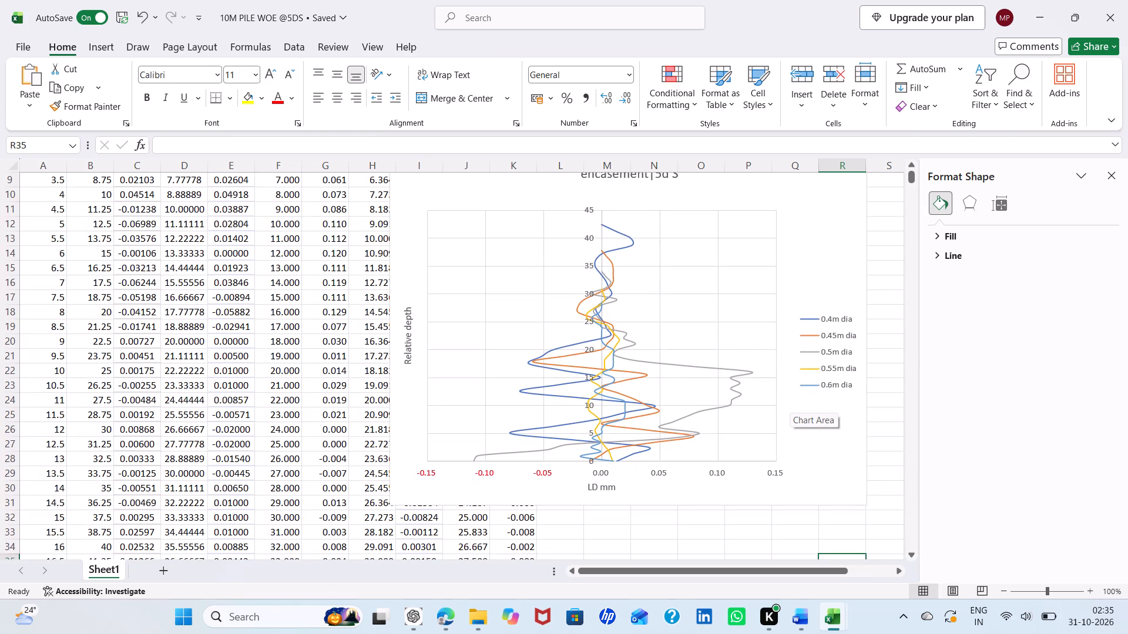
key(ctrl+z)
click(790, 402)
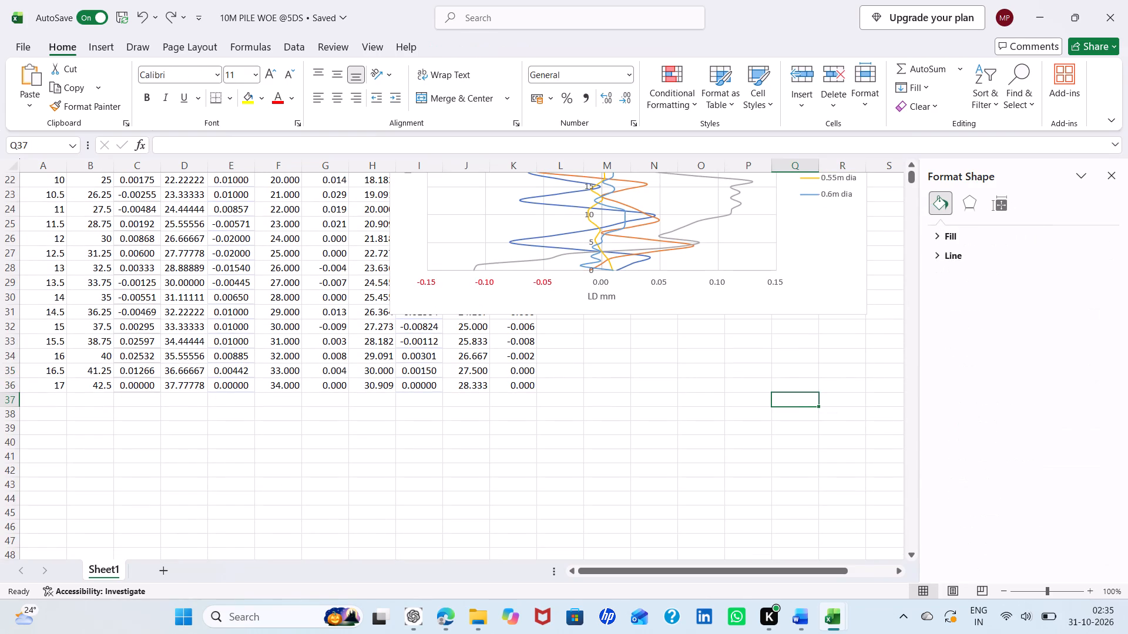
Set the label position of the 5DS chart's vertical axis to Low, and change it to High.
scroll(679, 330, up, 2)
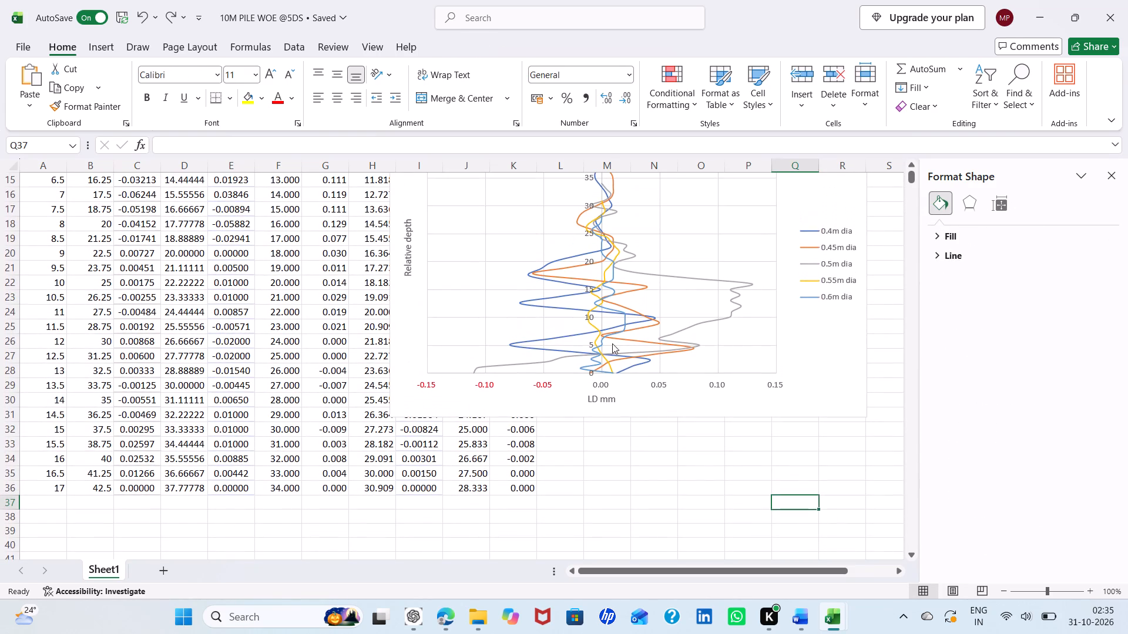
click(589, 343)
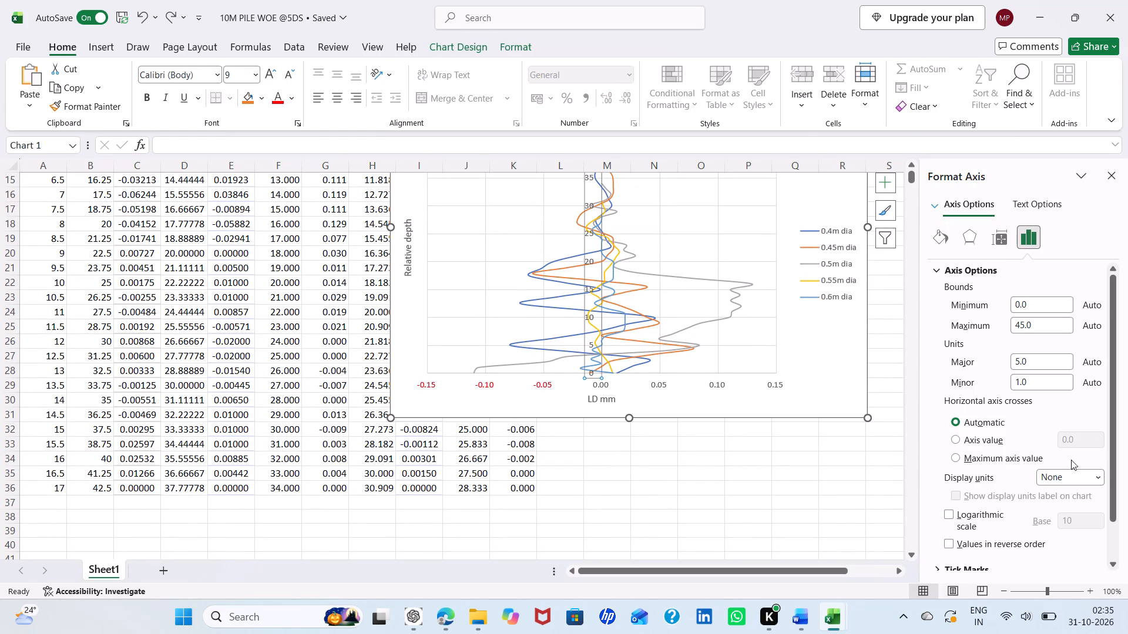
scroll(1029, 485, down, 1)
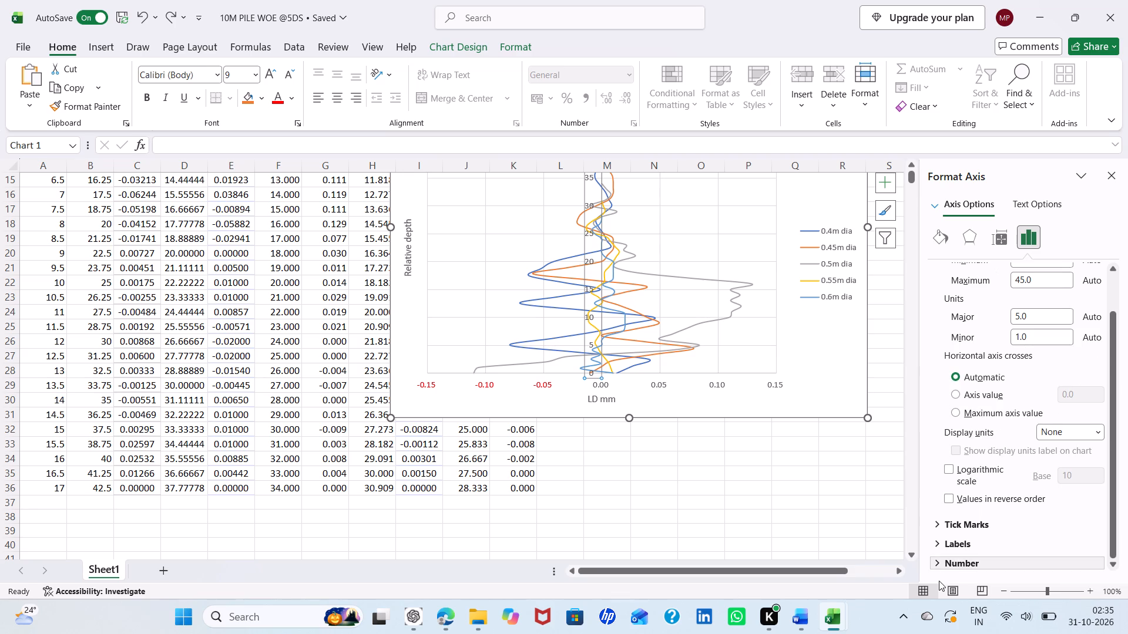
click(939, 547)
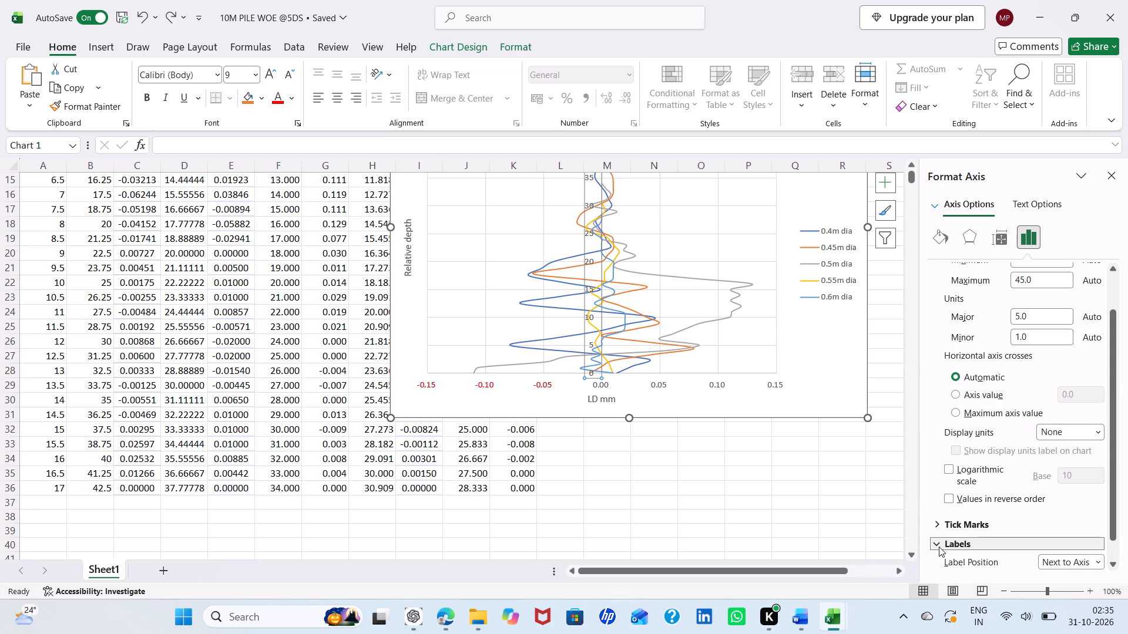
click(1098, 568)
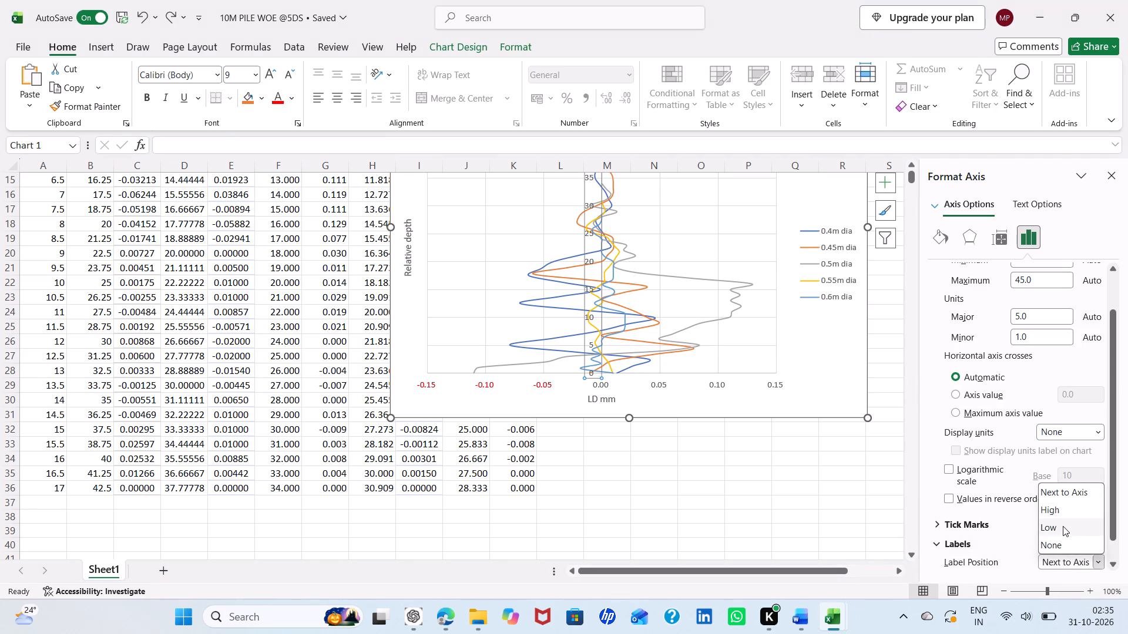
click(1063, 526)
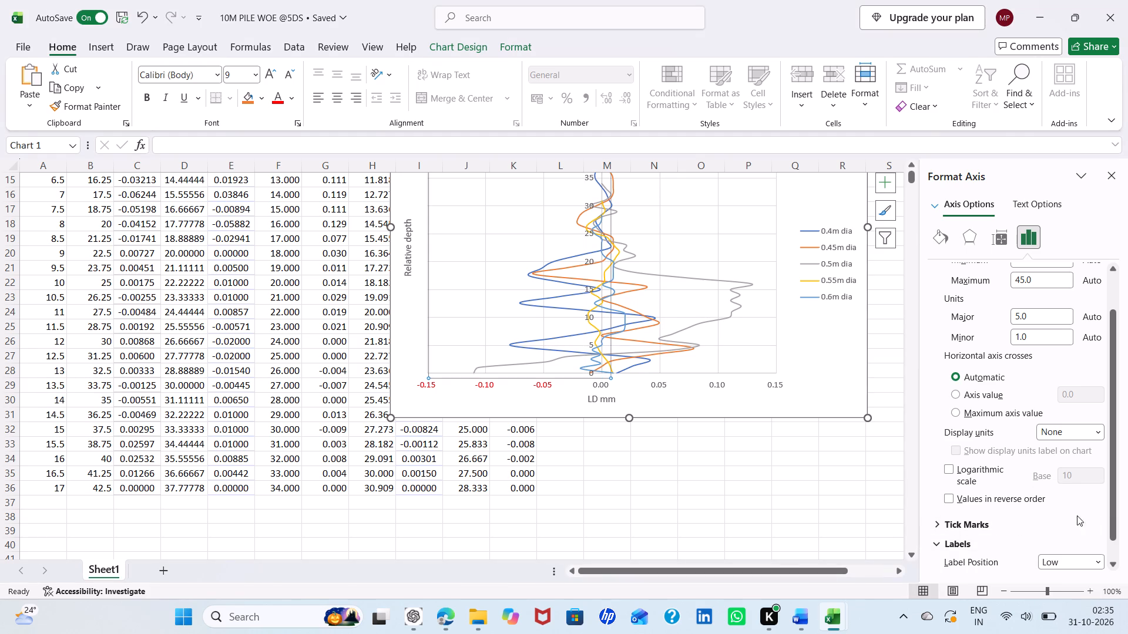
click(1095, 559)
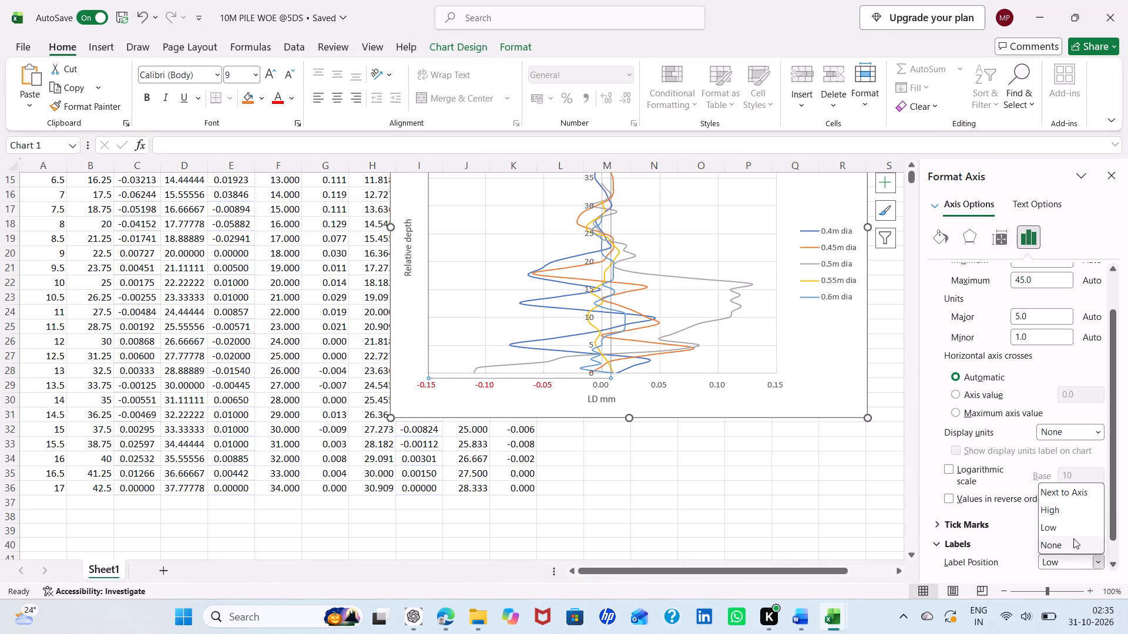
click(1061, 504)
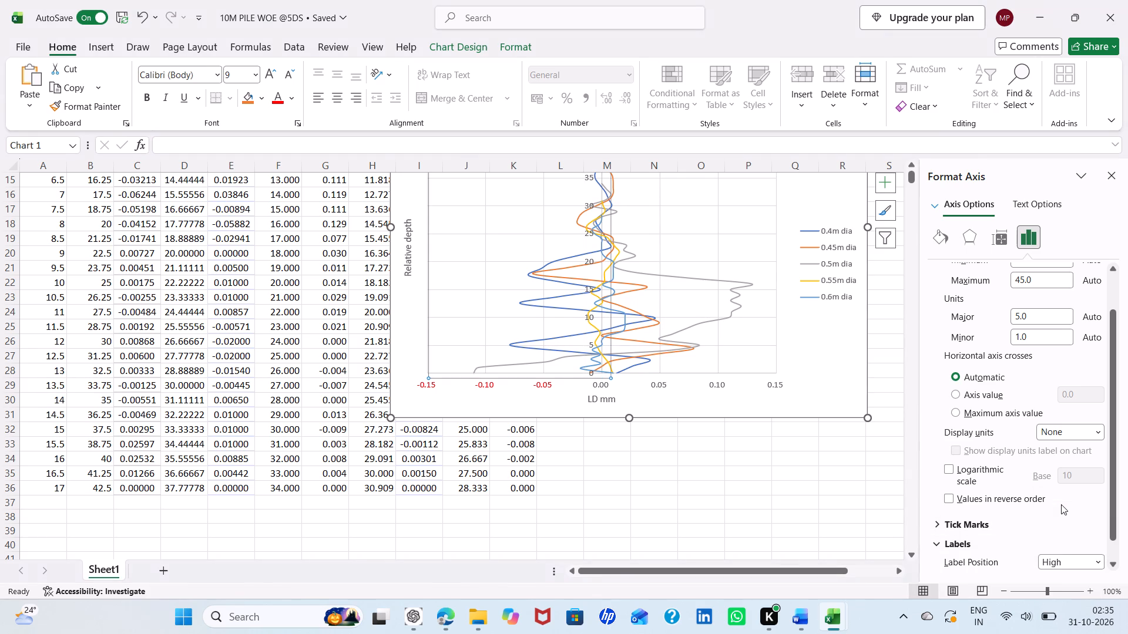
click(885, 545)
scroll(885, 545, up, 2)
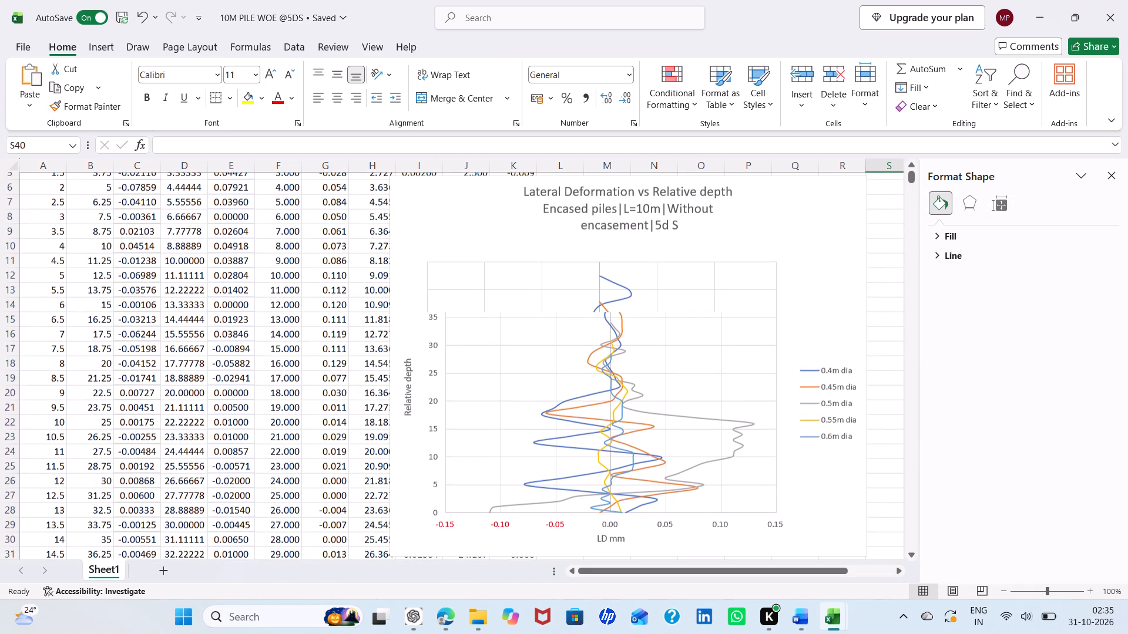
Move the 5DS chart so it covers about columns F to P and rows 3 to 28.
click(694, 404)
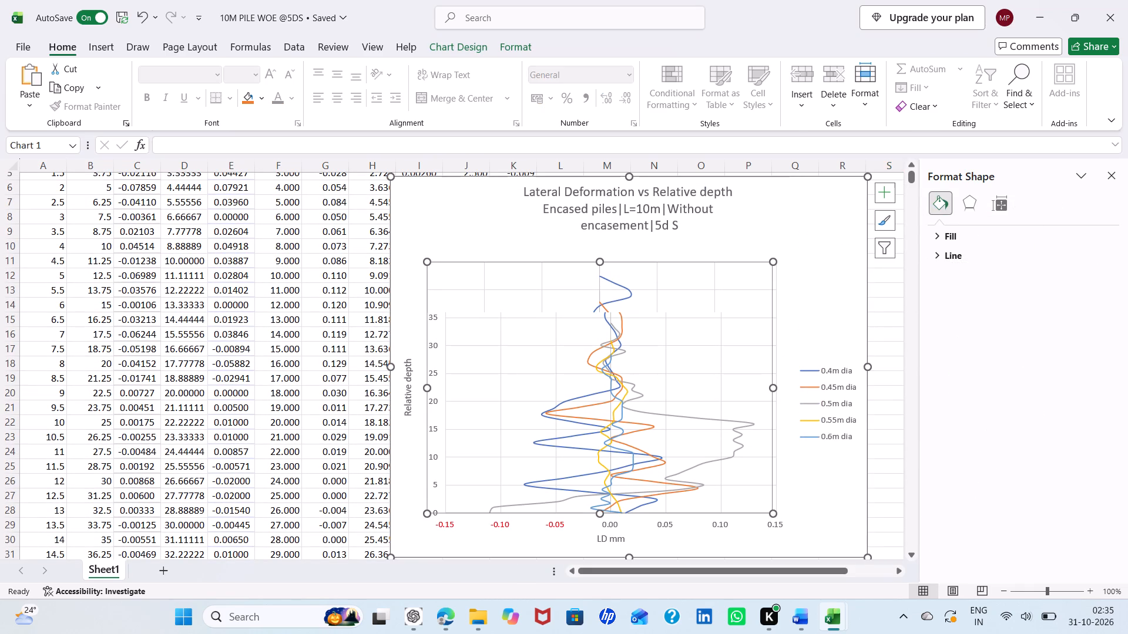
click(802, 245)
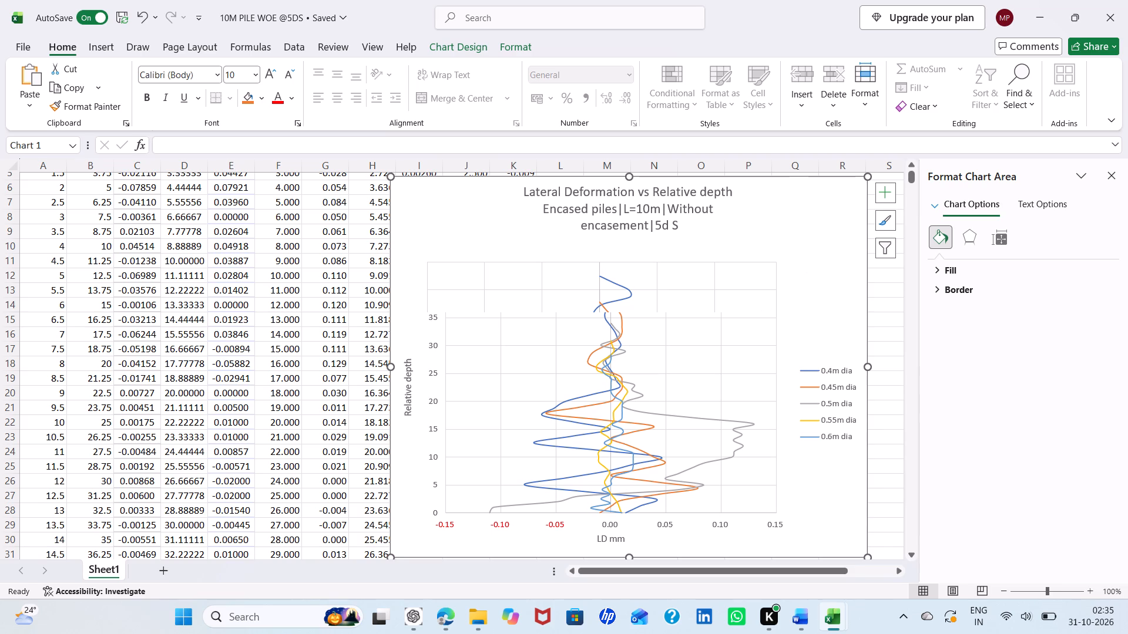
click(721, 370)
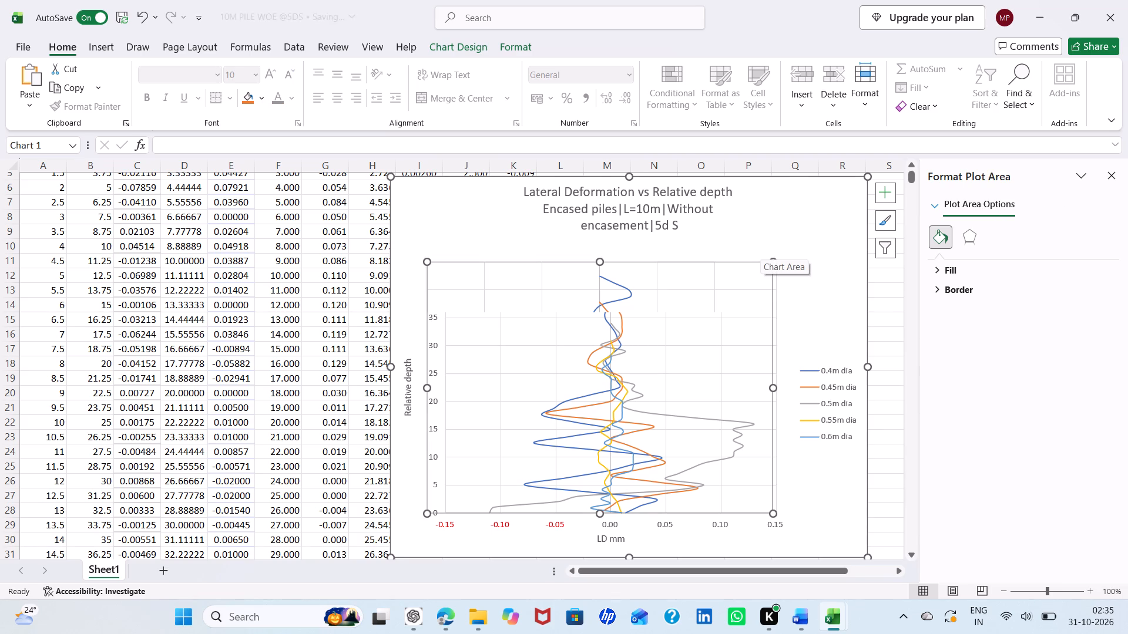
drag(781, 261, 613, 303)
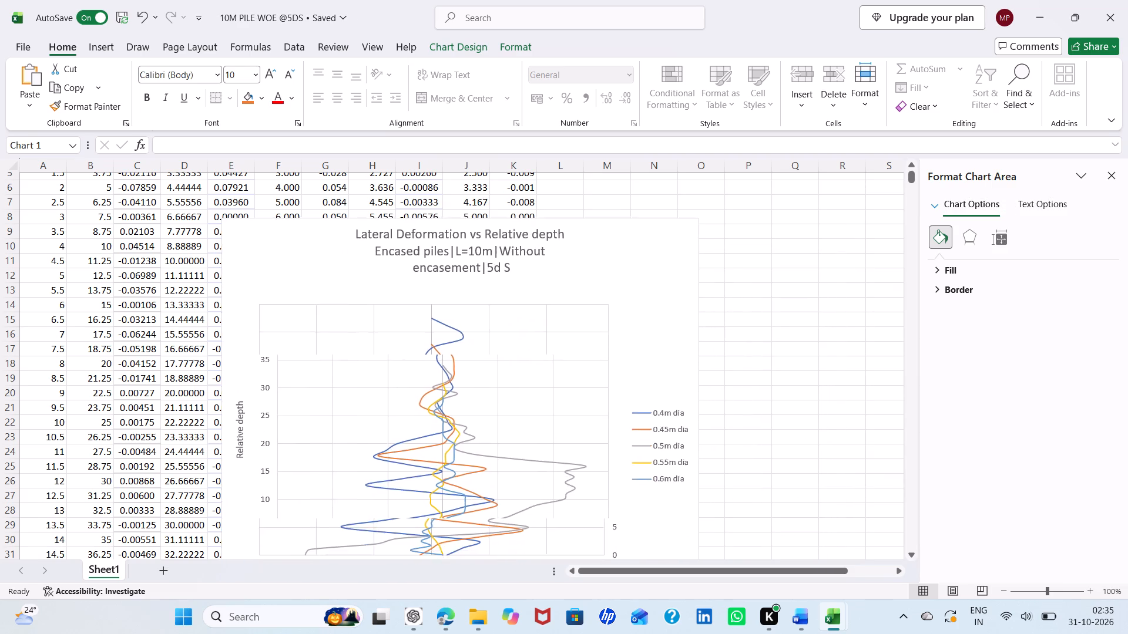
drag(613, 303, 669, 216)
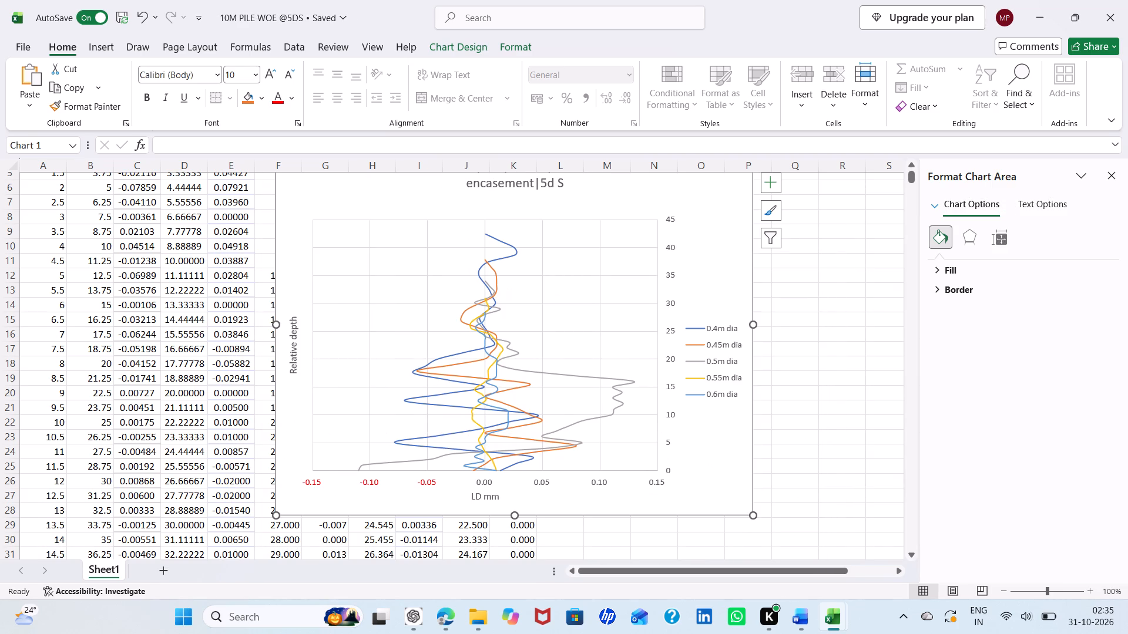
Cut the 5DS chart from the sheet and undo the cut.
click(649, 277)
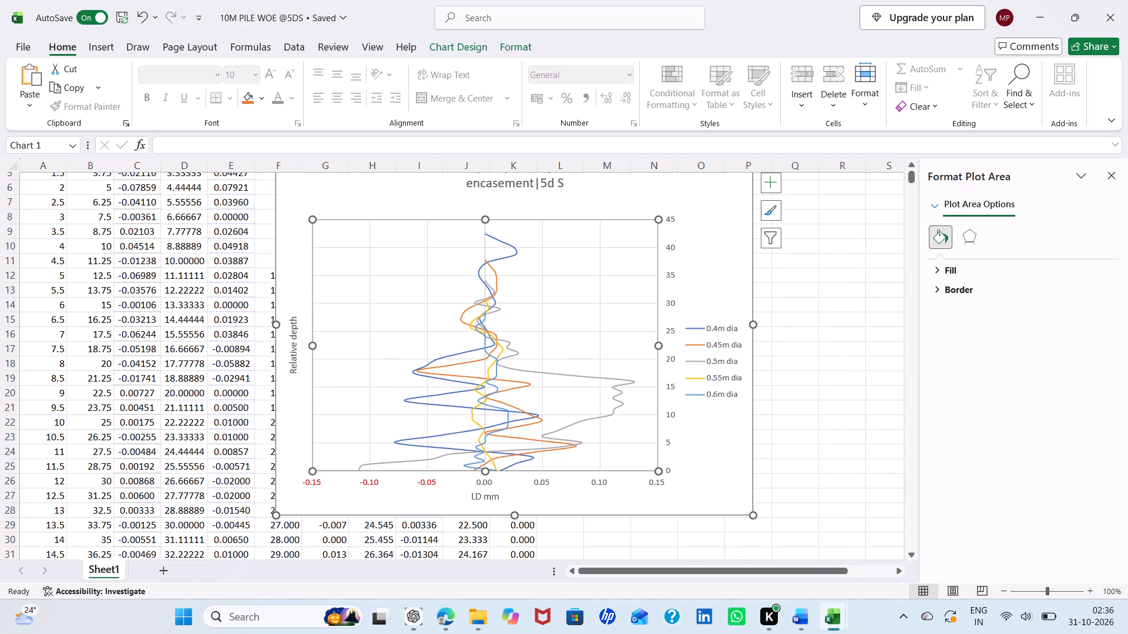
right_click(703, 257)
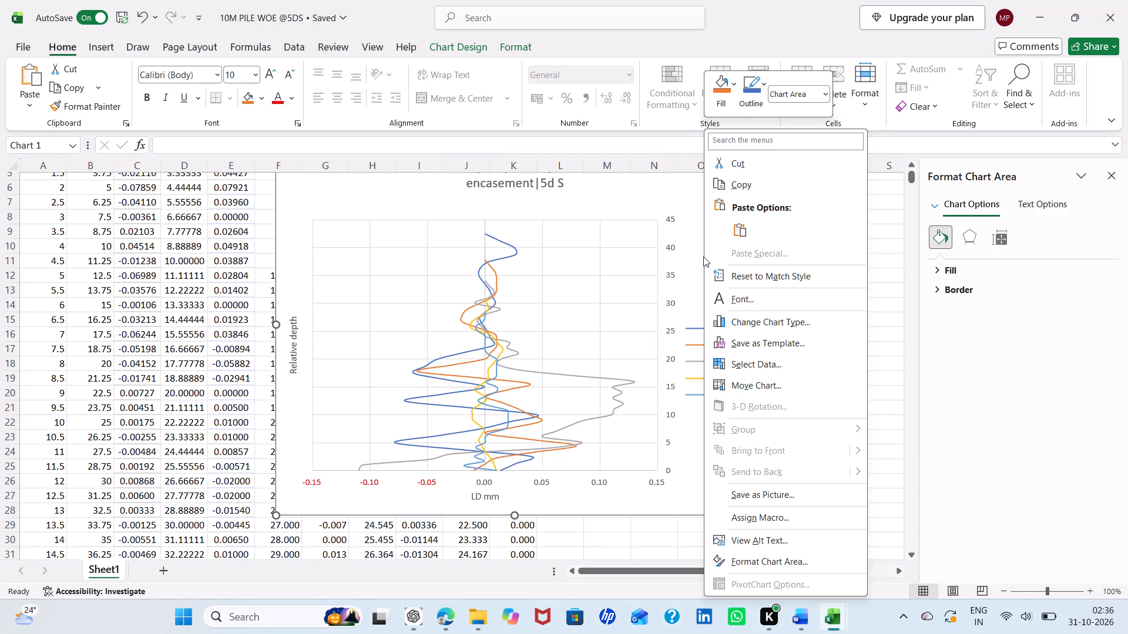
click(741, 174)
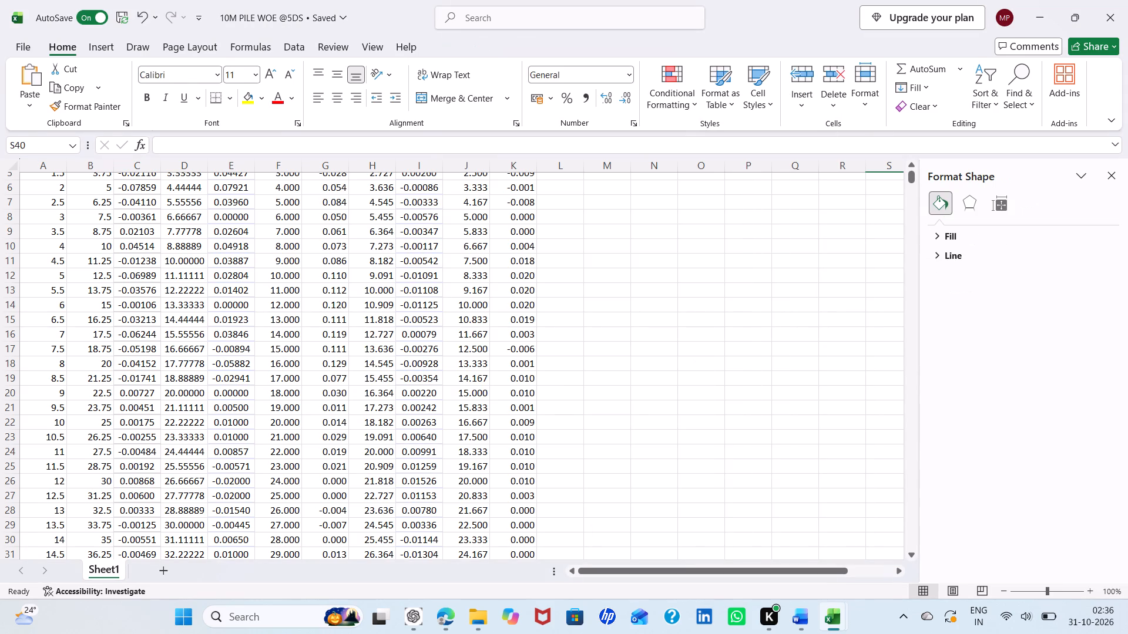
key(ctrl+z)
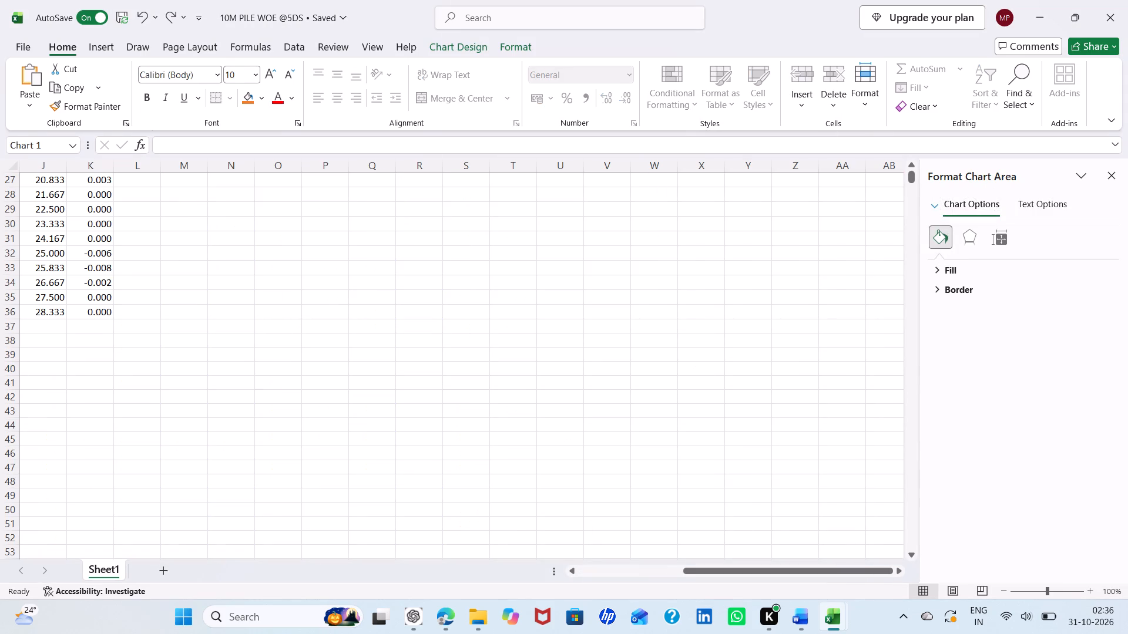
Copy the 5DS chart and paste it into the Lateral deformation results document in Word, after the last chart.
scroll(741, 174, up, 3)
scroll(741, 174, right, 1)
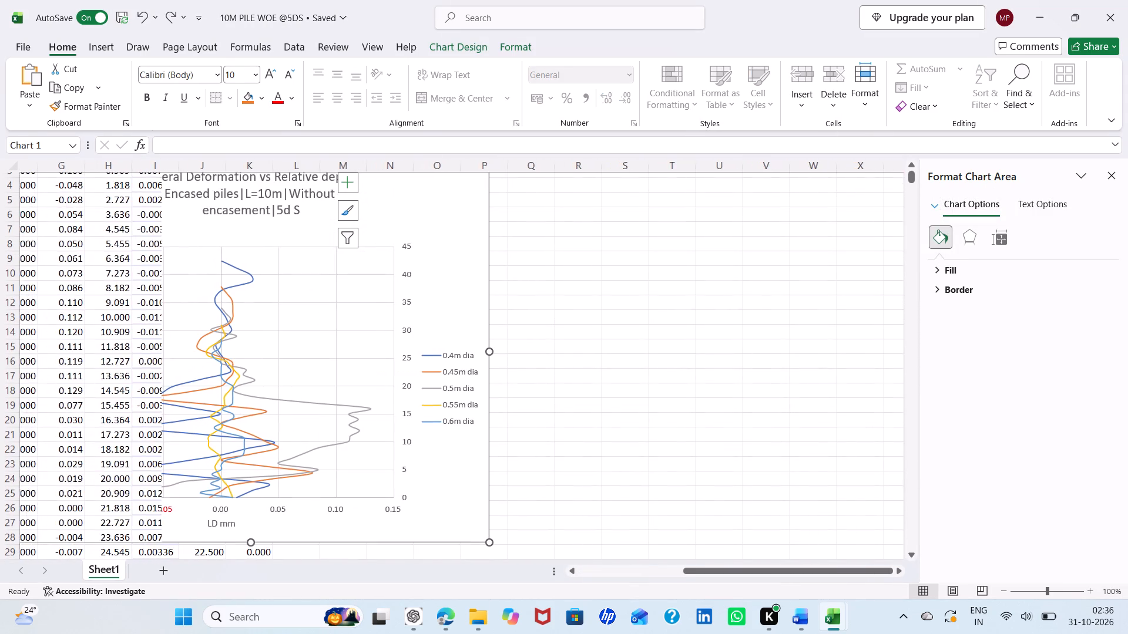
scroll(741, 174, right, 1)
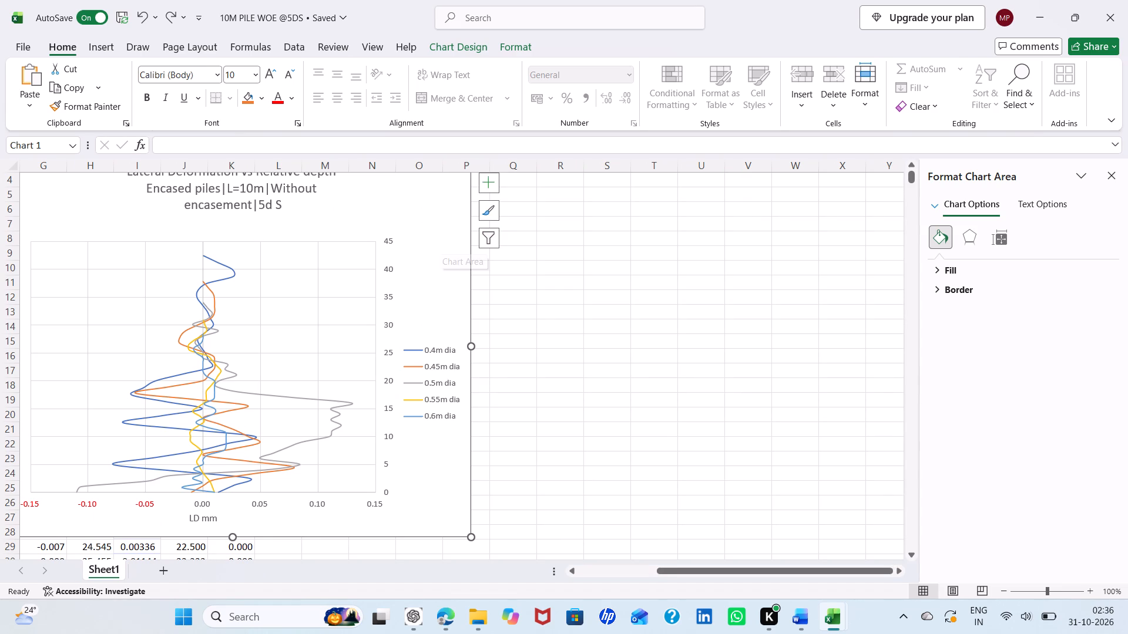
click(439, 243)
right_click(437, 240)
click(464, 193)
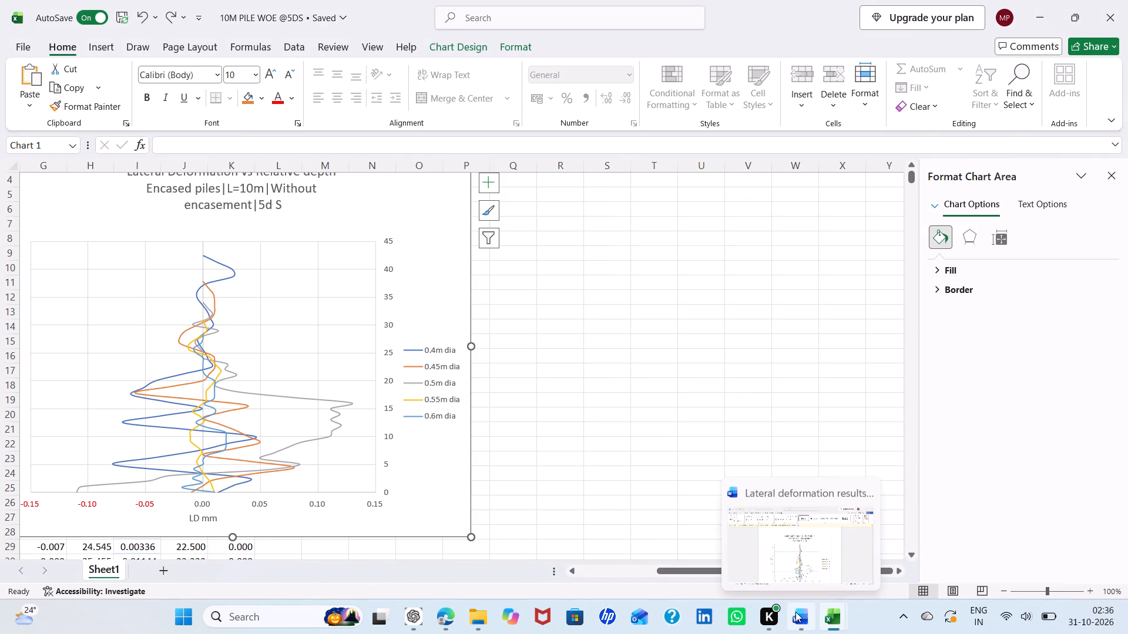
click(787, 555)
scroll(701, 406, down, 3)
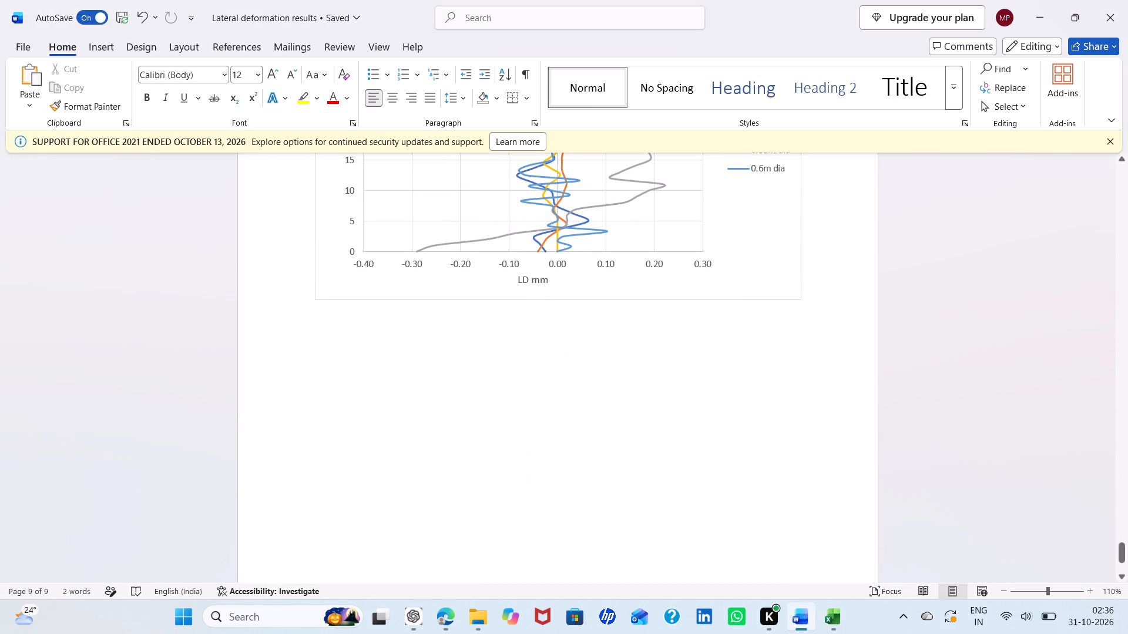
key(ctrl+v)
scroll(701, 406, down, 1)
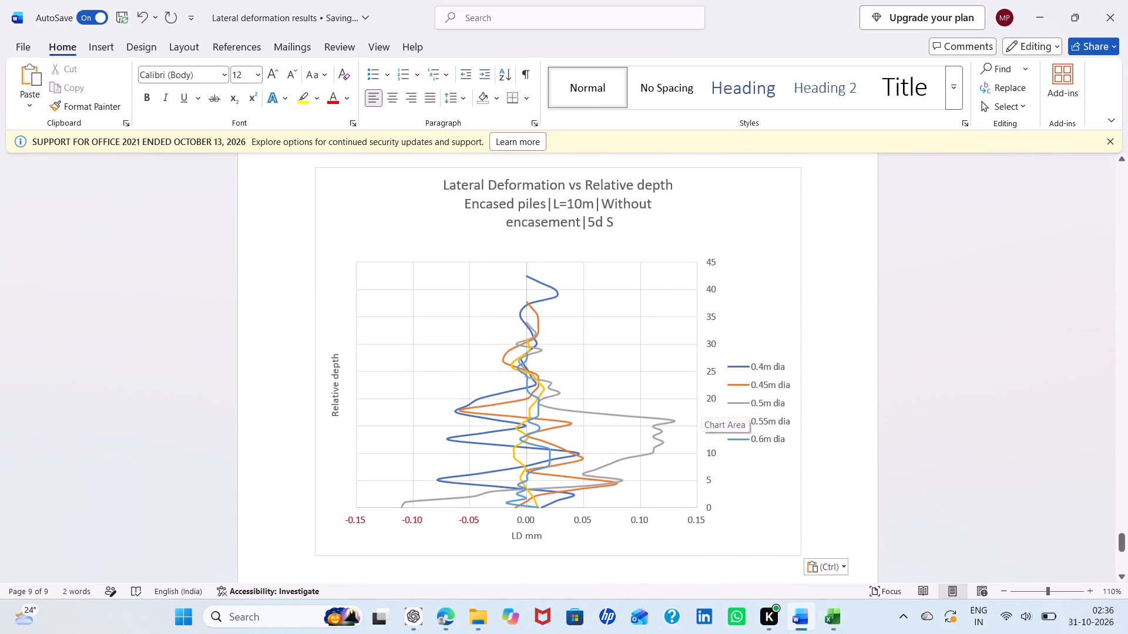
scroll(701, 406, down, 1)
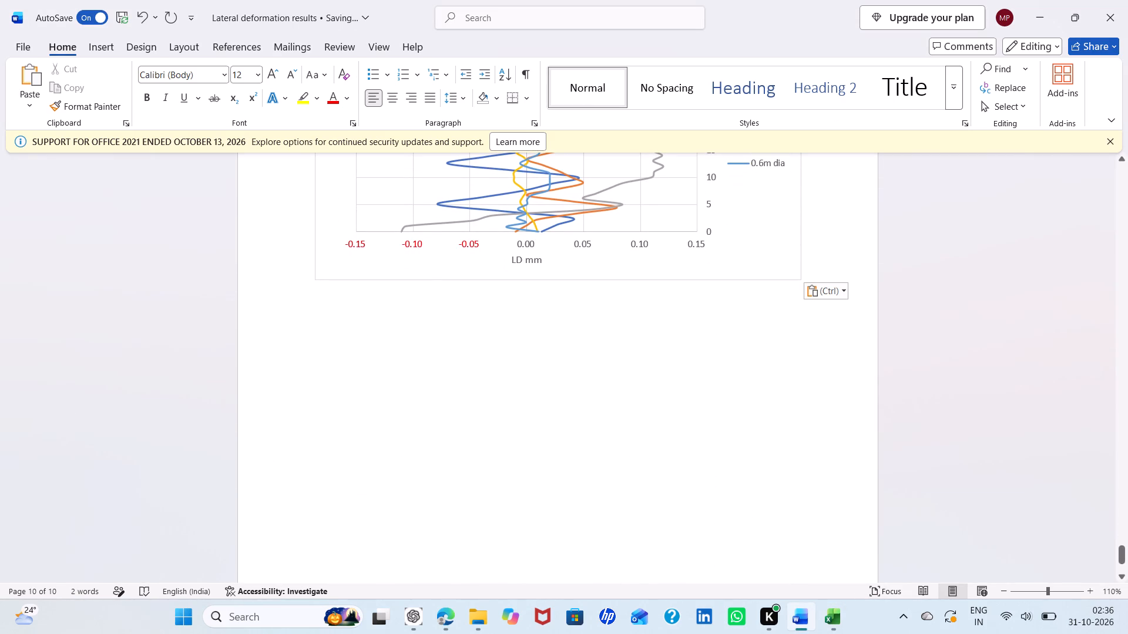
Add an empty line below the pasted 5DS chart in the Word document.
click(391, 353)
scroll(391, 353, down, 2)
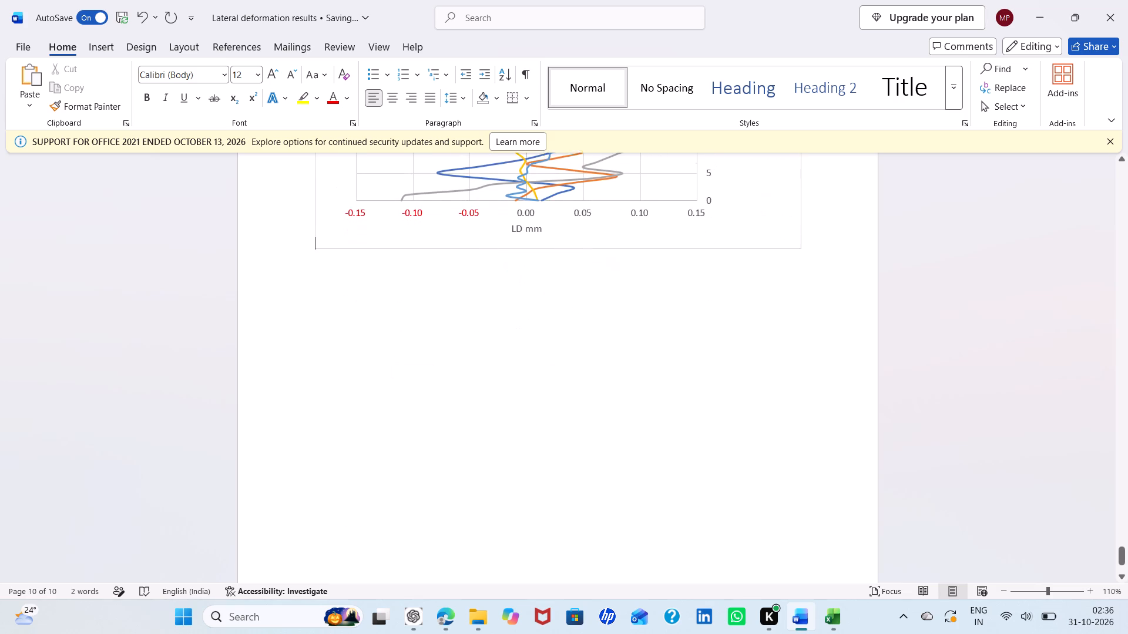
click(773, 275)
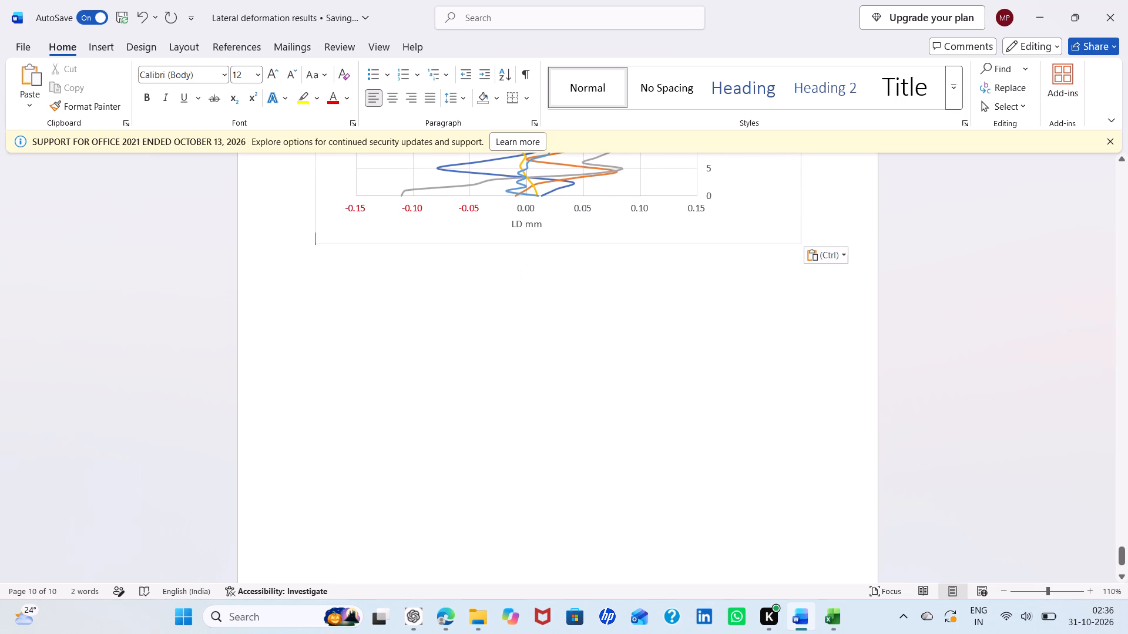
key(Return)
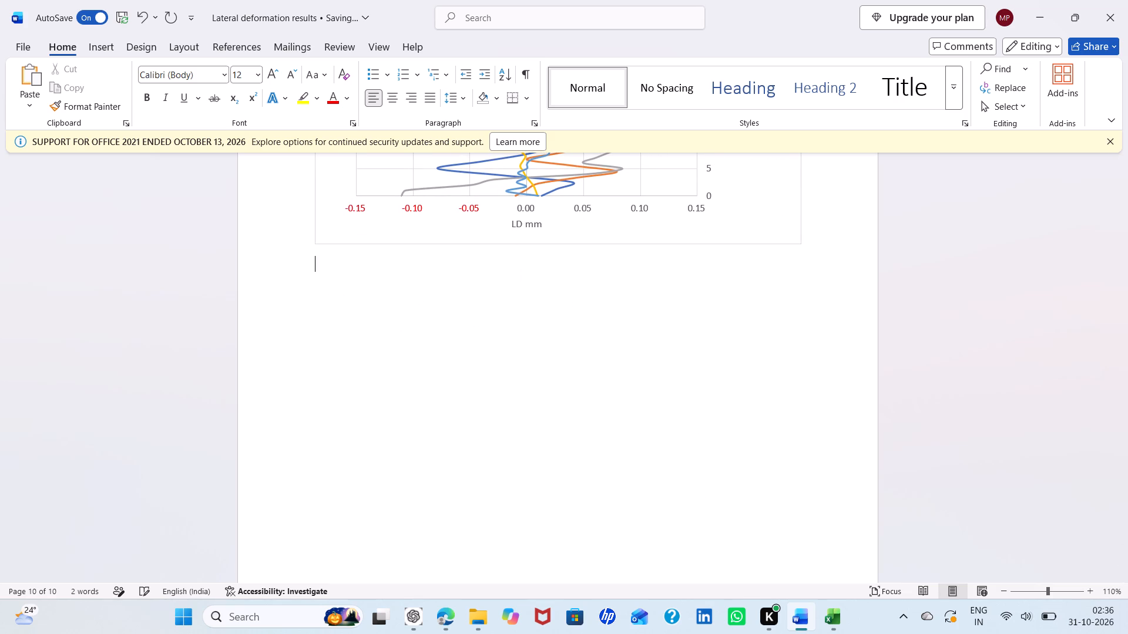
Add another empty line below the pasted 5DS chart in the Word document.
key(Return)
Switch to the 10m pile WOE @2.5DS workbook in Excel, save it and close it.
click(857, 550)
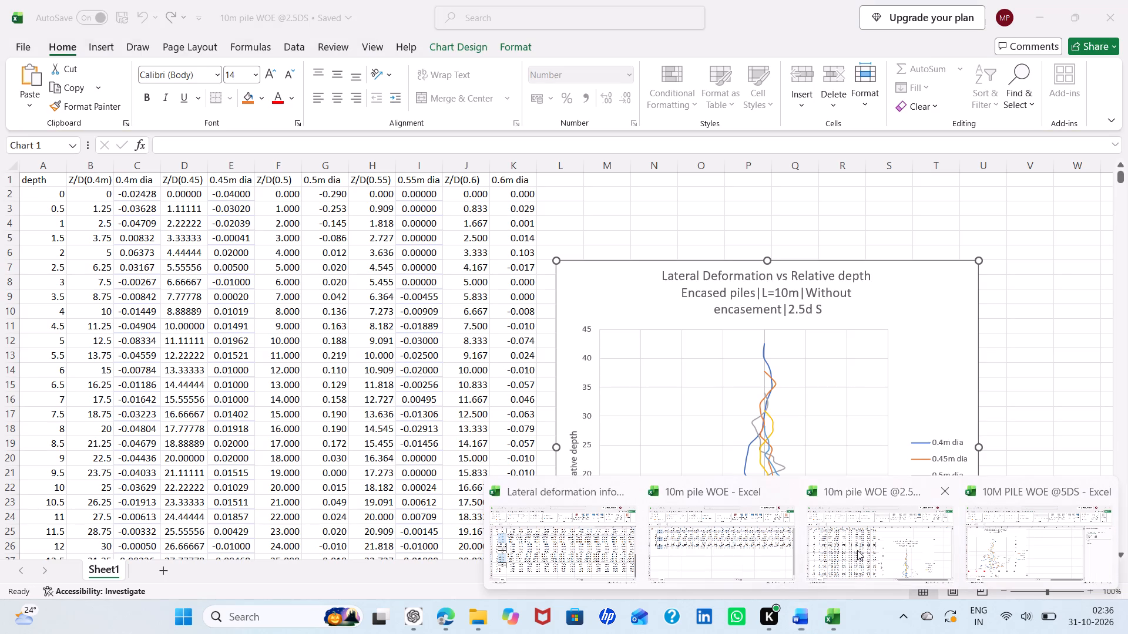
click(1012, 208)
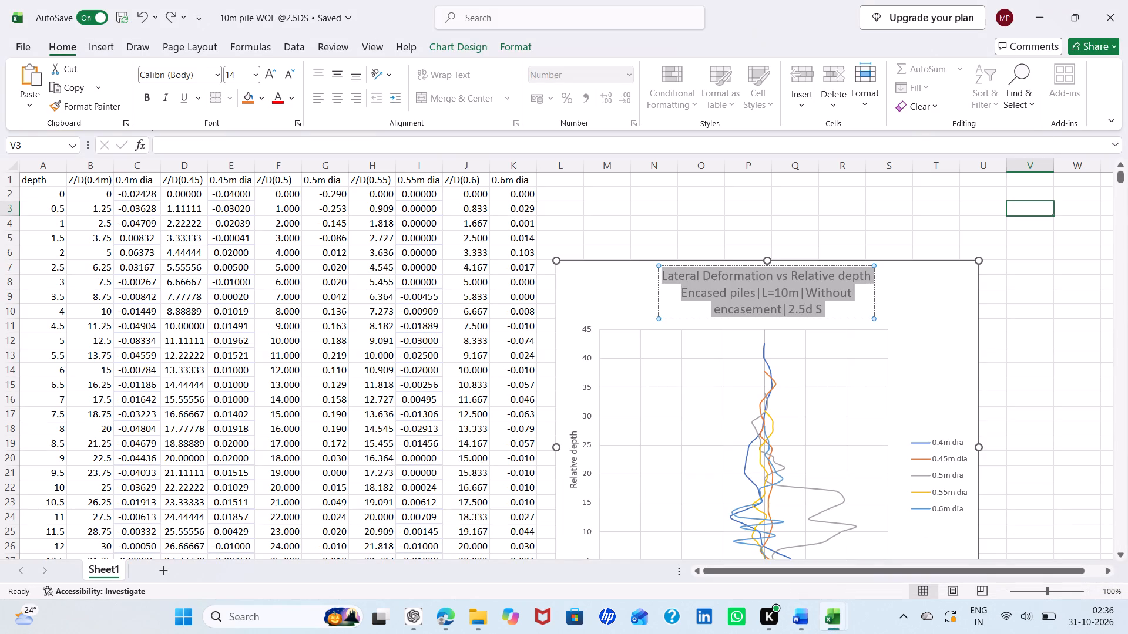
key(ctrl+s)
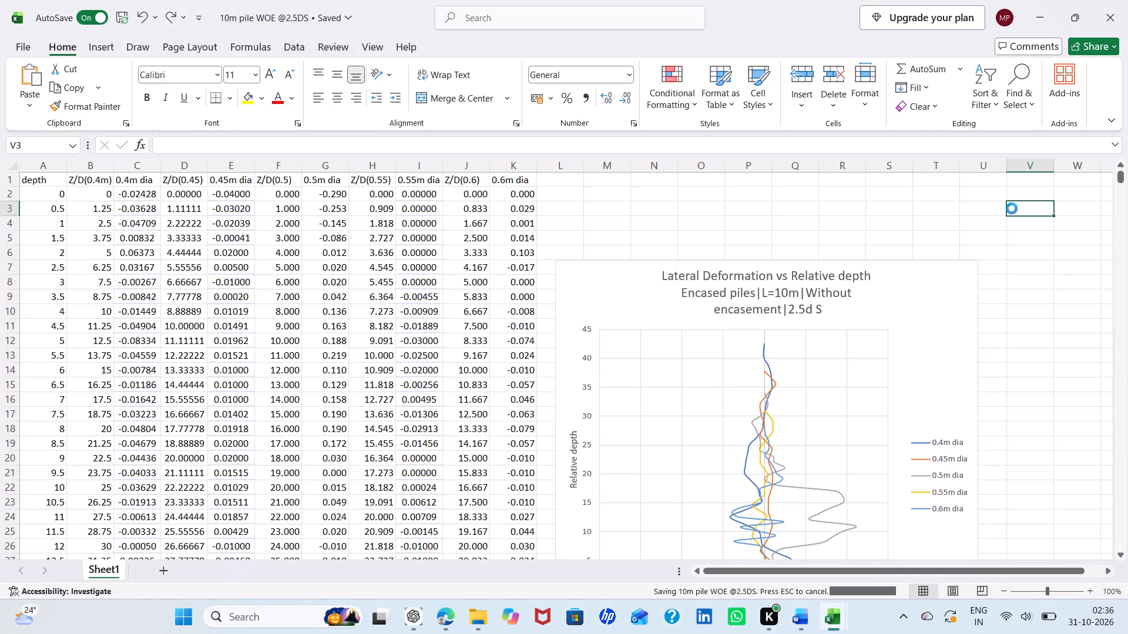
click(1122, 20)
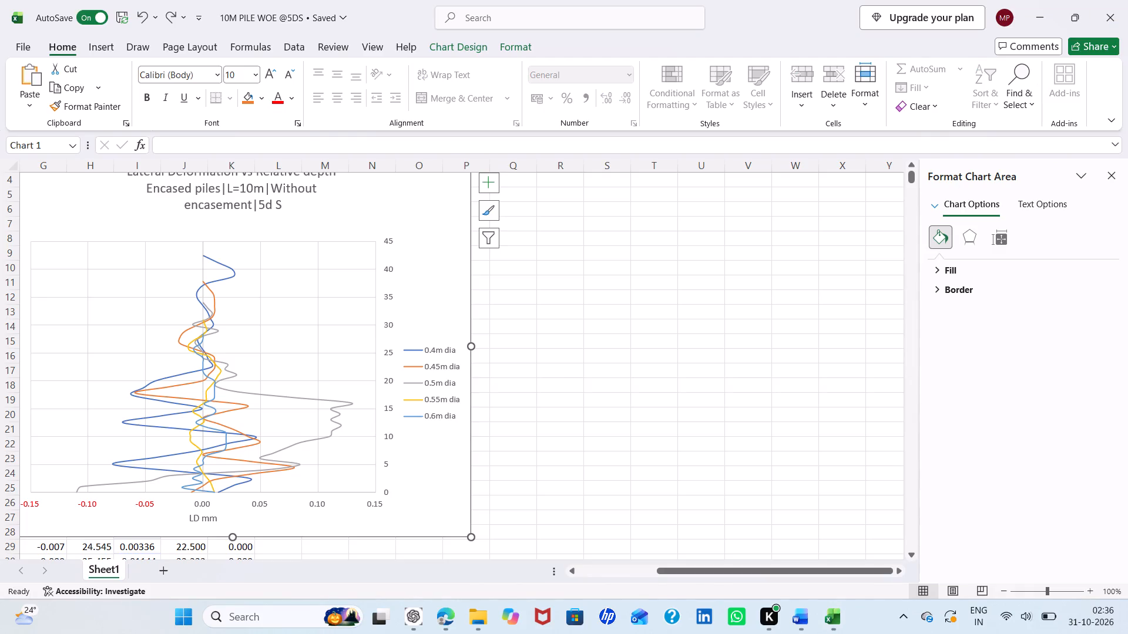
scroll(689, 410, right, 2)
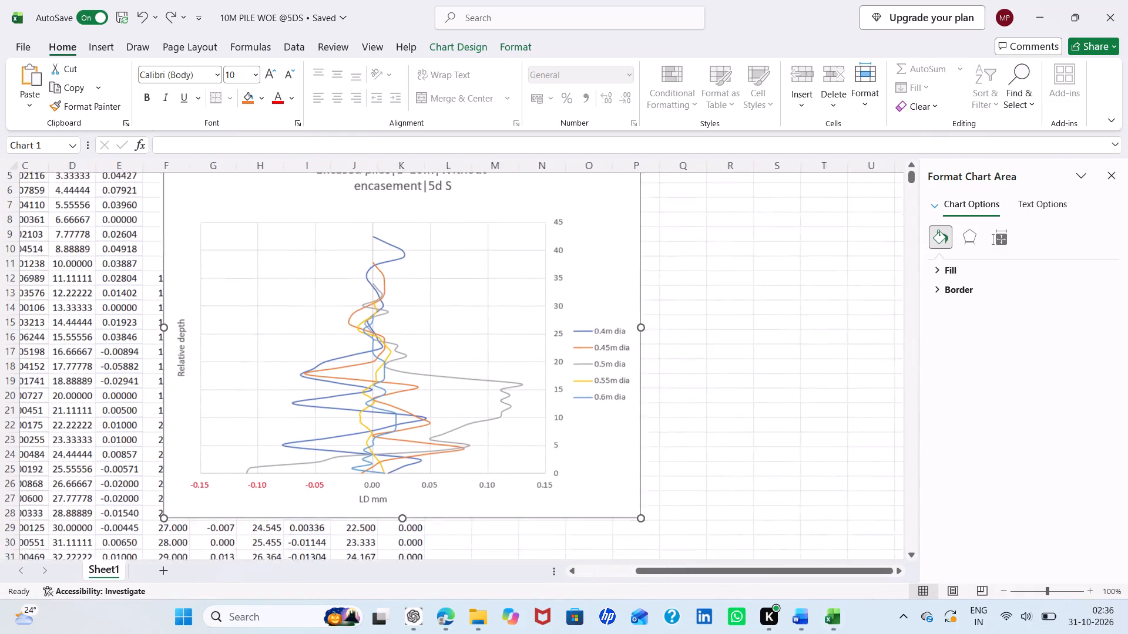
scroll(689, 410, up, 1)
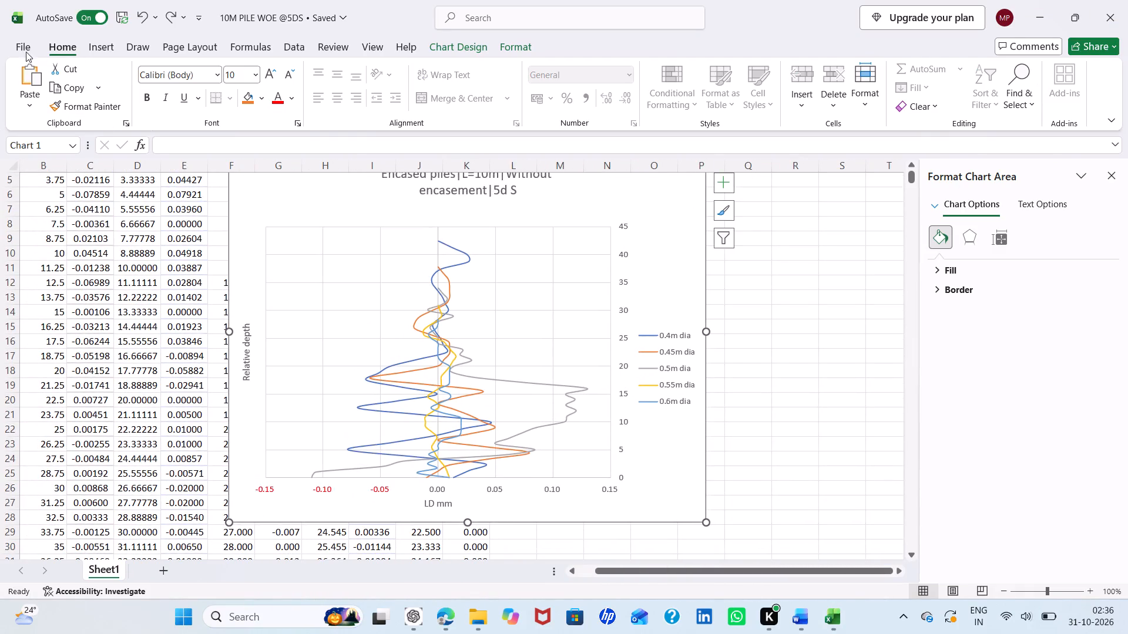
click(22, 49)
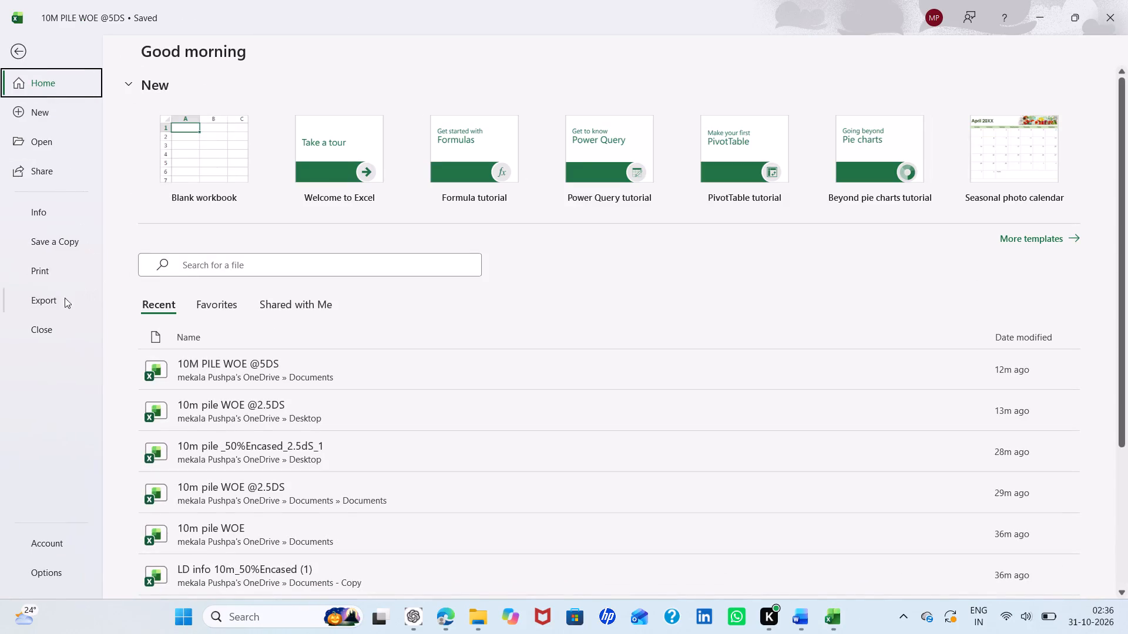
click(69, 234)
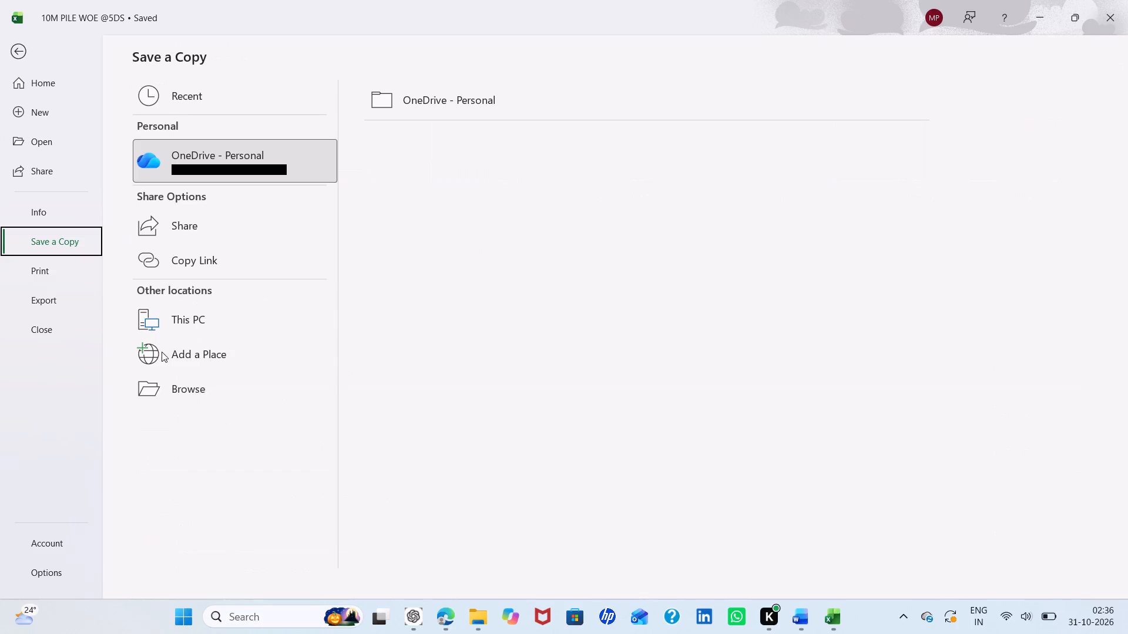
click(165, 382)
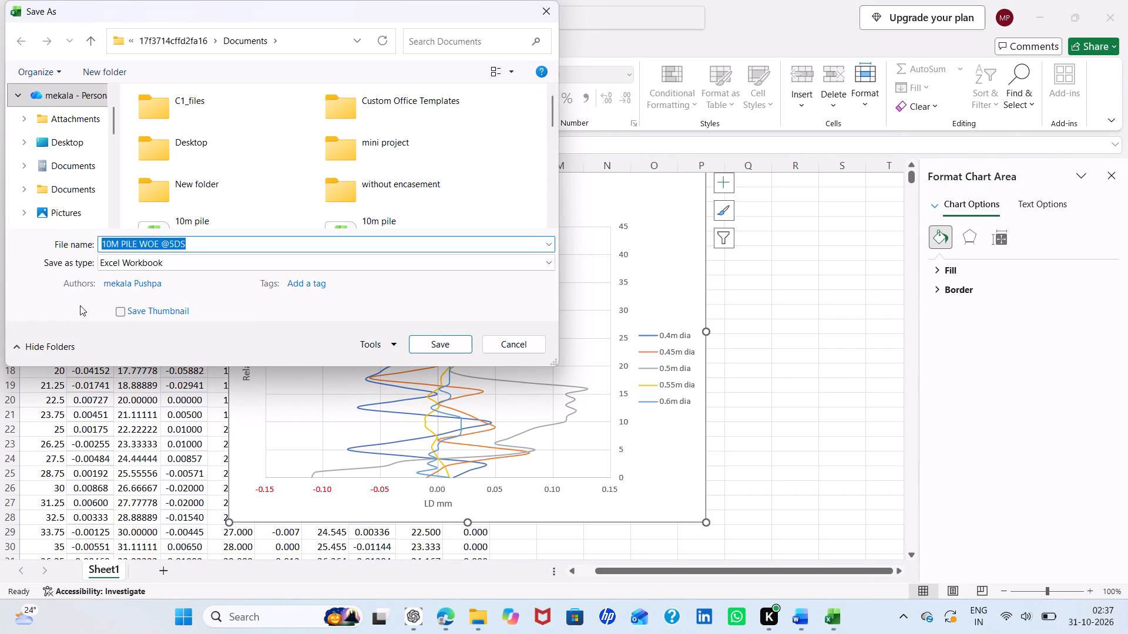
click(79, 147)
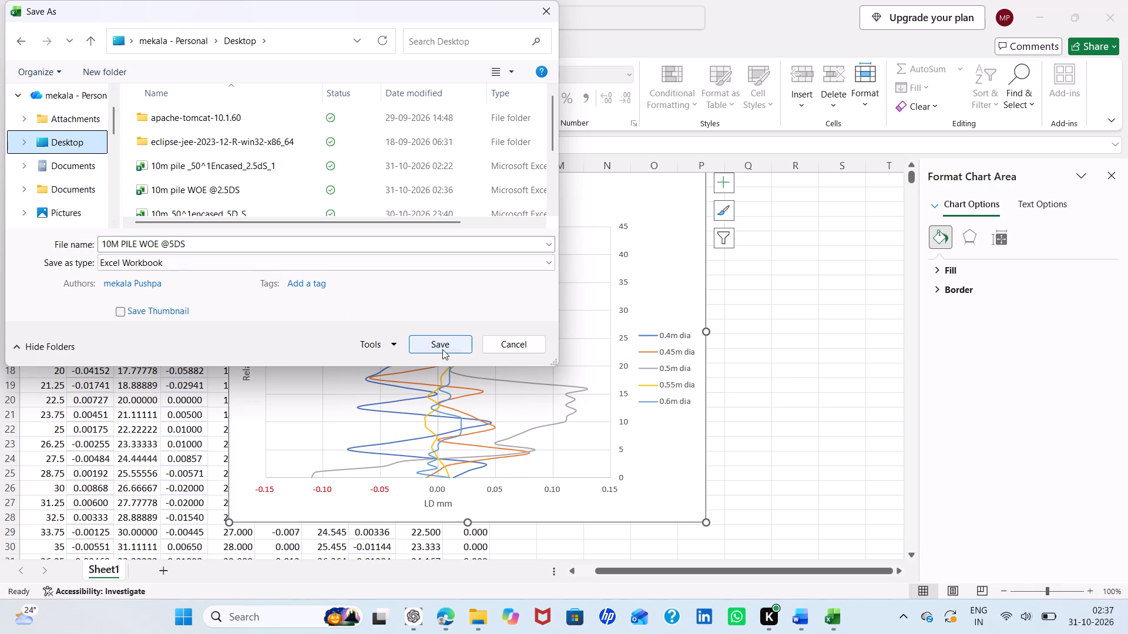
click(443, 349)
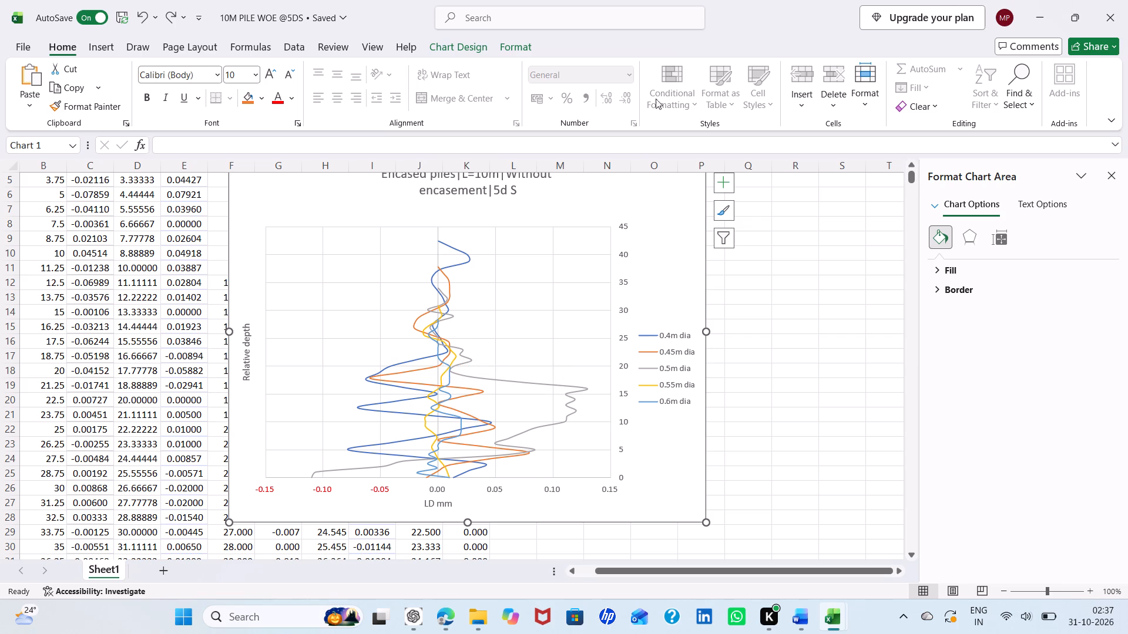
key(ctrl+s)
click(1104, 0)
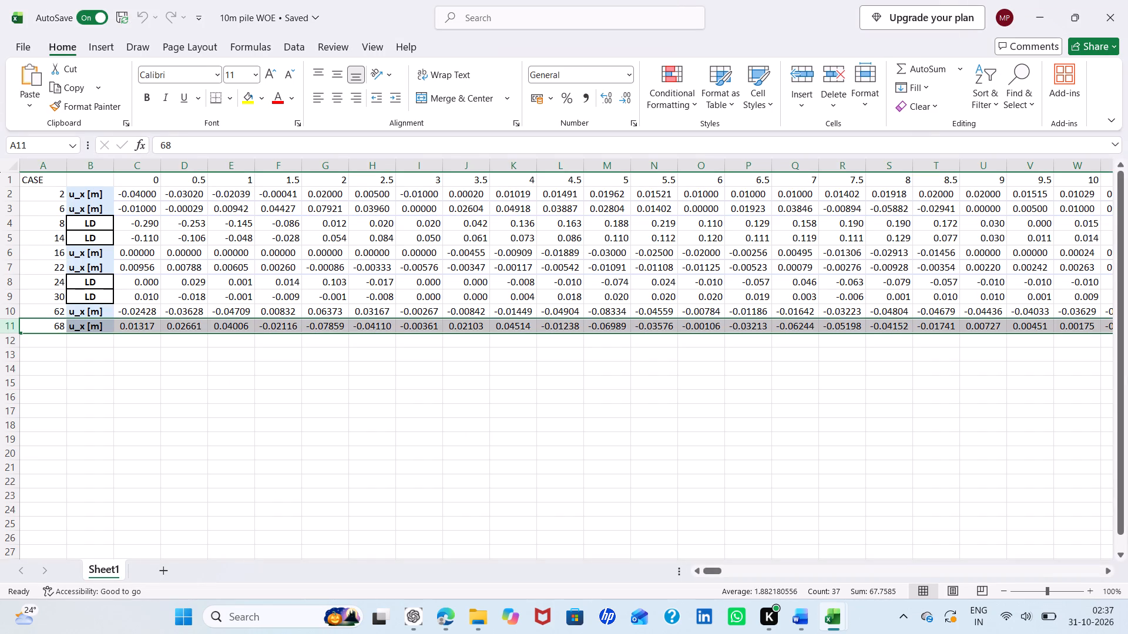
Save and close the 10m pile WOE workbook.
scroll(701, 400, up, 1)
key(ctrl+s)
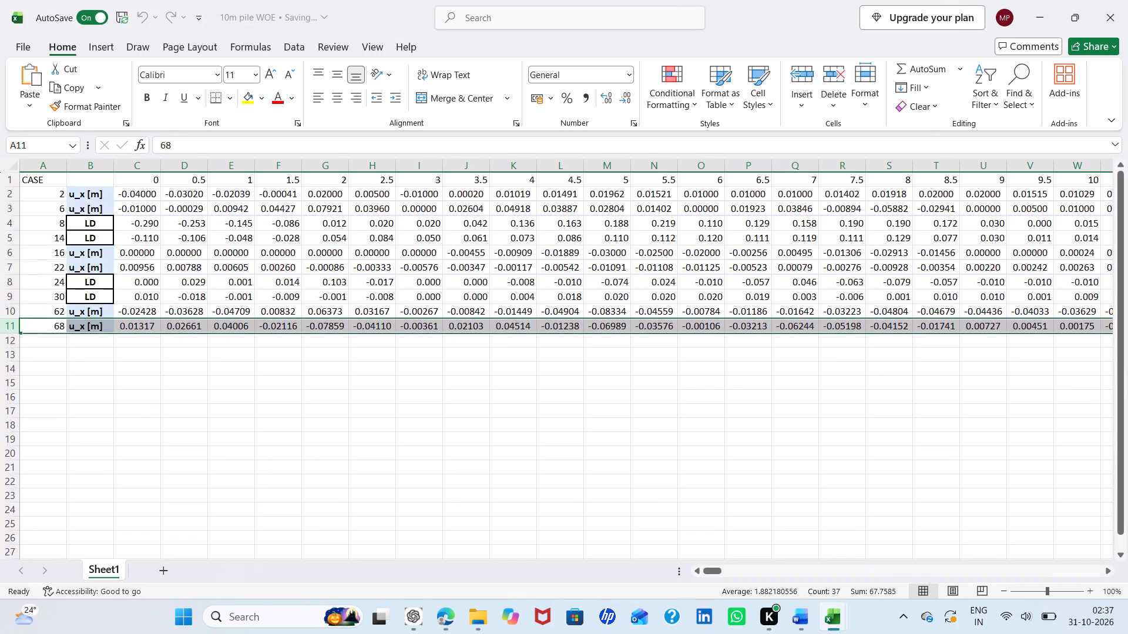
click(1116, 9)
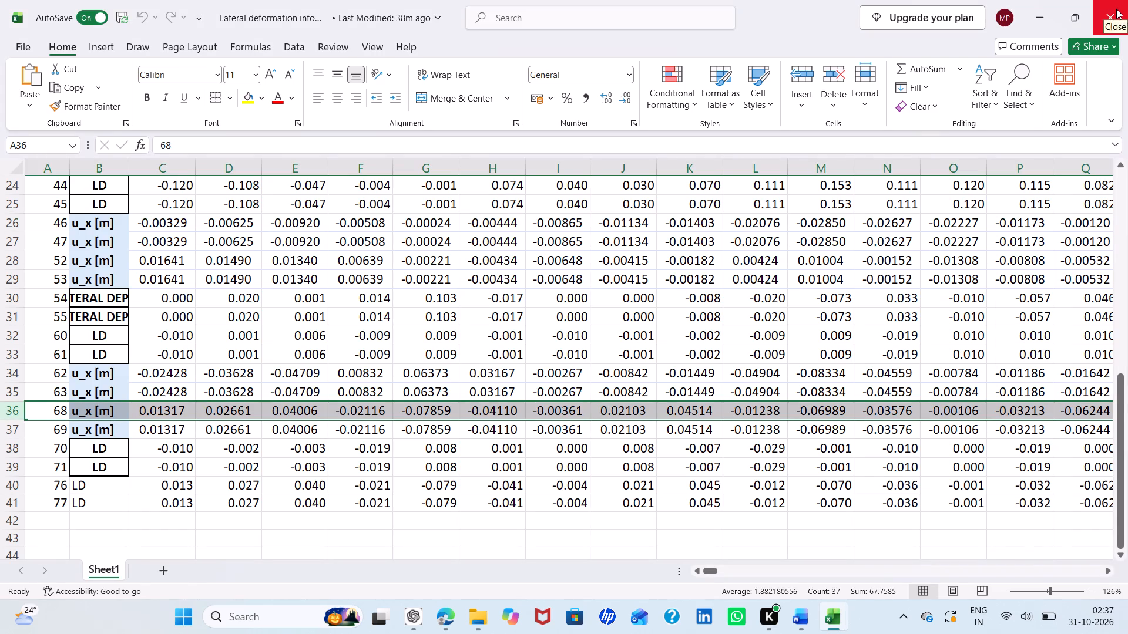
Create a new blank workbook while keeping the Lateral deformation info WOE workbook open.
scroll(861, 453, up, 2)
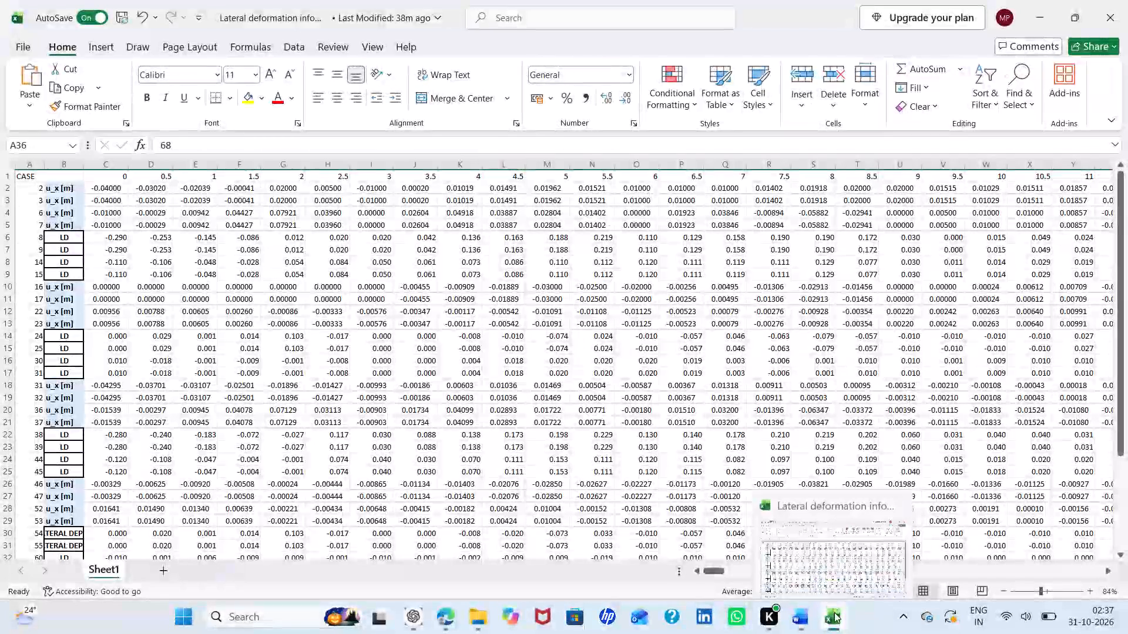
click(813, 552)
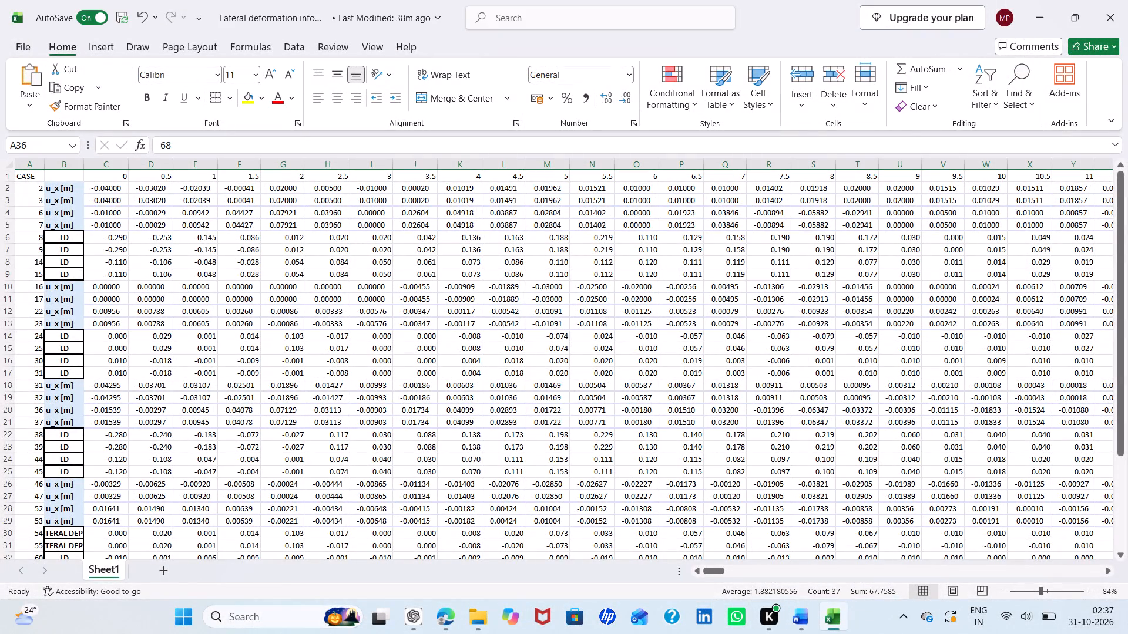
click(28, 49)
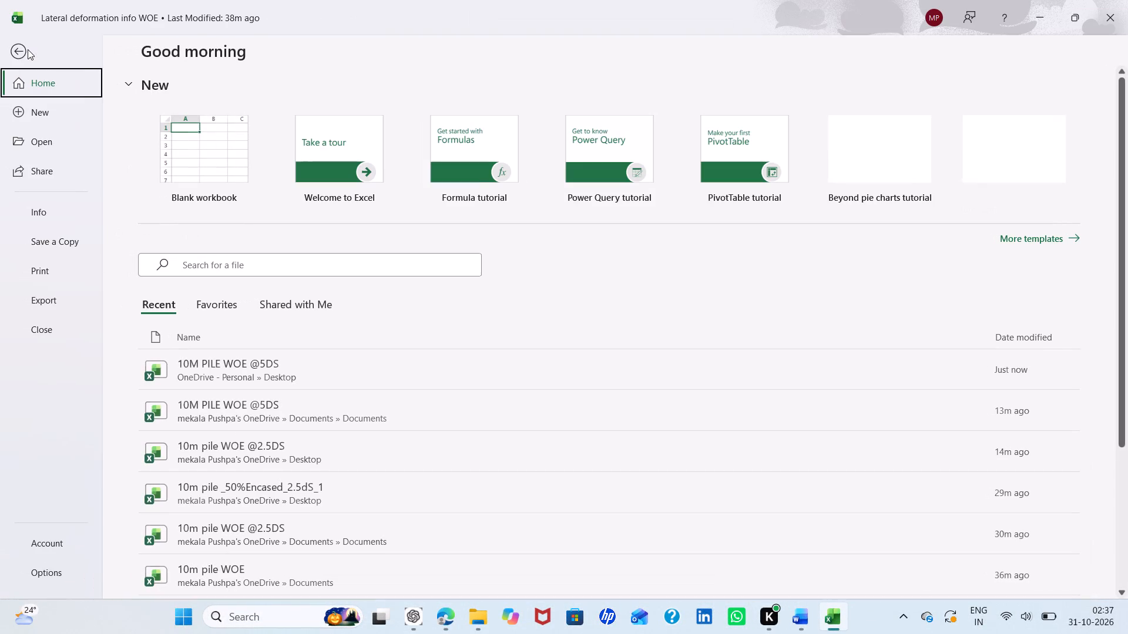
click(175, 146)
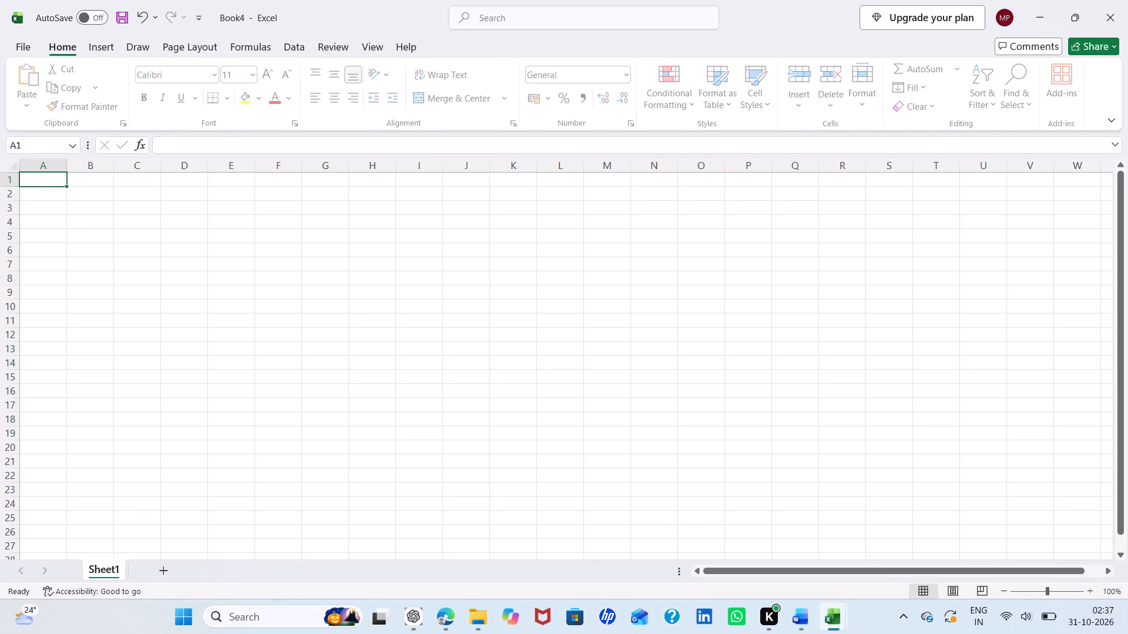
Save the new blank workbook as 12m pile WOE Info in the OneDrive Documents folder.
click(243, 21)
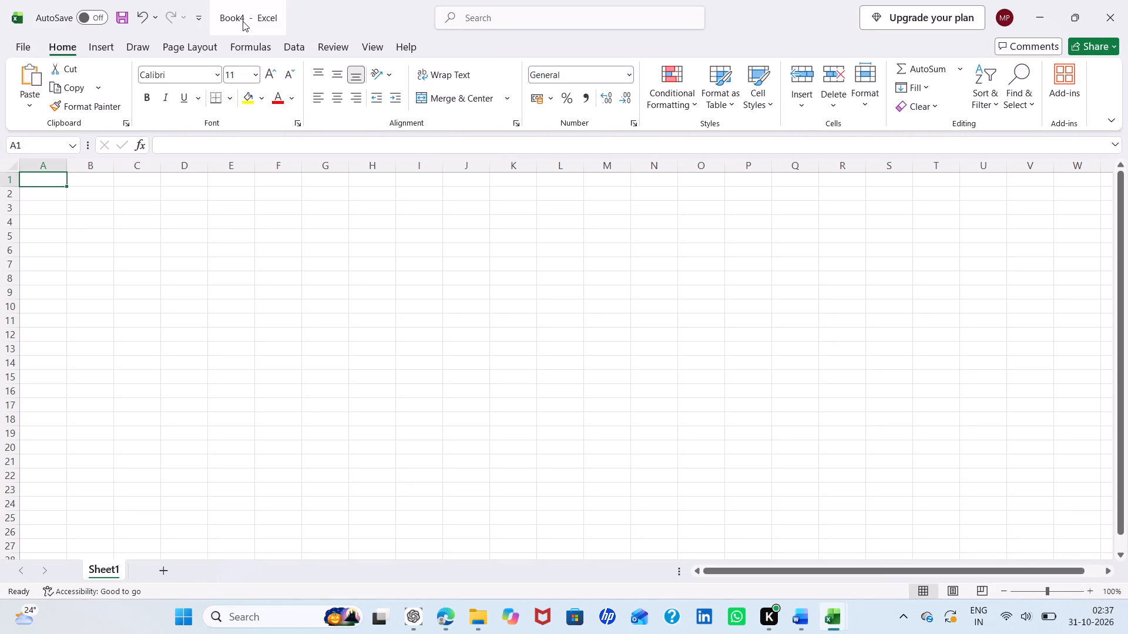
key(BackSpace)
text(12m pile)
key(space)
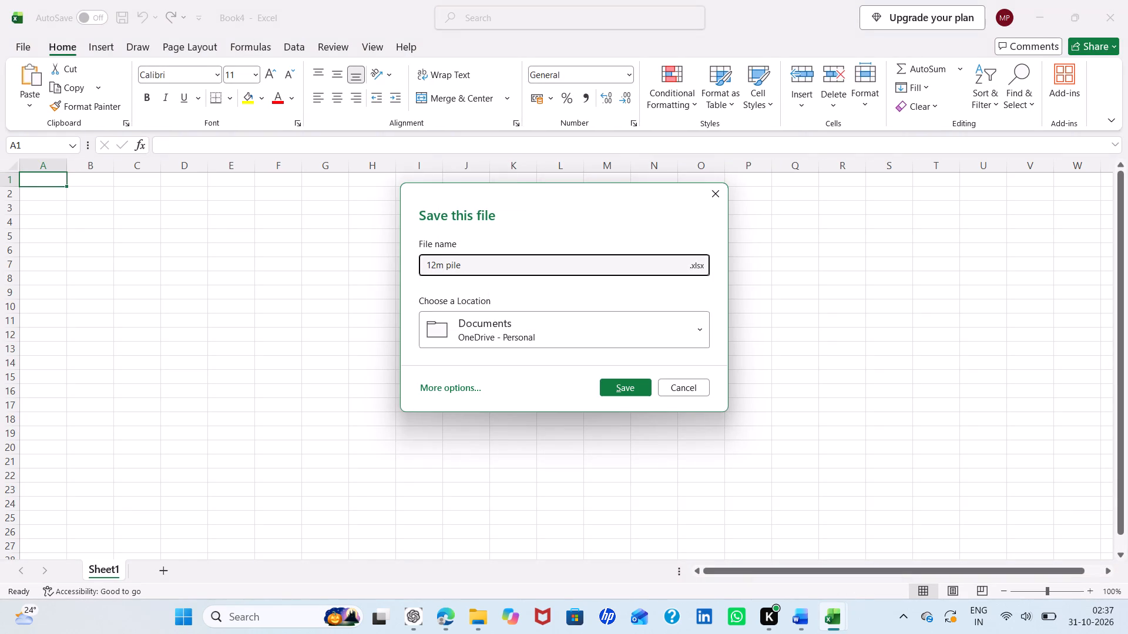
text(WOE)
key(space)
text(Infp)
key(BackSpace)
key(o)
key(Return)
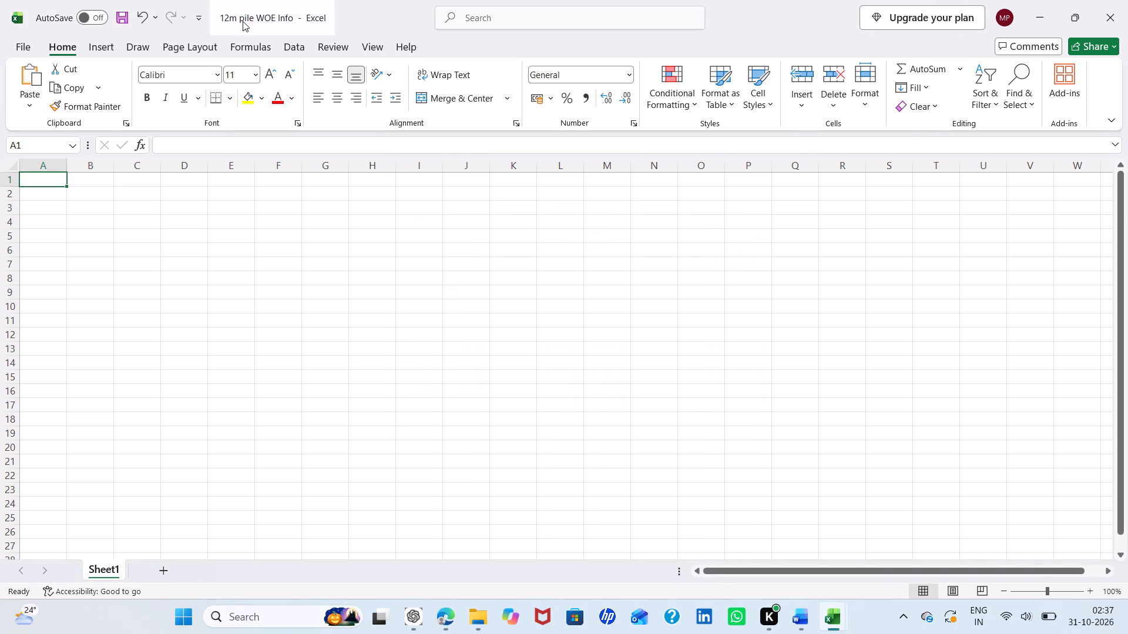
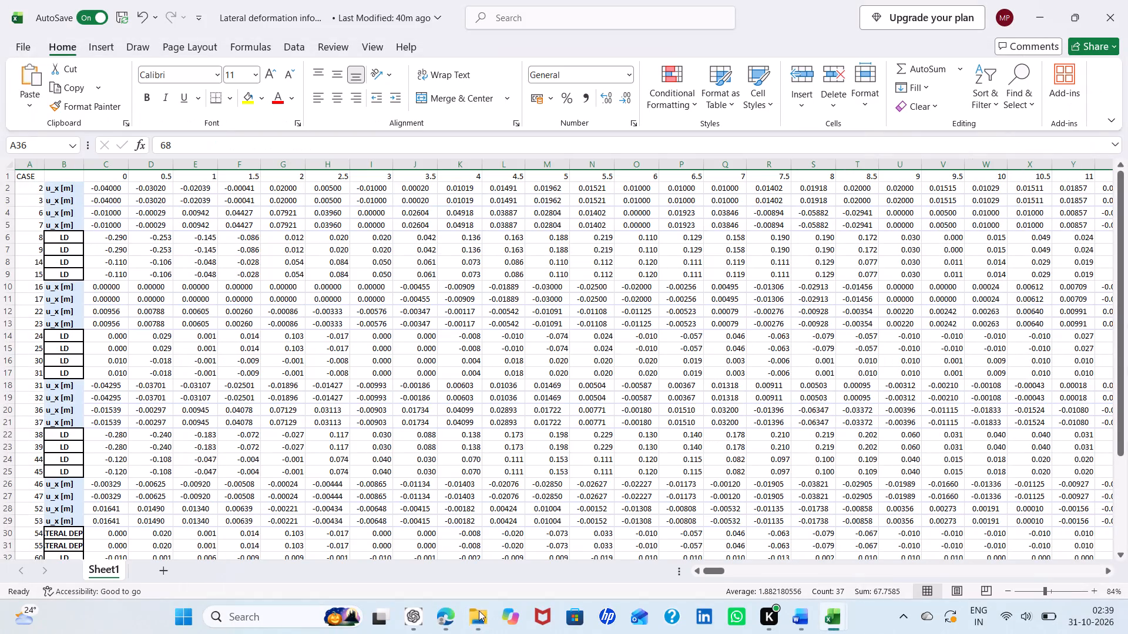
Open the 12m pile 50% Encased workbook from the recent files in File Explorer.
click(478, 633)
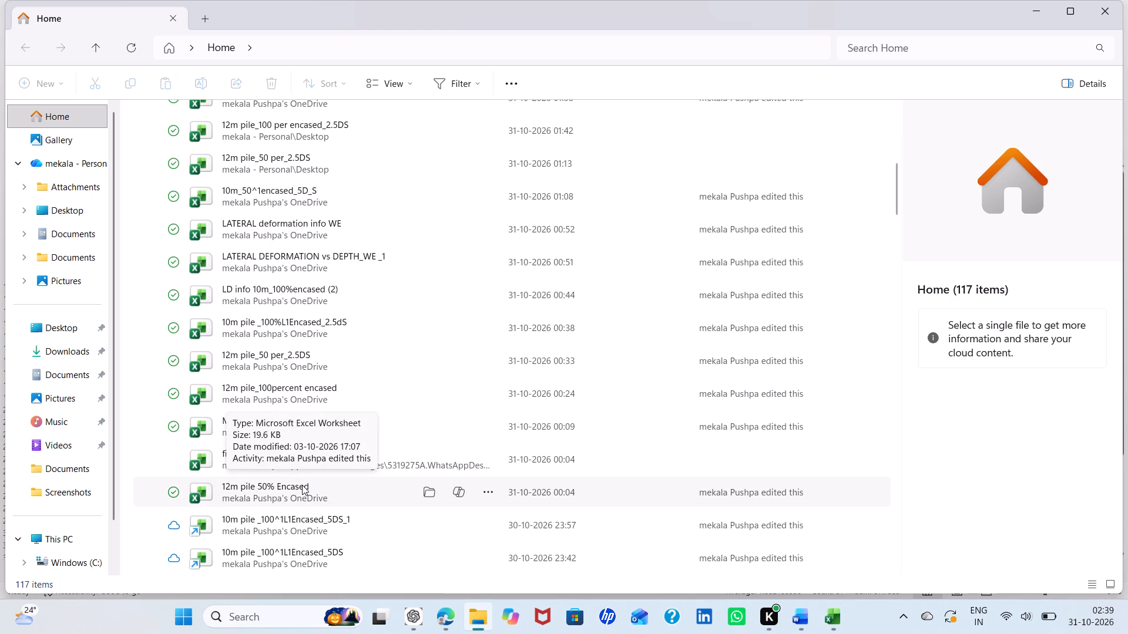
double_click(302, 485)
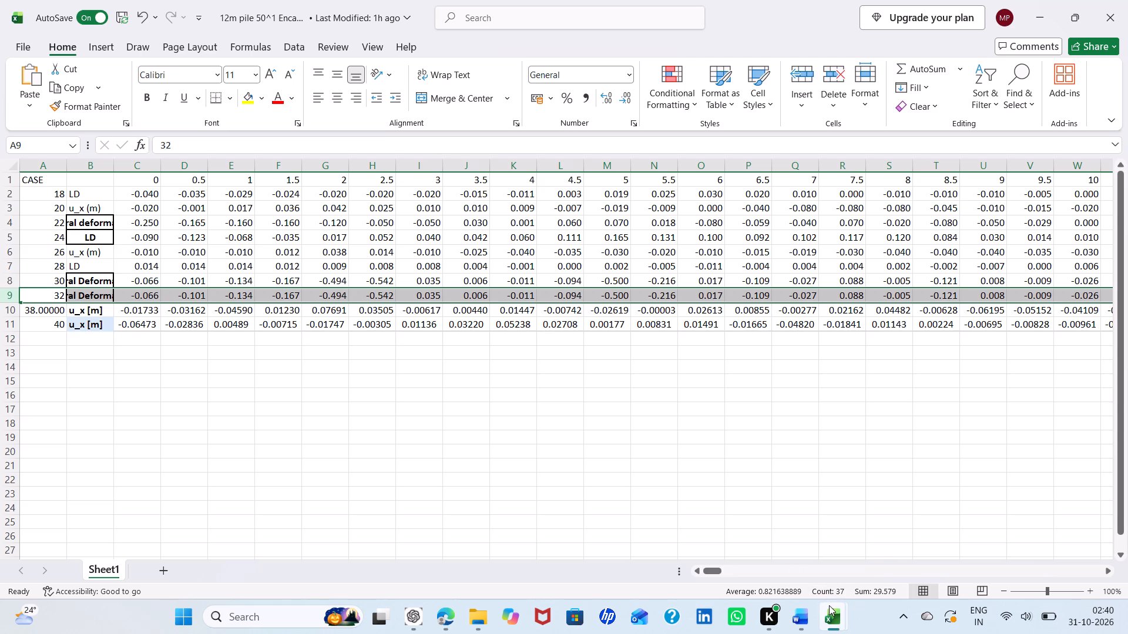
Copy the case 31 row from the Lateral deformation info workbook into row 2 of the 12m pile WOE Info workbook.
click(805, 549)
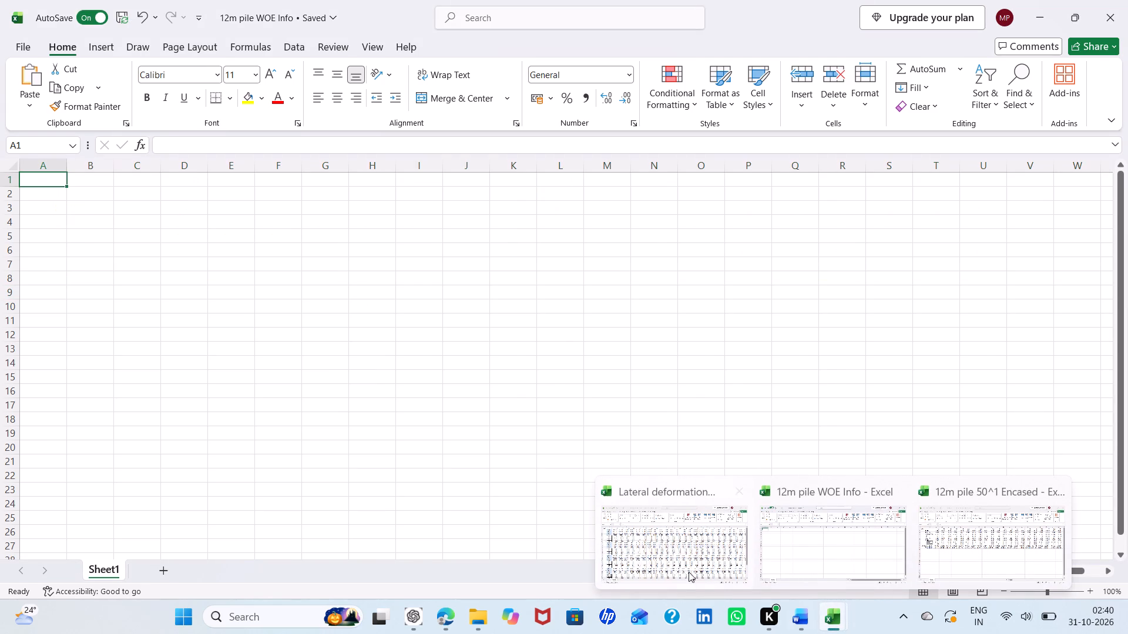
click(676, 564)
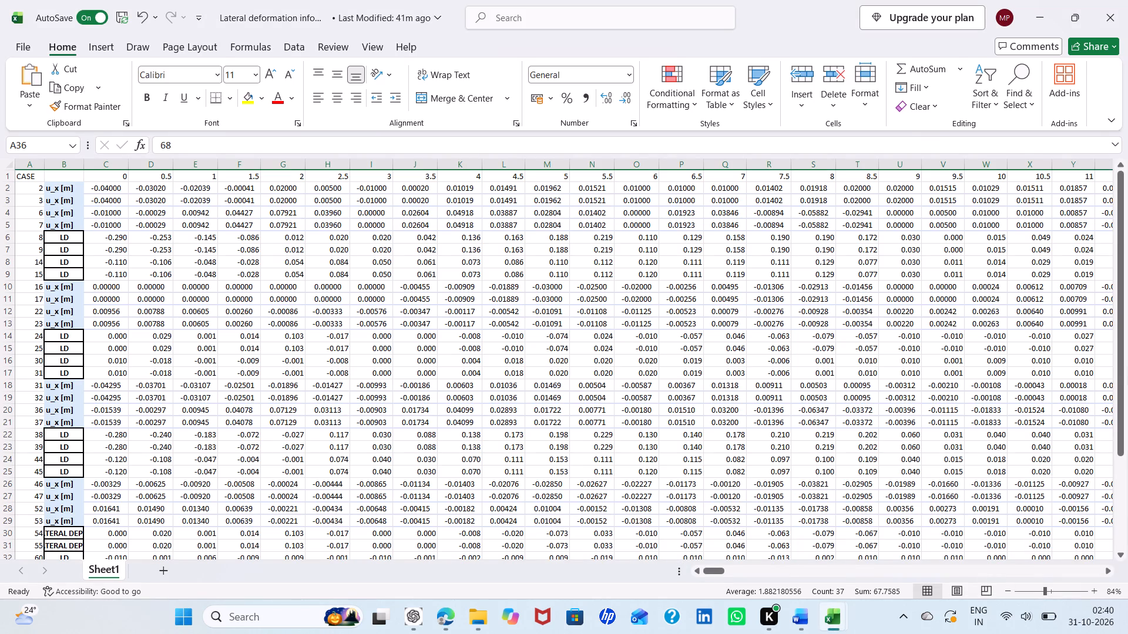
click(9, 385)
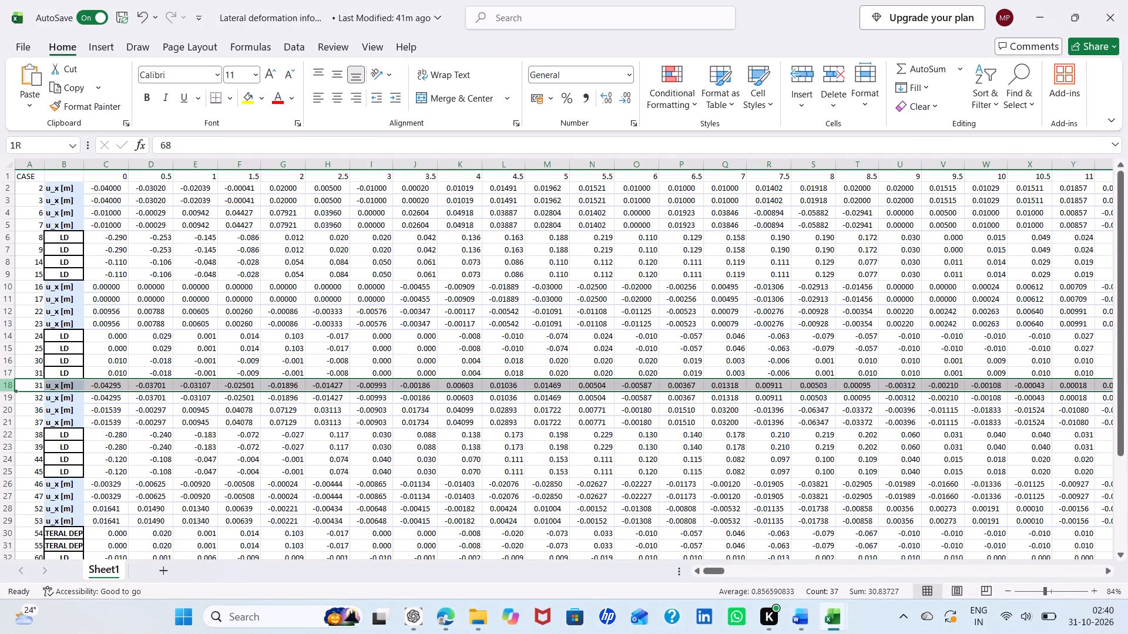
right_click(9, 385)
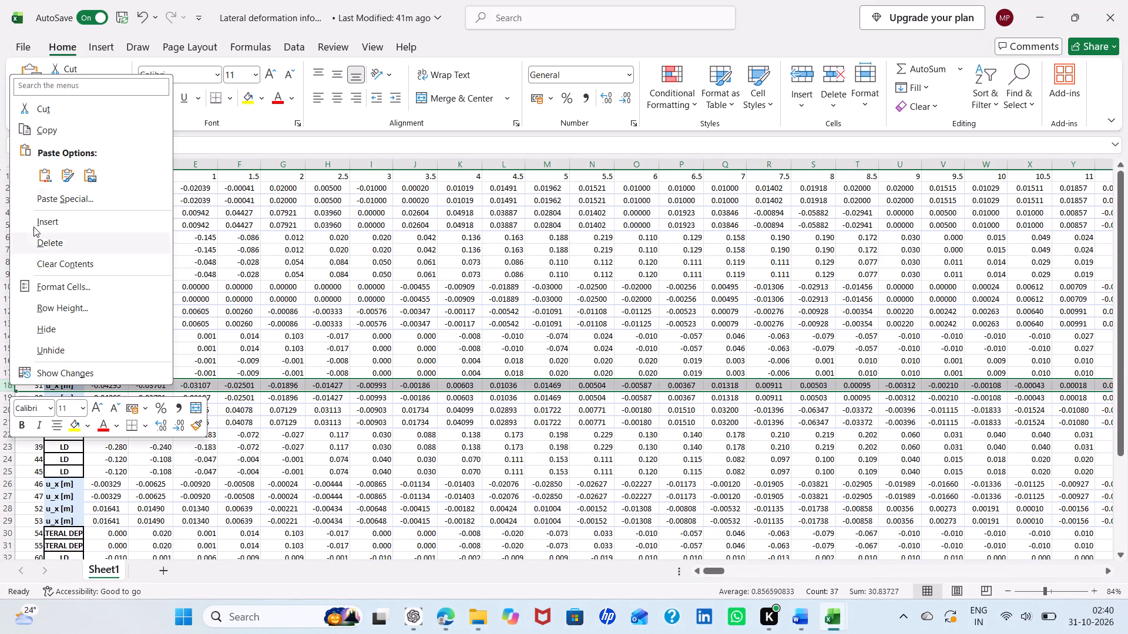
click(33, 136)
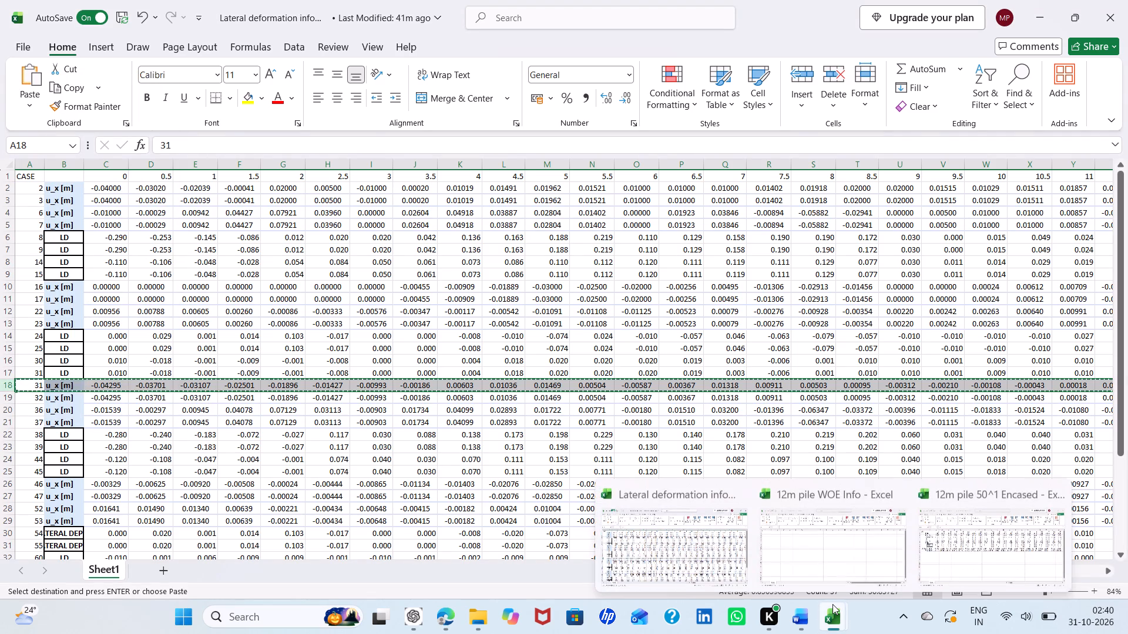
click(783, 530)
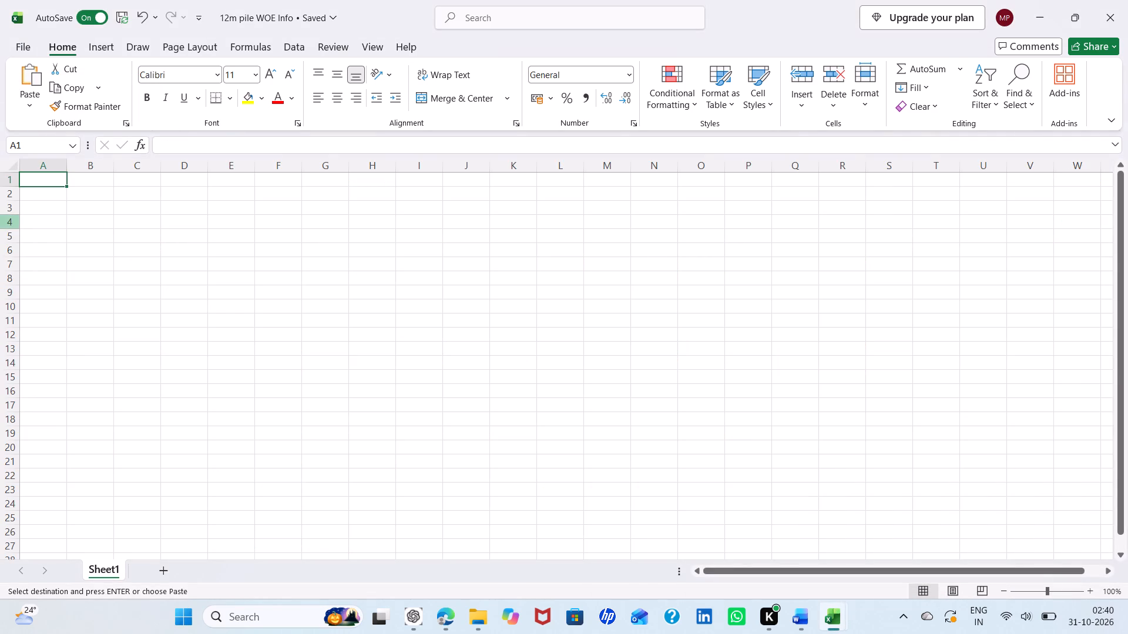
click(15, 197)
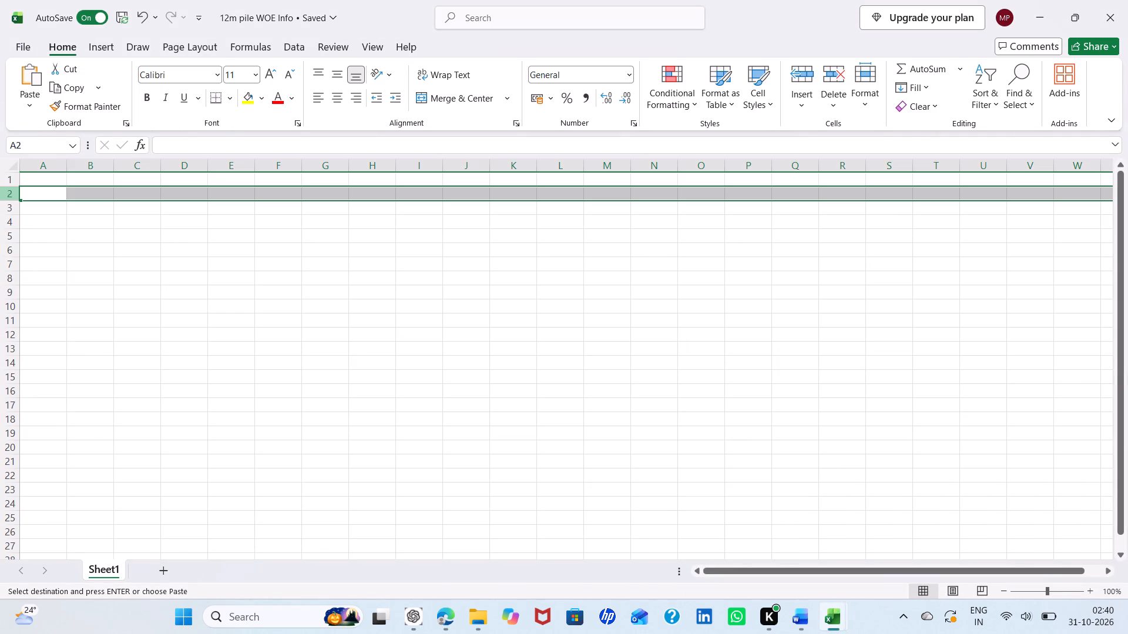
right_click(15, 197)
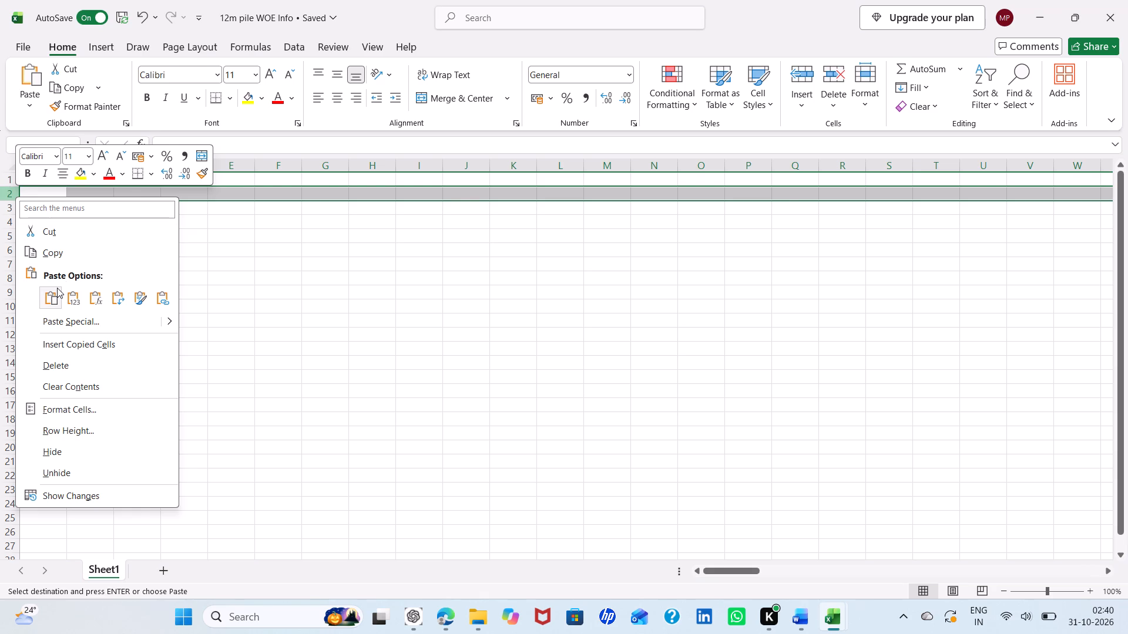
click(57, 288)
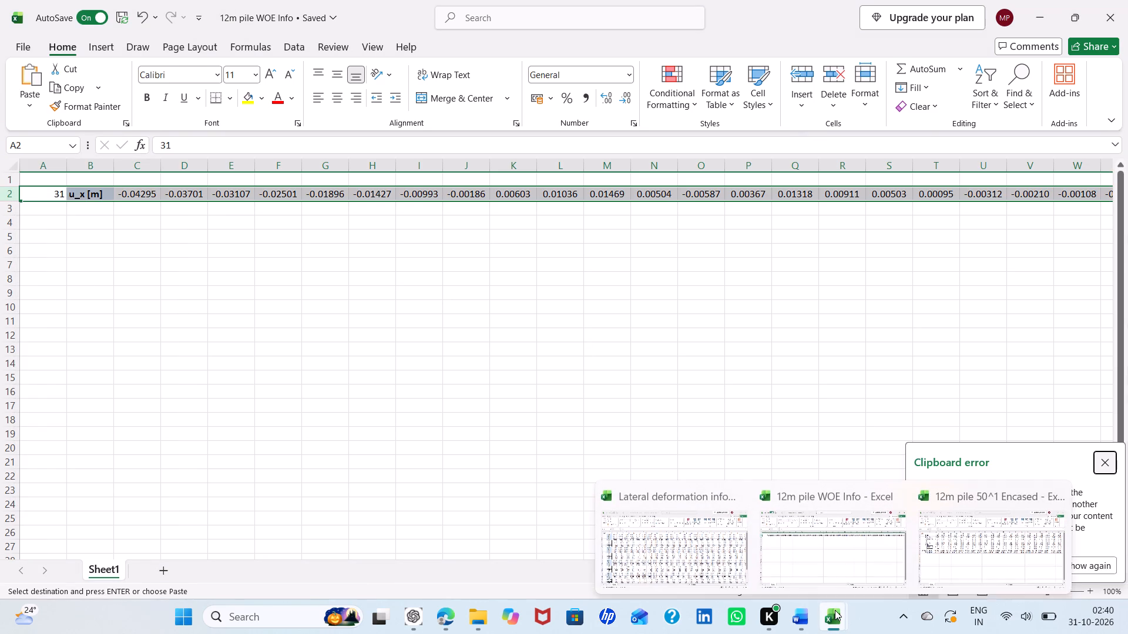
Copy the case 36 row from the Lateral deformation info workbook into row 3 of the 12m pile WOE Info workbook.
click(685, 570)
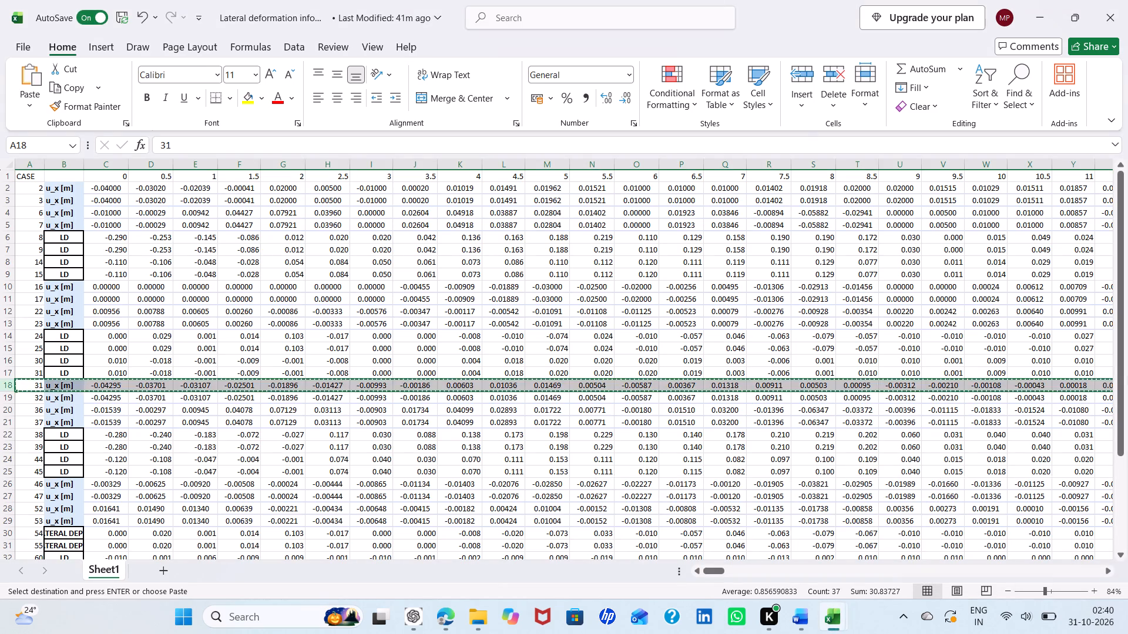
click(9, 410)
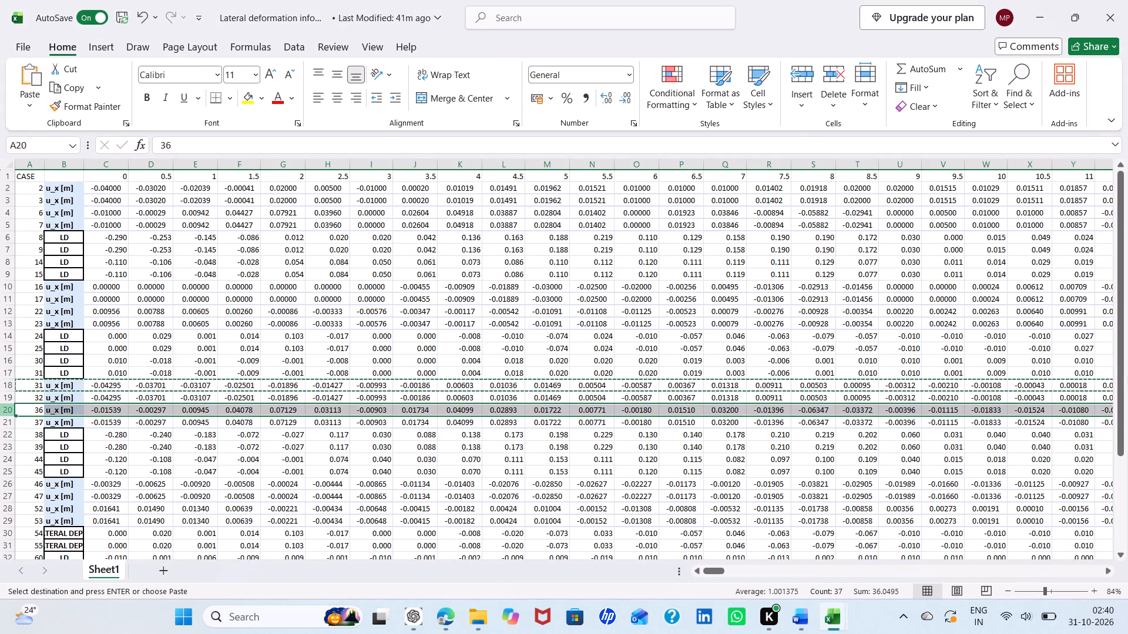
right_click(9, 410)
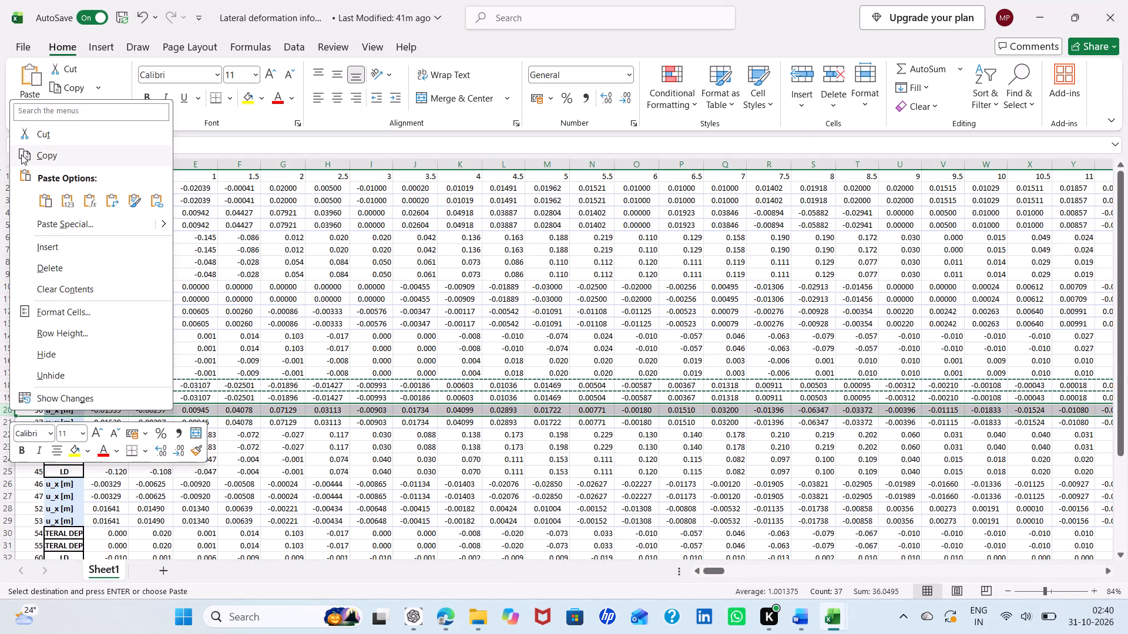
click(21, 154)
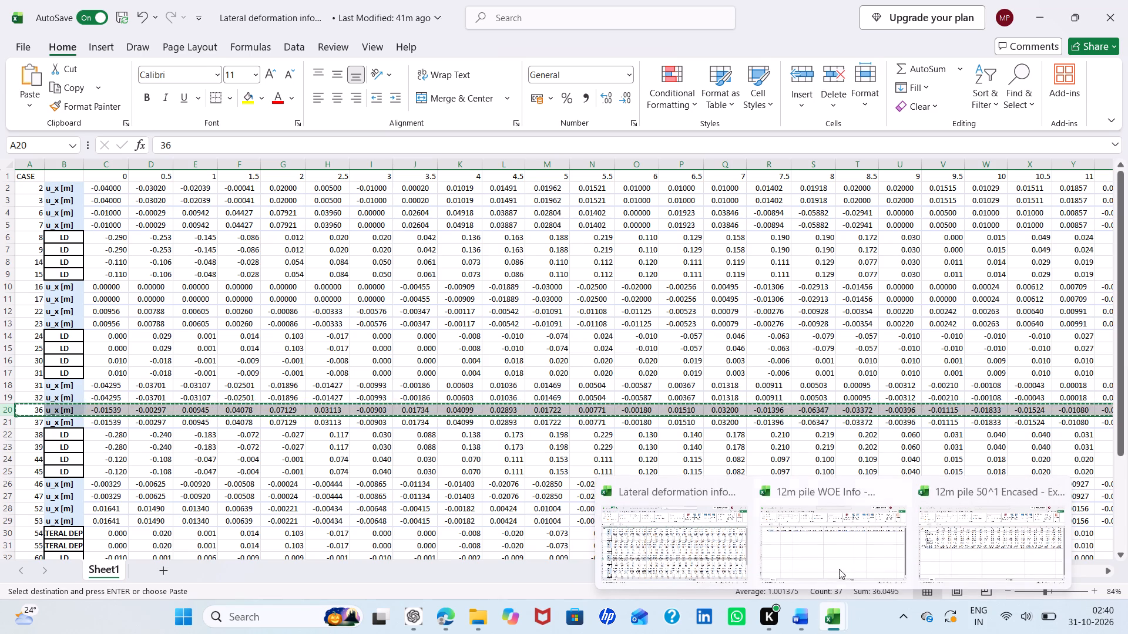
click(833, 552)
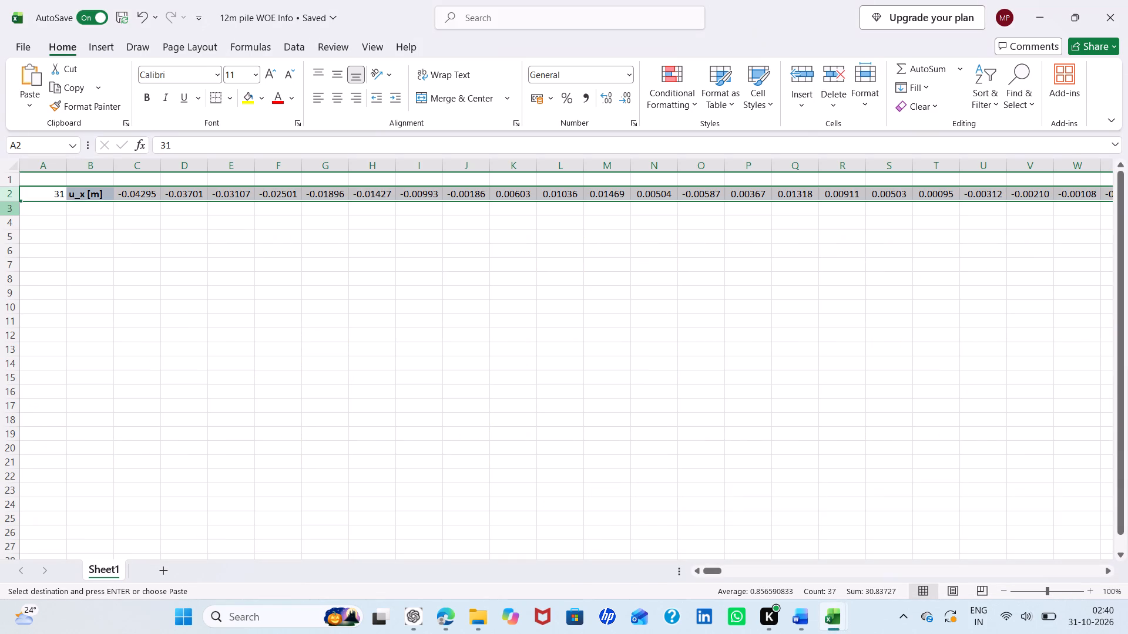
click(16, 209)
right_click(16, 209)
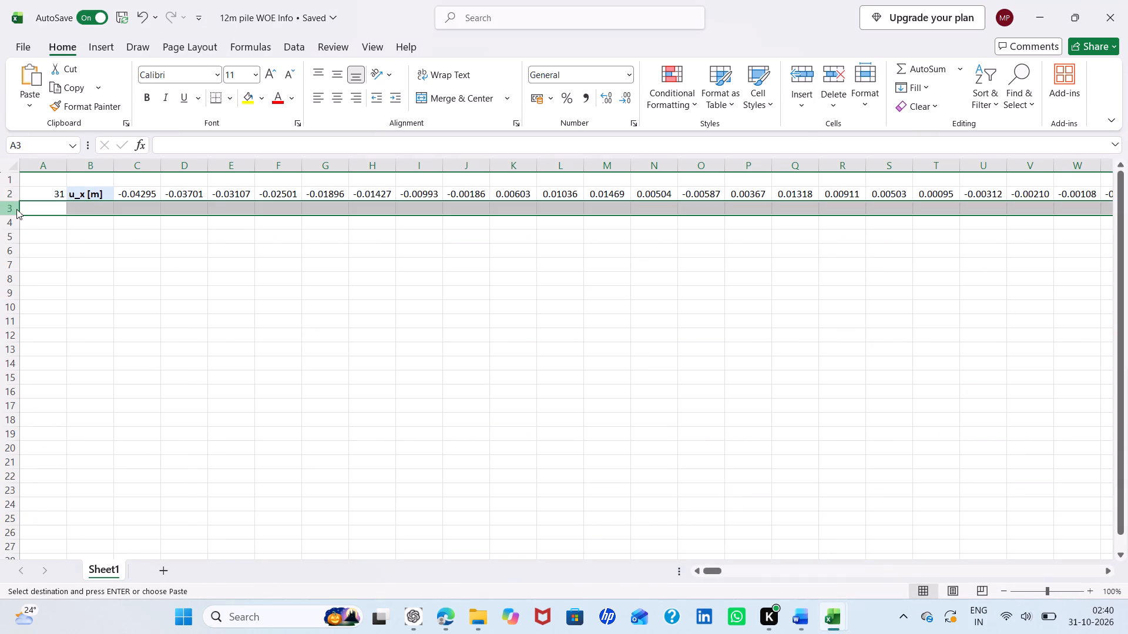
click(55, 302)
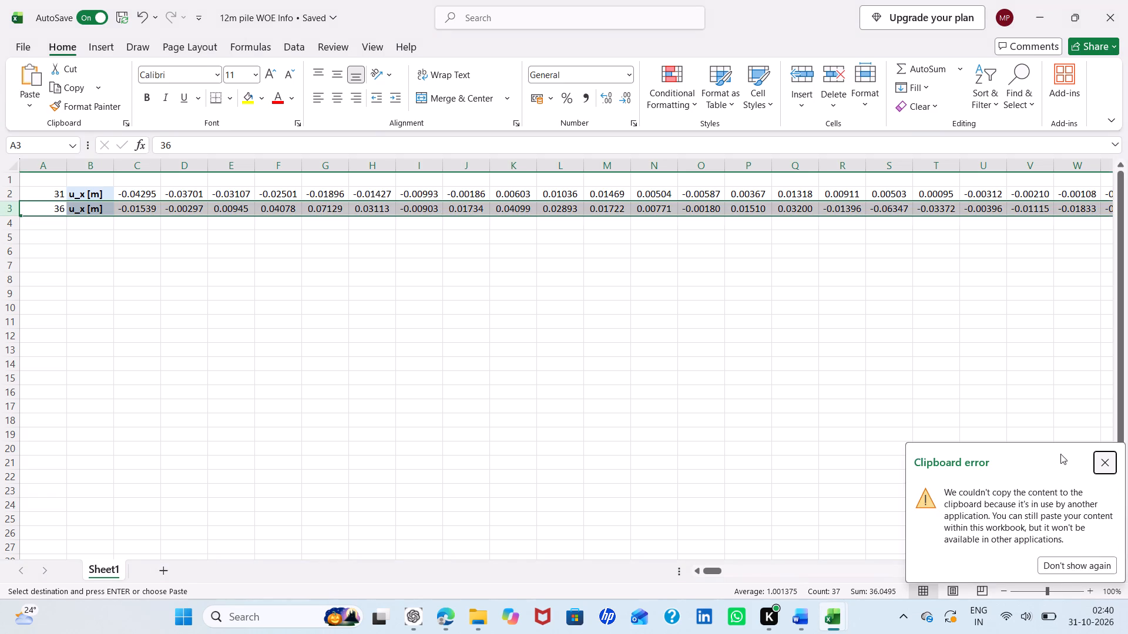
click(1107, 460)
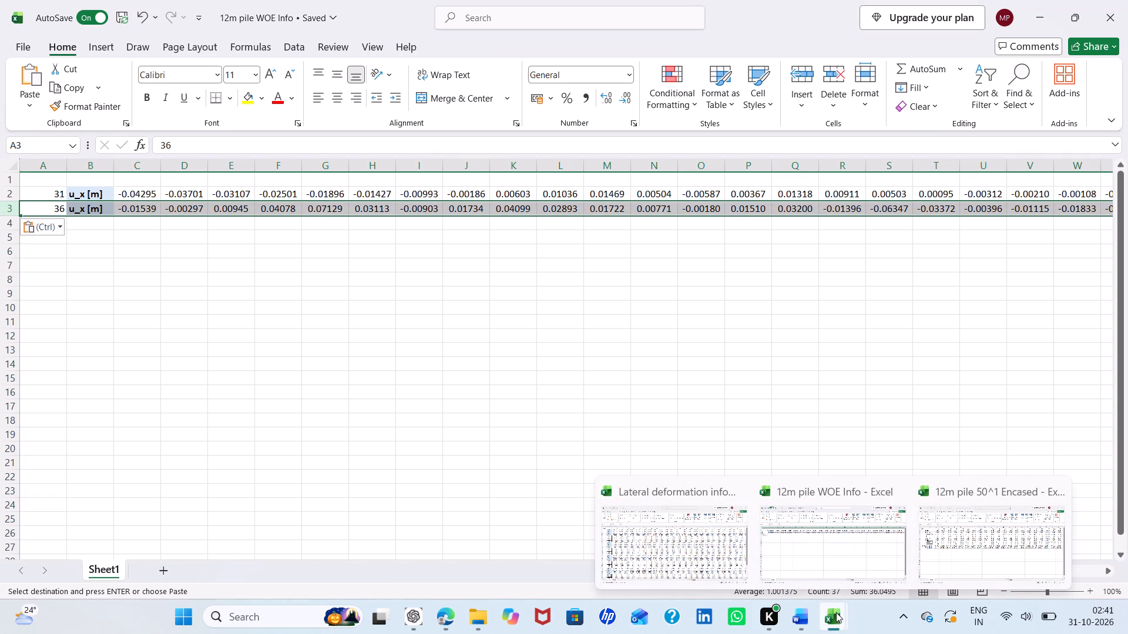
Copy the case 38 LD row from the Lateral deformation info workbook into row 4 of the 12m pile WOE Info workbook.
click(965, 530)
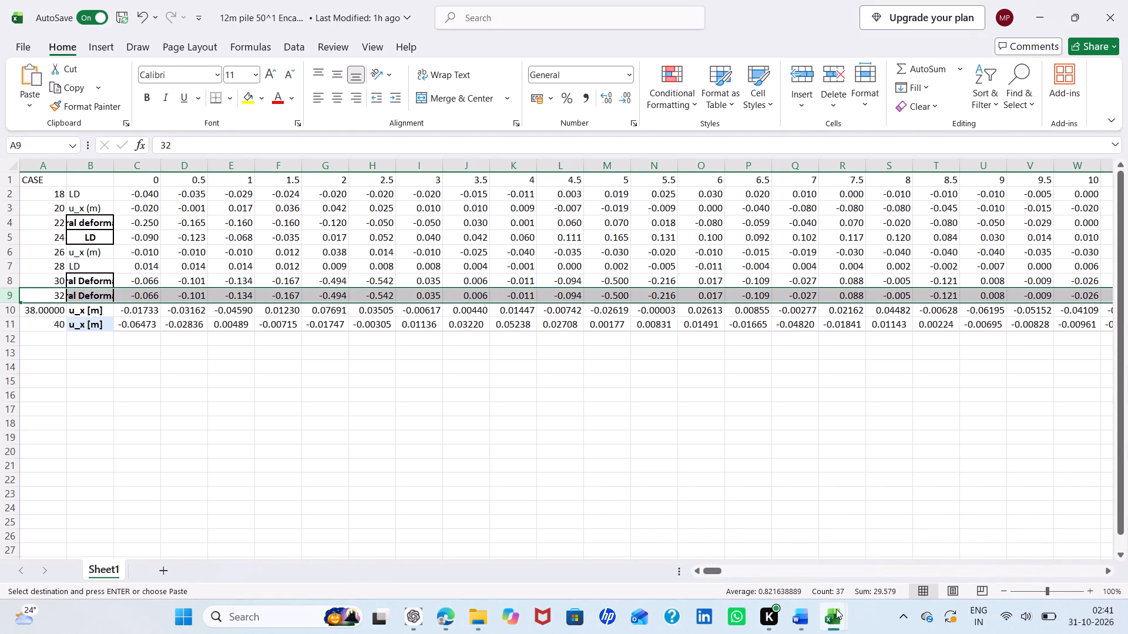
click(650, 549)
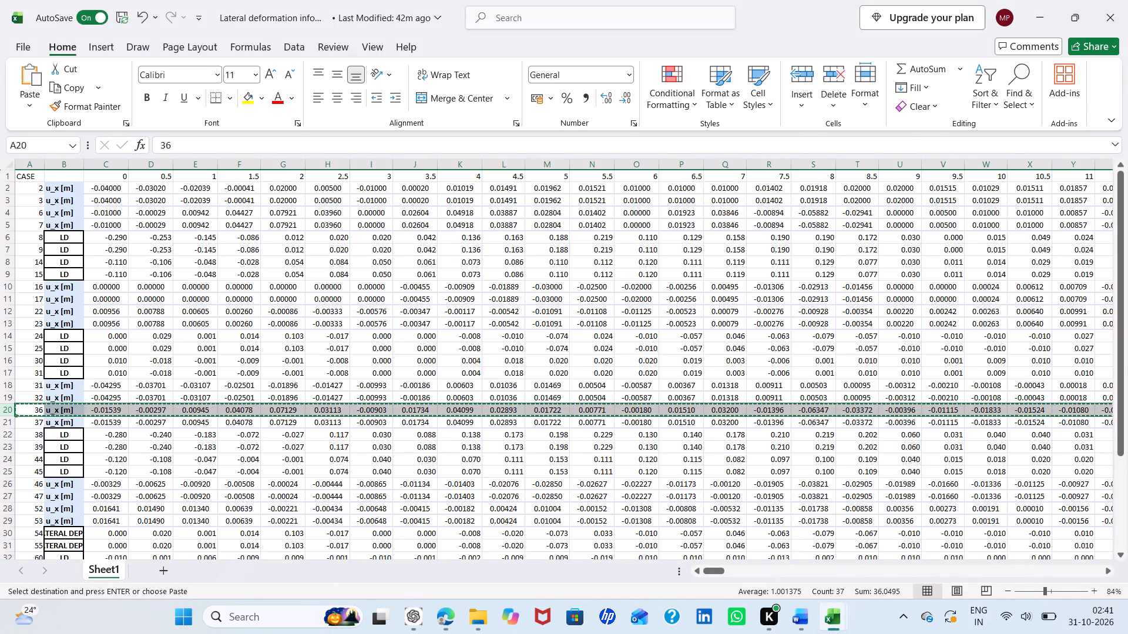
click(6, 434)
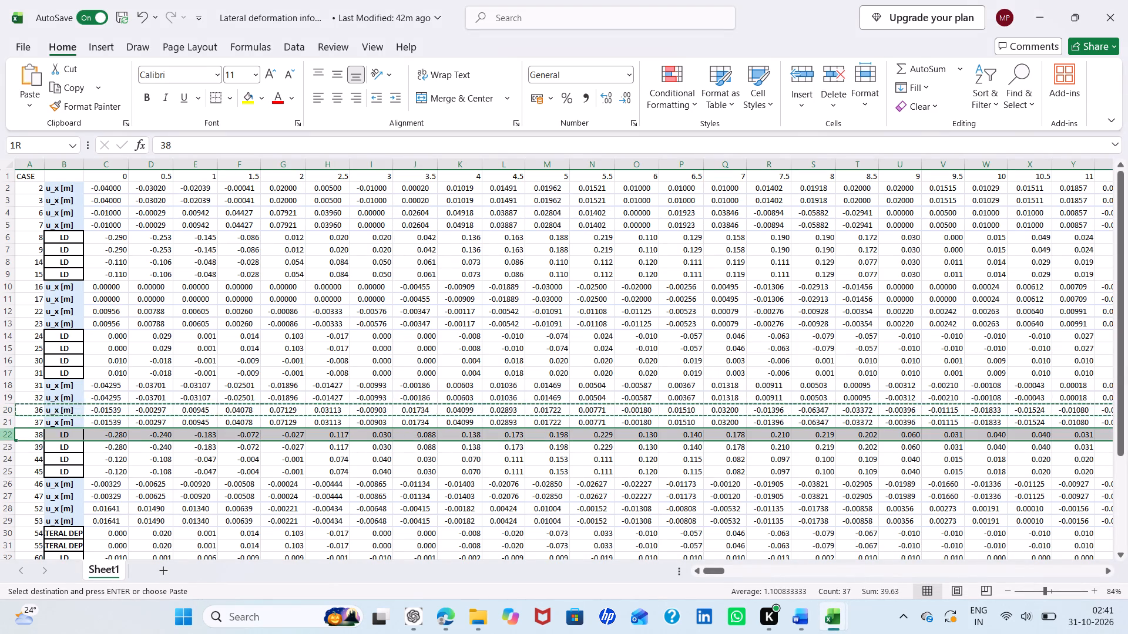
right_click(6, 434)
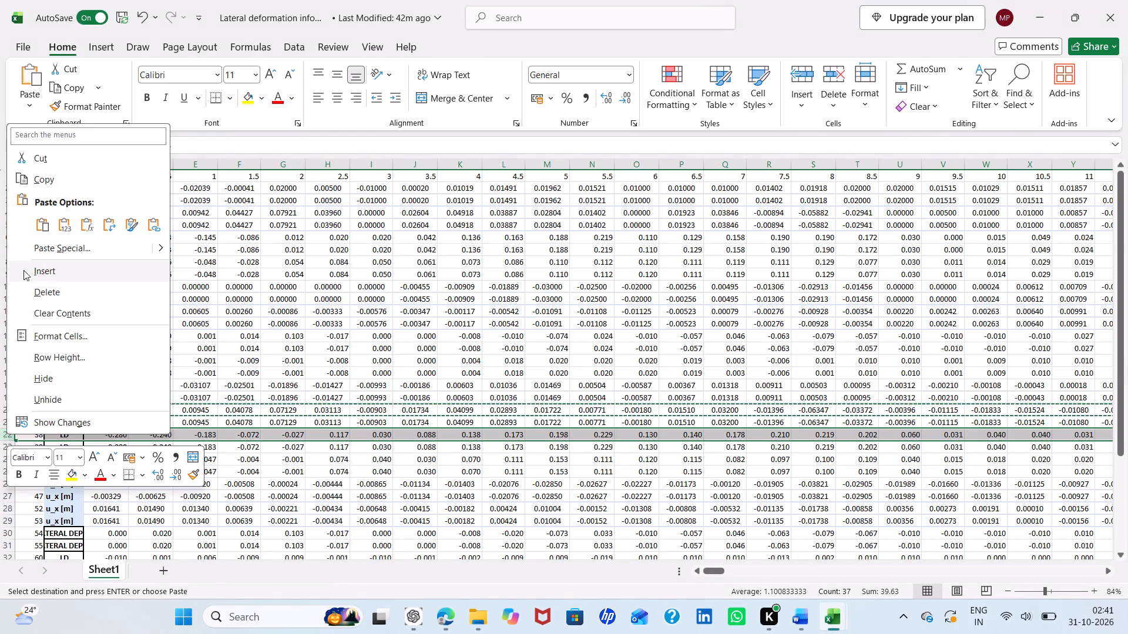
click(38, 174)
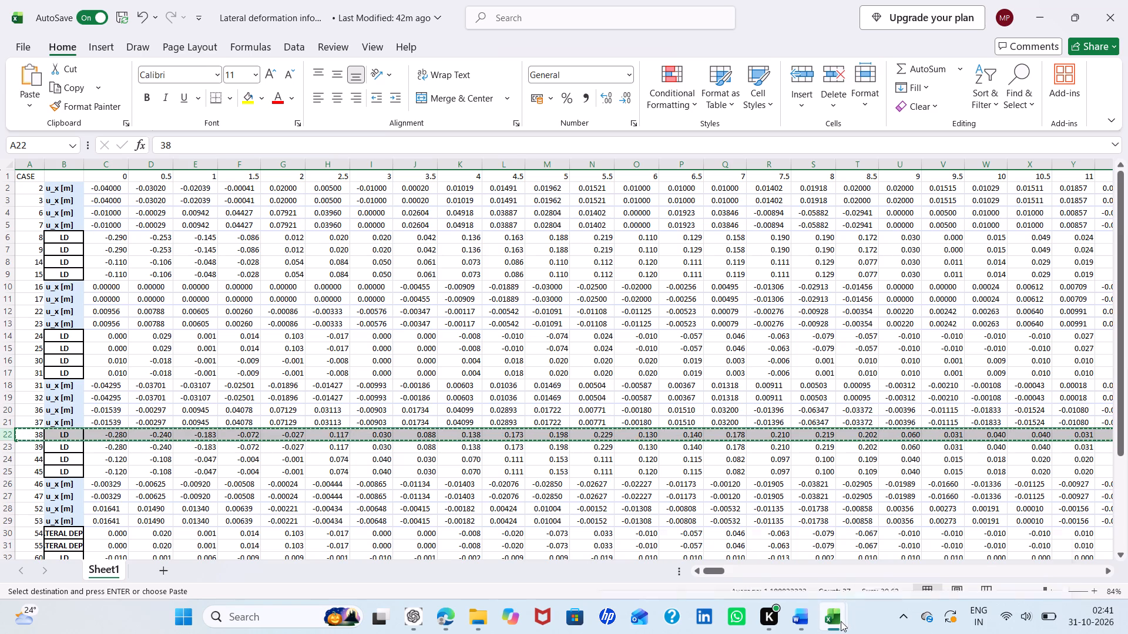
click(809, 566)
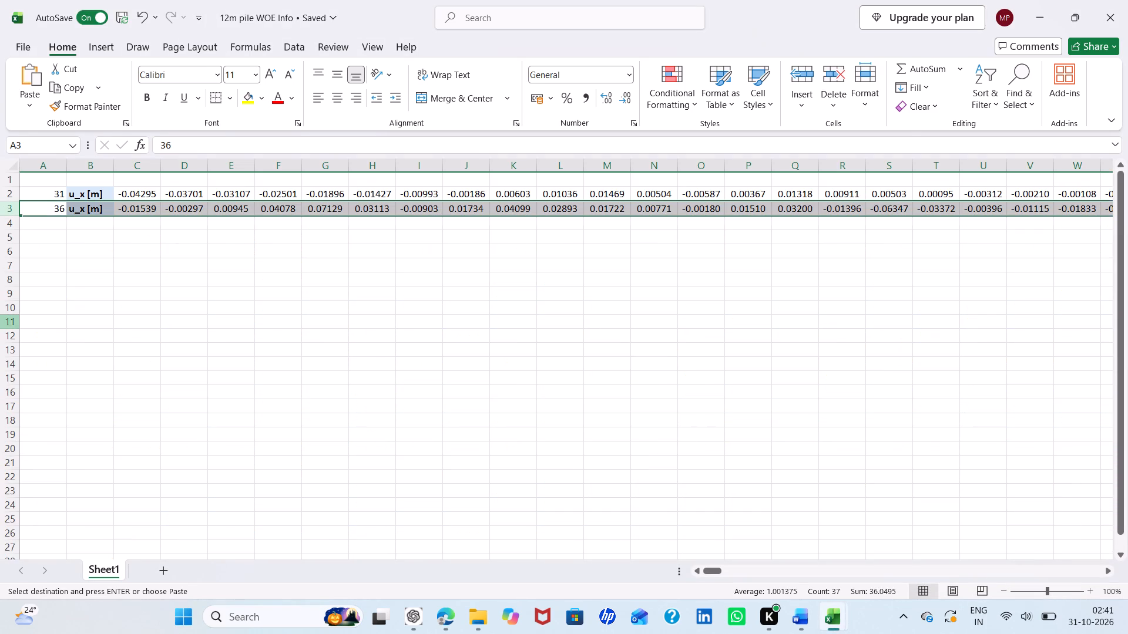
click(8, 221)
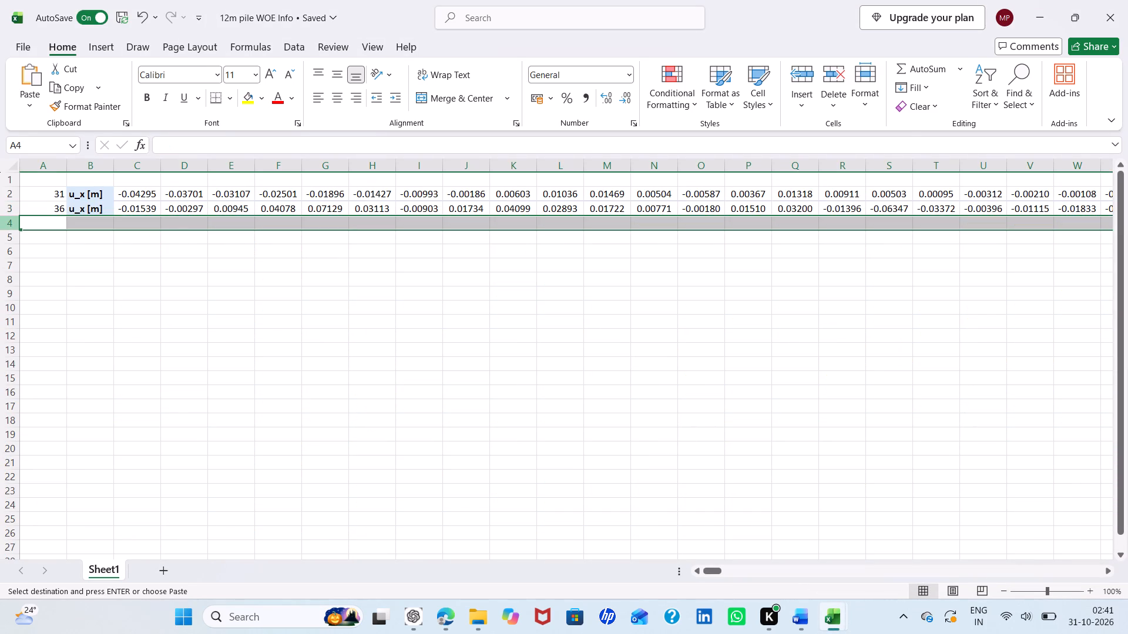
right_click(8, 221)
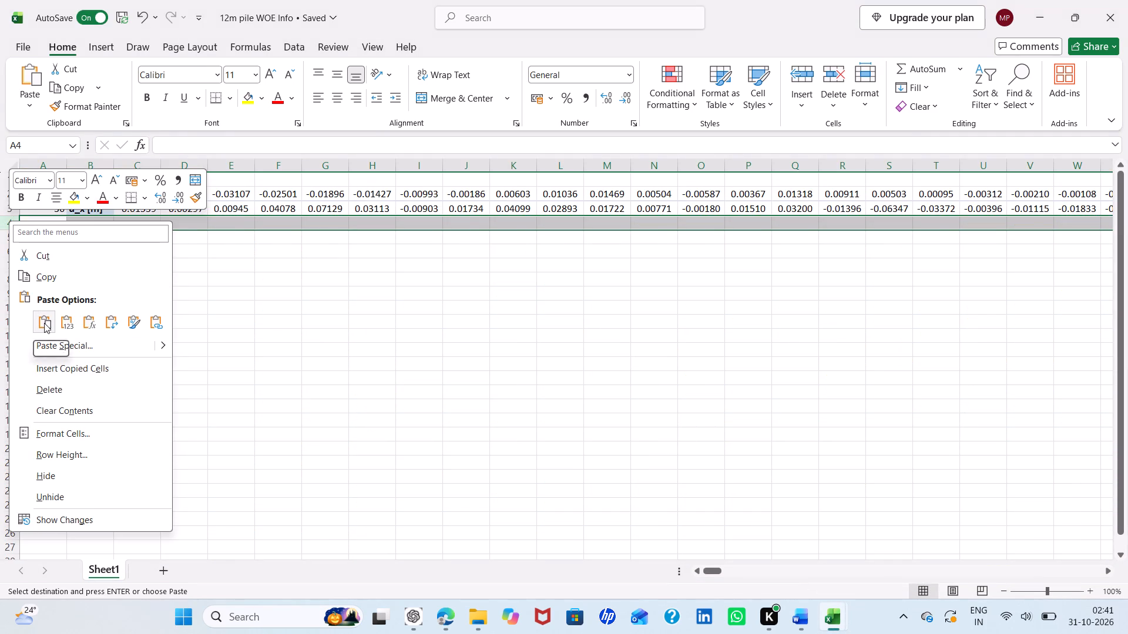
click(44, 323)
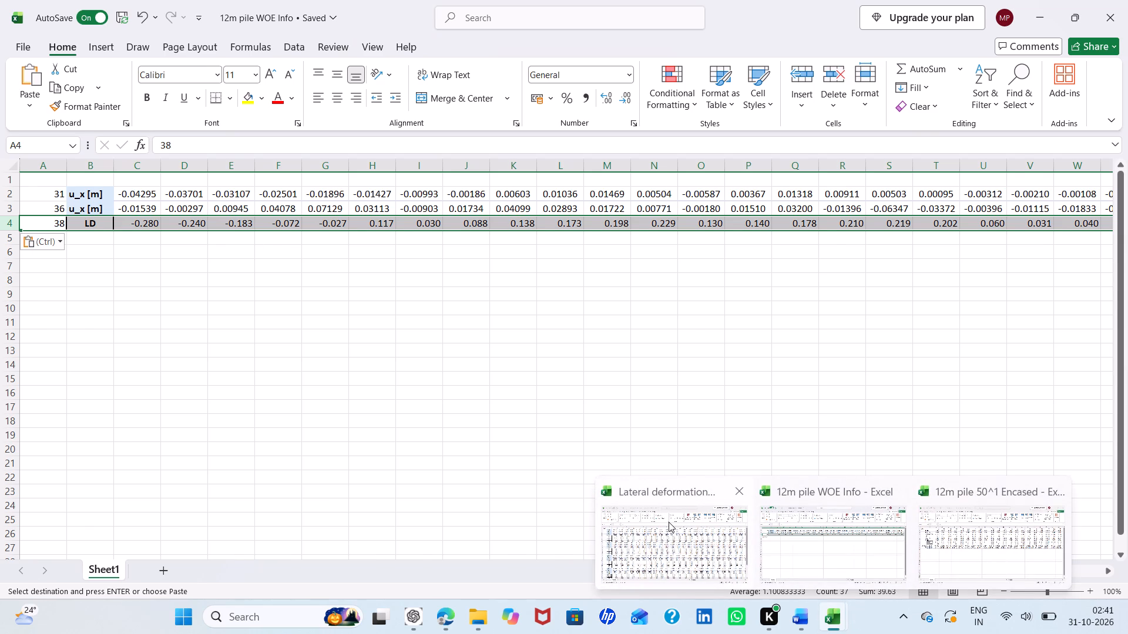
Copy the case 44 LD row from the Lateral deformation info workbook into row 5 of the 12m pile WOE Info workbook.
click(669, 522)
scroll(432, 437, down, 1)
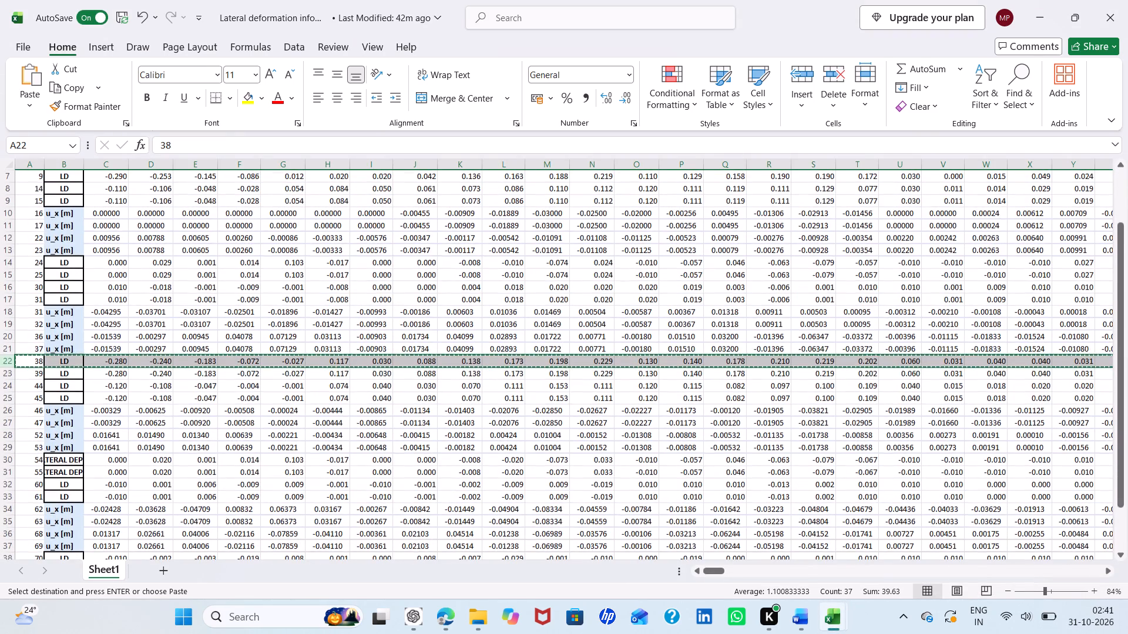
click(9, 385)
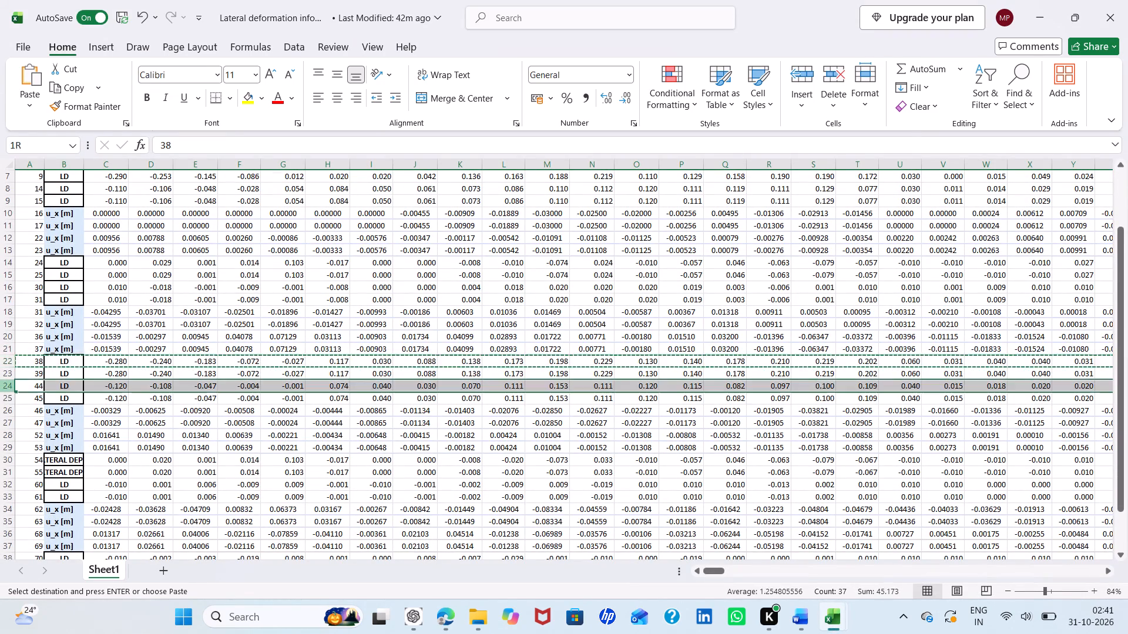
right_click(9, 385)
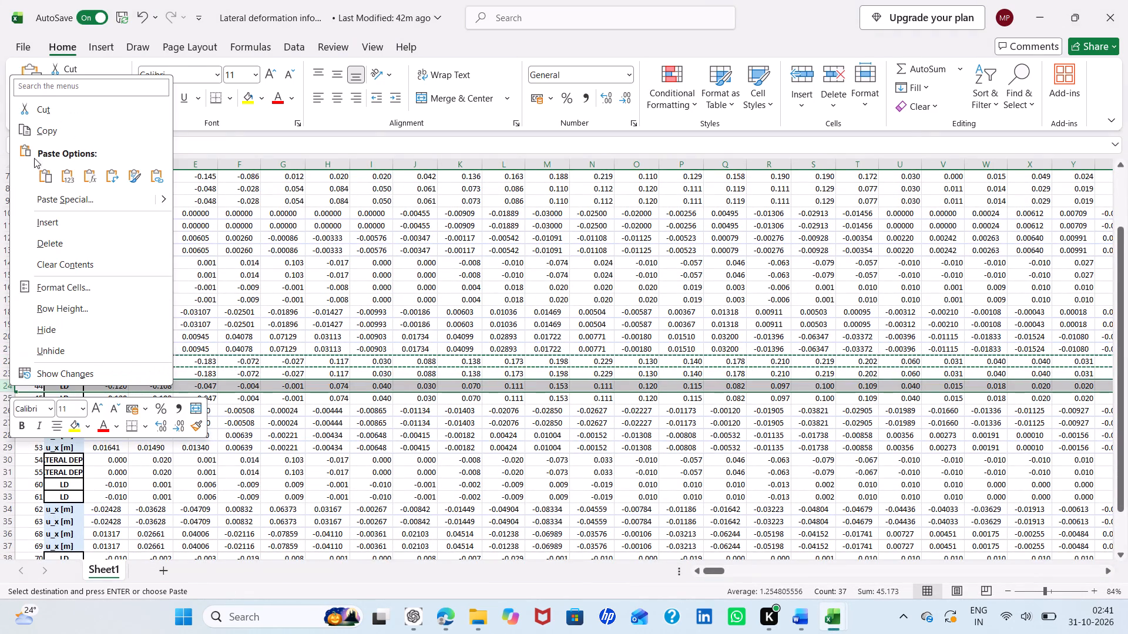
click(34, 140)
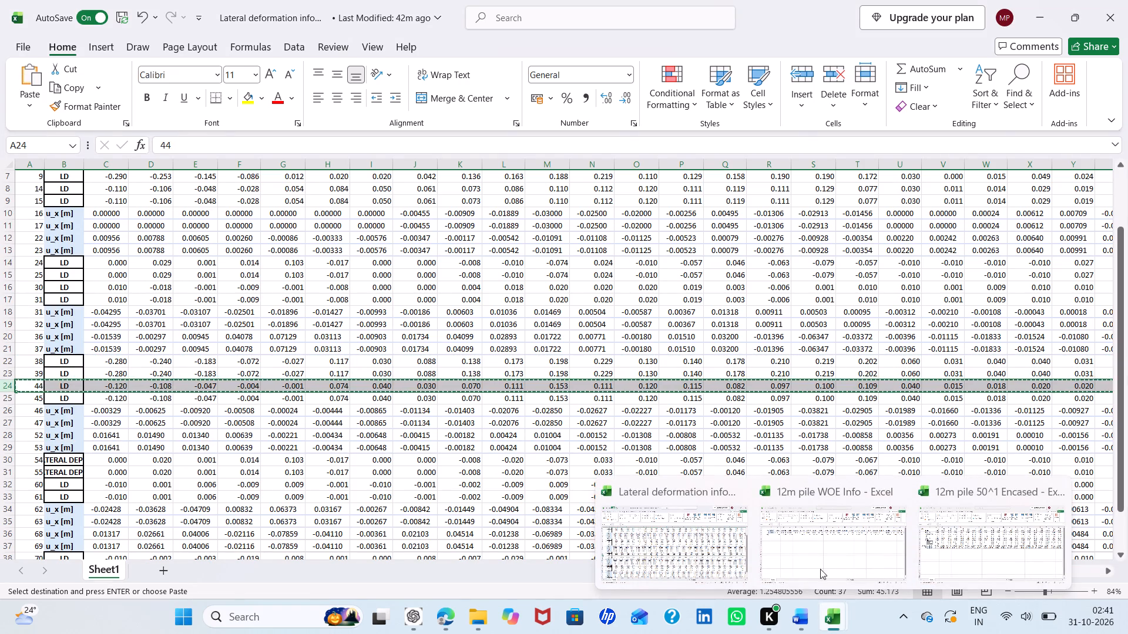
click(807, 555)
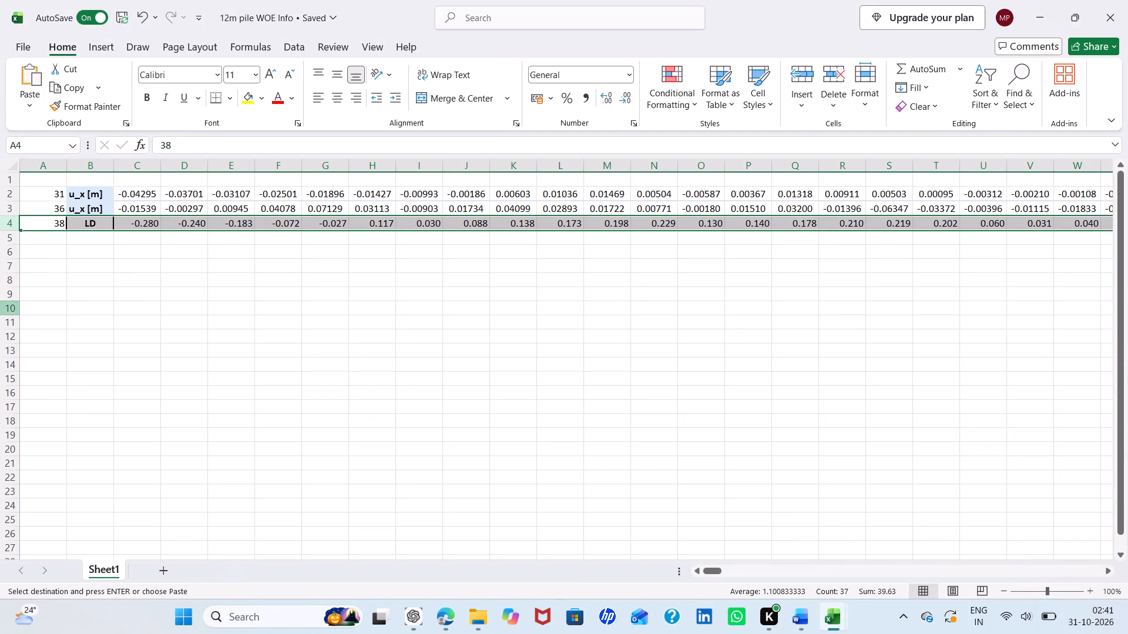
click(7, 240)
right_click(7, 240)
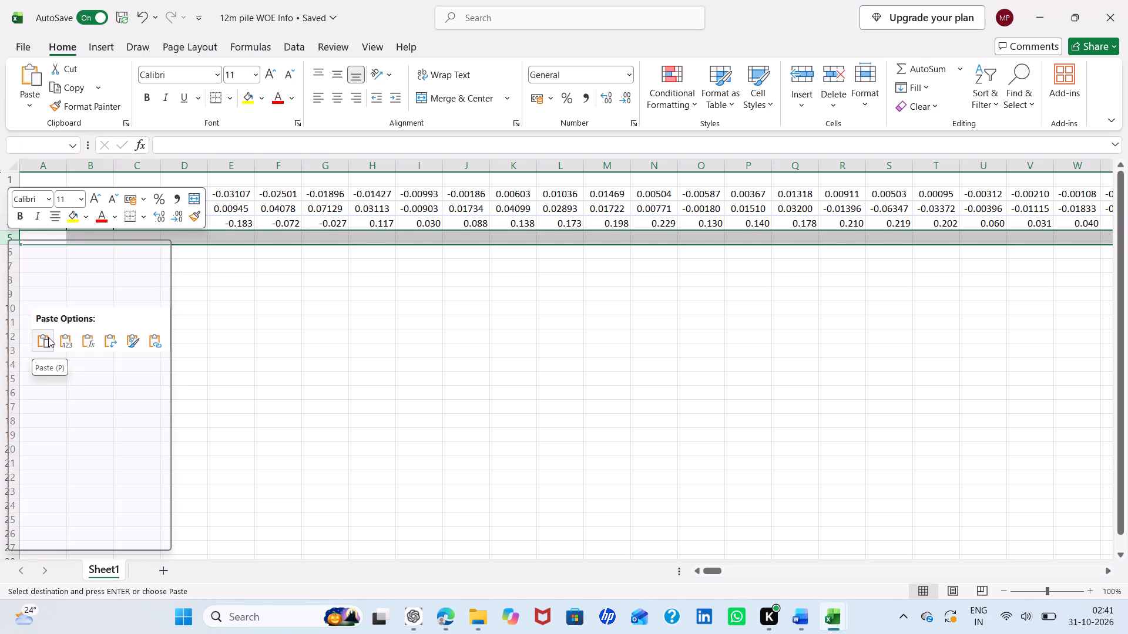
click(48, 337)
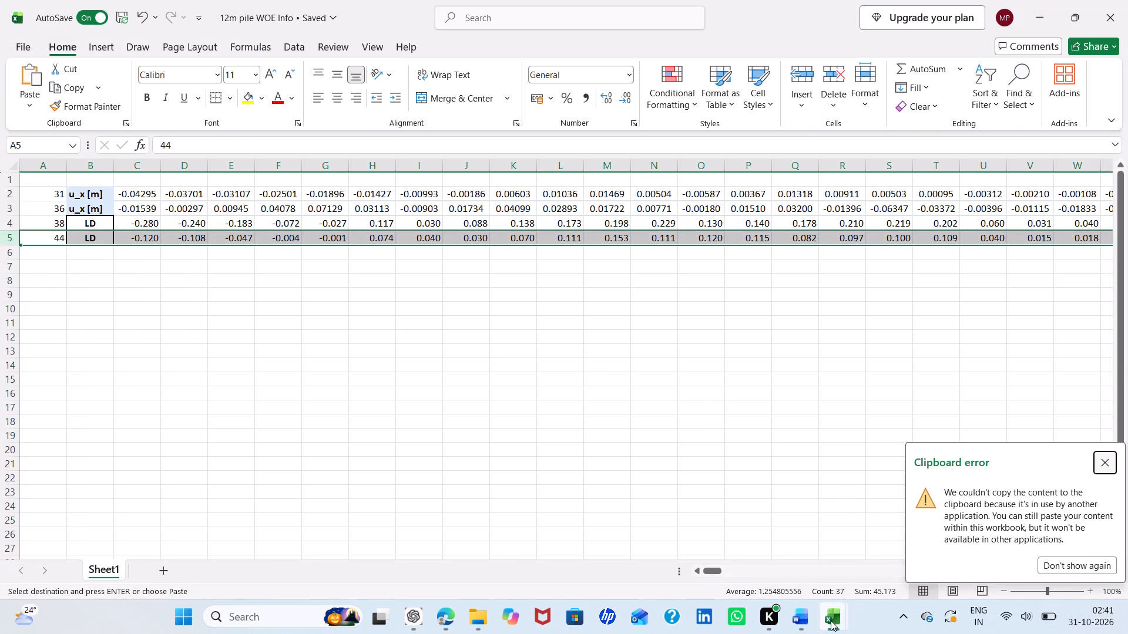
Copy the case 46 row from the Lateral deformation info workbook into row 6 of the 12m pile WOE Info workbook.
click(951, 526)
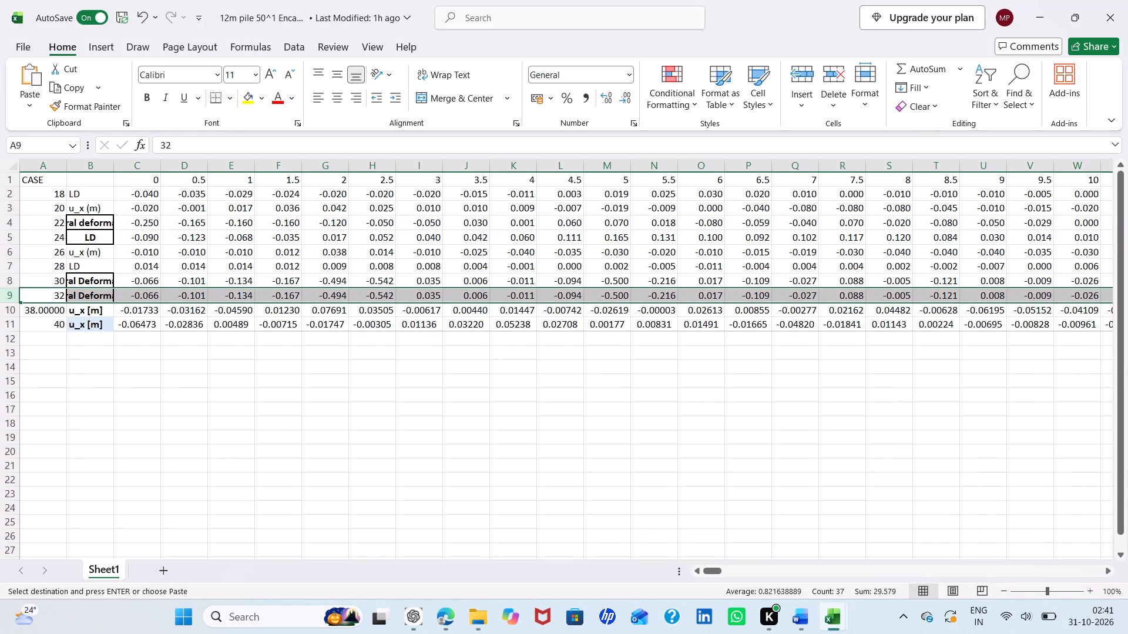
scroll(611, 447, down, 1)
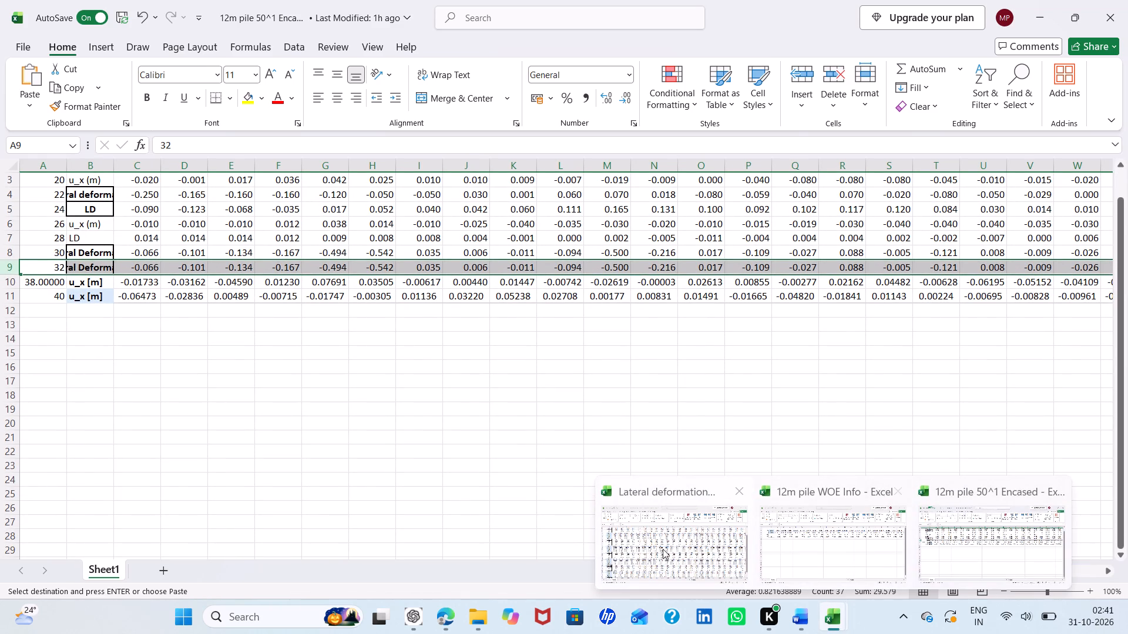
click(650, 545)
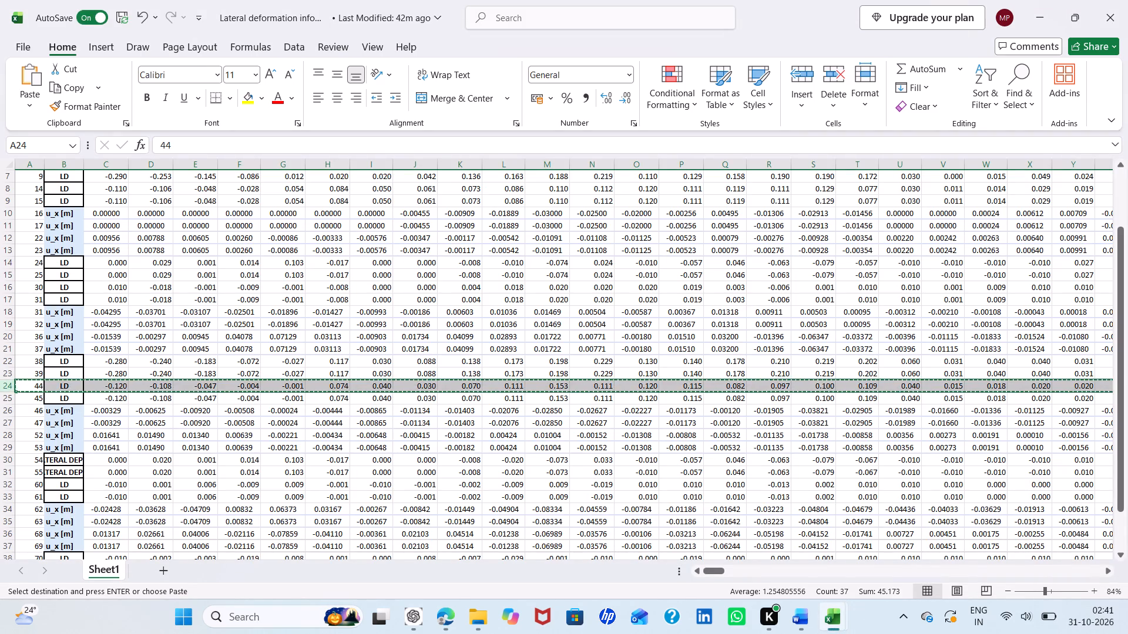
click(8, 411)
right_click(8, 411)
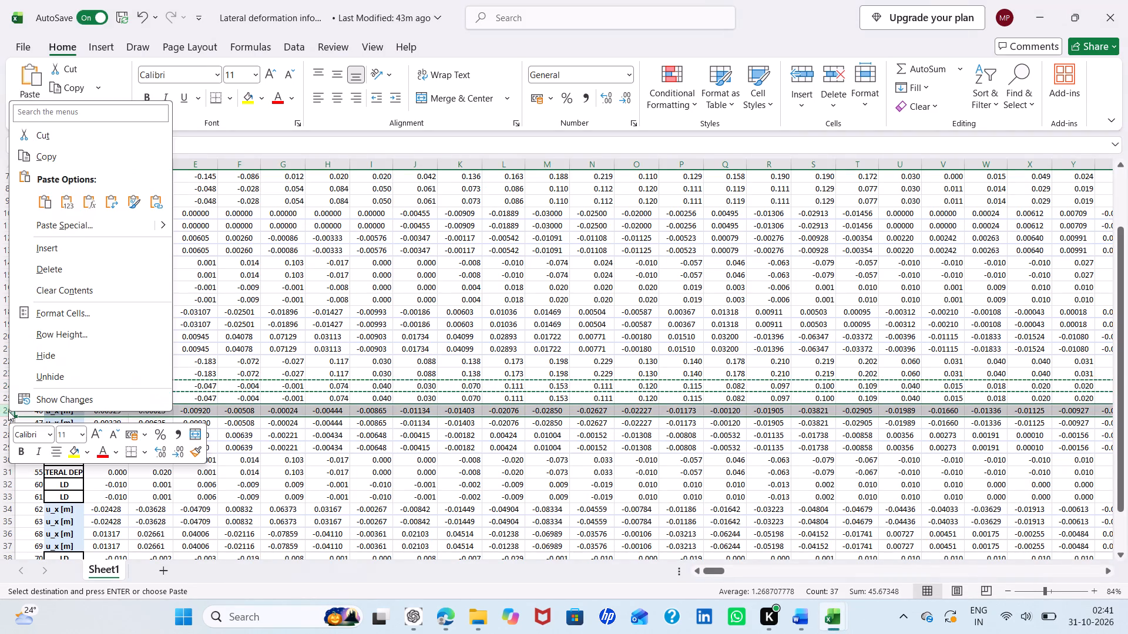
click(42, 160)
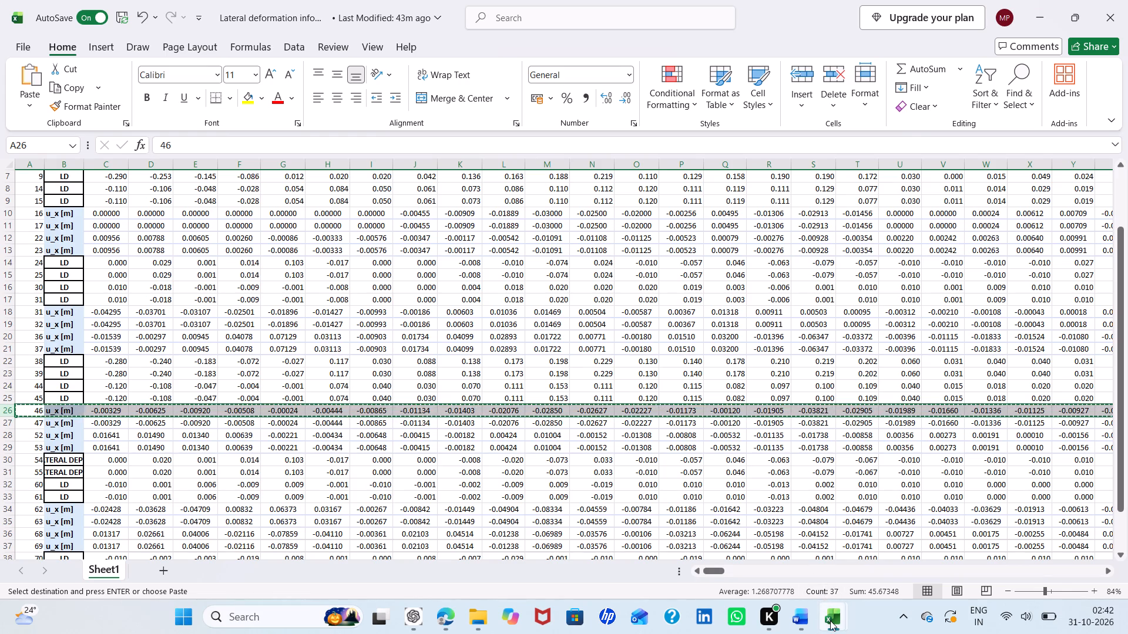
click(781, 538)
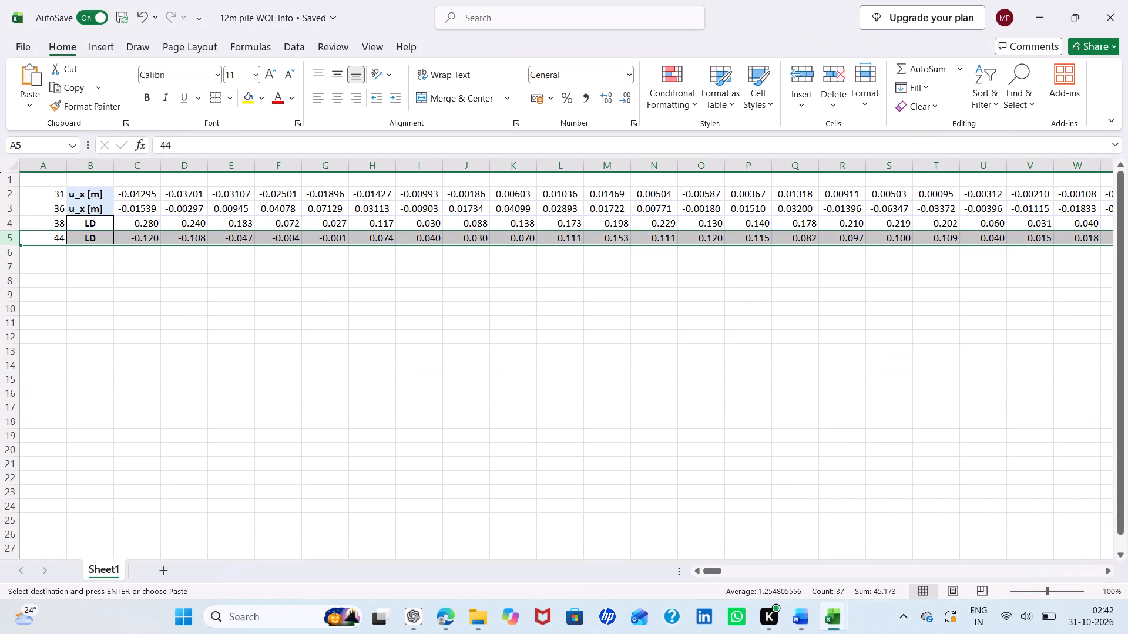
click(8, 253)
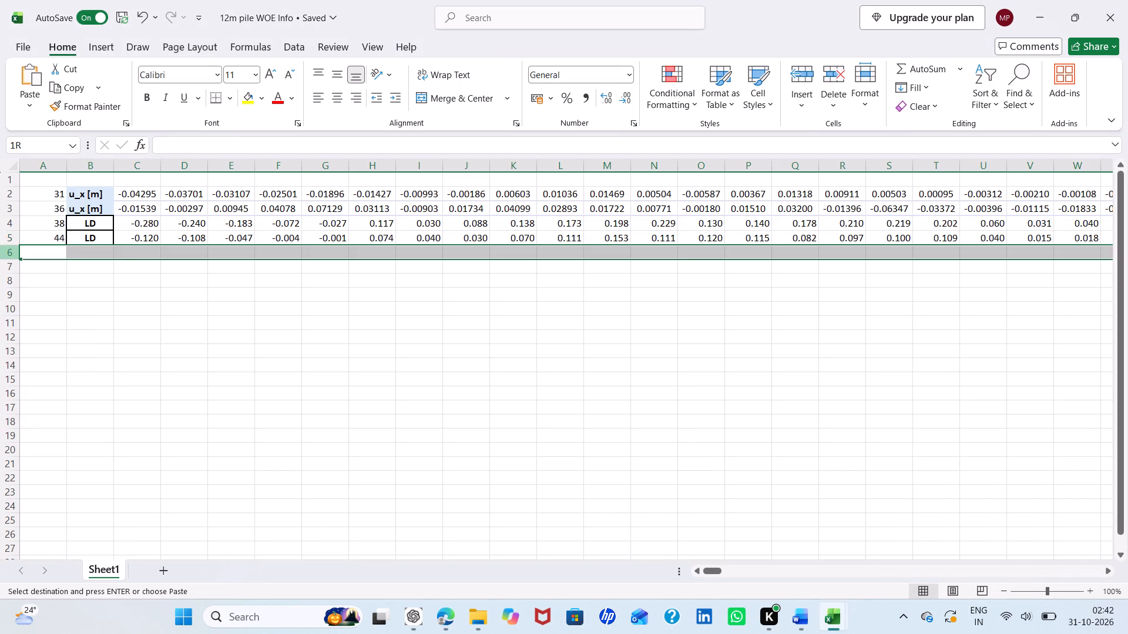
right_click(8, 253)
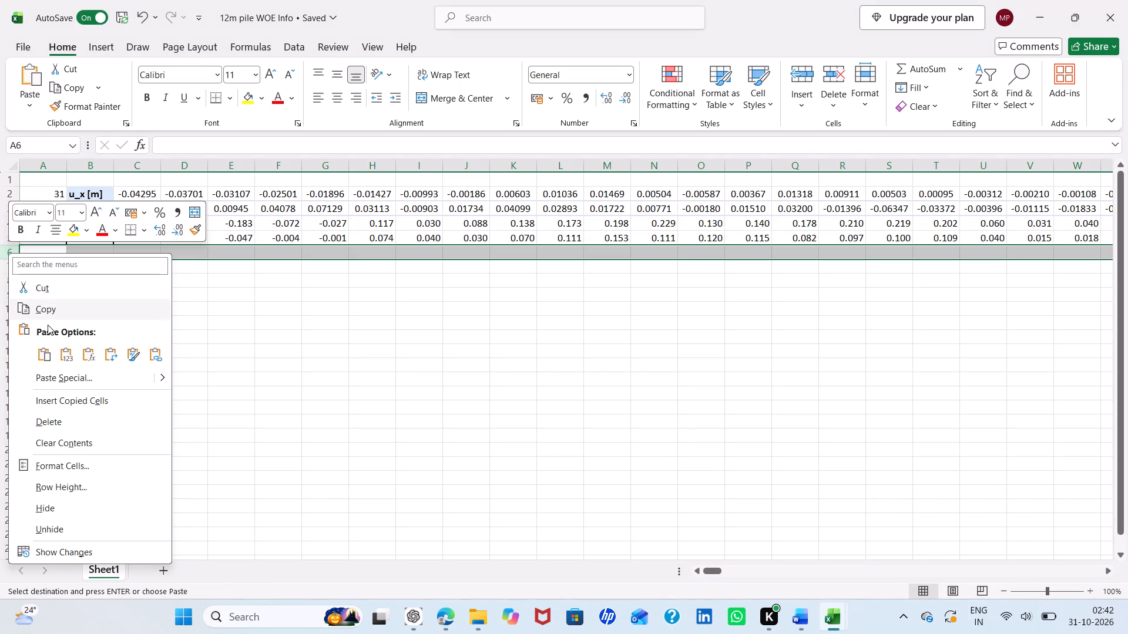
click(45, 350)
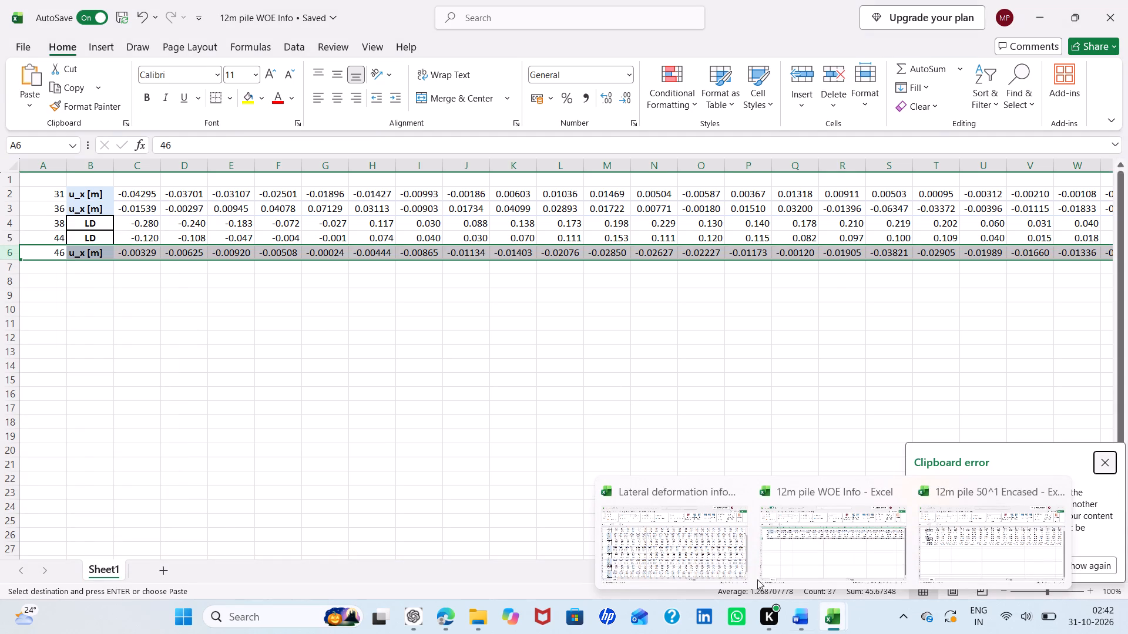
Copy the case 52 row from the Lateral deformation info workbook into row 7 of the 12m pile WOE Info workbook.
click(687, 554)
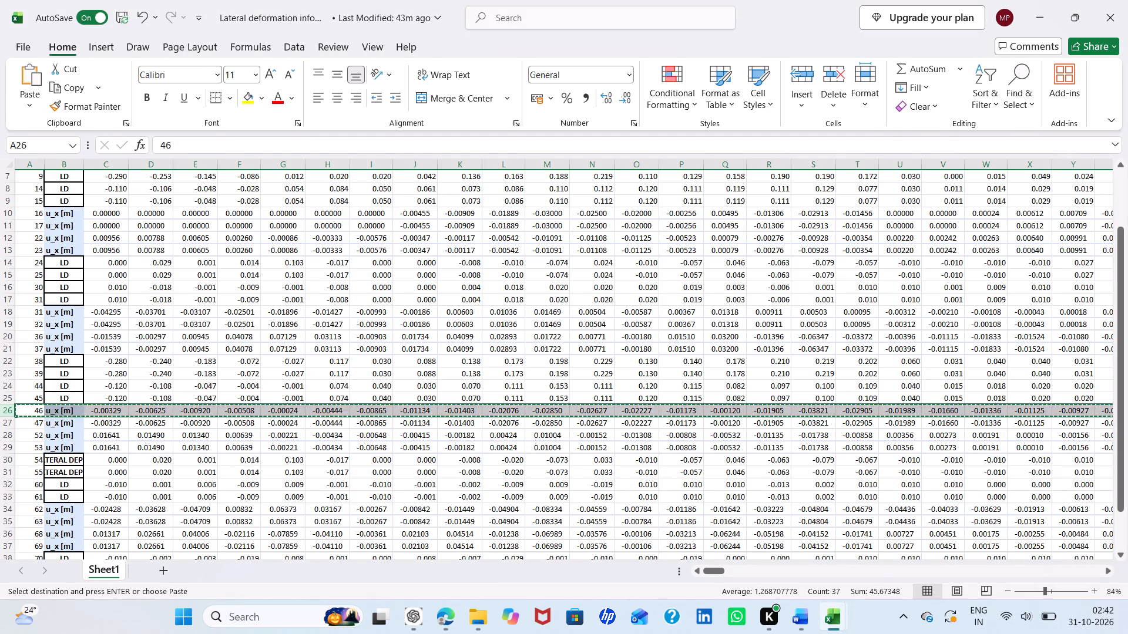
click(5, 433)
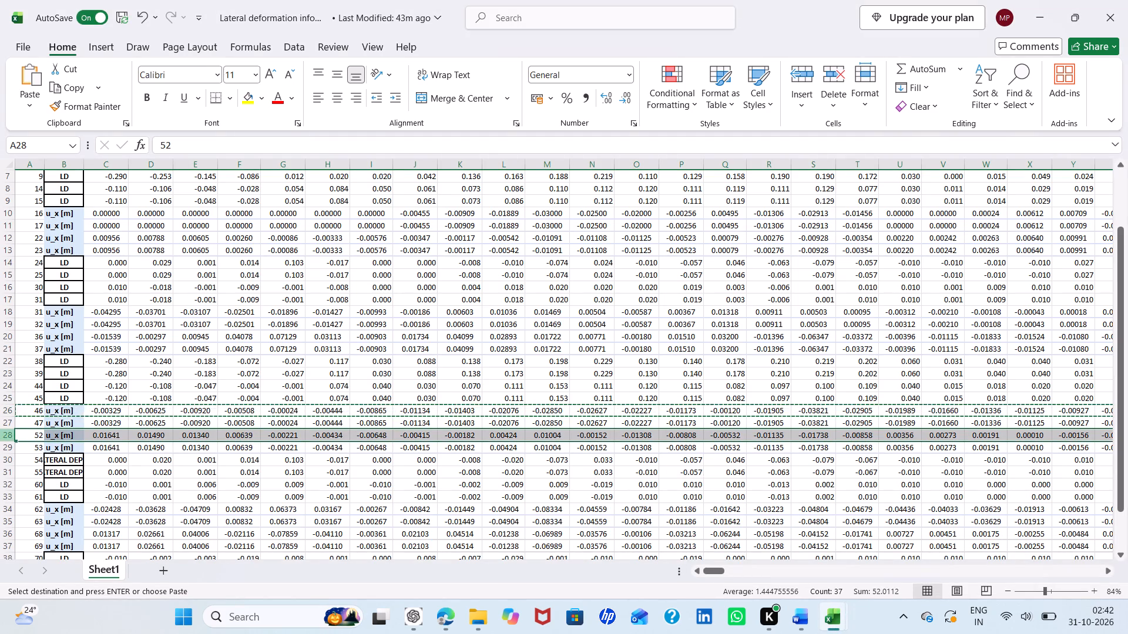
right_click(5, 433)
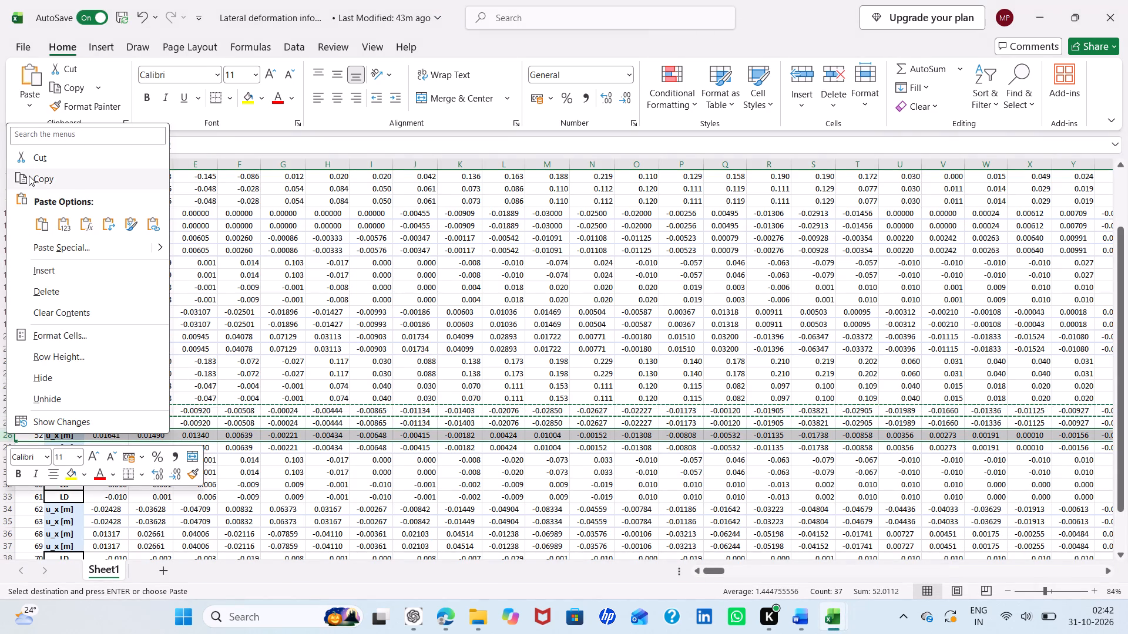
click(29, 176)
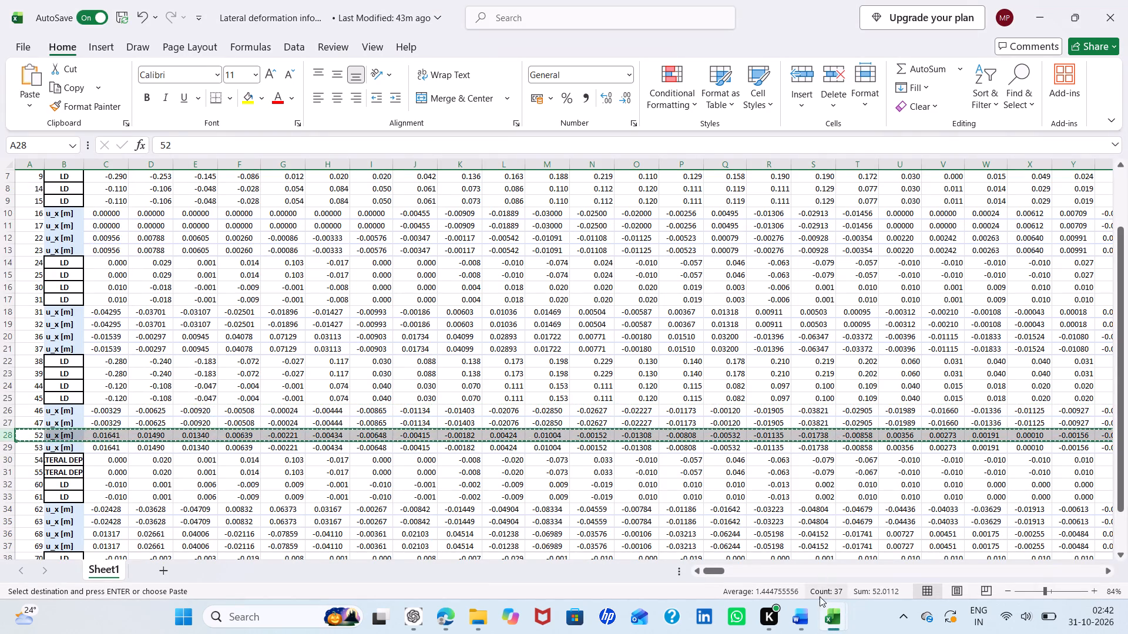
click(817, 554)
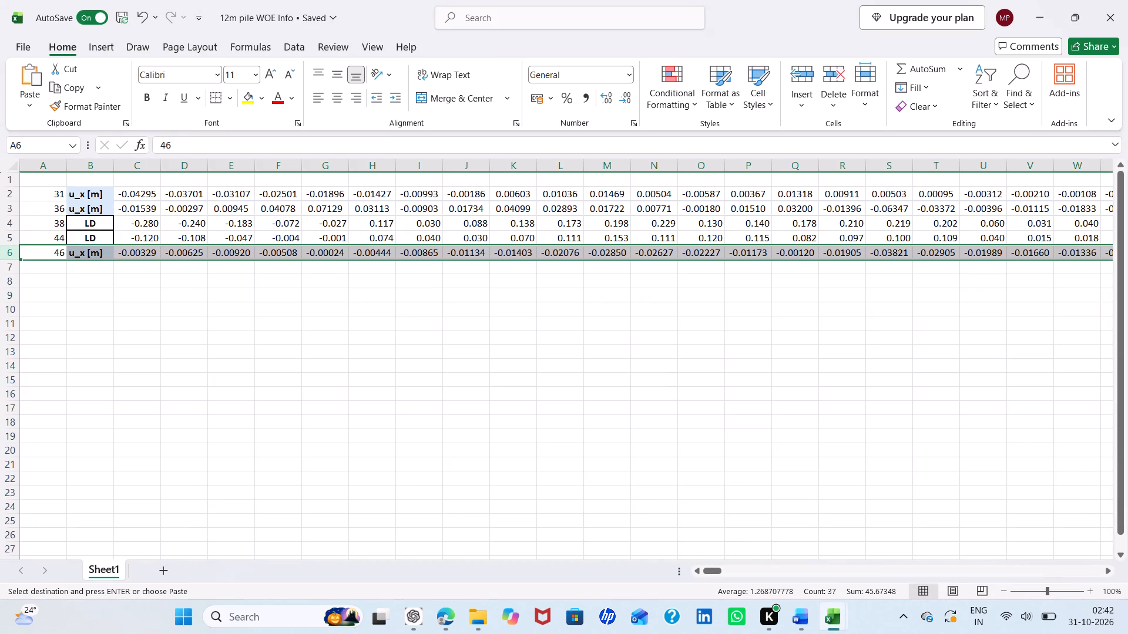
click(9, 268)
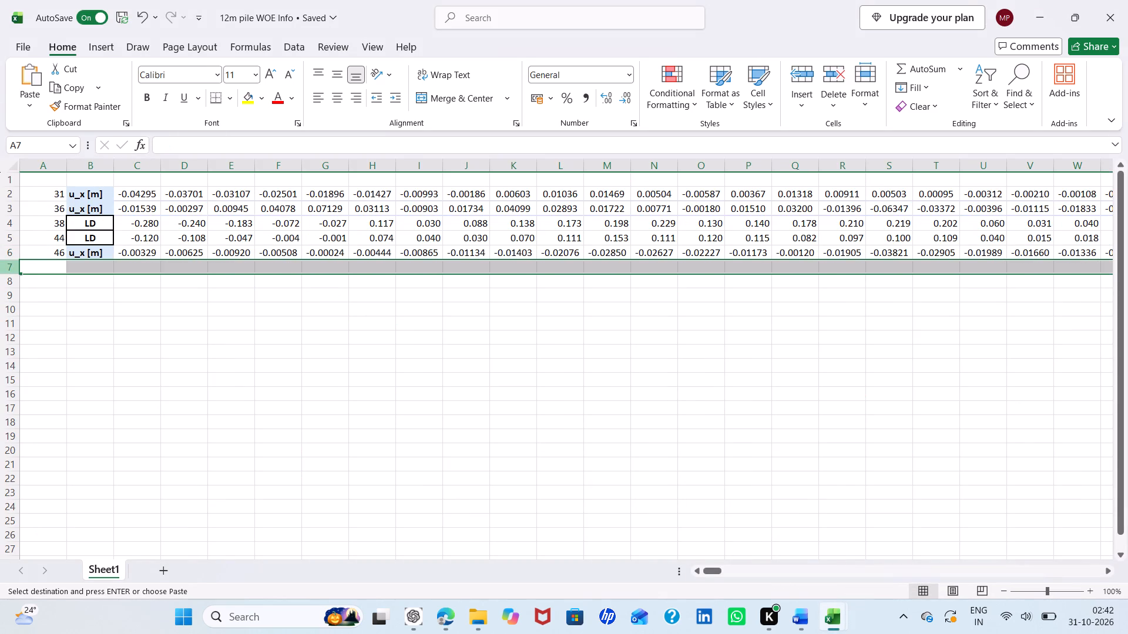
right_click(9, 268)
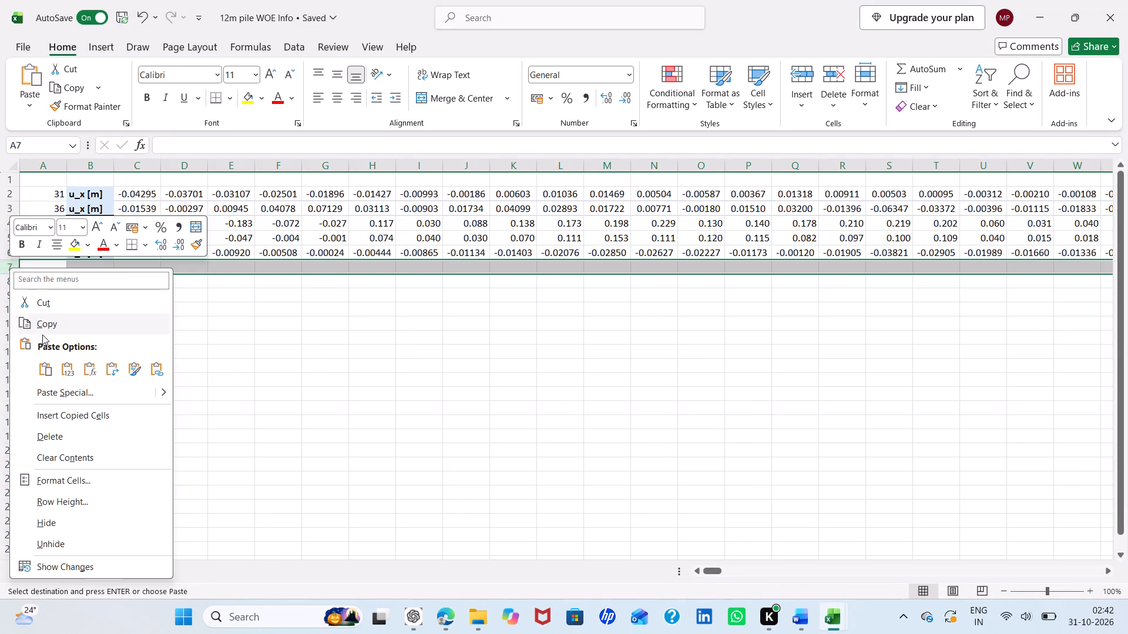
click(46, 364)
scroll(46, 364, down, 1)
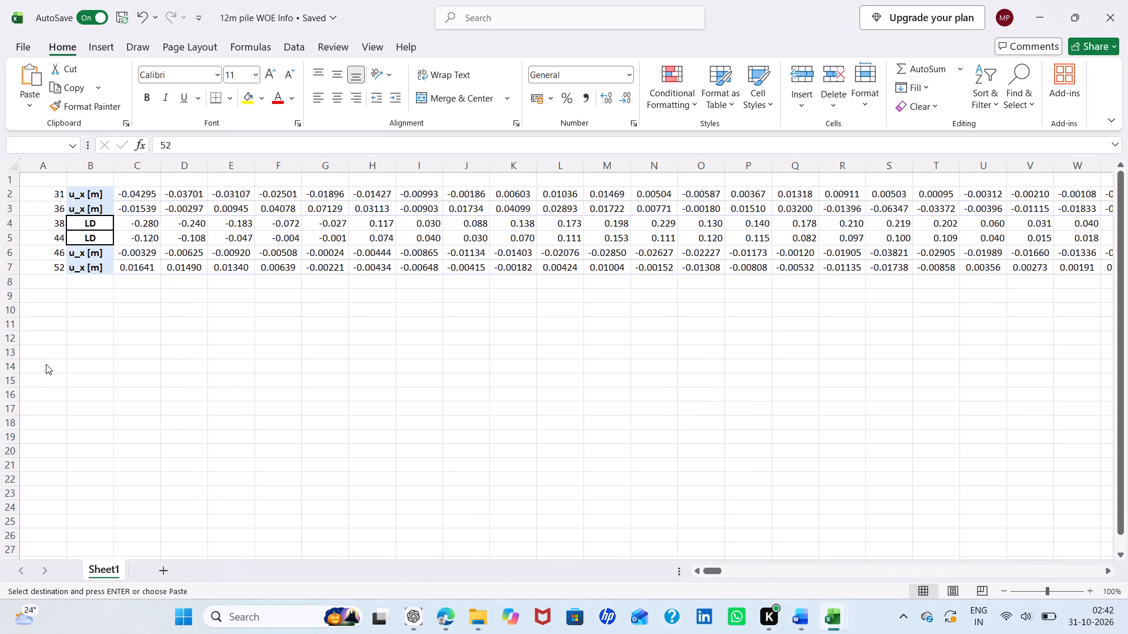
scroll(804, 513, down, 2)
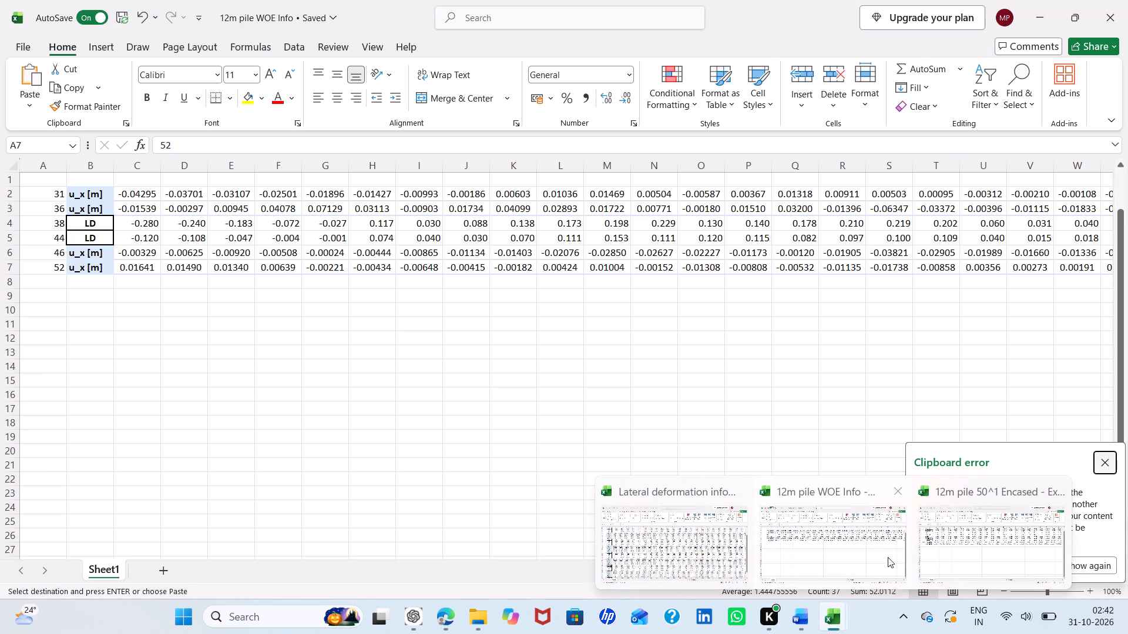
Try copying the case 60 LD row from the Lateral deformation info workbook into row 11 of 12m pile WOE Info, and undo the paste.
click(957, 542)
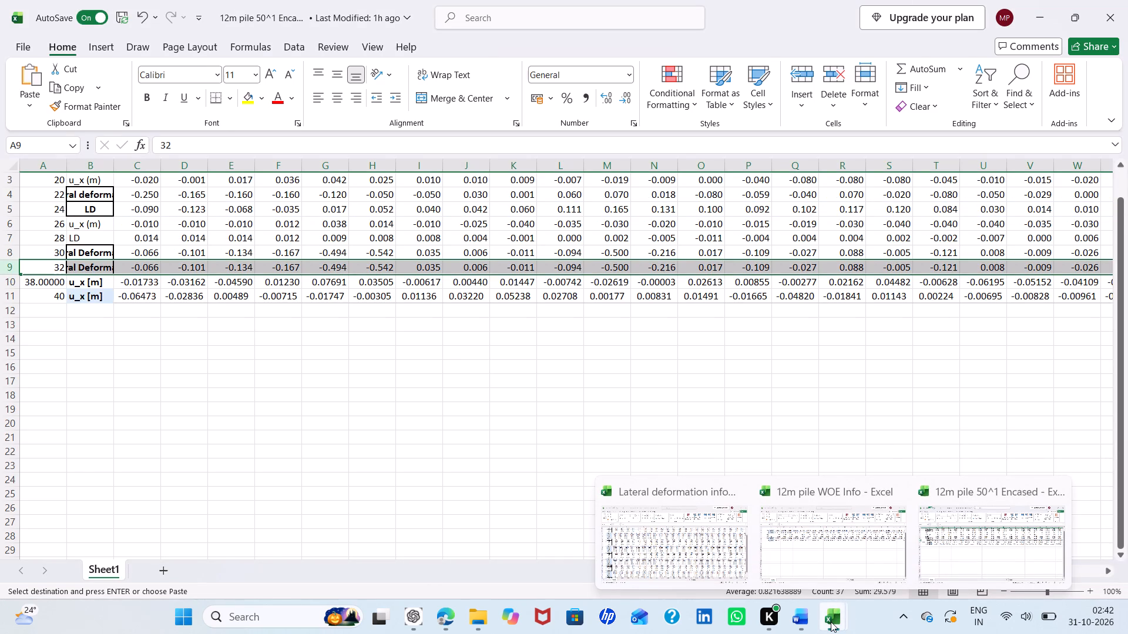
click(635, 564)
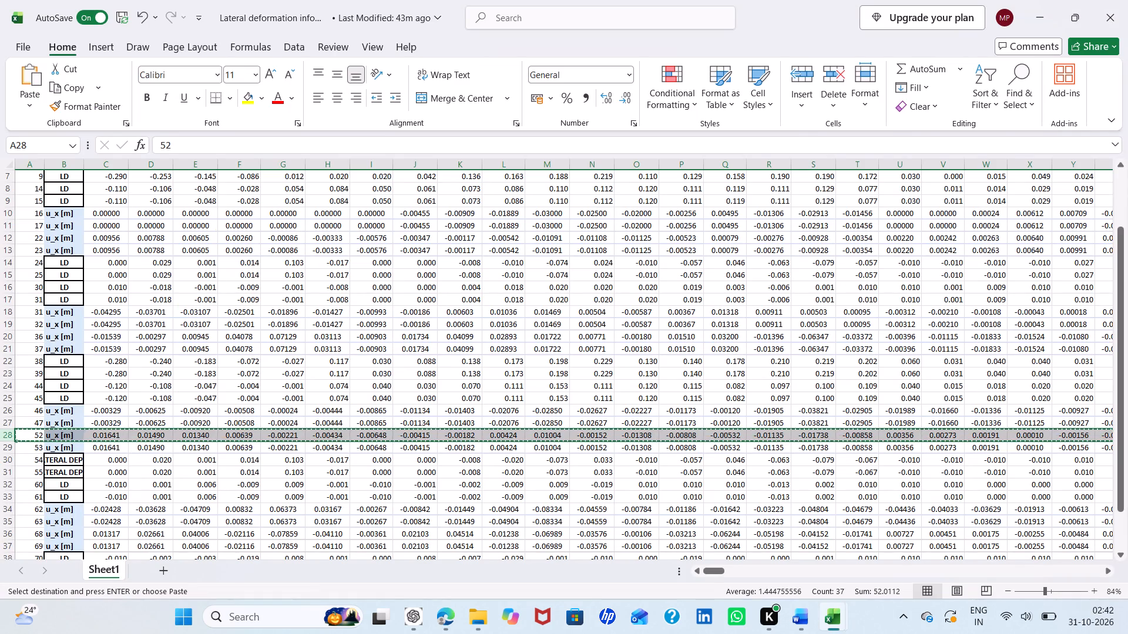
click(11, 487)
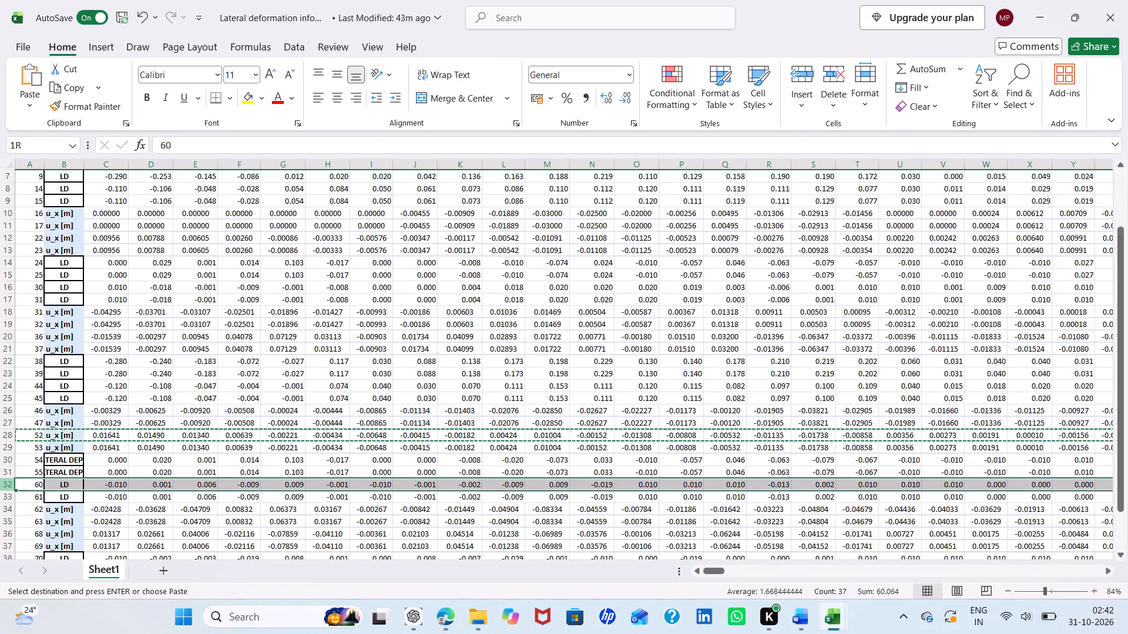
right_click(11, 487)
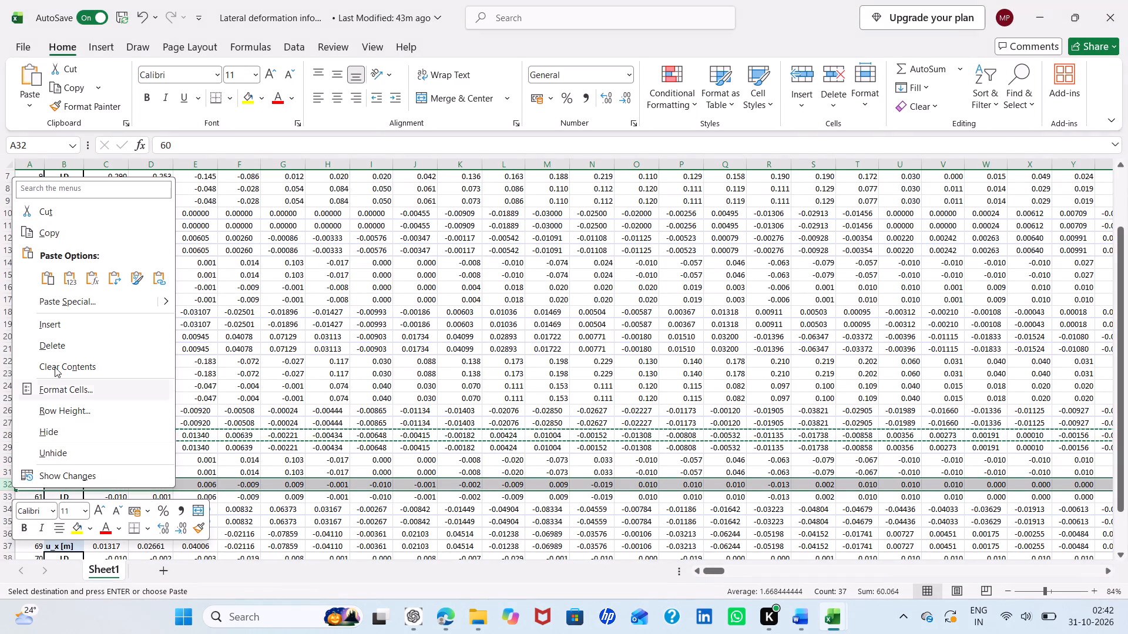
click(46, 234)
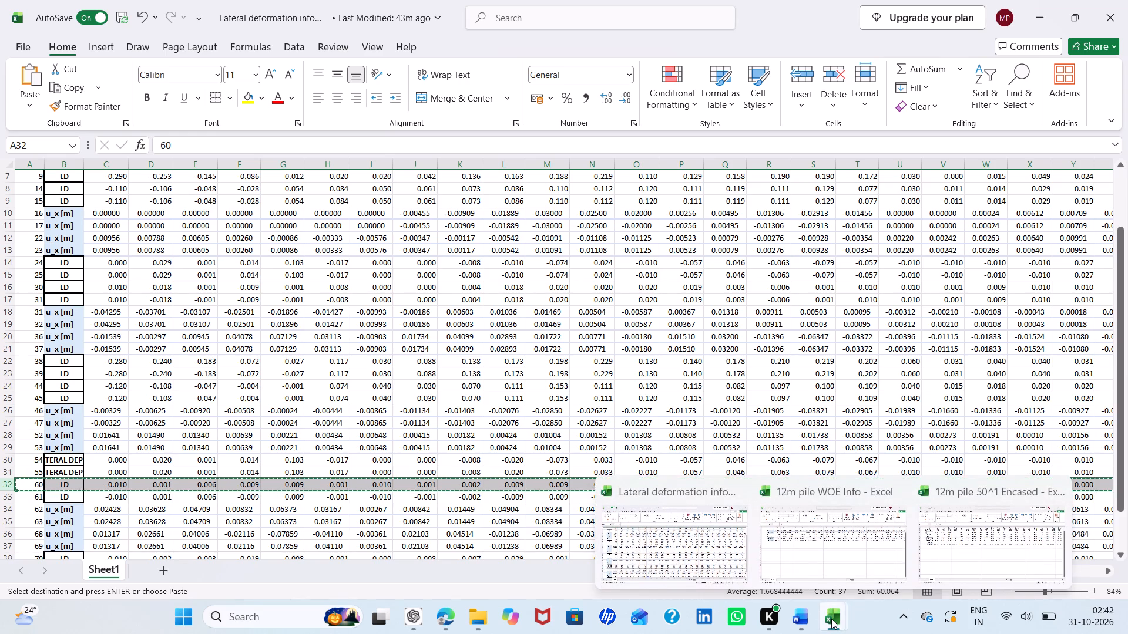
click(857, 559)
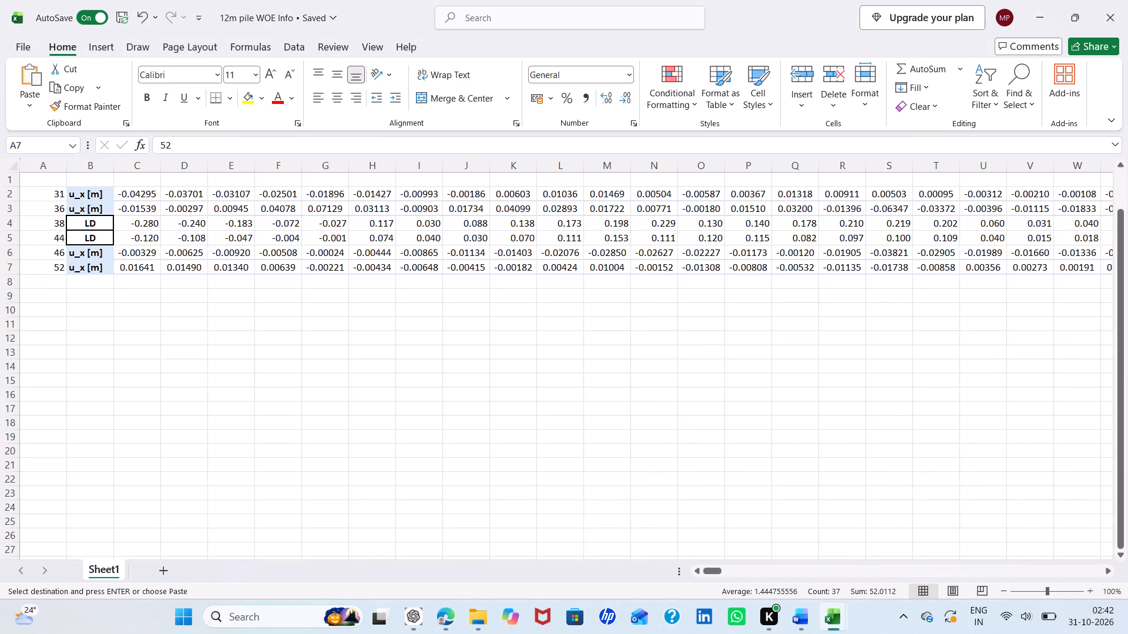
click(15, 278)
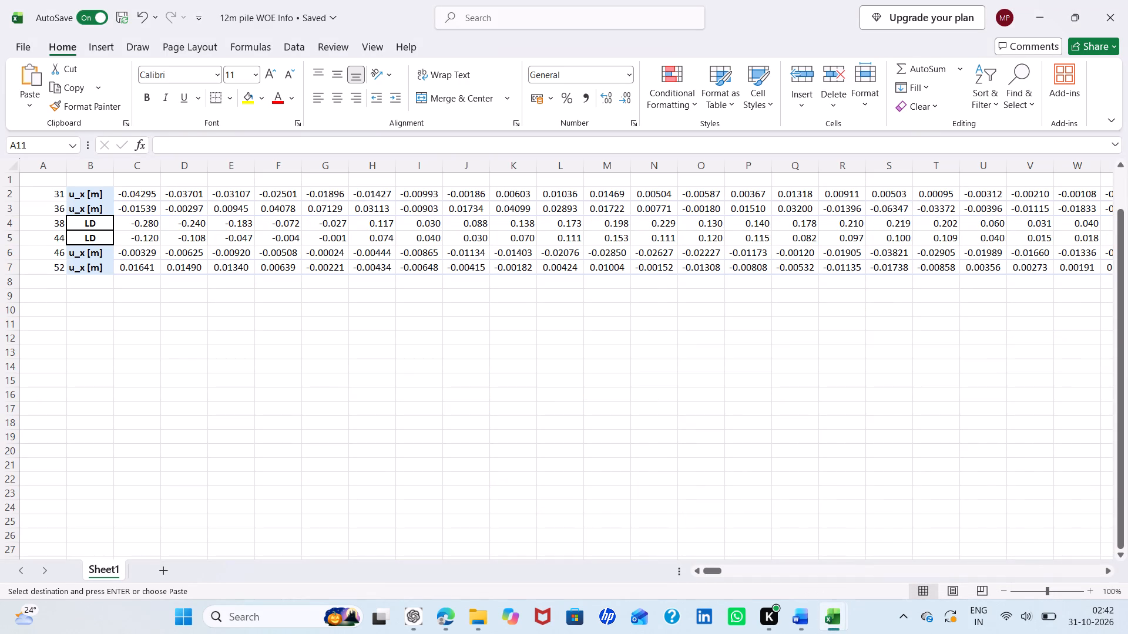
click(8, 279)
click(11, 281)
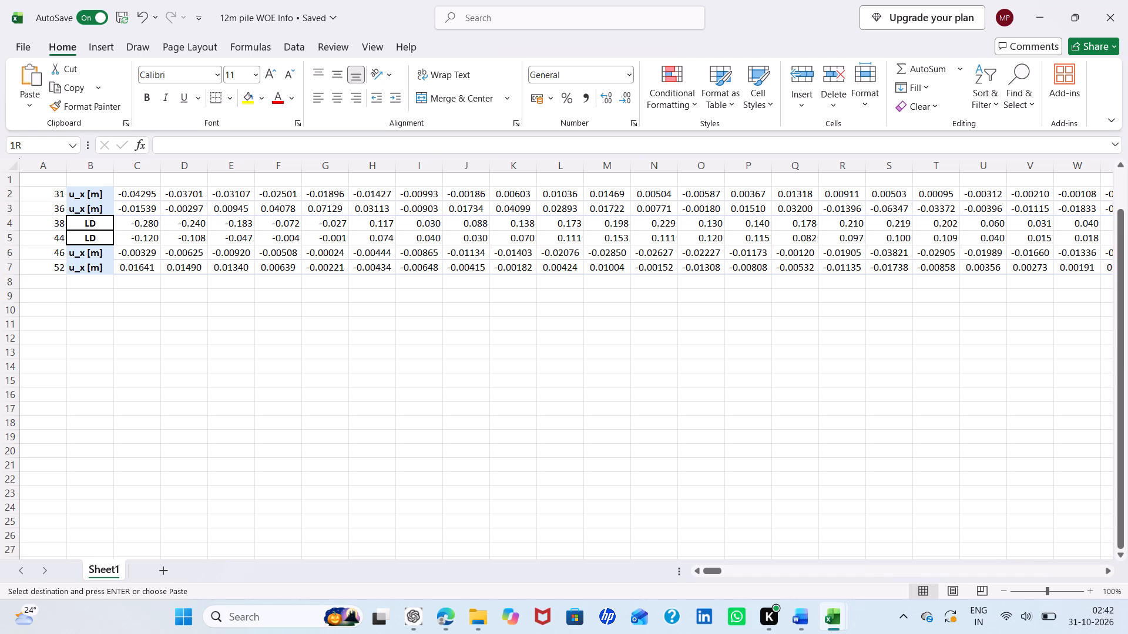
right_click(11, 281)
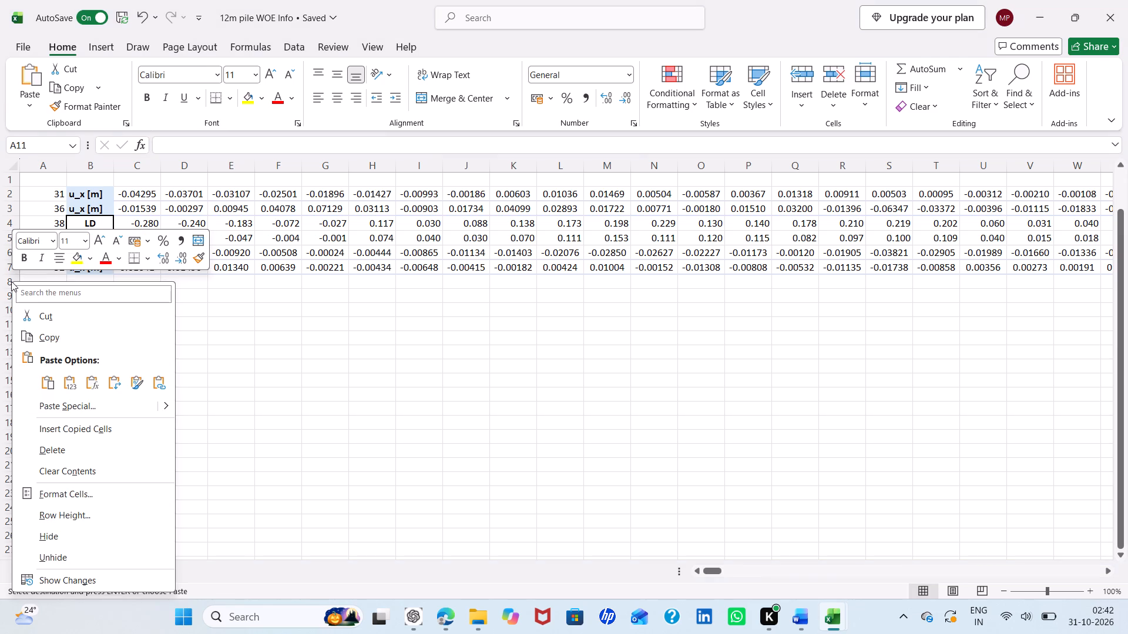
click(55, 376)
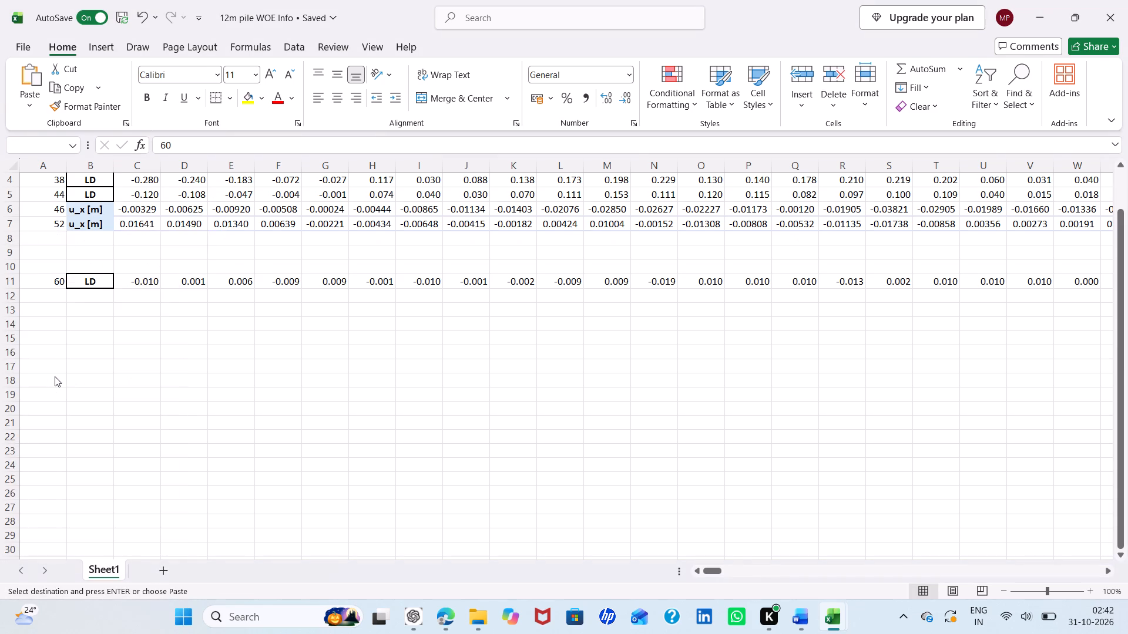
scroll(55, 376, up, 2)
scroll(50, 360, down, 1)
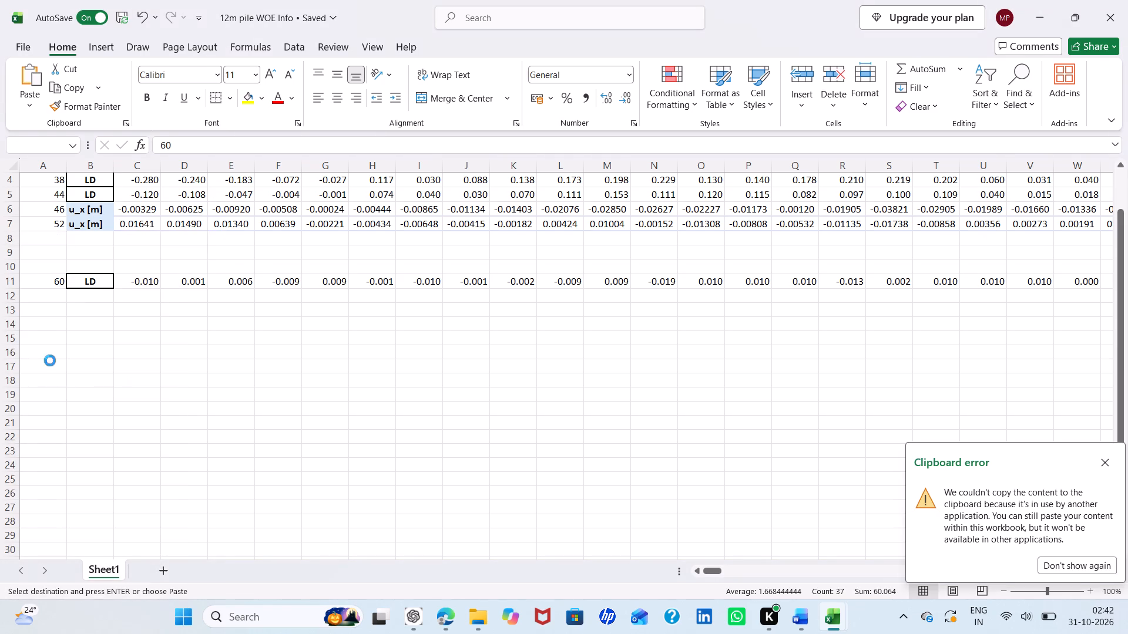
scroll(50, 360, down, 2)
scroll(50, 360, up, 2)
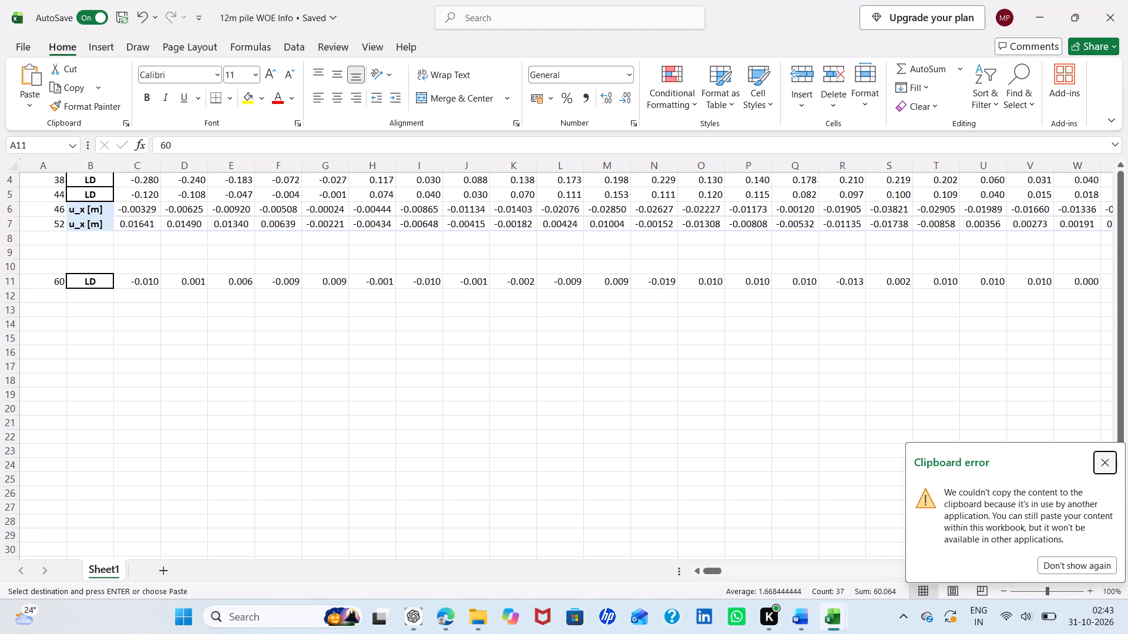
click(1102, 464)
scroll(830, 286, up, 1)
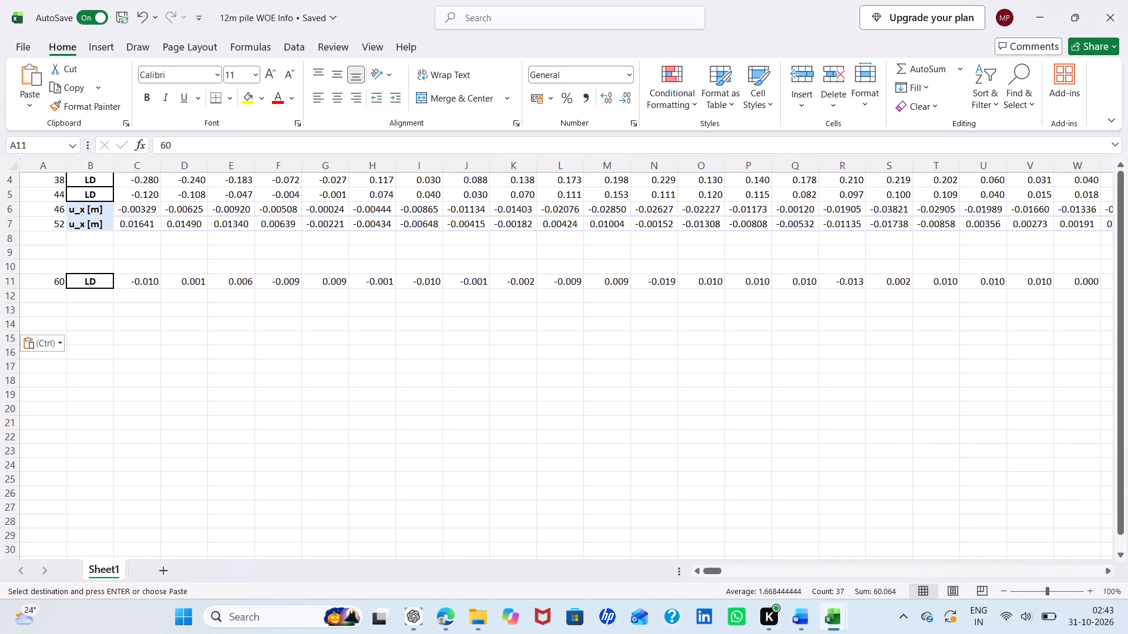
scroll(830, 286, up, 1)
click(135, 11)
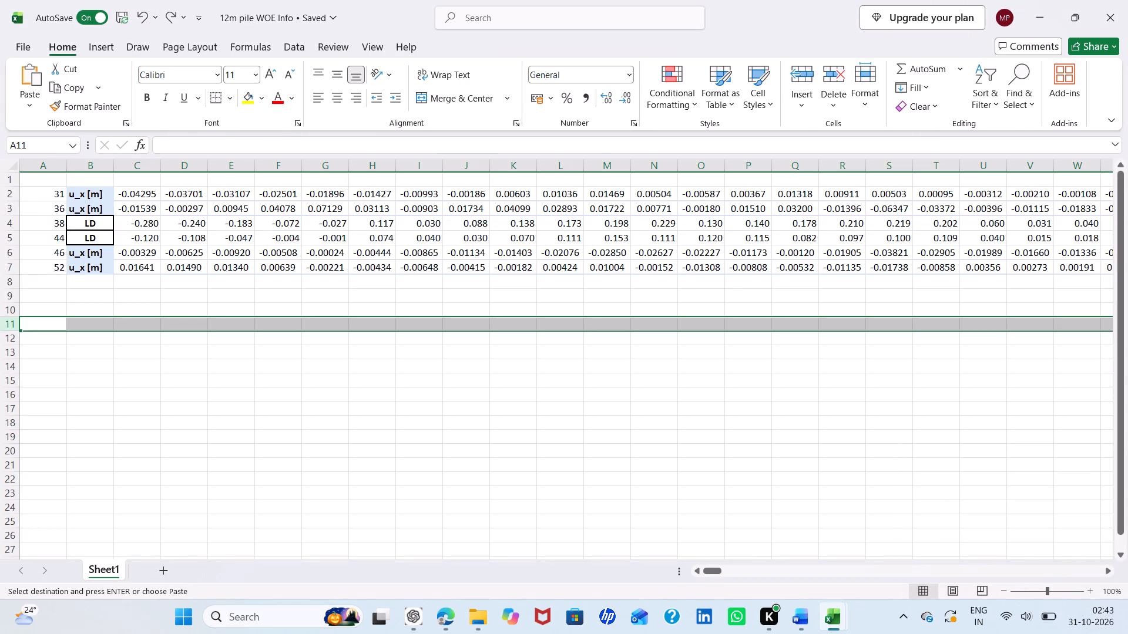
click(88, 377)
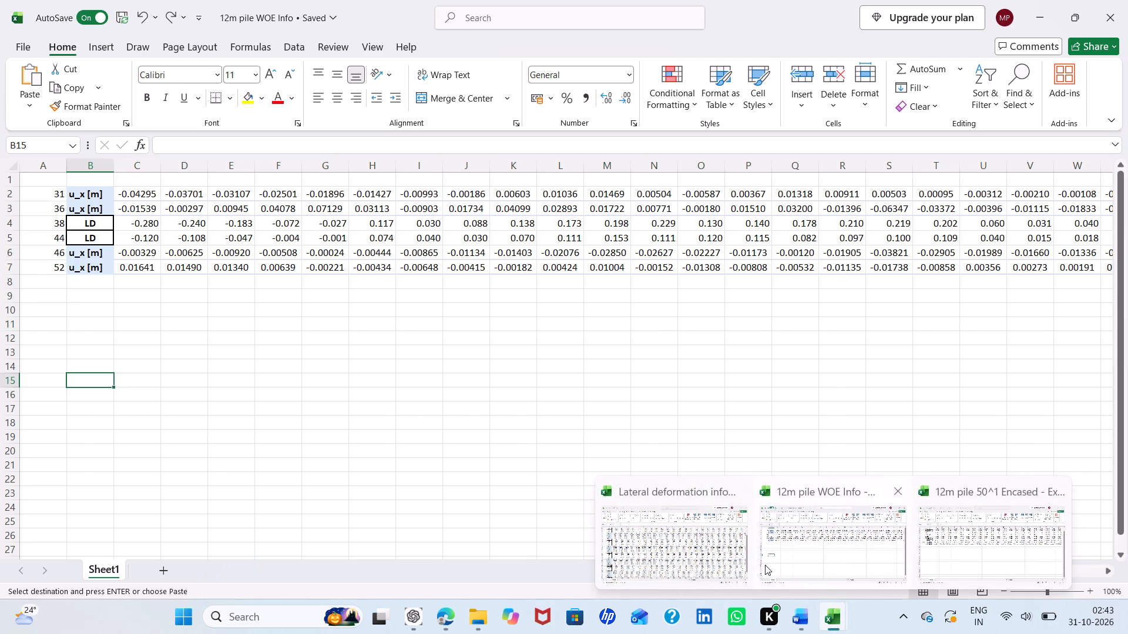
Copy the case 60 LD row from the Lateral deformation info workbook into row 8 of the 12m pile WOE Info workbook.
click(677, 547)
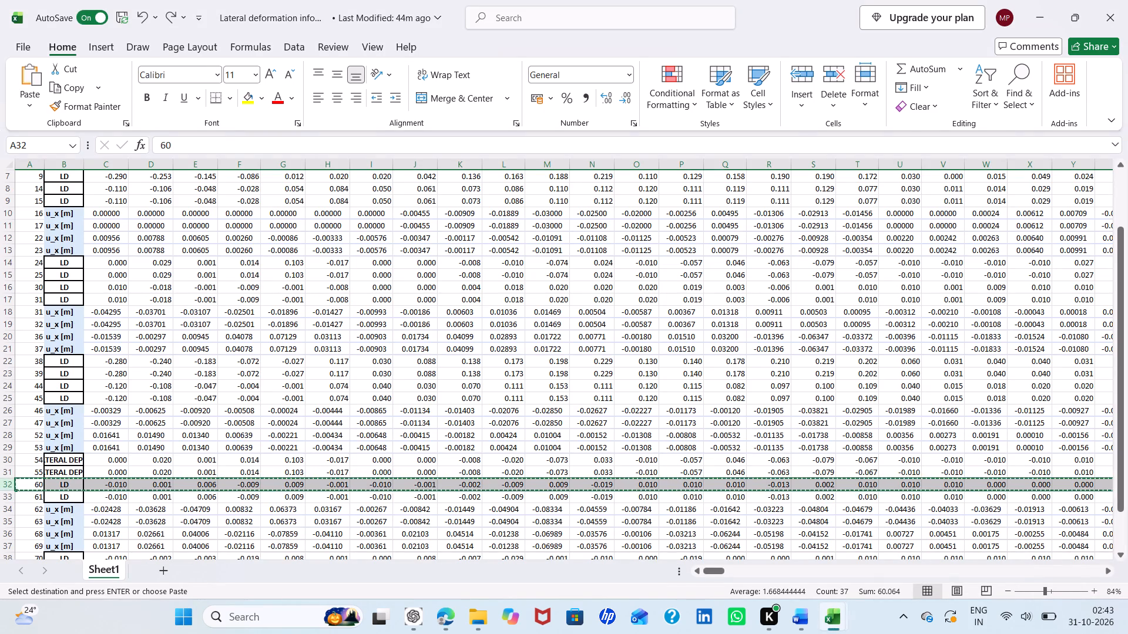
click(6, 487)
right_click(6, 487)
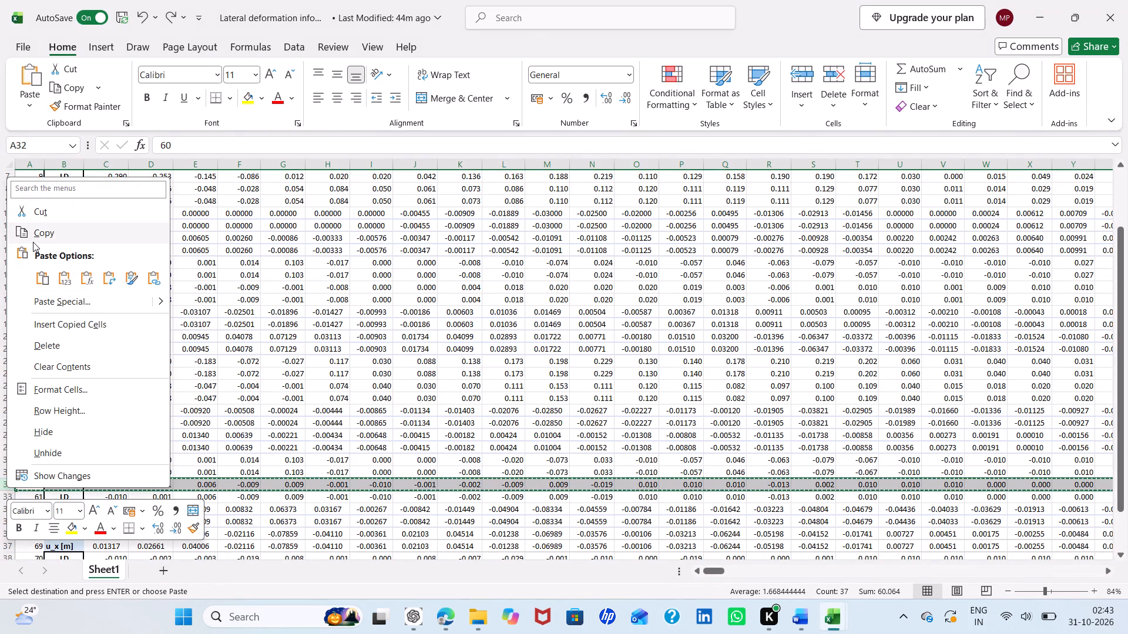
click(33, 242)
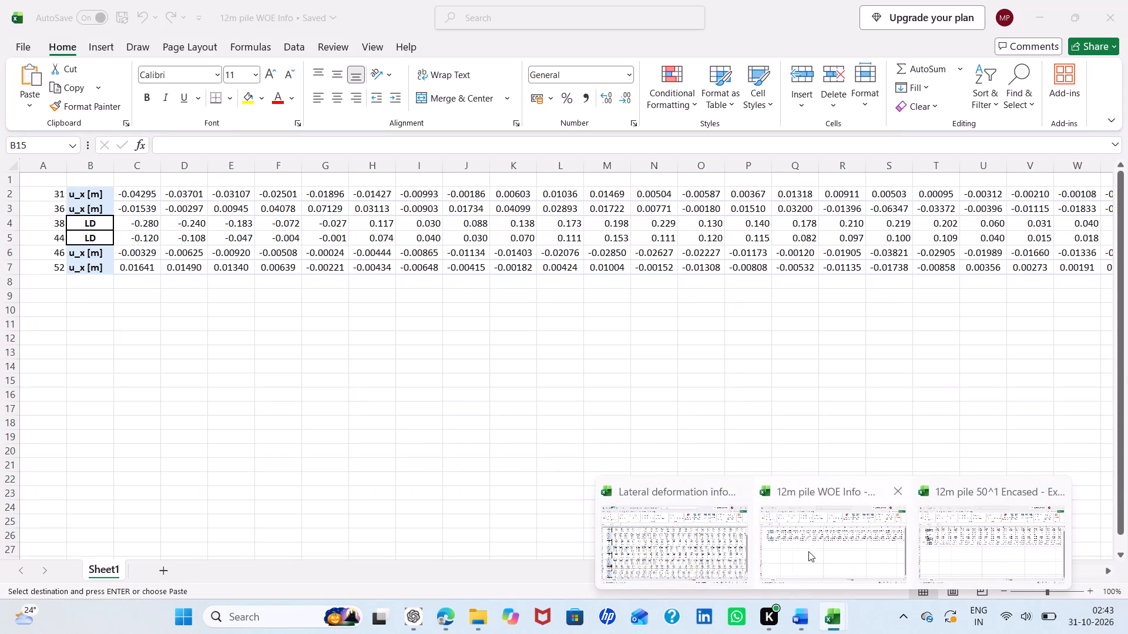
click(808, 551)
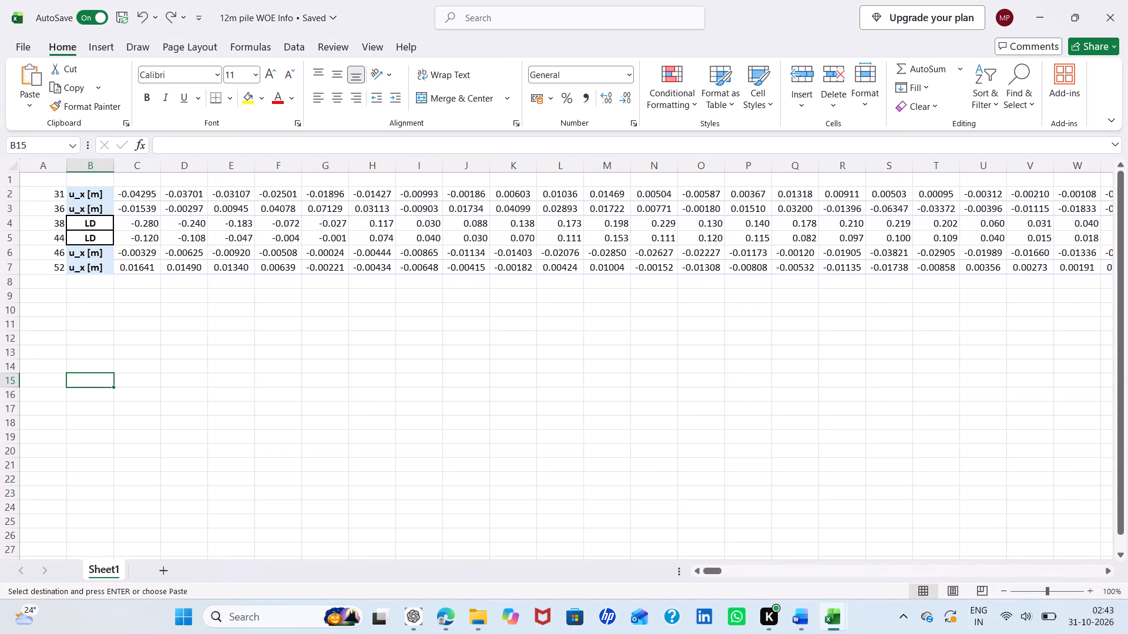
click(12, 282)
right_click(12, 282)
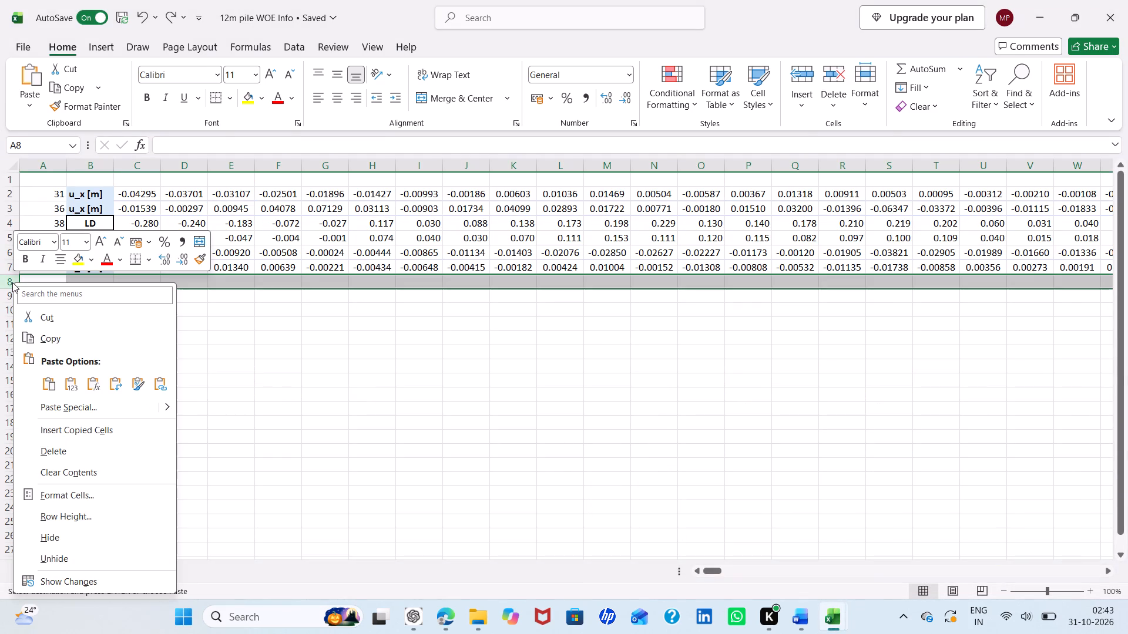
click(47, 384)
click(65, 346)
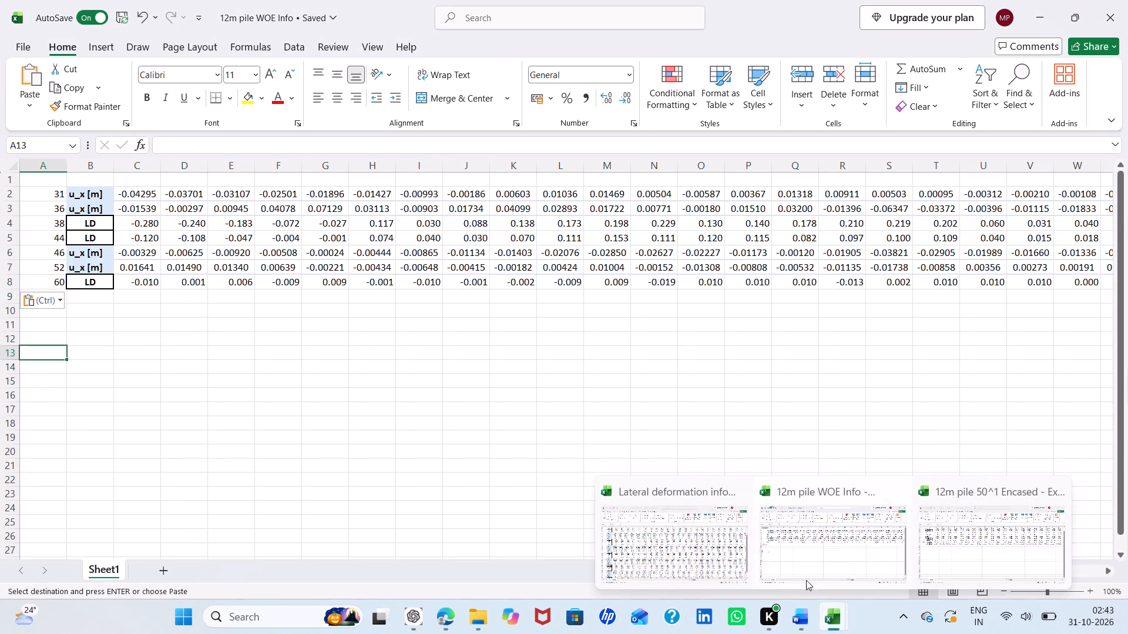
Copy the case 70 LD row from the Lateral deformation info workbook into row 9 of the 12m pile WOE Info workbook.
click(677, 552)
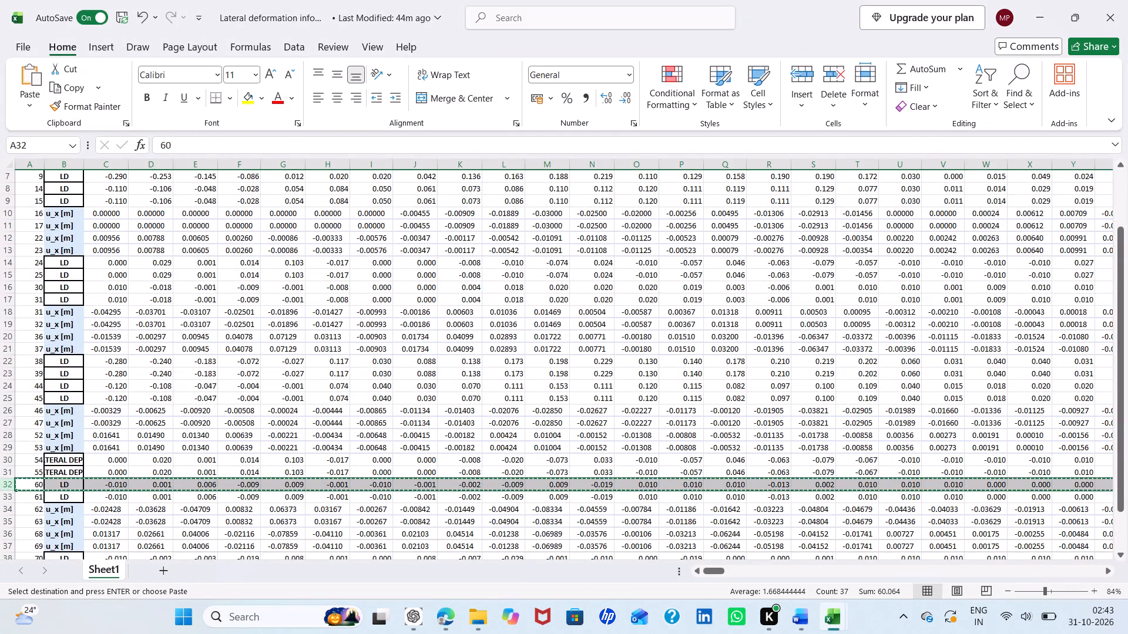
scroll(372, 453, down, 1)
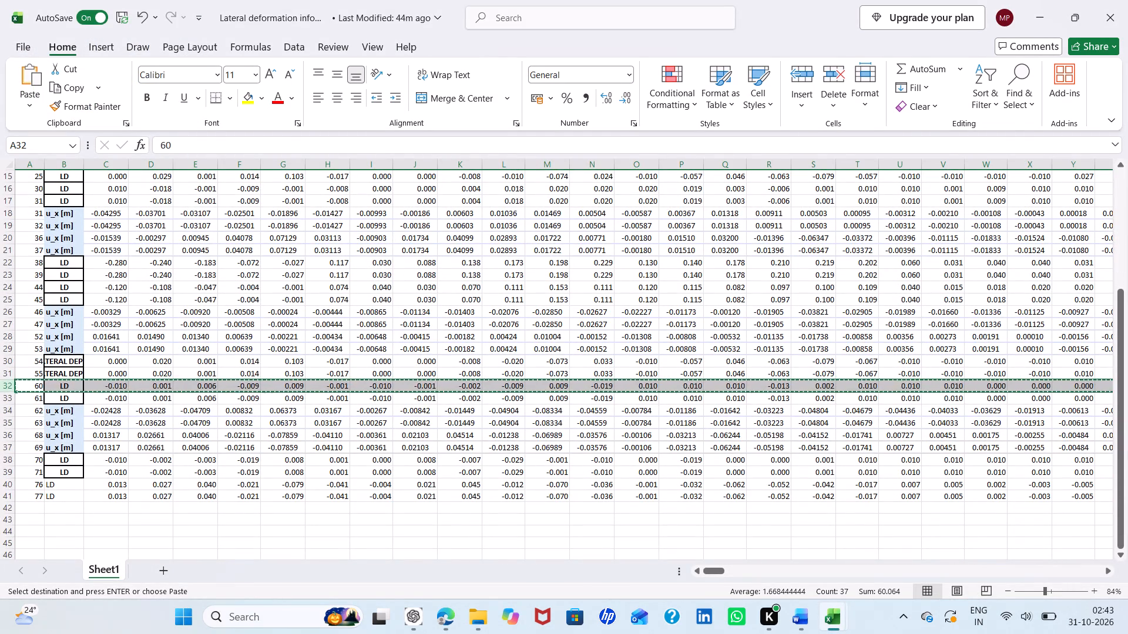
click(8, 460)
right_click(8, 460)
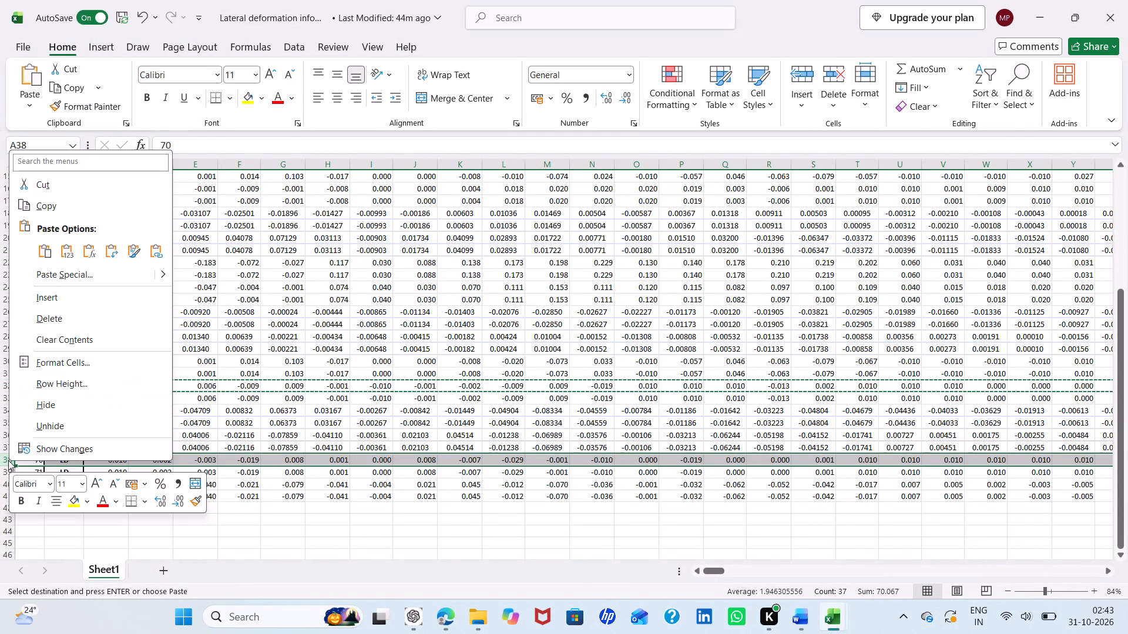
click(29, 196)
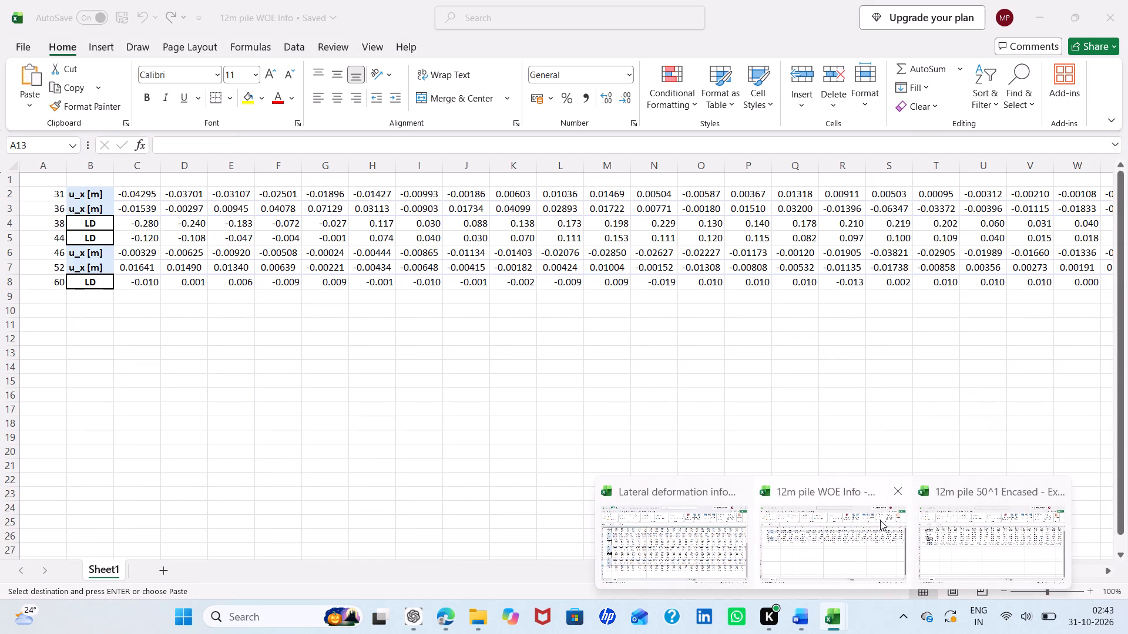
click(880, 520)
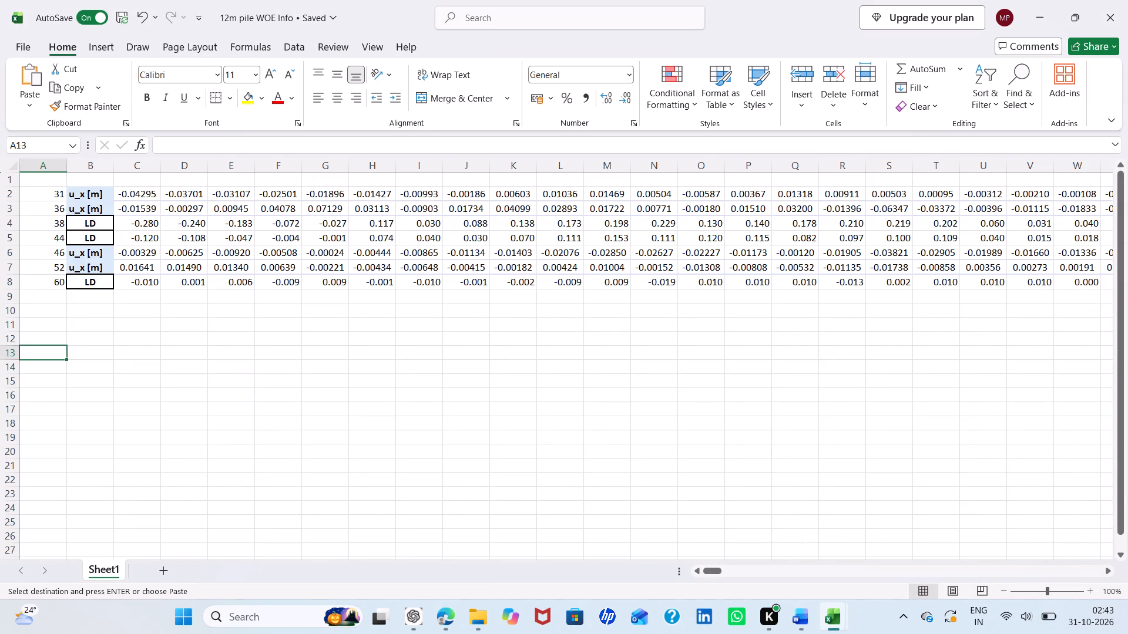
click(16, 298)
right_click(16, 298)
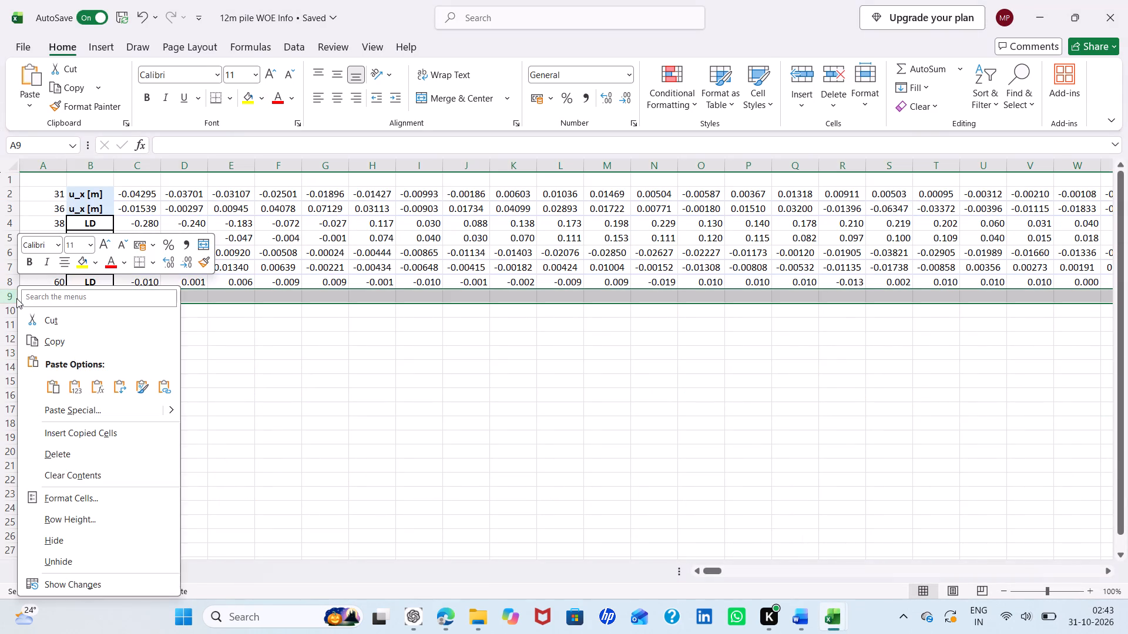
click(52, 383)
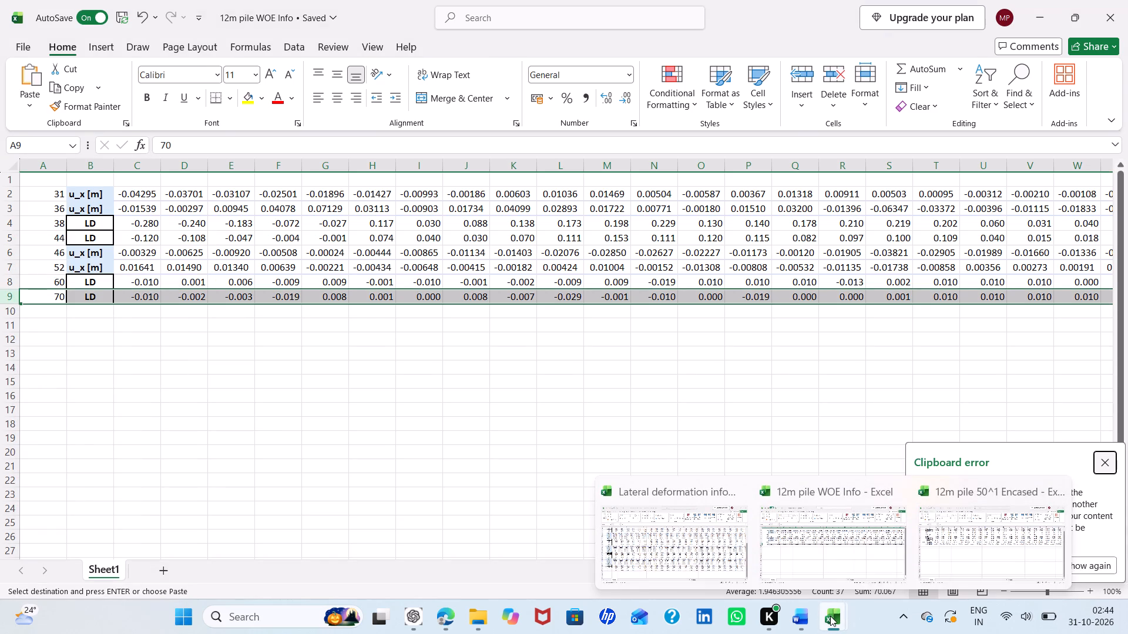
Copy the case 76 LD row from the Lateral deformation info workbook into row 10 of the 12m pile WOE Info workbook.
click(671, 547)
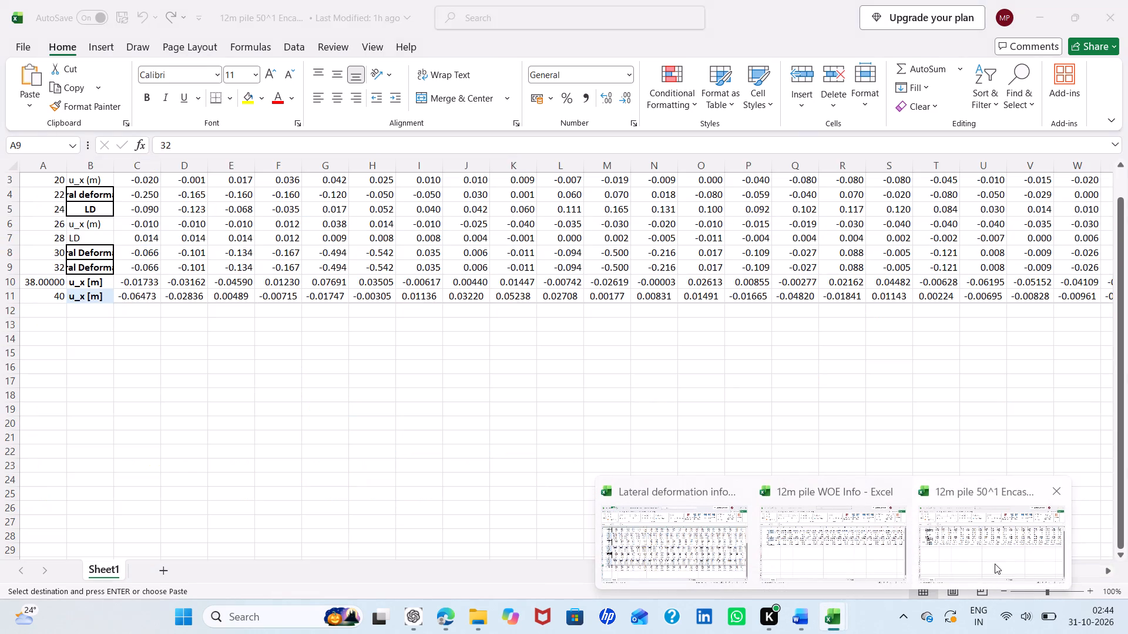
click(995, 564)
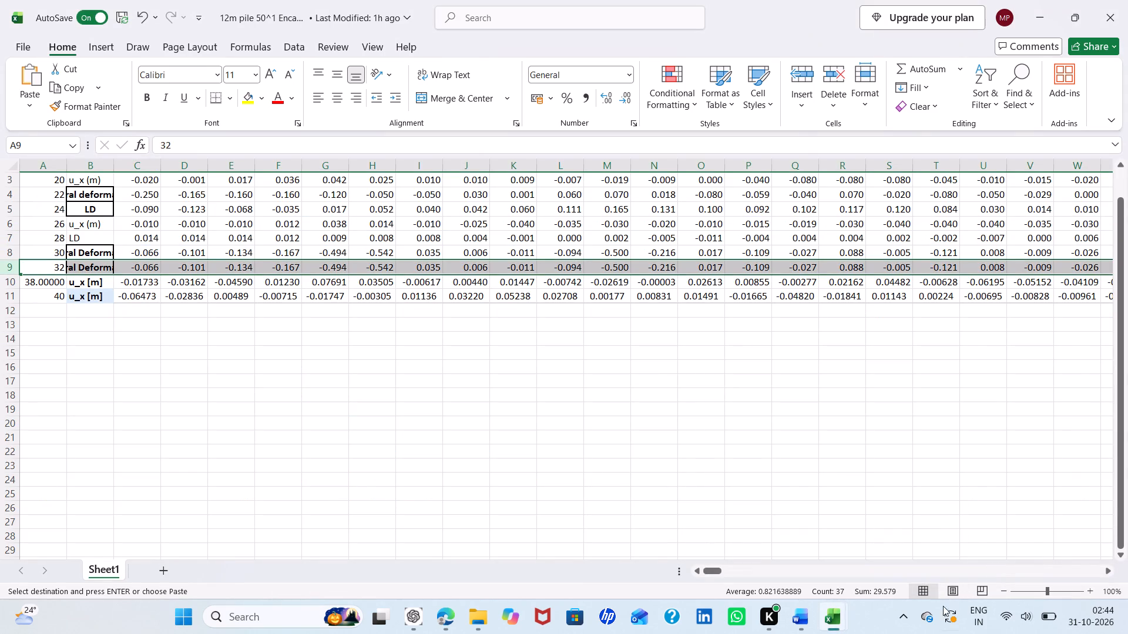
click(613, 553)
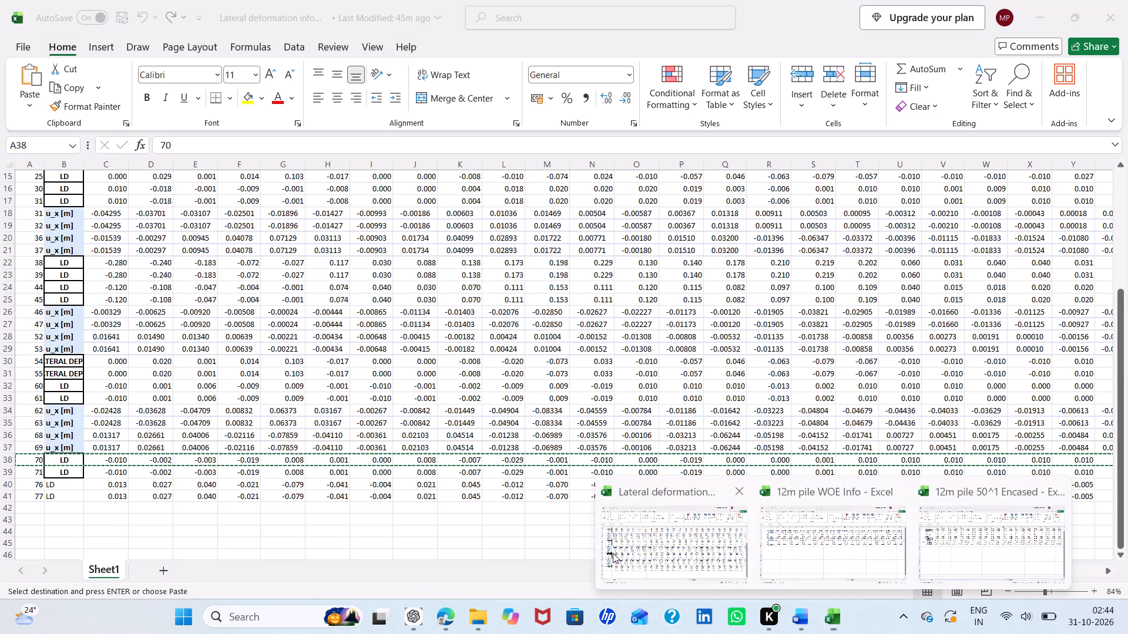
click(6, 485)
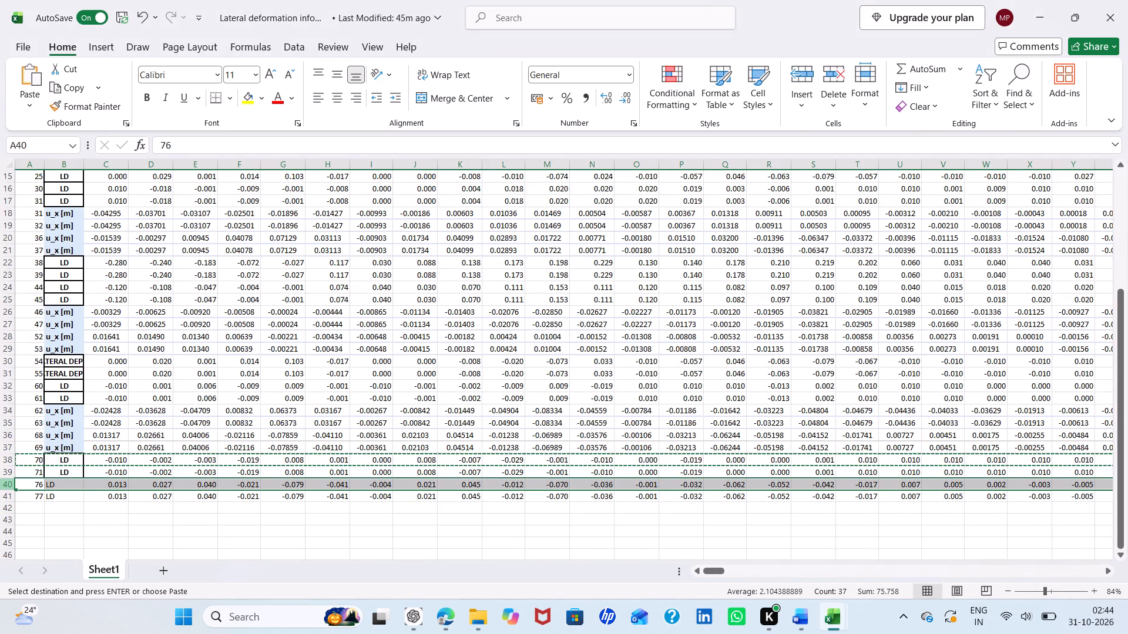
right_click(6, 485)
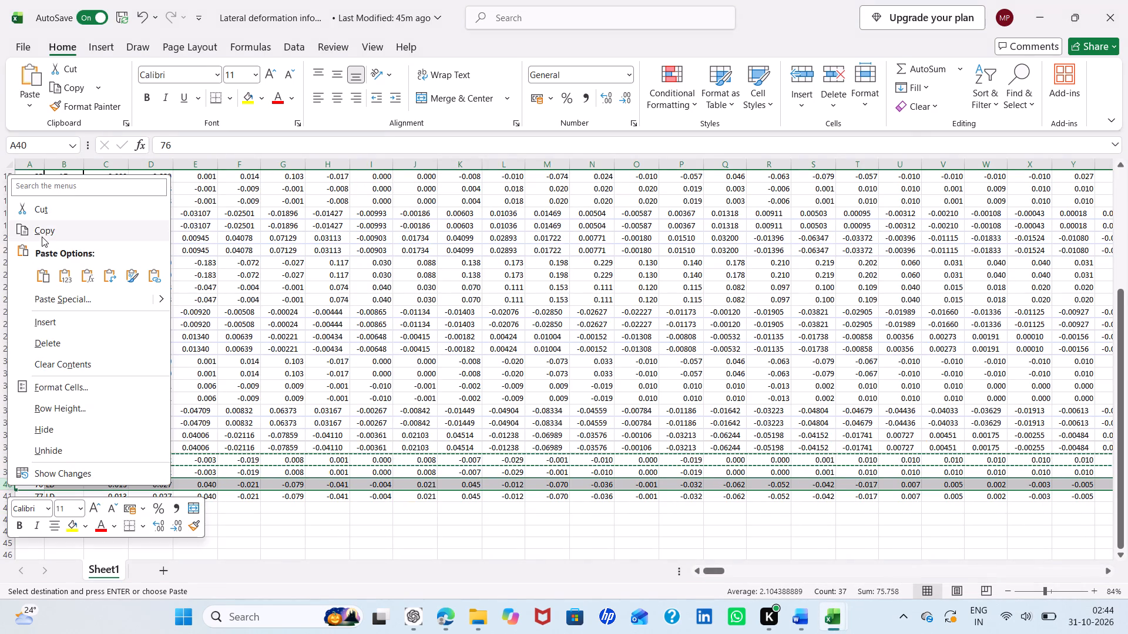
click(42, 235)
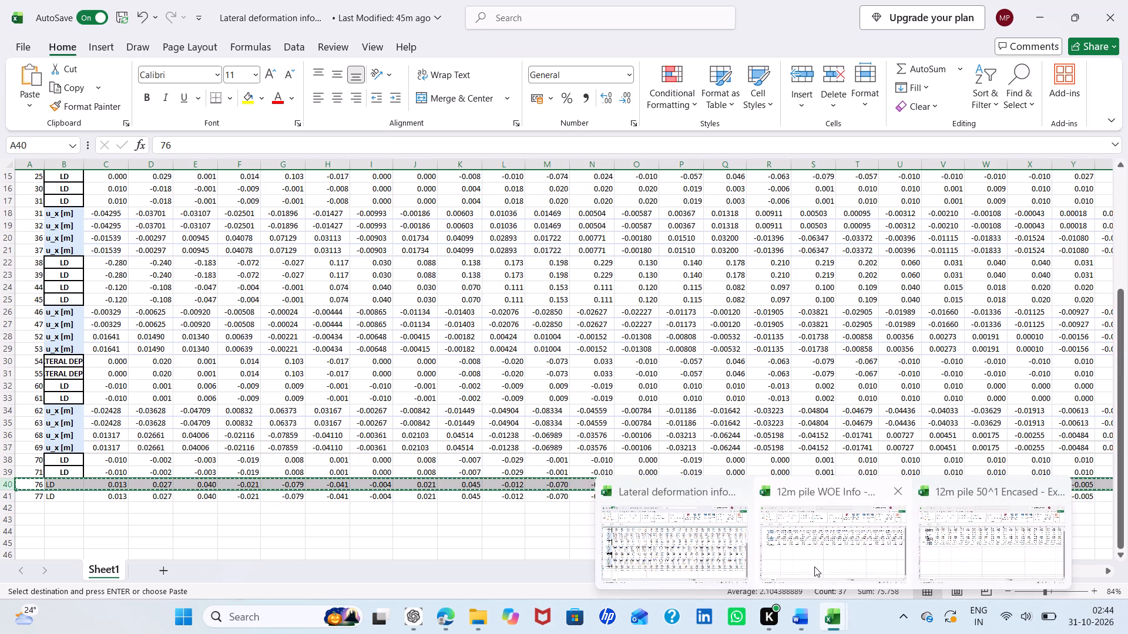
click(812, 549)
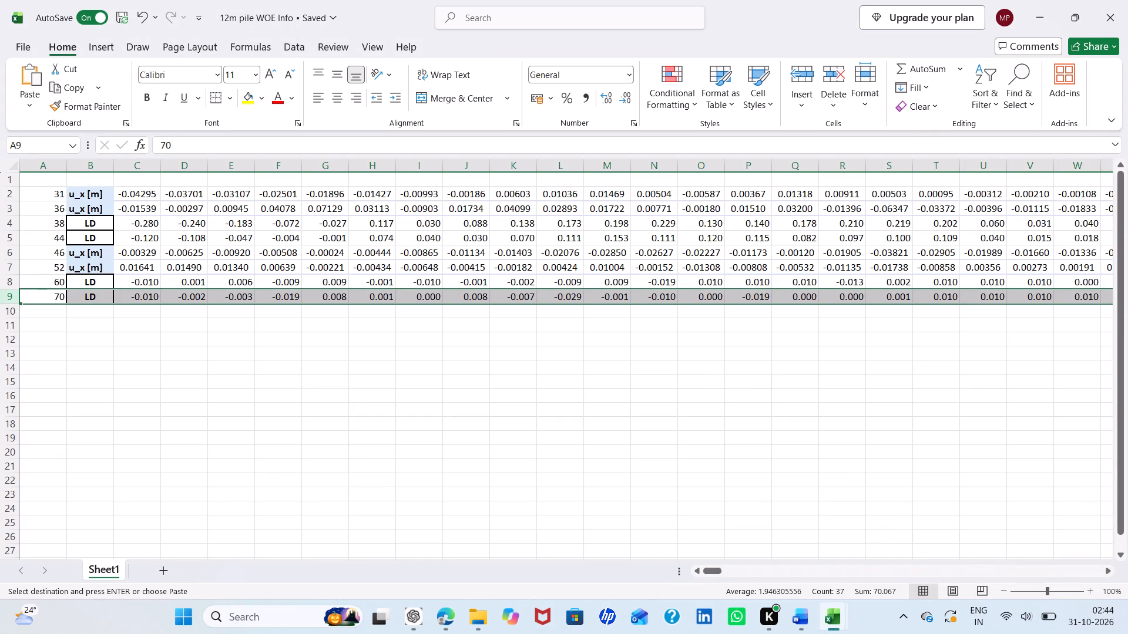
click(12, 310)
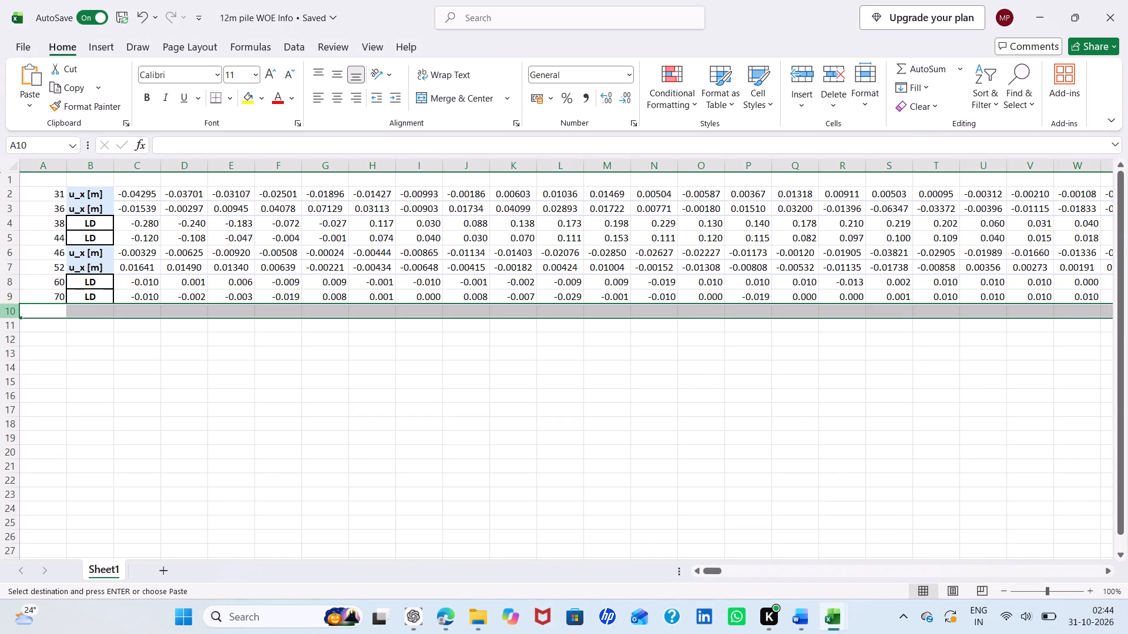
right_click(12, 310)
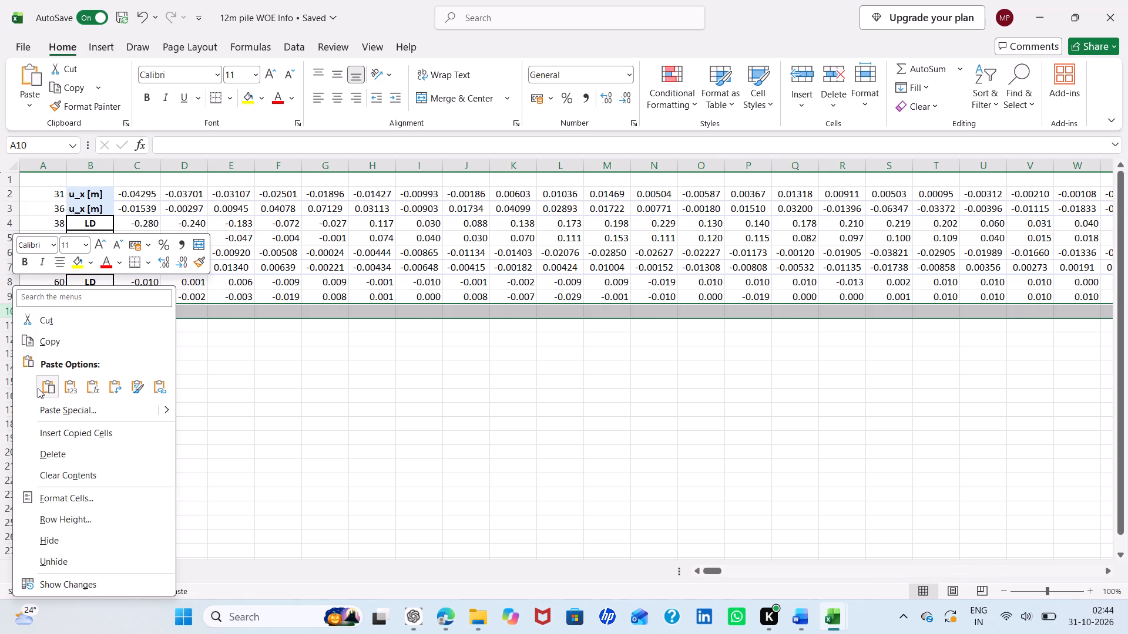
click(38, 388)
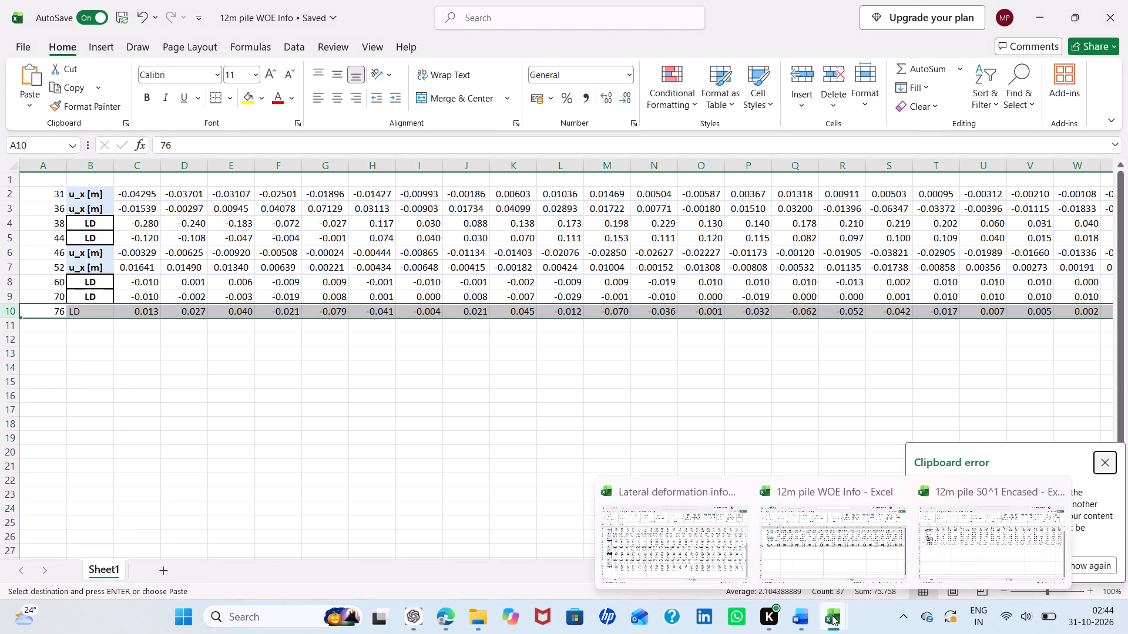
Review the case rows gathered in 12m pile WOE Info against the 12m pile 50^1 Encased and Lateral deformation info workbooks.
click(941, 536)
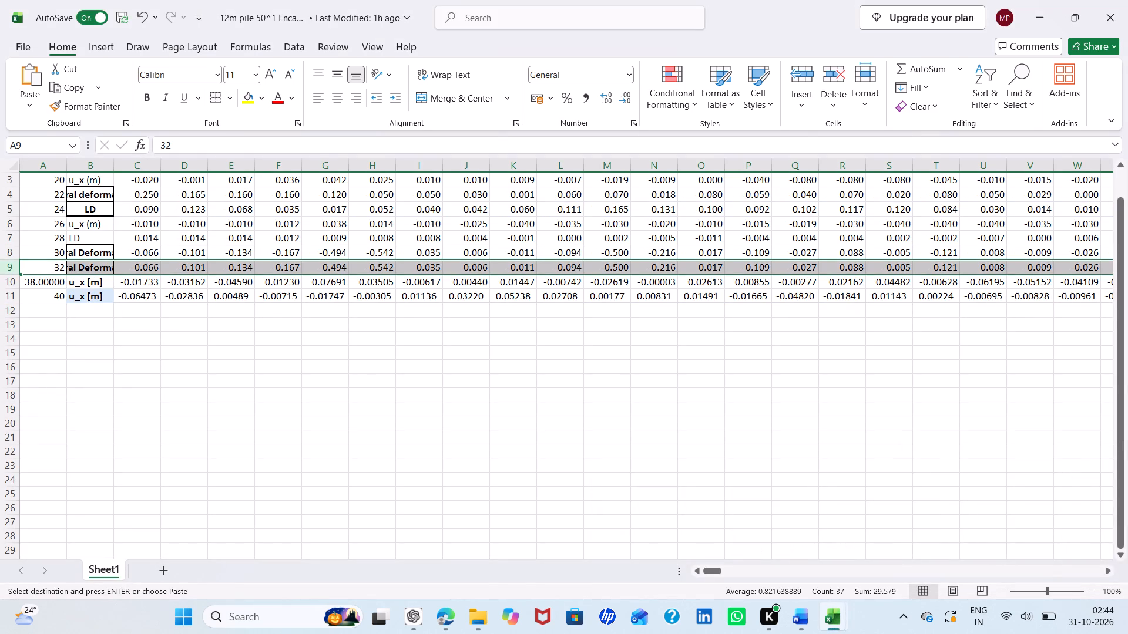
scroll(434, 420, up, 2)
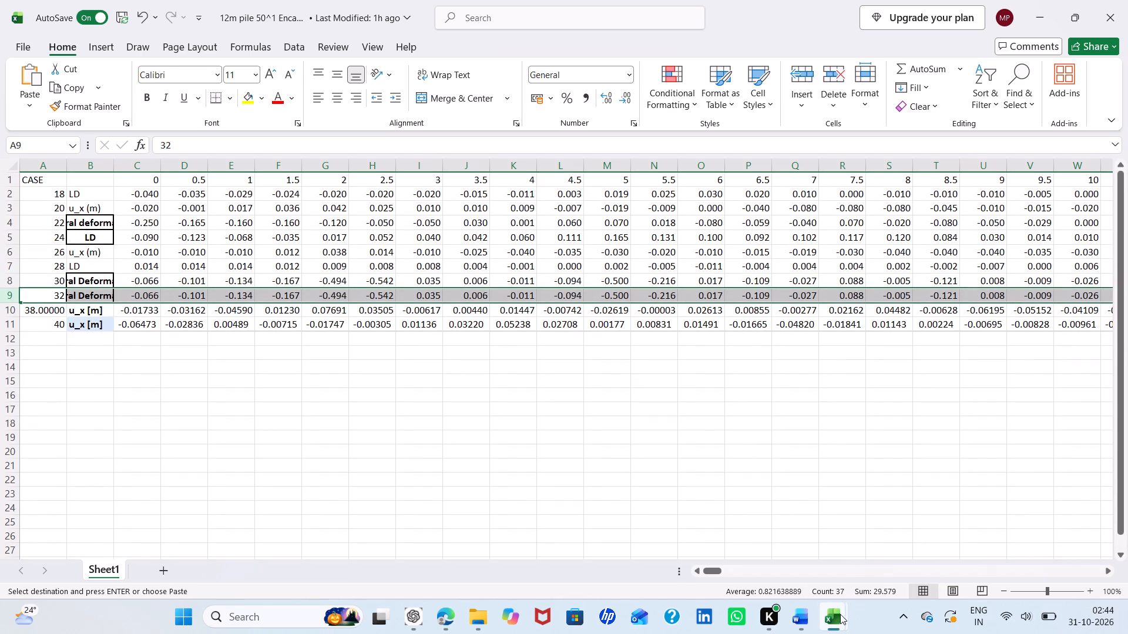
click(642, 544)
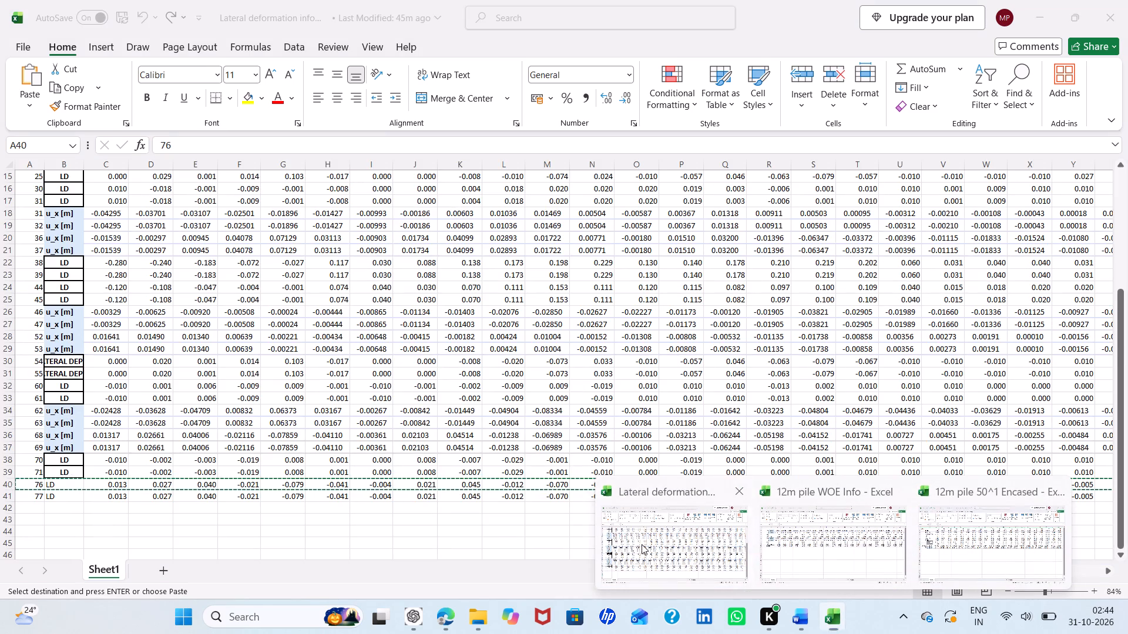
scroll(88, 386, up, 1)
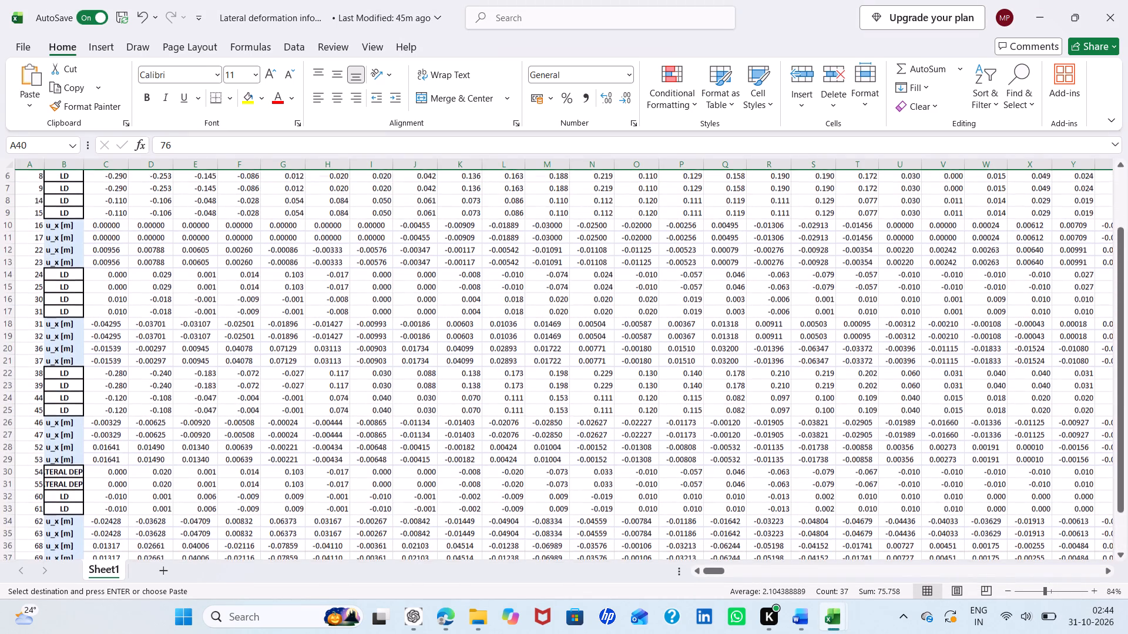
click(12, 323)
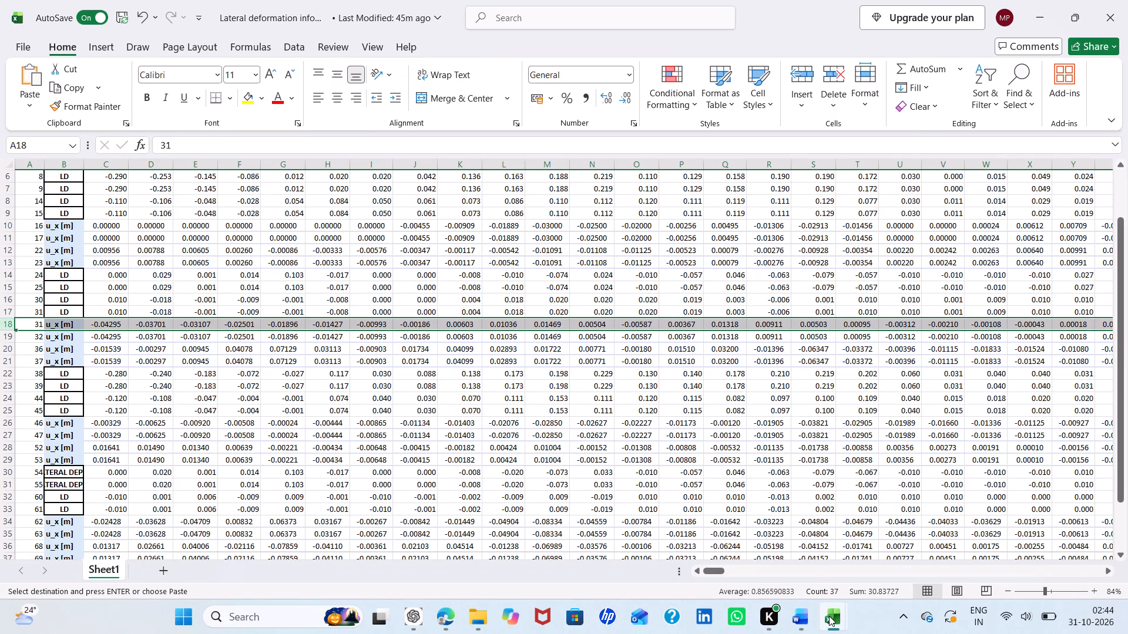
click(822, 556)
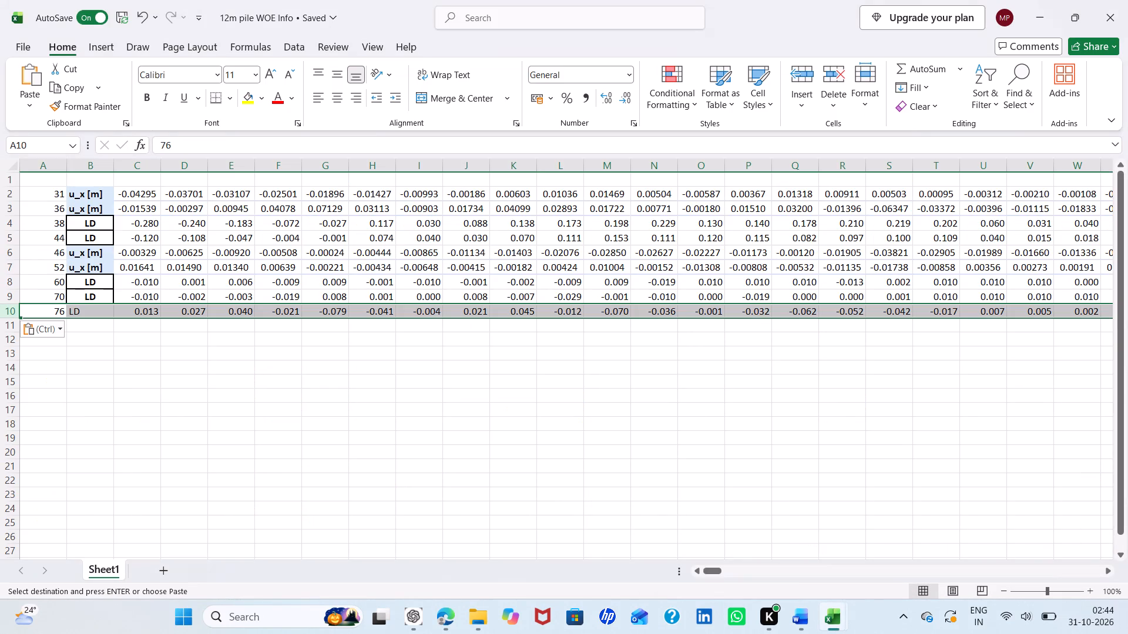
click(458, 587)
click(234, 448)
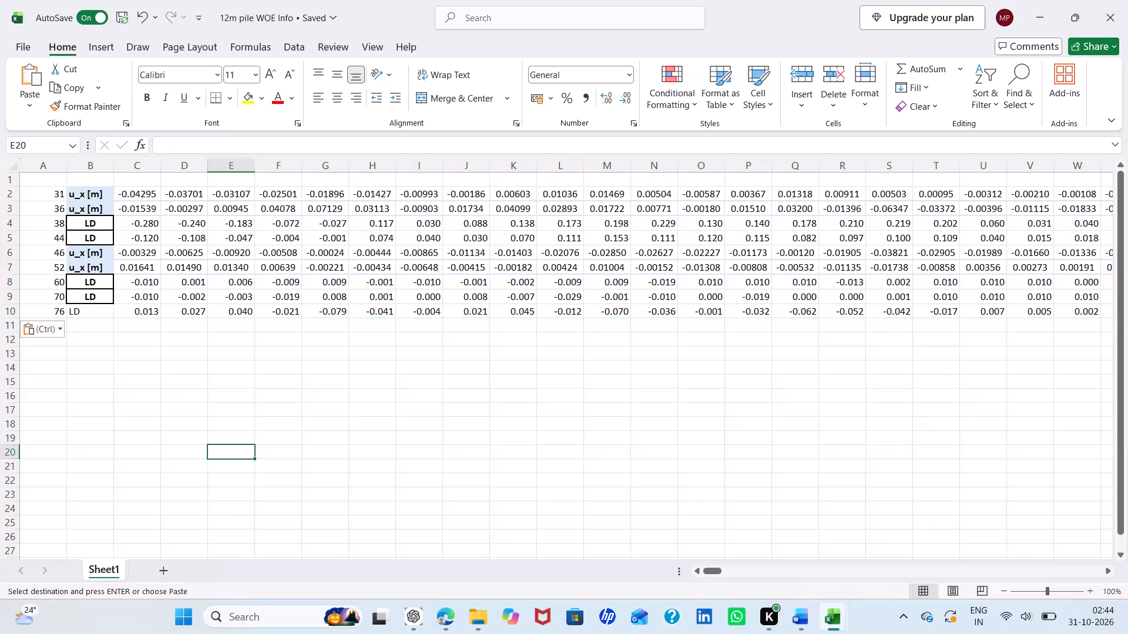
click(12, 194)
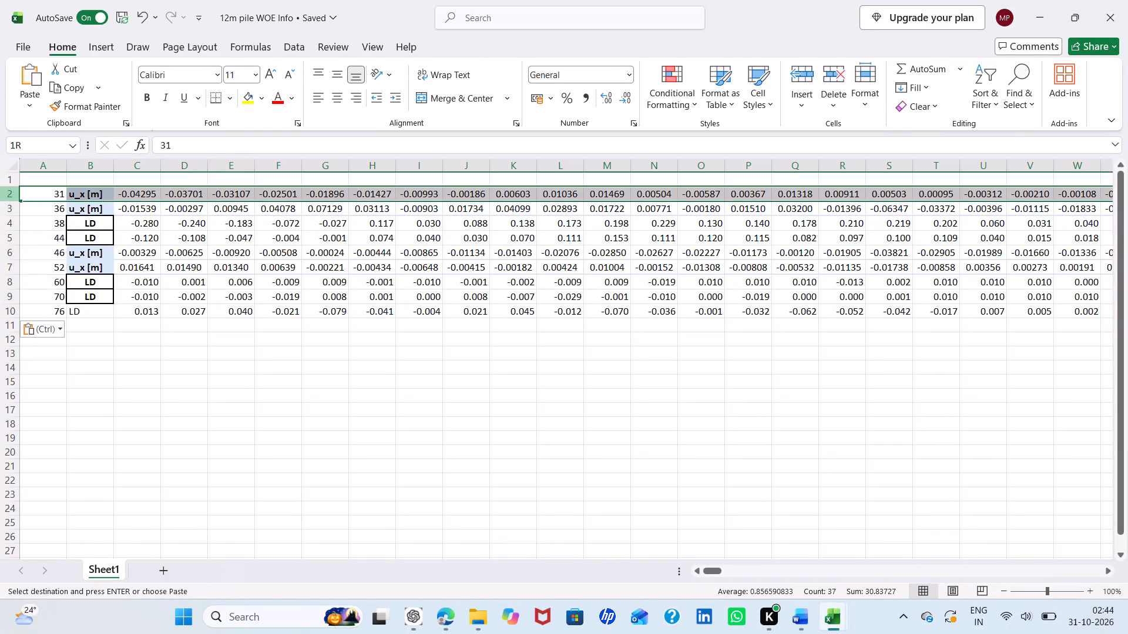
drag(16, 211, 18, 221)
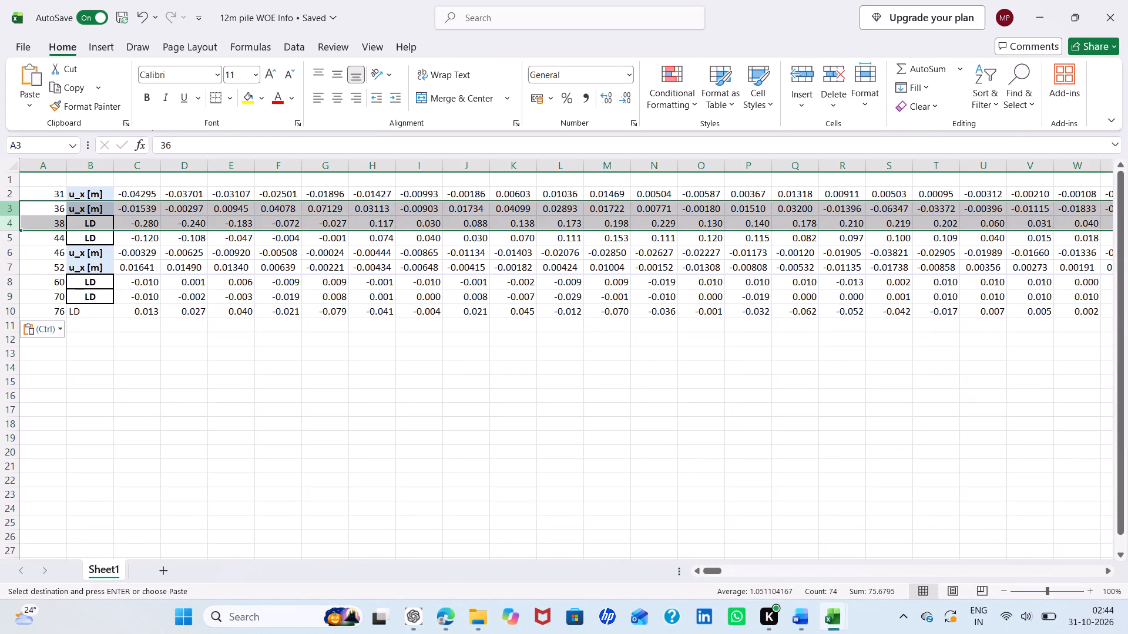
click(18, 221)
click(13, 238)
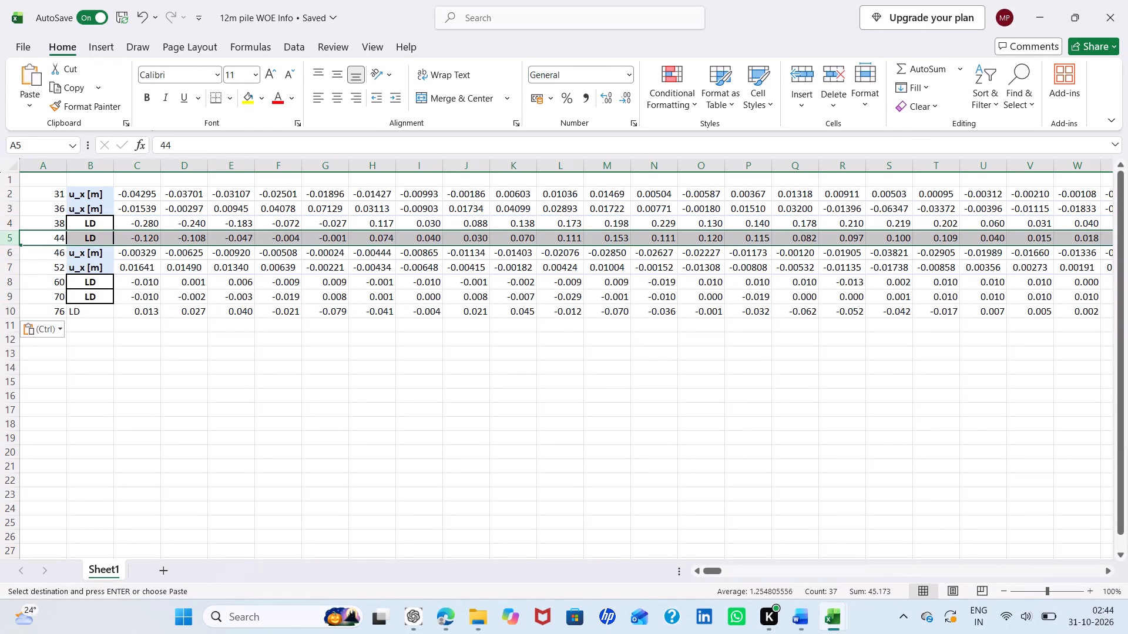
click(10, 248)
click(10, 251)
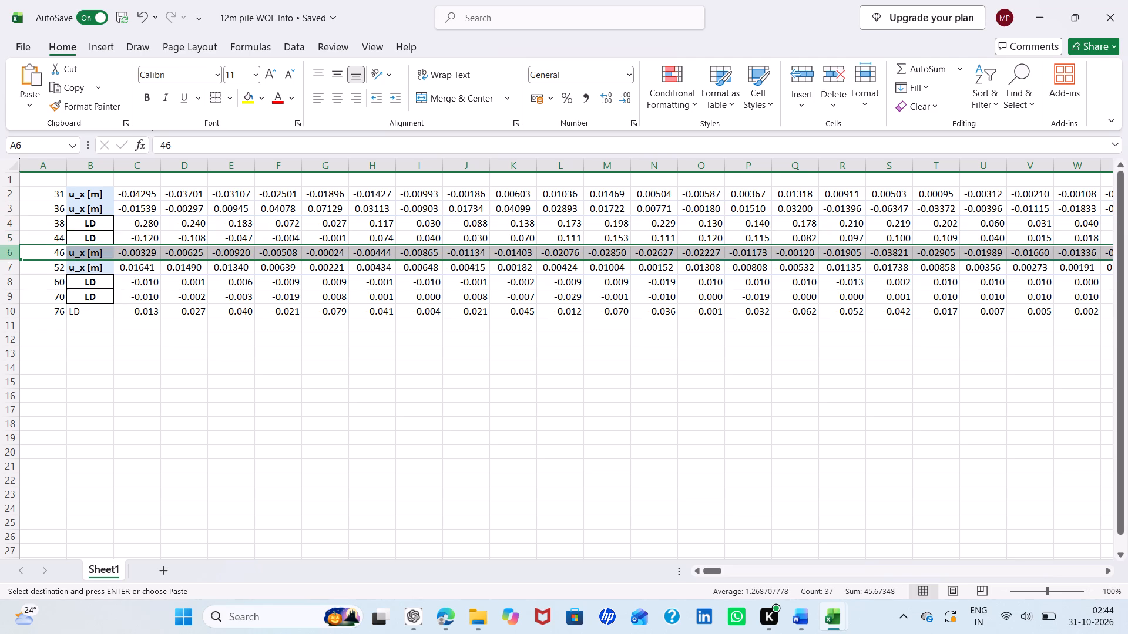
click(9, 264)
click(9, 278)
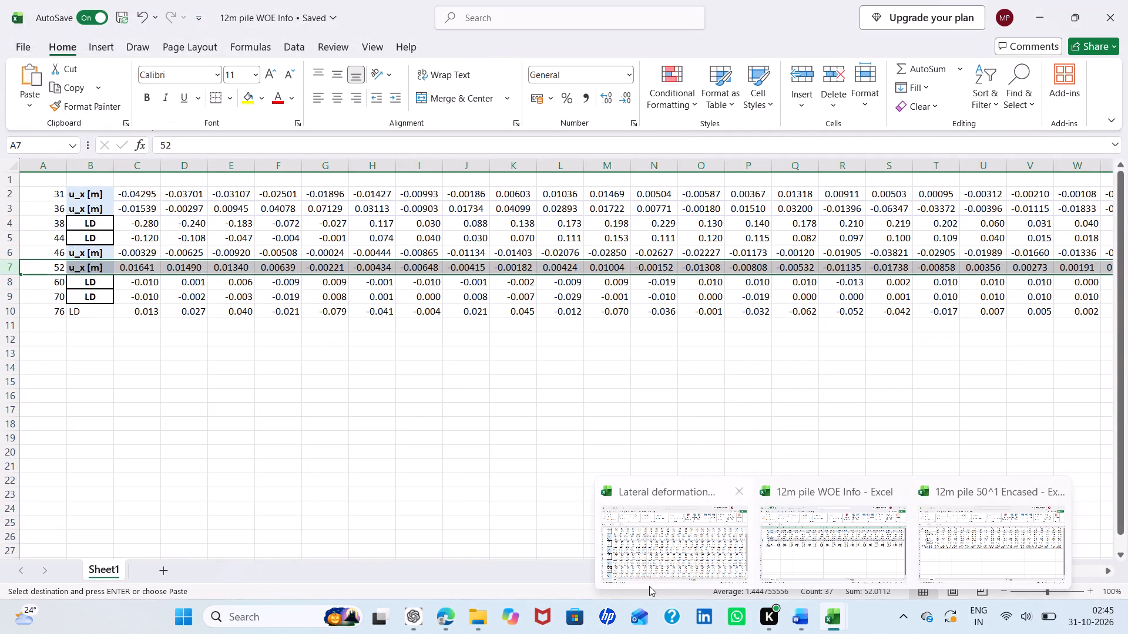
Compare the case 36 and case 52 rows of Lateral deformation info with 12m pile WOE Info and 12m pile 50^1 Encased.
click(667, 539)
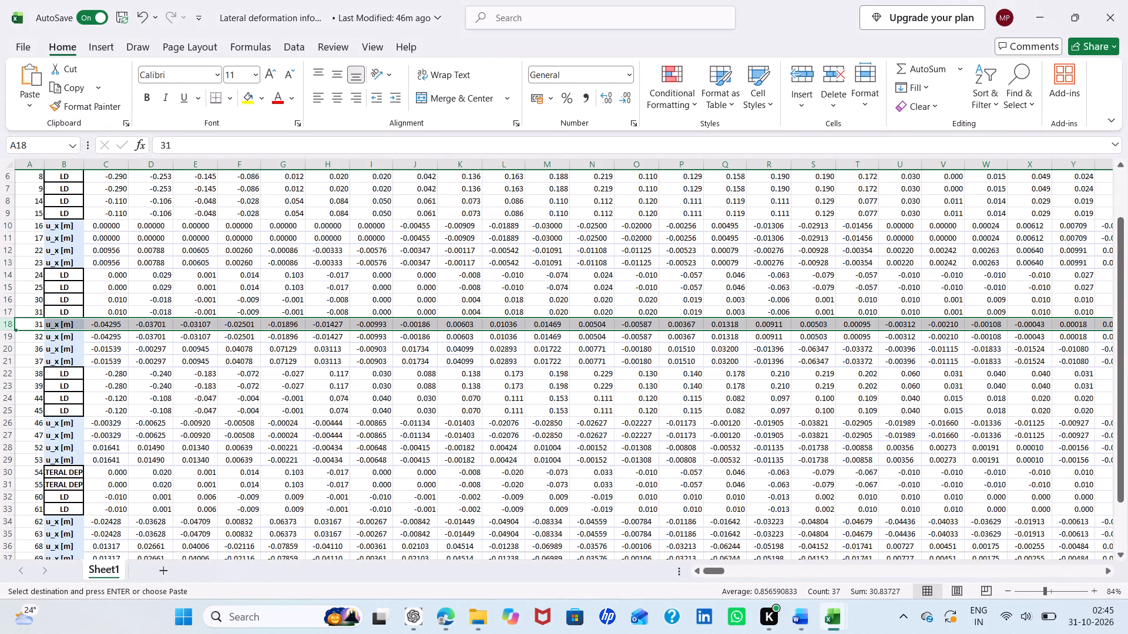
click(14, 348)
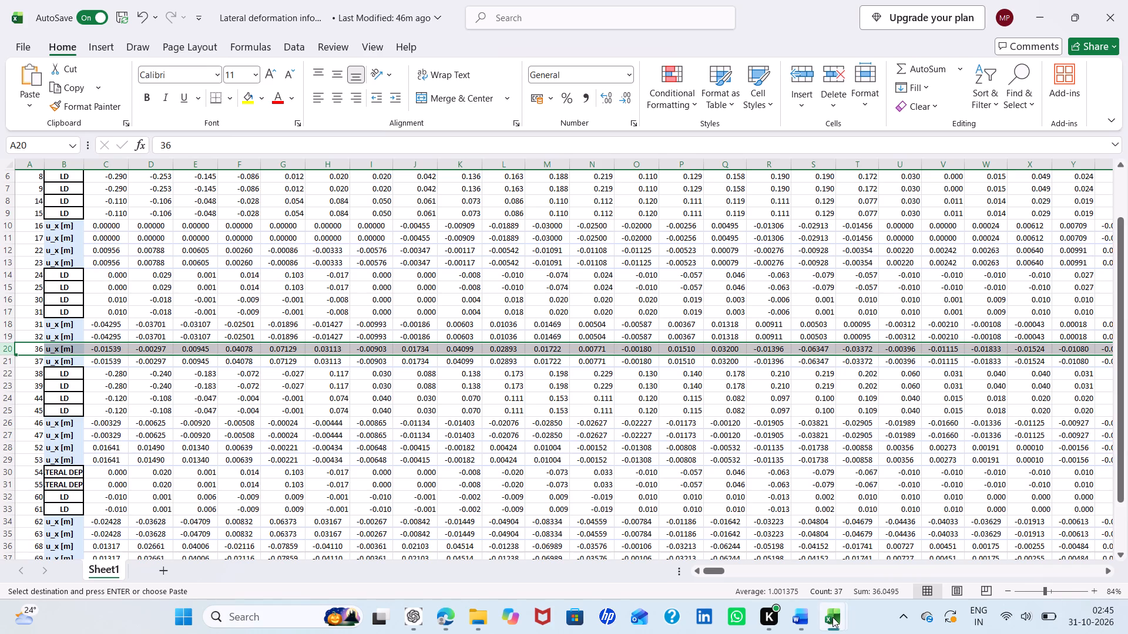
click(817, 556)
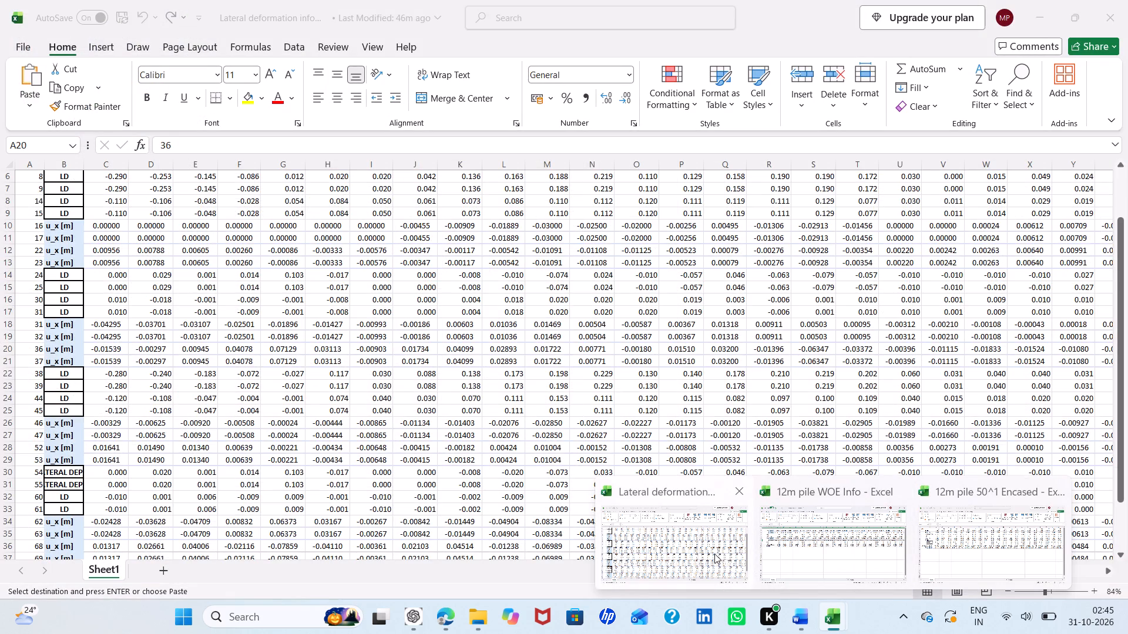
click(714, 554)
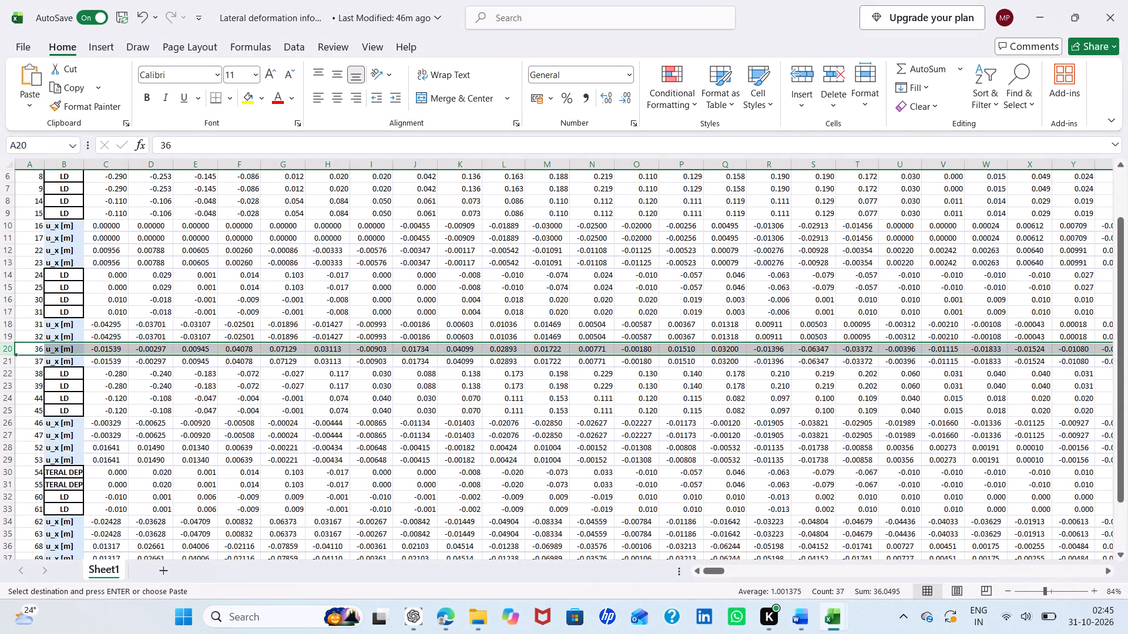
click(801, 556)
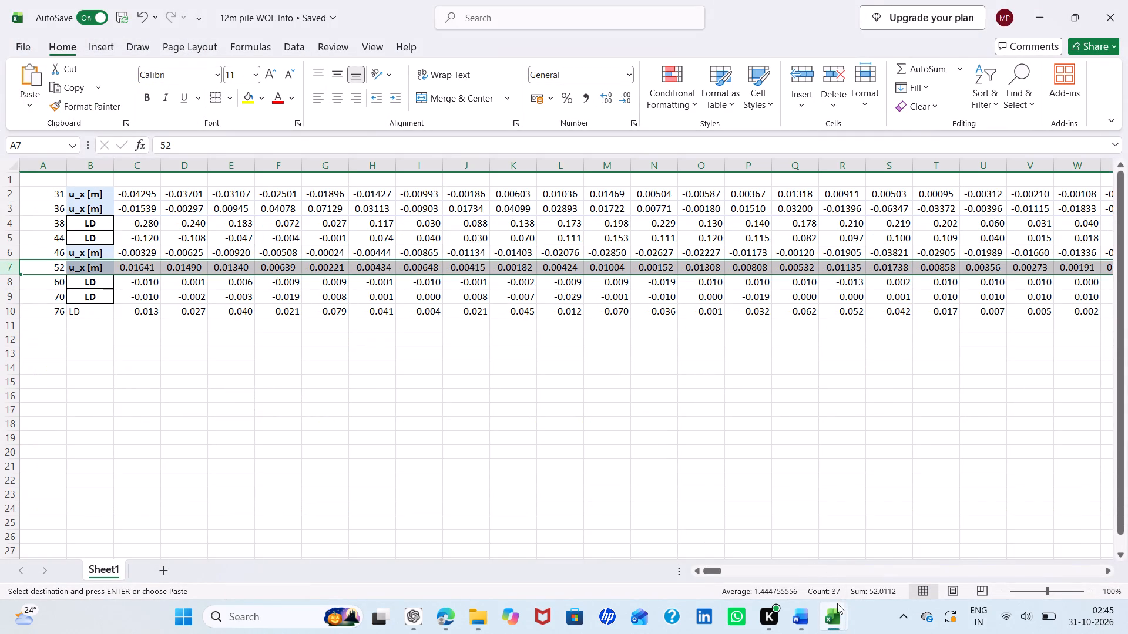
click(932, 544)
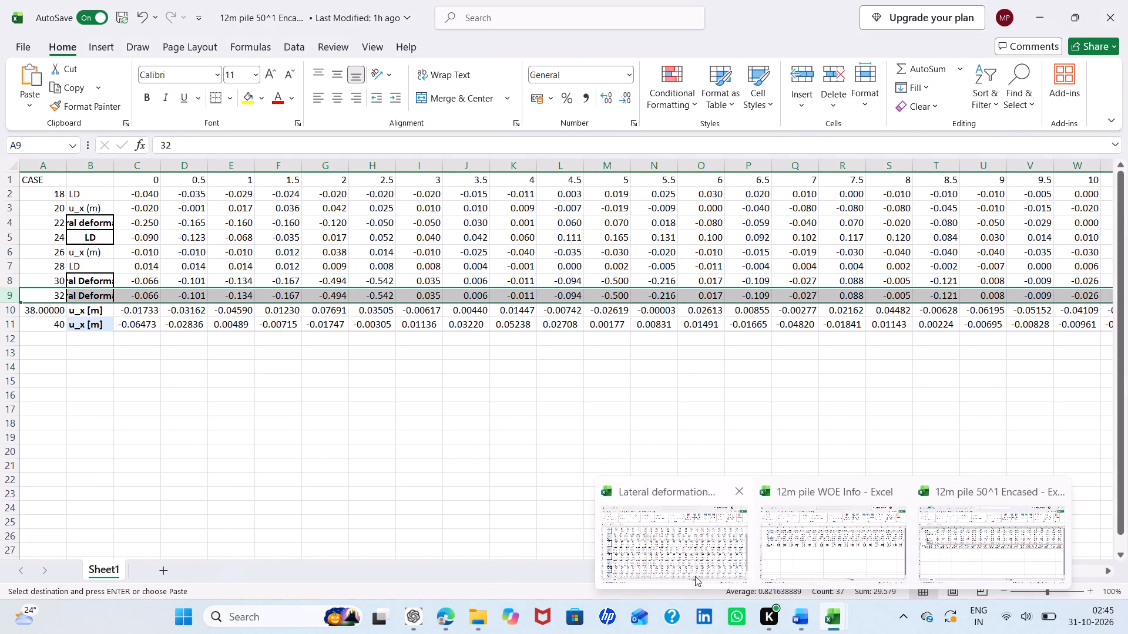
click(682, 571)
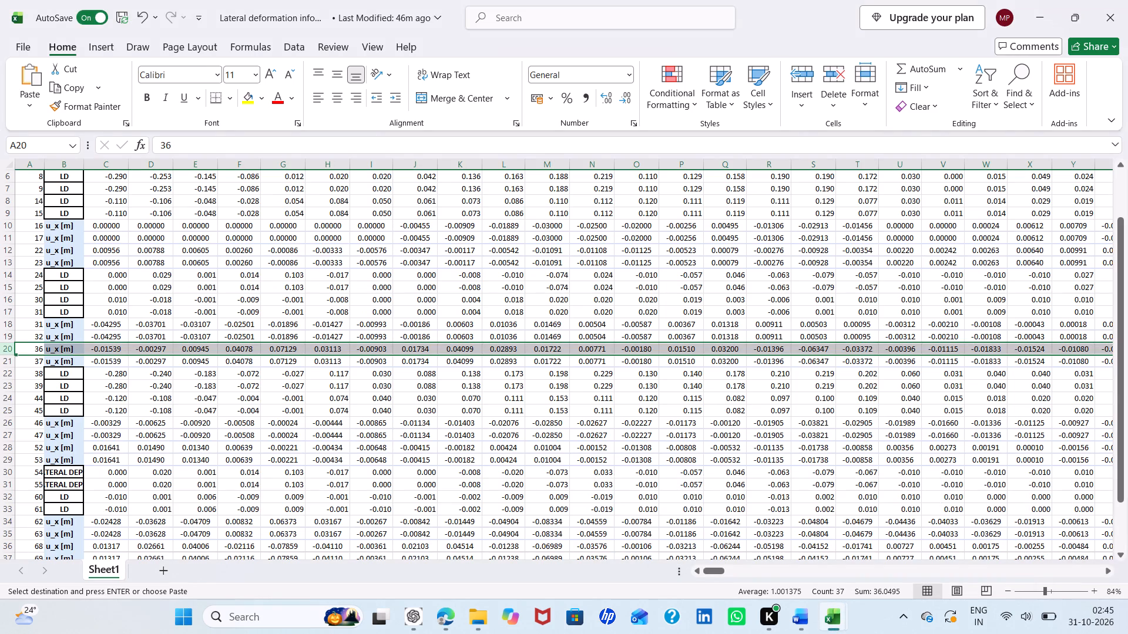
click(5, 449)
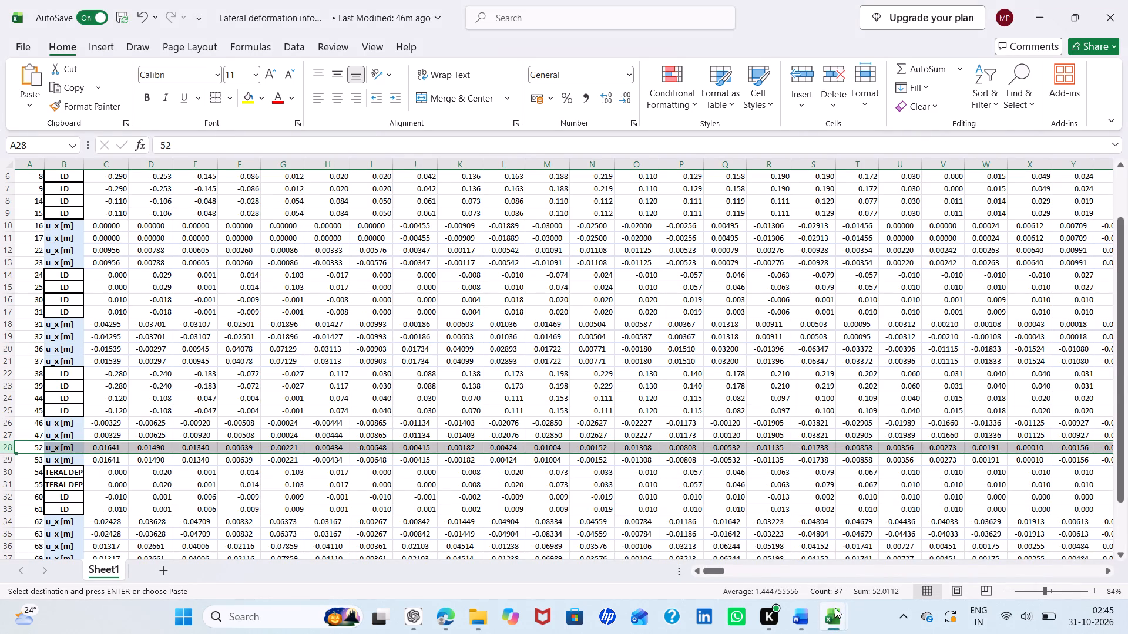
click(817, 549)
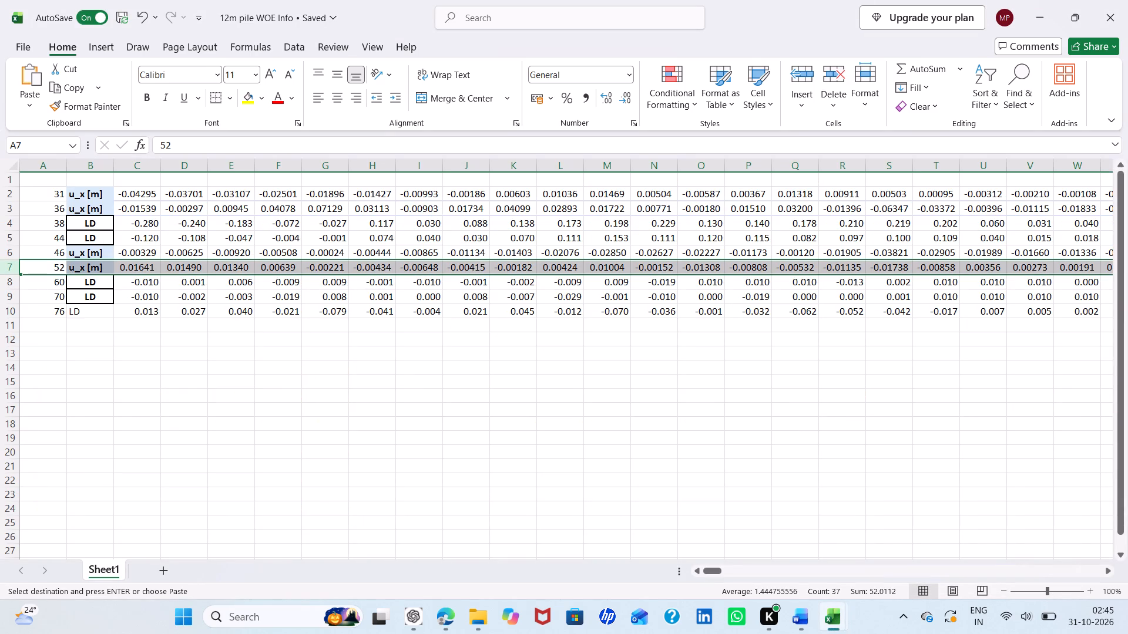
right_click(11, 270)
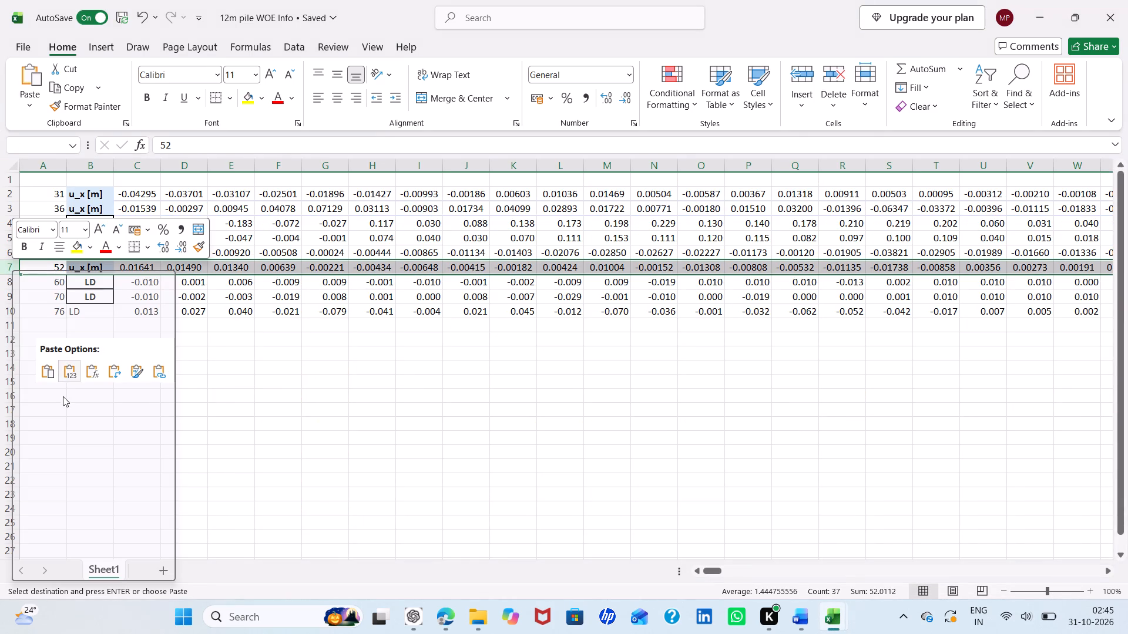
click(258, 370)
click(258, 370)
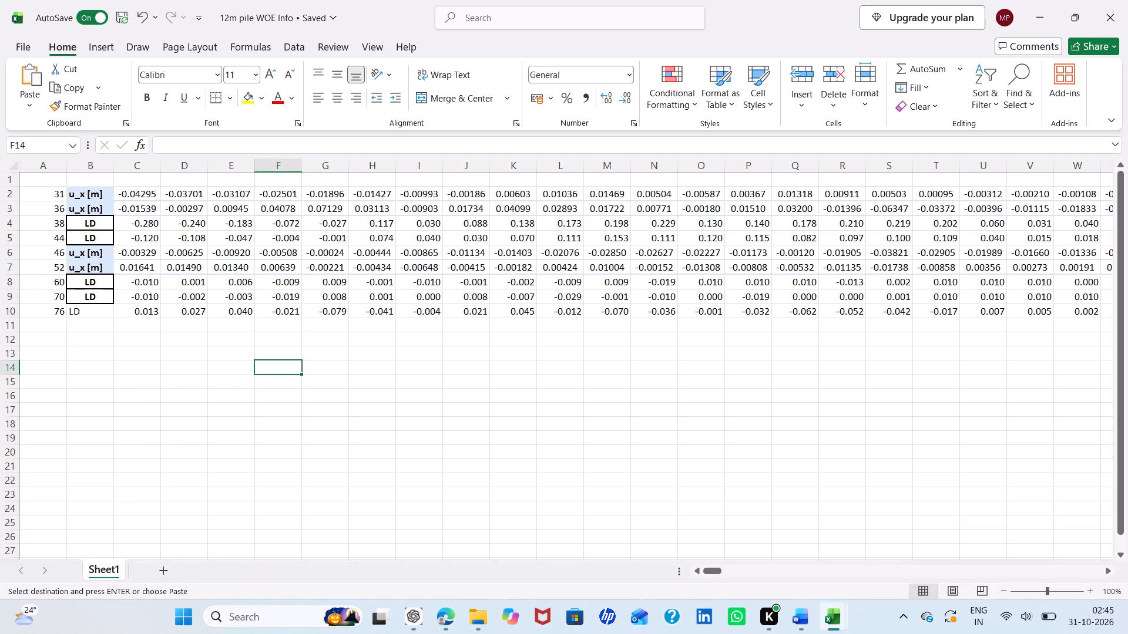
Insert a blank row above the case 60 LD row in the 12m pile WOE Info workbook.
click(15, 281)
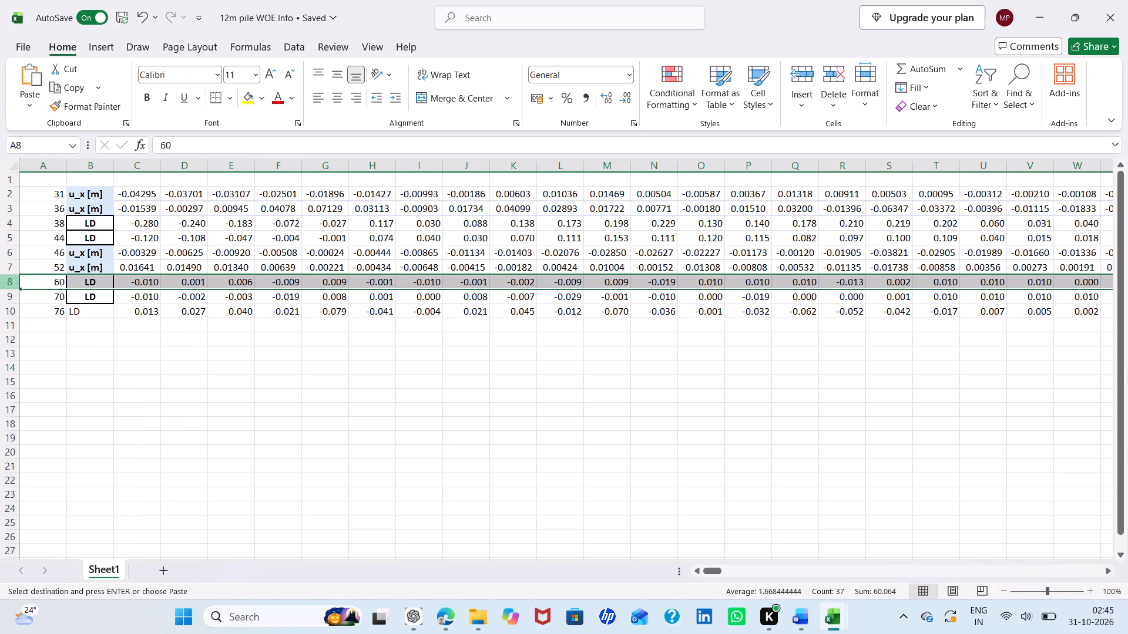
right_click(15, 281)
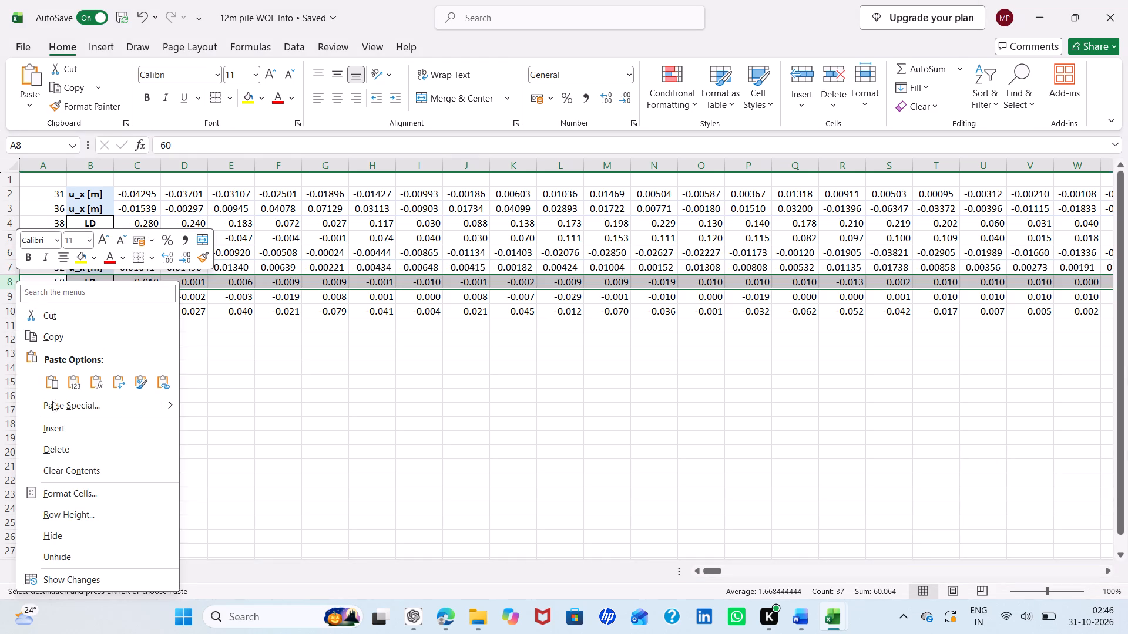
click(57, 426)
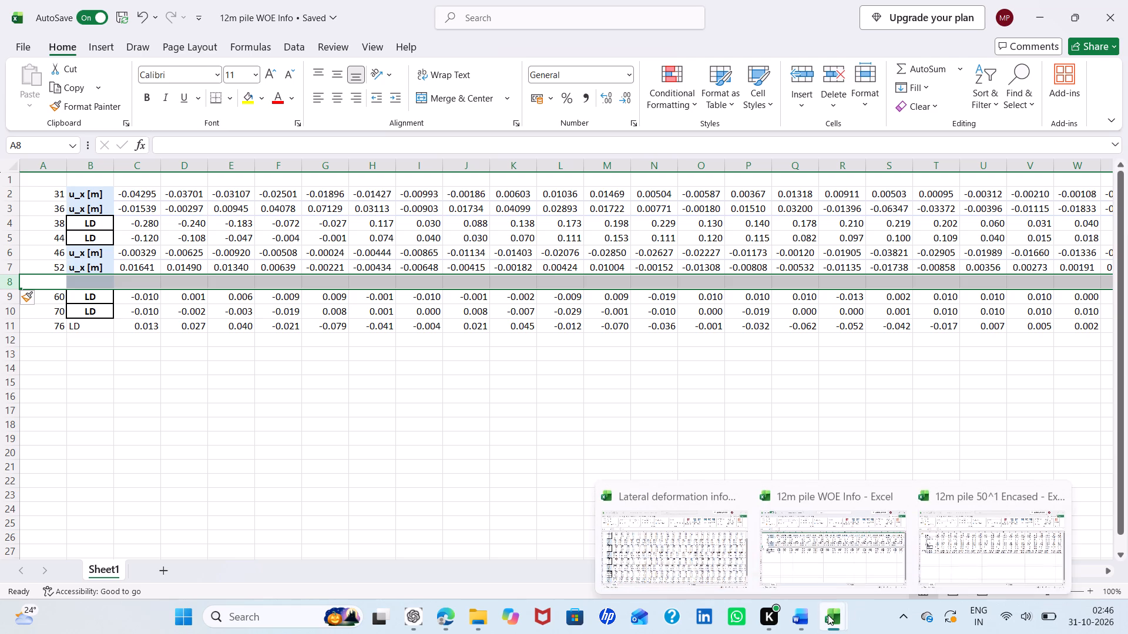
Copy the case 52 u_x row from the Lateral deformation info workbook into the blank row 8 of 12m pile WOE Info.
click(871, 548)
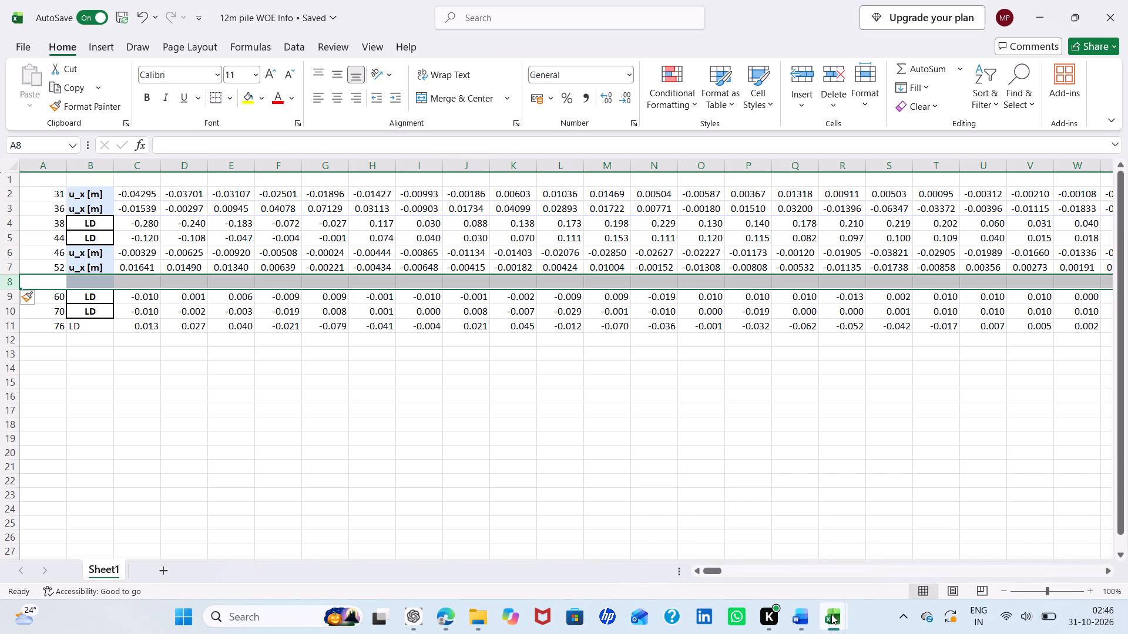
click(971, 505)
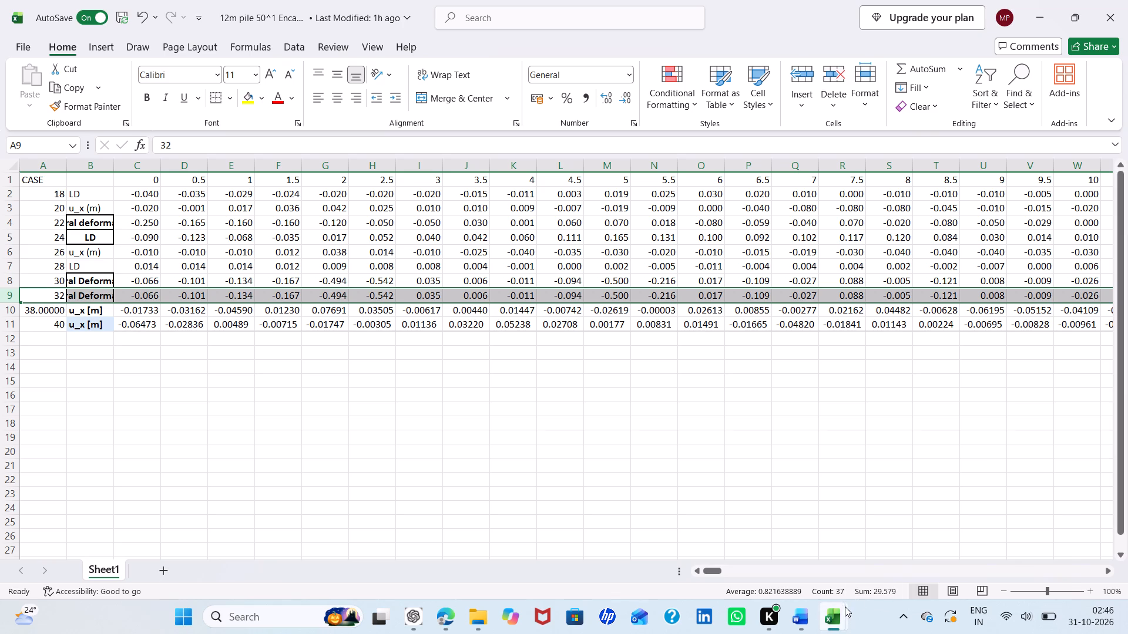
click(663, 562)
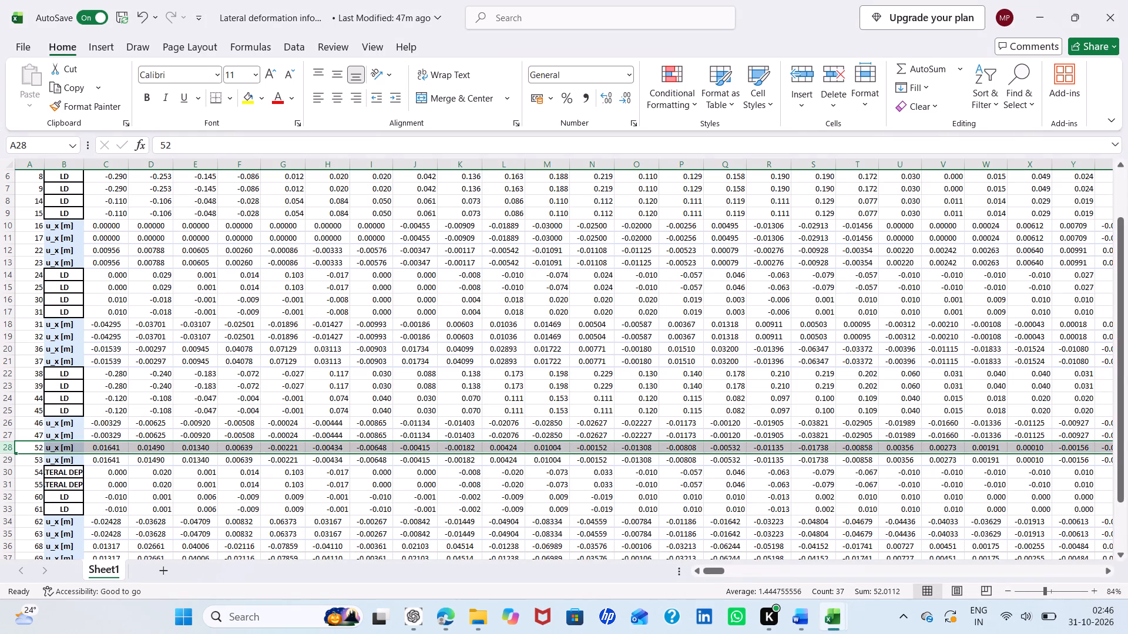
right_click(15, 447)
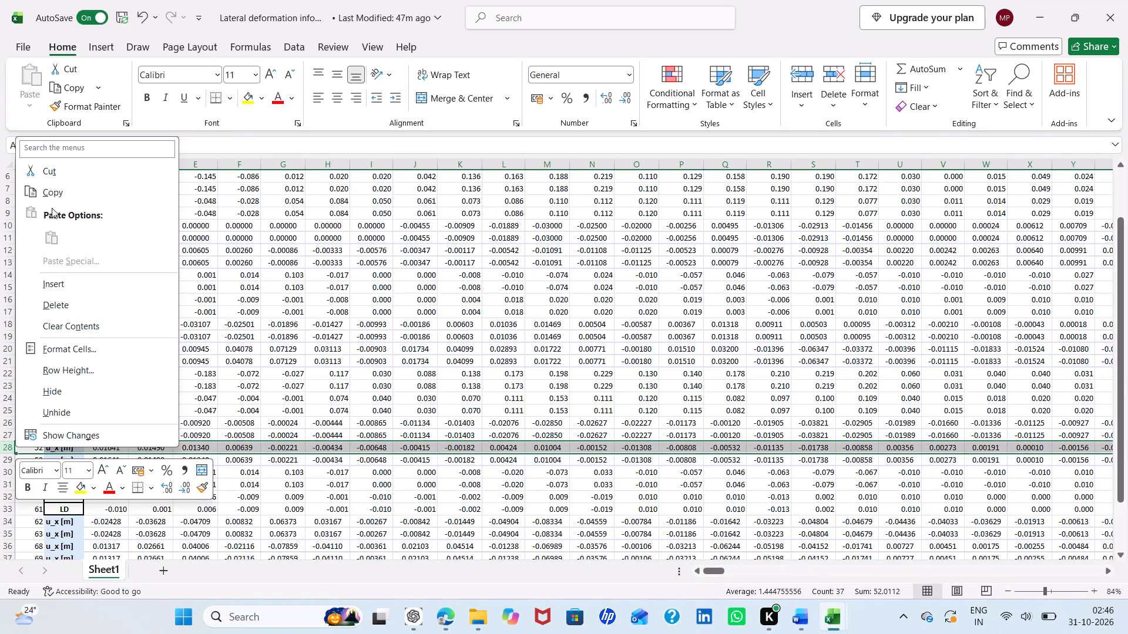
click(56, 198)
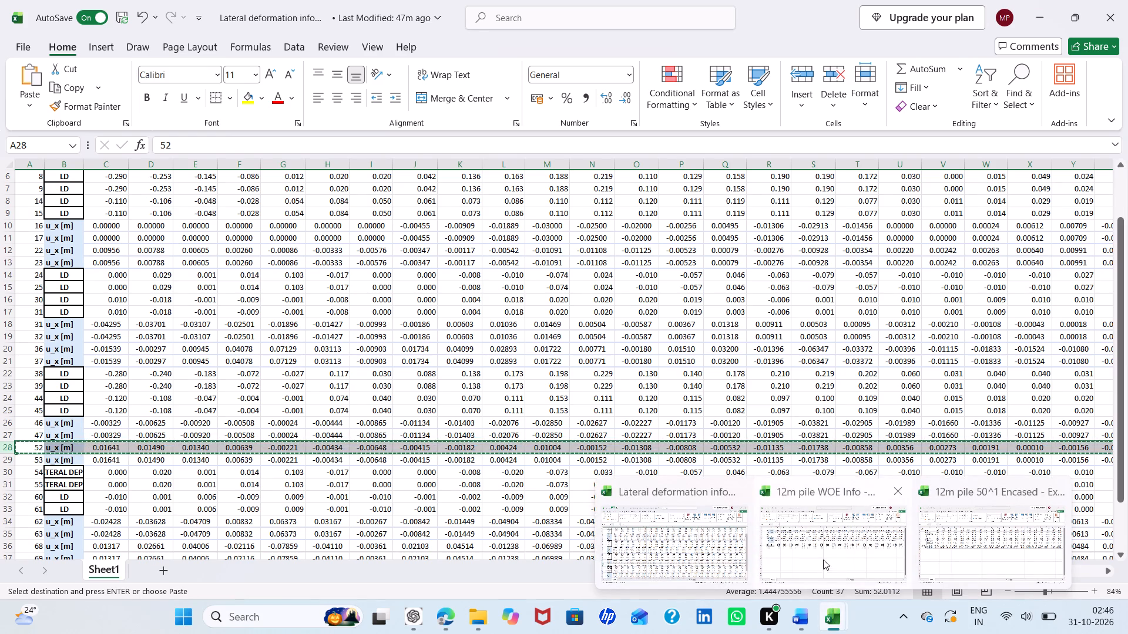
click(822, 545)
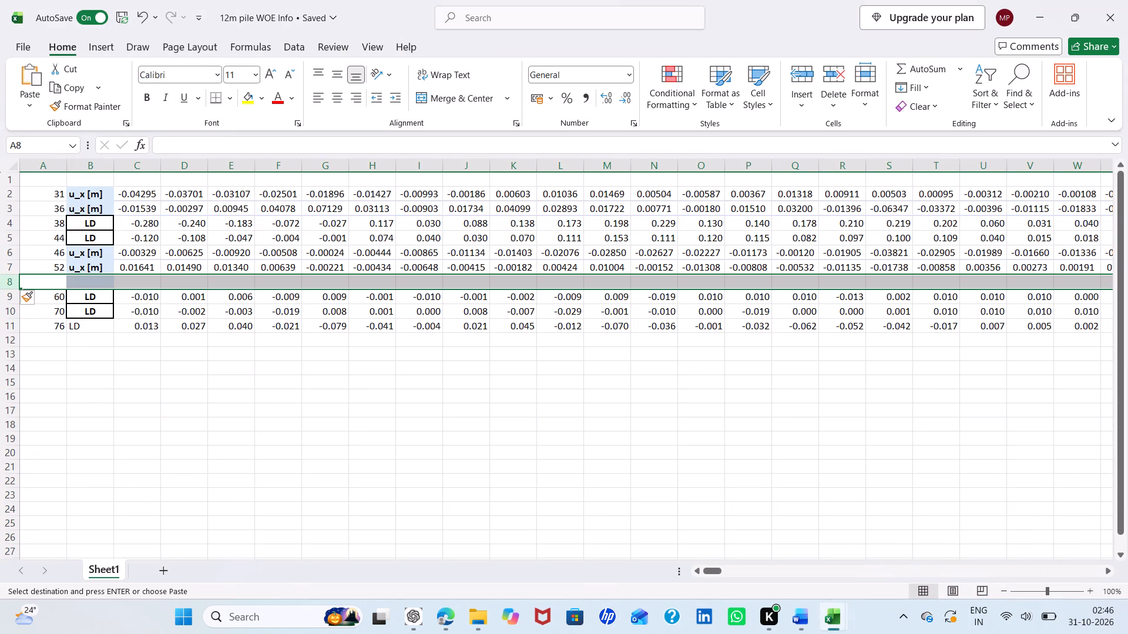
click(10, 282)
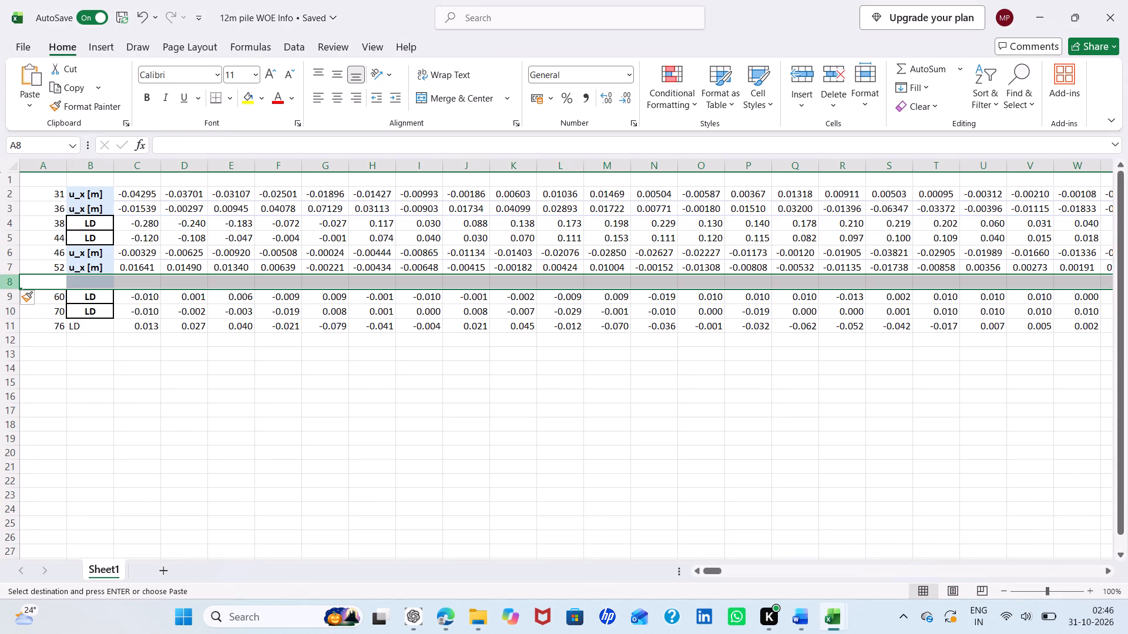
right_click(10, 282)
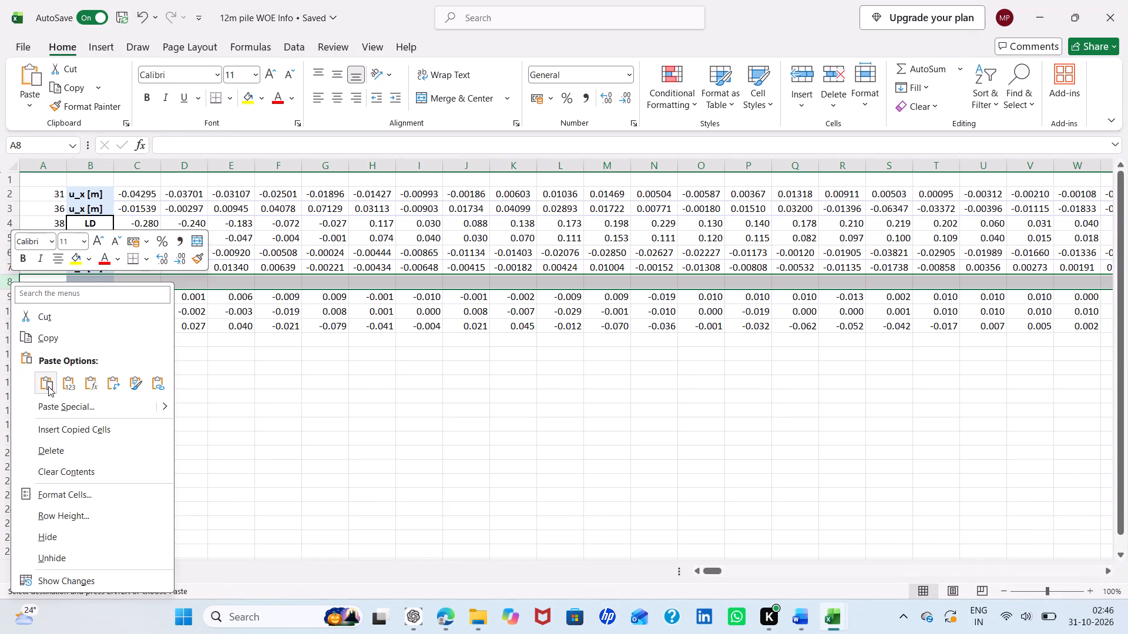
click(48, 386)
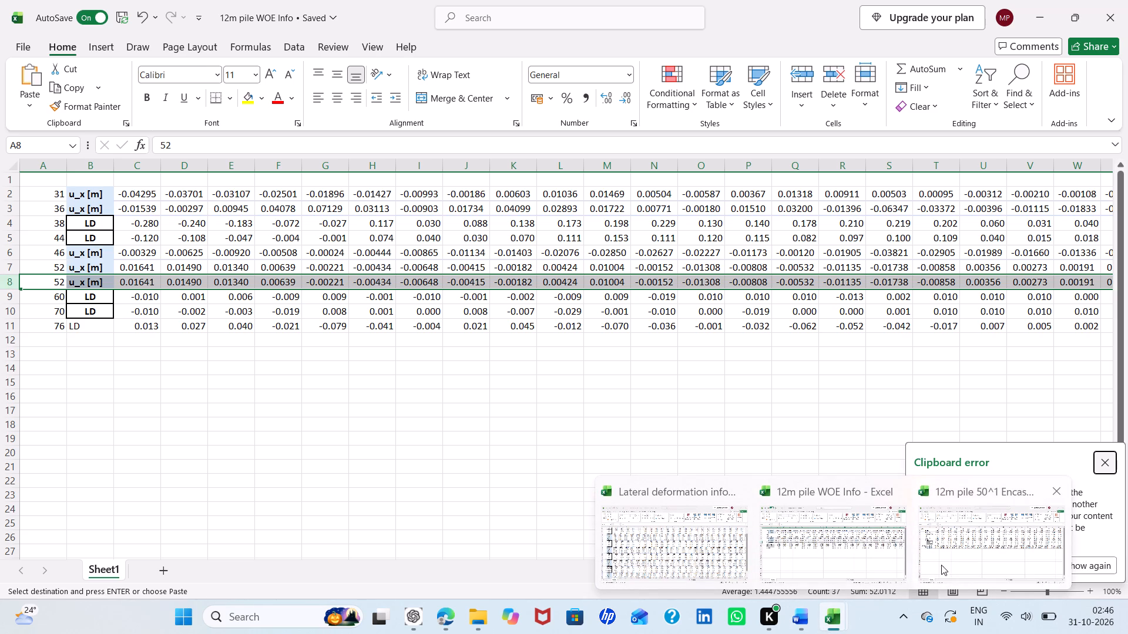
Copy the case 54 lateral deformation row from Lateral deformation info over row 8 of the 12m pile WOE Info workbook.
click(939, 557)
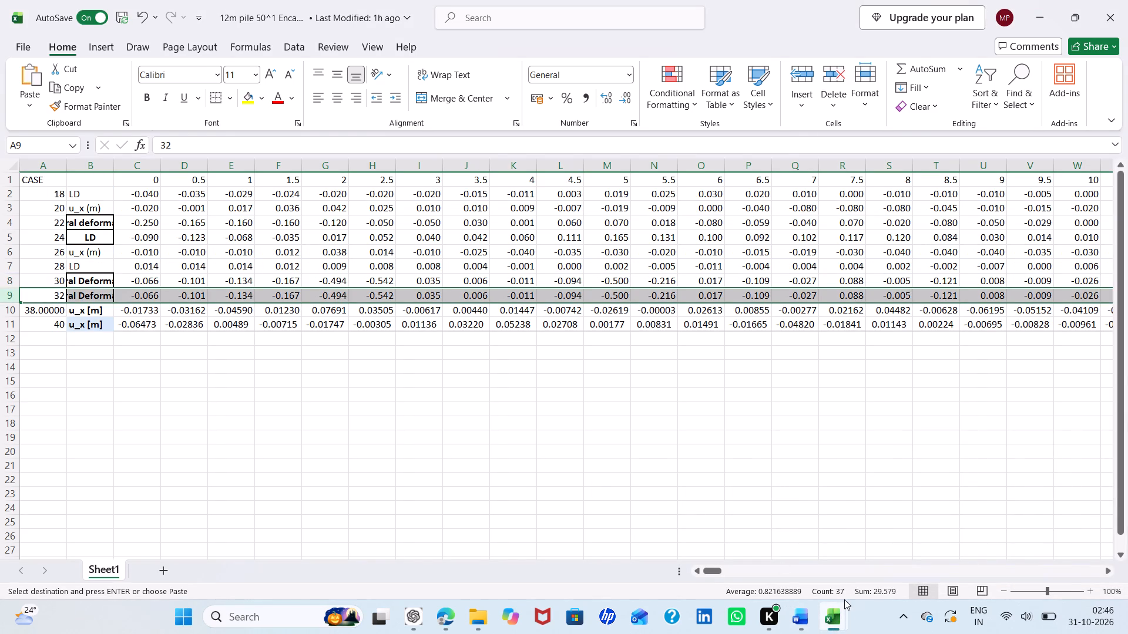
click(681, 534)
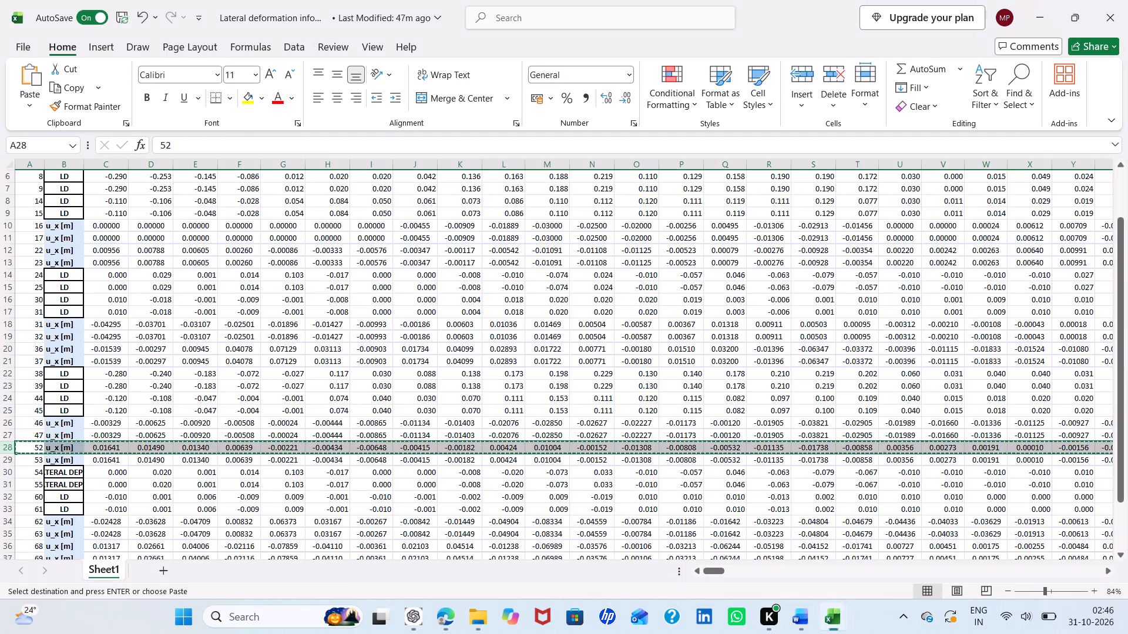
click(12, 472)
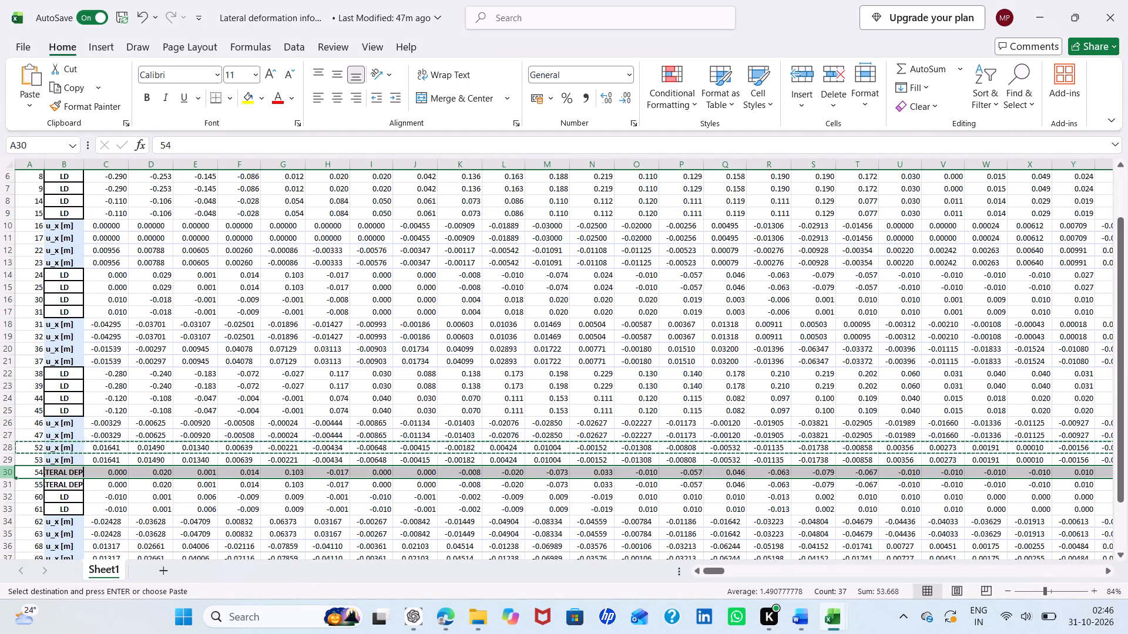
right_click(12, 472)
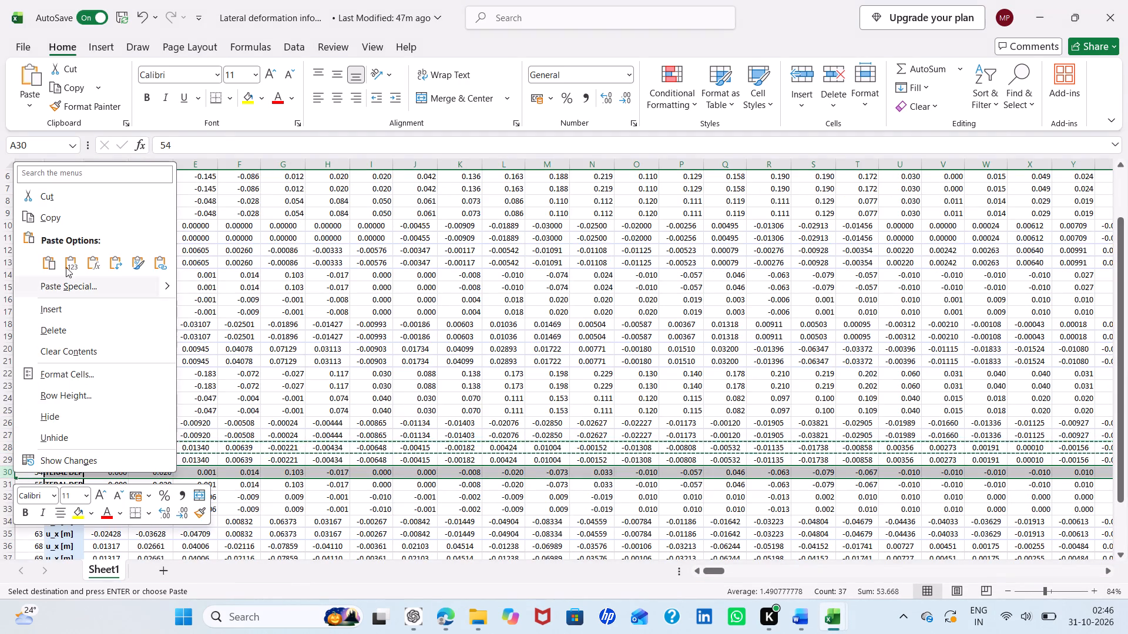
click(75, 221)
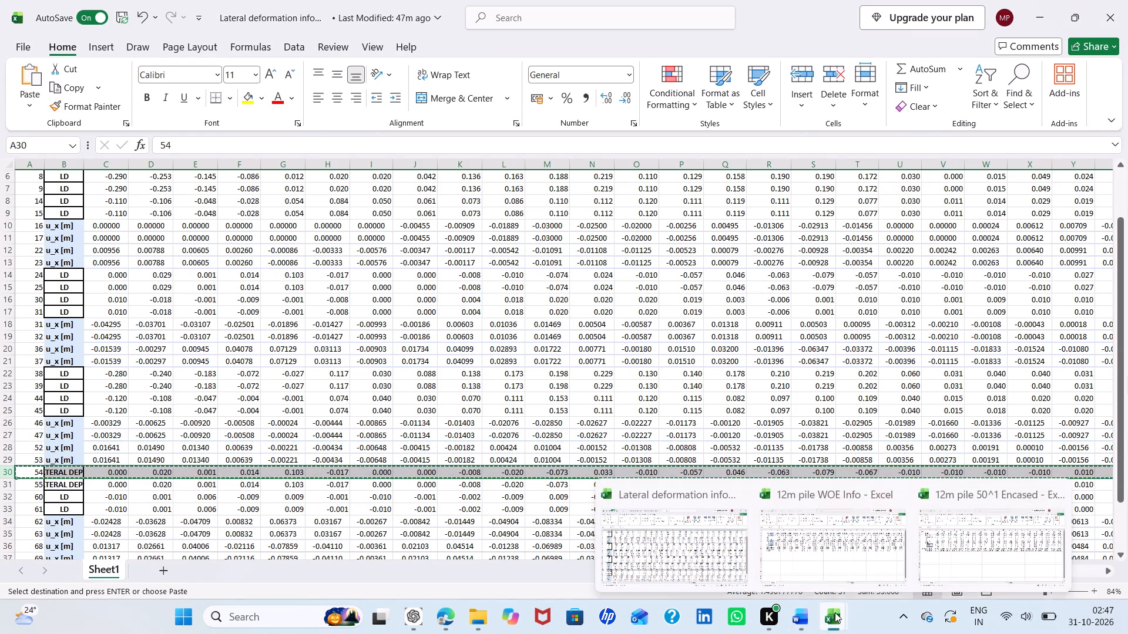
click(808, 552)
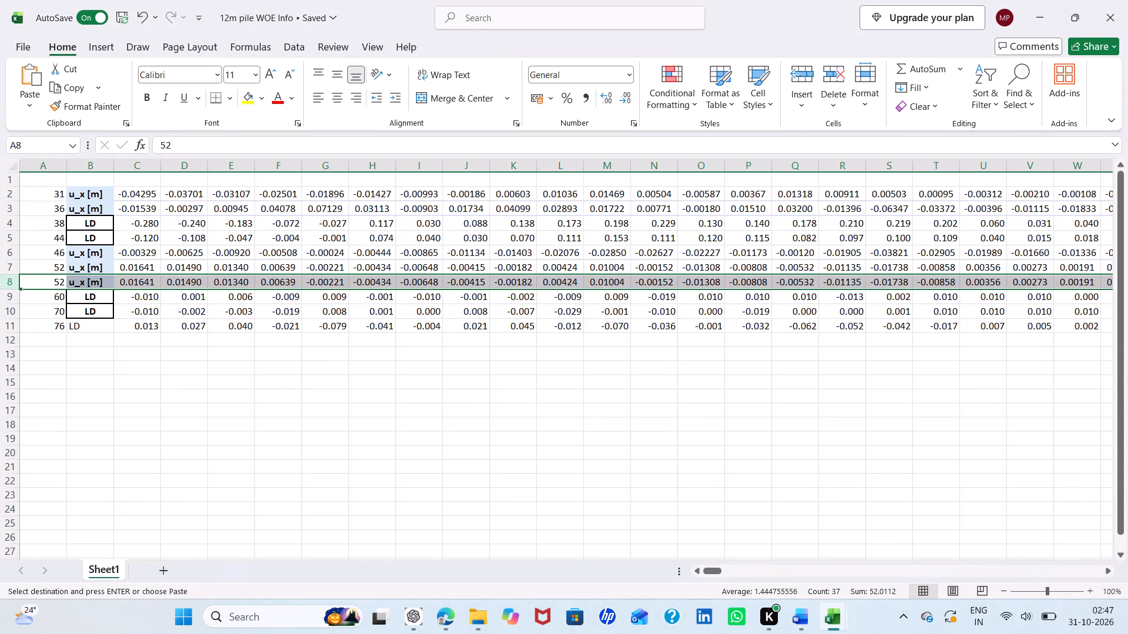
click(12, 278)
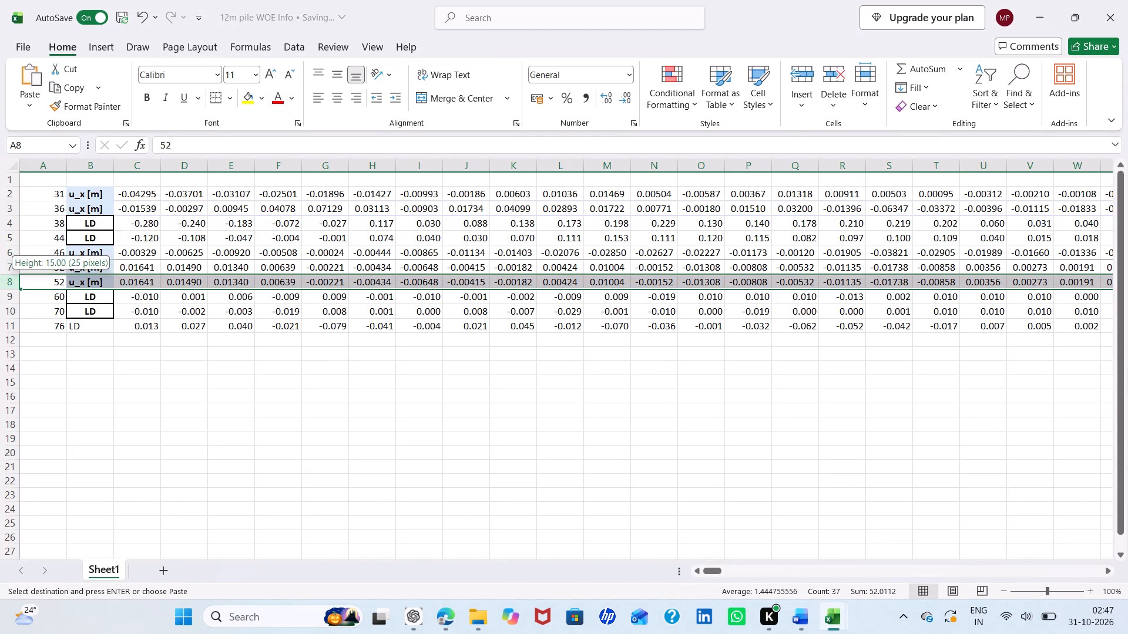
click(12, 282)
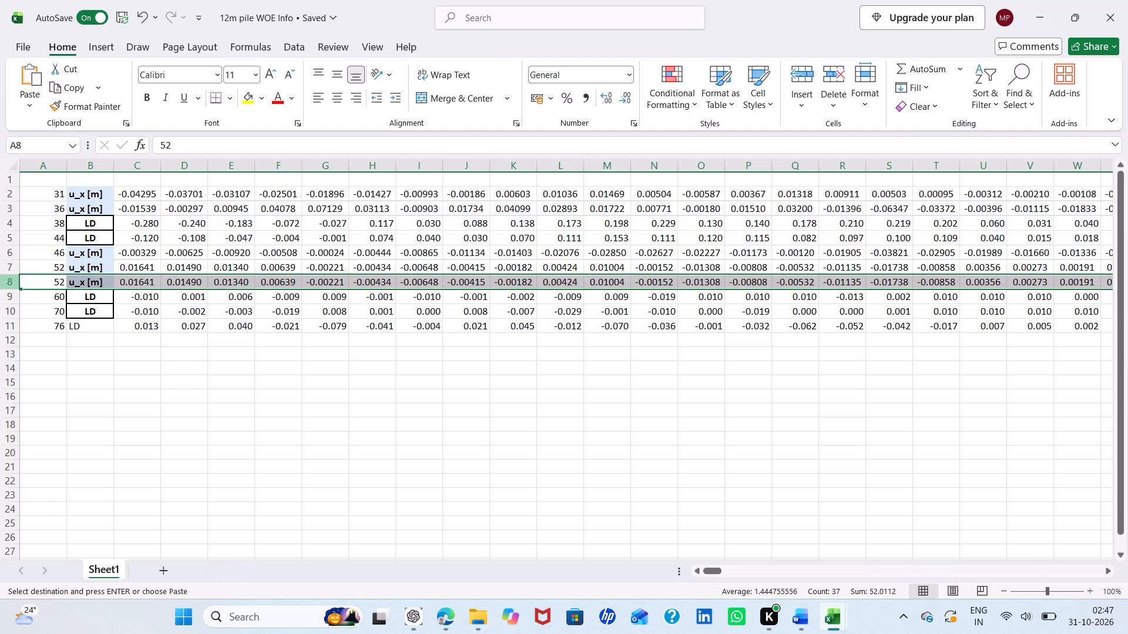
right_click(12, 282)
click(38, 381)
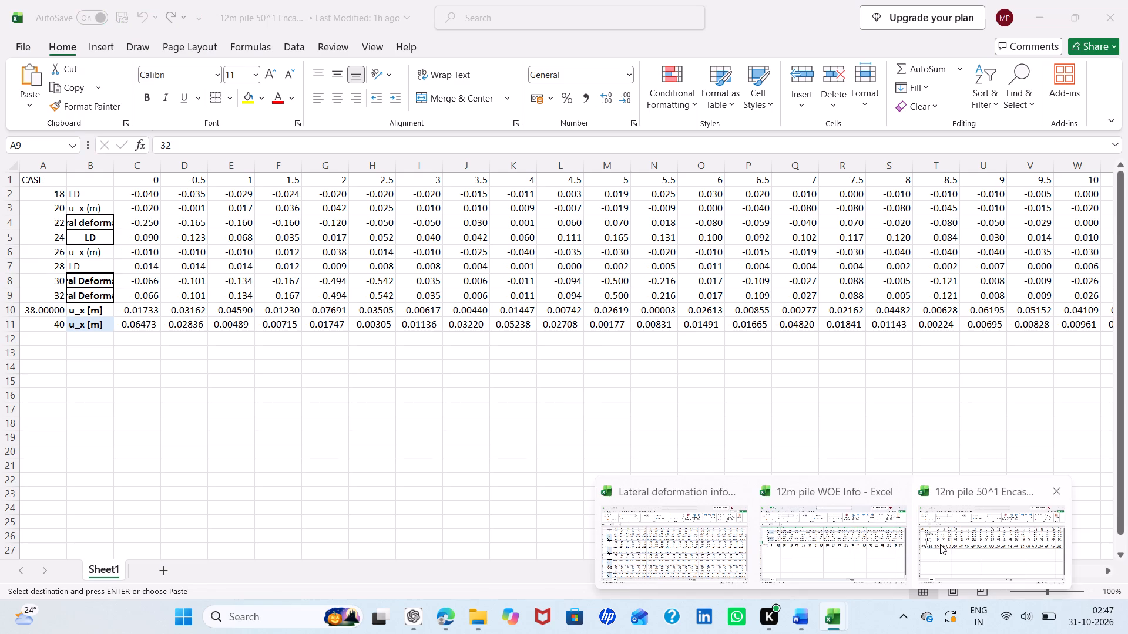
Check the case rows through case 70 in Lateral deformation info against the rows in 12m pile WOE Info.
click(940, 544)
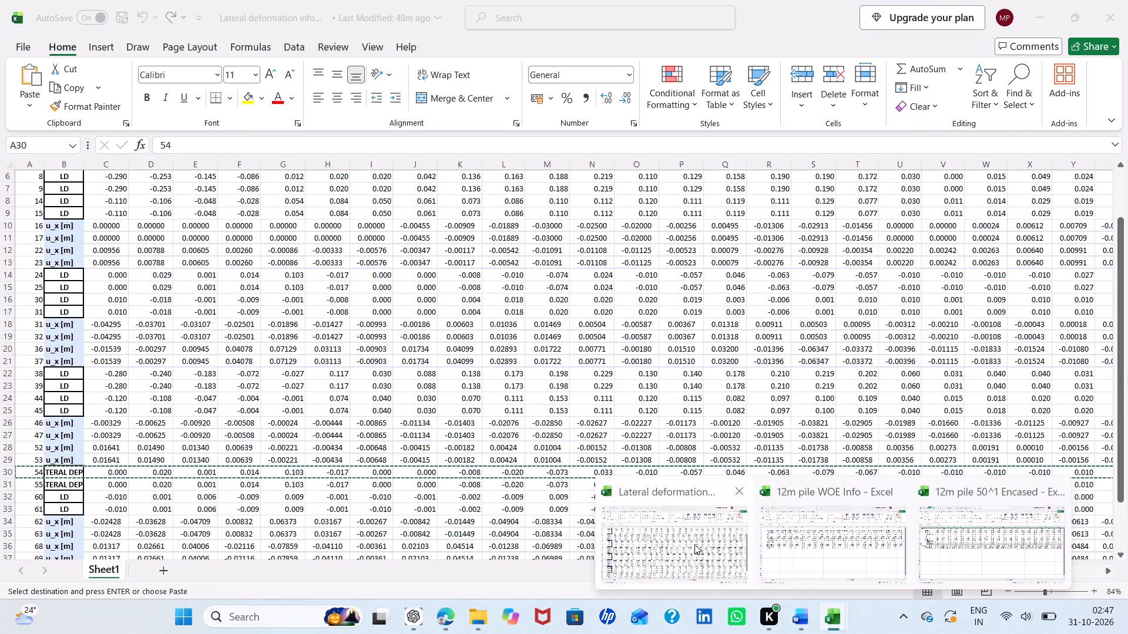
click(694, 544)
scroll(189, 446, down, 1)
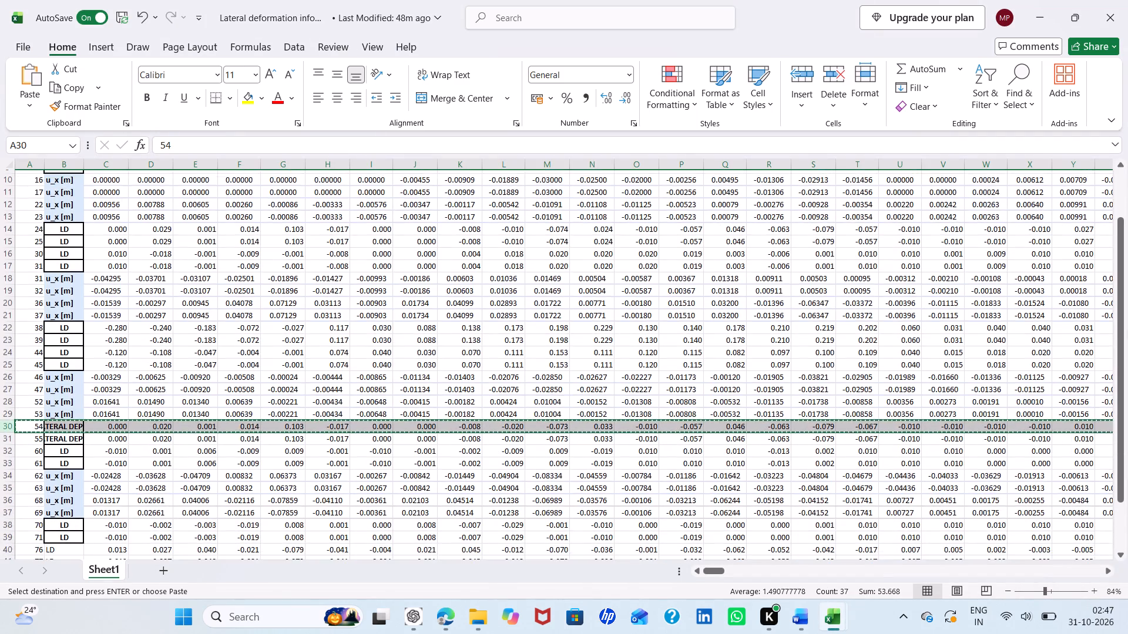
scroll(189, 446, down, 1)
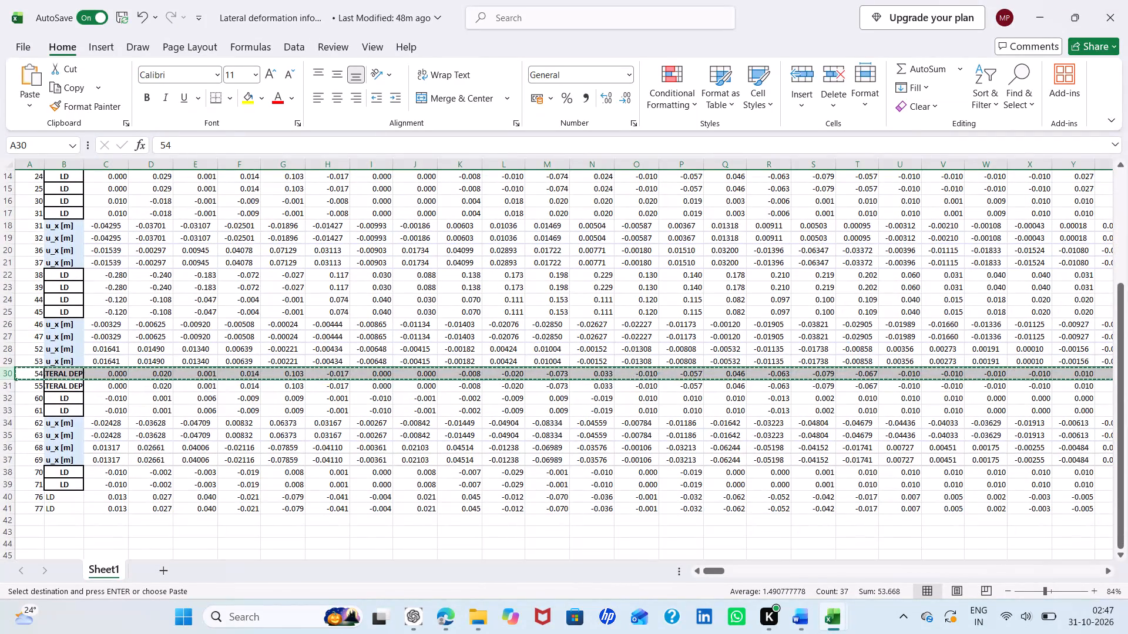
click(11, 471)
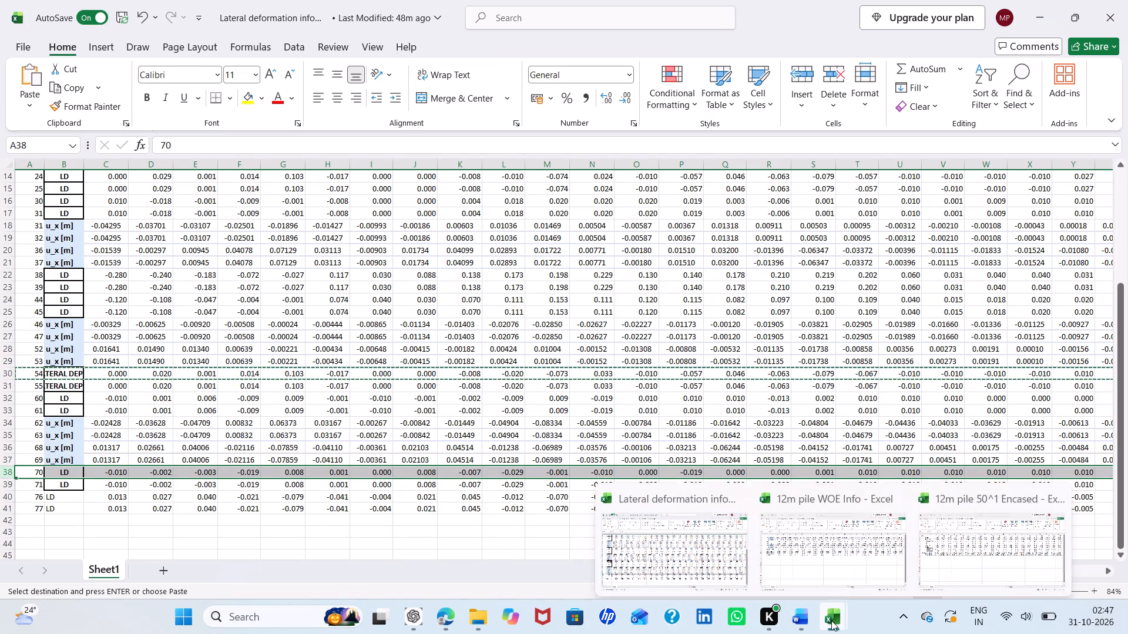
click(822, 554)
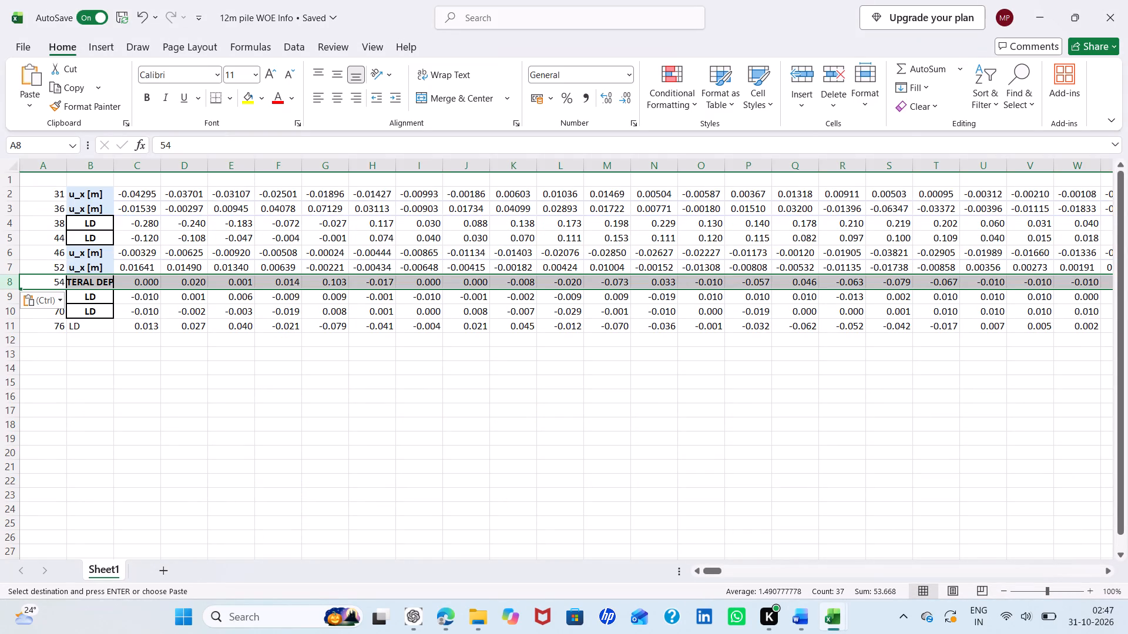
Delete the blank first row above the case 31 row in the 12m pile WOE Info workbook.
click(95, 429)
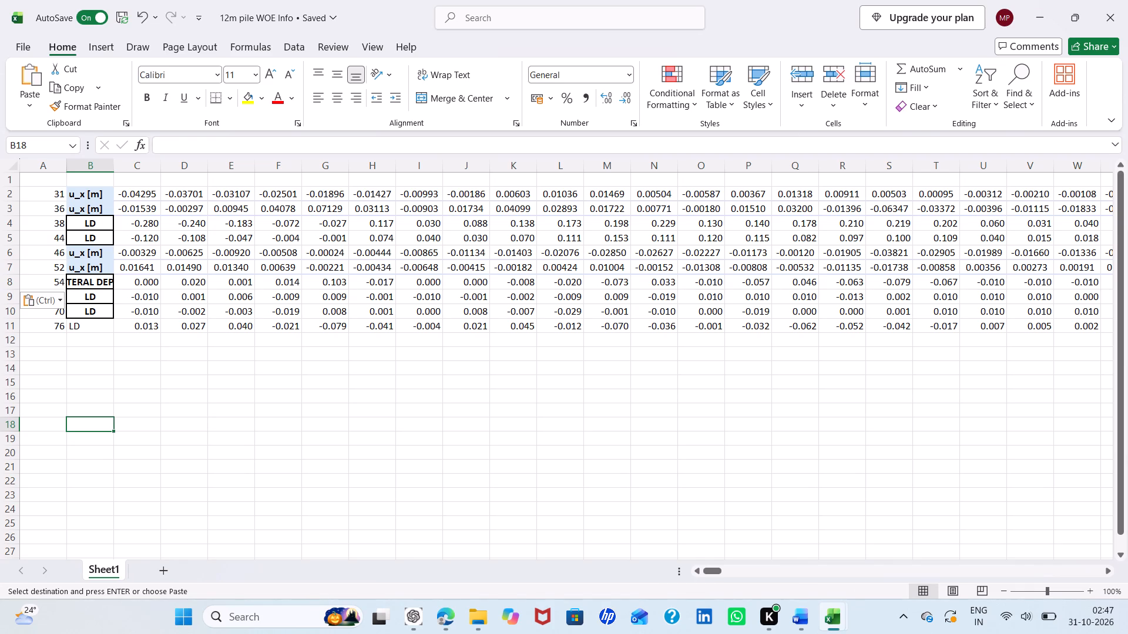
click(15, 181)
right_click(15, 181)
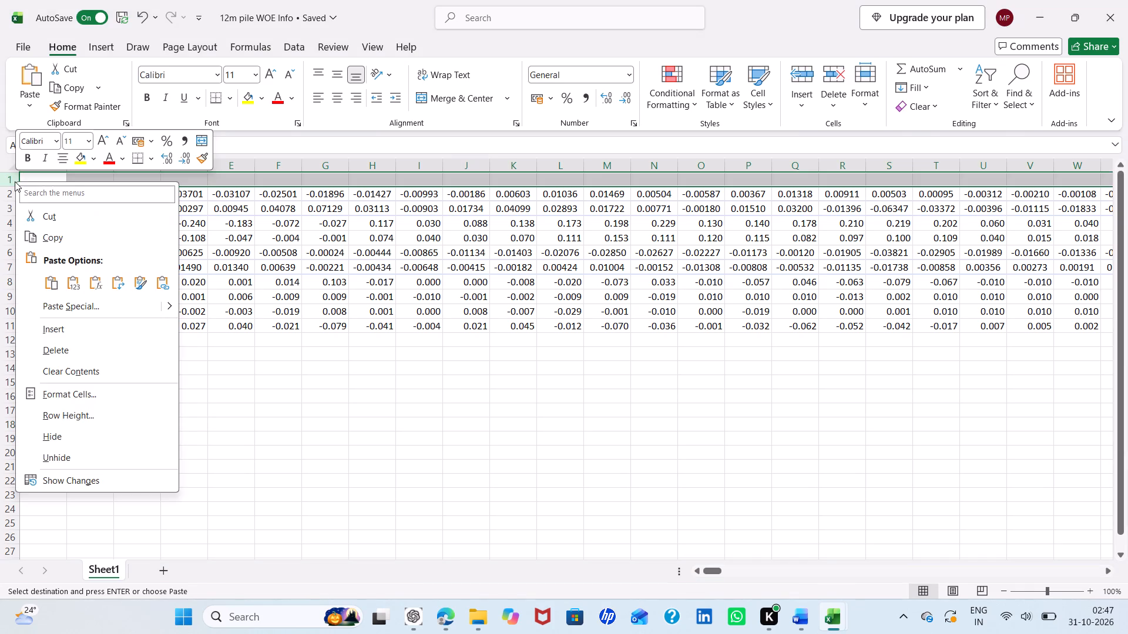
click(32, 342)
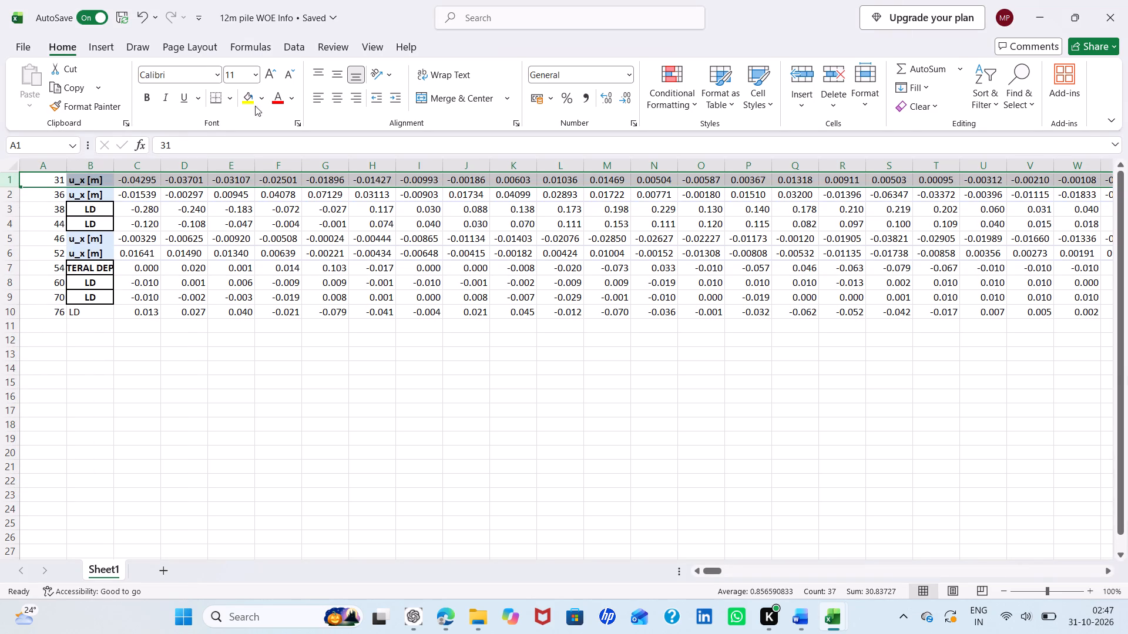
Create a blank workbook and save it as 12m WOE_2.5DS in the OneDrive Documents folder.
click(17, 49)
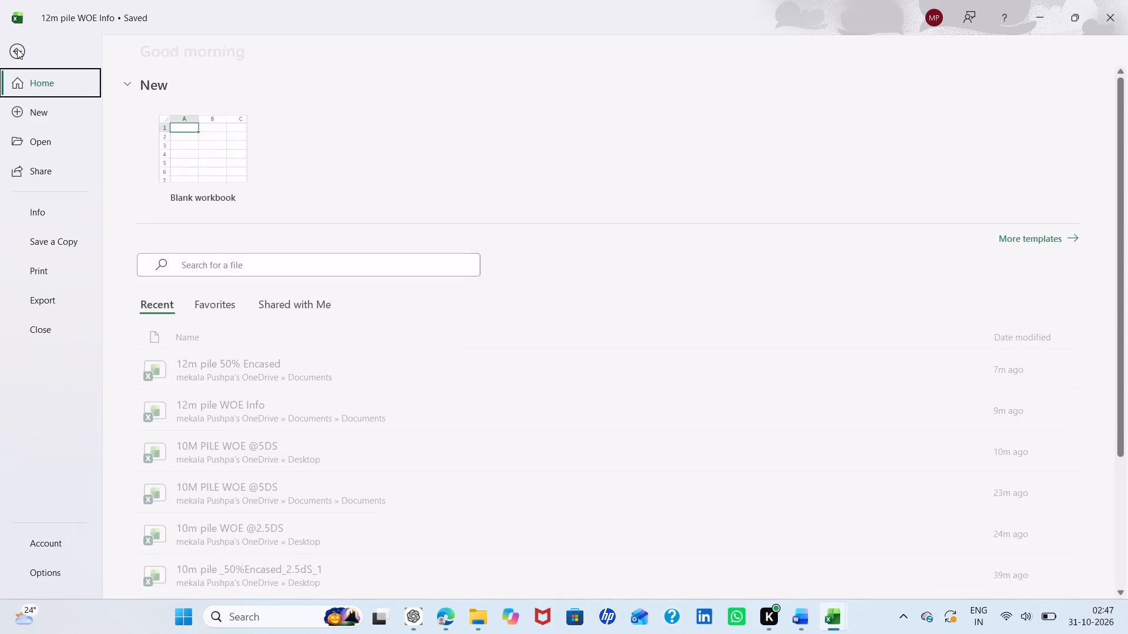
click(162, 164)
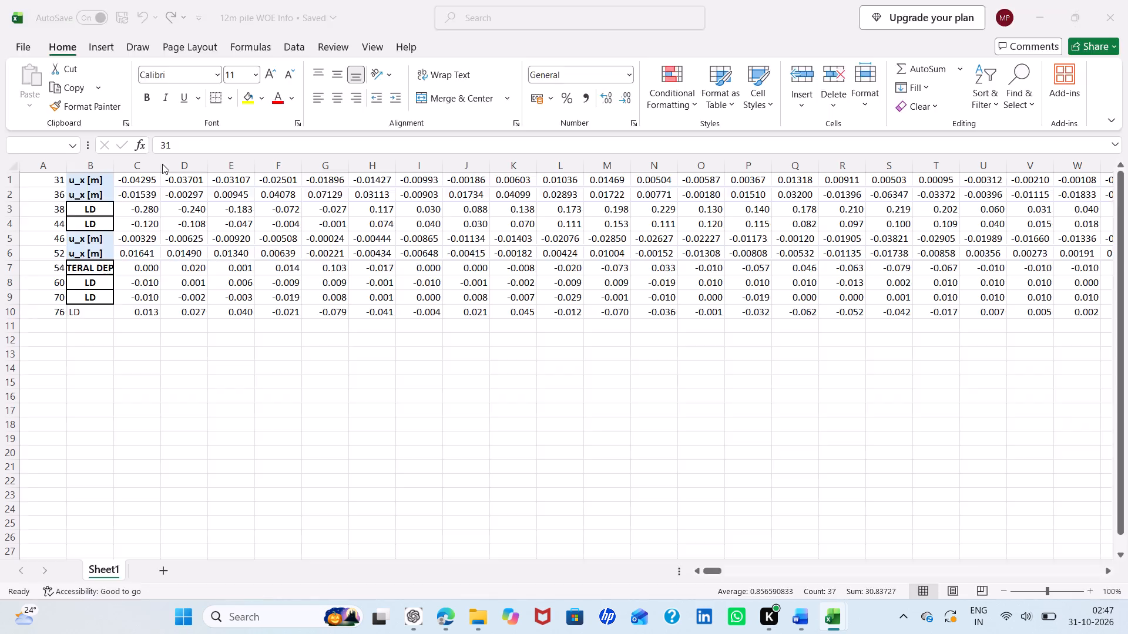
click(271, 18)
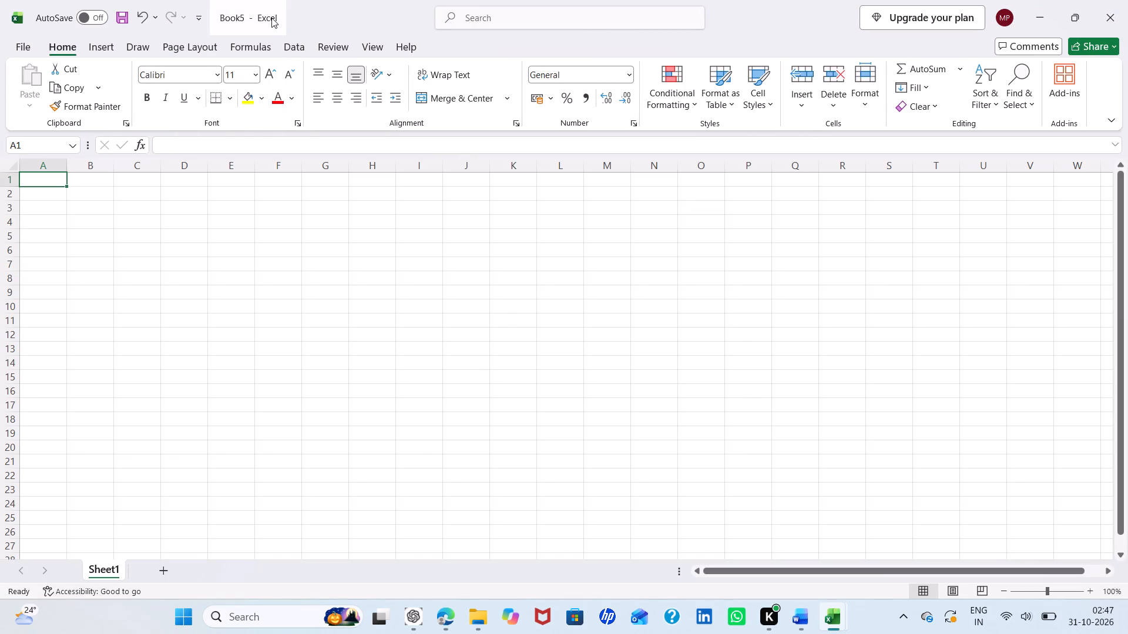
key(BackSpace)
text(12m)
key(space)
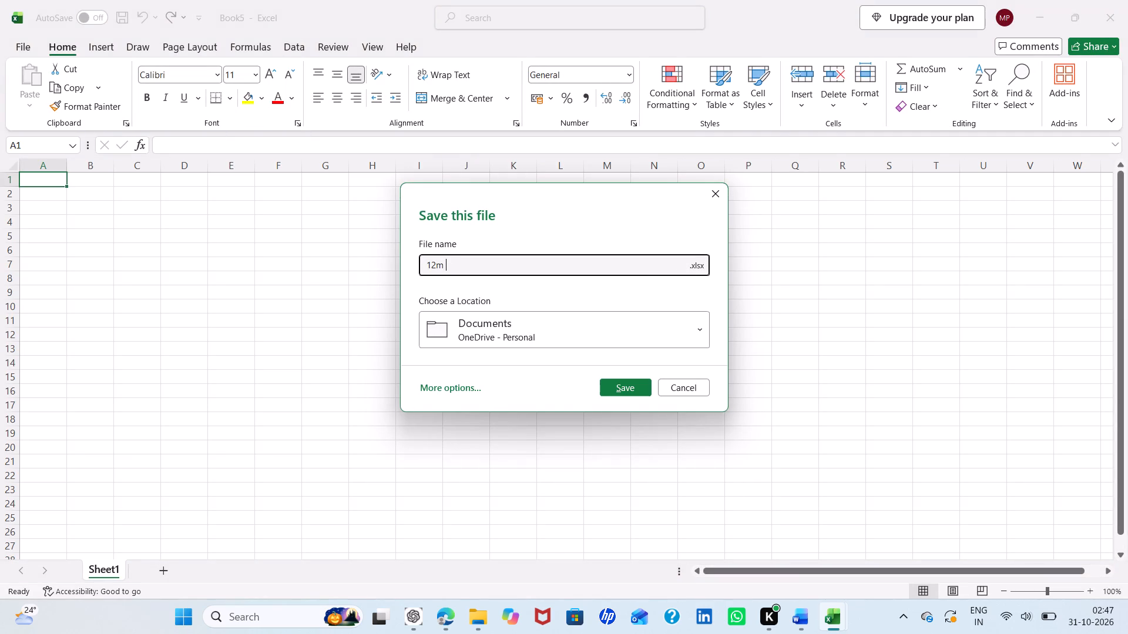
key(shift+w)
text(OE)
key(shift+underscore)
key(2)
text(.5)
key(shift+d)
key(shift+s)
click(629, 384)
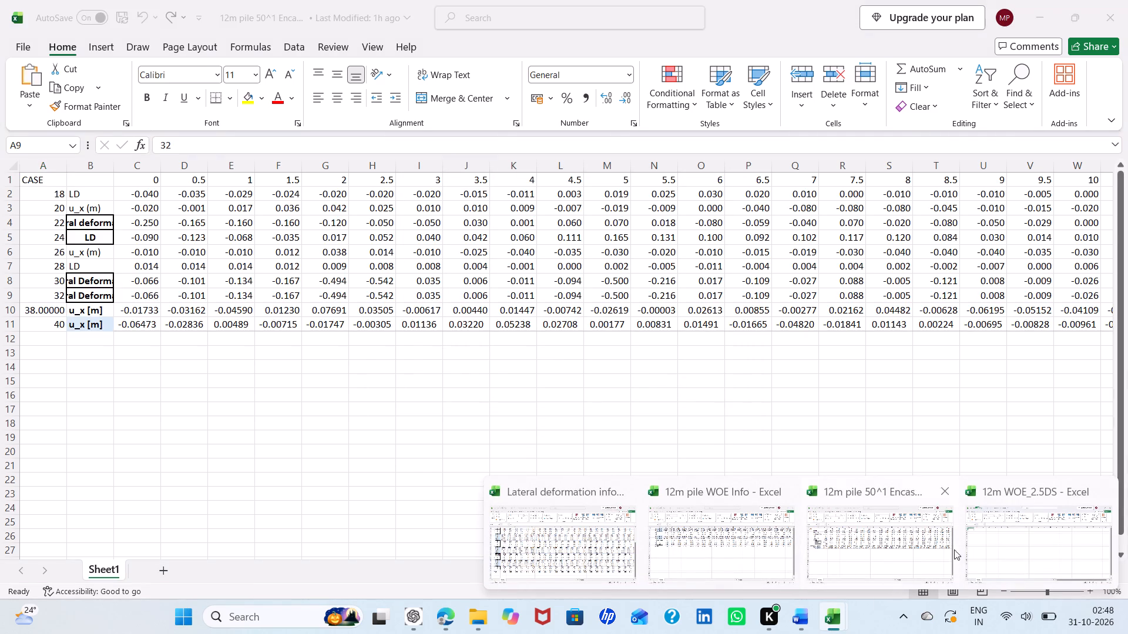
Close the 12m pile 50^1 Encased workbook.
click(996, 538)
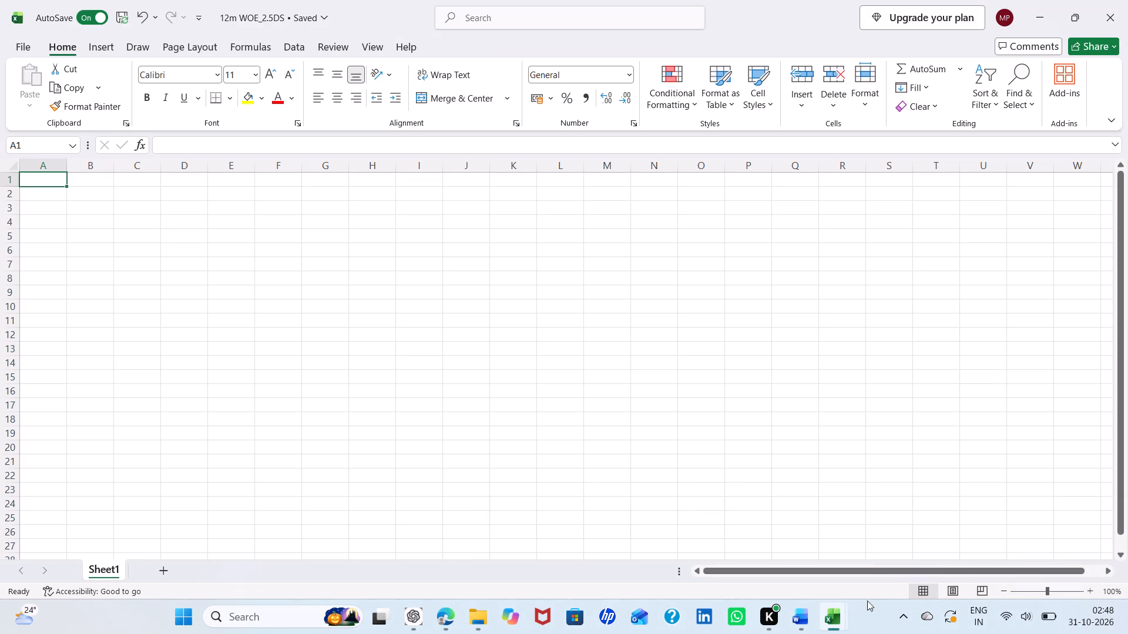
click(867, 567)
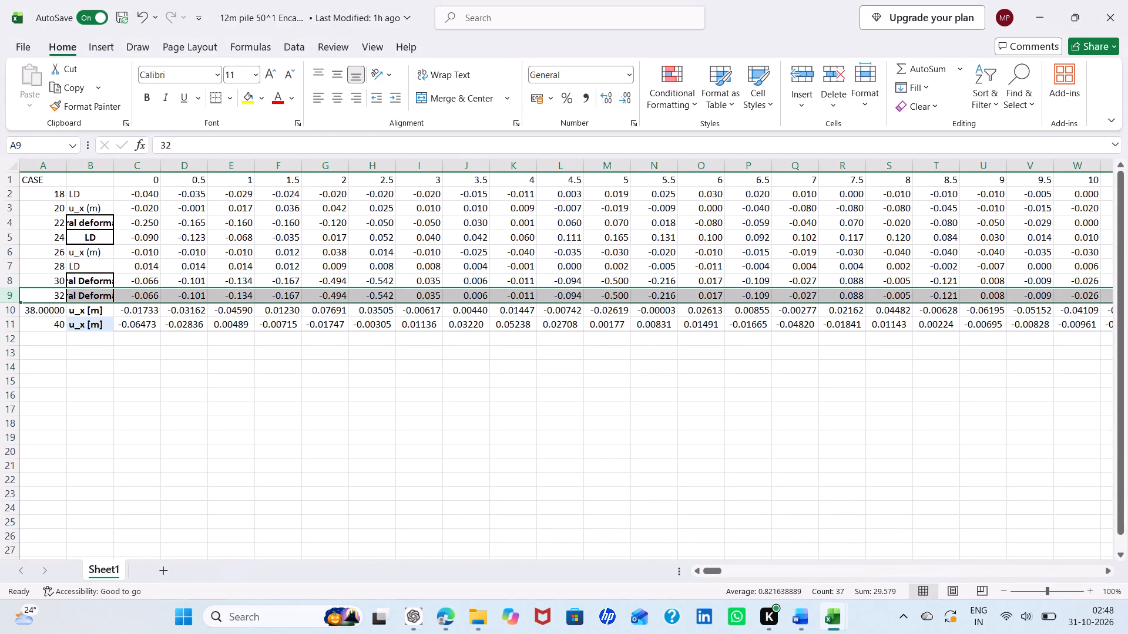
click(1104, 23)
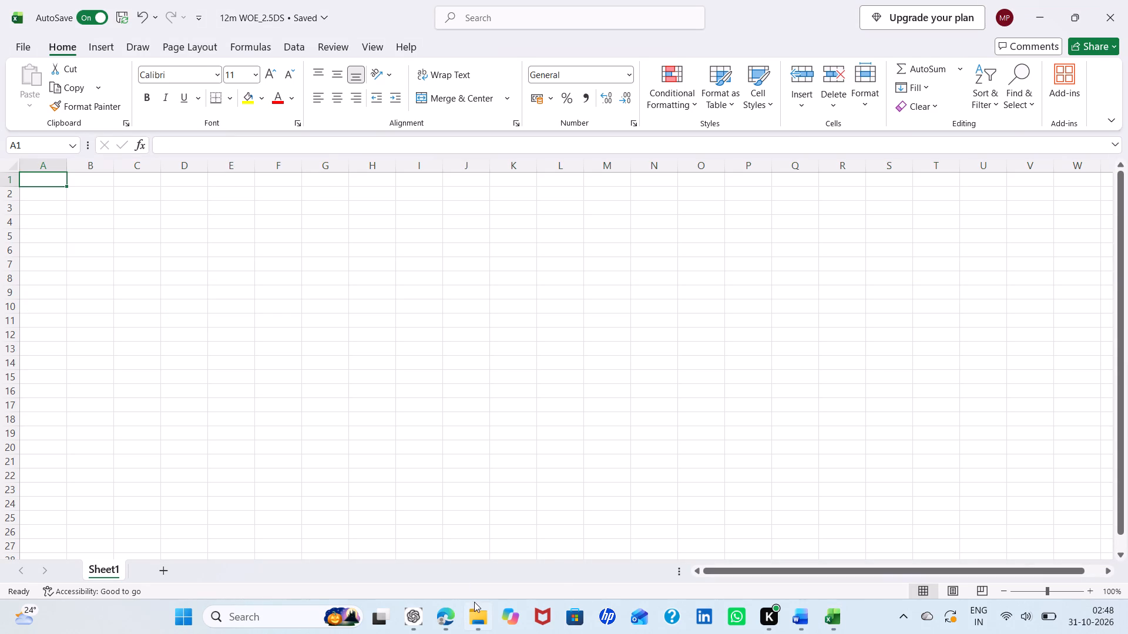
Open the 12m pile_50 per_2.5DS workbook stored in the Desktop folder from File Explorer.
click(477, 616)
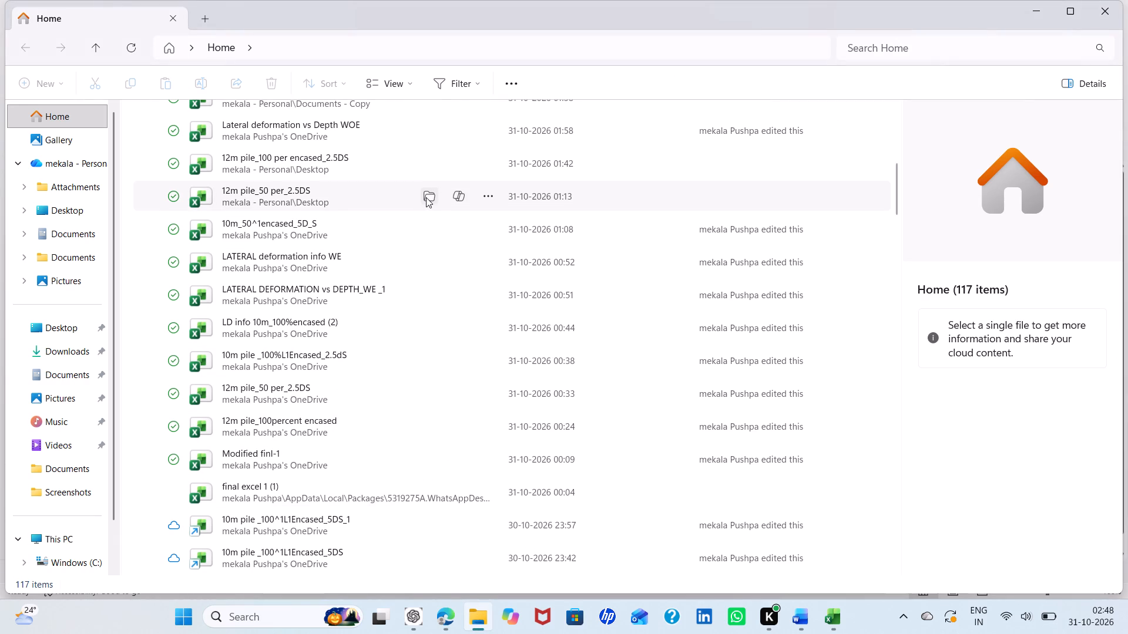
double_click(375, 205)
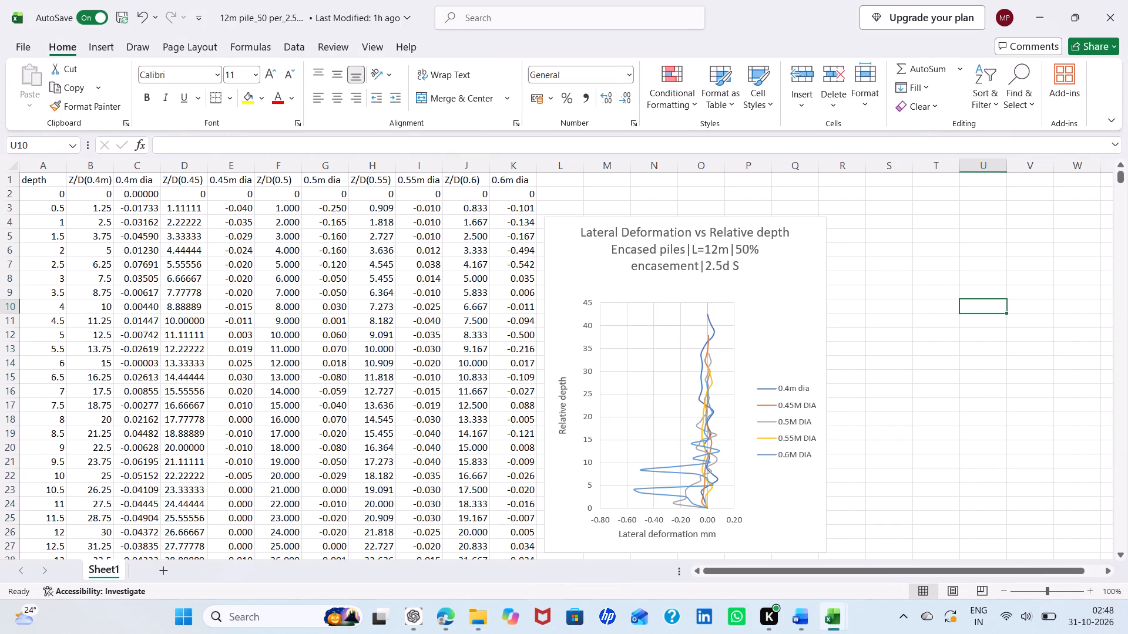
Copy the depth, Z/D and diameter table A1:K36 from 12m pile_50 per_2.5DS into cell A1 of the 12m WOE_2.5DS workbook.
scroll(455, 310, down, 3)
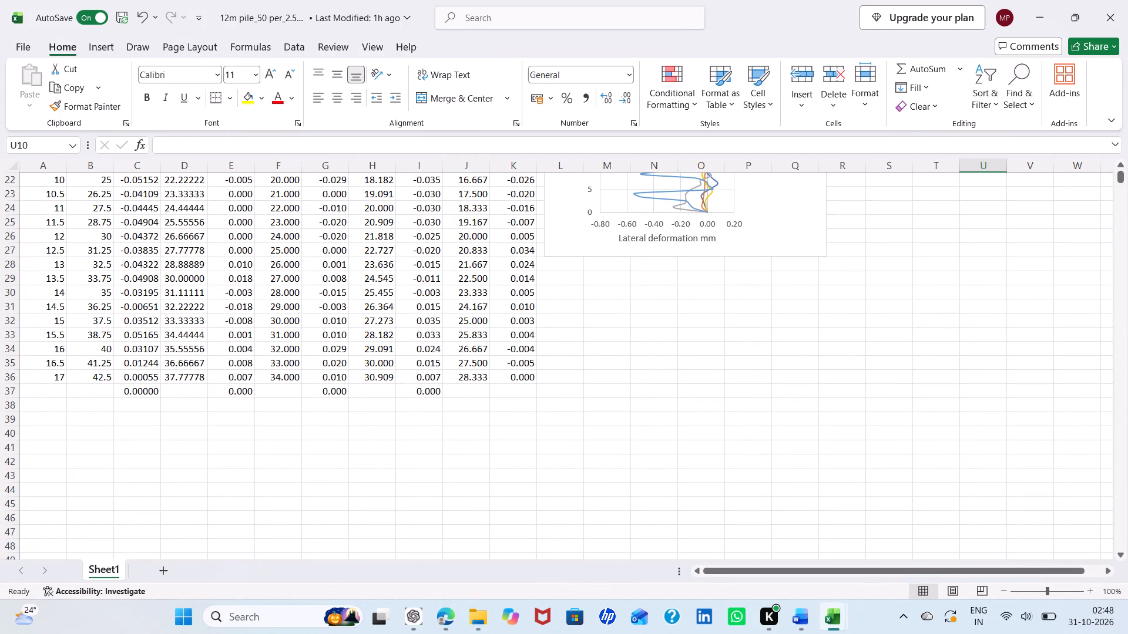
drag(536, 379, 431, 328)
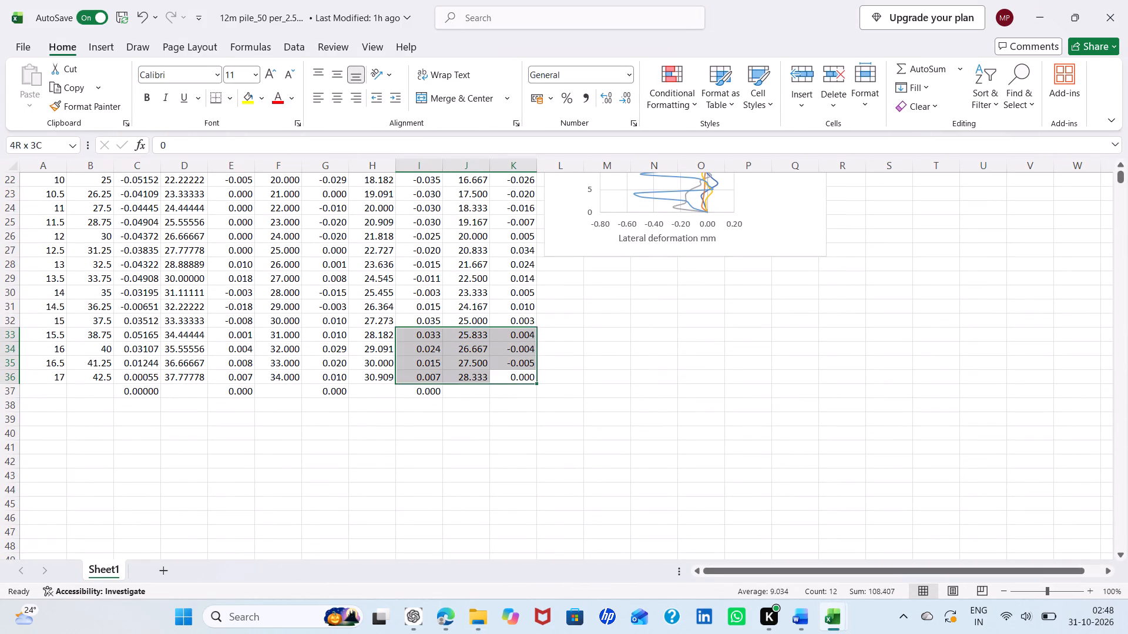
drag(431, 328, 22, 154)
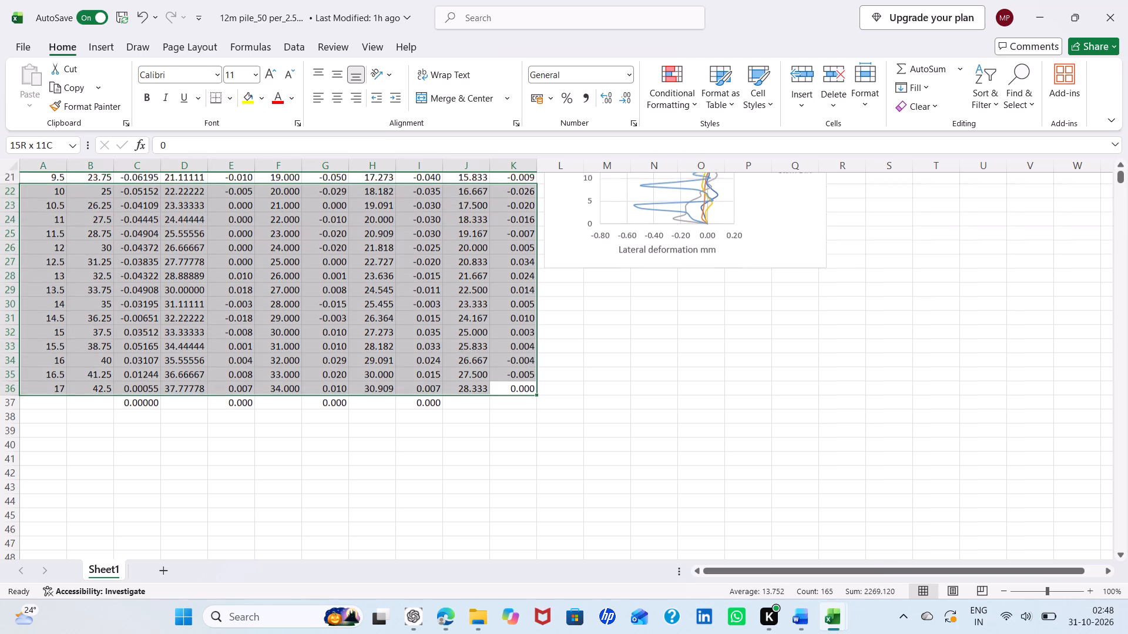
drag(22, 154, 38, 74)
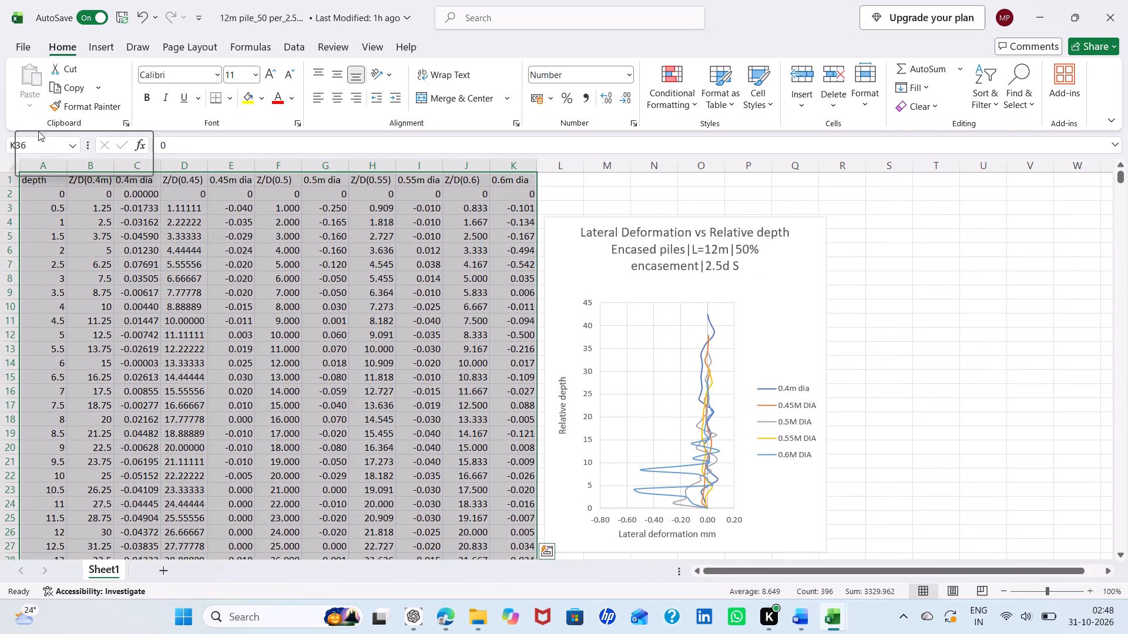
key(ctrl+c)
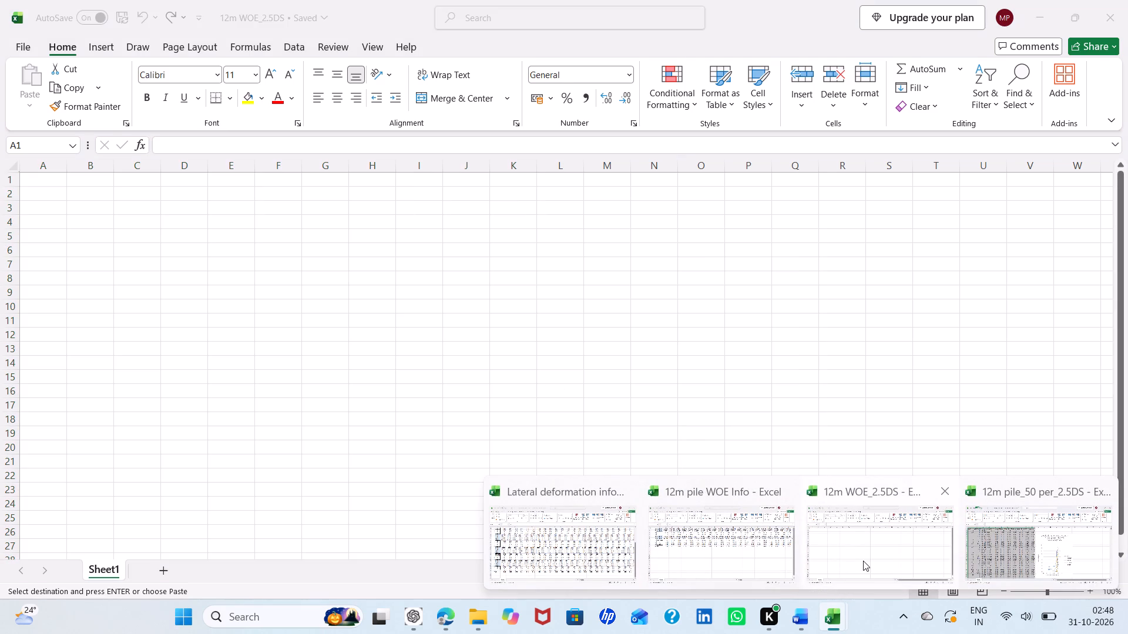
click(863, 561)
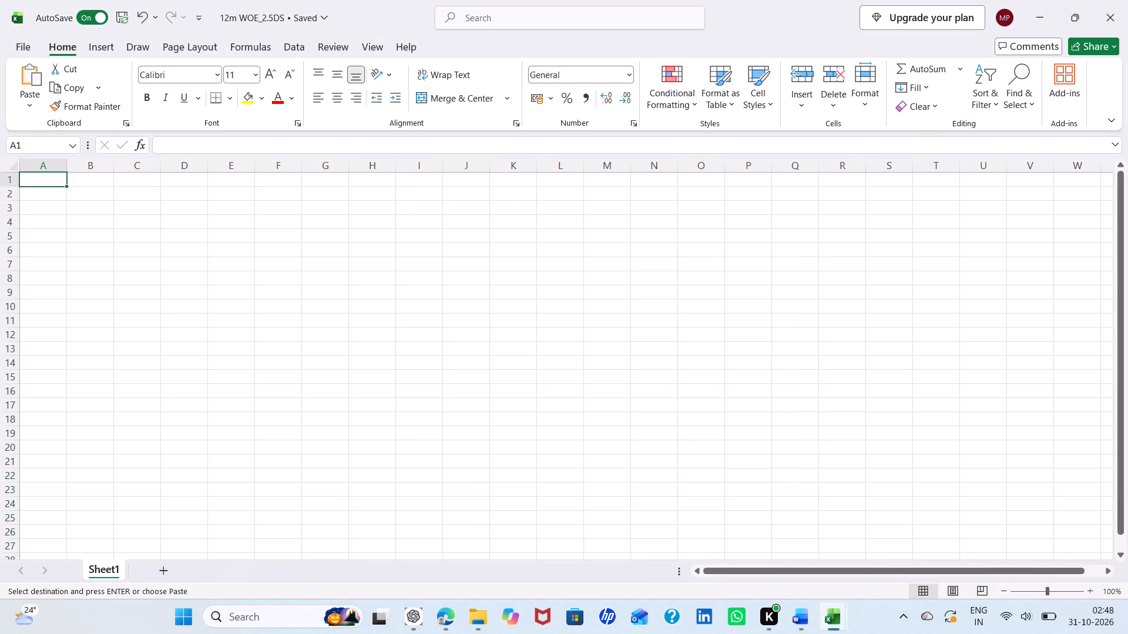
key(ctrl+v)
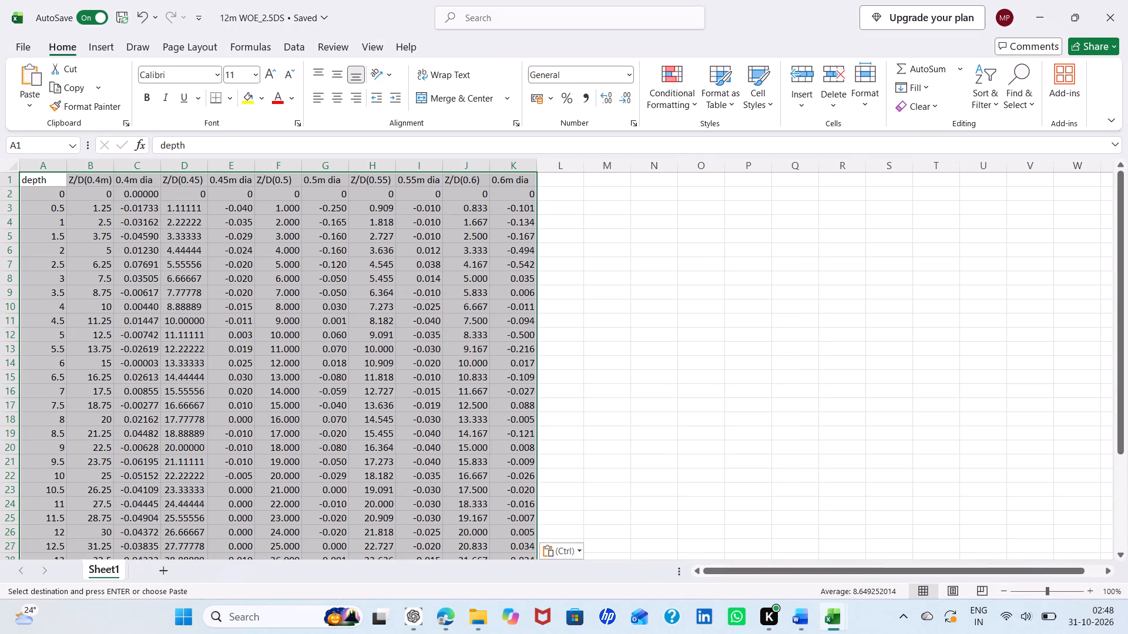
click(604, 244)
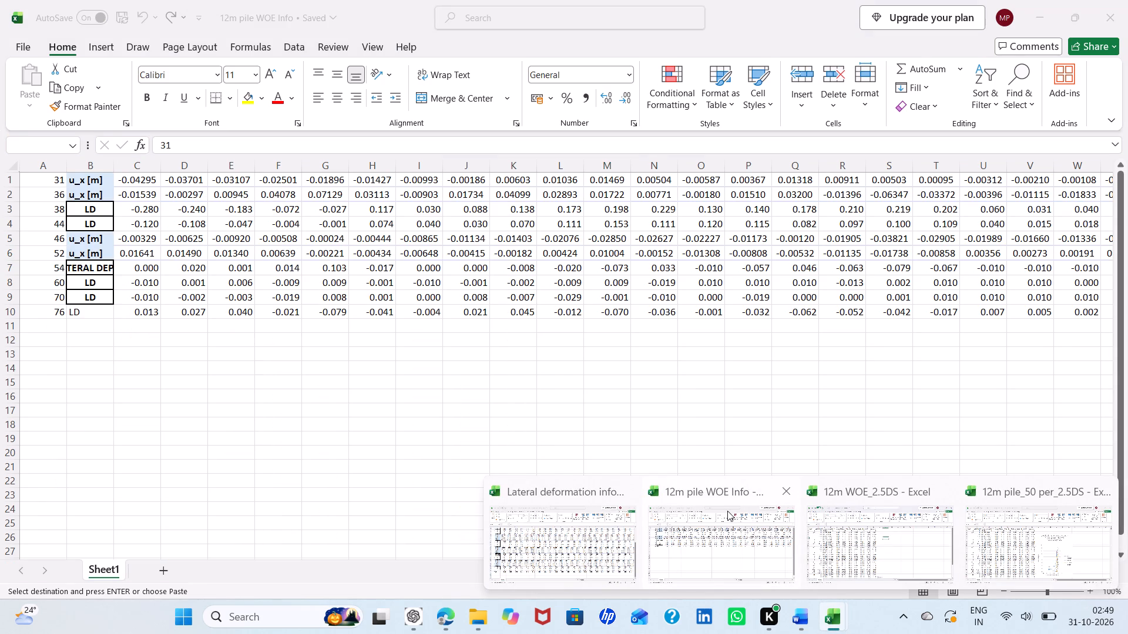
Insert a blank row above row 2, under the headers, in the 12m WOE_2.5DS workbook.
click(727, 511)
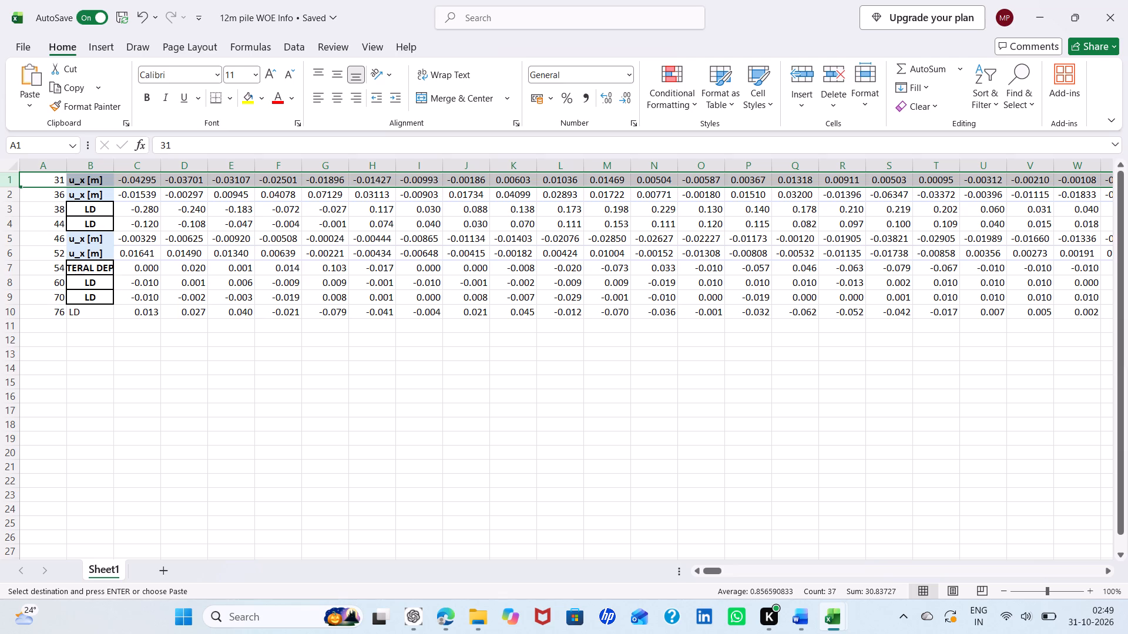
click(12, 181)
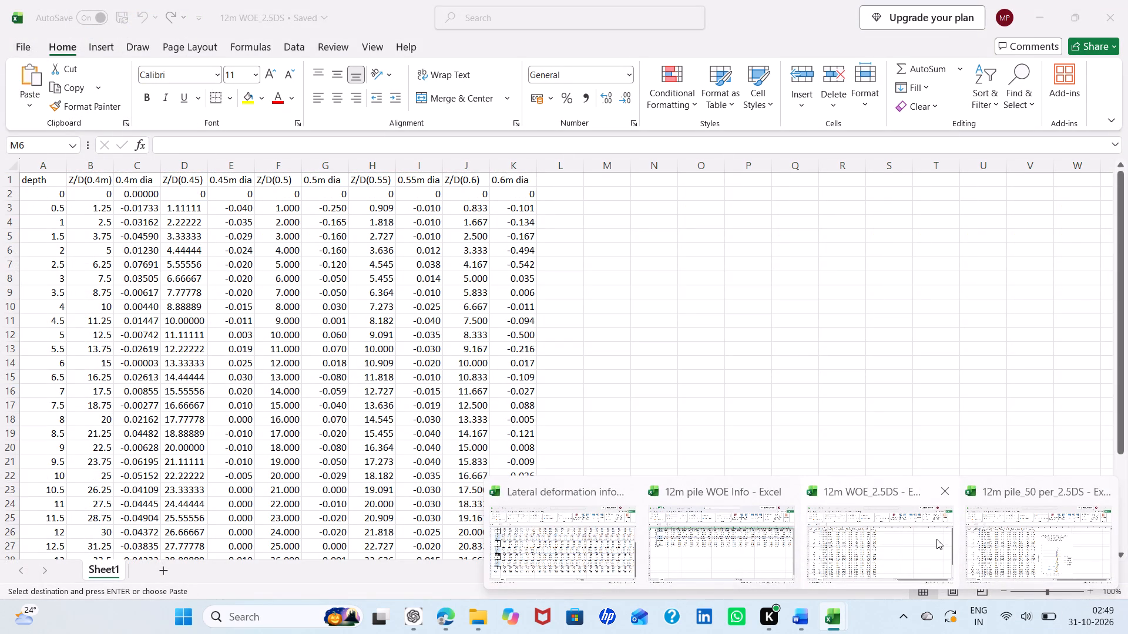
click(878, 543)
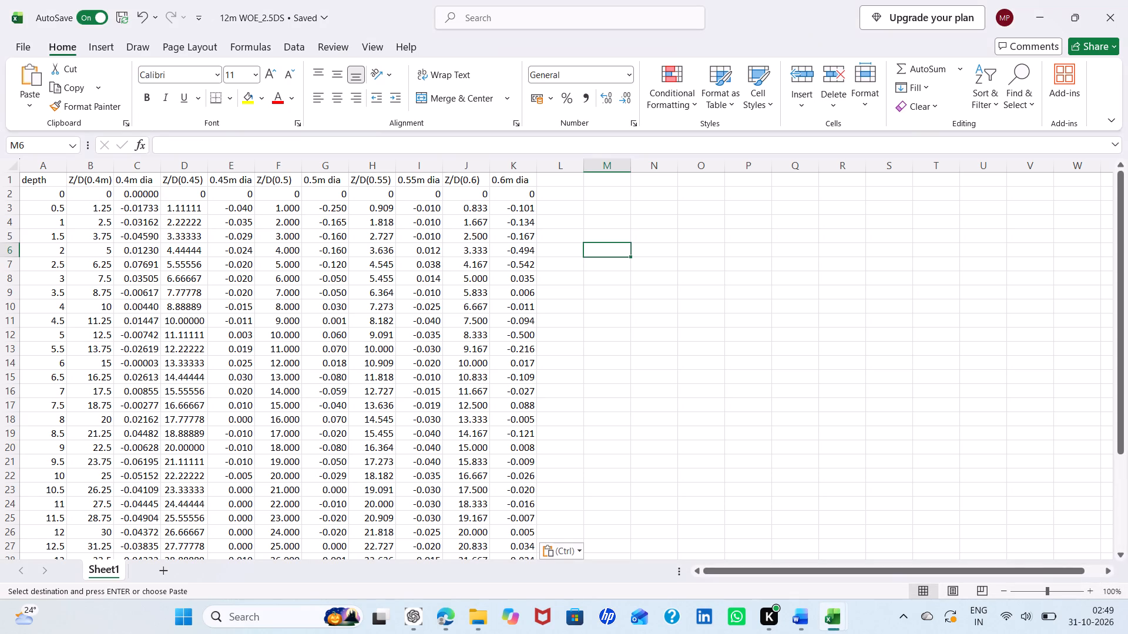
click(11, 196)
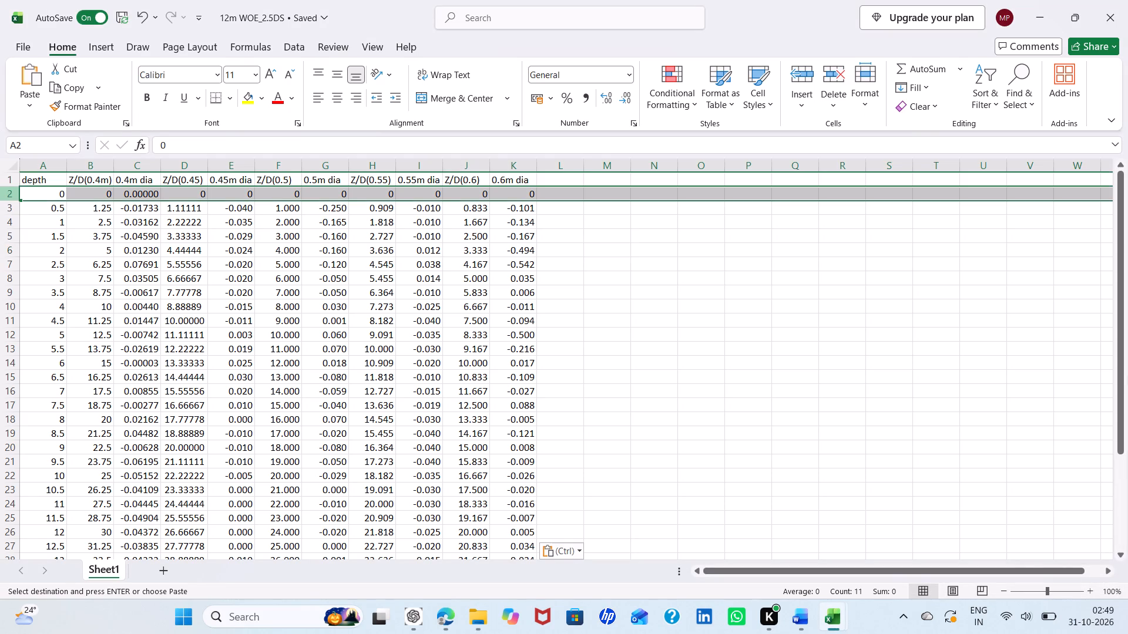
right_click(11, 196)
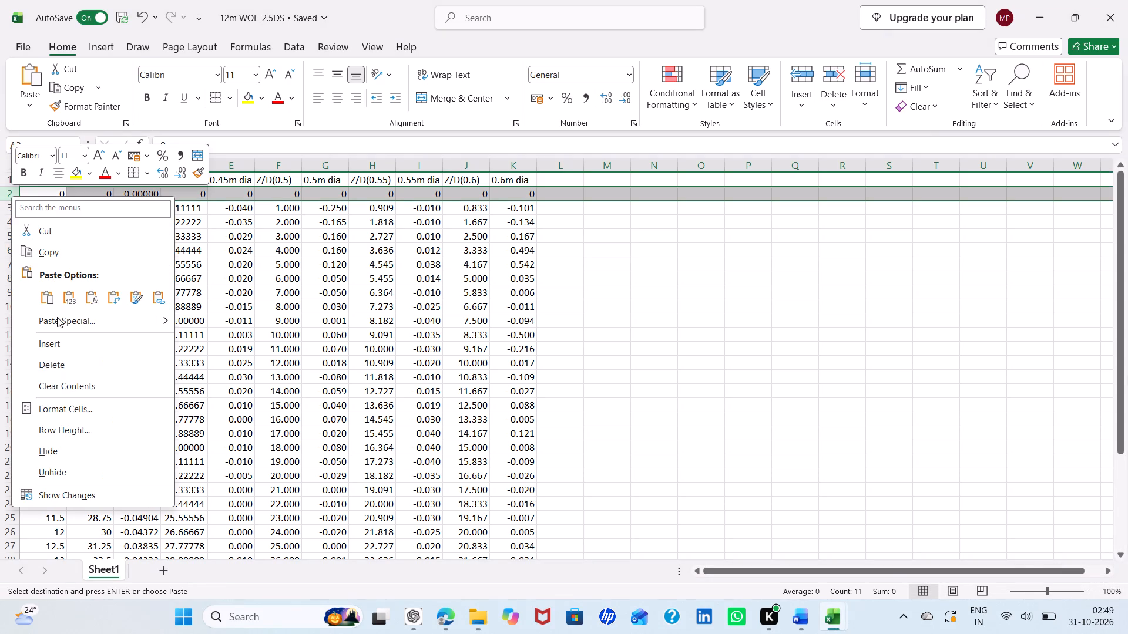
click(62, 348)
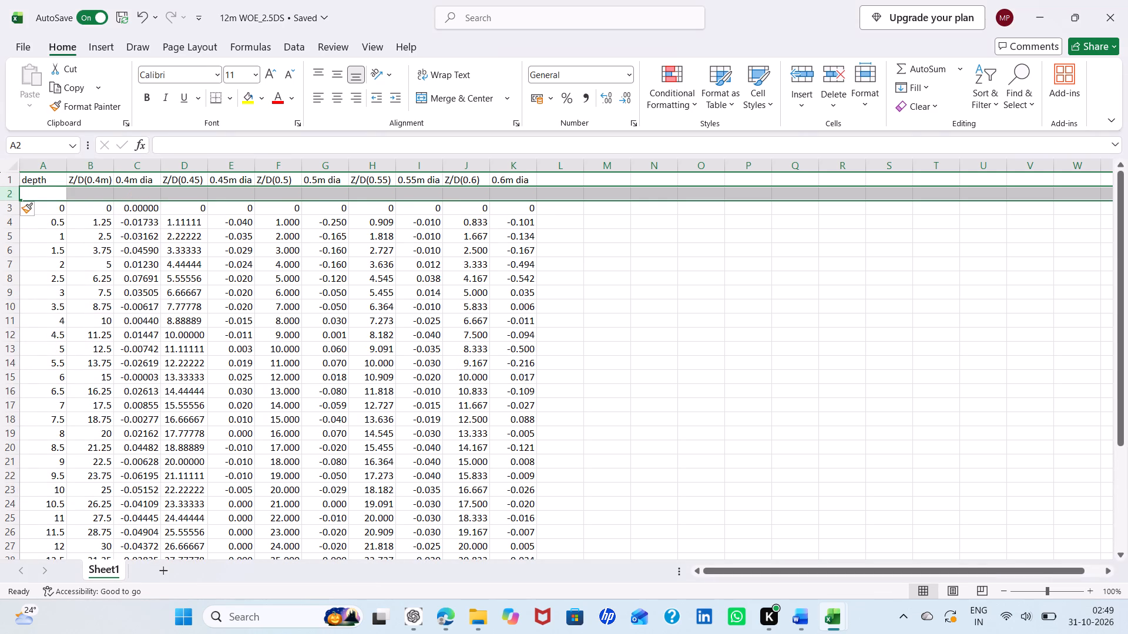
click(726, 320)
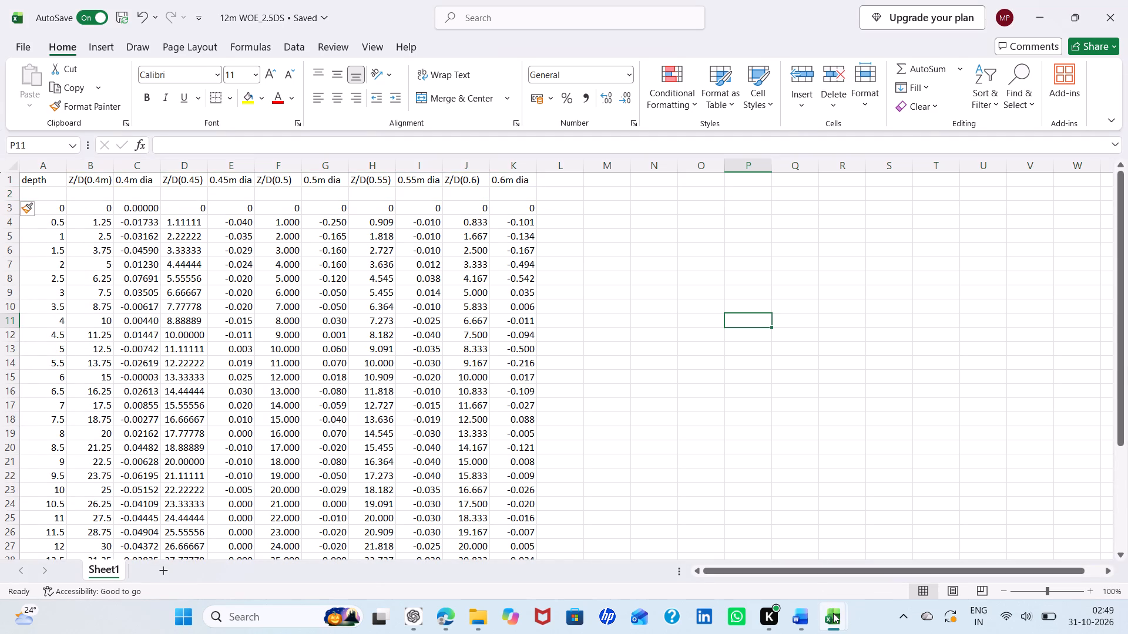
Copy row 1 (31) of 12m pile WOE Info and paste it transposed into the 0.45m dia column E of 12m WOE_2.5DS.
click(743, 535)
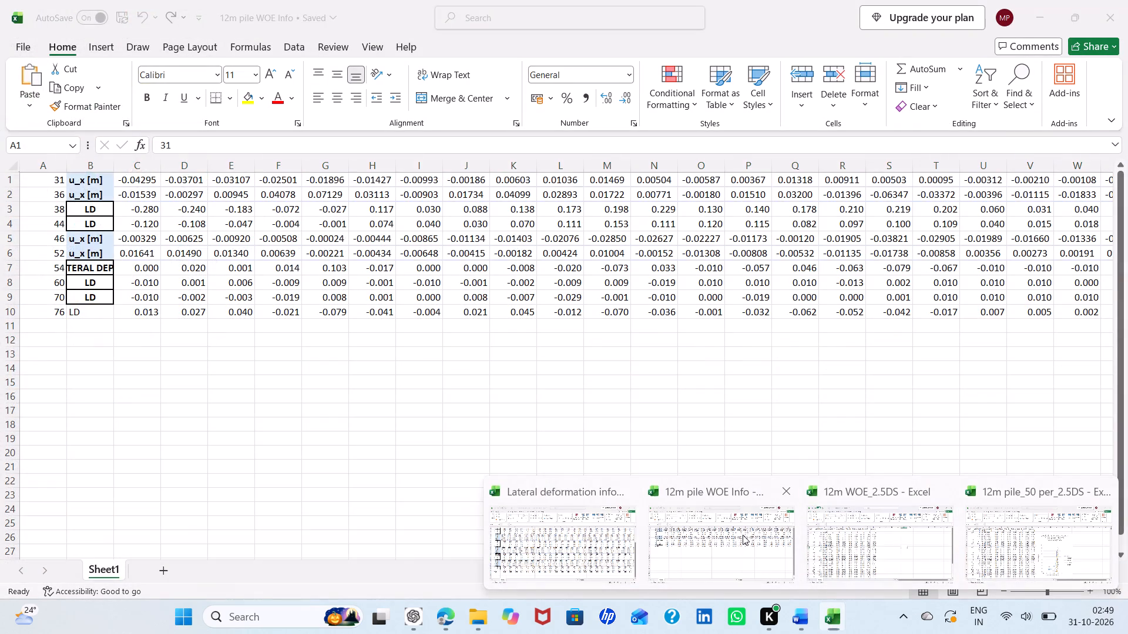
click(38, 222)
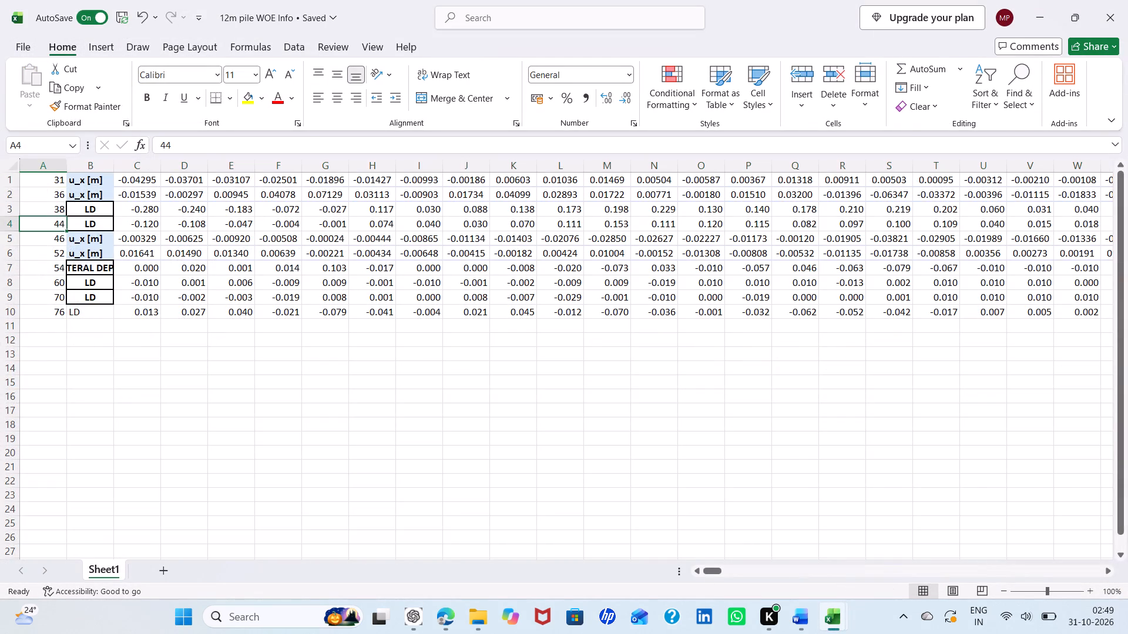
click(8, 180)
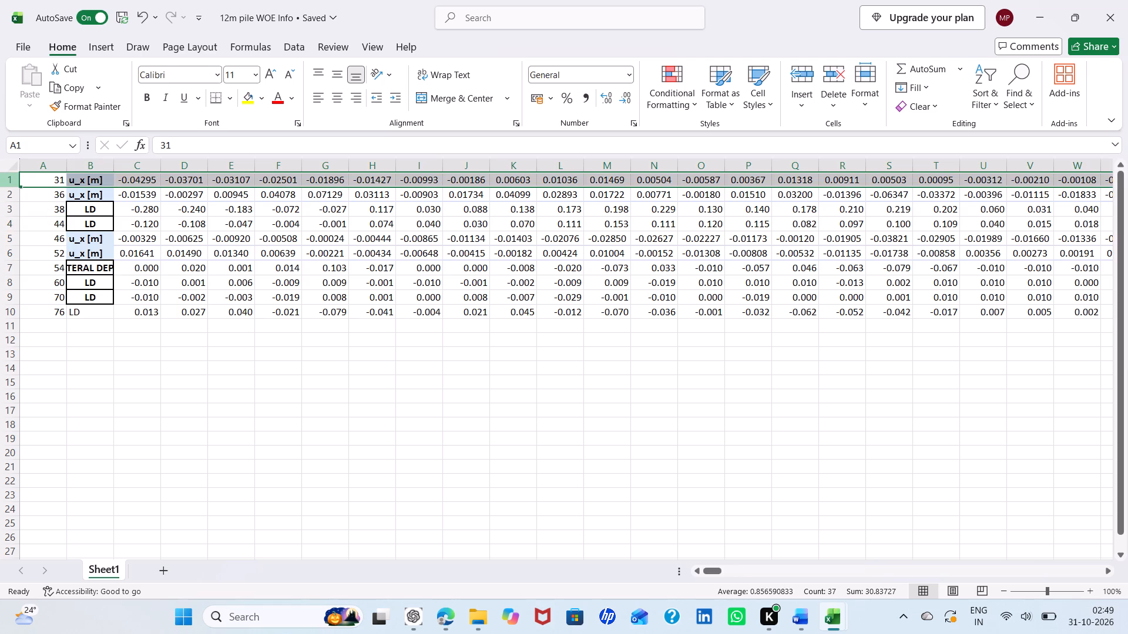
right_click(8, 180)
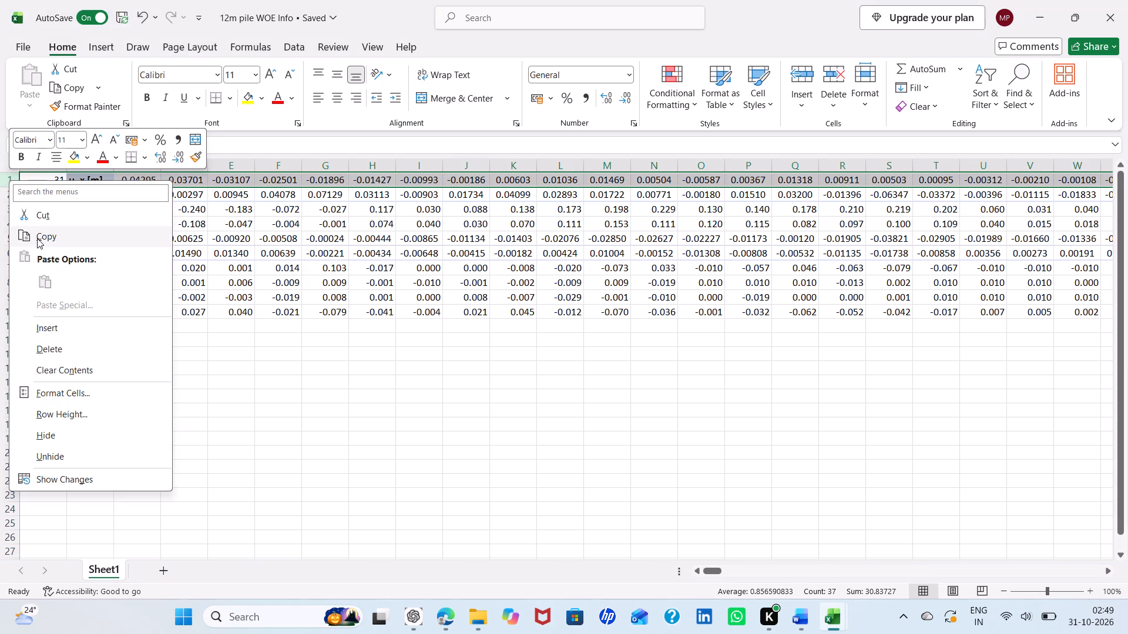
click(37, 238)
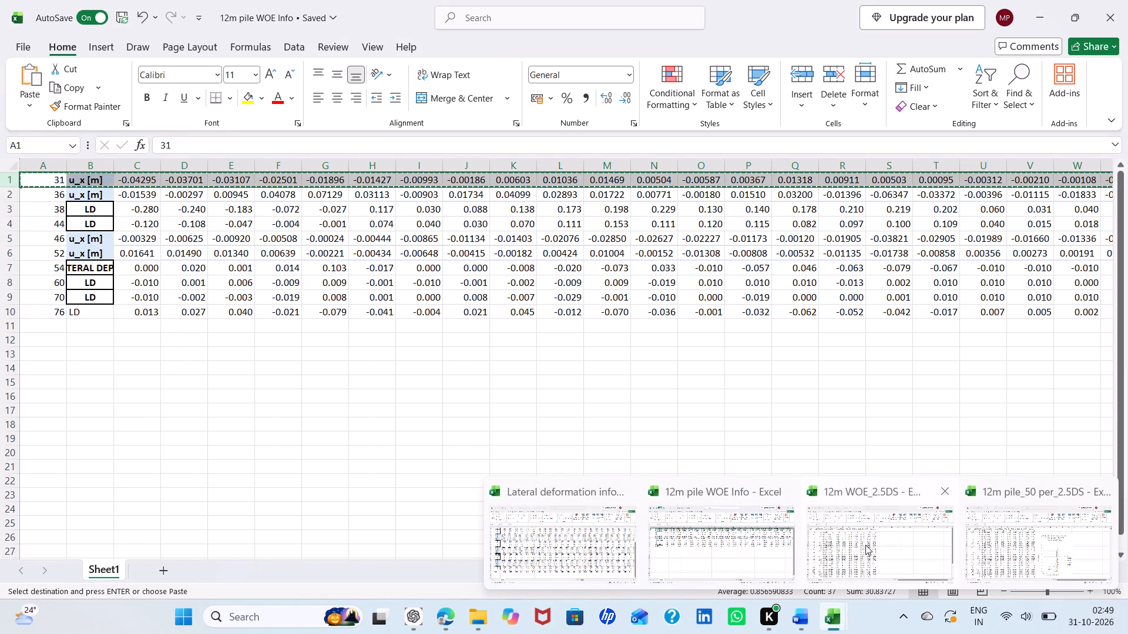
click(866, 544)
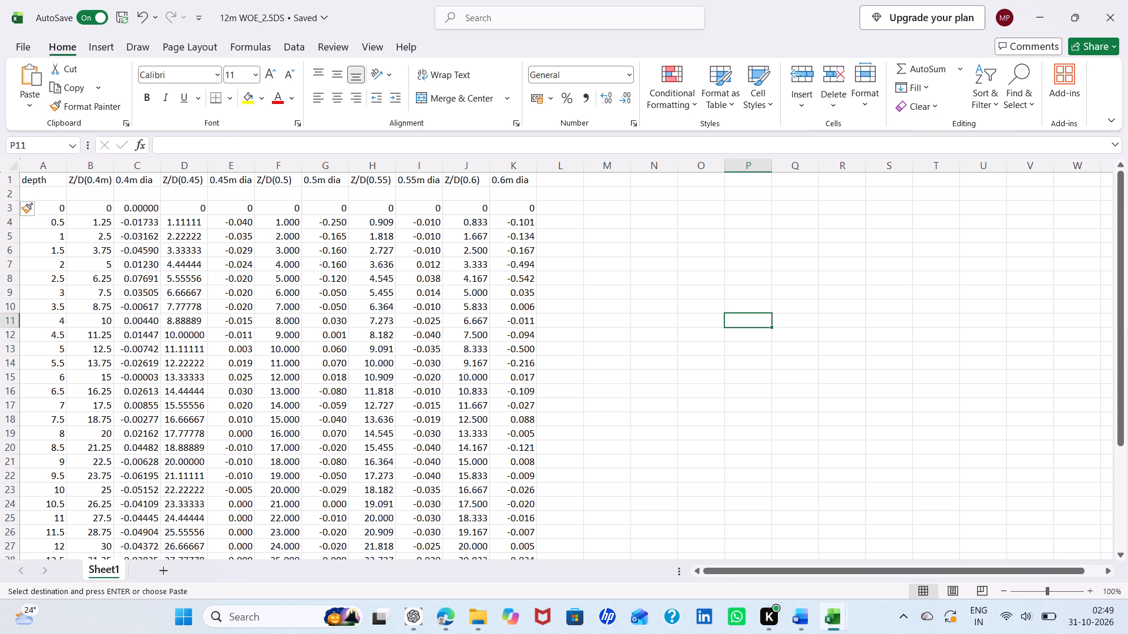
click(237, 168)
right_click(237, 168)
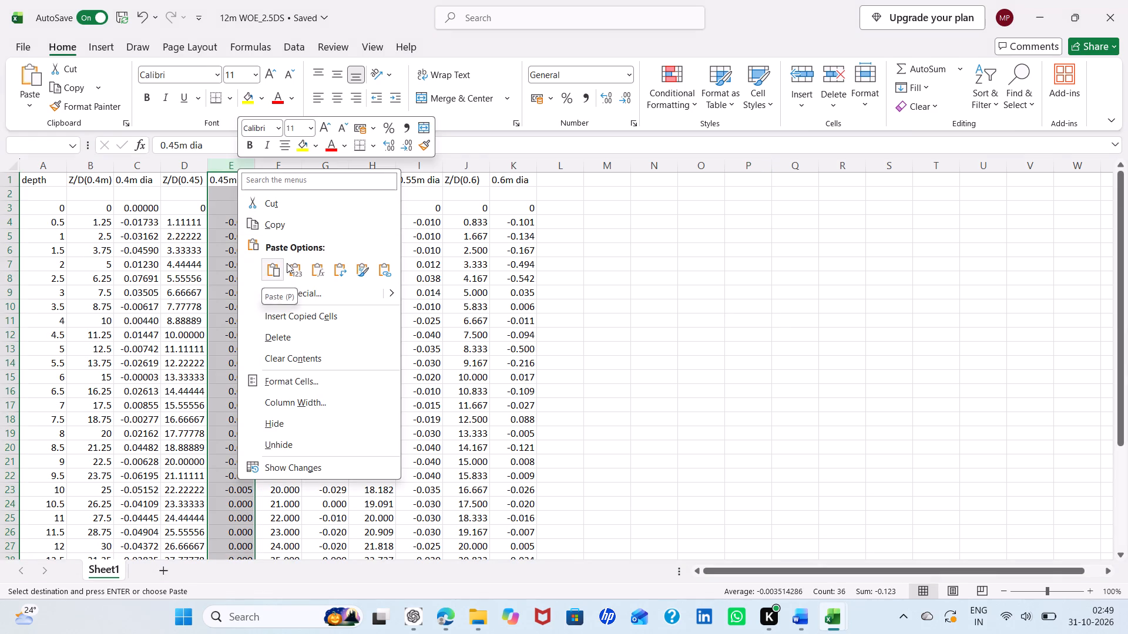
click(333, 269)
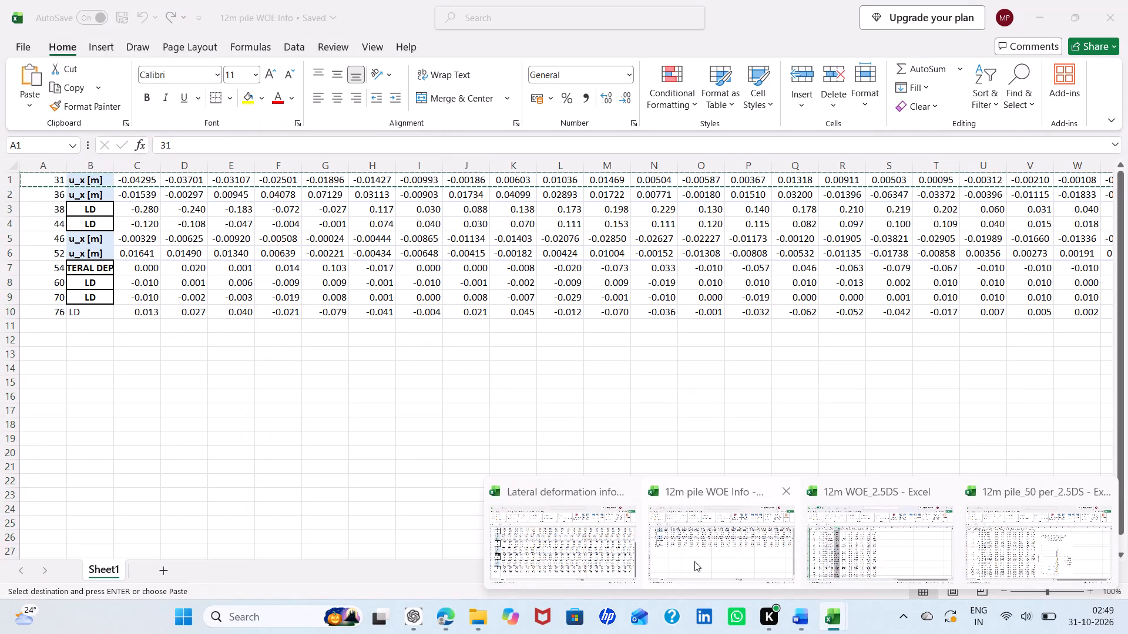
Copy row 3 (38) of 12m pile WOE Info and paste it transposed into the 0.5m dia column G of 12m WOE_2.5DS.
click(694, 561)
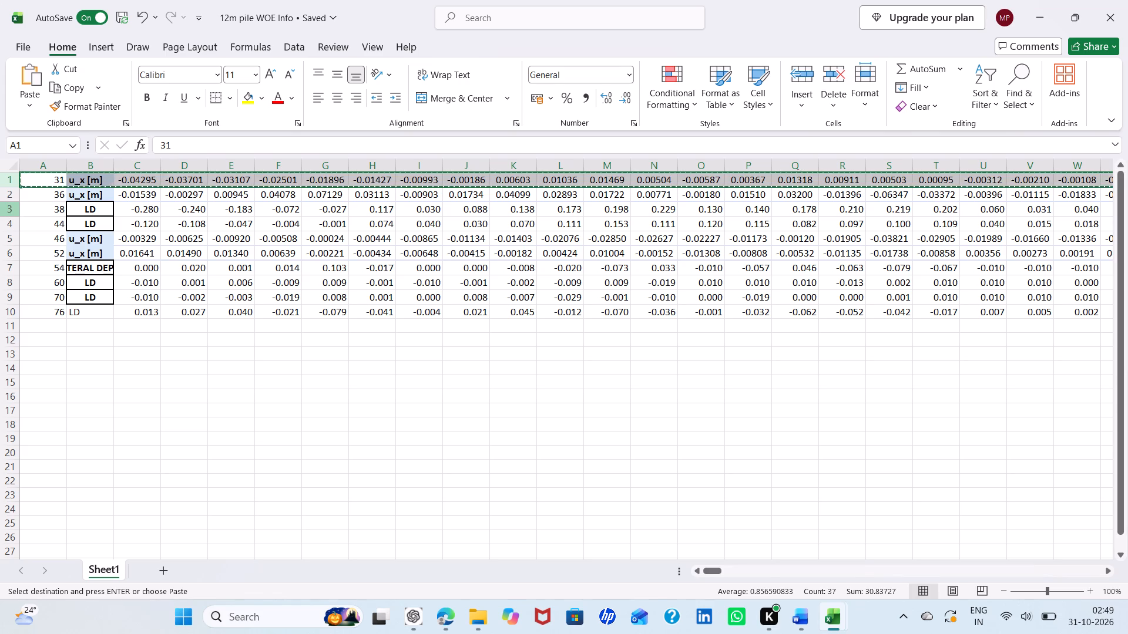
click(7, 207)
right_click(7, 207)
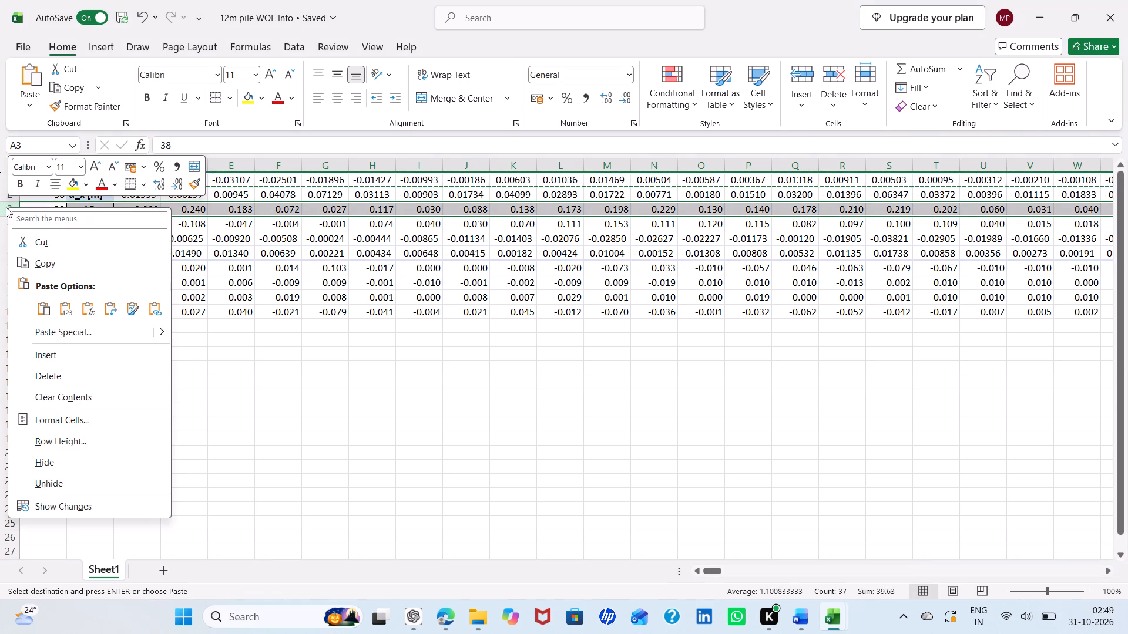
click(41, 262)
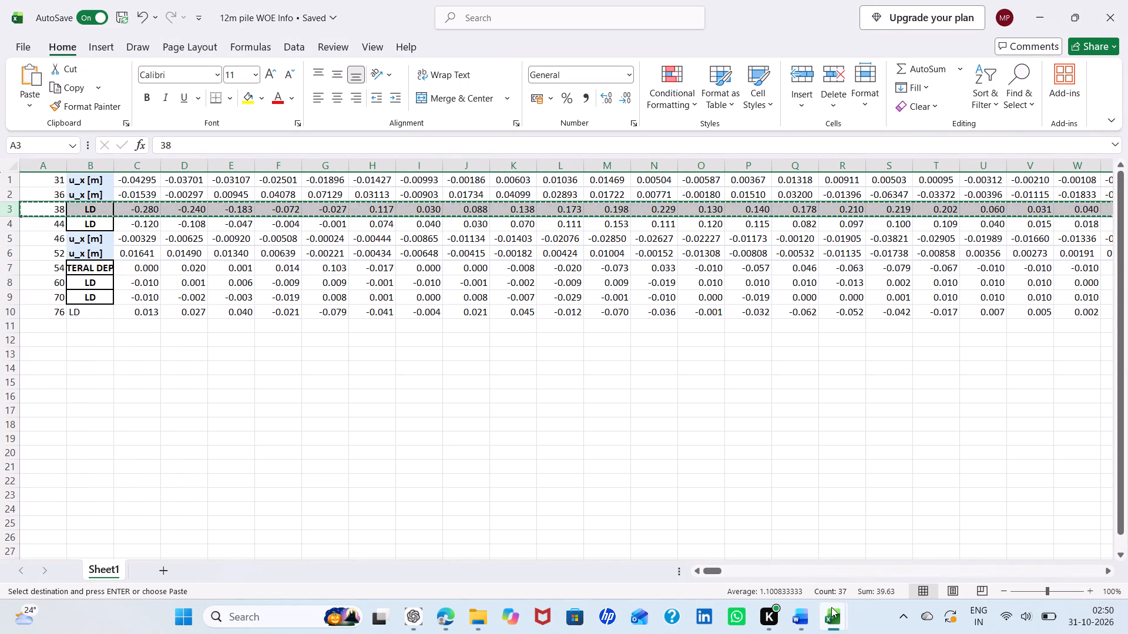
click(860, 561)
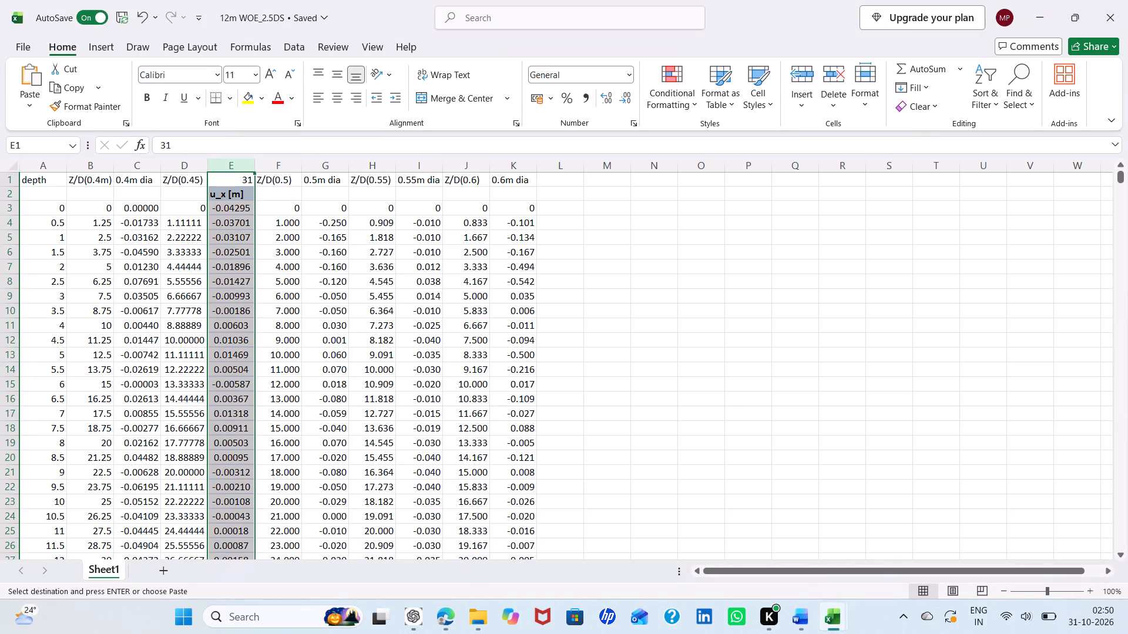
click(337, 170)
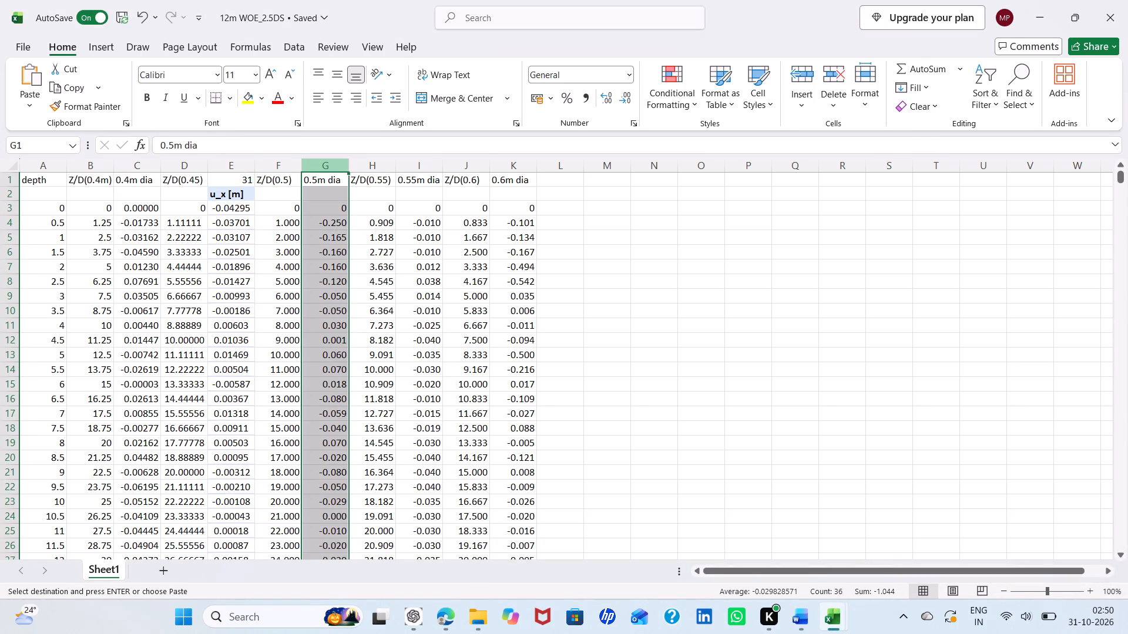
right_click(337, 170)
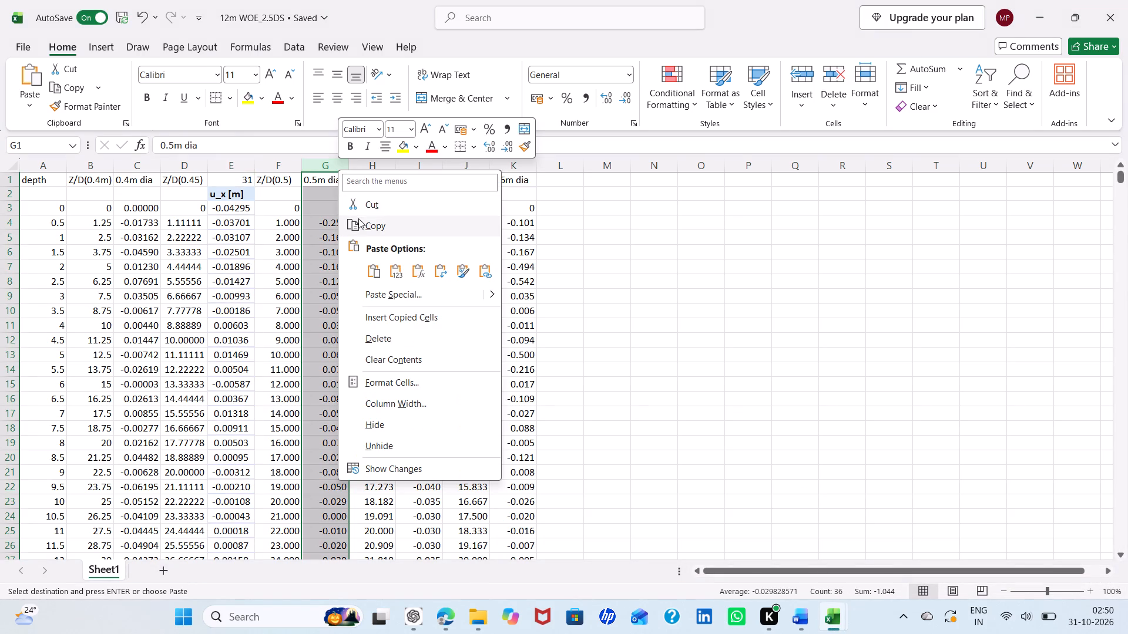
click(449, 264)
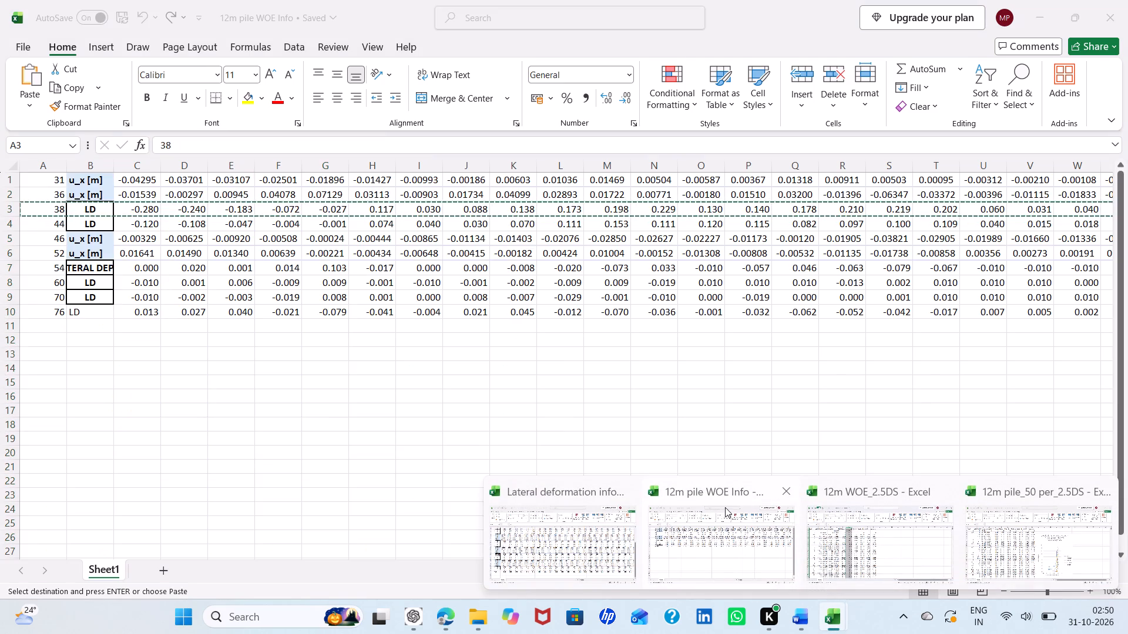
Copy row 5 (46) of 12m pile WOE Info and paste it transposed into the 0.55m dia column I of 12m WOE_2.5DS.
click(725, 507)
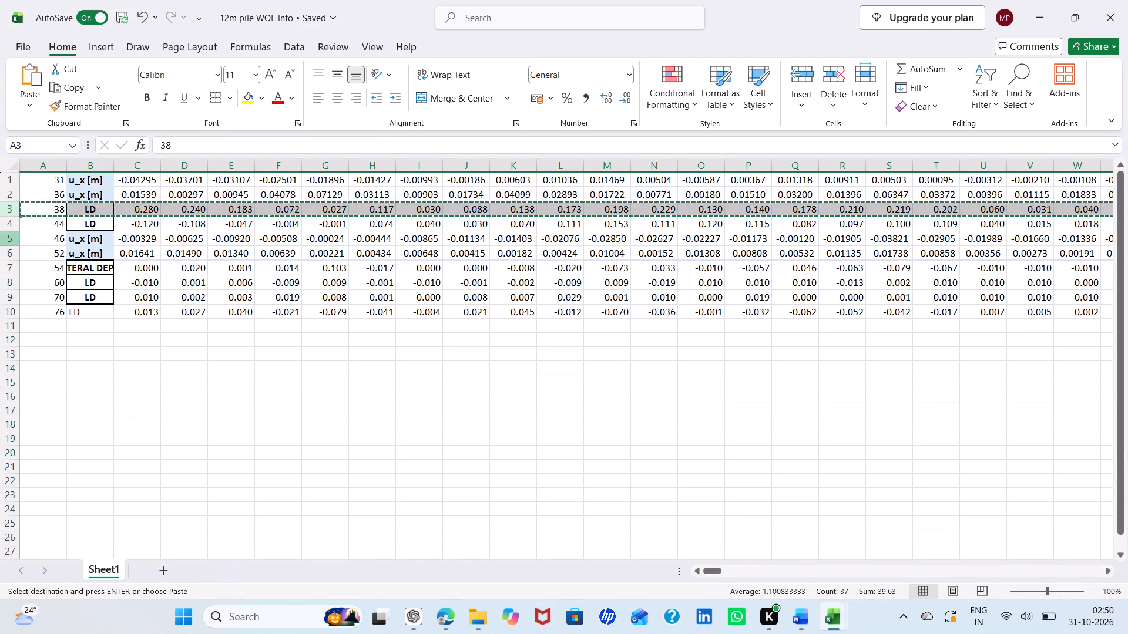
click(15, 239)
right_click(15, 239)
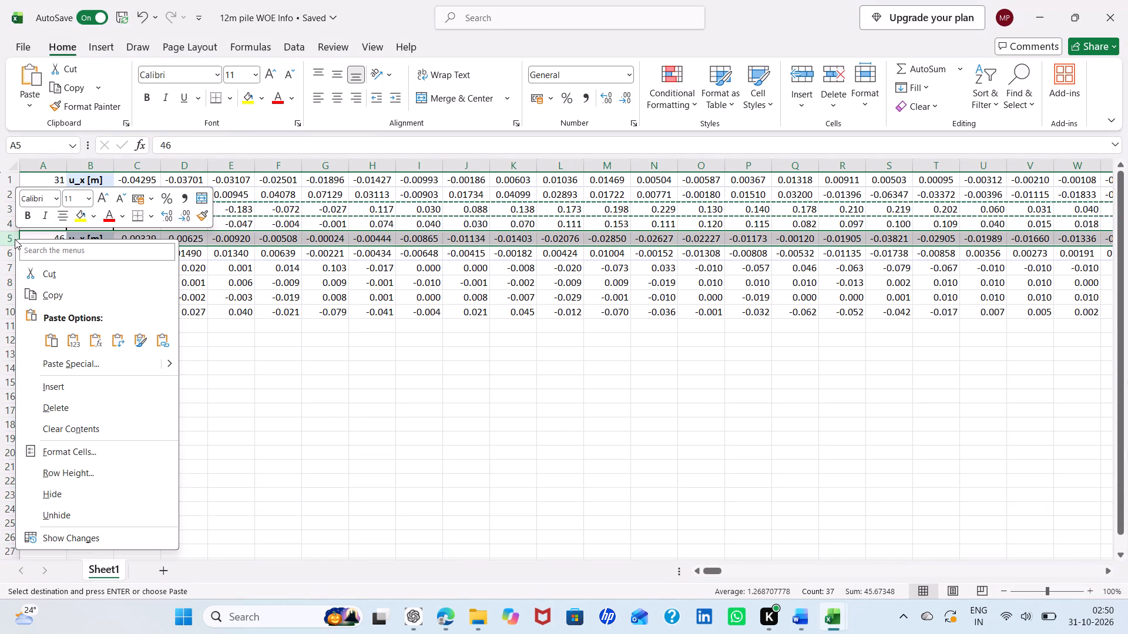
click(53, 291)
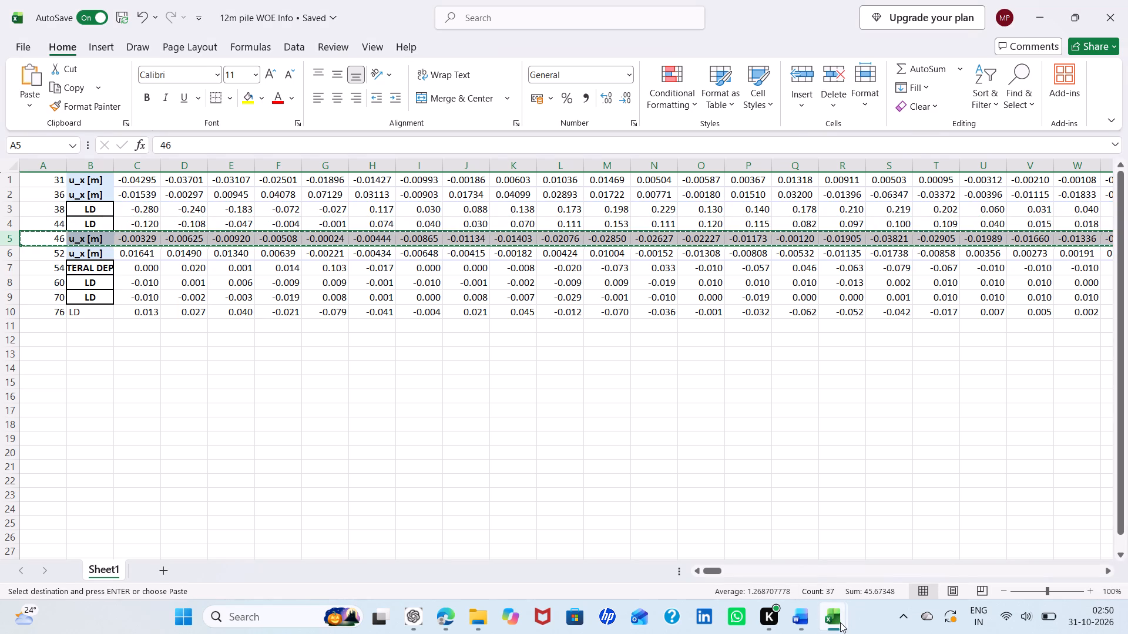
click(902, 556)
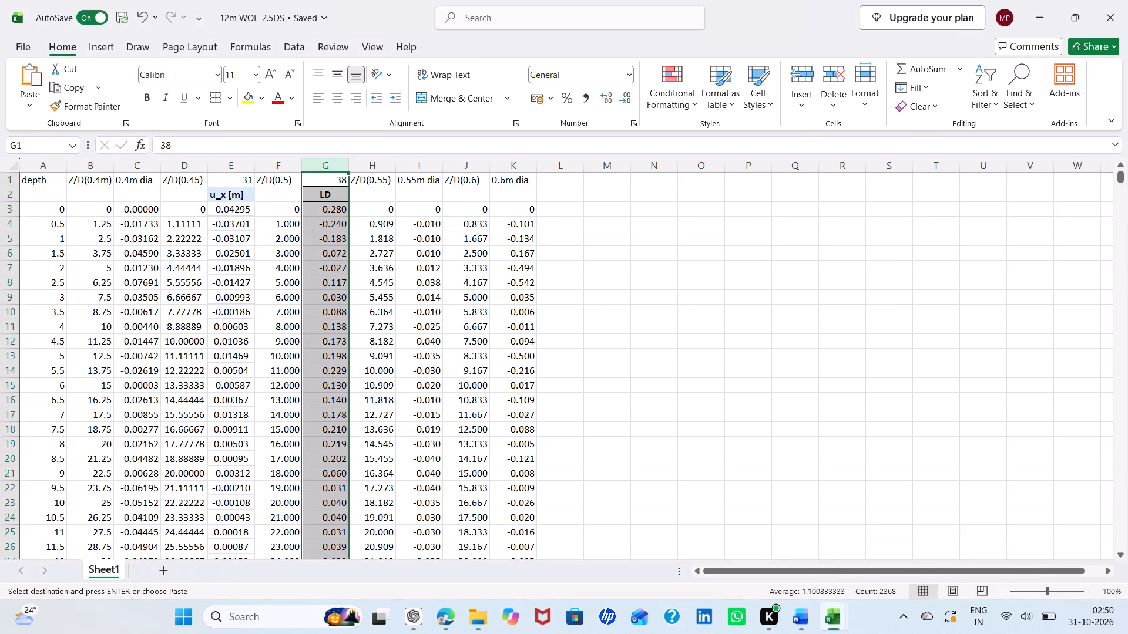
click(428, 170)
right_click(428, 170)
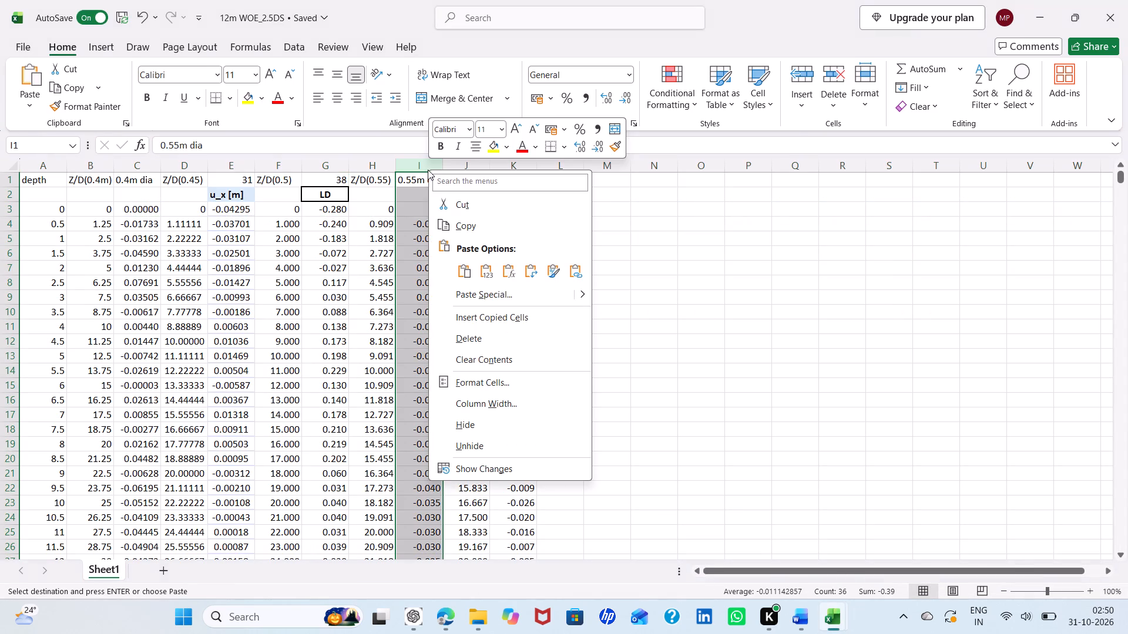
click(534, 281)
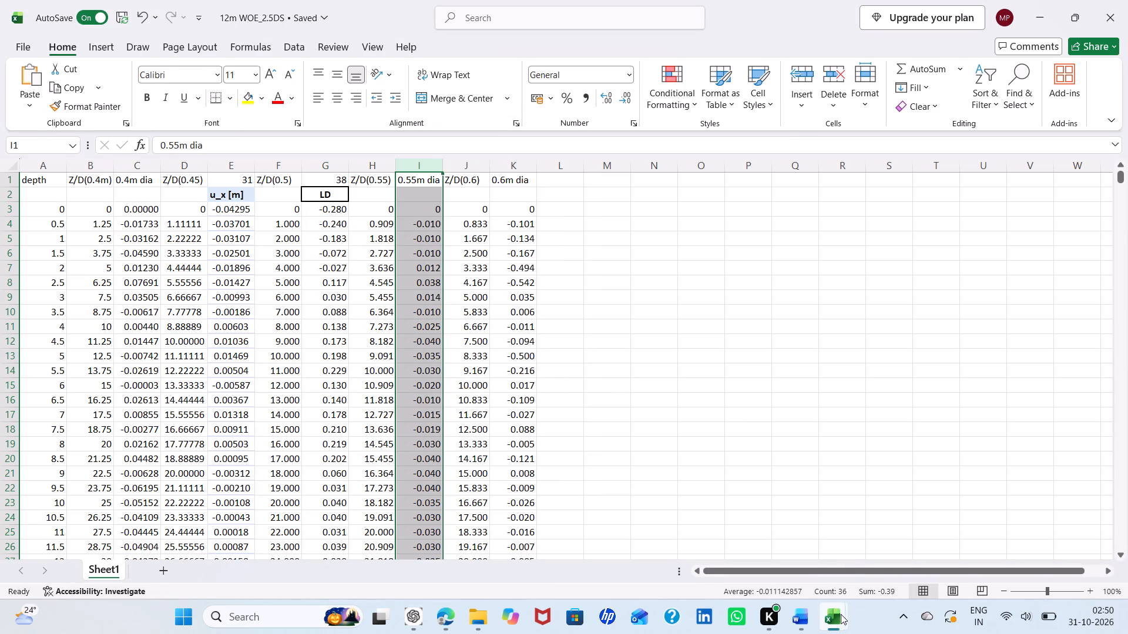
Copy row 7 (54) of 12m pile WOE Info and paste it transposed into the 0.6m dia column K of 12m WOE_2.5DS.
click(740, 541)
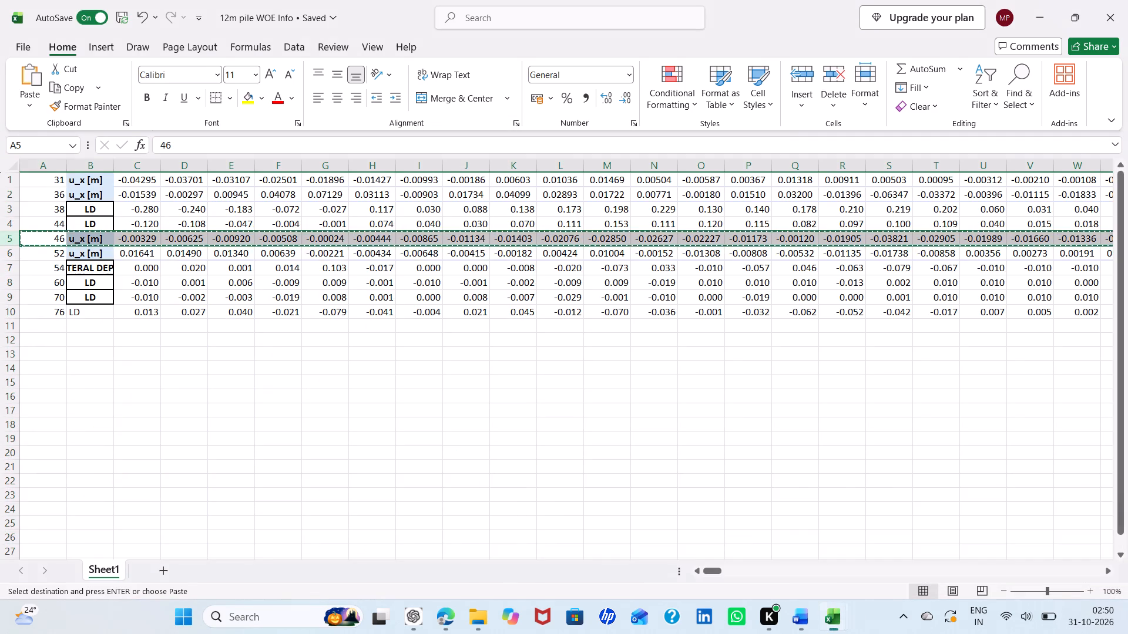
click(10, 269)
right_click(10, 269)
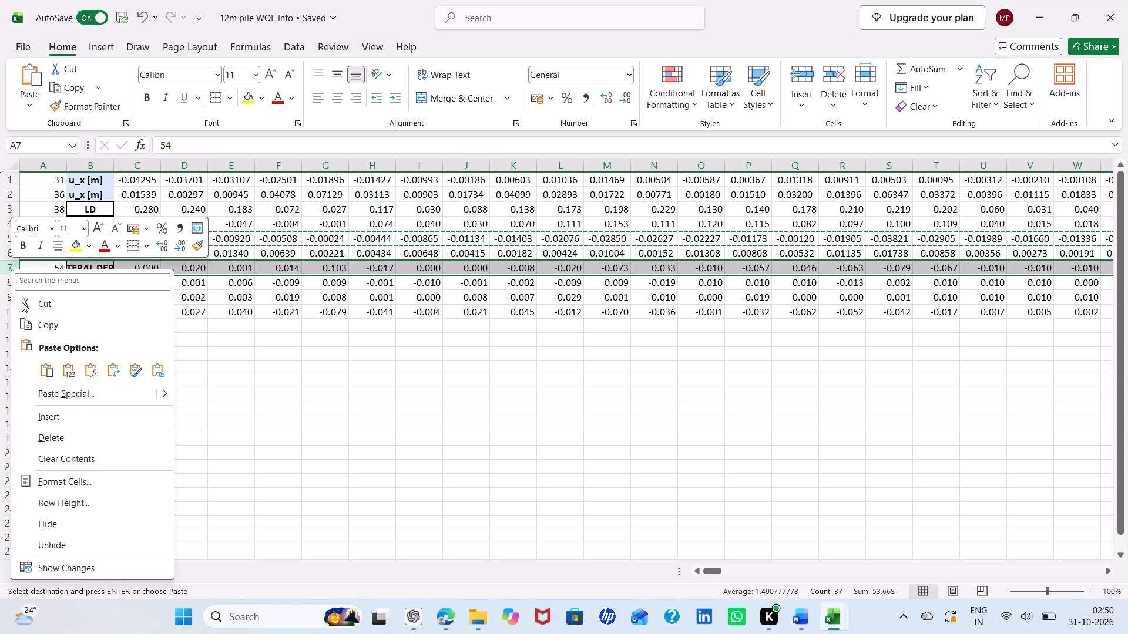
click(30, 330)
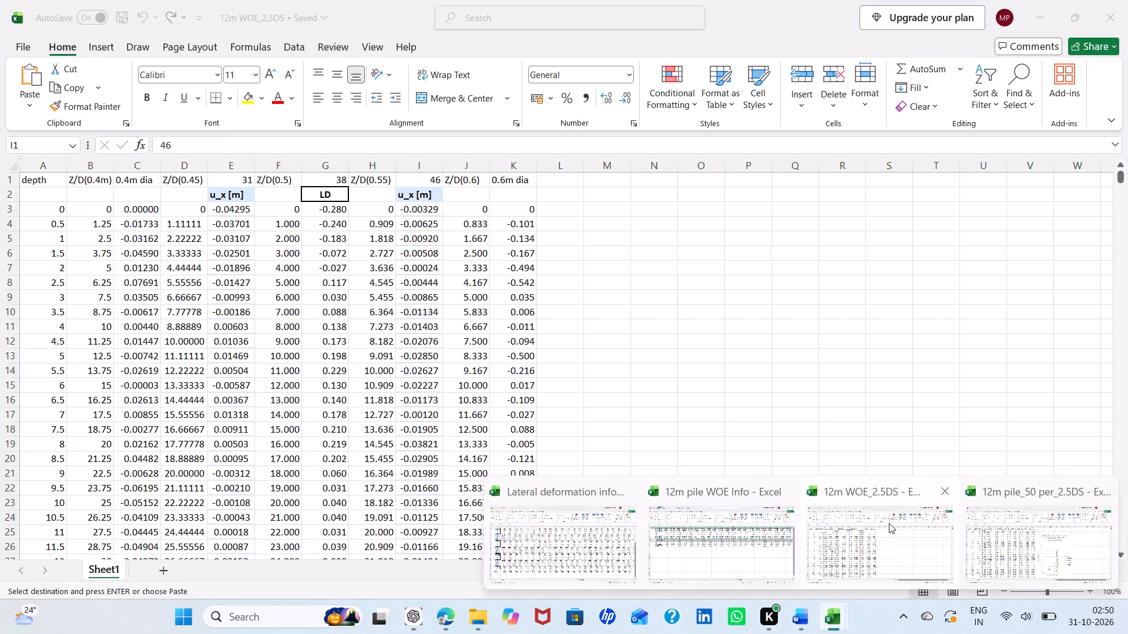
click(889, 523)
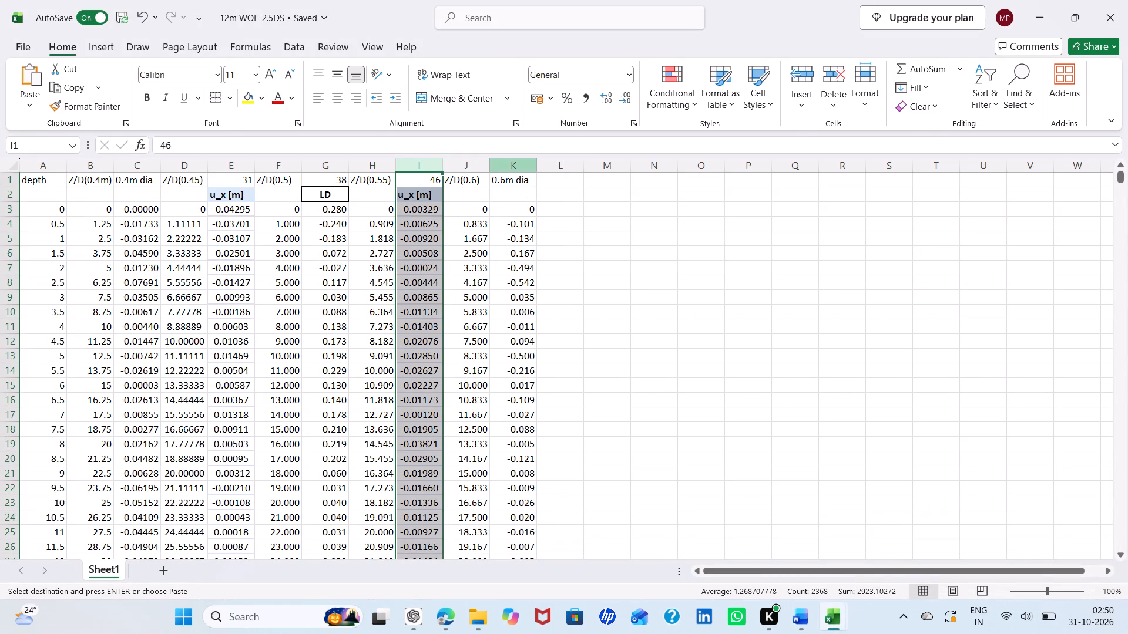
click(522, 170)
right_click(522, 170)
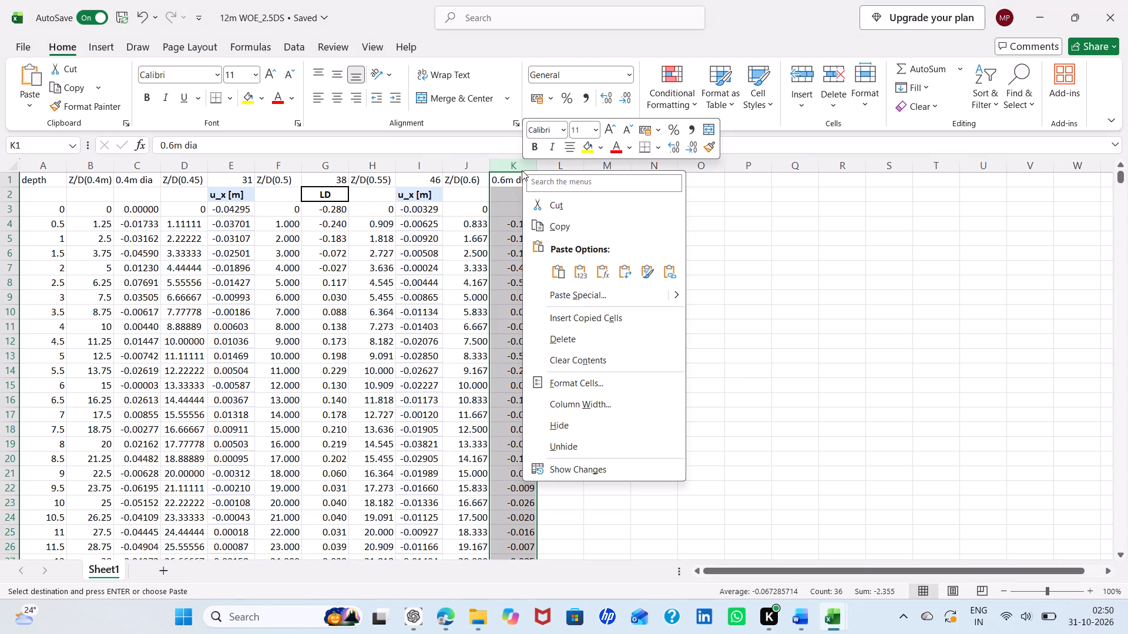
click(621, 274)
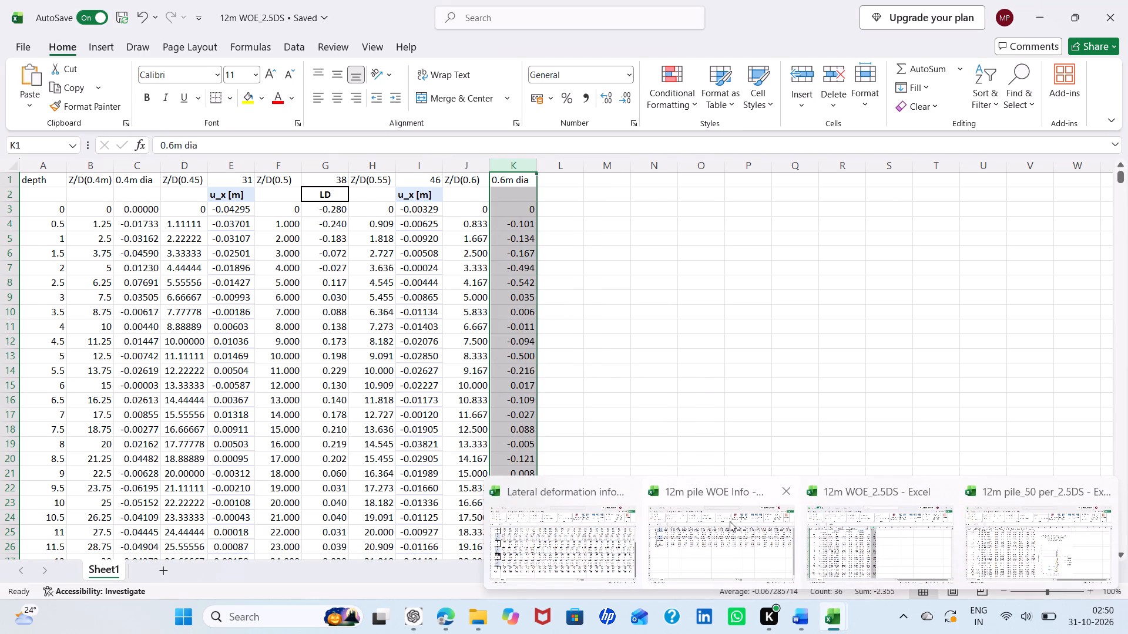
Copy row 9 (70) of 12m pile WOE Info and paste it transposed into the 0.4m dia column C of 12m WOE_2.5DS.
click(728, 520)
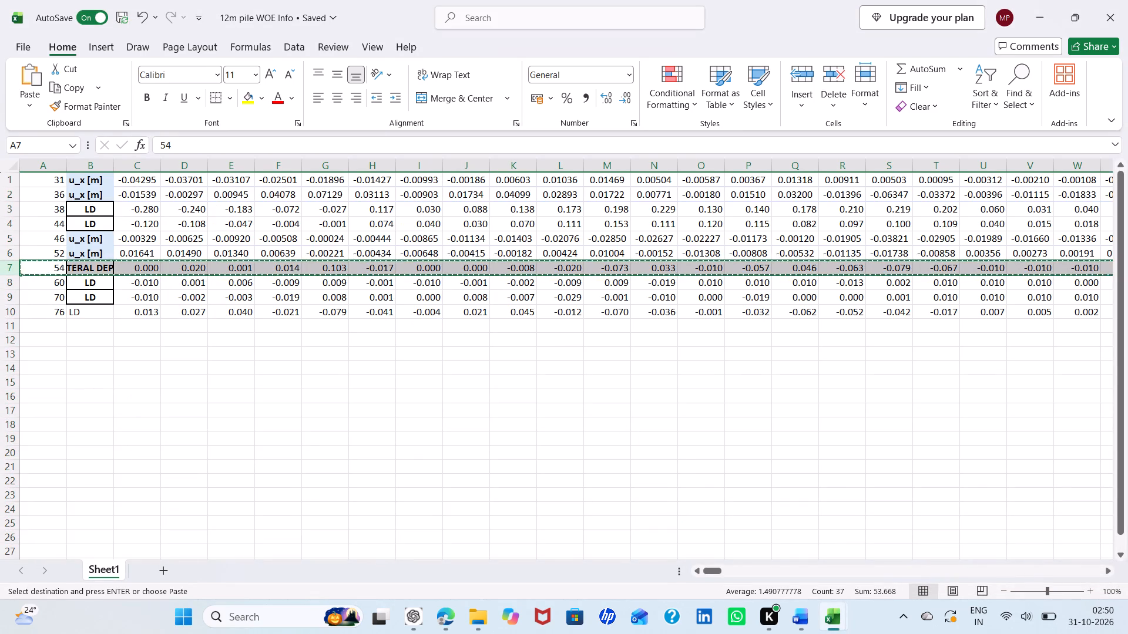
click(15, 298)
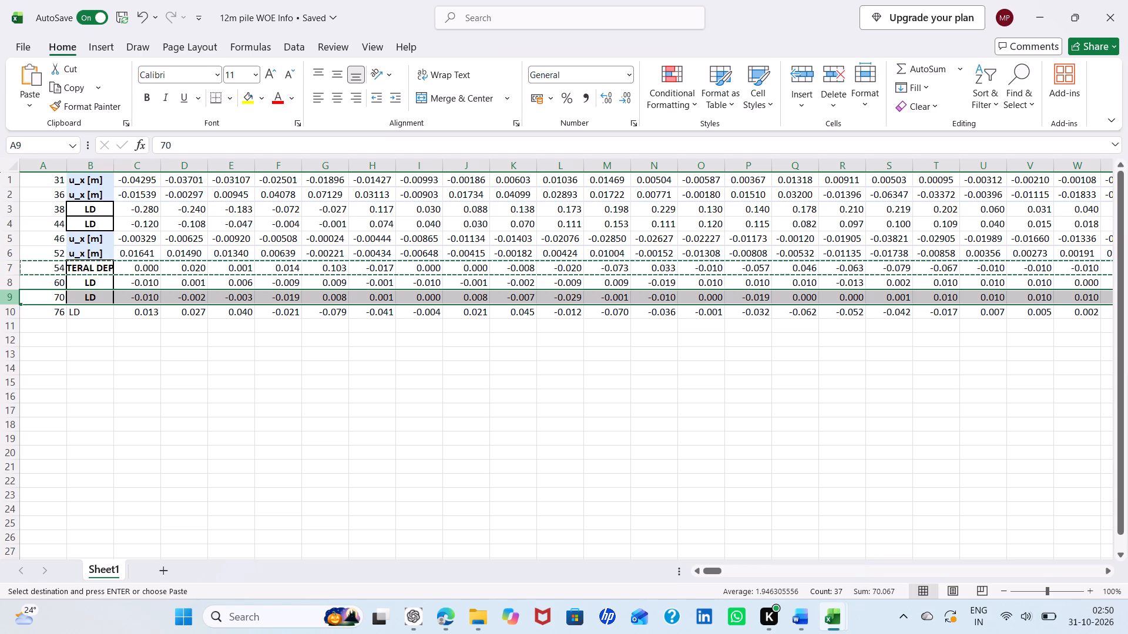
right_click(15, 298)
click(34, 346)
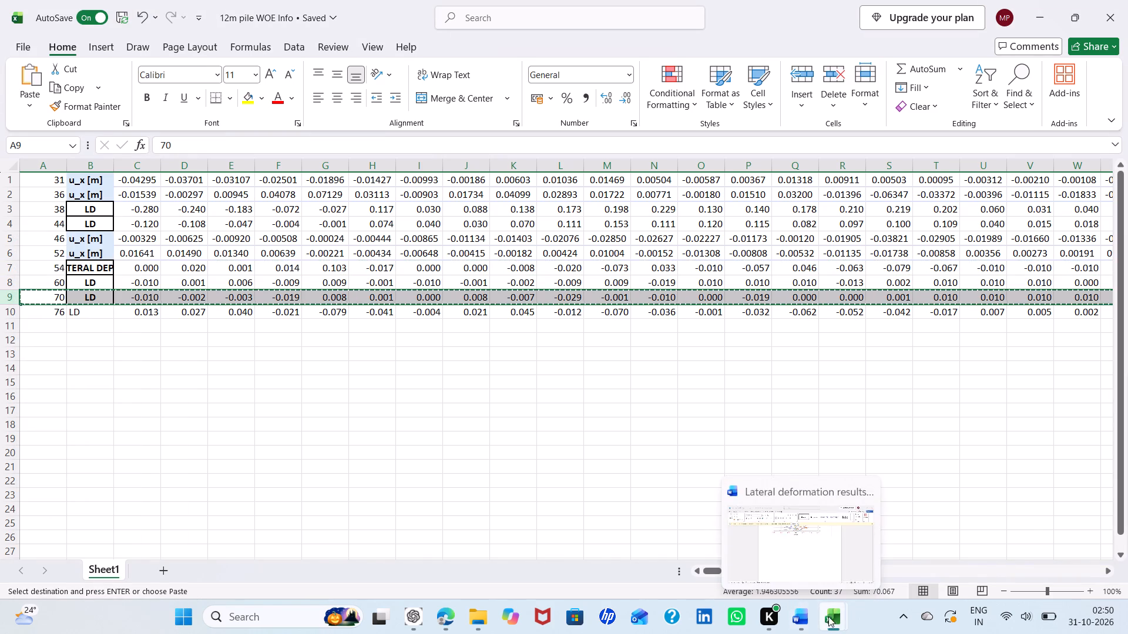
click(867, 530)
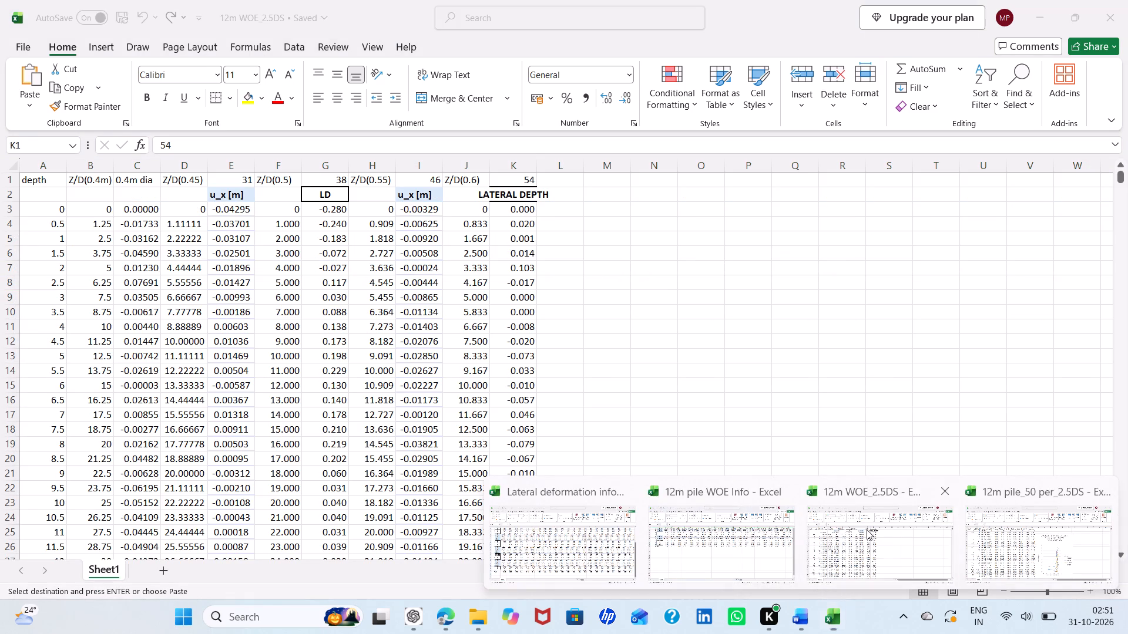
click(132, 163)
right_click(132, 163)
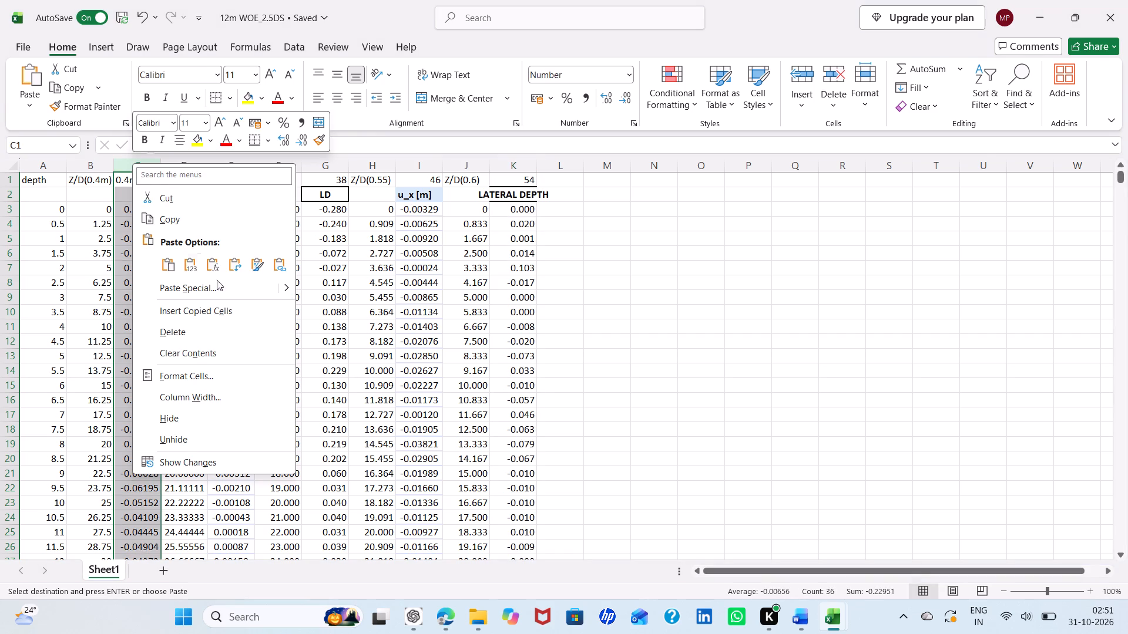
click(229, 267)
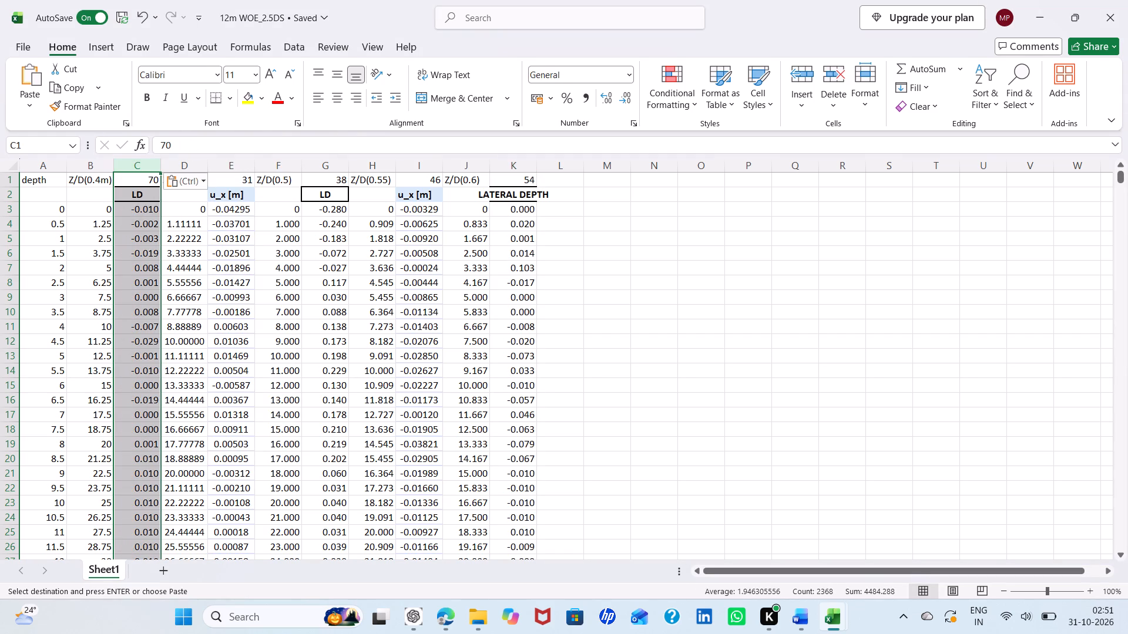
Delete row 2, which holds the pasted LD and u_x [m] labels, from 12m WOE_2.5DS.
click(8, 194)
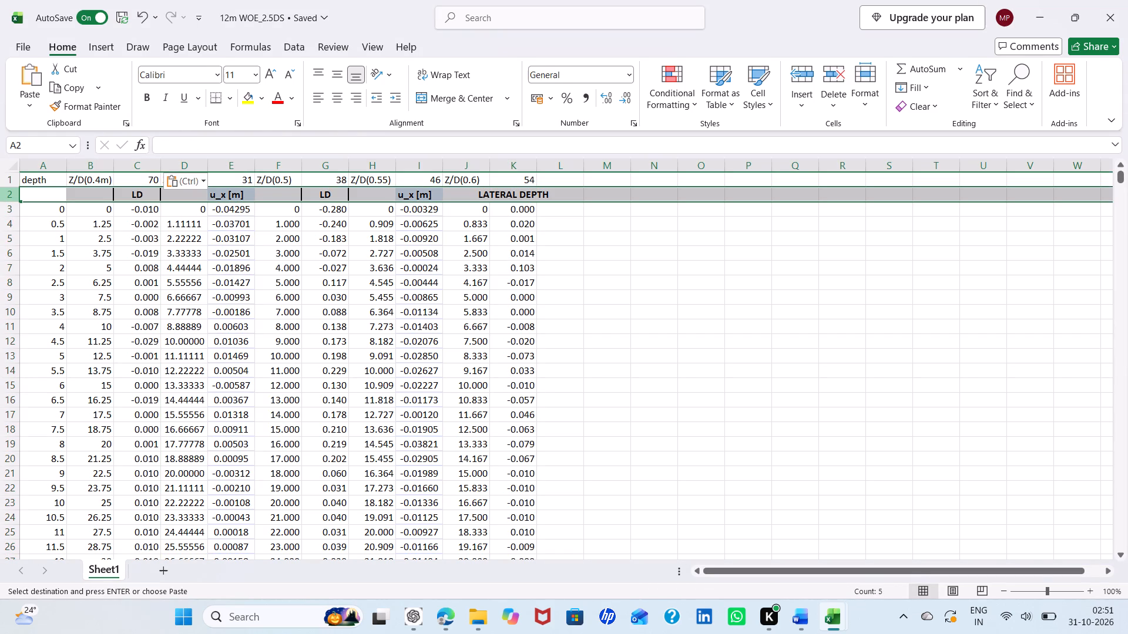
right_click(8, 194)
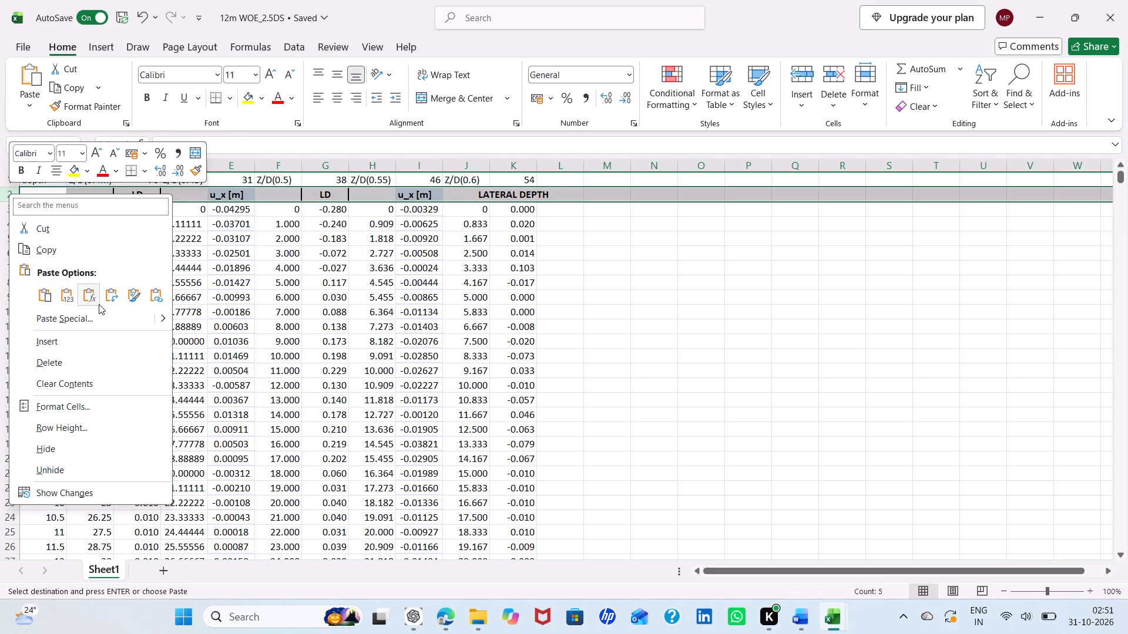
click(89, 361)
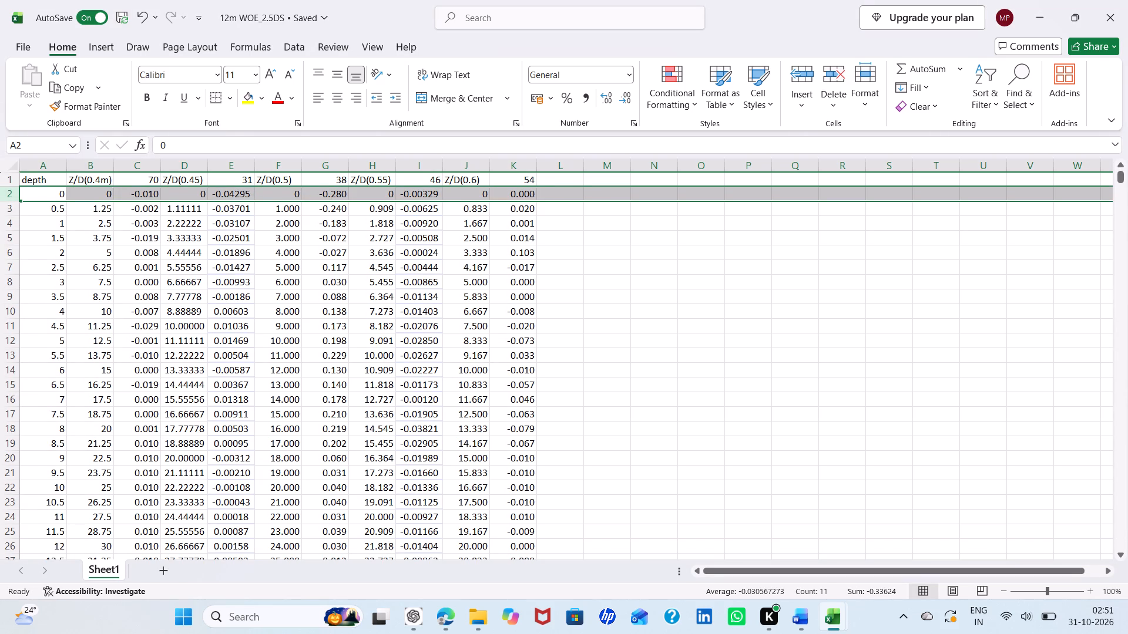
Replace the column headers in C1, E1 and G1 with 0.4m dia, 0.45m dia and 0.5m dia.
click(152, 181)
key(BackSpace)
text(0.4m dia)
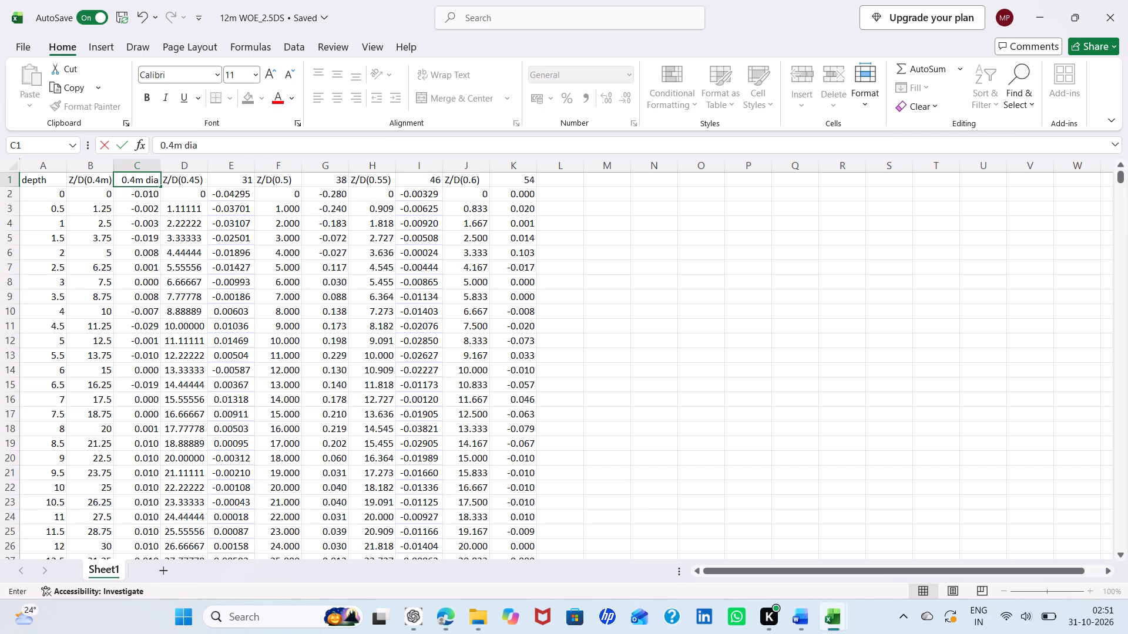
click(228, 181)
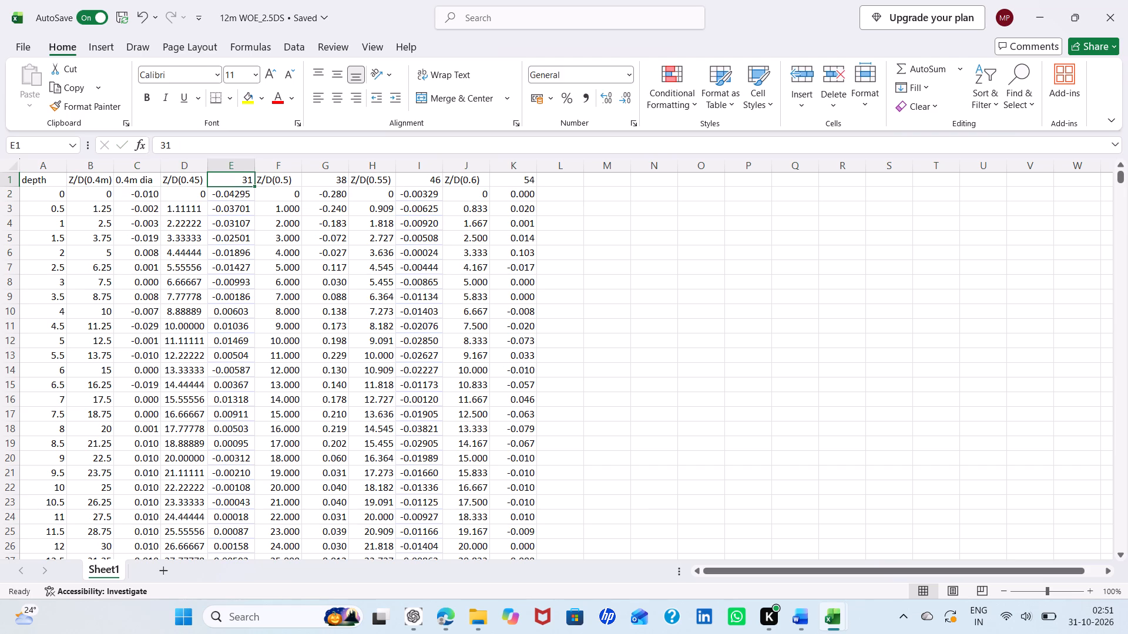
click(240, 179)
key(BackSpace)
key(0)
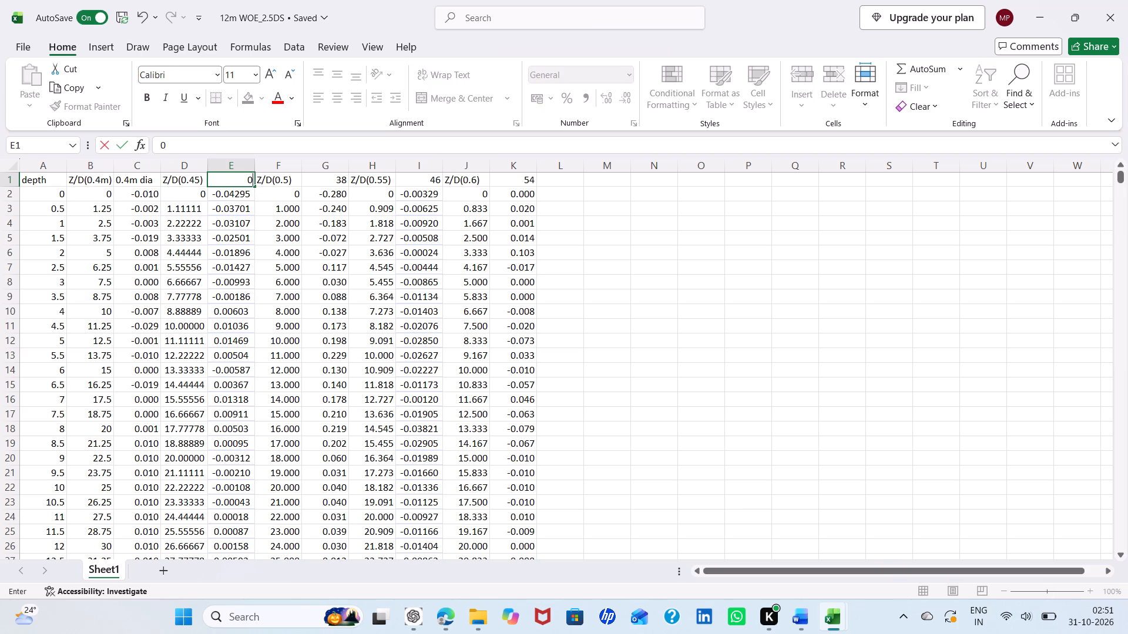
text(.45m dia)
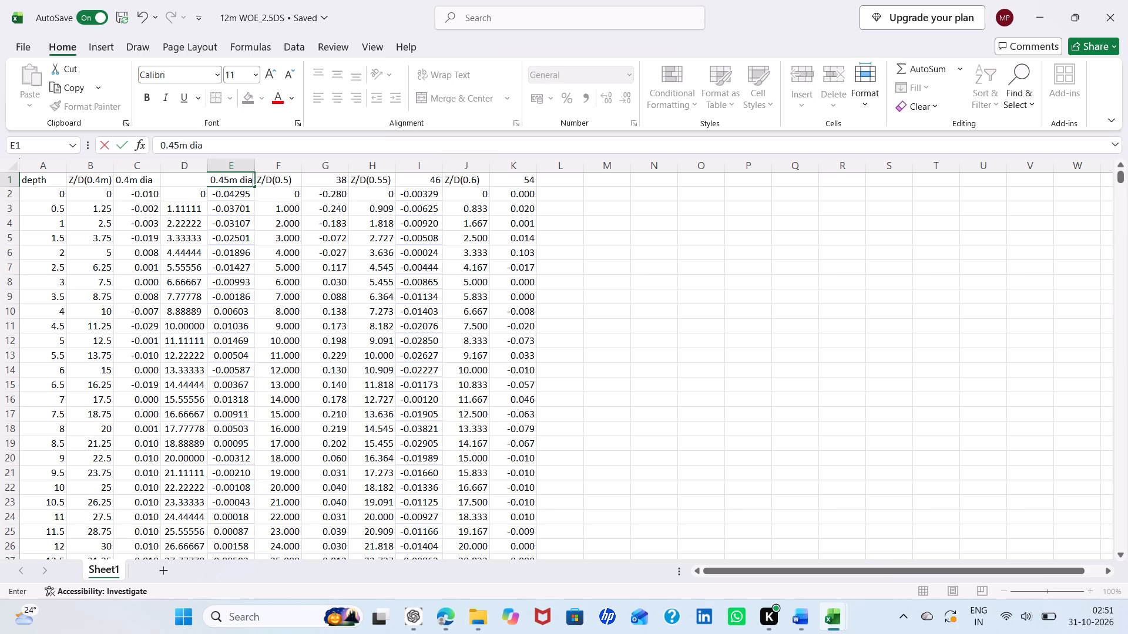
click(338, 179)
key(BackSpace)
text(0.5m di)
key(a)
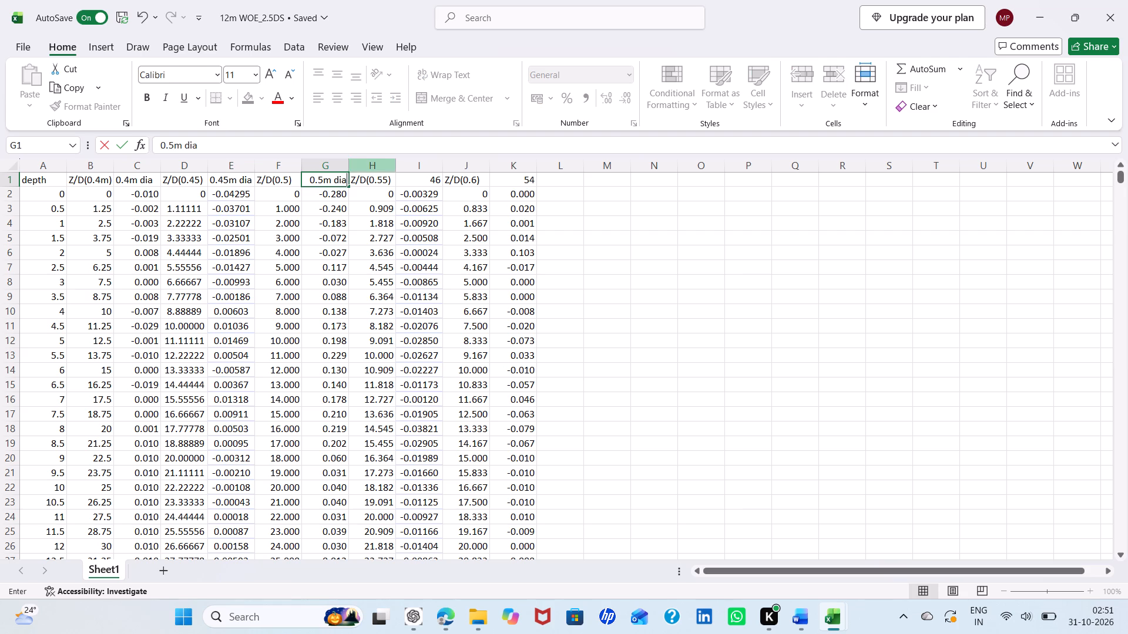
Replace the column headers in I1 and K1 with 0.55m dia and 0.6m dia.
click(427, 184)
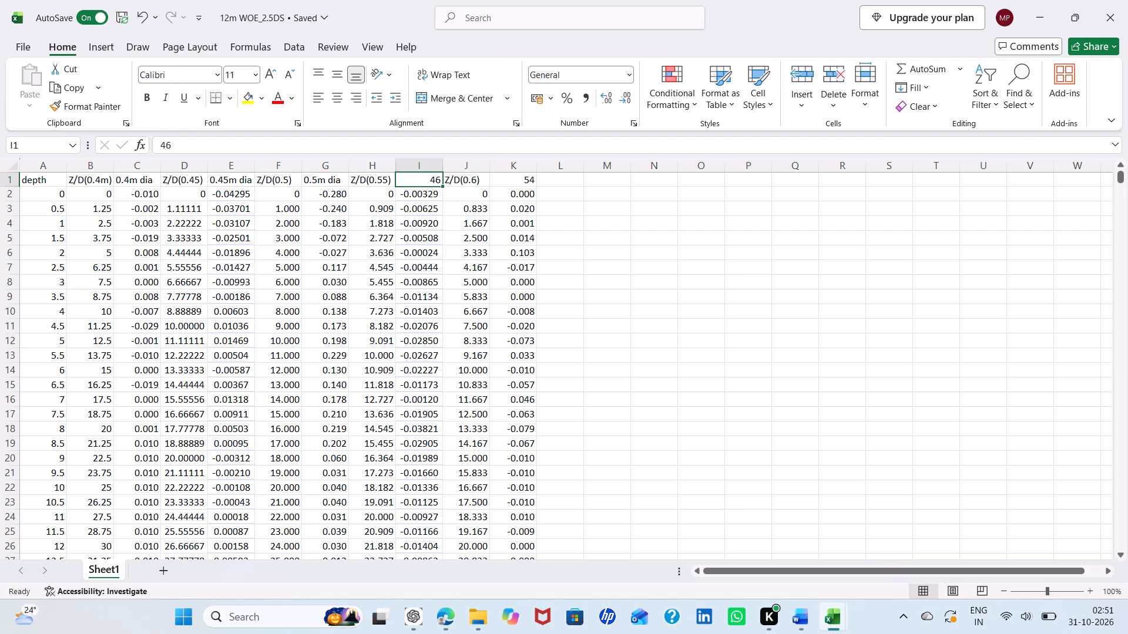
key(BackSpace)
key(0)
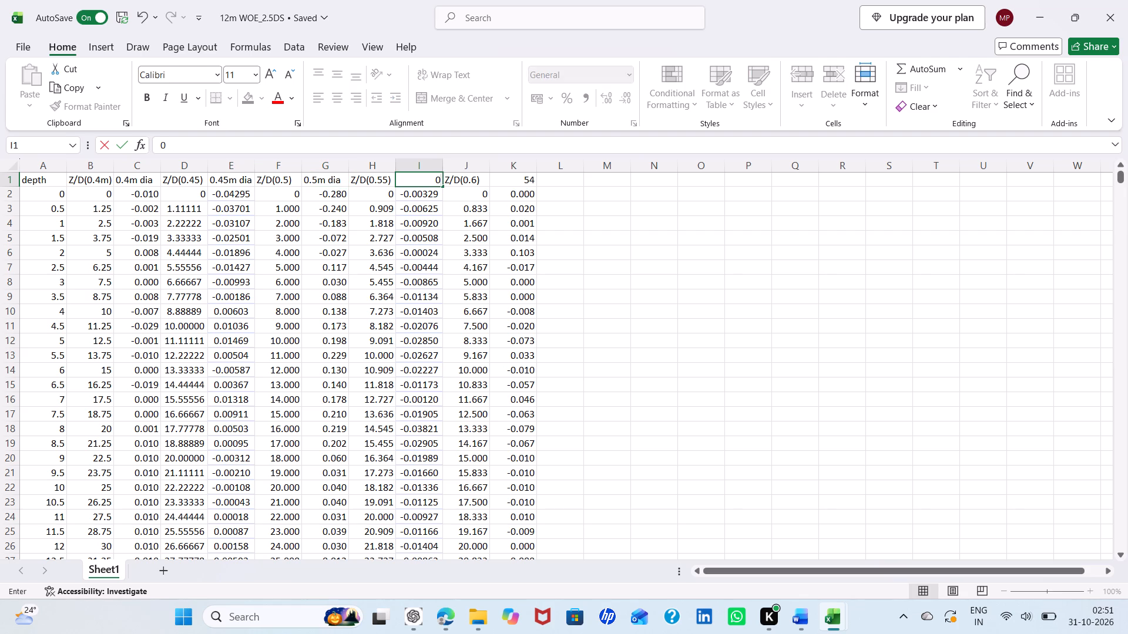
text(.55m dia)
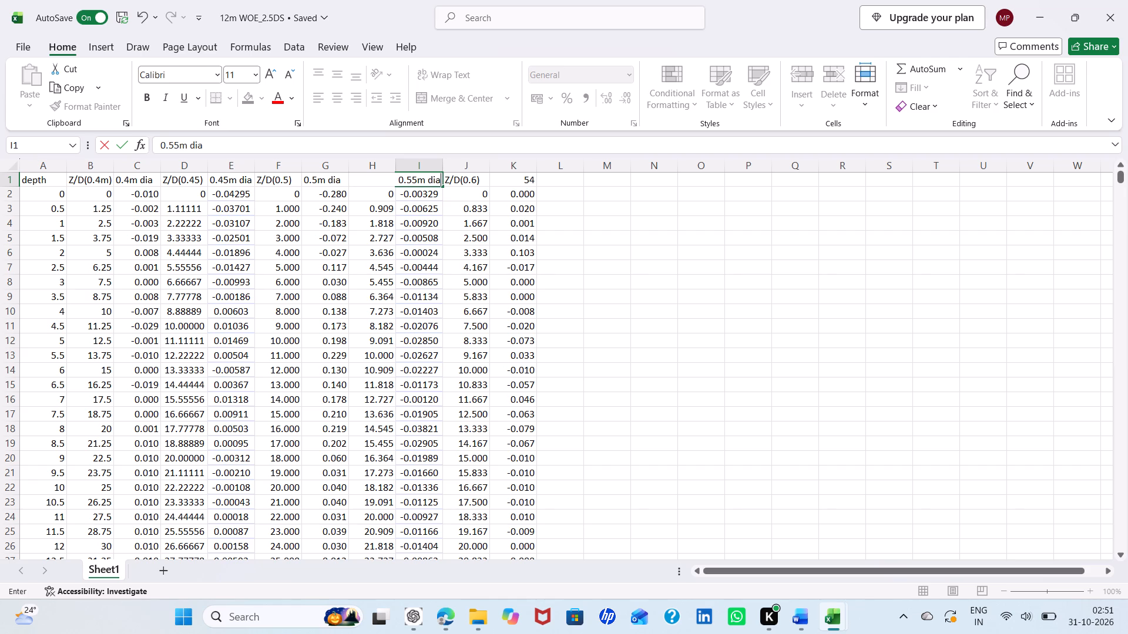
click(518, 181)
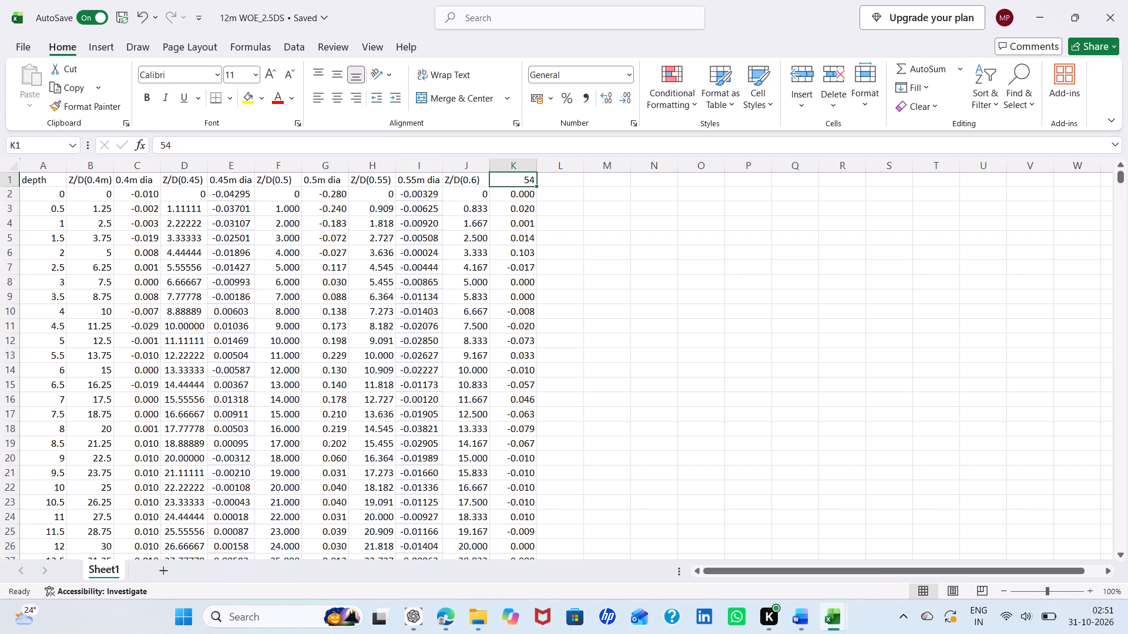
key(BackSpace)
key(0)
text(.6m dia)
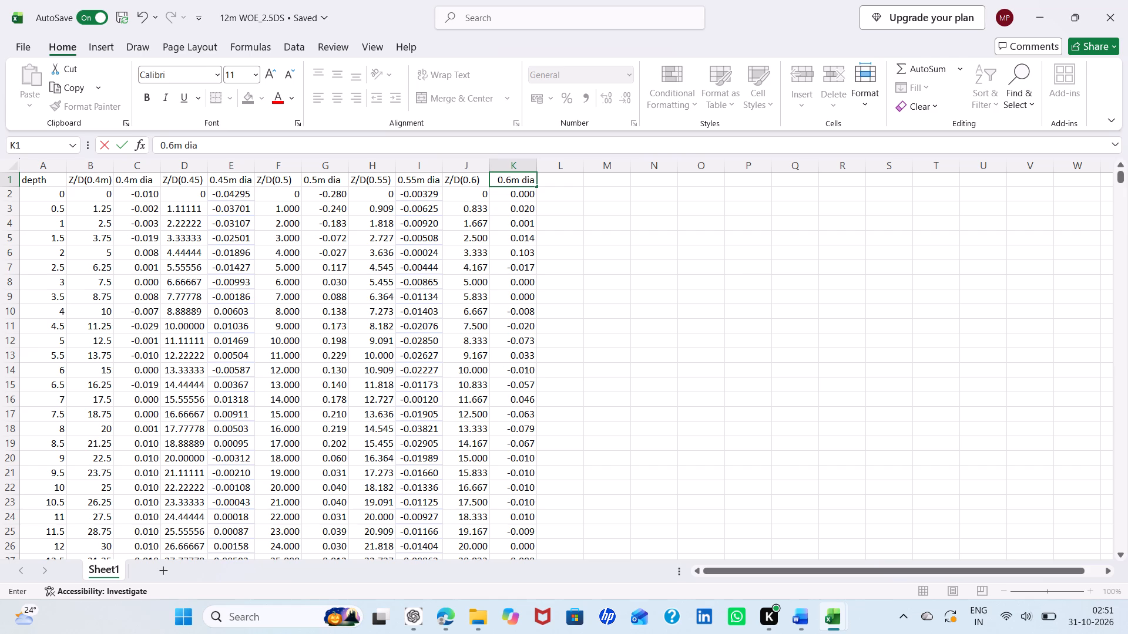
click(645, 205)
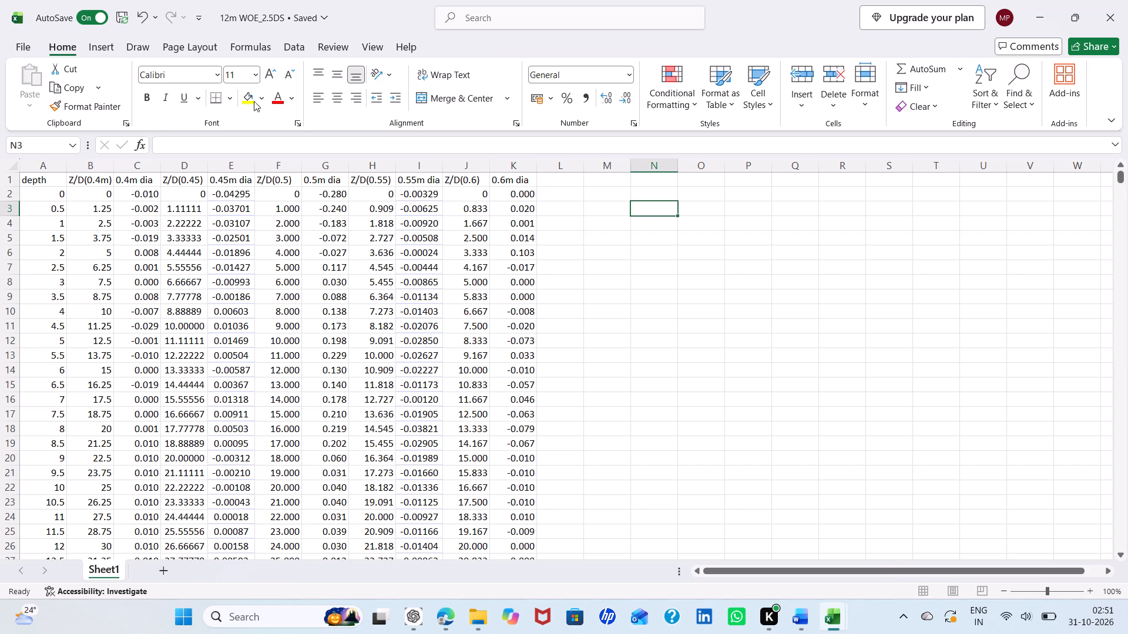
Insert a smooth-line scatter chart without markers from the Z/D(0.4m) and 0.4m dia columns B and C.
click(150, 167)
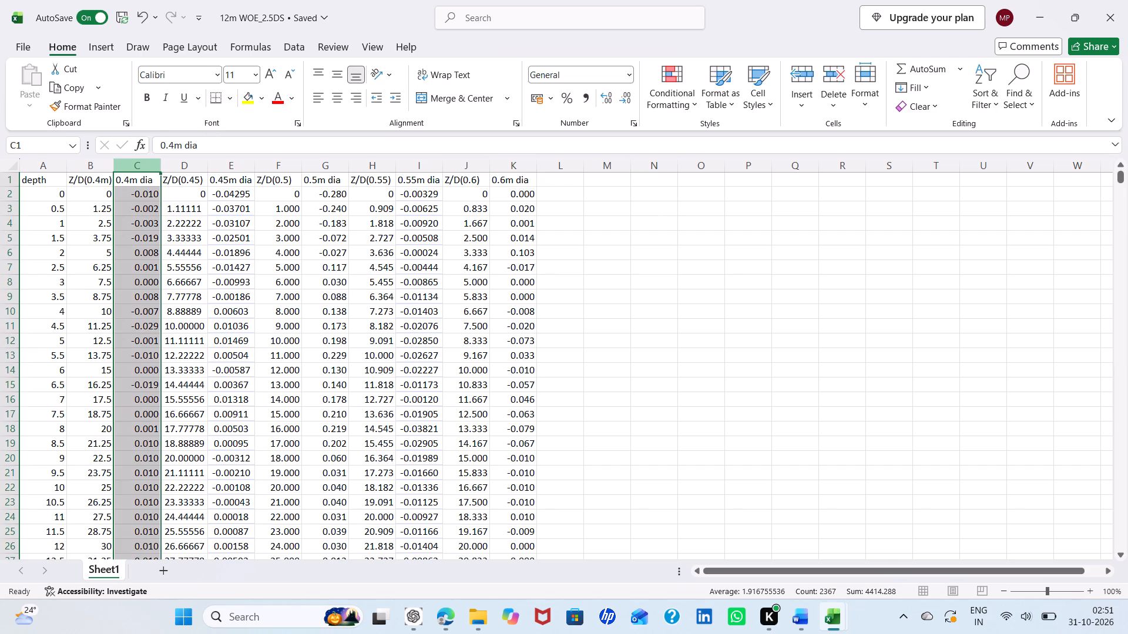
ctrl+click(88, 168)
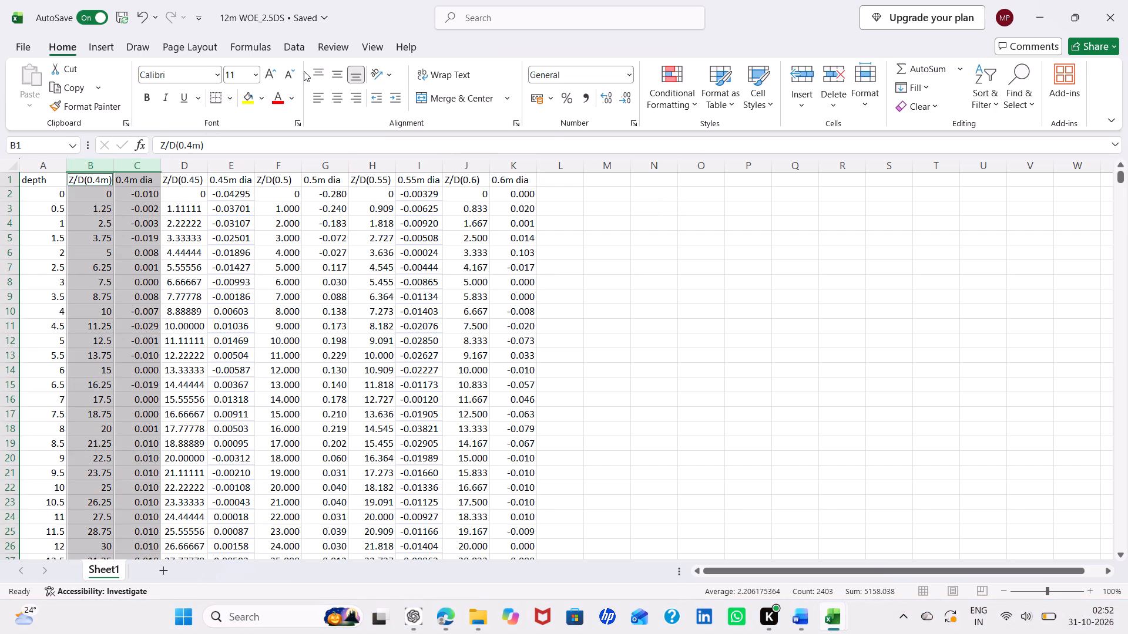
click(103, 39)
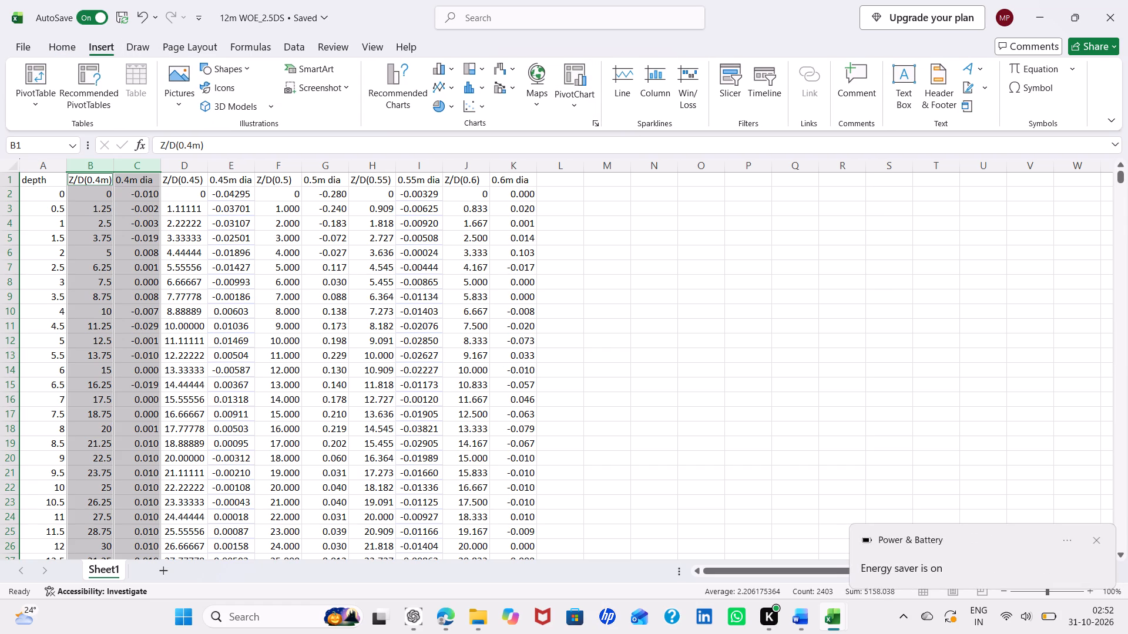
click(479, 111)
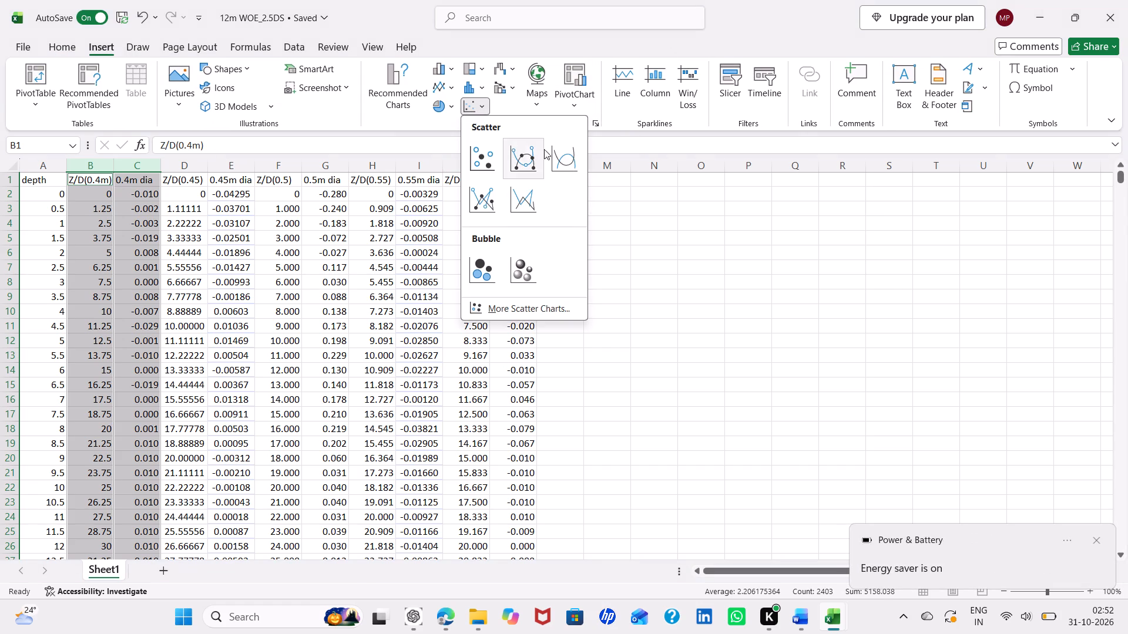
click(550, 149)
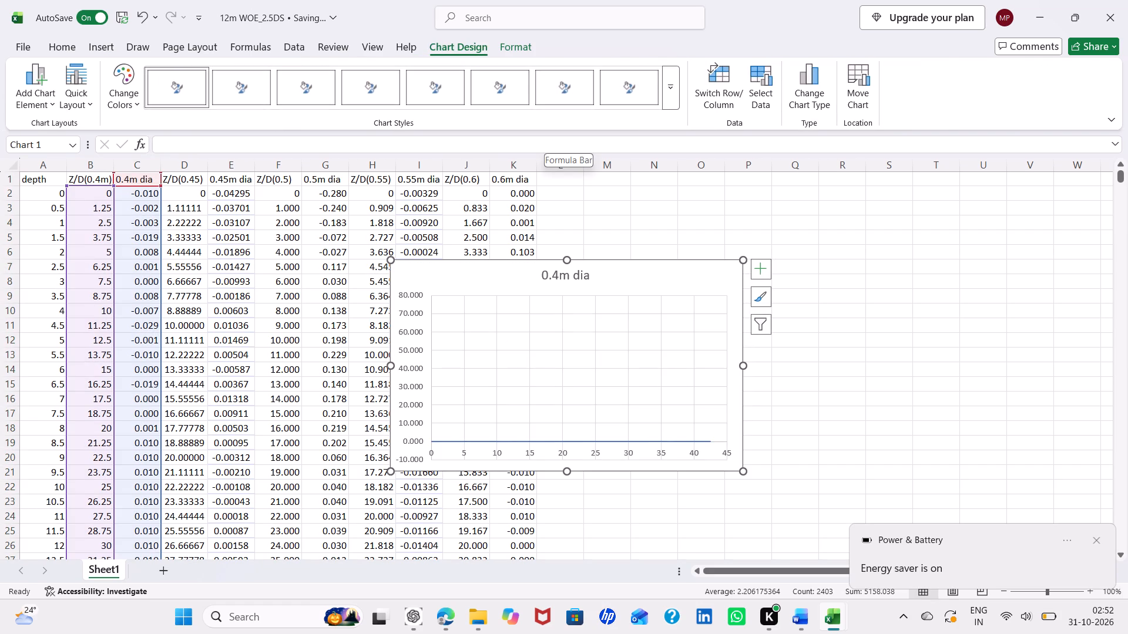
Edit the chart's existing data series and enter 0.4m dia as its series name.
click(764, 94)
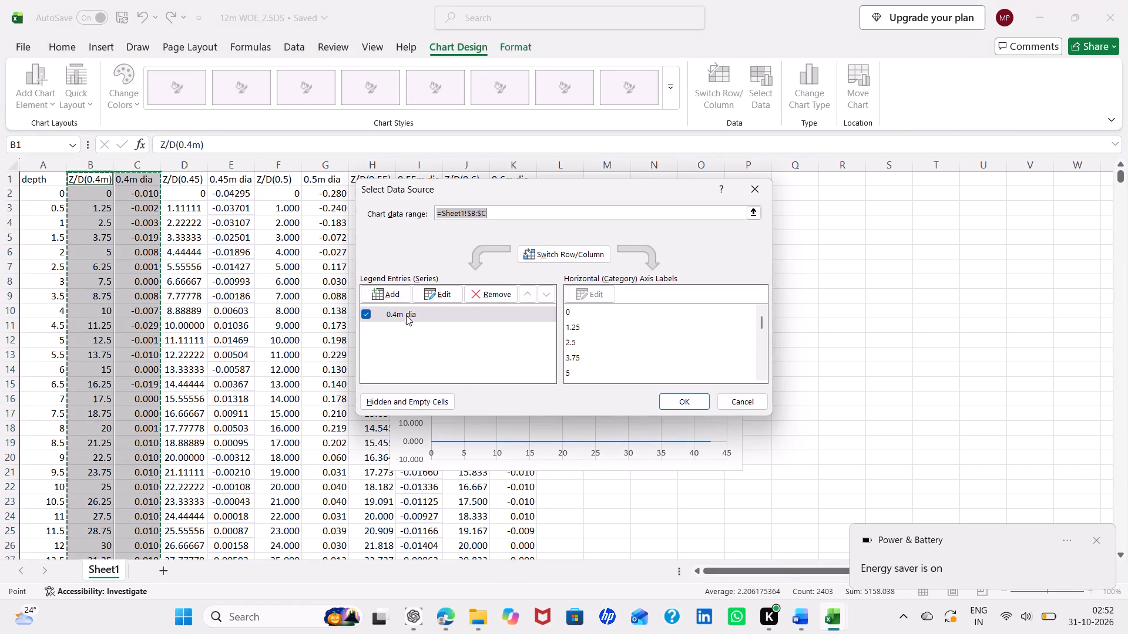
click(406, 315)
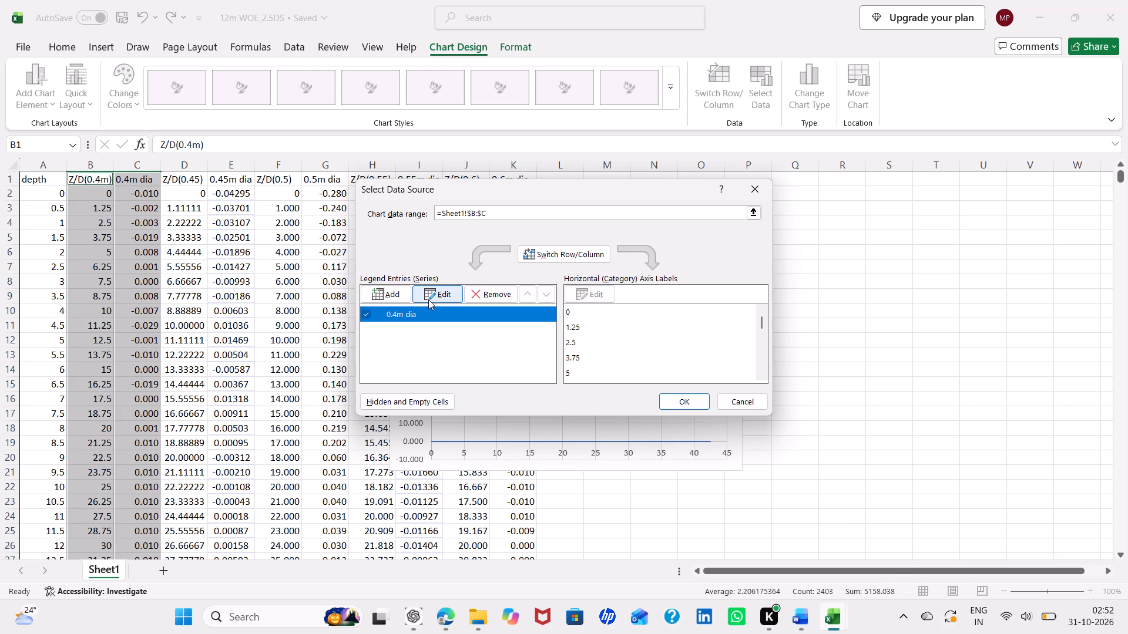
click(428, 299)
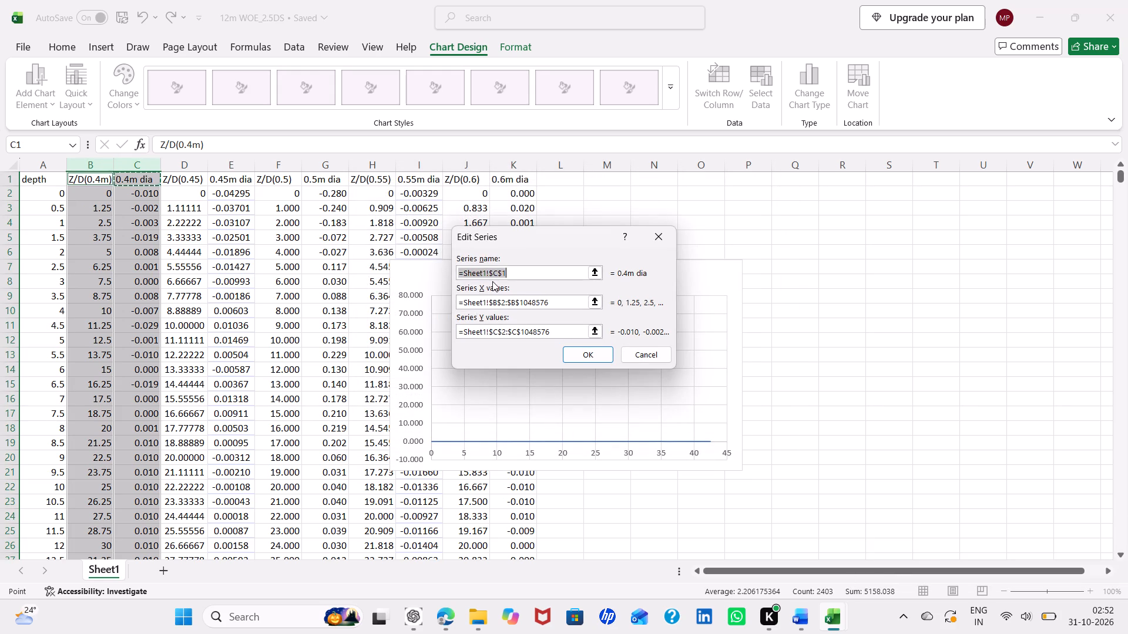
key(BackSpace)
text(0.4m dia)
click(557, 298)
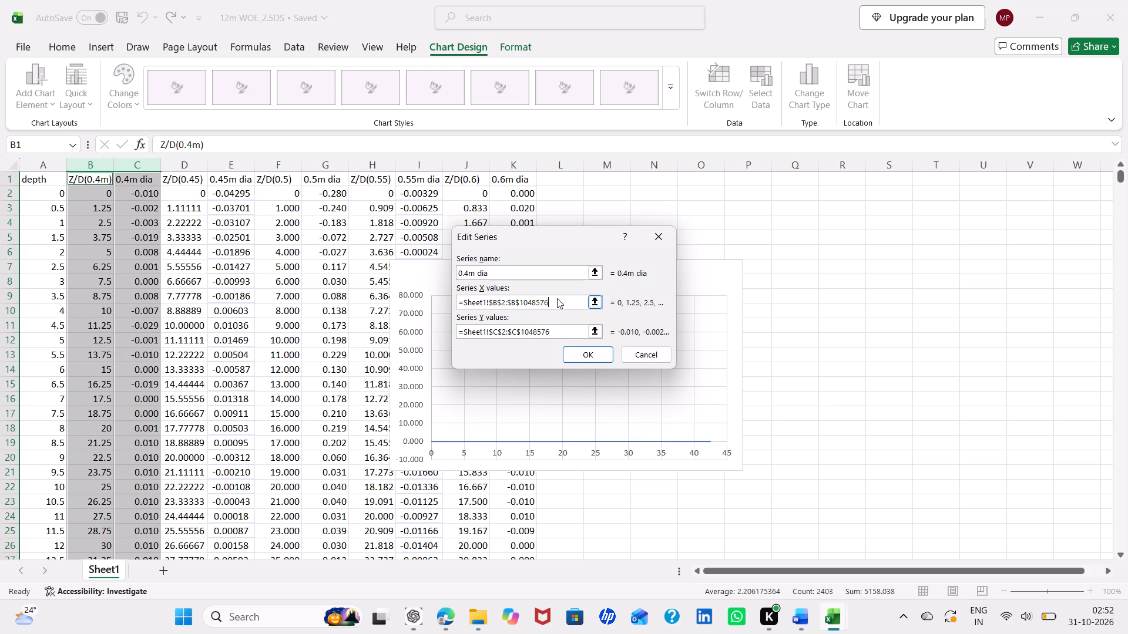
drag(552, 302, 455, 305)
key(BackSpace)
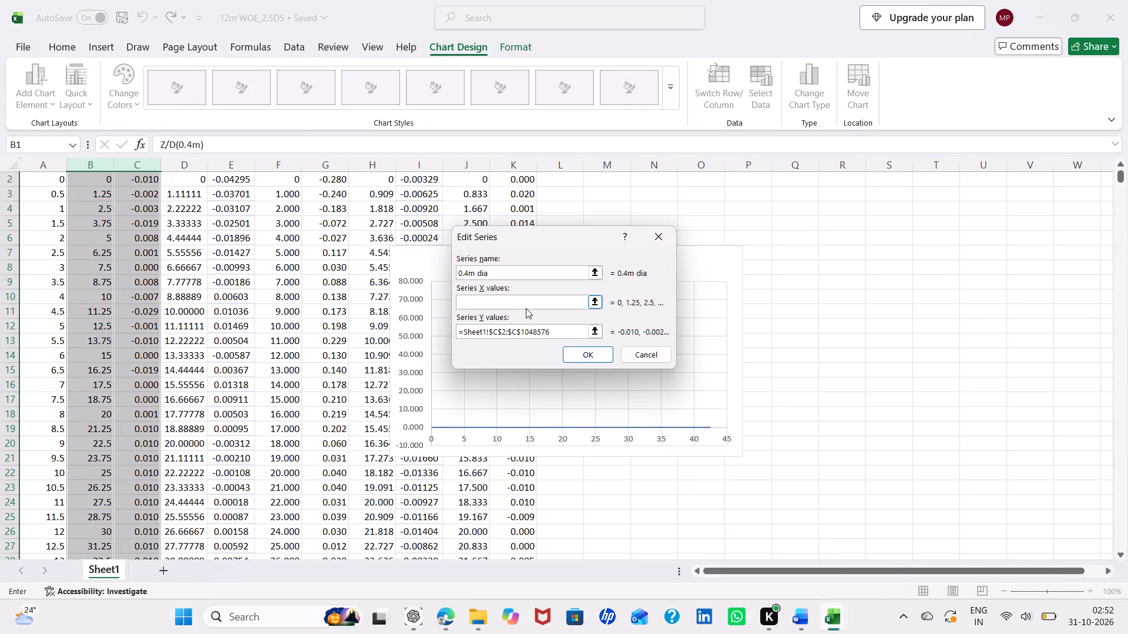
Set the 0.4m dia series' X values to =Sheet1!$C$2:$C$36, adapting the copied reference in the Excel workbook.
key(ctrl+v)
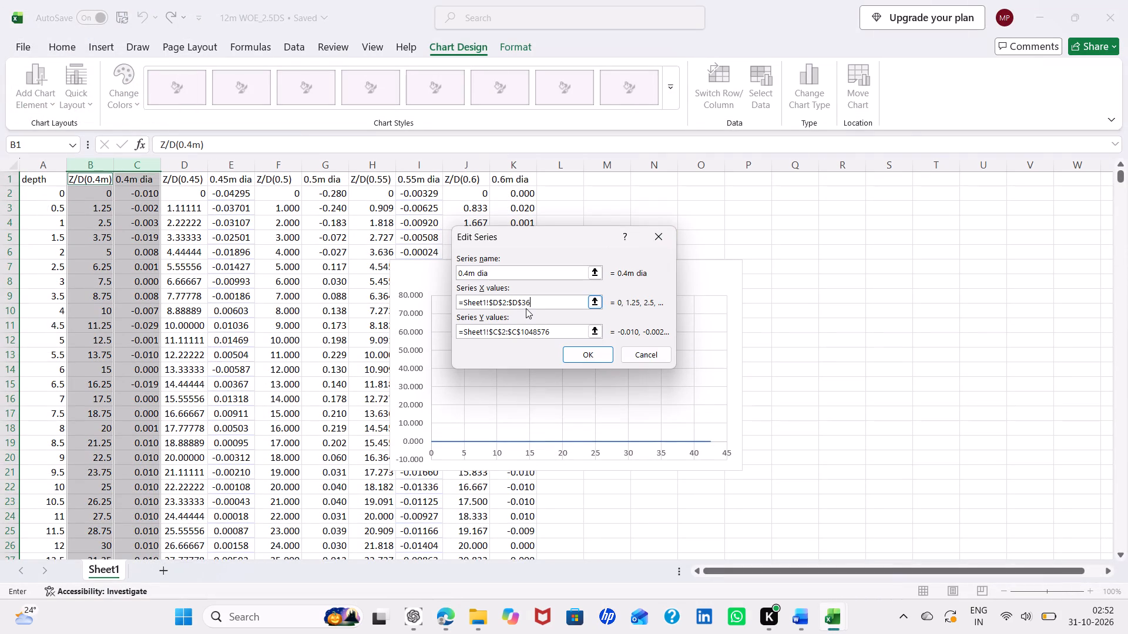
click(496, 302)
key(BackSpace)
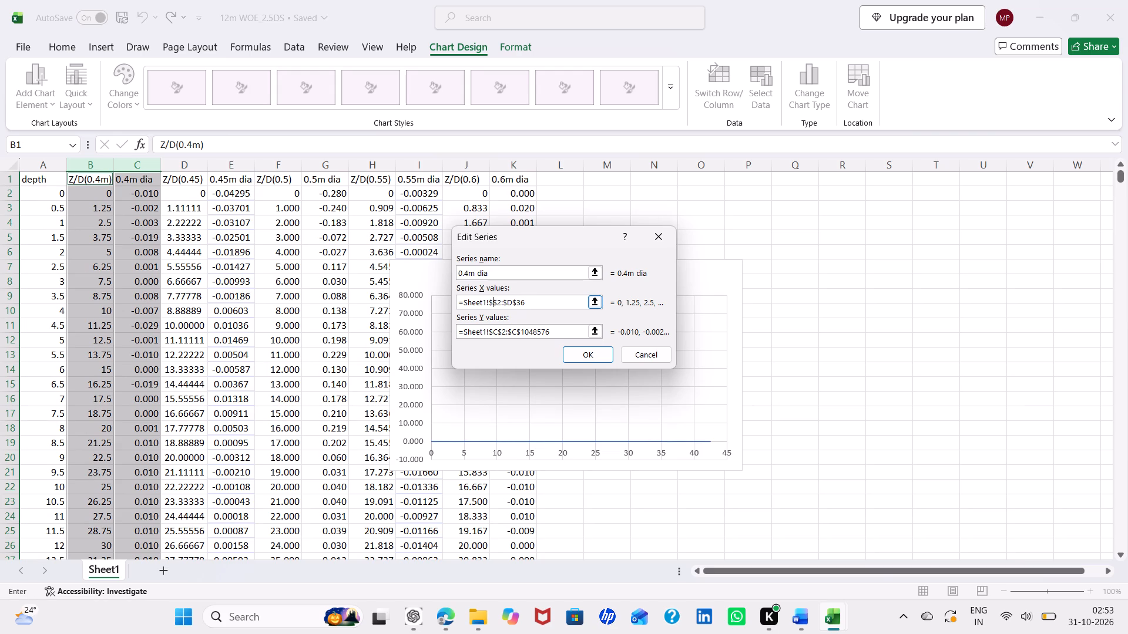
key(shift+c)
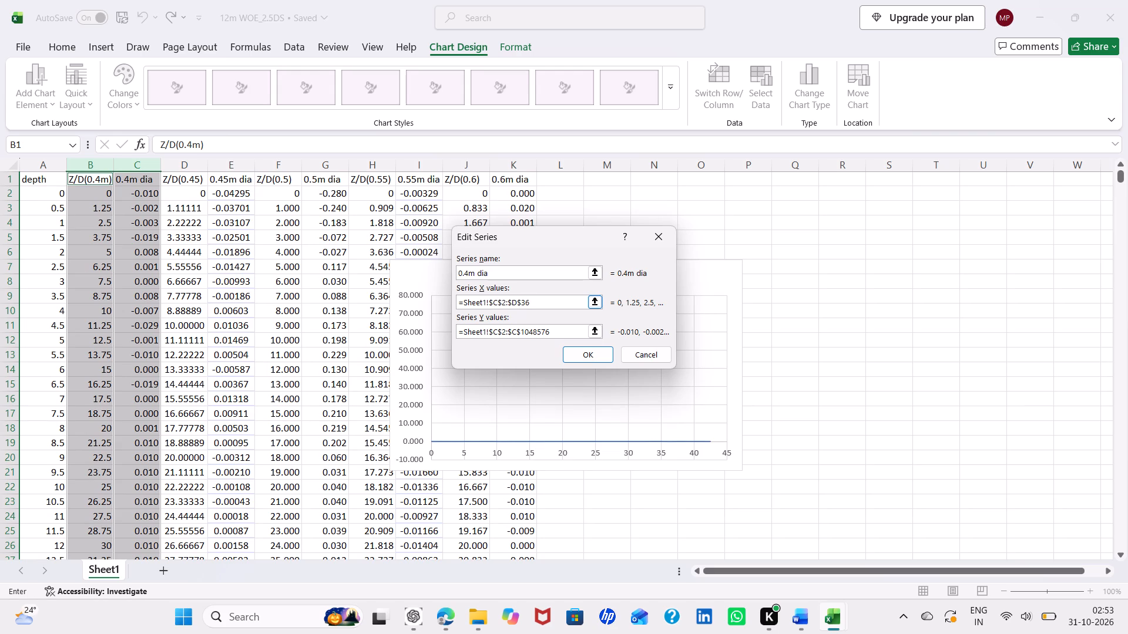
click(517, 303)
key(BackSpace)
key(shift+c)
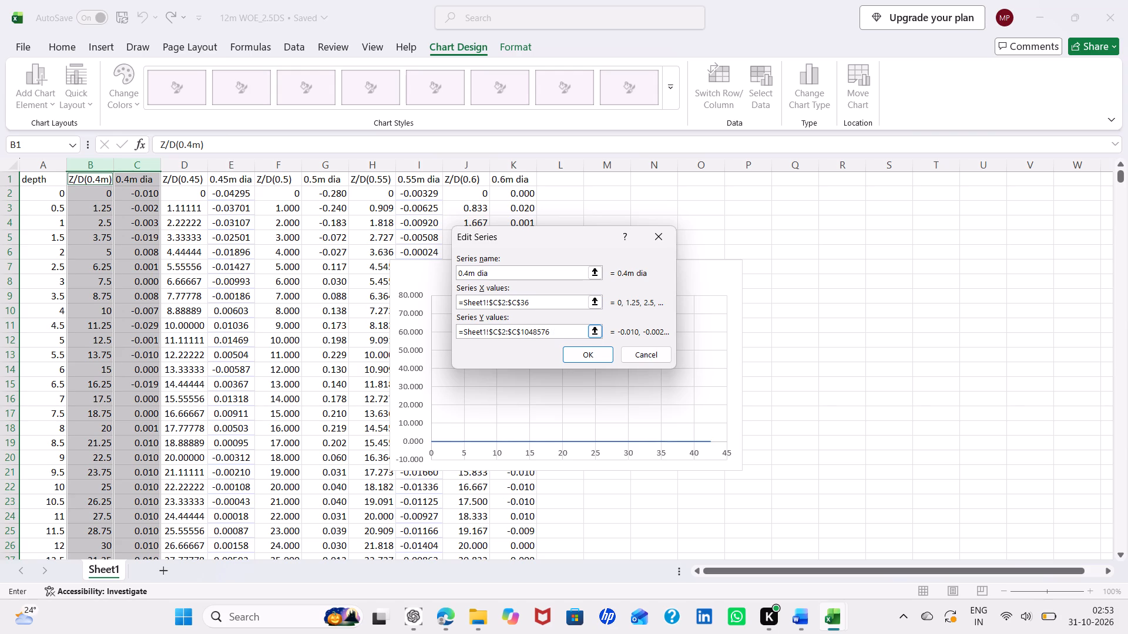
Set the 0.4m dia series' Y values to =Sheet1!$B$2:$B$36 and apply the series changes.
drag(551, 328, 456, 336)
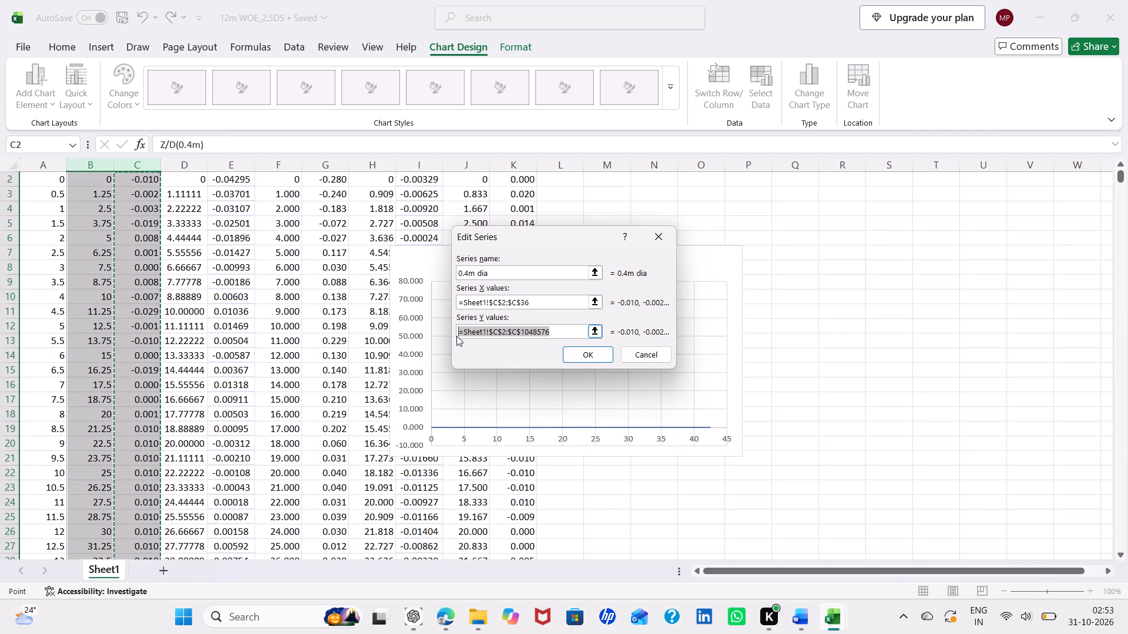
key(BackSpace)
key(ctrl+v)
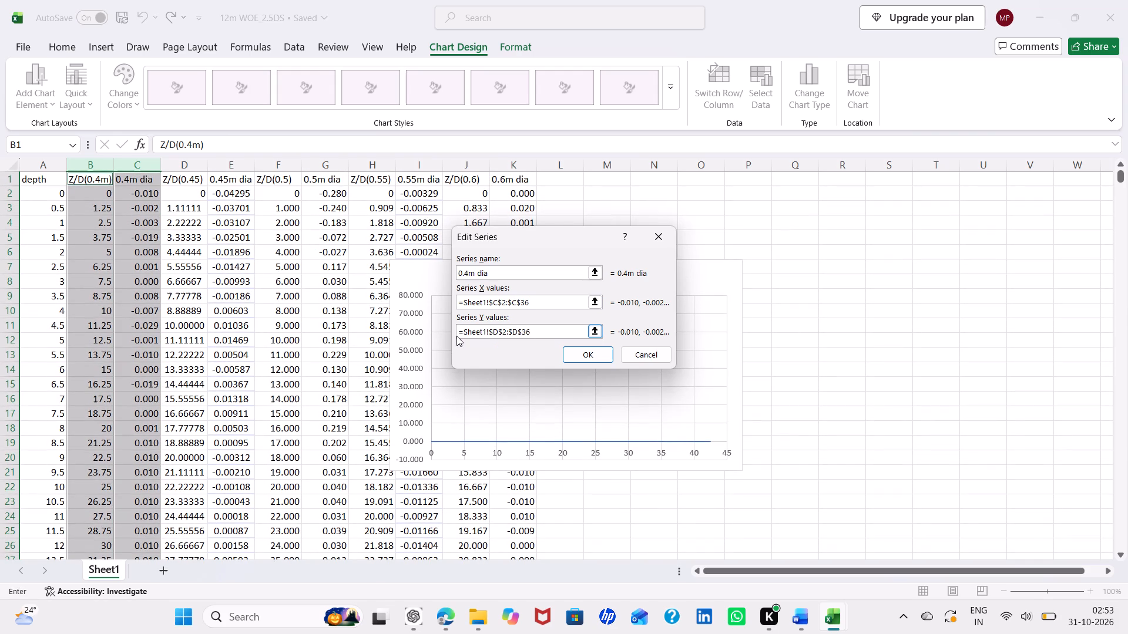
click(497, 333)
key(BackSpace)
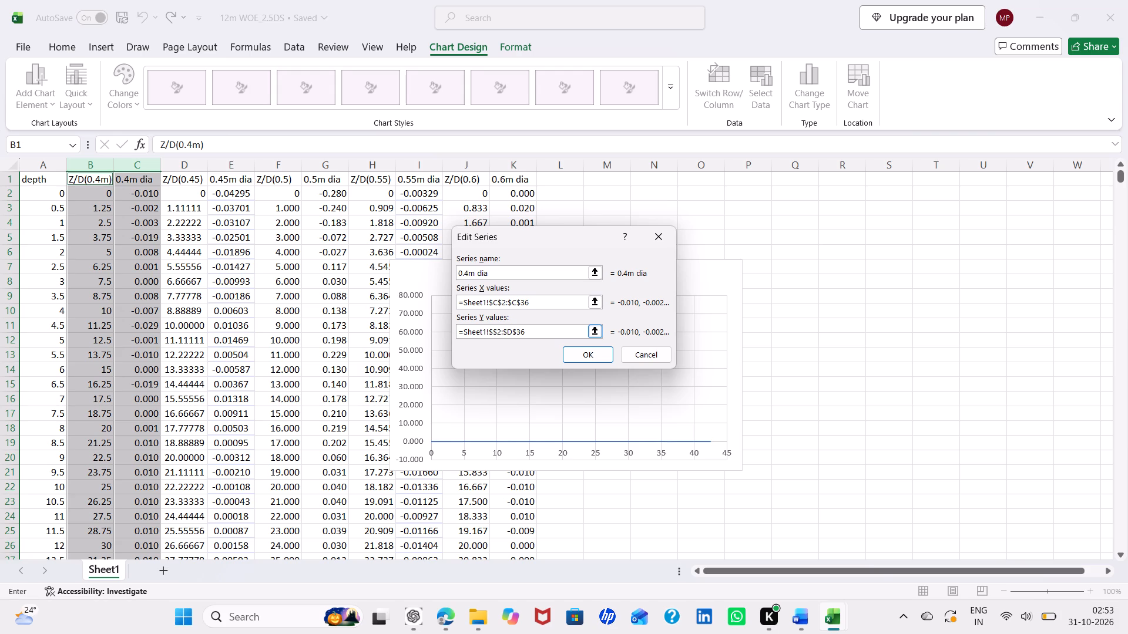
key(shift+b)
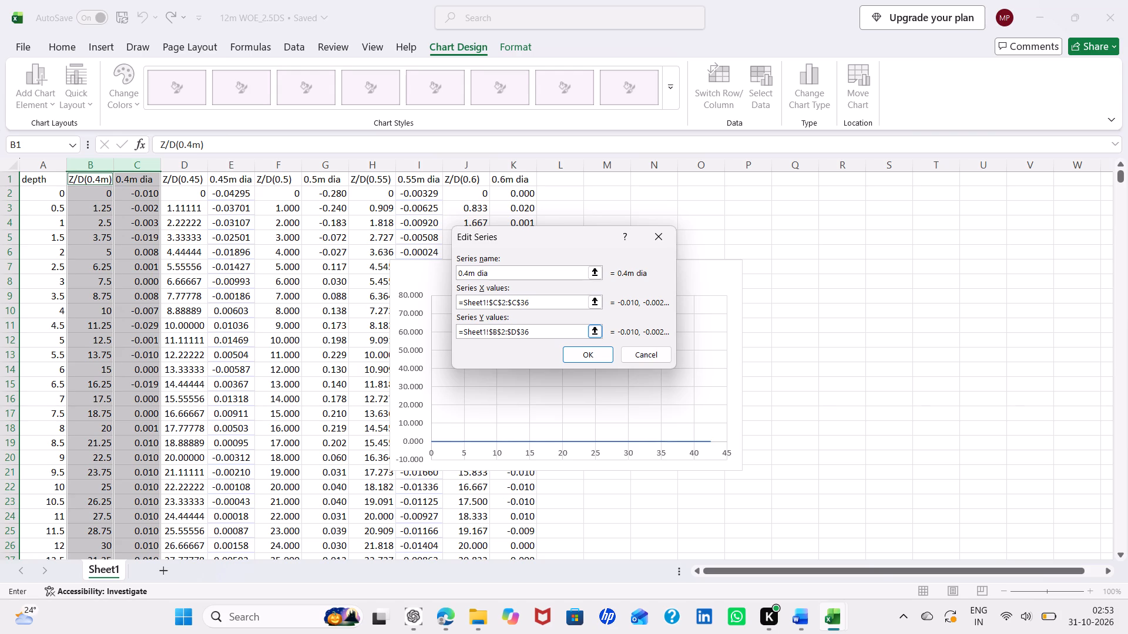
click(516, 335)
key(BackSpace)
key(shift+b)
click(577, 353)
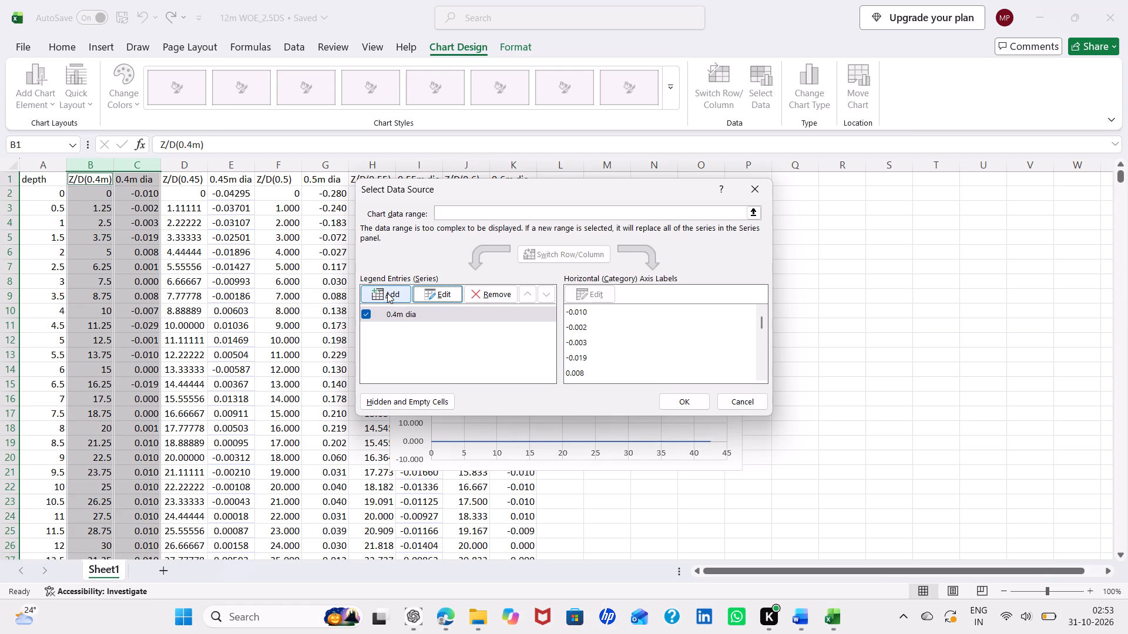
Add a chart series named 0.45m dia with X values =Sheet1!$E$2:$E$36.
click(387, 293)
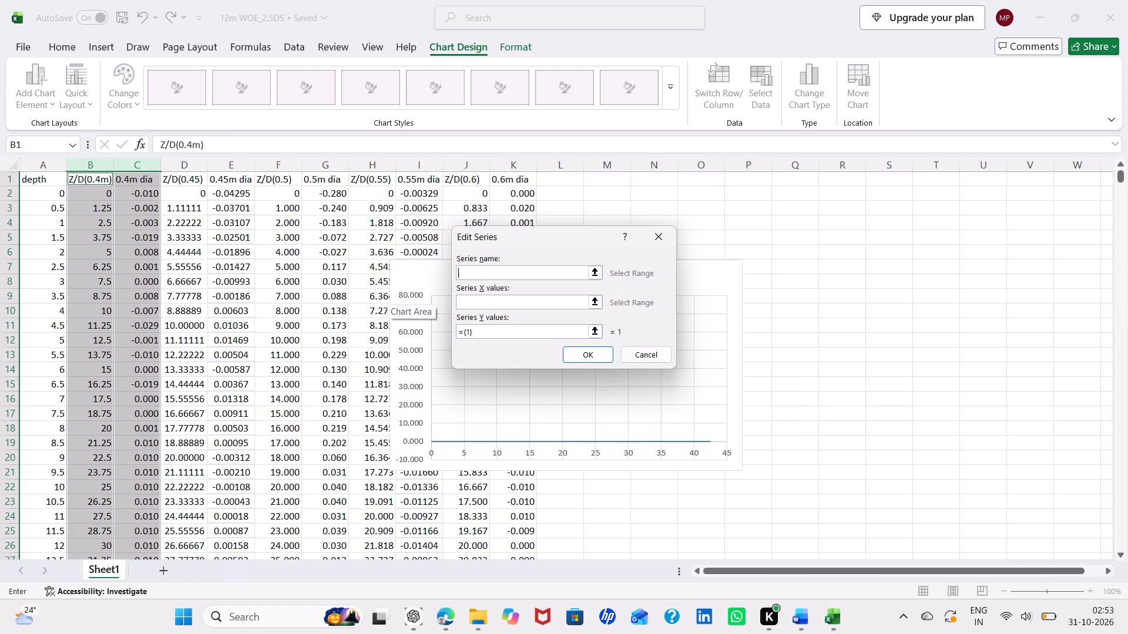
key(0)
key(period)
text(45m dia)
click(473, 299)
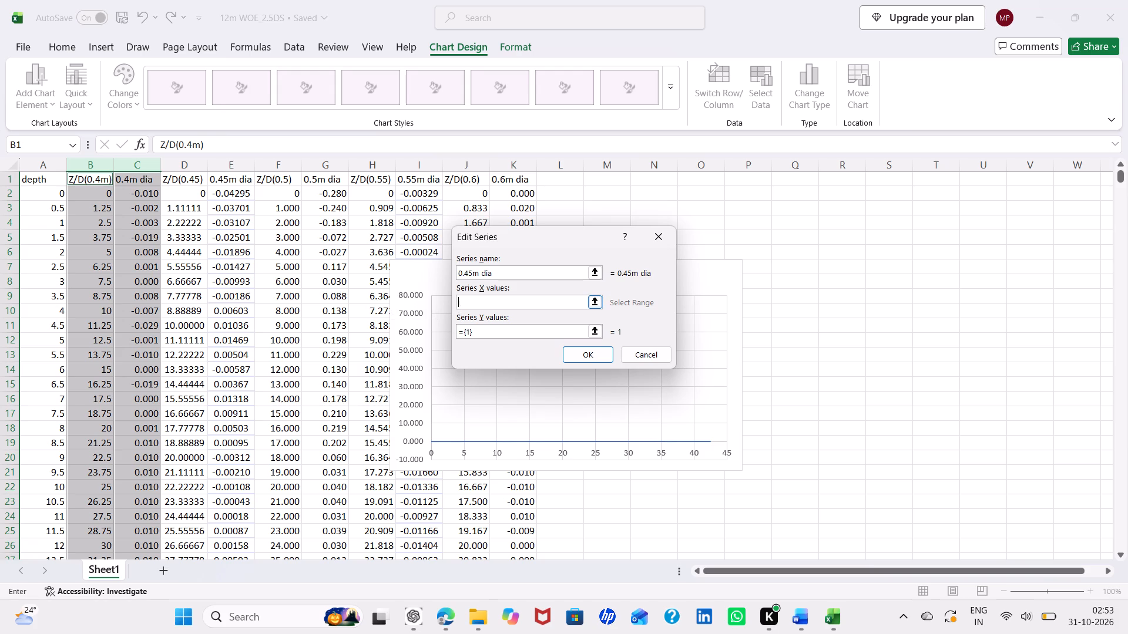
key(ctrl+v)
click(496, 305)
key(BackSpace)
key(shift+e)
click(516, 304)
key(BackSpace)
key(shift+e)
Set the 0.45m dia series' Y values to =Sheet1!$D$2:$D$36 and apply the new series.
click(488, 333)
key(BackSpace)
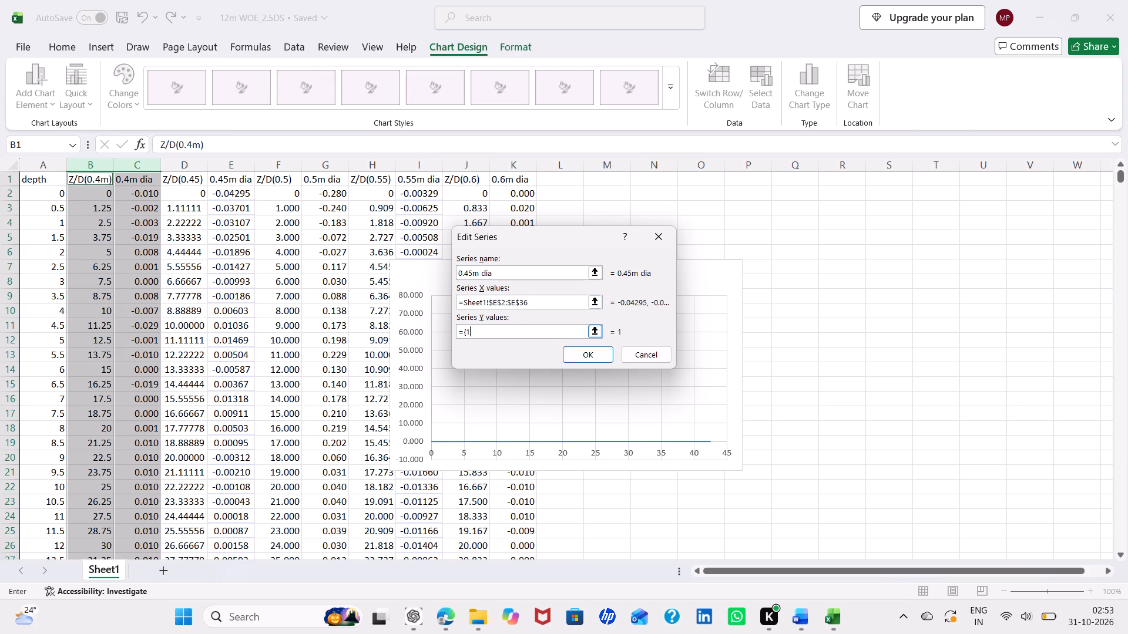
key(BackSpace)
key(BackSpace)
key(BackSpace)
key(ctrl+v)
click(582, 348)
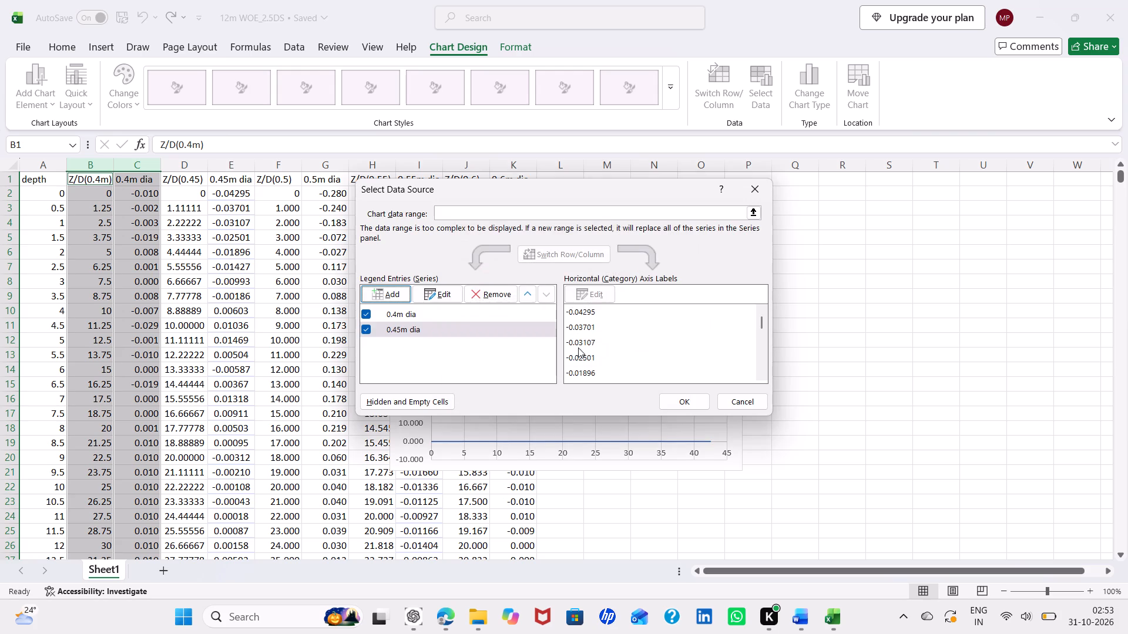
Add a chart series named 0.5m dia with X values =Sheet1!$G$2:$G$36.
click(396, 299)
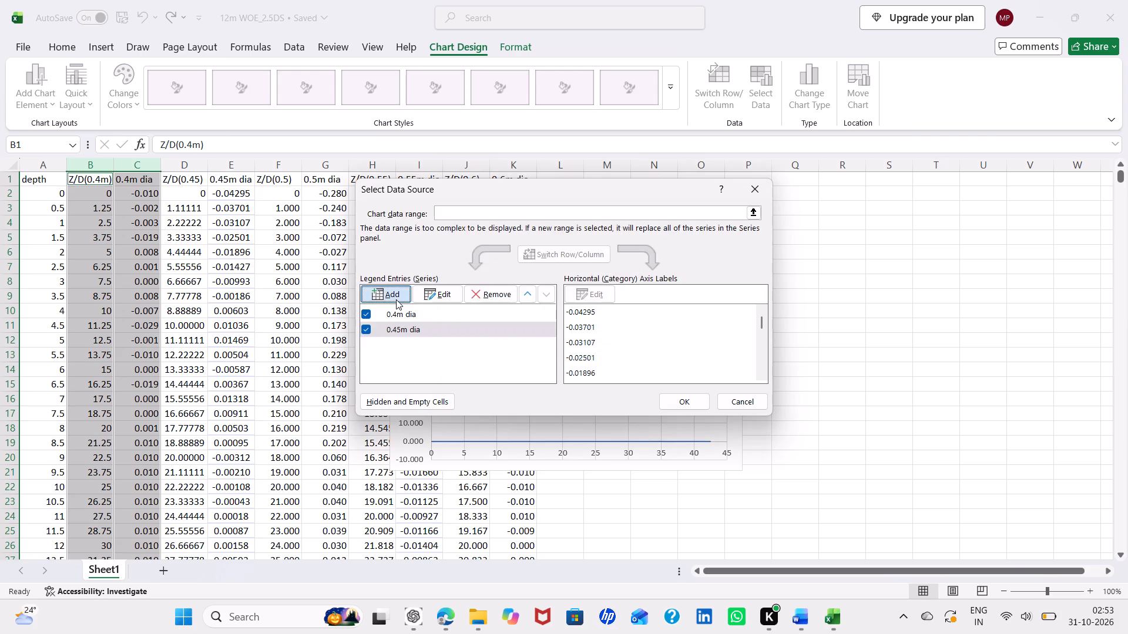
text(0.4)
key(BackSpace)
key(5)
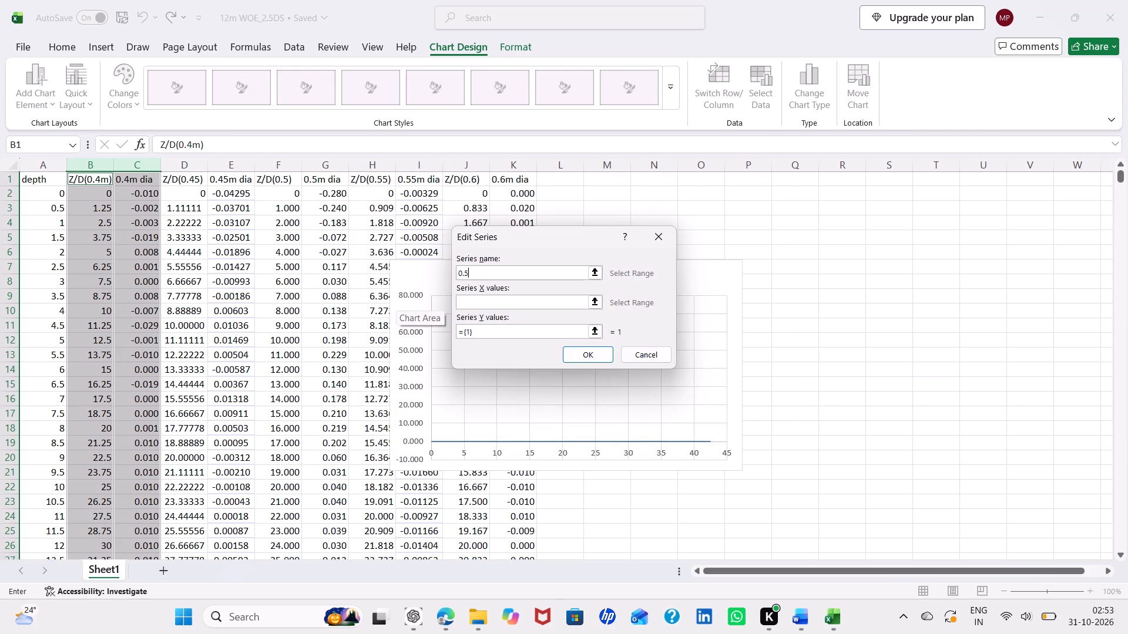
text(m dia)
click(475, 303)
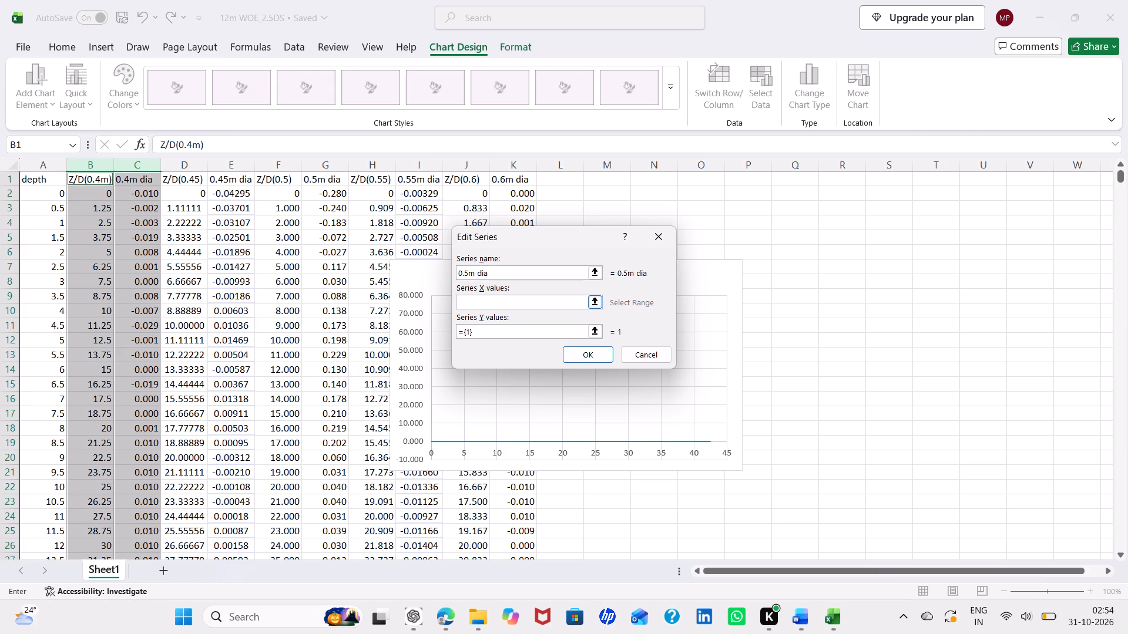
key(ctrl+v)
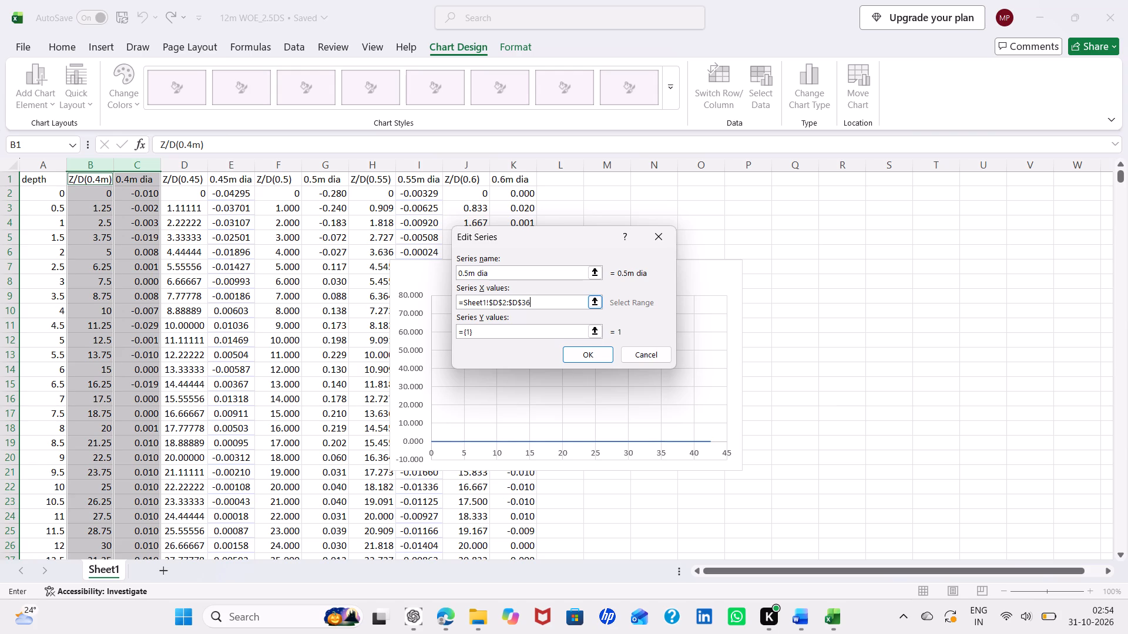
click(498, 303)
key(BackSpace)
key(shift+g)
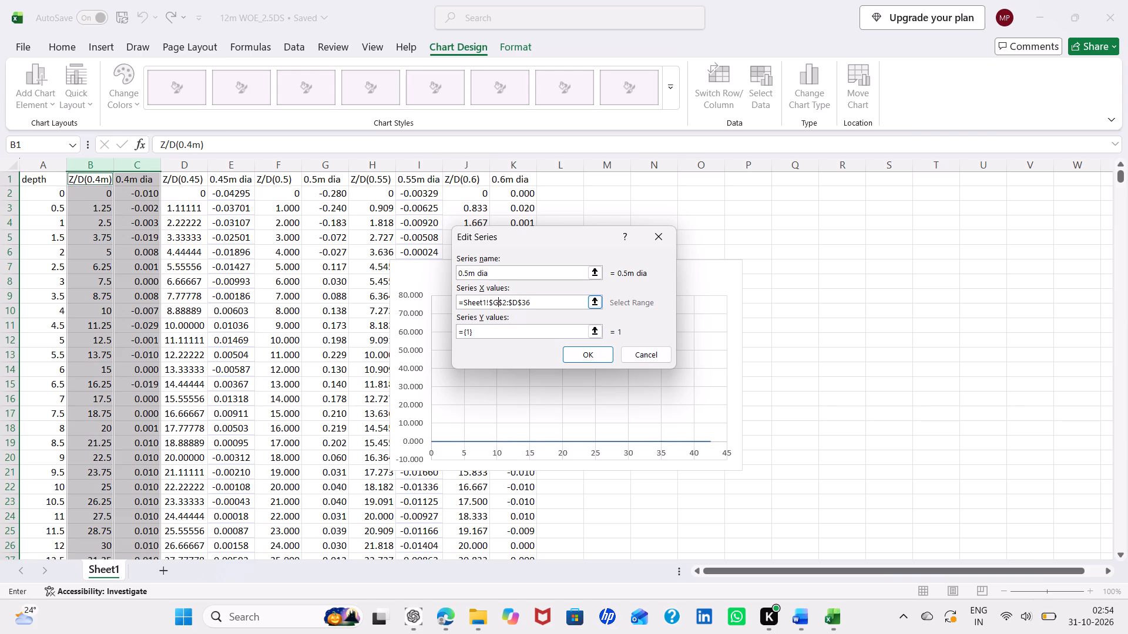
click(516, 303)
key(BackSpace)
key(shift+g)
Set the 0.5m dia series' Y values to =Sheet1!$F$2:$F$36 and apply the new series.
click(497, 330)
key(BackSpace)
key(BackSpace)
key(BackSpace)
key(BackSpace)
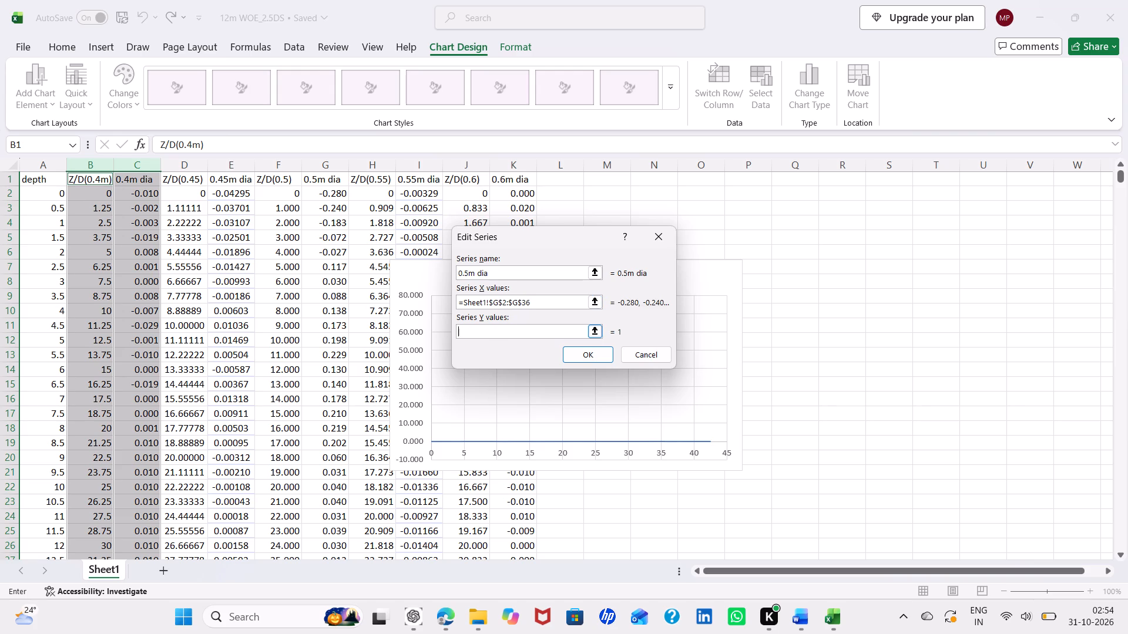
key(ctrl+v)
click(498, 331)
key(BackSpace)
key(shift+f)
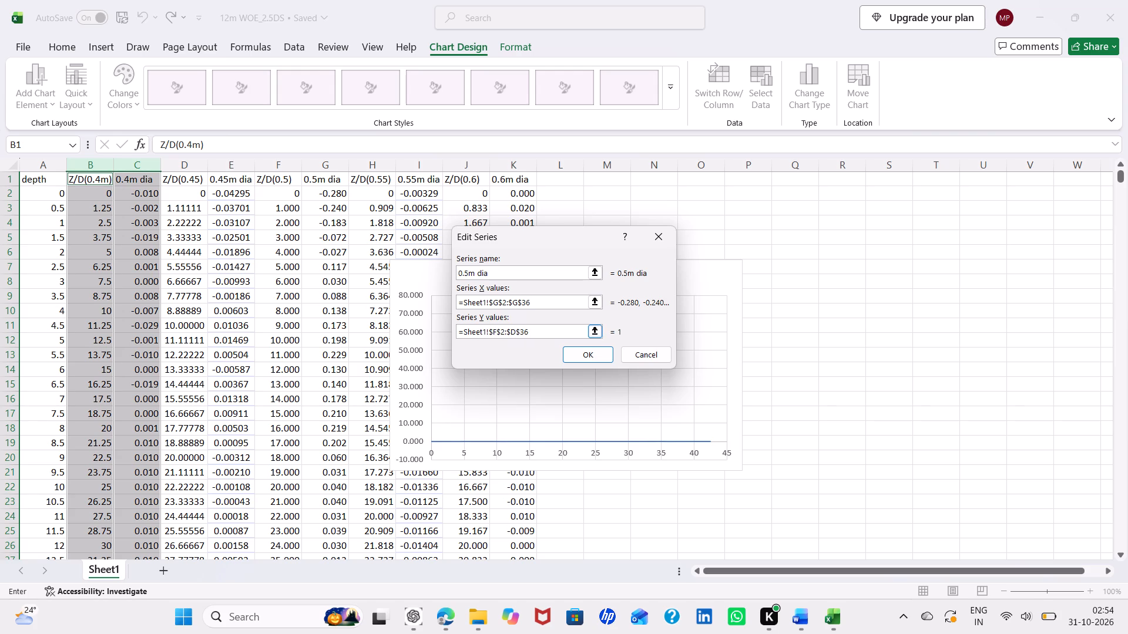
click(517, 331)
key(BackSpace)
key(shift+f)
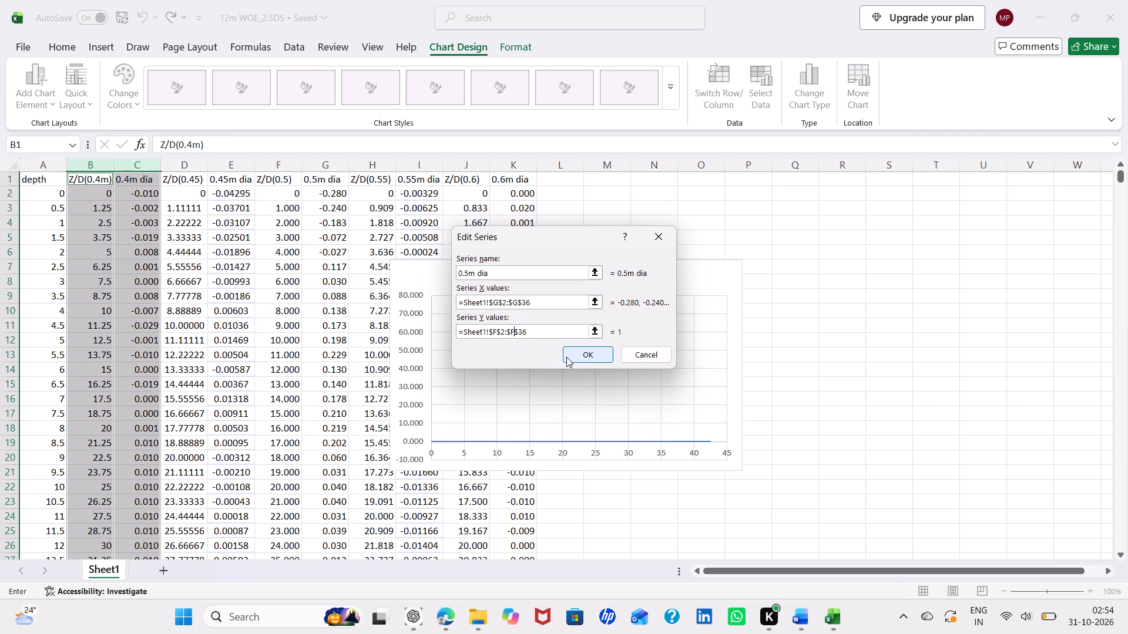
click(578, 357)
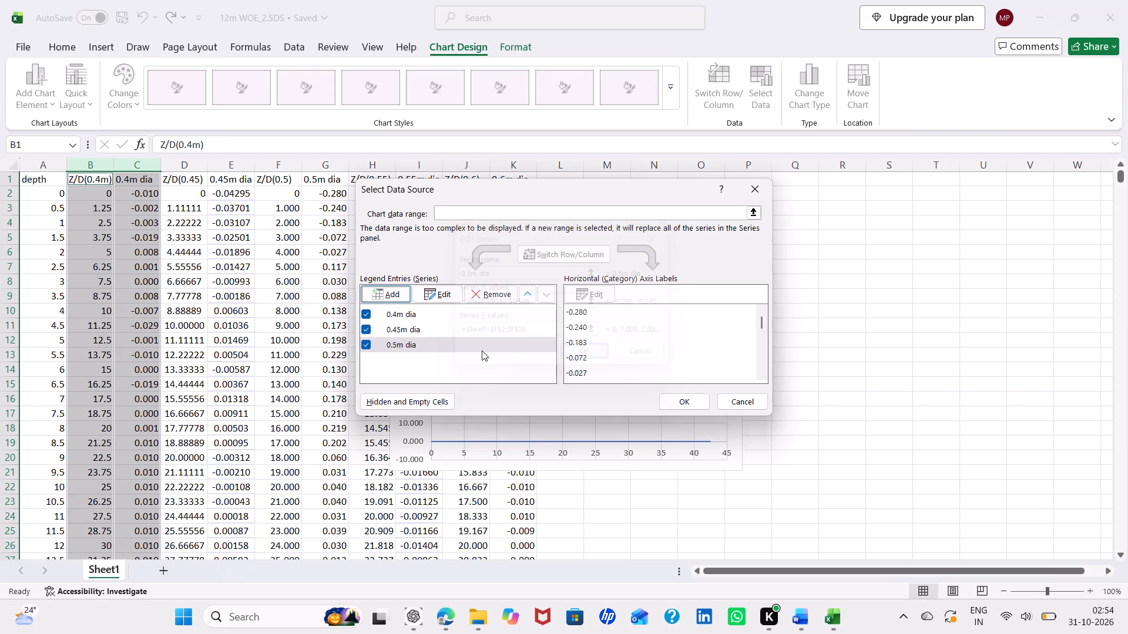
Add a chart series named 0.55m dia with X values =Sheet1!$I$2:$I$36.
click(396, 289)
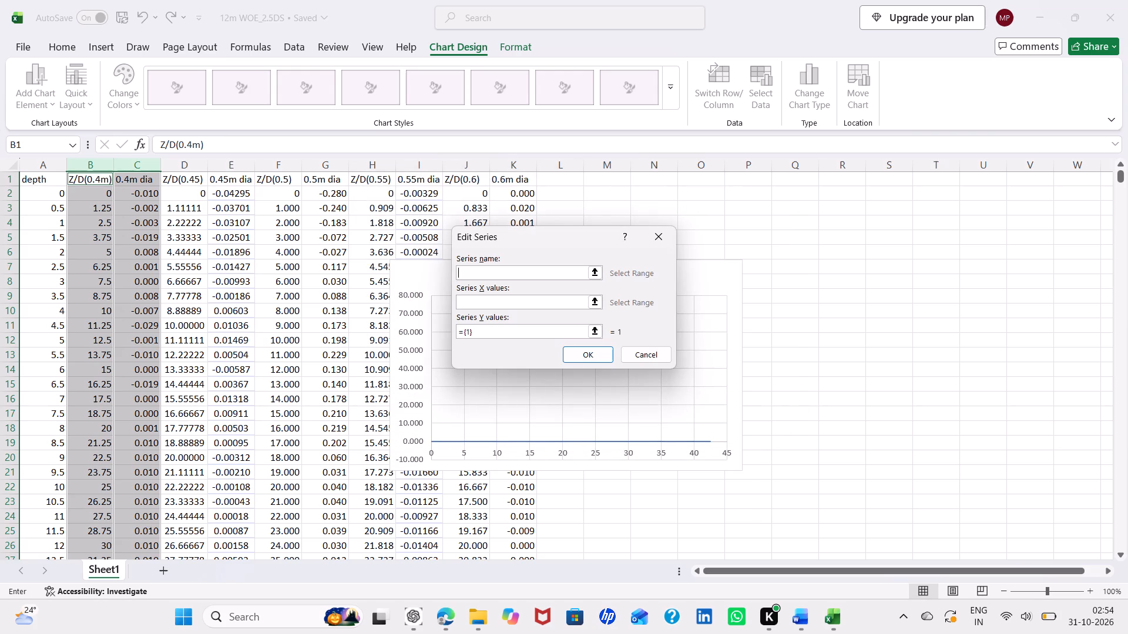
key(0)
text(.55)
text(m dia)
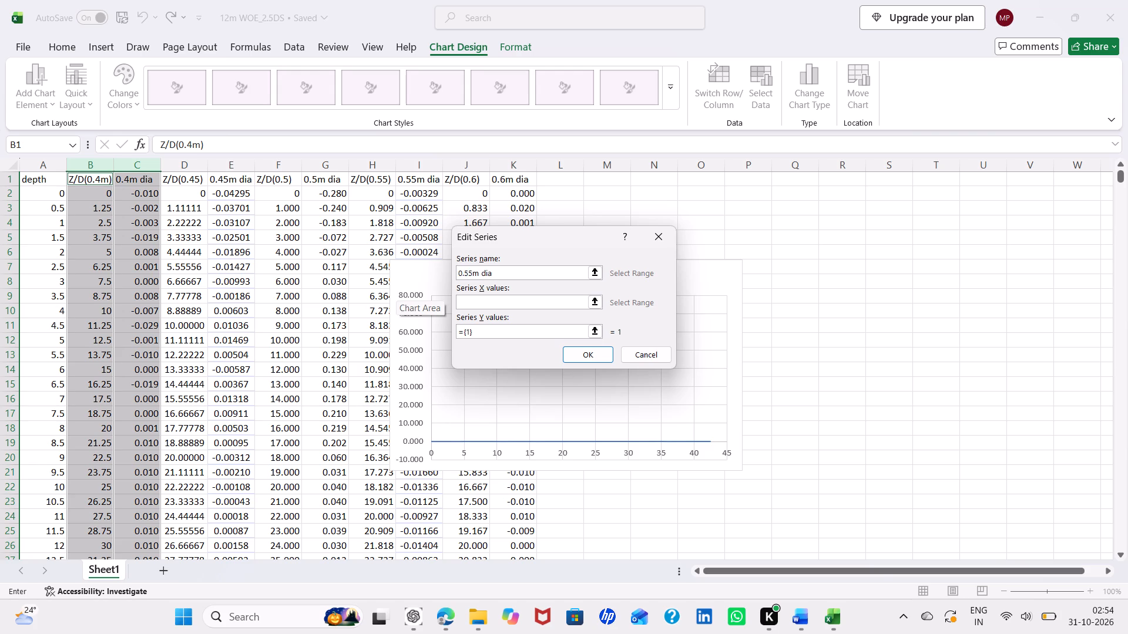
click(466, 303)
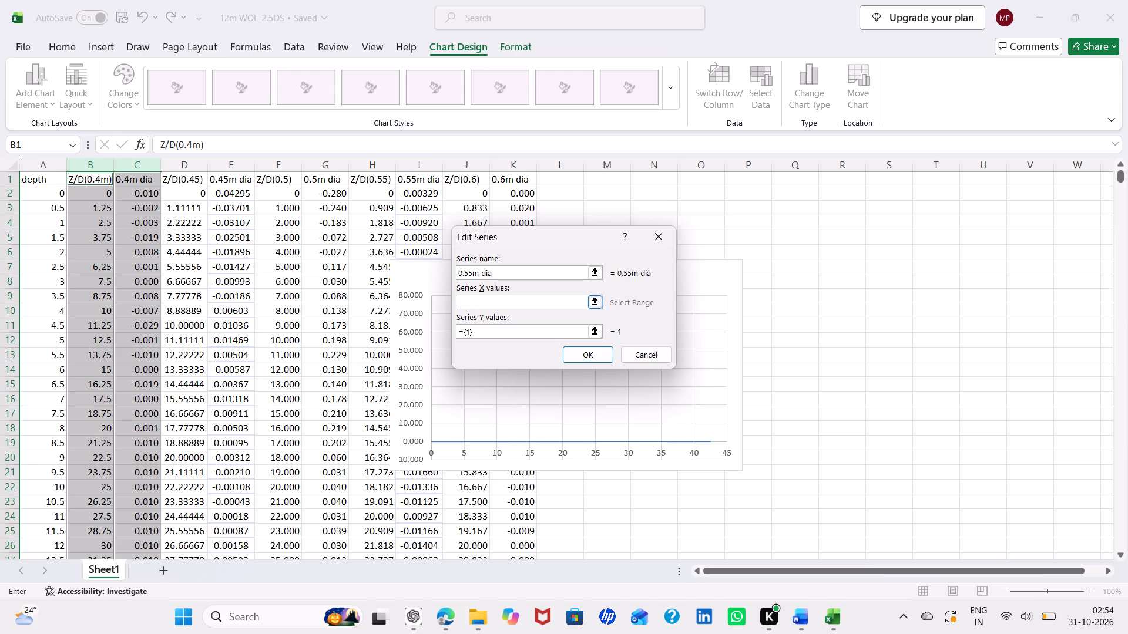
key(ctrl+v)
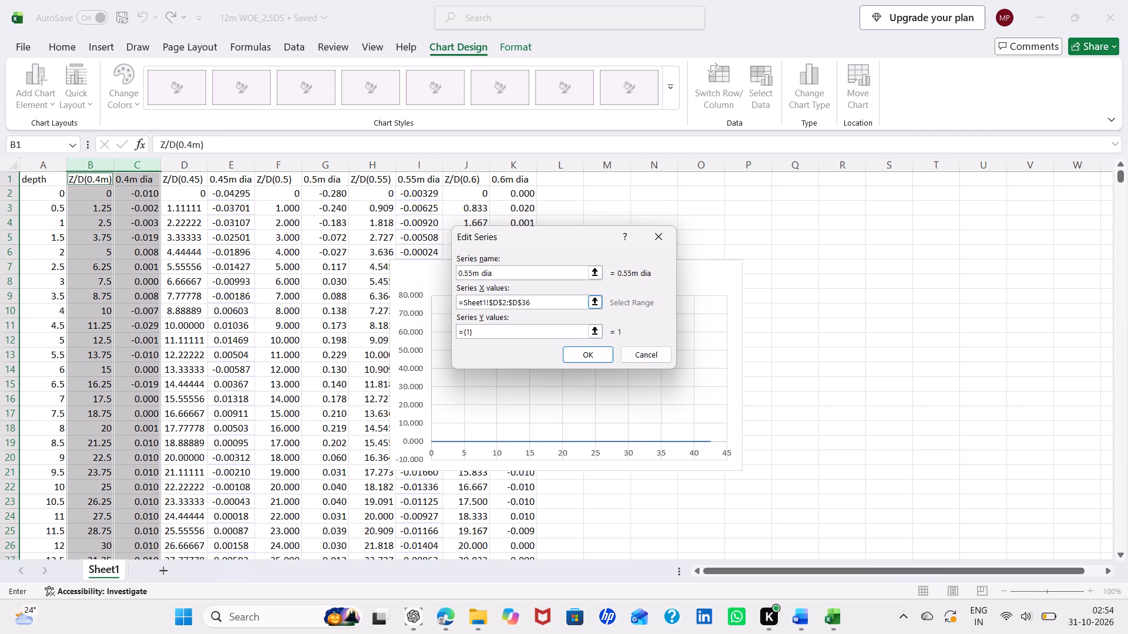
click(499, 301)
key(BackSpace)
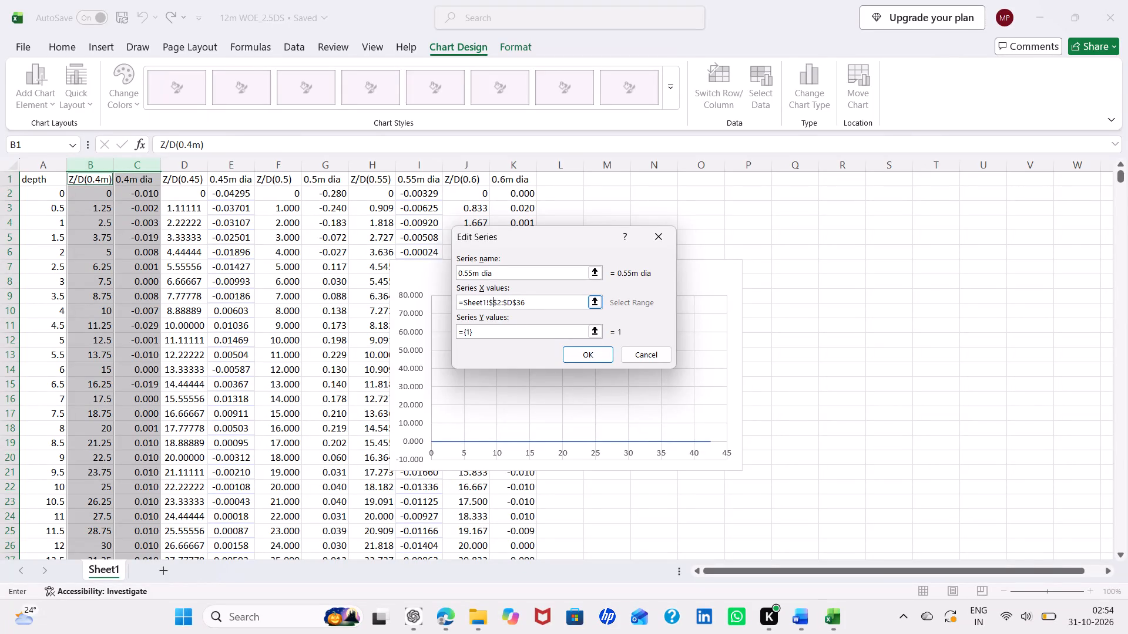
key(shift+i)
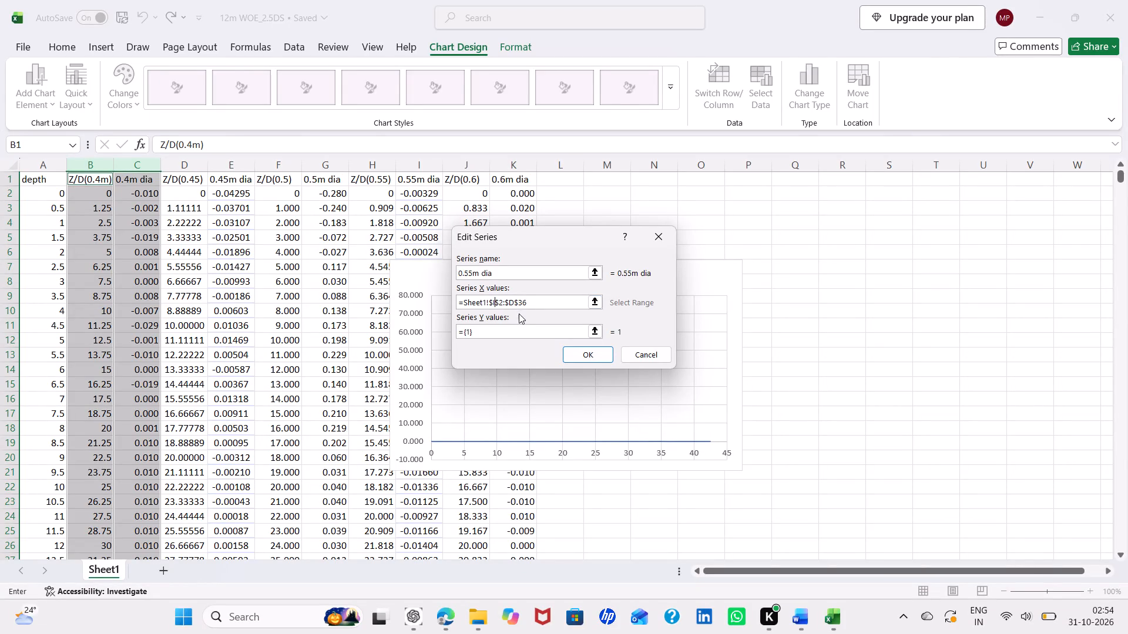
click(515, 303)
key(BackSpace)
key(shift+i)
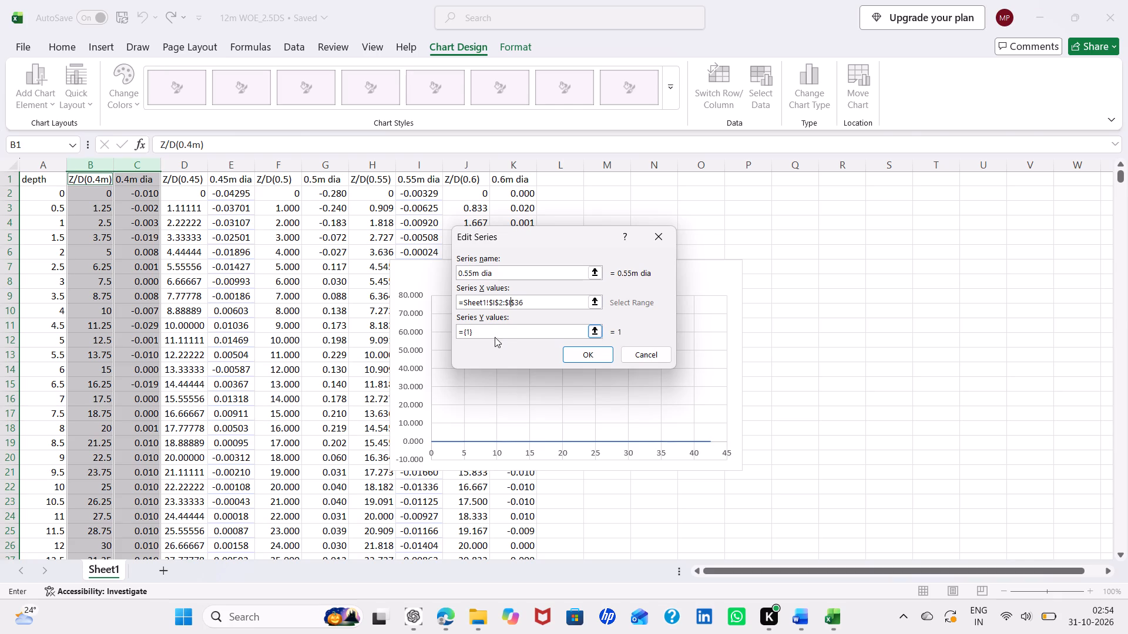
Set the 0.55m dia series' Y values to =Sheet1!$H$2:$H$36 and apply the new series.
click(492, 332)
key(BackSpace)
key(BackSpace)
key(BackSpace)
key(BackSpace)
key(ctrl+v)
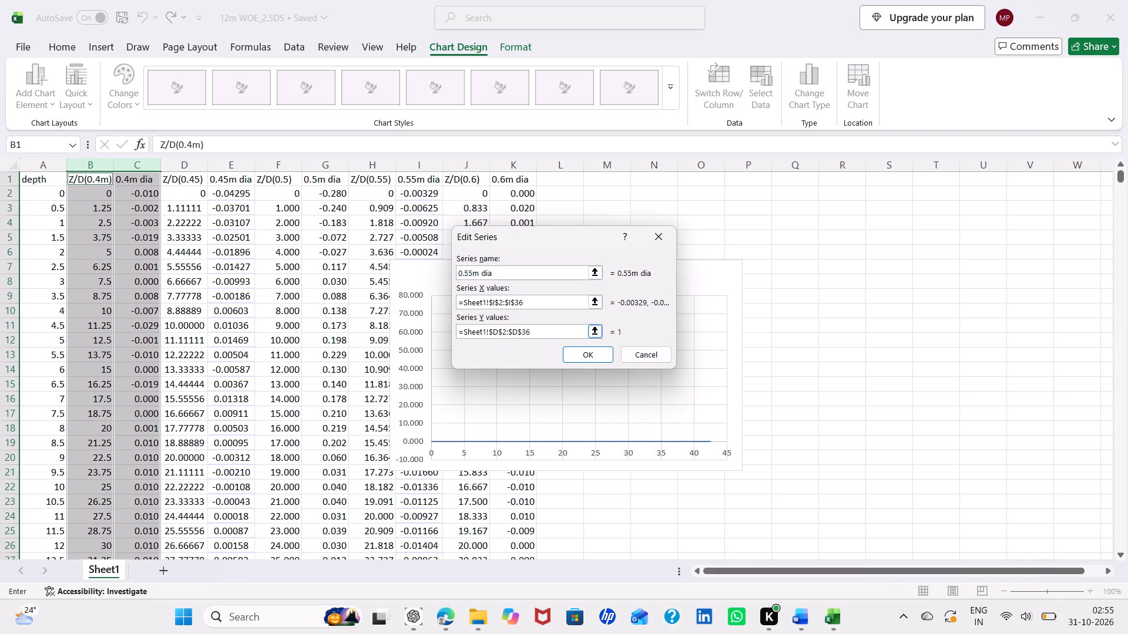
click(497, 332)
key(BackSpace)
key(shift+h)
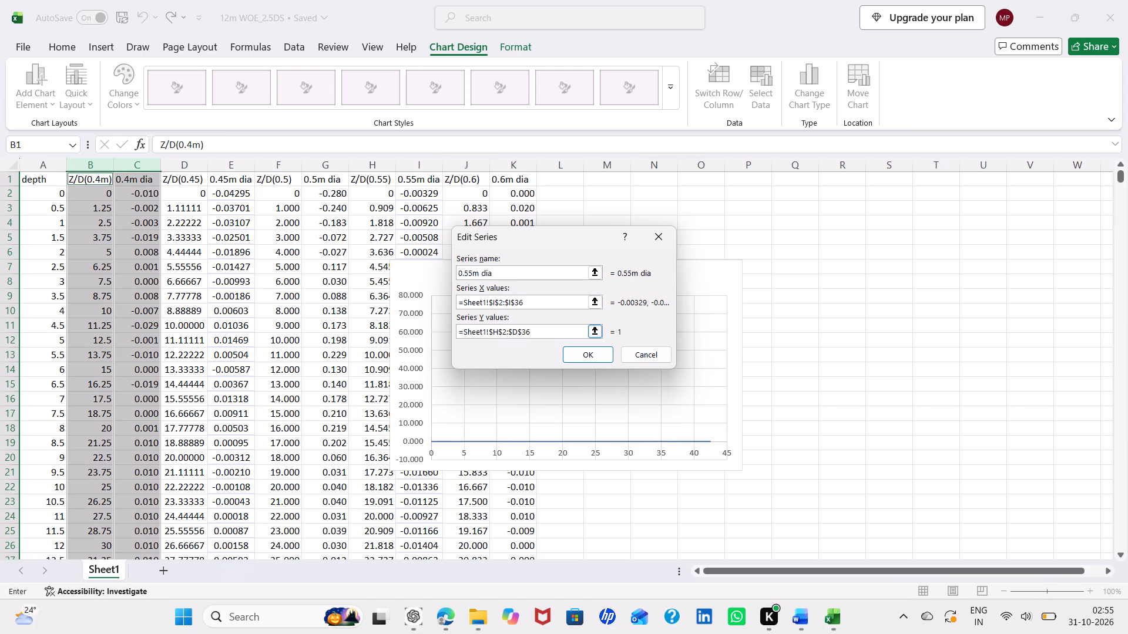
click(518, 334)
key(BackSpace)
key(shift+h)
click(572, 355)
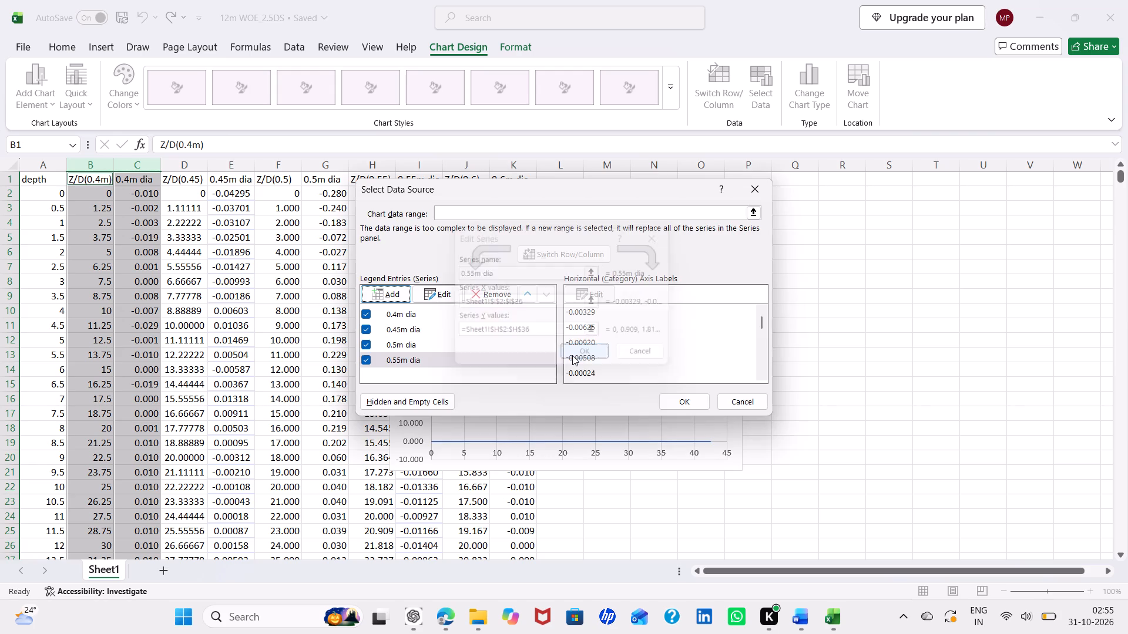
Add a chart series named 0.6m dia with X values =Sheet1!$K$2:$K$36.
click(387, 298)
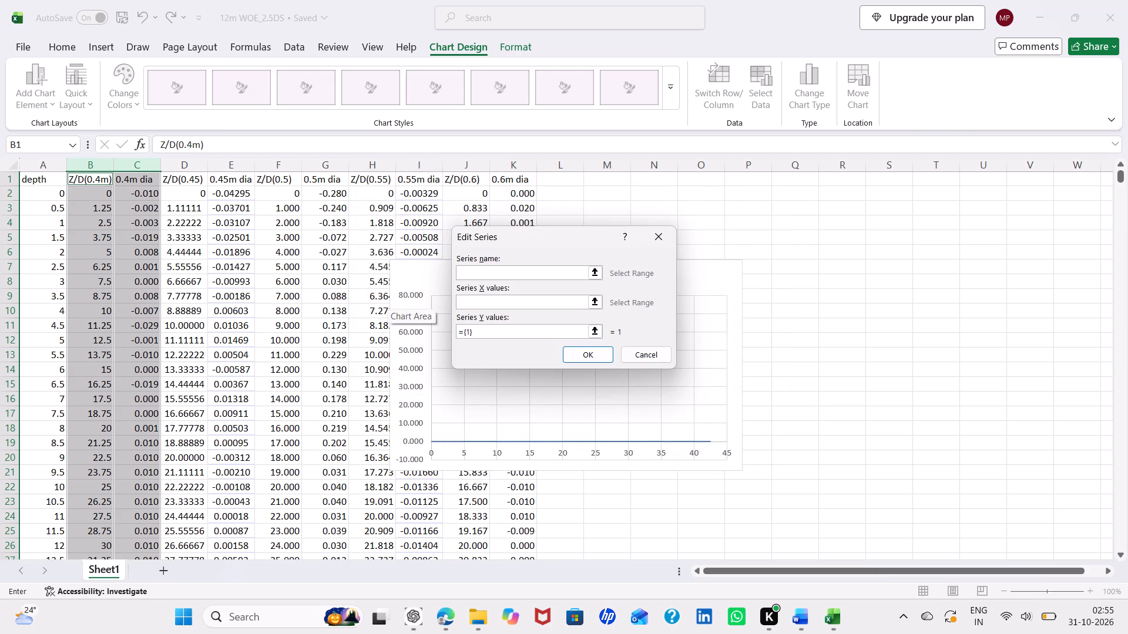
text(0.)
text(6m dia)
click(474, 303)
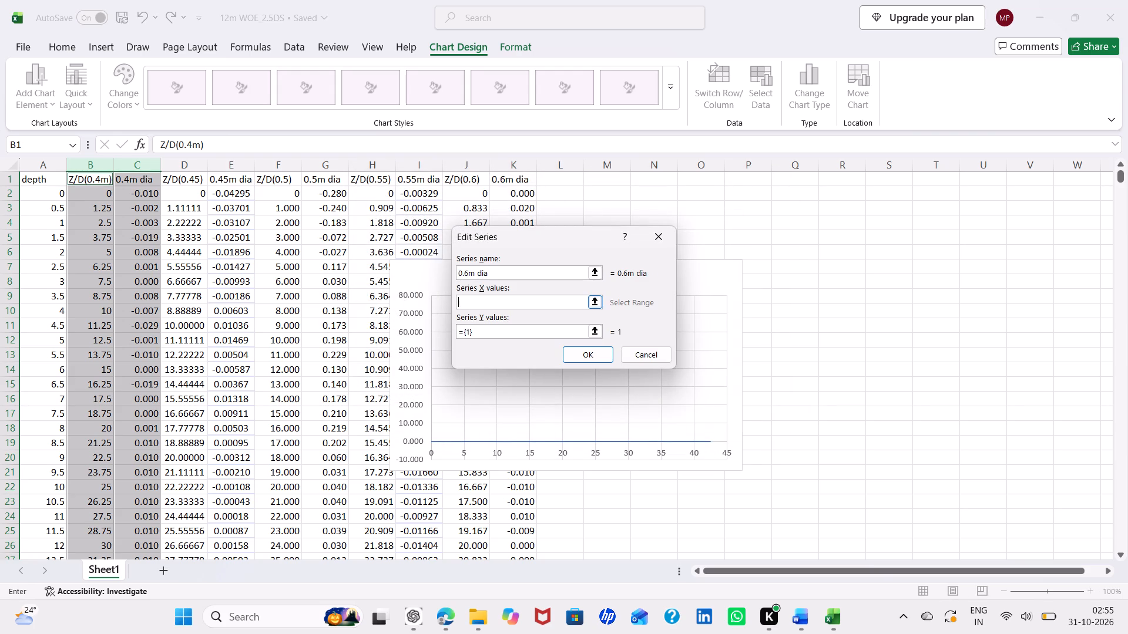
key(ctrl+v)
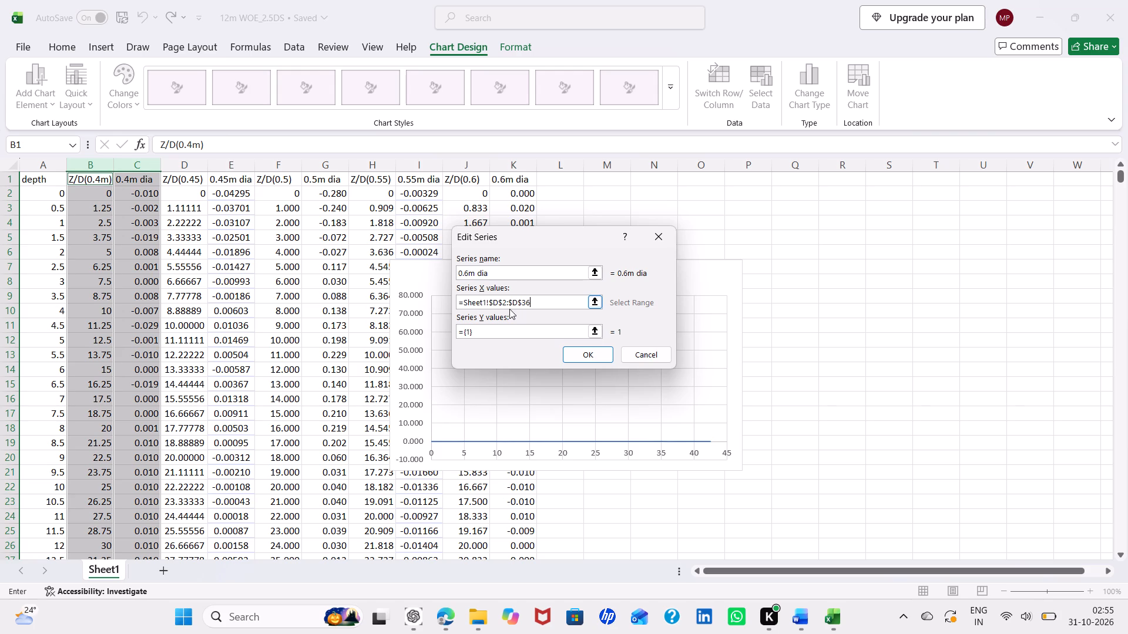
click(498, 302)
key(BackSpace)
key(shift+k)
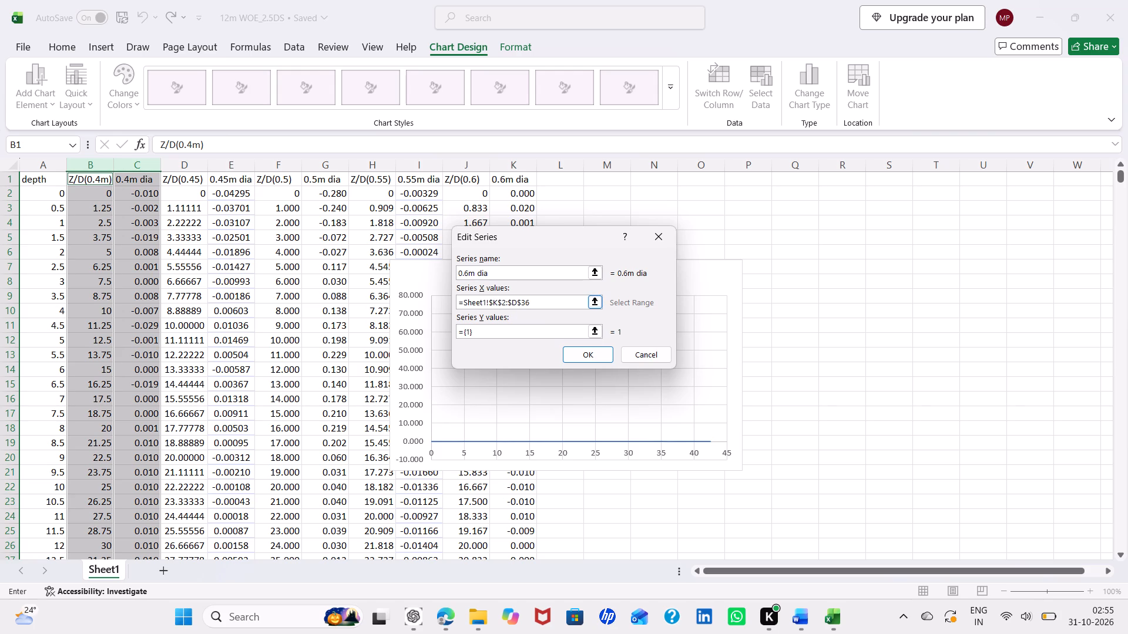
click(516, 303)
key(BackSpace)
key(shift+k)
Set the 0.6m dia series' Y values to =Sheet1!$J$2:$J$36 and apply the new series and the data source changes.
click(481, 335)
key(BackSpace)
key(BackSpace)
key(BackSpace)
key(BackSpace)
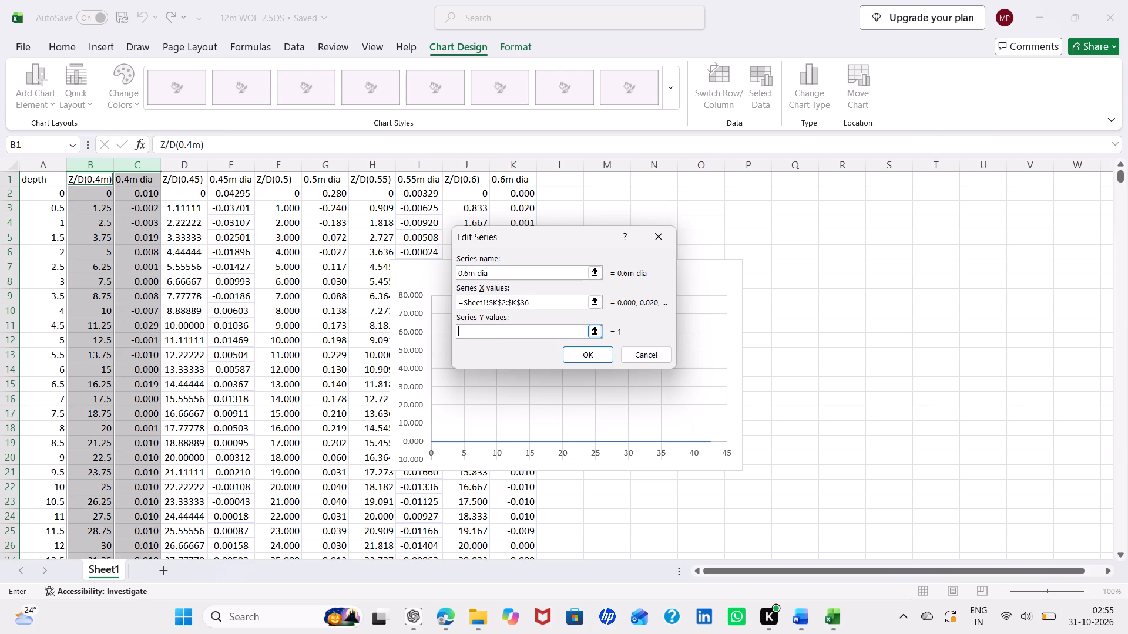
key(ctrl+v)
click(499, 334)
key(BackSpace)
key(shift+j)
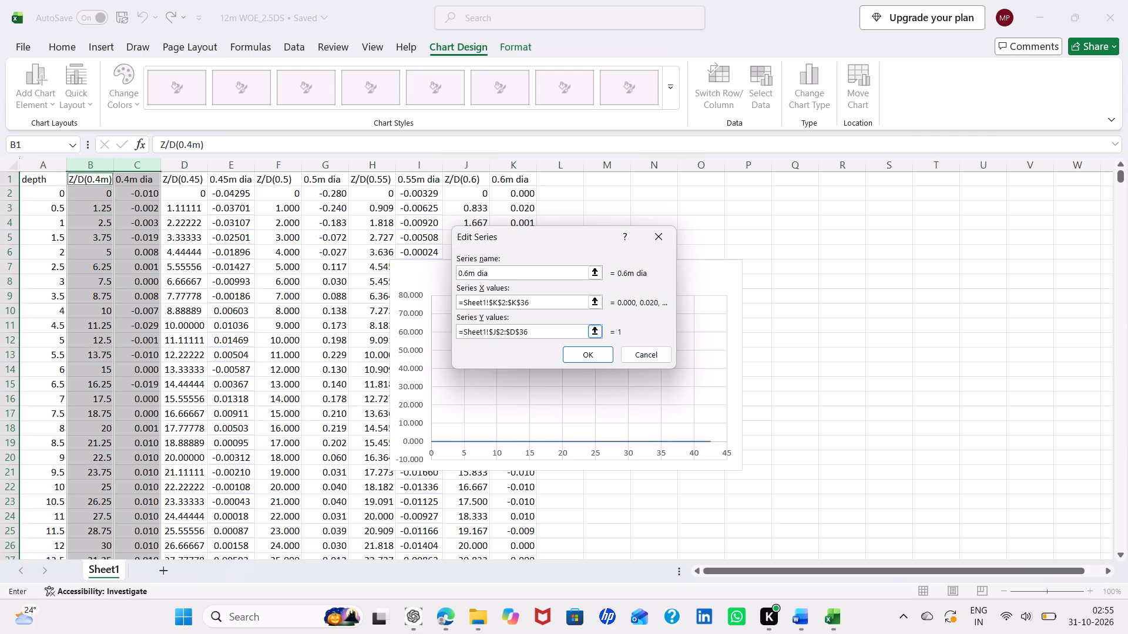
click(515, 333)
key(BackSpace)
key(shift+j)
click(582, 359)
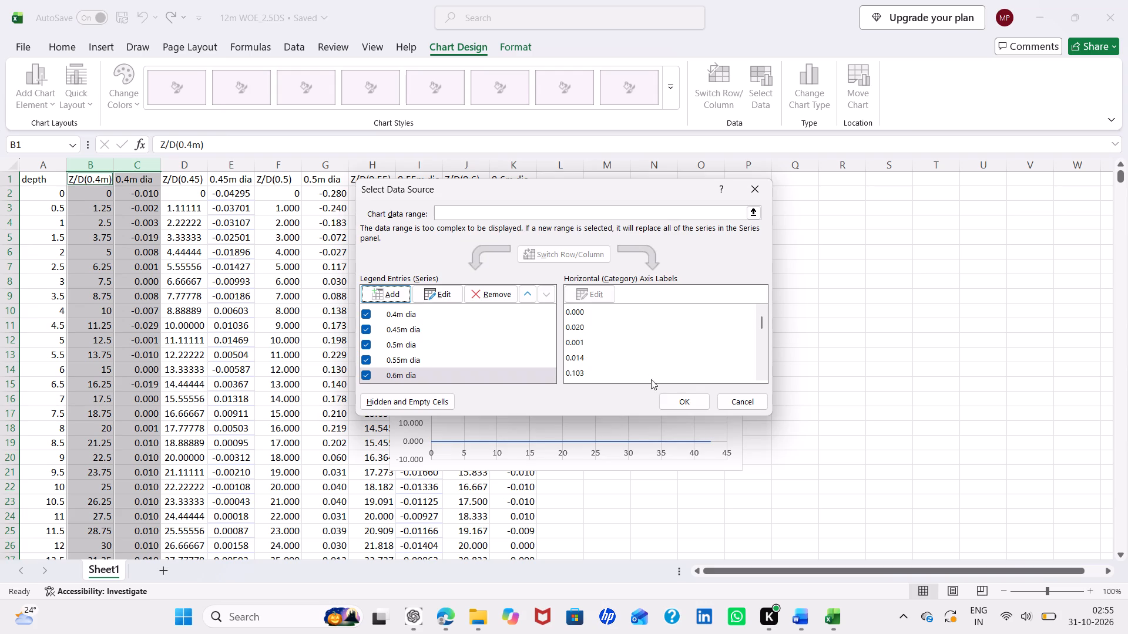
click(666, 399)
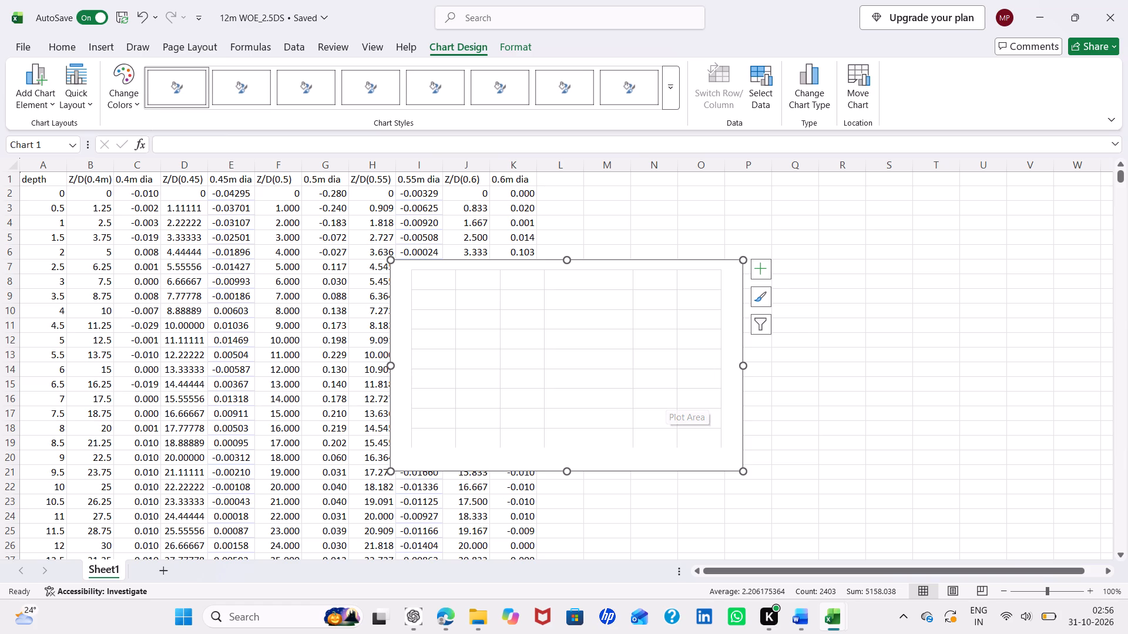
Add a chart title to the 12m WOE_2.5DS scatter chart.
click(760, 276)
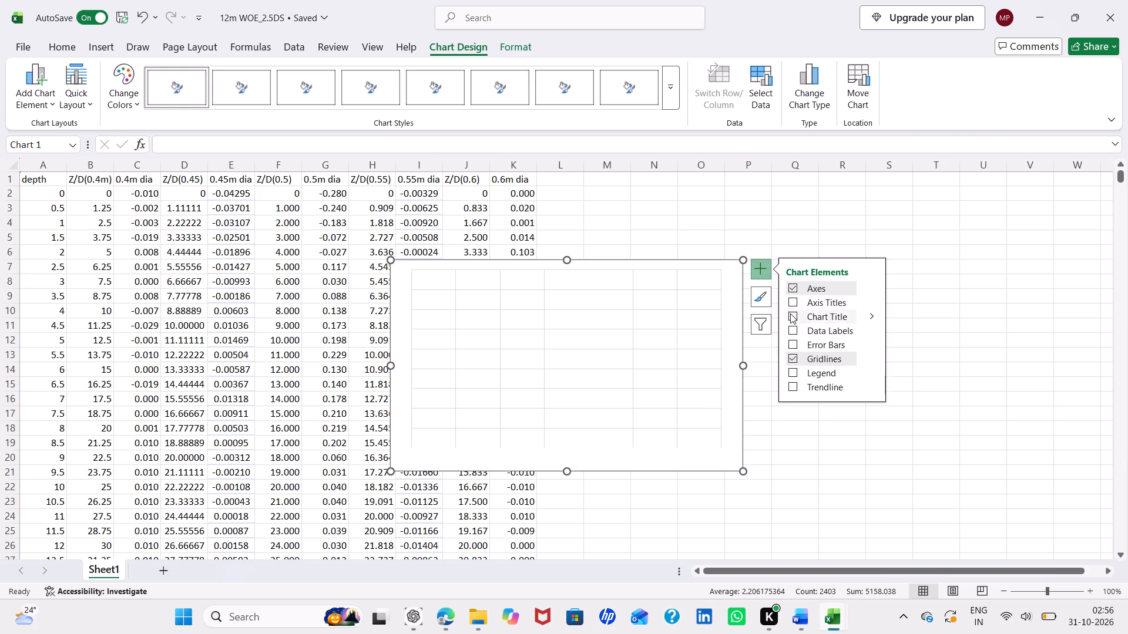
click(791, 318)
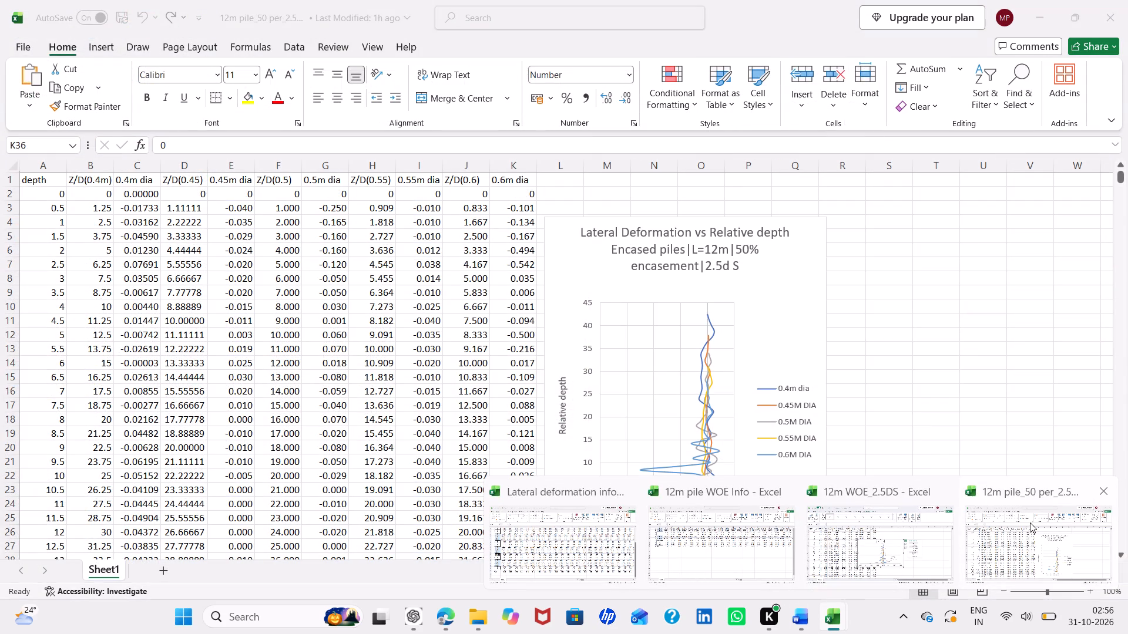
Copy the full chart title text from the 50% encasement, 2.5d S chart in the 12m pile_50 per_2.5 workbook.
click(1030, 522)
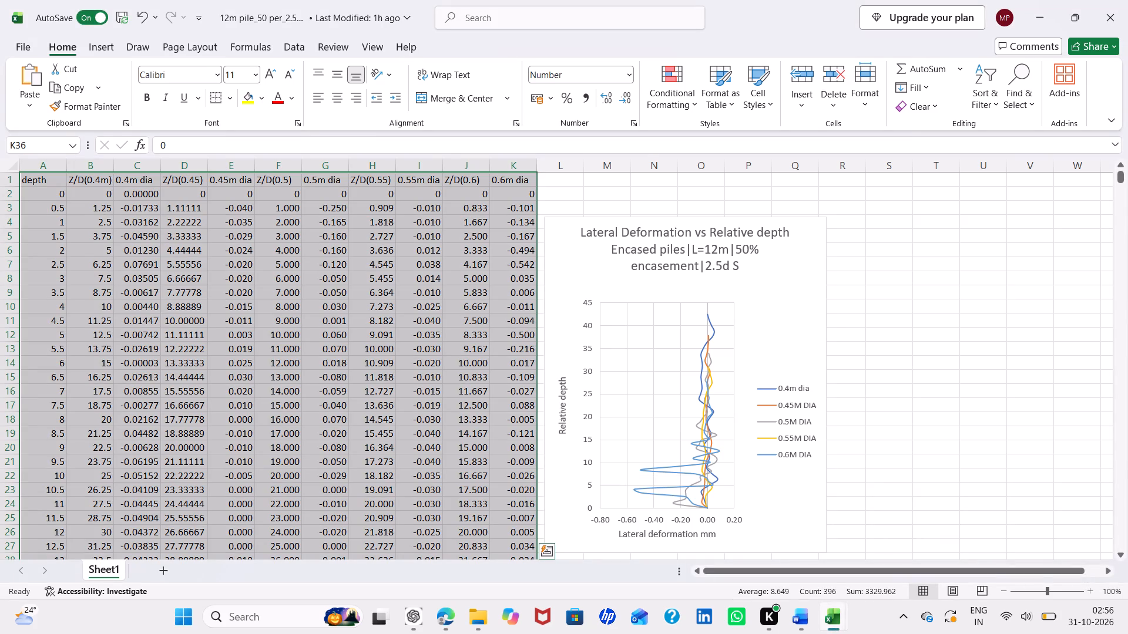
click(736, 261)
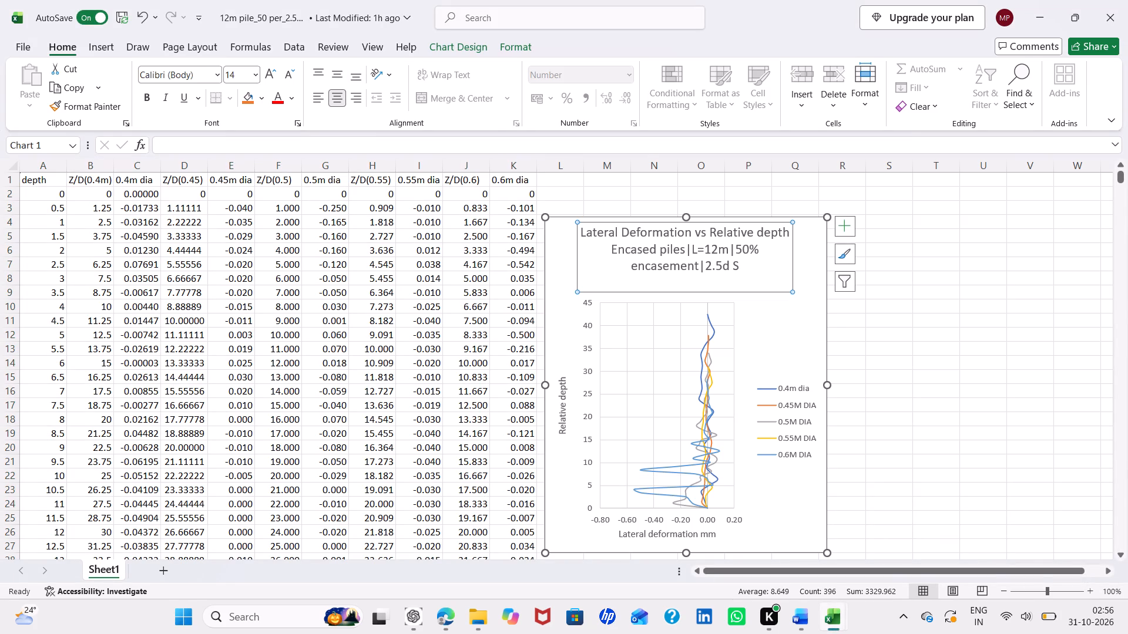
drag(740, 268, 705, 260)
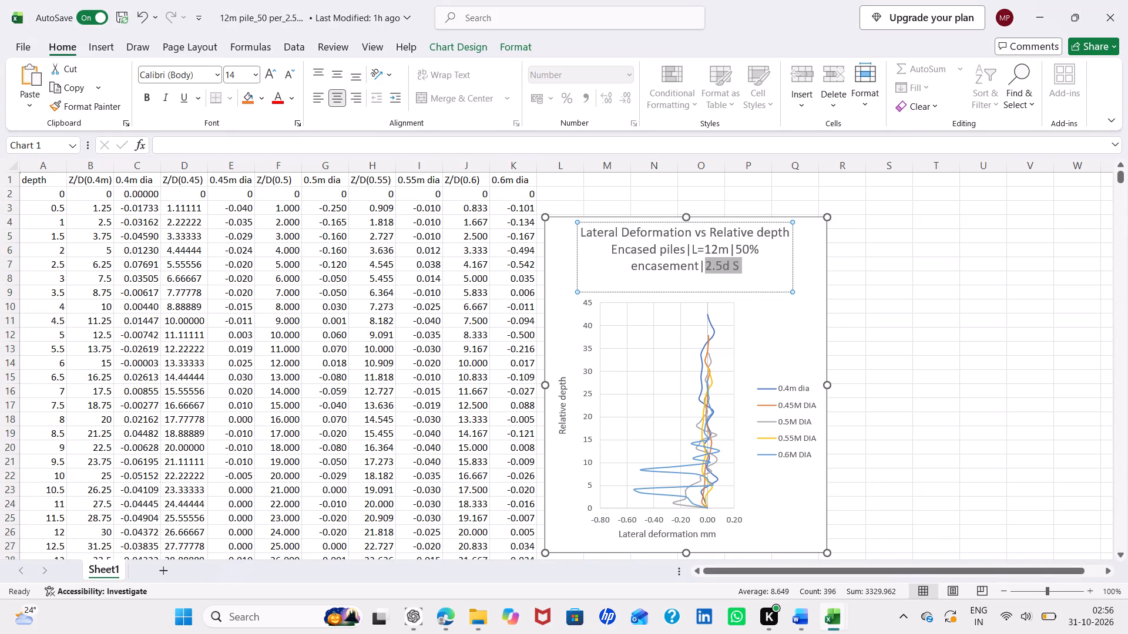
drag(705, 260, 599, 227)
key(ctrl+c)
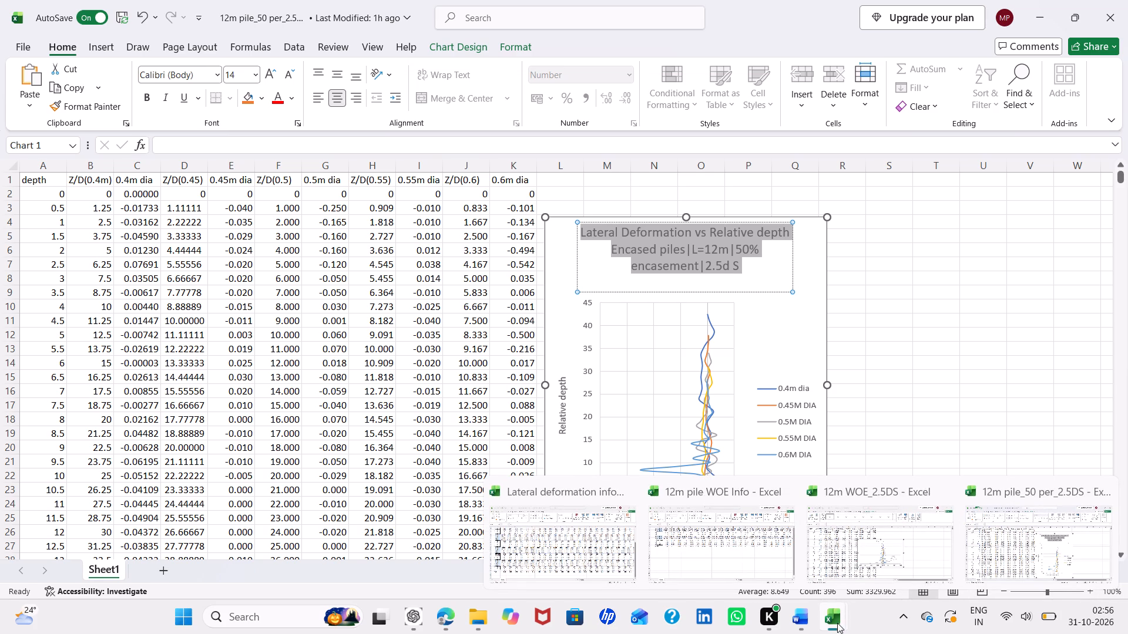
Replace the placeholder chart title in the 12m WOE_2.5DS workbook with the copied title text.
click(717, 549)
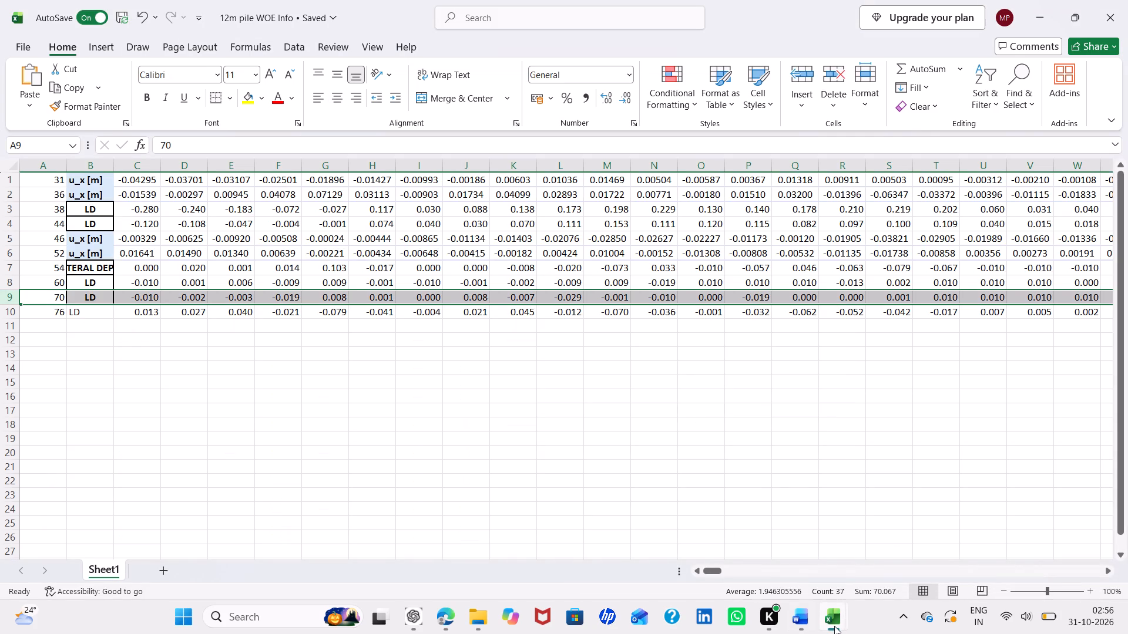
click(866, 557)
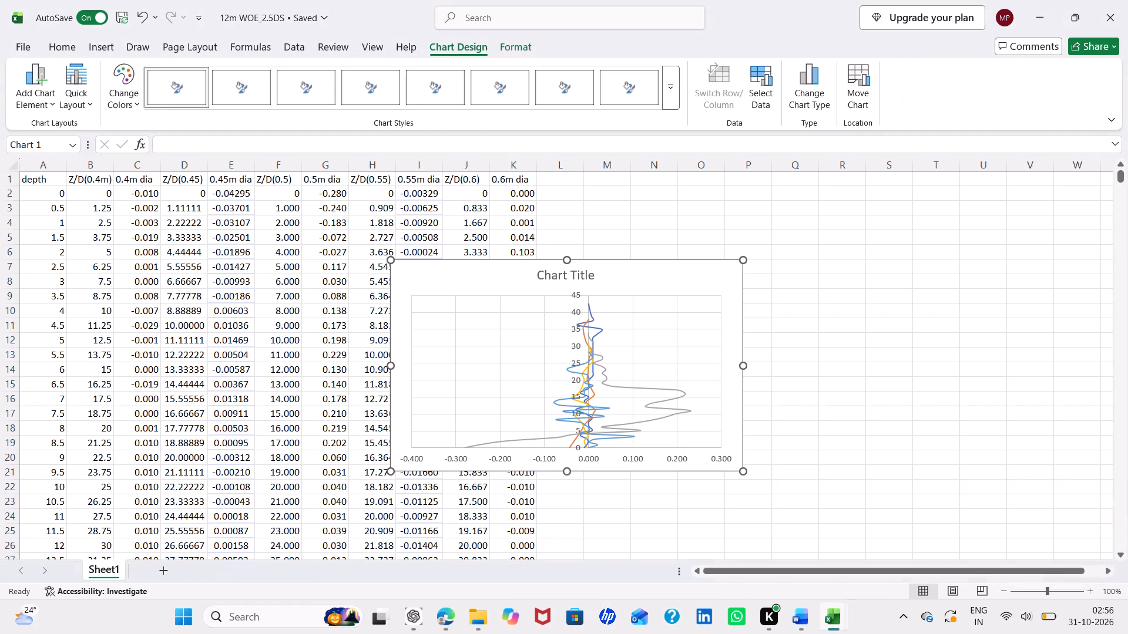
drag(592, 274, 585, 272)
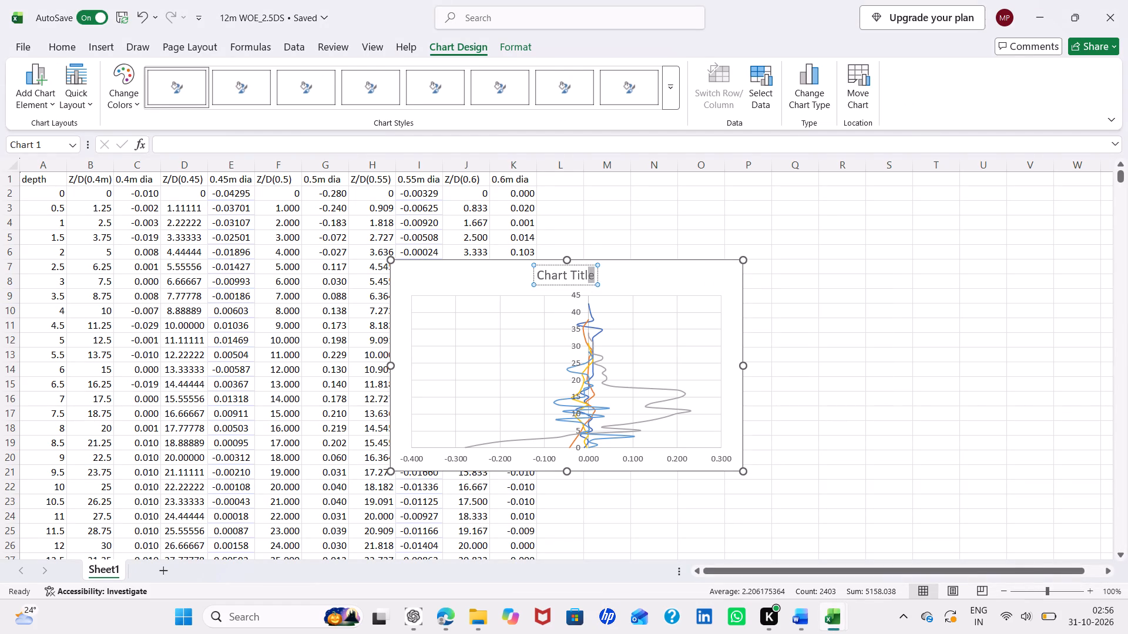
drag(585, 272, 538, 272)
key(BackSpace)
key(ctrl+v)
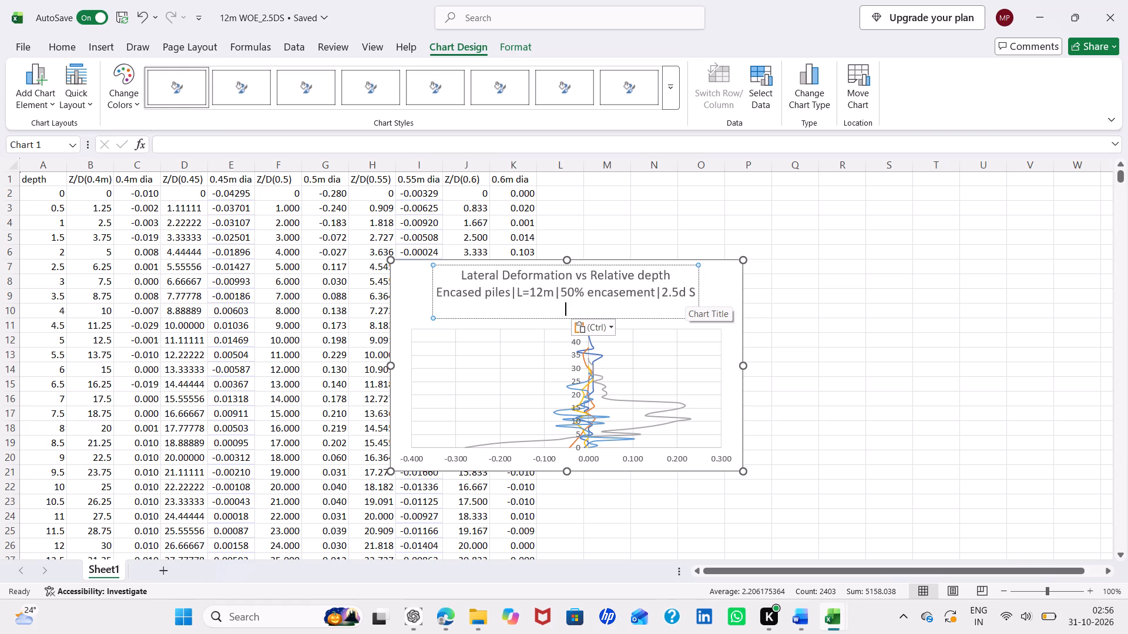
Replace "50%" in the chart title with "Without" so the phrase reads "Without encasement".
click(587, 296)
key(BackSpace)
key(BackSpace)
key(BackSpace)
key(BackSpace)
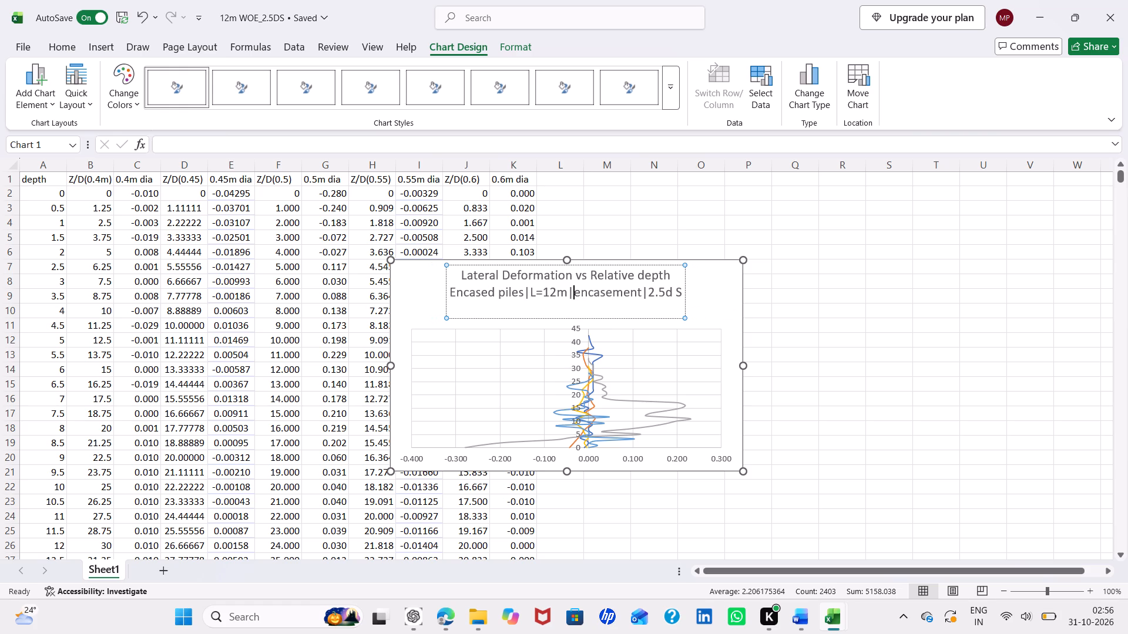
key(shift+w)
text(ithout)
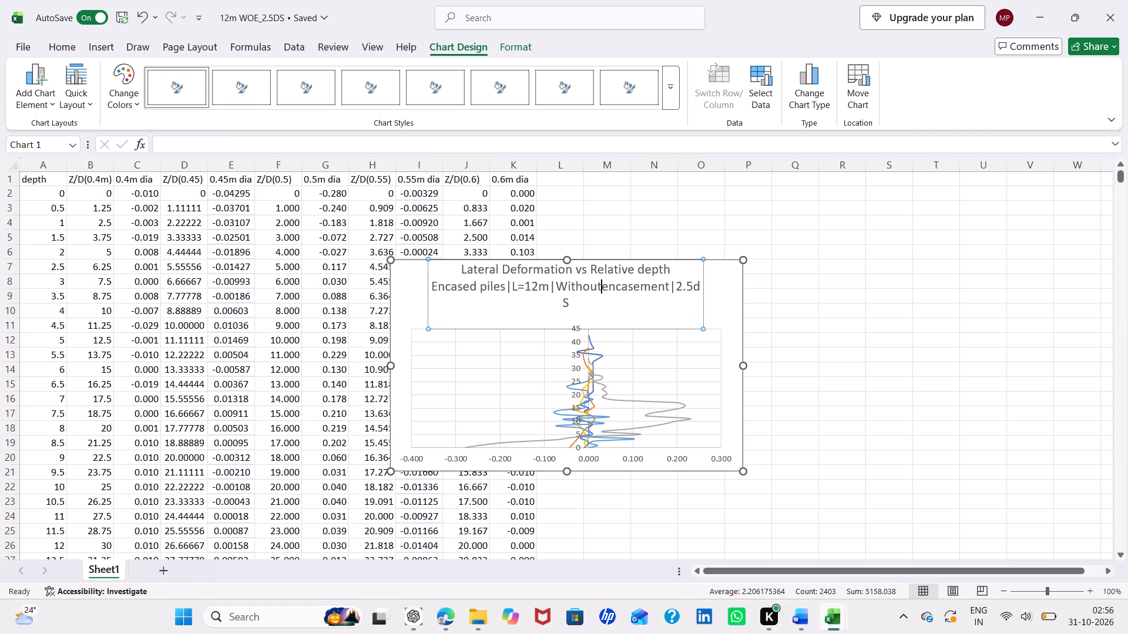
key(space)
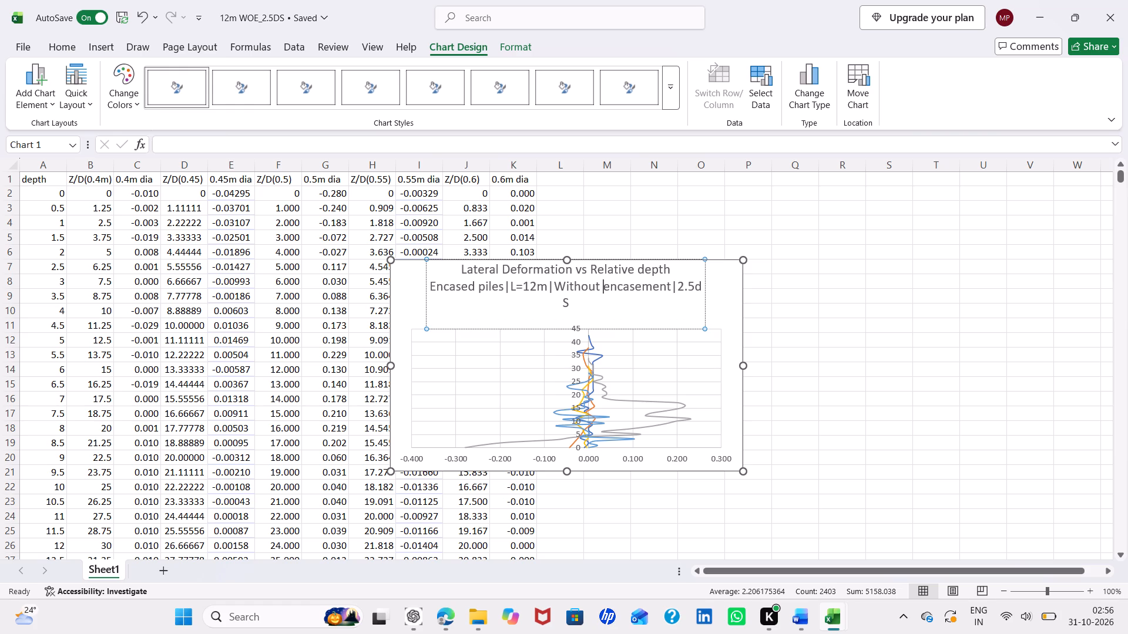
click(775, 311)
Add axis titles to the without-encasement chart.
click(734, 298)
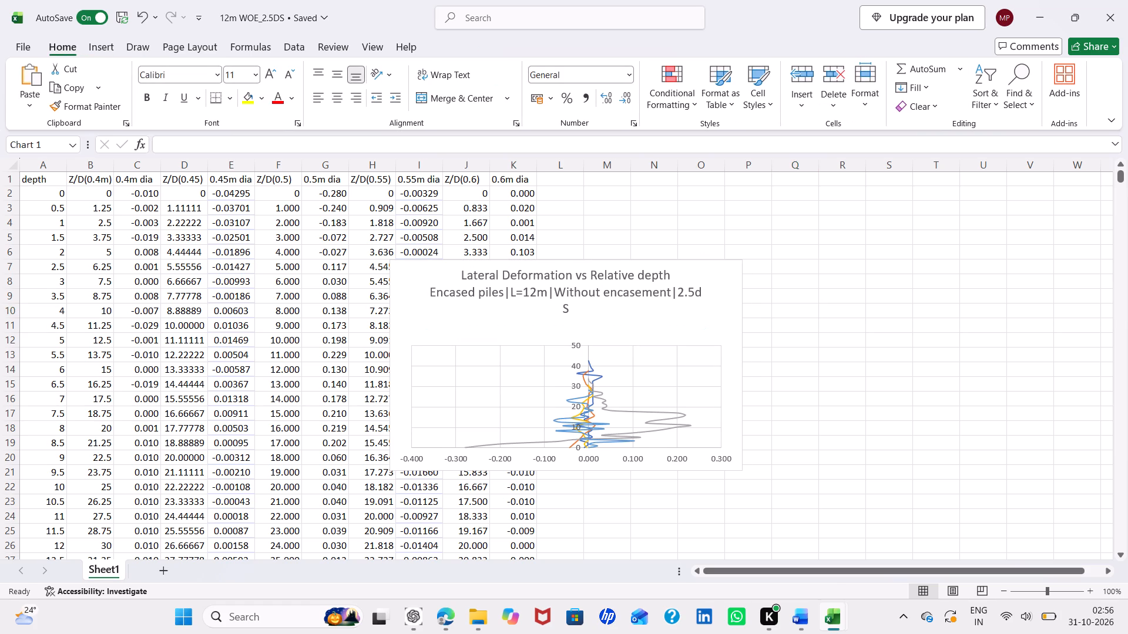
click(769, 273)
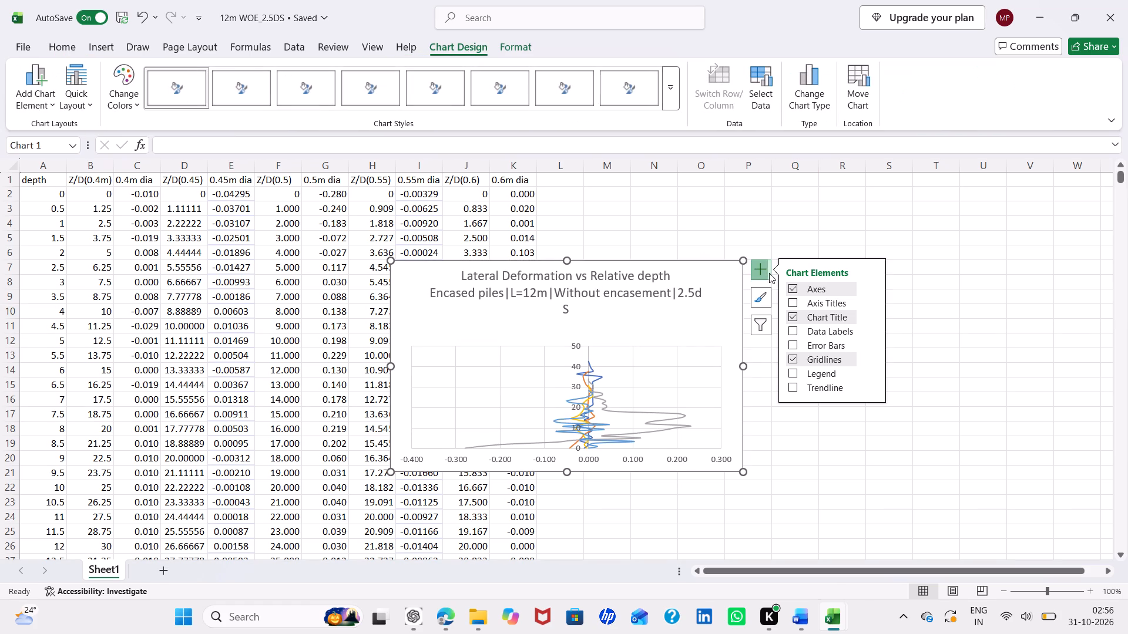
click(795, 305)
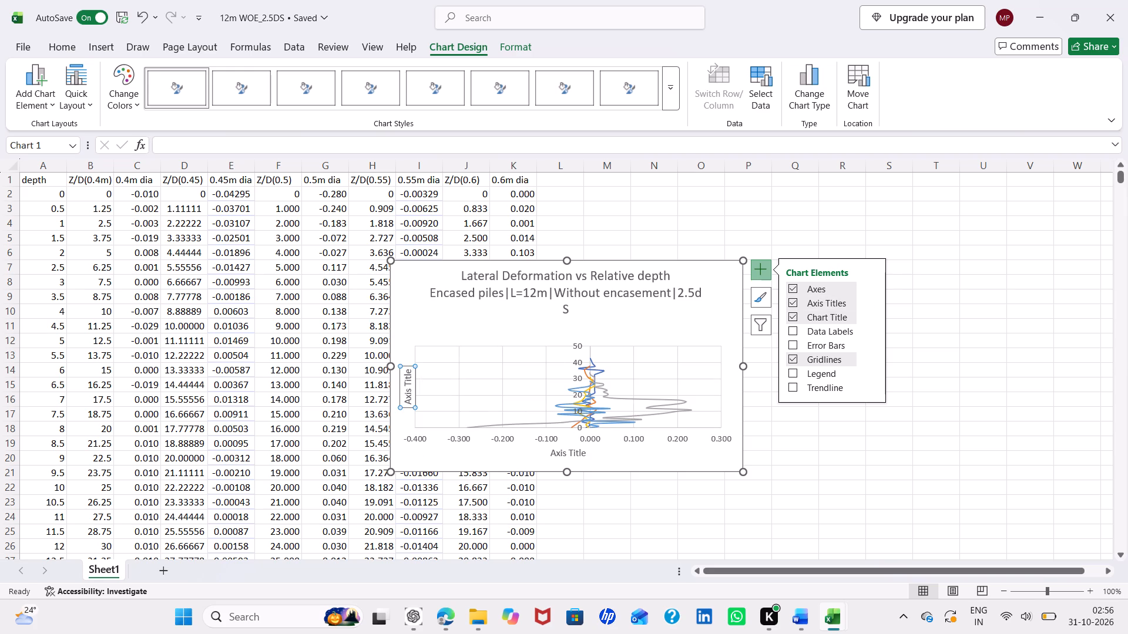
Replace the placeholder vertical axis title of the without-encasement chart with "Relative depth".
drag(409, 371, 411, 401)
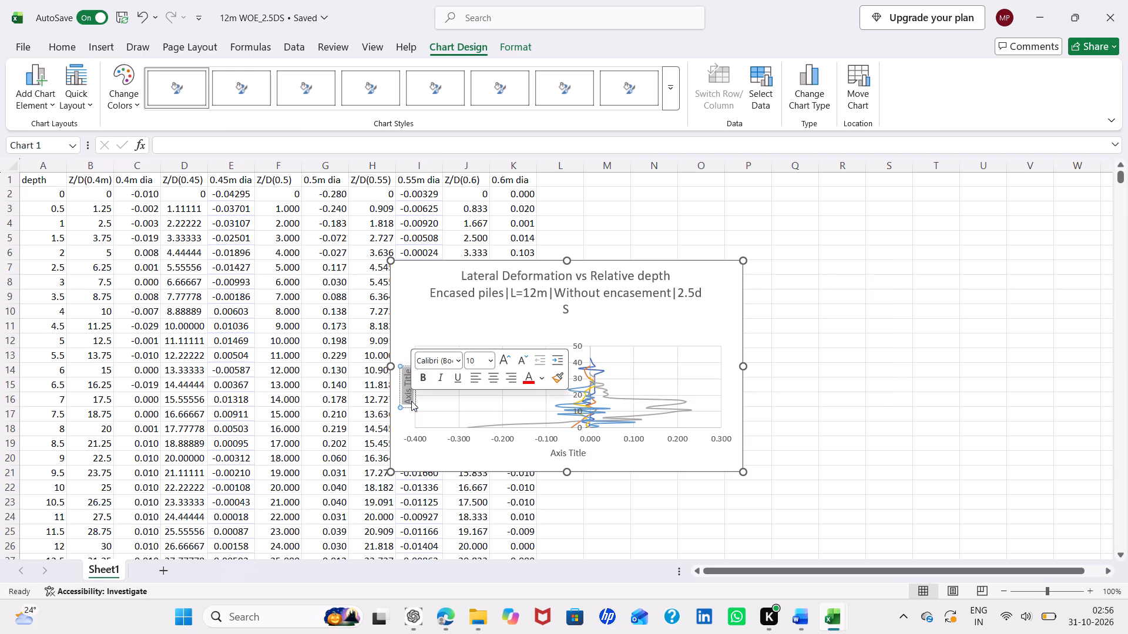
key(BackSpace)
text(Re)
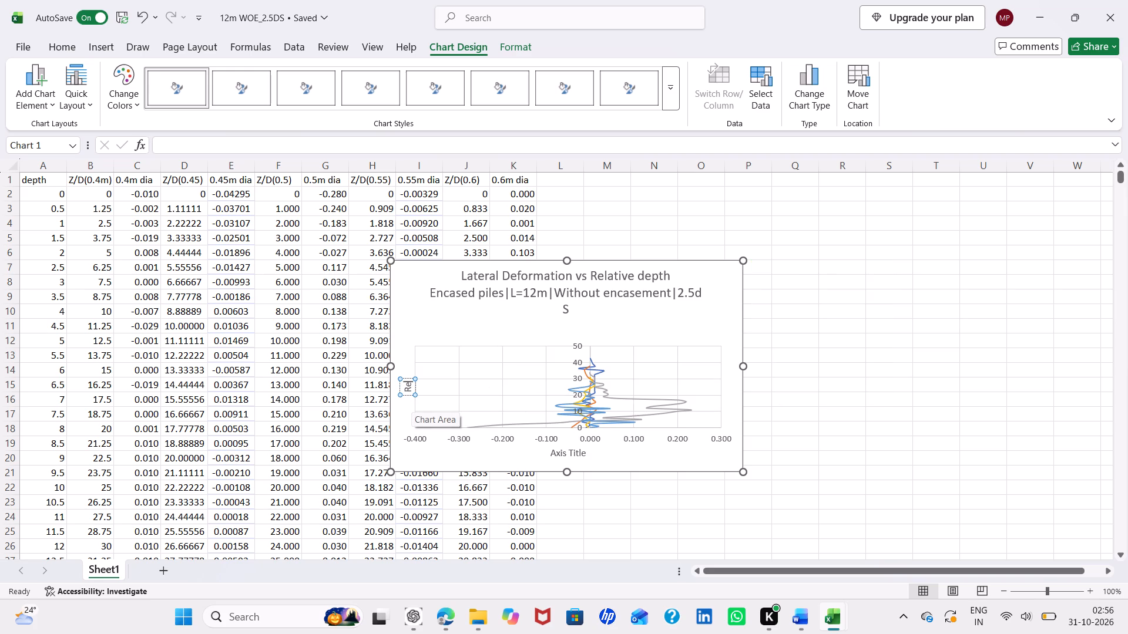
text(lative depth)
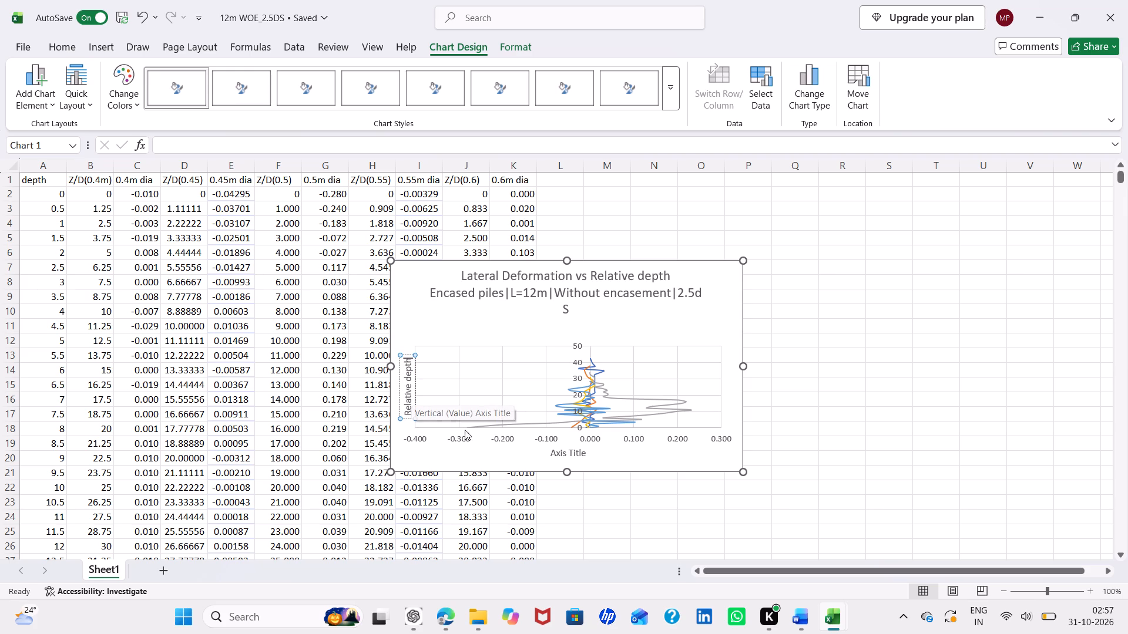
Replace the placeholder horizontal axis title of the chart with "LD mm".
click(577, 457)
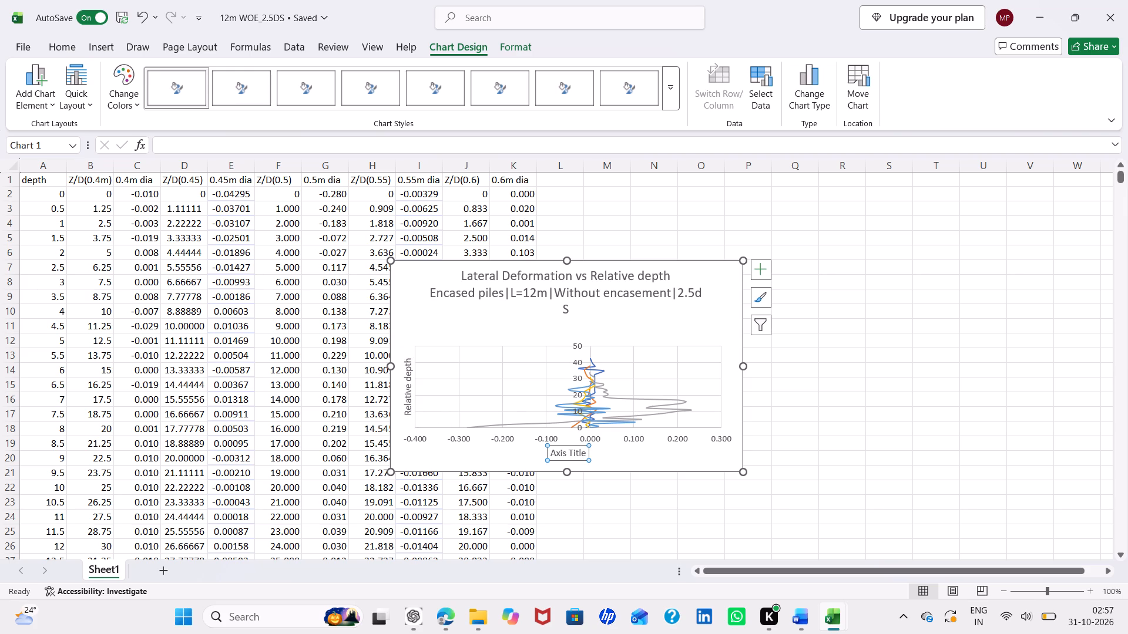
drag(585, 454, 556, 456)
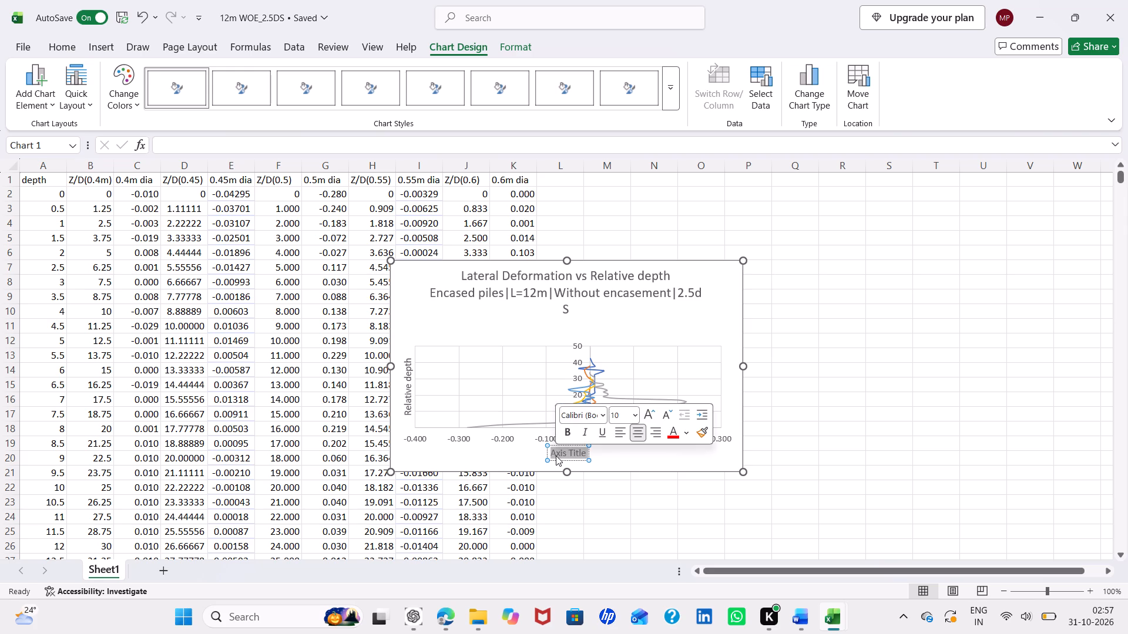
key(BackSpace)
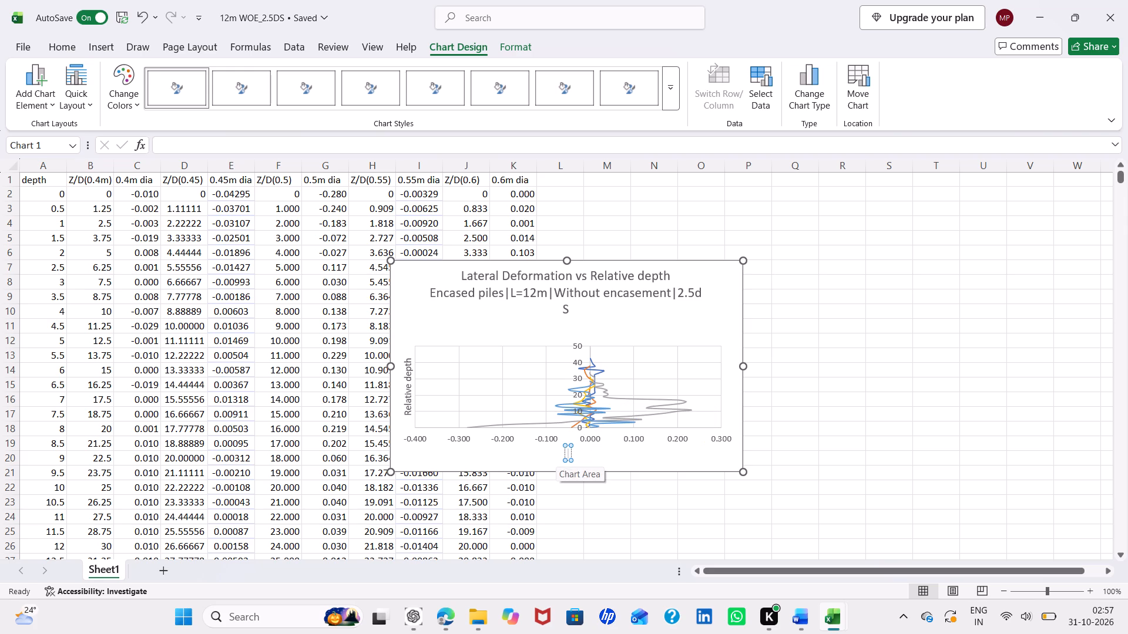
text(LD mm)
click(825, 393)
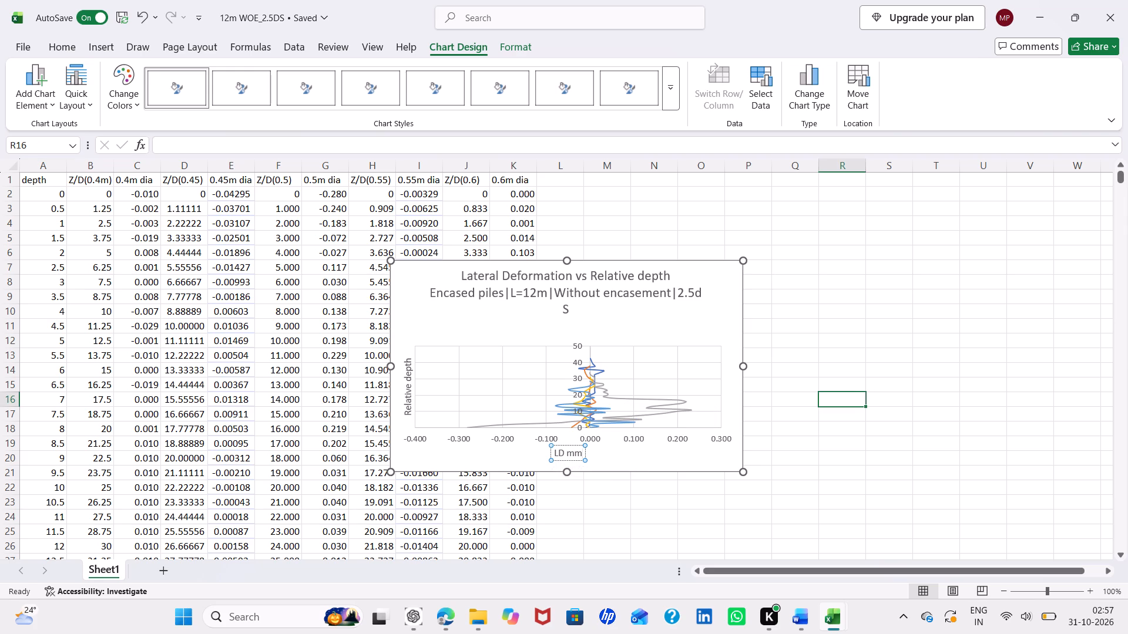
Add a legend to the without-encasement chart.
click(711, 306)
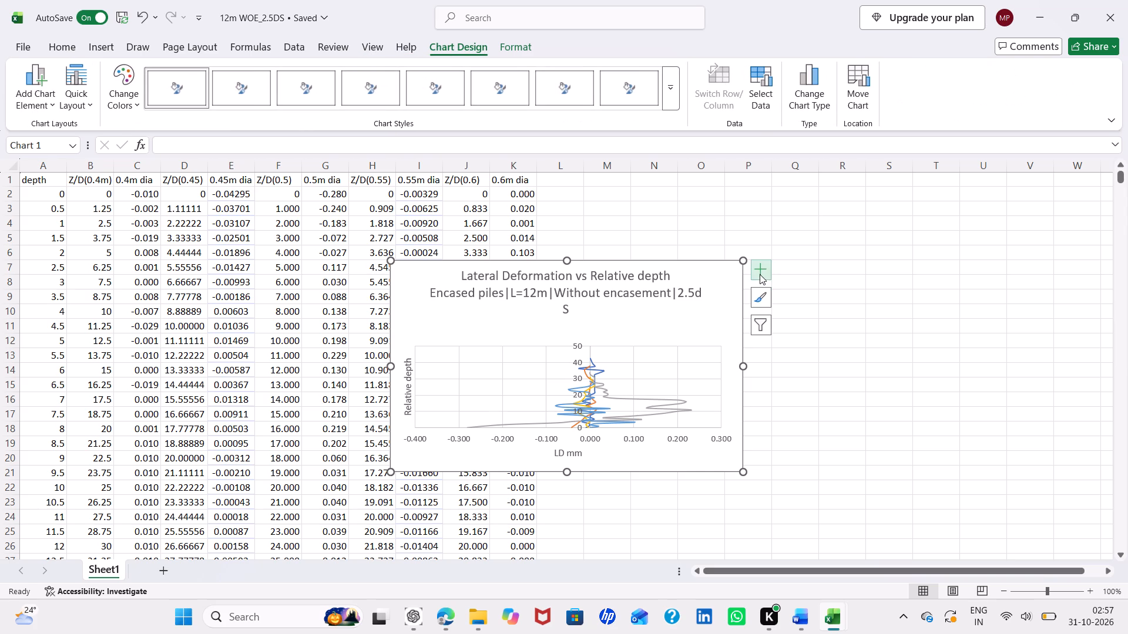
click(760, 274)
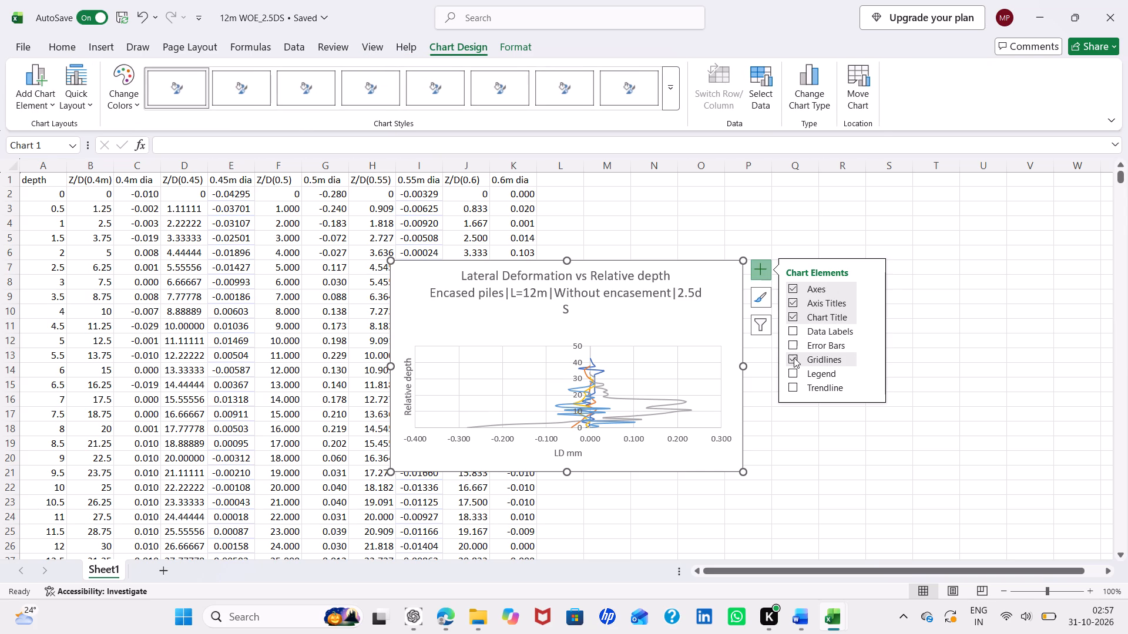
click(792, 370)
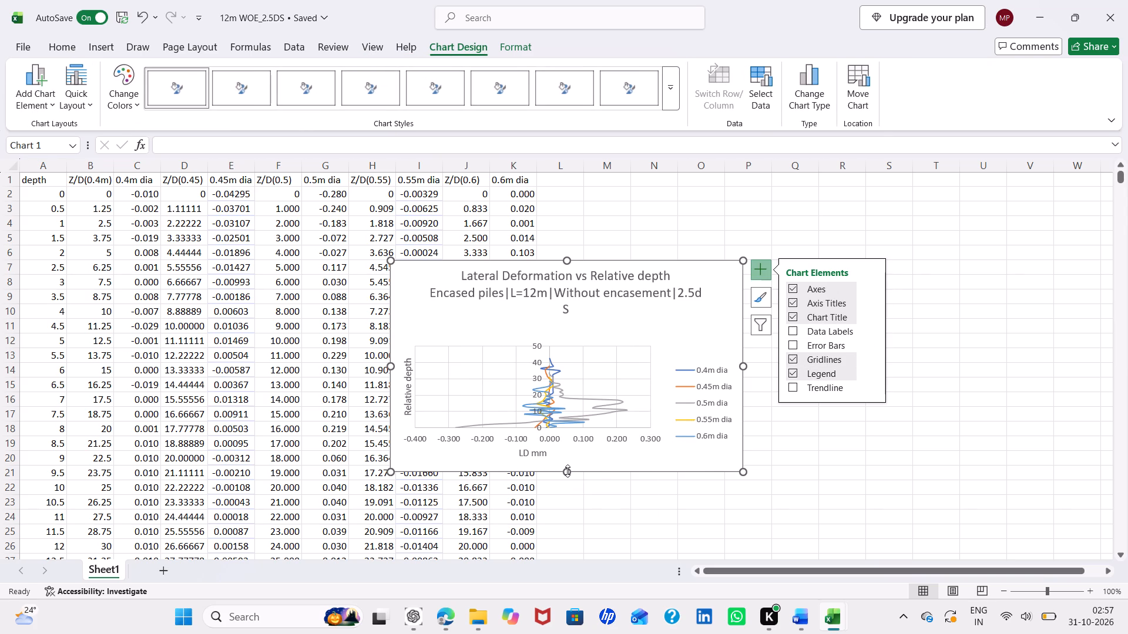
Enlarge the chart in height and width so it spans about columns I to T and reaches down to row 31.
right_drag(568, 471, 579, 539)
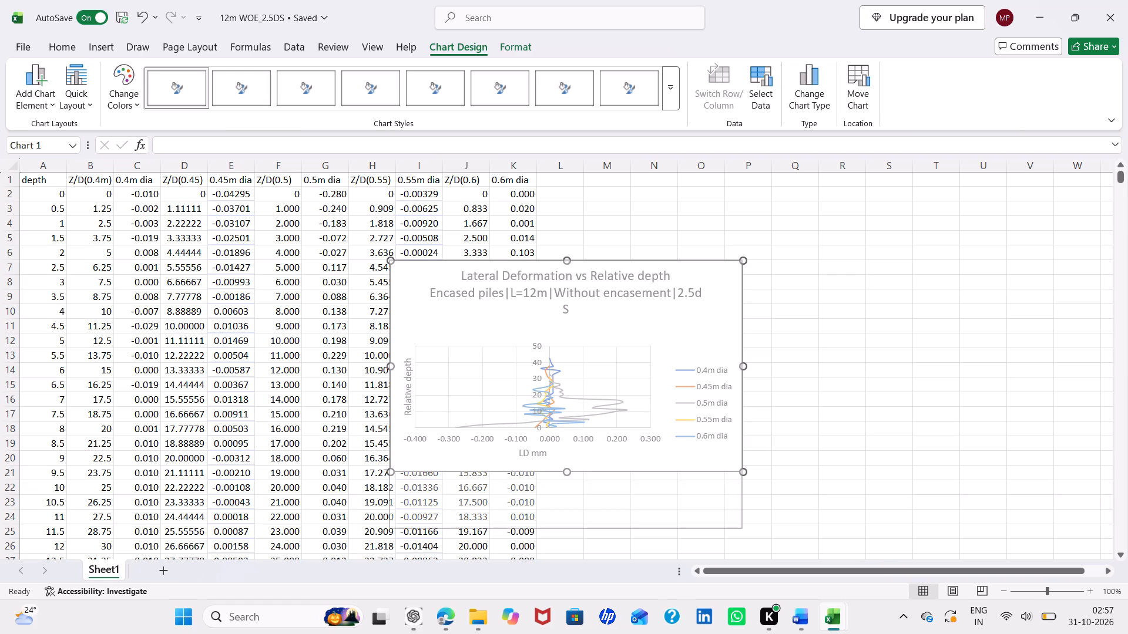
right_drag(579, 539, 577, 608)
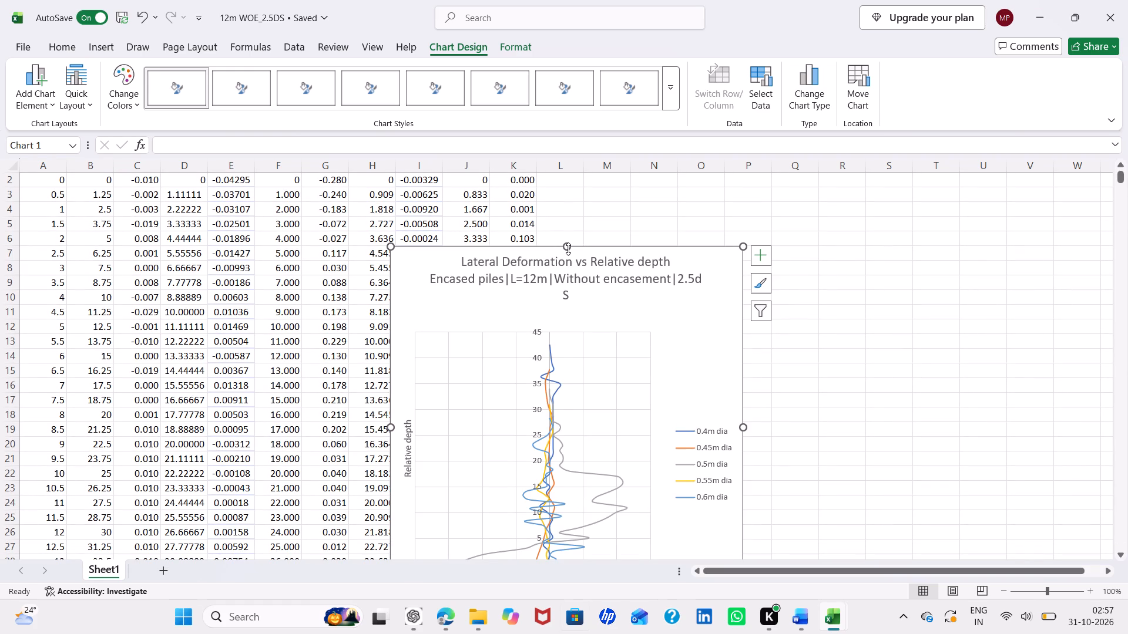
drag(567, 247, 562, 218)
scroll(562, 218, down, 1)
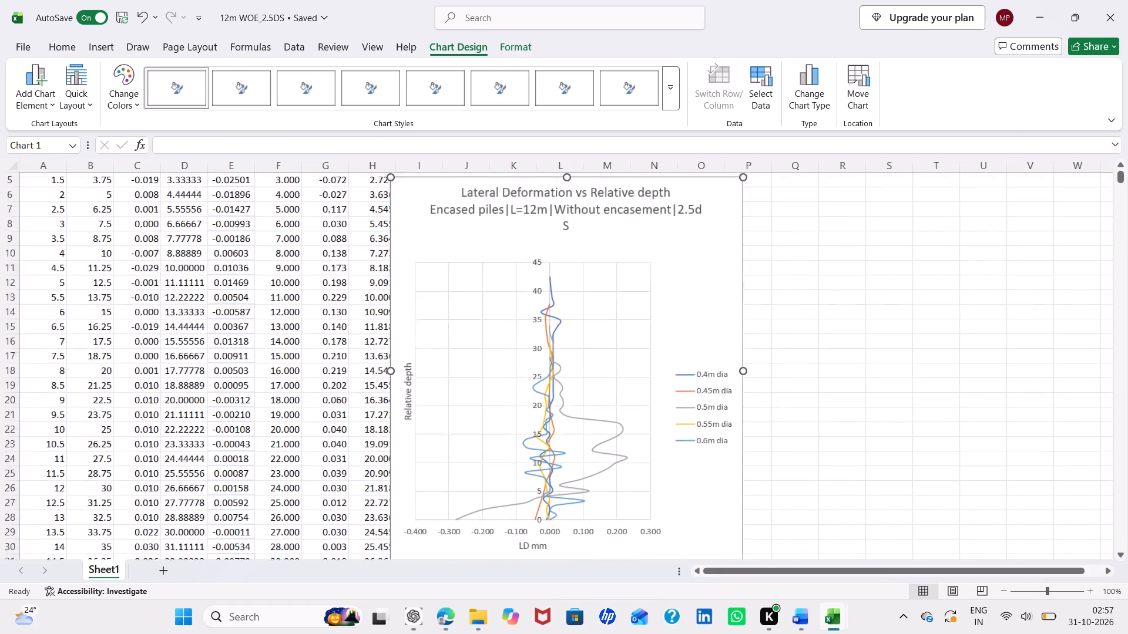
scroll(562, 218, down, 1)
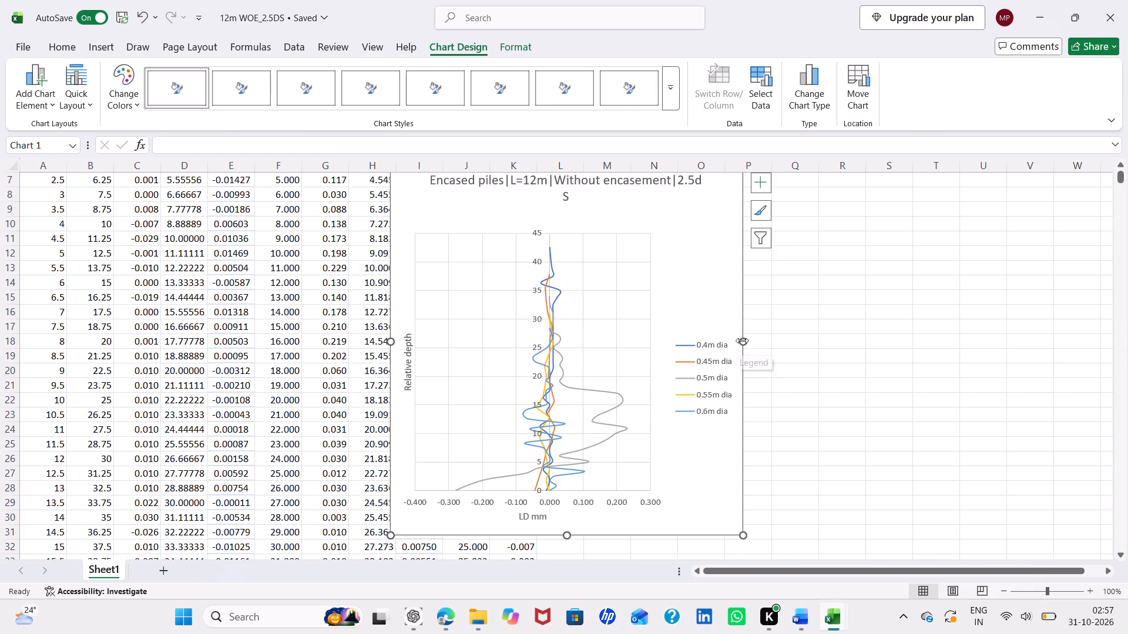
drag(743, 339, 803, 322)
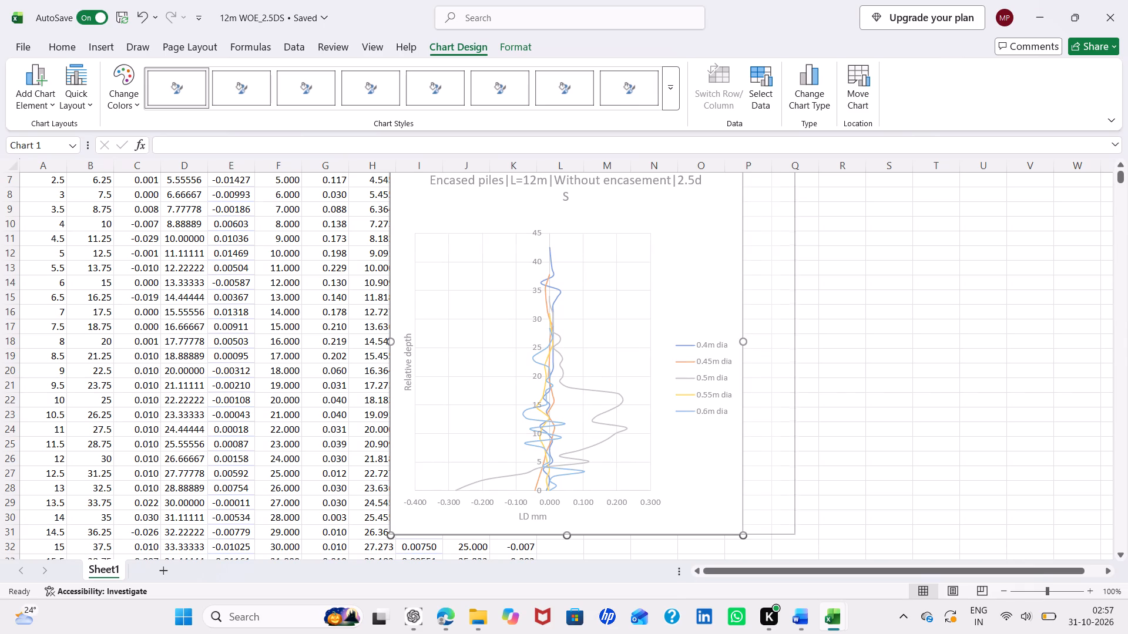
drag(803, 322, 959, 315)
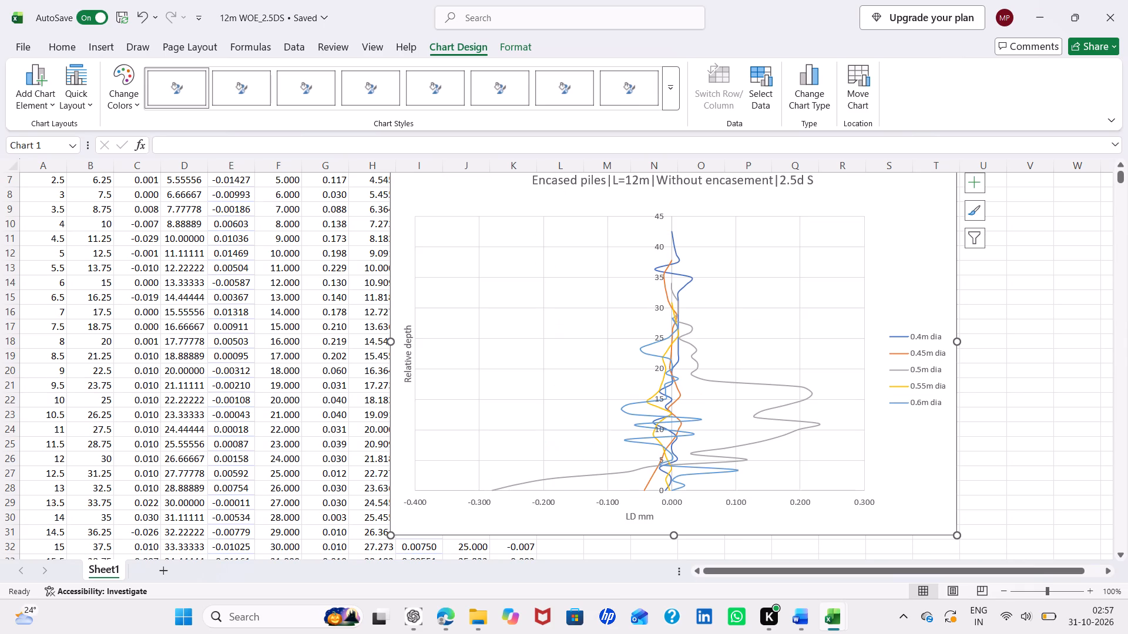
Copy the finished without-encasement chart and paste it at the end of the Lateral deformation results document in Word.
right_click(900, 230)
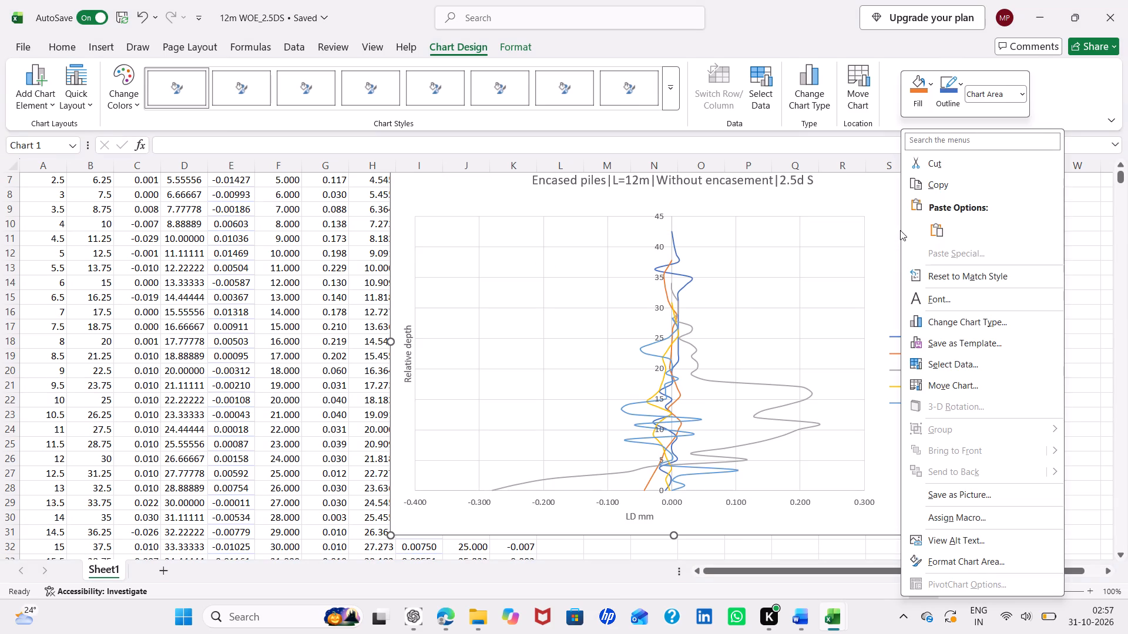
click(918, 183)
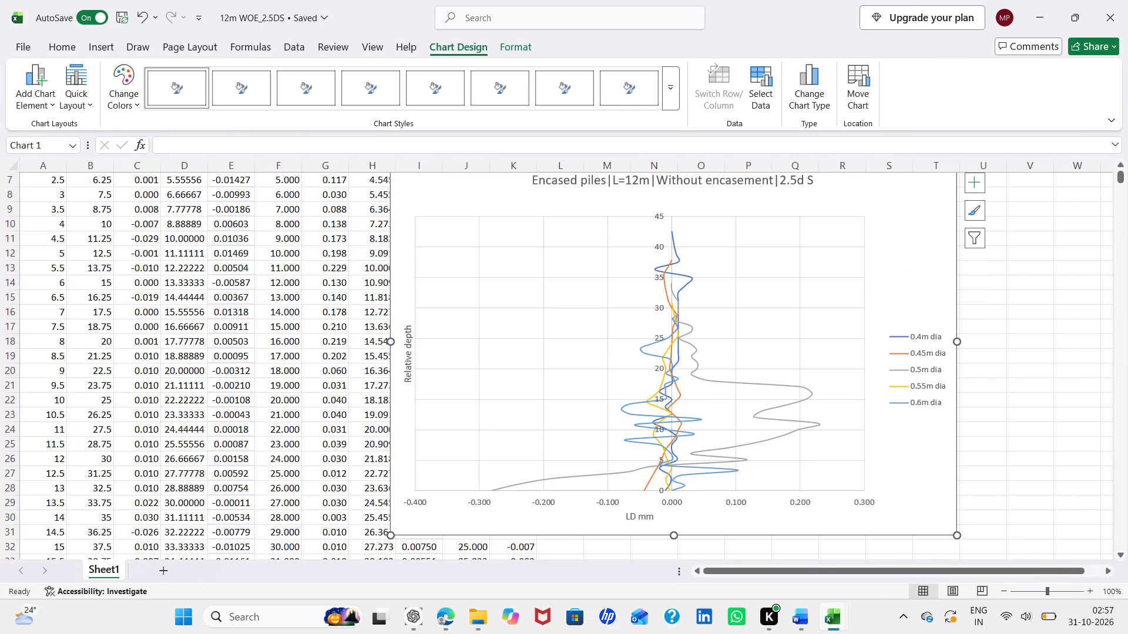
click(790, 553)
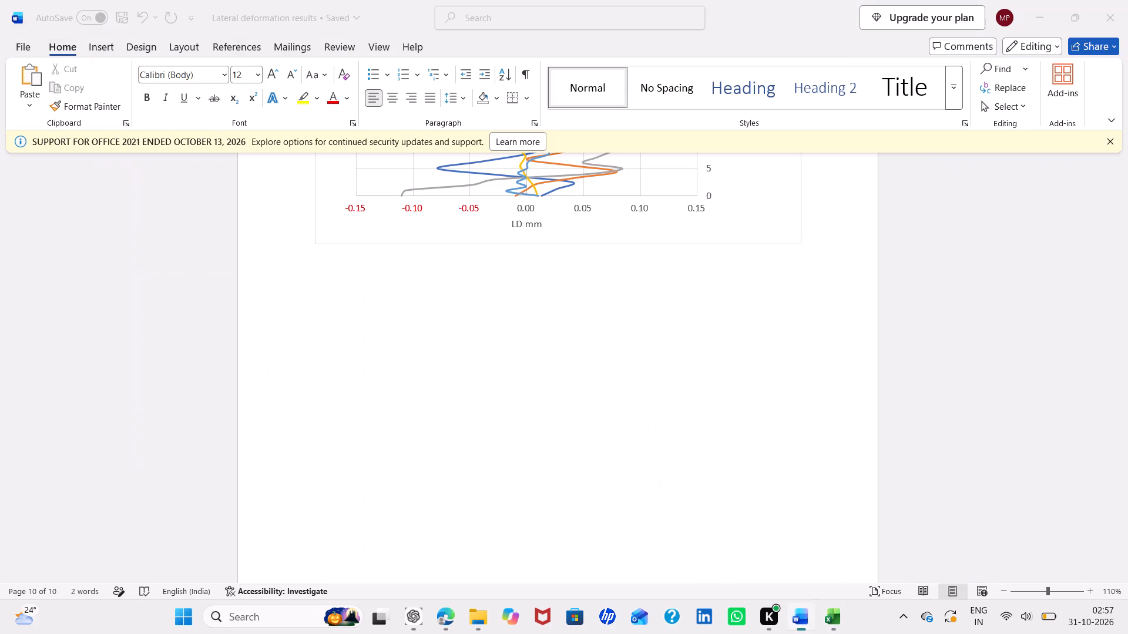
key(ctrl+v)
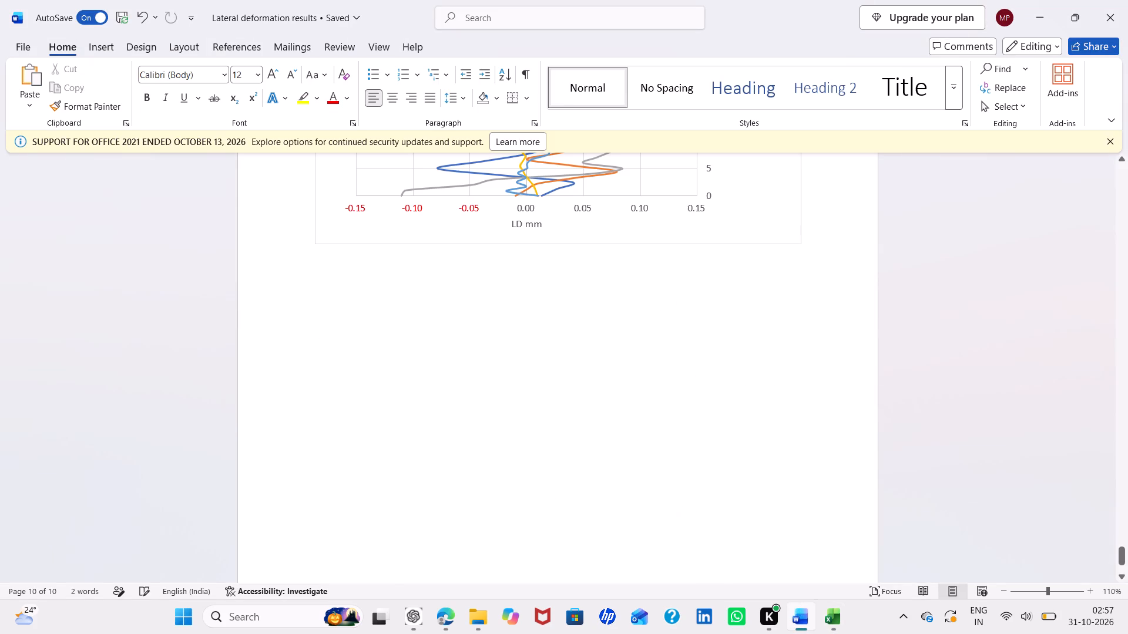
scroll(651, 445, down, 2)
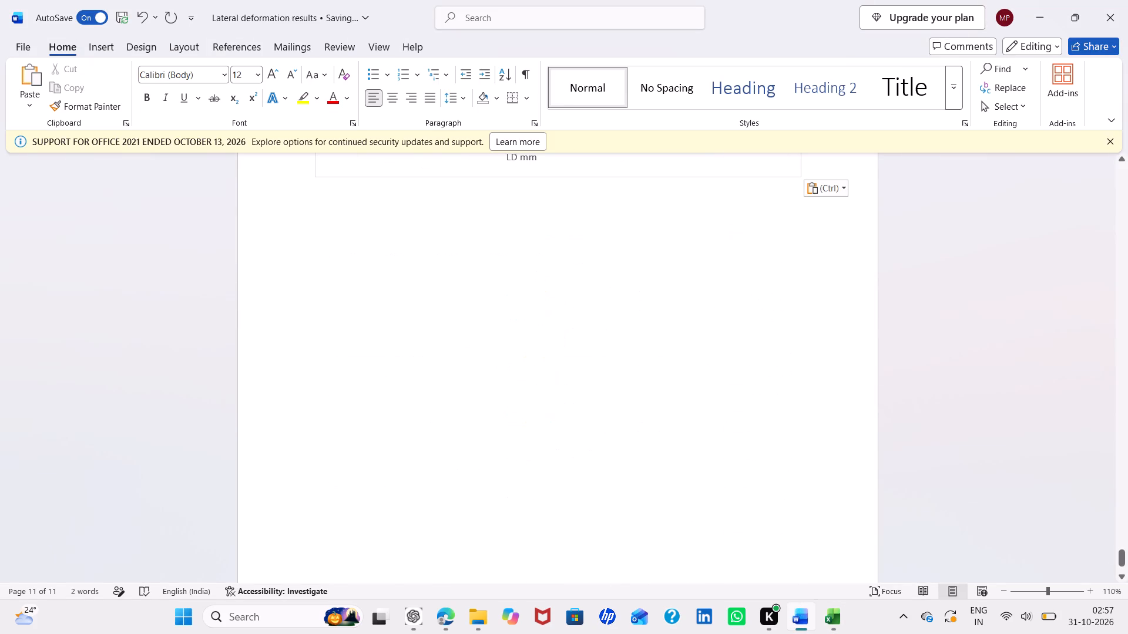
Add blank lines around the pasted 12m without-encasement chart, leaving the insertion point two lines below it.
click(330, 237)
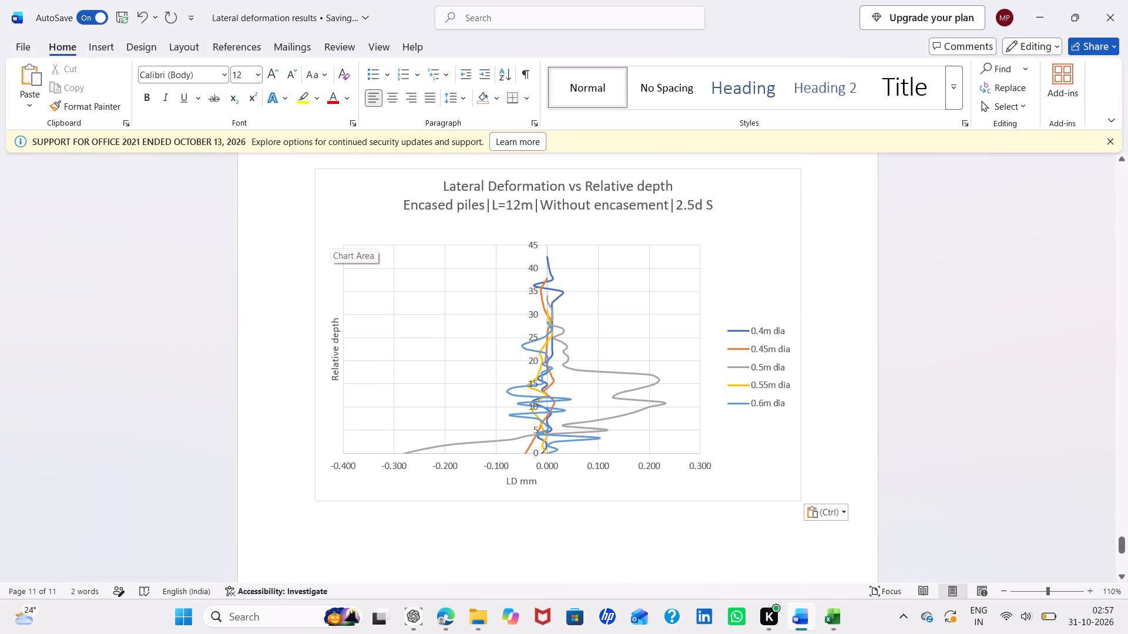
key(Return)
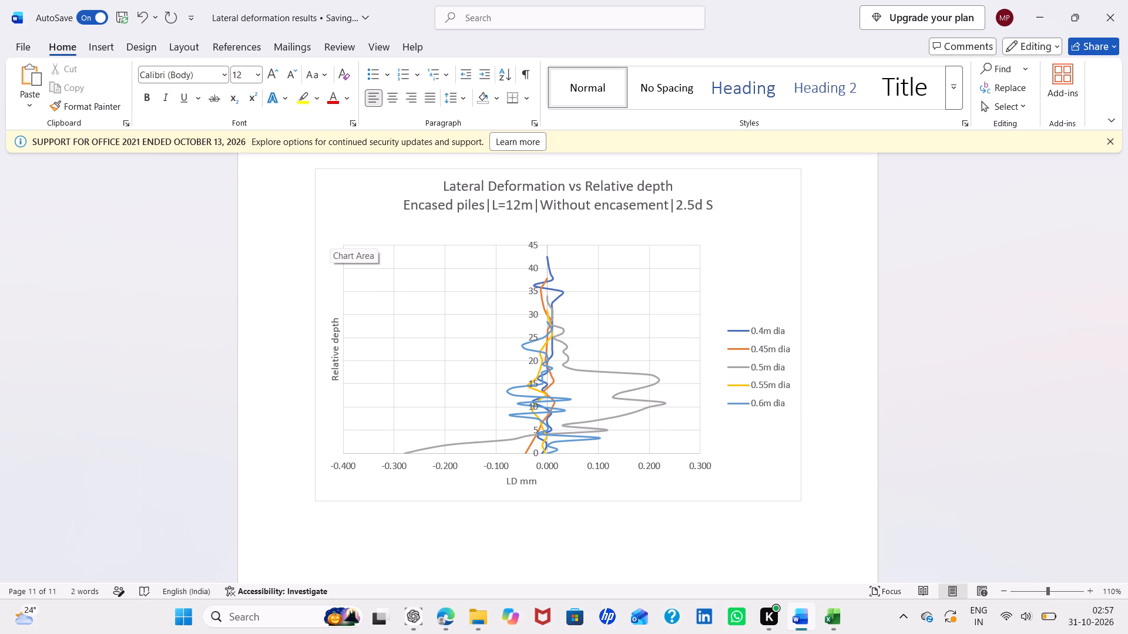
key(Return)
scroll(330, 237, down, 1)
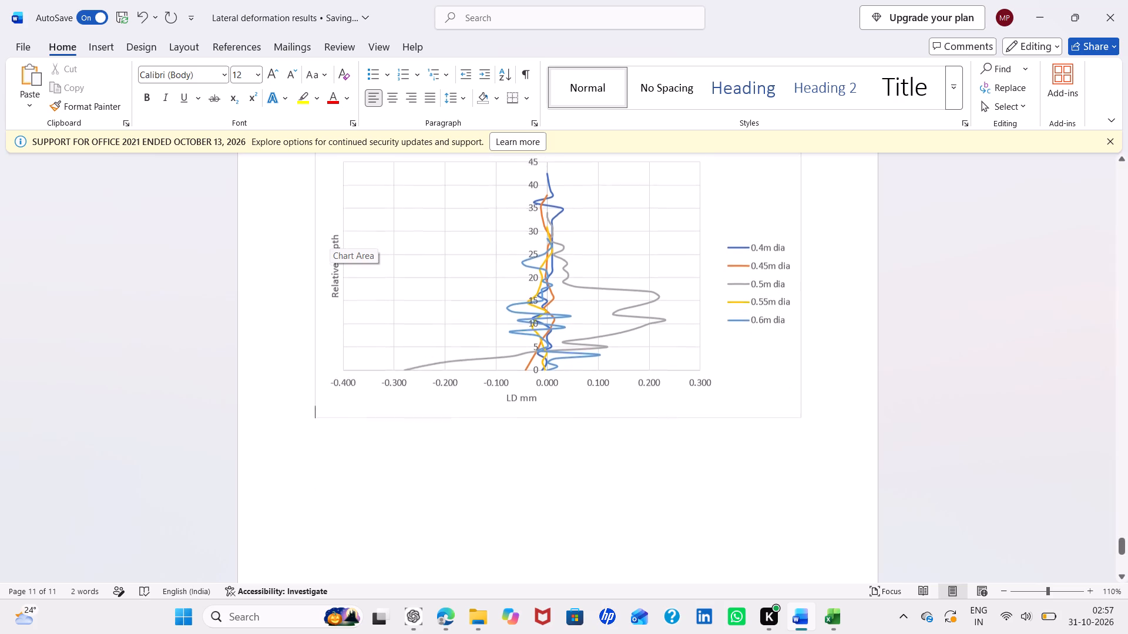
scroll(330, 237, down, 2)
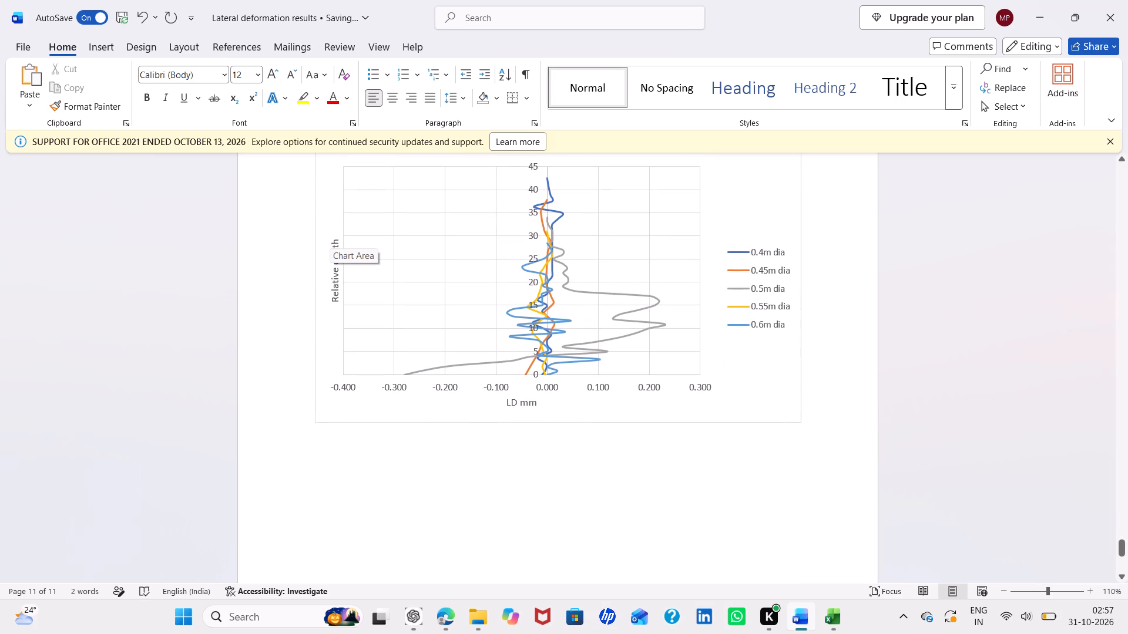
click(822, 419)
key(Return)
key(Return)
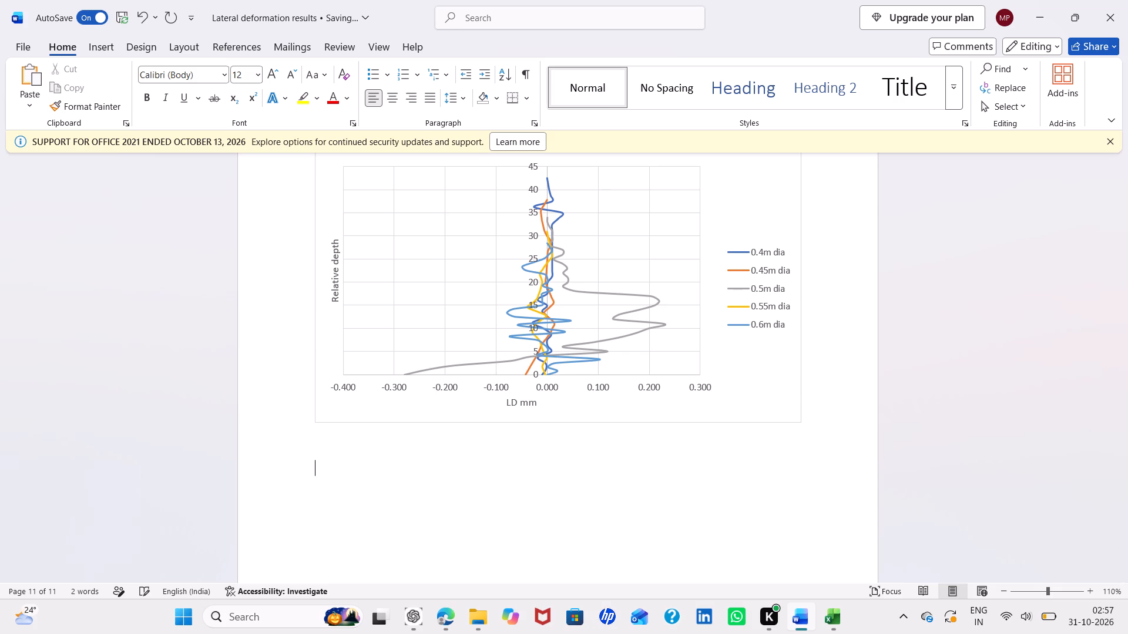
scroll(822, 419, down, 1)
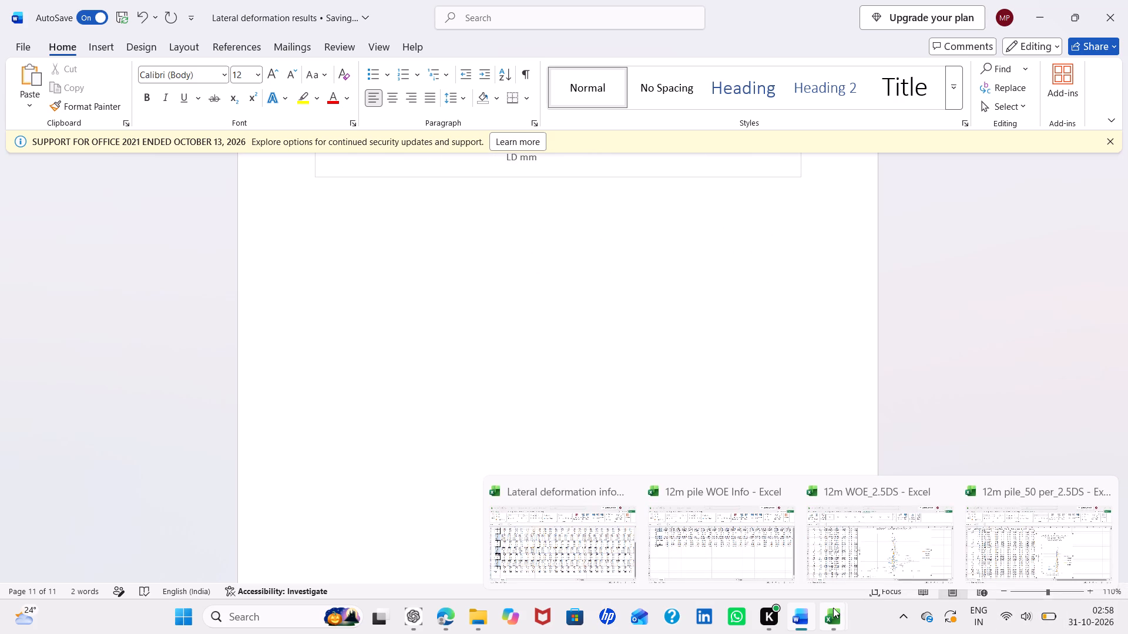
Save a copy of the 12m WOE_2.5DS workbook in the Documents folder as 12m WOE_2.5DS(1).
click(860, 538)
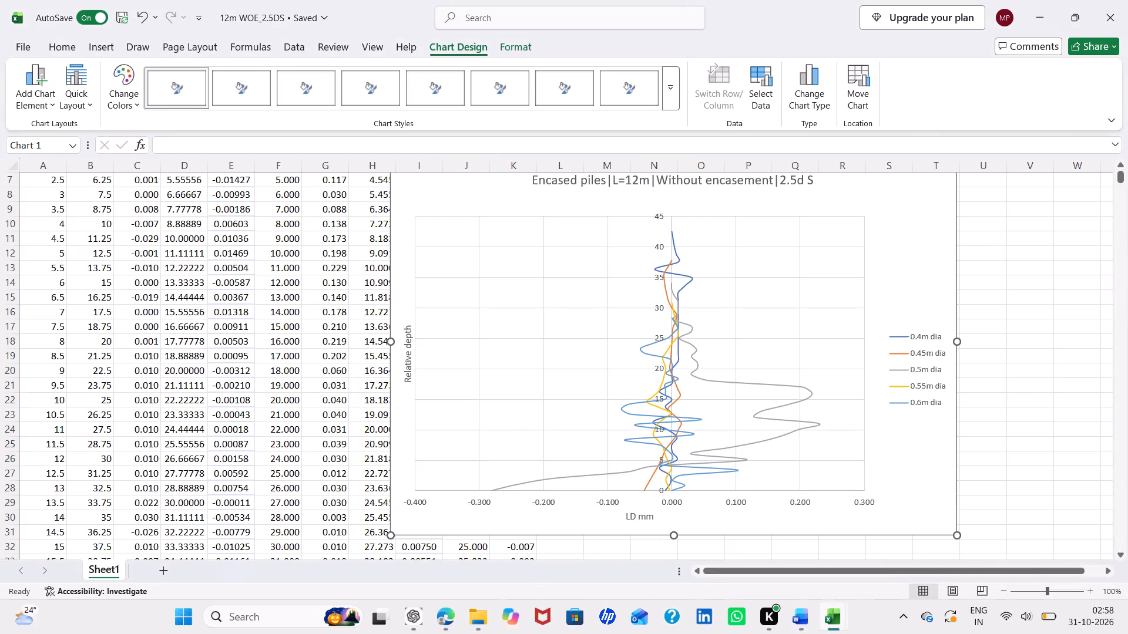
click(31, 52)
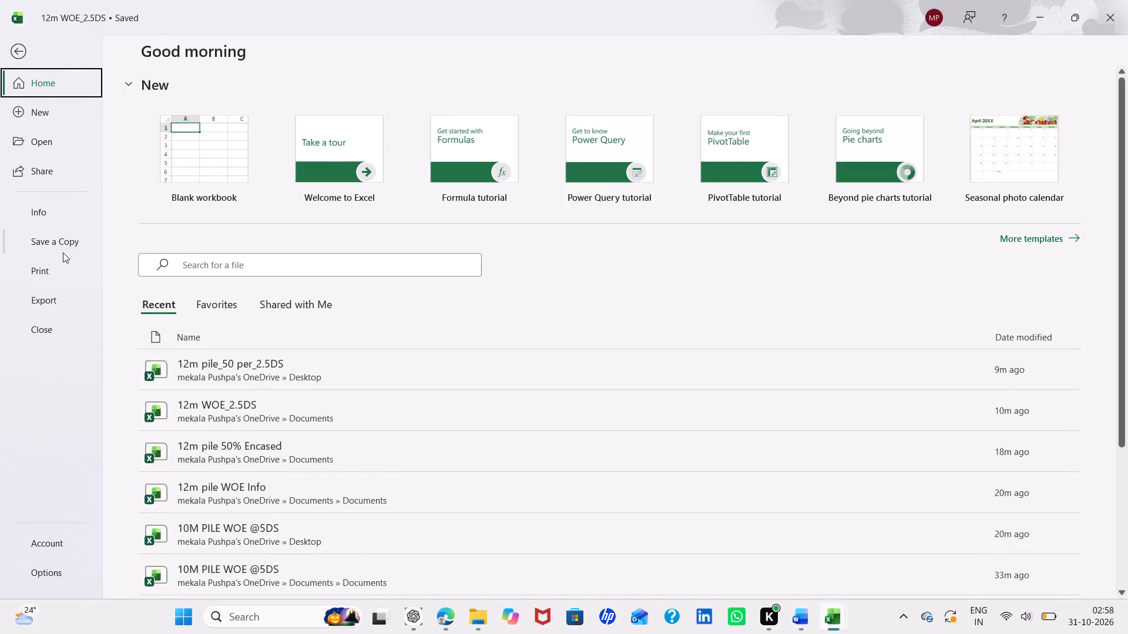
click(63, 252)
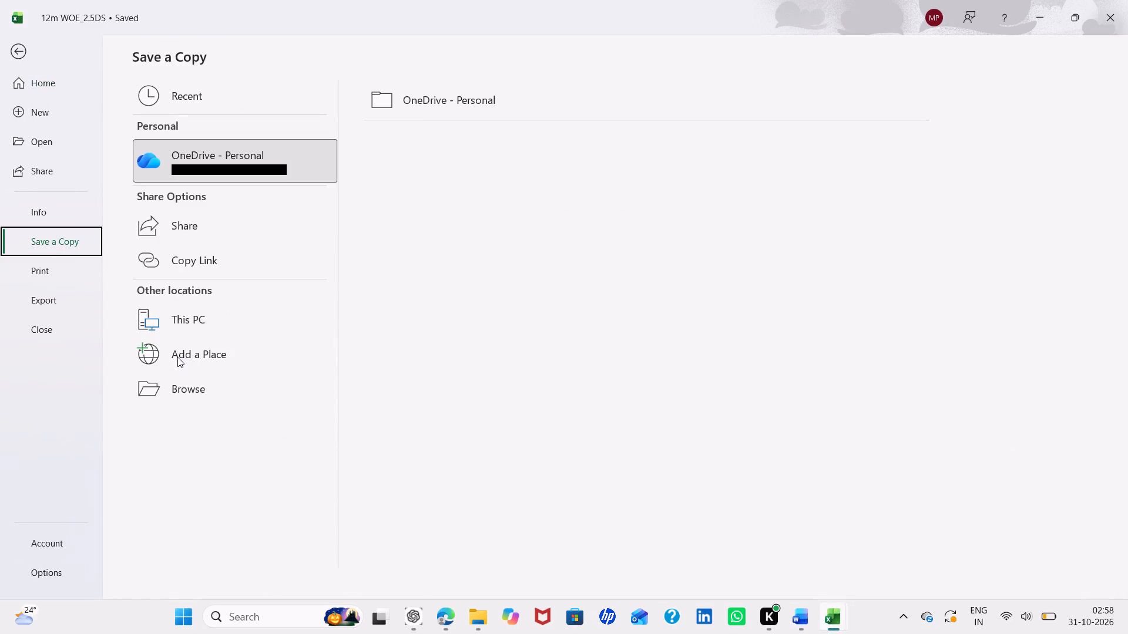
click(177, 381)
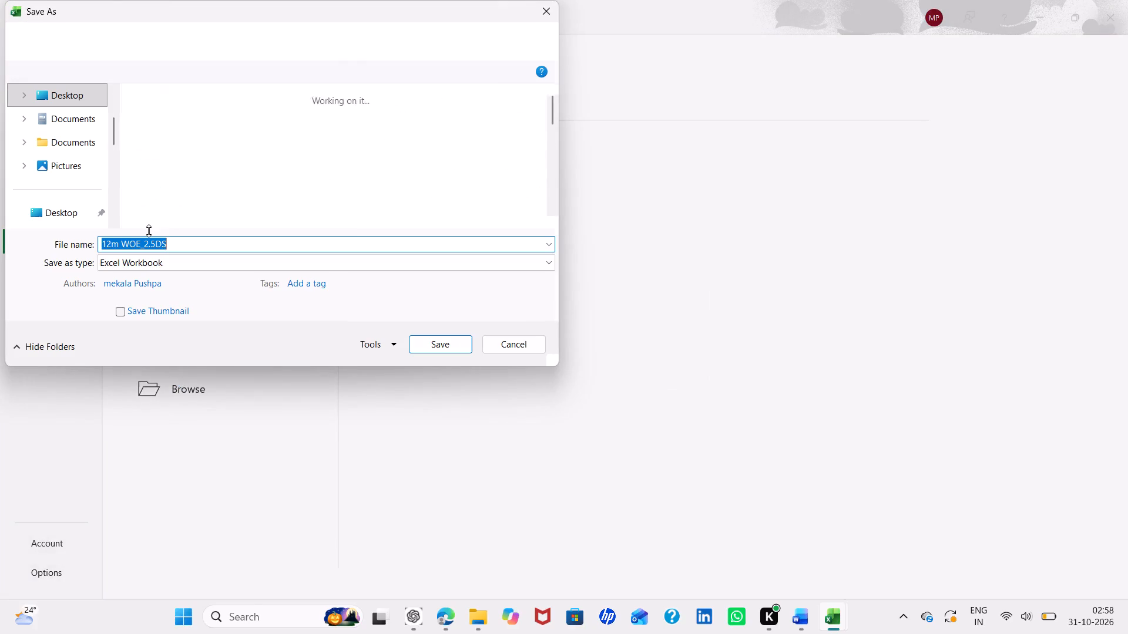
click(427, 350)
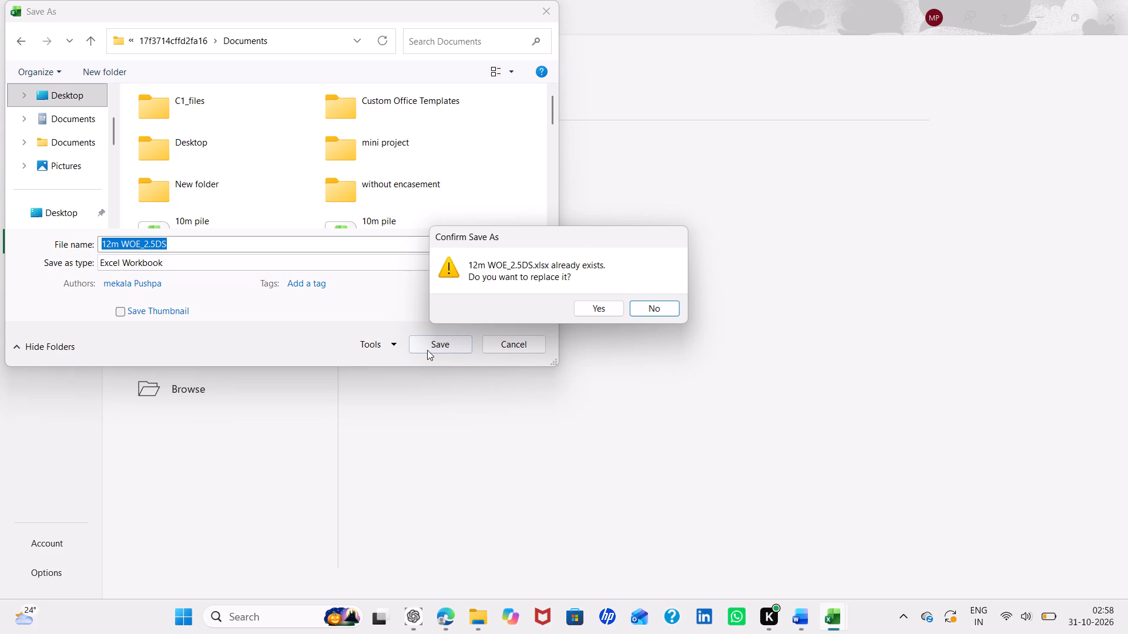
click(196, 245)
click(650, 310)
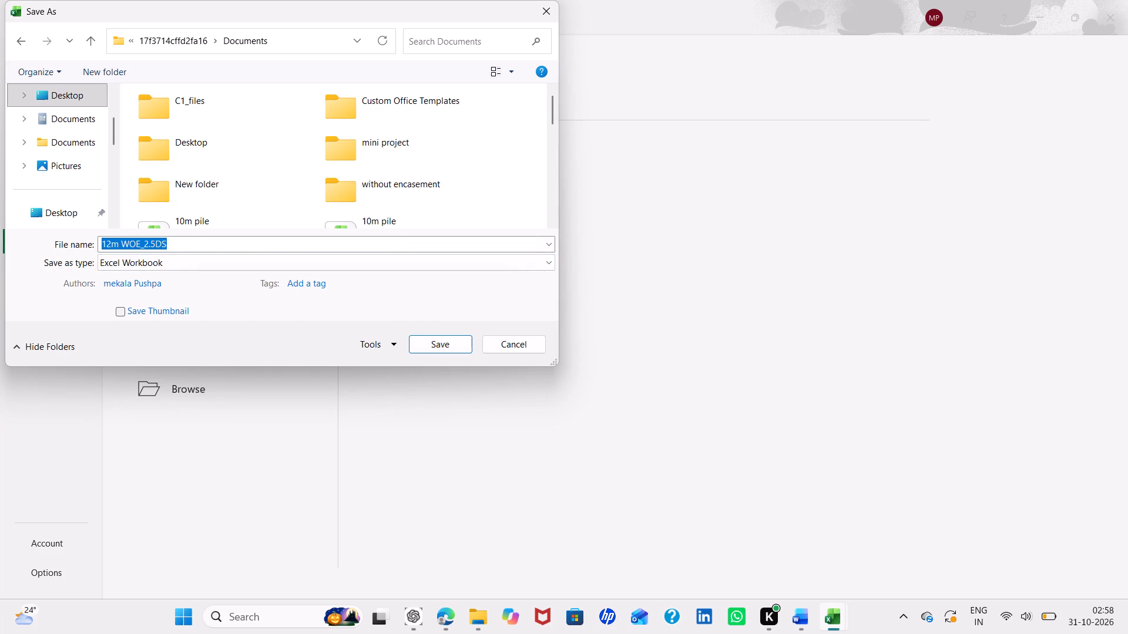
click(277, 242)
click(242, 244)
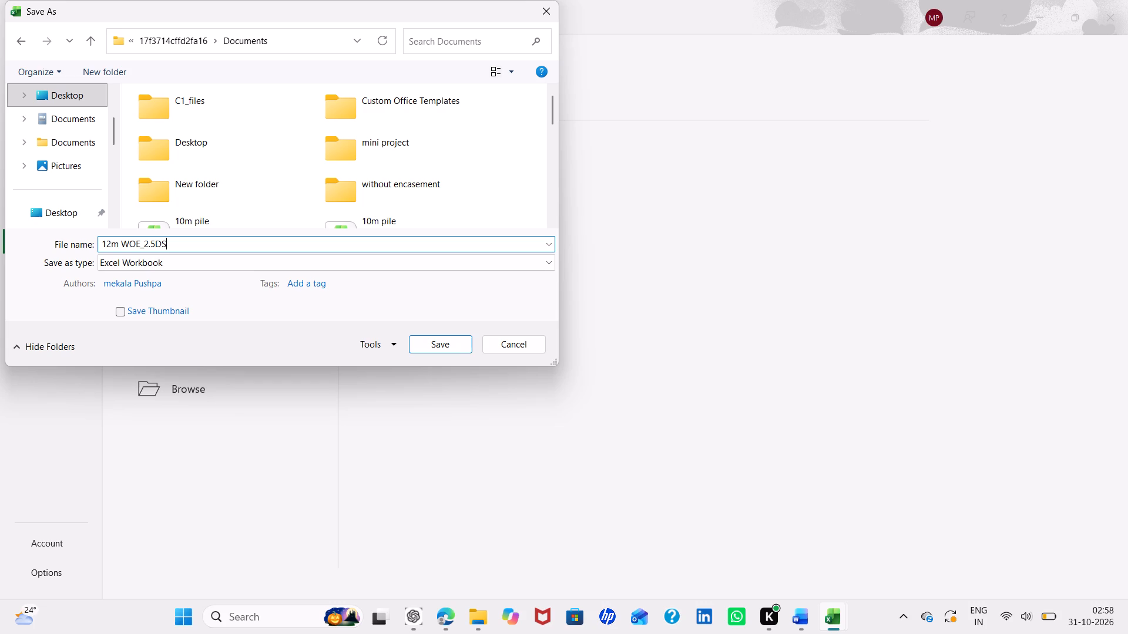
key(shift+parenleft)
key(1)
key(shift+parenright)
click(446, 343)
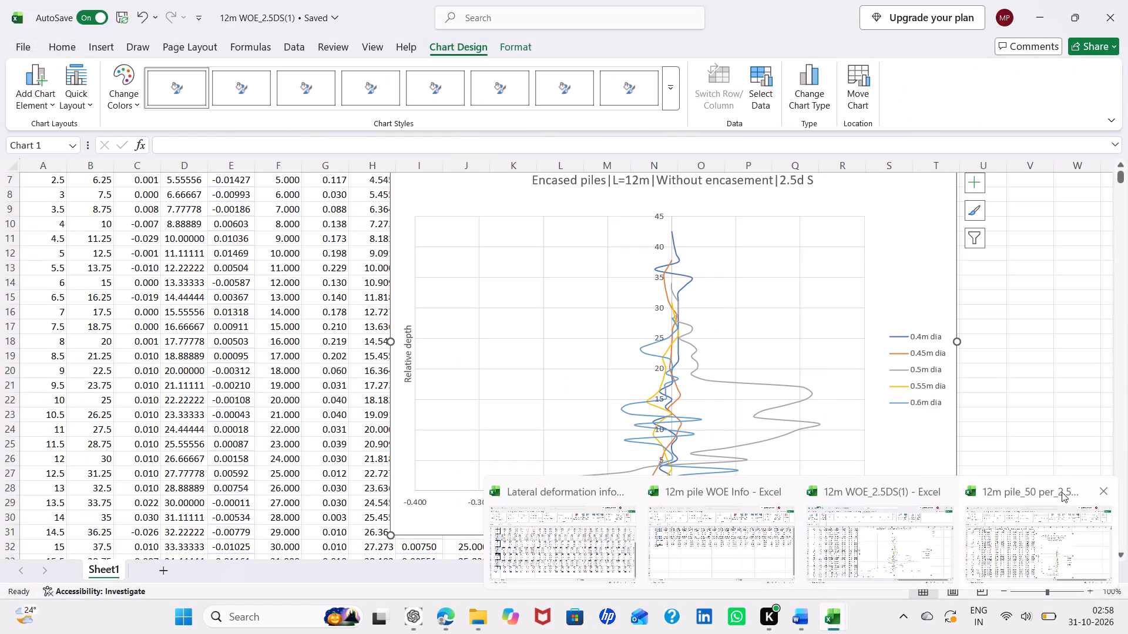
Close the 12m pile_50 per_2.5DS and Lateral deformation info WOE workbooks.
click(1097, 491)
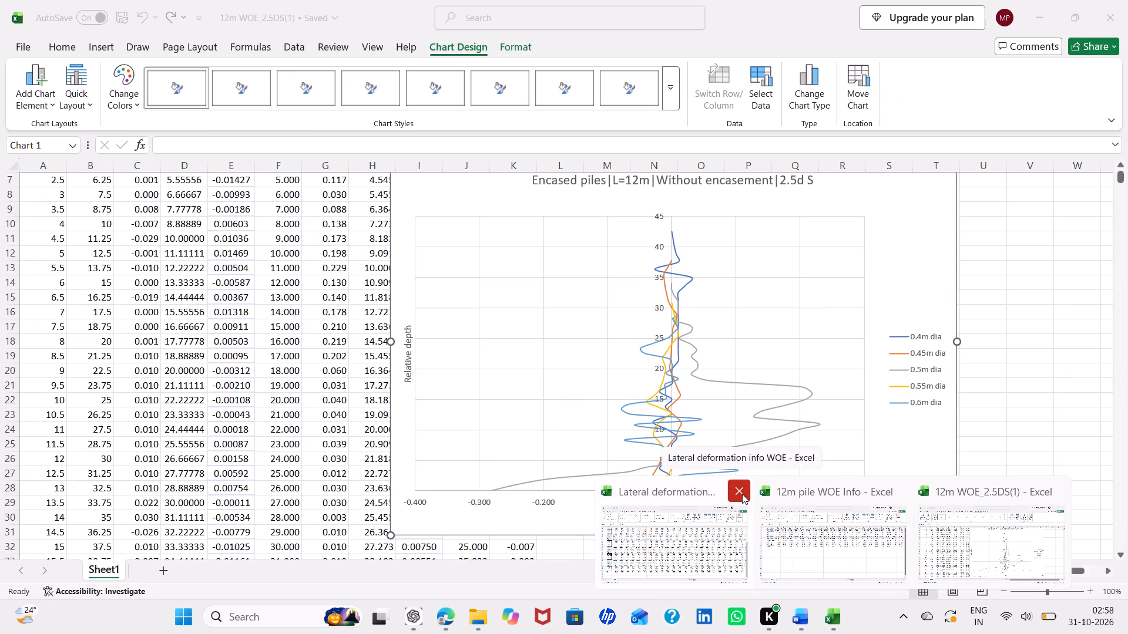
click(742, 494)
In 12m WOE_2.5DS(1), shrink the chart from its upper-left corner so it starts at about column M, row 8, clear of the data.
click(914, 530)
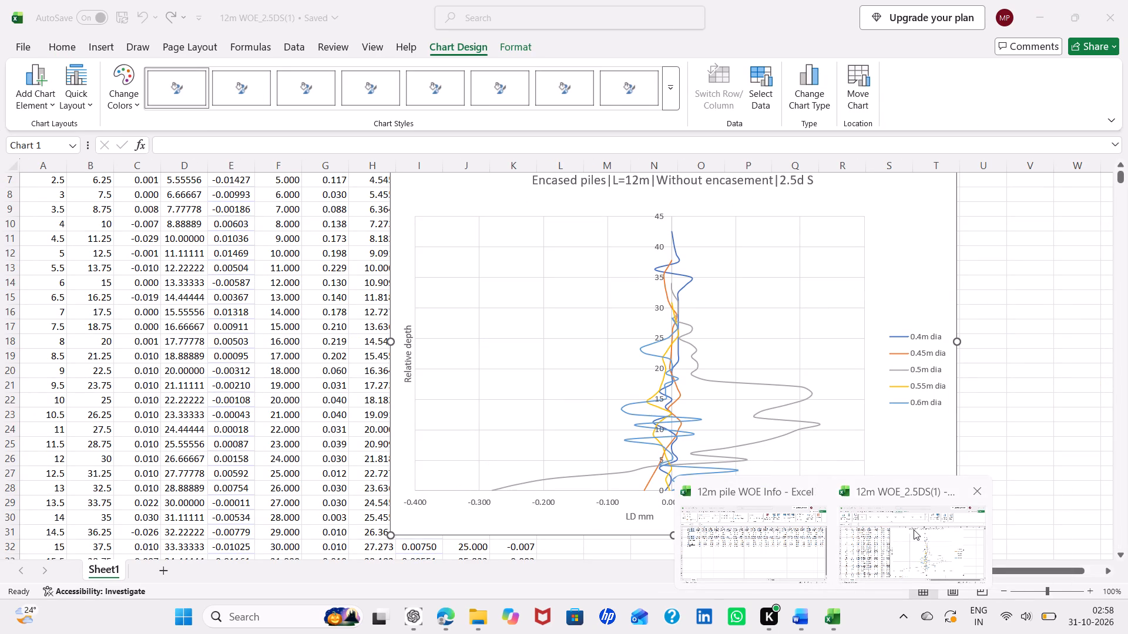
click(401, 214)
scroll(401, 214, up, 1)
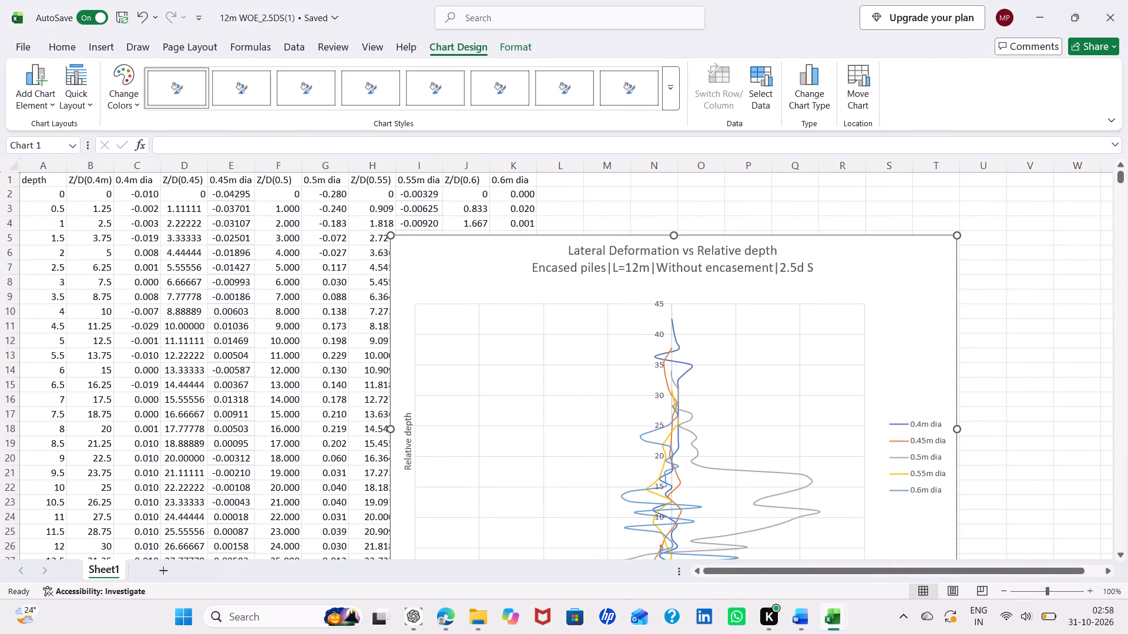
right_drag(390, 237, 466, 265)
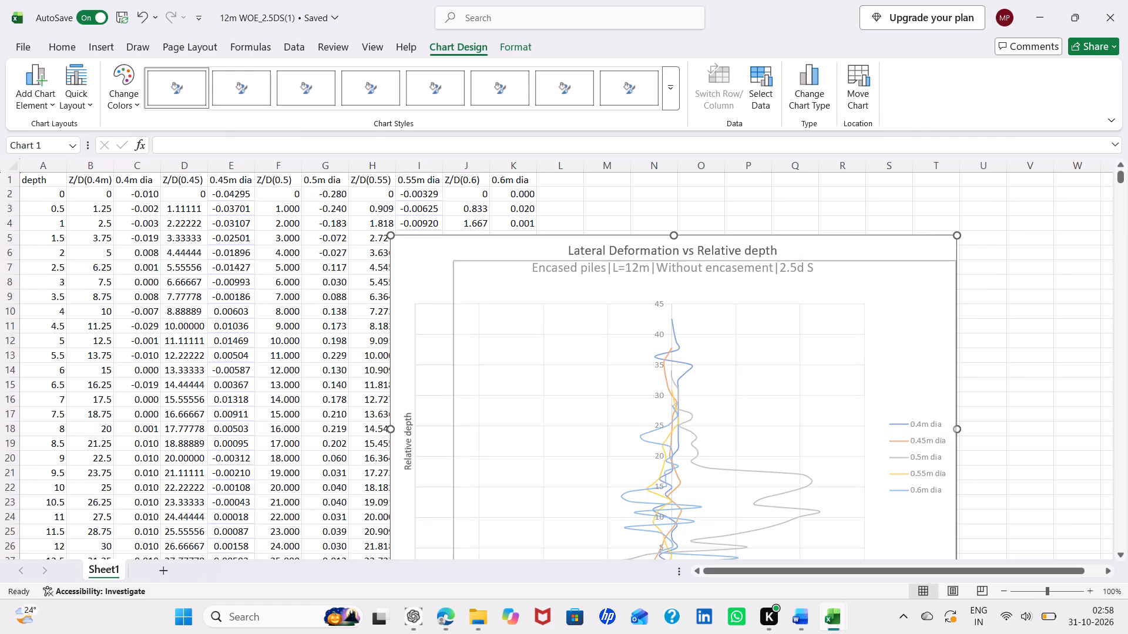
right_drag(466, 265, 605, 270)
scroll(605, 270, down, 3)
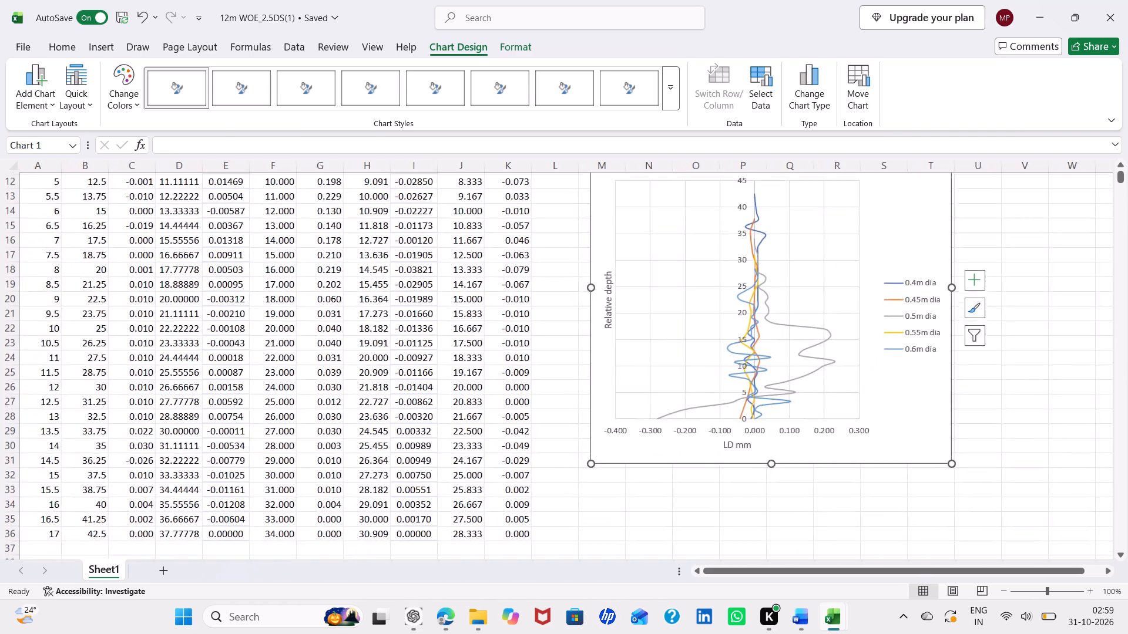
scroll(605, 270, down, 1)
Create a blank workbook and save it in the OneDrive Documents folder as 12m pile WOE _5DS.
click(17, 45)
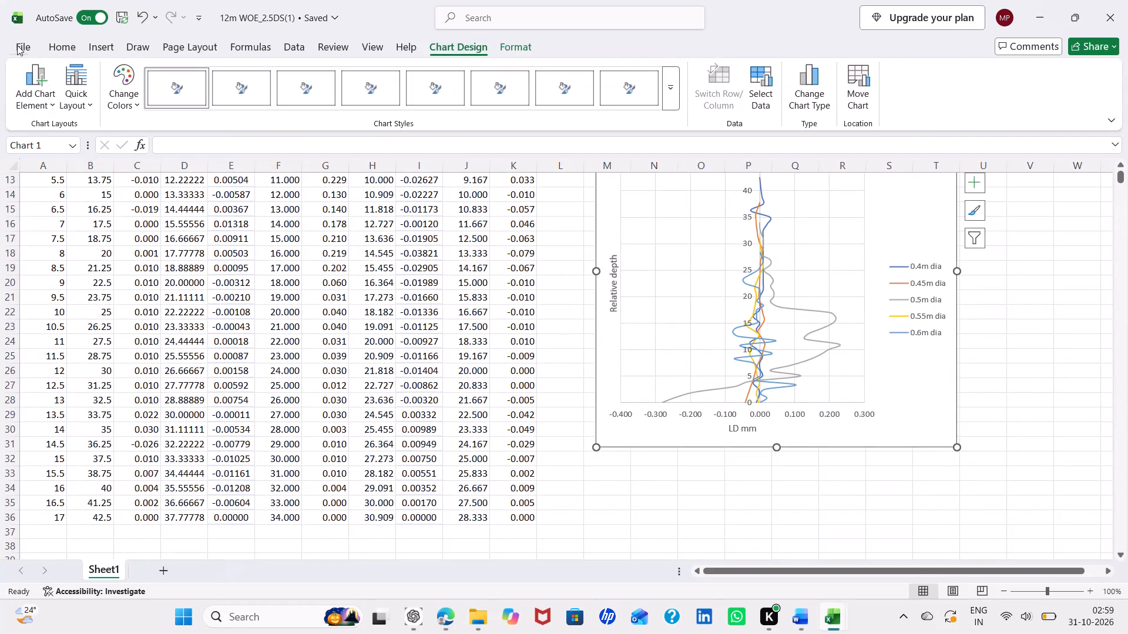
click(207, 142)
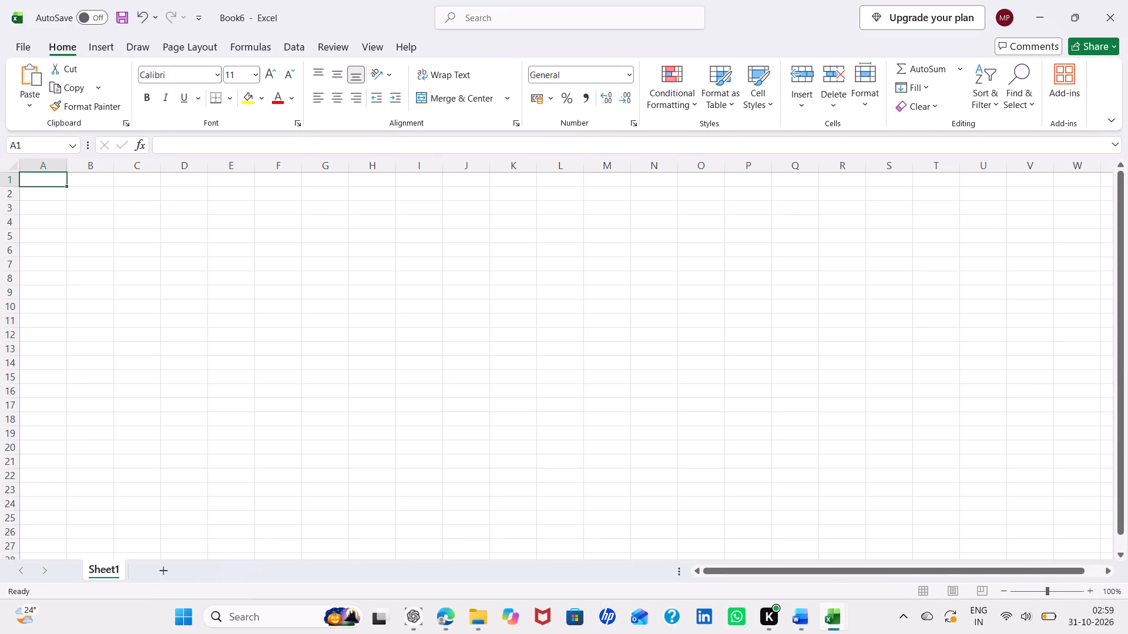
click(251, 14)
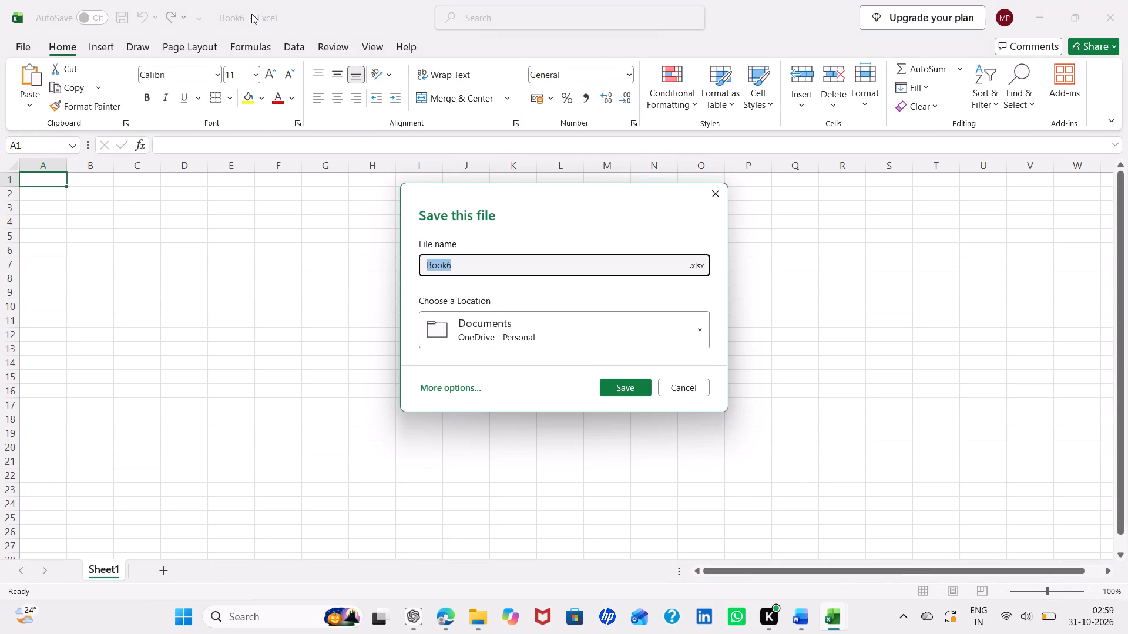
key(BackSpace)
text(12m pile)
key(space)
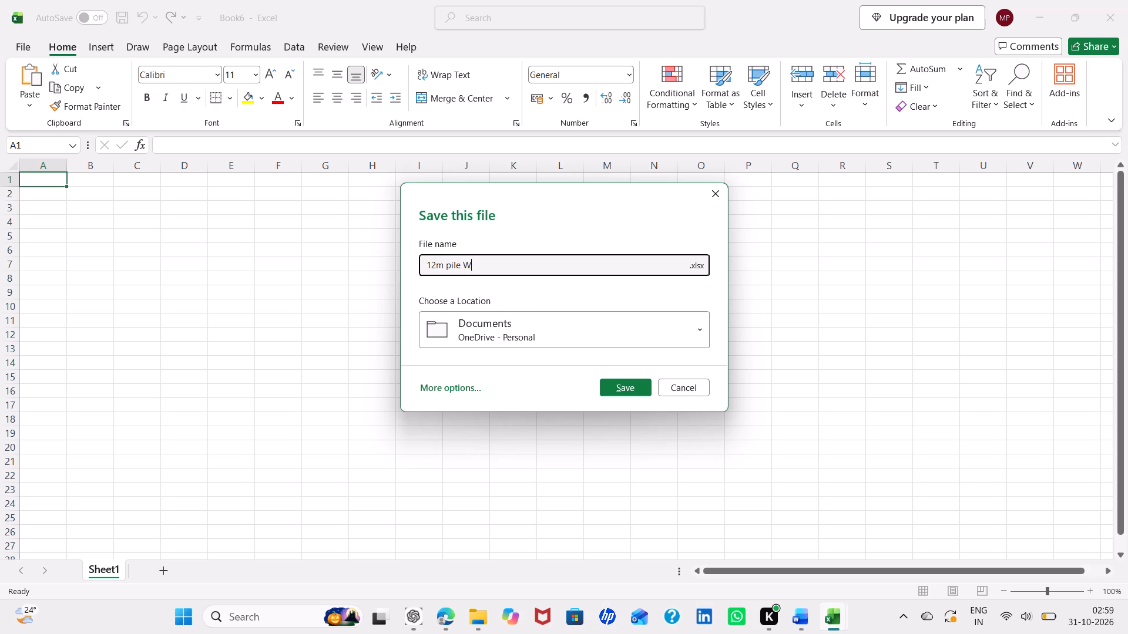
key(shift+w)
text(OE)
key(space)
key(shift+underscore)
key(5)
key(shift+d)
key(shift+s)
key(Return)
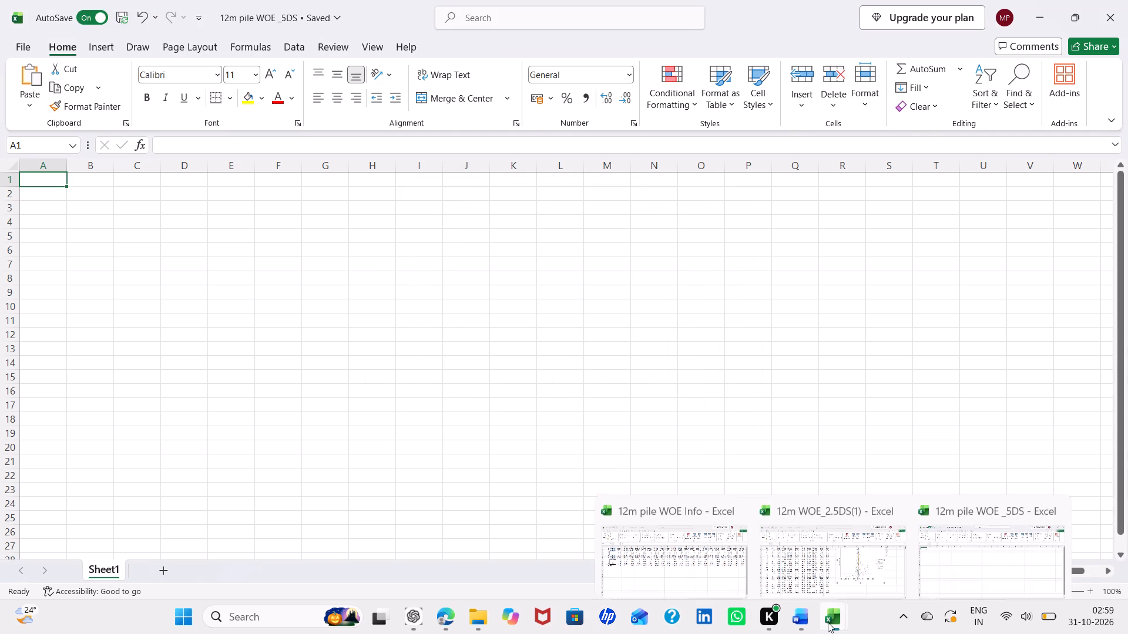
Copy the depth and diameter table A1:K37 from 12m WOE_2.5DS(1) and paste it at A1 of 12m pile WOE _5DS.
click(818, 574)
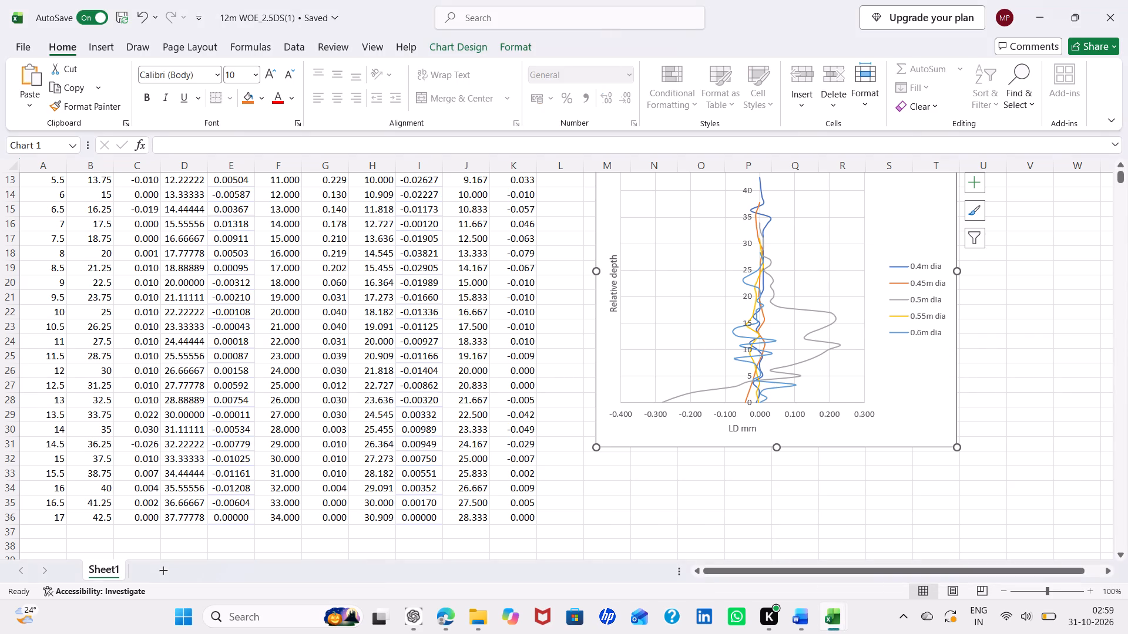
drag(532, 527, 223, 412)
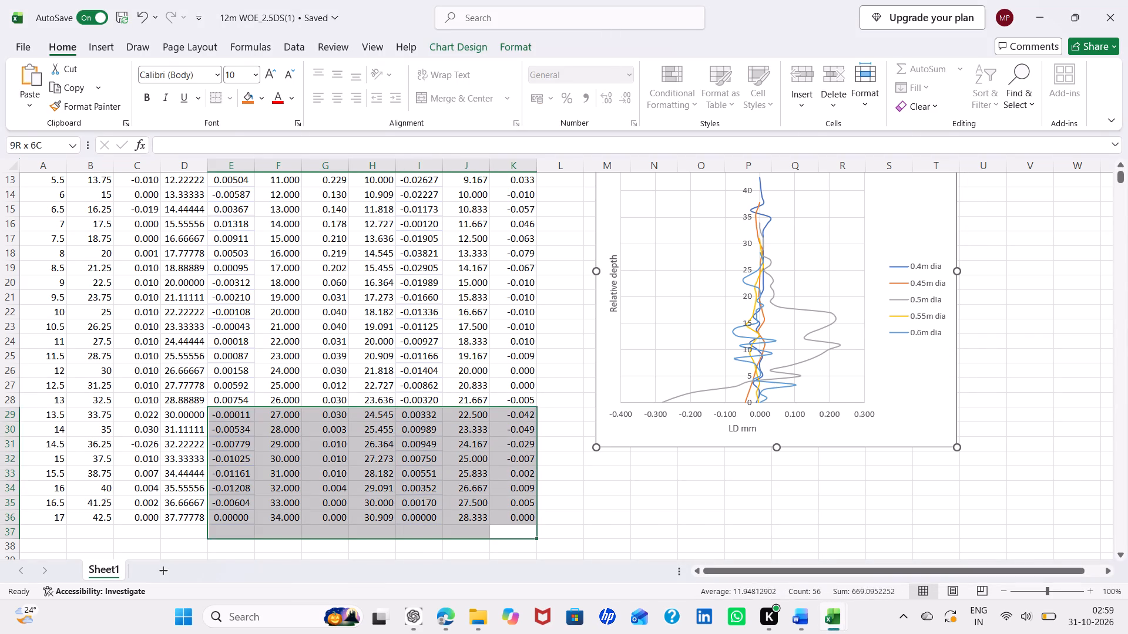
drag(223, 412, 16, 144)
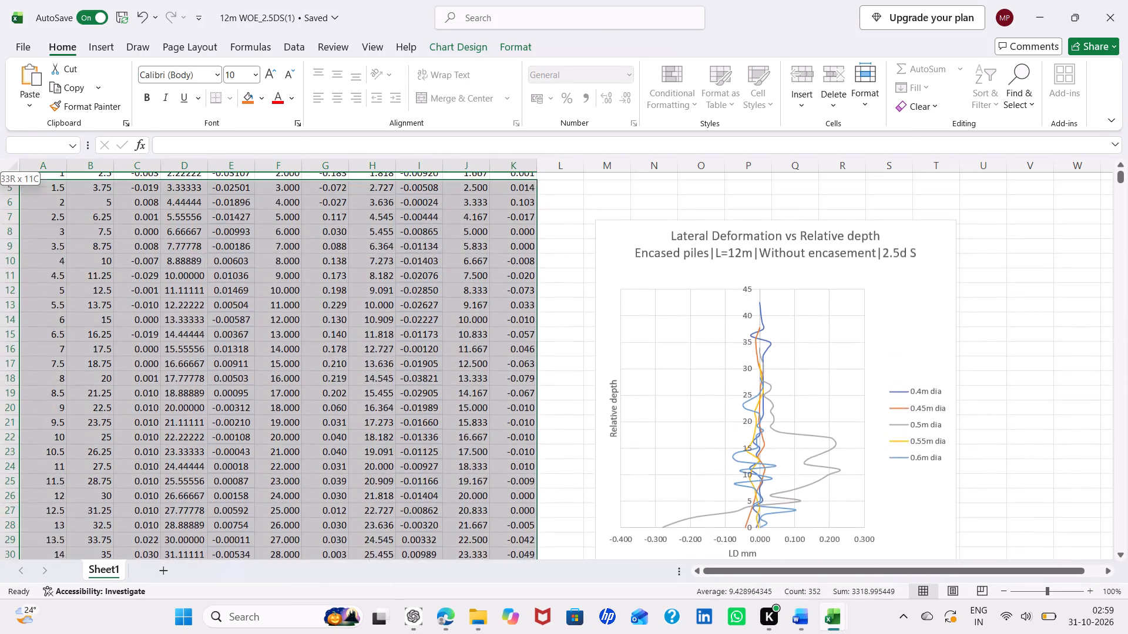
drag(16, 144, 21, 134)
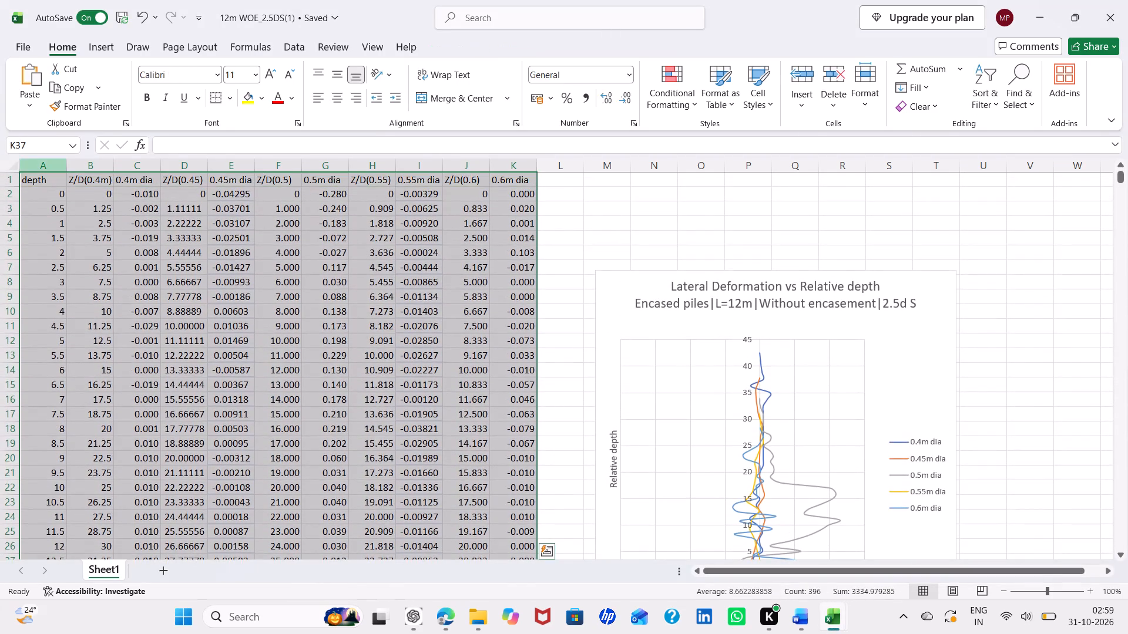
key(ctrl+c)
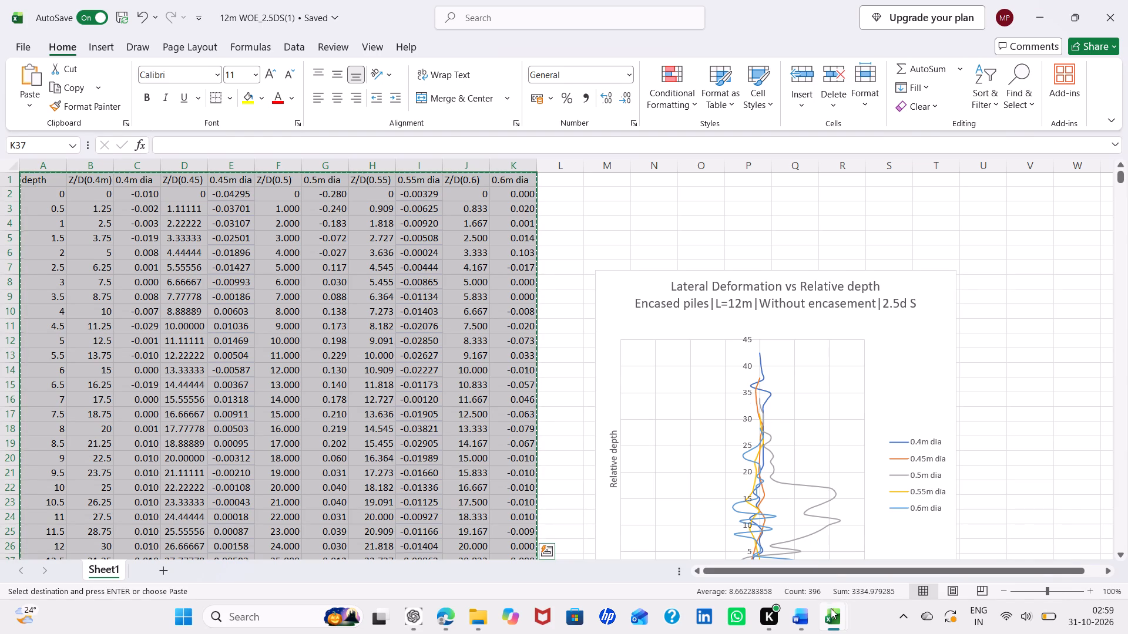
click(964, 558)
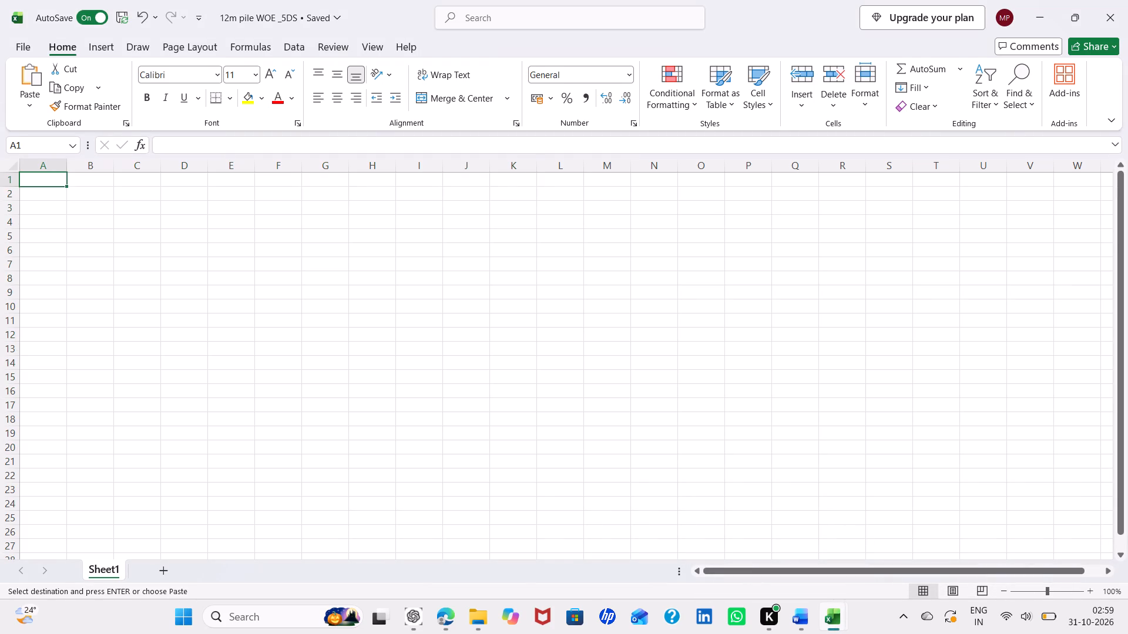
key(ctrl+v)
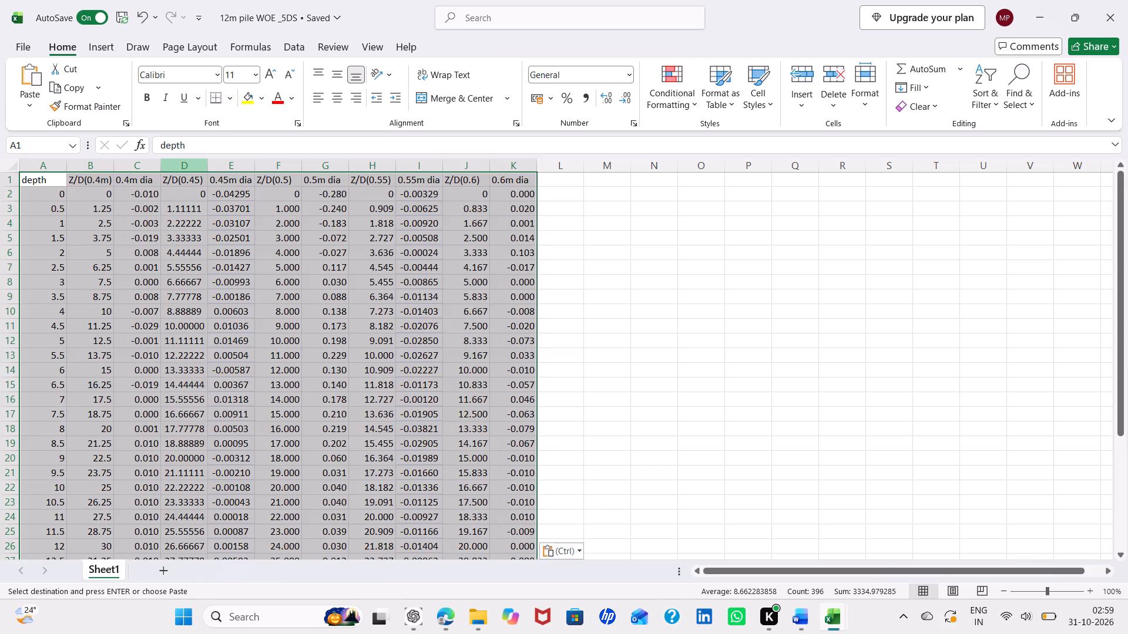
drag(714, 322, 796, 522)
drag(873, 498, 842, 616)
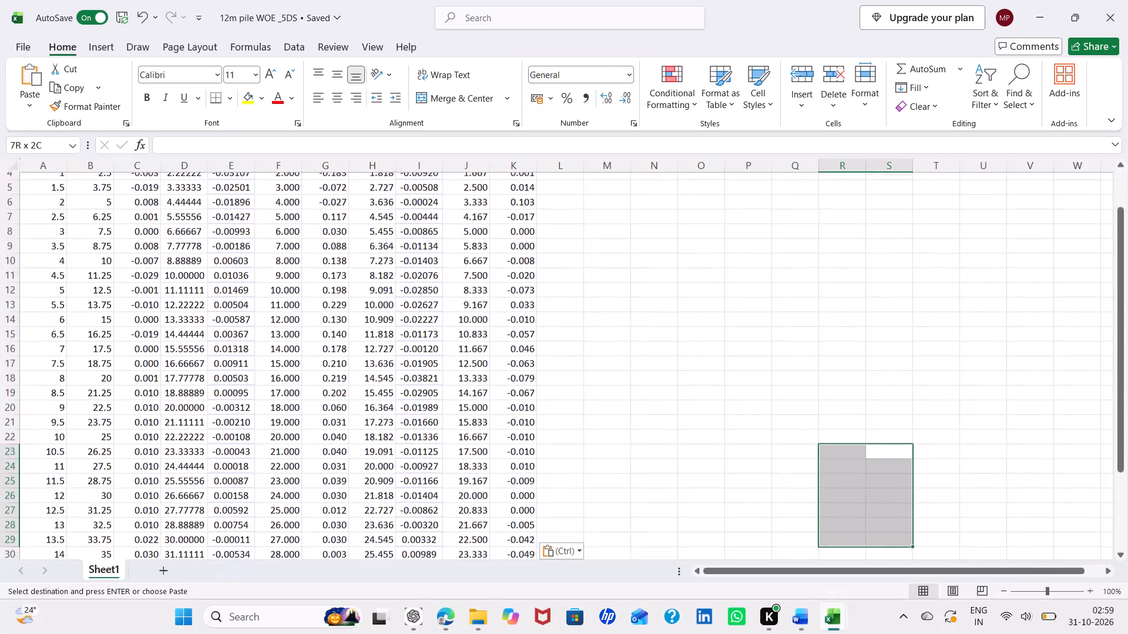
drag(842, 616, 747, 456)
click(747, 456)
scroll(747, 456, up, 1)
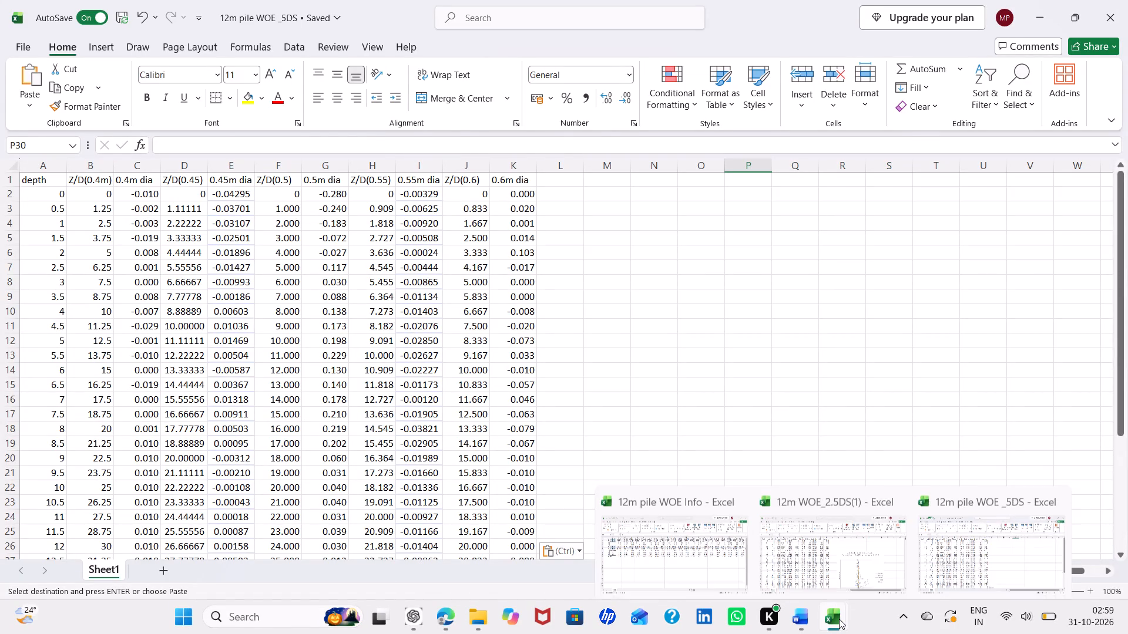
Insert a blank row above row 2 in 12m pile WOE _5DS, directly beneath the header row.
click(691, 556)
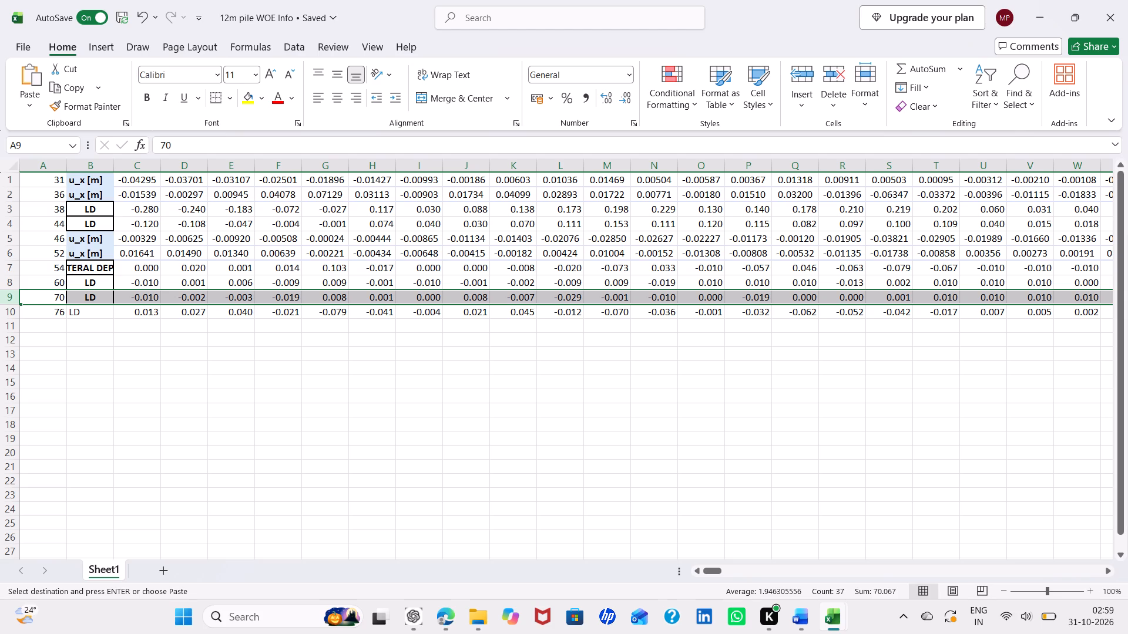
click(12, 194)
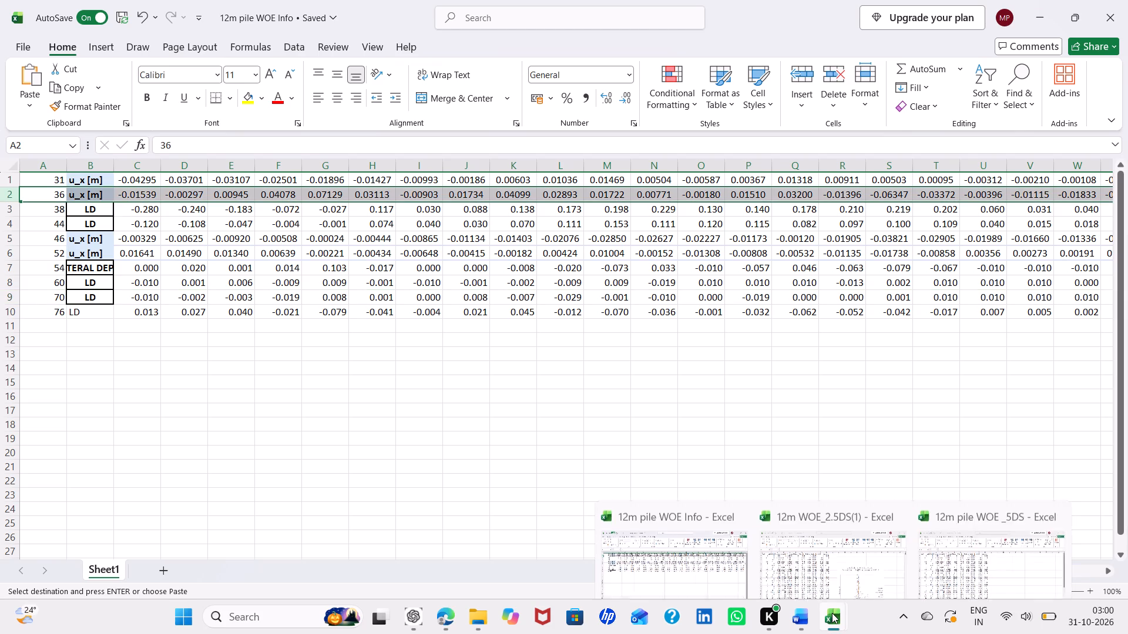
click(966, 539)
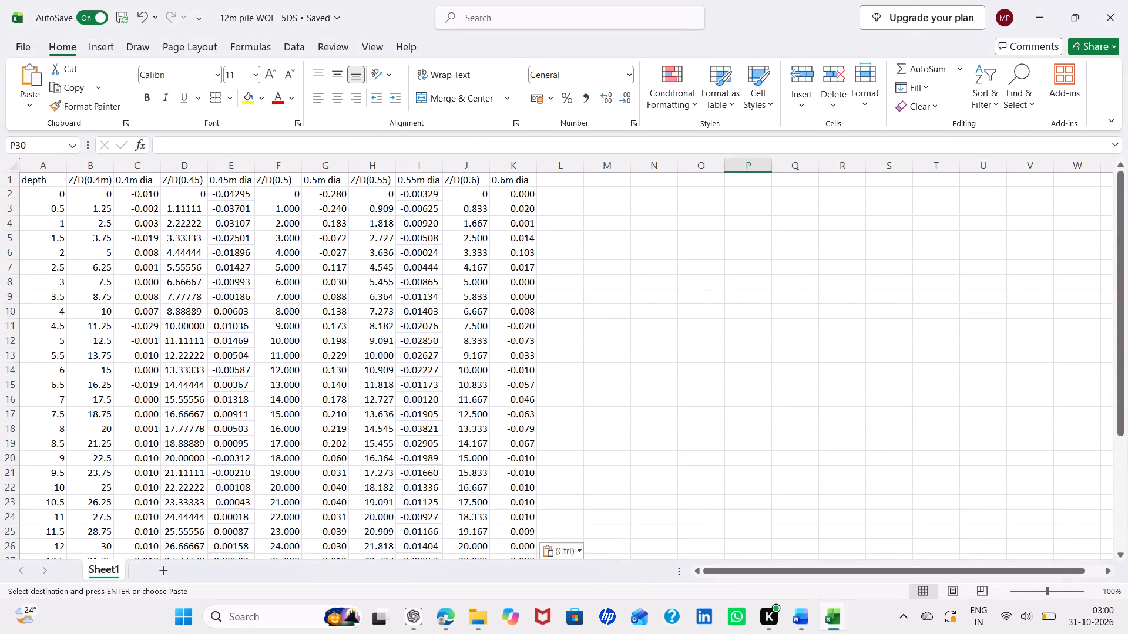
click(9, 195)
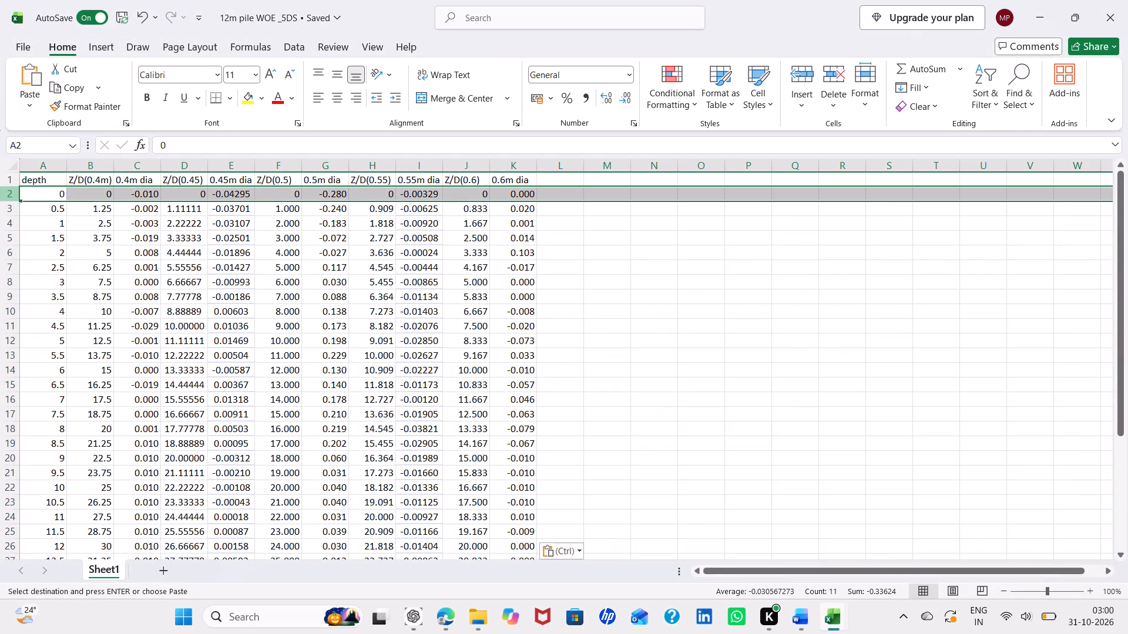
right_click(9, 195)
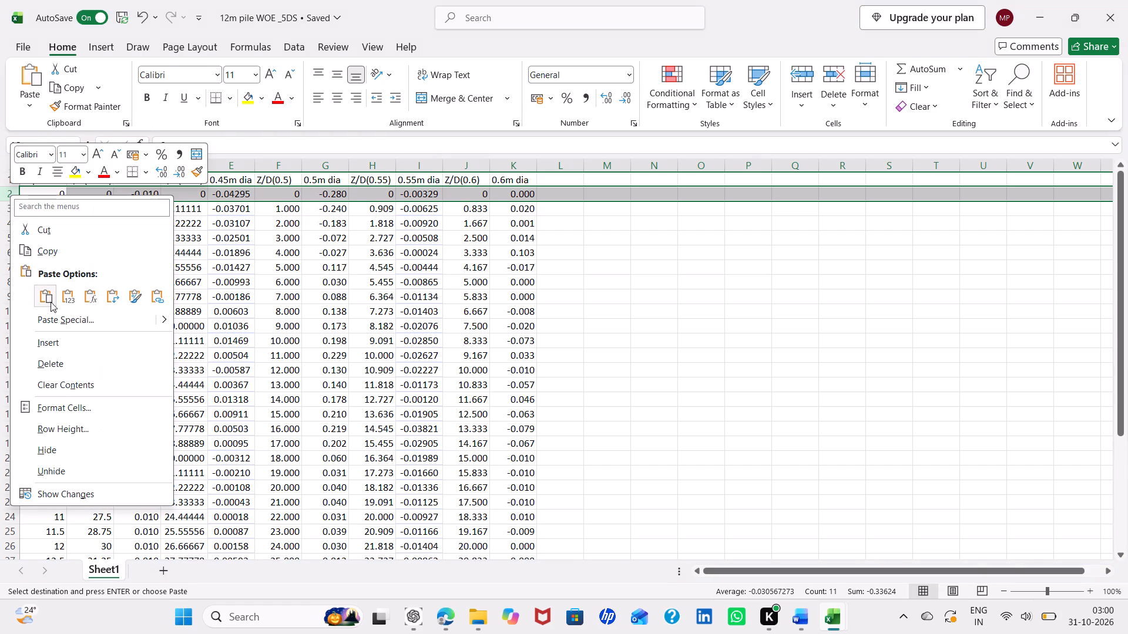
click(63, 345)
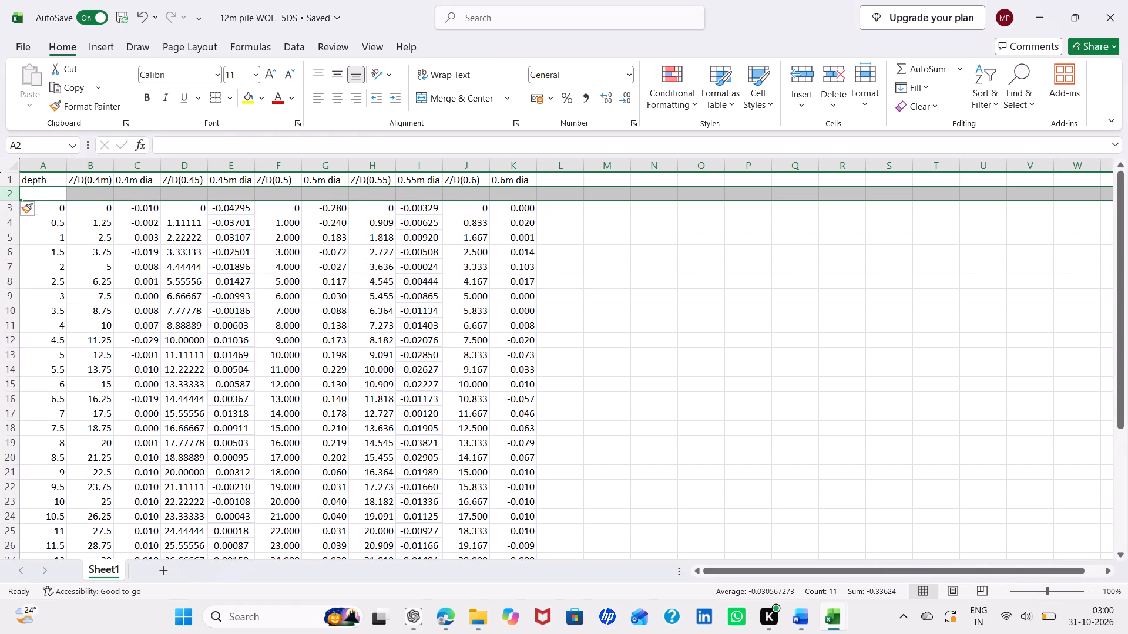
click(575, 295)
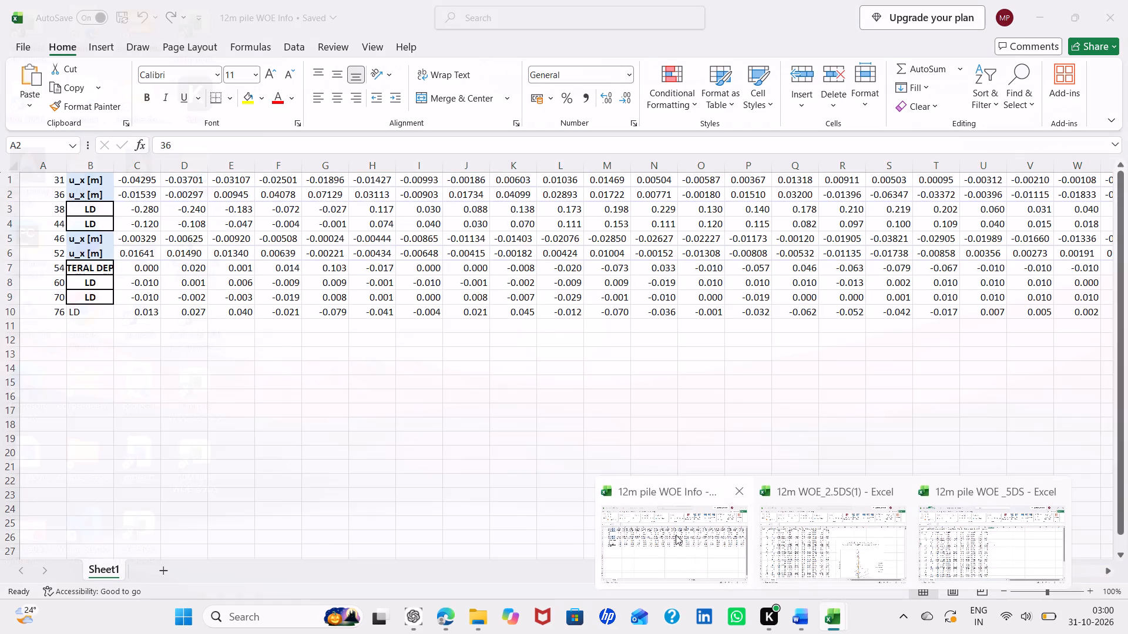
Copy row 2 (number 36) from 12m pile WOE Info and paste it transposed over the 0.45m dia column E of 12m pile WOE _5DS.
click(676, 535)
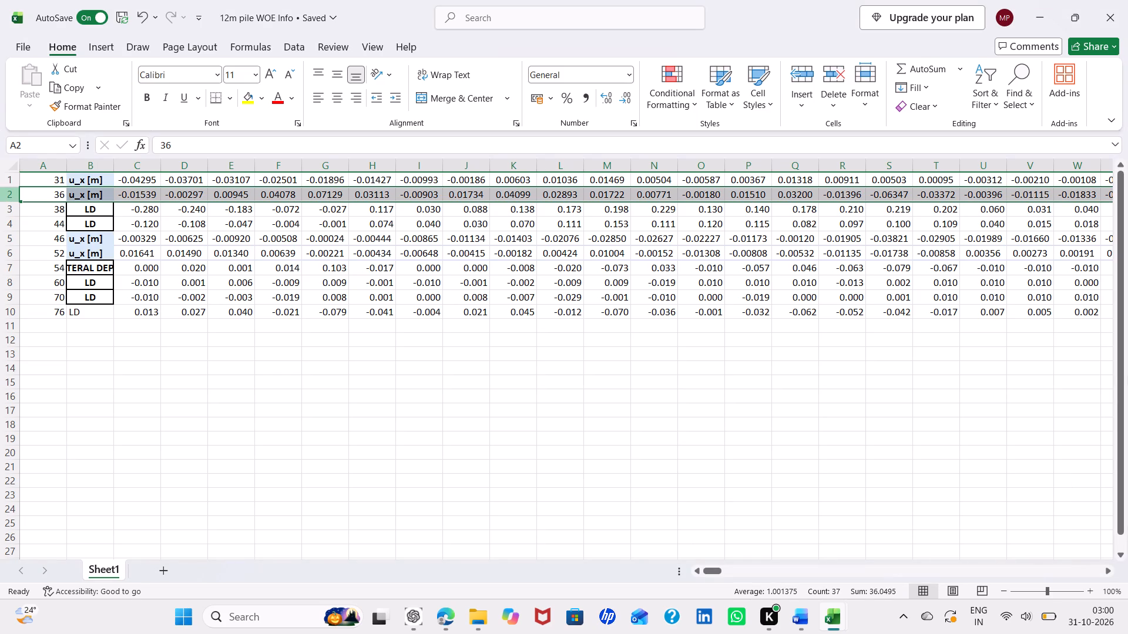
click(10, 194)
right_click(10, 194)
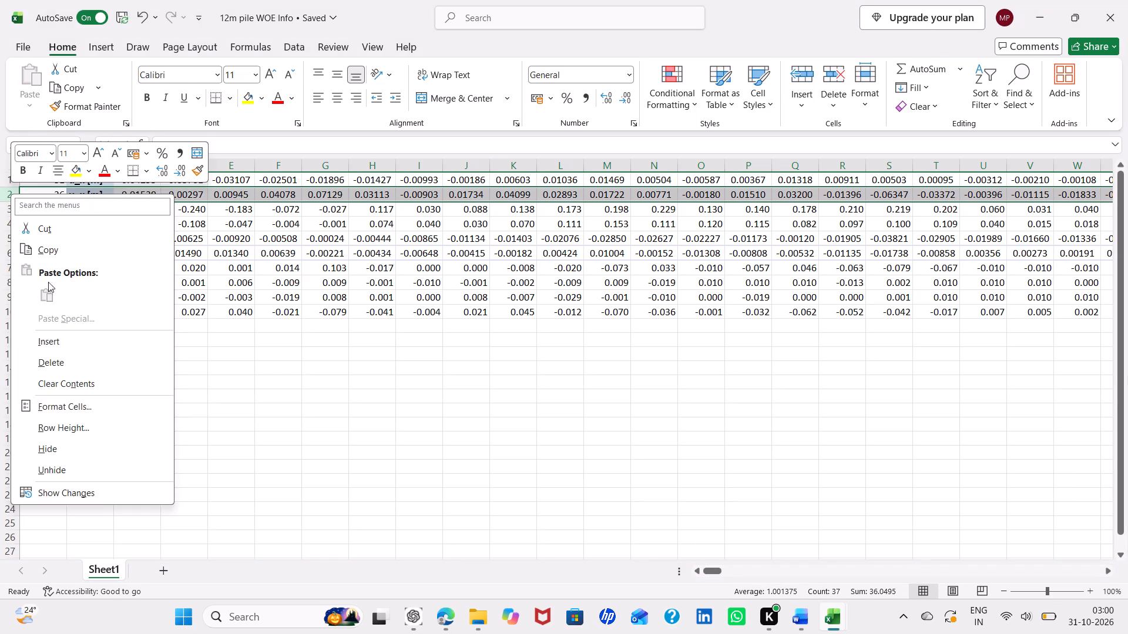
click(51, 257)
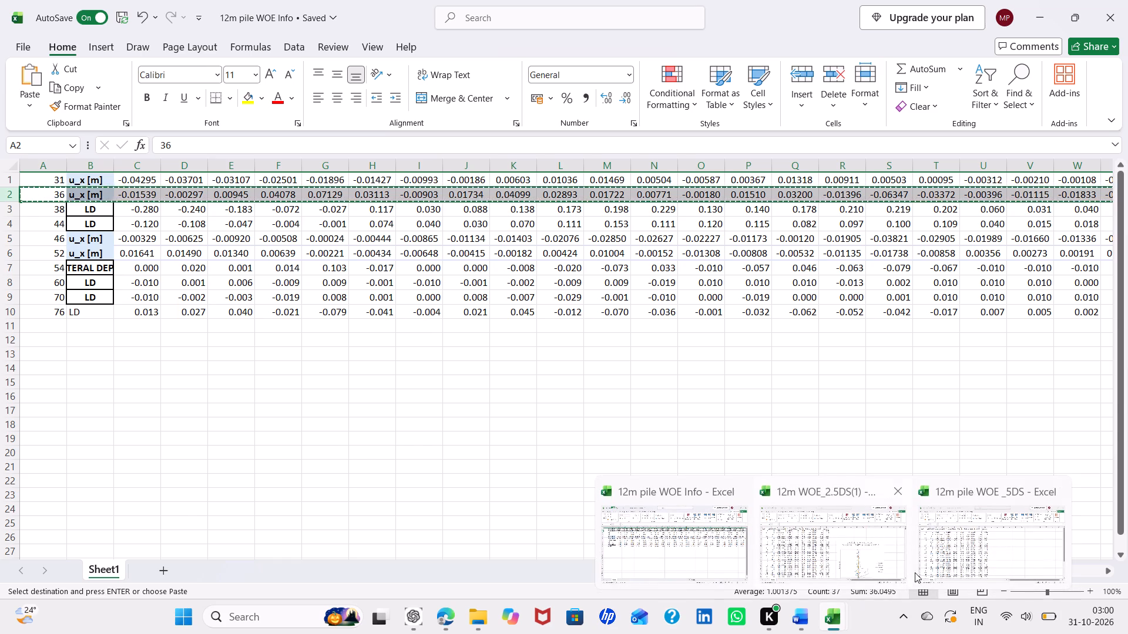
click(956, 548)
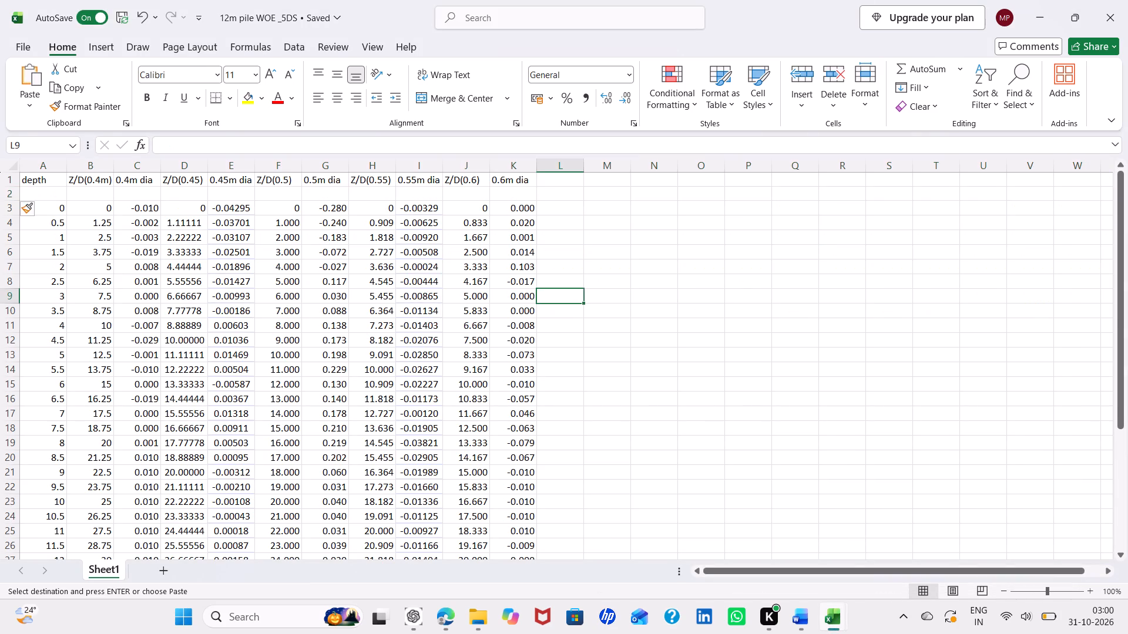
click(224, 172)
right_click(224, 172)
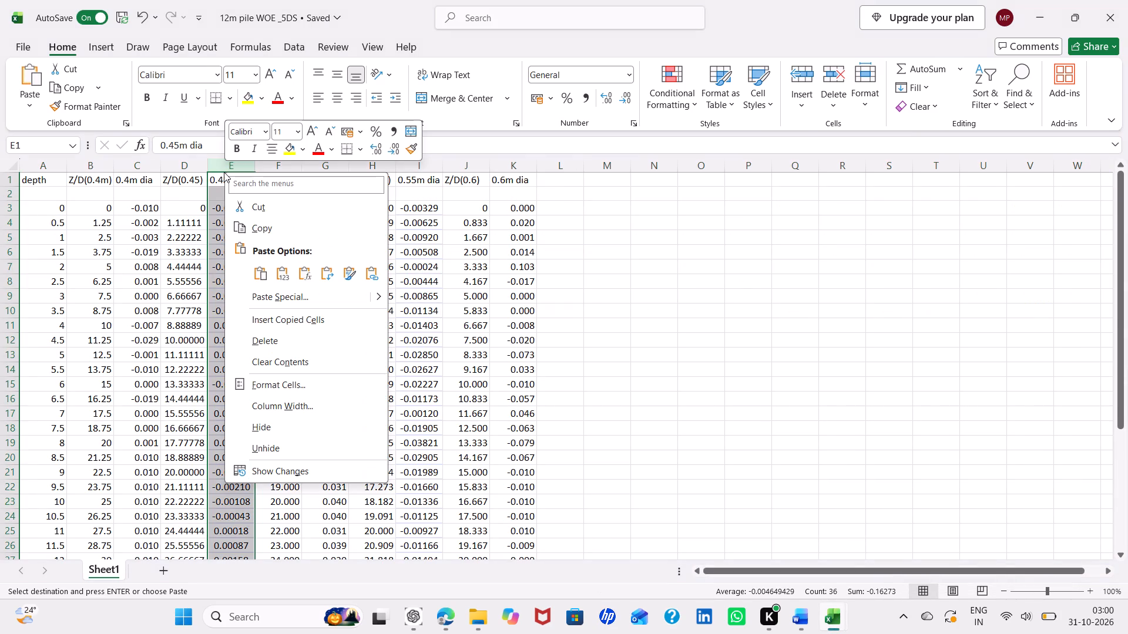
click(324, 271)
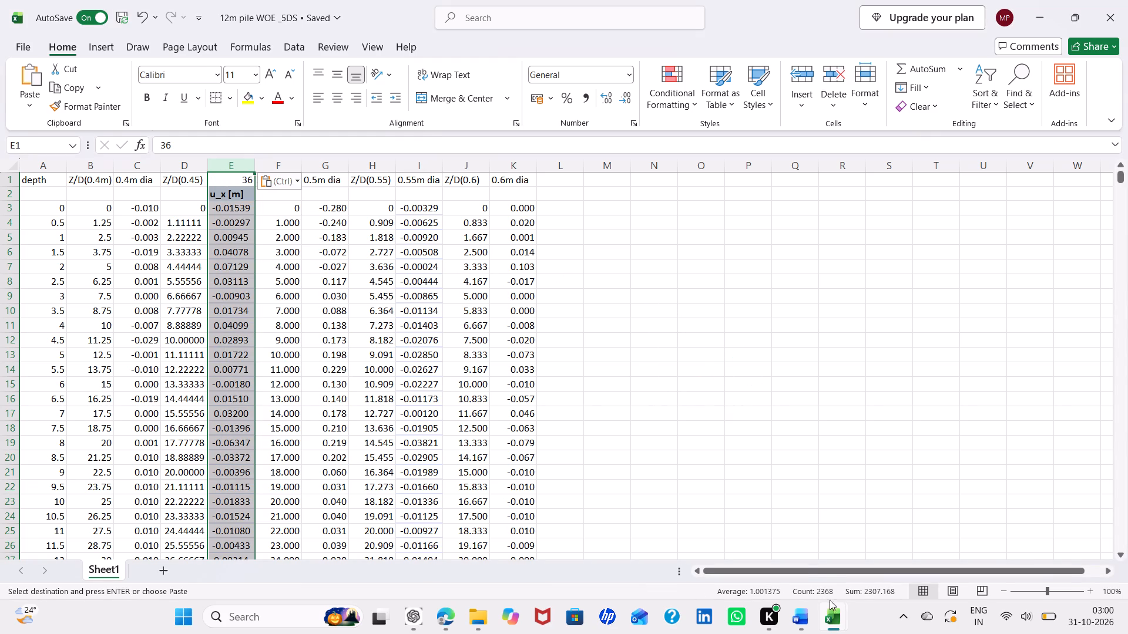
Copy row 4 (number 44) from 12m pile WOE Info and paste it transposed over the 0.5m dia column G of 12m pile WOE _5DS.
click(646, 554)
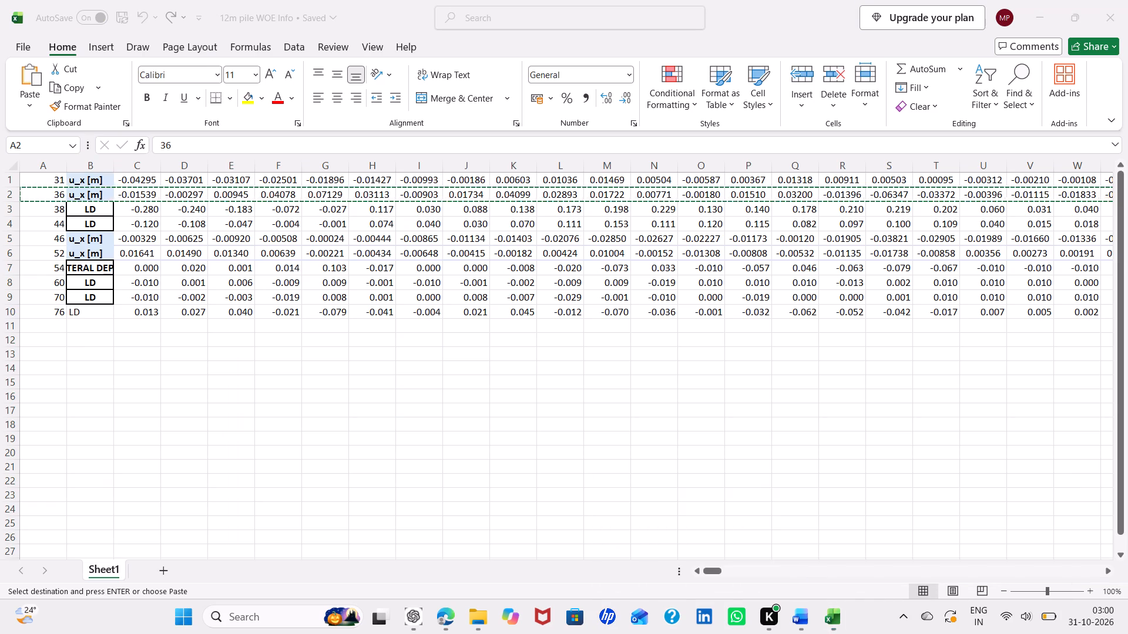
click(11, 224)
right_click(11, 224)
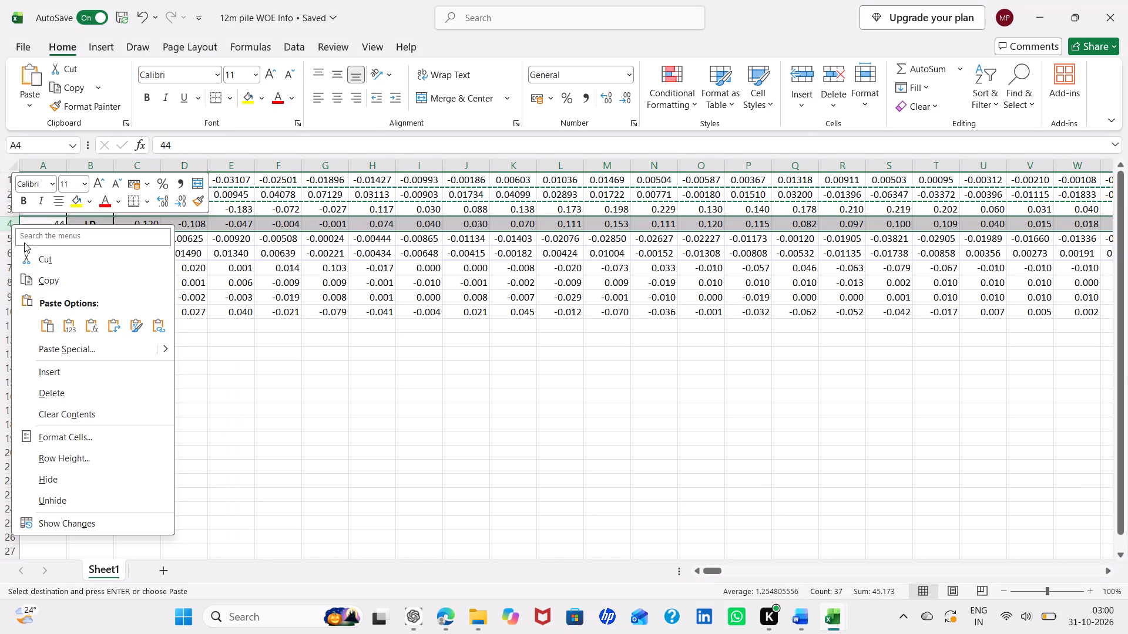
click(39, 281)
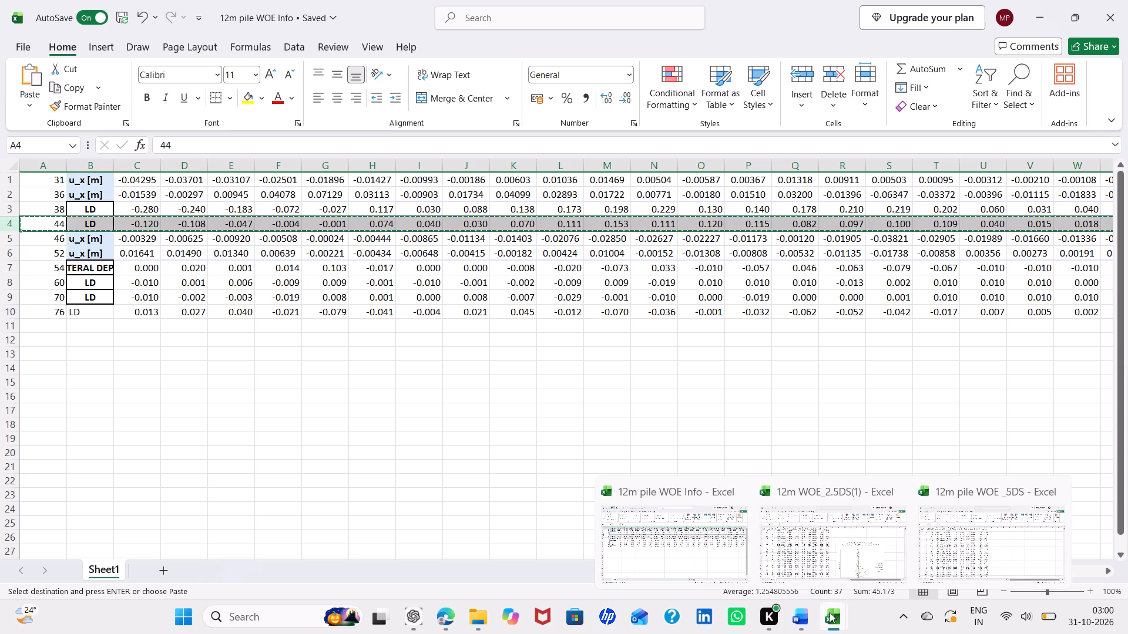
click(978, 539)
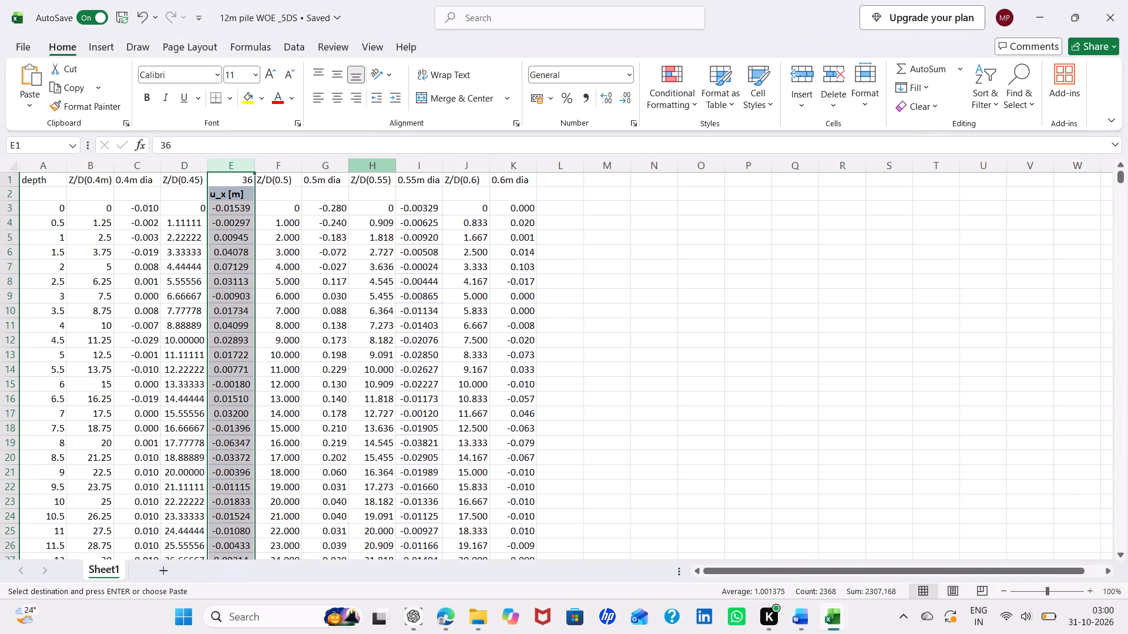
click(342, 160)
right_click(342, 160)
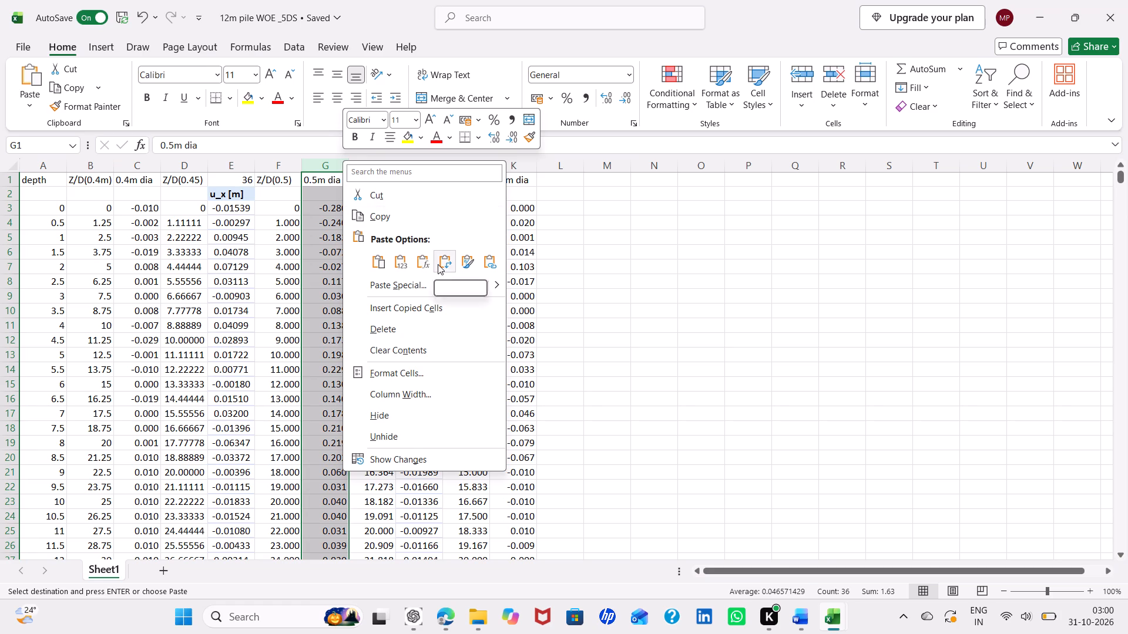
click(438, 264)
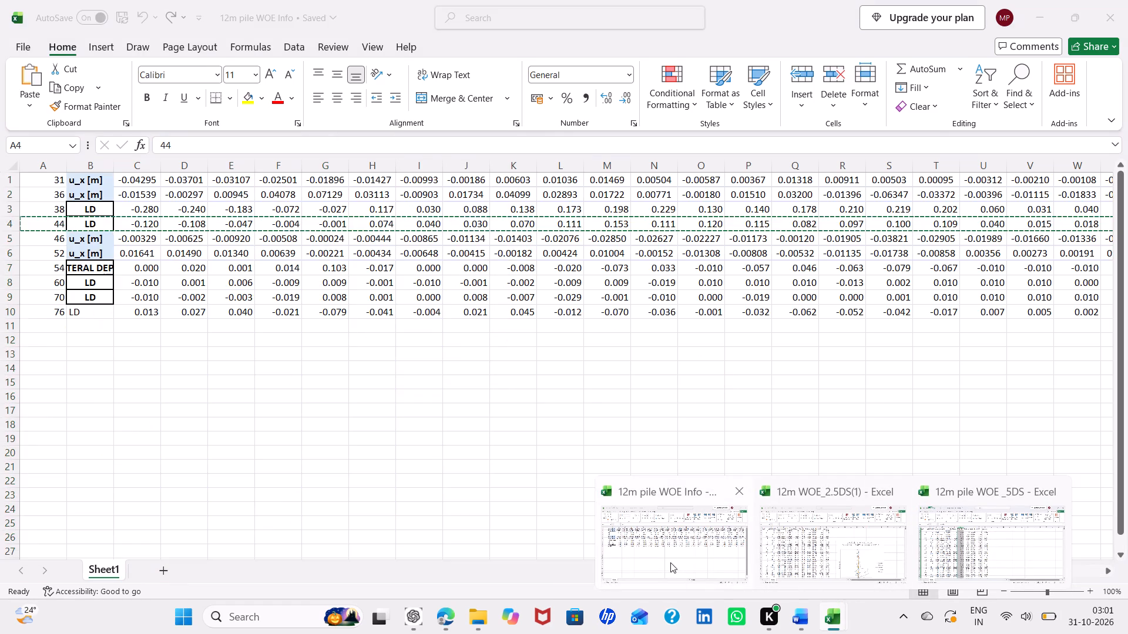
Copy row 6 (number 52) from 12m pile WOE Info and paste it transposed over the 0.55m dia column I of 12m pile WOE _5DS.
click(670, 562)
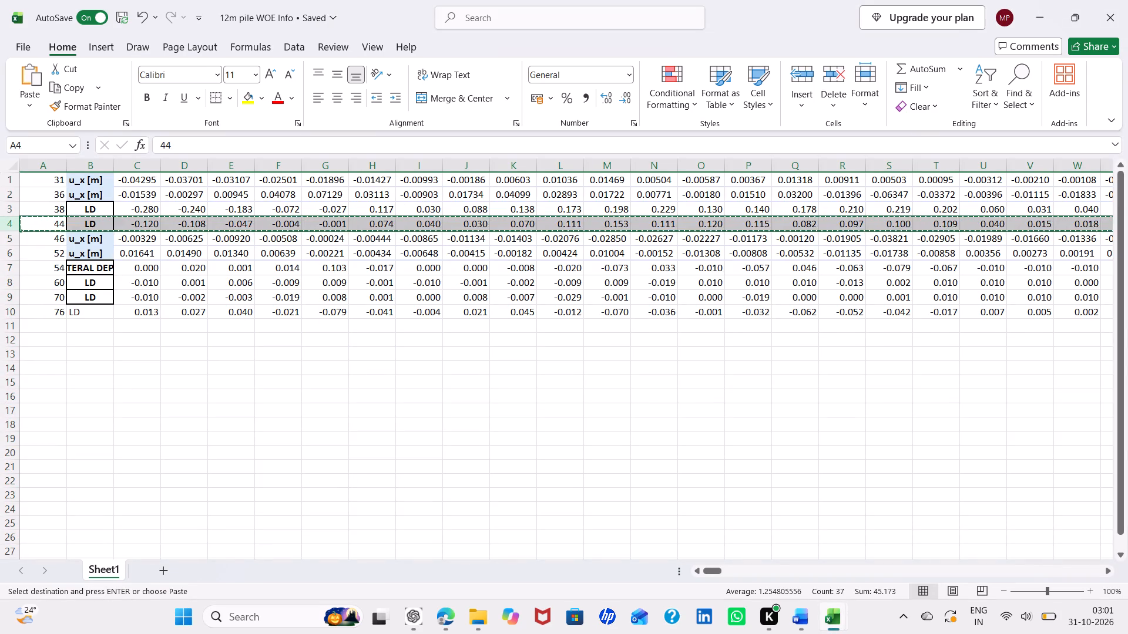
click(10, 253)
right_click(10, 253)
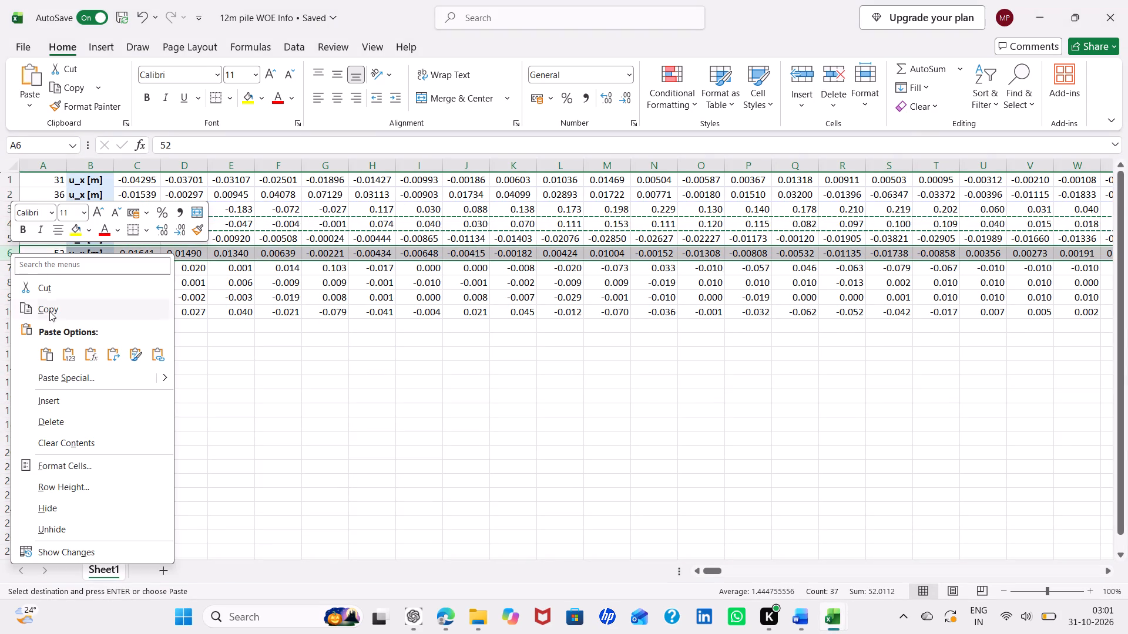
click(44, 305)
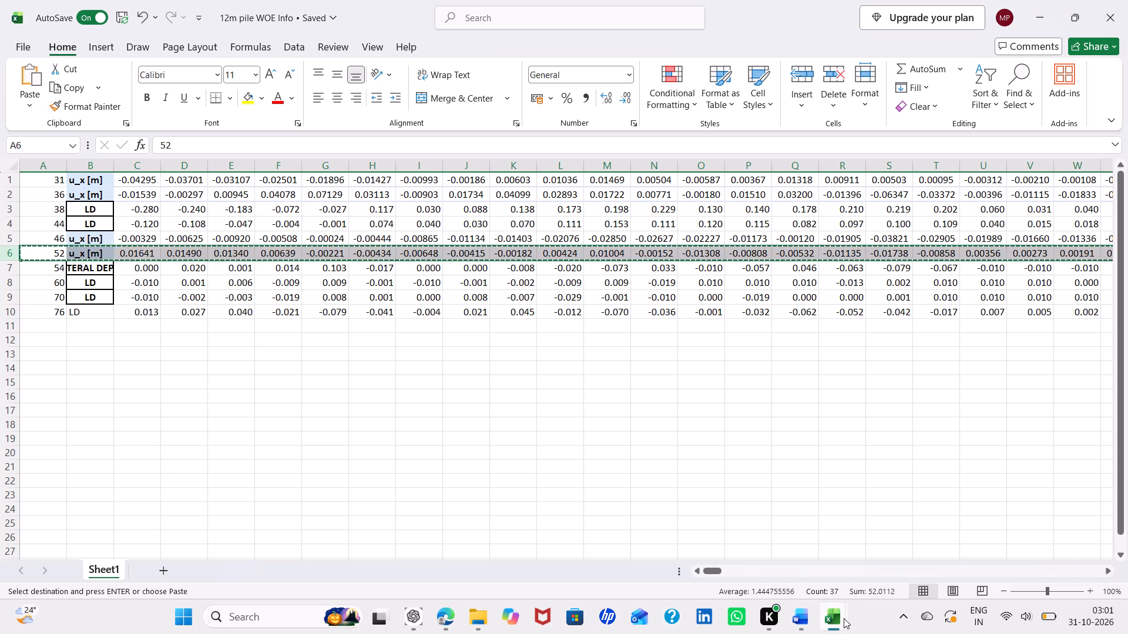
click(968, 548)
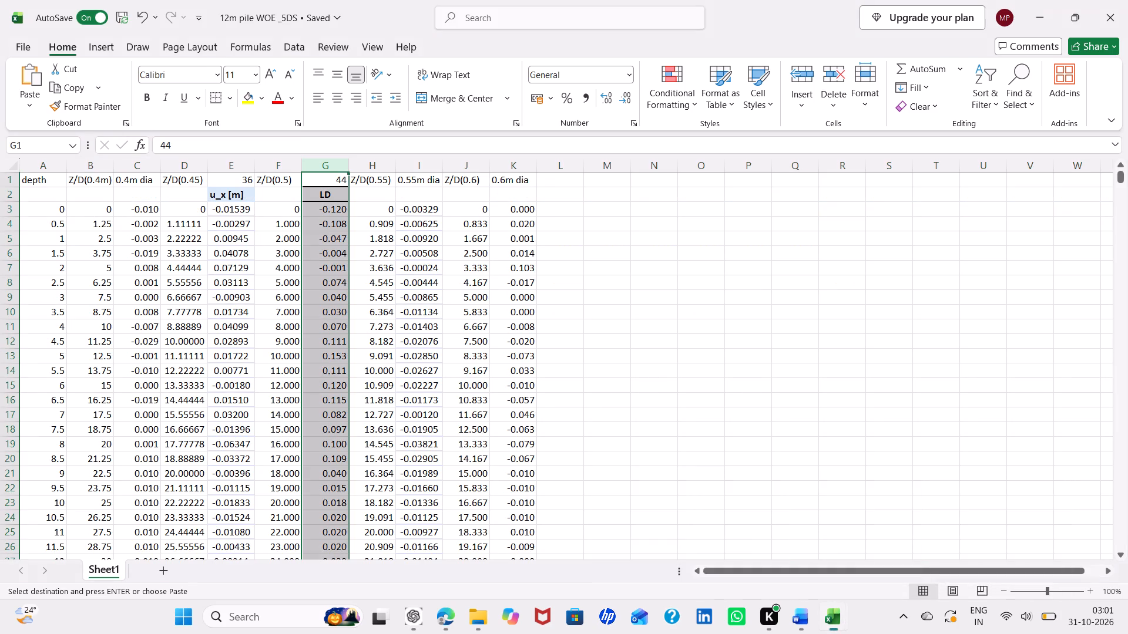
click(420, 169)
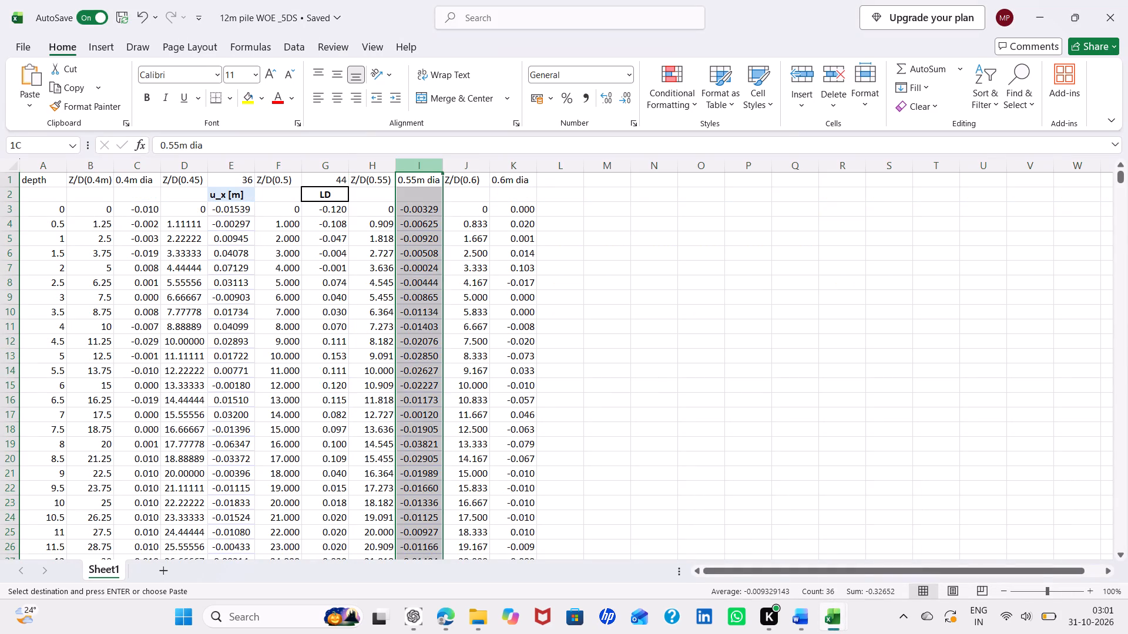
right_click(420, 169)
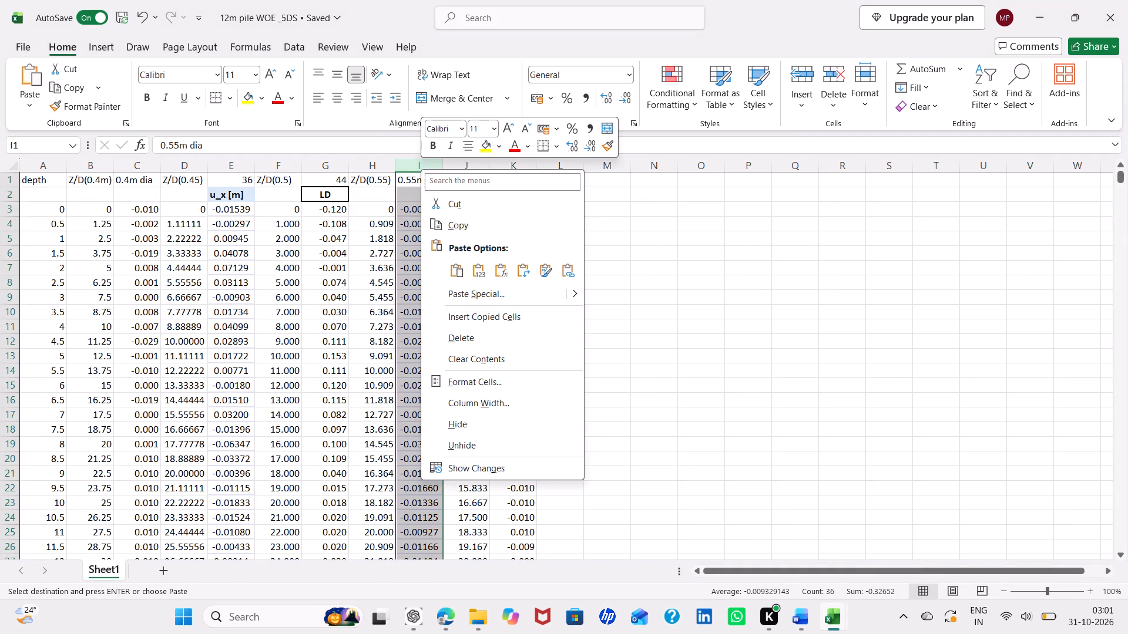
click(522, 271)
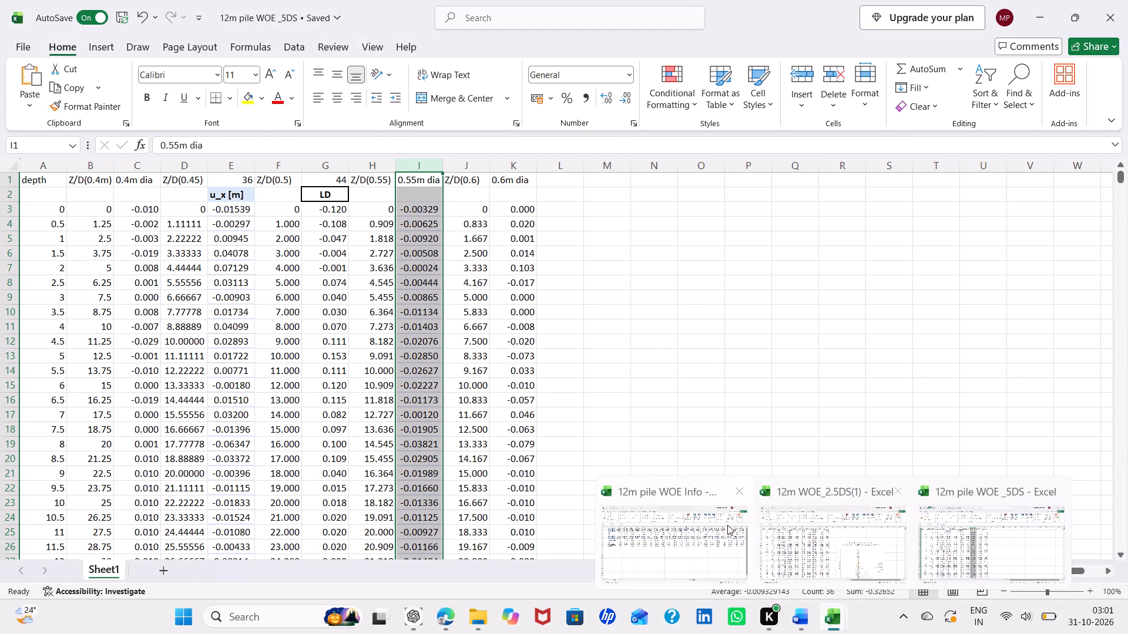
Copy row 8 (number 60) from 12m pile WOE Info and paste it transposed over the 0.6m dia column K of 12m pile WOE _5DS.
click(706, 518)
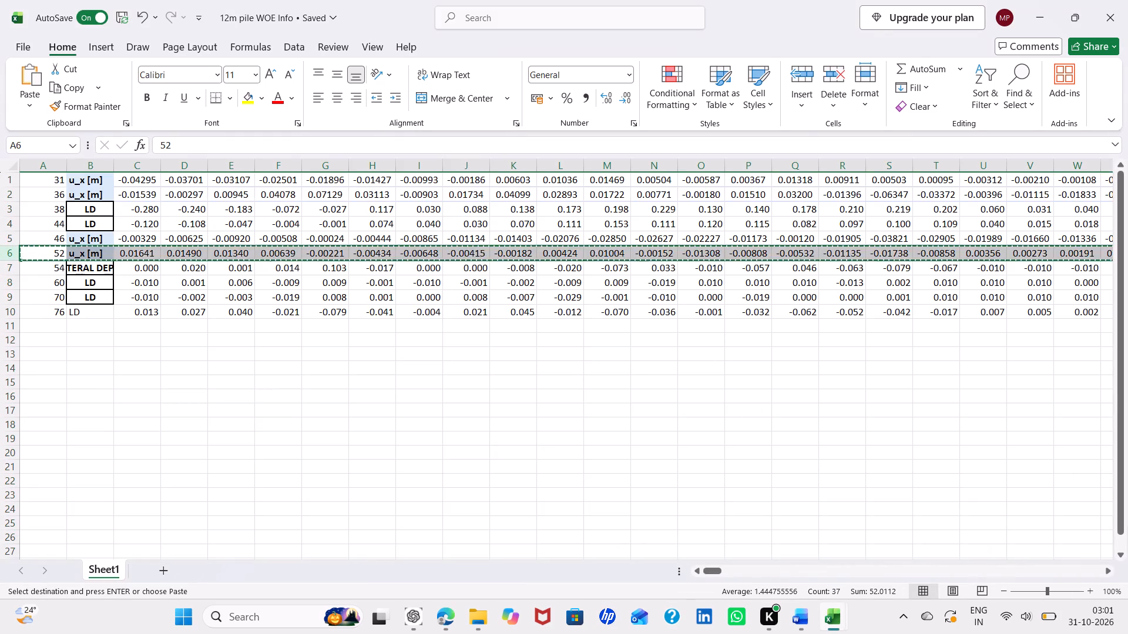
click(9, 284)
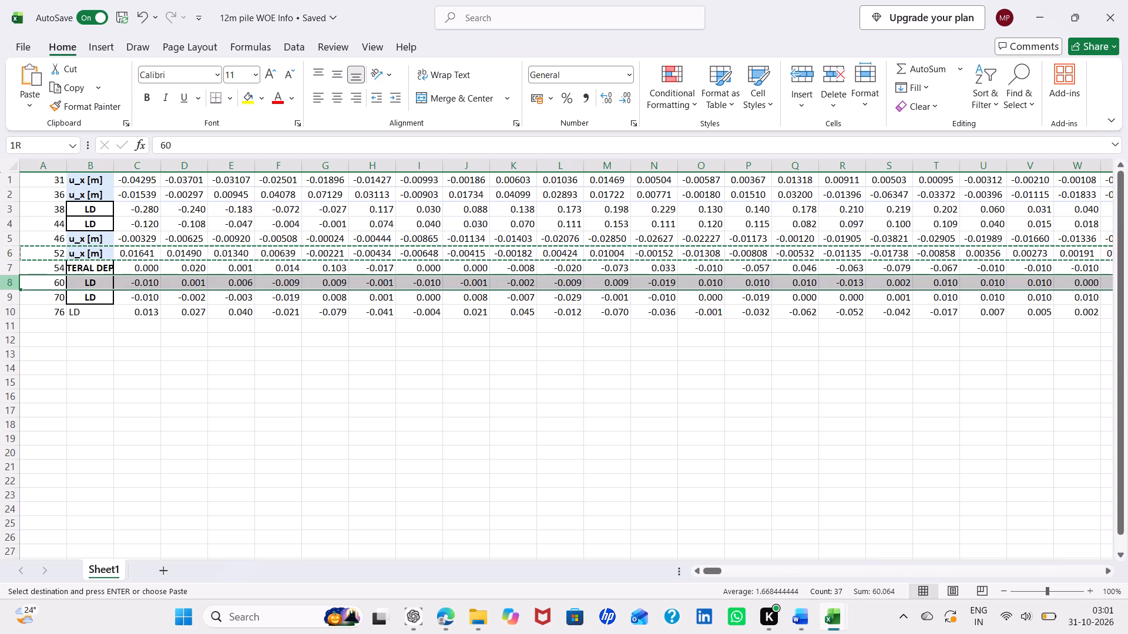
right_click(9, 284)
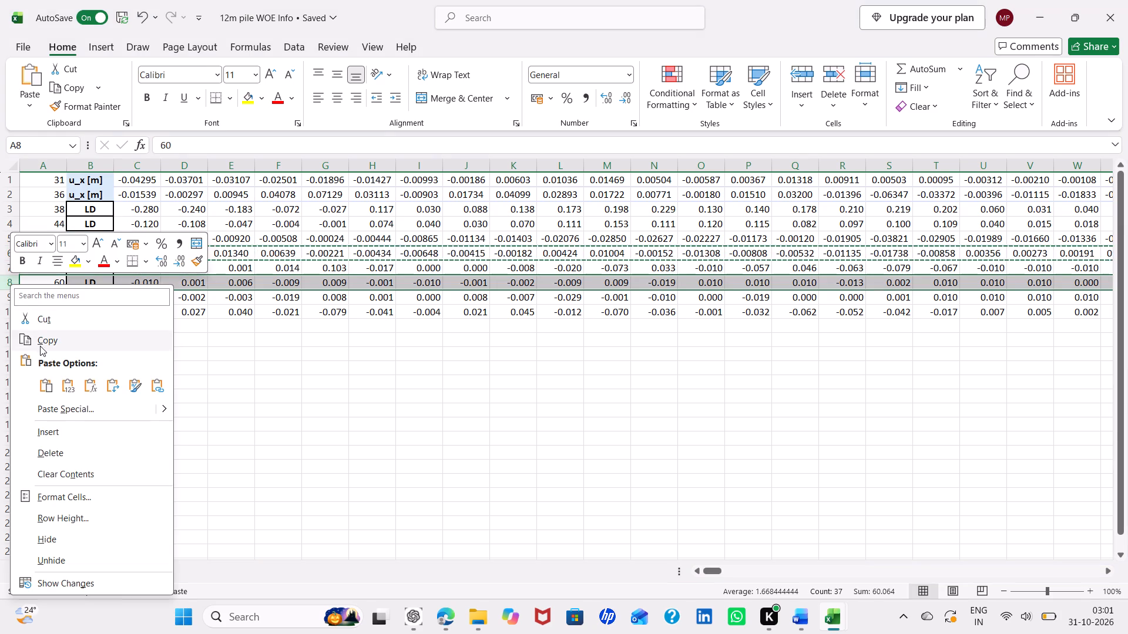
click(40, 346)
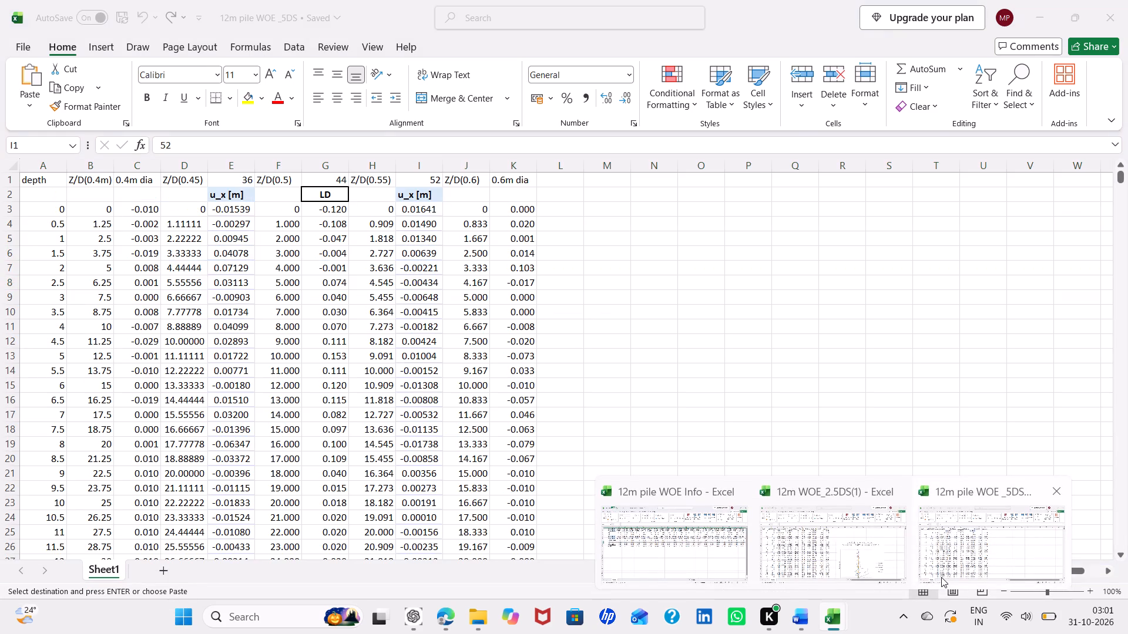
click(941, 577)
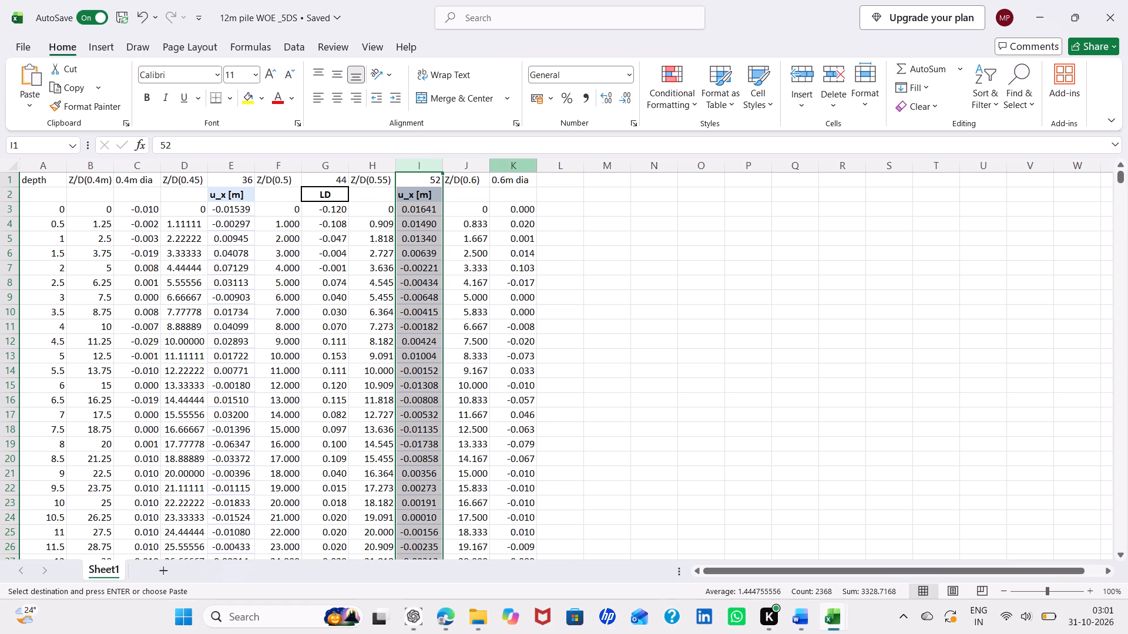
click(521, 166)
right_click(521, 166)
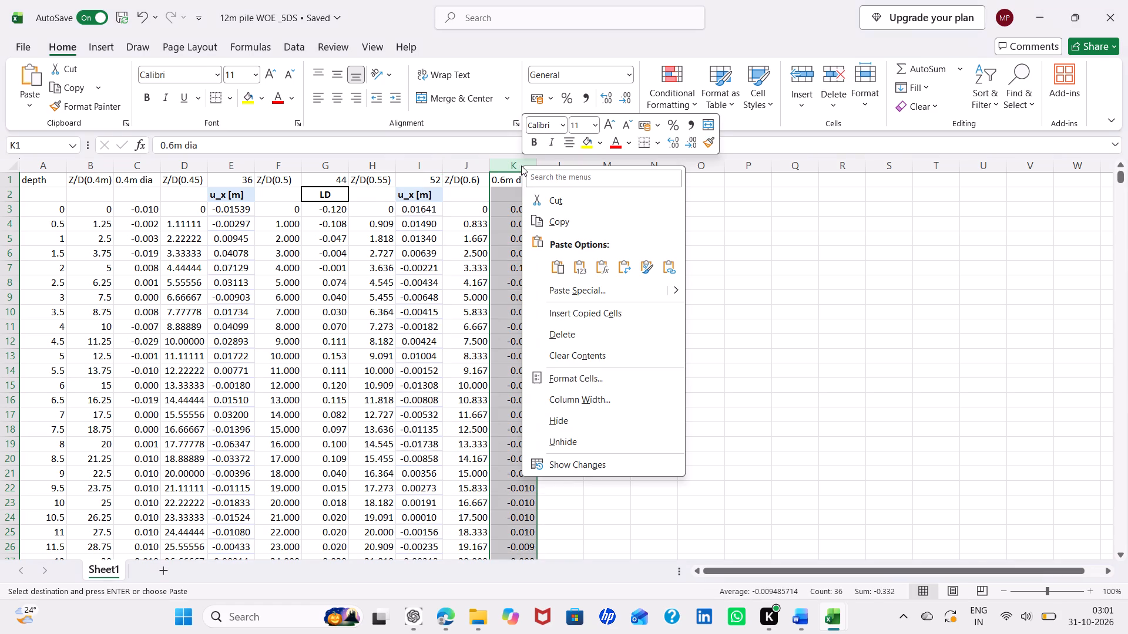
click(622, 274)
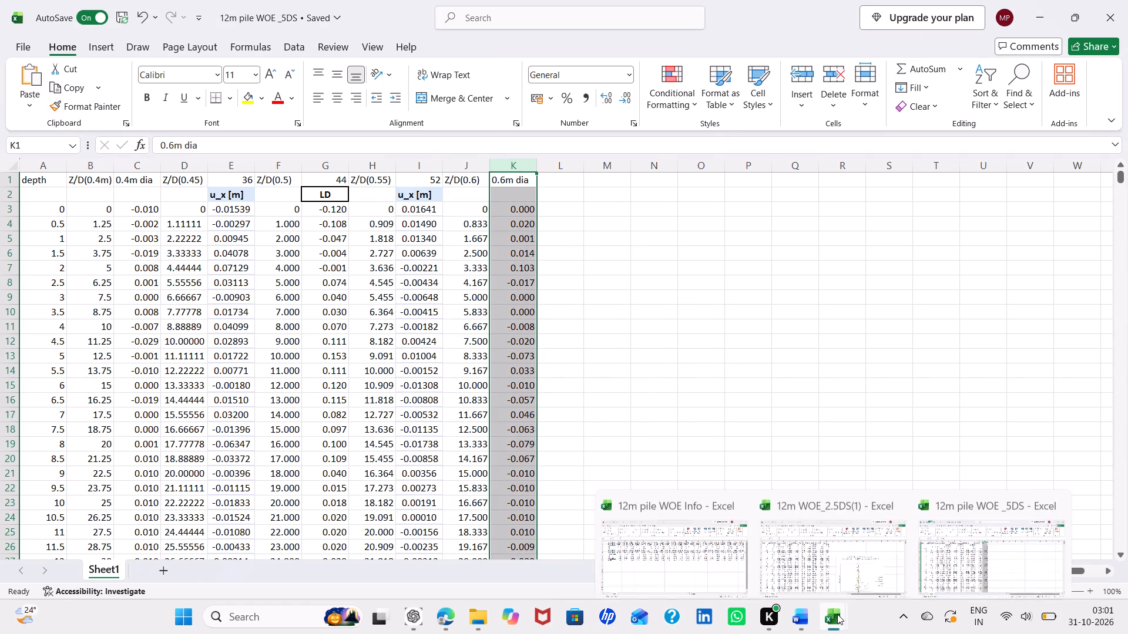
Copy row 10 (number 76) from 12m pile WOE Info and paste it transposed over the 0.4m dia column C of 12m pile WOE _5DS.
click(707, 531)
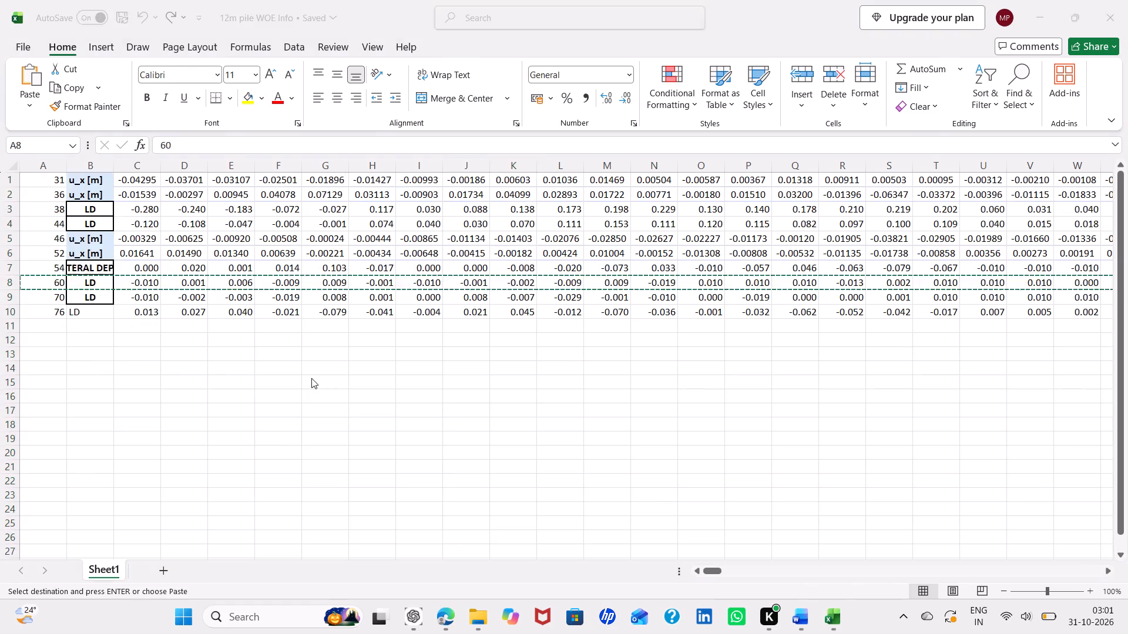
click(12, 312)
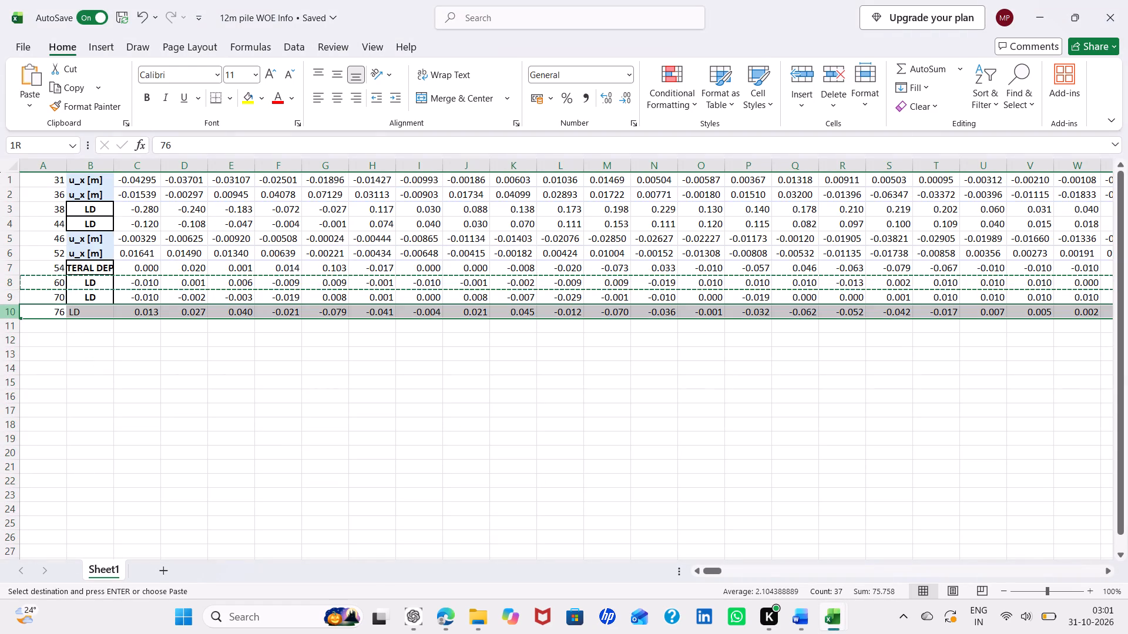
right_click(12, 312)
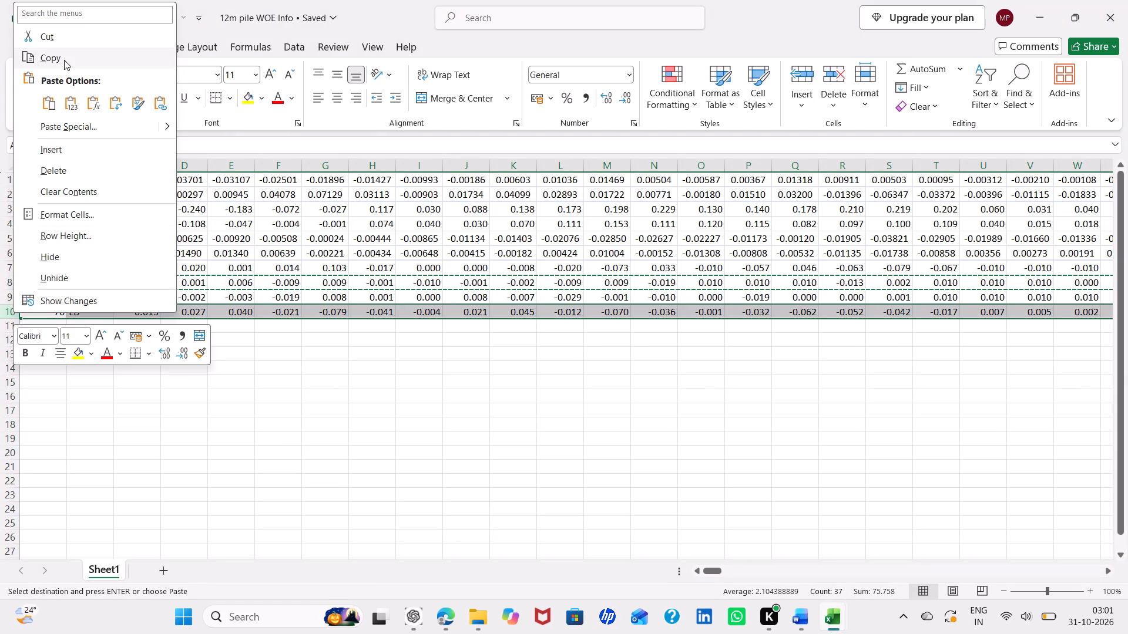
click(64, 59)
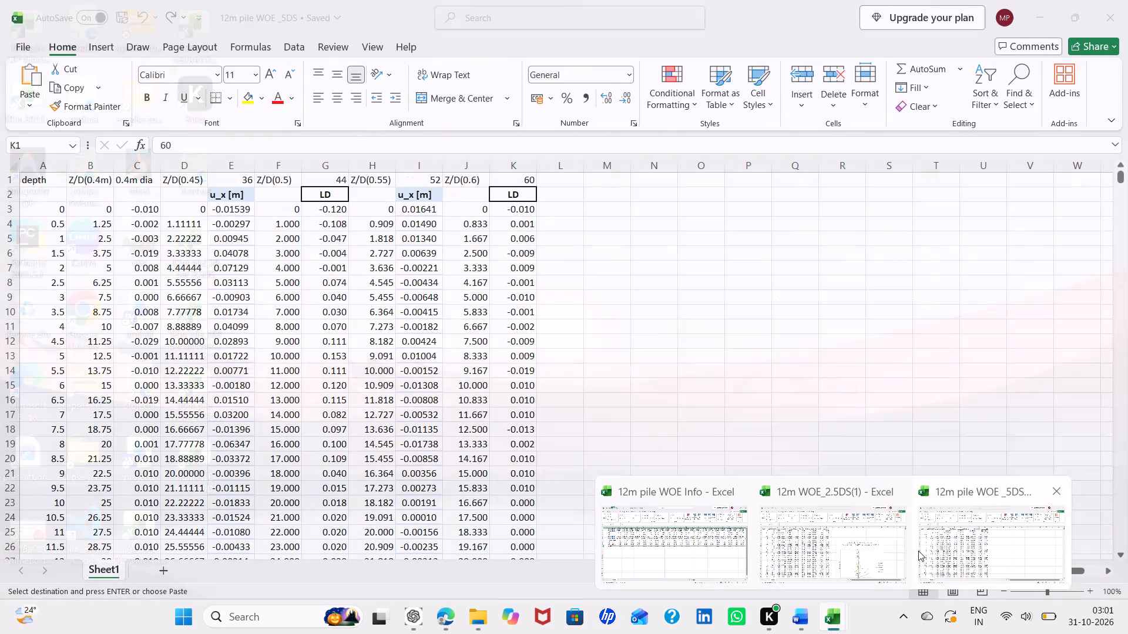
click(934, 547)
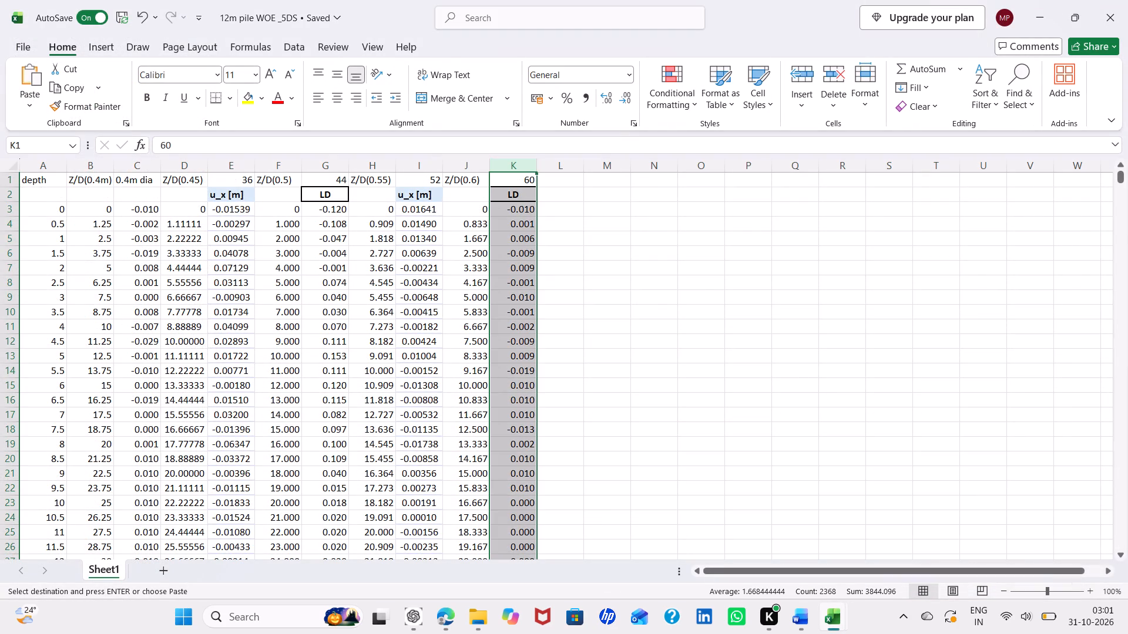
click(138, 167)
right_click(138, 167)
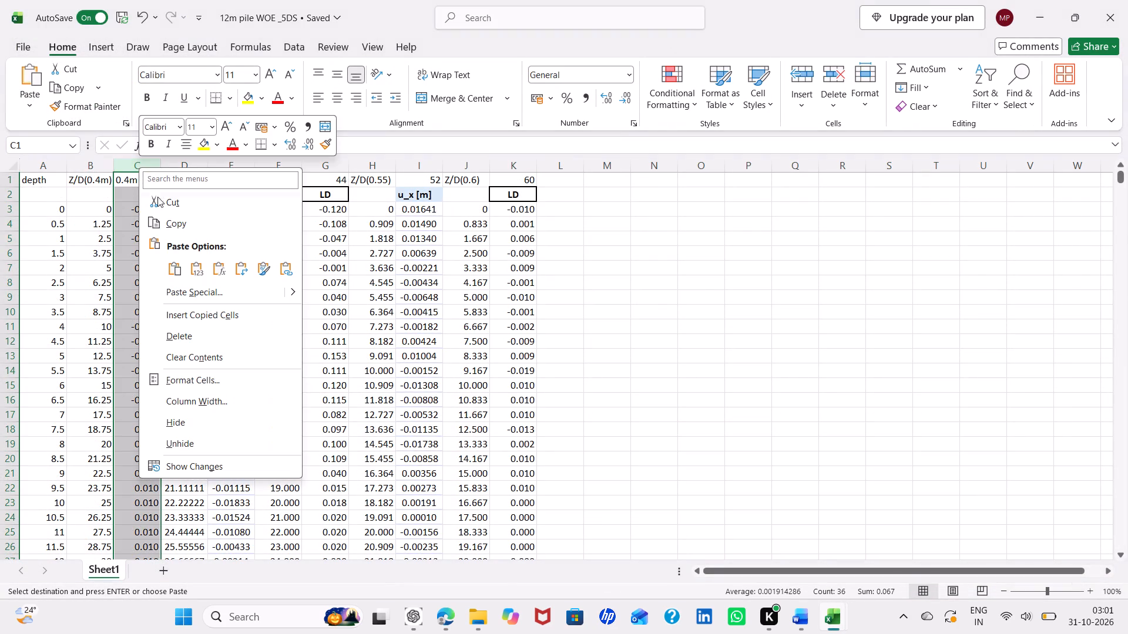
click(239, 263)
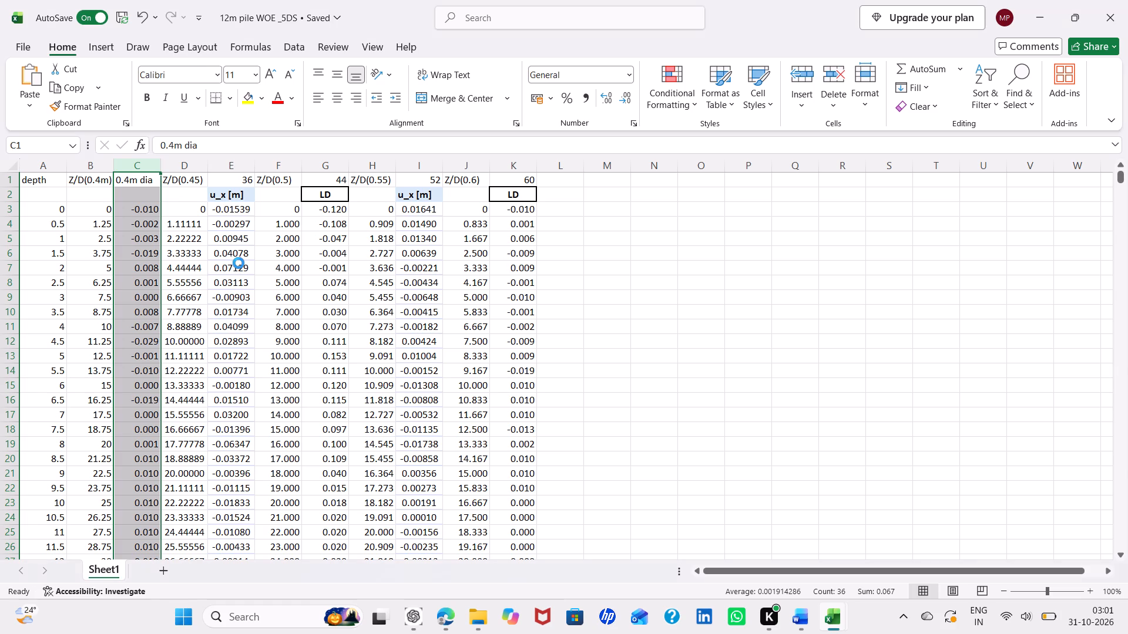
Delete row 2, which holds the u_x [m] and LD labels, from the 12m pile WOE _5DS sheet.
click(15, 194)
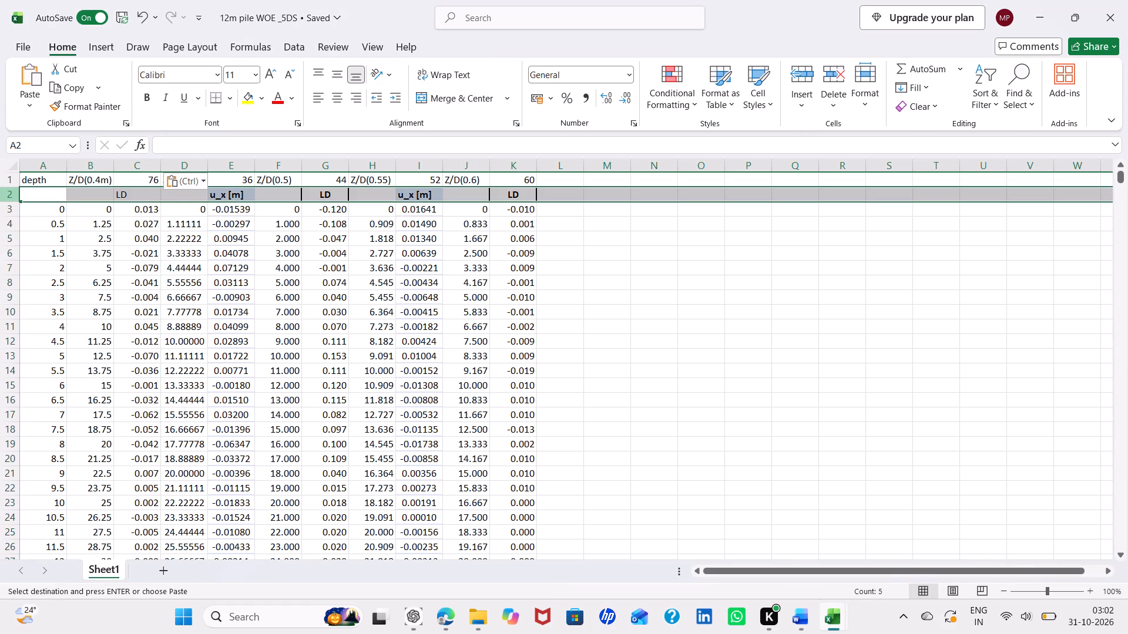
right_click(15, 194)
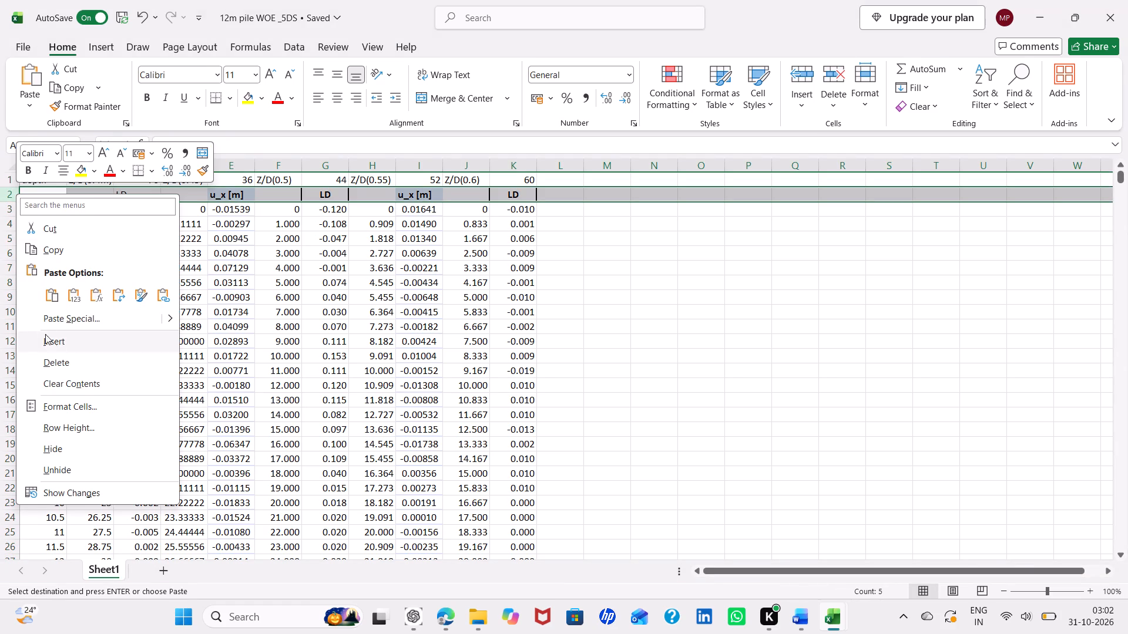
click(63, 363)
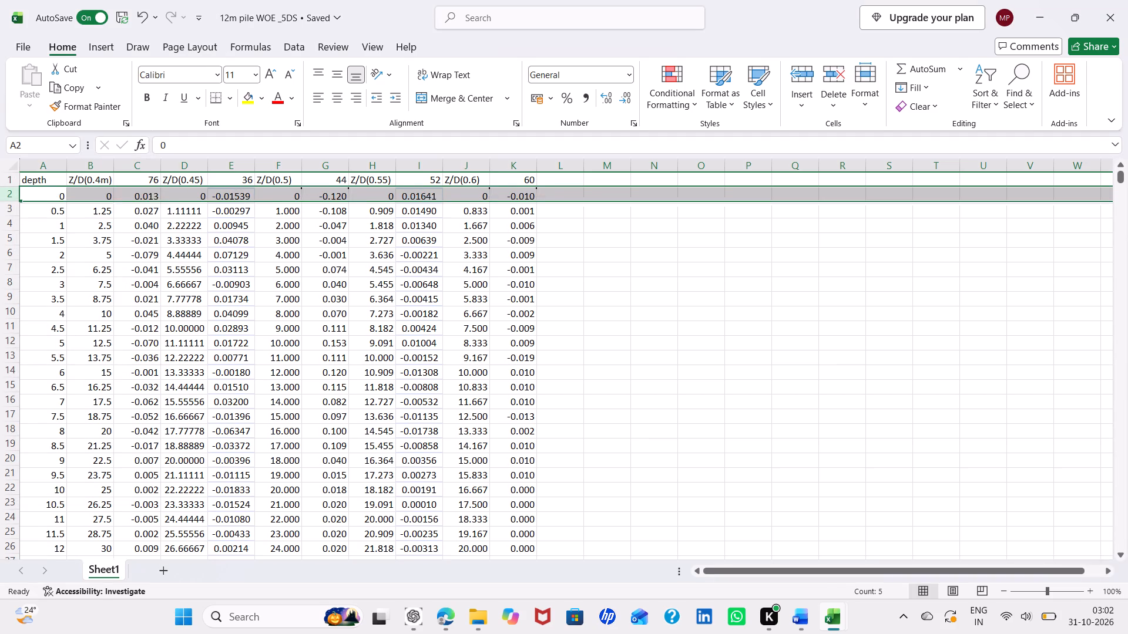
Replace the number headings in C1, E1 and G1 with 0.4m dia, 0.45m dia and 0.5m dia.
click(150, 181)
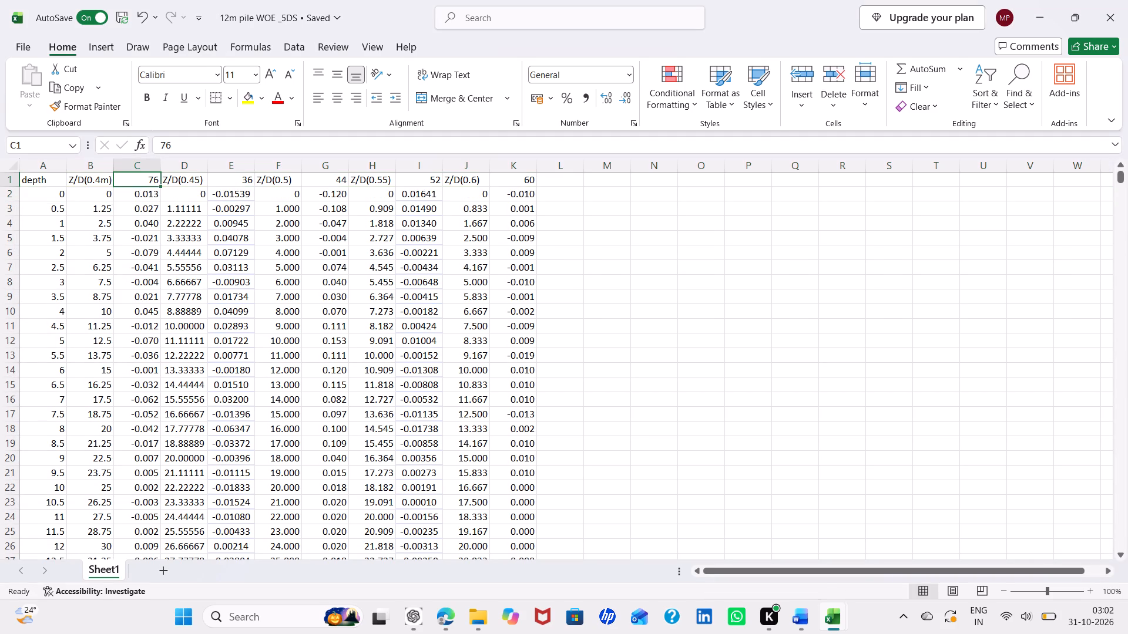
key(BackSpace)
key(0)
key(period)
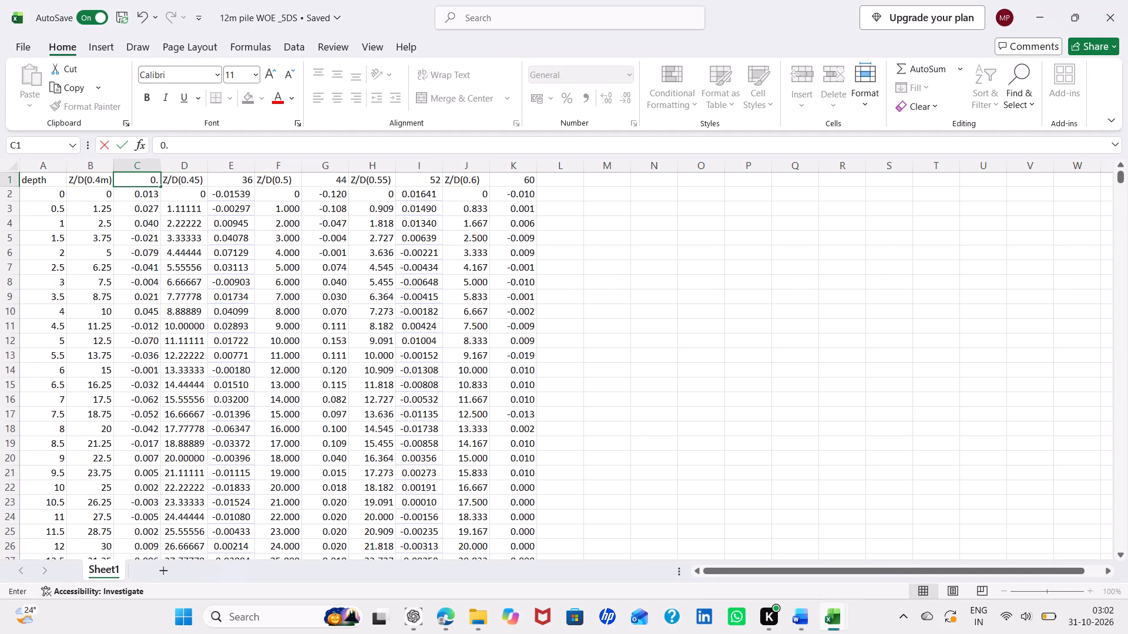
text(4m dia)
click(243, 183)
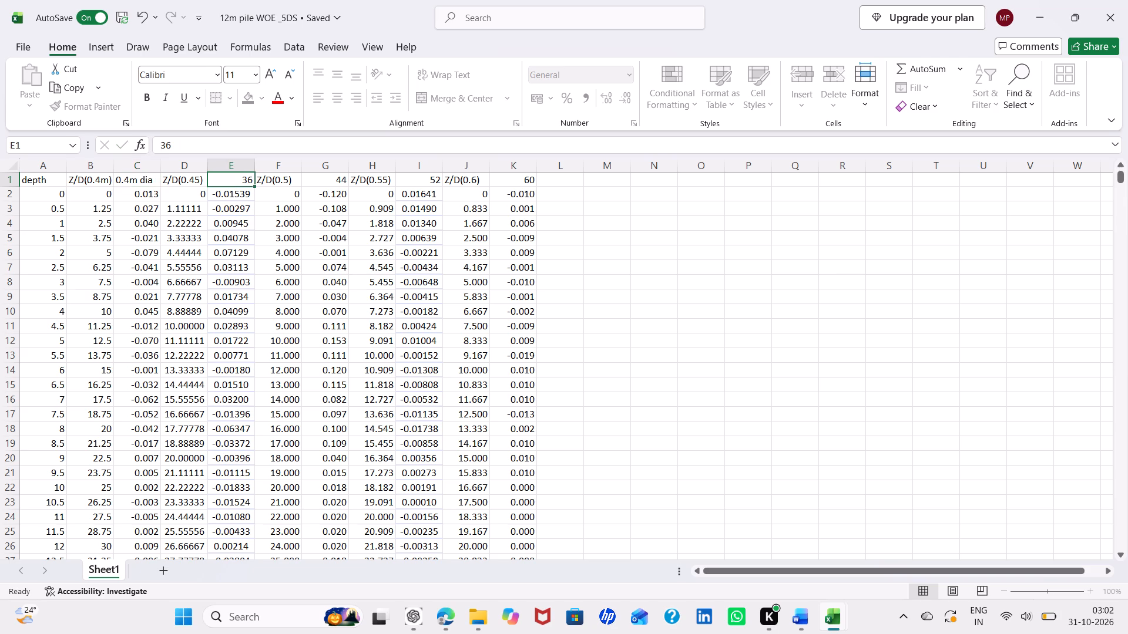
key(BackSpace)
text(0.45m dia)
click(328, 183)
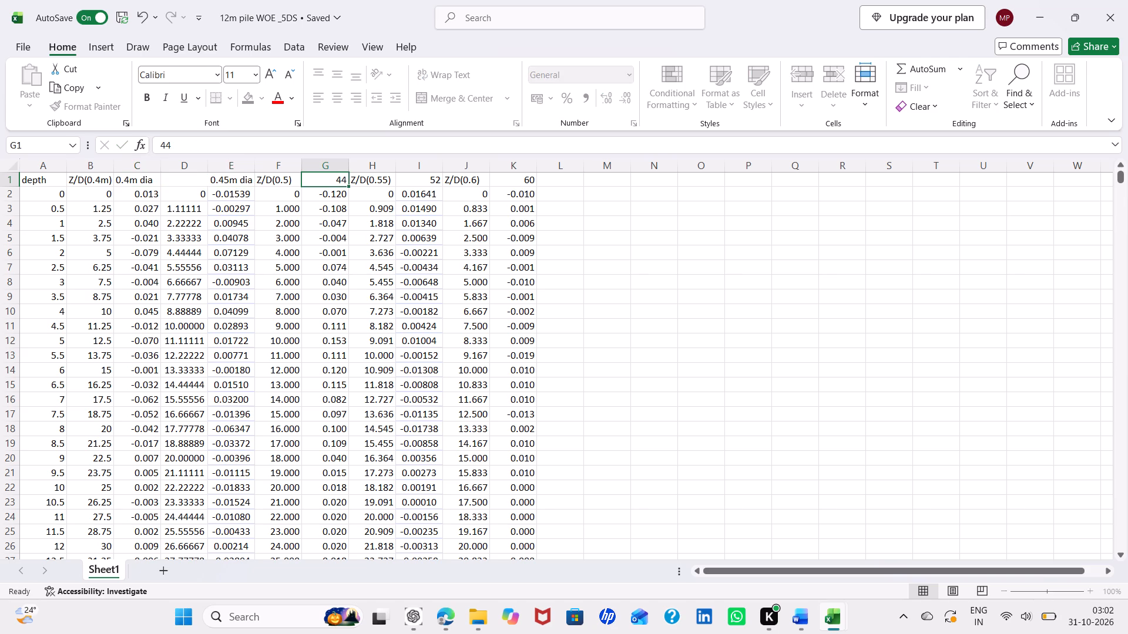
key(BackSpace)
key(0)
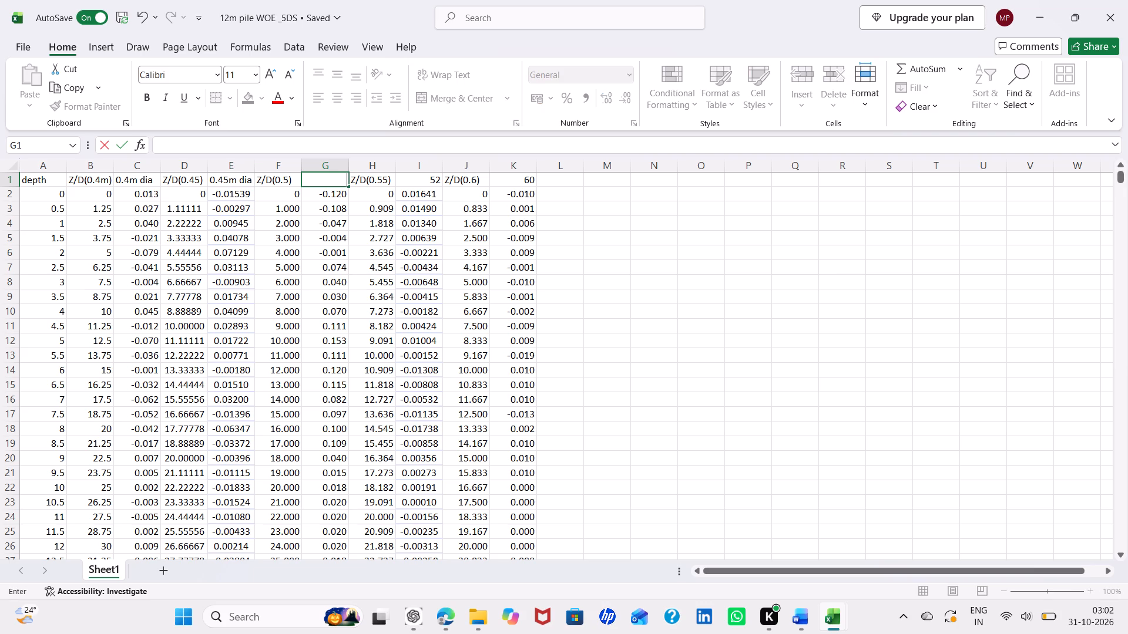
text(.5m dia)
Replace the number headings in I1 and K1 with 0.55m dia and 0.6m dia.
click(421, 178)
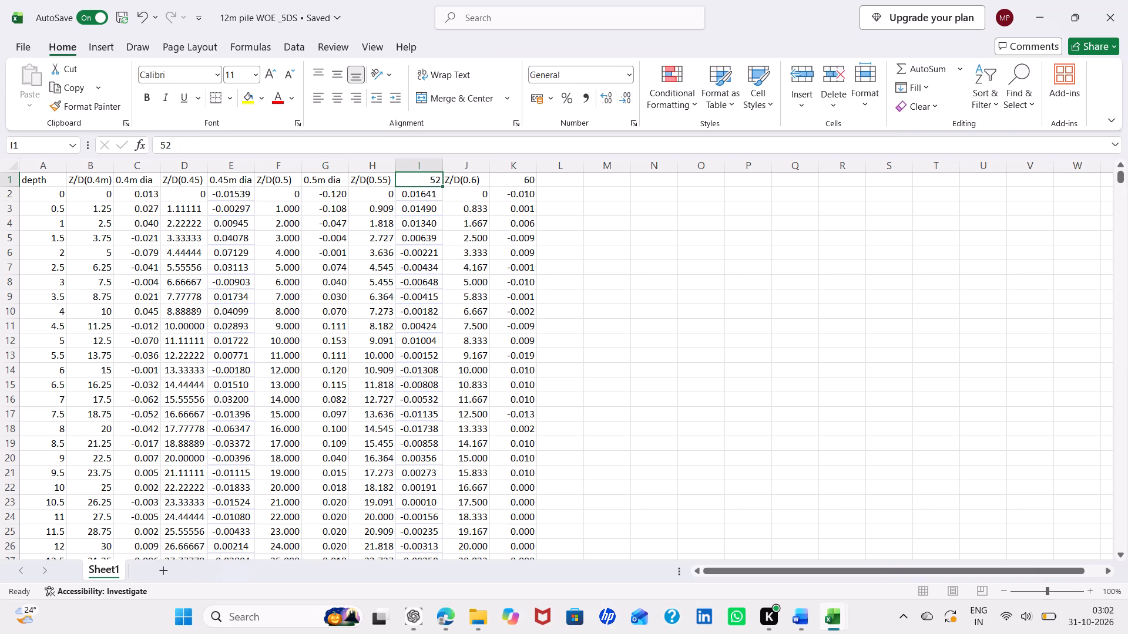
key(BackSpace)
text(0.55m dia)
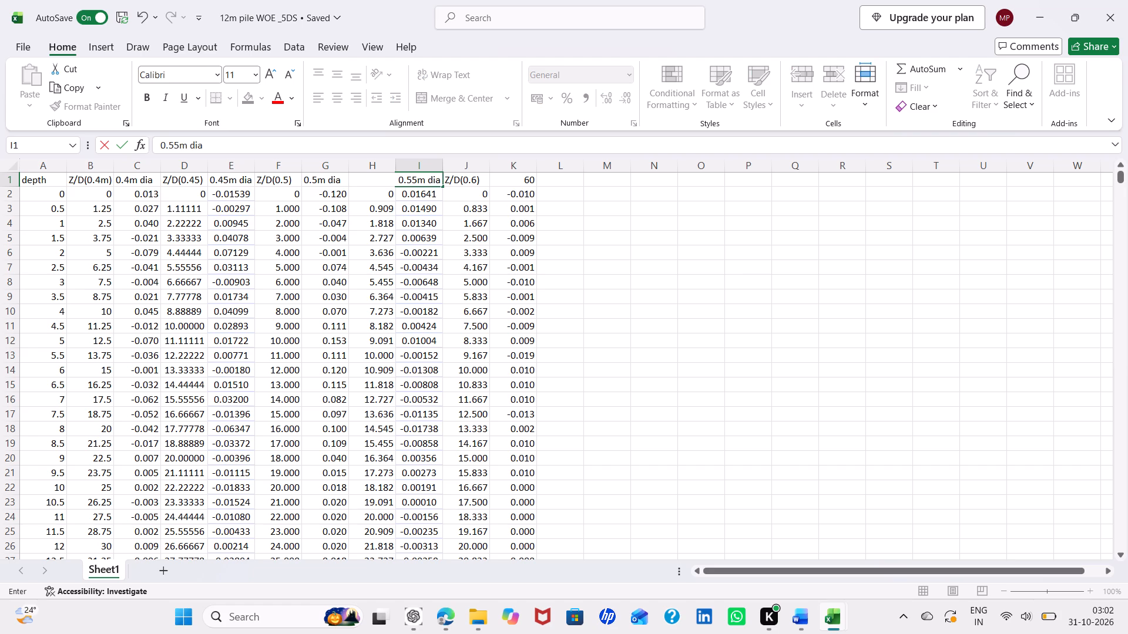
click(502, 180)
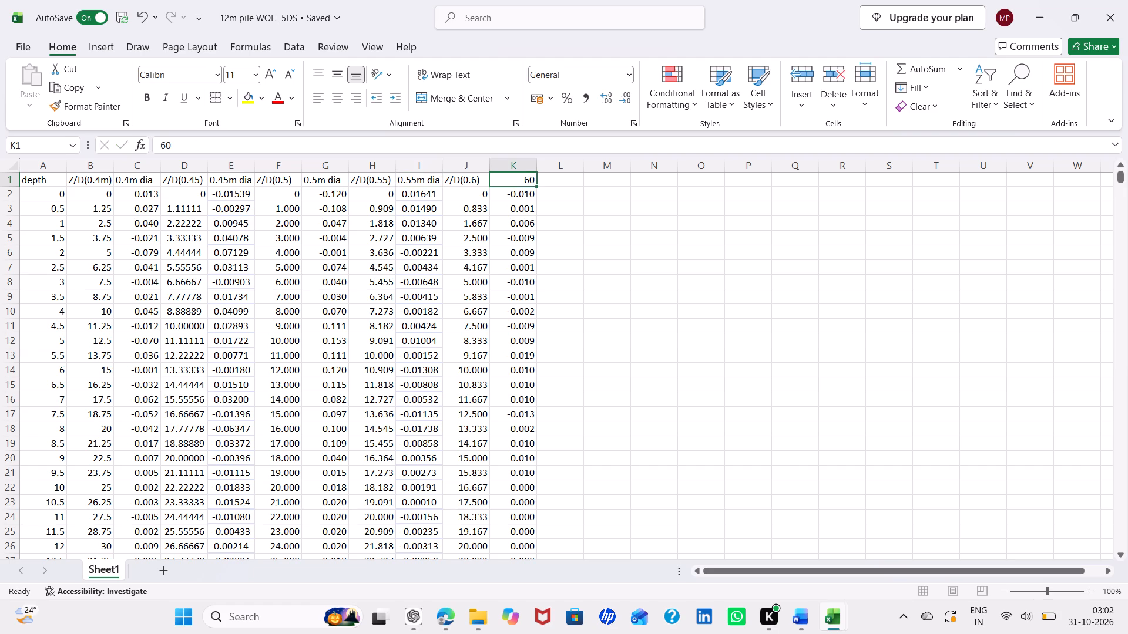
key(BackSpace)
text(0.6m dia)
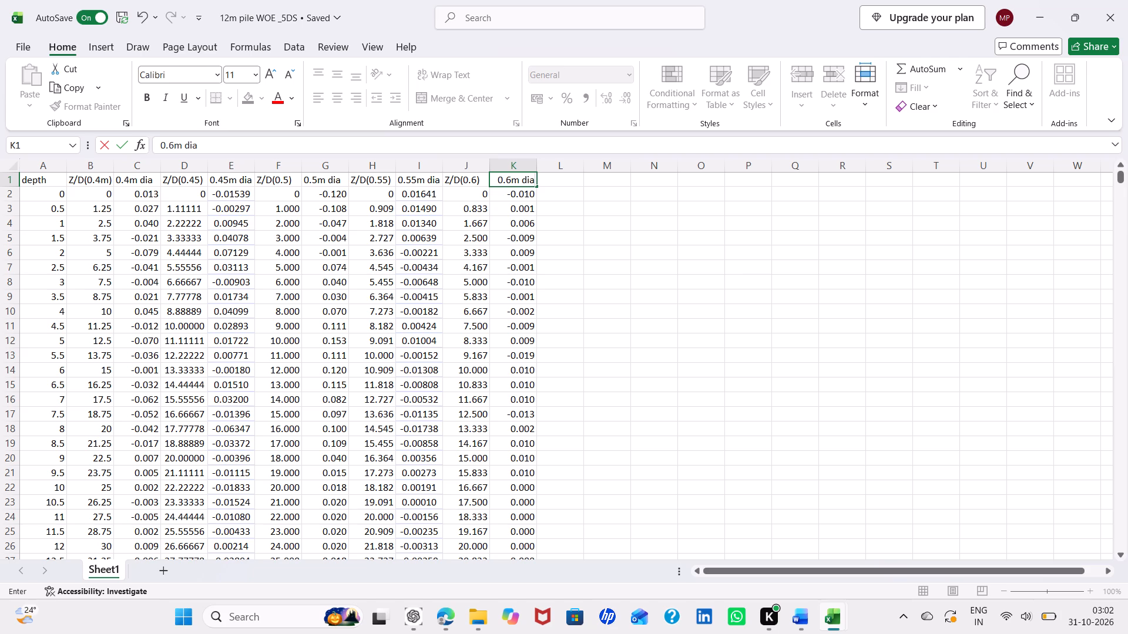
click(578, 201)
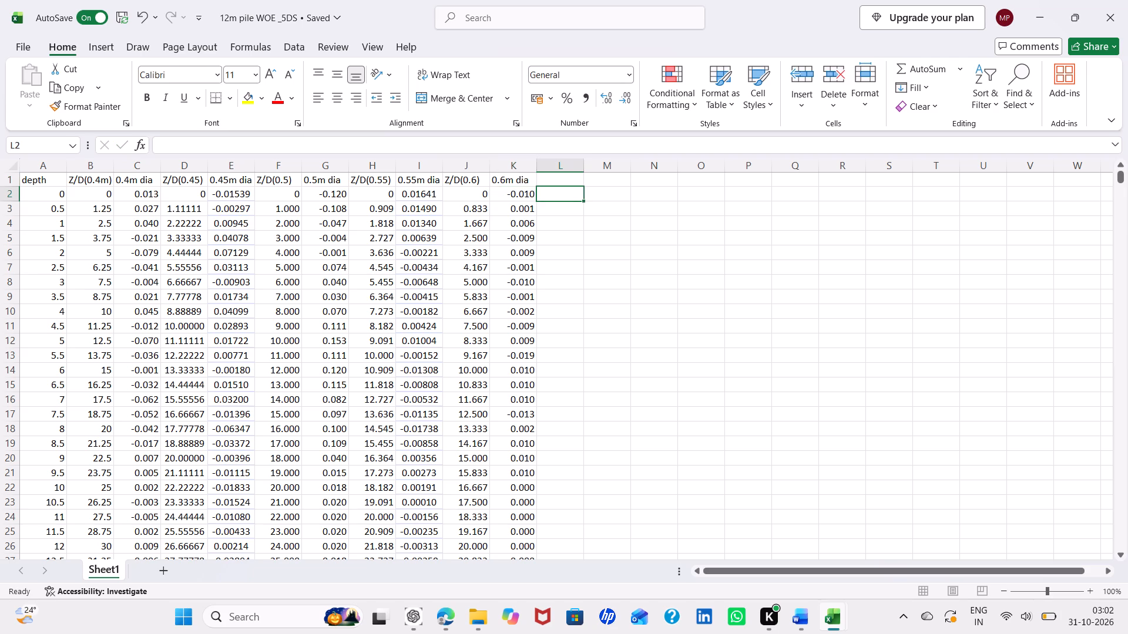
Insert a scatter chart with lines from the Z/D(0.4m) and 0.4m dia columns B and C.
click(134, 166)
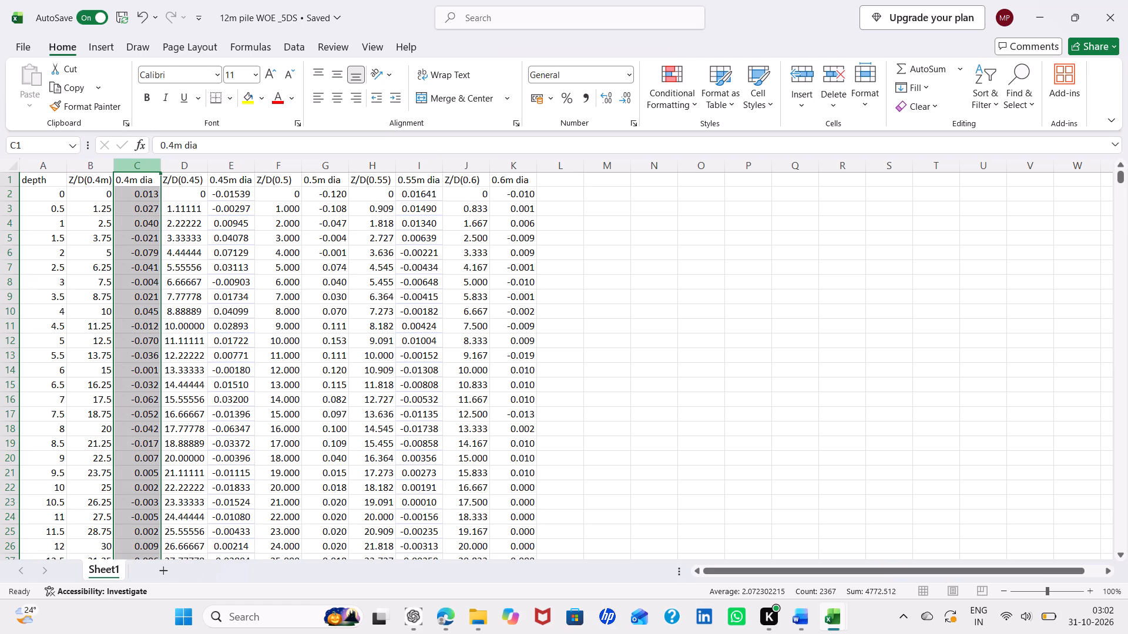
ctrl+click(98, 168)
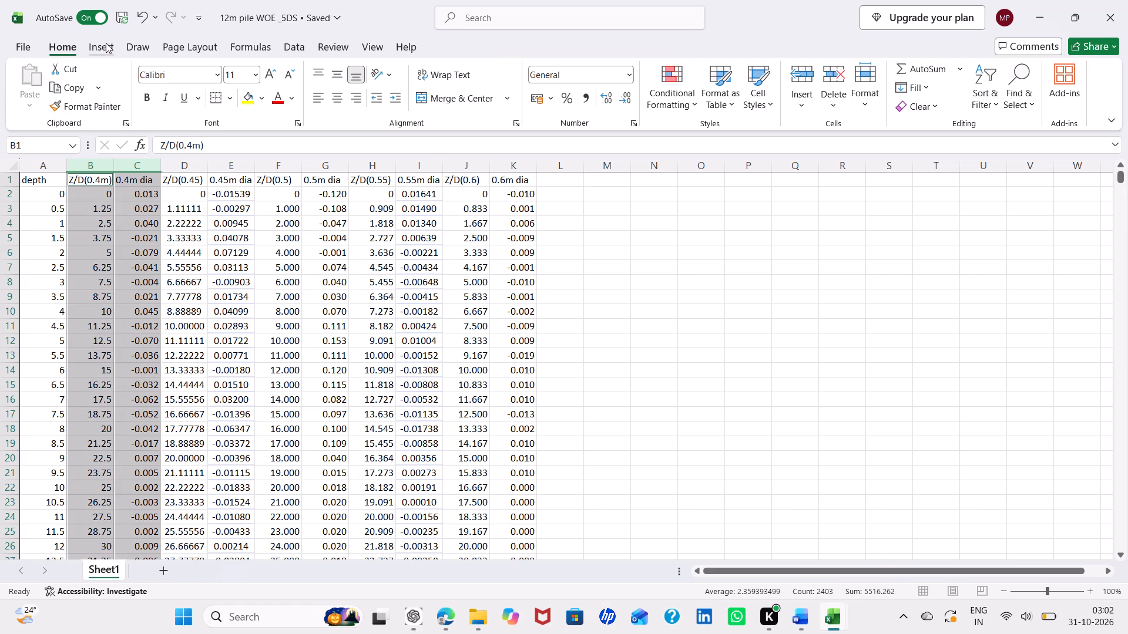
click(106, 42)
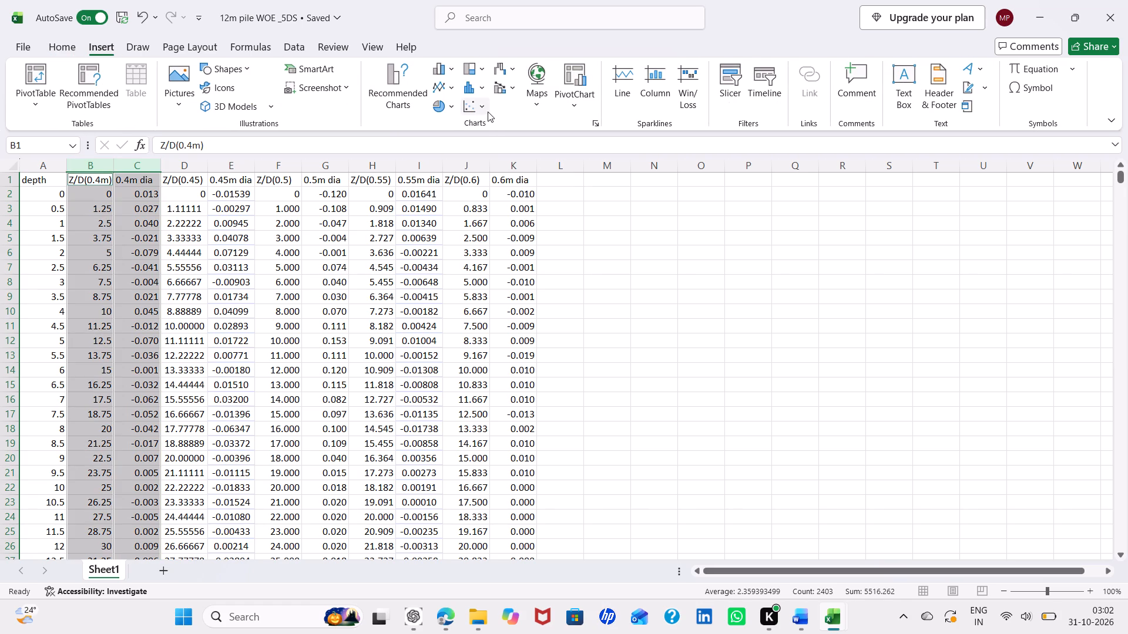
click(488, 112)
click(555, 150)
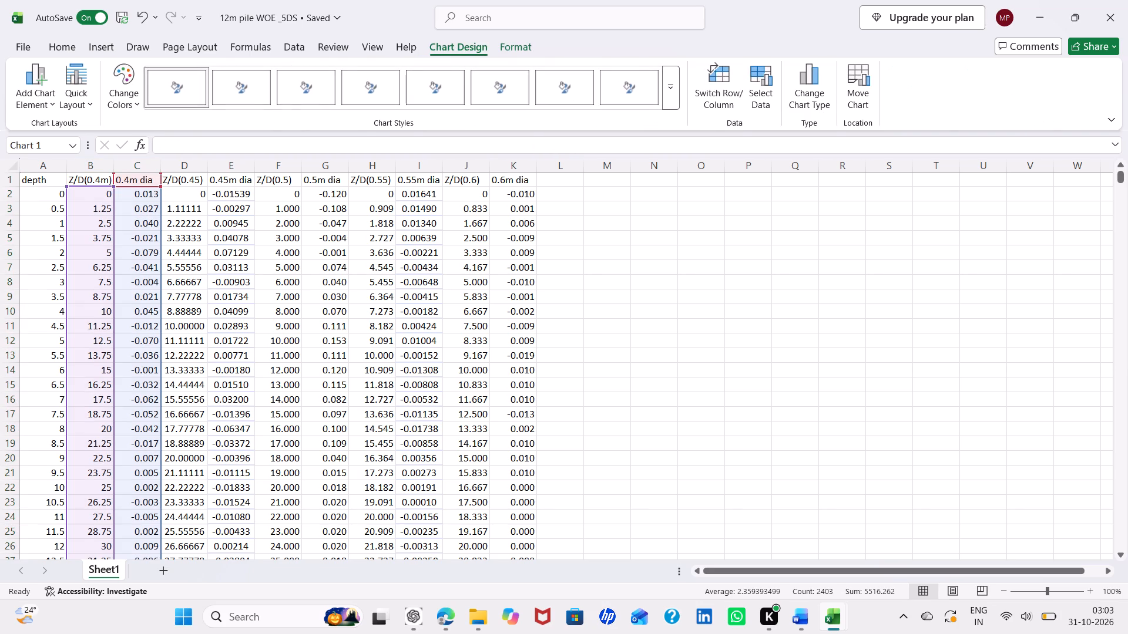
click(466, 571)
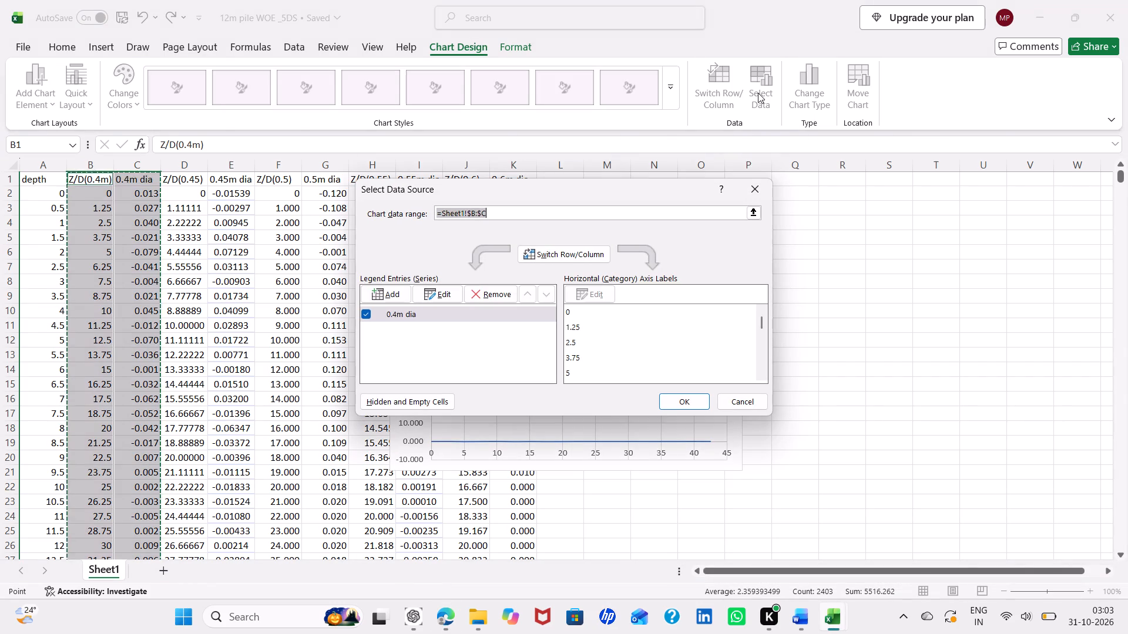
click(478, 316)
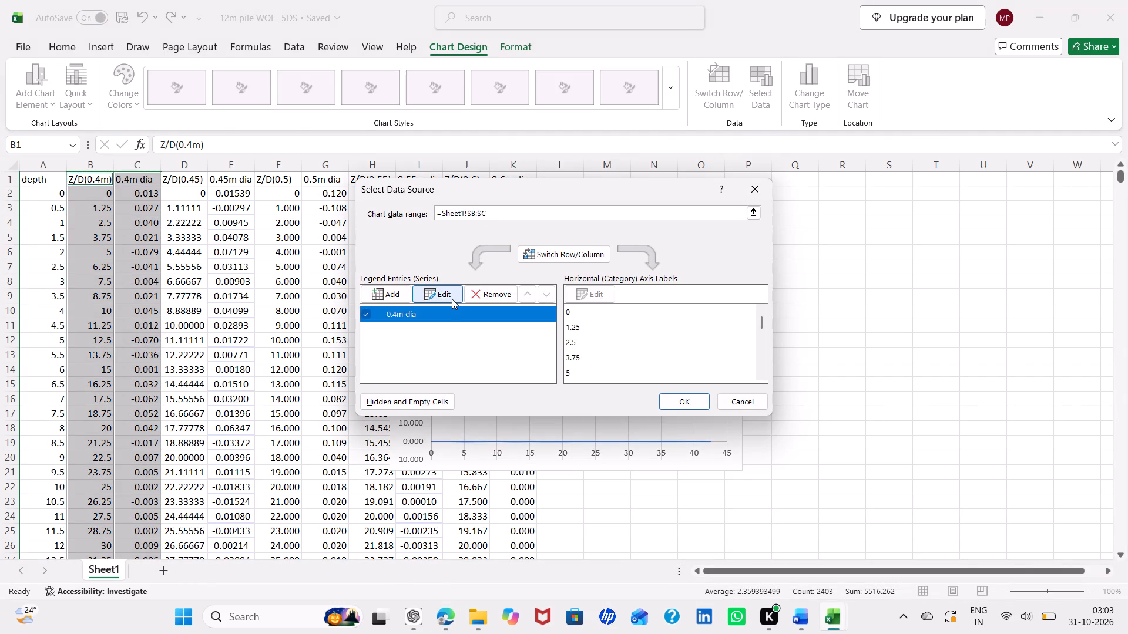
click(452, 299)
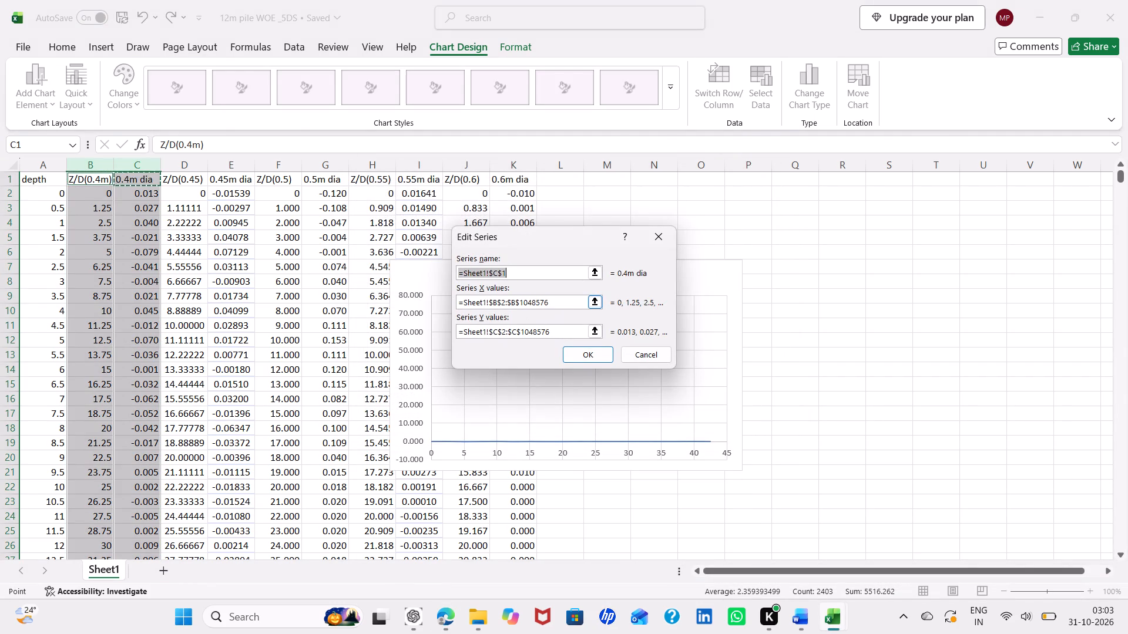
drag(561, 303, 454, 299)
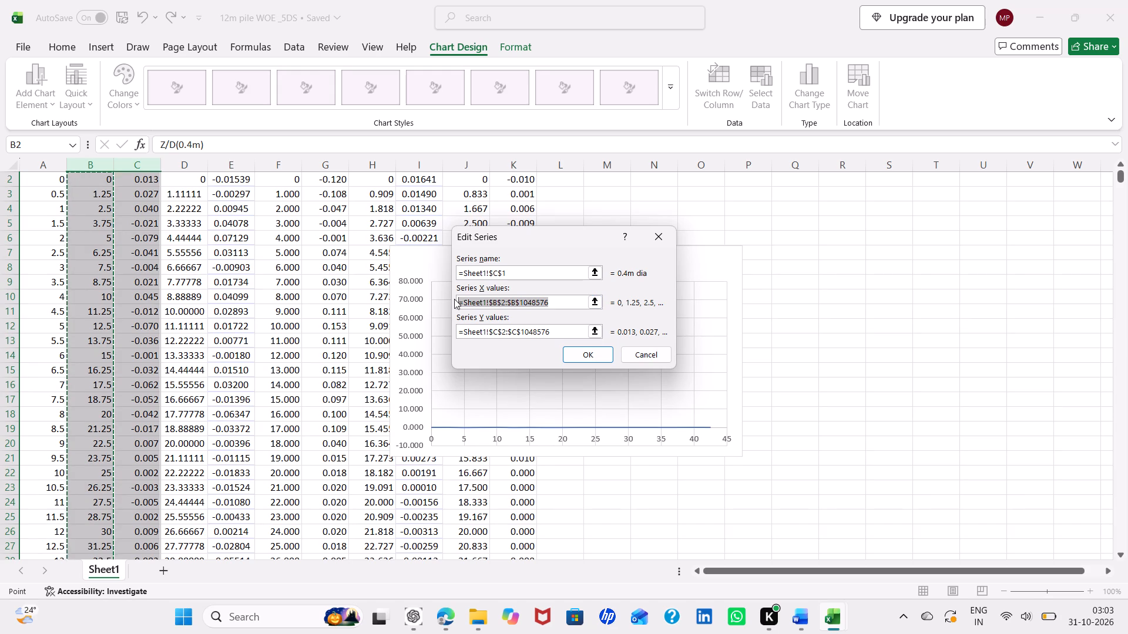
key(BackSpace)
key(ctrl+v)
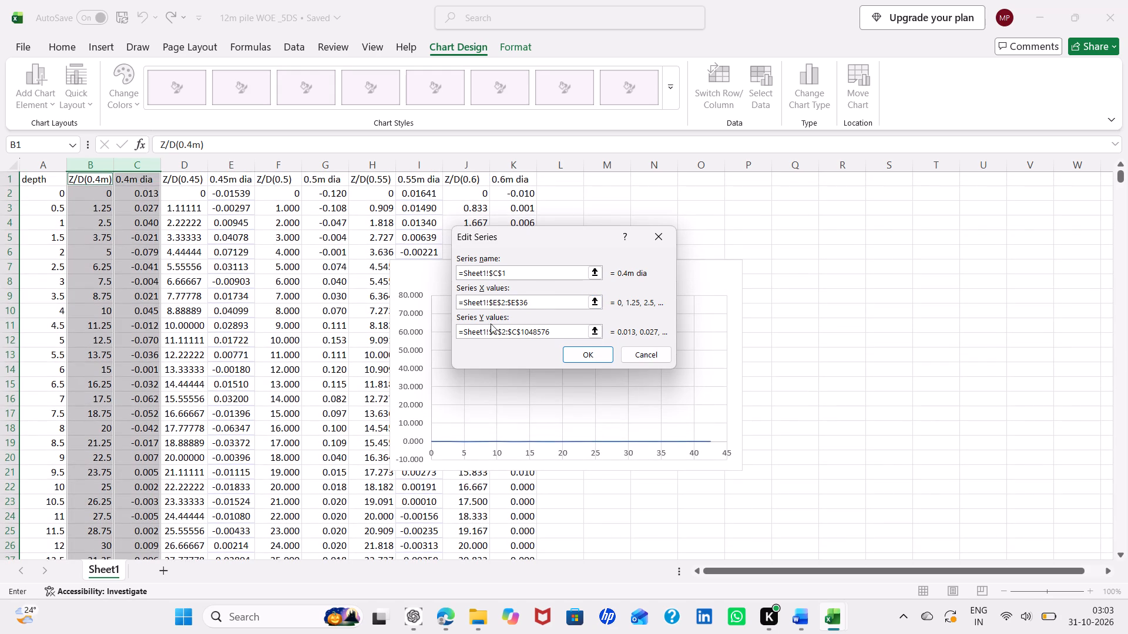
click(558, 332)
drag(558, 329, 465, 332)
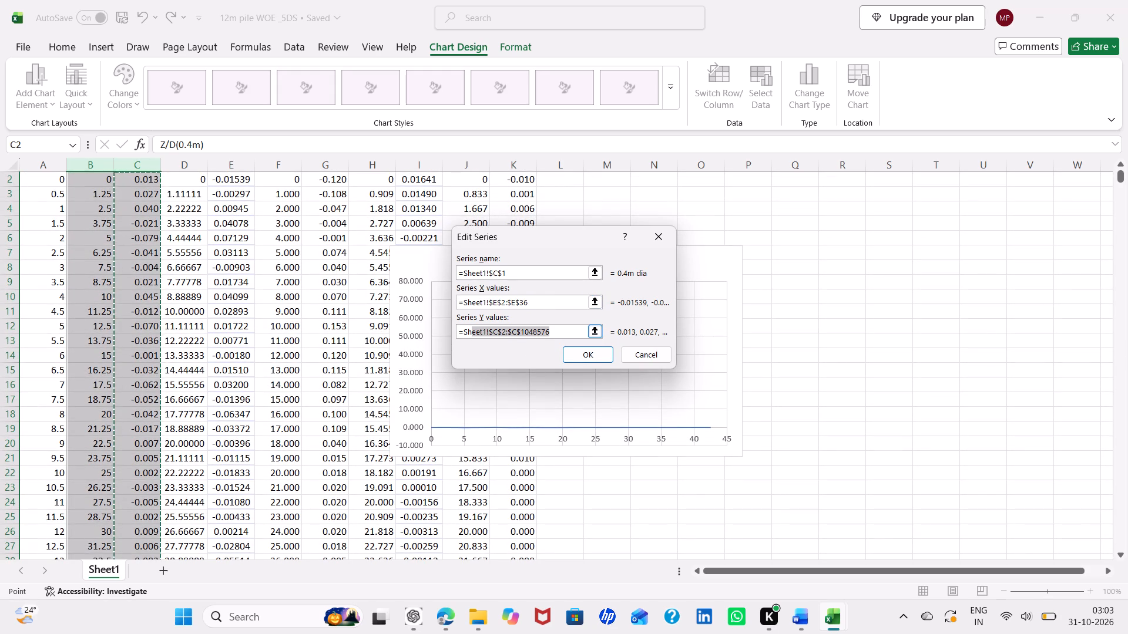
drag(465, 332, 454, 331)
key(BackSpace)
key(ctrl+v)
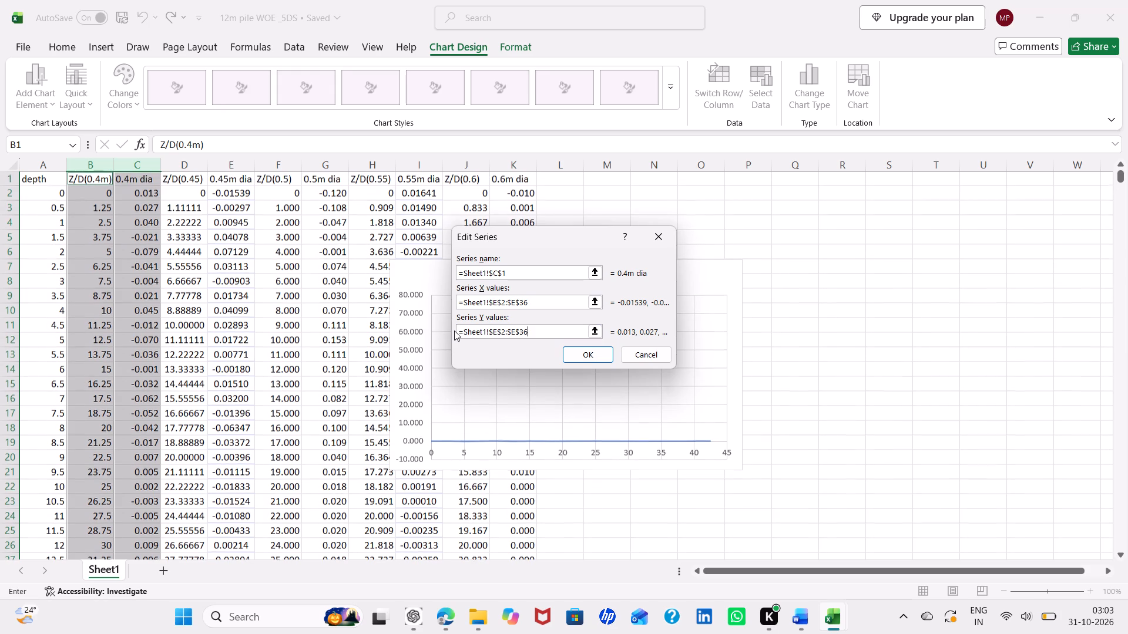
Correct the 0.4m dia series references to X values =Sheet1!$C$2:$C$36 and Y values =Sheet1!$B$2:$B$36.
click(496, 300)
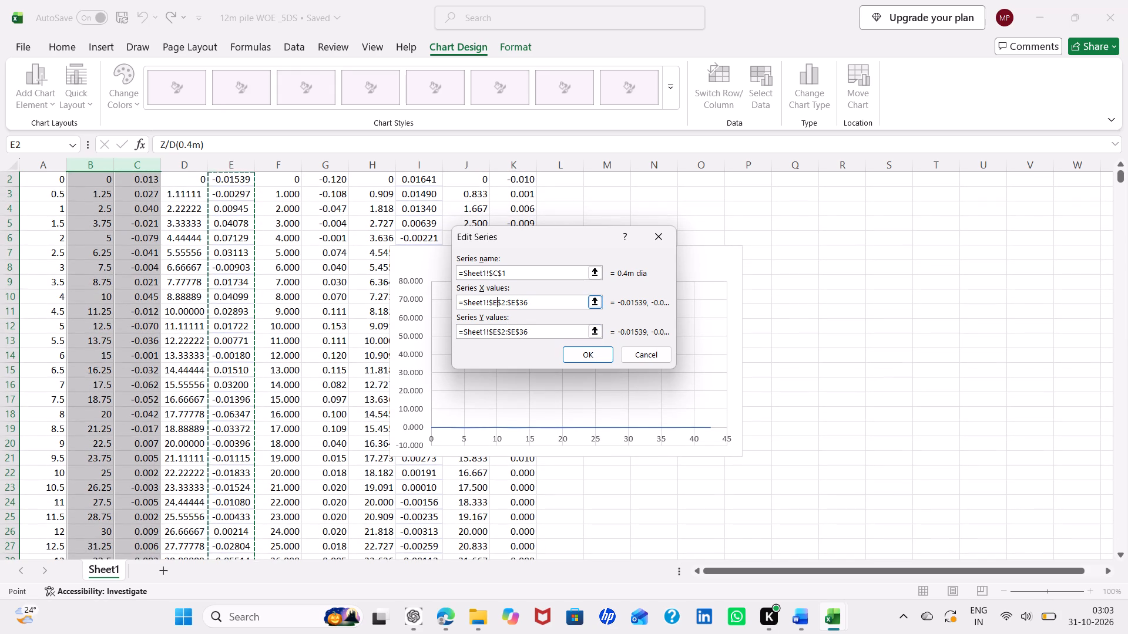
key(BackSpace)
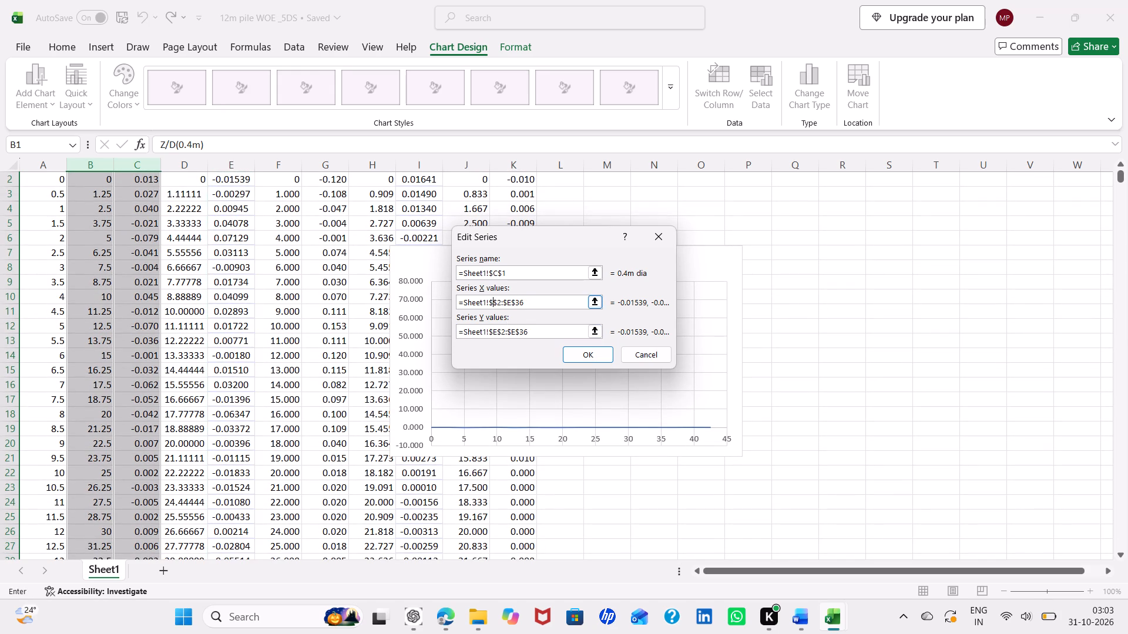
key(shift+c)
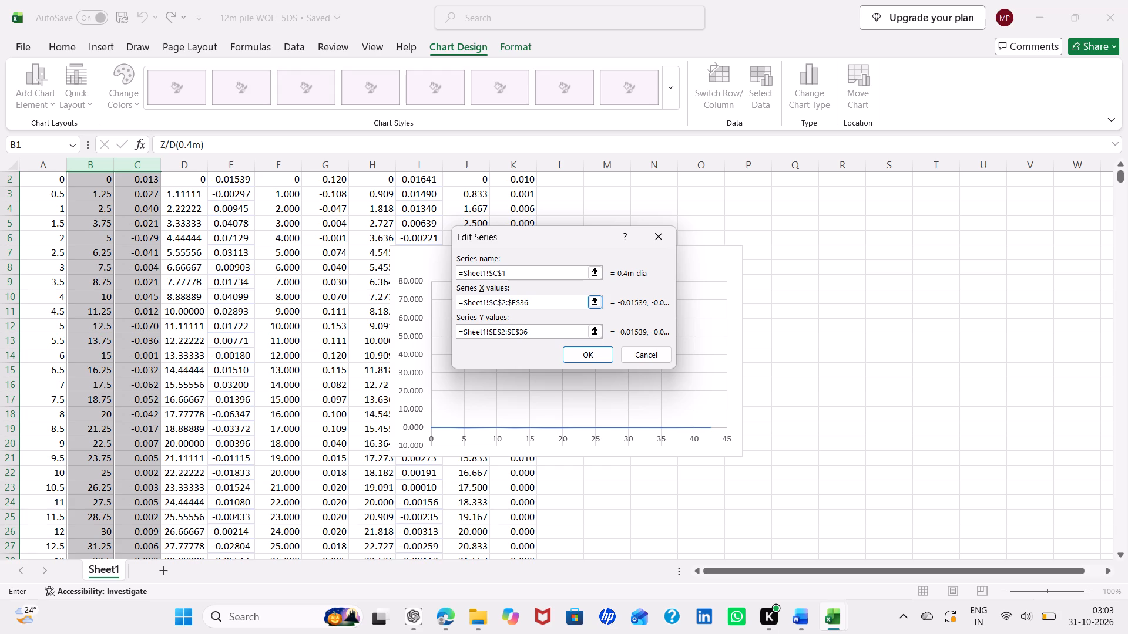
click(517, 303)
key(BackSpace)
key(shift+c)
click(496, 330)
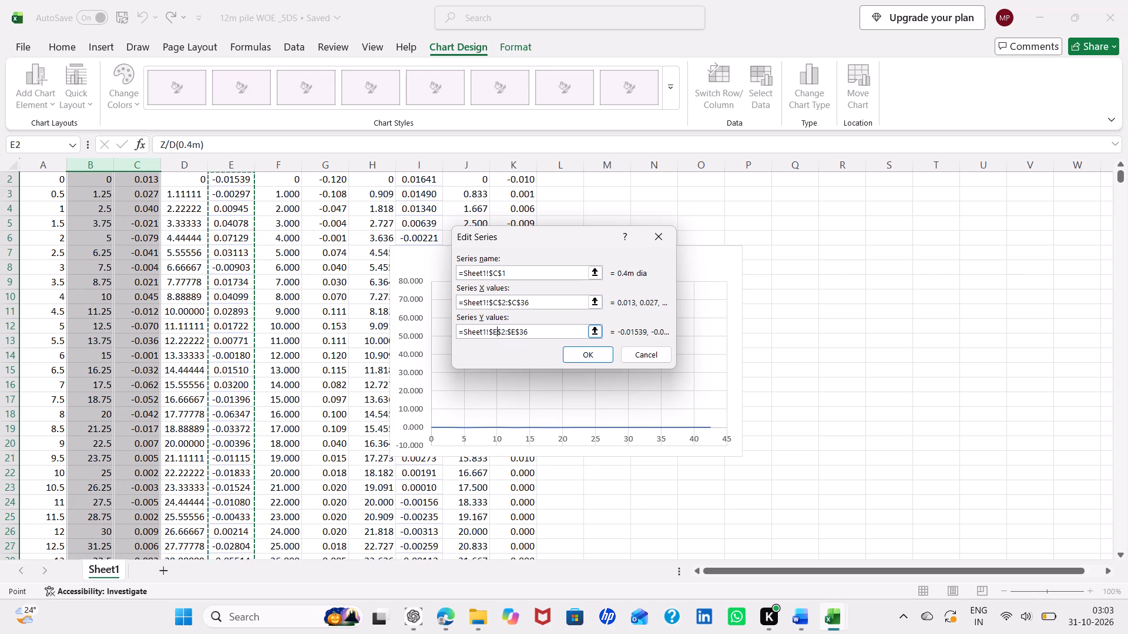
key(BackSpace)
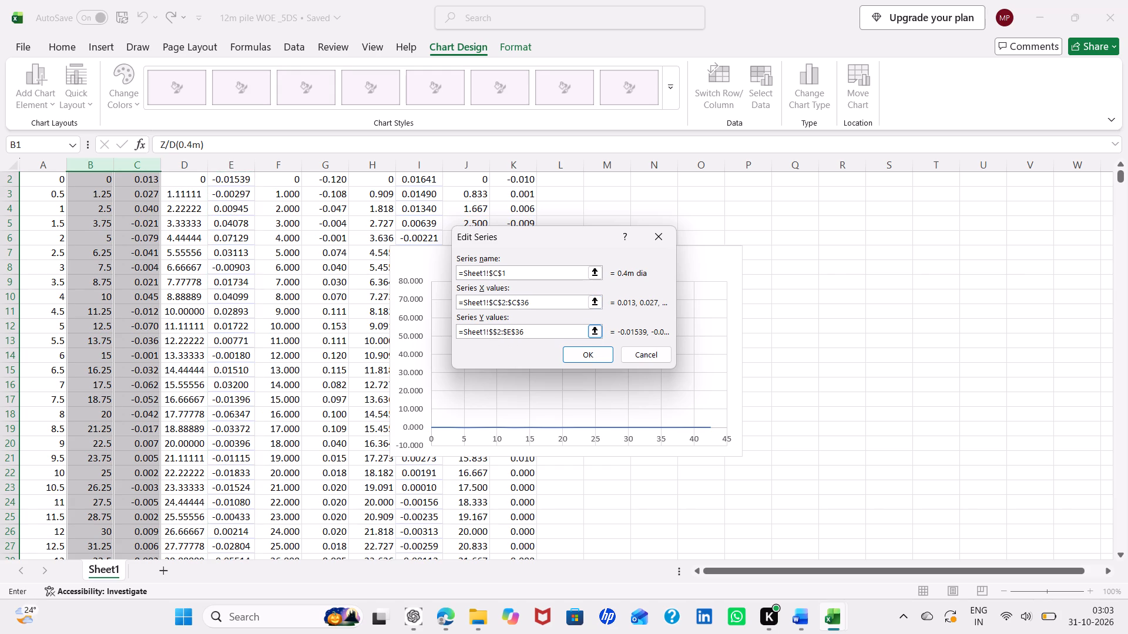
key(shift+b)
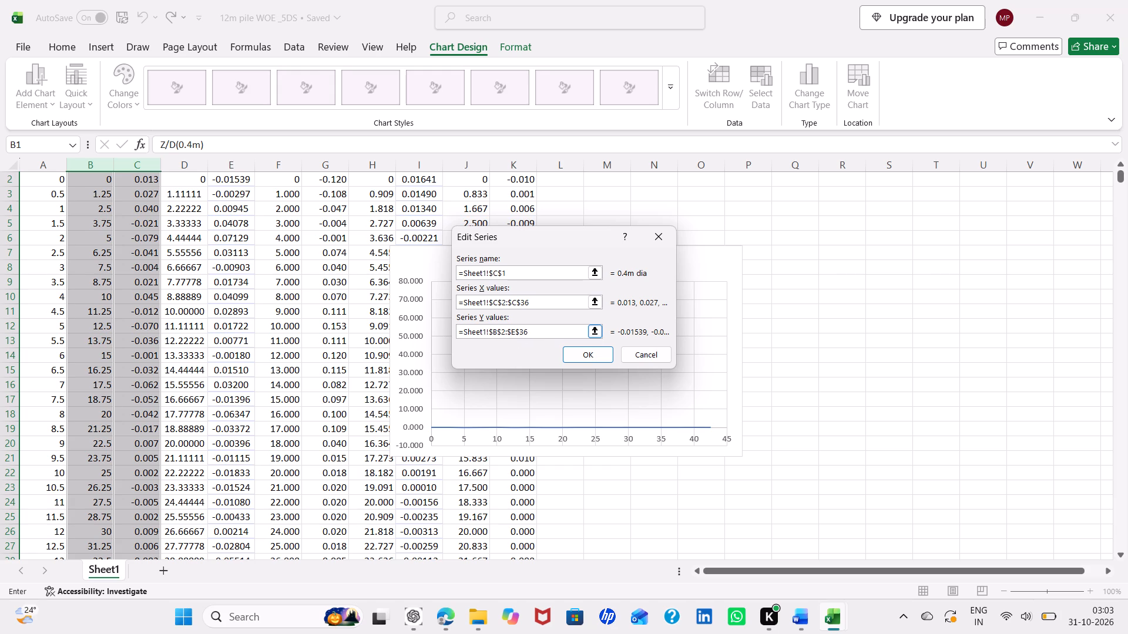
click(516, 331)
key(BackSpace)
key(shift+b)
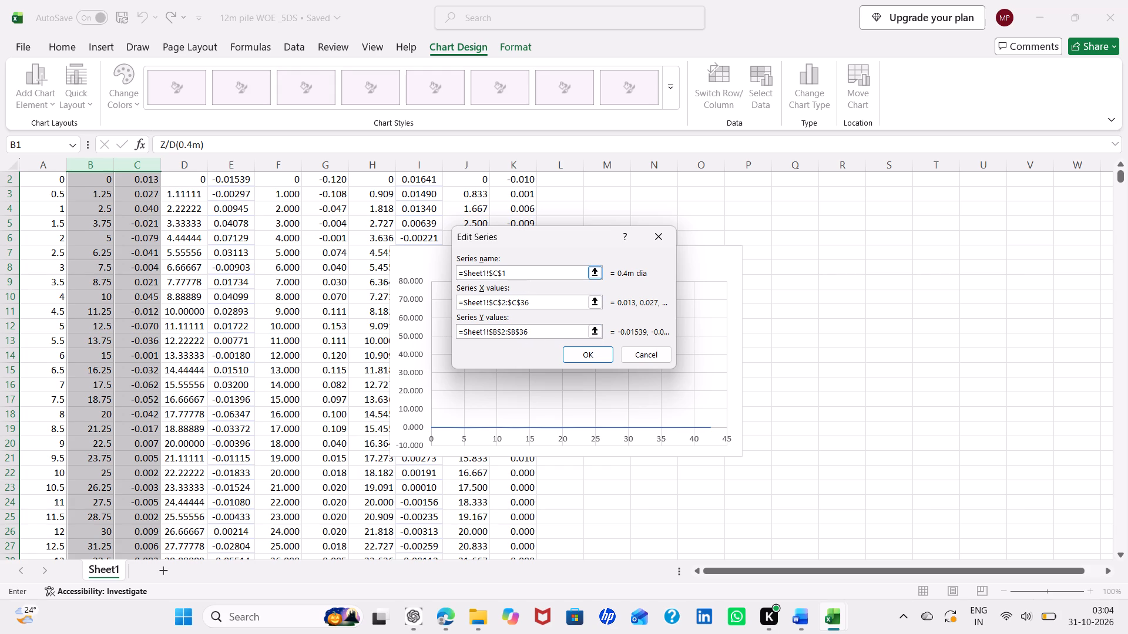
Replace the series name reference with the text 0.4m dia and apply the series edits.
click(521, 274)
drag(521, 274, 452, 273)
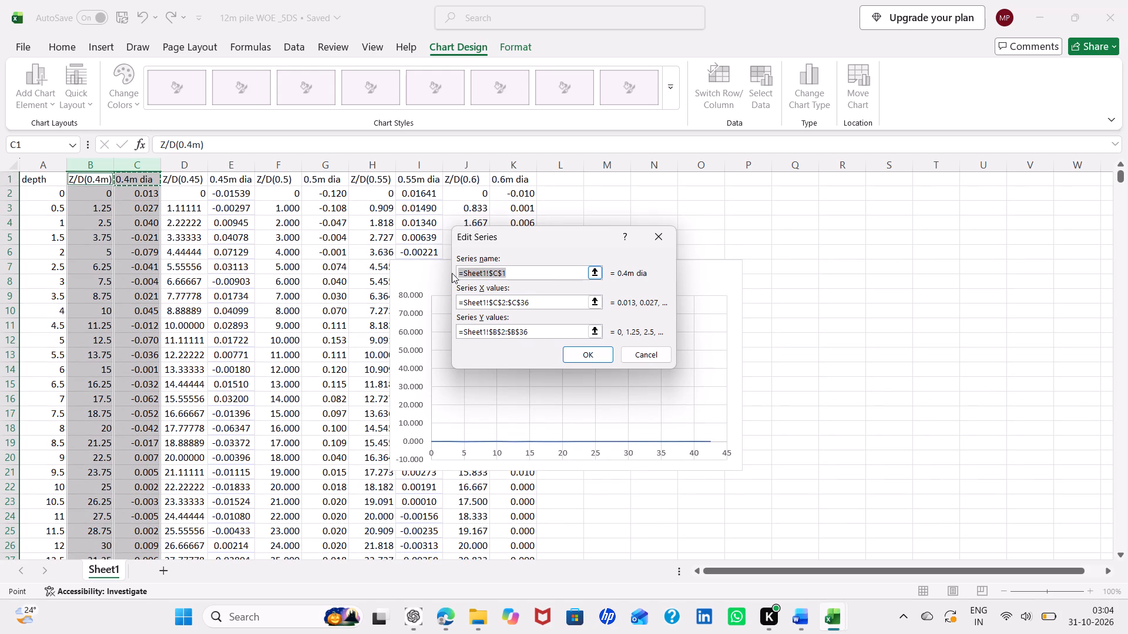
key(BackSpace)
text(0.4m dia)
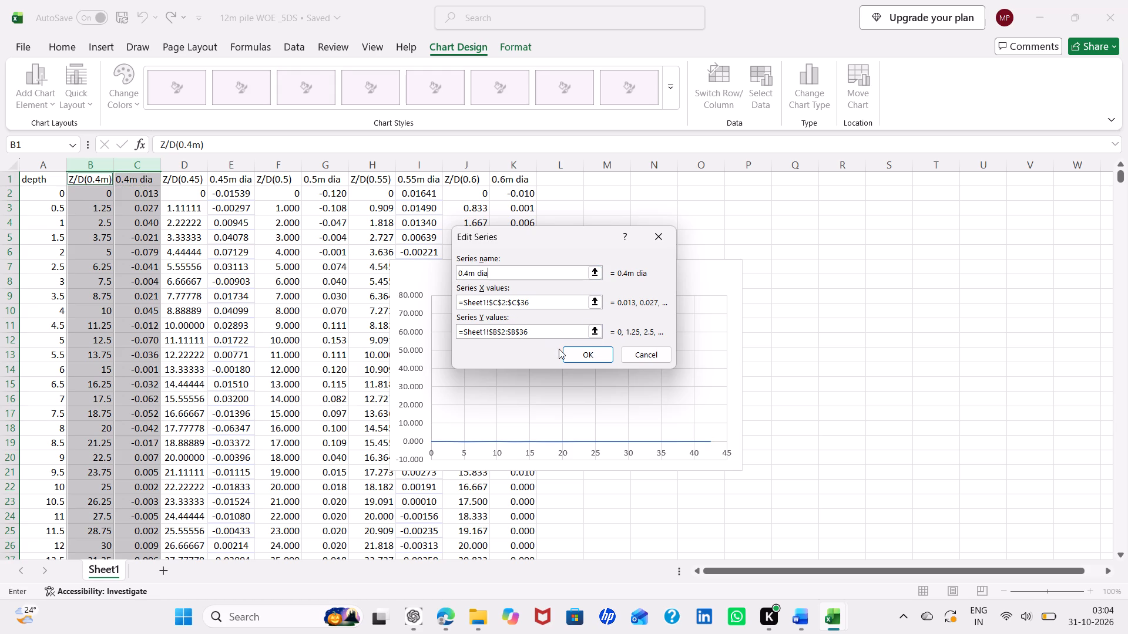
click(584, 353)
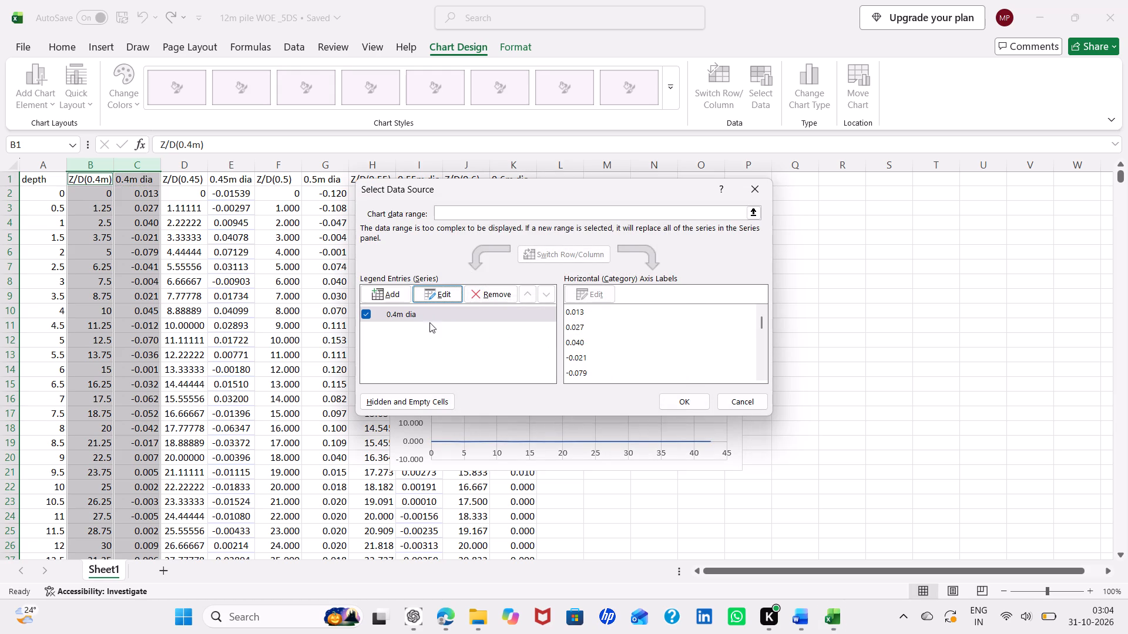
Add a chart series named 0.45m dia with X values =Sheet1!$E$2:$E$36 and Y values =Sheet1!$D$2:$D$36.
click(391, 294)
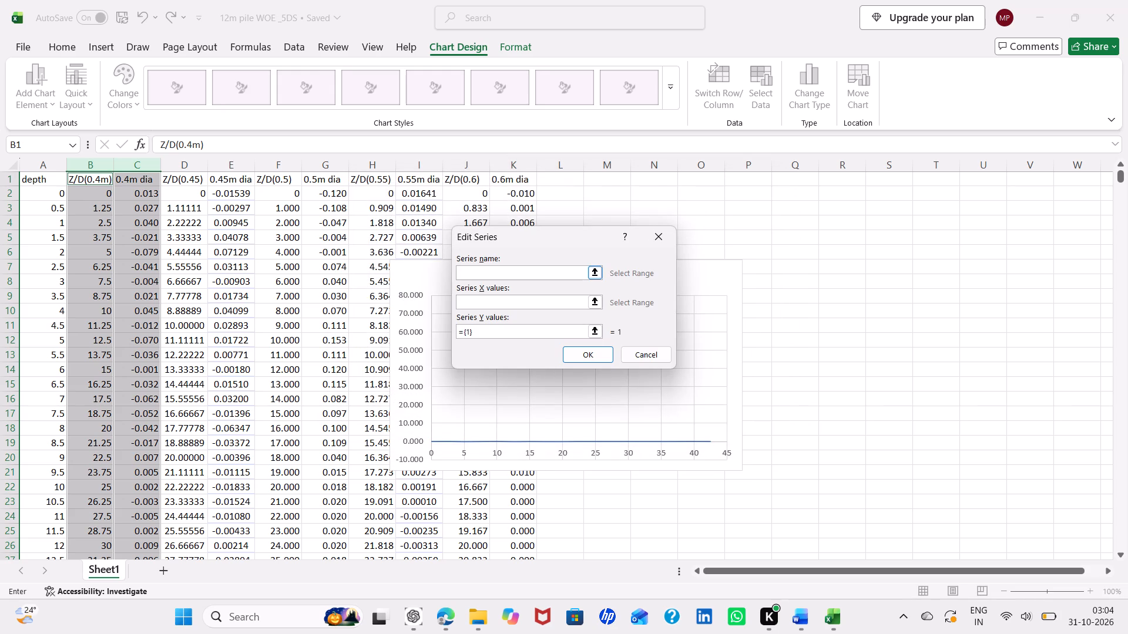
text(0.45m dia)
click(512, 301)
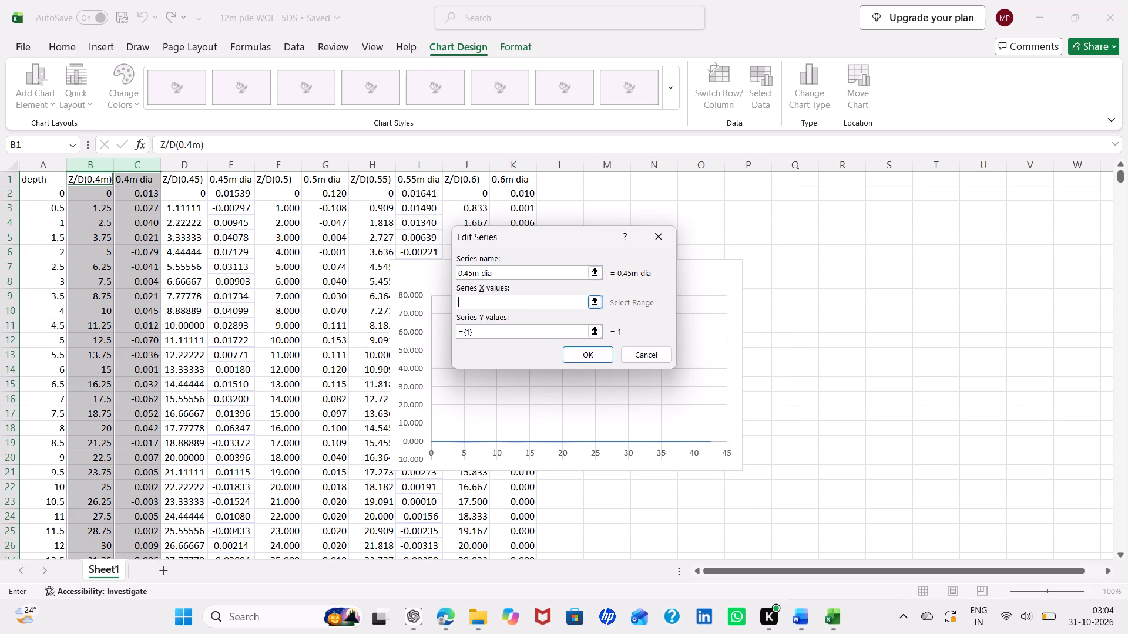
key(ctrl+v)
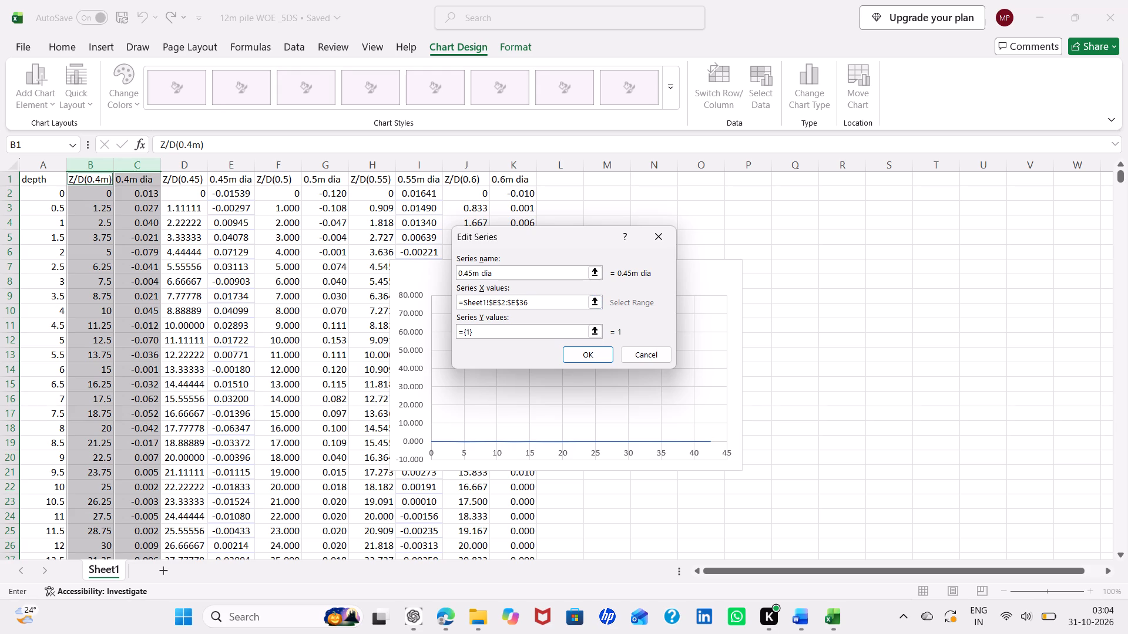
click(507, 332)
key(BackSpace)
key(BackSpace)
key(BackSpace)
key(BackSpace)
key(ctrl+v)
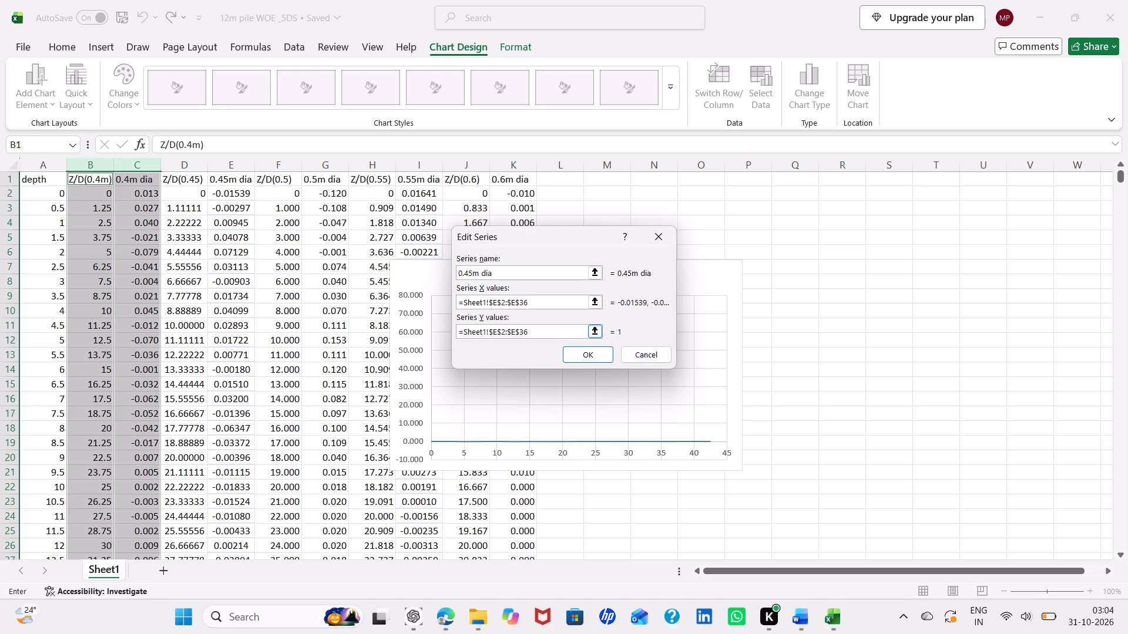
click(497, 333)
key(BackSpace)
key(shift+d)
click(516, 333)
key(BackSpace)
key(shift+d)
click(567, 356)
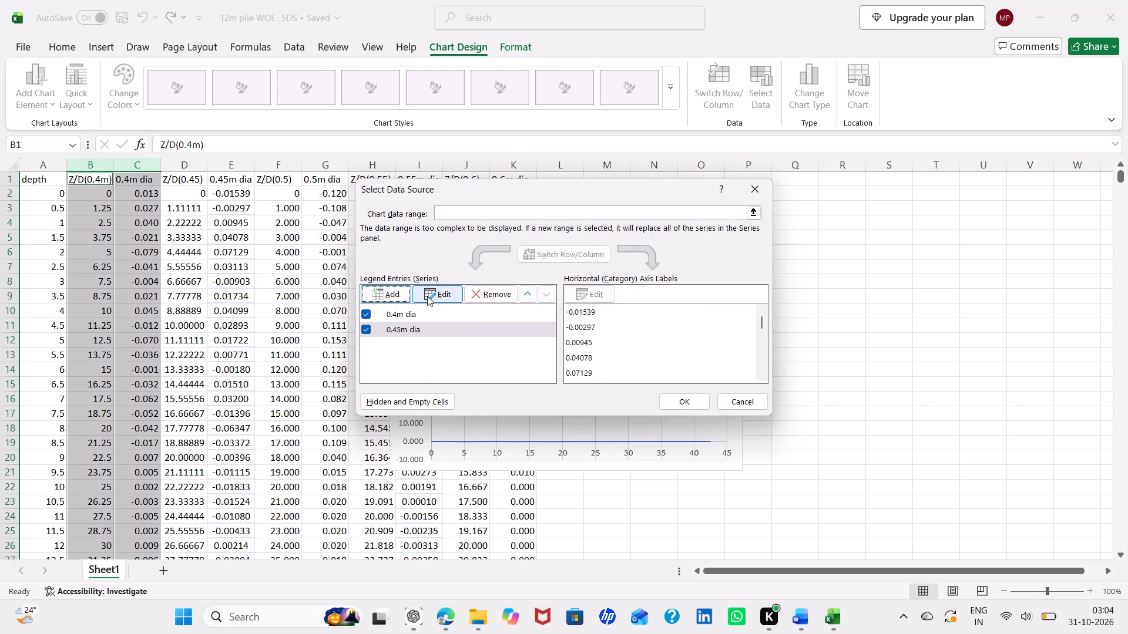
Add a chart series named 0.5m dia with X values =Sheet1!$G$2:$G$36.
click(394, 291)
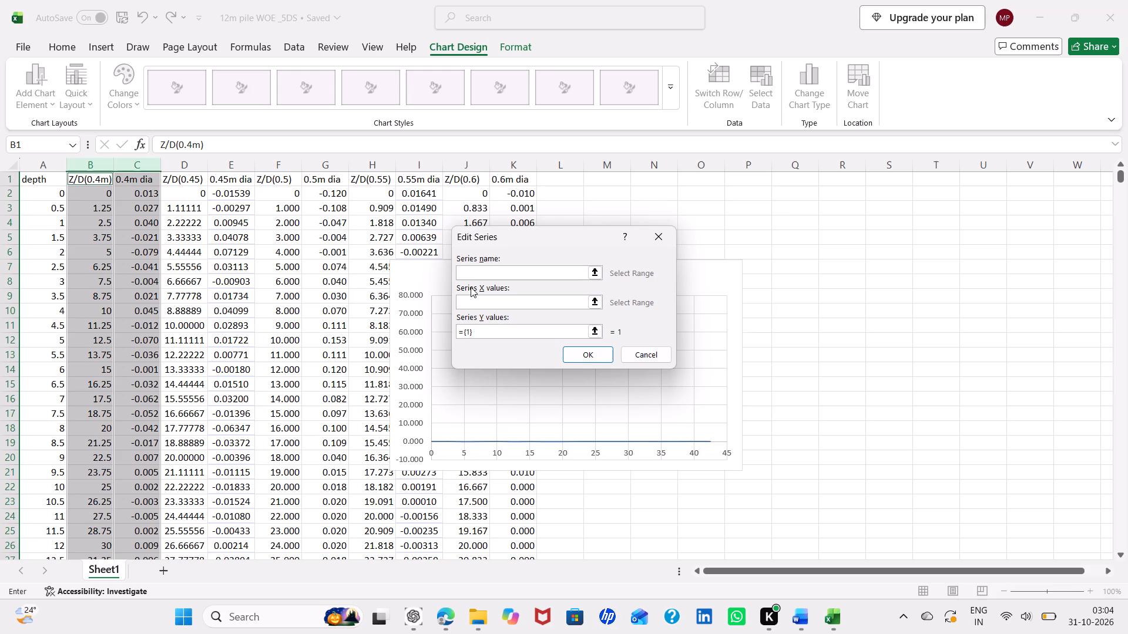
text(0.5m dia)
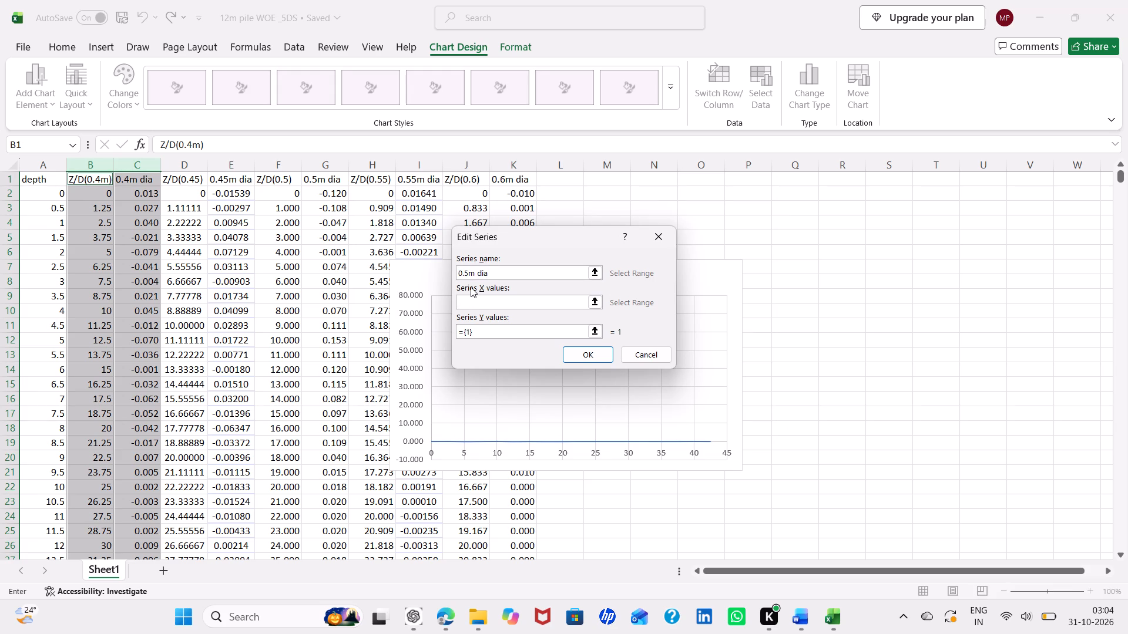
click(477, 299)
key(ctrl+v)
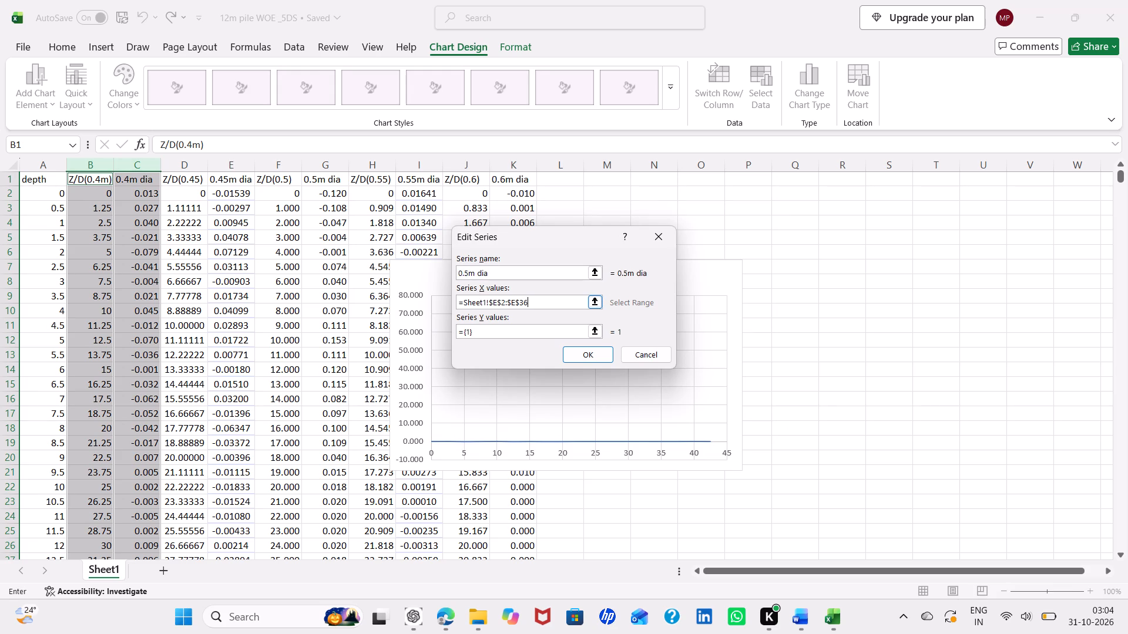
click(499, 306)
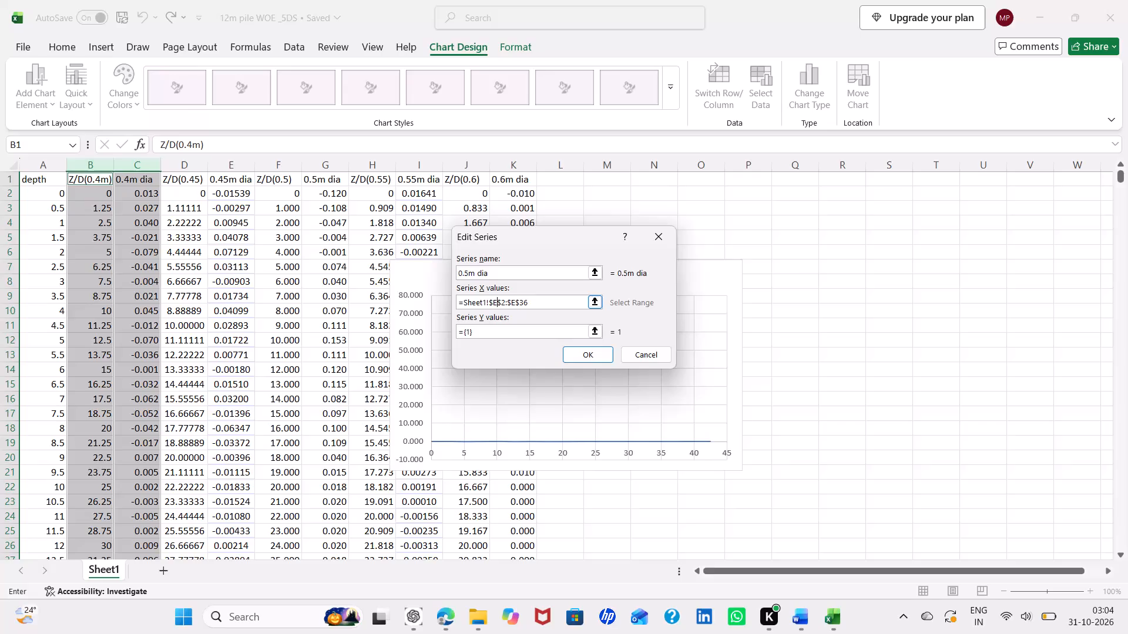
key(BackSpace)
key(shift+g)
click(517, 303)
key(BackSpace)
key(shift+g)
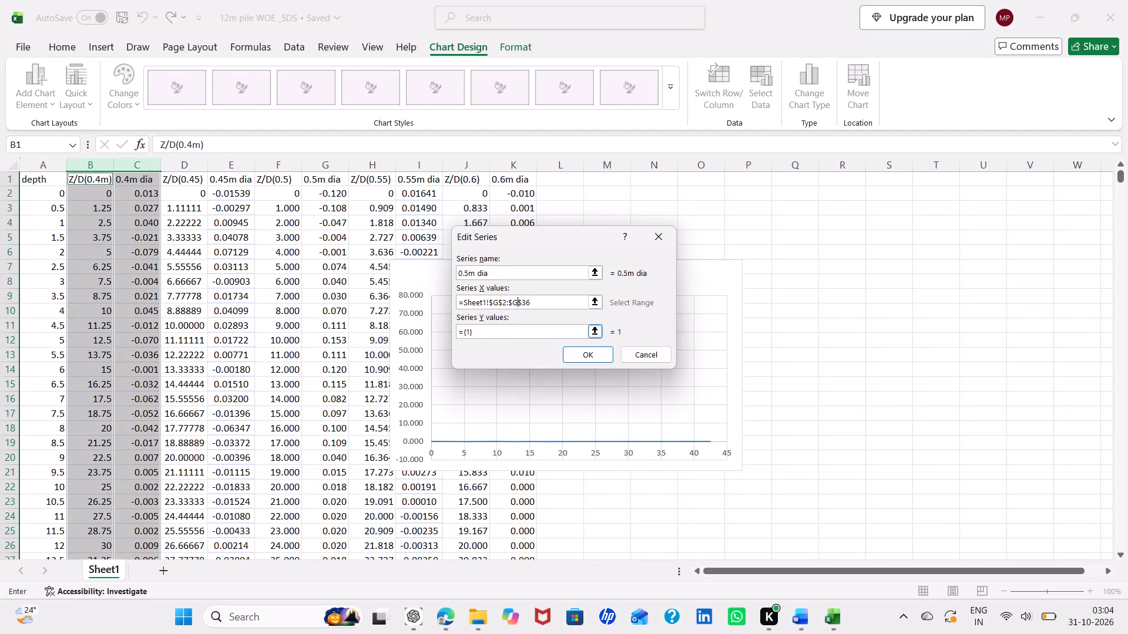
Set the 0.5m dia series' Y values to =Sheet1!$F$2:$F$36 and apply the series.
click(491, 335)
key(BackSpace)
key(BackSpace)
key(BackSpace)
key(BackSpace)
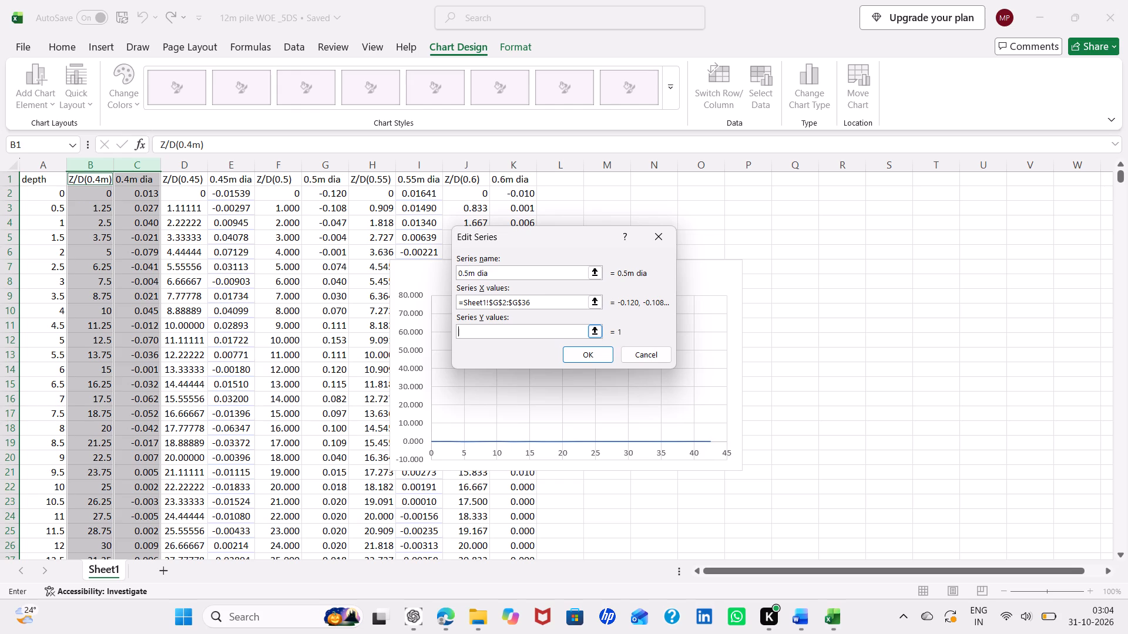
key(ctrl+v)
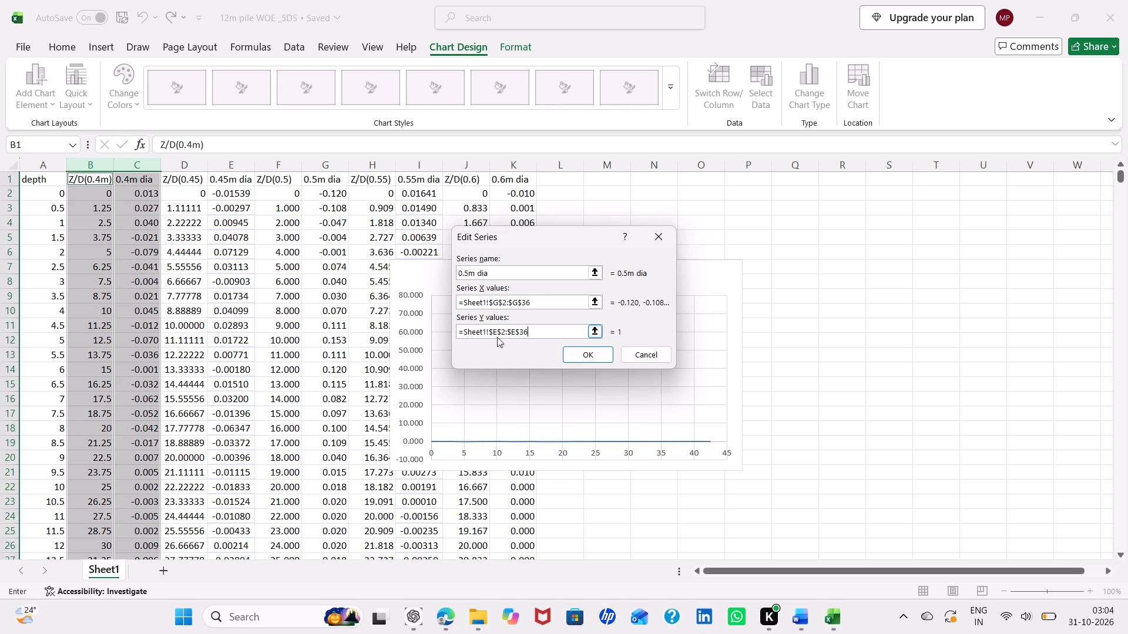
click(499, 332)
key(BackSpace)
key(shift+f)
click(515, 332)
key(BackSpace)
key(shift+f)
click(580, 356)
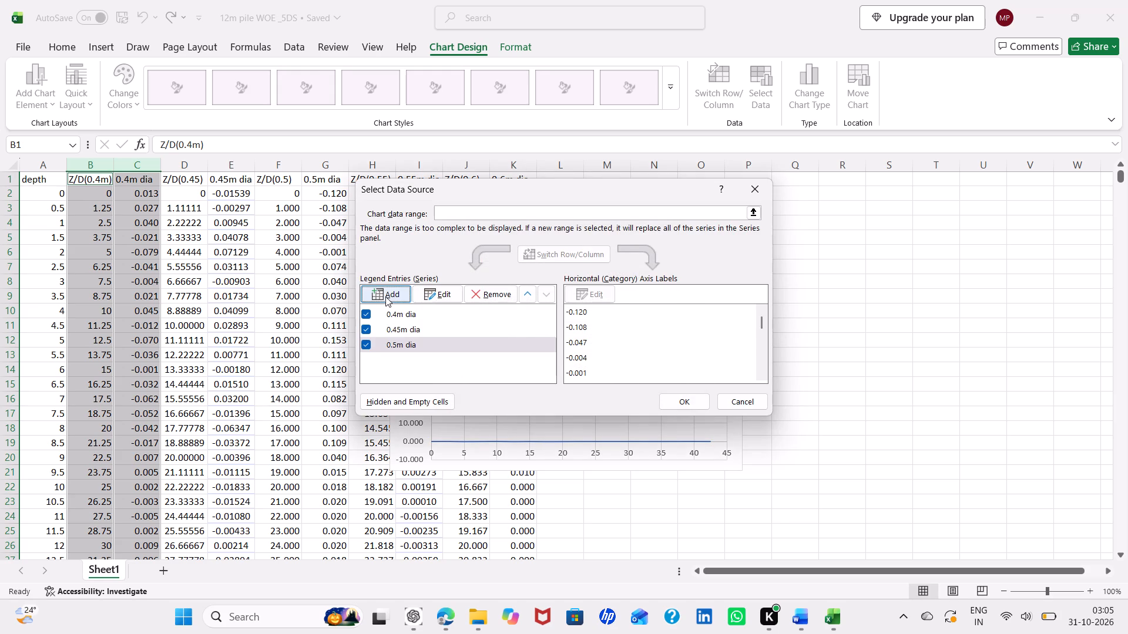
Add a chart series named 0.55m dia with X values =Sheet1!$I$2:$I$36.
click(385, 296)
text(0.55m dia)
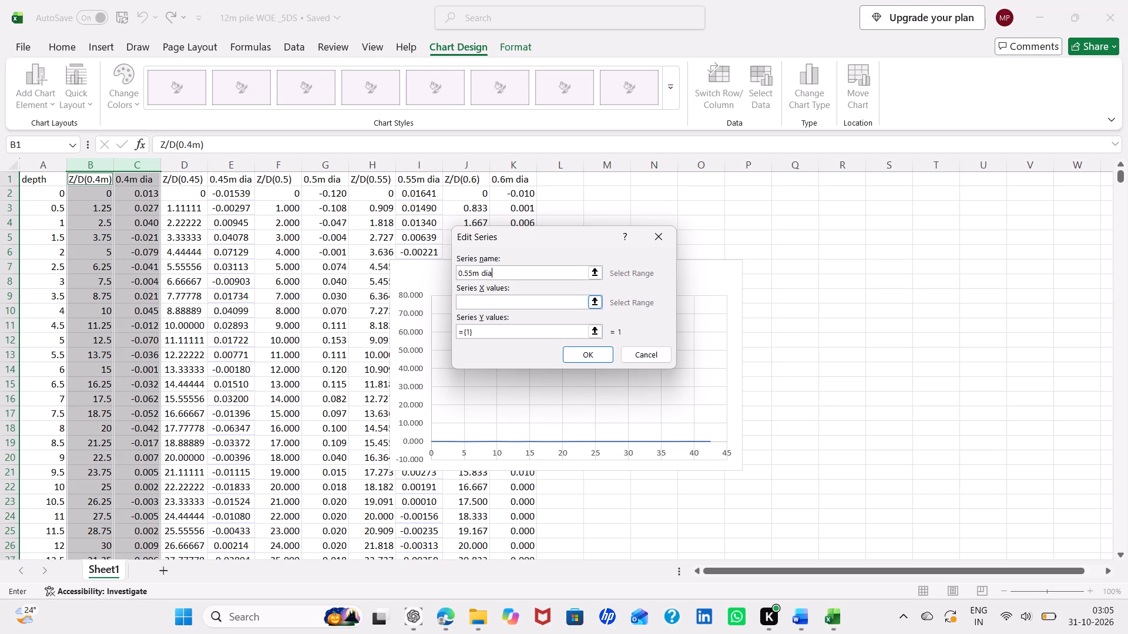
click(463, 302)
key(ctrl+v)
click(497, 302)
key(BackSpace)
key(shift+i)
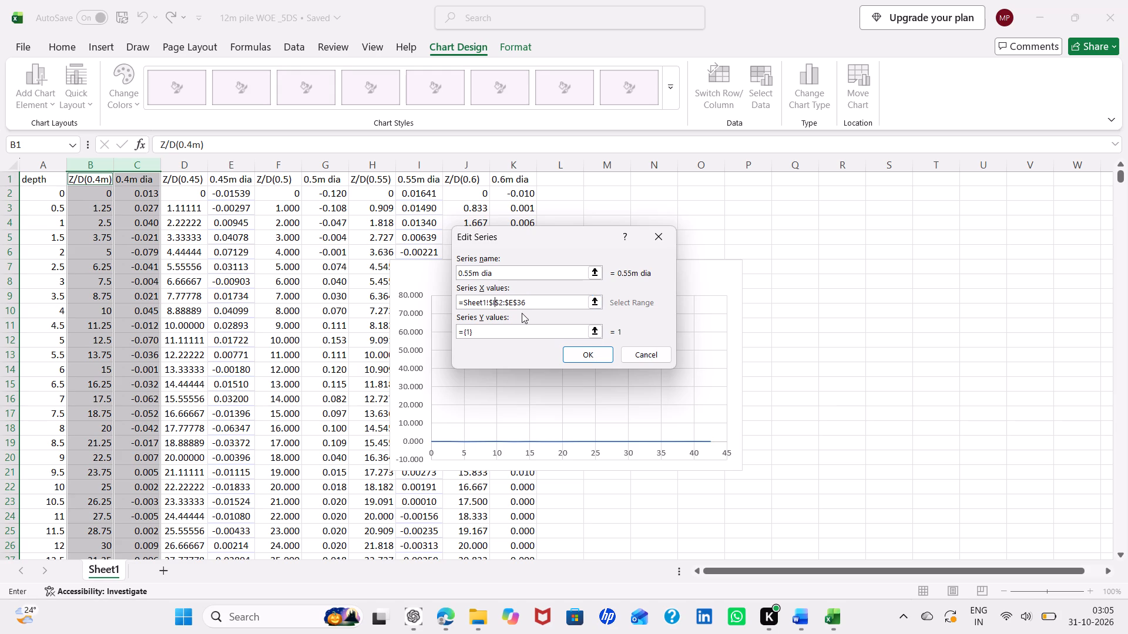
click(512, 302)
key(BackSpace)
key(shift+h)
key(BackSpace)
key(shift+i)
Set the 0.55m dia series' Y values to =Sheet1!$H$2:$H$36 and apply the series.
click(501, 330)
key(BackSpace)
key(BackSpace)
key(BackSpace)
key(BackSpace)
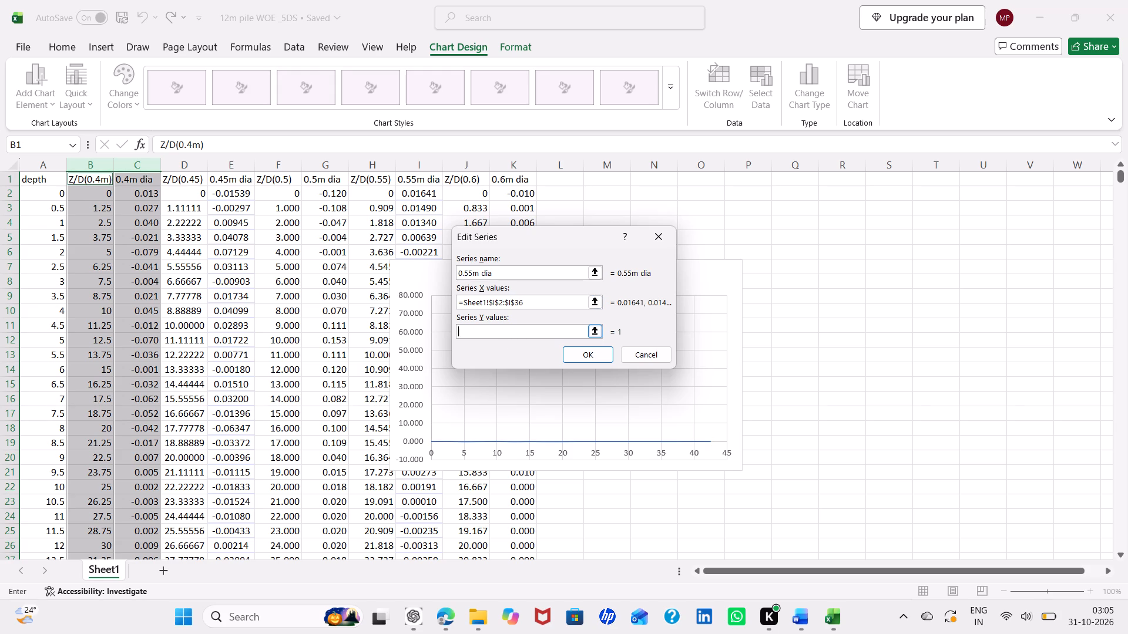
key(ctrl+v)
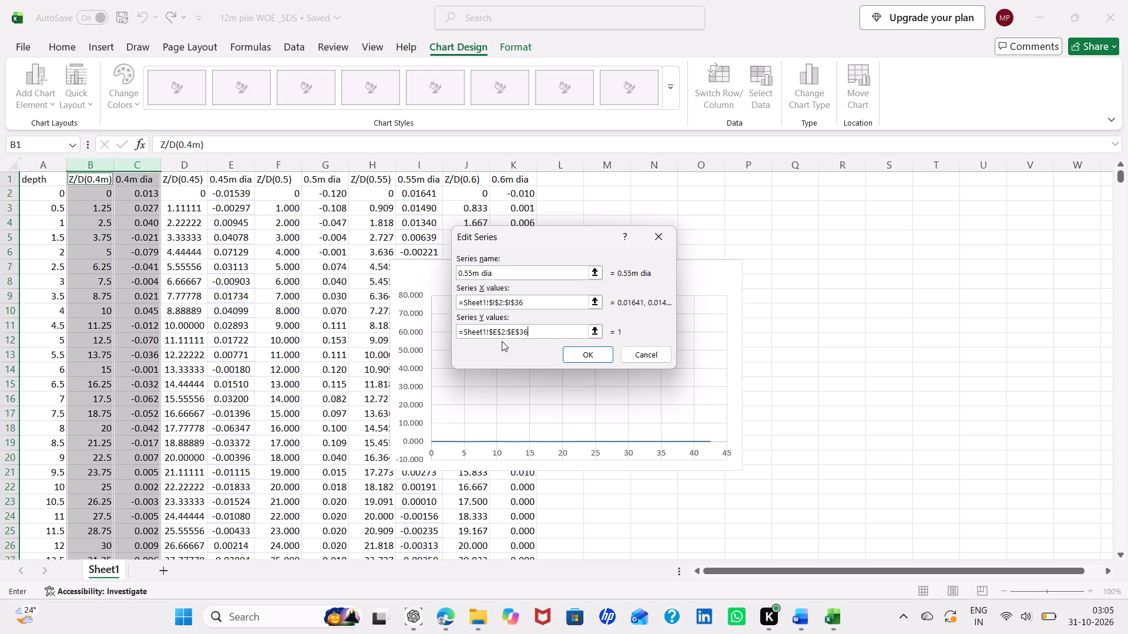
click(497, 332)
key(BackSpace)
key(shift+h)
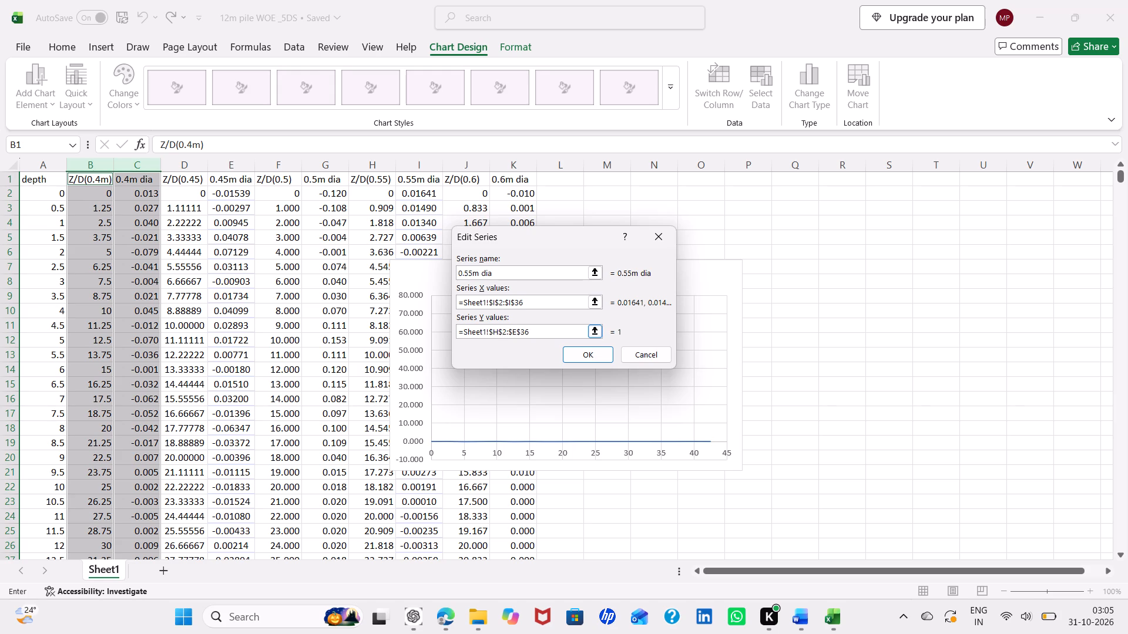
click(517, 334)
key(BackSpace)
key(shift+h)
click(582, 351)
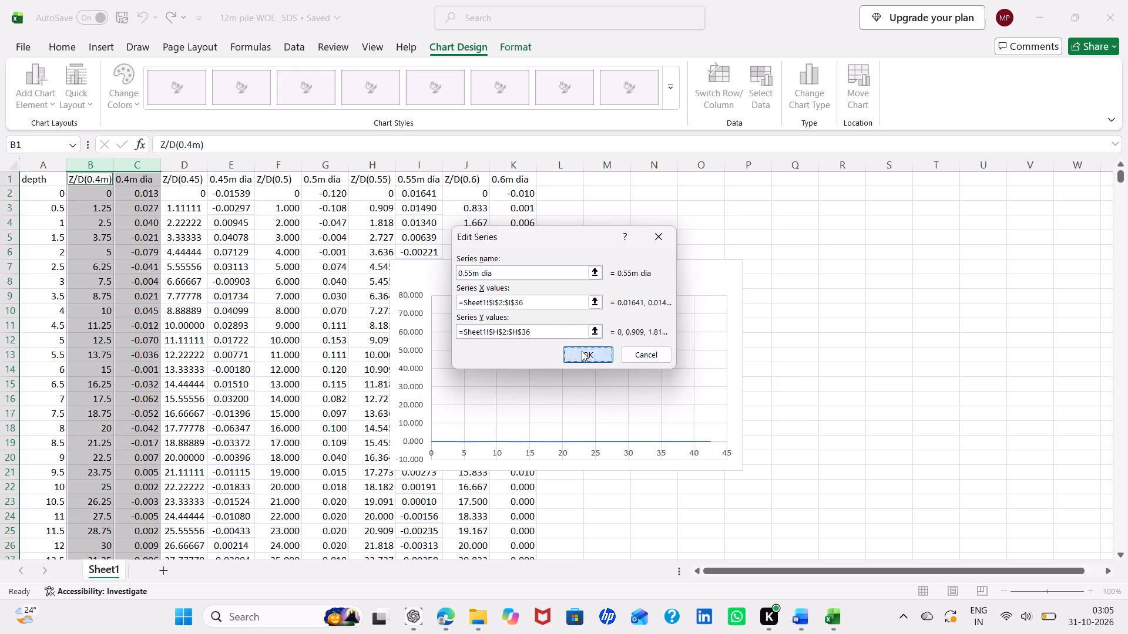
Add a chart series named 0.6m dia with X values =Sheet1!$K$2:$K$36.
click(394, 291)
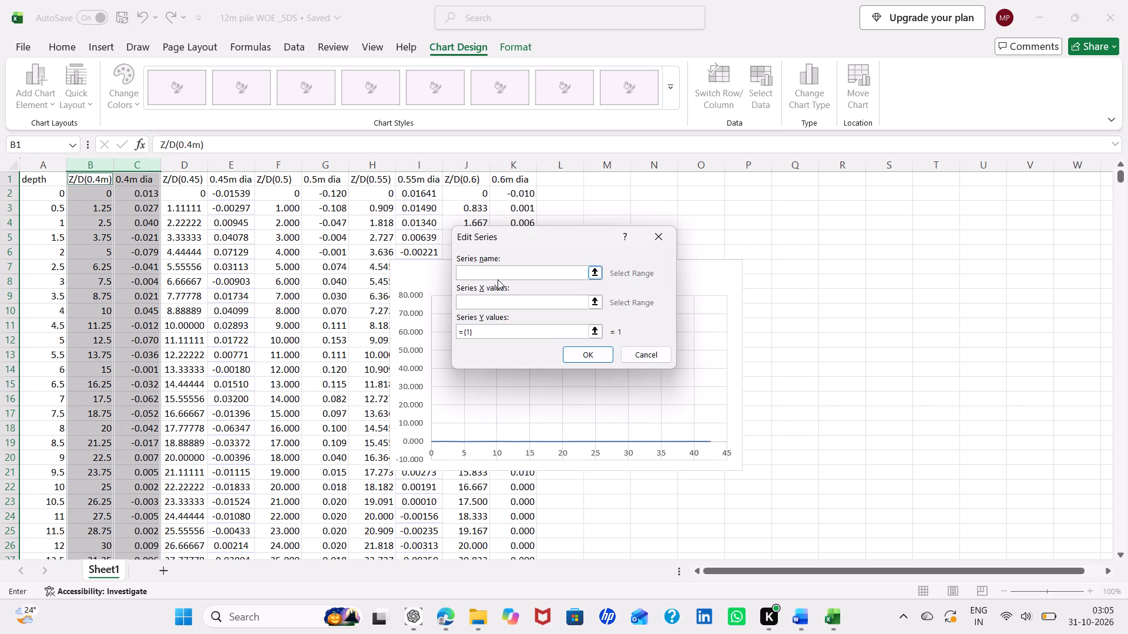
text(0.6m dia)
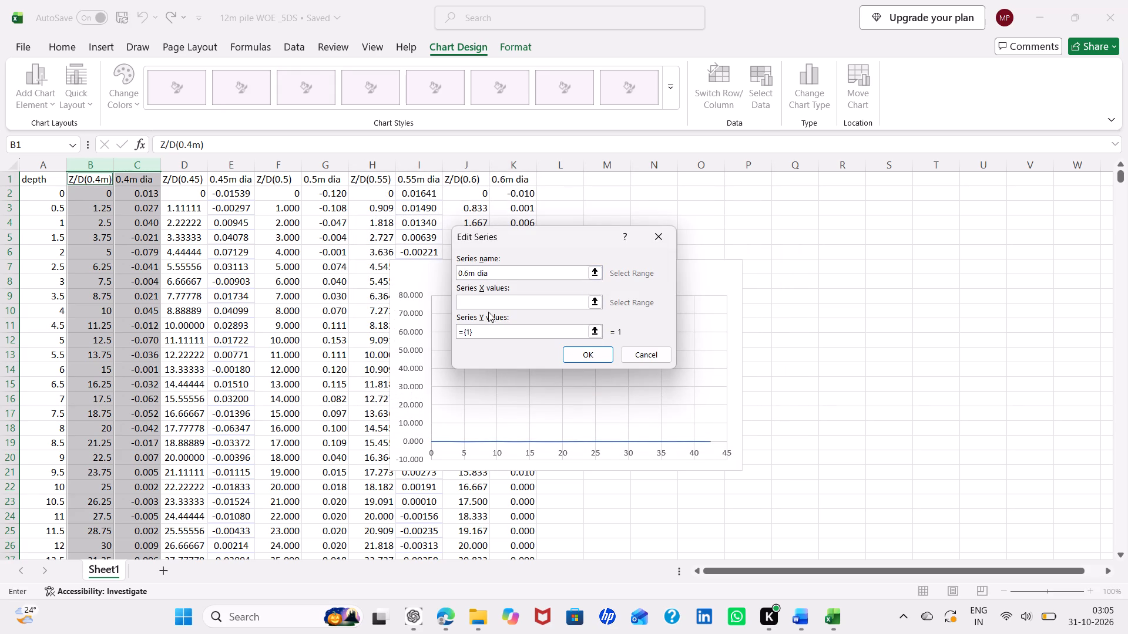
click(496, 302)
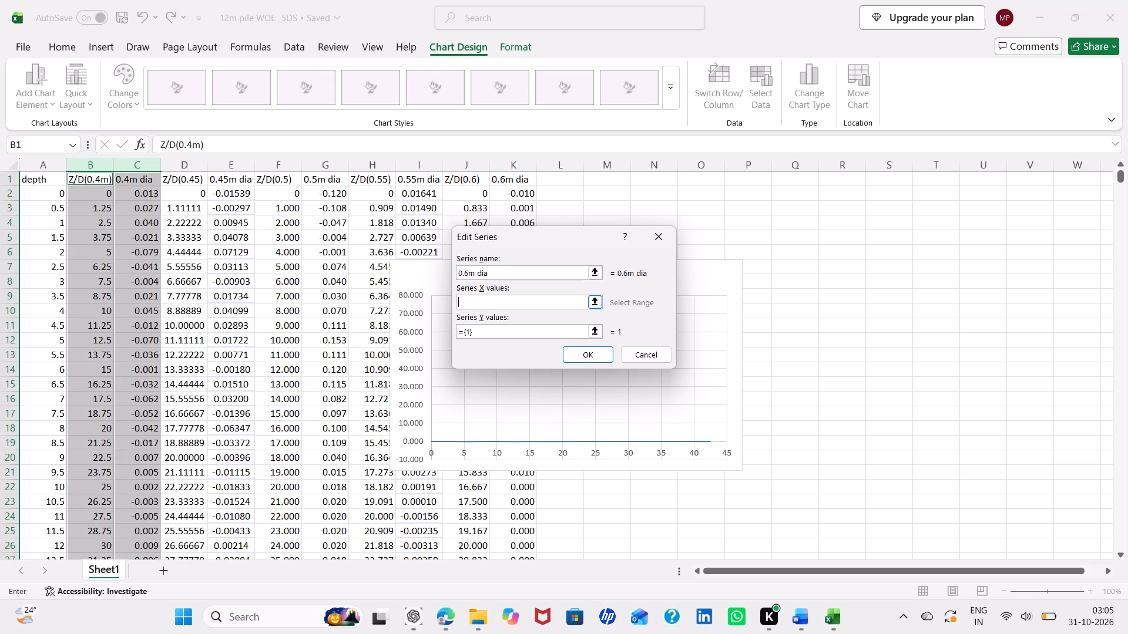
key(ctrl+v)
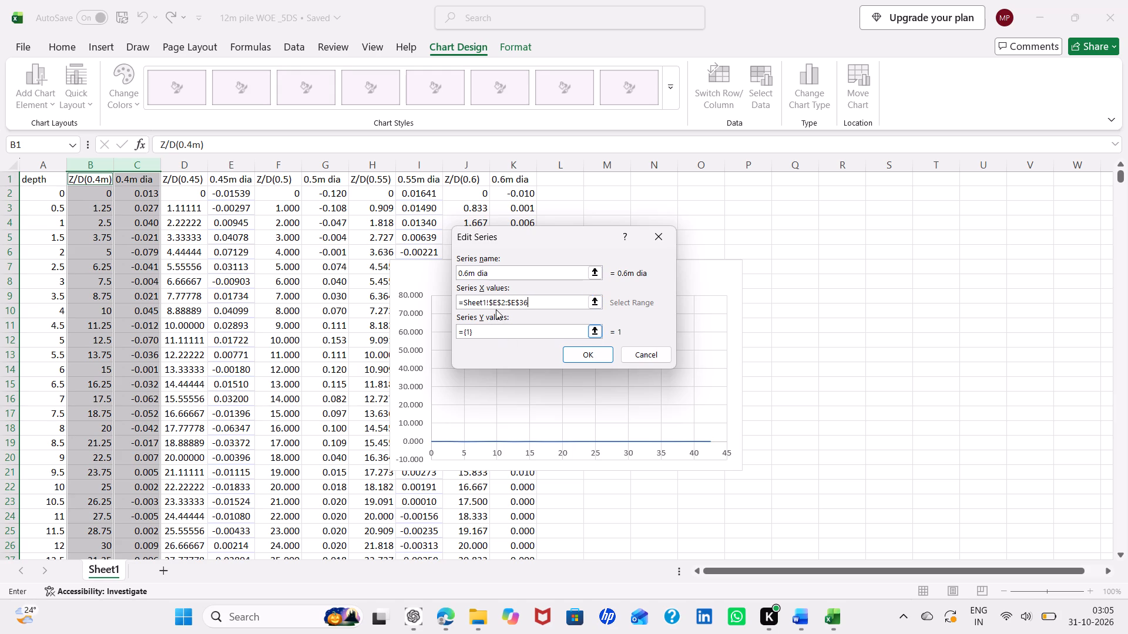
click(496, 303)
key(BackSpace)
key(shift+k)
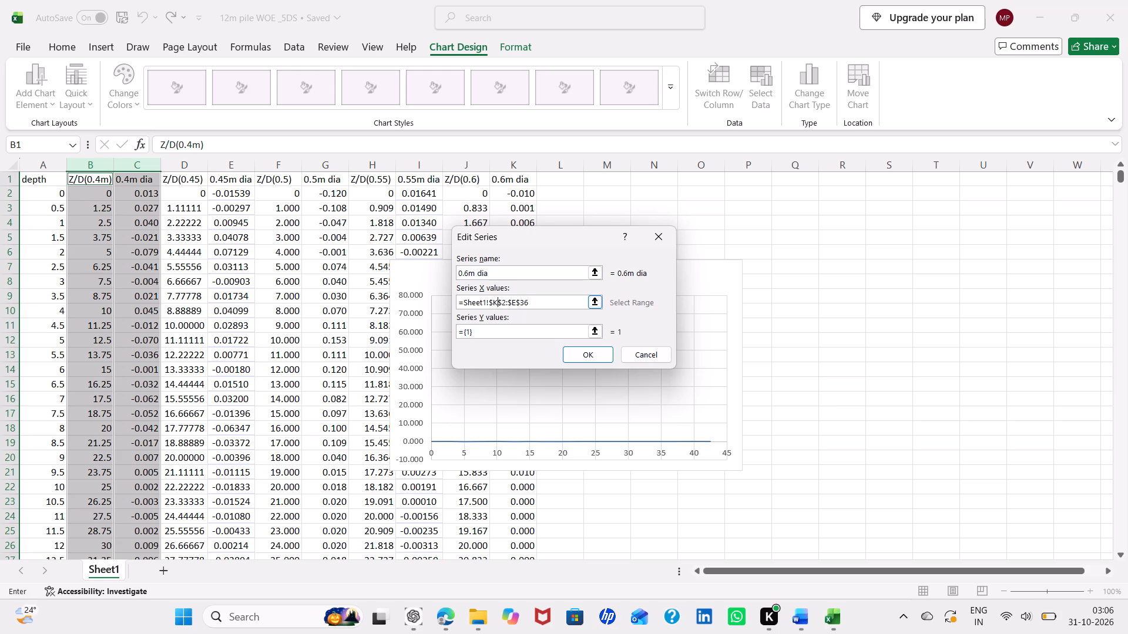
click(513, 302)
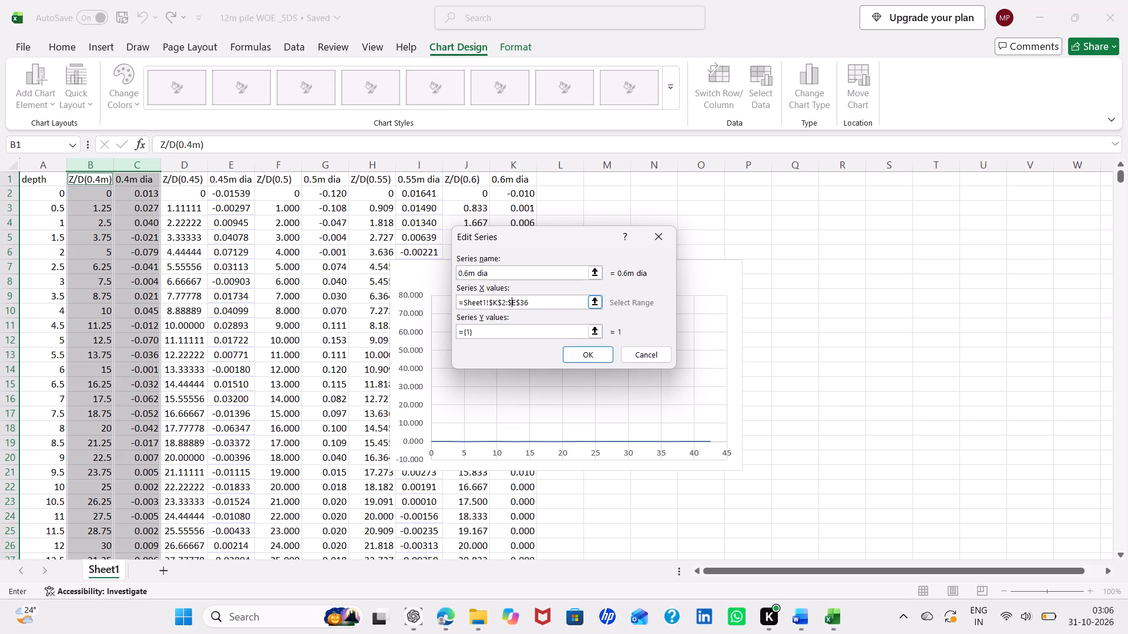
click(516, 304)
key(BackSpace)
key(shift+k)
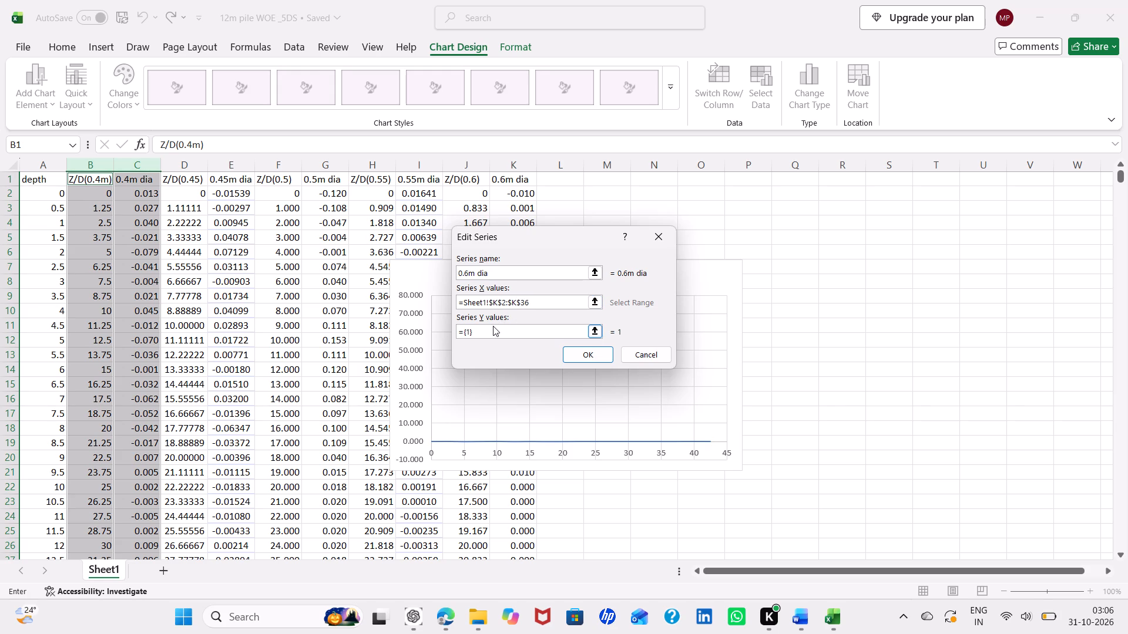
Set the 0.6m dia series' Y values to =Sheet1!$J$2:$J$36 and apply the chart's data source changes.
click(486, 335)
key(BackSpace)
key(BackSpace)
key(BackSpace)
key(BackSpace)
key(ctrl+v)
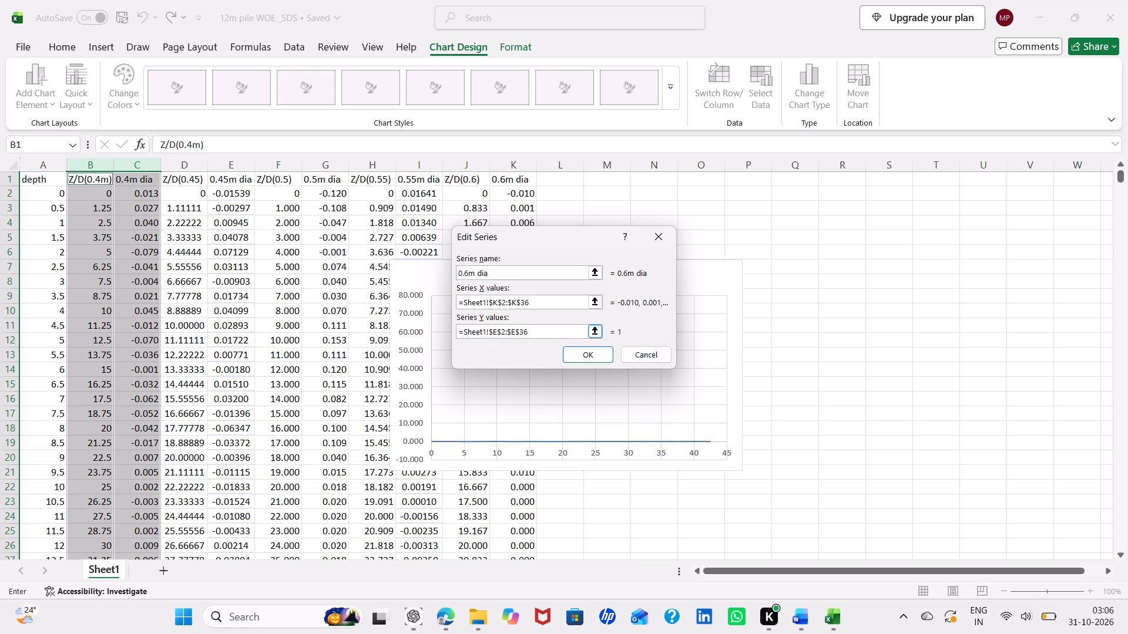
click(498, 335)
key(BackSpace)
key(shift+j)
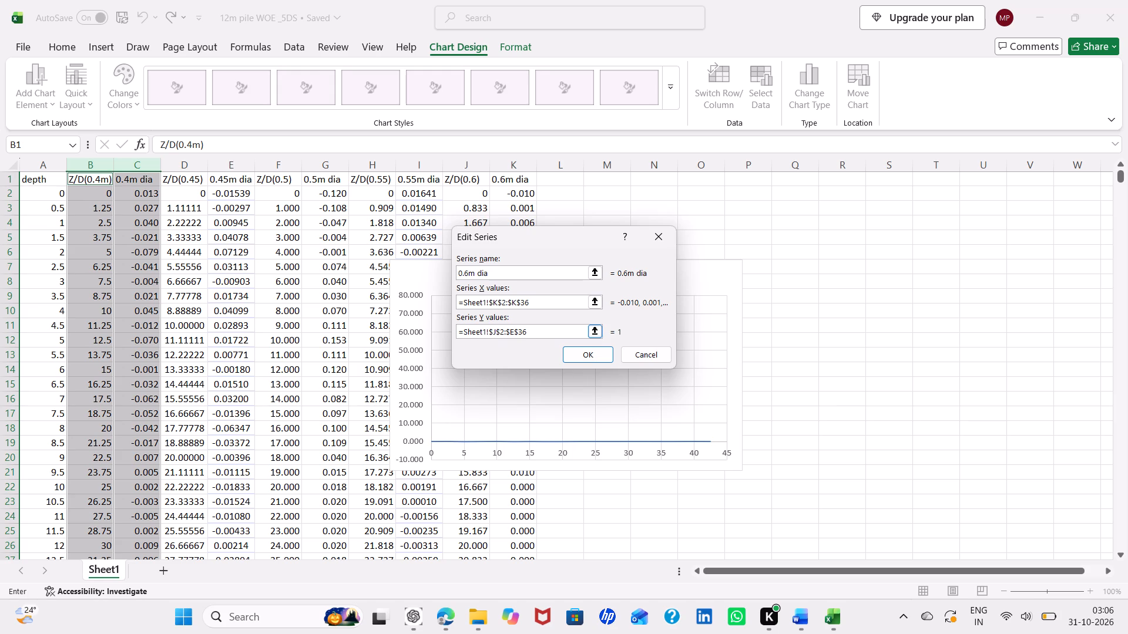
click(515, 335)
key(BackSpace)
key(shift+j)
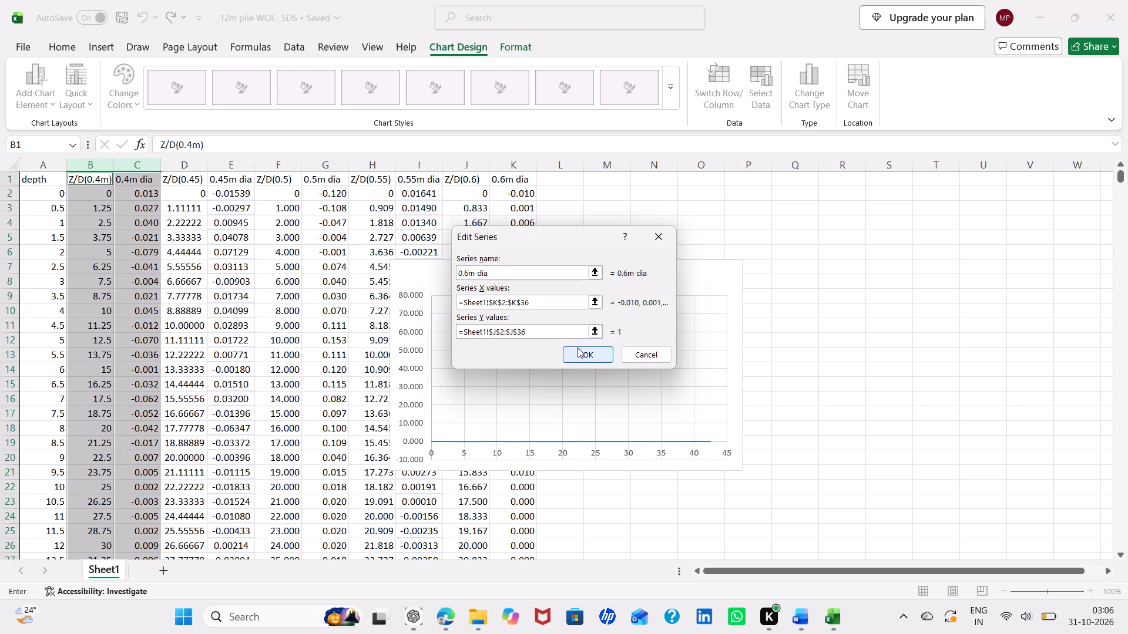
click(578, 348)
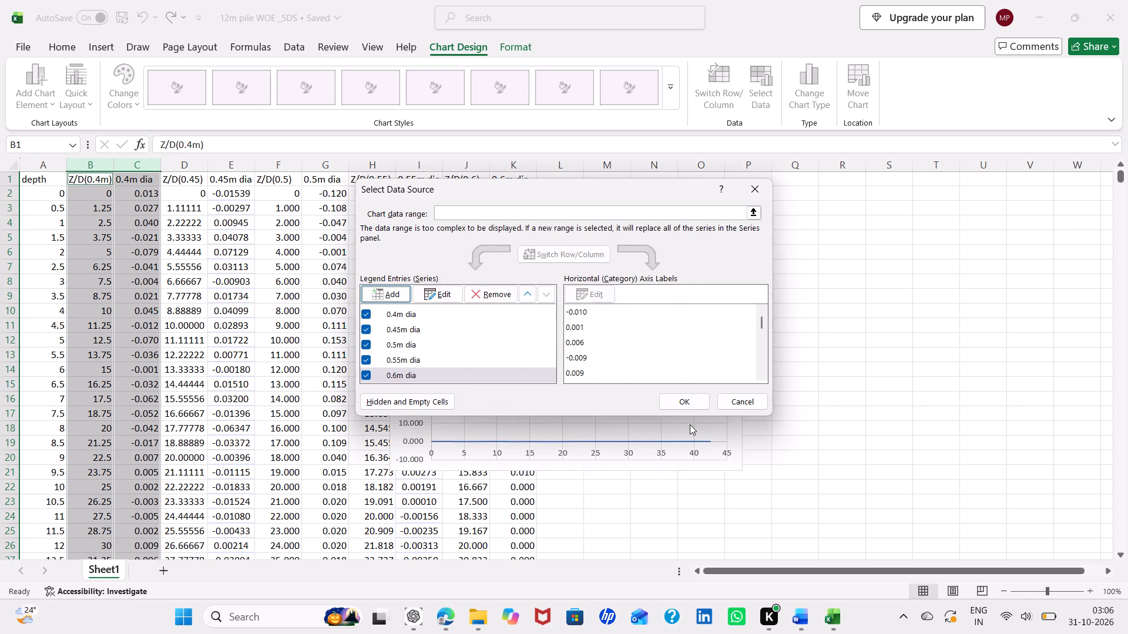
click(677, 394)
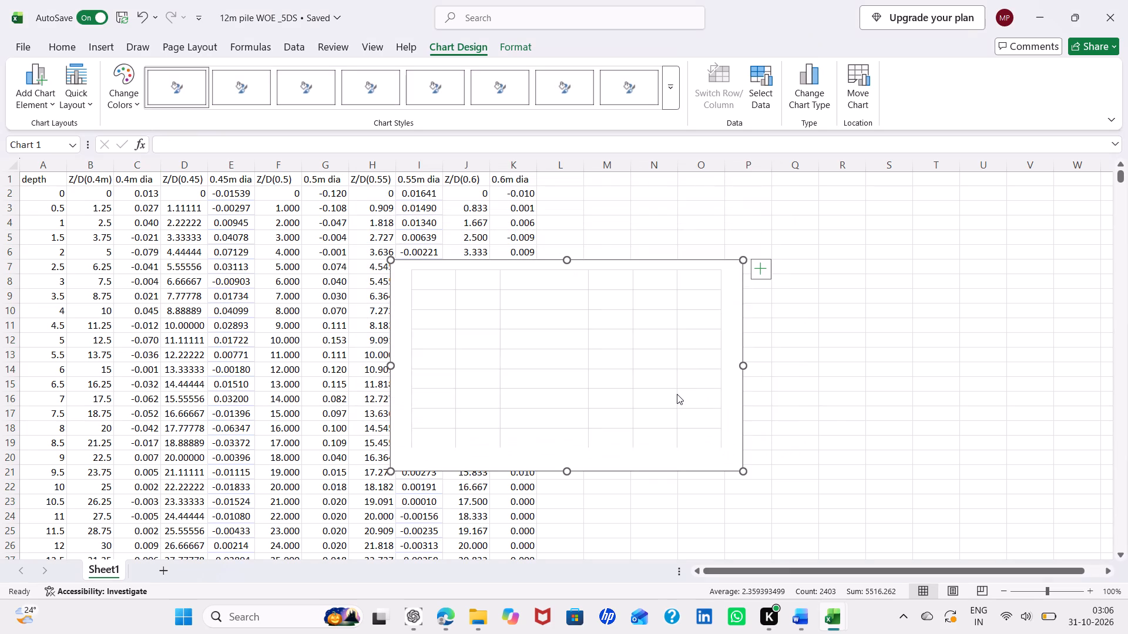
Add a chart title to the 5DS chart.
click(759, 271)
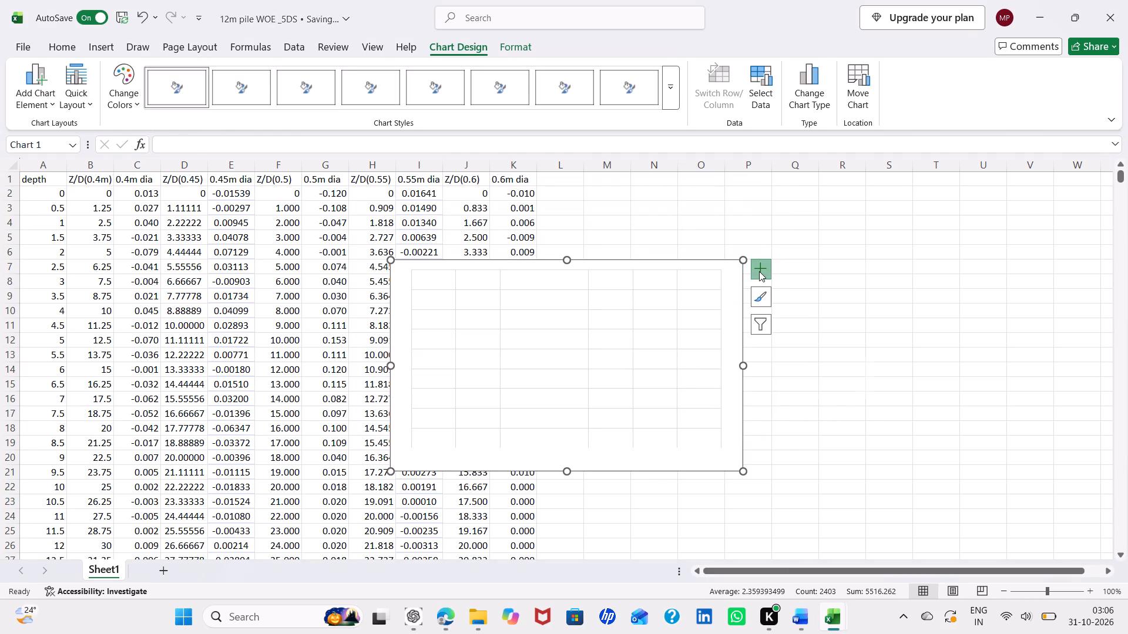
click(788, 312)
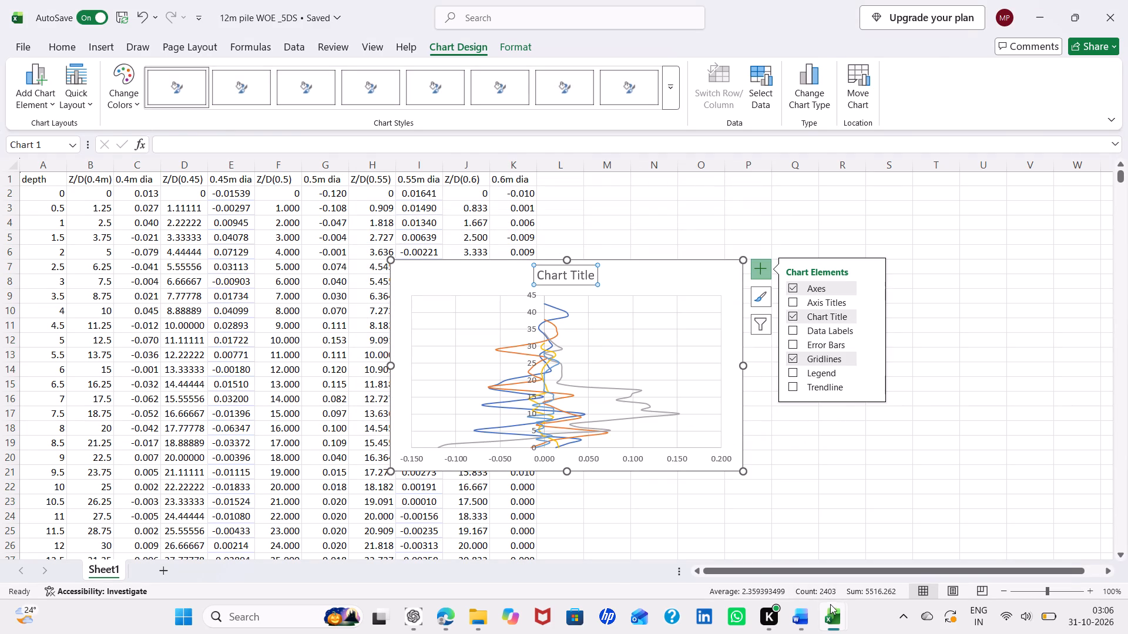
Copy the full two-line chart title from the chart in the 12m WOE_2.5DS(1) workbook.
click(950, 549)
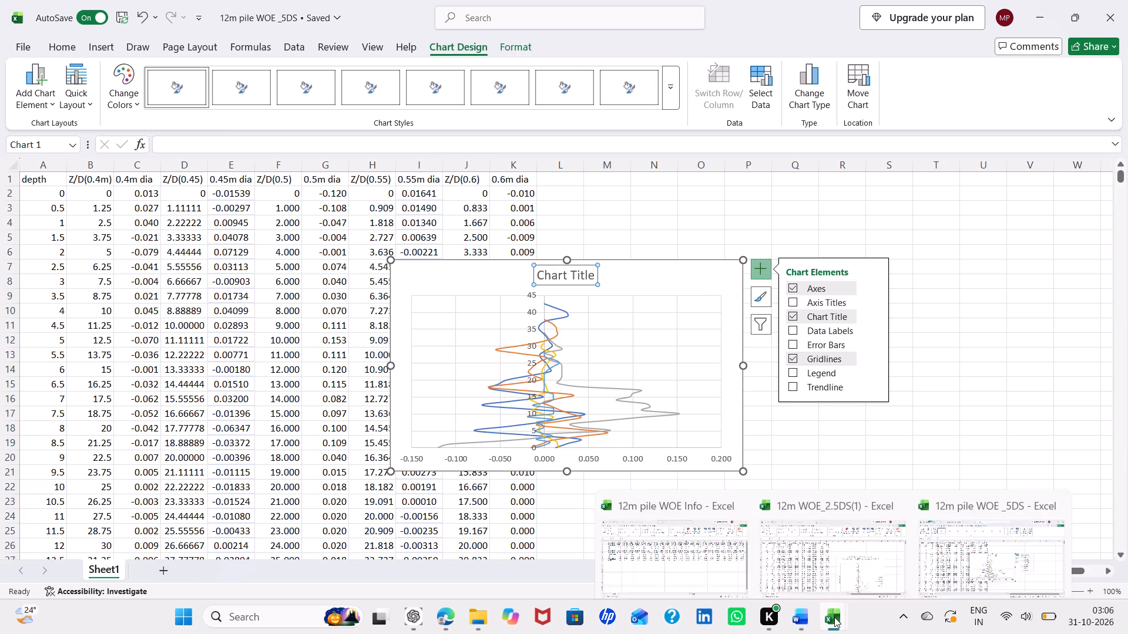
click(816, 541)
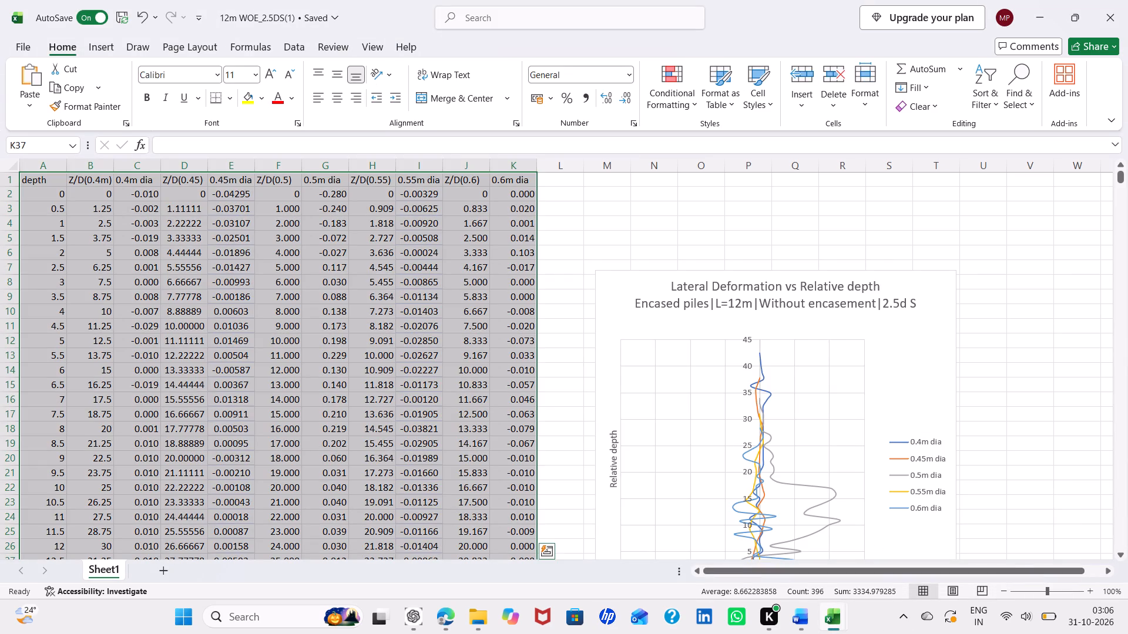
click(910, 304)
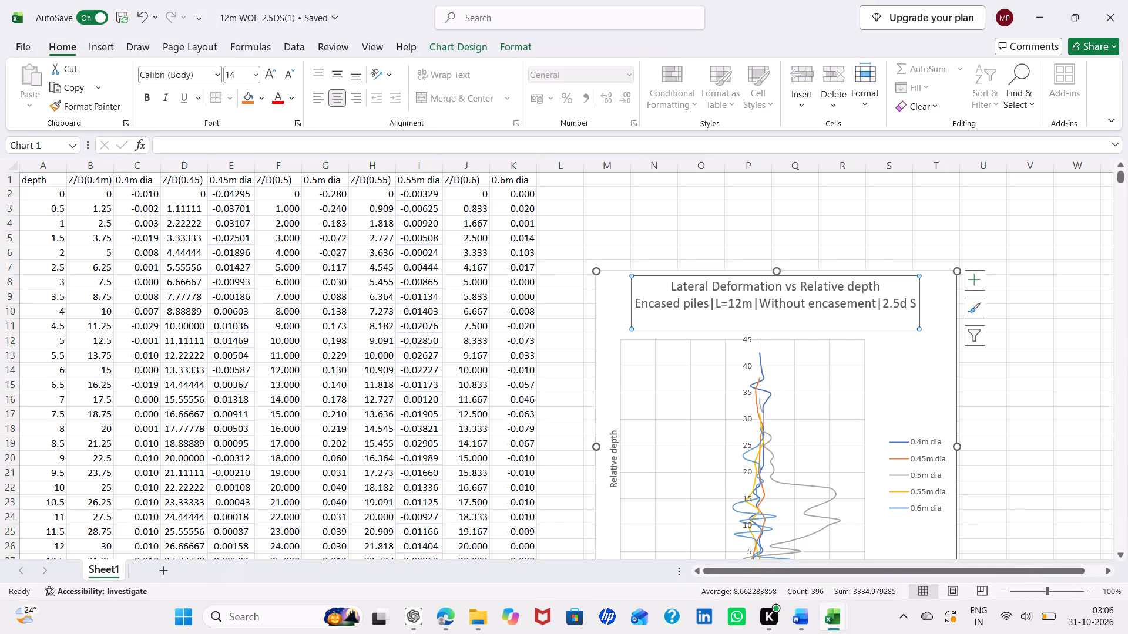
drag(916, 302, 692, 296)
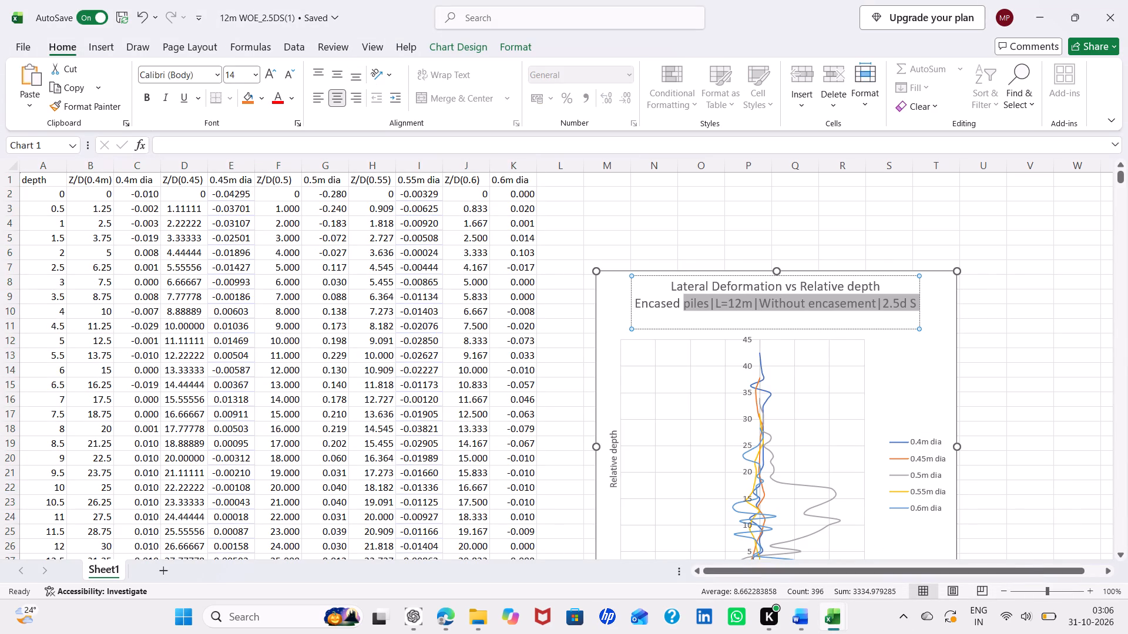
drag(692, 296, 677, 291)
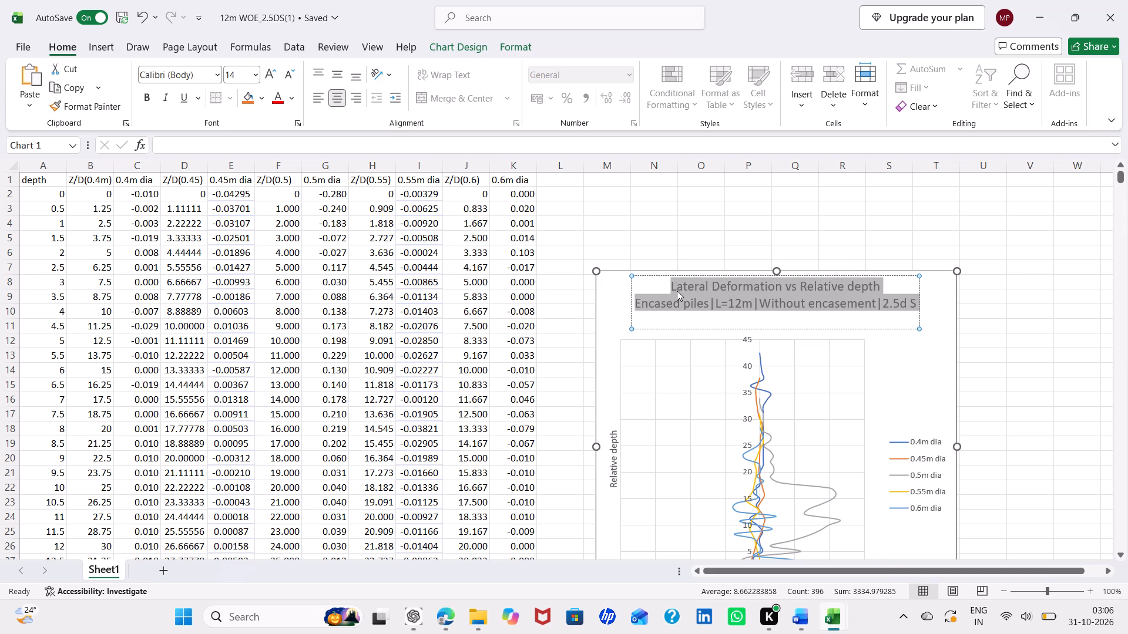
key(ctrl+c)
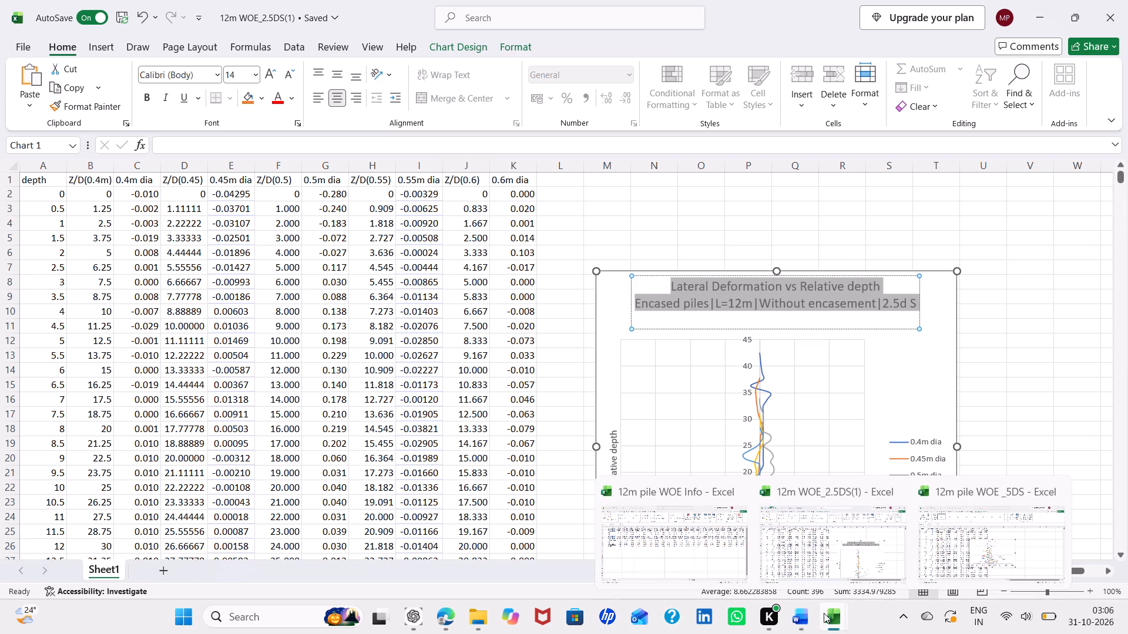
In the 12m pile WOE _5DS workbook, replace the placeholder chart title with the copied text, changing the spacing to 5d S.
click(957, 530)
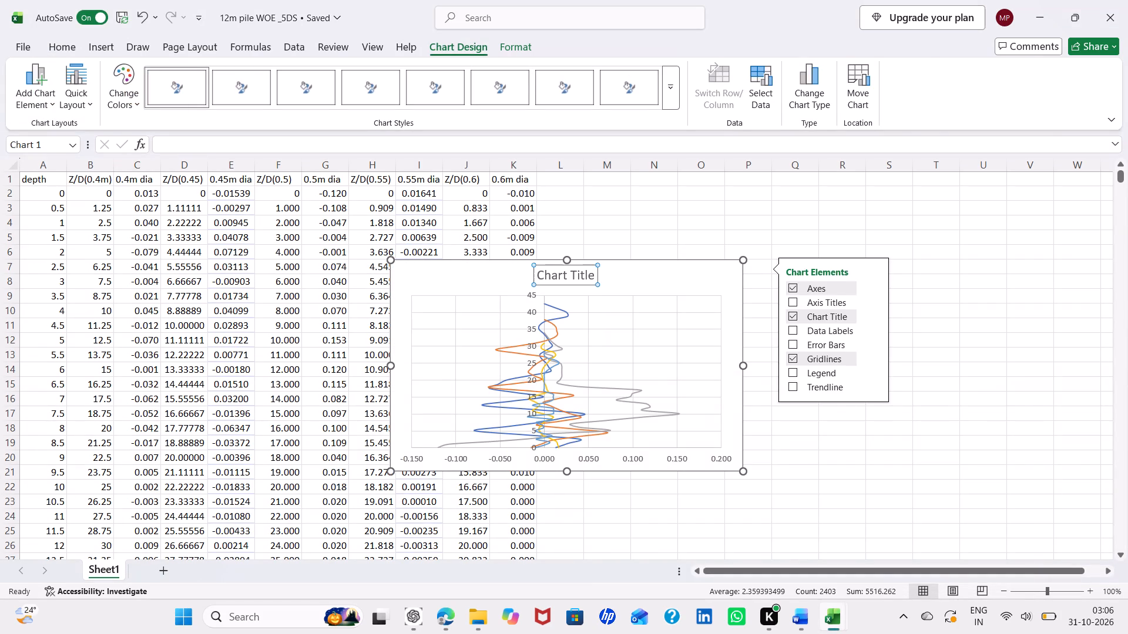
drag(592, 273, 580, 274)
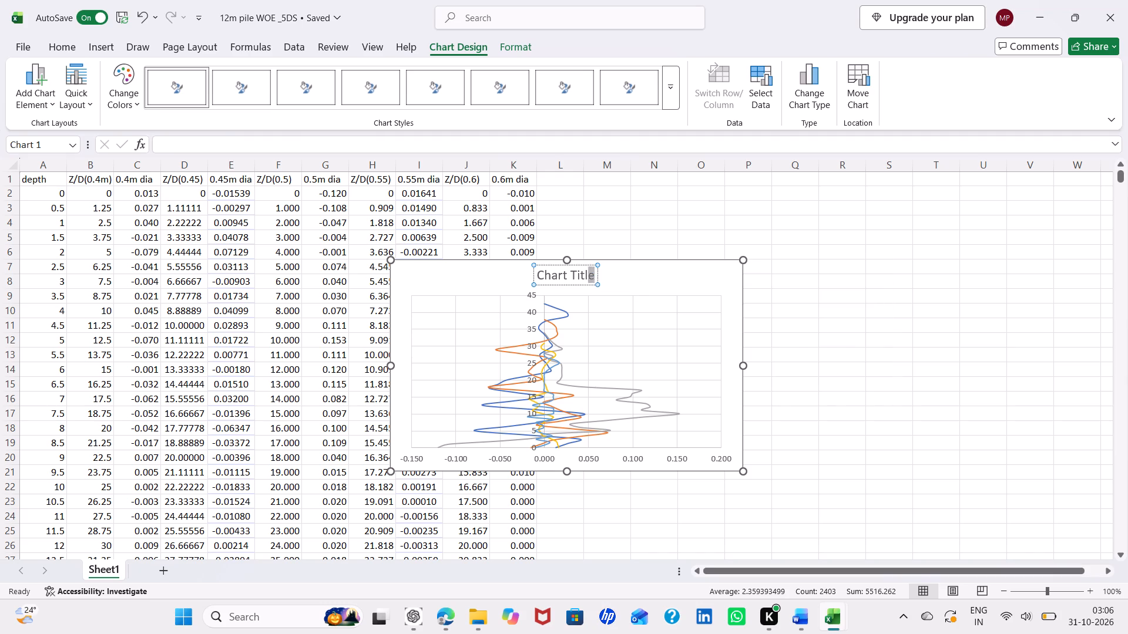
drag(580, 274, 536, 274)
key(ctrl+v)
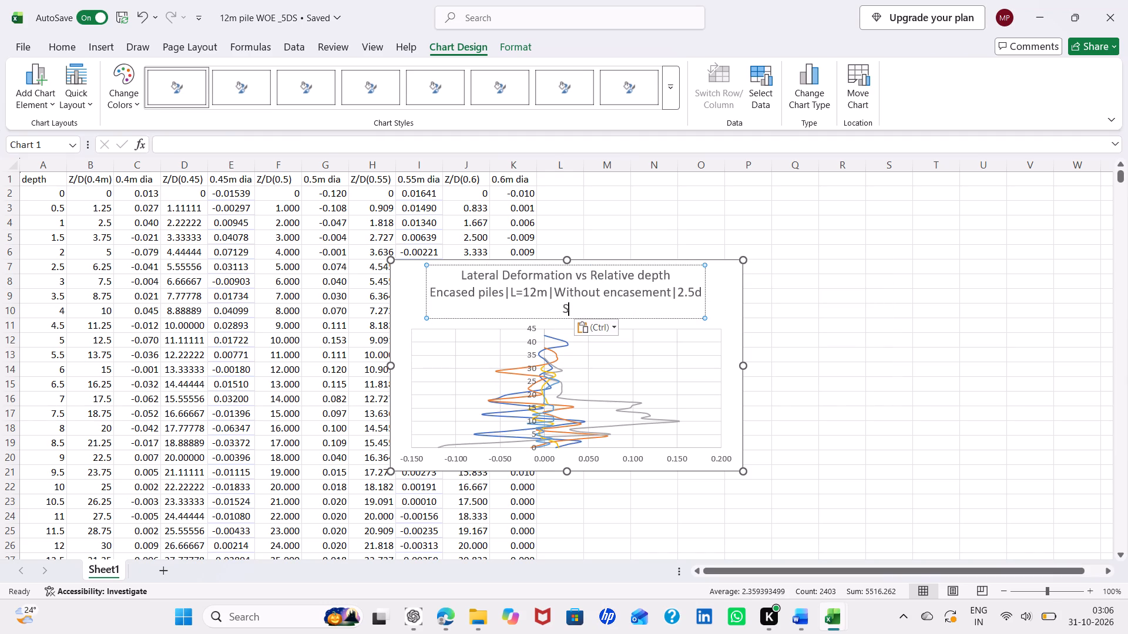
click(688, 294)
key(BackSpace)
key(BackSpace)
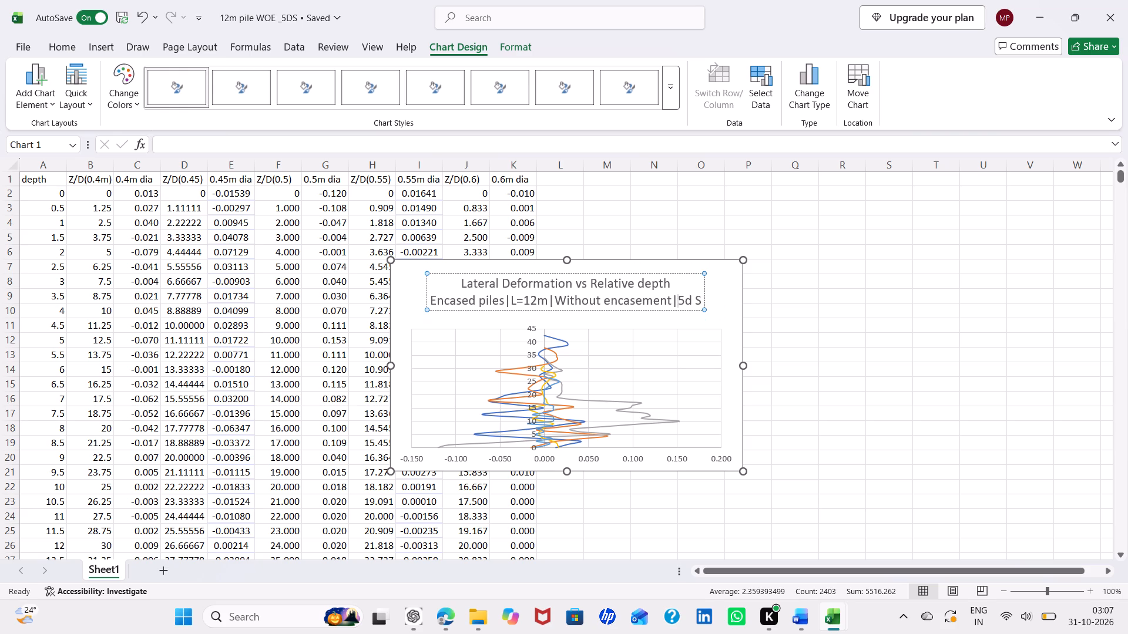
click(763, 351)
Add axis titles to both axes of the 5DS chart.
click(731, 289)
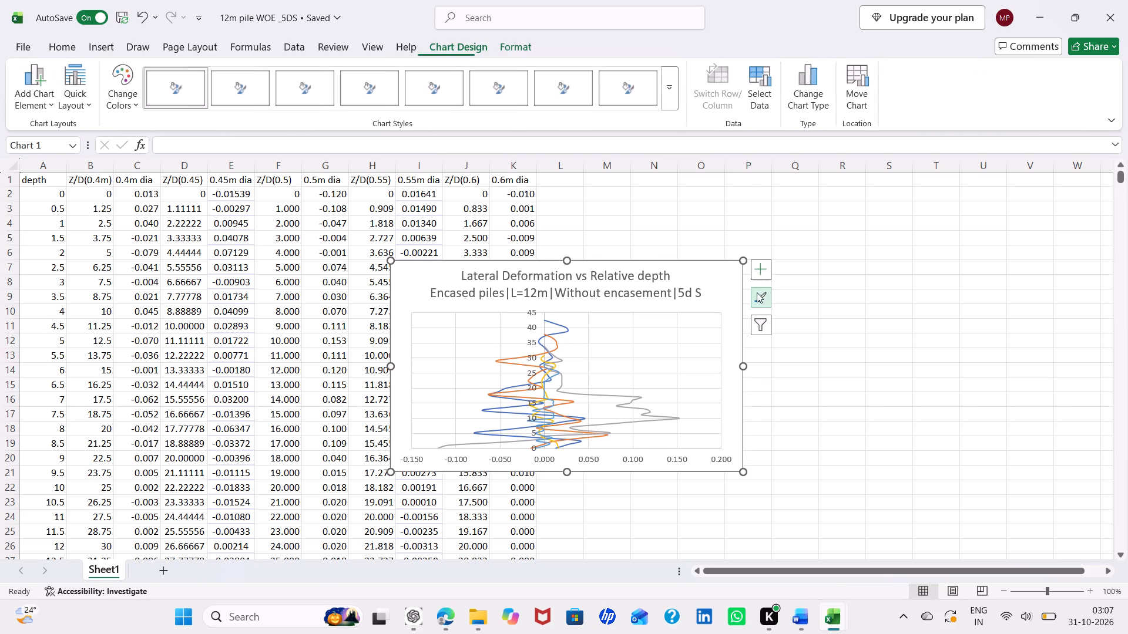
click(760, 265)
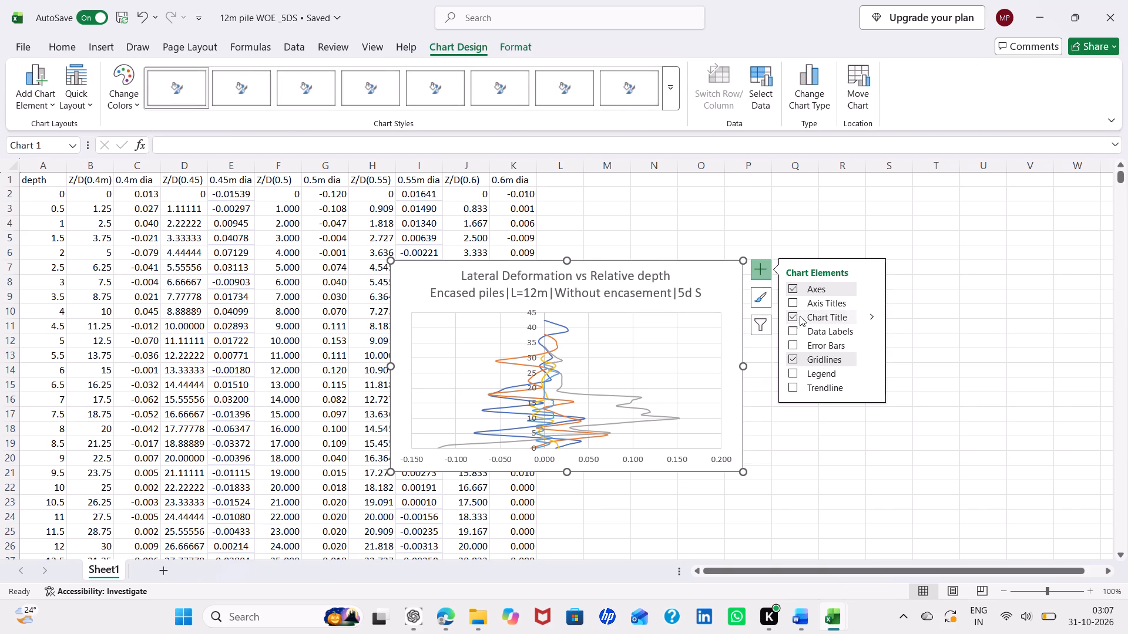
click(795, 304)
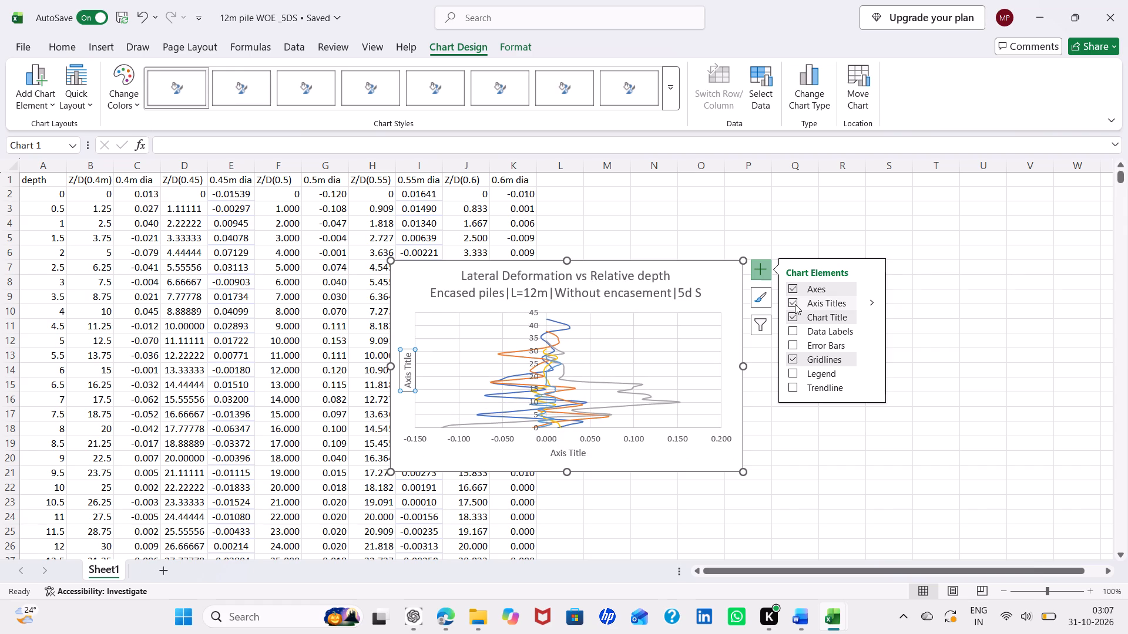
Replace the horizontal axis title of the 5DS chart with "LD mm".
click(582, 456)
drag(585, 456, 545, 456)
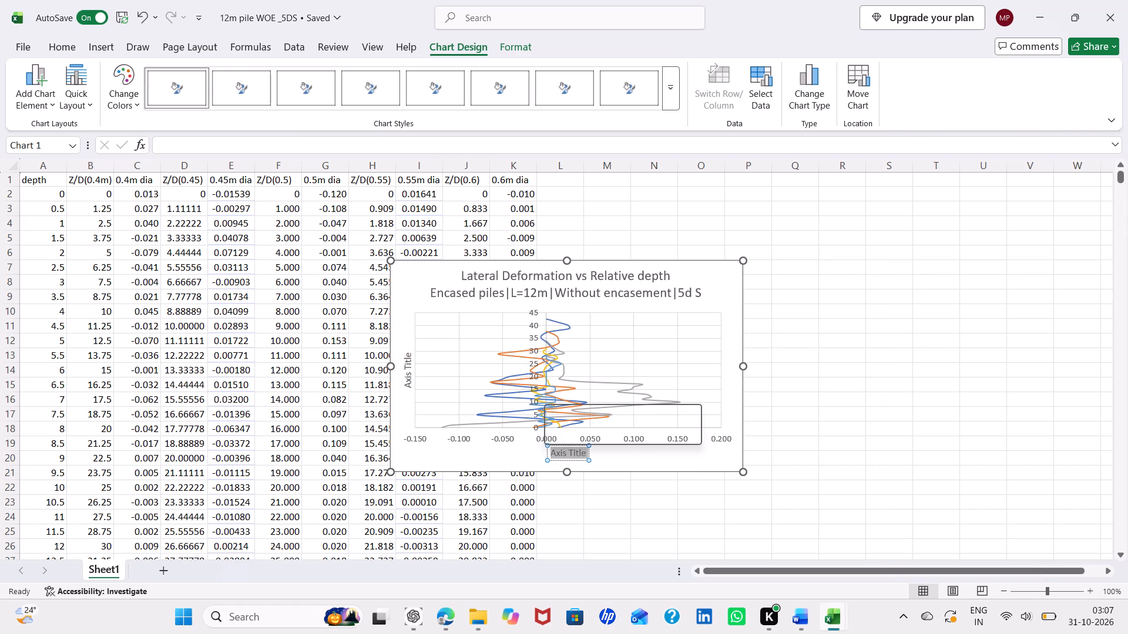
key(BackSpace)
key(shift+l)
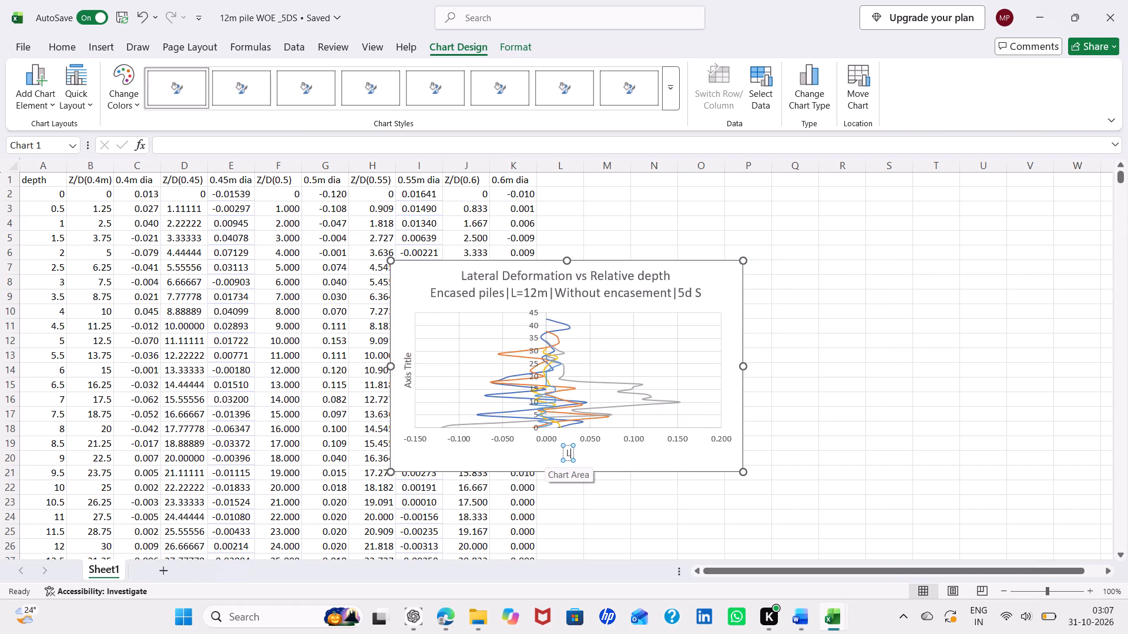
text(D mm)
Replace the vertical axis title of the 5DS chart with "Relative depth".
double_click(409, 366)
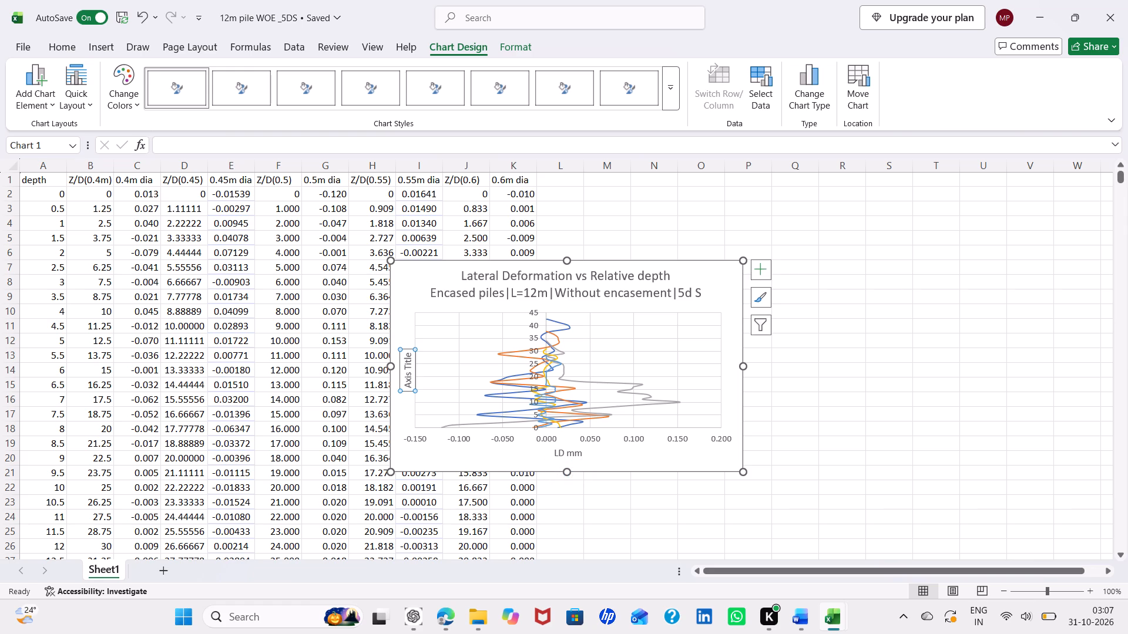
drag(405, 354, 412, 384)
key(BackSpace)
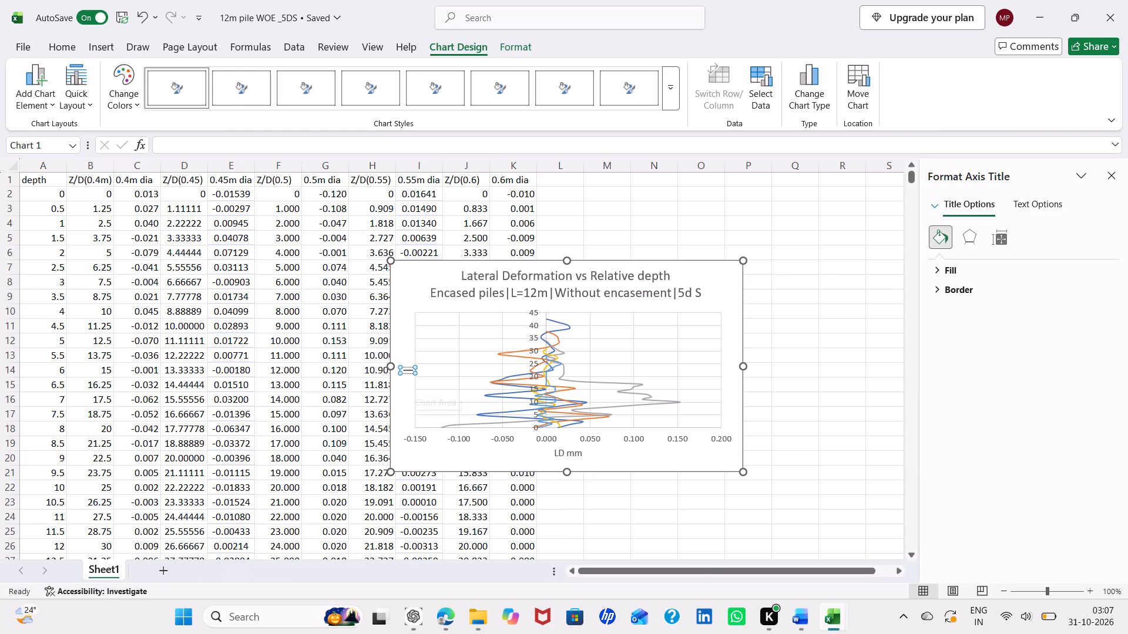
text(Re)
text(lative depth)
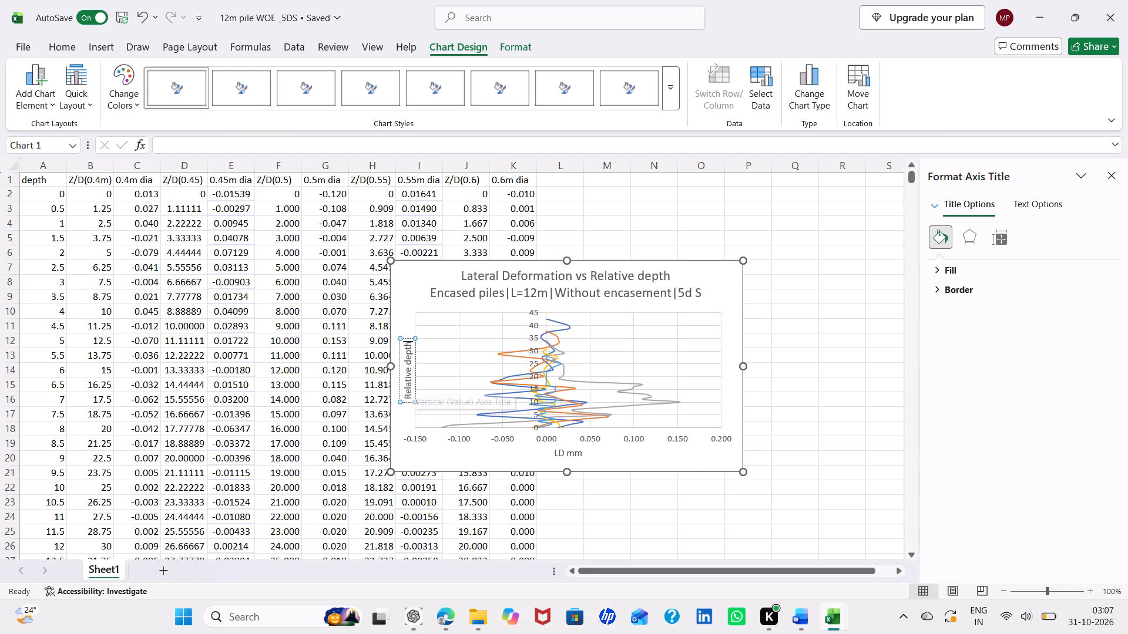
click(770, 307)
Add a legend for the pile diameter series to the 5DS chart.
click(713, 289)
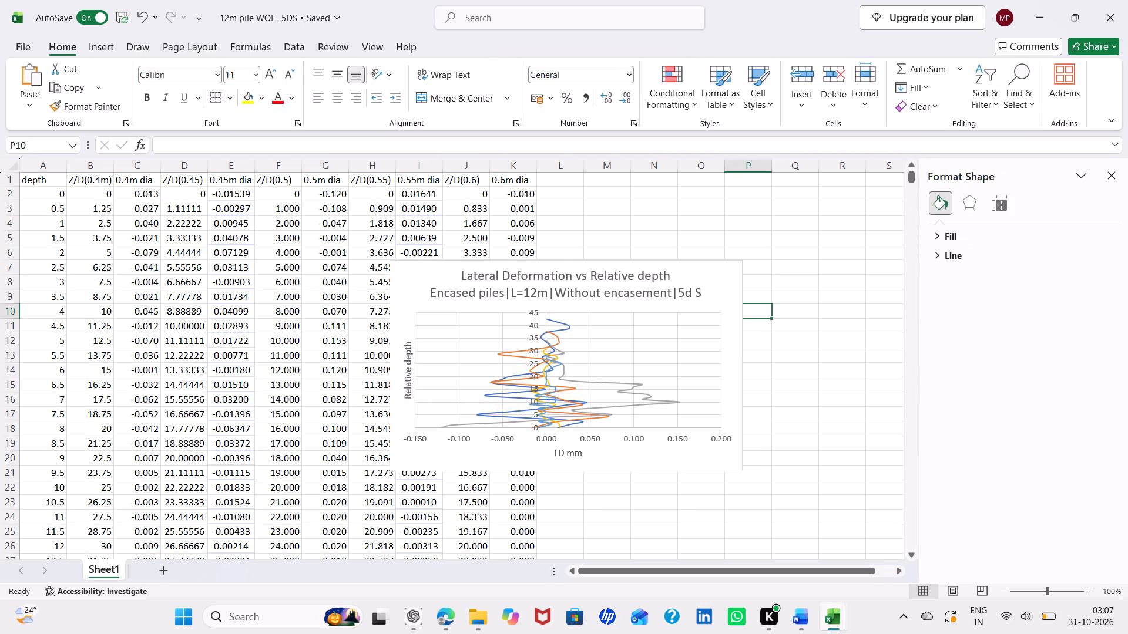
click(760, 274)
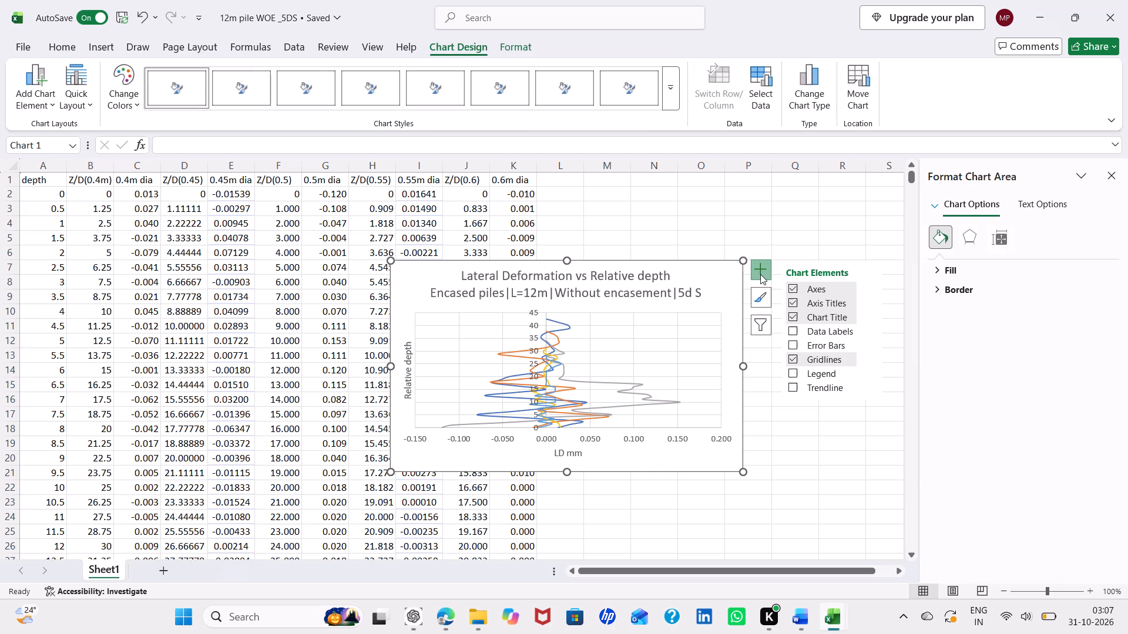
click(794, 373)
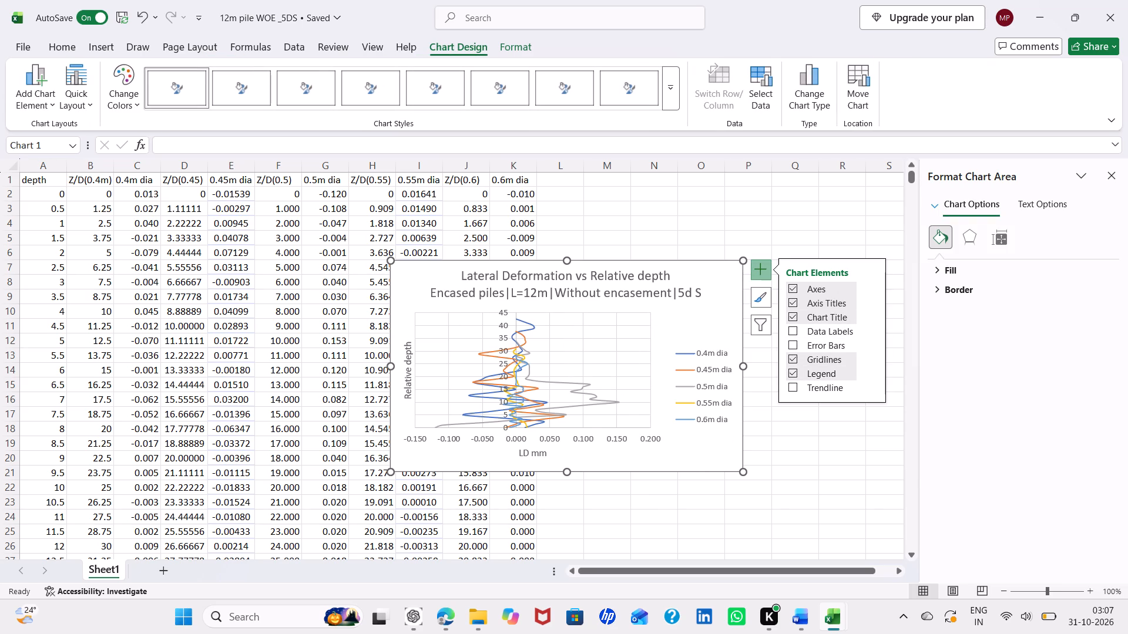
click(788, 456)
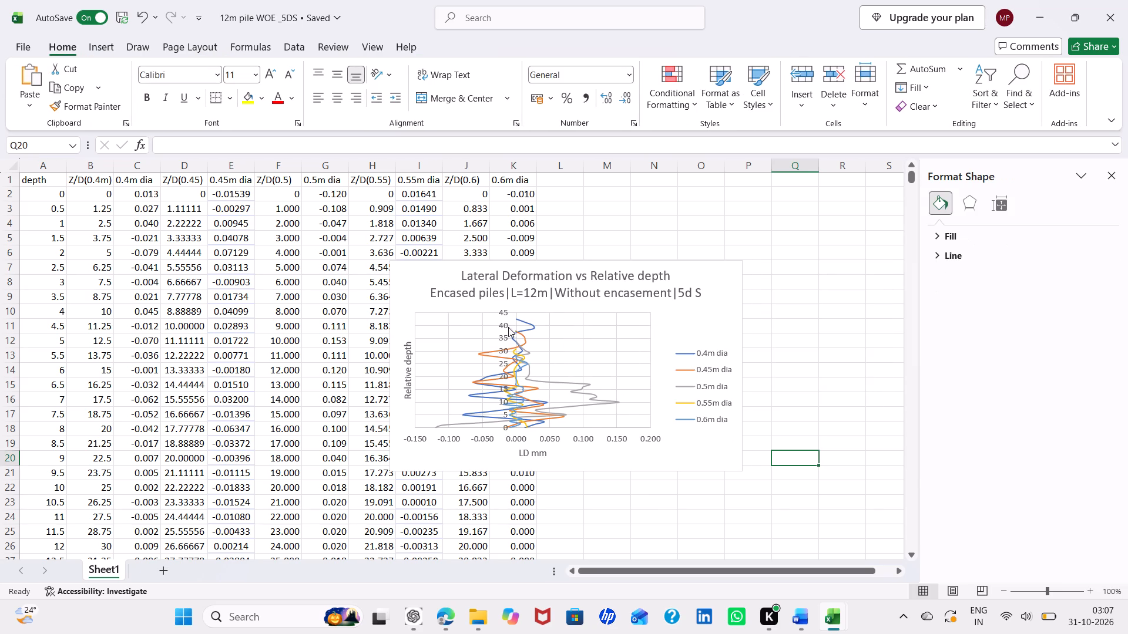
Set the label position of the chart's vertical axis to Low.
click(499, 316)
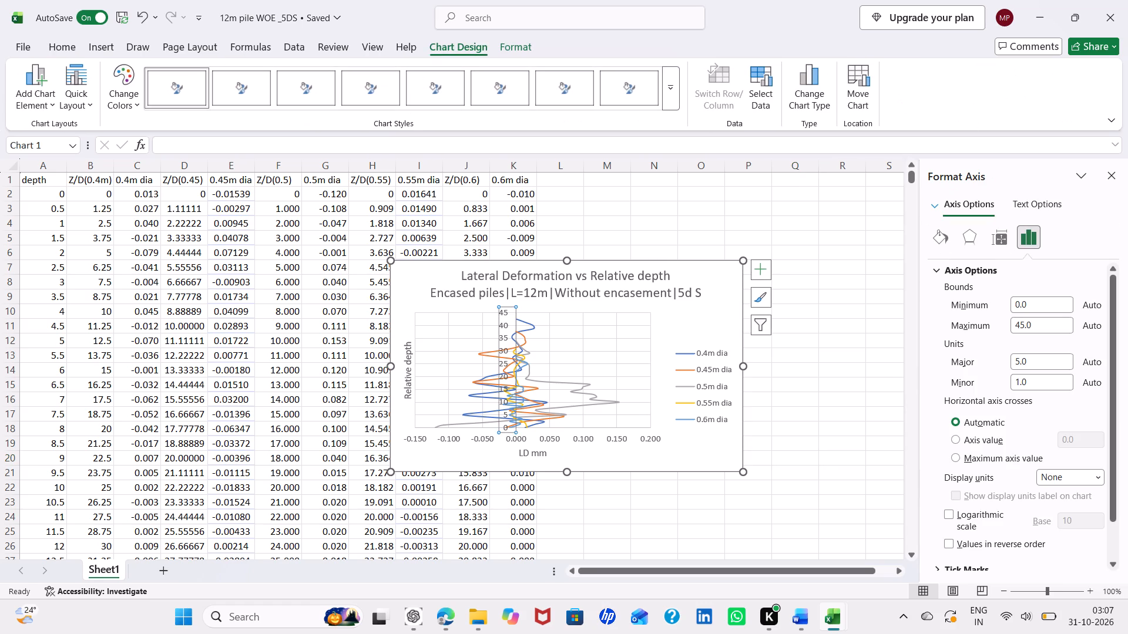
scroll(949, 387, down, 1)
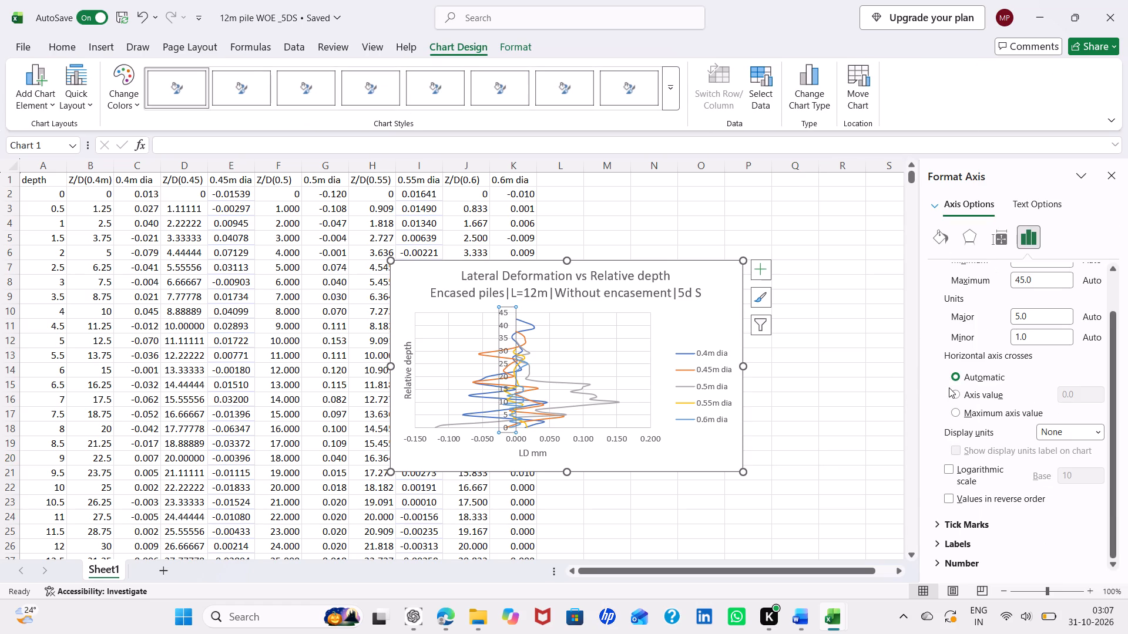
click(959, 546)
scroll(959, 546, down, 1)
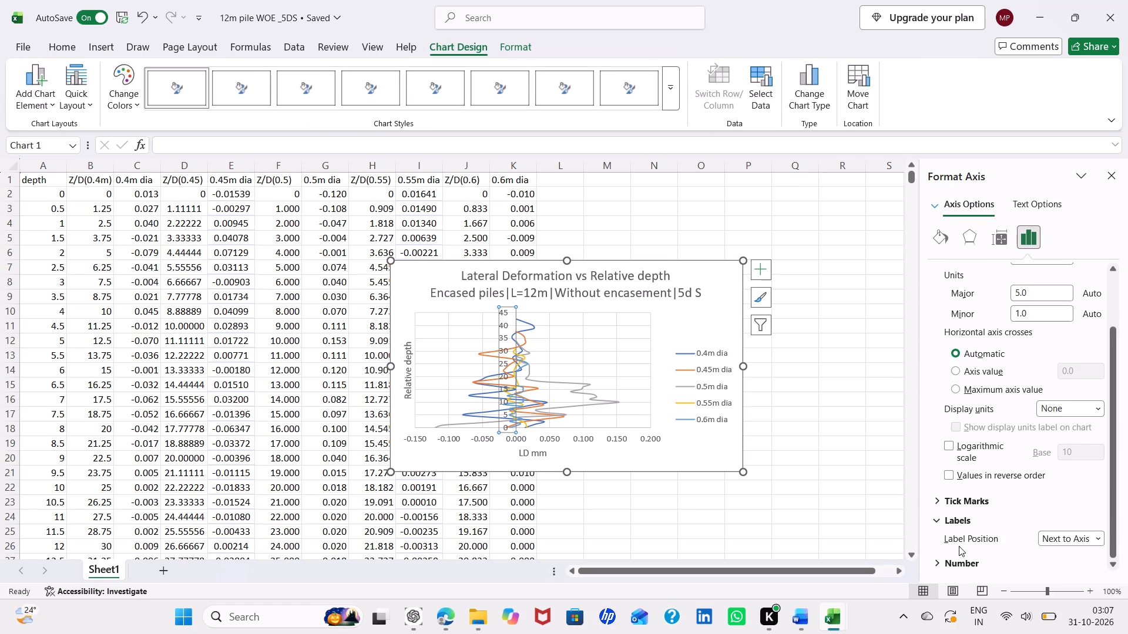
scroll(959, 546, down, 1)
click(1099, 542)
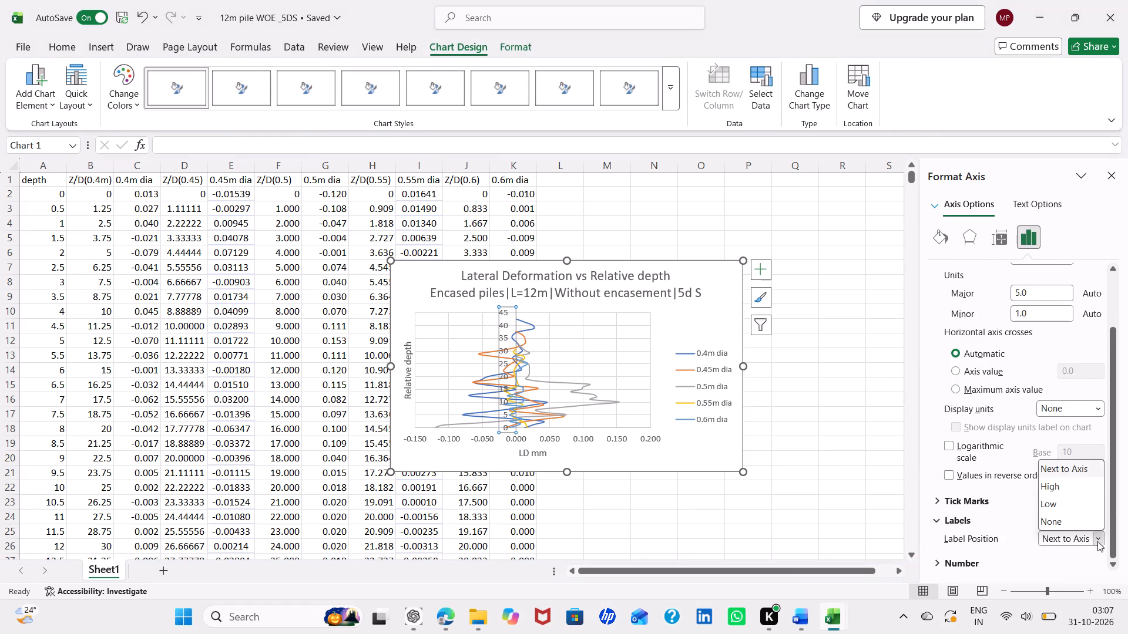
click(1075, 510)
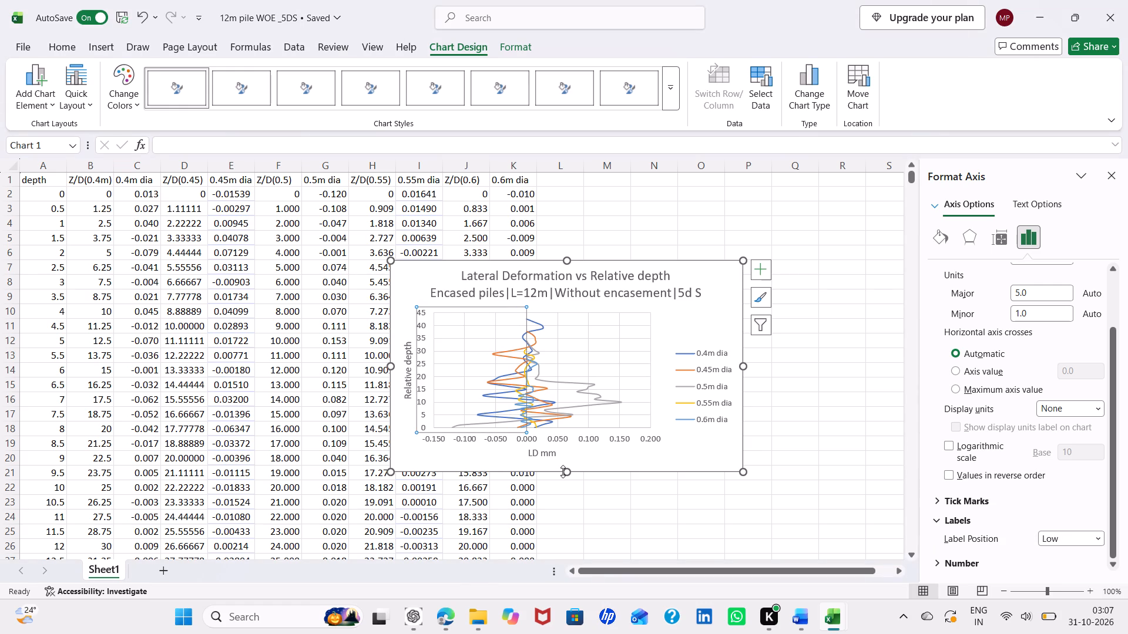
Enlarge the chart, extending its bottom edge to about row 33 and widening it slightly into column P.
right_drag(563, 471, 566, 608)
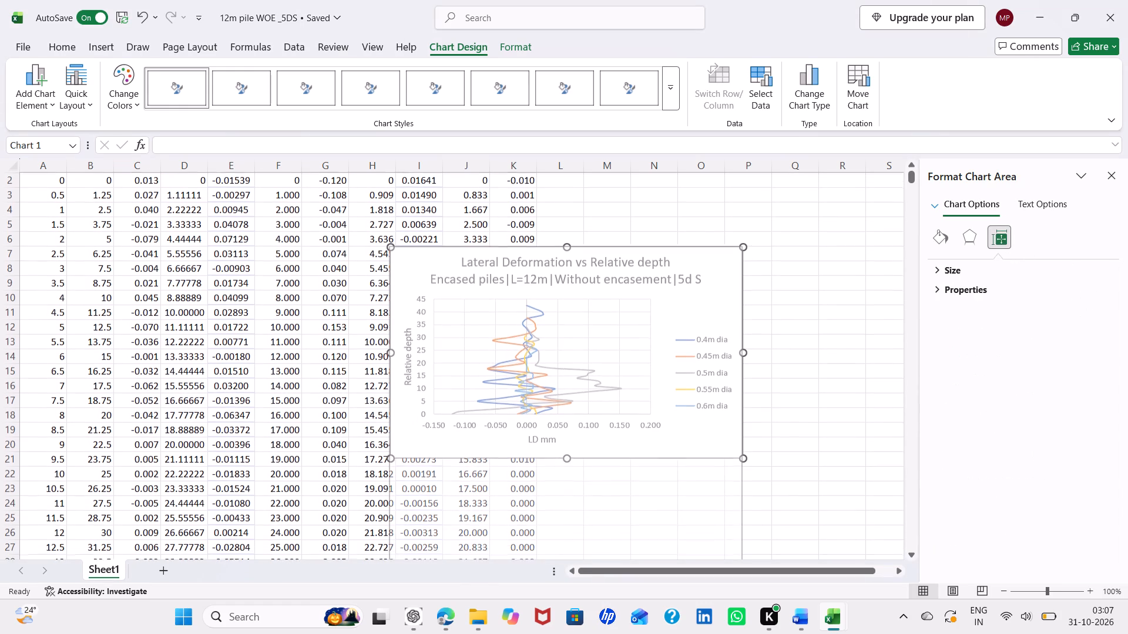
right_drag(566, 608, 566, 620)
scroll(566, 620, down, 2)
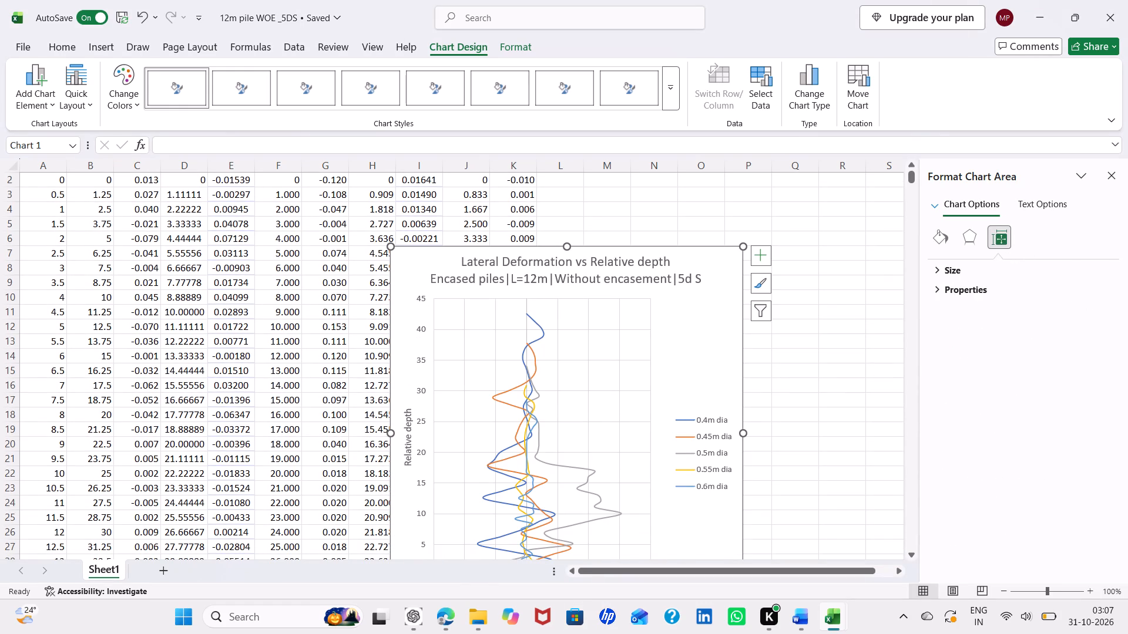
scroll(627, 418, down, 1)
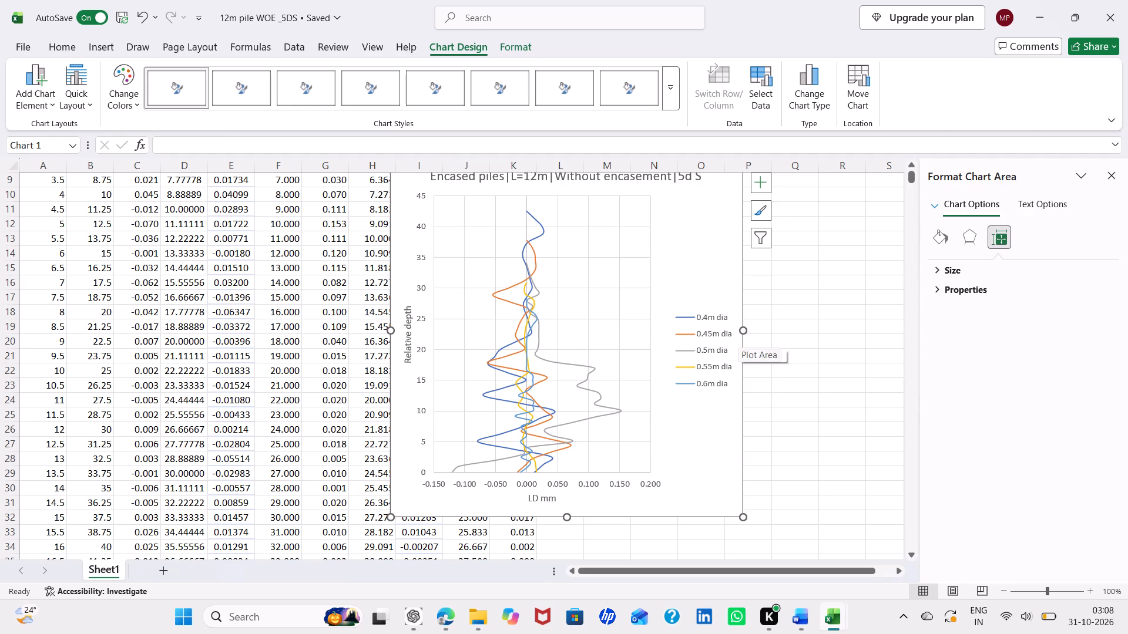
right_drag(741, 327, 778, 322)
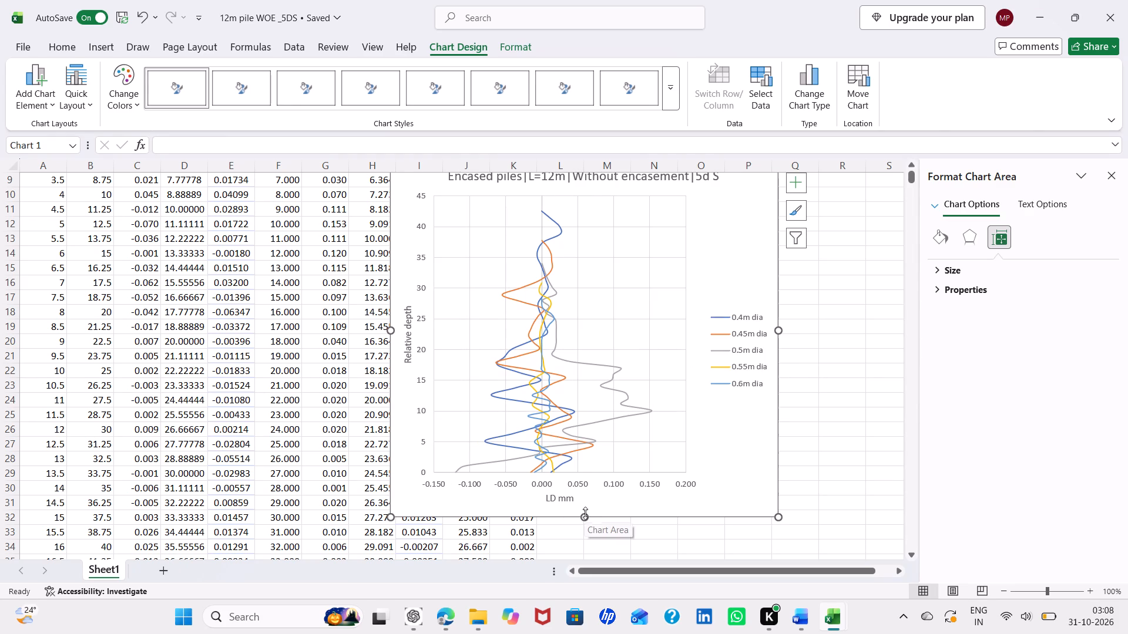
right_drag(585, 513, 593, 522)
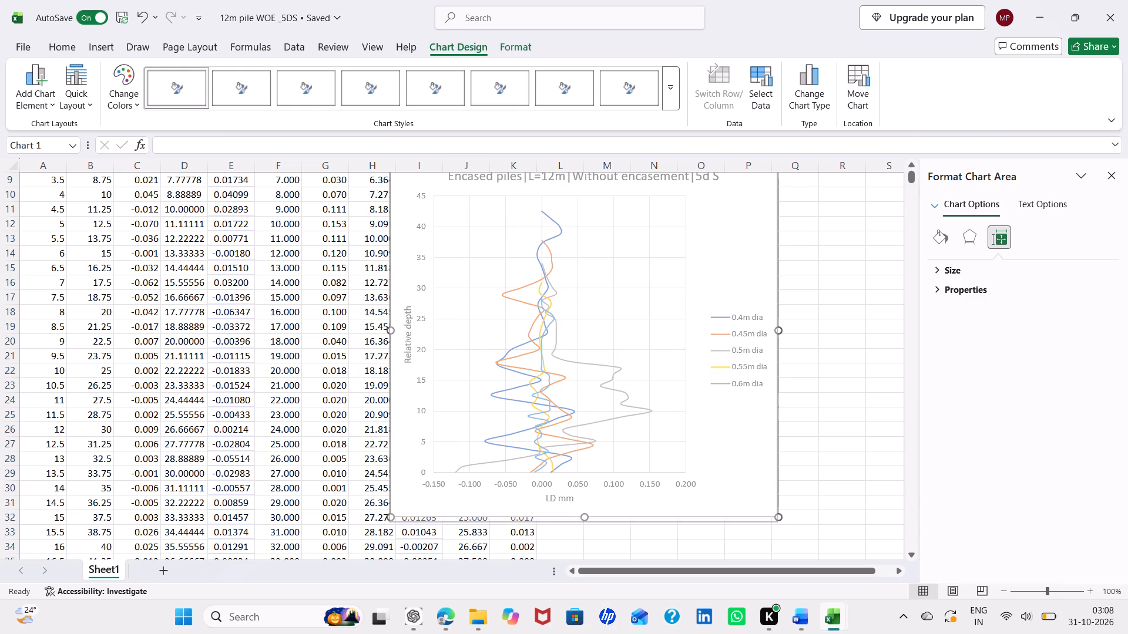
right_drag(593, 522, 600, 538)
scroll(600, 538, down, 1)
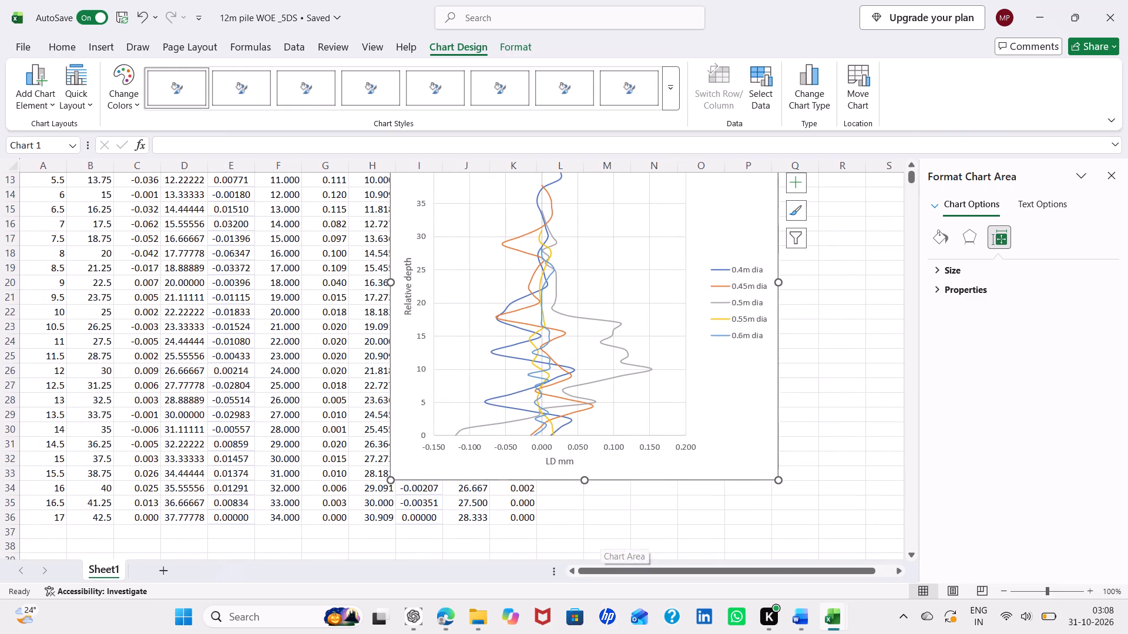
Copy the whole 5DS chart and paste it at the end of the Lateral deformation results document in Word.
right_click(635, 277)
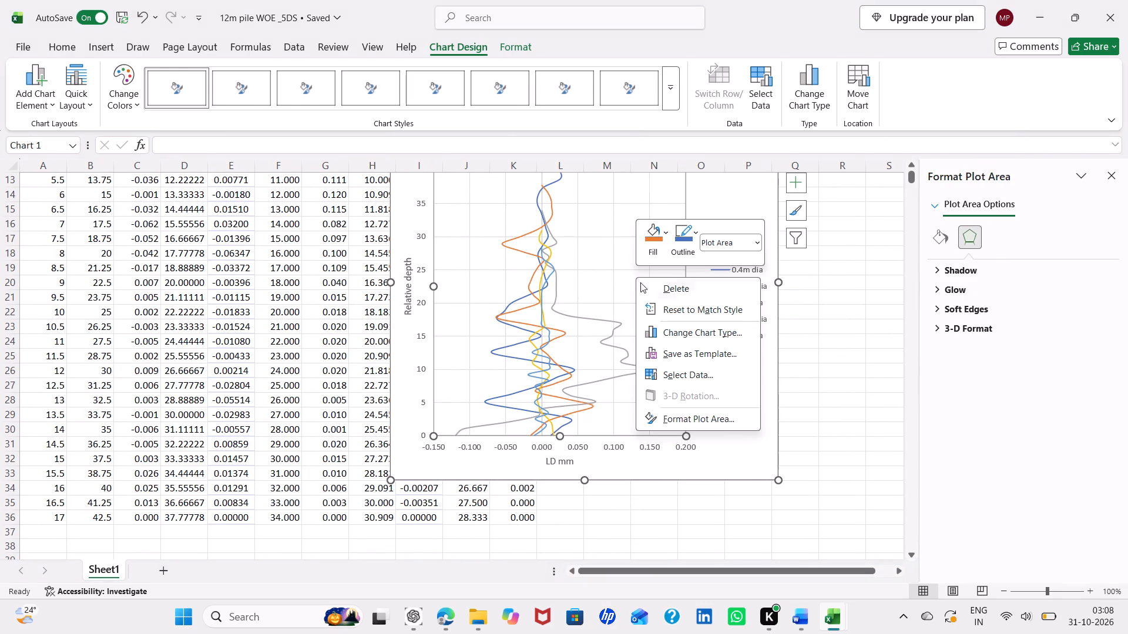
click(747, 456)
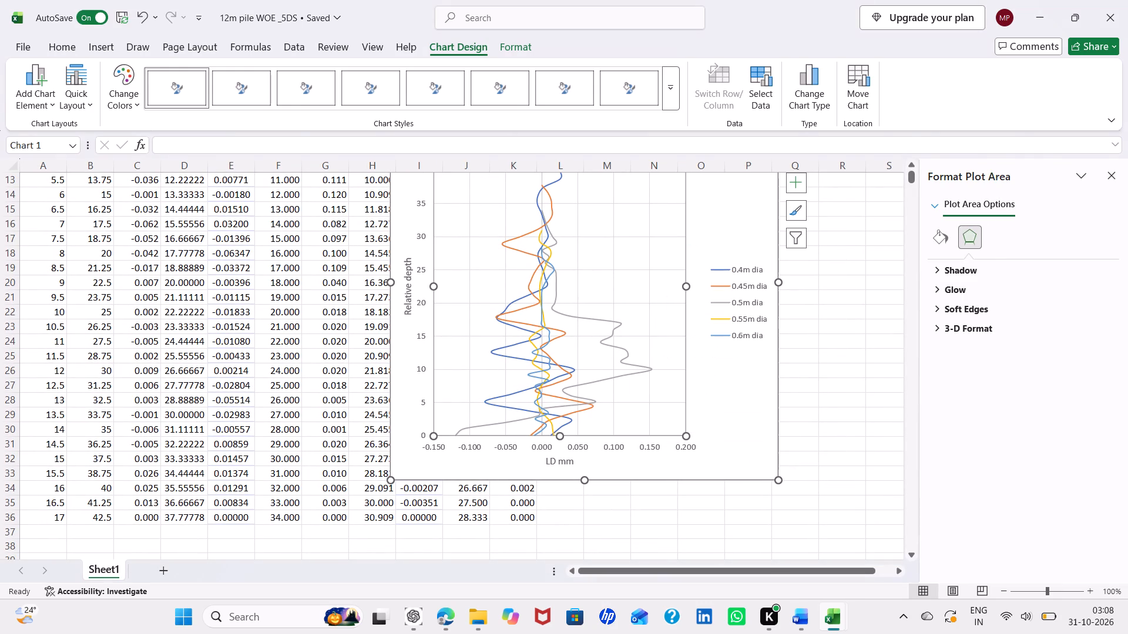
click(747, 456)
right_click(747, 456)
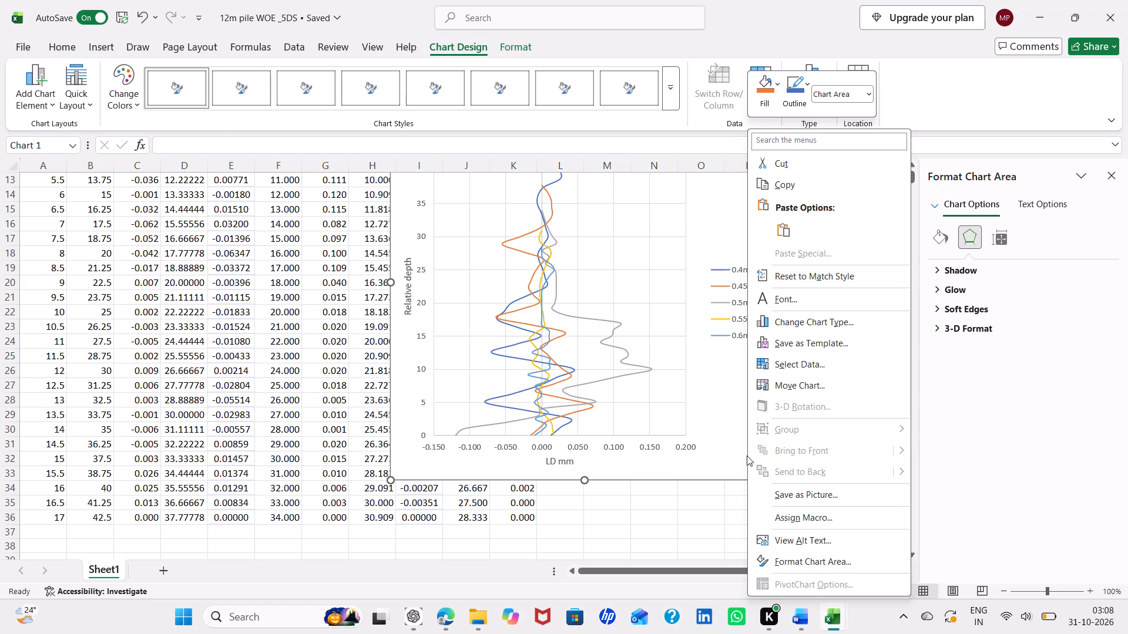
click(769, 188)
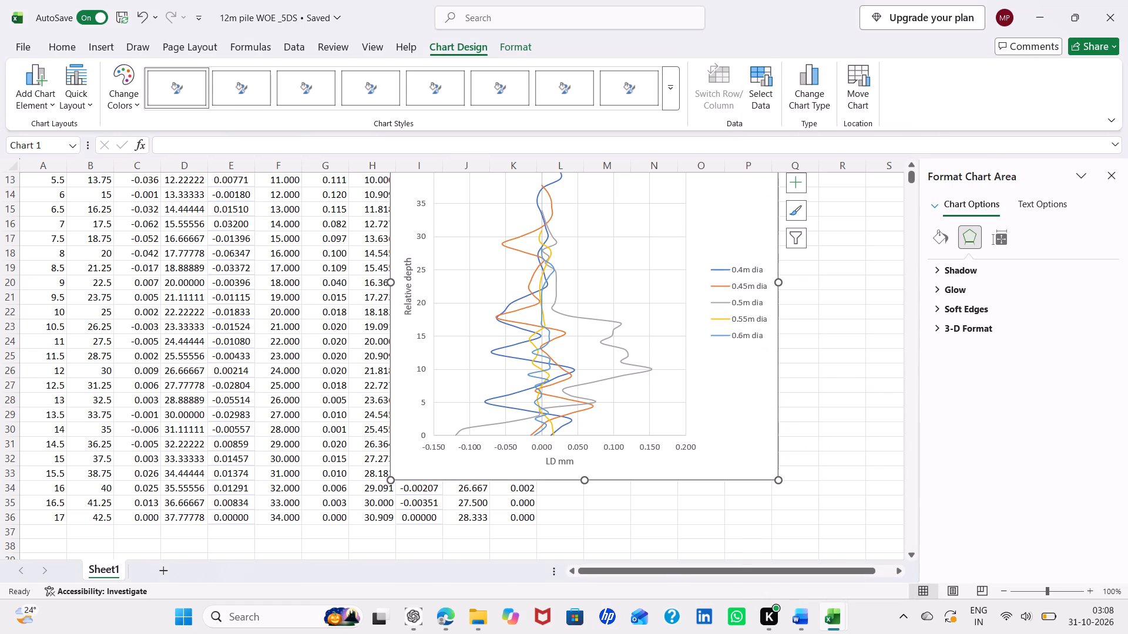
click(787, 547)
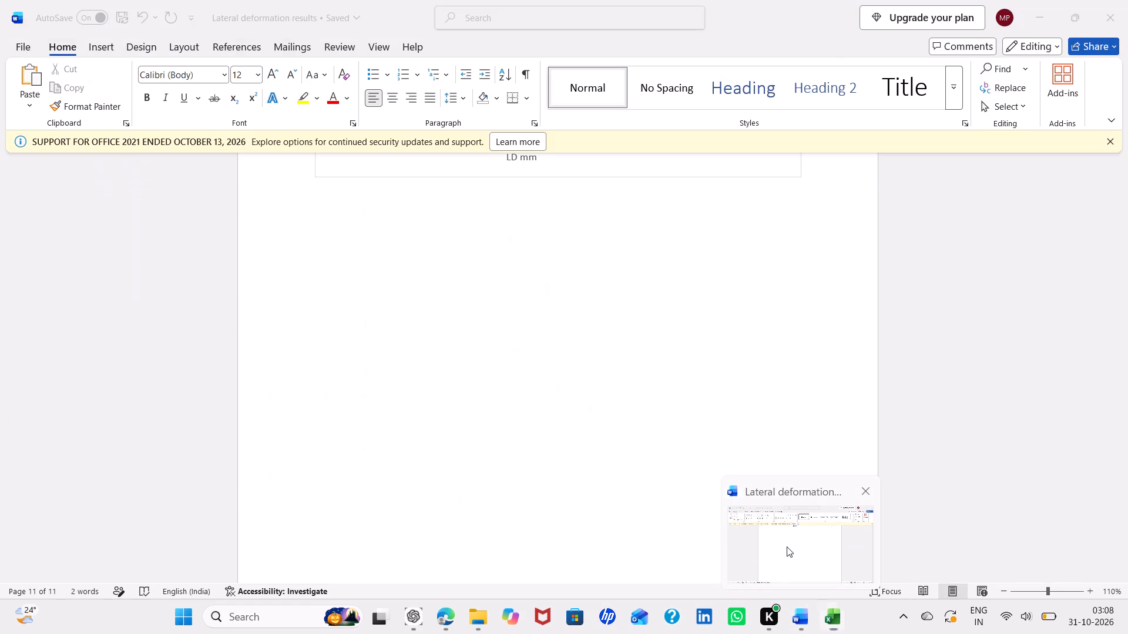
key(ctrl+v)
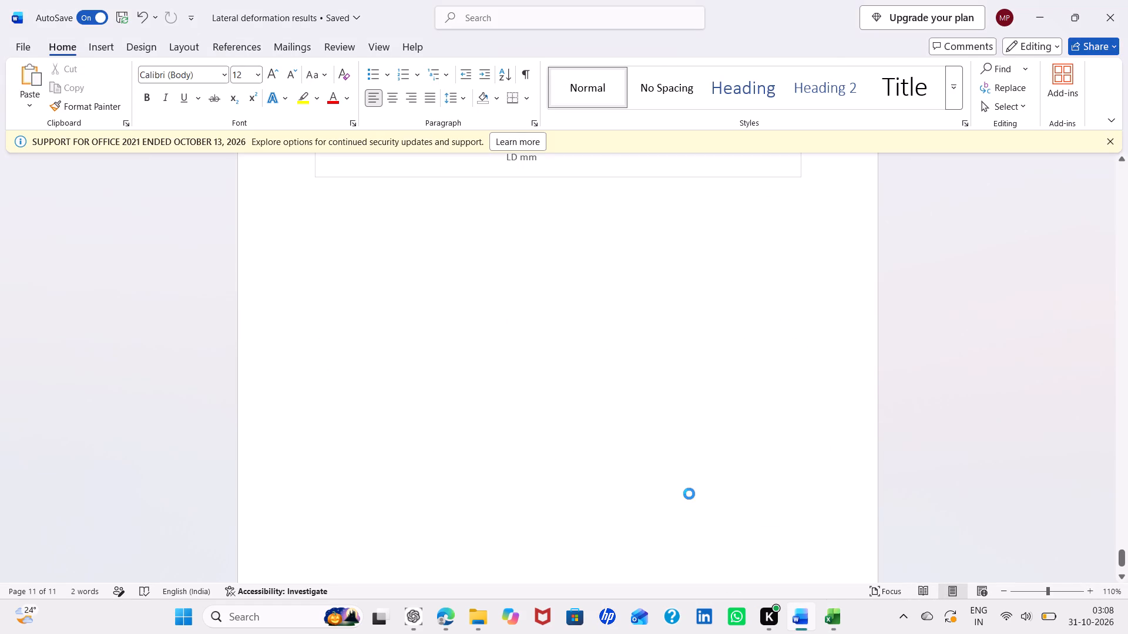
scroll(373, 312, up, 20)
scroll(373, 312, up, 20)
scroll(373, 312, up, 17)
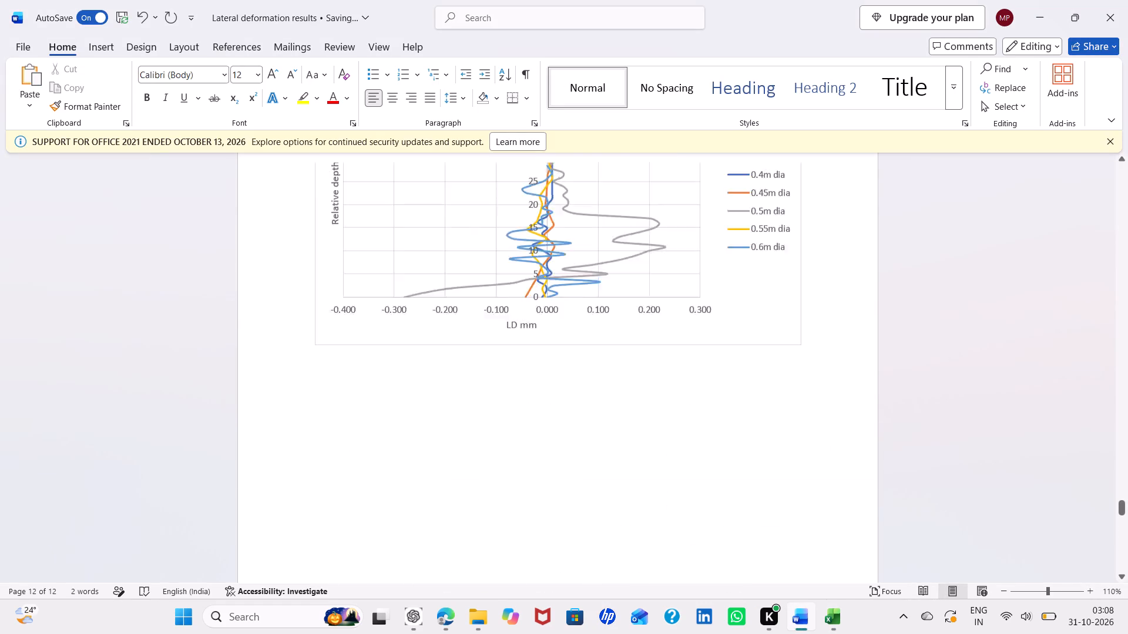
scroll(373, 312, up, 20)
scroll(373, 312, up, 20)
scroll(373, 312, up, 20)
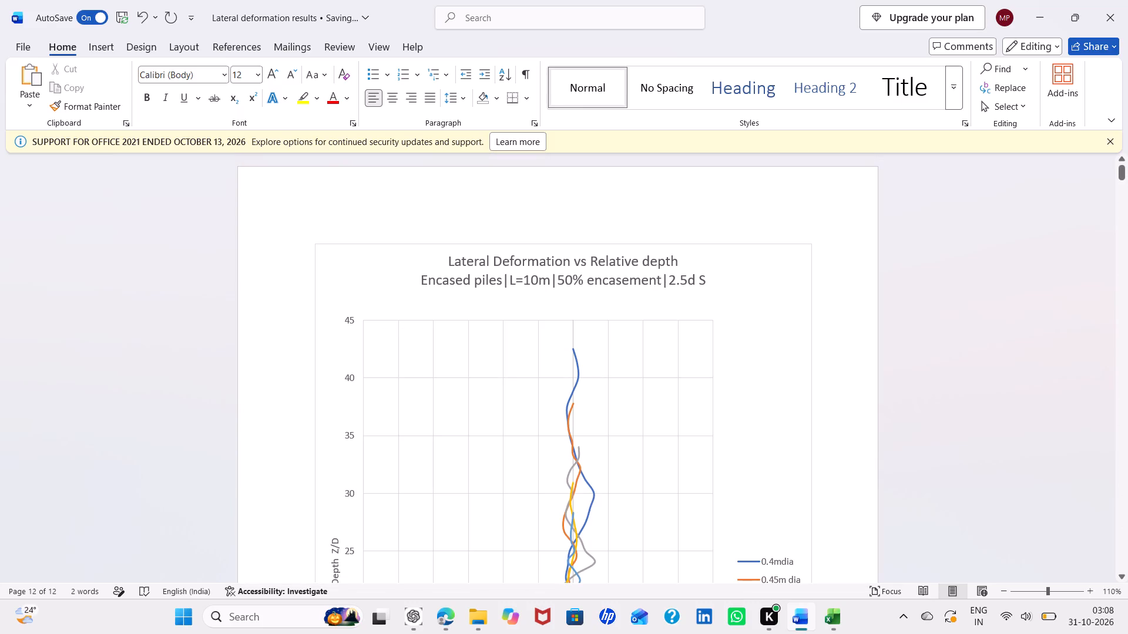
Save a copy of the document to the Desktop as a Word Document named Lateral deformation results.
click(13, 48)
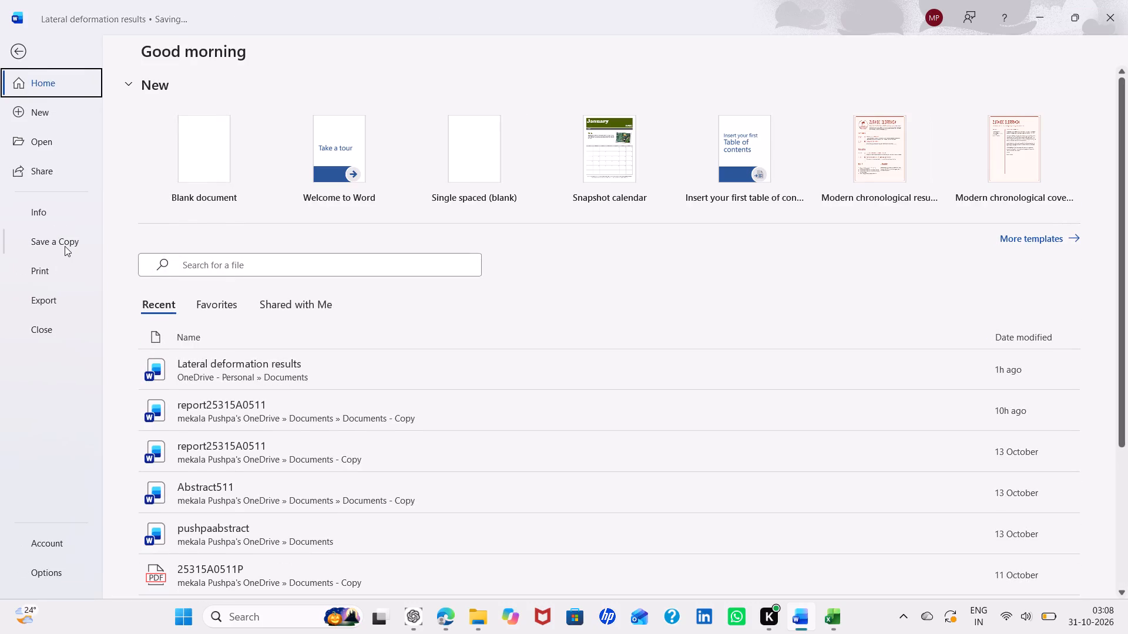
click(65, 245)
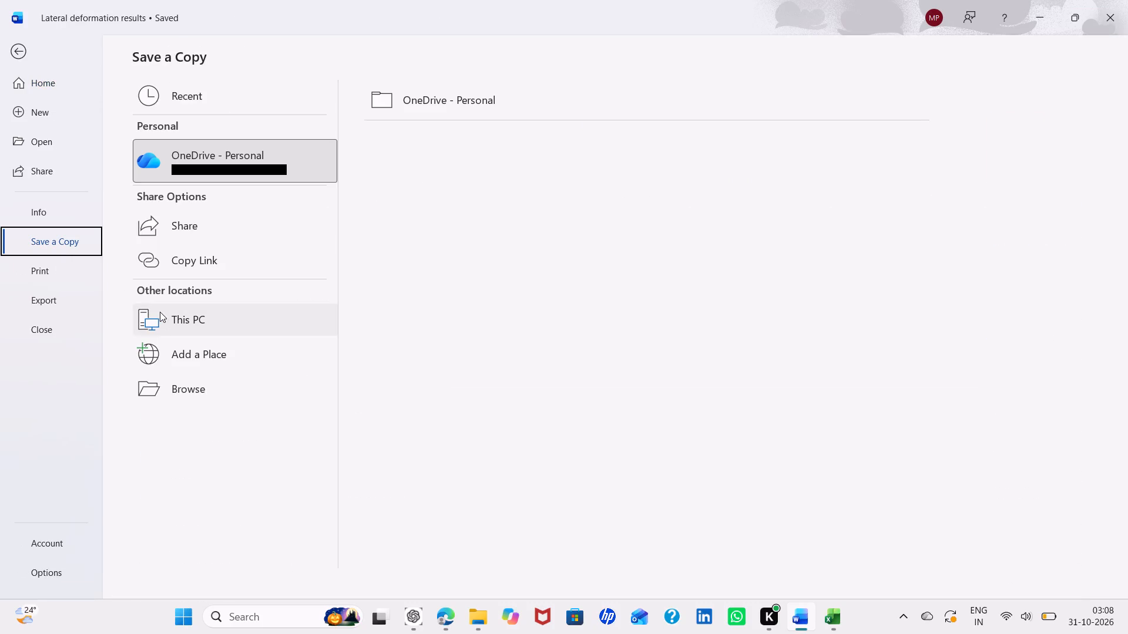
click(187, 386)
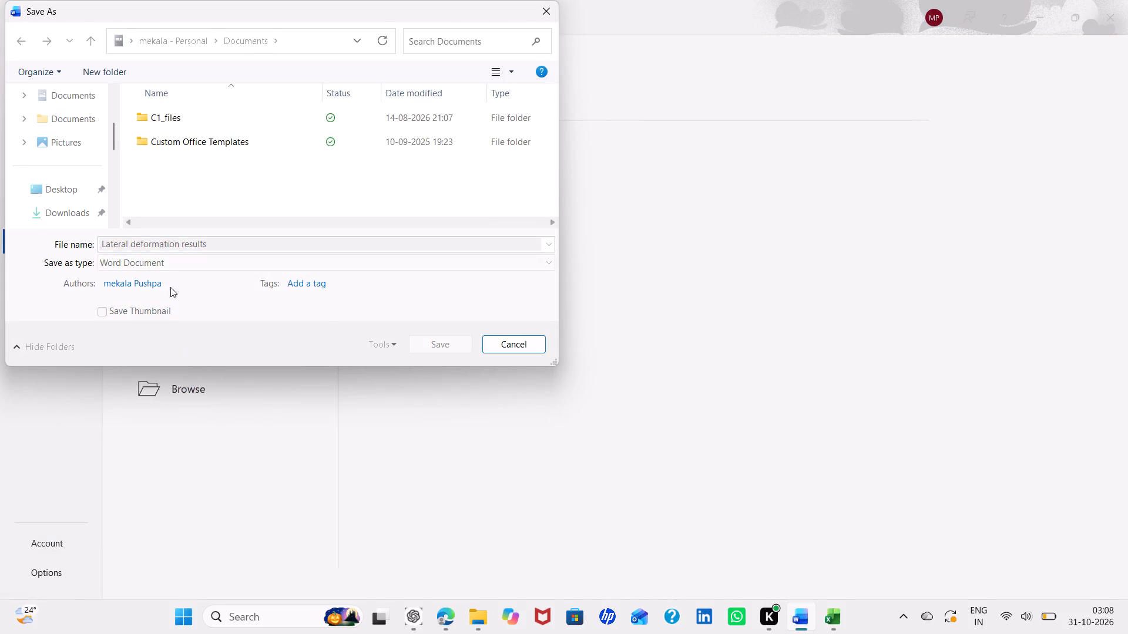
click(90, 181)
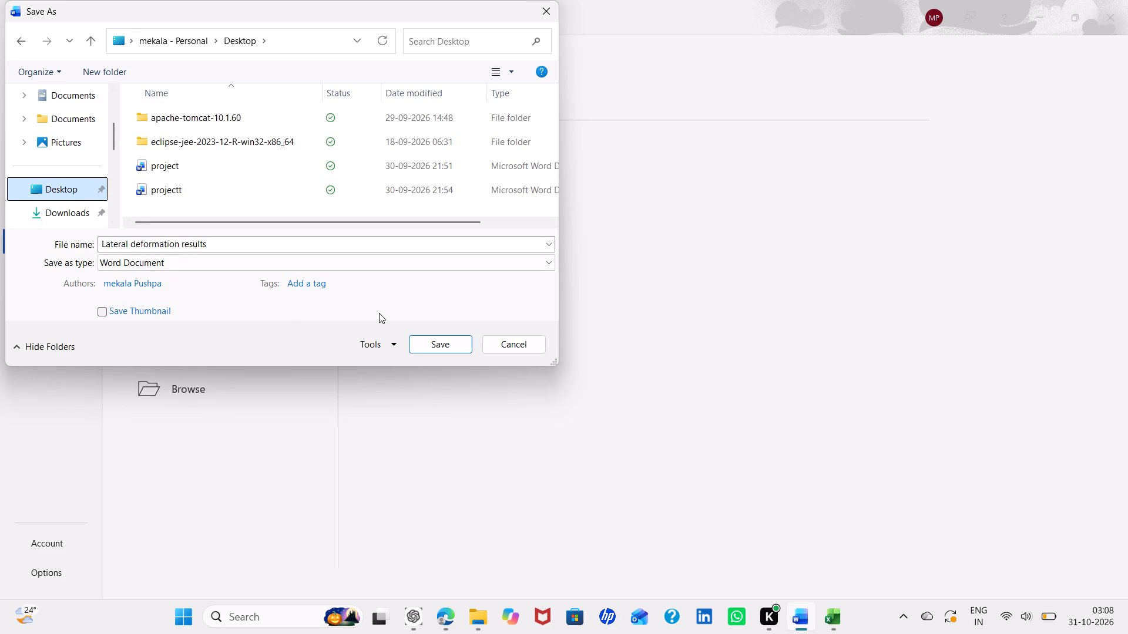
click(432, 342)
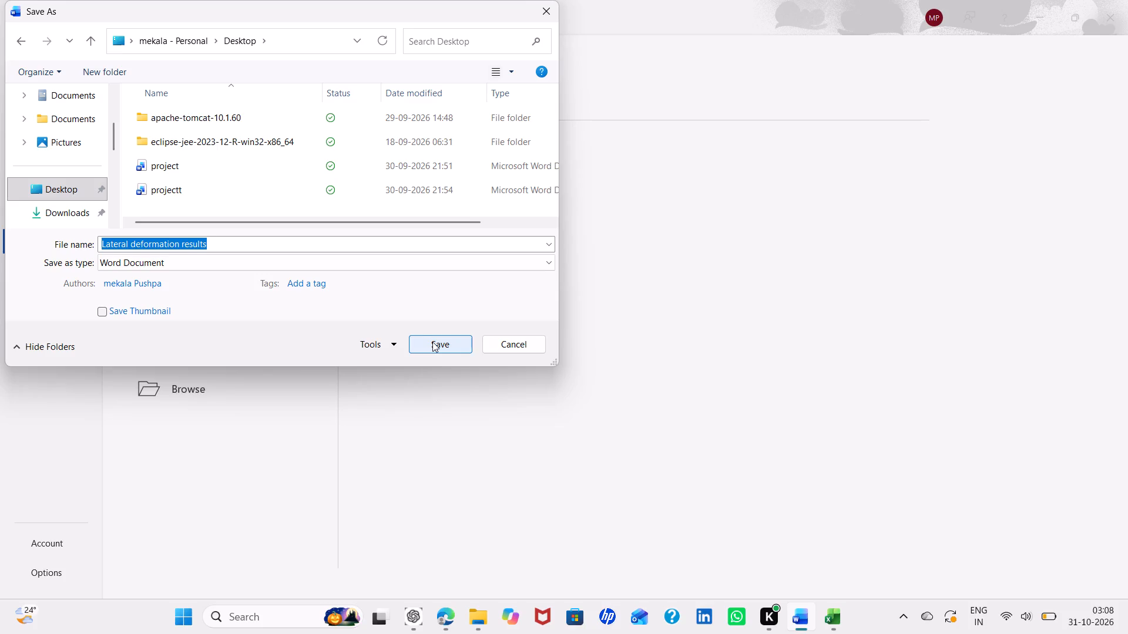
Complete saving the Lateral deformation results copy to the Desktop and close the Word document.
click(432, 342)
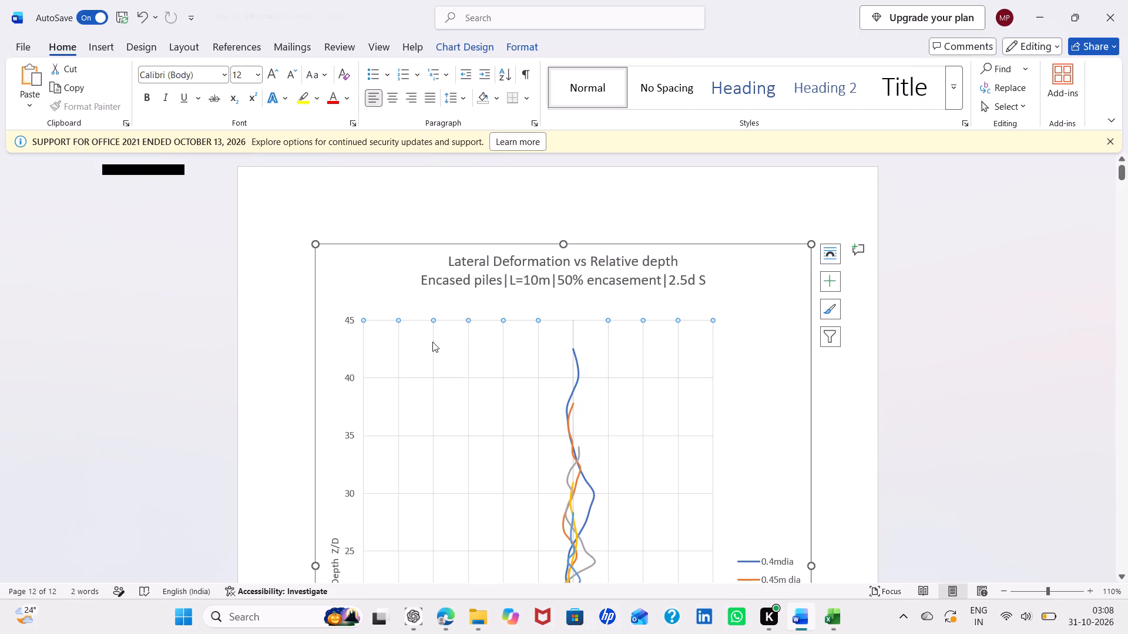
key(ctrl+s)
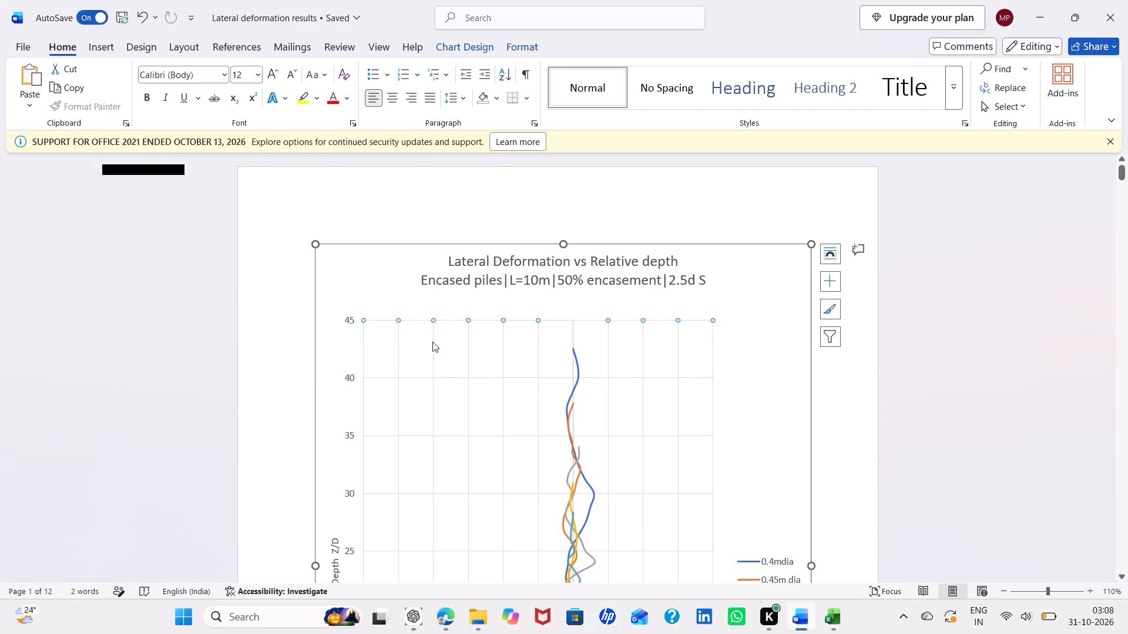
click(984, 222)
click(1107, 13)
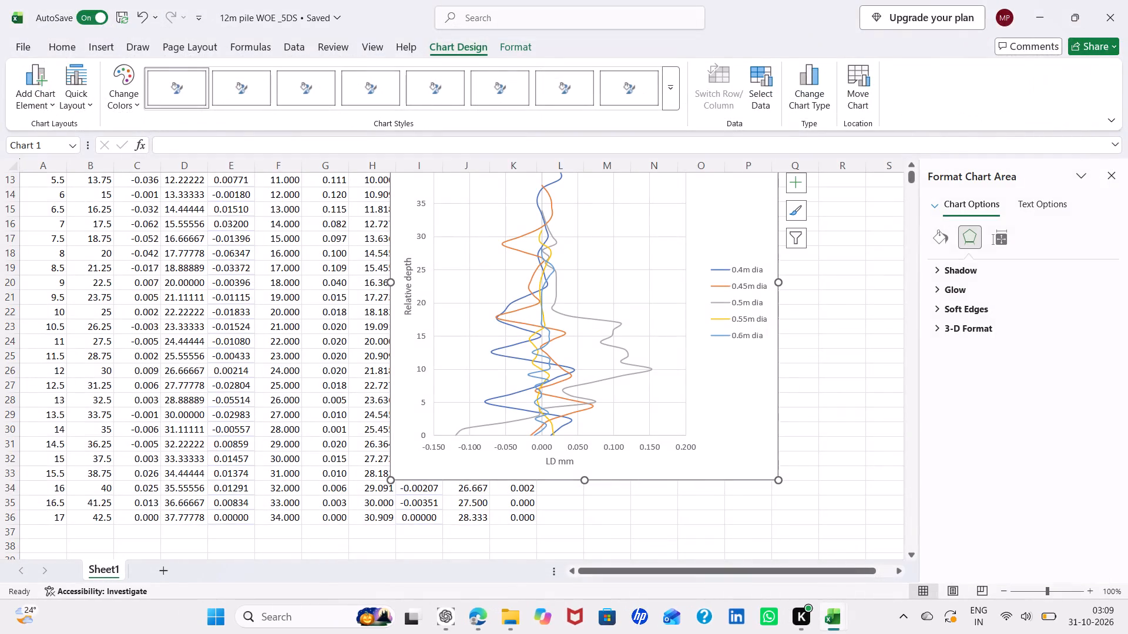
Save a copy of the 5DS workbook to the Desktop as an Excel Workbook named 12m pile WOE _5DS.
click(26, 36)
click(50, 247)
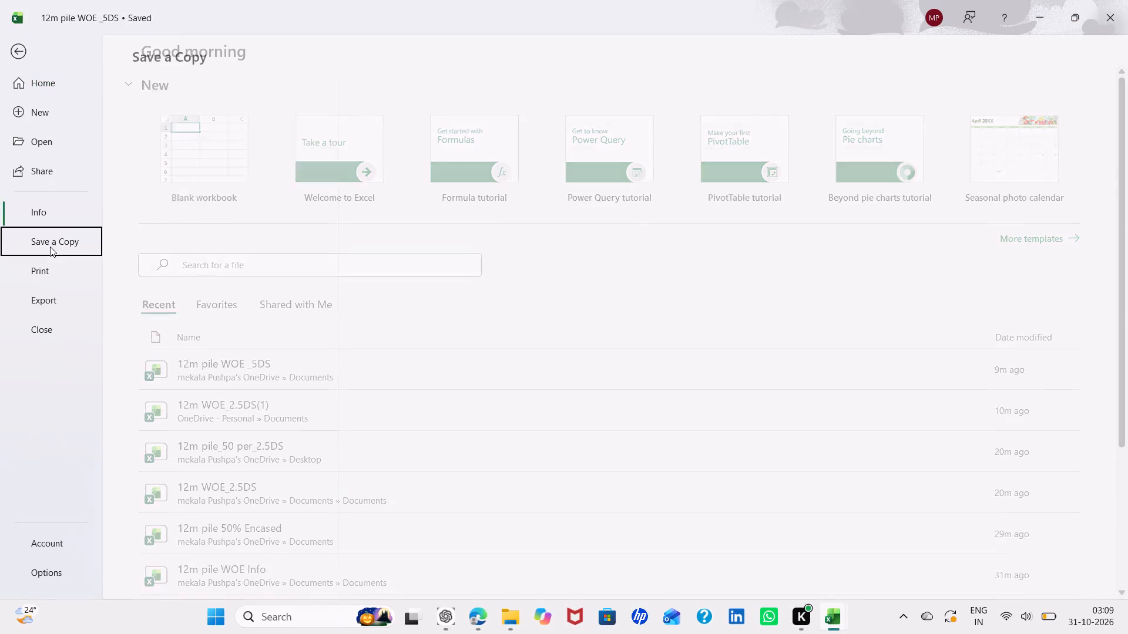
click(158, 384)
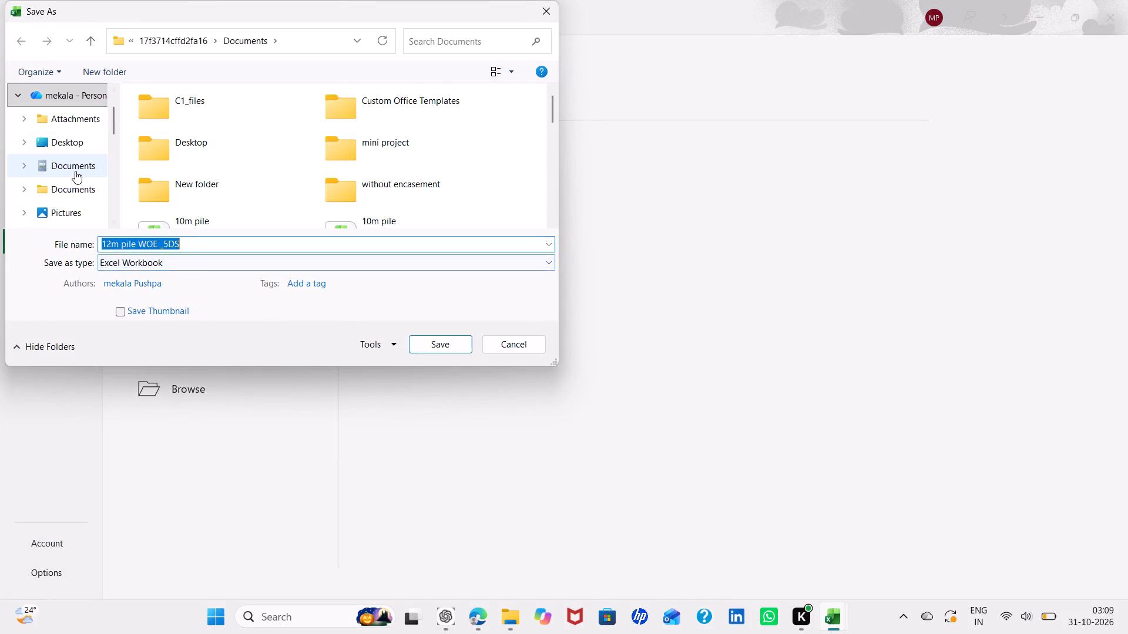
click(76, 143)
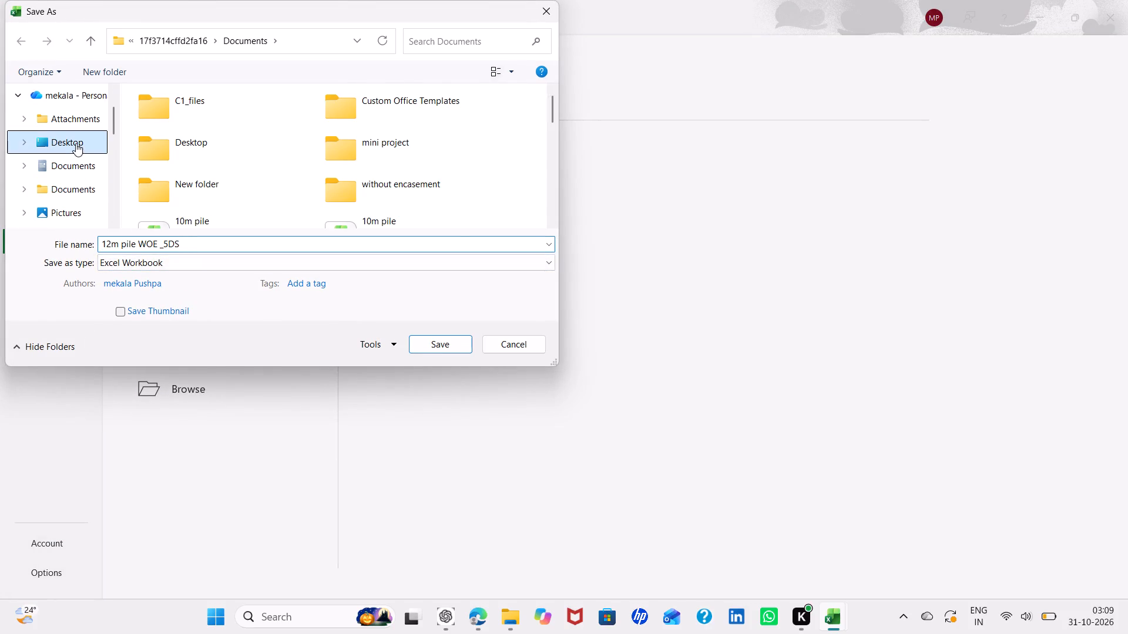
click(432, 345)
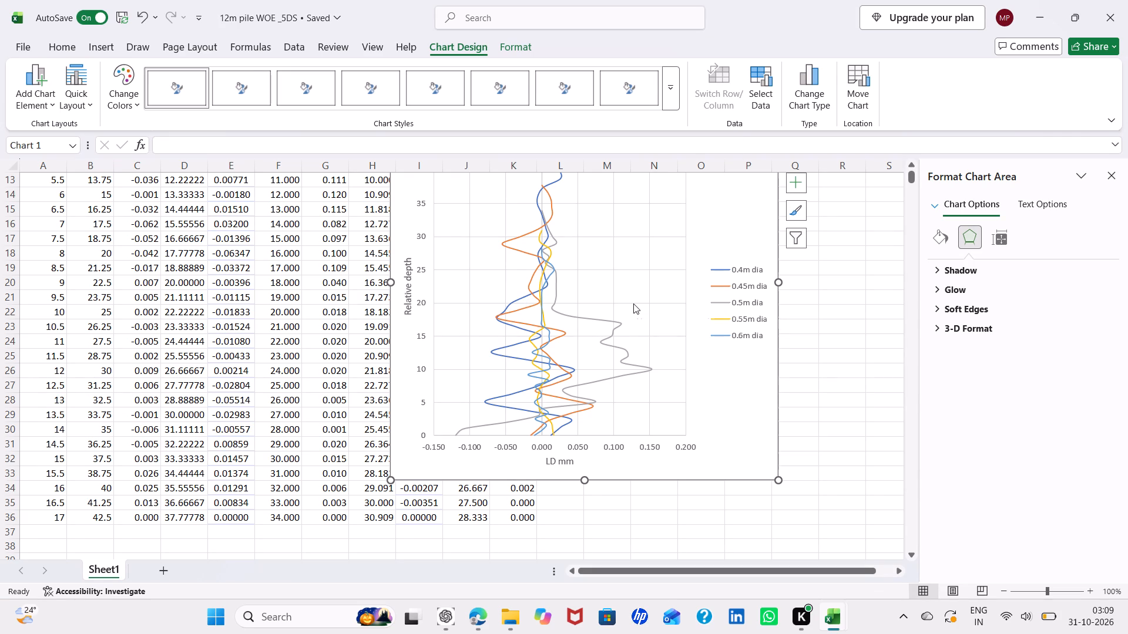
key(ctrl+s)
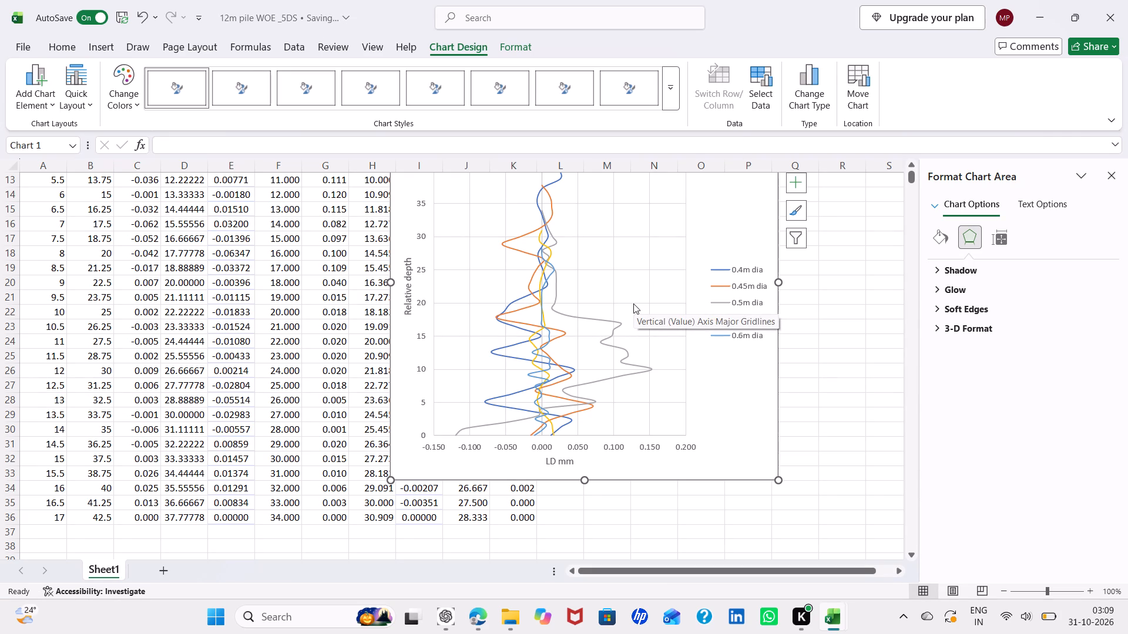
Close all open Excel workbooks, including 12m pile WOE _5DS, 12m WOE_2.5DS(1) and 12m pile WOE Info.
click(1110, 22)
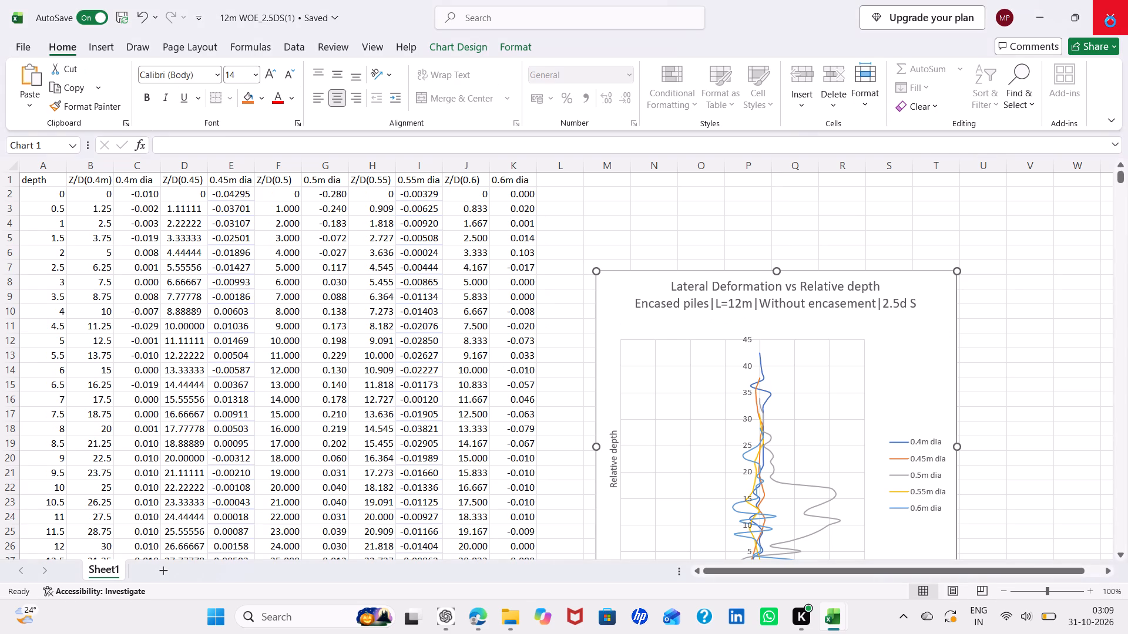
click(1110, 22)
click(1110, 22)
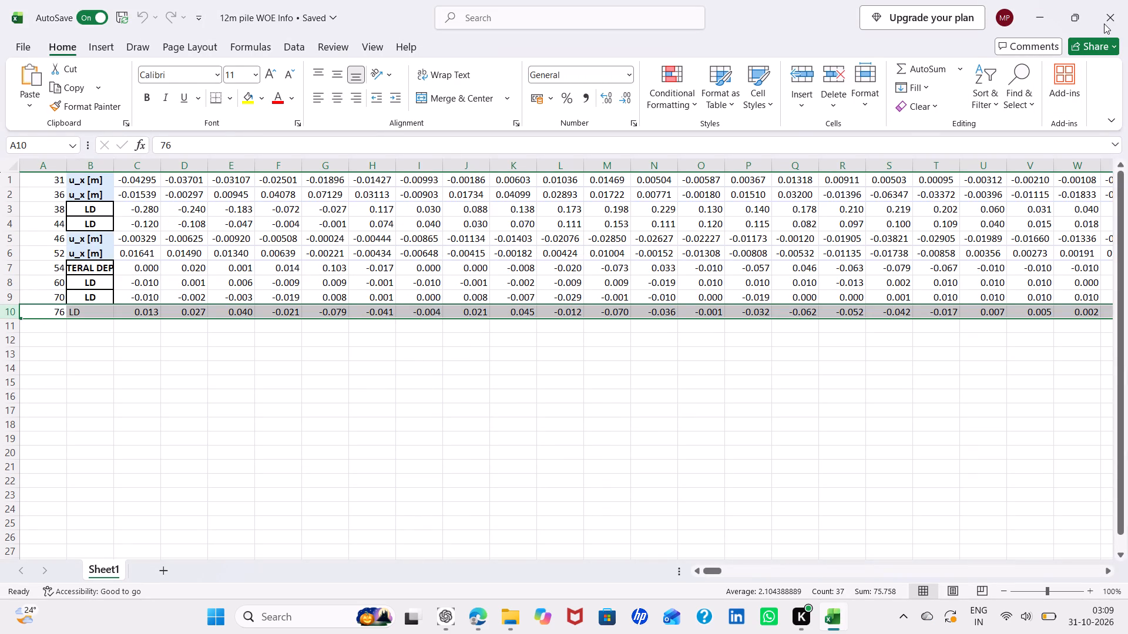
click(1104, 23)
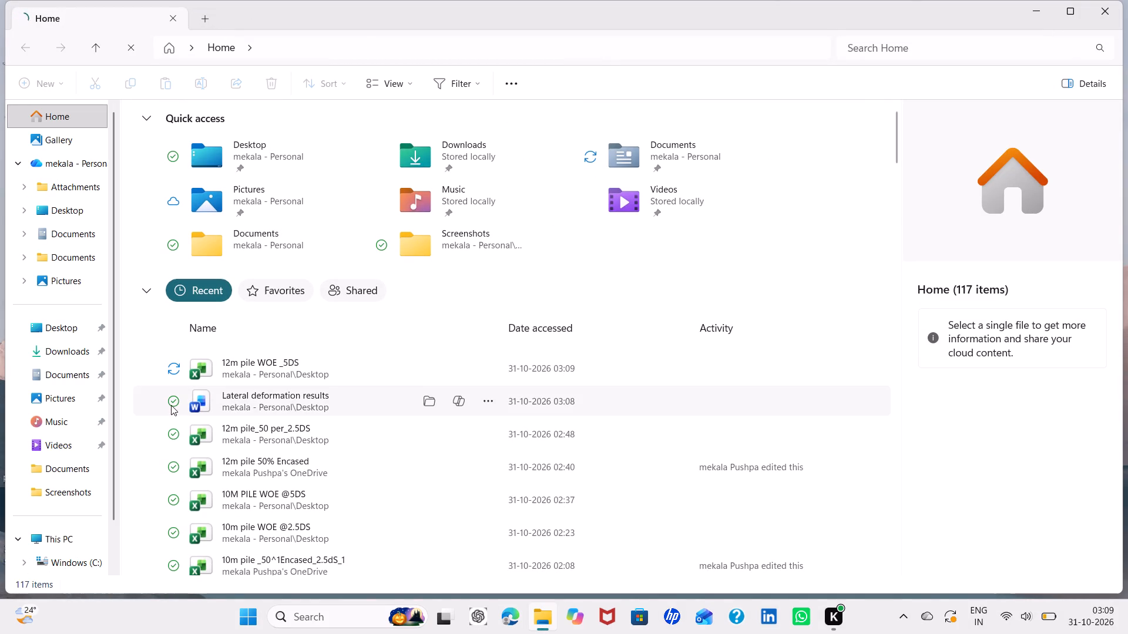
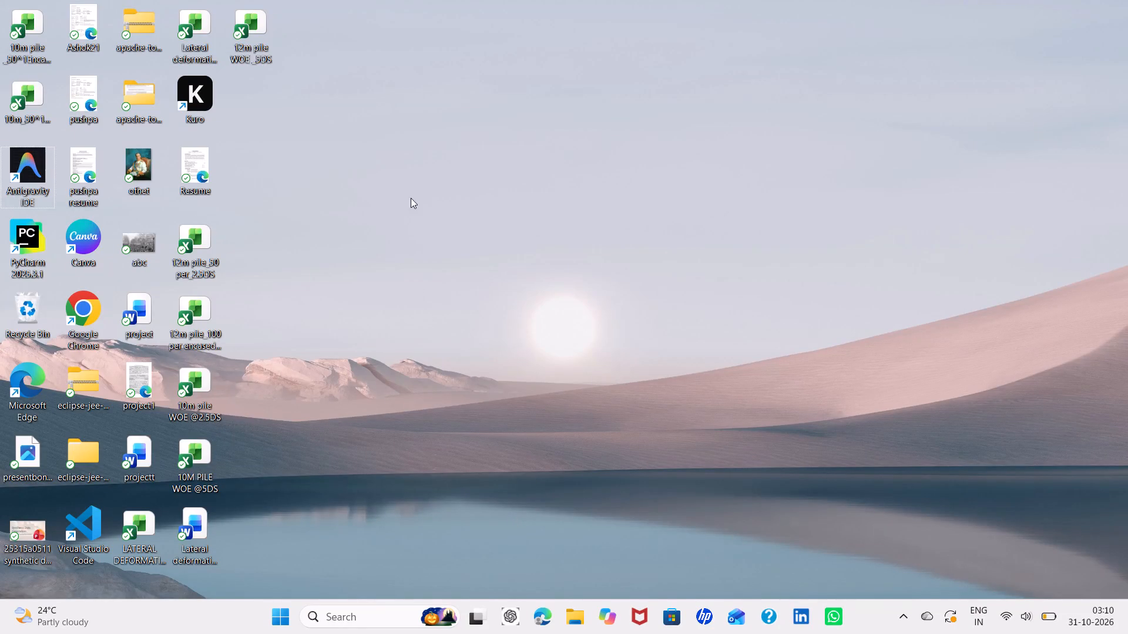
Create a new folder on the desktop named "mini project results".
right_click(383, 158)
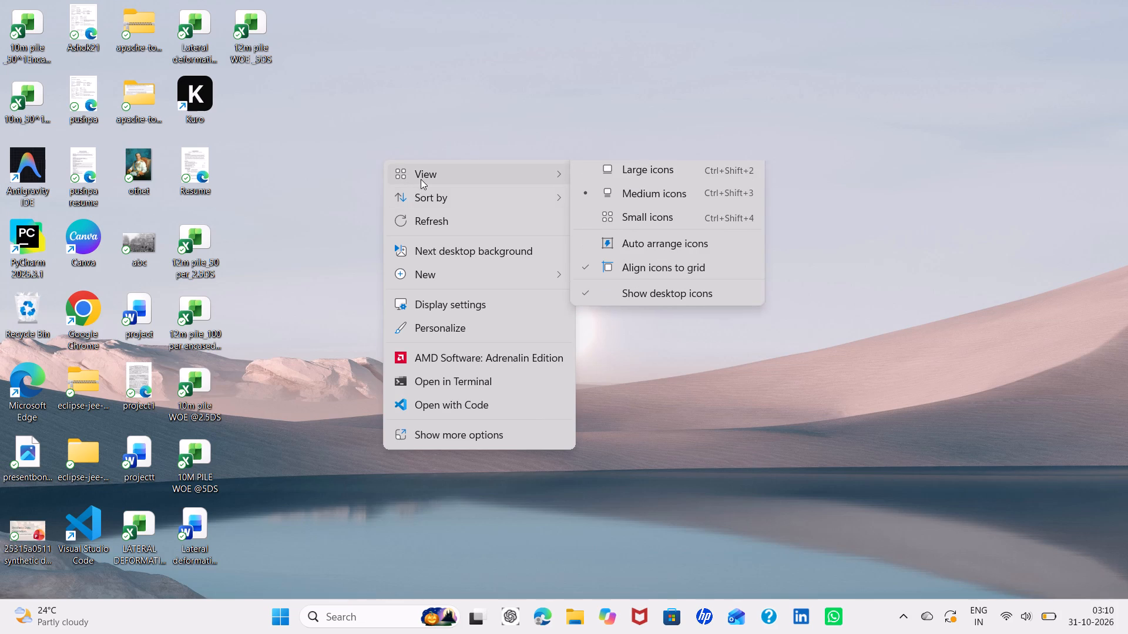
click(412, 269)
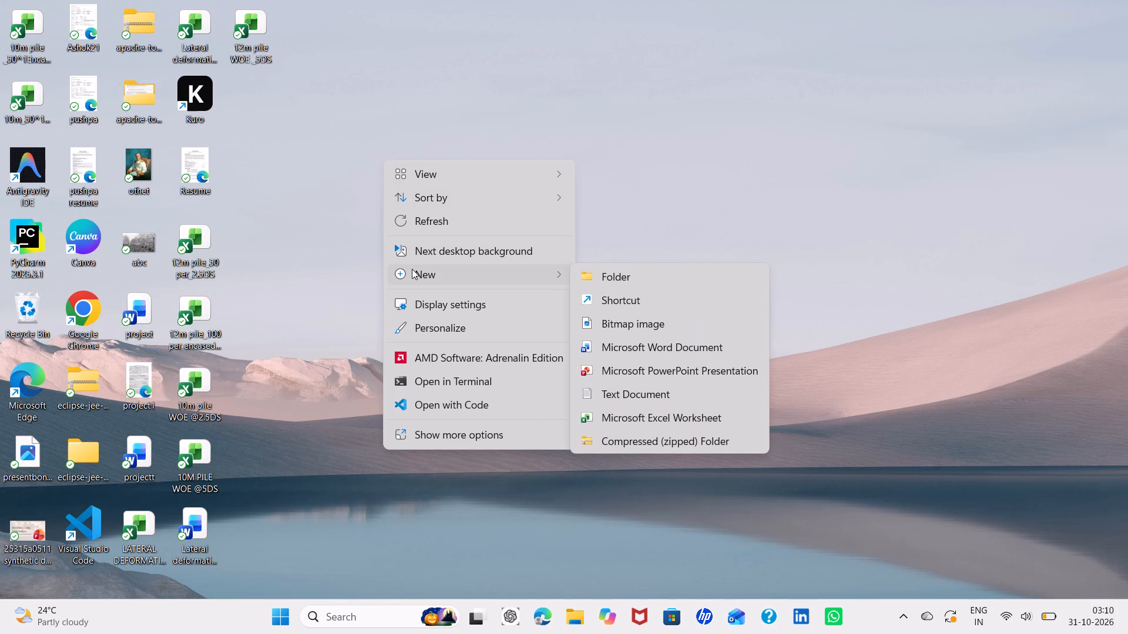
click(583, 280)
key(BackSpace)
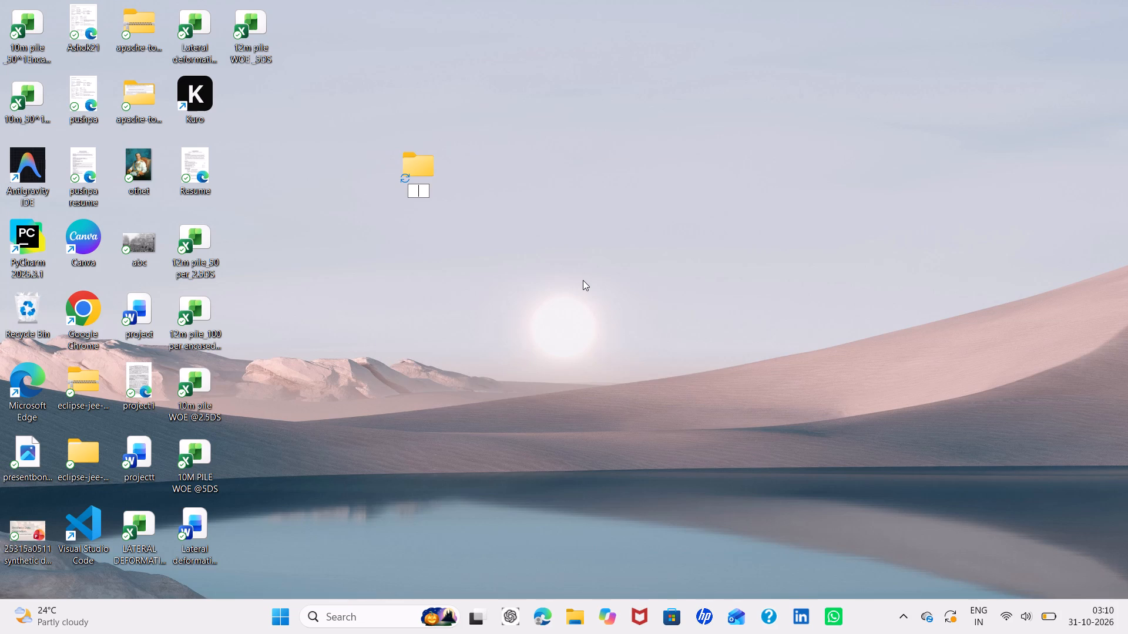
text(mim)
key(BackSpace)
key(i)
key(BackSpace)
text(ni)
key(space)
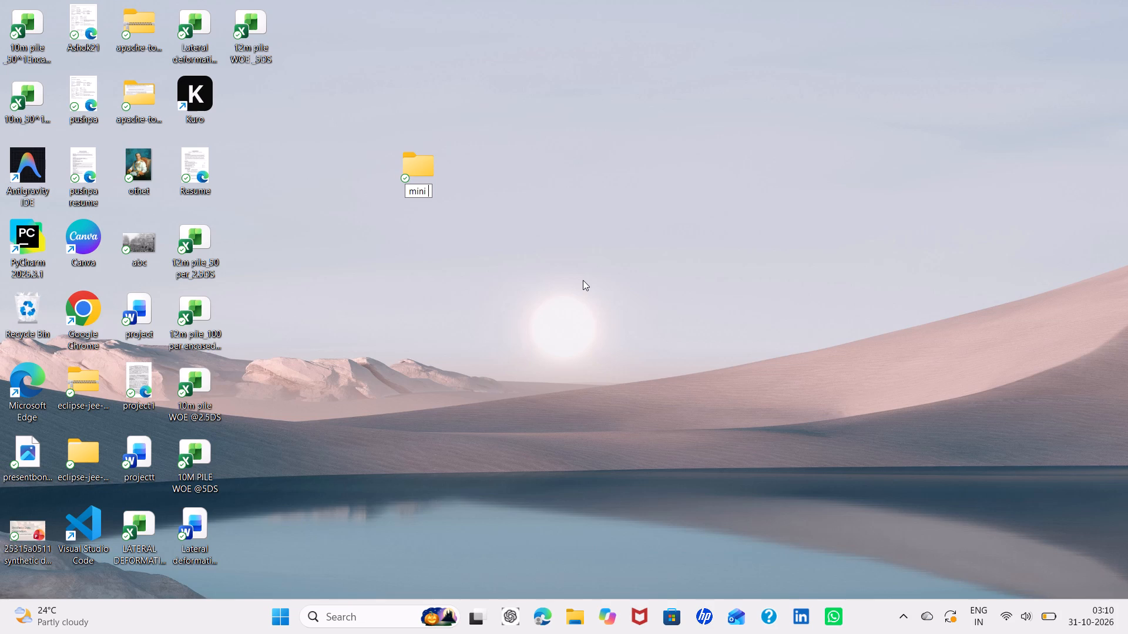
text(project resu)
text(lts)
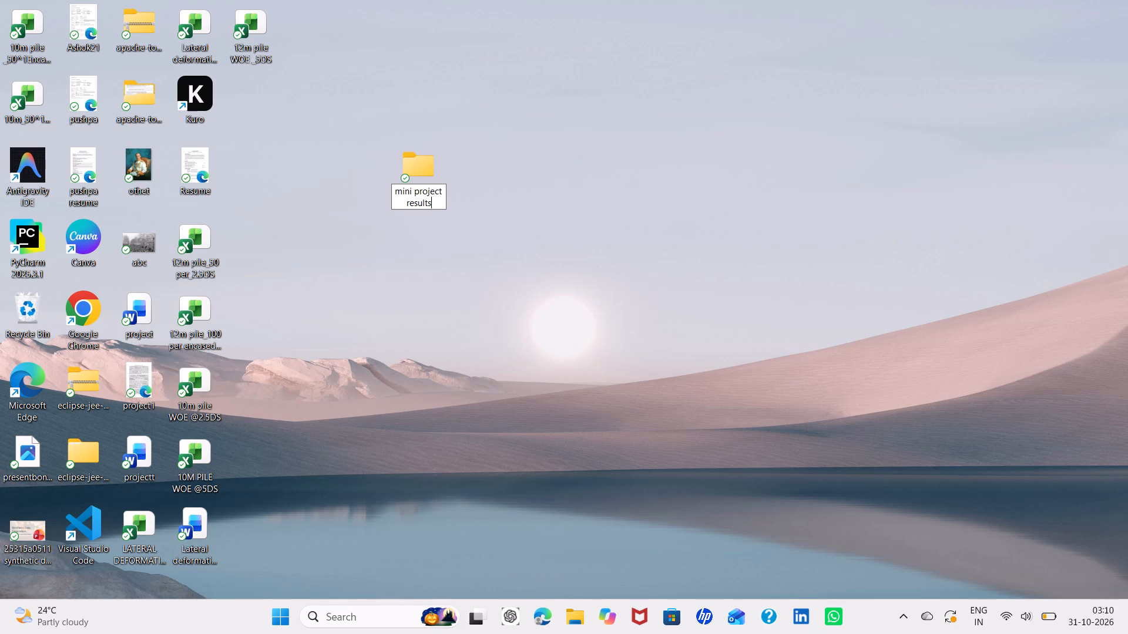
key(Return)
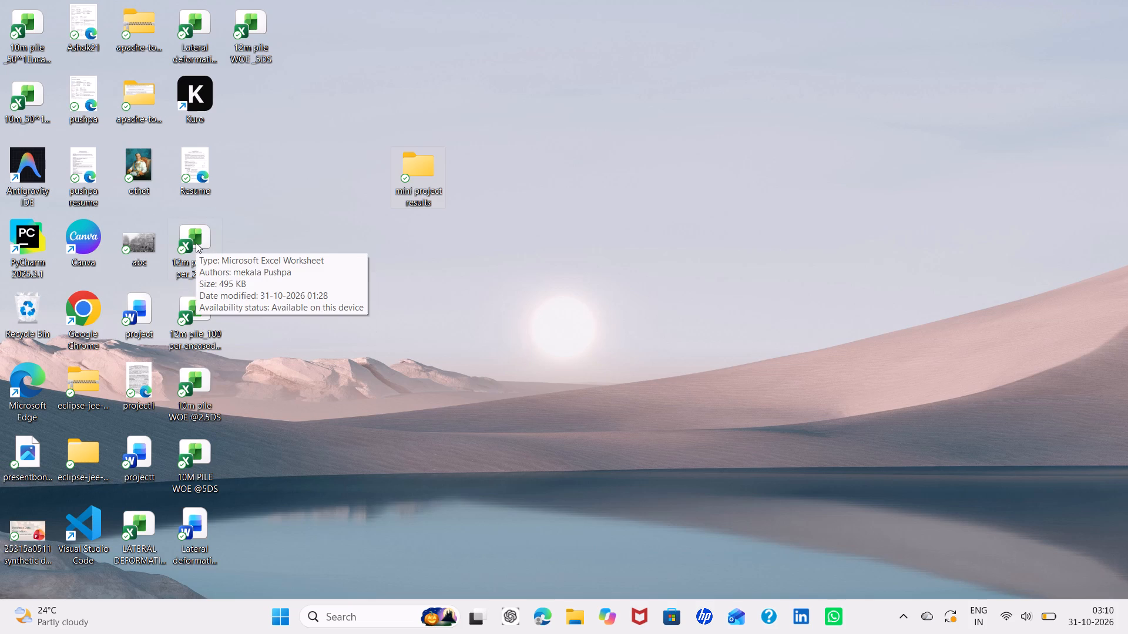
Copy the "10m pile WOE @2.5DS" Excel workbook from the desktop.
right_click(197, 382)
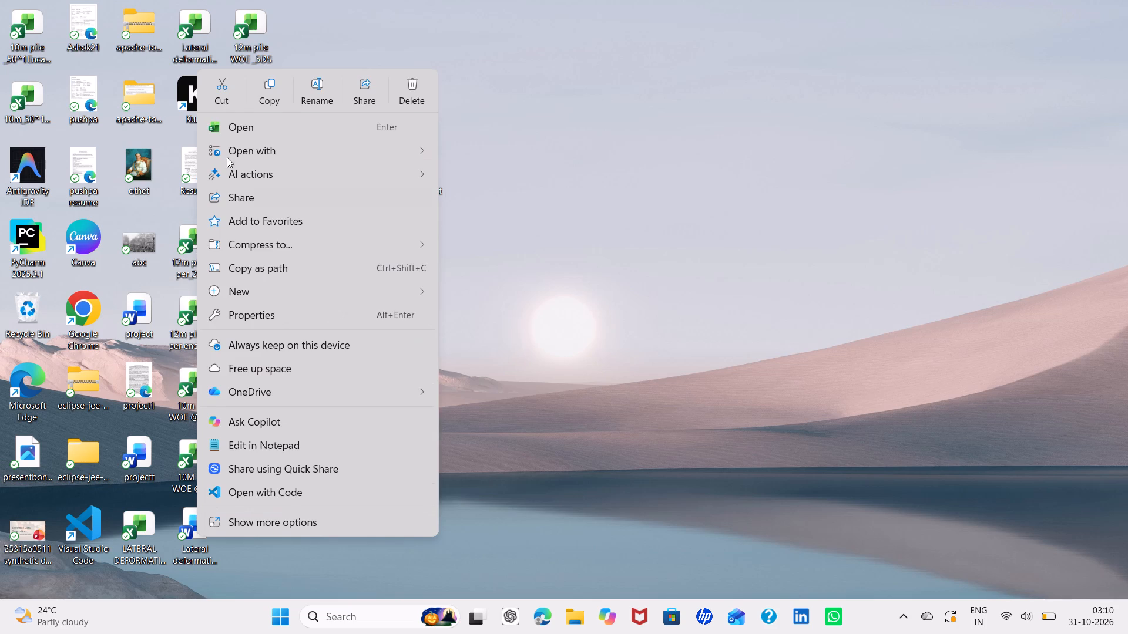
click(260, 92)
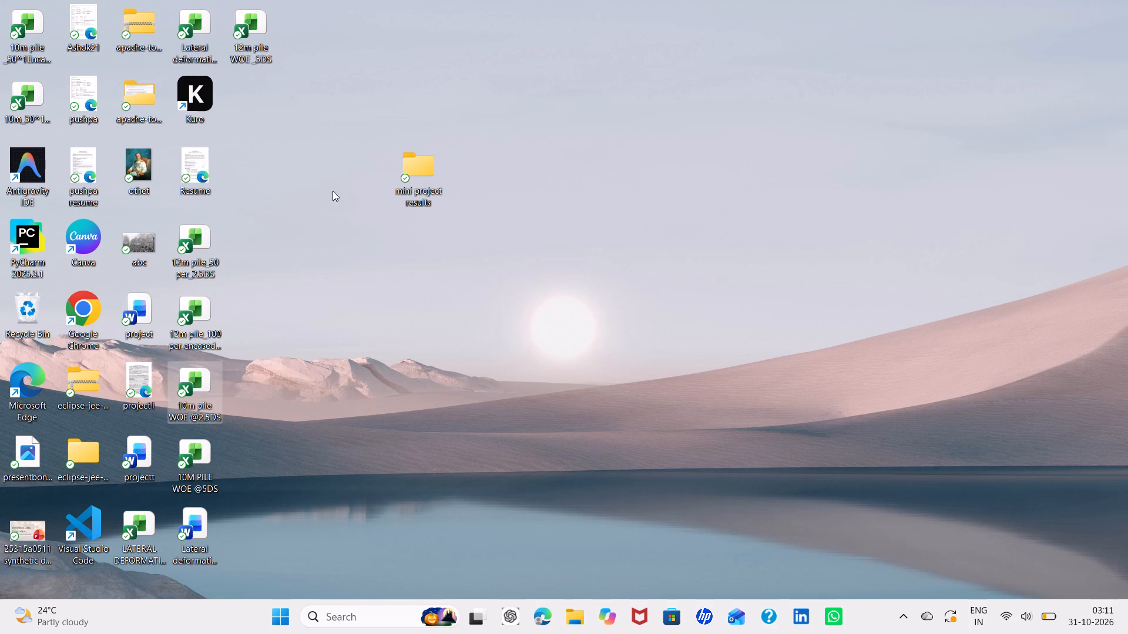
Create a subfolder named "10m piles WOE" inside the "mini project results" folder.
double_click(424, 170)
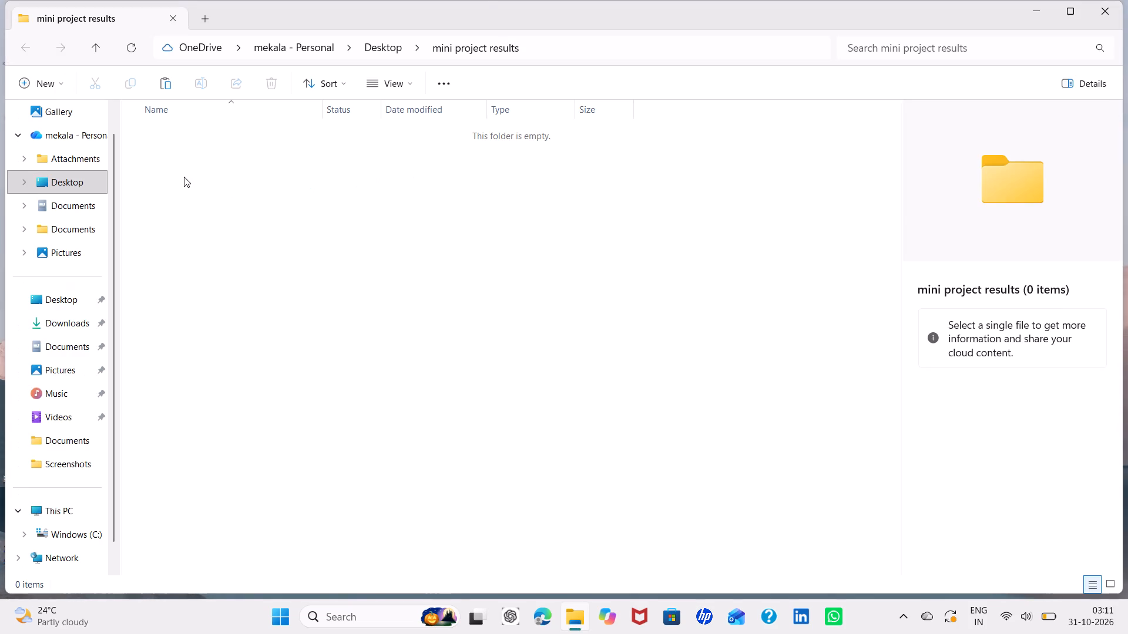
click(89, 183)
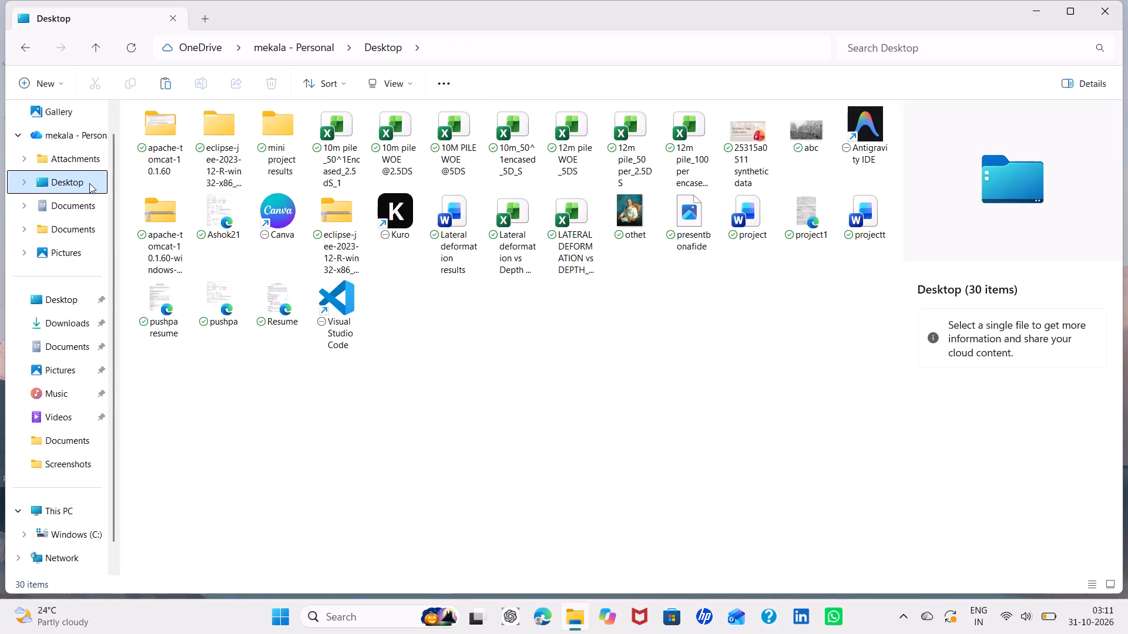
double_click(266, 158)
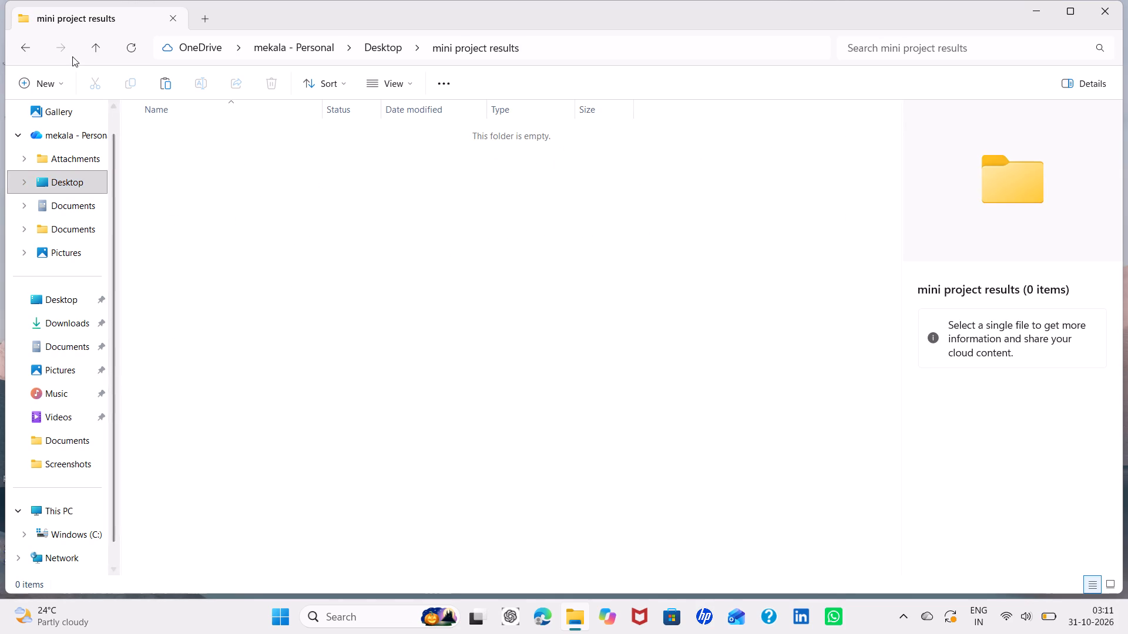
click(50, 88)
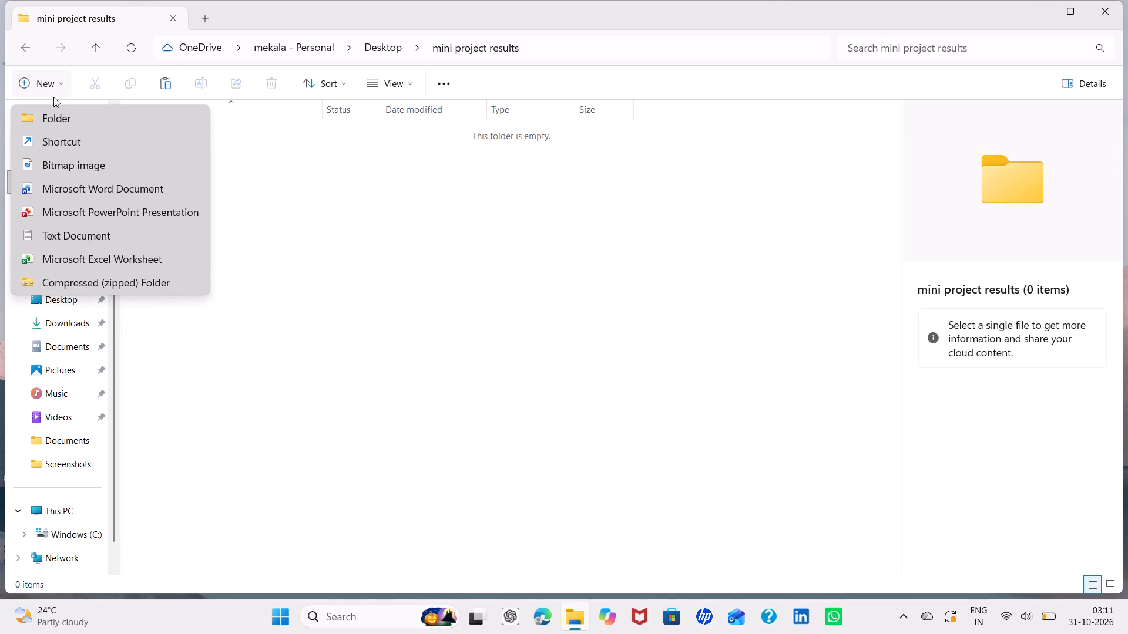
click(61, 117)
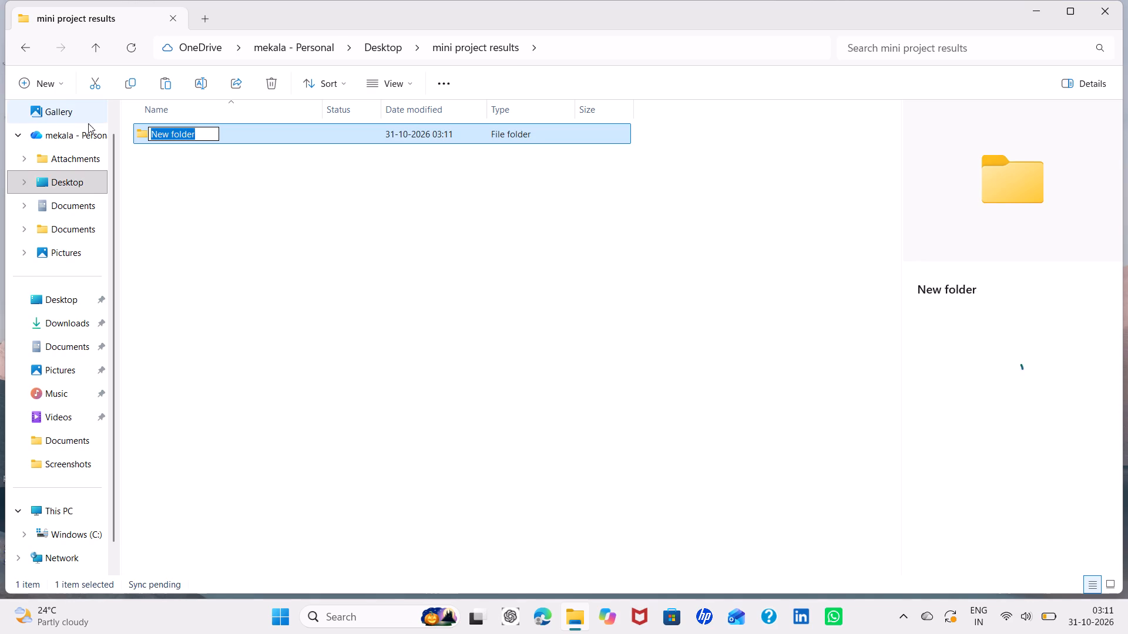
key(BackSpace)
text(10)
text(m piles)
key(space)
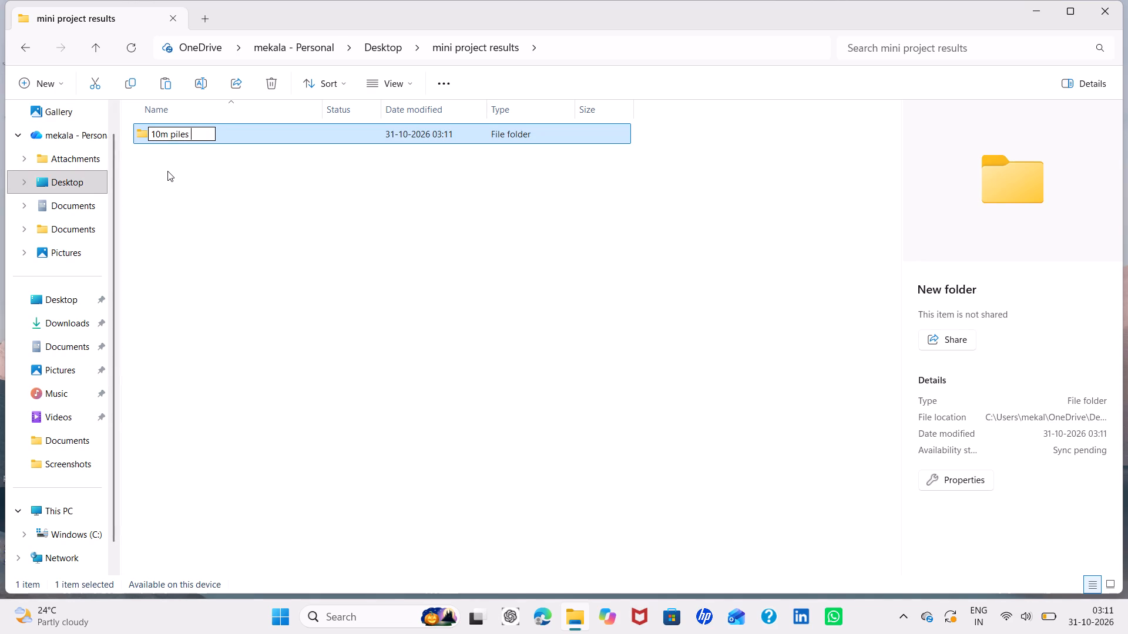
key(shift+w)
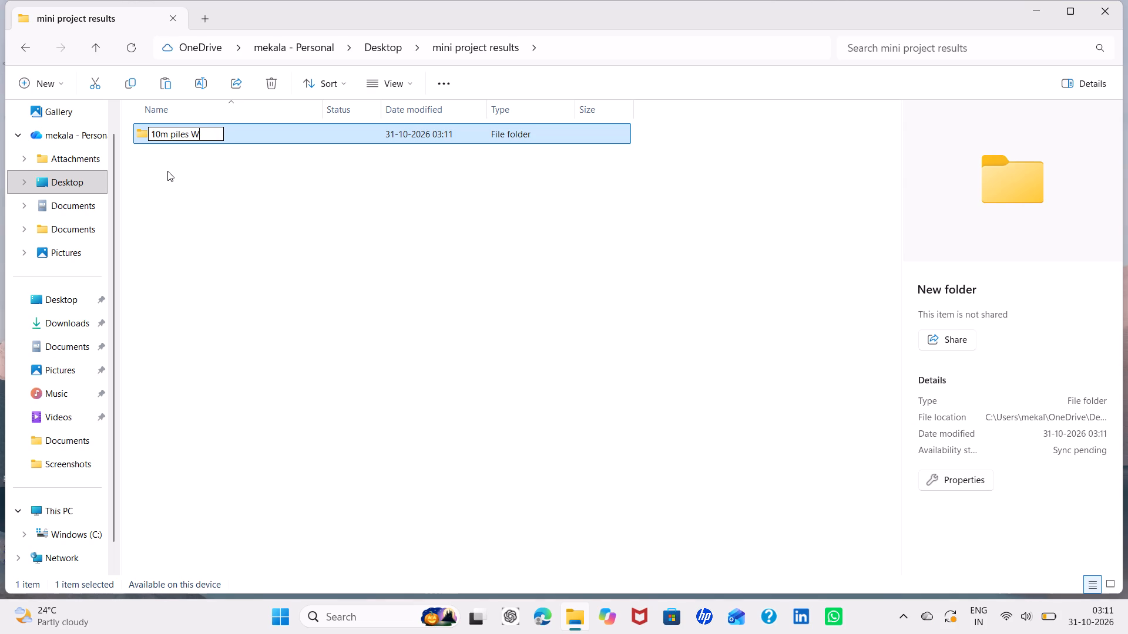
text(OE)
key(Return)
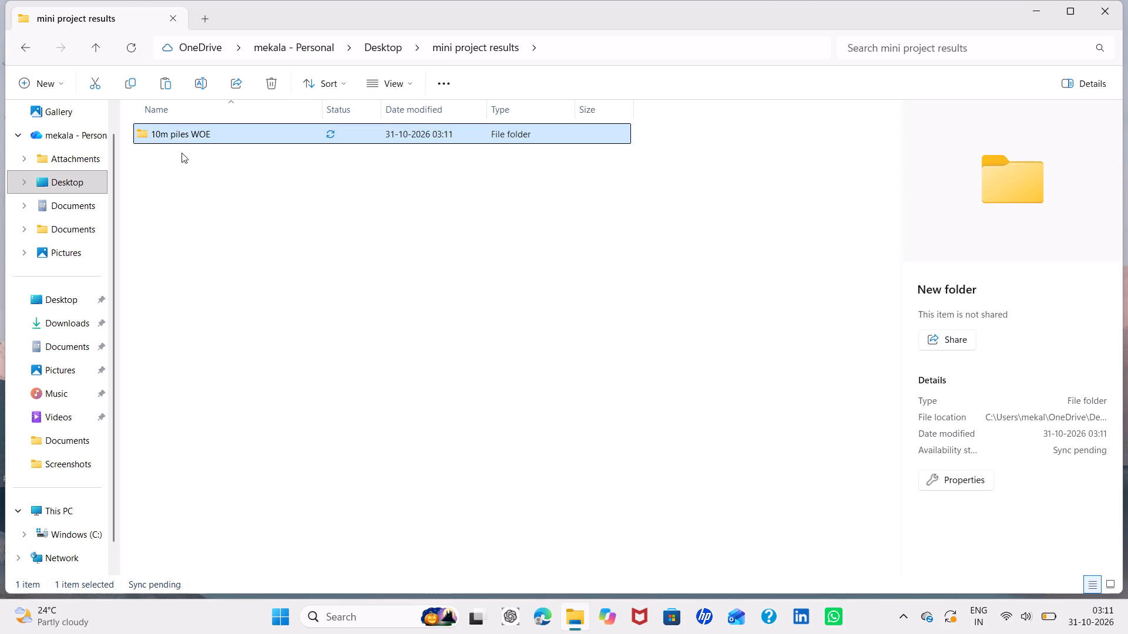
Paste the copied "10m pile WOE @2.5DS" workbook into the "10m piles WOE" folder.
double_click(196, 134)
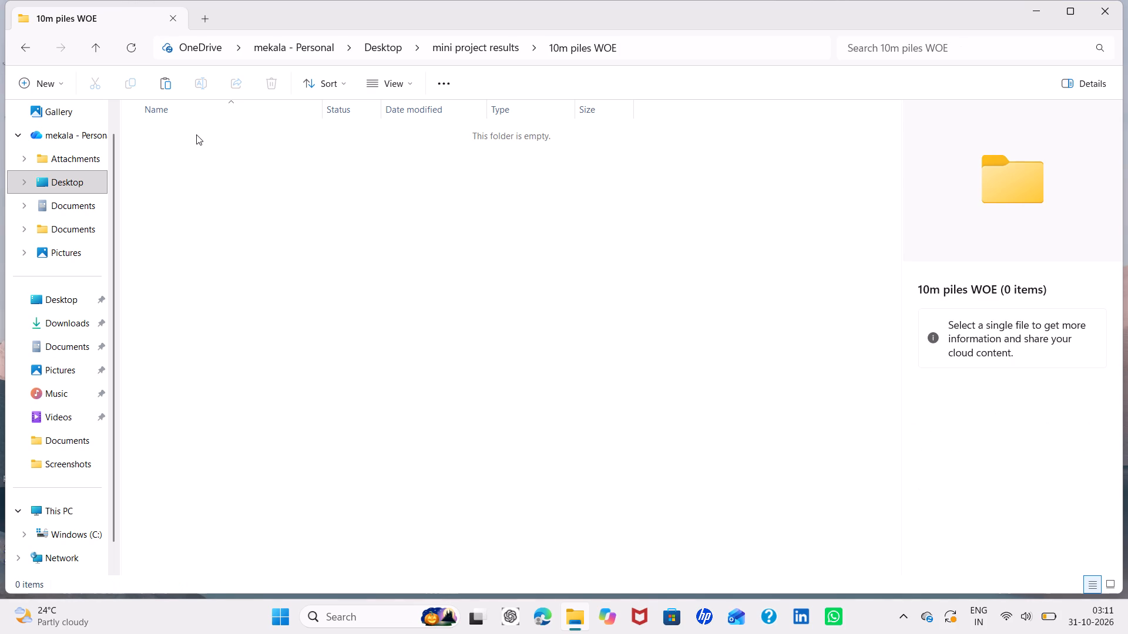
right_click(196, 134)
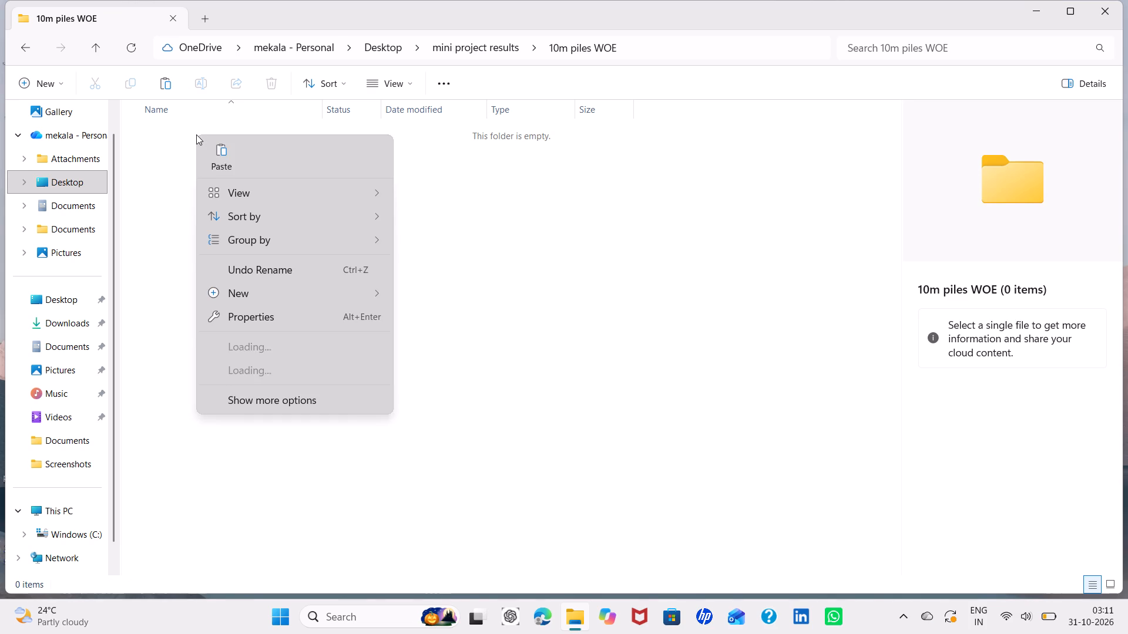
click(216, 152)
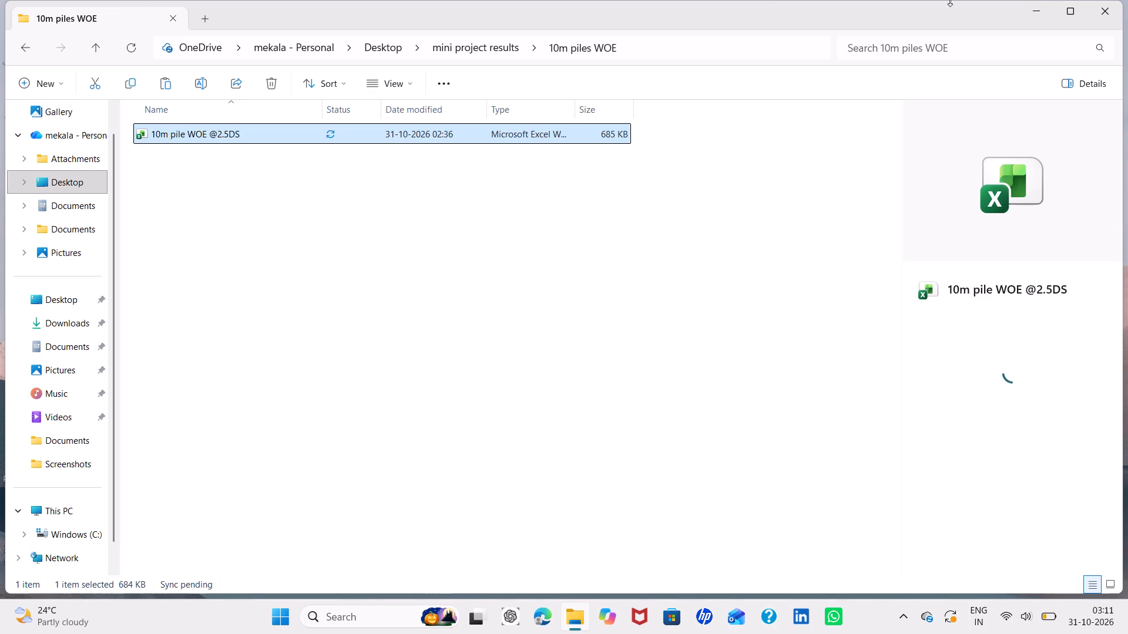
click(1036, 9)
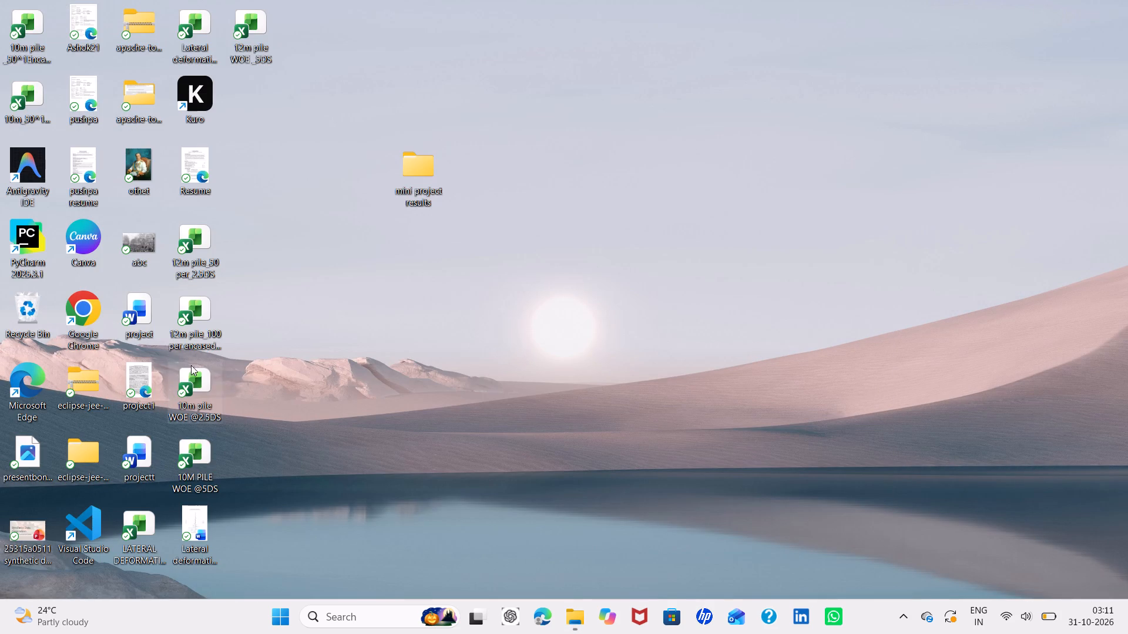
right_click(203, 448)
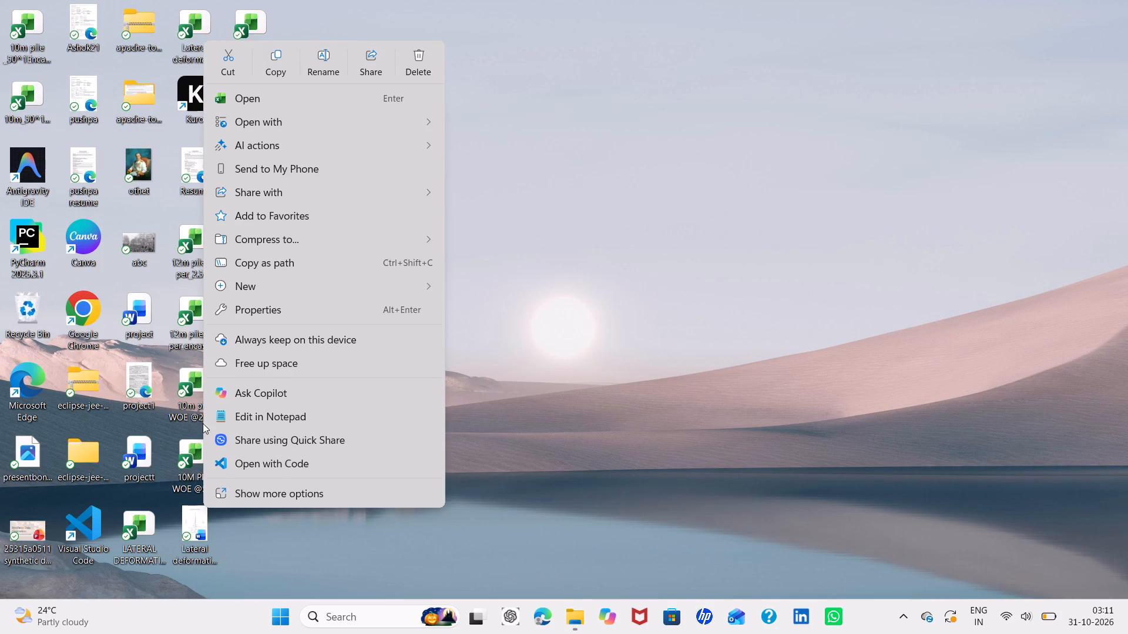
click(273, 63)
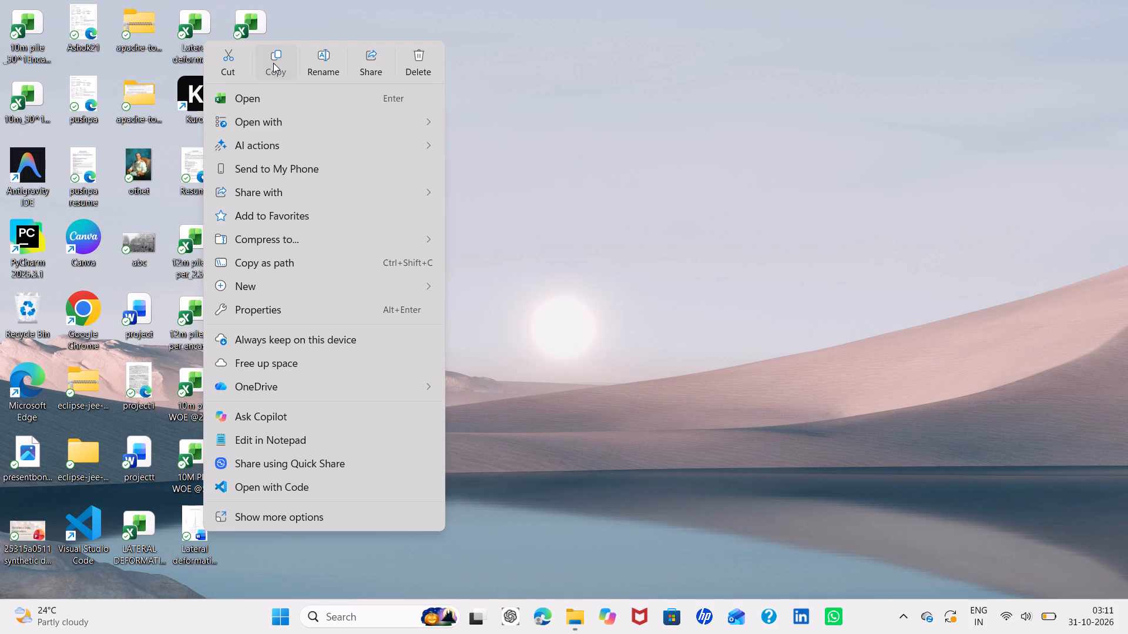
double_click(415, 163)
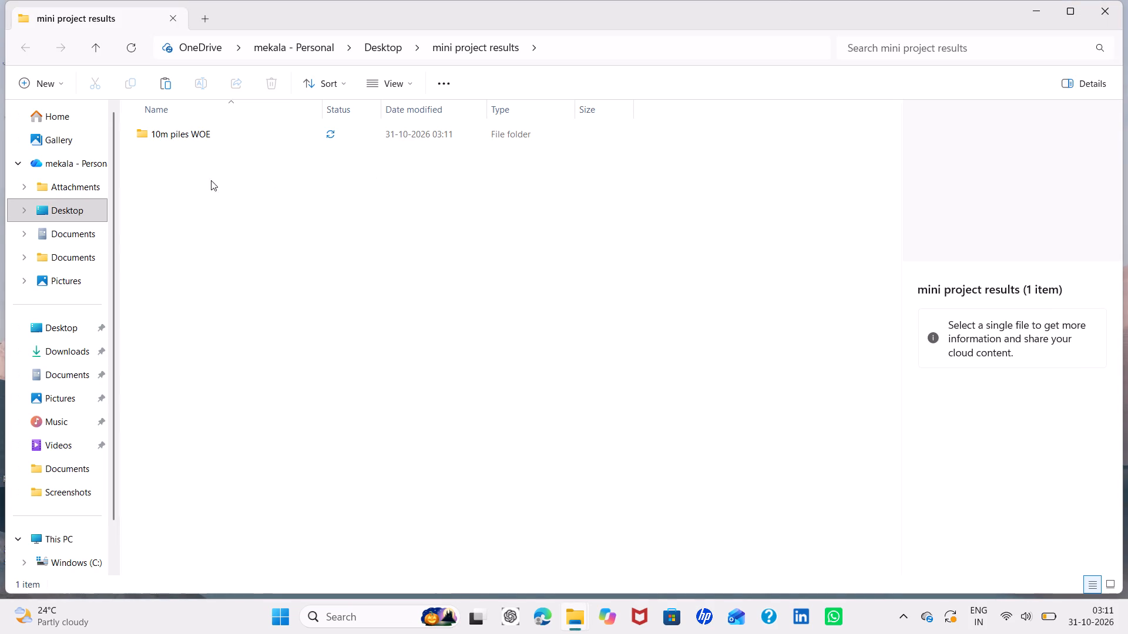
double_click(206, 134)
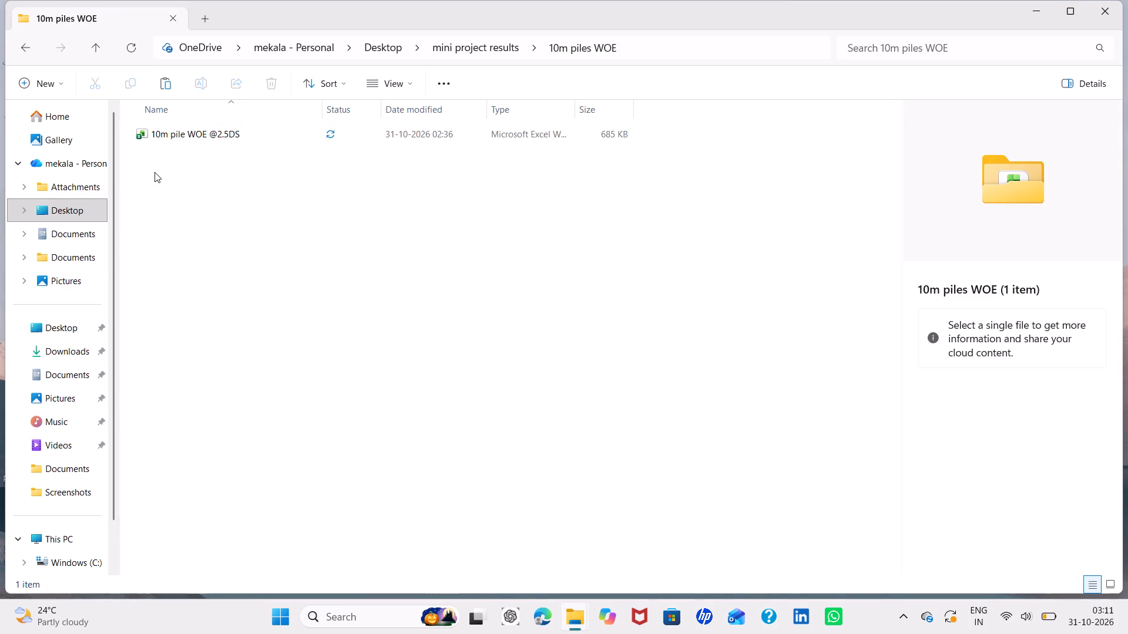
right_click(155, 174)
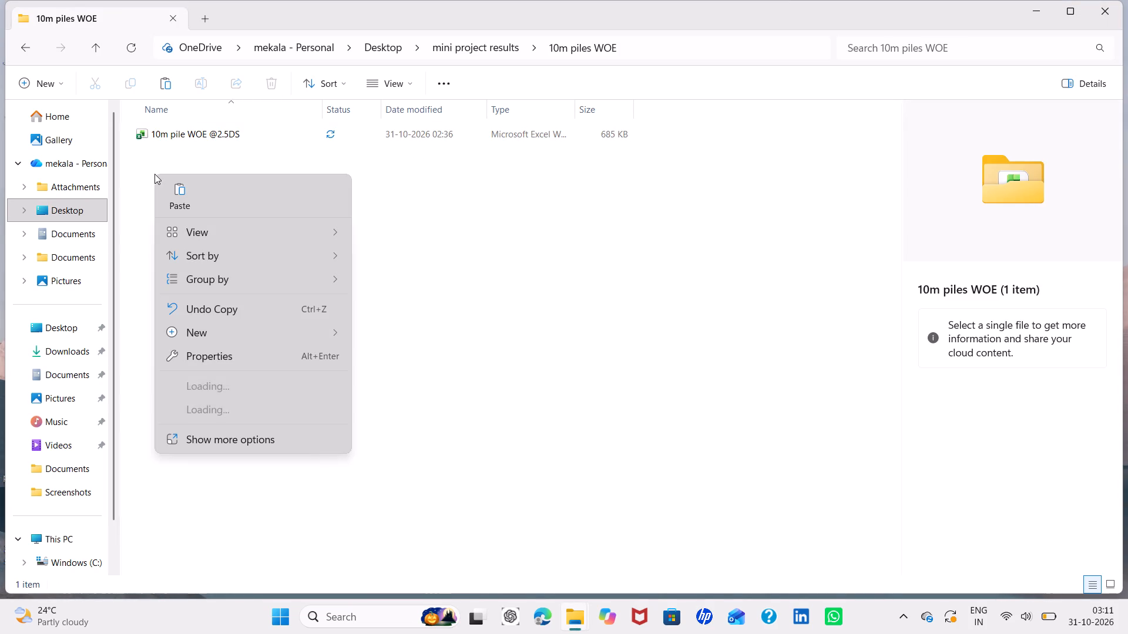
click(180, 189)
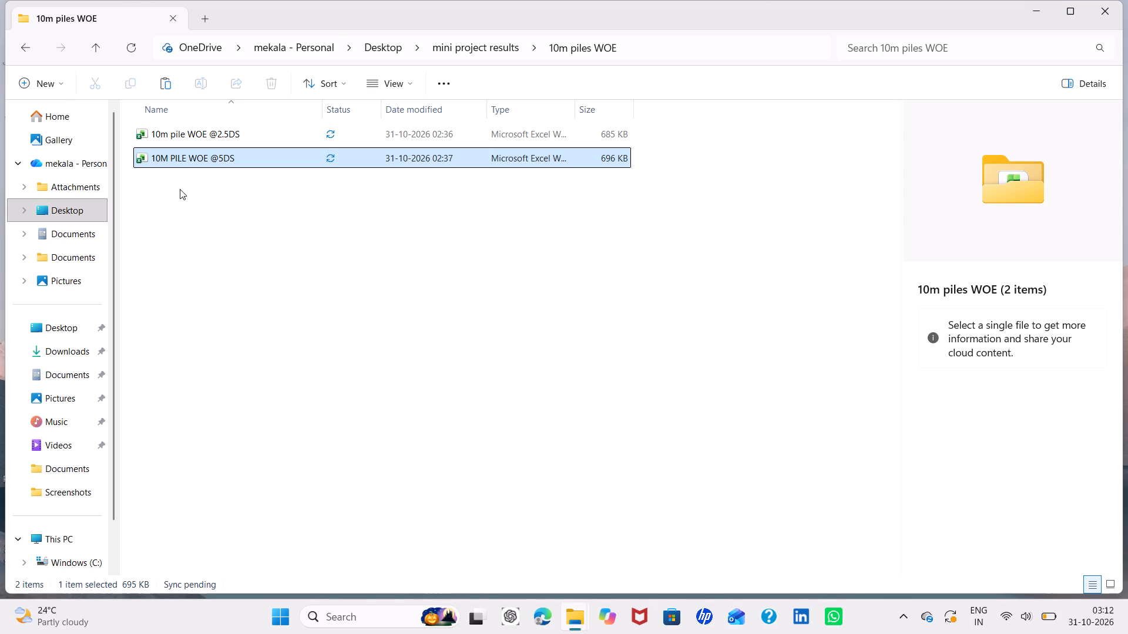
Create a subfolder named "12m piles WOE" inside the "mini project results" folder.
click(25, 51)
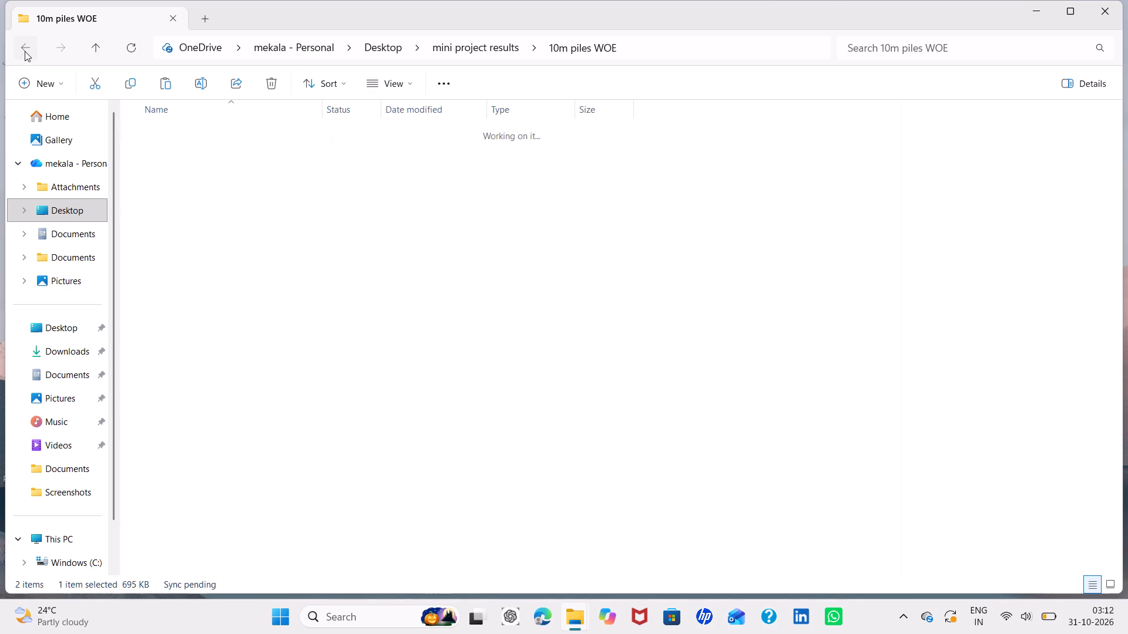
click(167, 194)
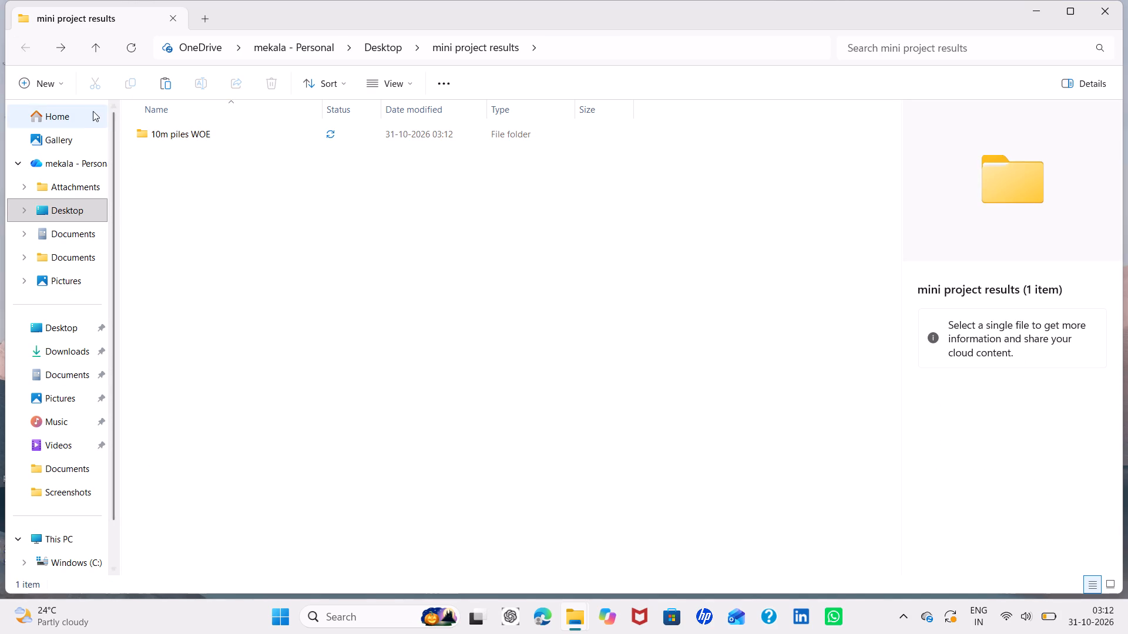
click(55, 83)
click(61, 110)
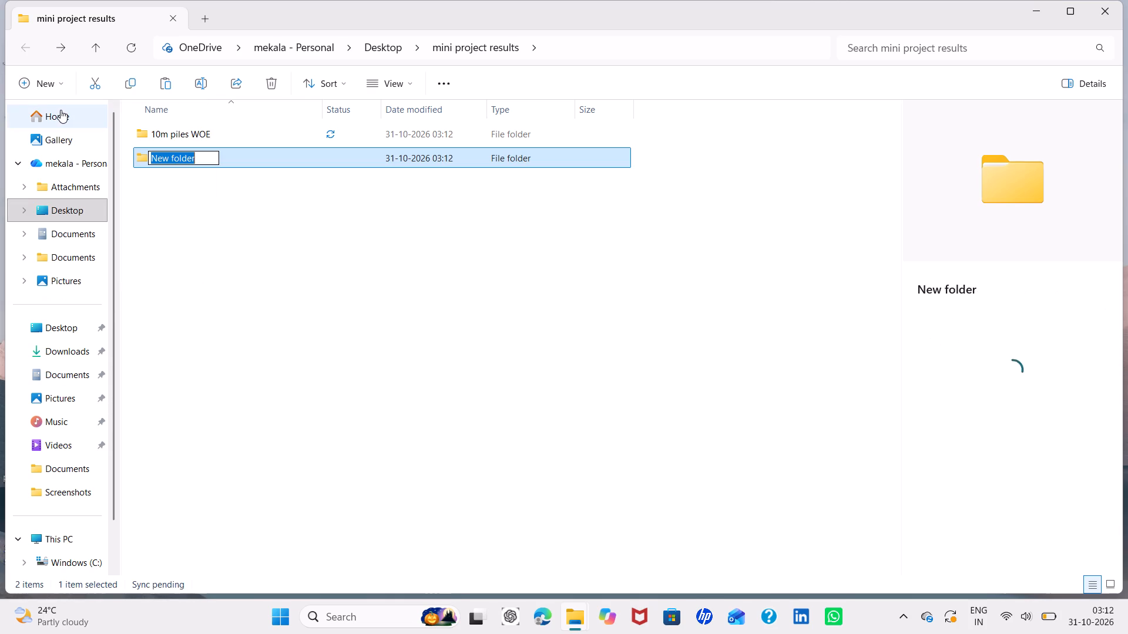
key(BackSpace)
text(12m)
key(space)
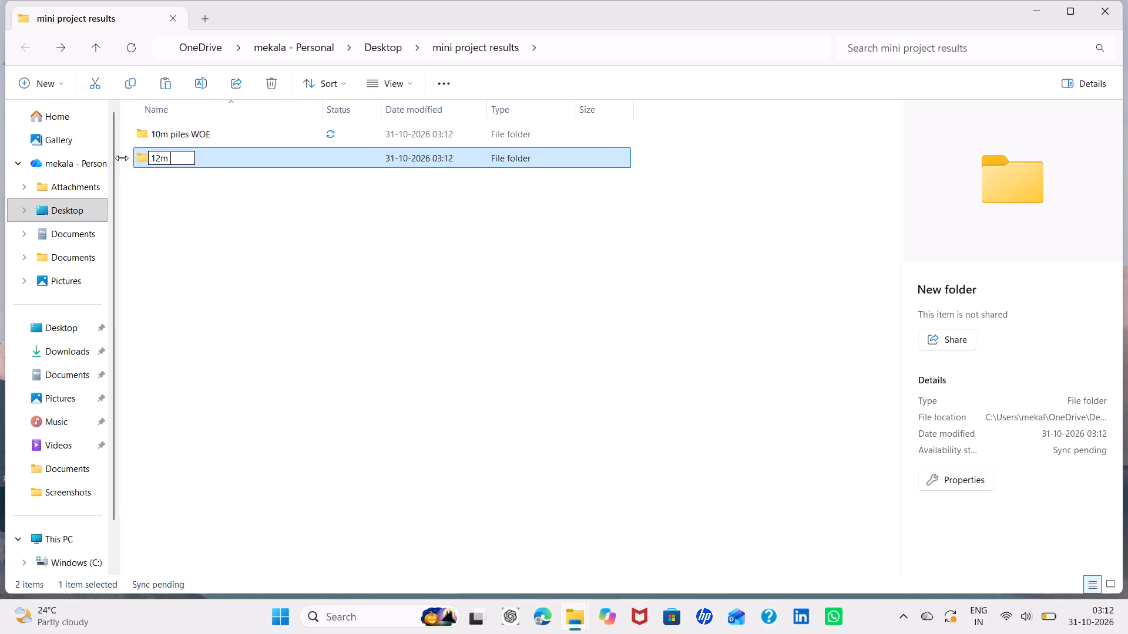
text(piles)
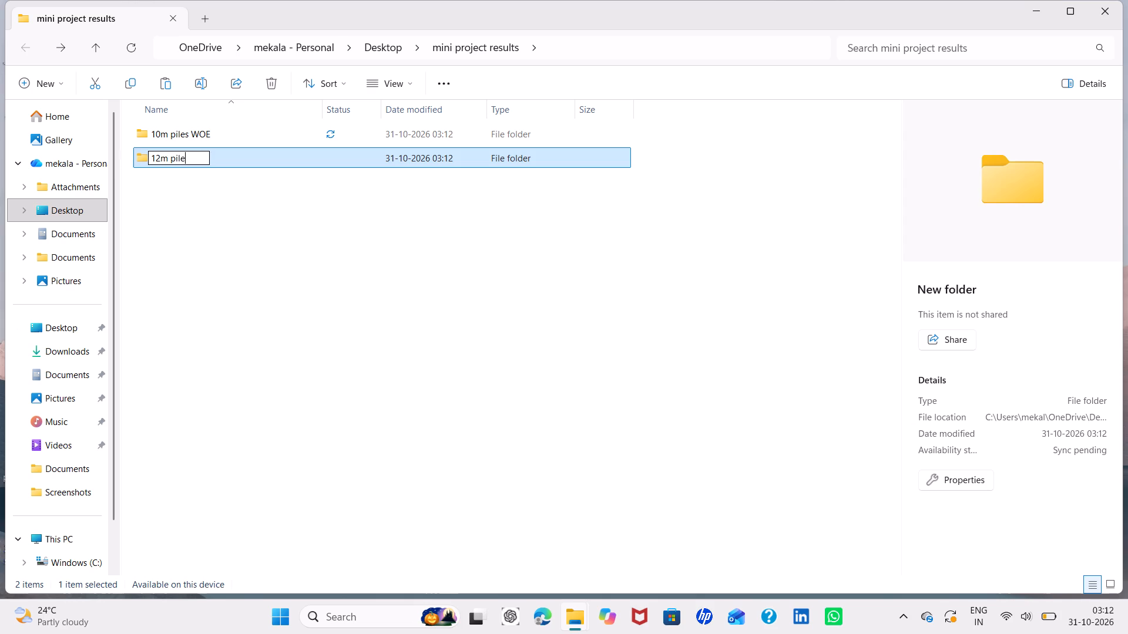
key(space)
key(shift+w)
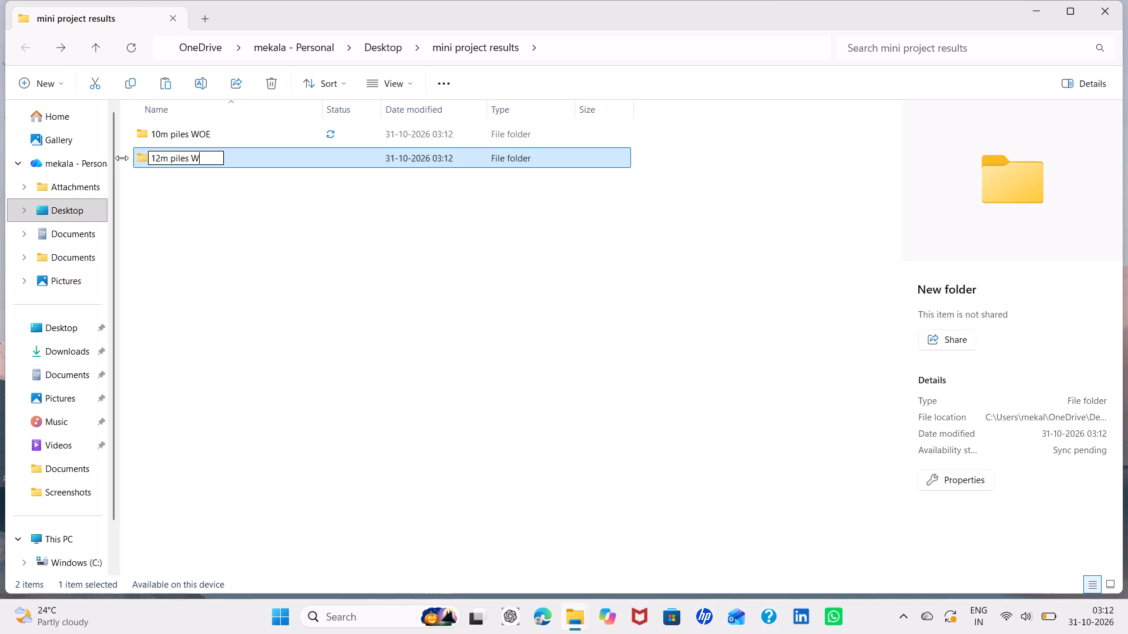
key(shift+o)
key(shift+e)
key(Return)
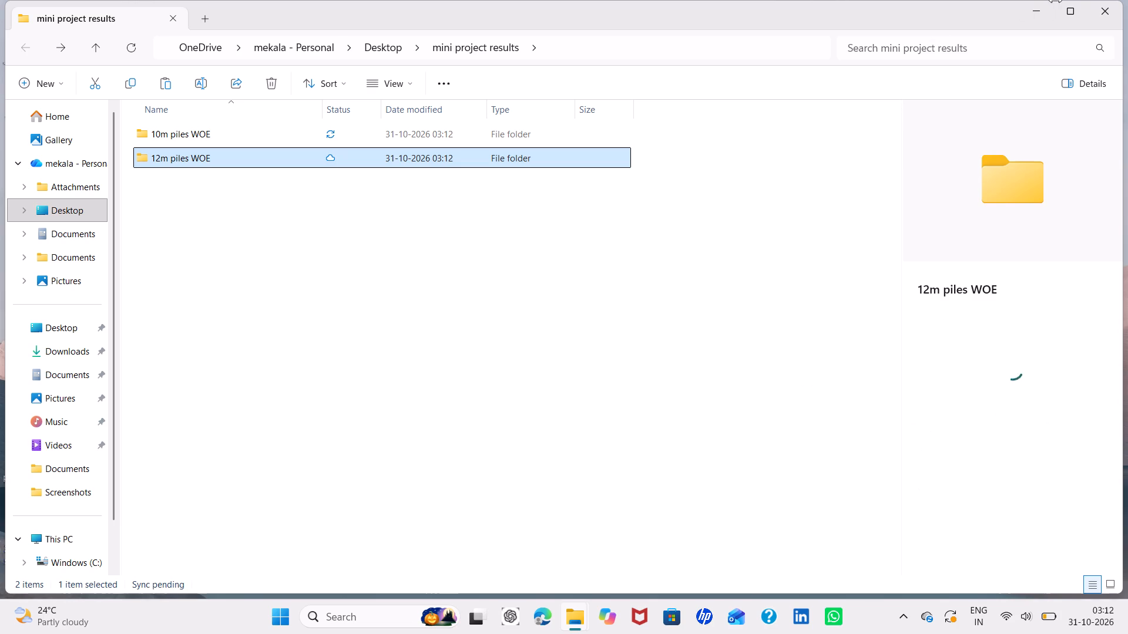
Copy the recent desktop workbook "12m pile WOE _5DS" into the "12m piles WOE" folder within "mini project results".
click(1038, 11)
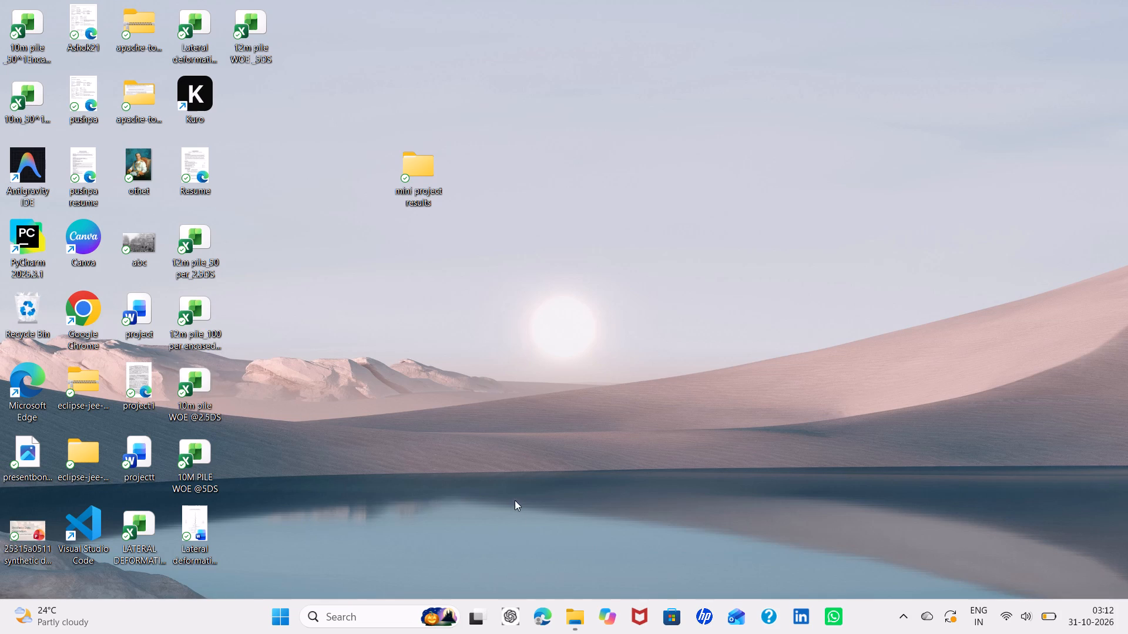
click(573, 609)
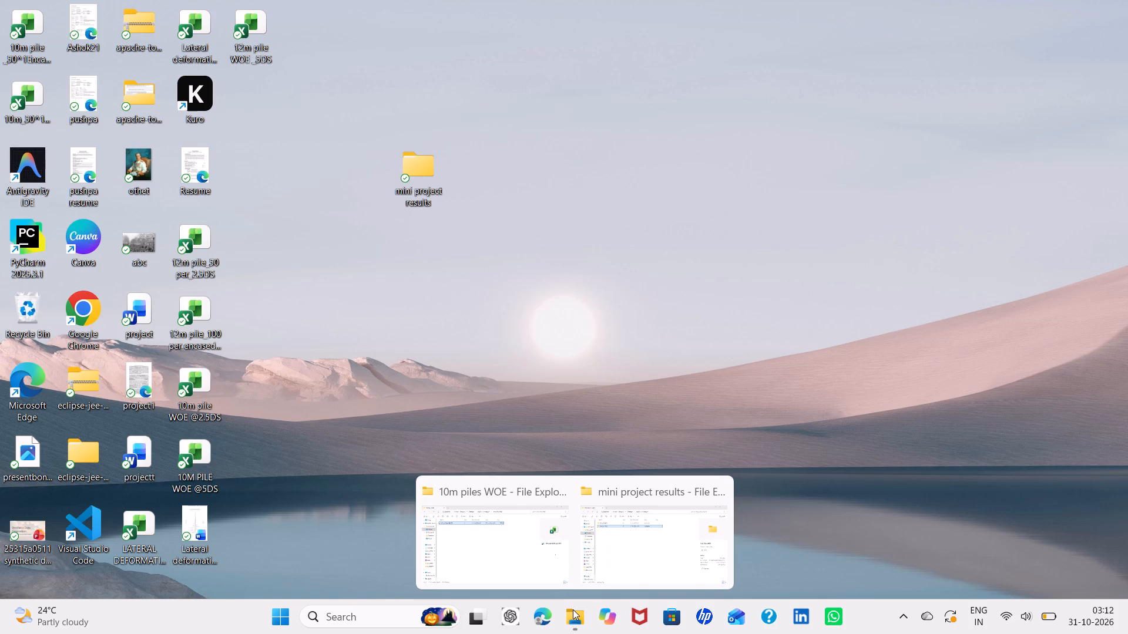
click(553, 552)
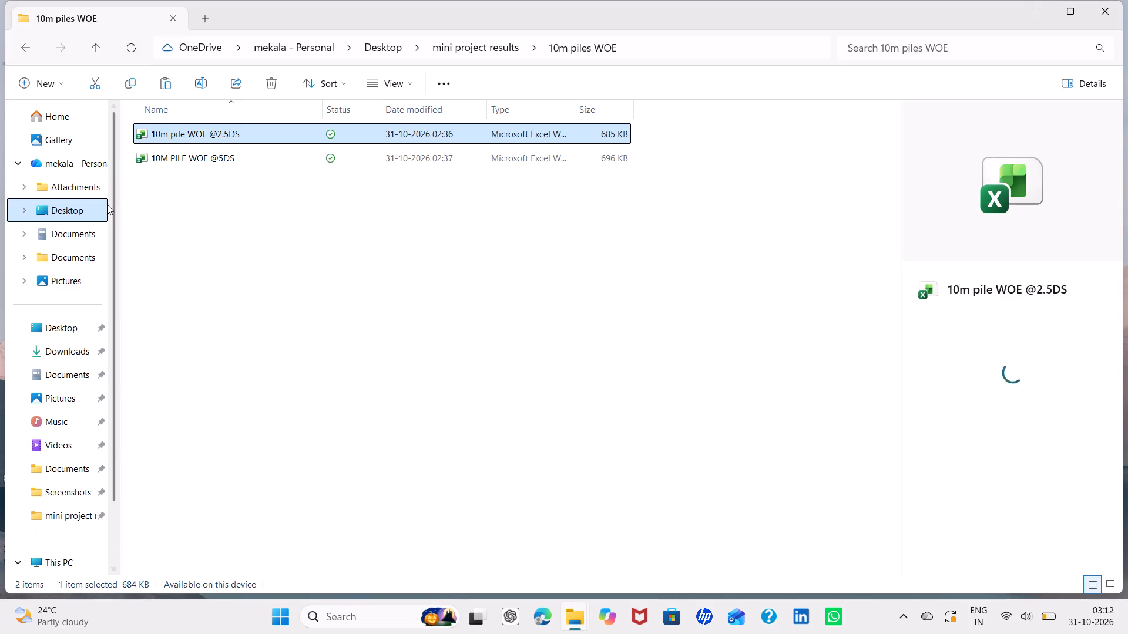
click(88, 121)
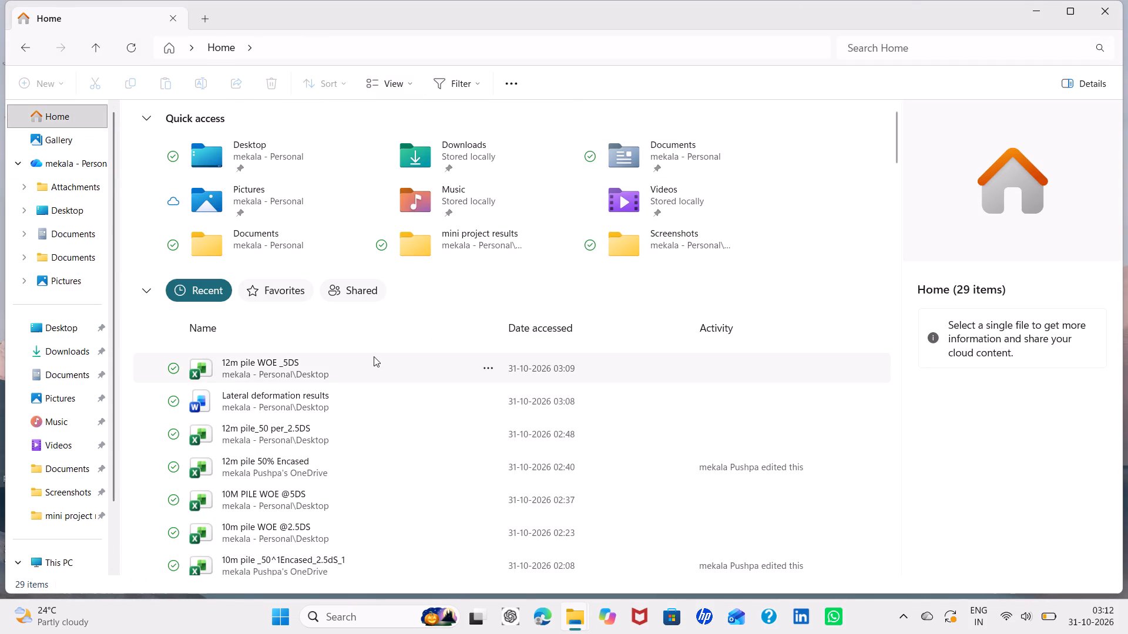
right_click(344, 372)
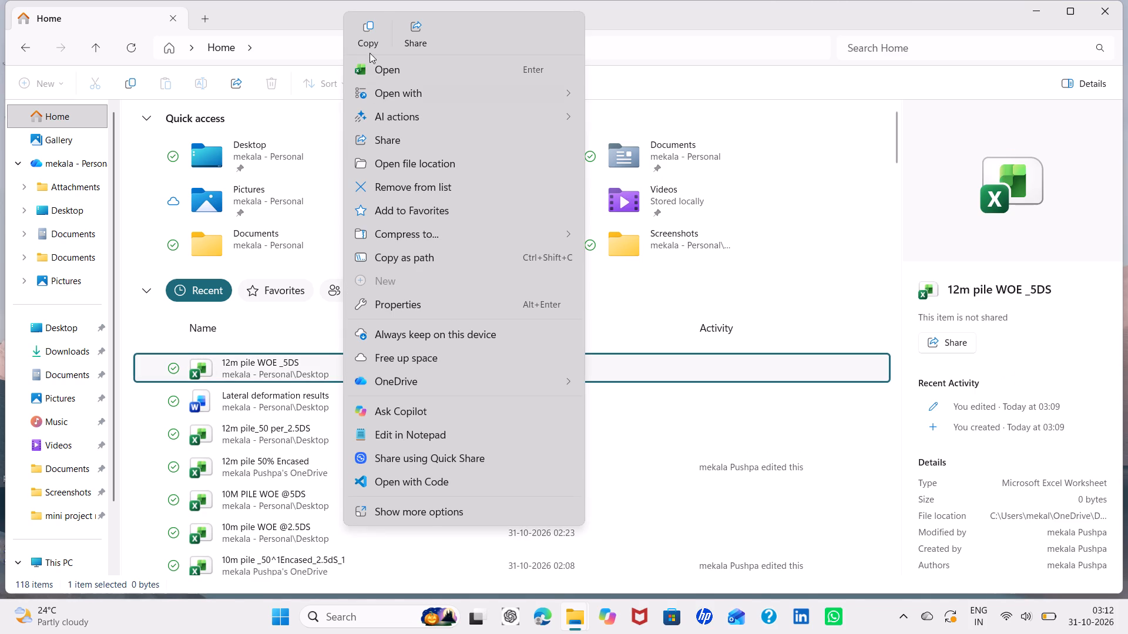
click(369, 33)
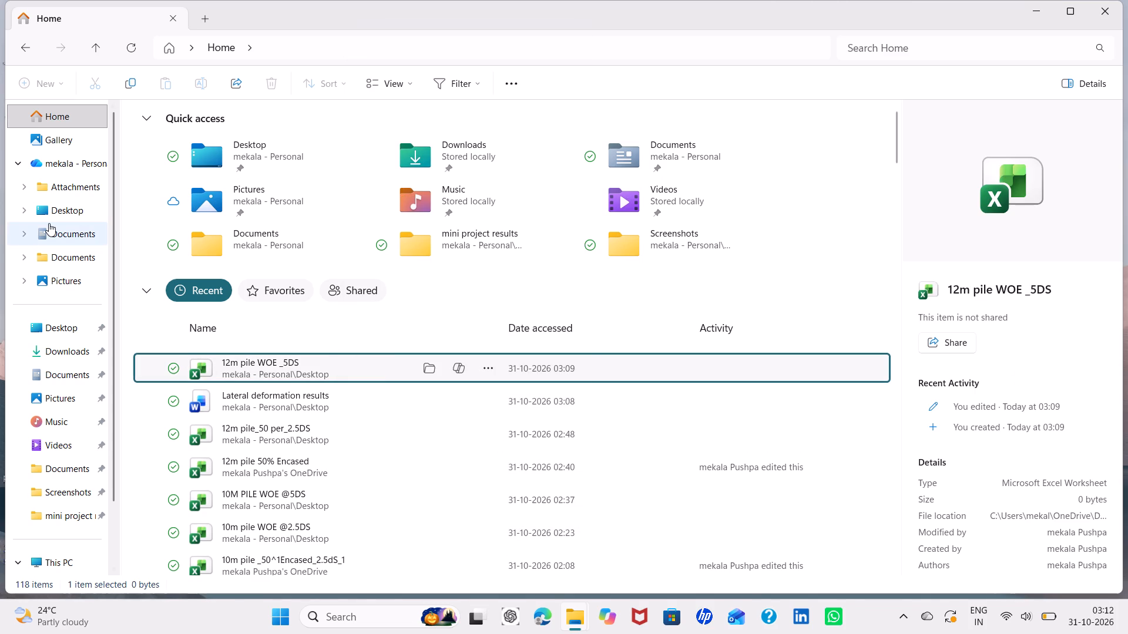
double_click(56, 214)
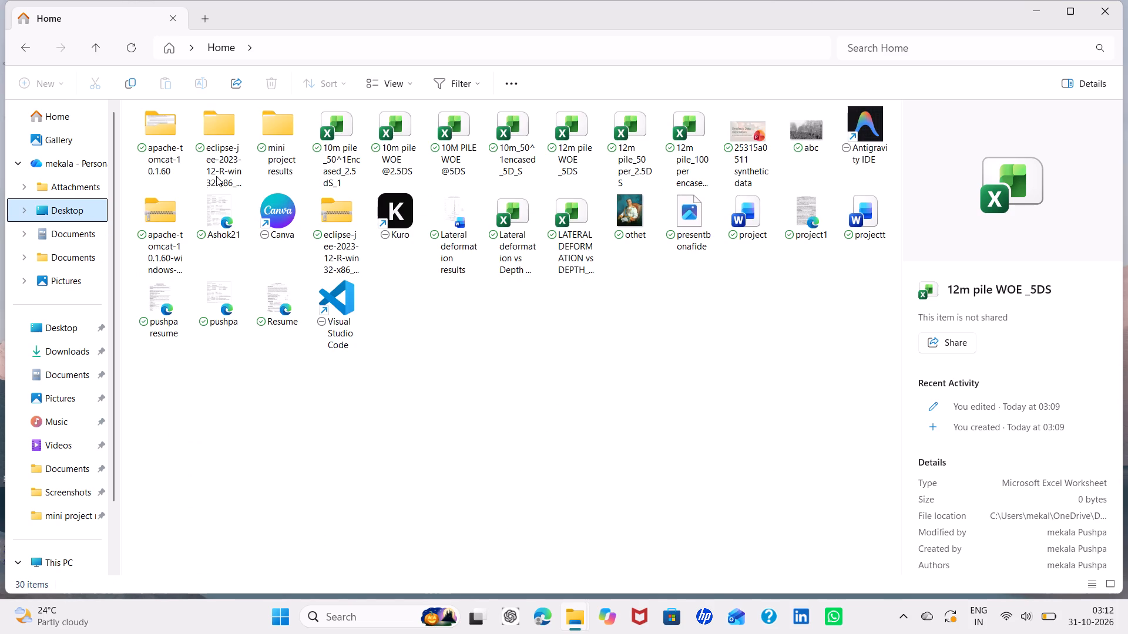
double_click(263, 144)
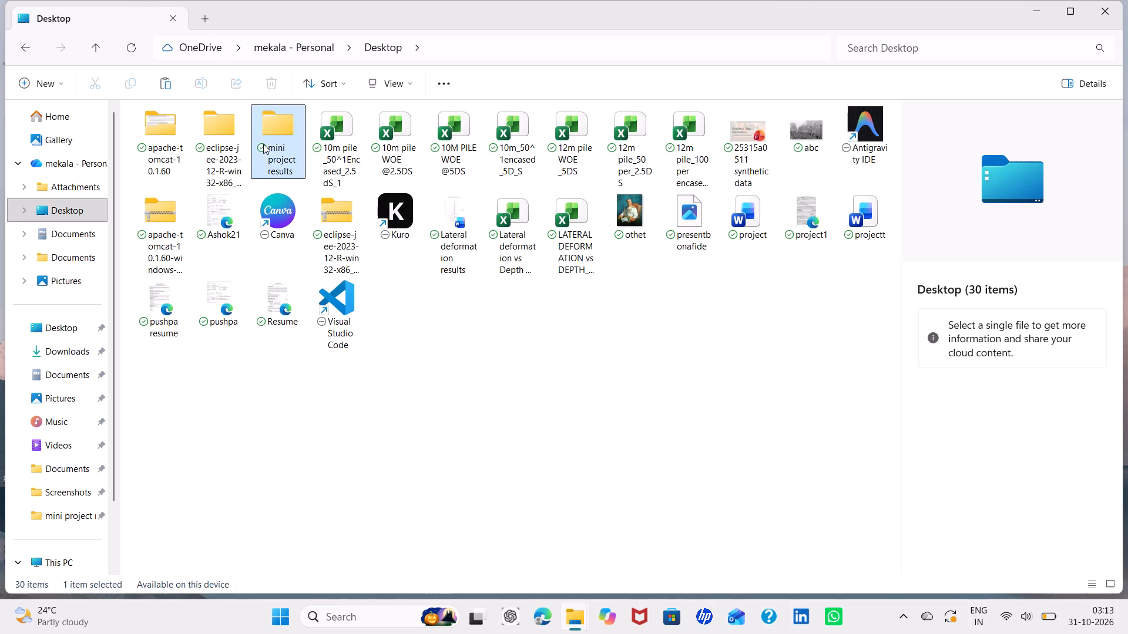
double_click(220, 160)
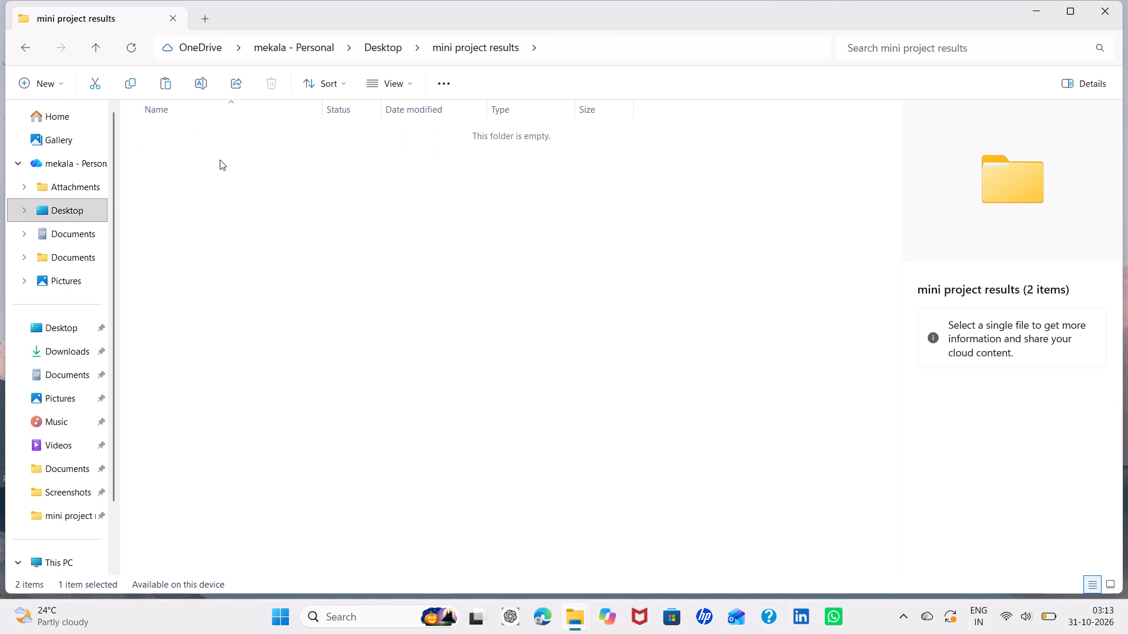
right_click(206, 139)
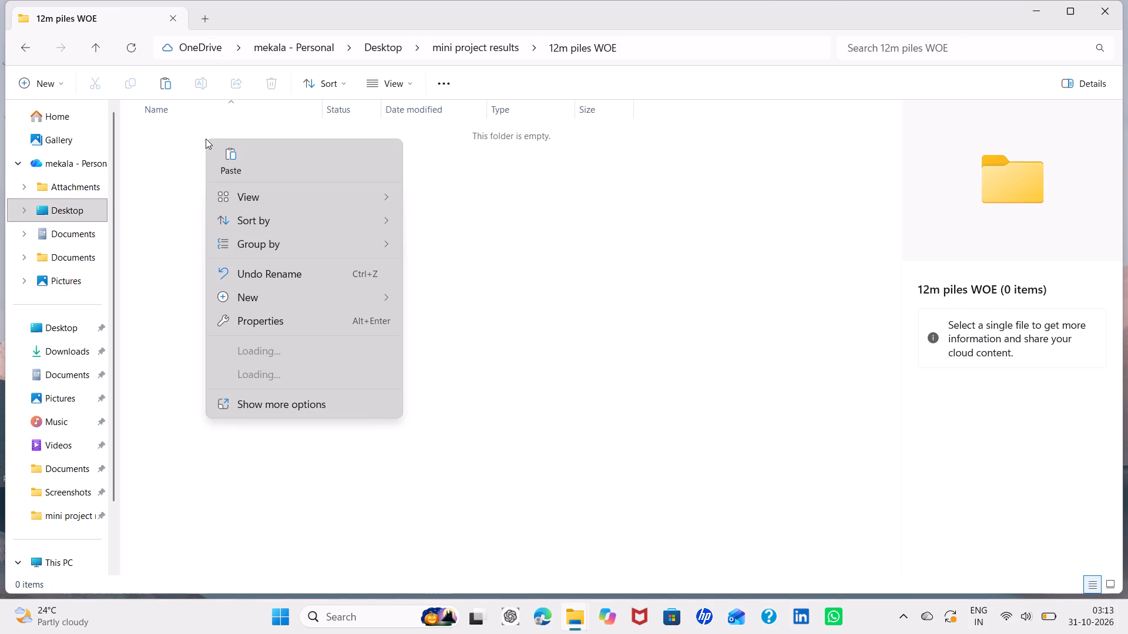
click(226, 157)
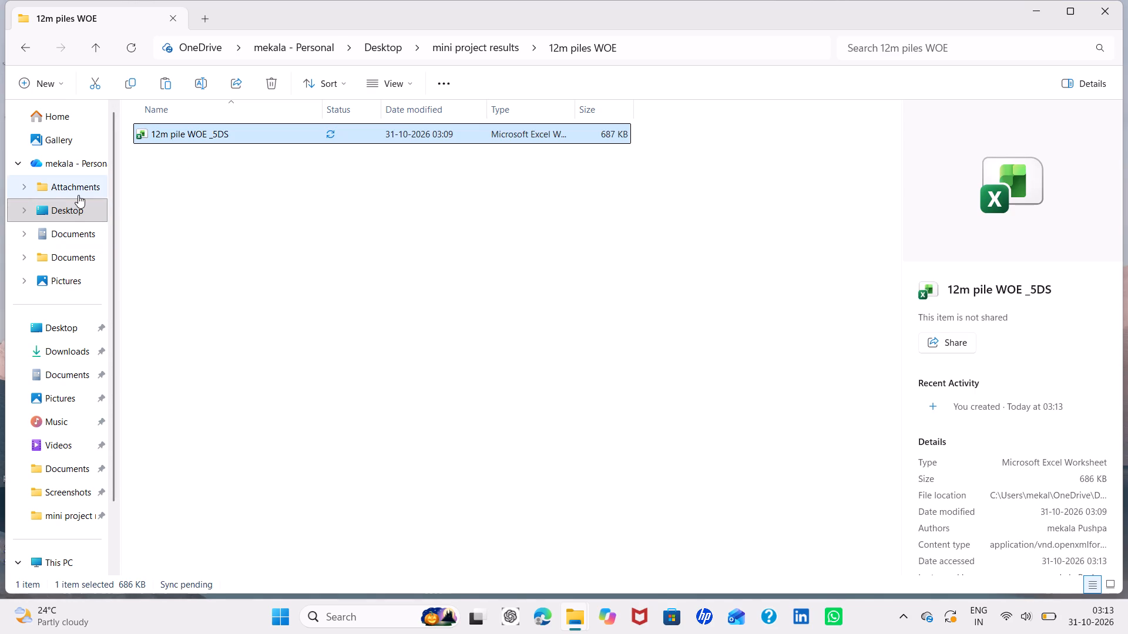
Search Home for "12m" and copy the "12m WOE_2.5DS" workbook stored in the OneDrive Documents folder.
click(83, 119)
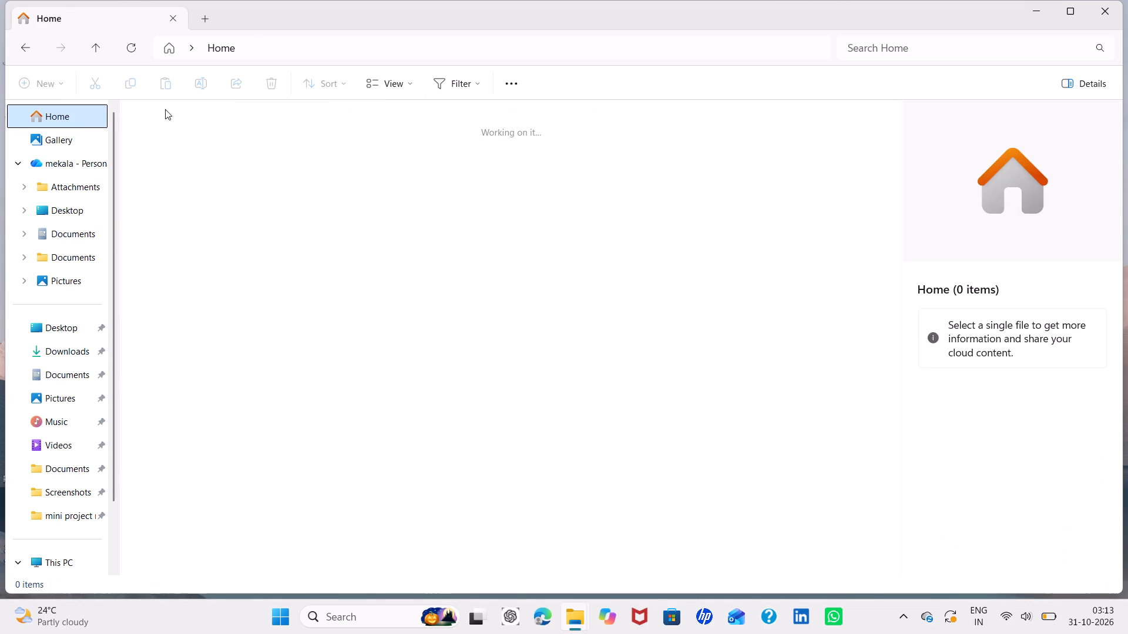
click(850, 50)
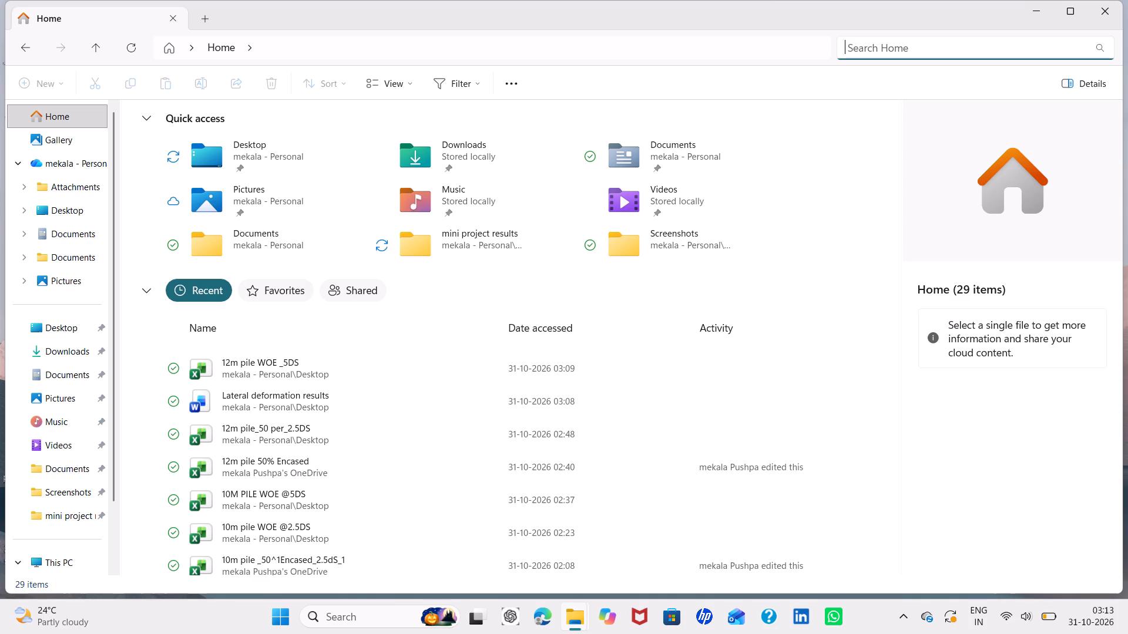
text(12)
text(m)
key(space)
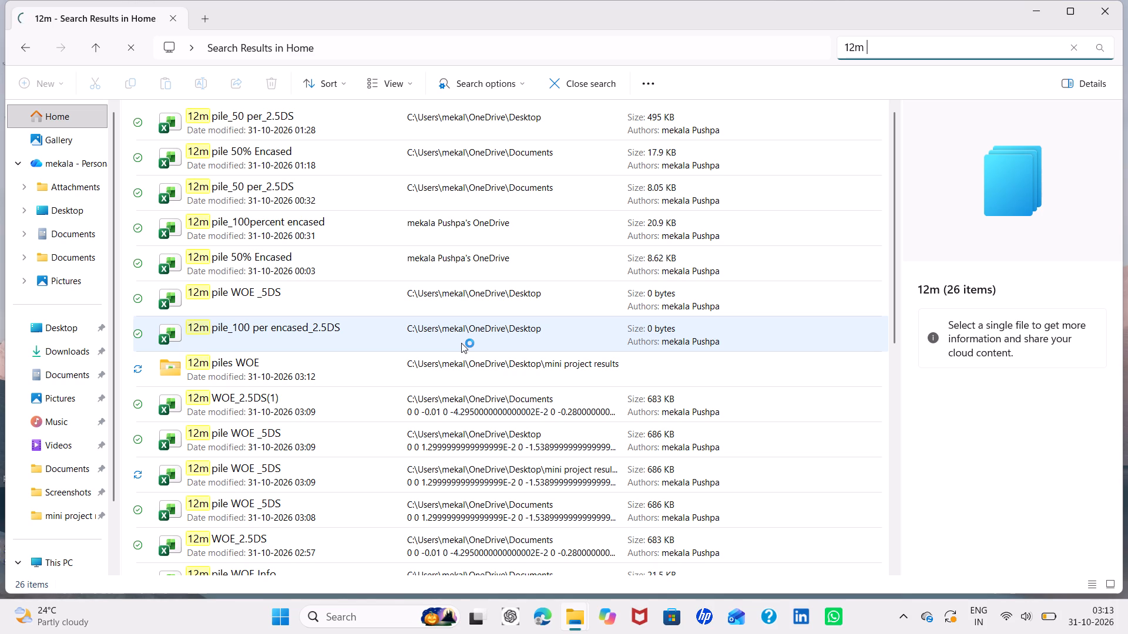
right_click(371, 544)
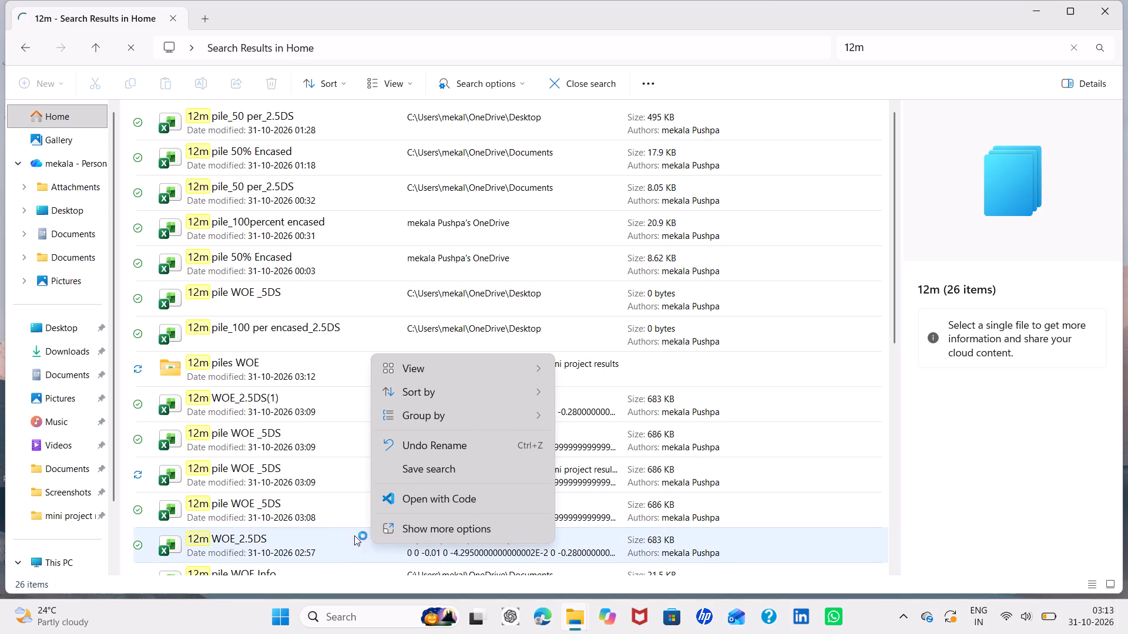
click(325, 543)
right_click(325, 543)
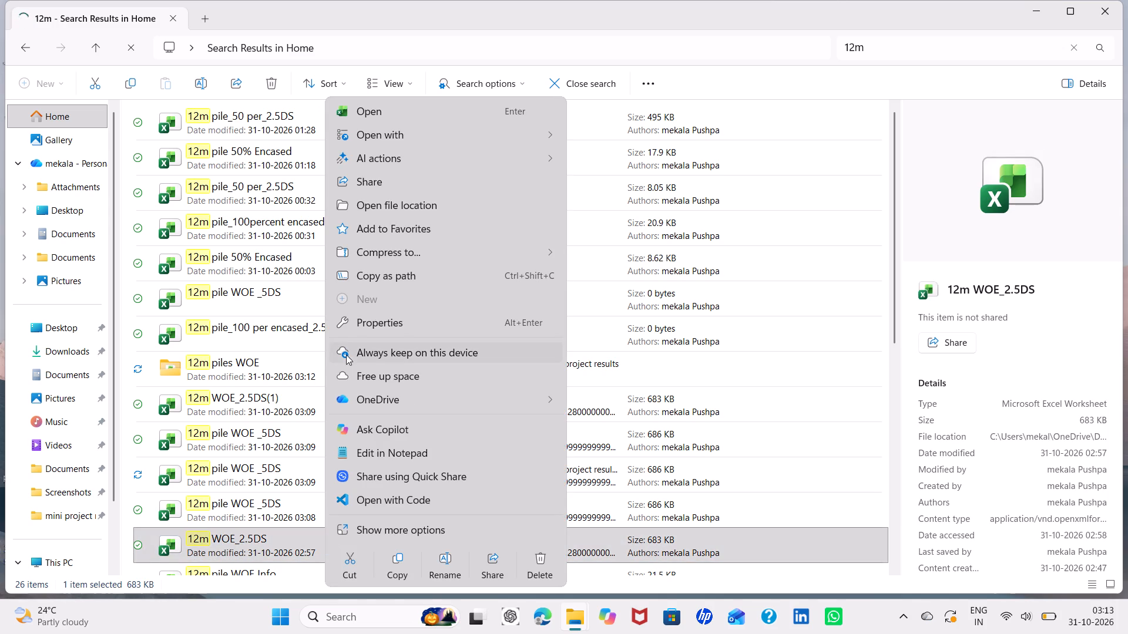
click(397, 559)
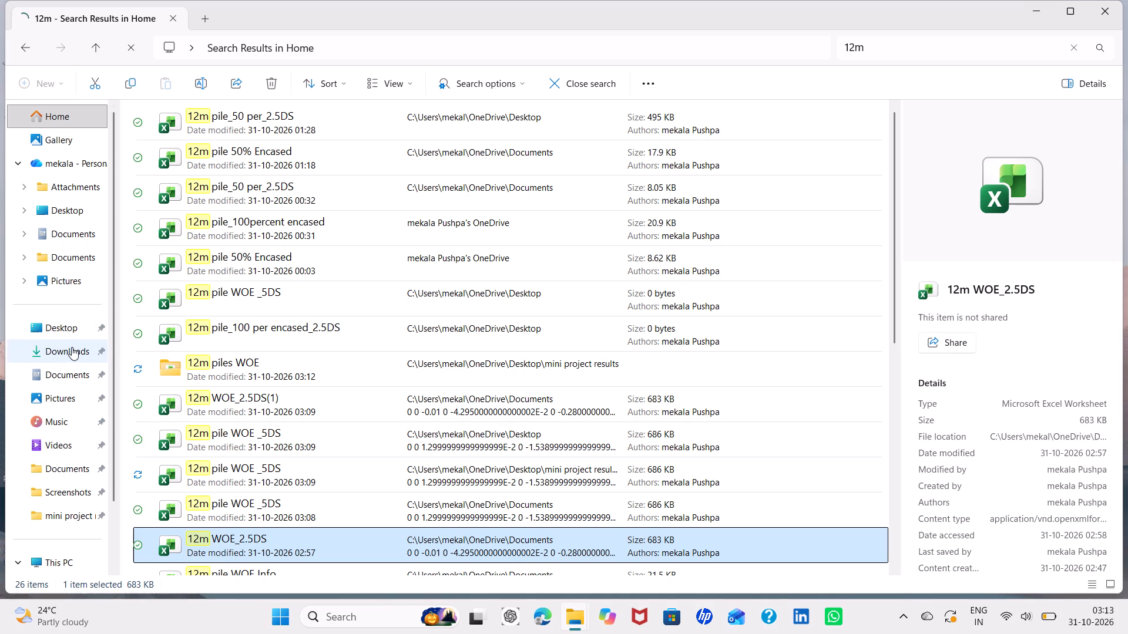
Paste the copied "12m WOE_2.5DS" workbook into the "12m piles WOE" folder within "mini project results".
double_click(75, 217)
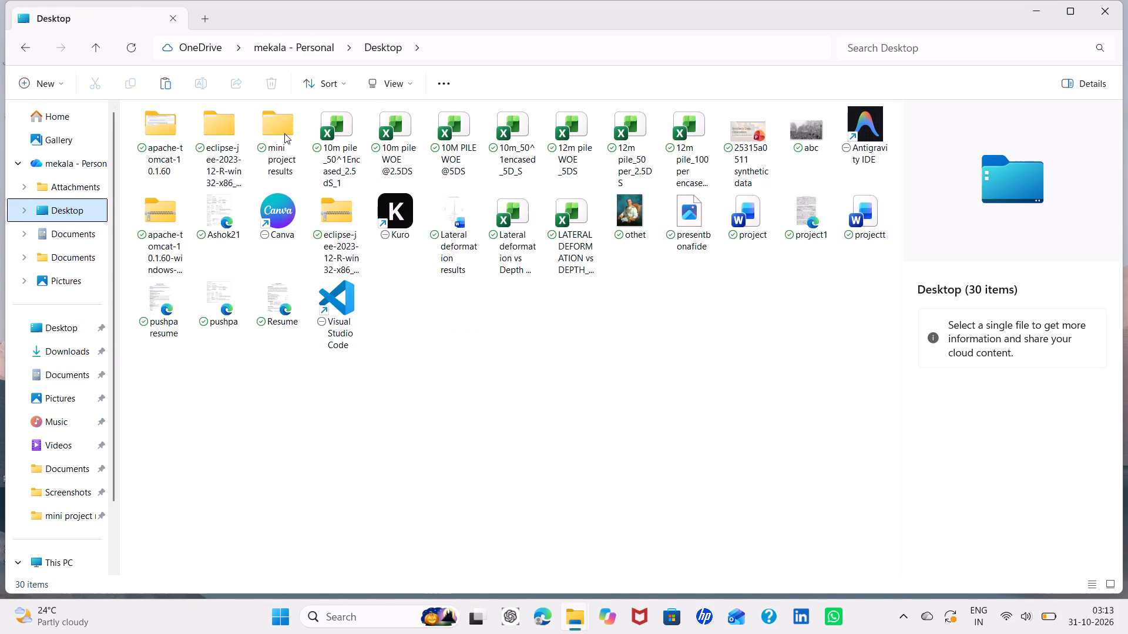
double_click(284, 133)
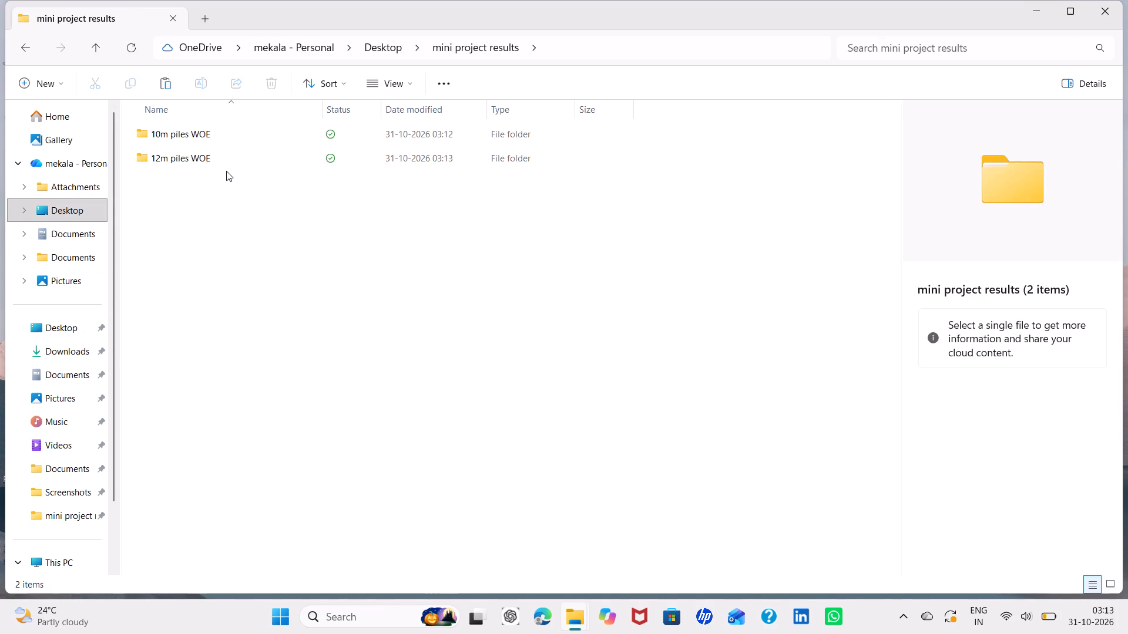
double_click(234, 163)
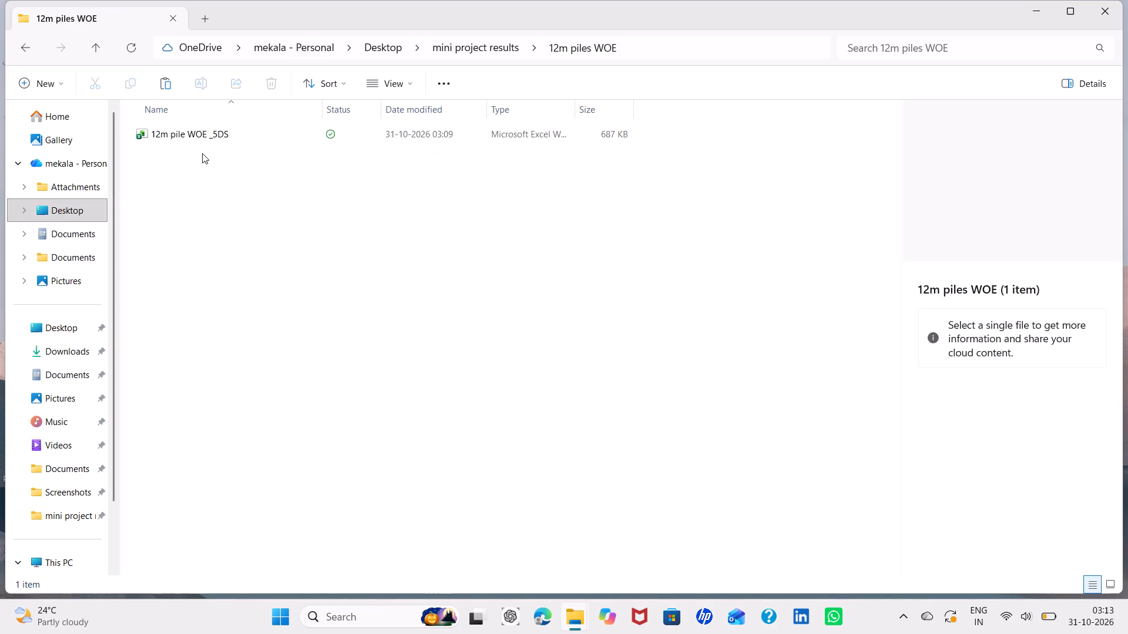
right_click(202, 153)
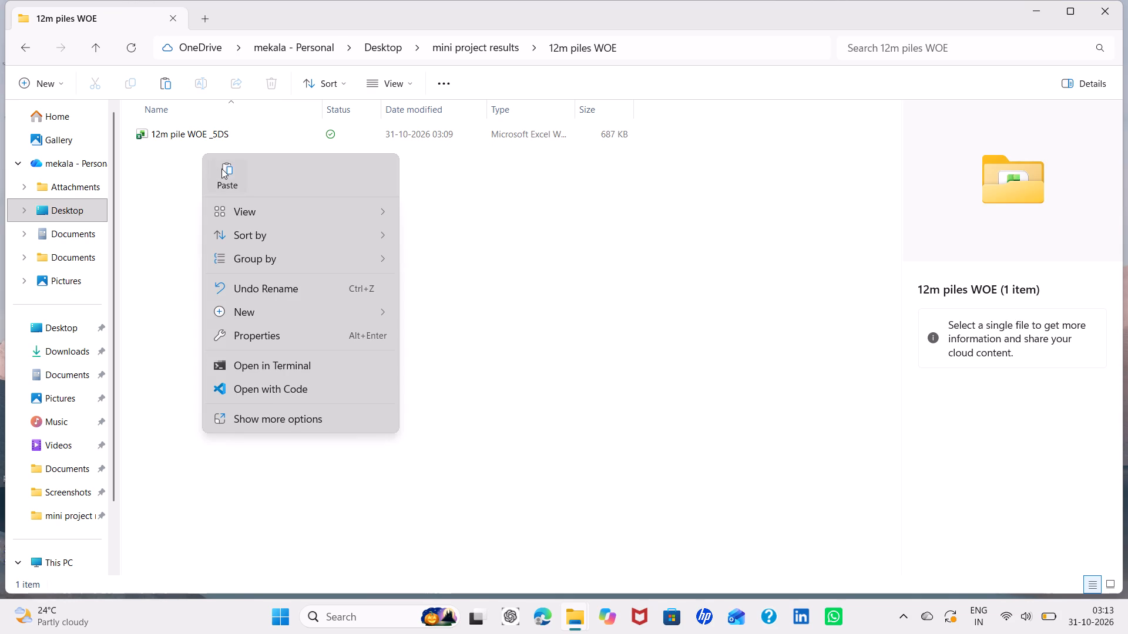
click(224, 169)
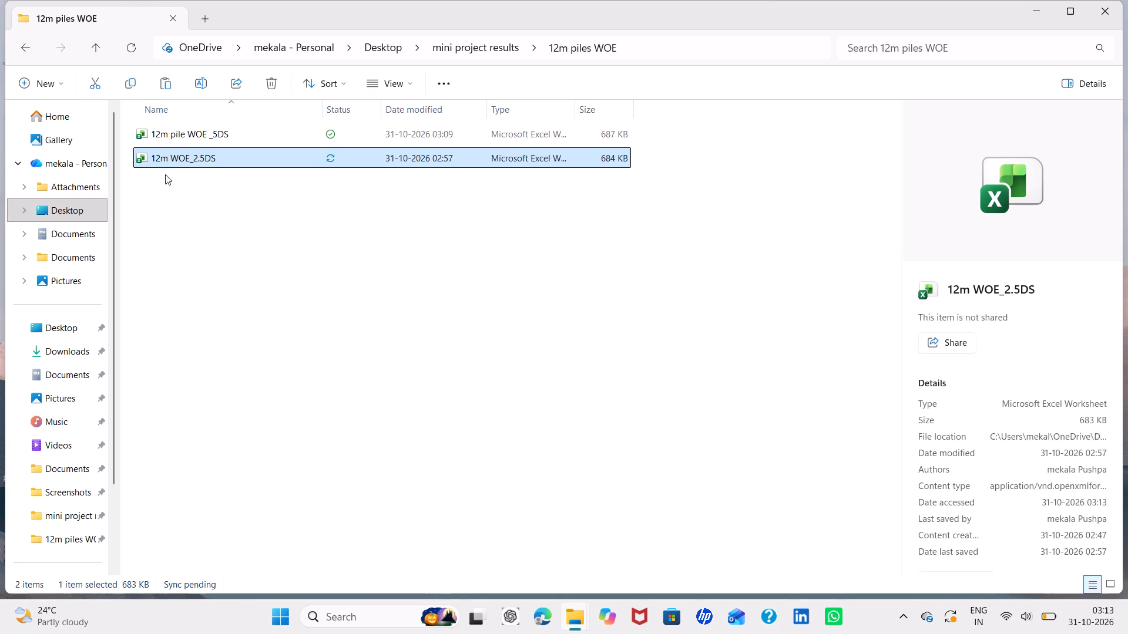
Create a subfolder named "10m piles WE" inside the "mini project results" folder.
click(30, 49)
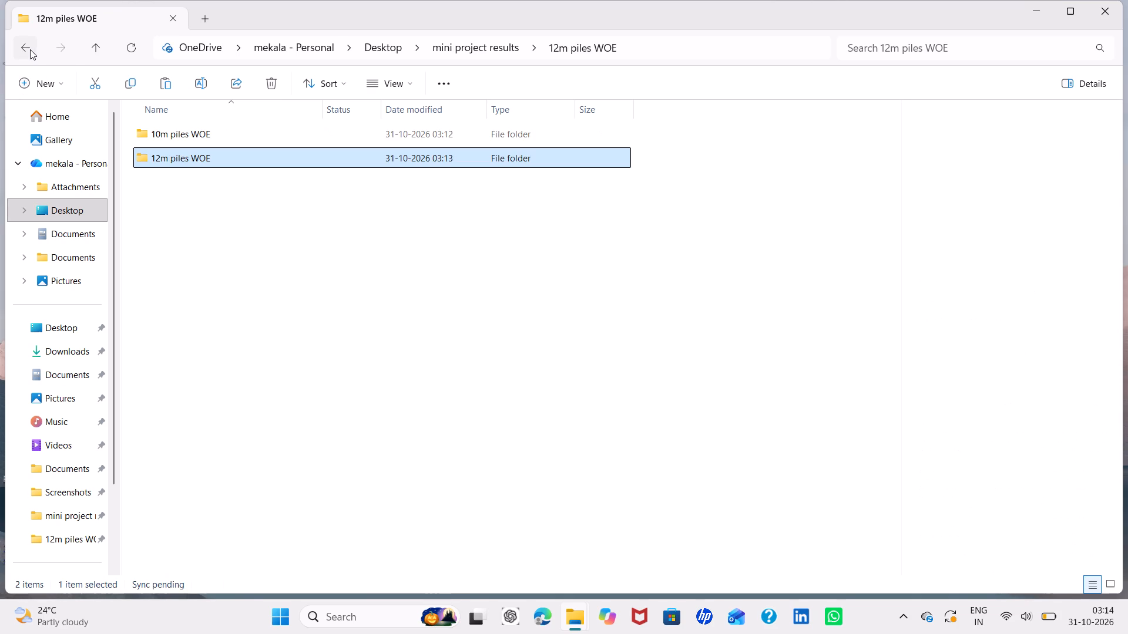
click(170, 222)
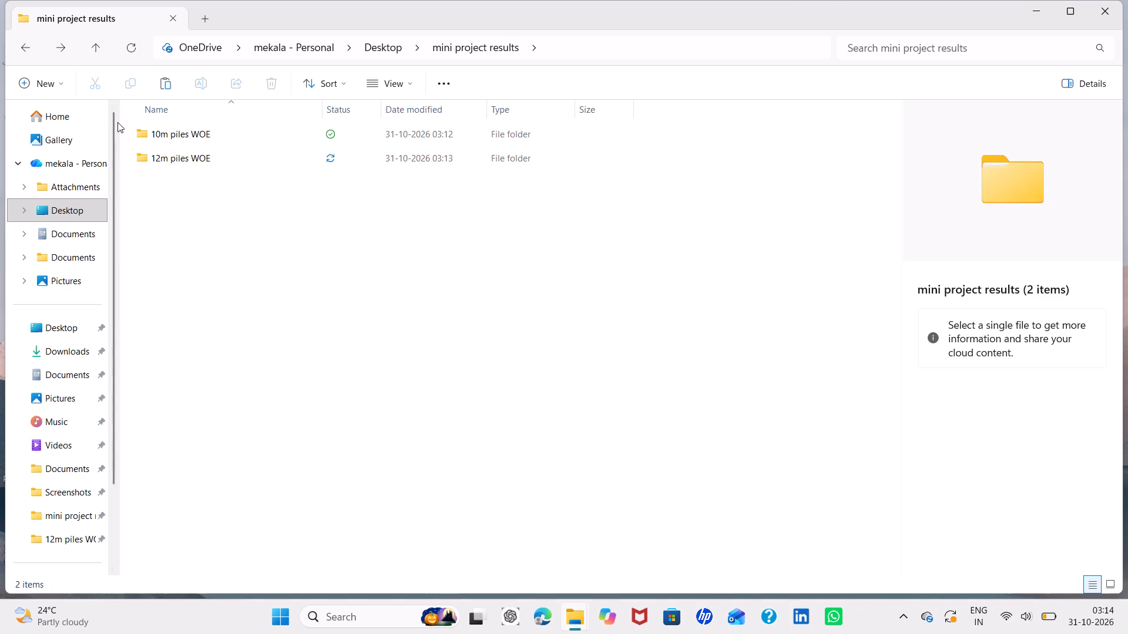
click(52, 86)
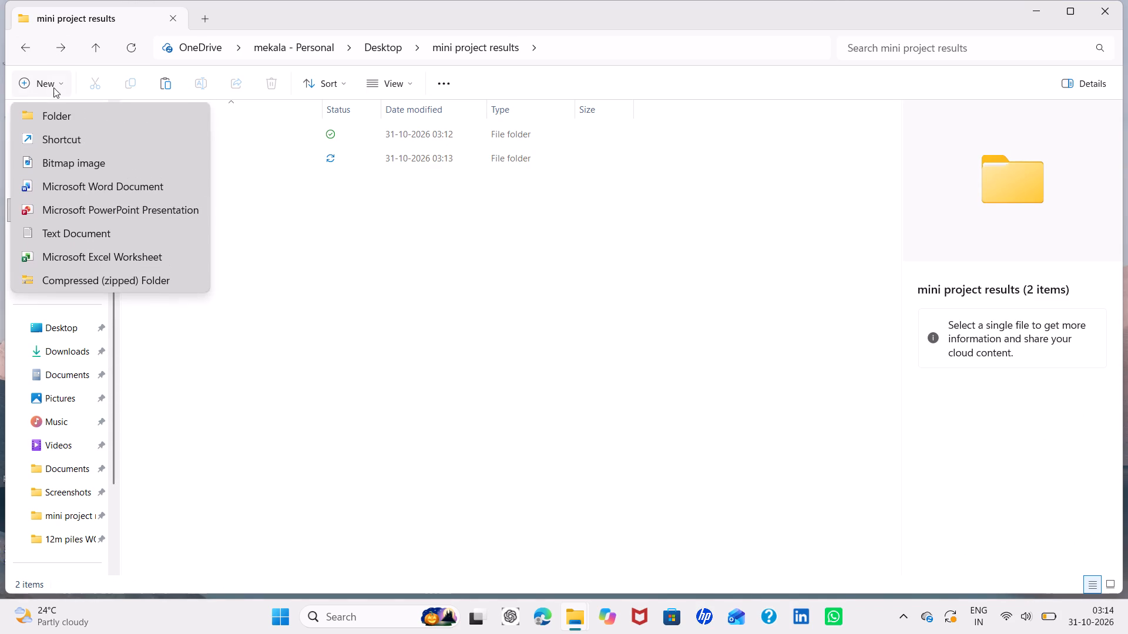
click(63, 113)
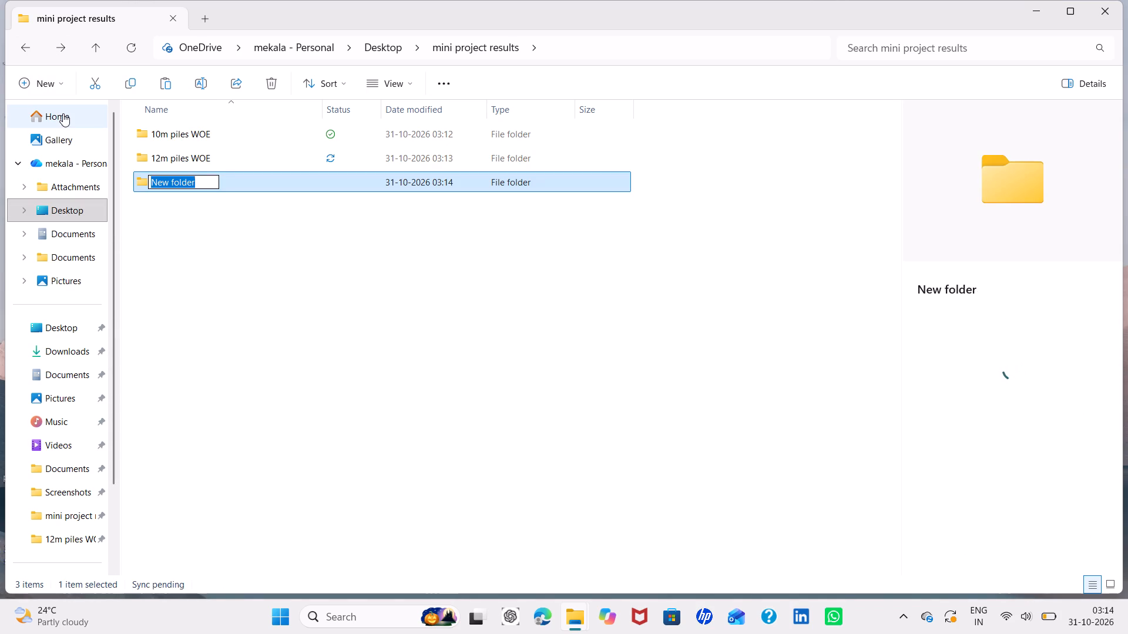
key(BackSpace)
text(10m pile with enca)
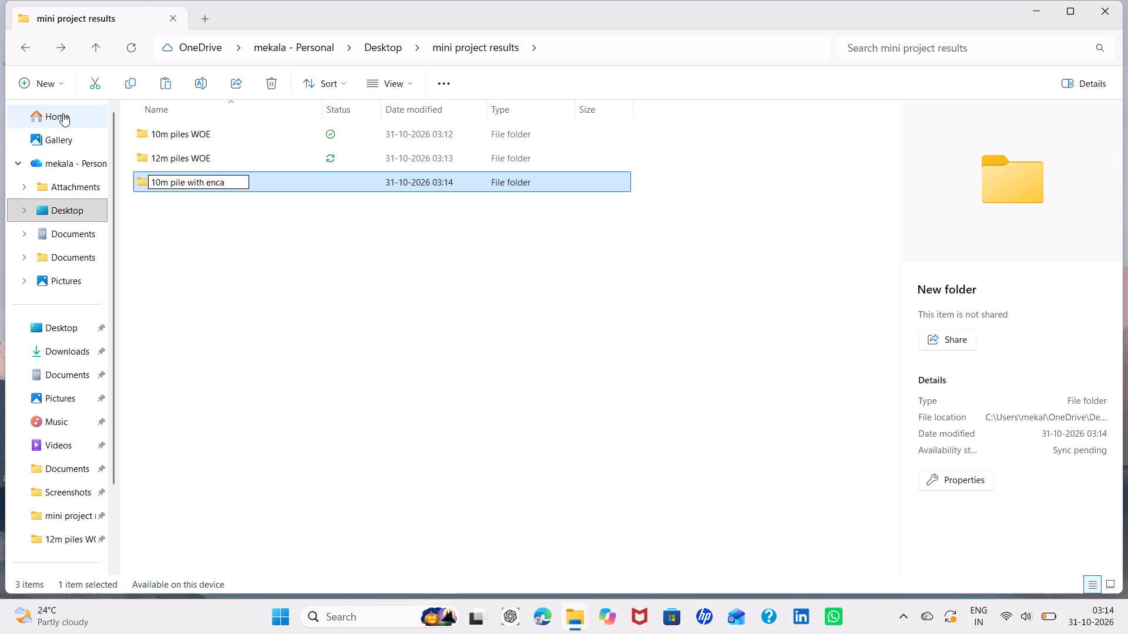
key(BackSpace)
key(BackSpace)
key(BackSpace)
key(BackSpace)
key(BackSpace)
key(BackSpace)
key(BackSpace)
key(BackSpace)
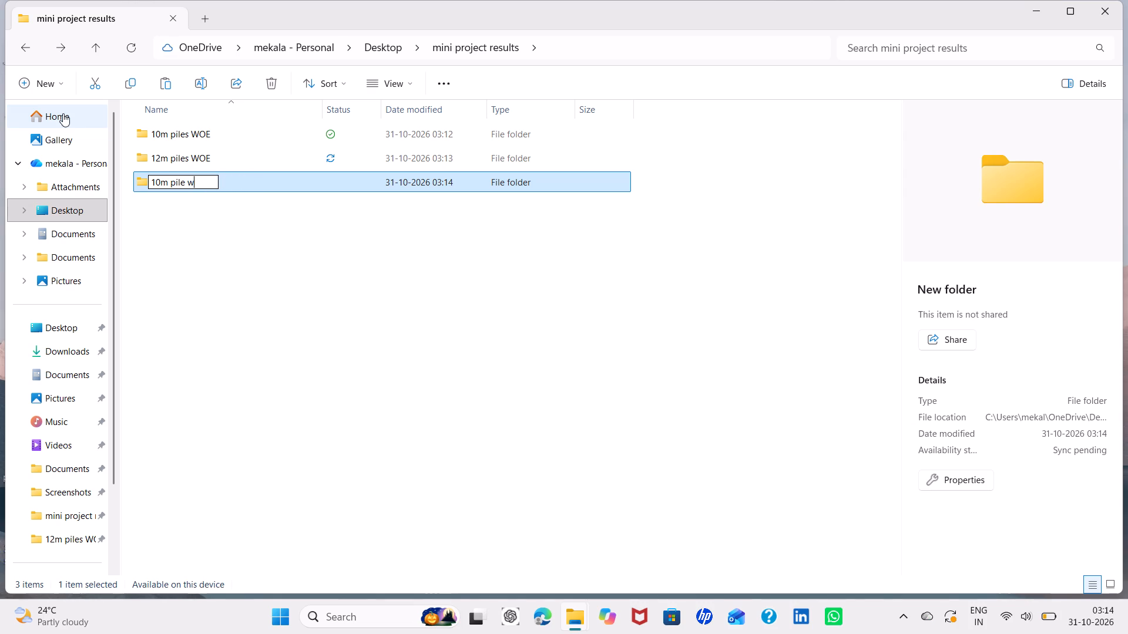
key(BackSpace)
key(BackSpace)
text(s W)
key(shift+e)
key(Return)
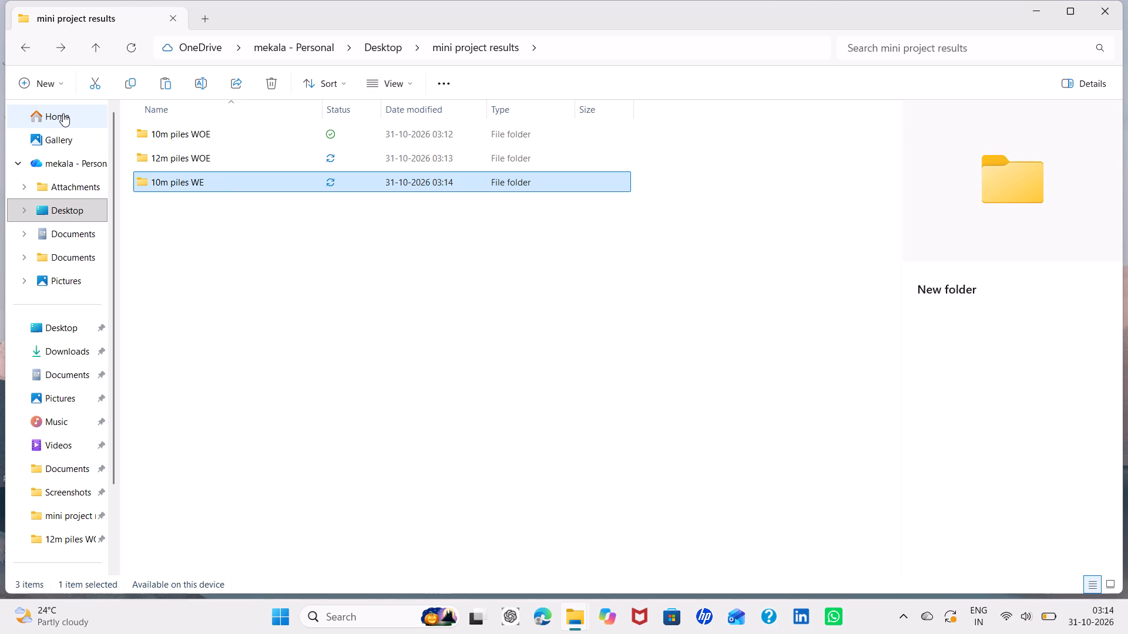
Search Home for "10m" and close the search window.
click(70, 116)
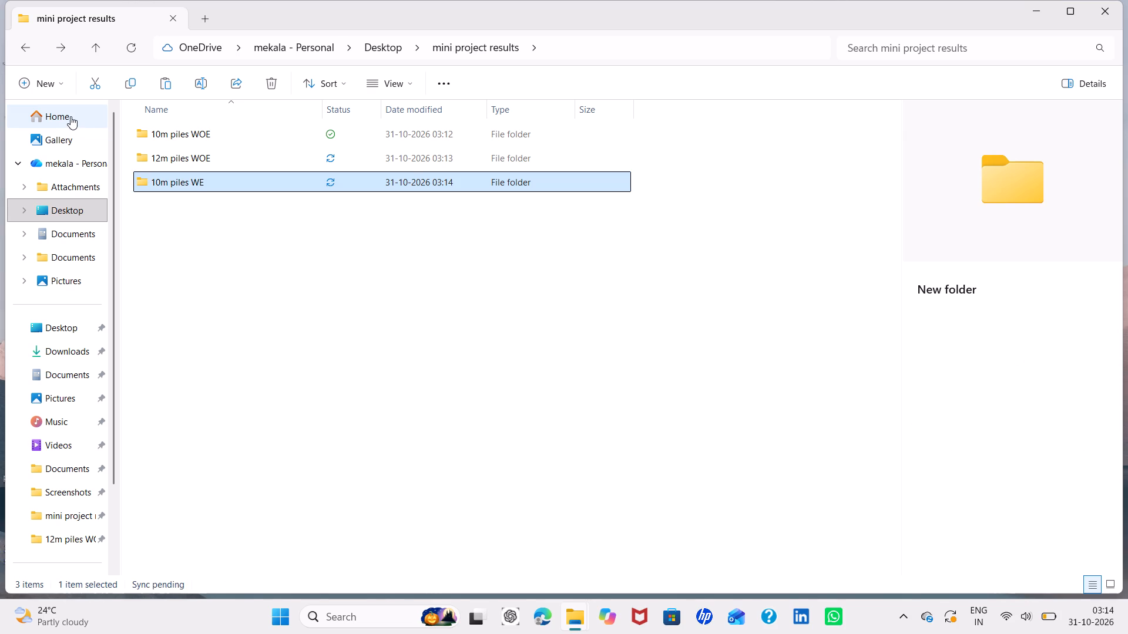
click(882, 50)
text(10m)
key(space)
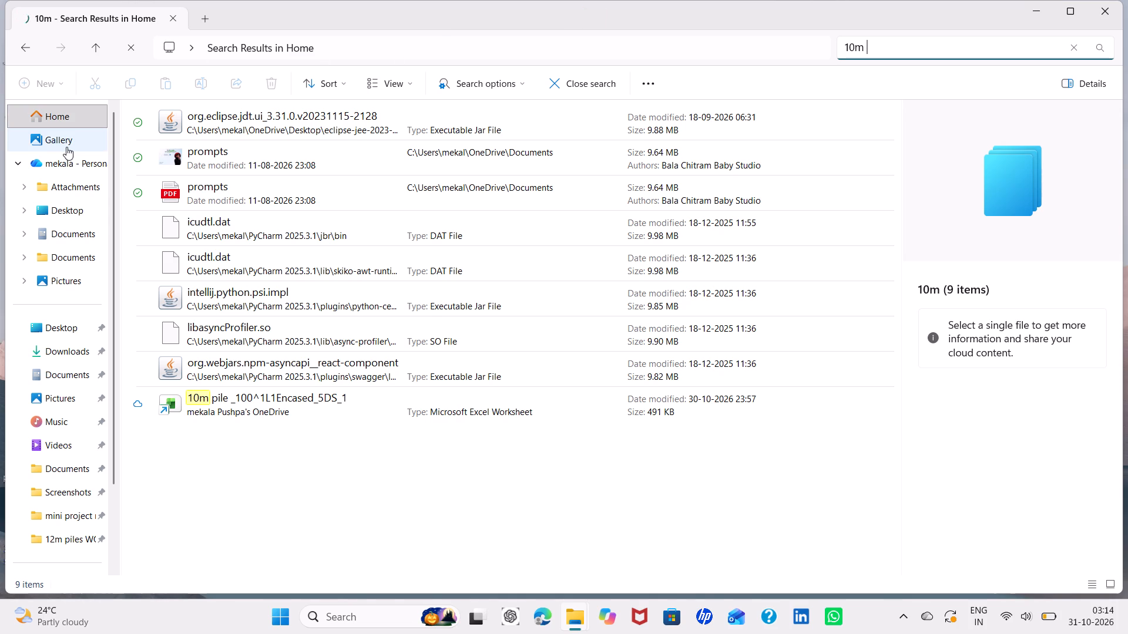
scroll(66, 147, up, 2)
click(172, 14)
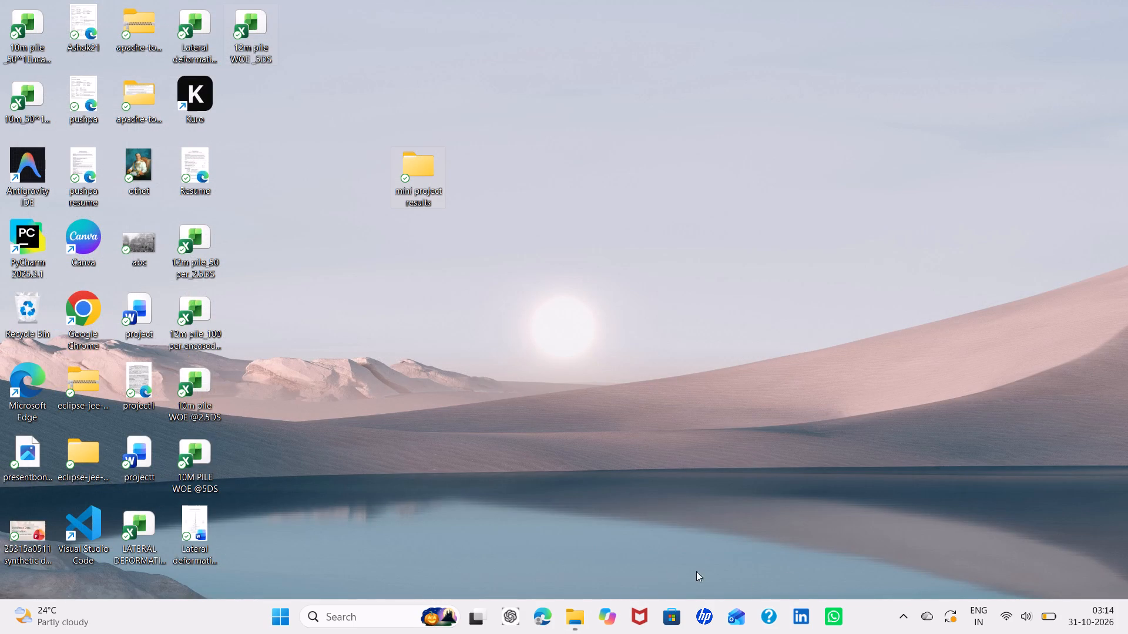
Reopen the file browser and copy the "10m pile _50%Encased_2.5dS" workbook from the recent files in Home.
double_click(576, 603)
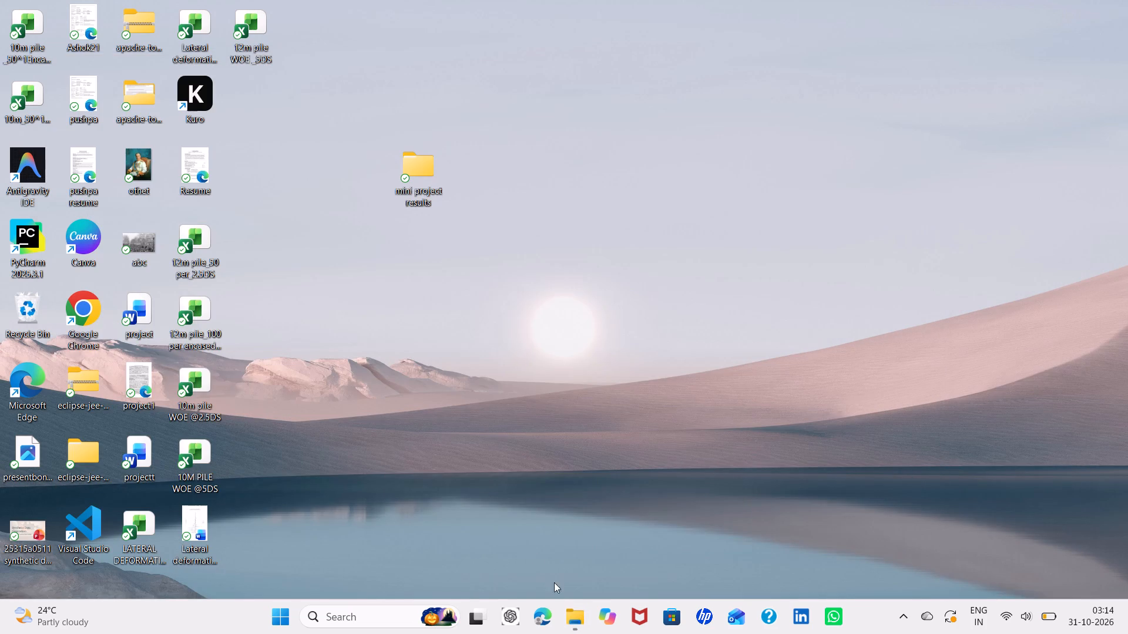
click(582, 620)
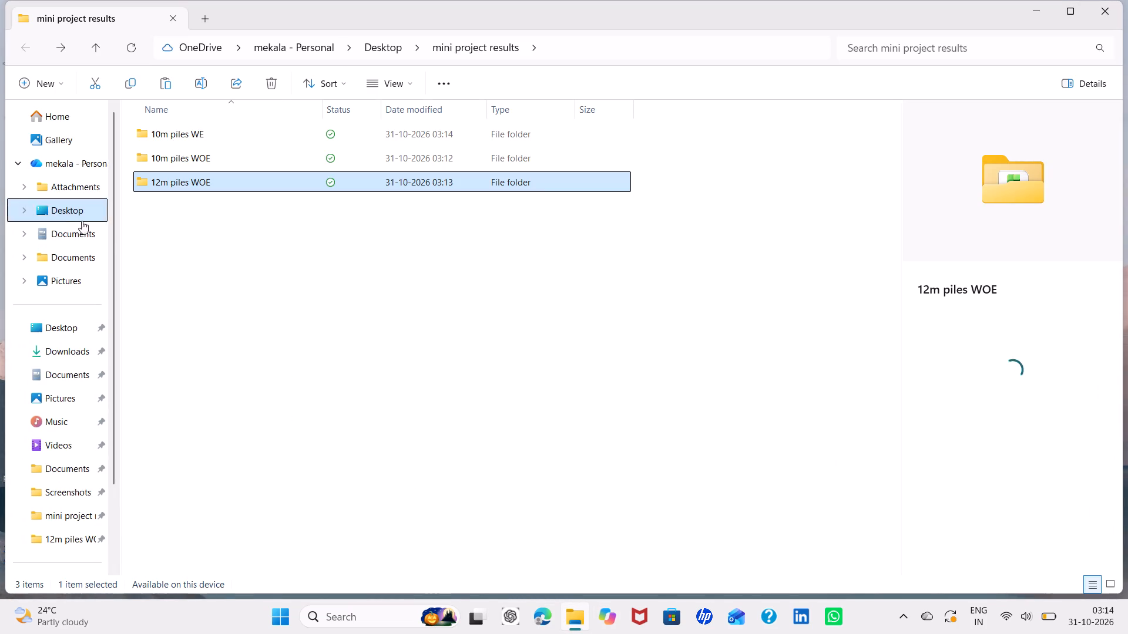
double_click(78, 125)
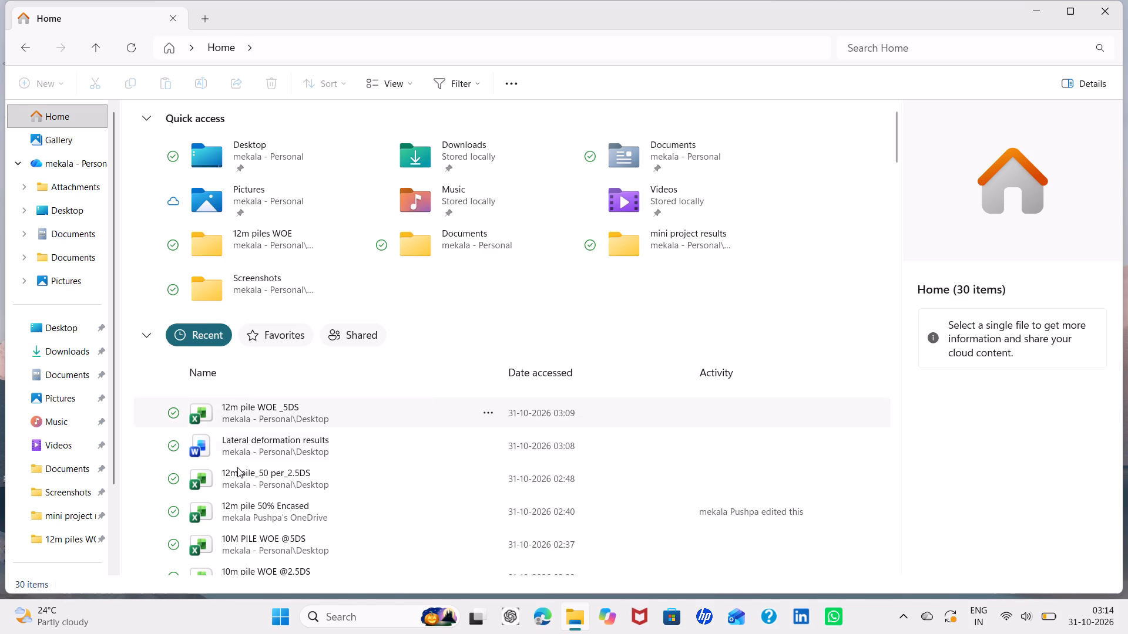
scroll(254, 481, down, 1)
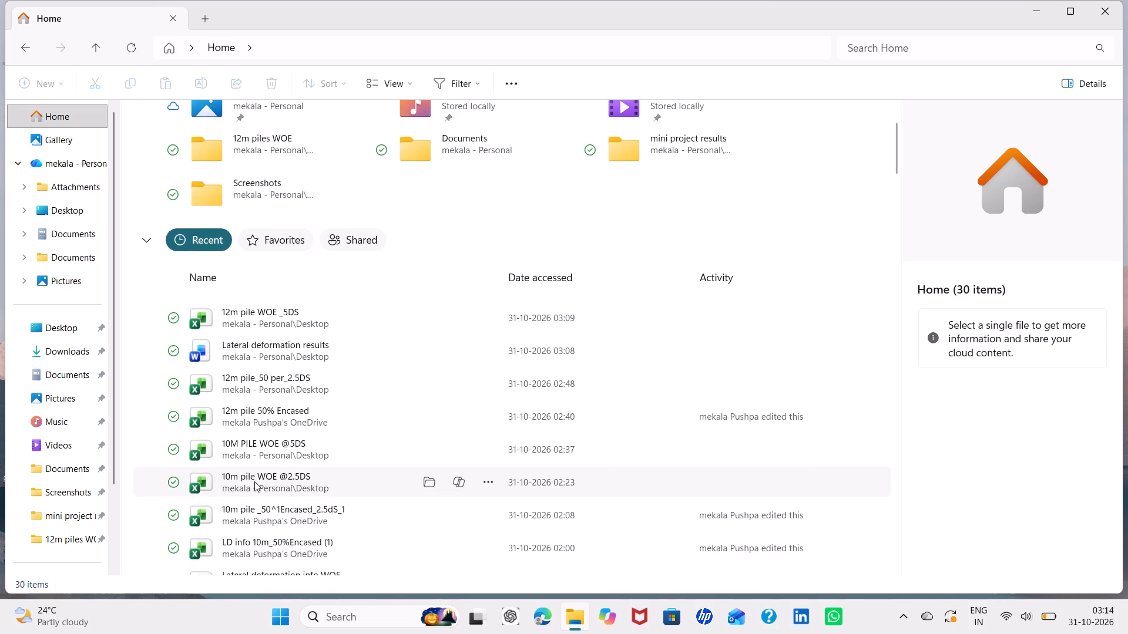
scroll(254, 481, down, 2)
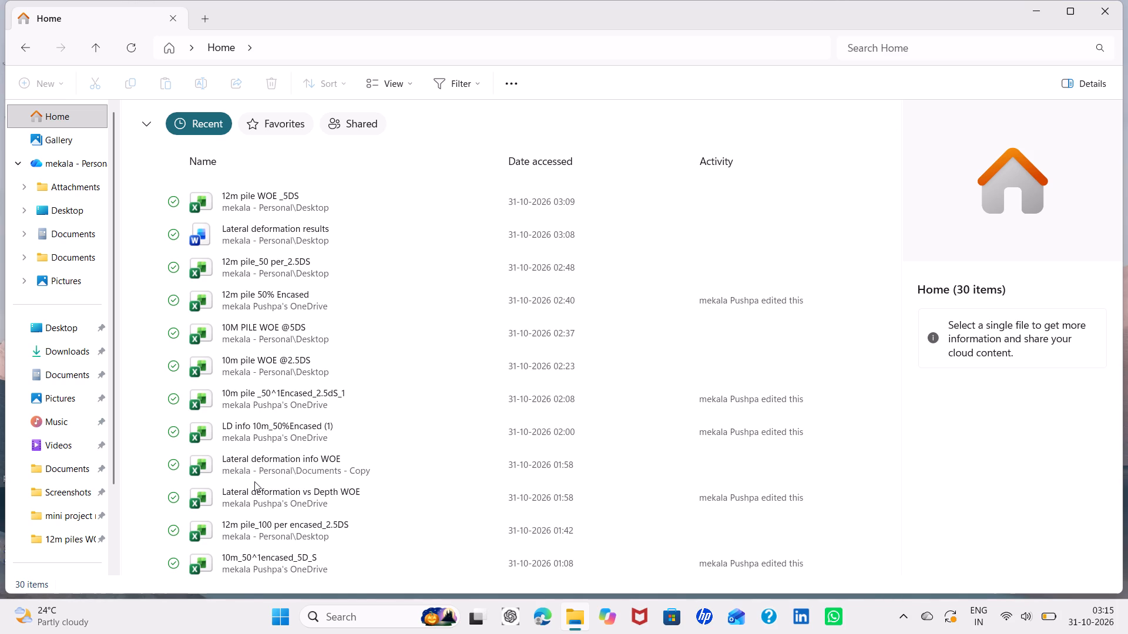
scroll(254, 481, down, 2)
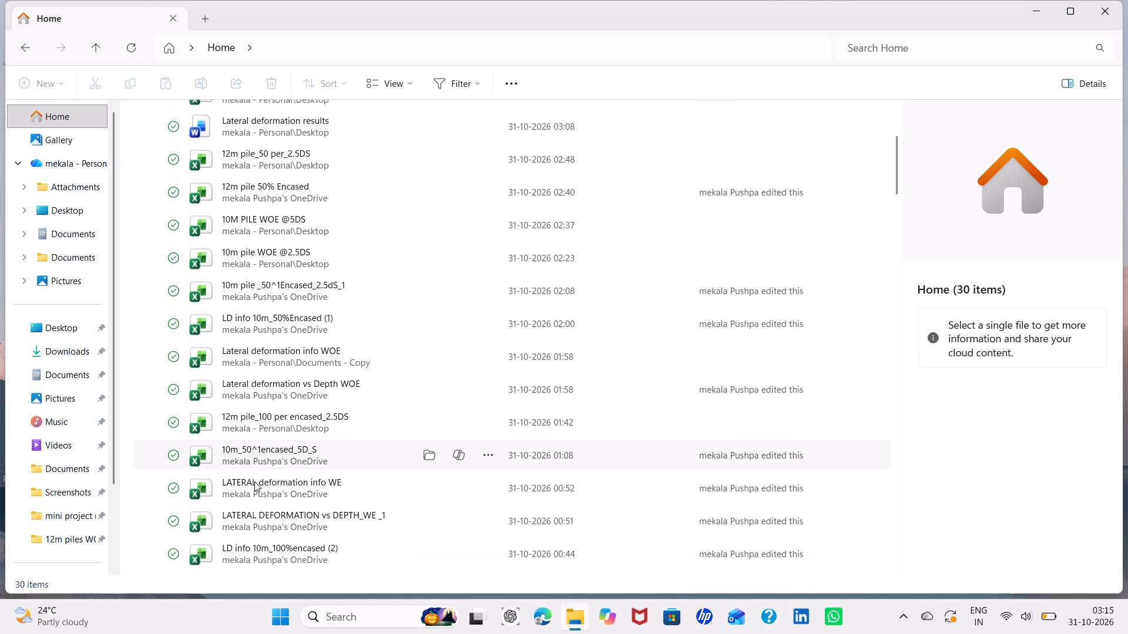
scroll(254, 481, down, 2)
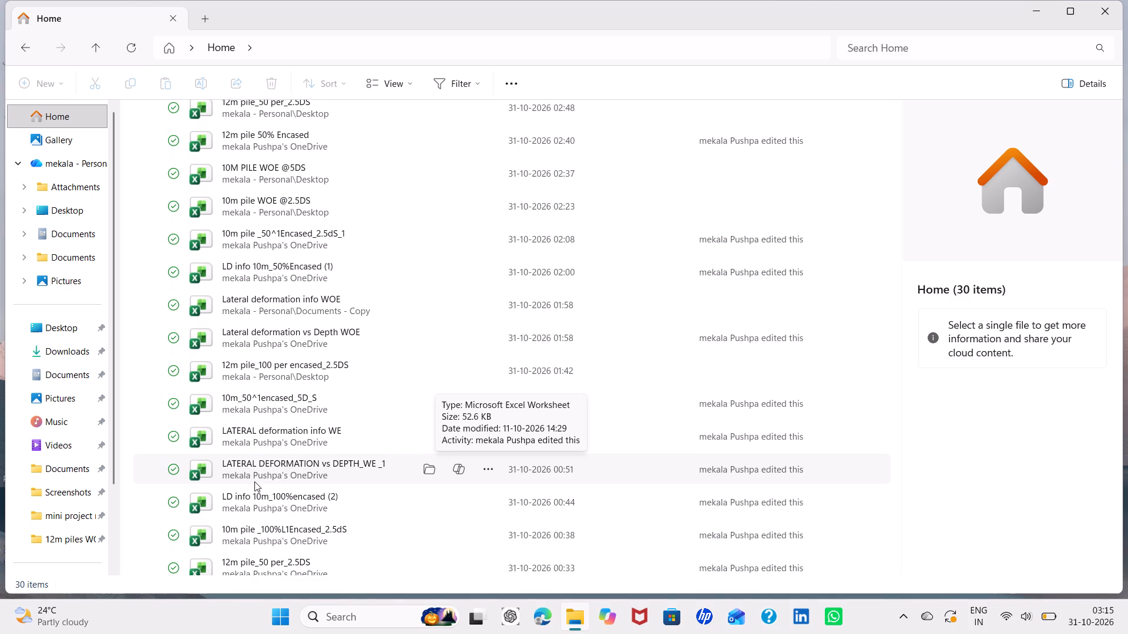
scroll(254, 481, down, 1)
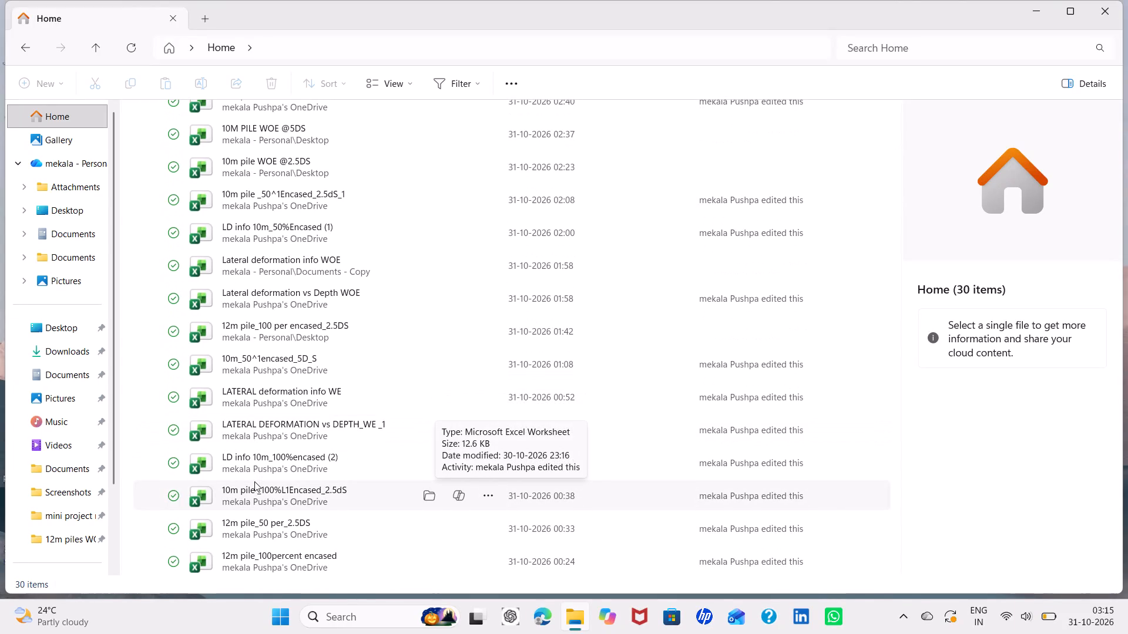
scroll(254, 481, down, 2)
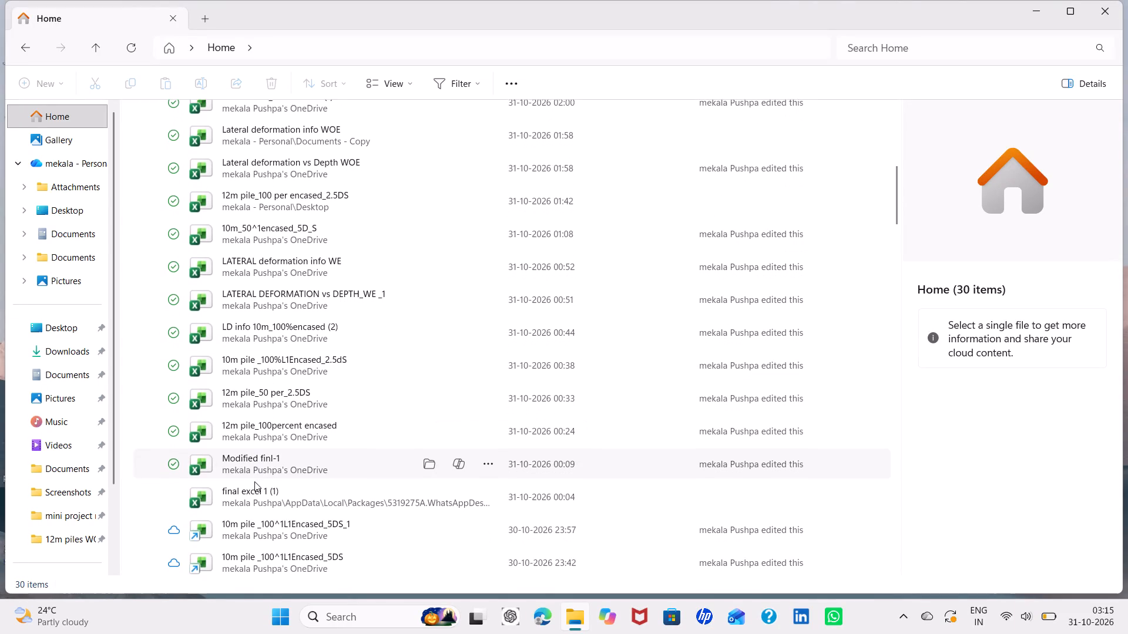
scroll(254, 481, down, 1)
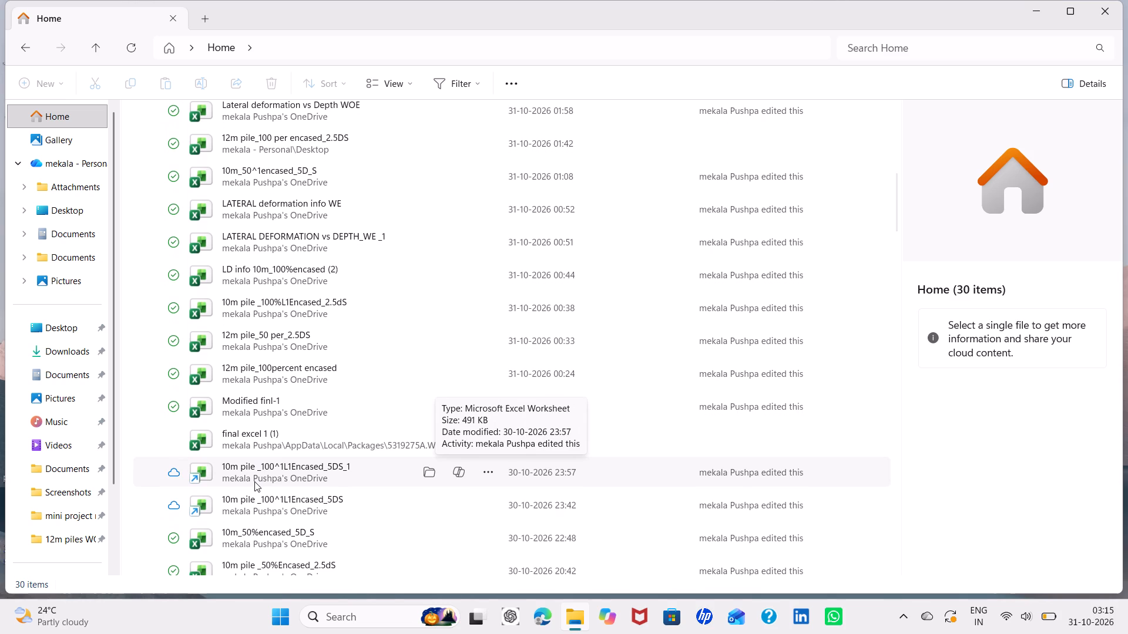
scroll(254, 481, down, 1)
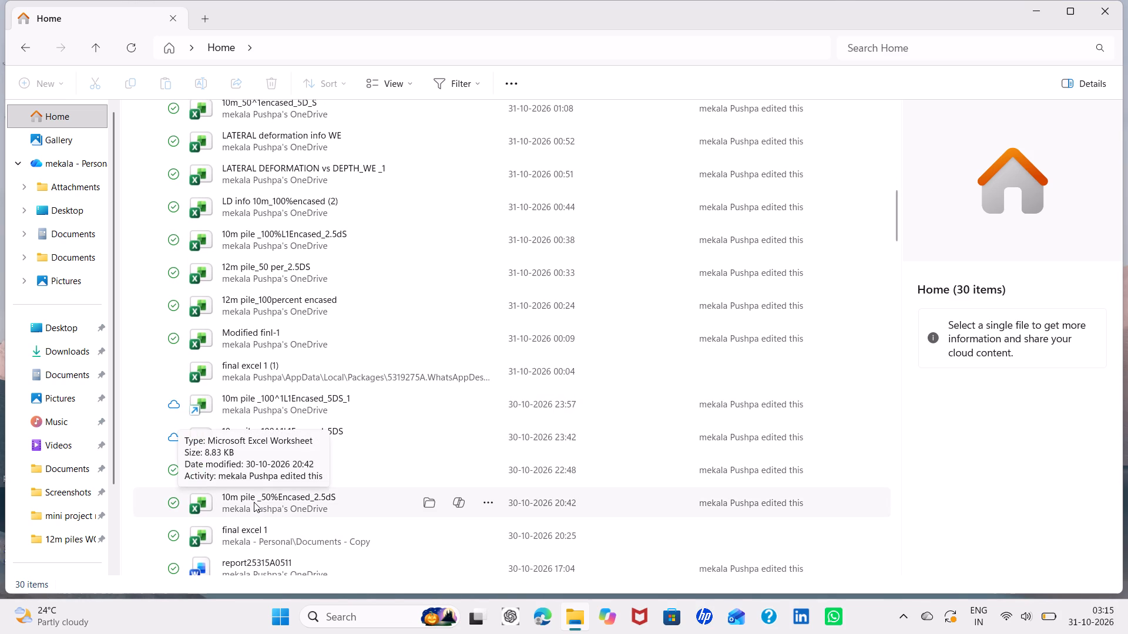
click(254, 502)
right_click(254, 502)
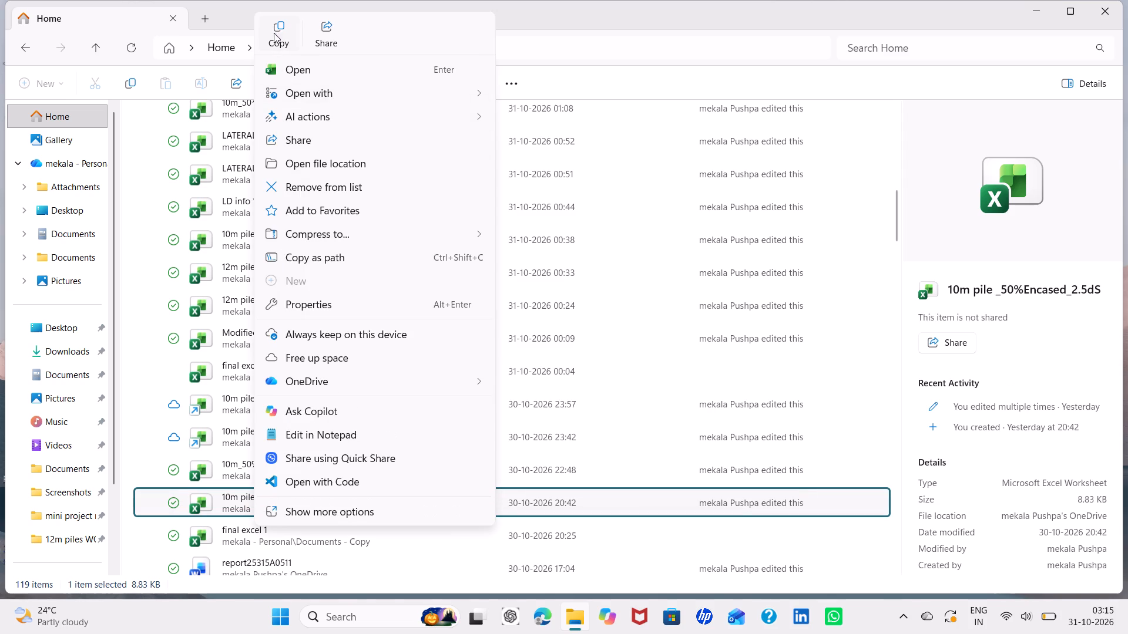
click(274, 29)
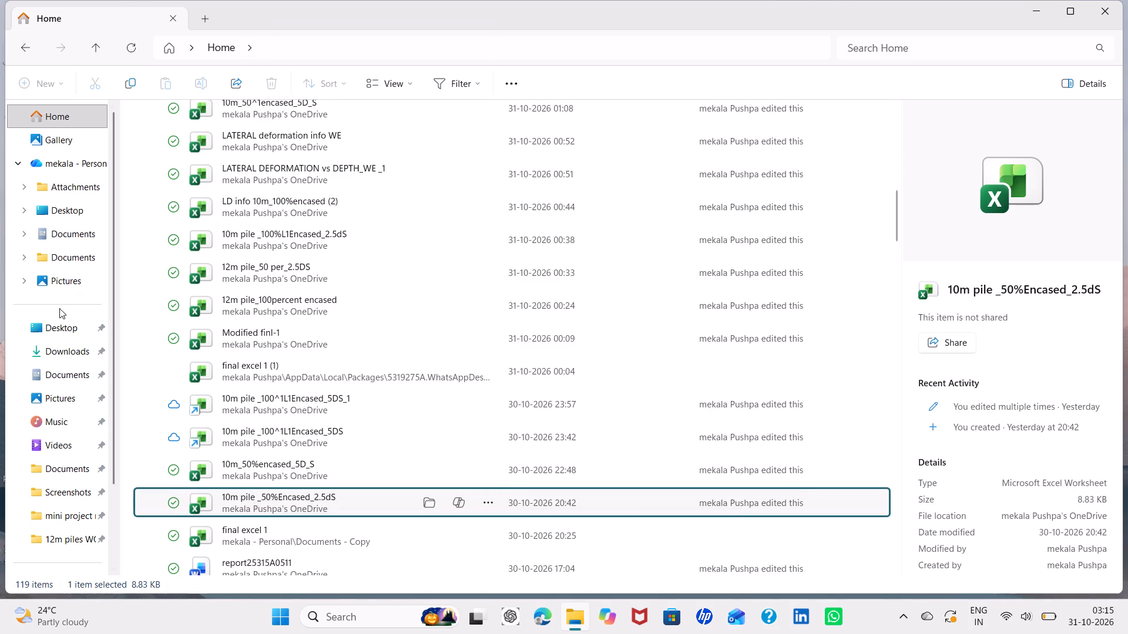
Paste the copied "10m pile _50%Encased_2.5dS" workbook into the "10m piles WE" folder within "mini project results" on the desktop.
click(63, 333)
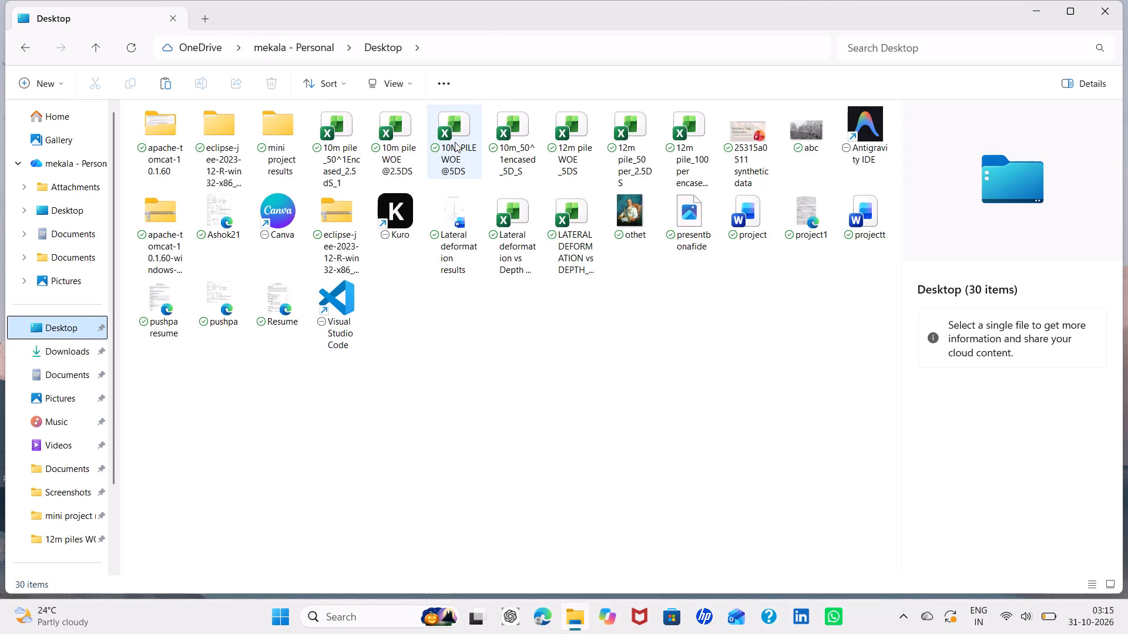
double_click(288, 134)
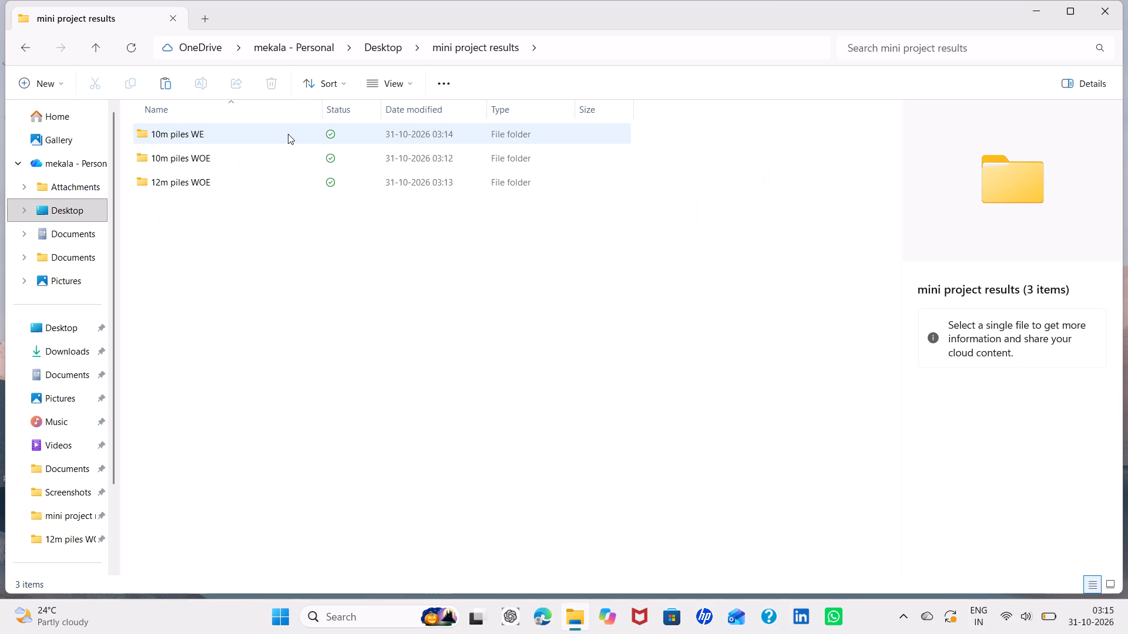
double_click(256, 141)
right_click(256, 141)
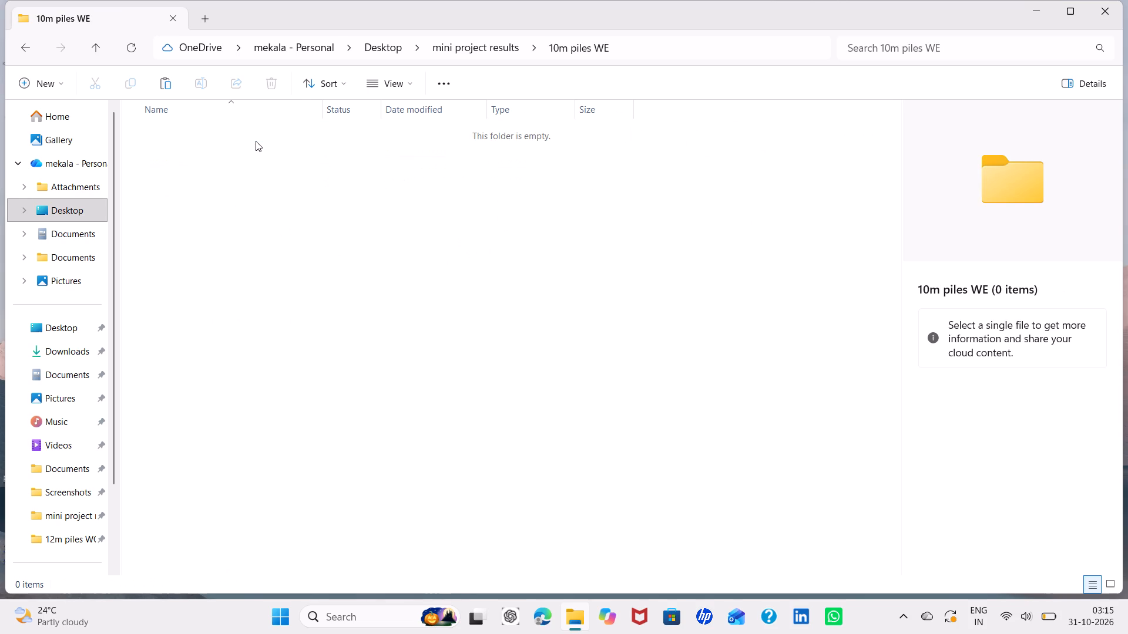
click(275, 159)
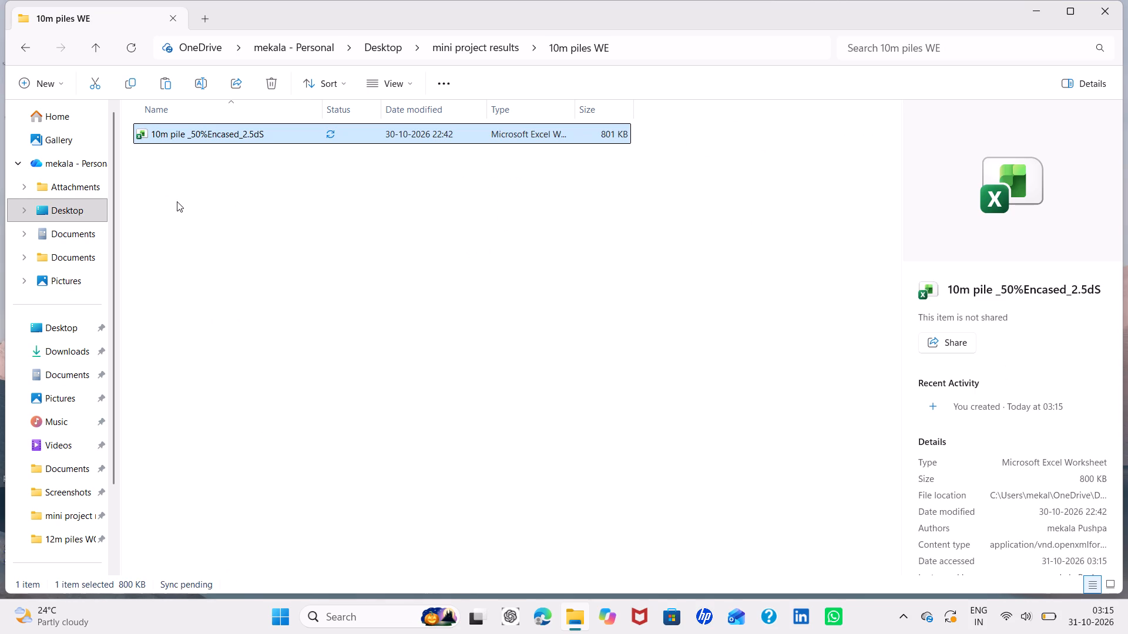
Copy the "10m_50%encased_5D_S" workbook from the recent files in Home.
click(77, 124)
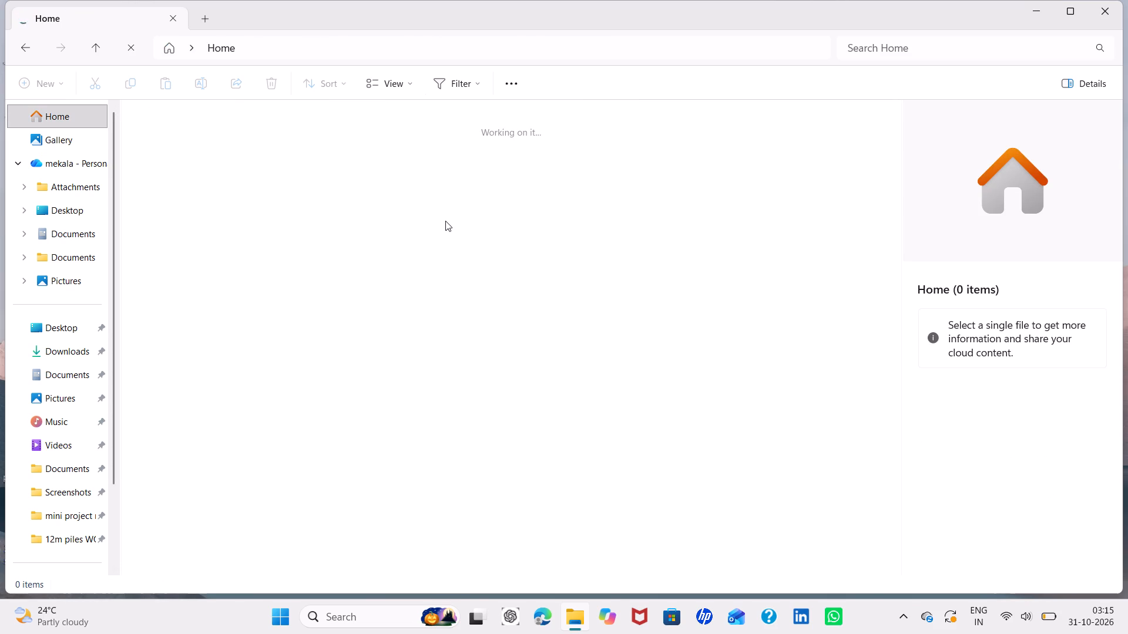
scroll(342, 407, down, 1)
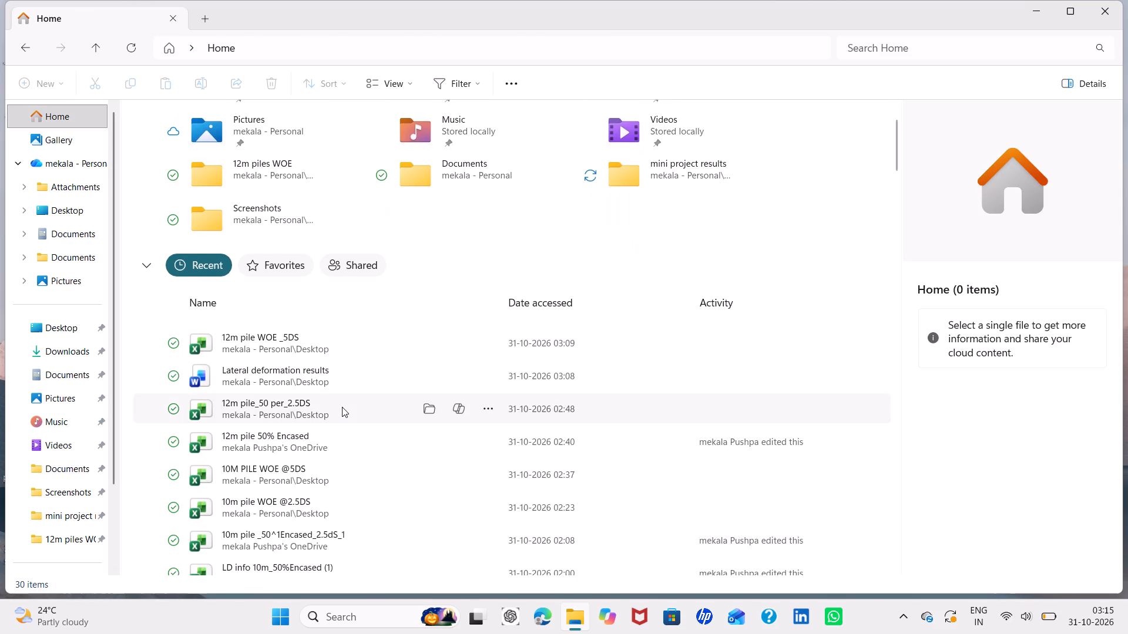
scroll(342, 407, down, 7)
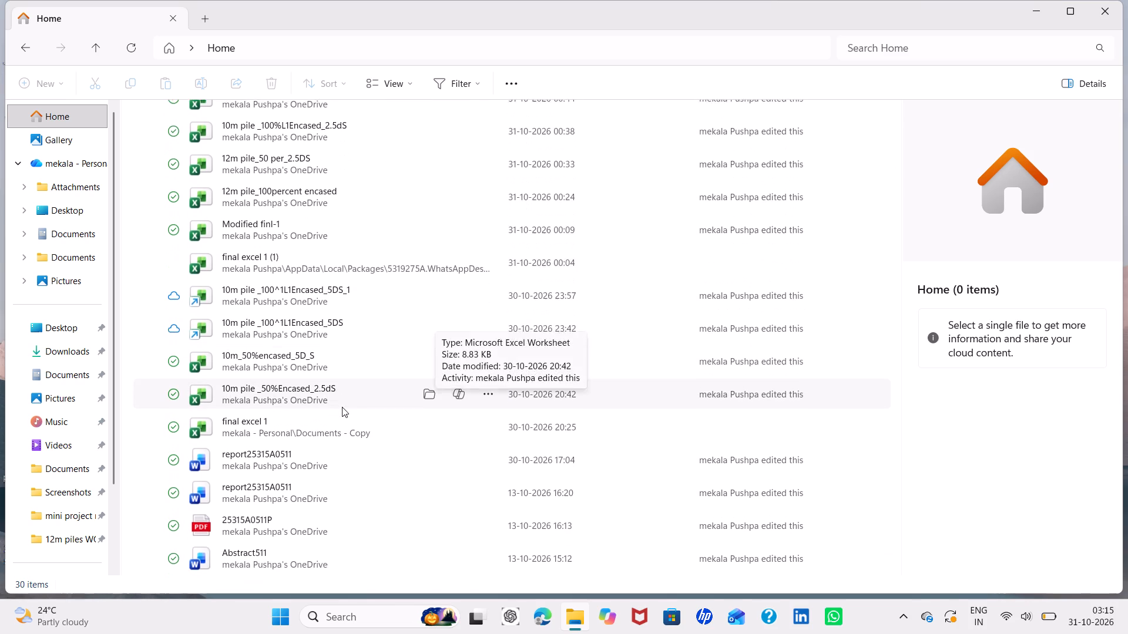
click(315, 356)
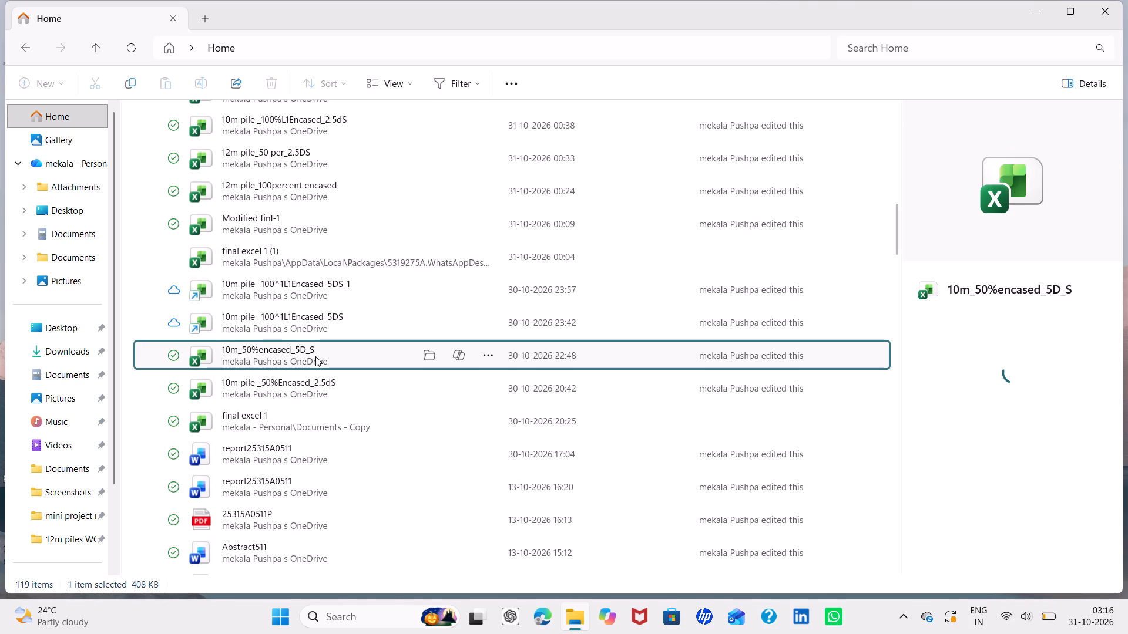
right_click(315, 356)
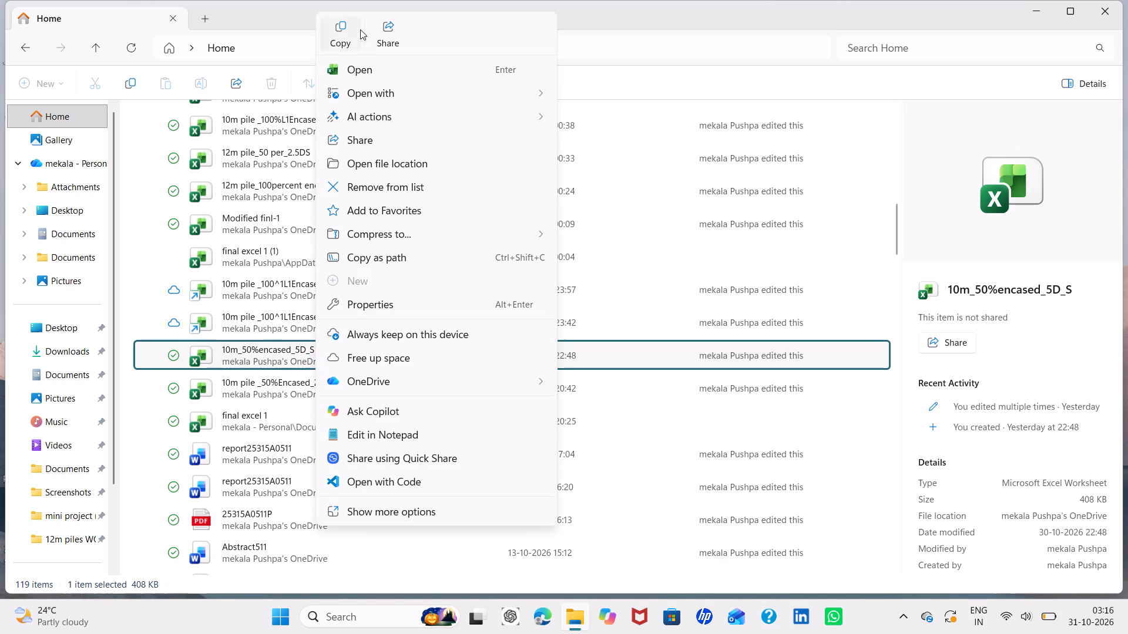
click(348, 28)
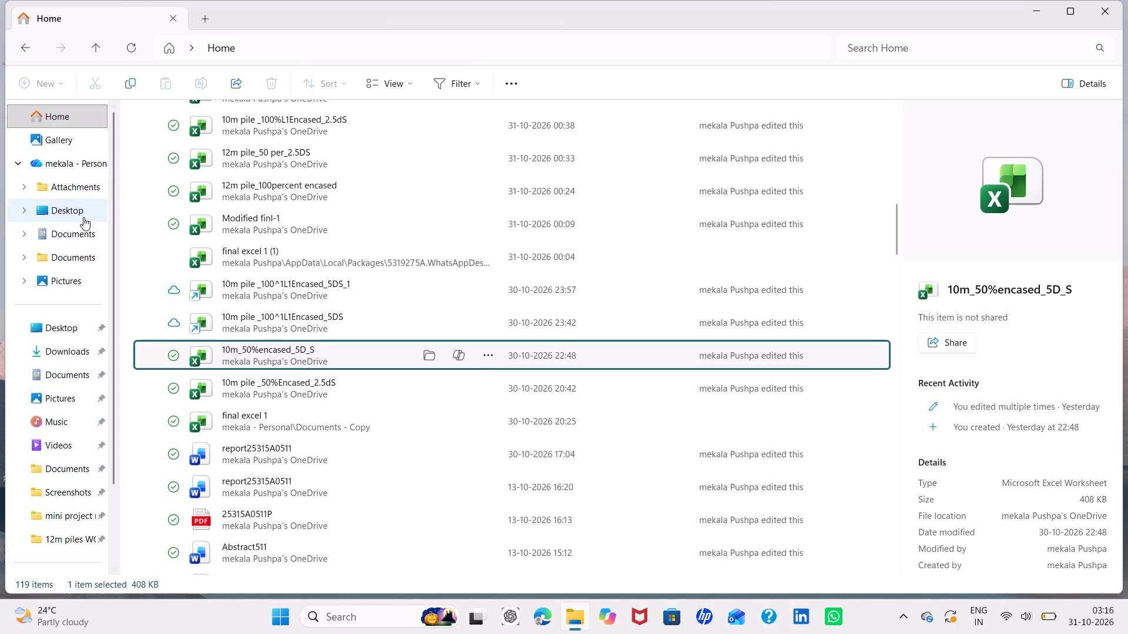
Paste the copied "10m_50%encased_5D_S" workbook into the "10m piles WE" folder within "mini project results" on the desktop.
double_click(86, 214)
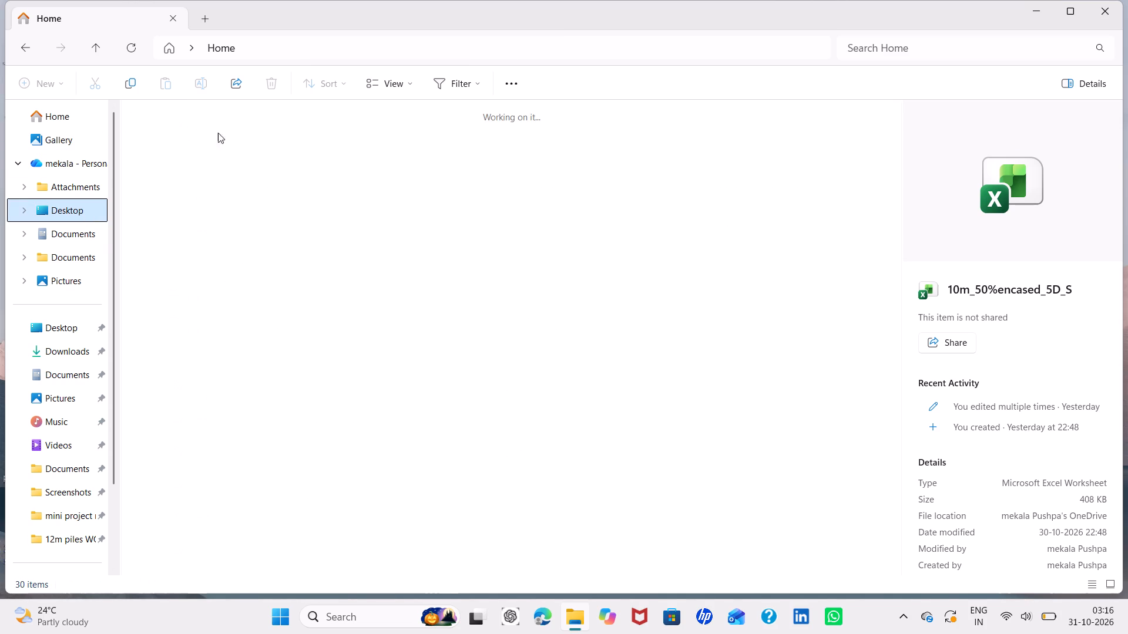
double_click(260, 126)
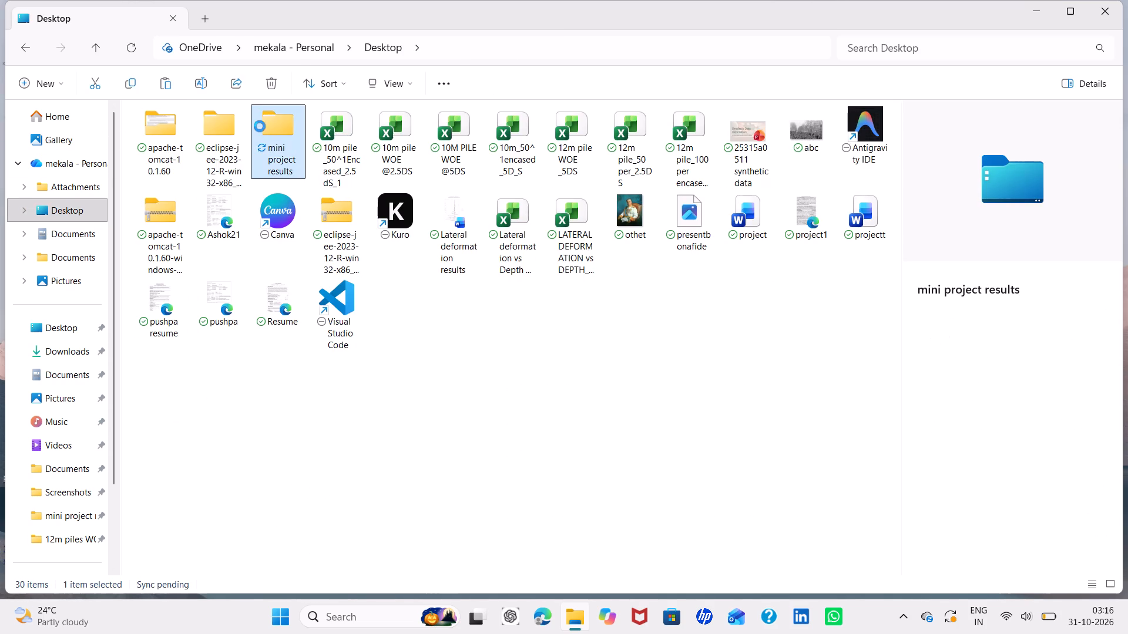
triple_click(232, 136)
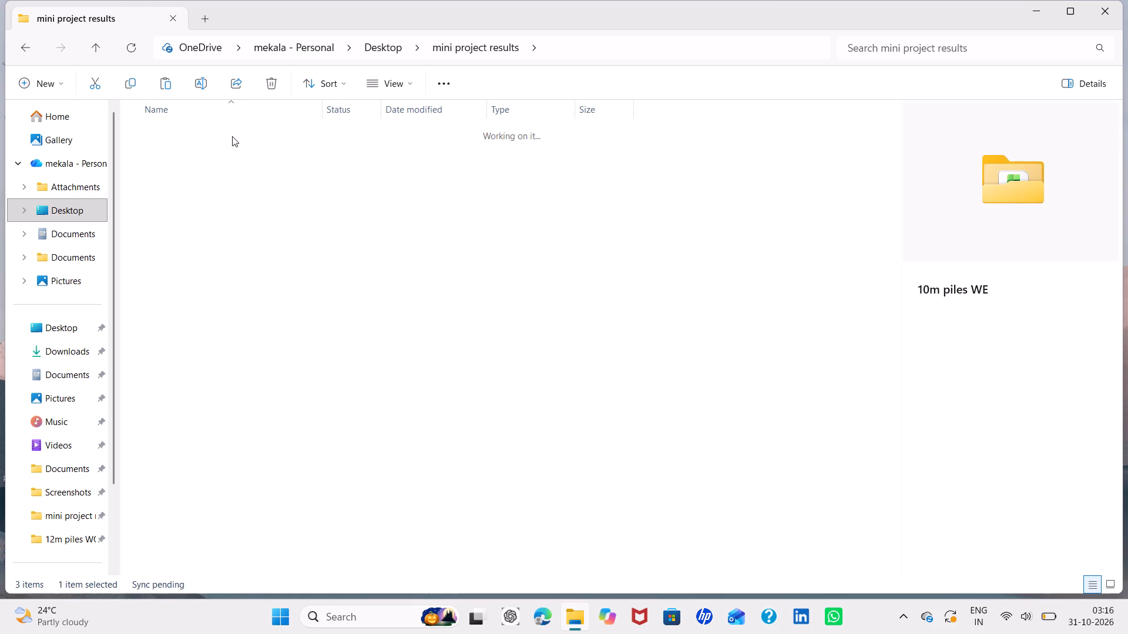
right_click(209, 148)
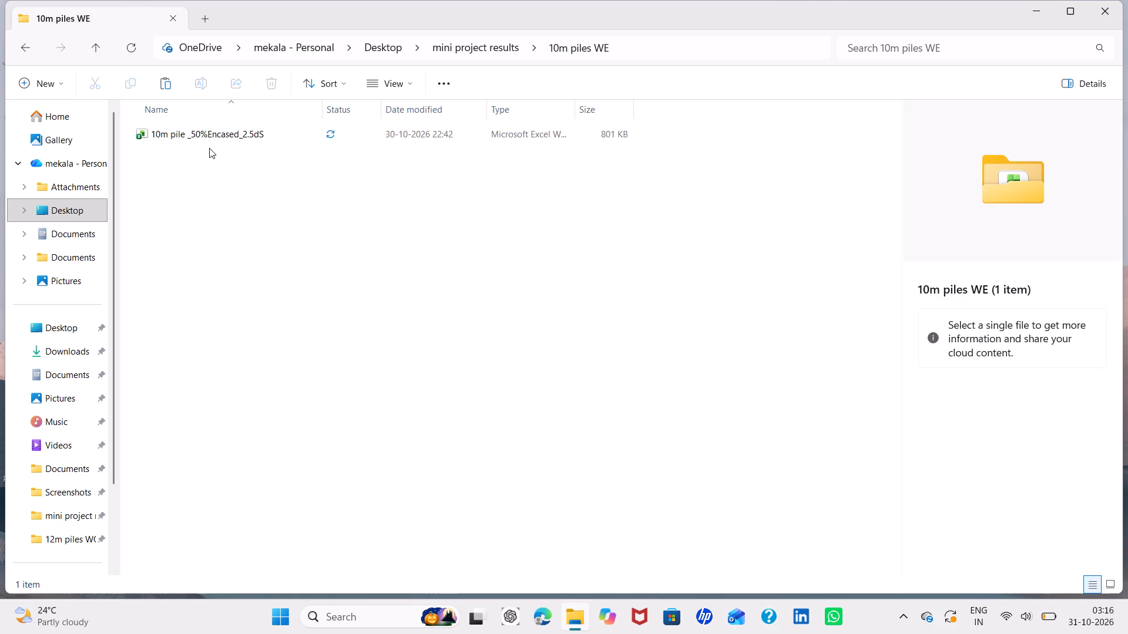
click(230, 164)
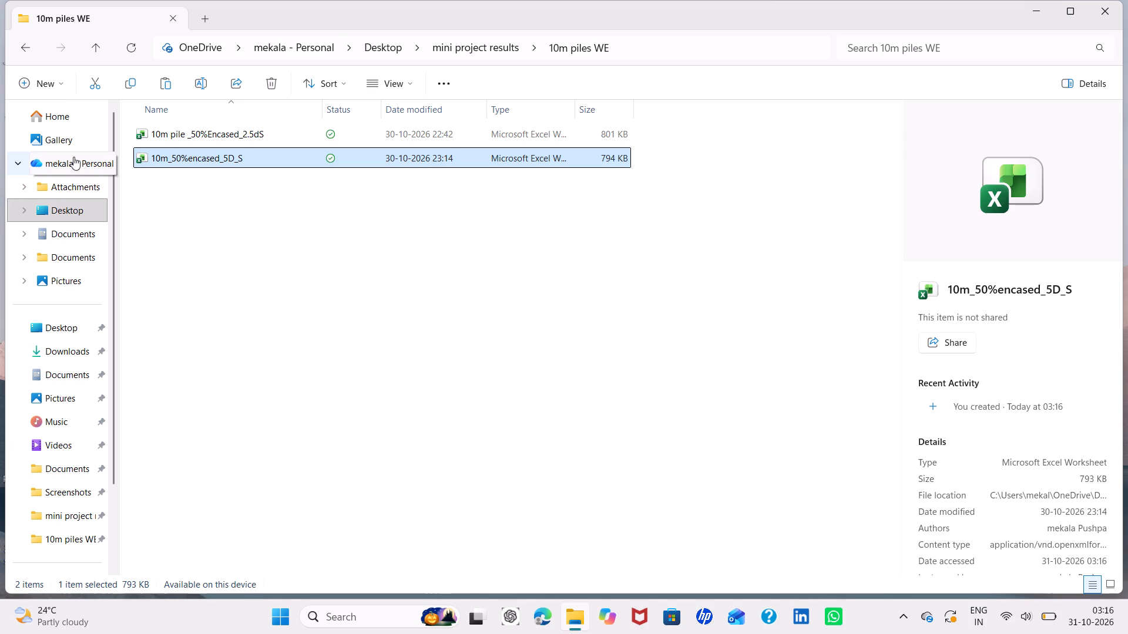
Copy the "10m pile _100%L1Encased_2.5dS" workbook from the recent files in Home.
double_click(66, 117)
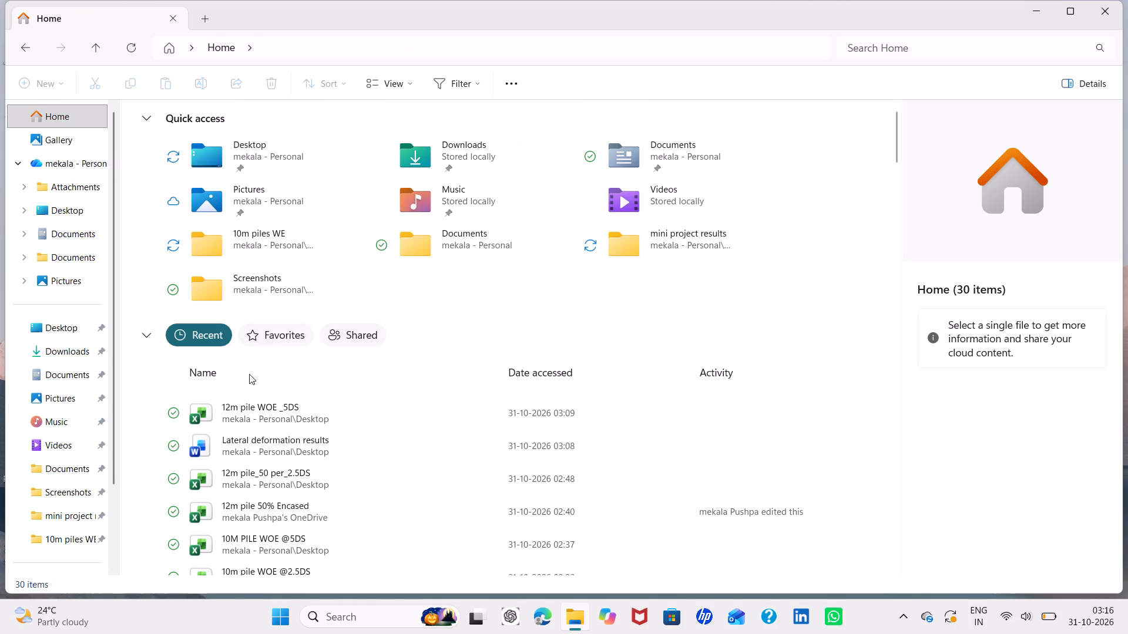
scroll(249, 374, down, 2)
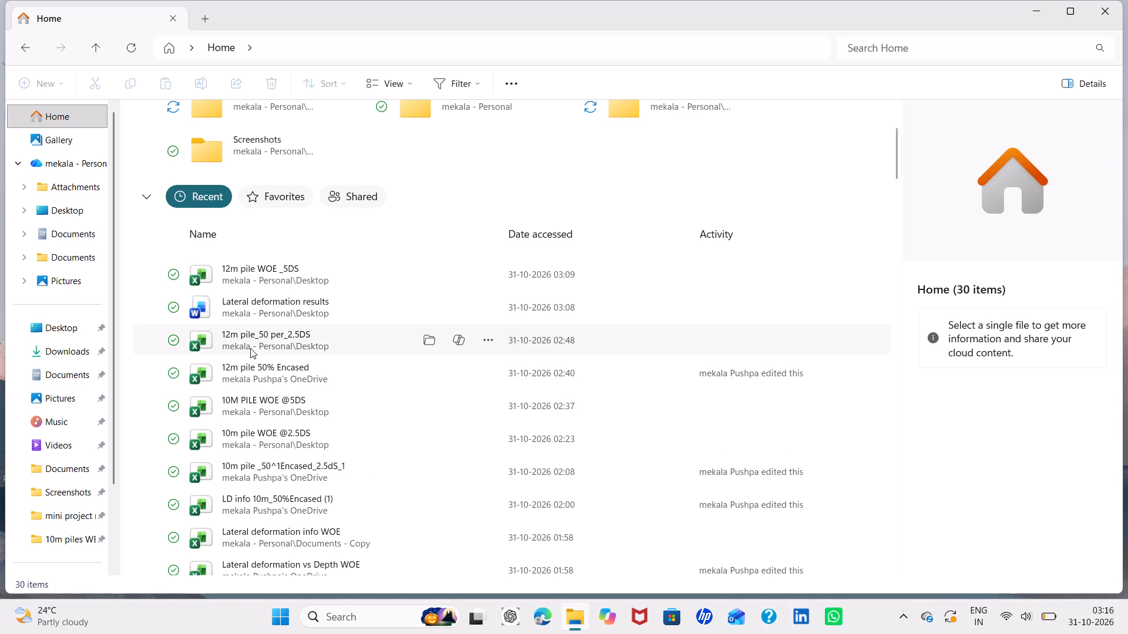
scroll(243, 492, down, 1)
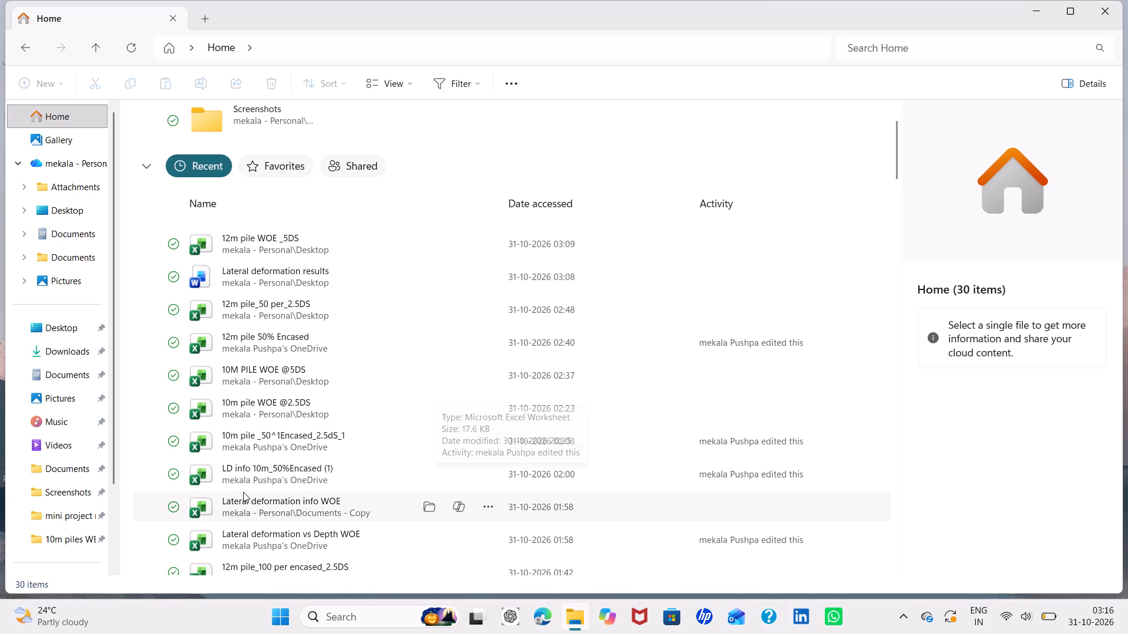
scroll(243, 492, down, 3)
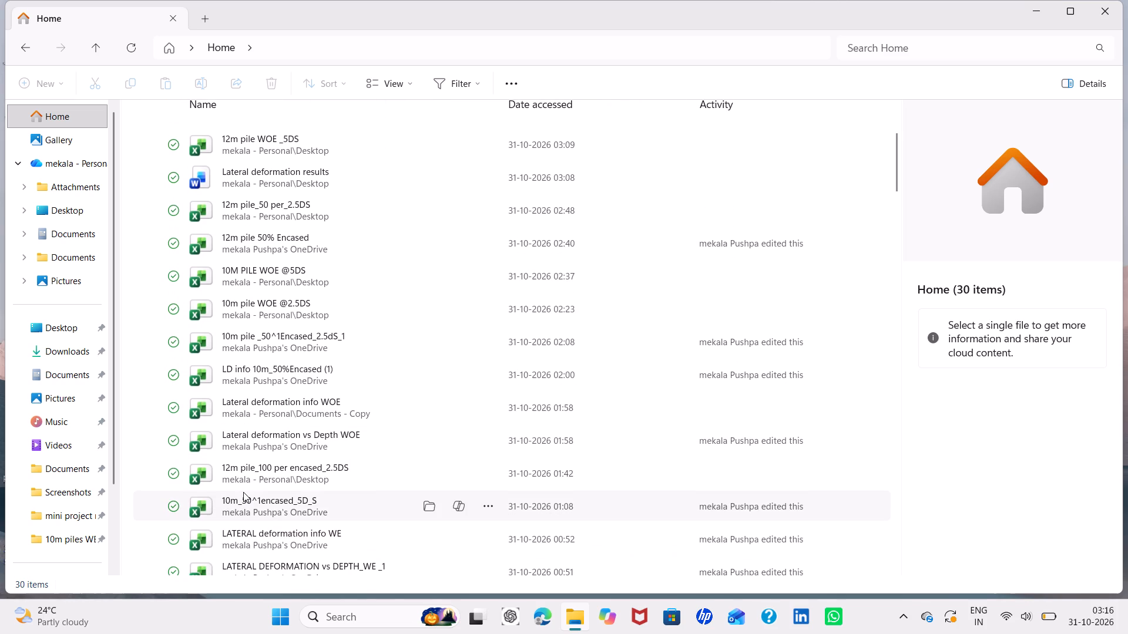
scroll(243, 492, down, 1)
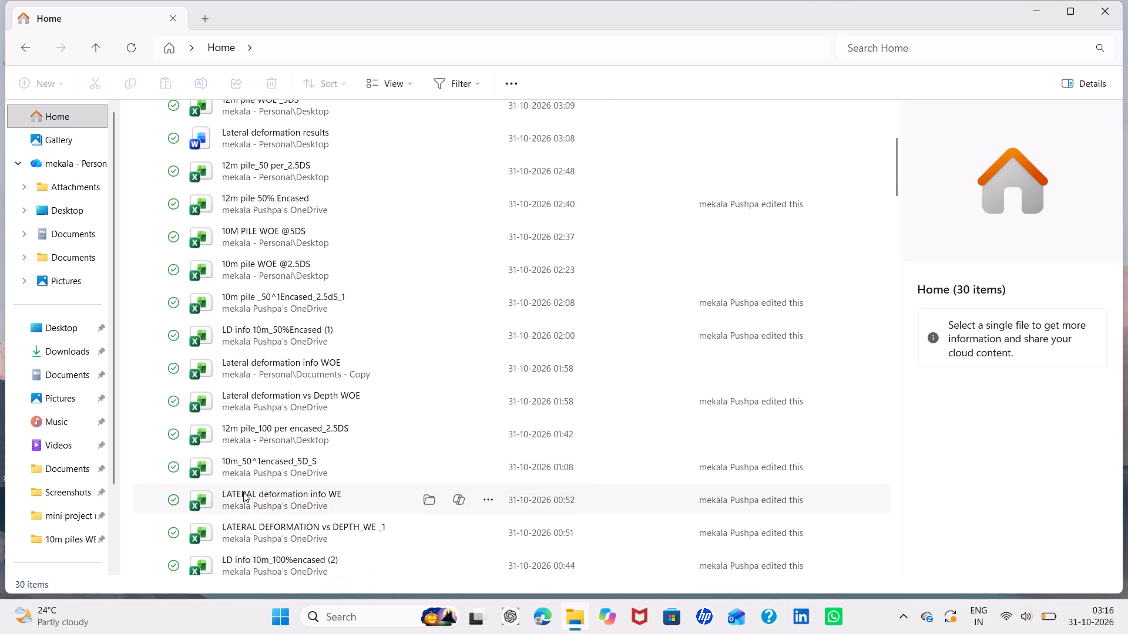
scroll(243, 492, down, 2)
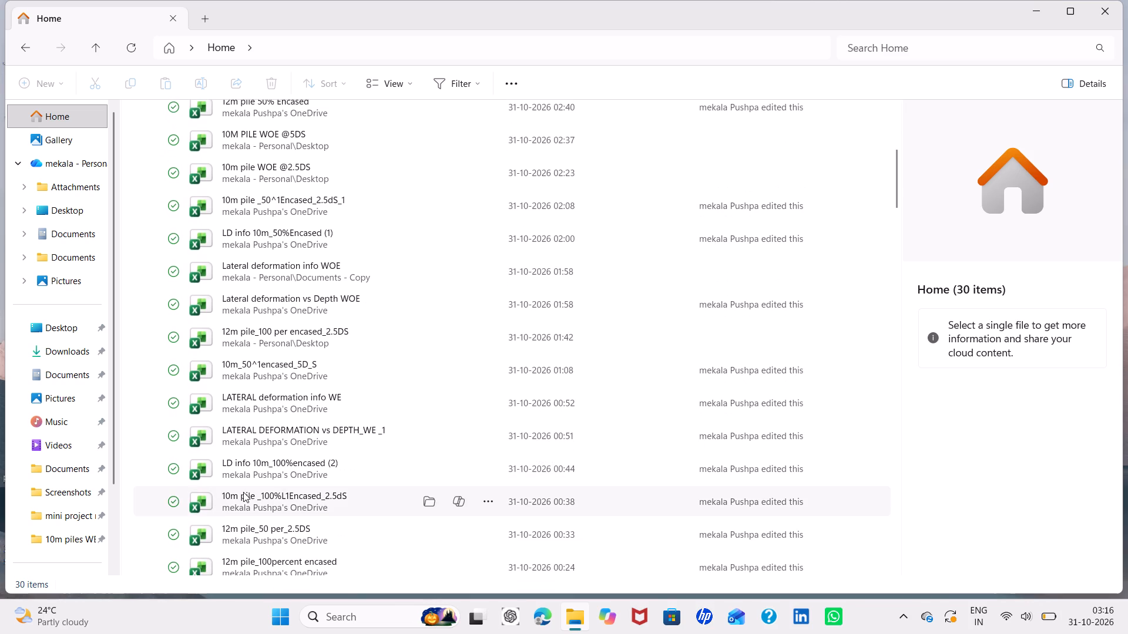
scroll(243, 492, down, 2)
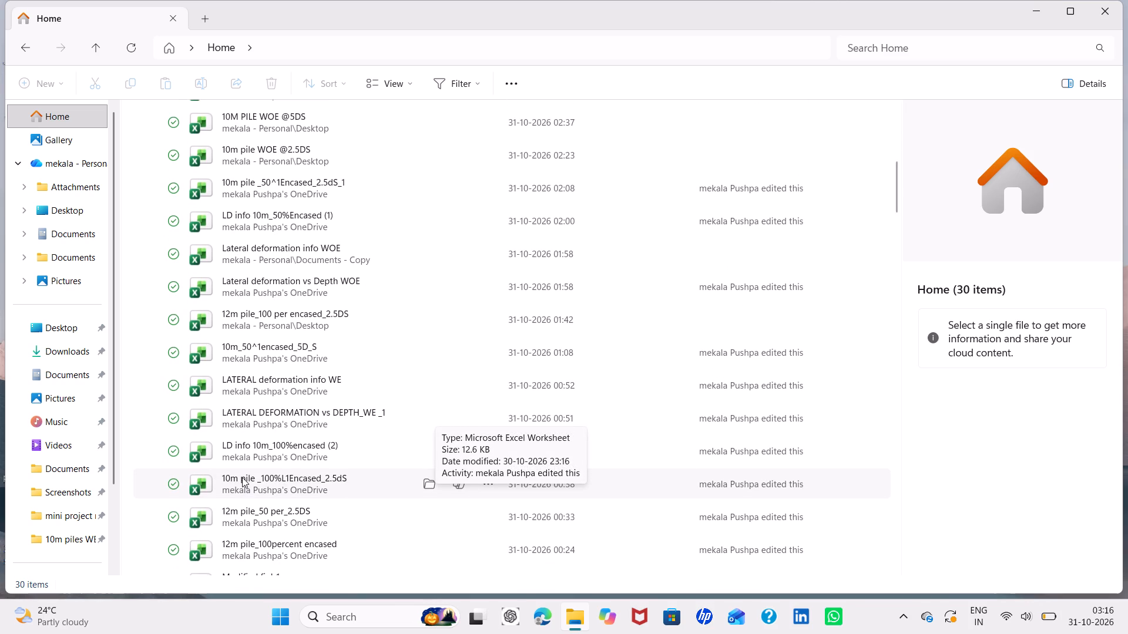
right_click(242, 477)
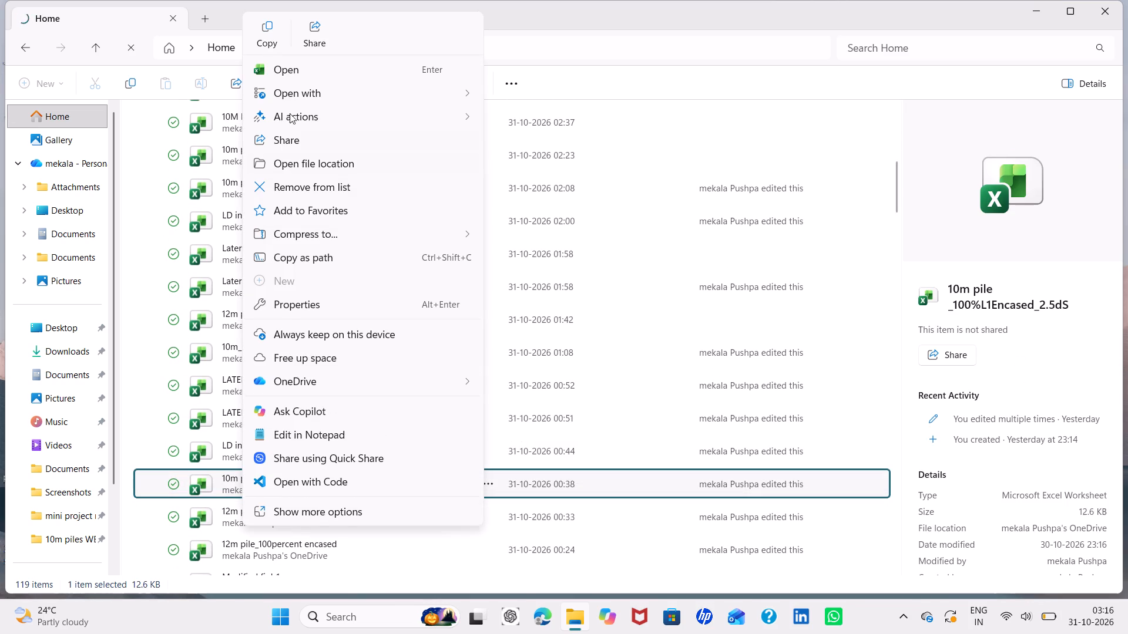
click(266, 24)
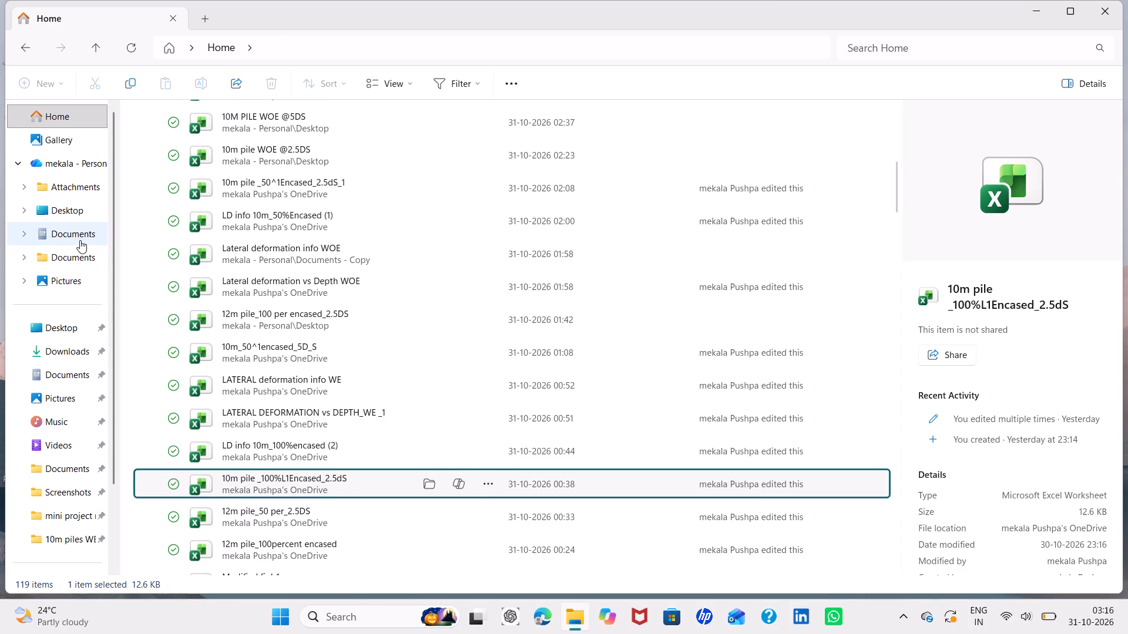
Paste the copied "10m pile _100%L1Encased_2.5dS" workbook into the "10m piles WE" folder within "mini project results" on the desktop.
double_click(85, 208)
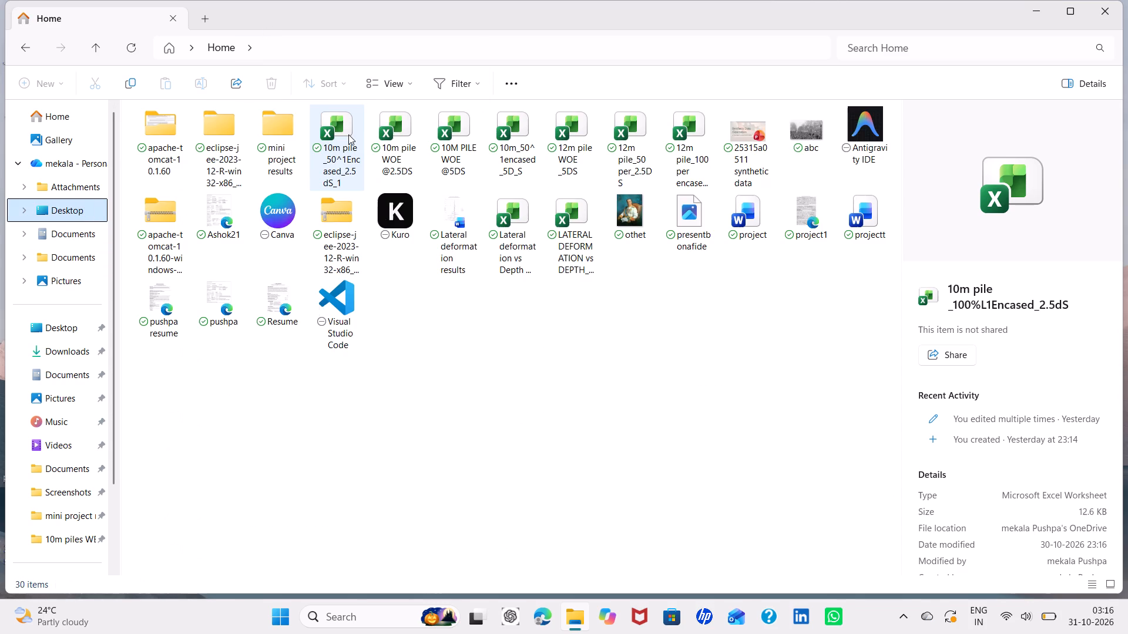
double_click(278, 135)
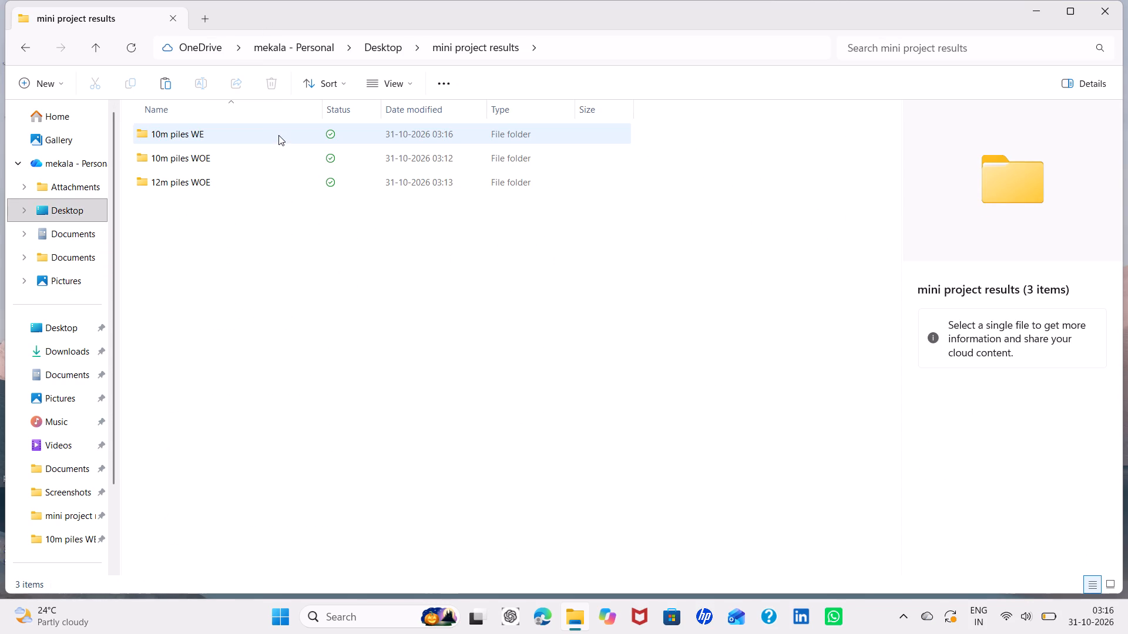
double_click(270, 136)
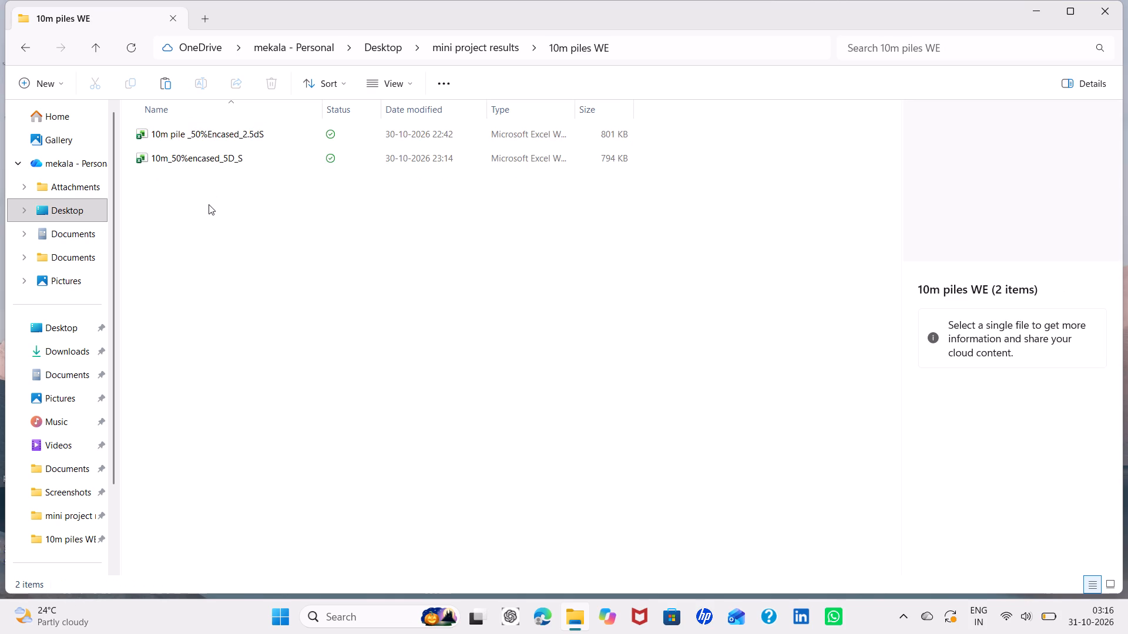
right_click(209, 204)
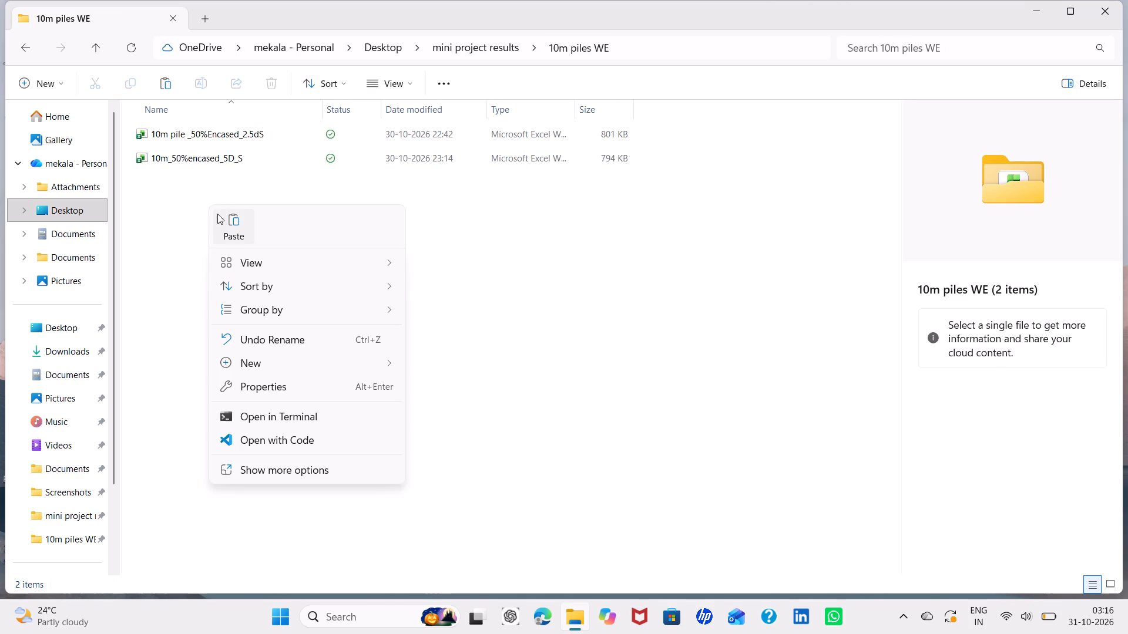
click(229, 220)
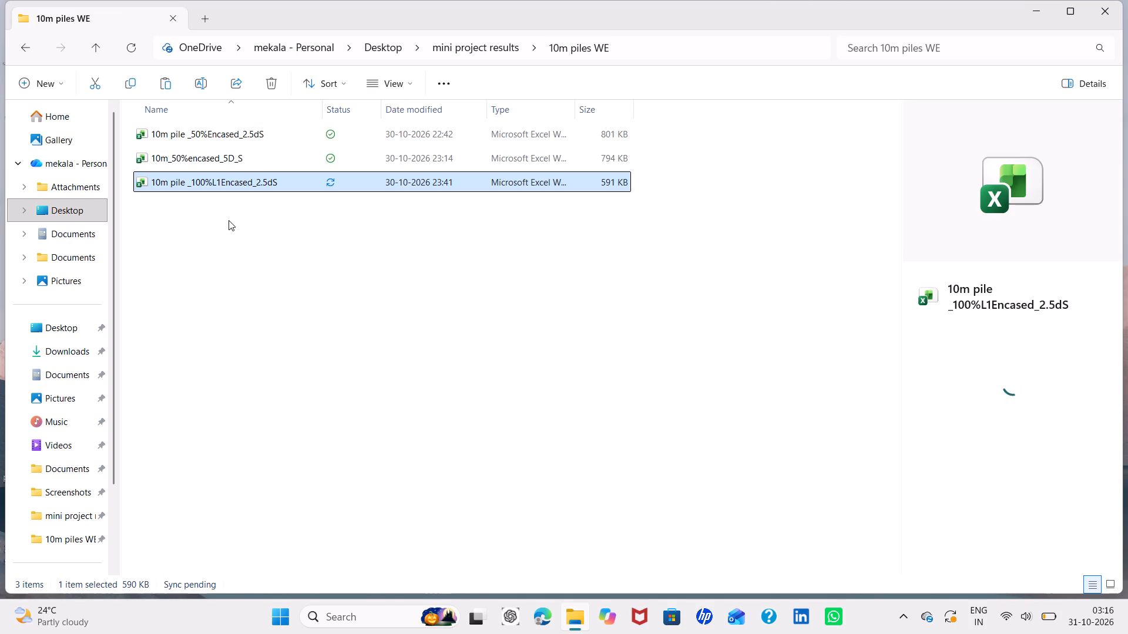
click(221, 236)
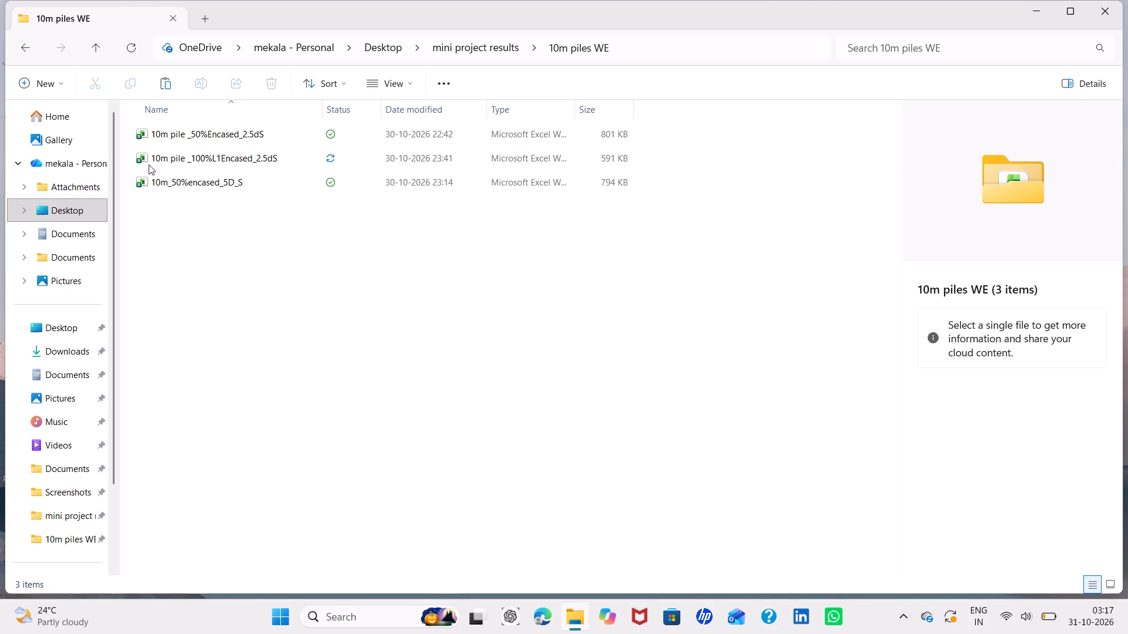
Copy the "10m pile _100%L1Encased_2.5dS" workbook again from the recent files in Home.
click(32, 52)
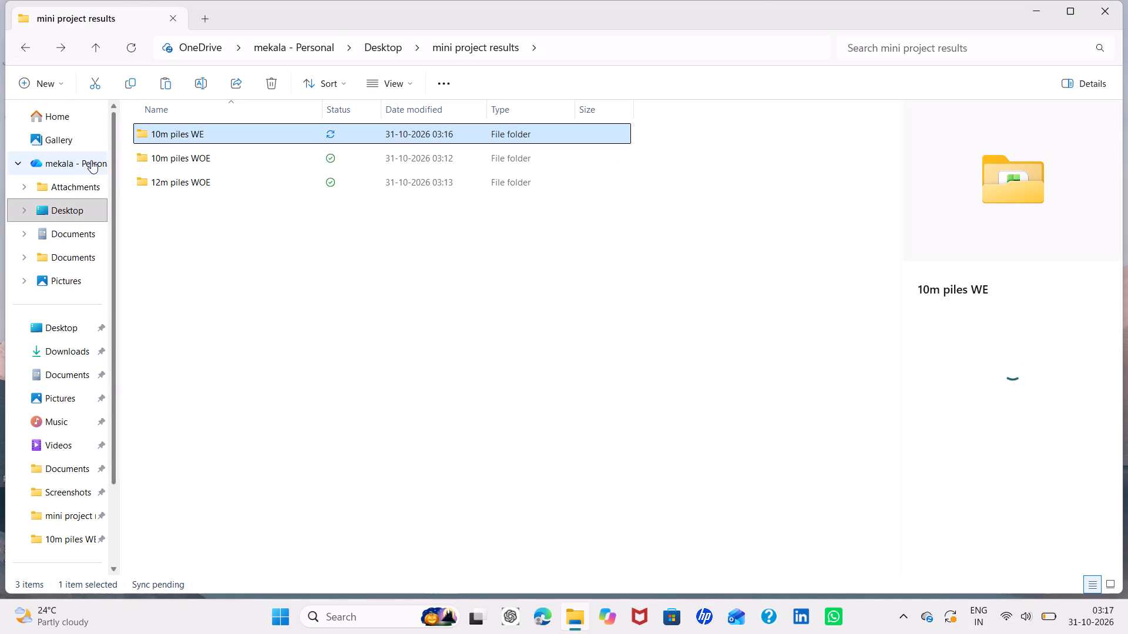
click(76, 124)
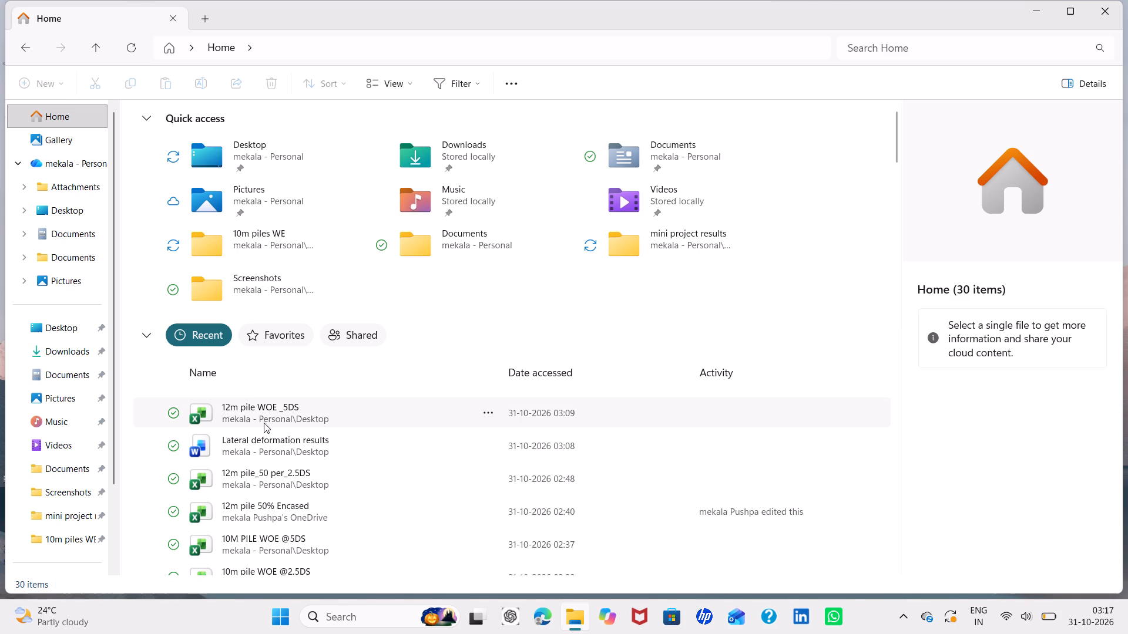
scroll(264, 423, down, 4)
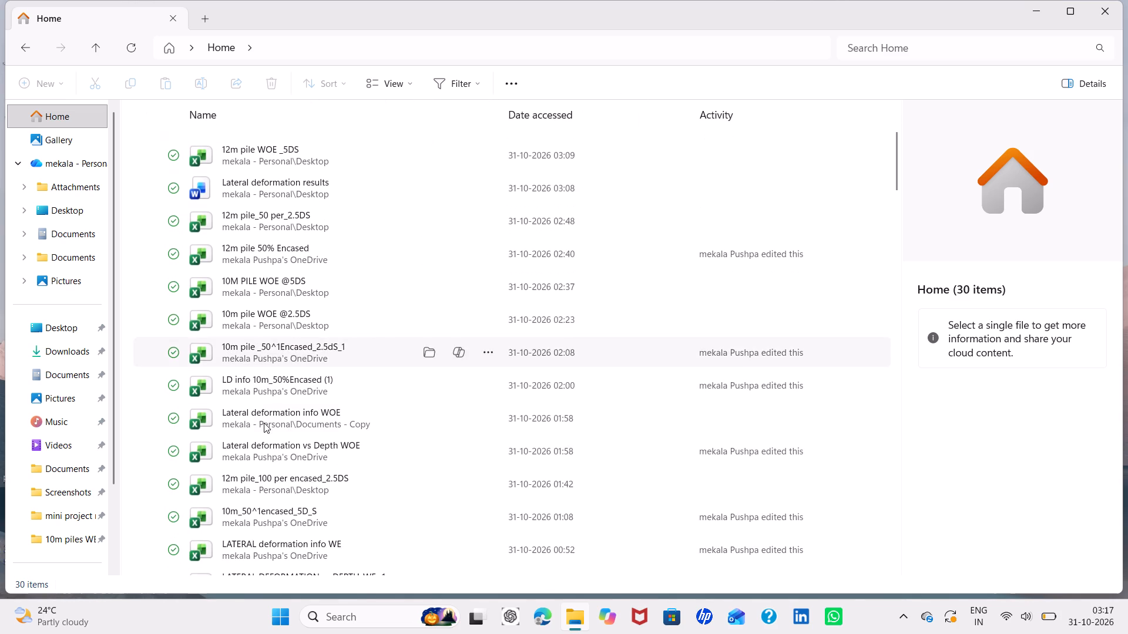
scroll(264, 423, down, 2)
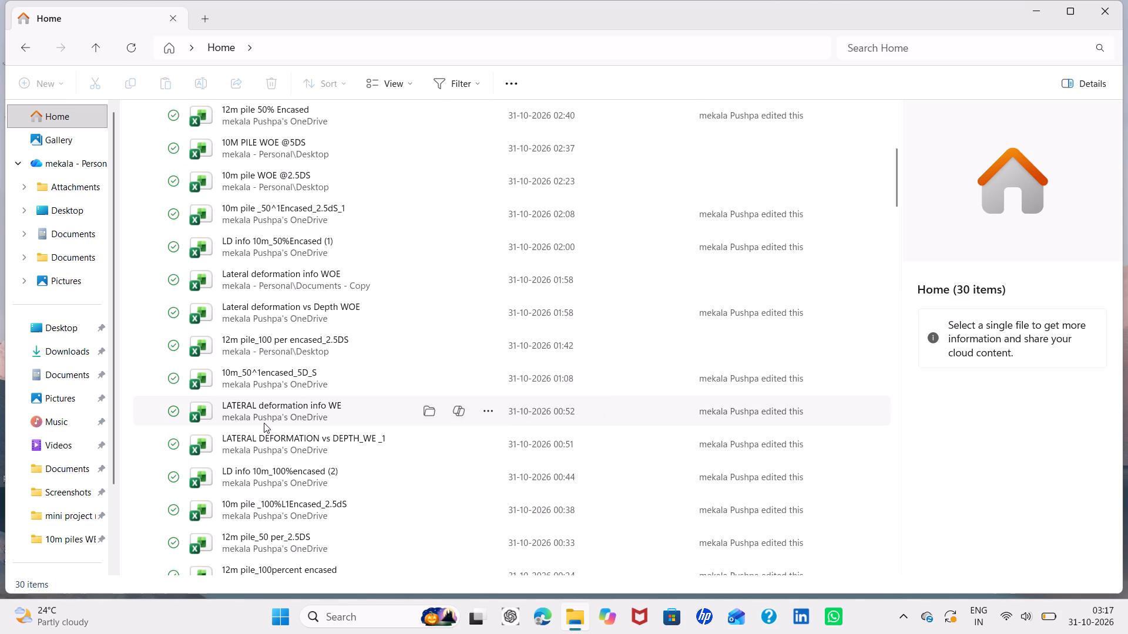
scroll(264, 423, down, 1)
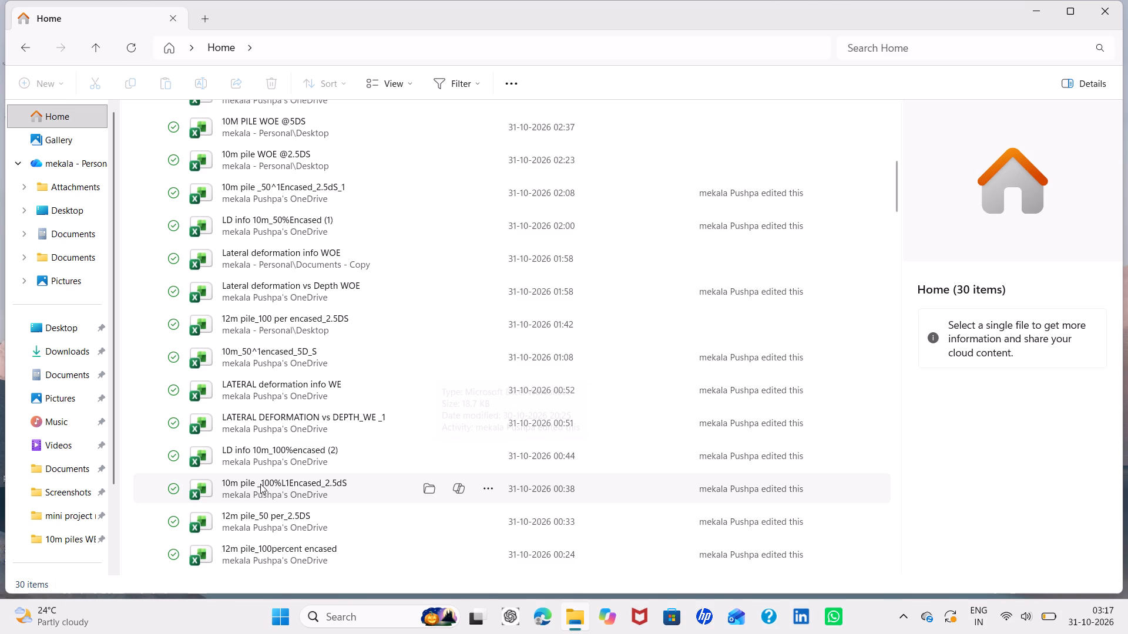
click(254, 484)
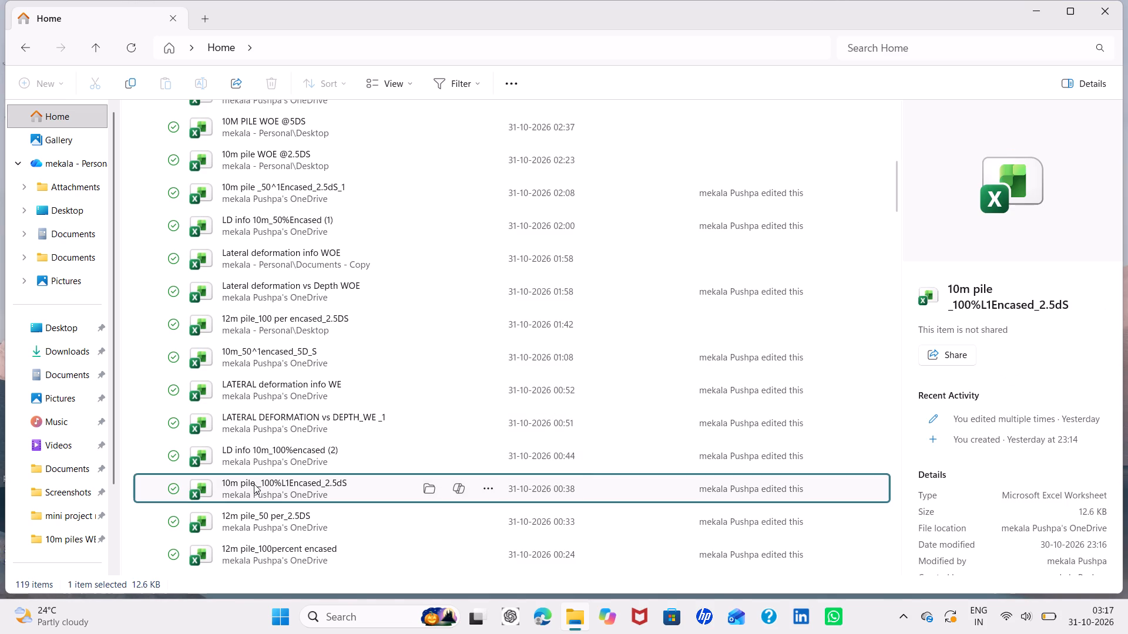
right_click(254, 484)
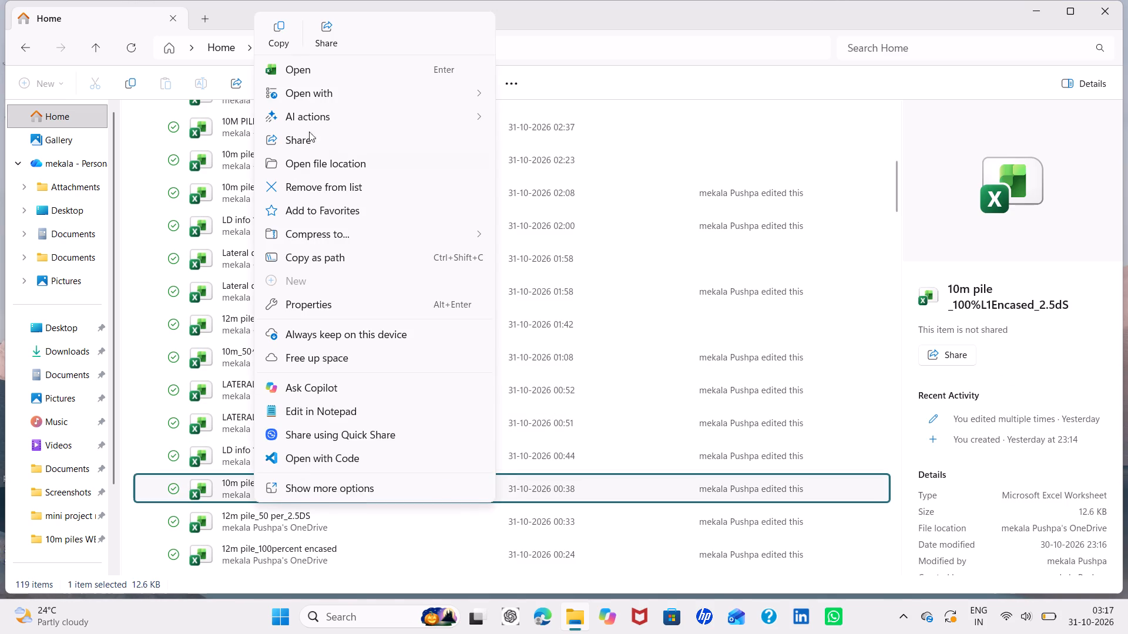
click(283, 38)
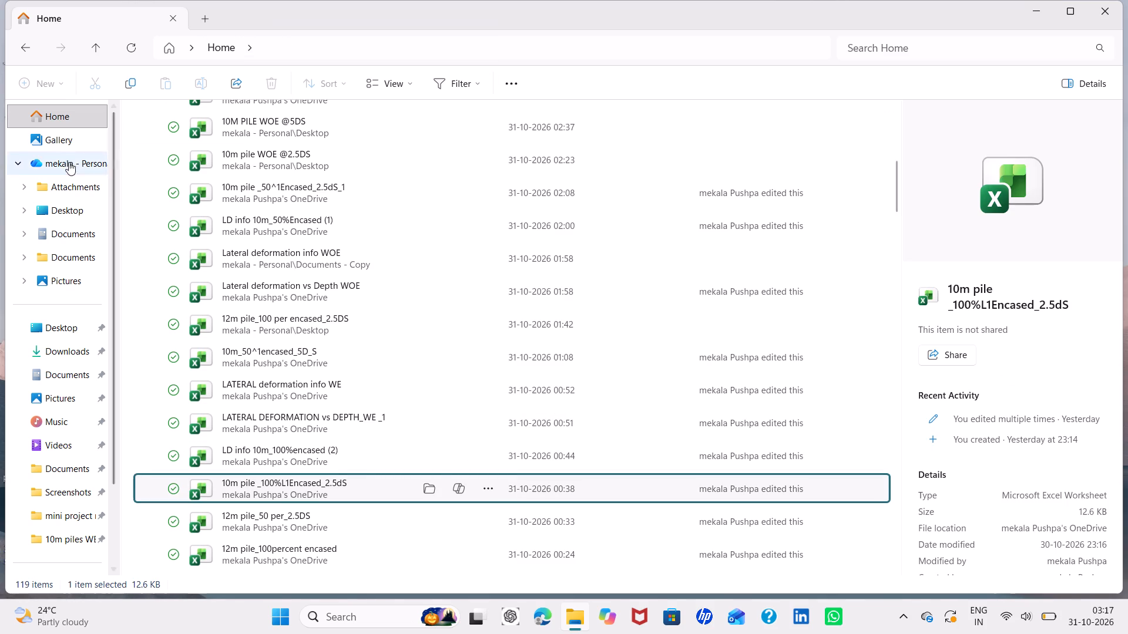
Open the "10m piles WE" folder within "mini project results" on the desktop to check which workbooks it holds.
click(46, 204)
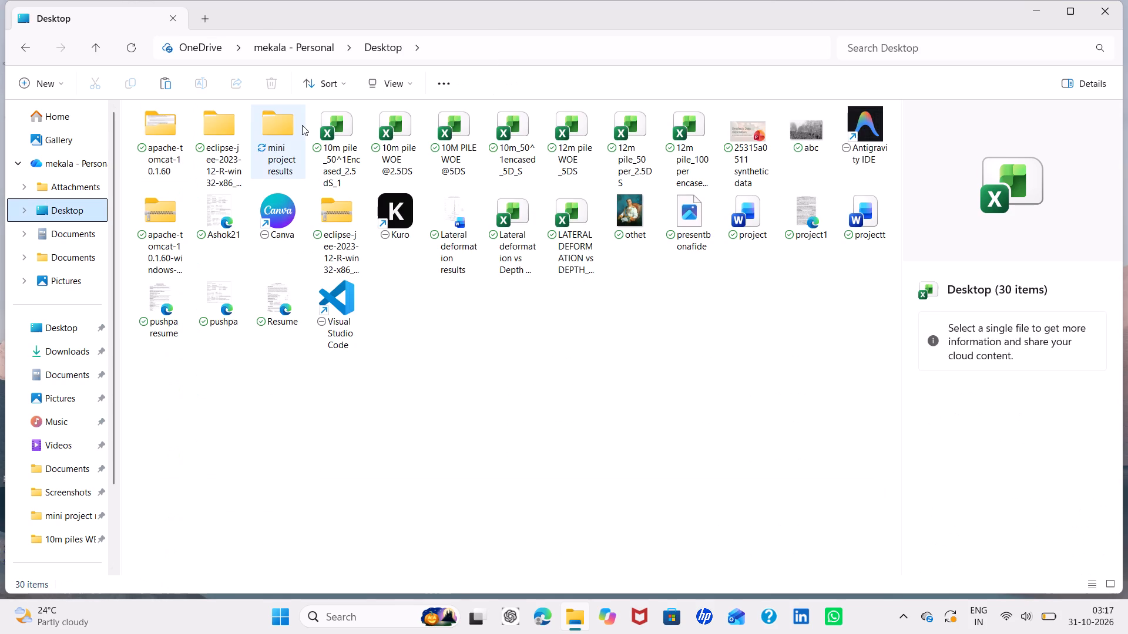
double_click(302, 125)
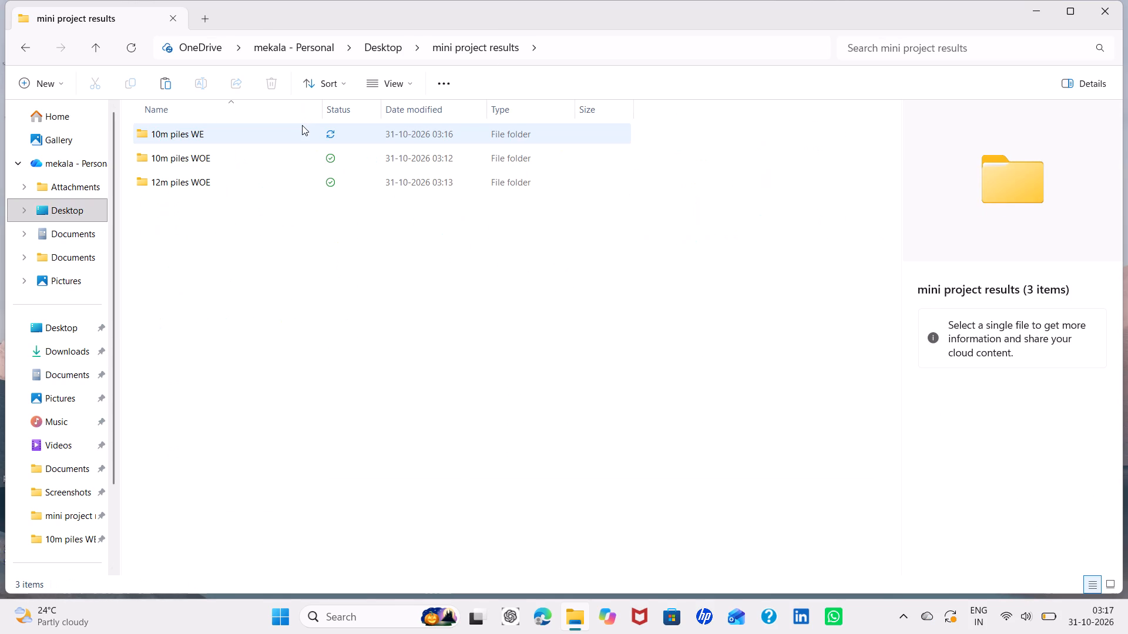
double_click(302, 125)
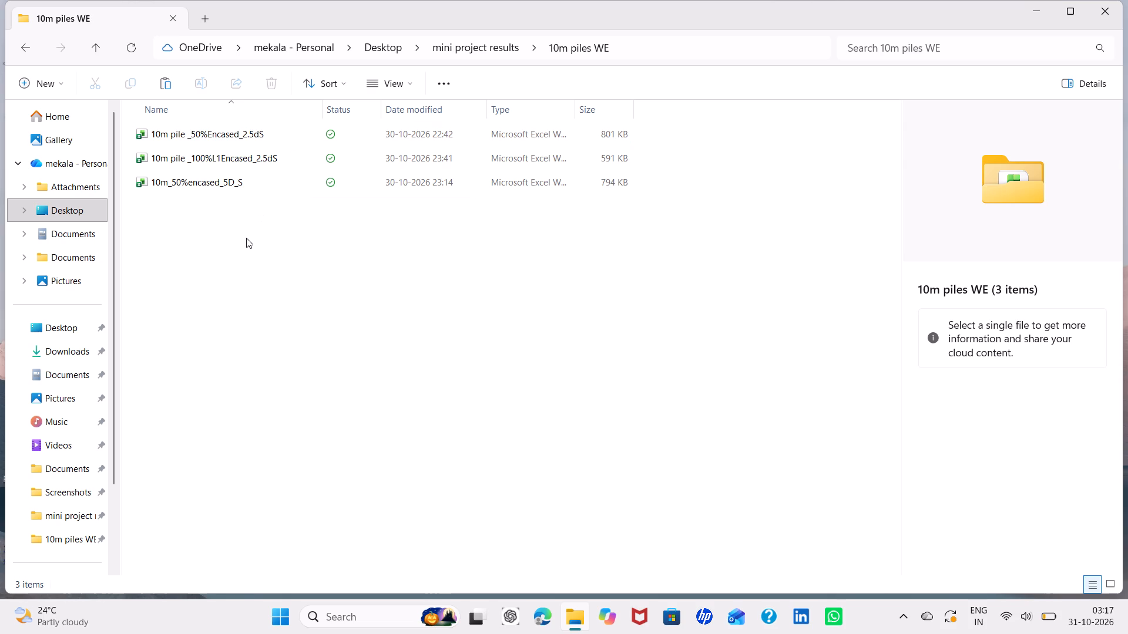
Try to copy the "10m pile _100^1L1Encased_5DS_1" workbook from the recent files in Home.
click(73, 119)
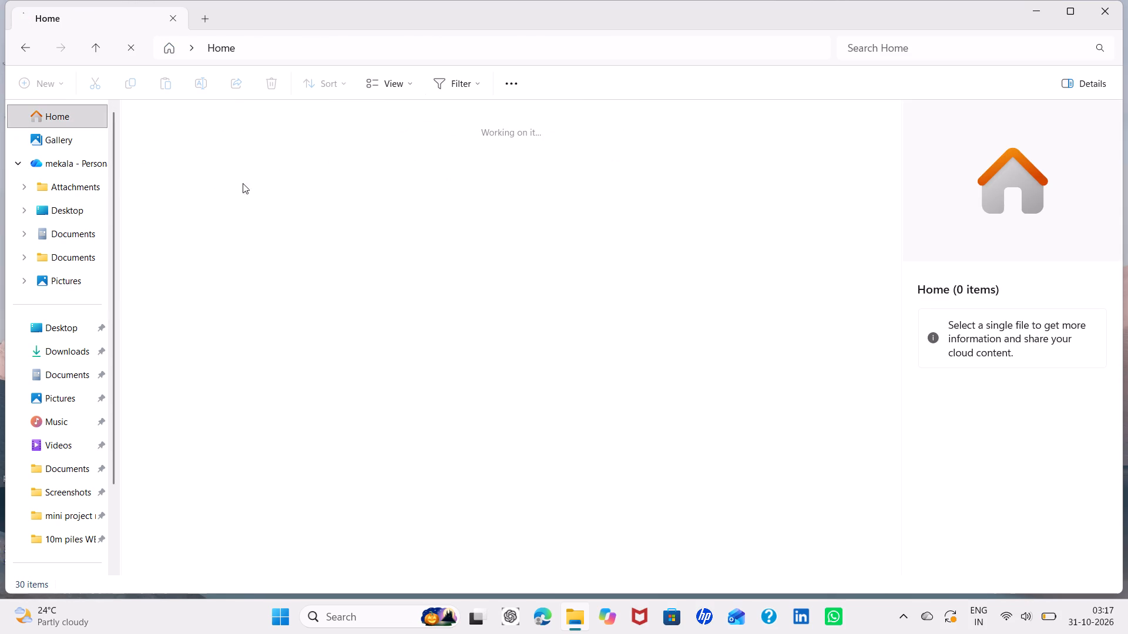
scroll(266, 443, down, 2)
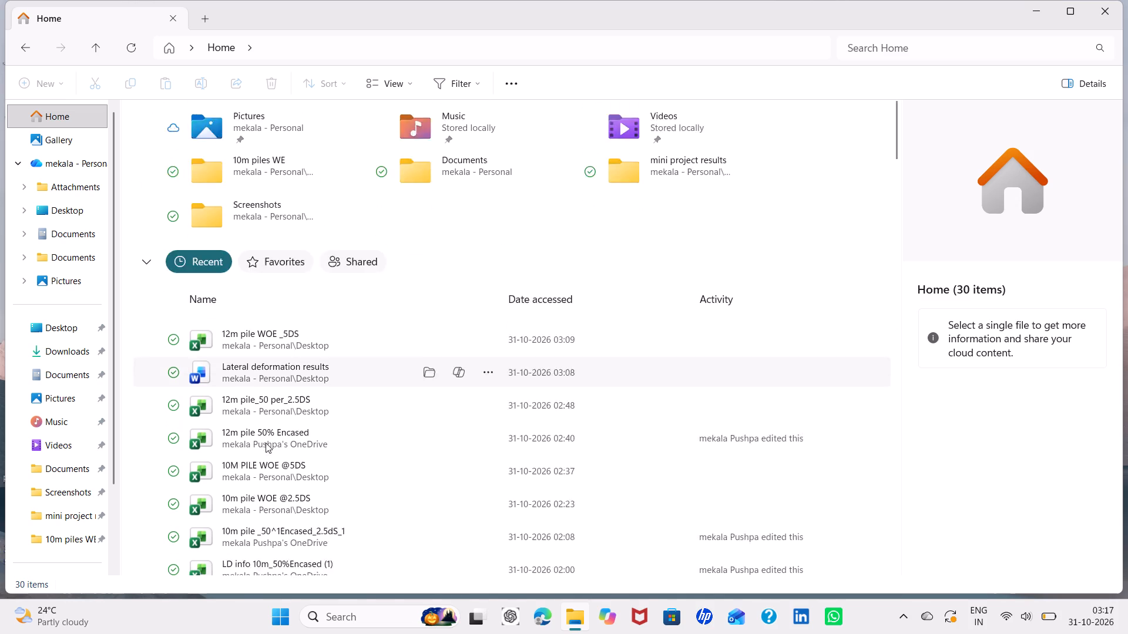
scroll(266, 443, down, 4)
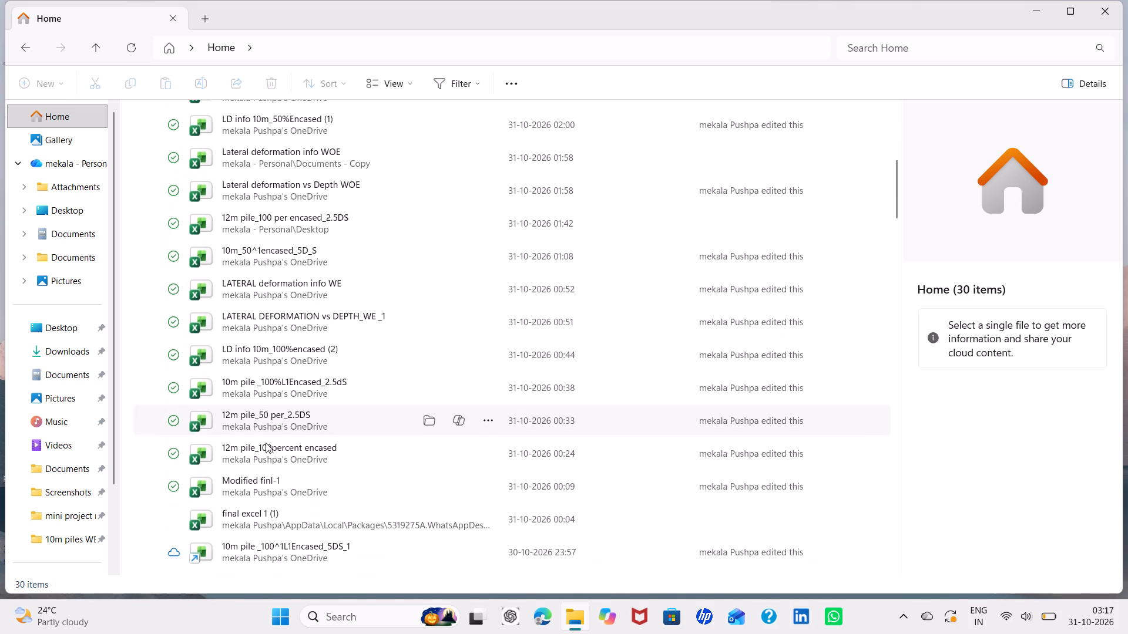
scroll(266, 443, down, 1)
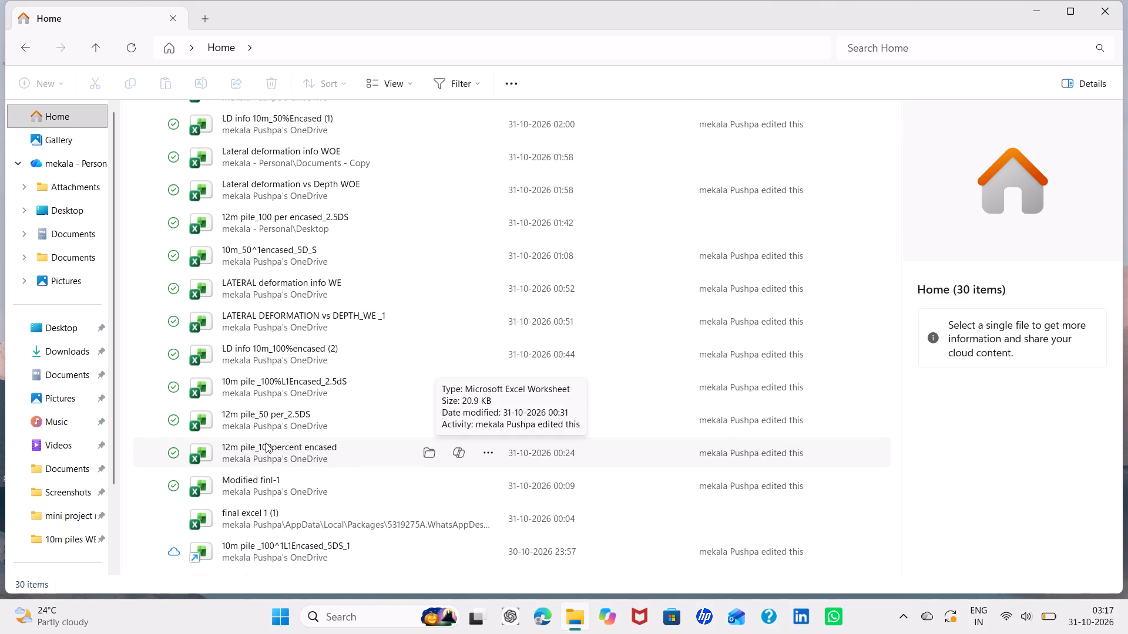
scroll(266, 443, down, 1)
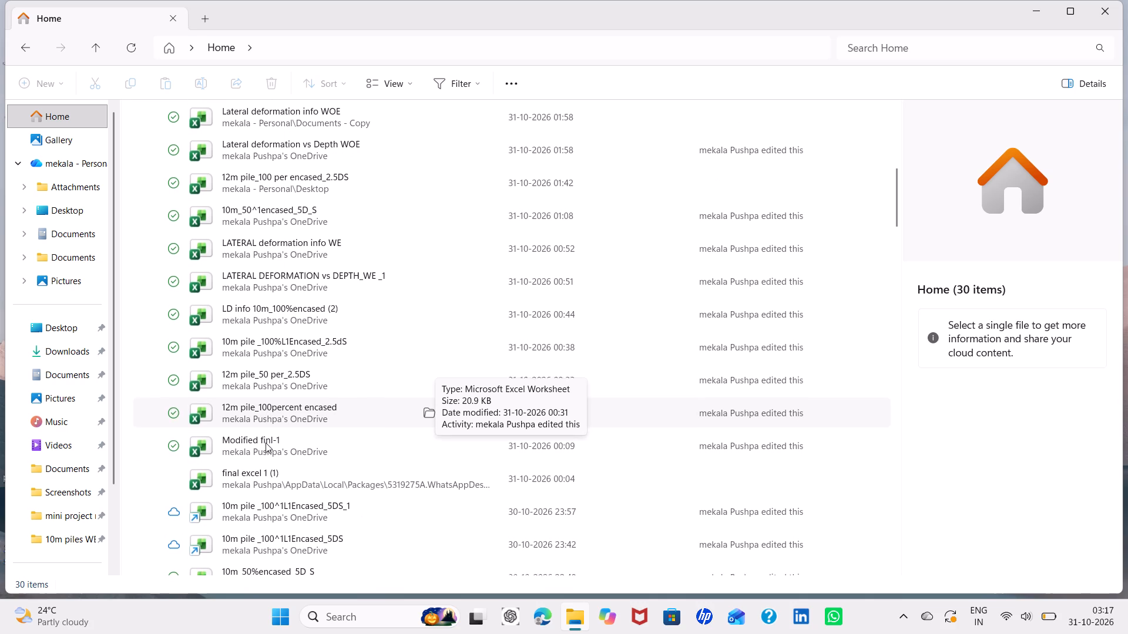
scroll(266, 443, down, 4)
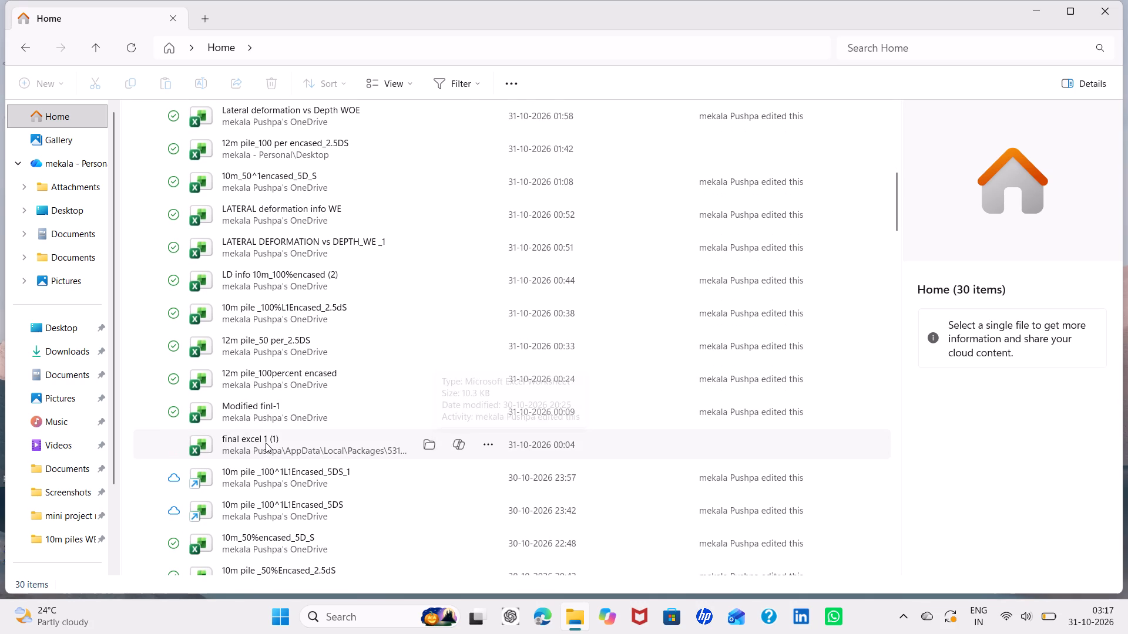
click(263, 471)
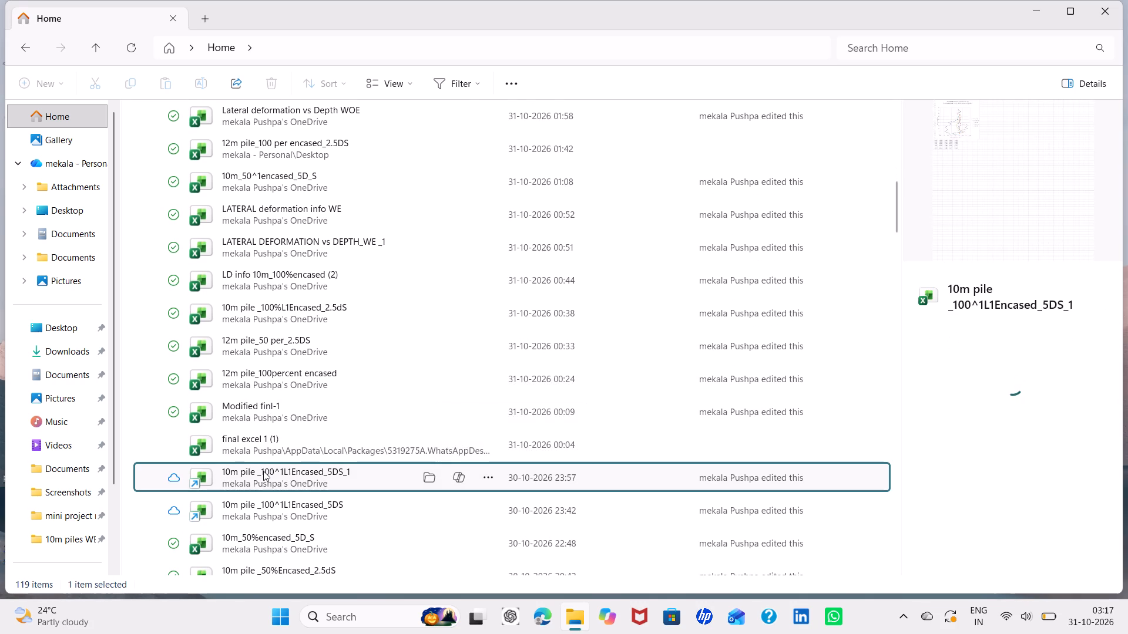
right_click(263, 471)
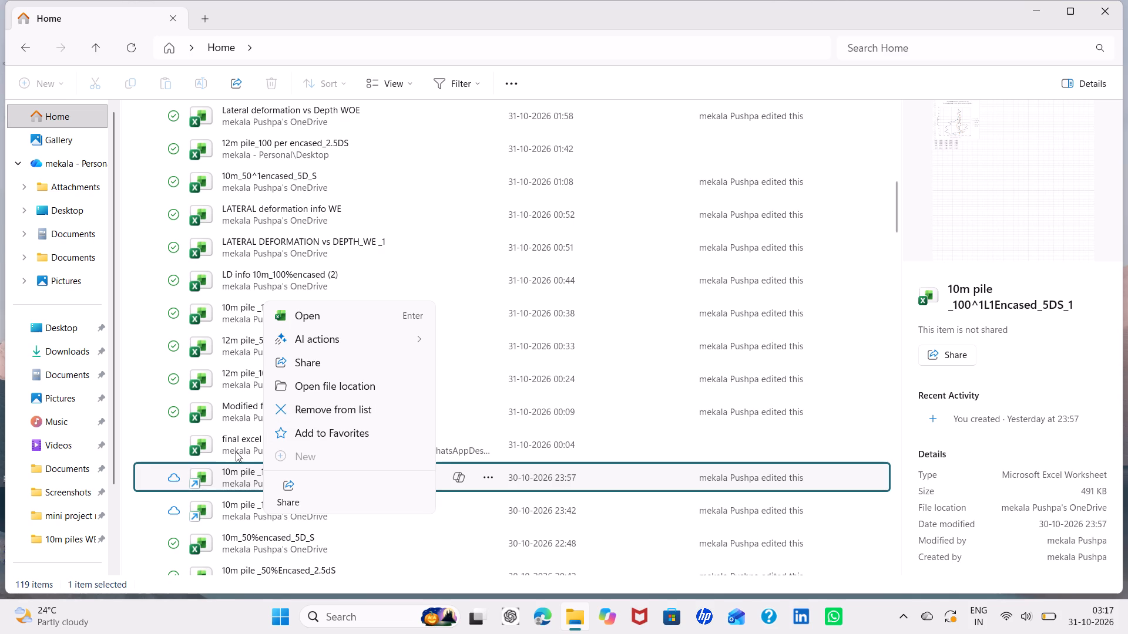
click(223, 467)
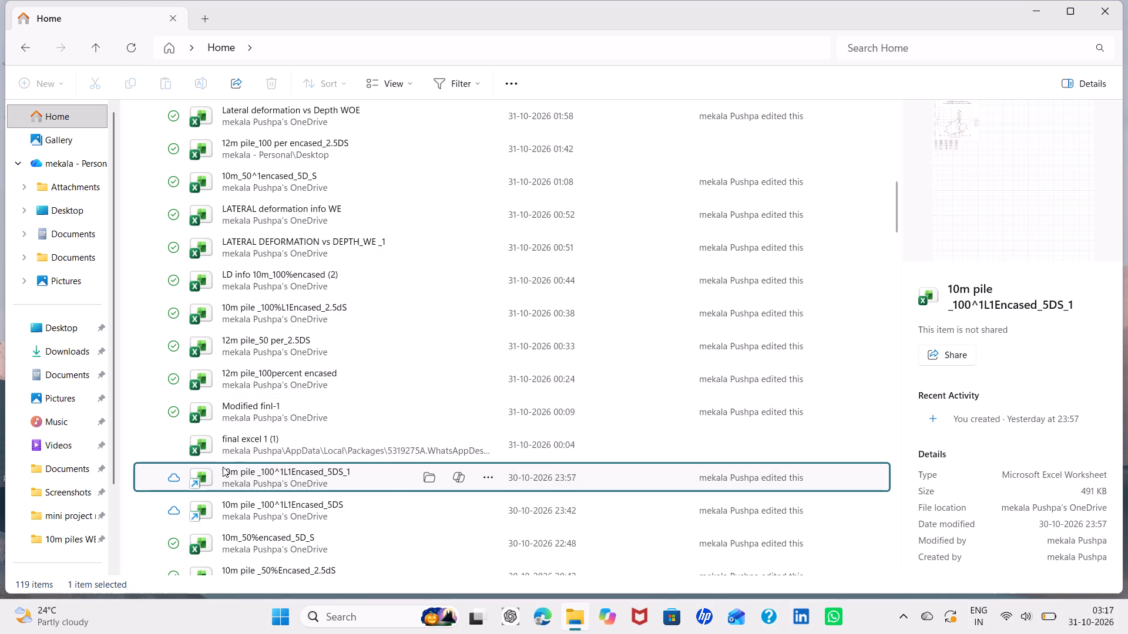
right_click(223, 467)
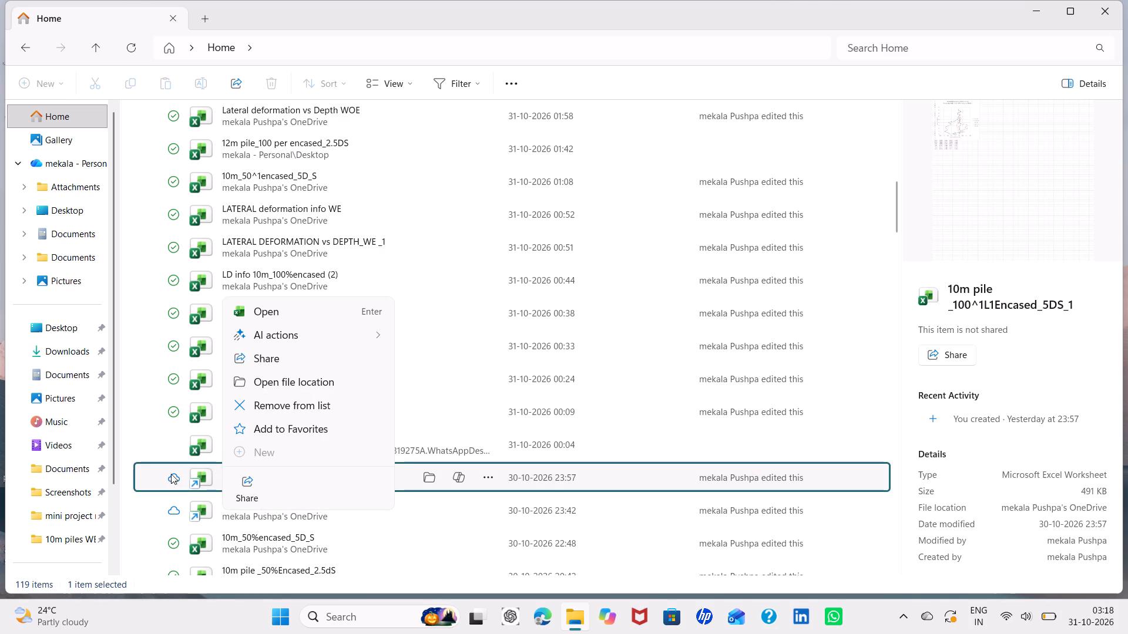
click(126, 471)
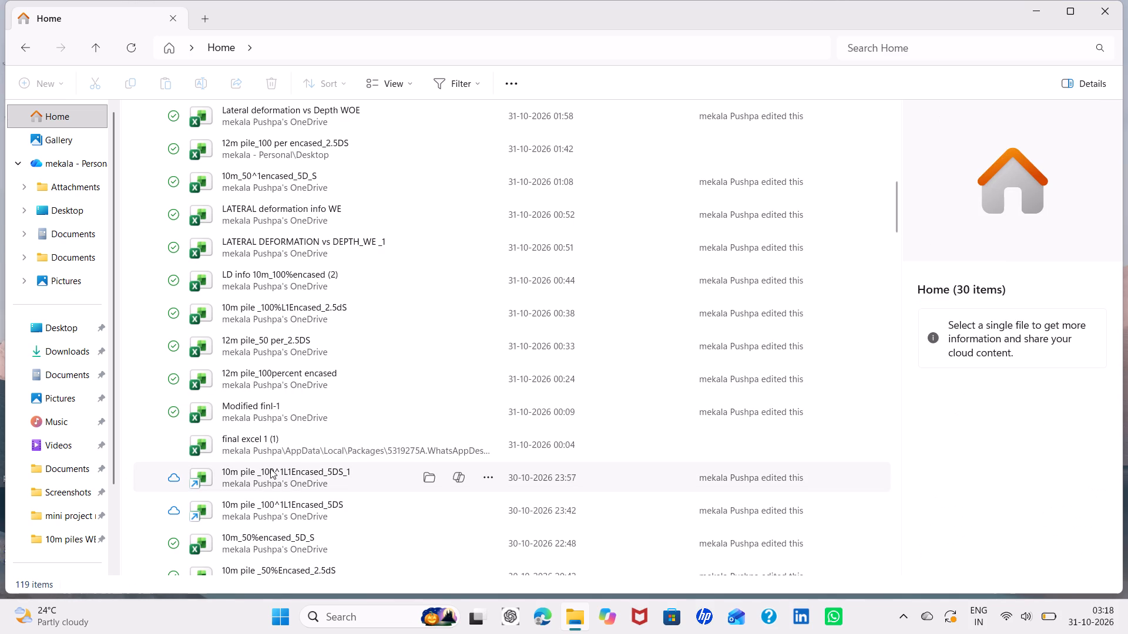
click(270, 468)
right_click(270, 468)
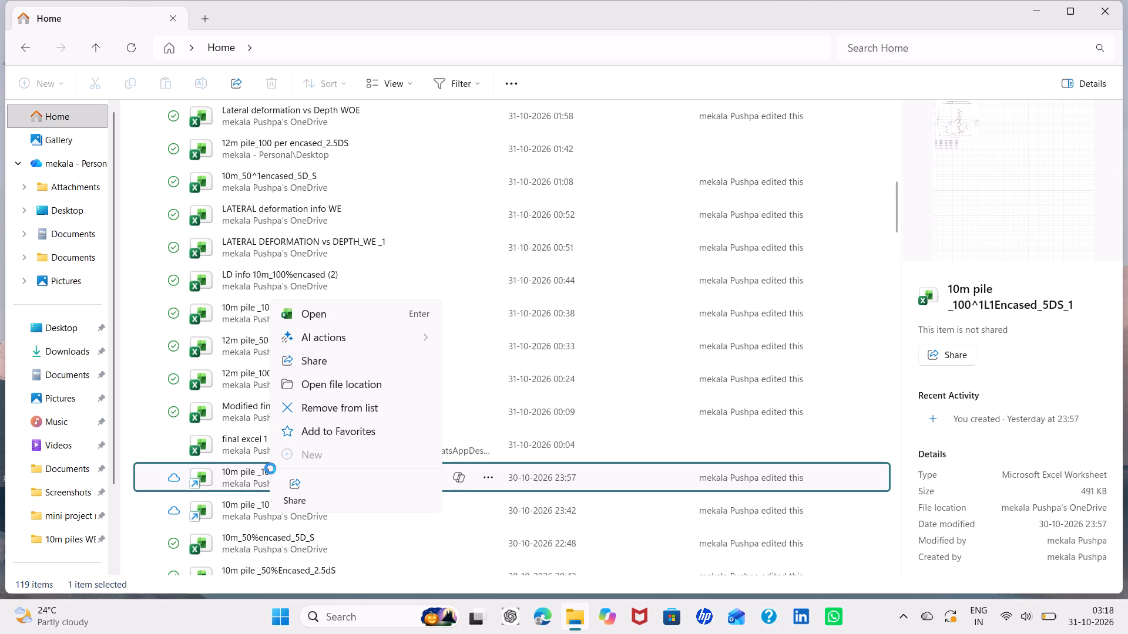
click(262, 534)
Look through the recent files in Home for the remaining 10m encased pile workbooks.
scroll(262, 534, down, 1)
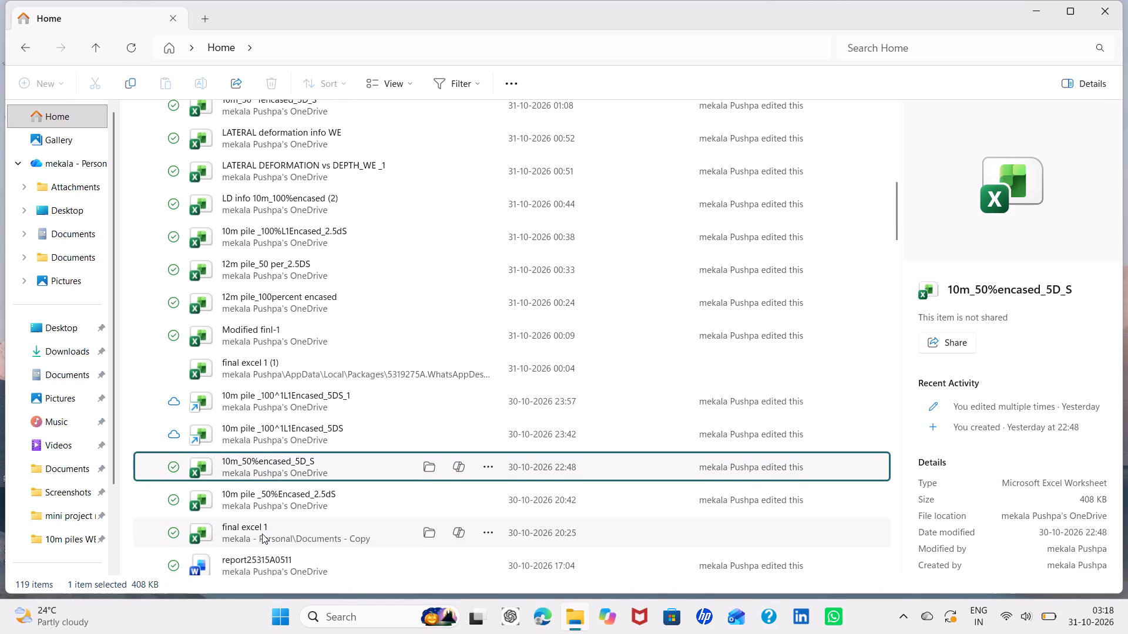
scroll(262, 534, down, 1)
click(266, 505)
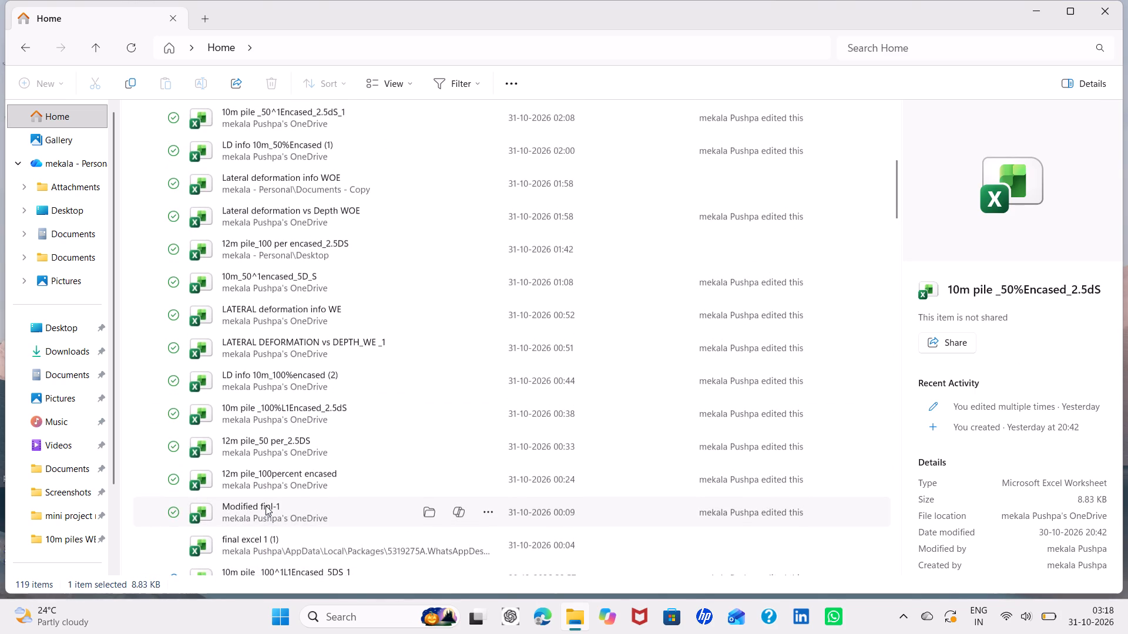
scroll(266, 505, up, 3)
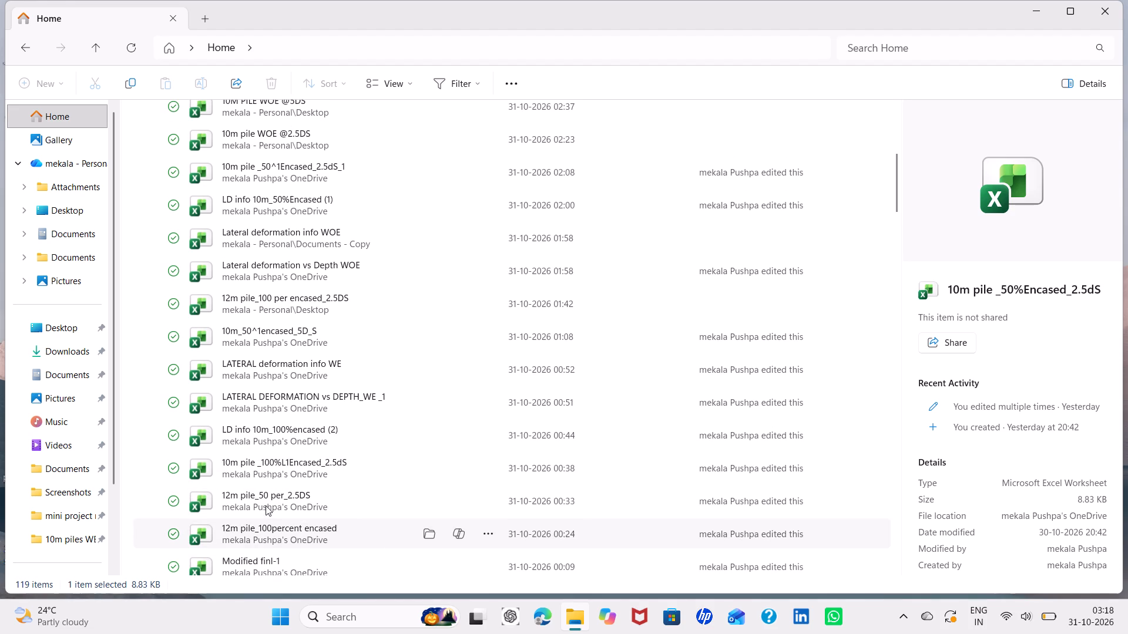
scroll(266, 505, up, 1)
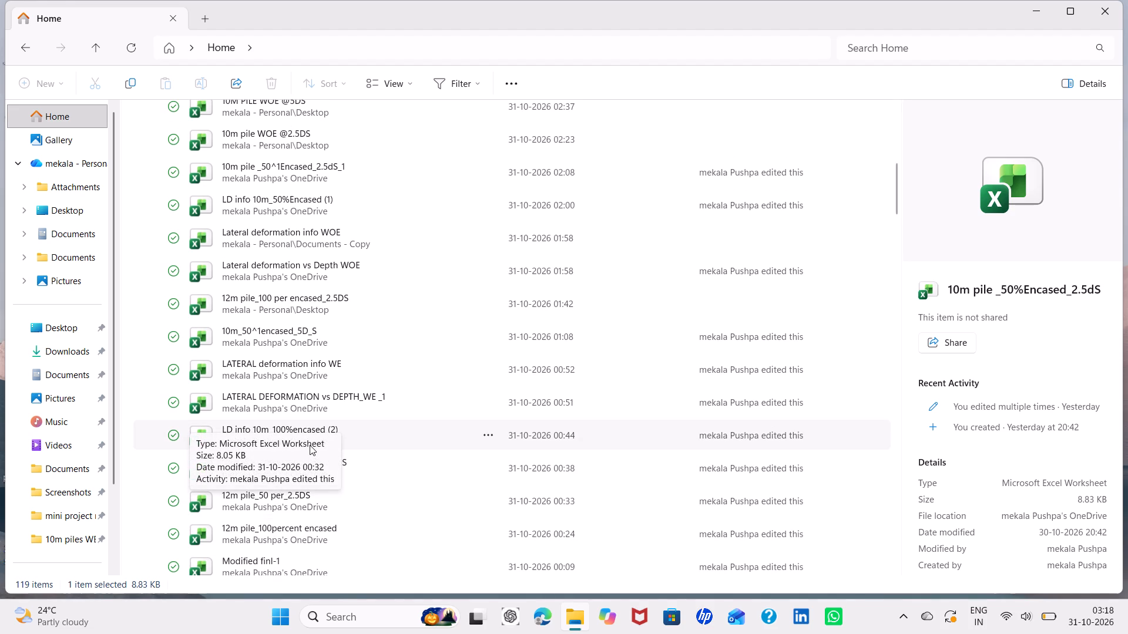
scroll(378, 450, up, 2)
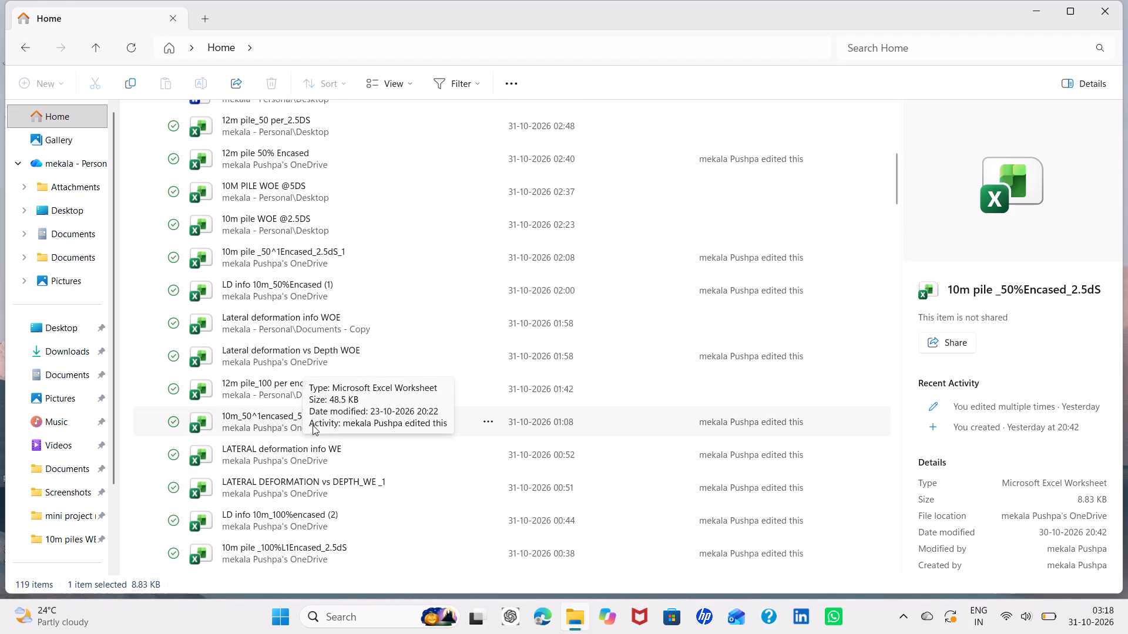
click(306, 372)
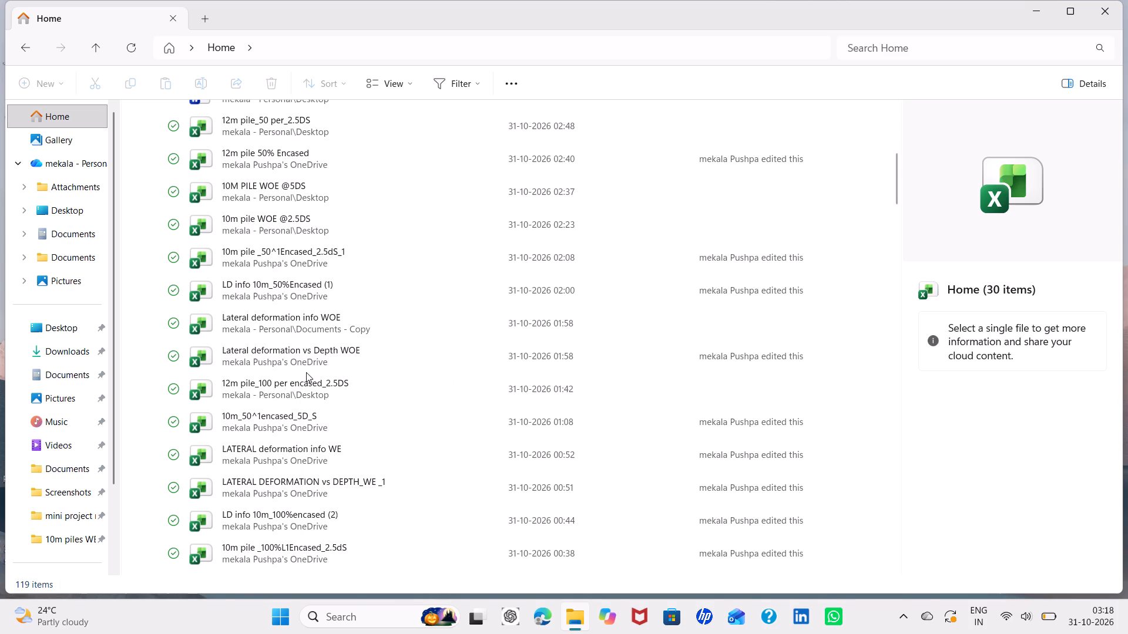
scroll(310, 352, up, 1)
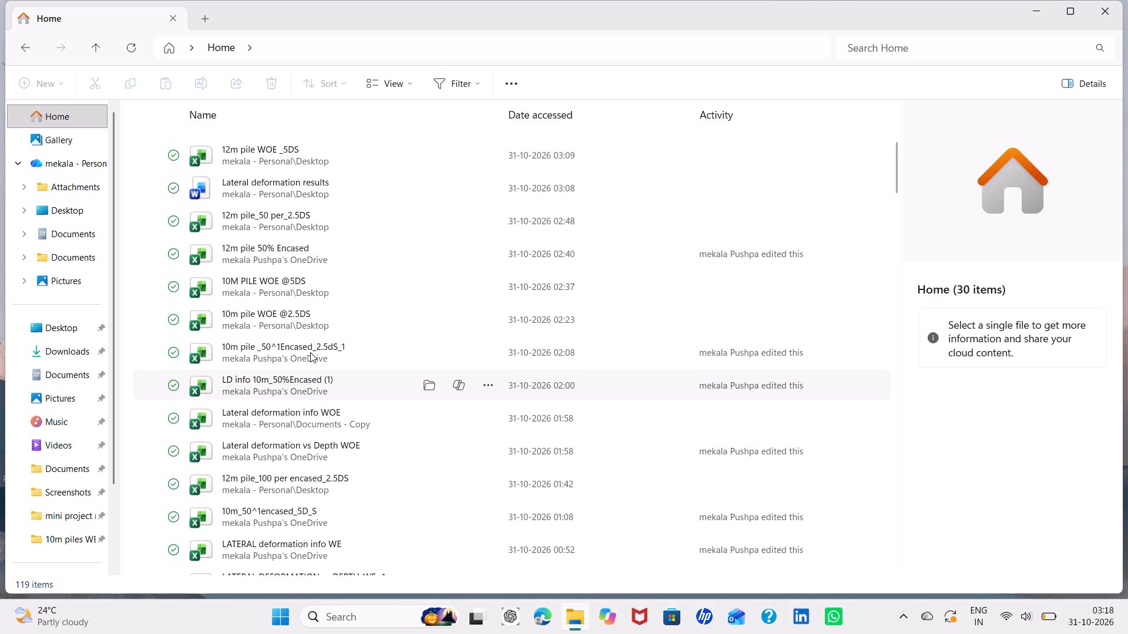
scroll(310, 352, up, 1)
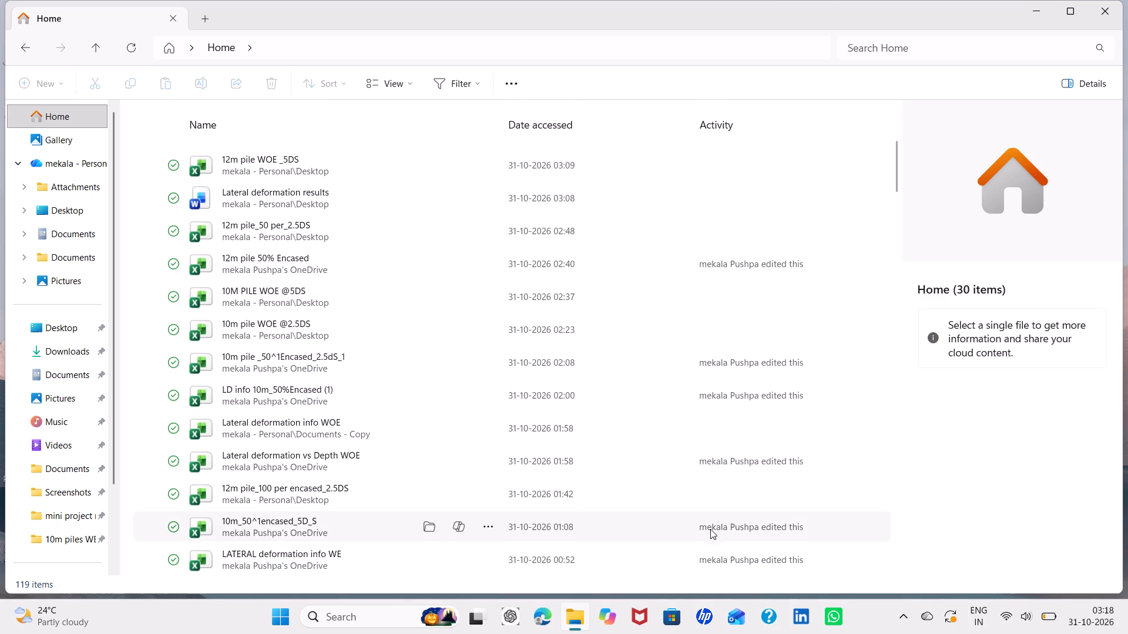
Launch Excel and bring up its full list of recent workbooks for opening.
click(381, 612)
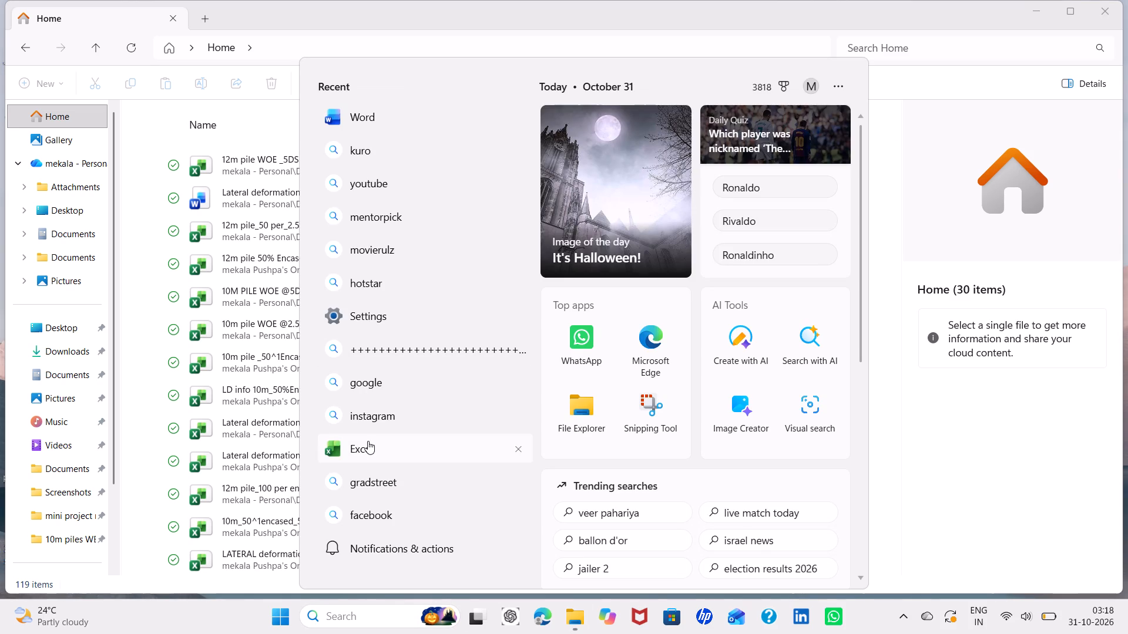
double_click(368, 441)
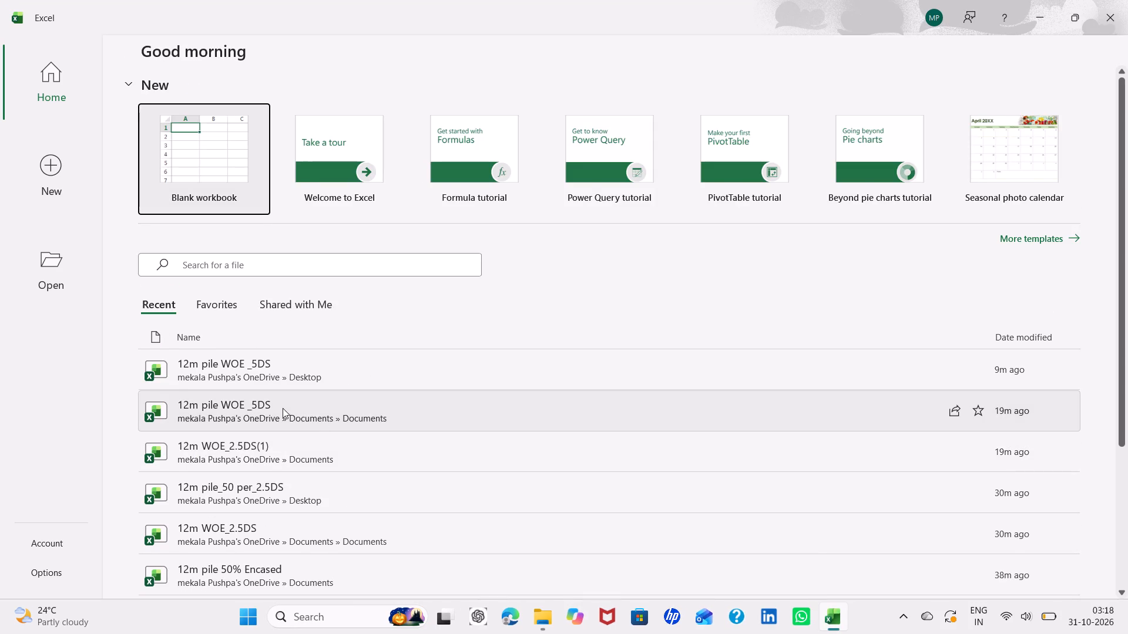
scroll(283, 408, down, 2)
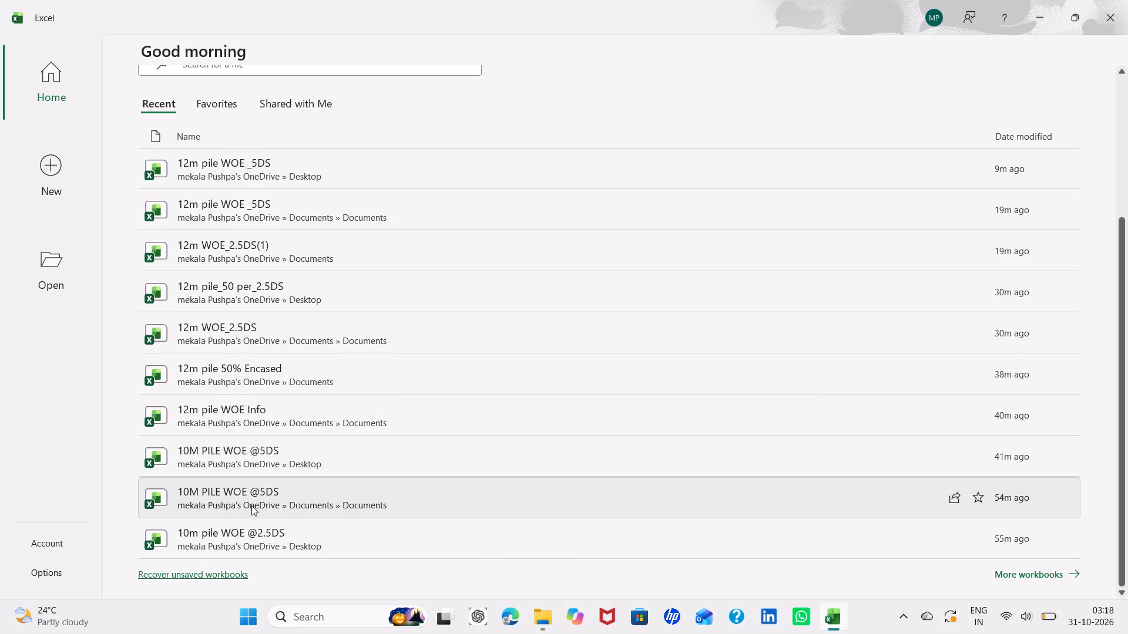
scroll(251, 505, down, 1)
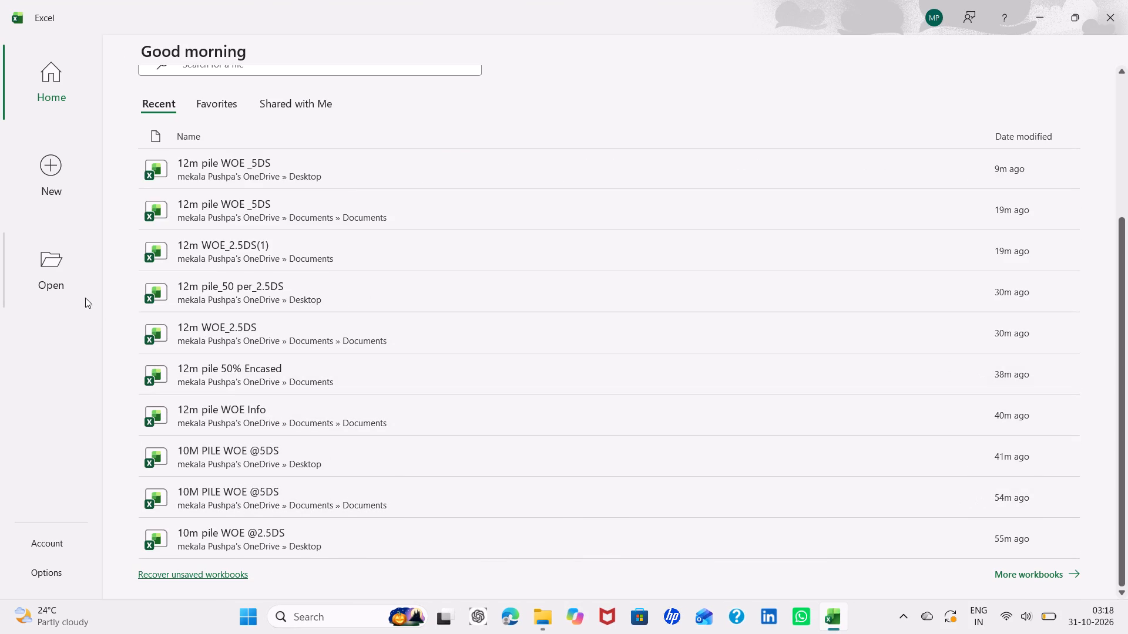
click(53, 262)
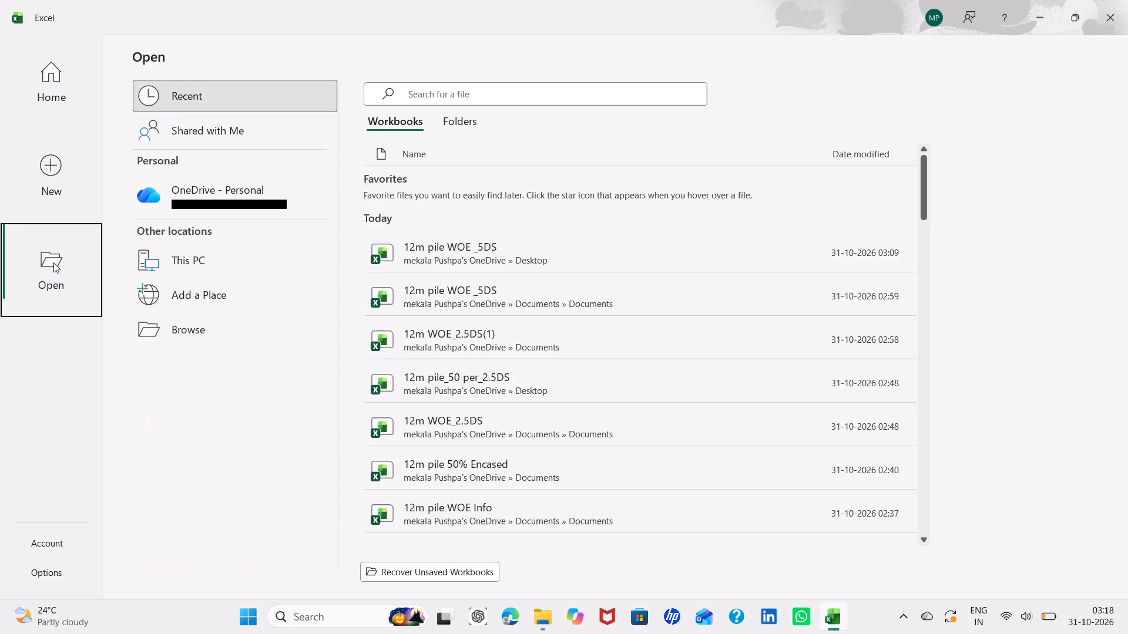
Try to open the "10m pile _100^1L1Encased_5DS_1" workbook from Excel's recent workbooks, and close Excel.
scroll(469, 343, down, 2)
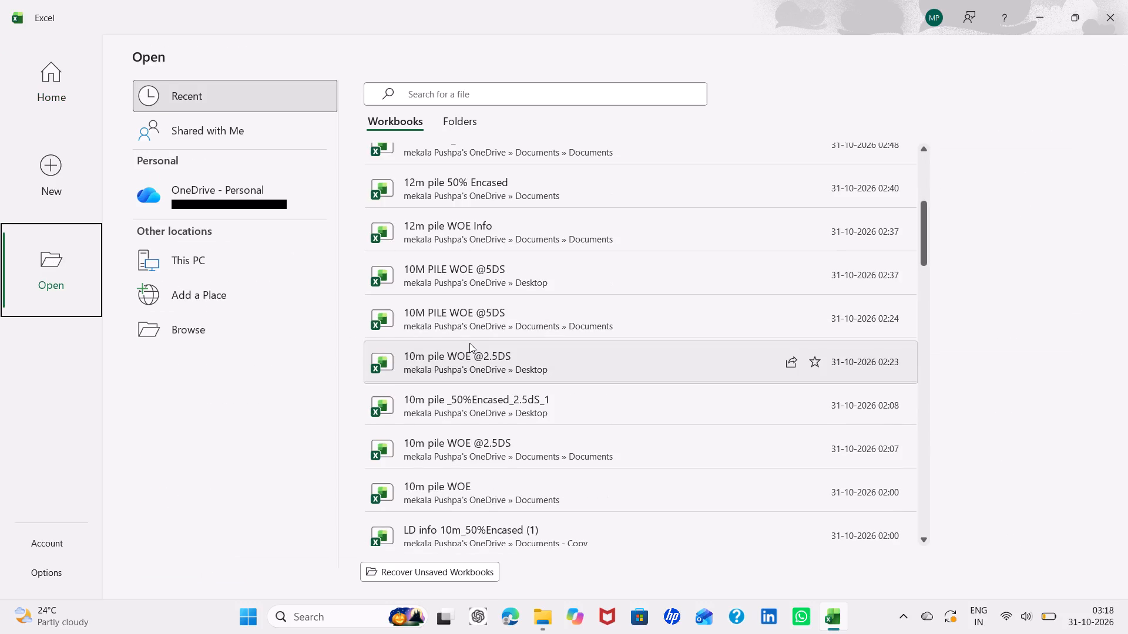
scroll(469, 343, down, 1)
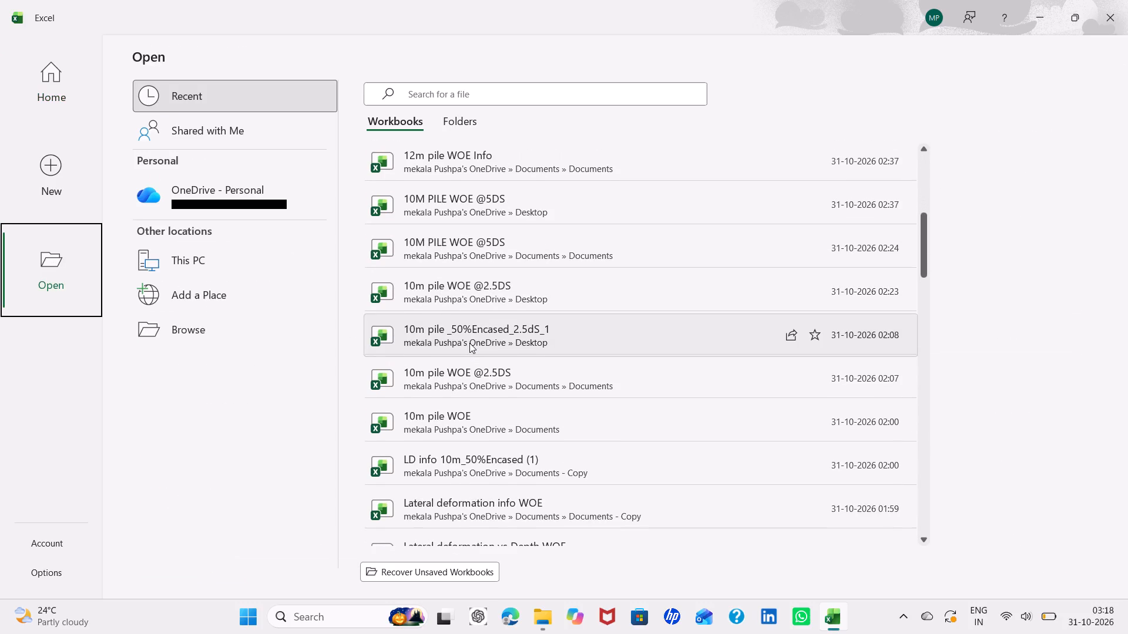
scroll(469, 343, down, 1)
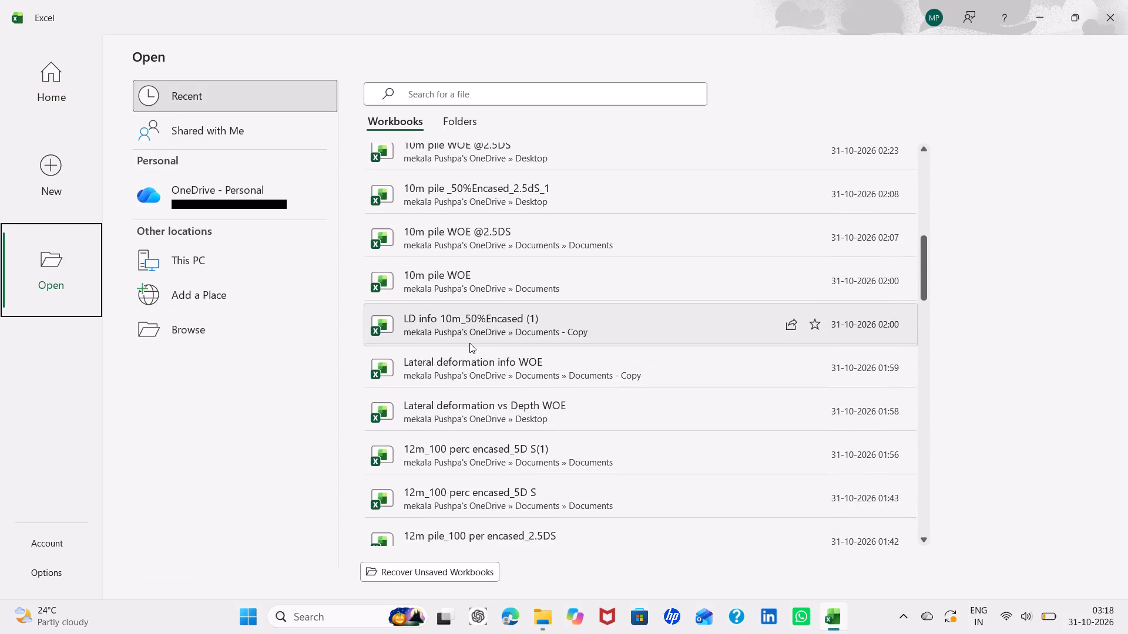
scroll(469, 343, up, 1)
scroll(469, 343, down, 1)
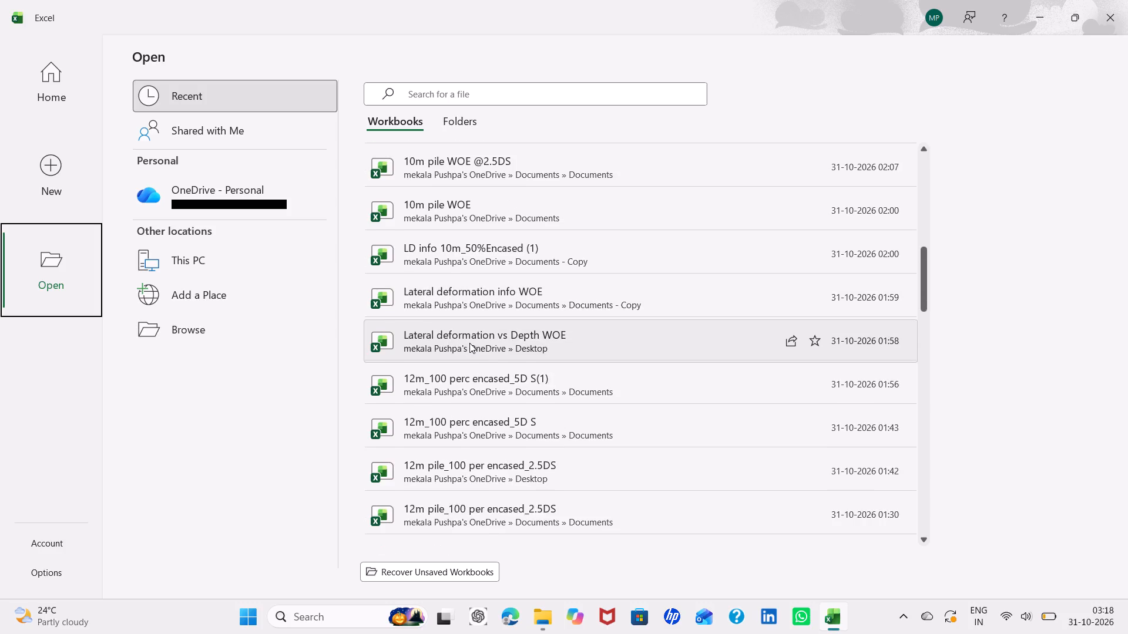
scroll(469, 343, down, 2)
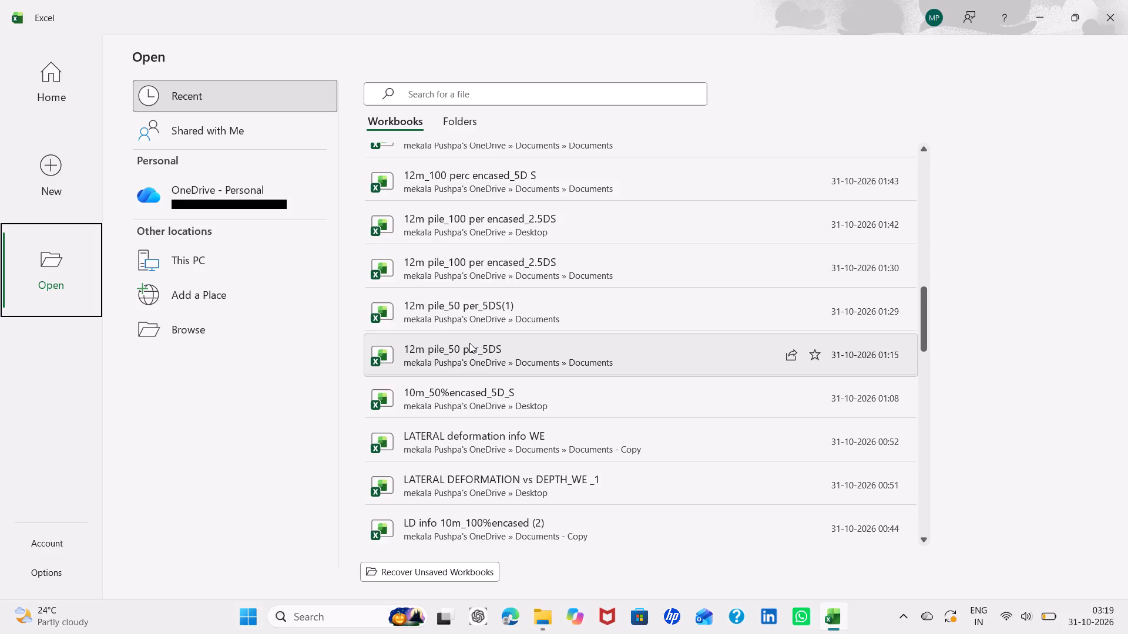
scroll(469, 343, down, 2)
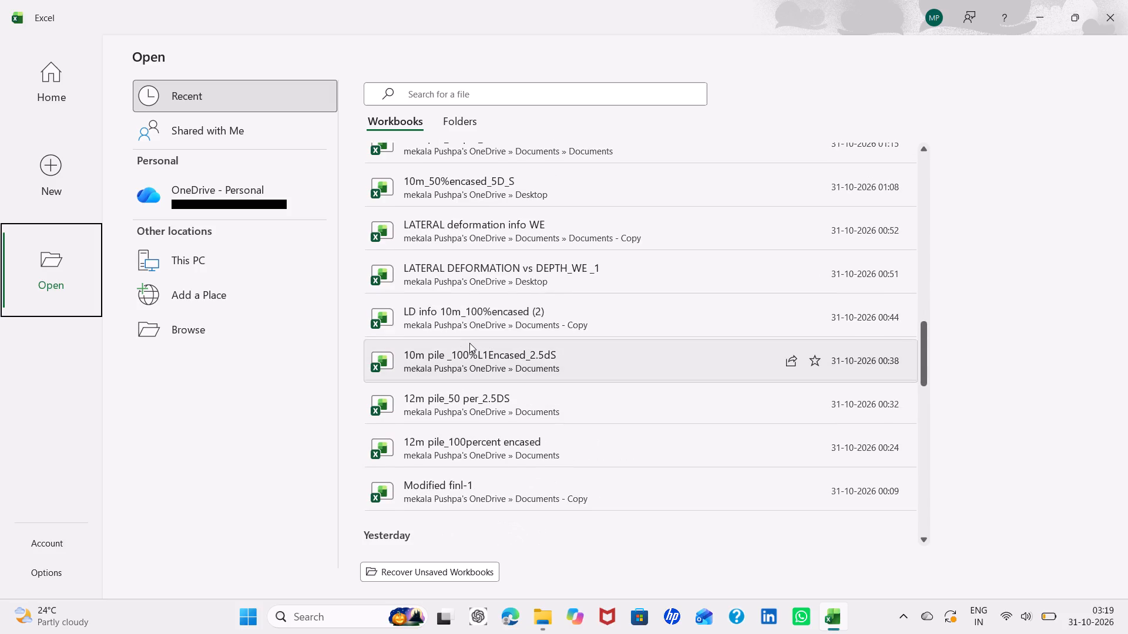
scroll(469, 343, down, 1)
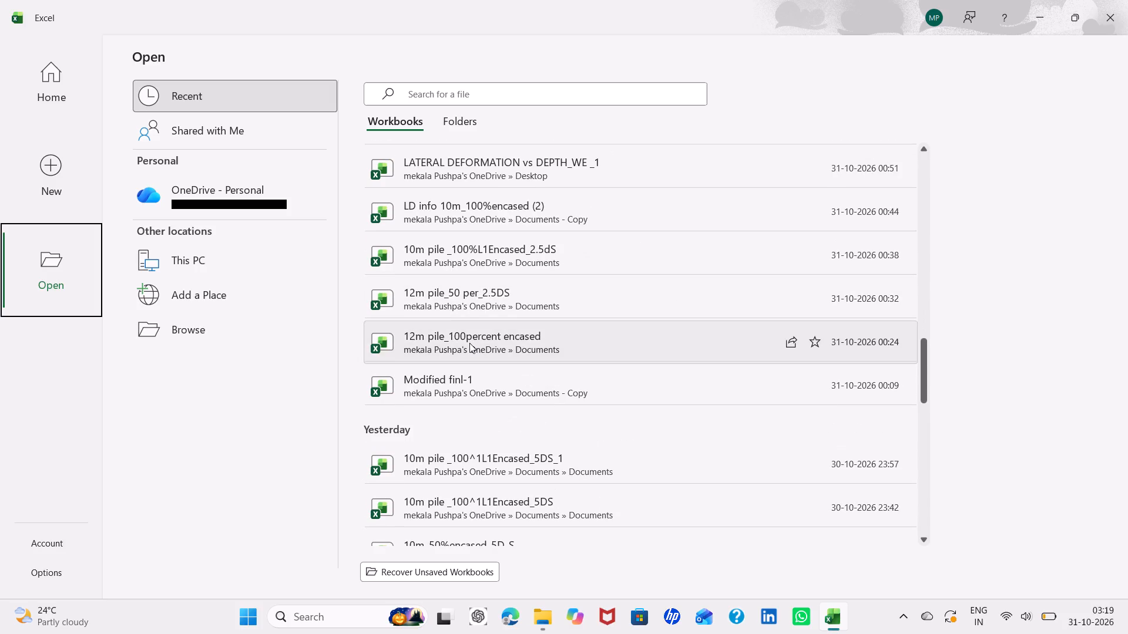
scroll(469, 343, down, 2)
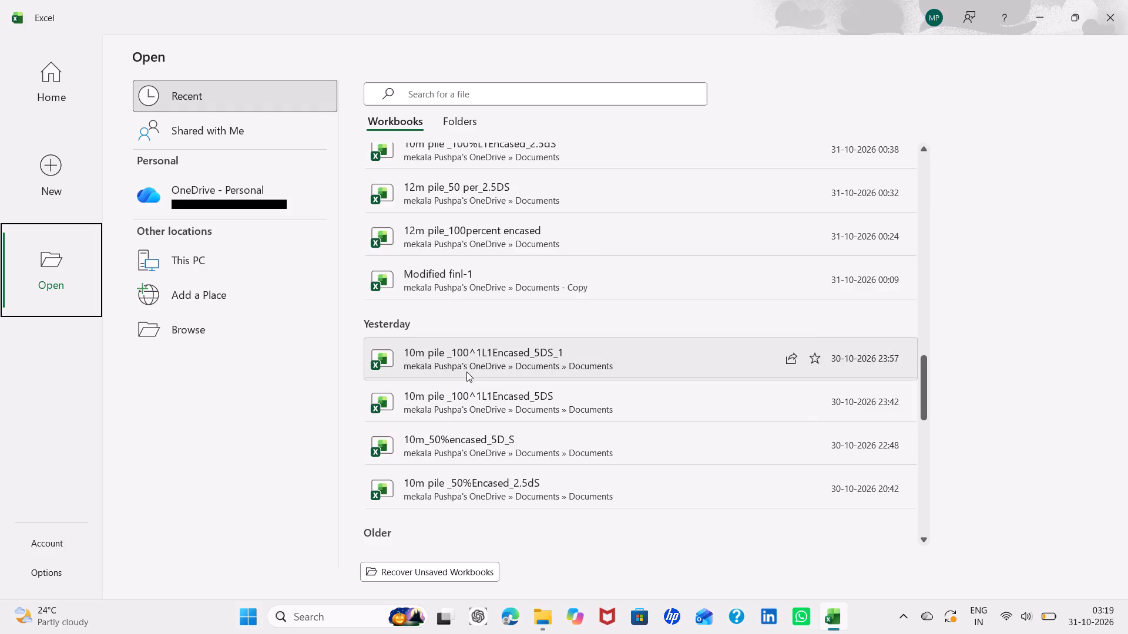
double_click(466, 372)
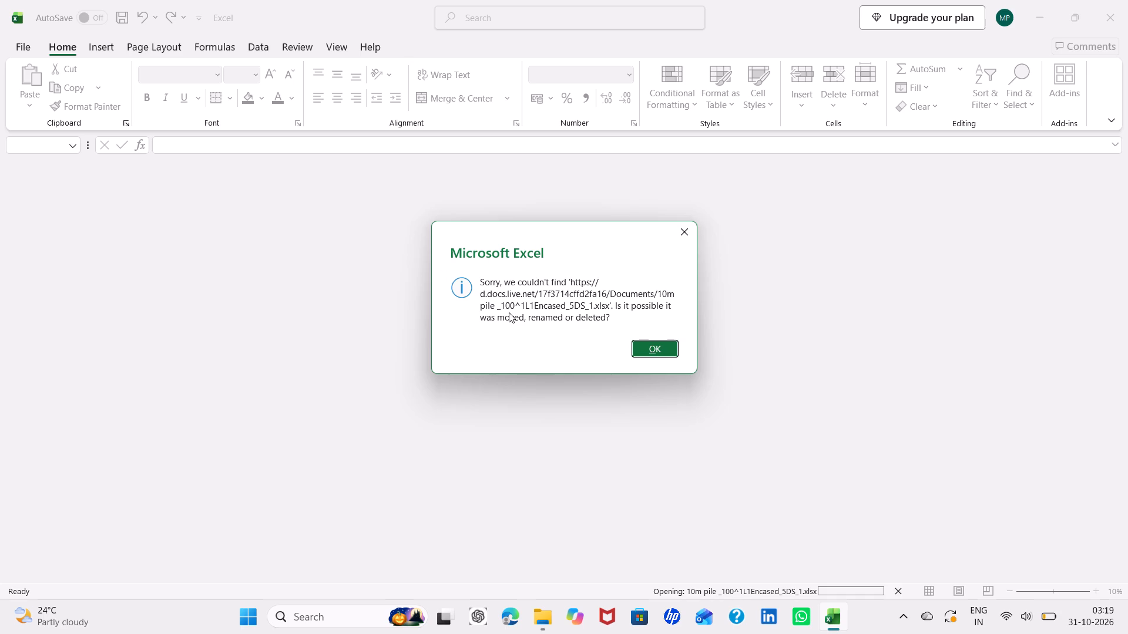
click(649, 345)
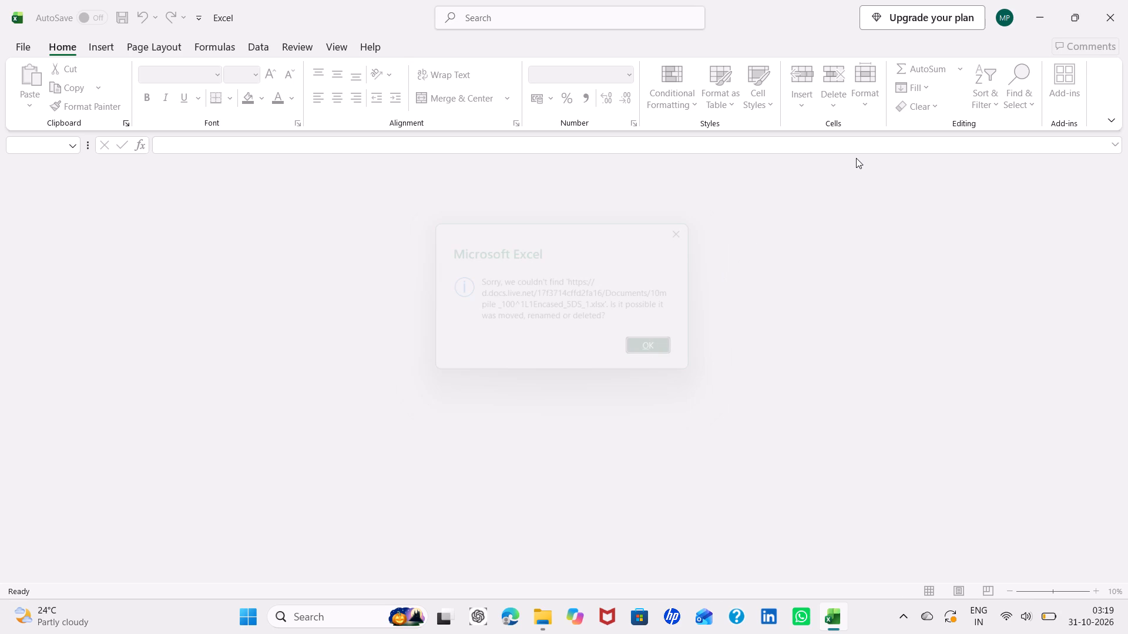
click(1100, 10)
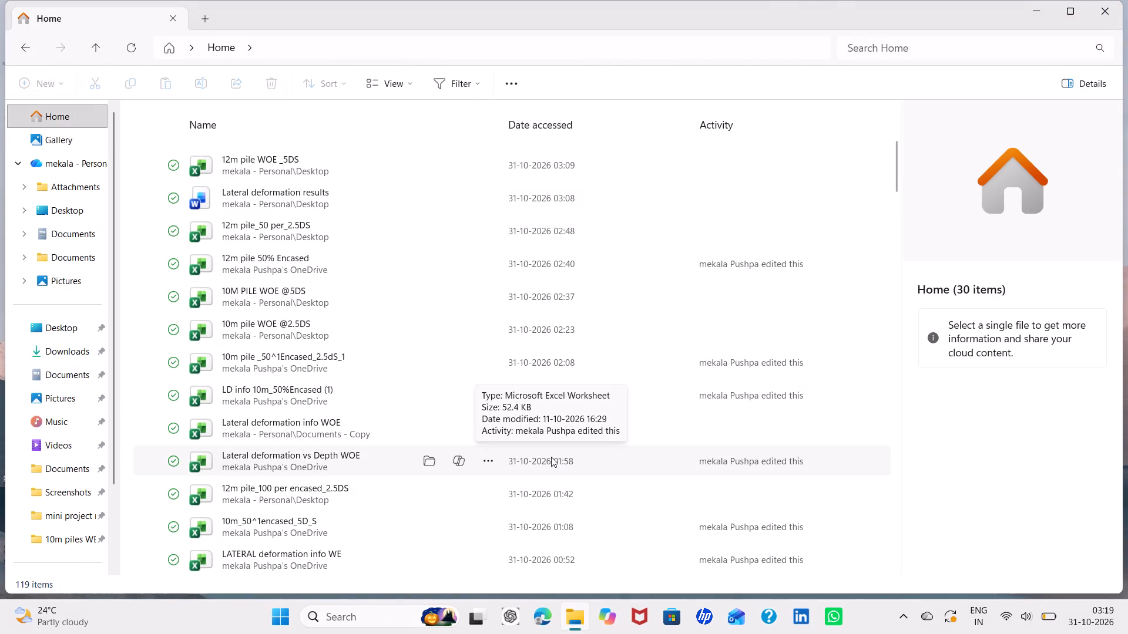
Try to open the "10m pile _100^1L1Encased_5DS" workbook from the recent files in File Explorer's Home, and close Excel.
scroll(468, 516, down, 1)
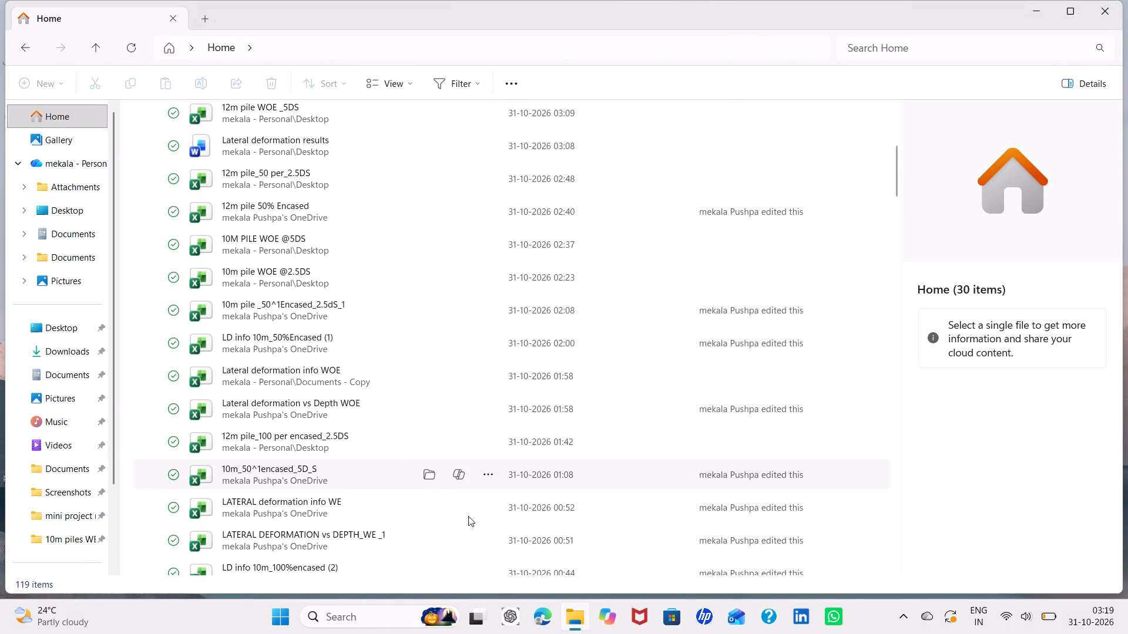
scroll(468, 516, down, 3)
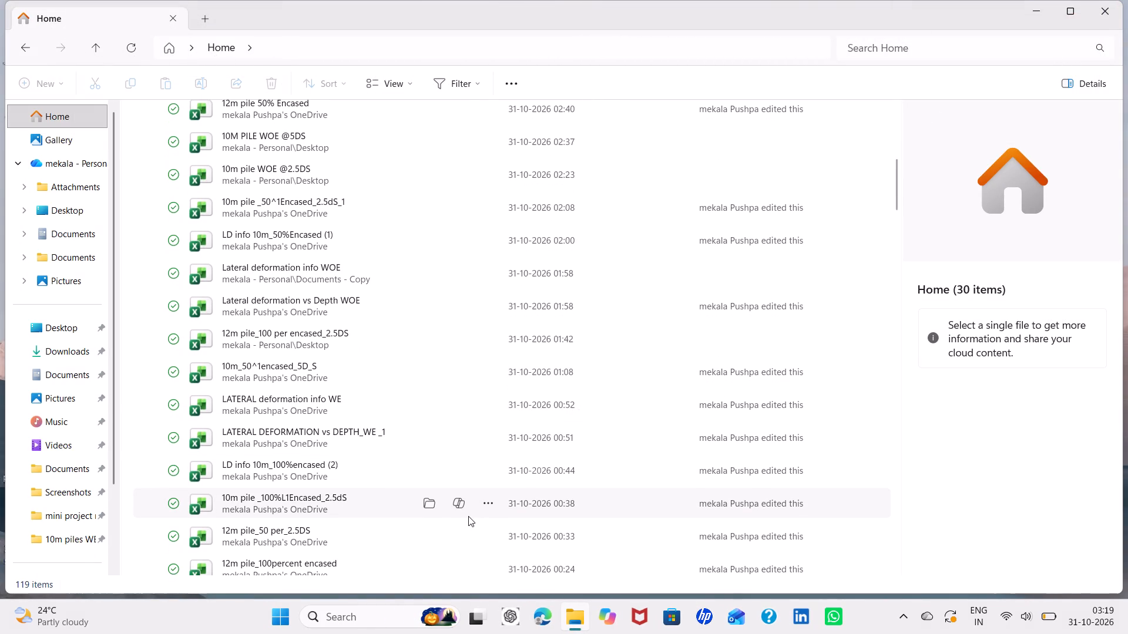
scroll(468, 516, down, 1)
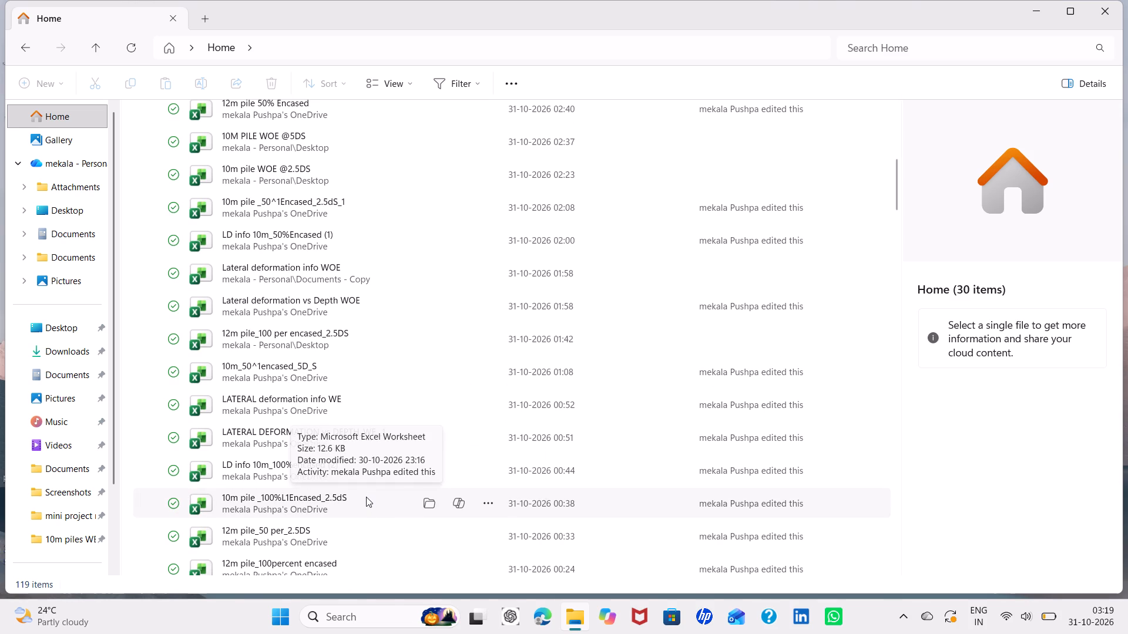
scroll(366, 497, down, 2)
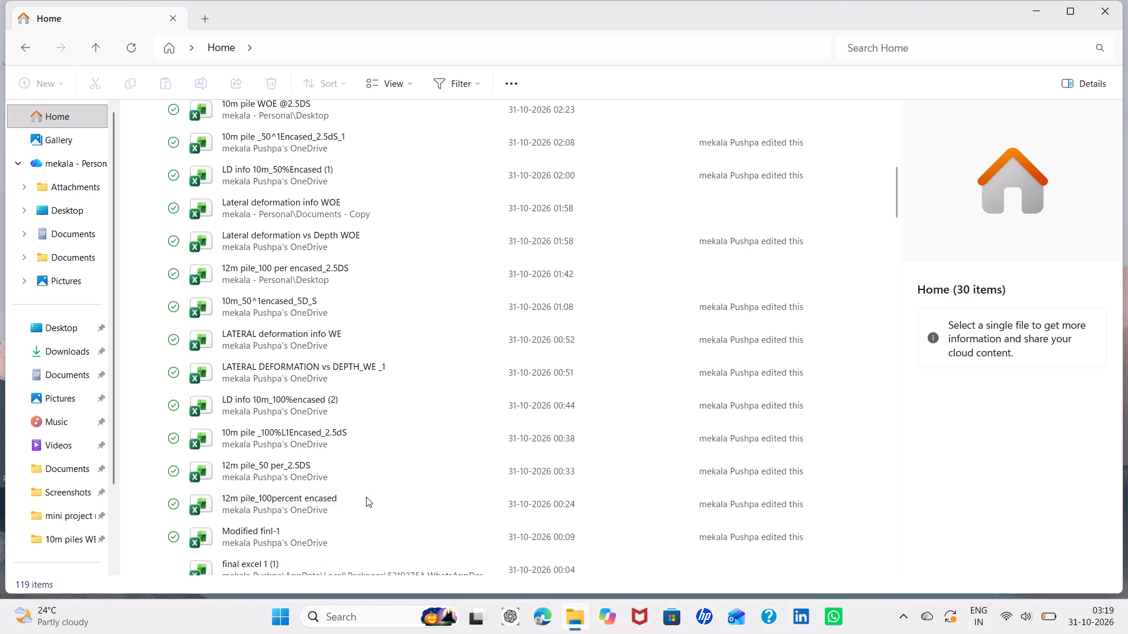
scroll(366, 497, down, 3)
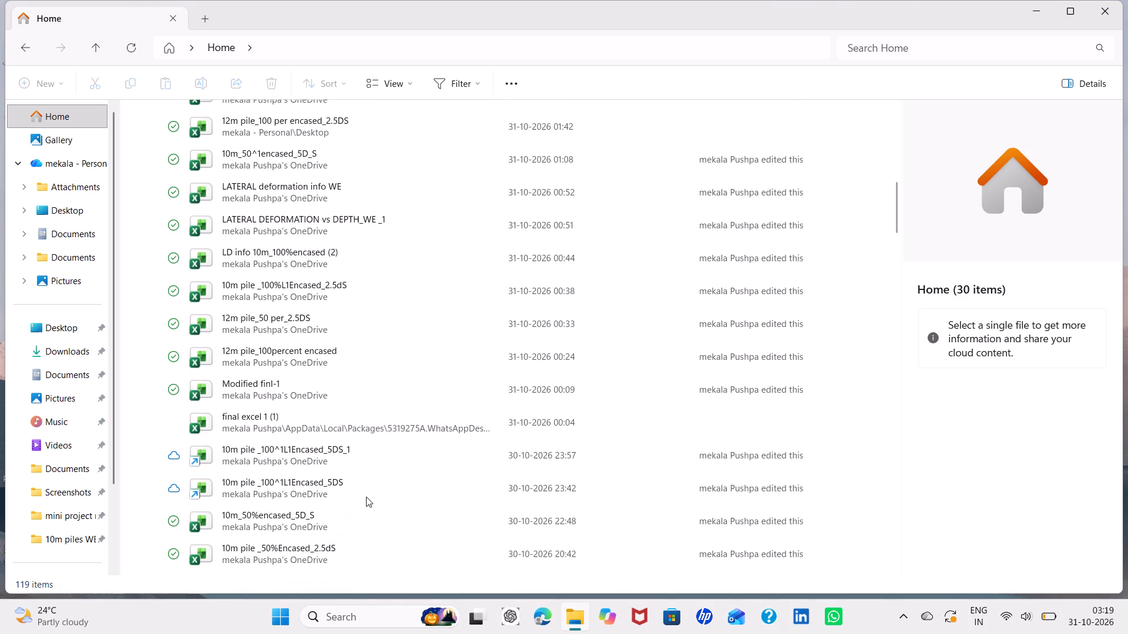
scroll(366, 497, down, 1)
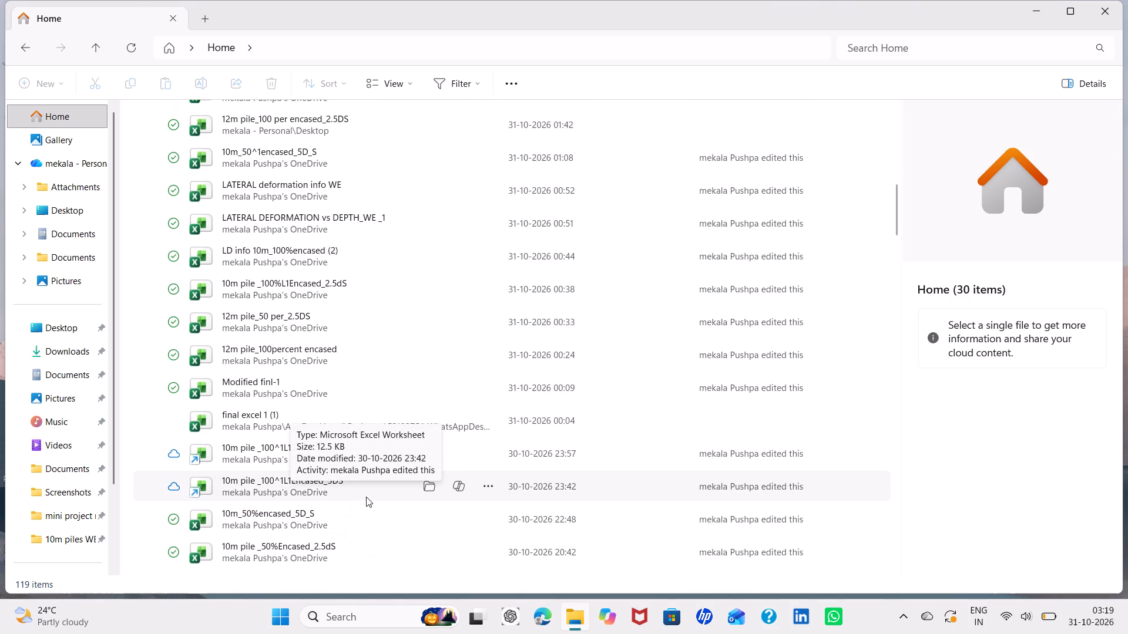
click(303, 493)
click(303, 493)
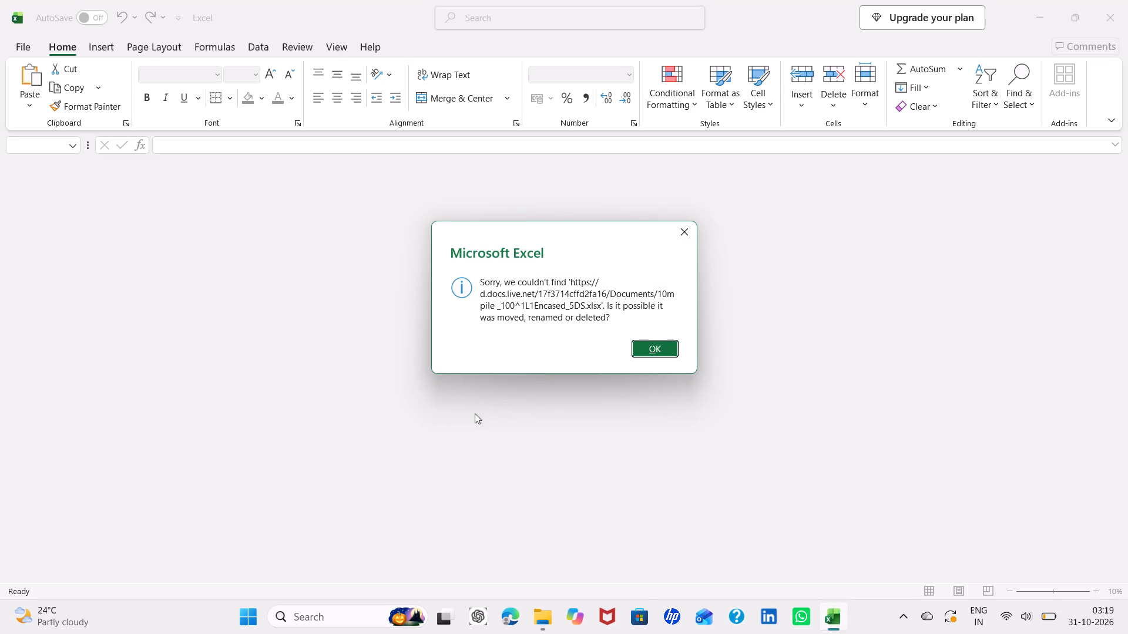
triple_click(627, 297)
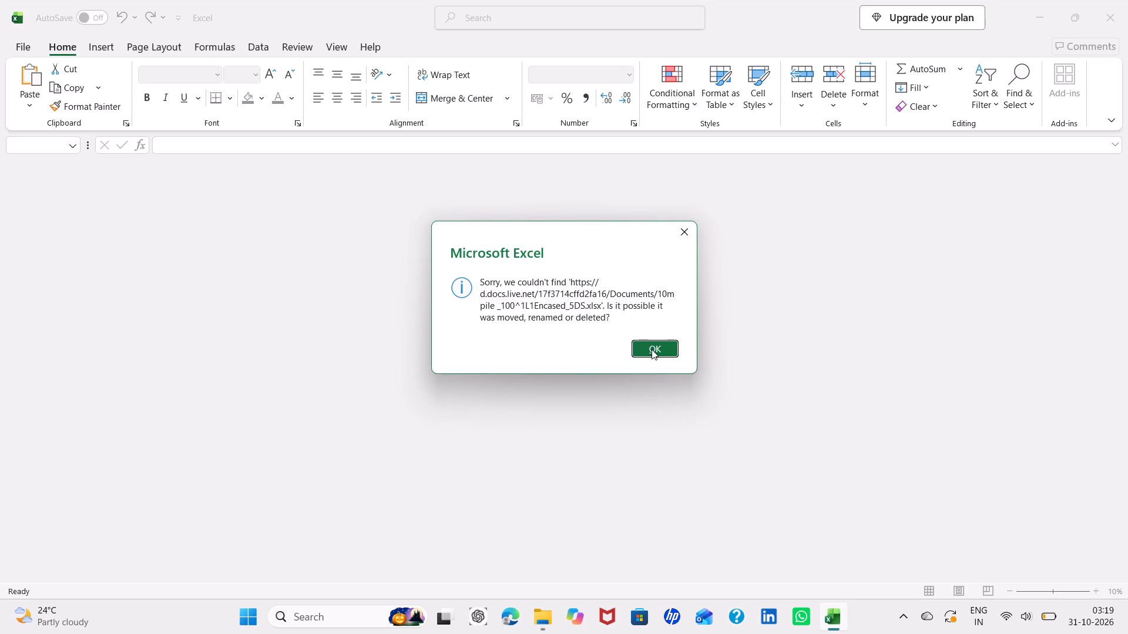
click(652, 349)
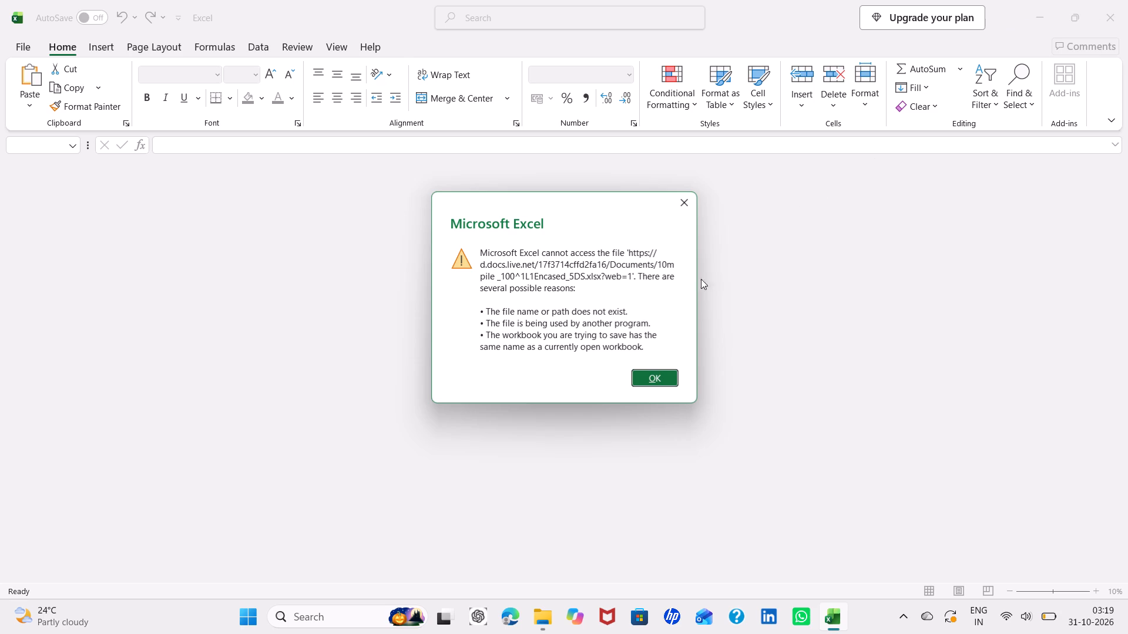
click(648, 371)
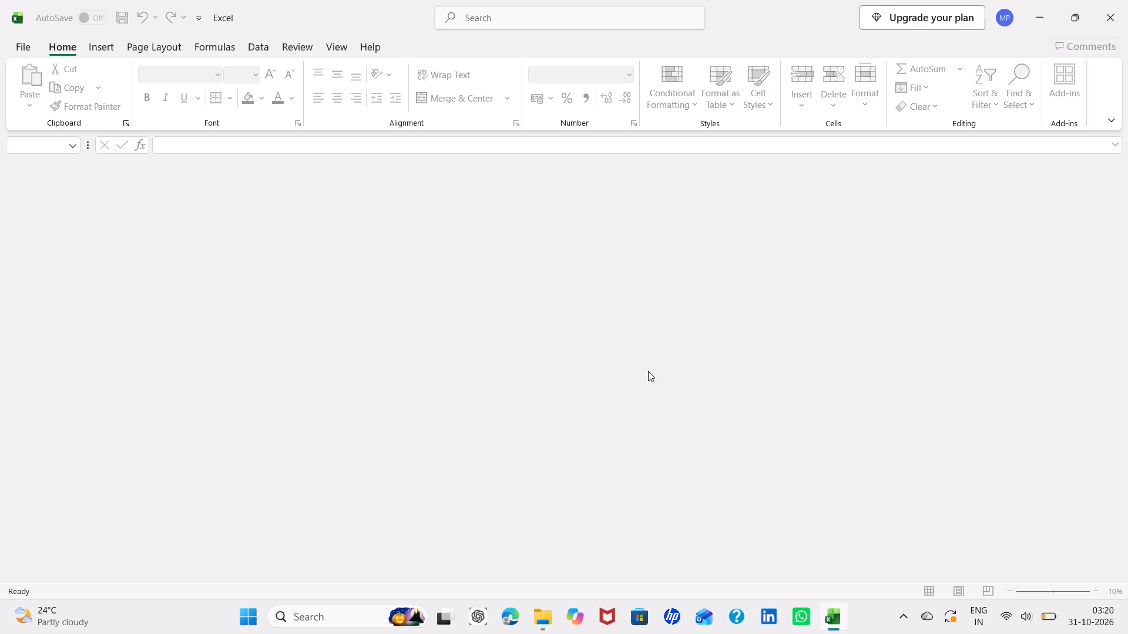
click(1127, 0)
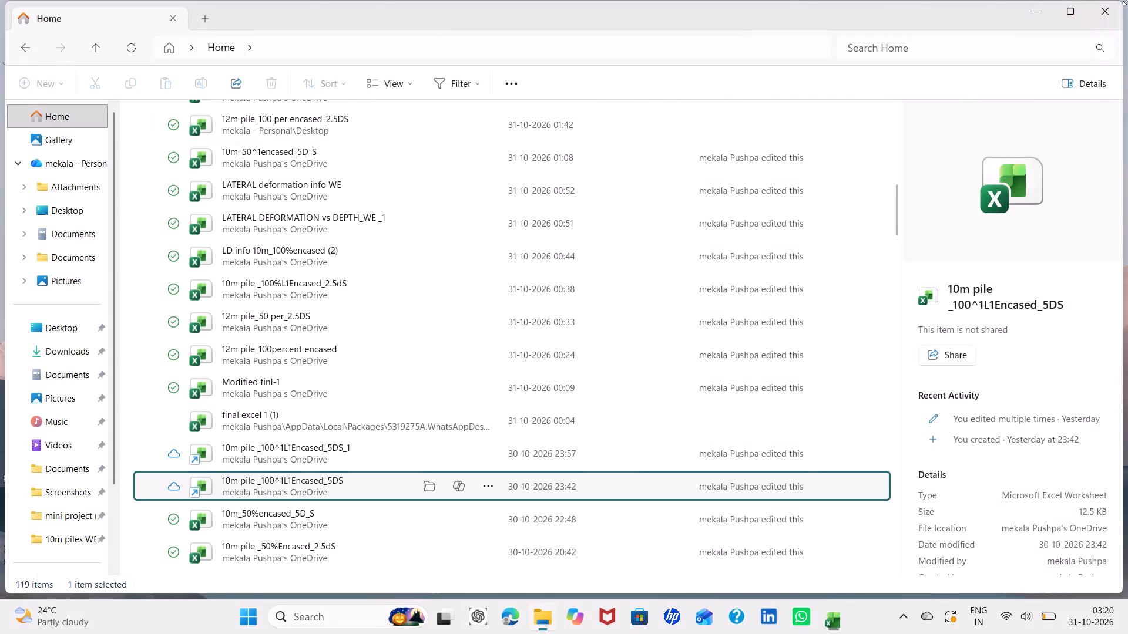
Check which file actions are available for the "10m pile _100^1L1Encased_5DS" workbook in the recent files.
scroll(740, 374, down, 2)
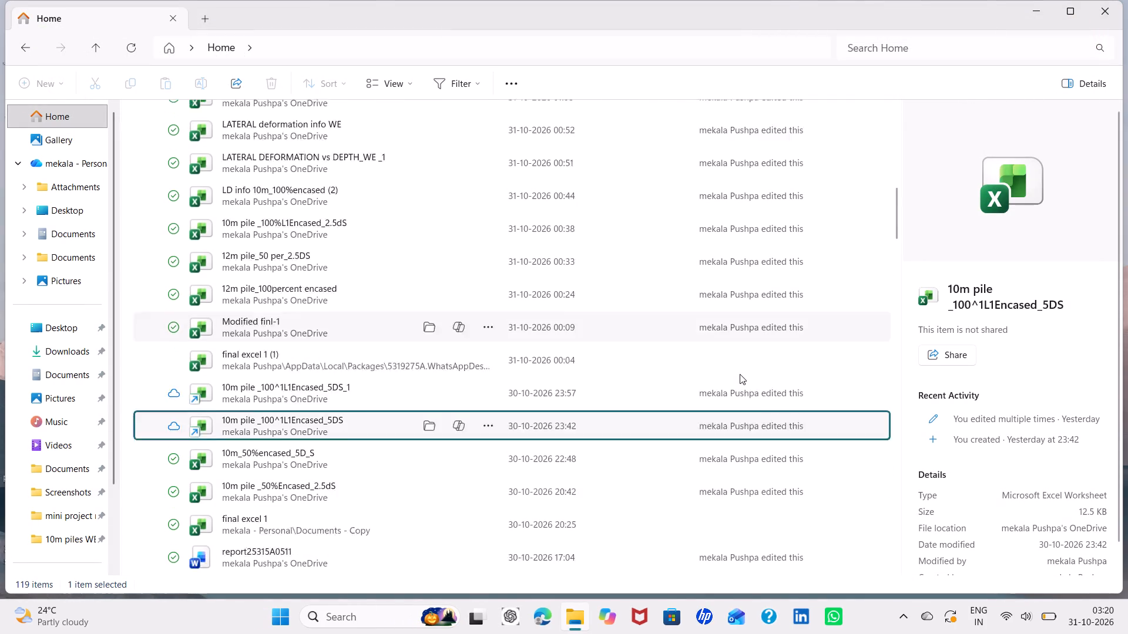
scroll(740, 374, down, 3)
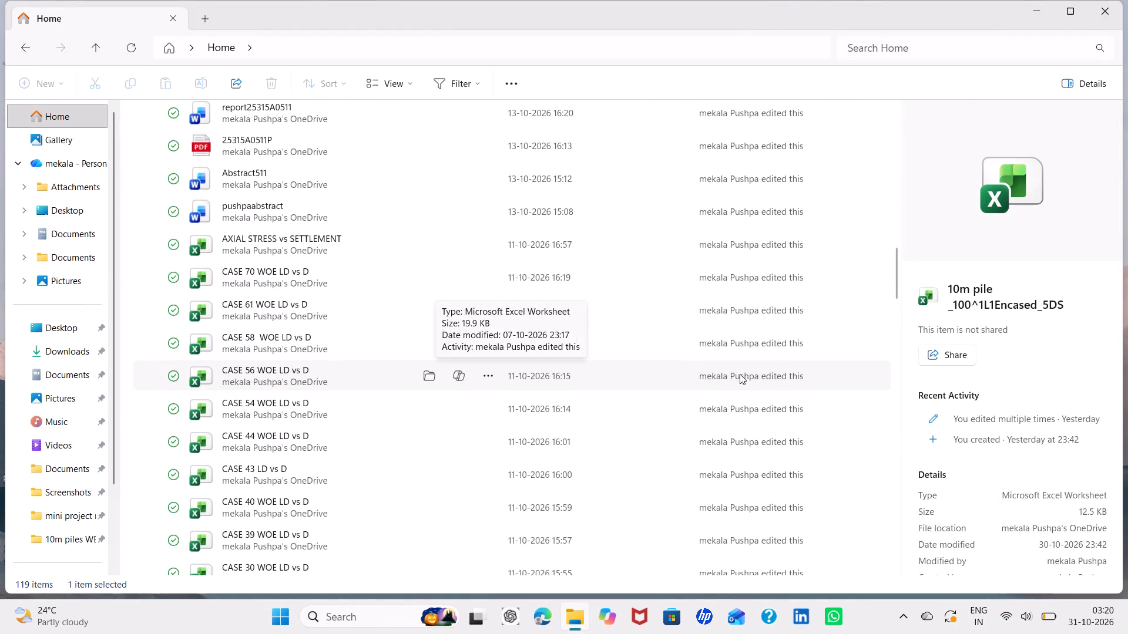
scroll(819, 312, up, 3)
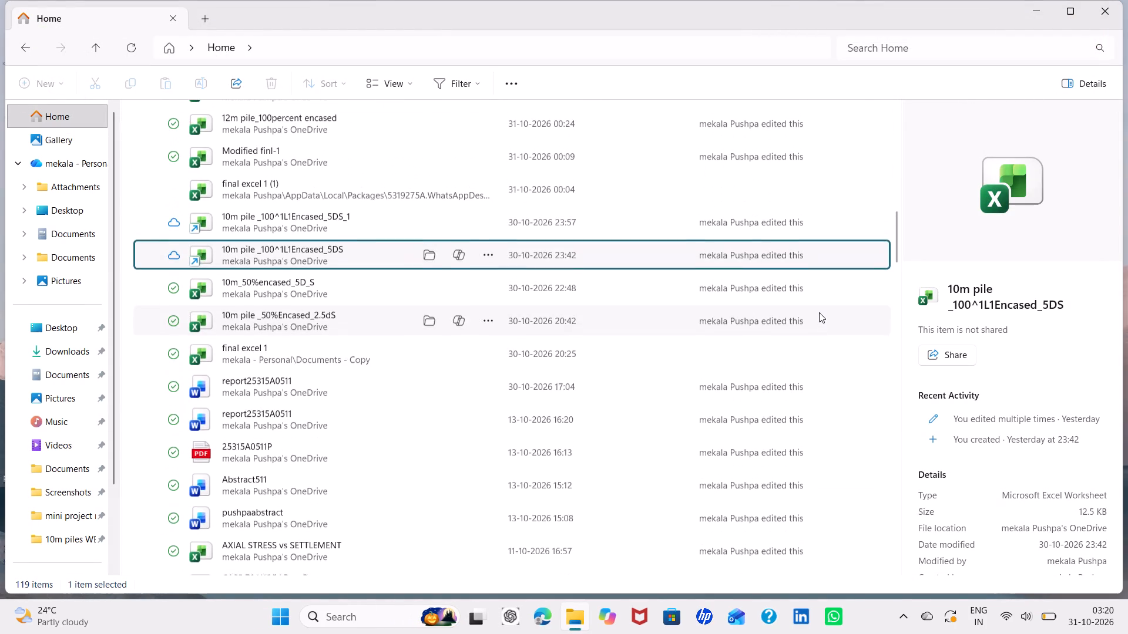
scroll(819, 312, up, 1)
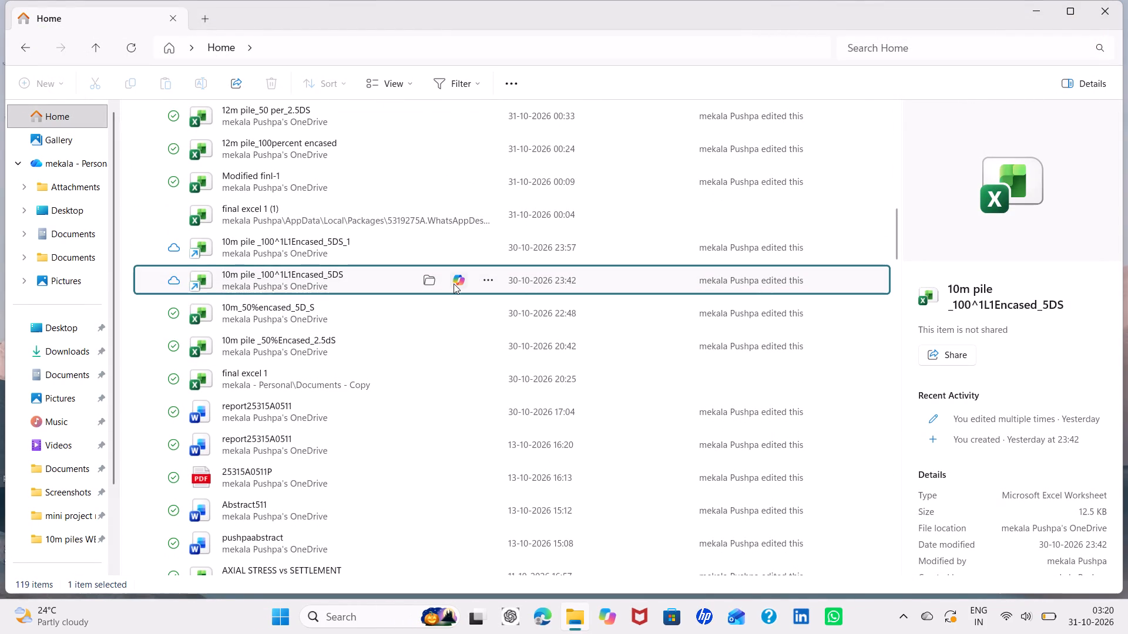
click(348, 279)
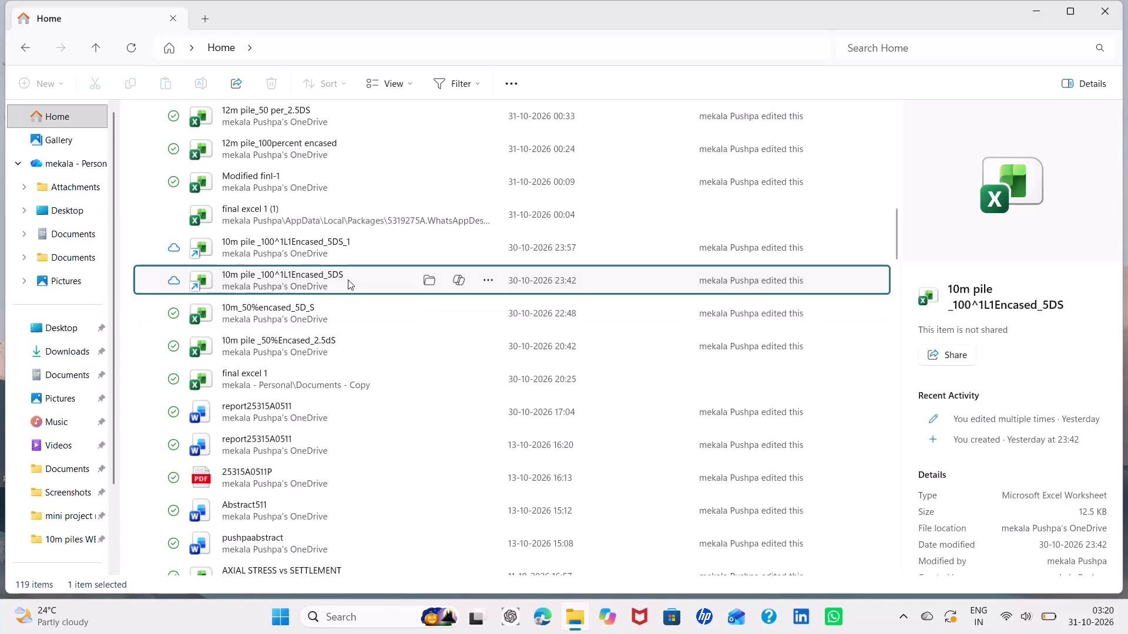
right_click(348, 279)
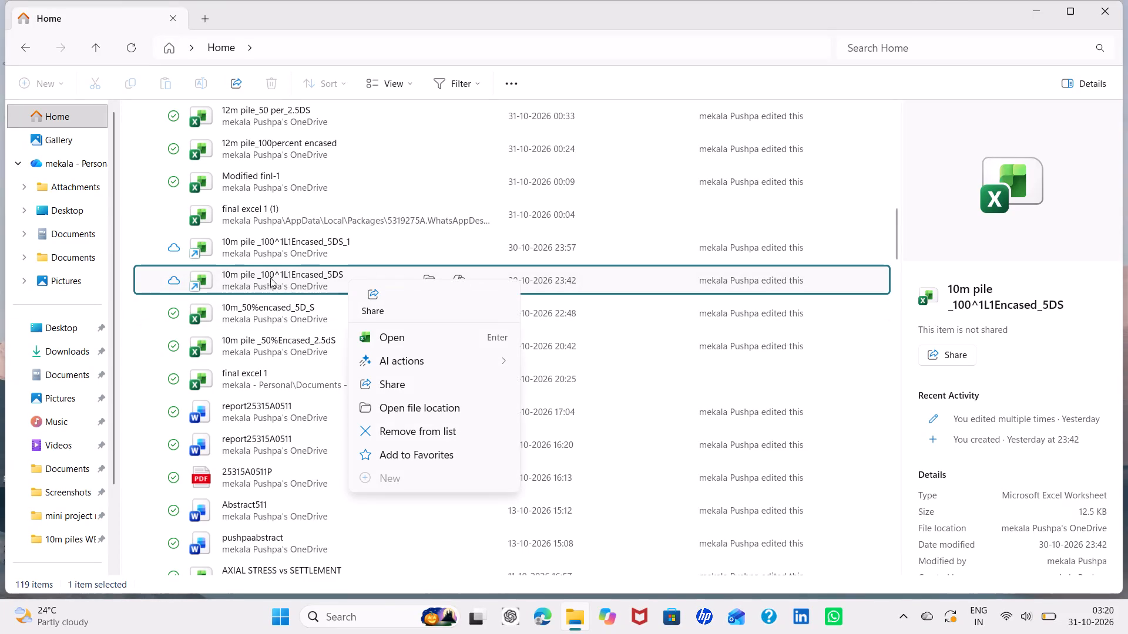
click(166, 279)
Look through the recent files in Home again for pile result workbooks still to be organised, selecting "Lateral deformation info WOE".
scroll(166, 279, down, 1)
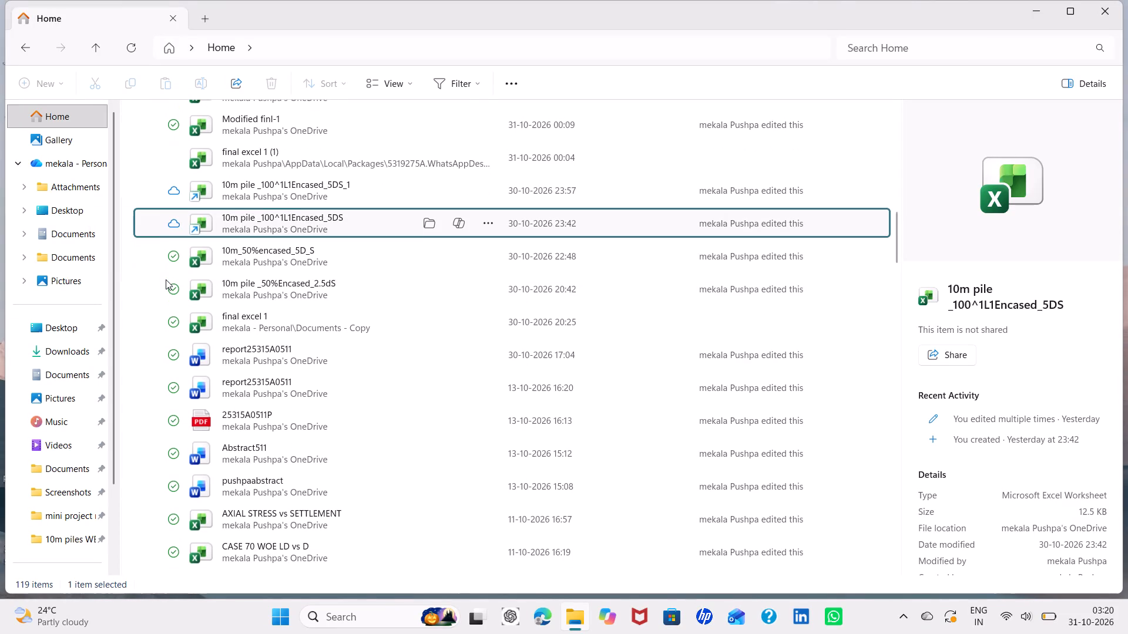
scroll(166, 279, down, 3)
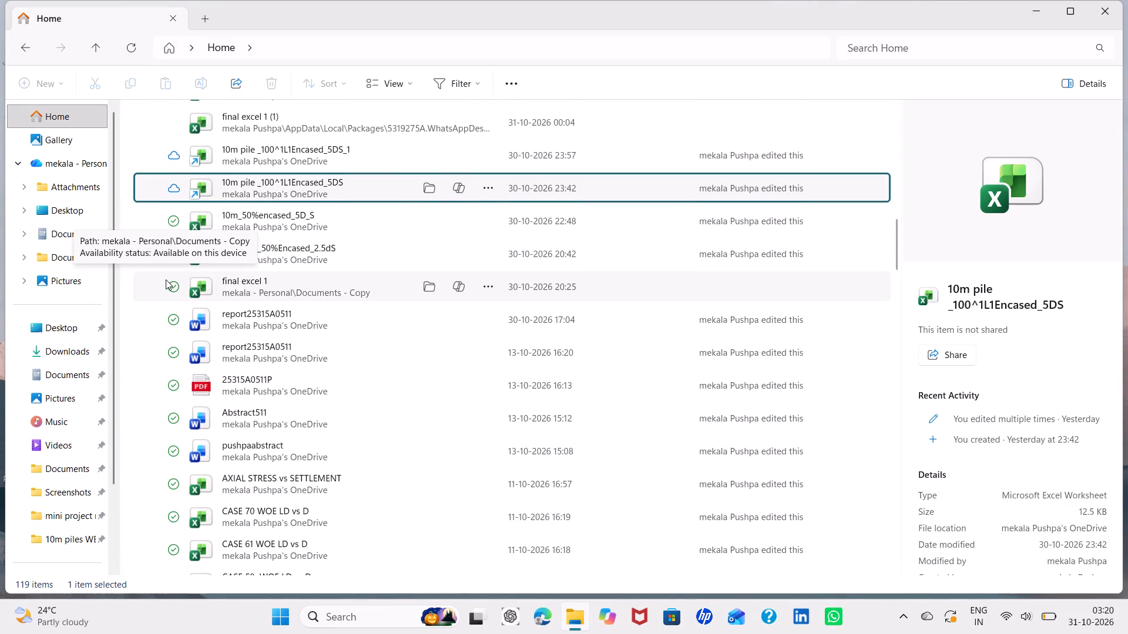
scroll(166, 279, down, 3)
scroll(166, 279, up, 4)
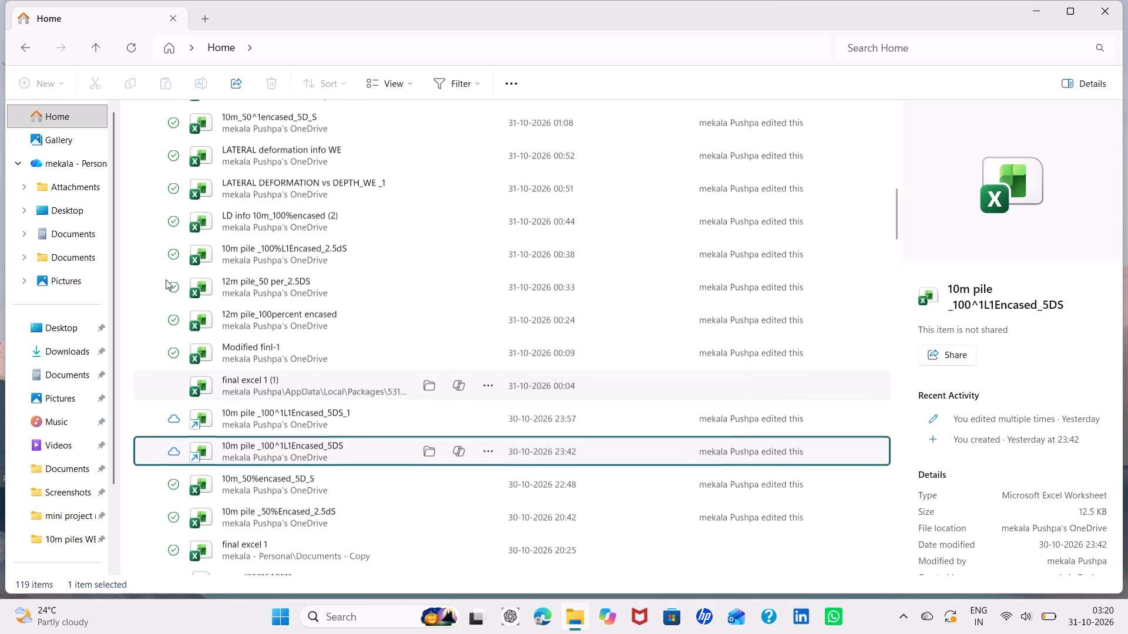
scroll(166, 279, up, 2)
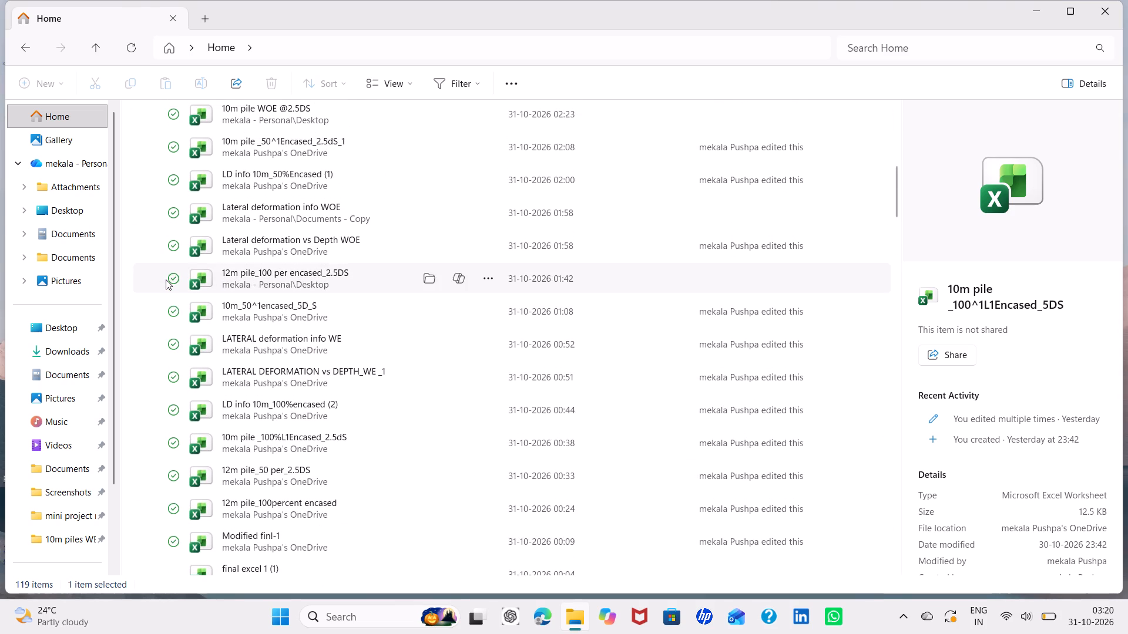
scroll(166, 279, up, 2)
click(166, 279)
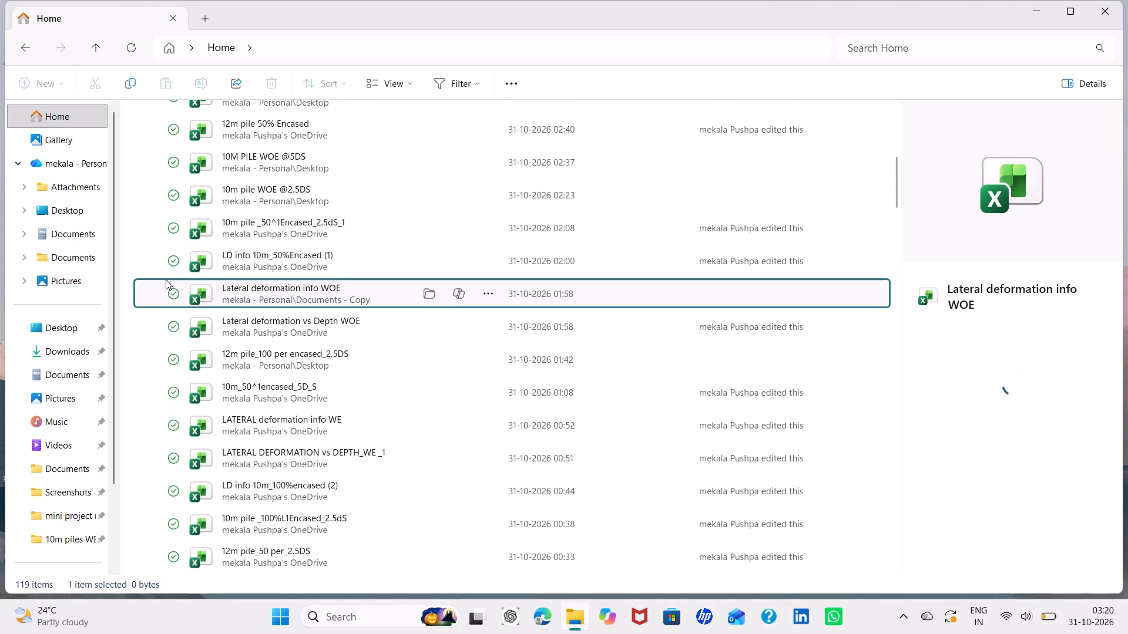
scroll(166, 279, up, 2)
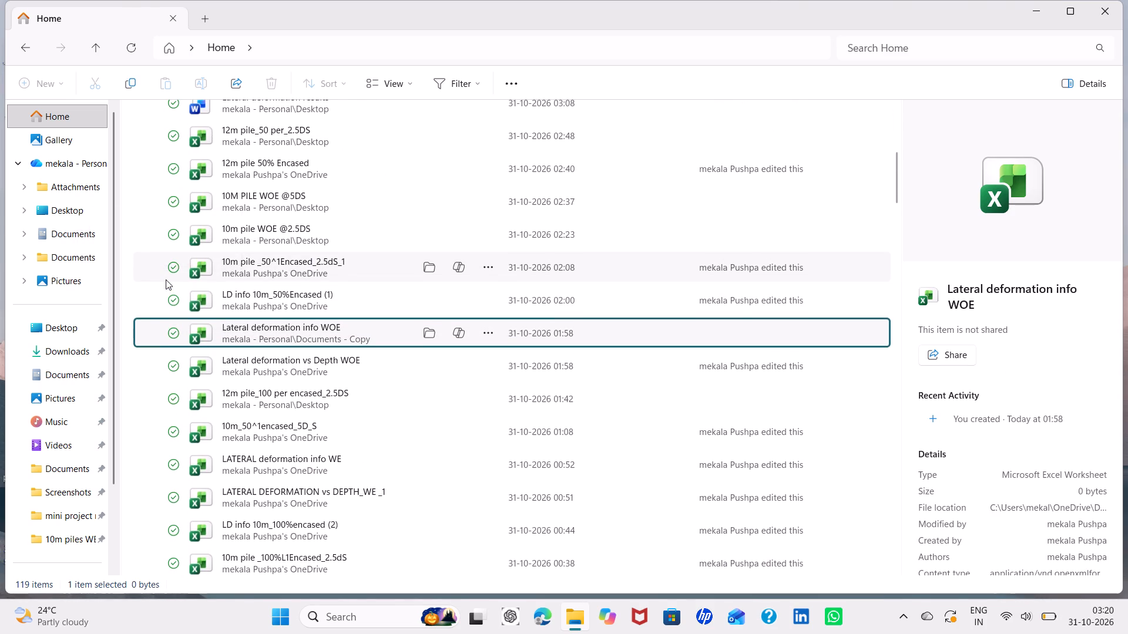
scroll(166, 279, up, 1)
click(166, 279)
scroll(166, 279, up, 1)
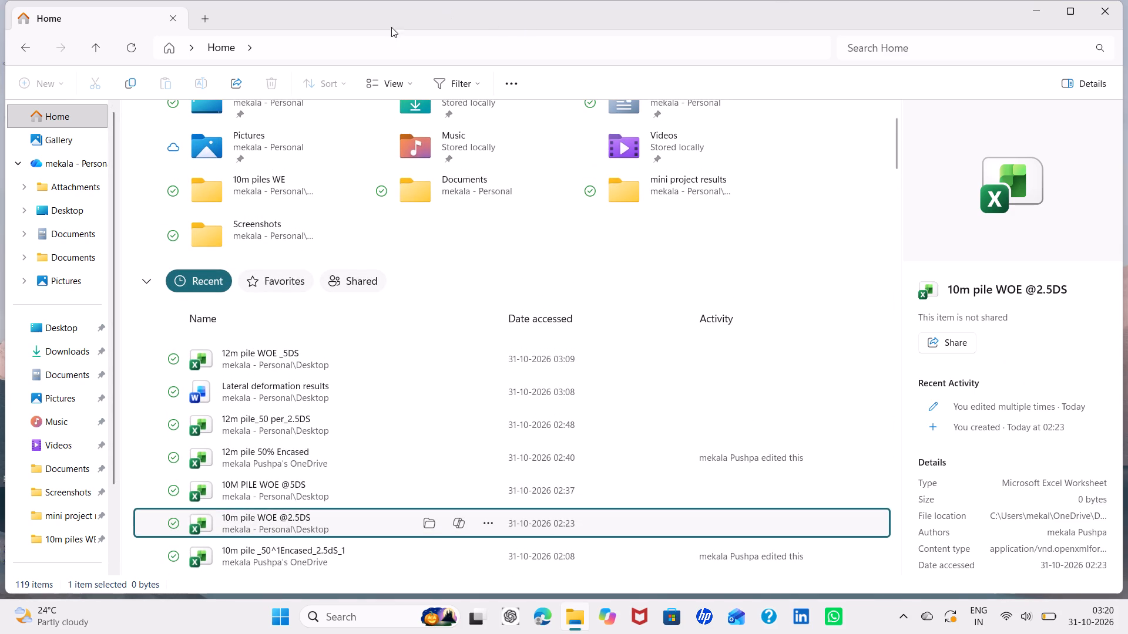
Create a folder named "12m piles WE" inside "mini project results" and open it.
click(31, 40)
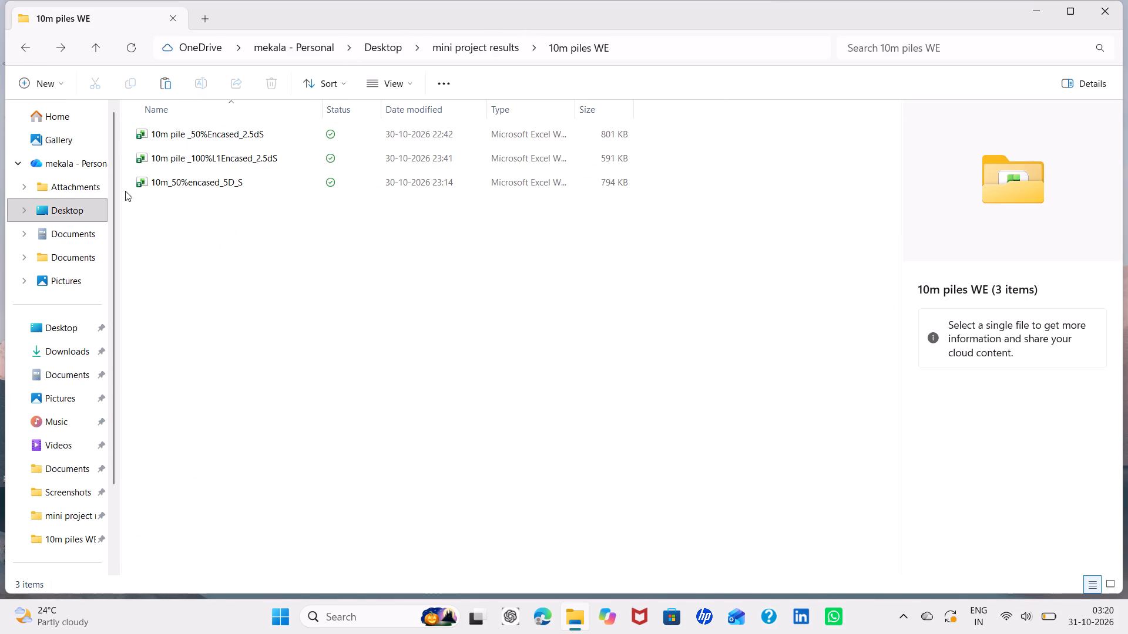
click(16, 51)
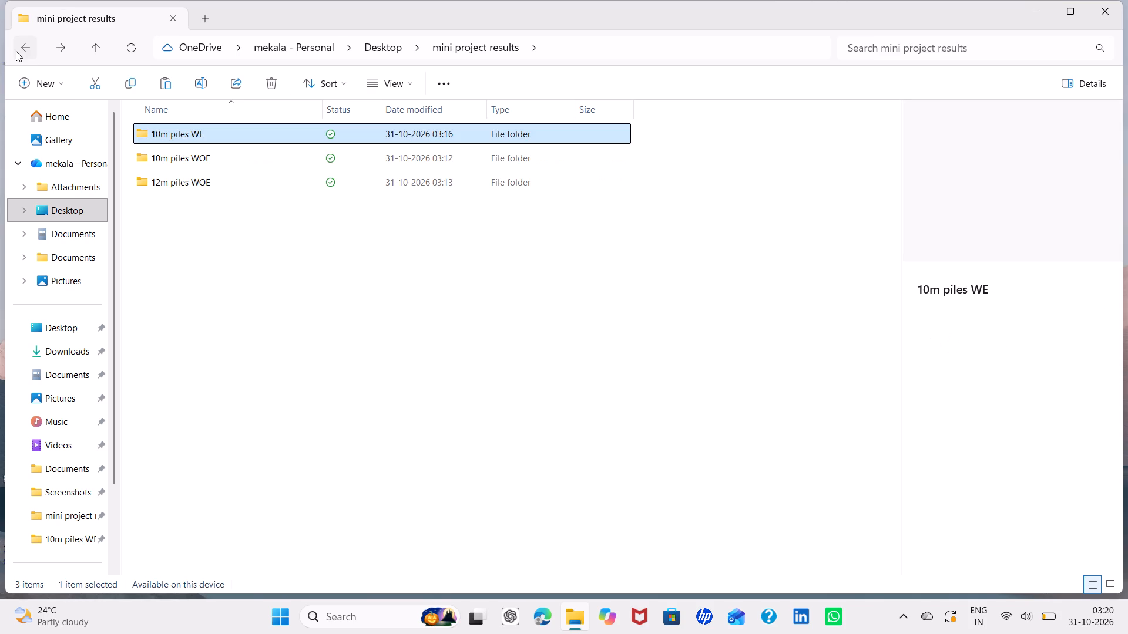
click(61, 77)
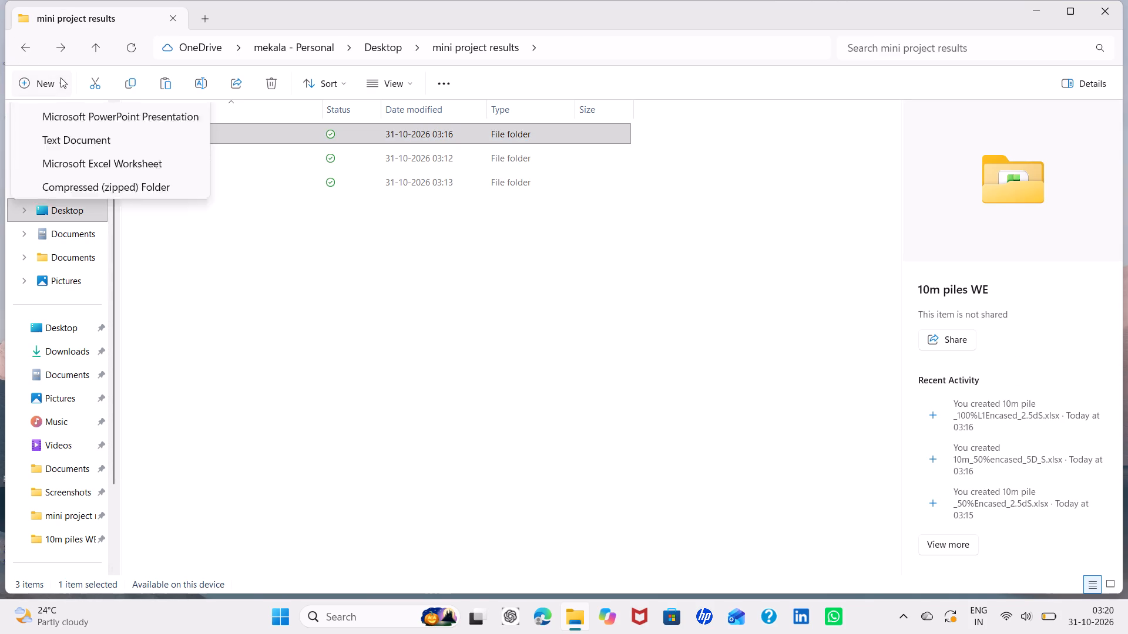
click(74, 124)
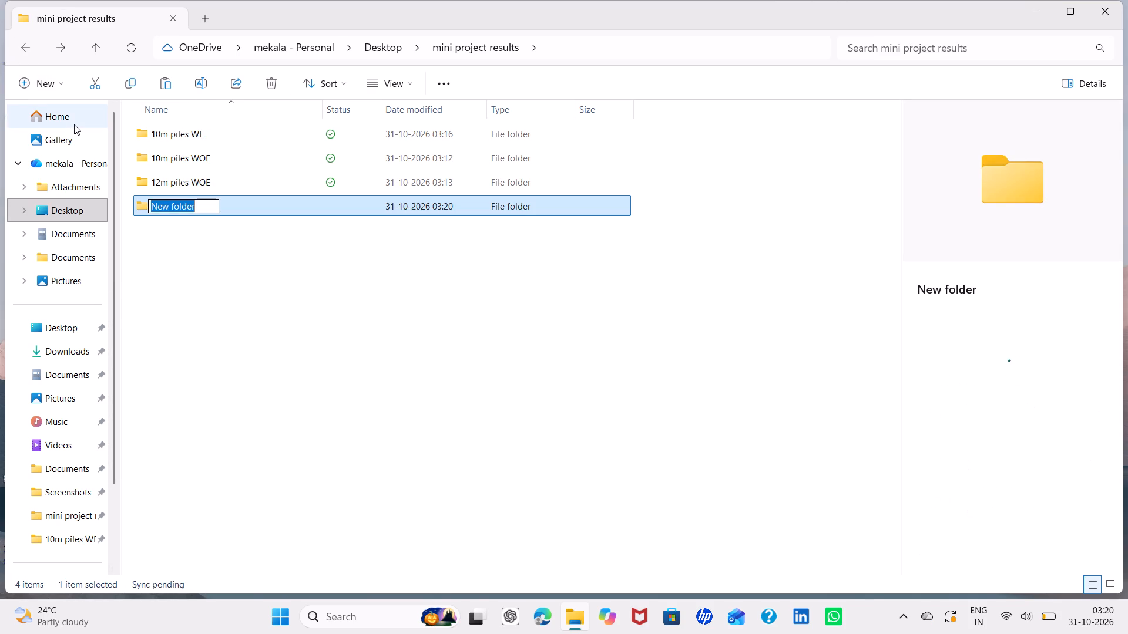
text(12m i)
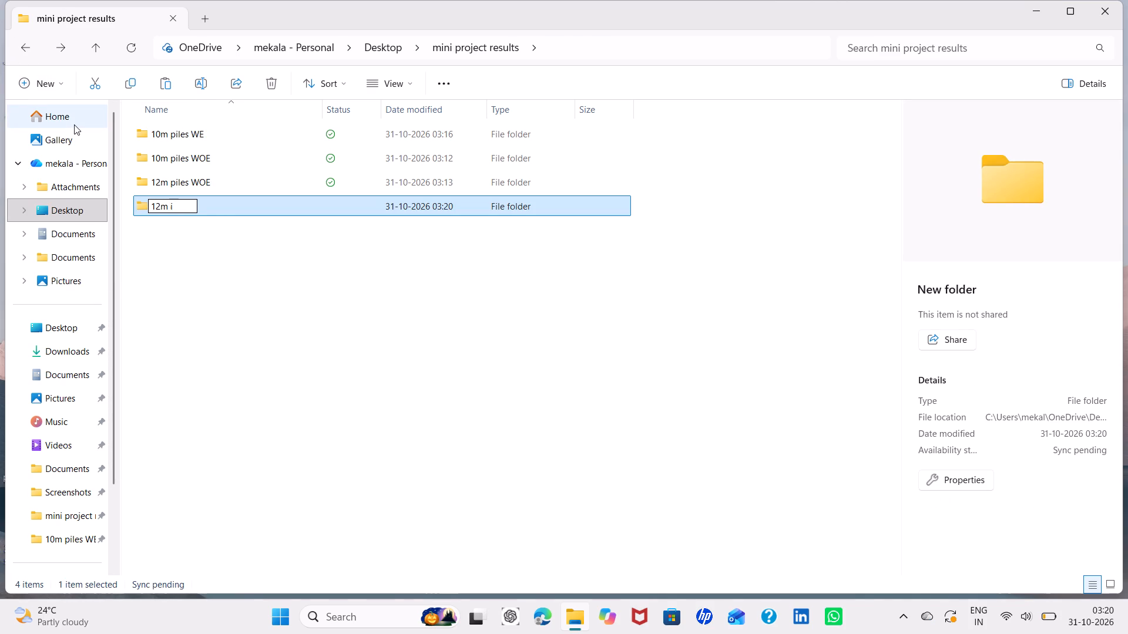
key(BackSpace)
text(piles)
key(space)
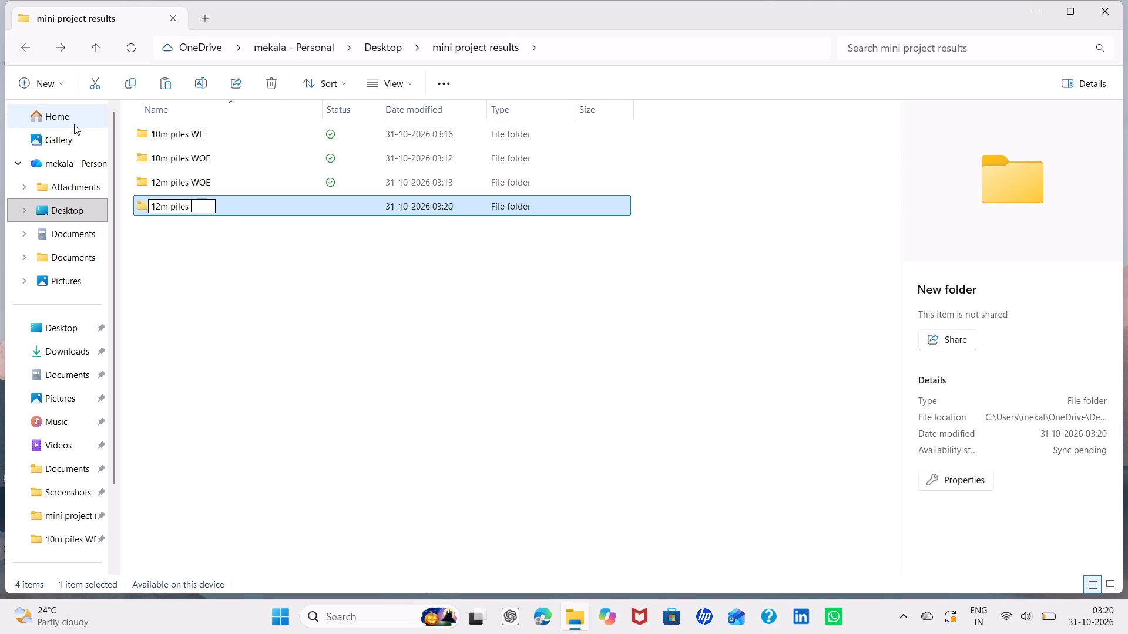
text(WE)
key(Return)
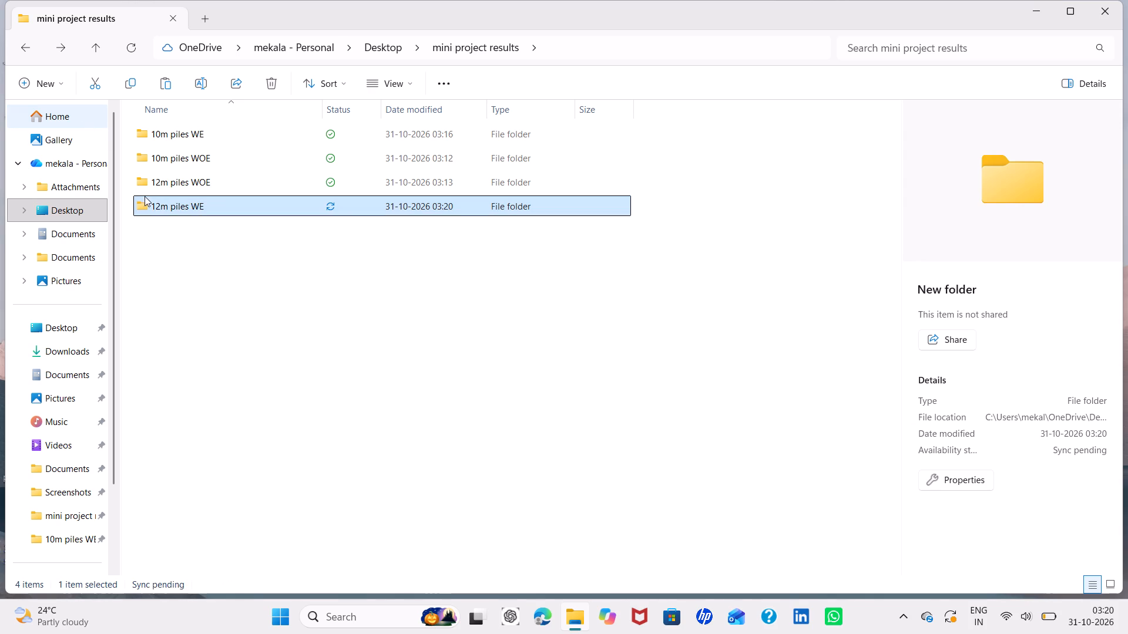
double_click(152, 204)
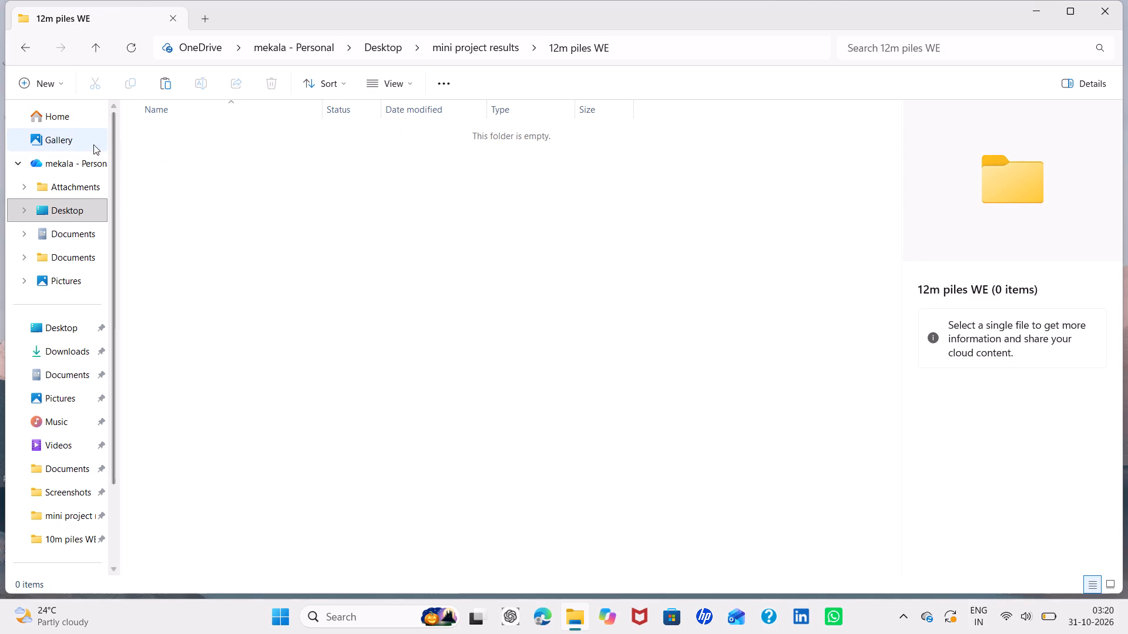
Copy the "12m pile_50 per_2.5DS" workbook from Home's recent files into the "12m piles WE" folder in "mini project results".
click(83, 121)
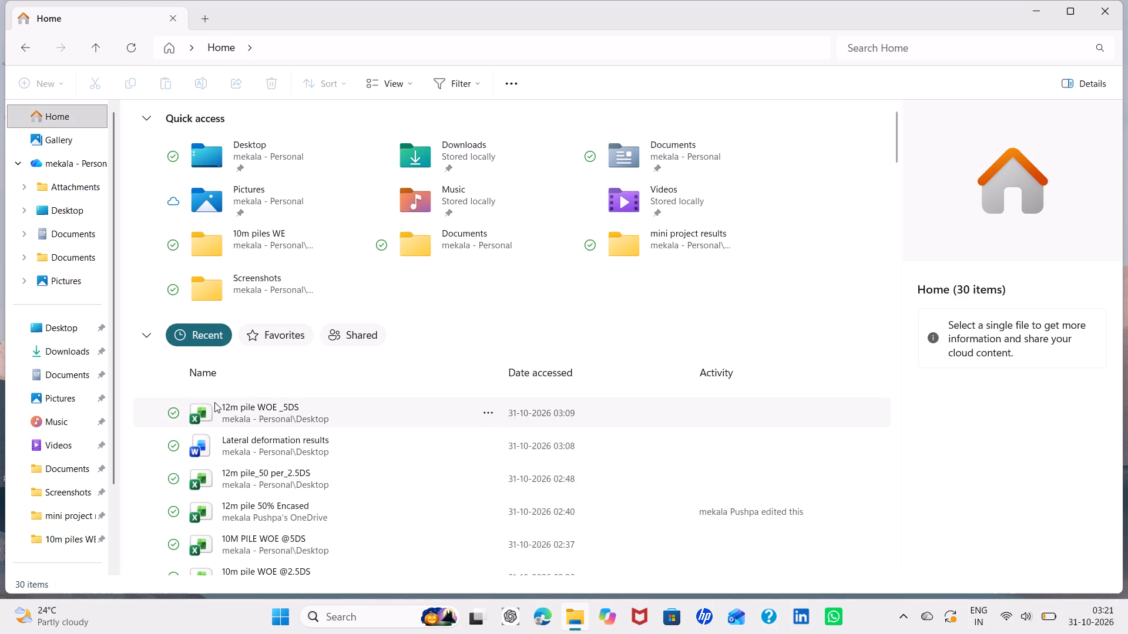
scroll(214, 402, down, 2)
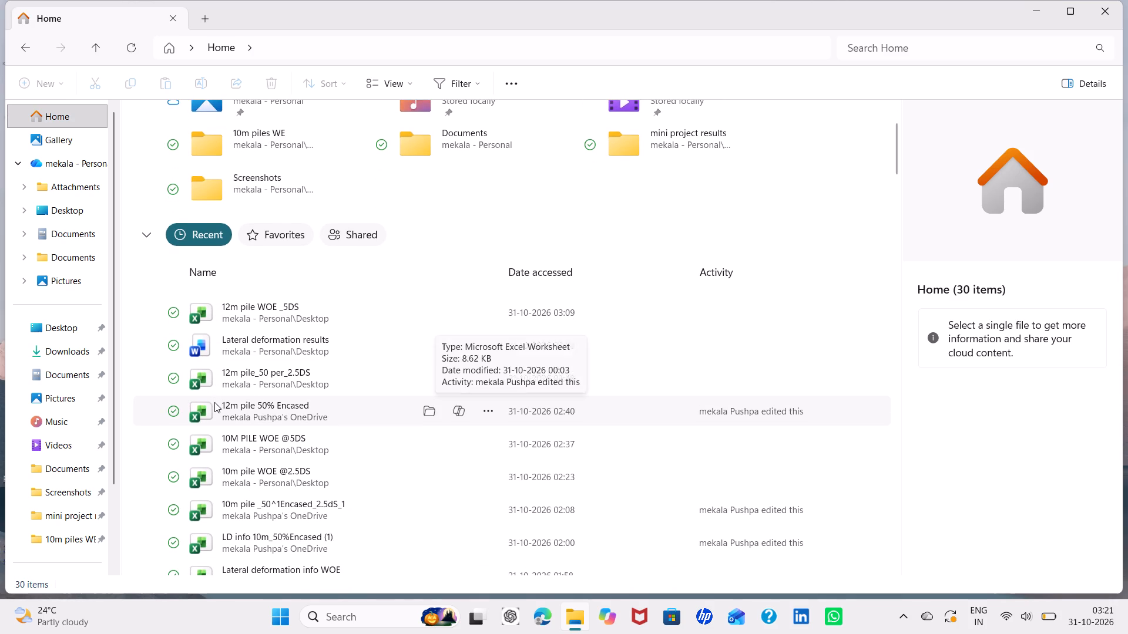
click(208, 376)
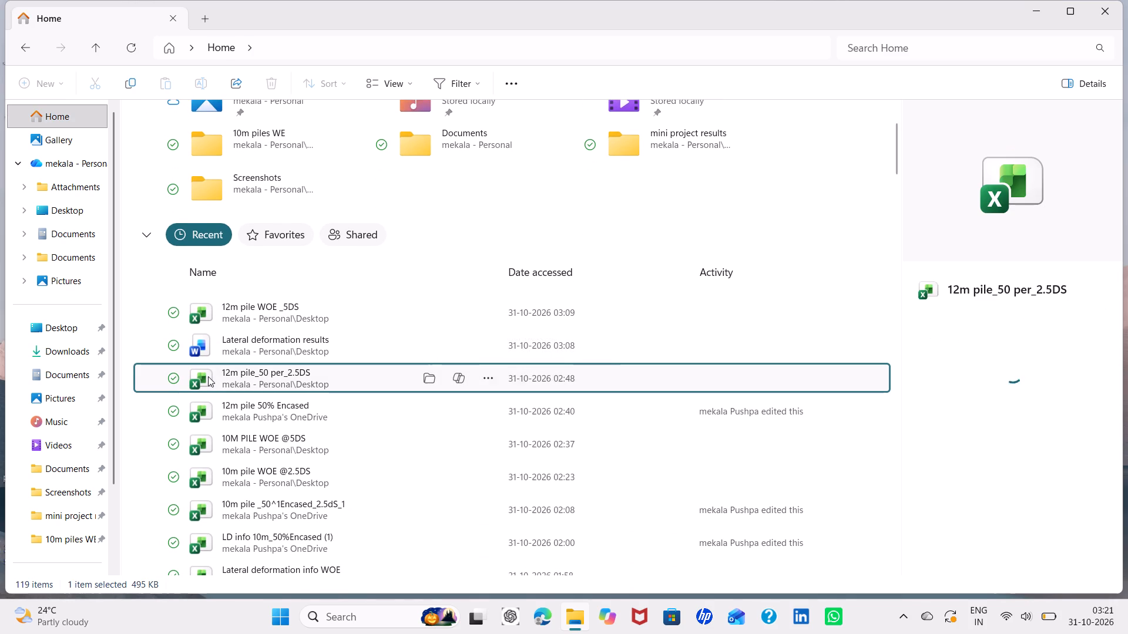
right_click(208, 376)
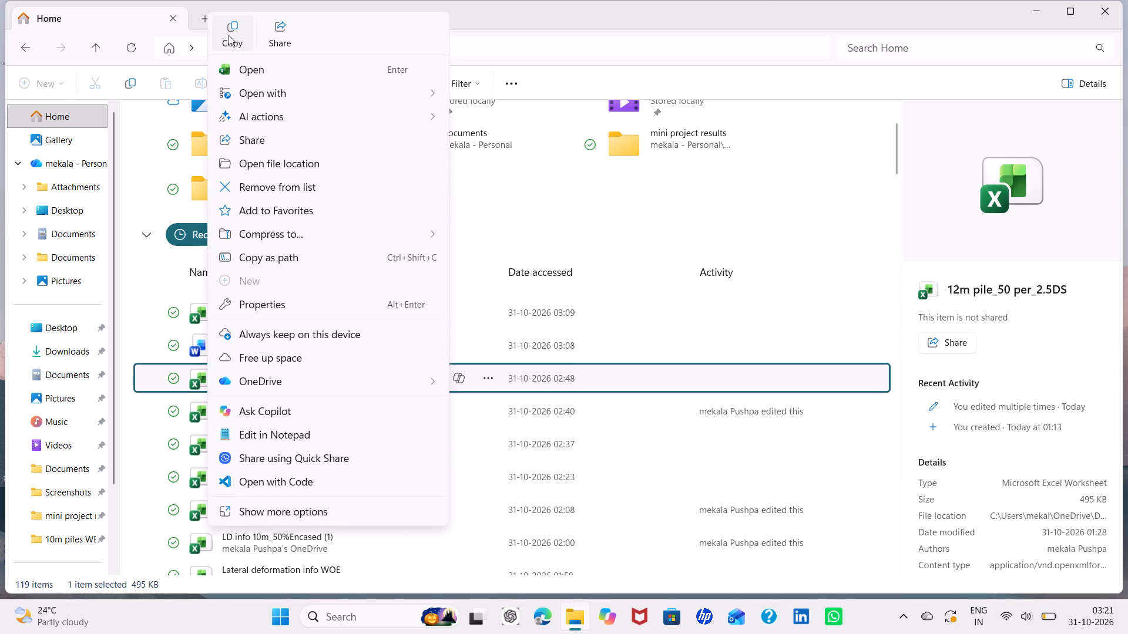
click(229, 34)
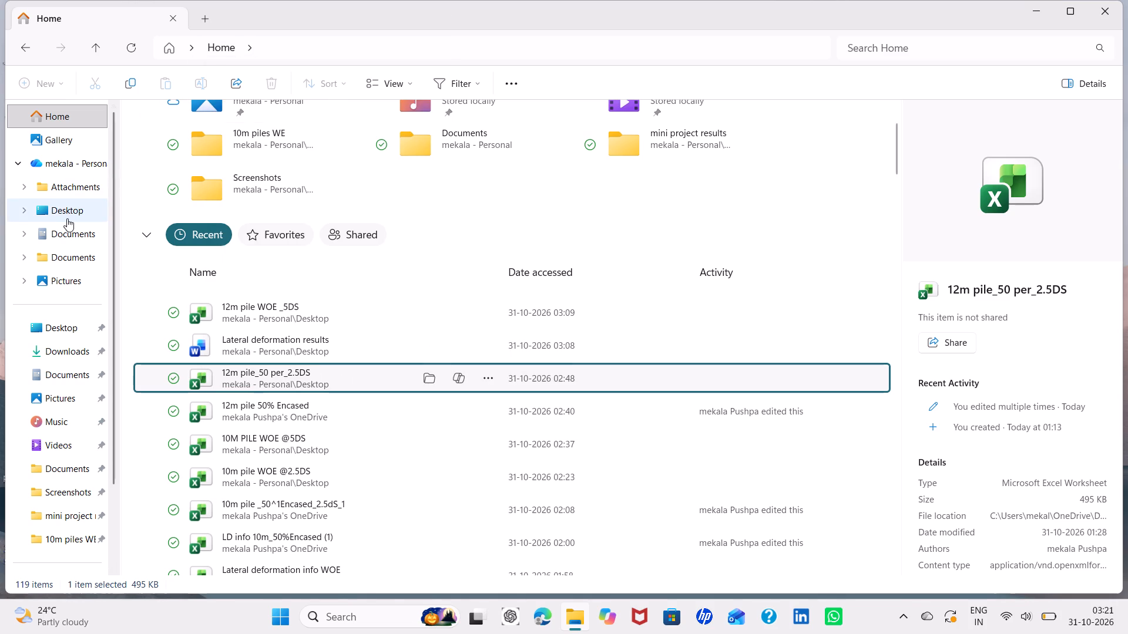
click(67, 218)
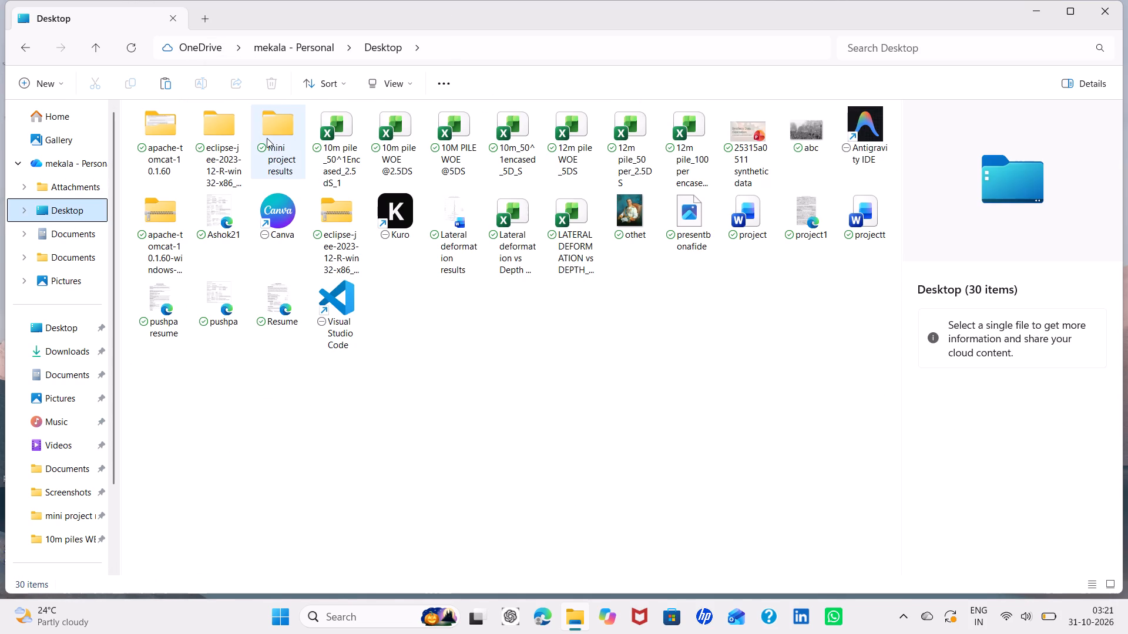
double_click(267, 138)
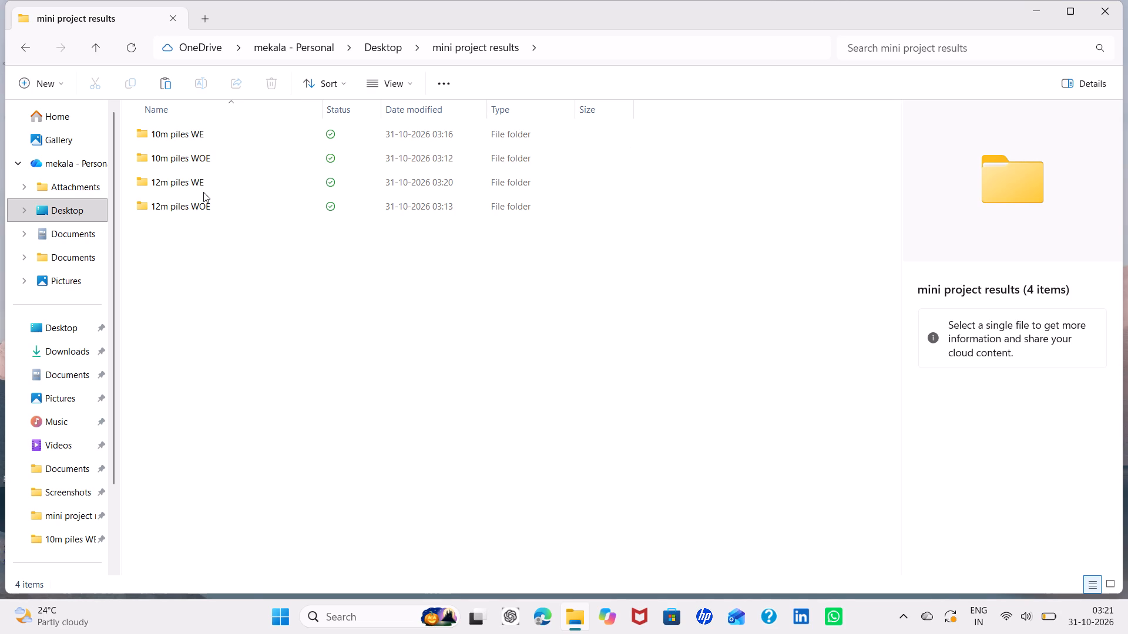
double_click(211, 182)
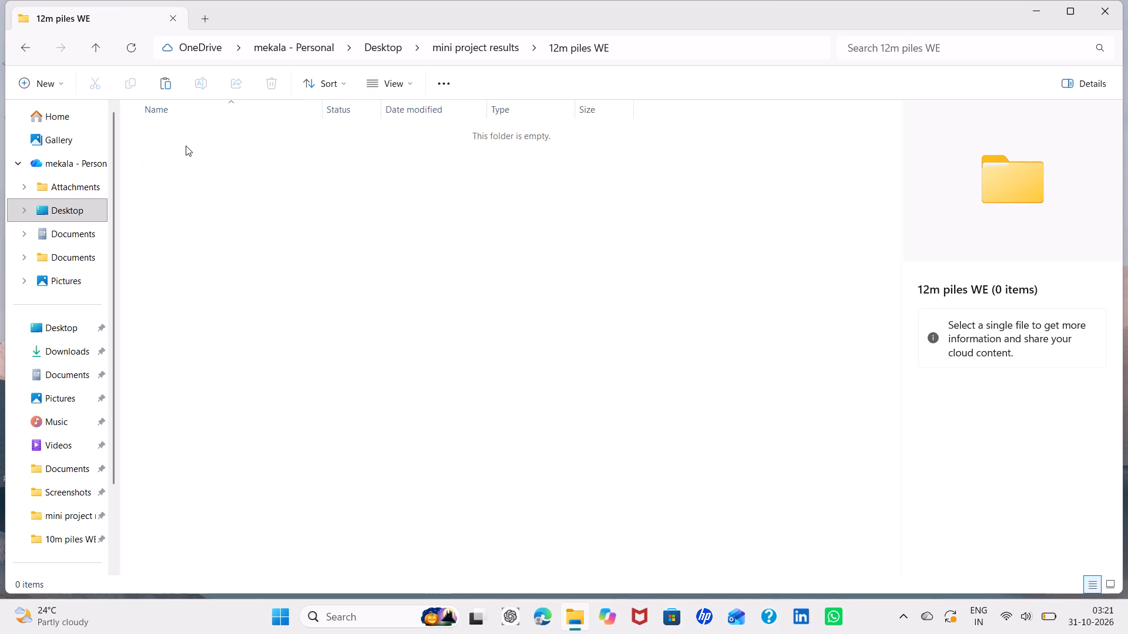
click(167, 89)
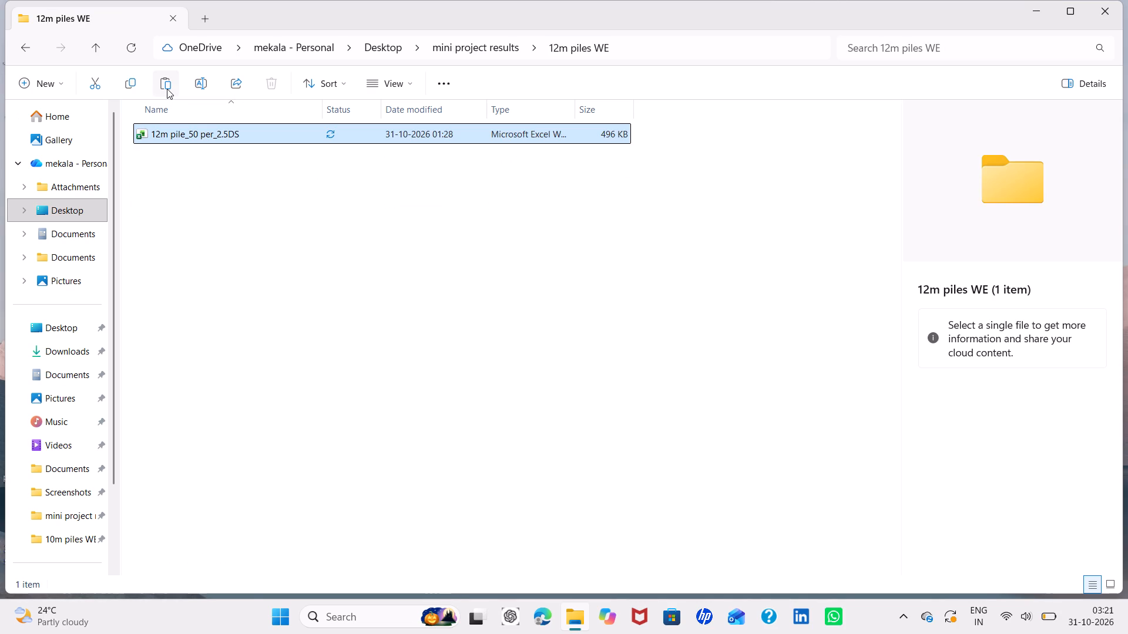
Copy the "12m pile_100 per encased_2.5DS" workbook from Home's recent files into the "12m piles WE" folder in "mini project results".
click(69, 124)
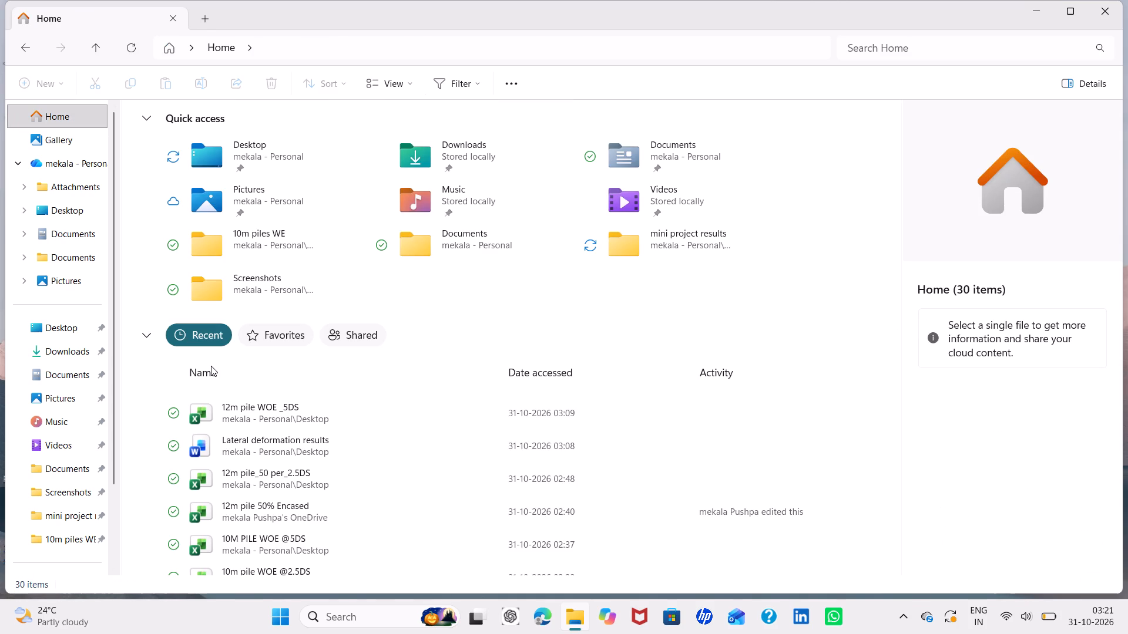
scroll(275, 406, down, 1)
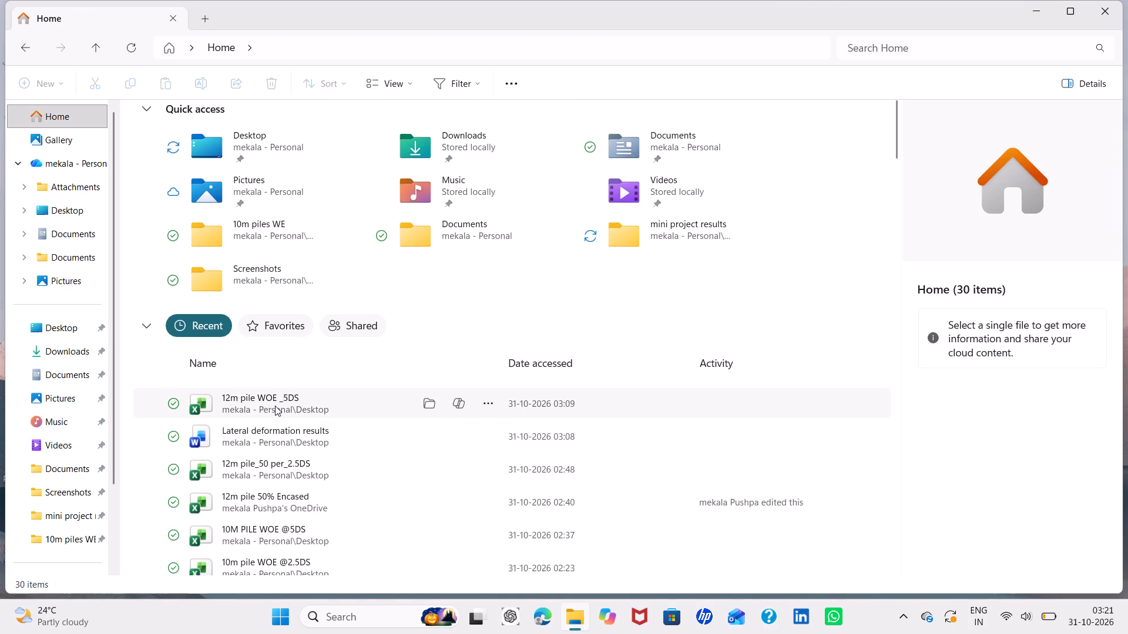
scroll(275, 406, down, 2)
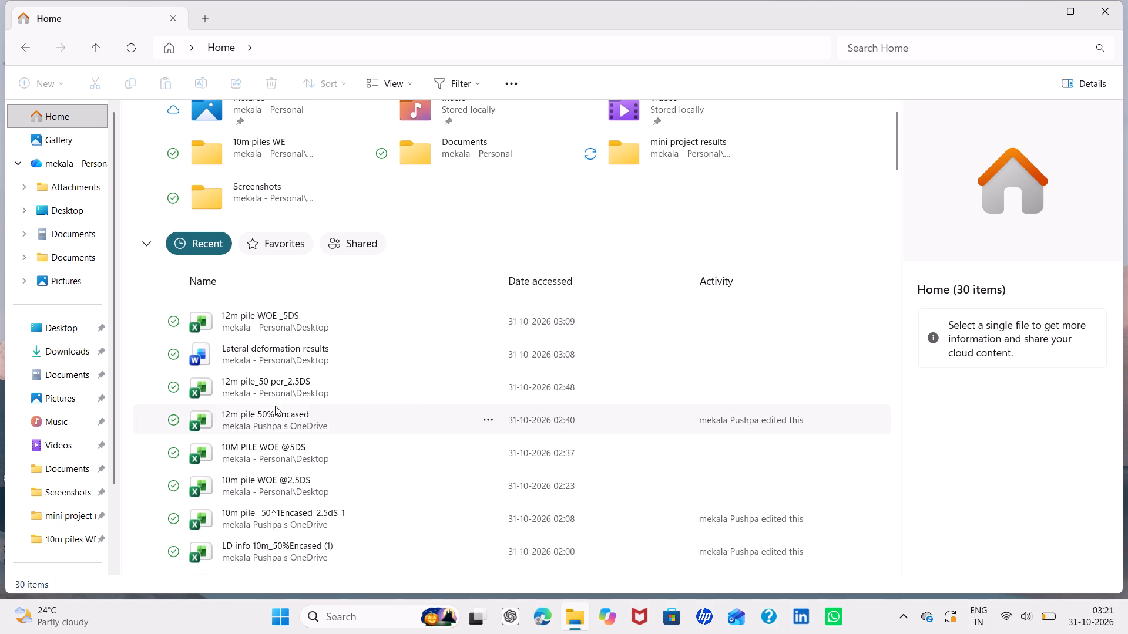
scroll(275, 406, down, 4)
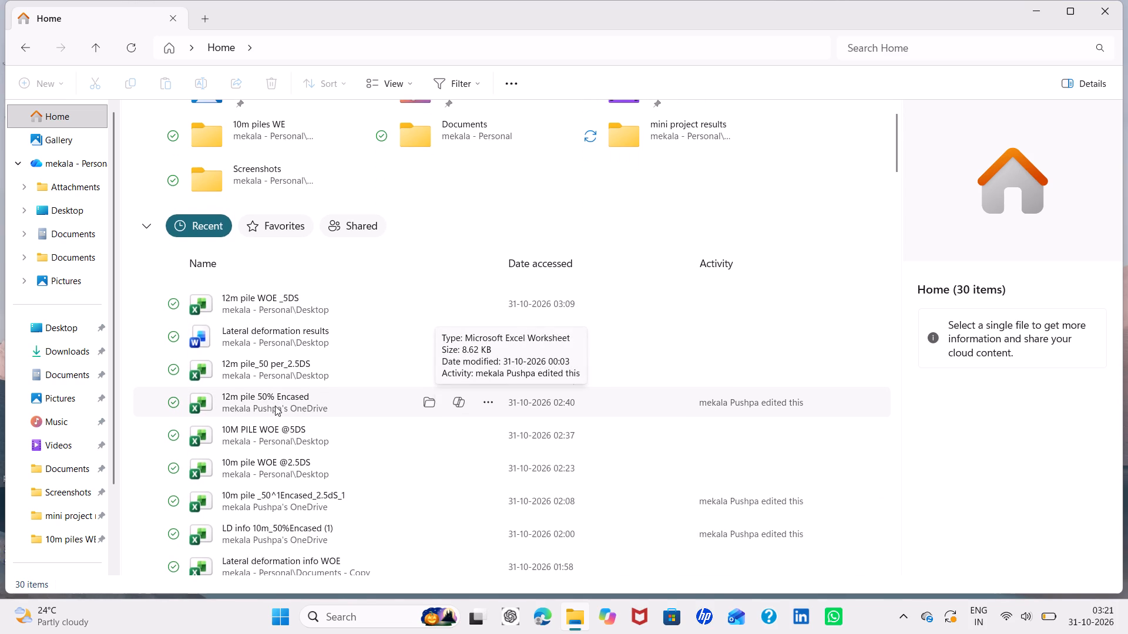
scroll(275, 406, down, 2)
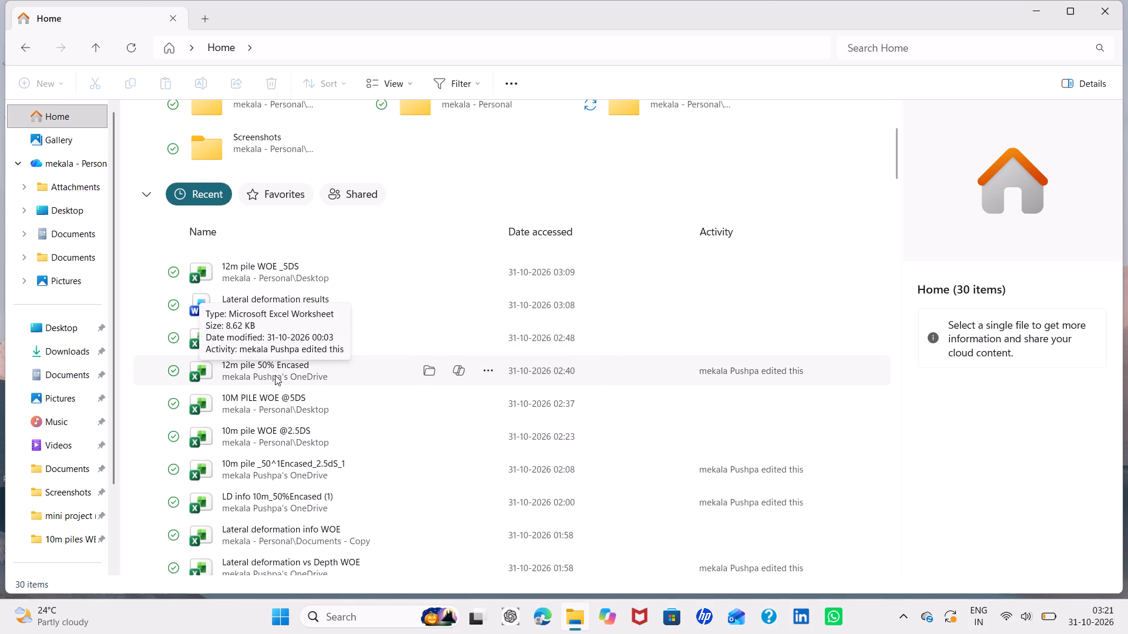
scroll(275, 375, down, 1)
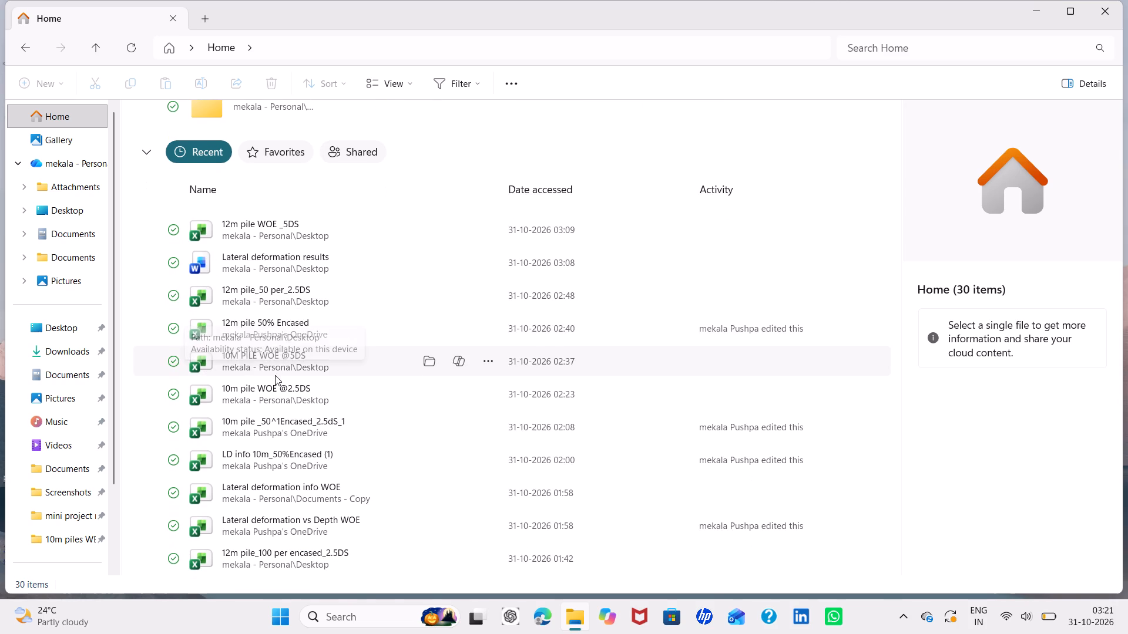
scroll(275, 375, down, 2)
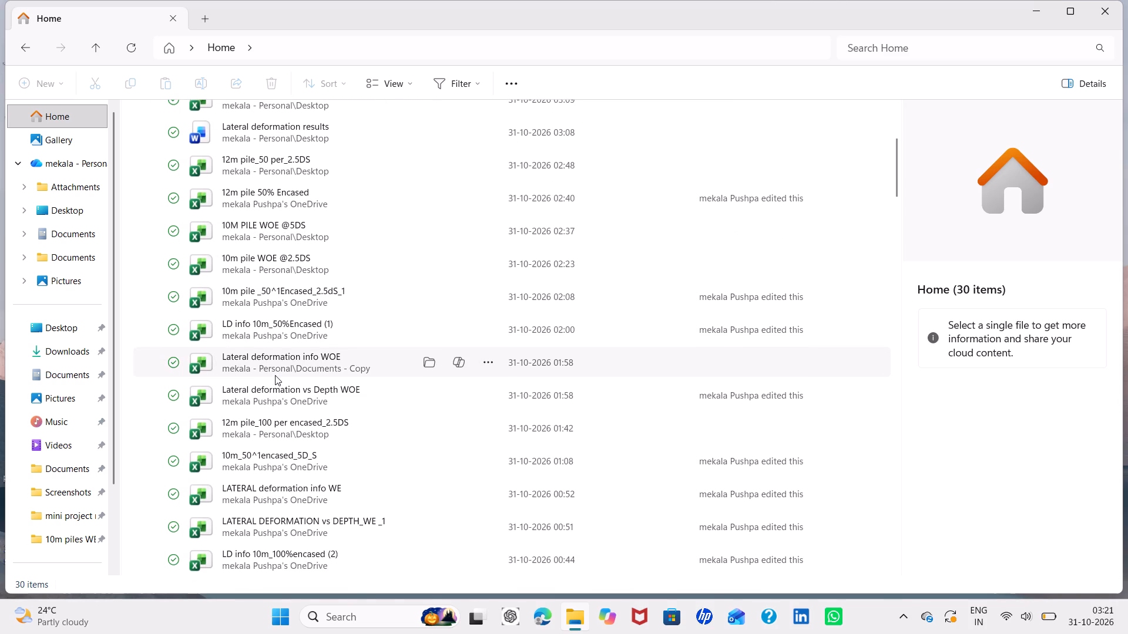
scroll(275, 375, down, 2)
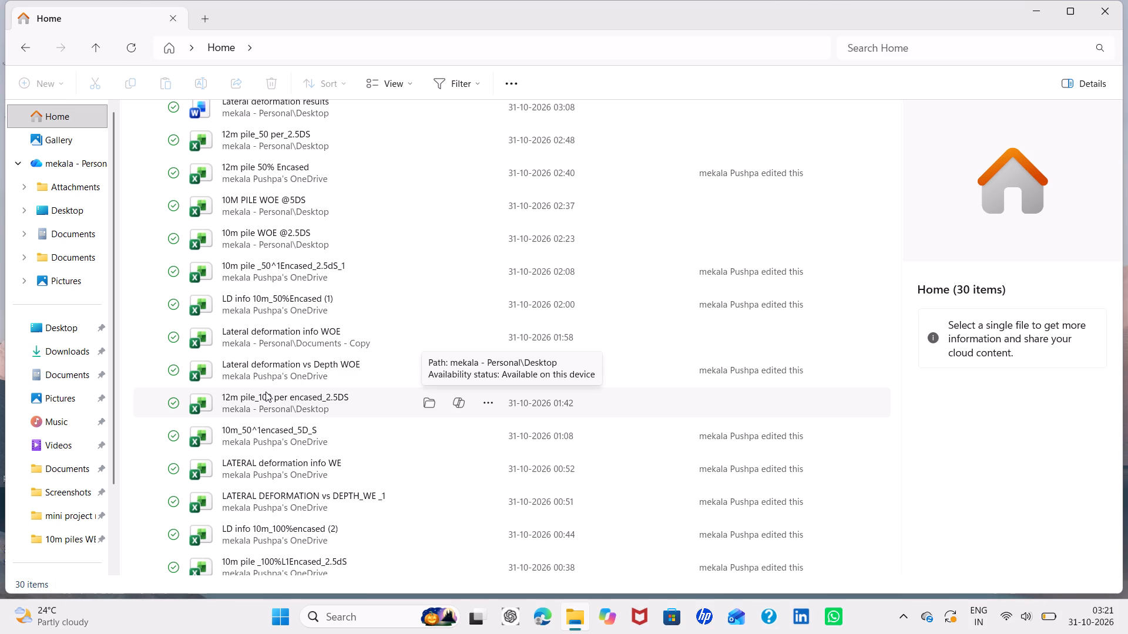
click(266, 392)
right_click(266, 392)
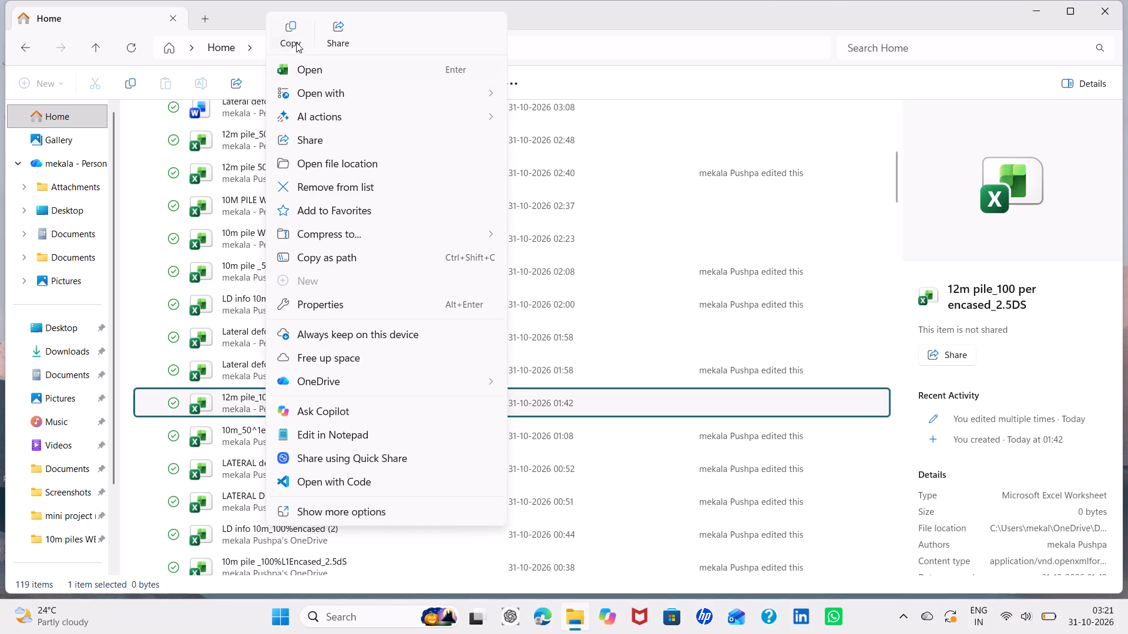
click(292, 28)
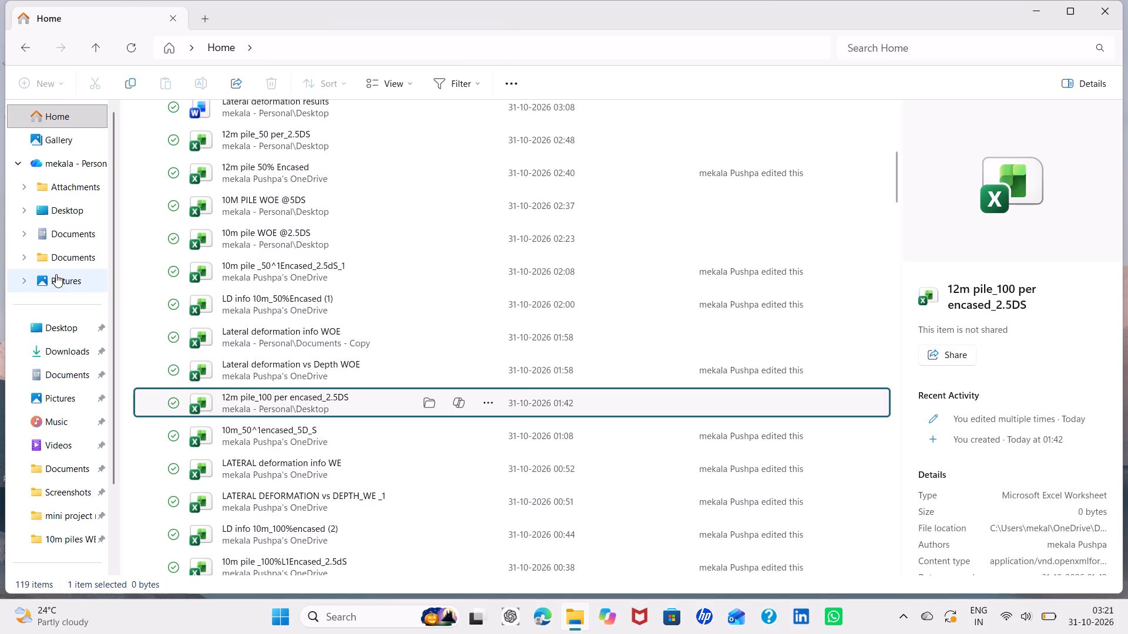
double_click(75, 215)
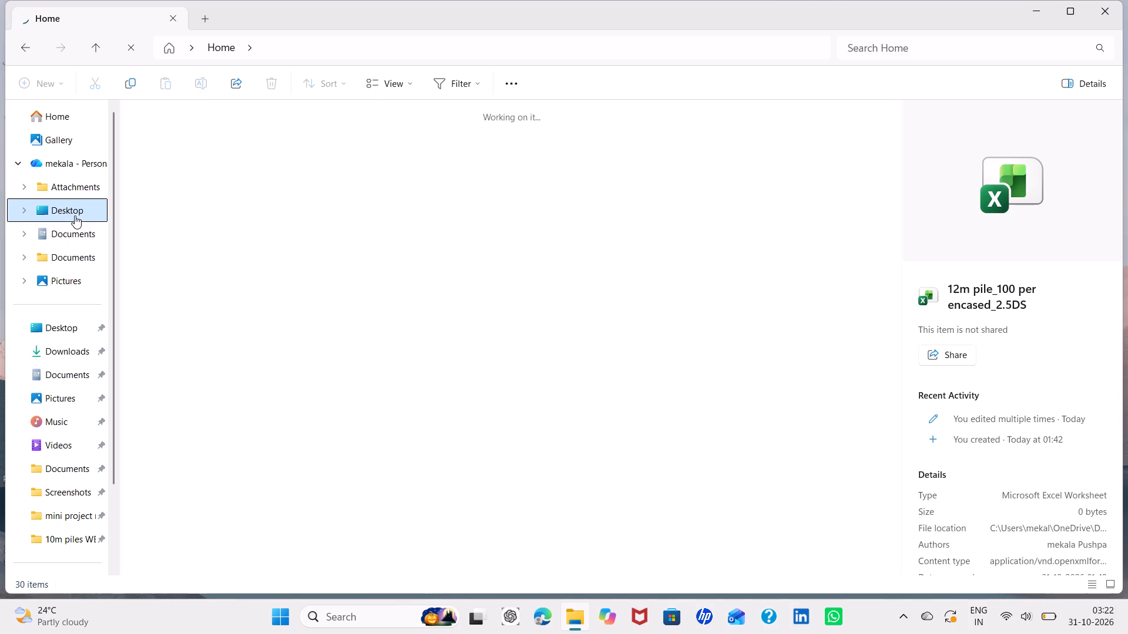
double_click(279, 124)
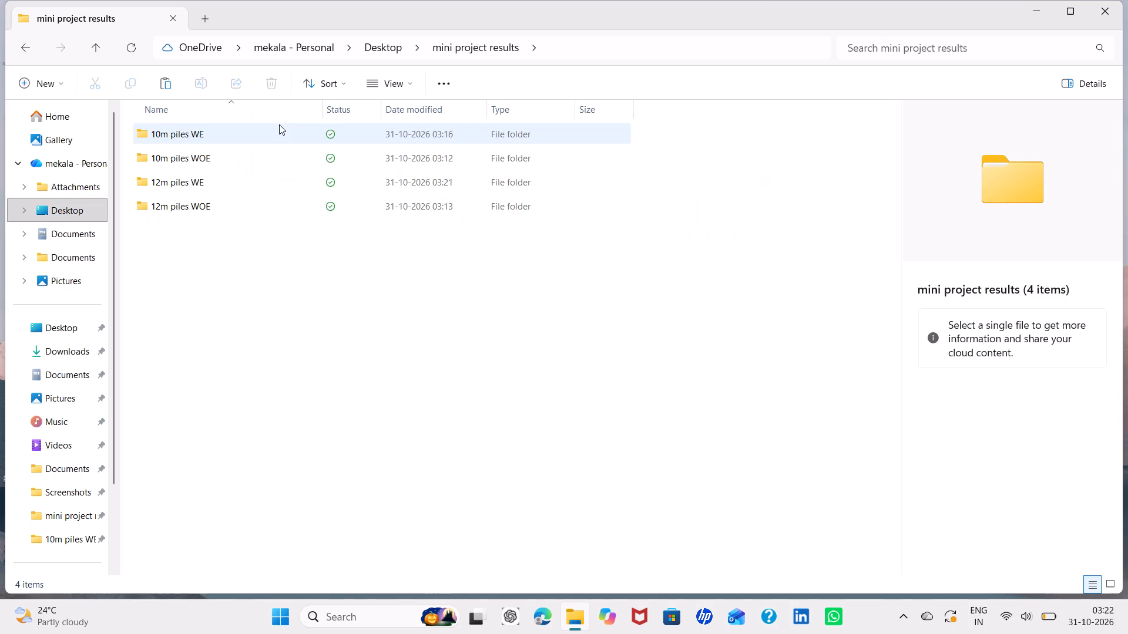
double_click(211, 178)
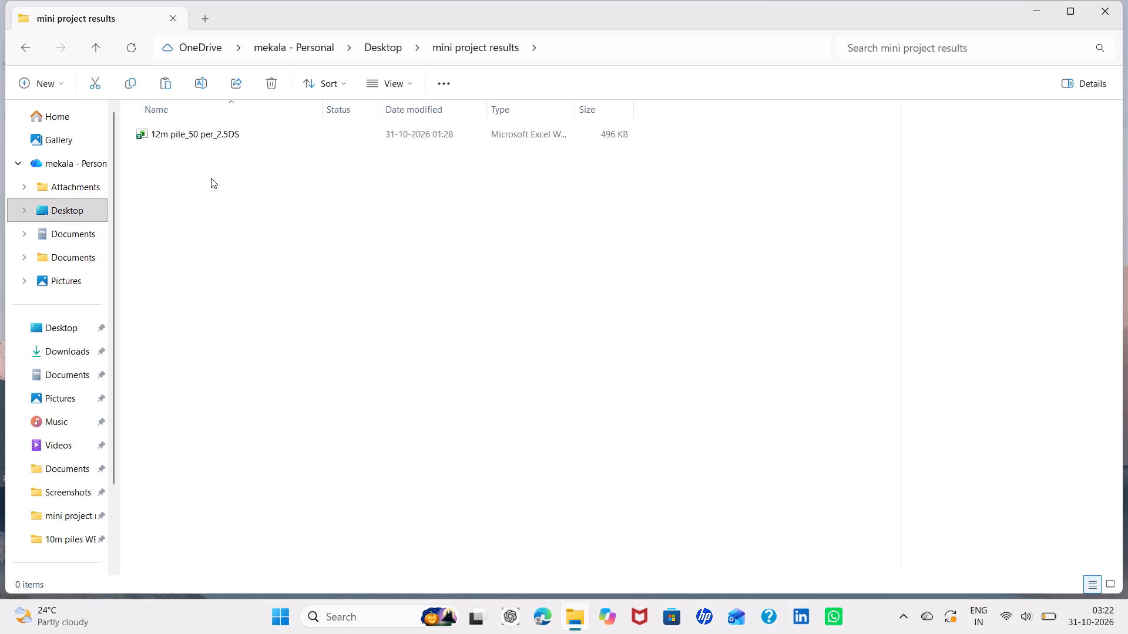
right_click(165, 184)
click(185, 202)
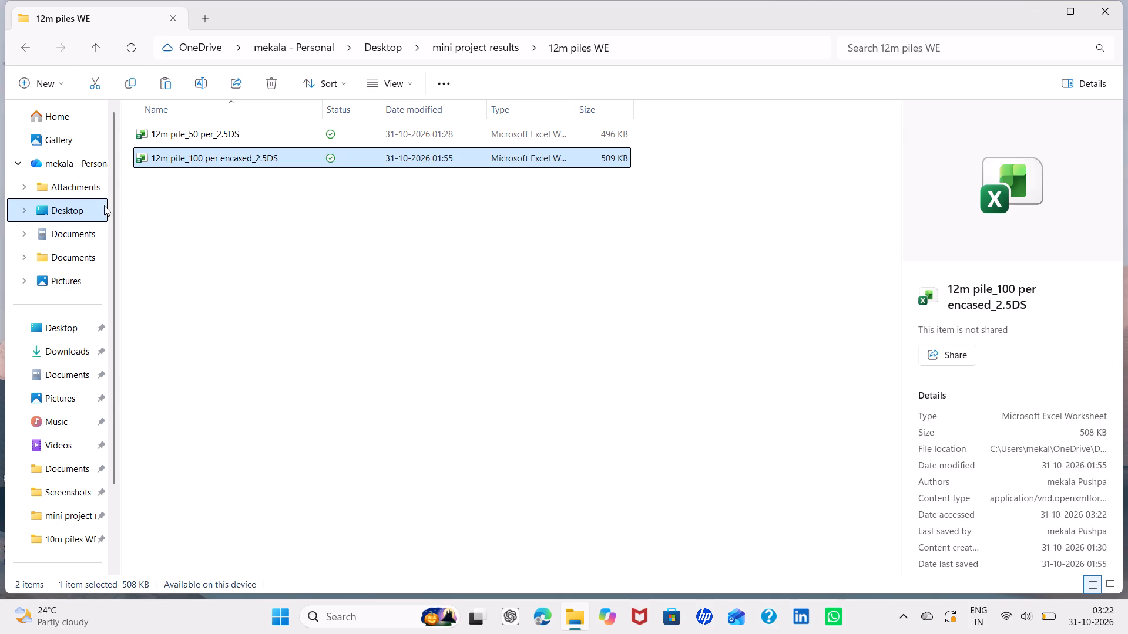
Copy the "12m pile_100 per encased_2.5DS" workbook from Home's recent files into the "12m piles WE" folder in "mini project results" again.
click(72, 114)
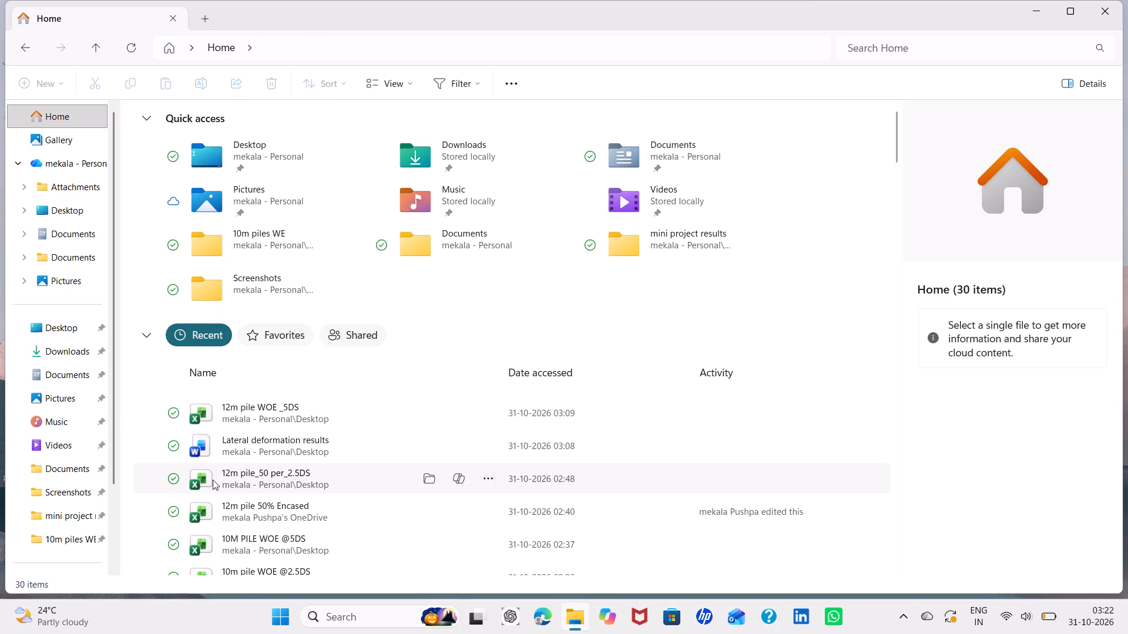
scroll(221, 480, down, 3)
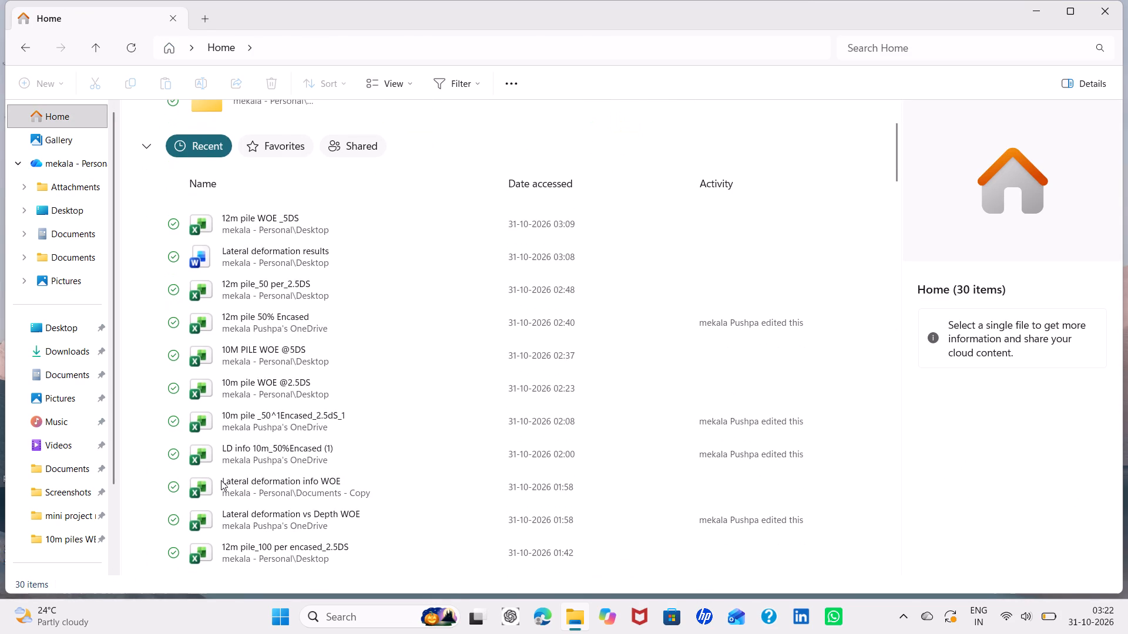
scroll(221, 480, down, 2)
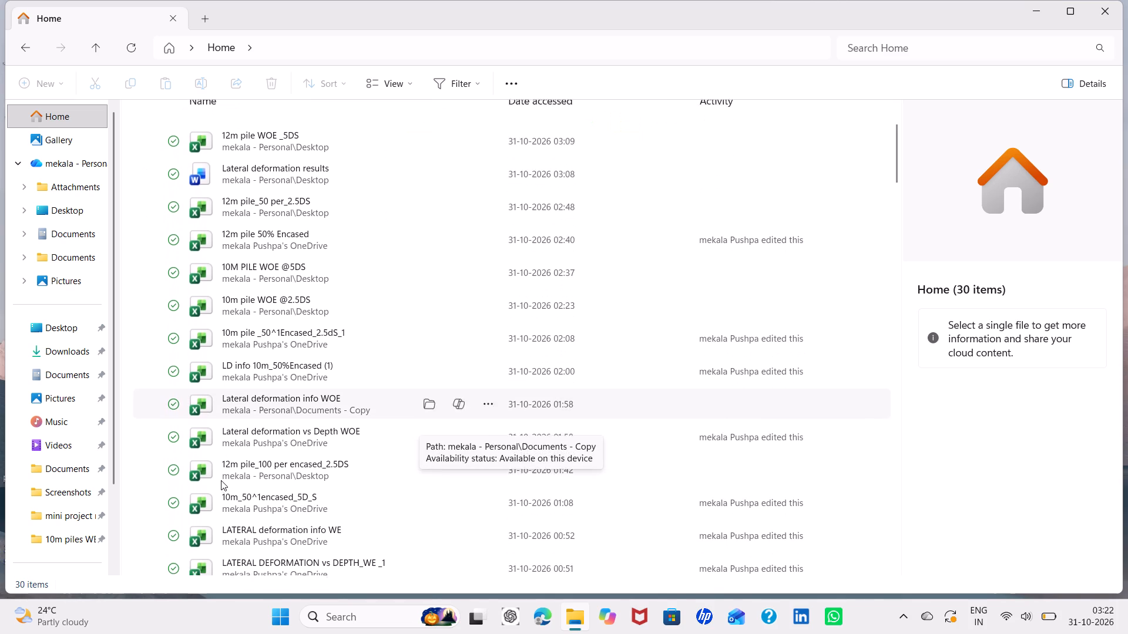
scroll(221, 480, down, 1)
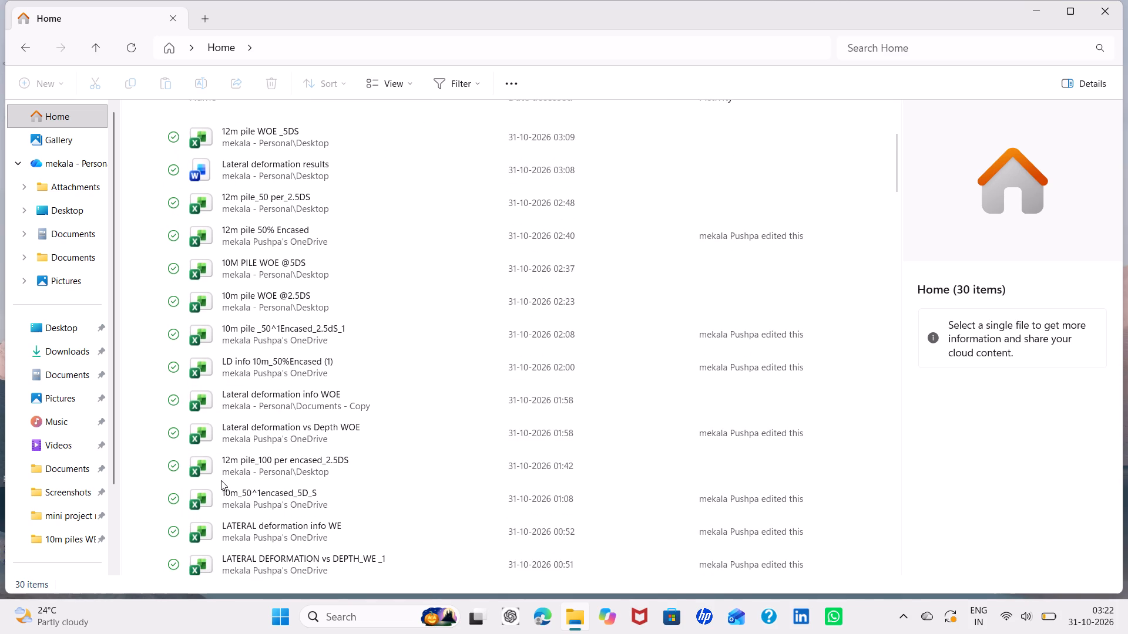
click(238, 466)
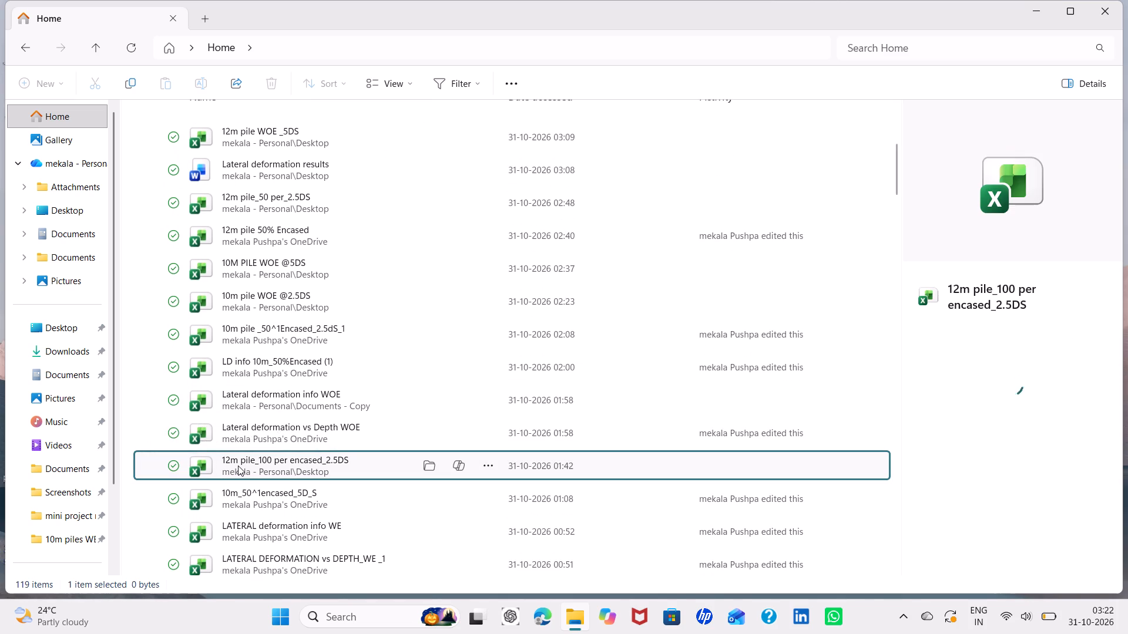
right_click(238, 466)
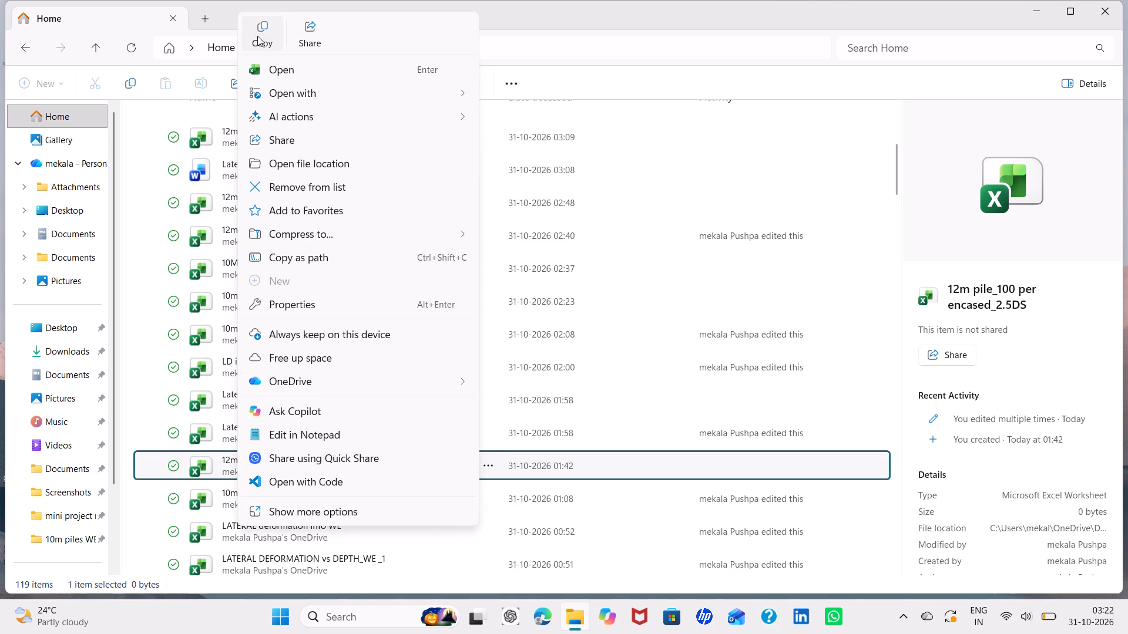
click(257, 36)
double_click(64, 202)
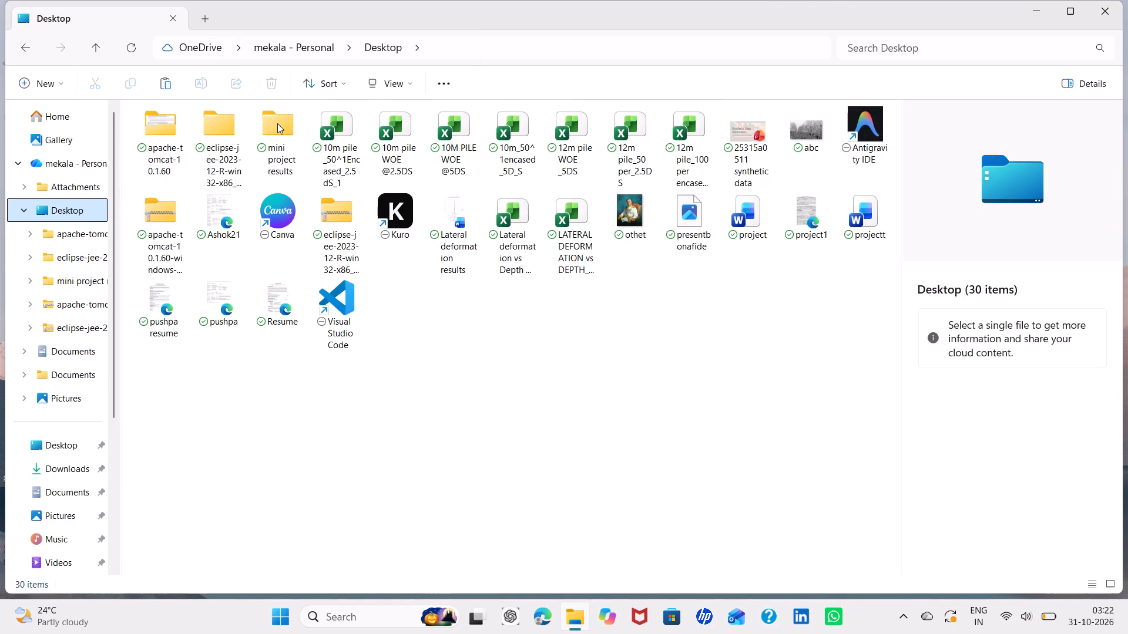
double_click(277, 123)
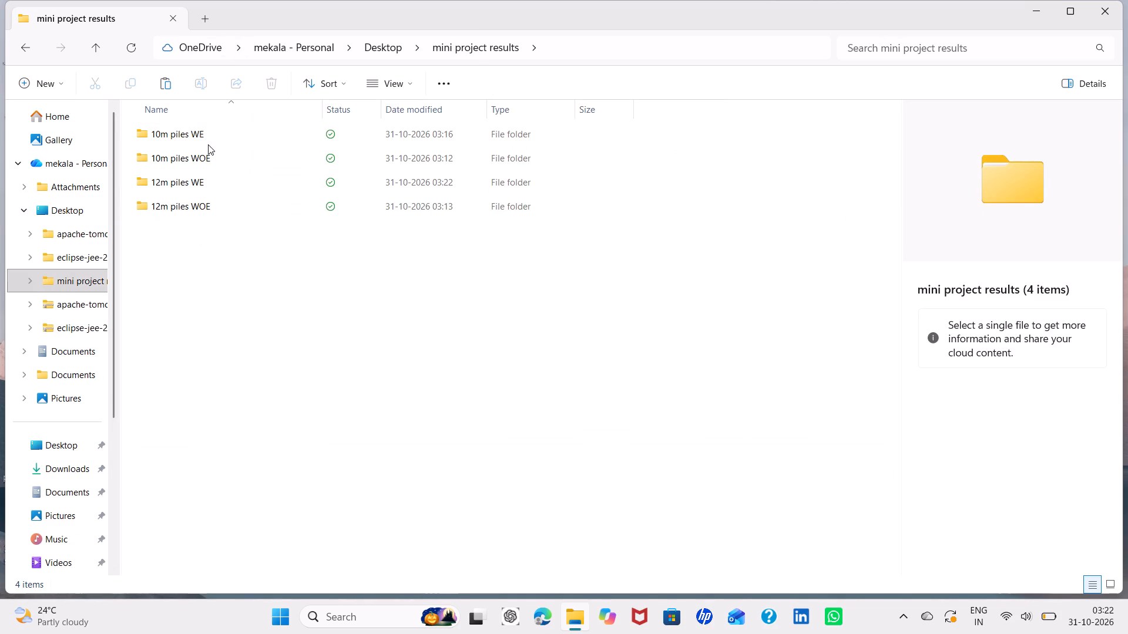
double_click(194, 205)
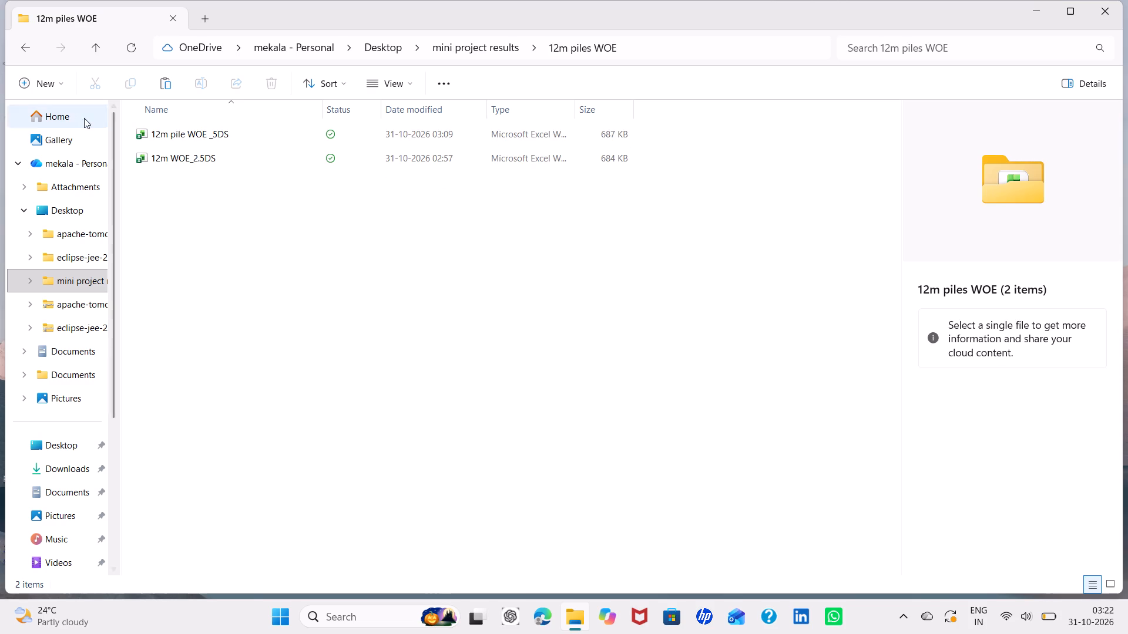
click(29, 49)
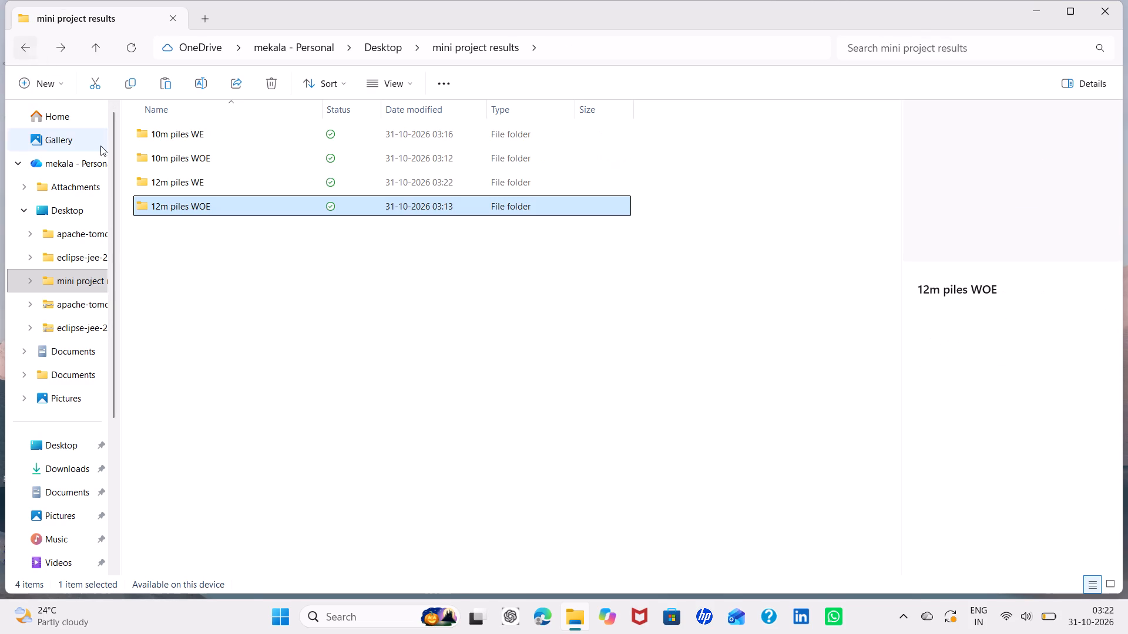
double_click(145, 179)
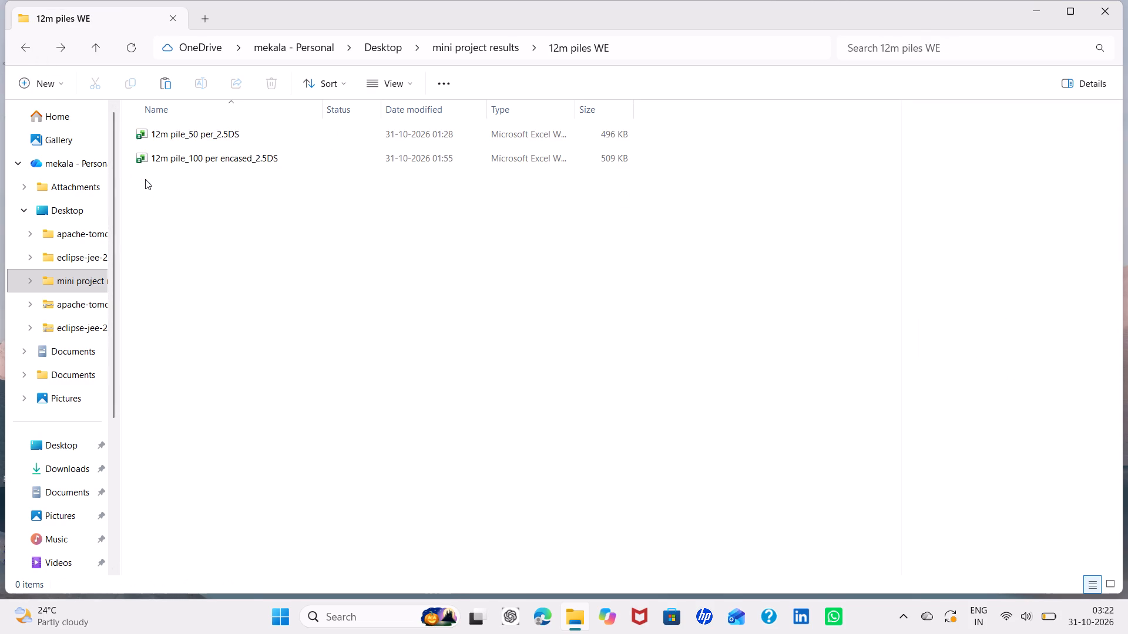
right_click(145, 180)
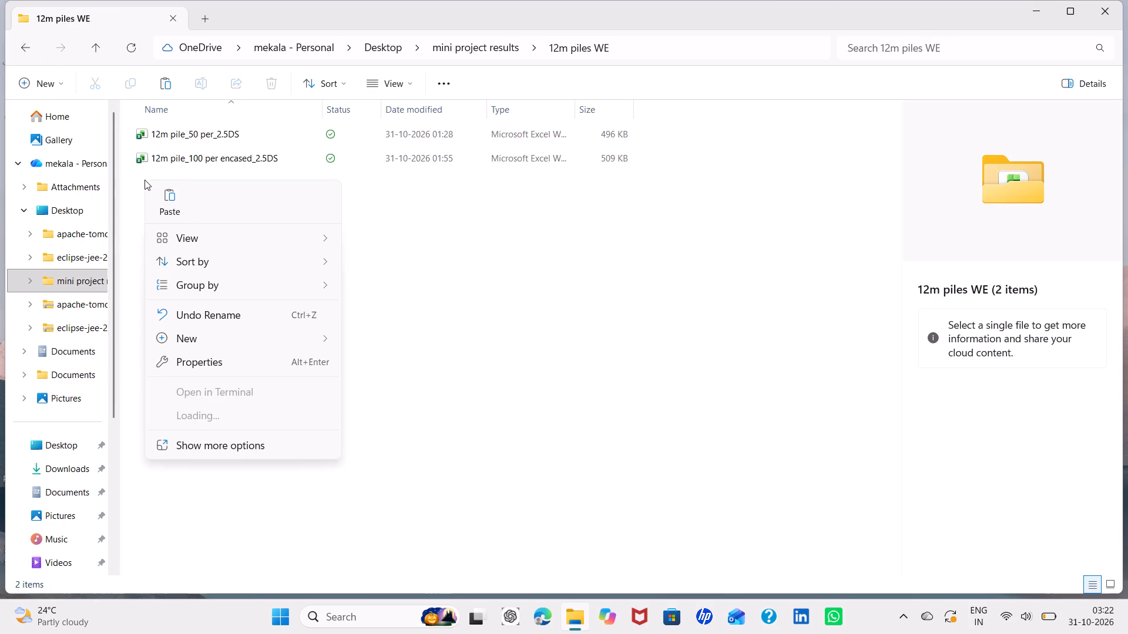
click(174, 199)
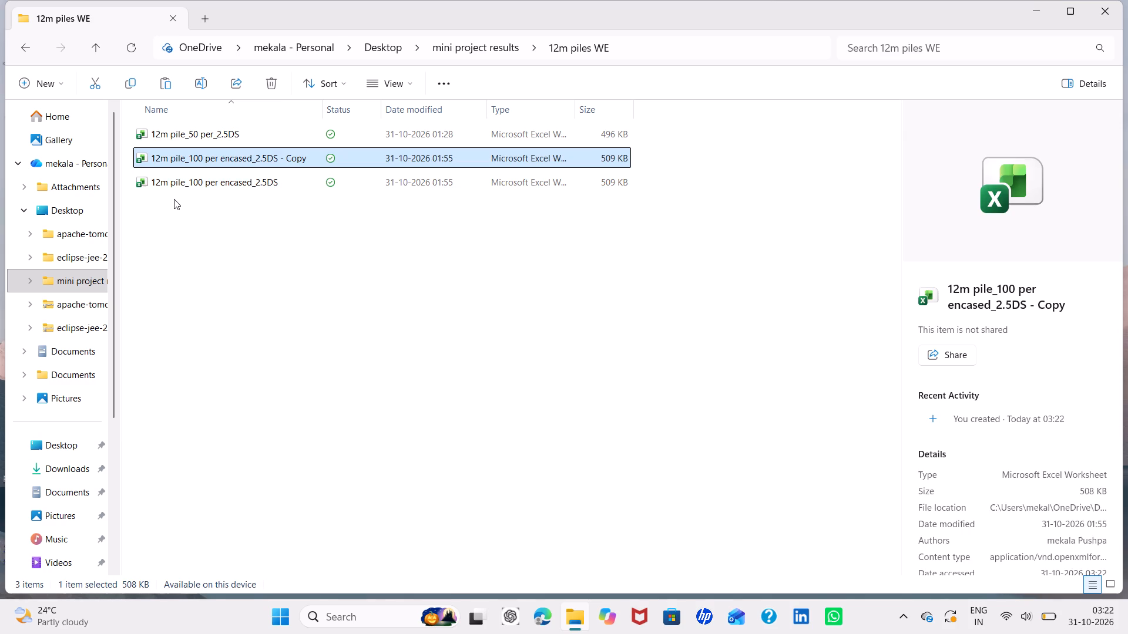
click(12, 41)
Search Home for "12m", refine the search to "12m pi", and look through the results for 12m pile workbooks still to be organised.
click(42, 118)
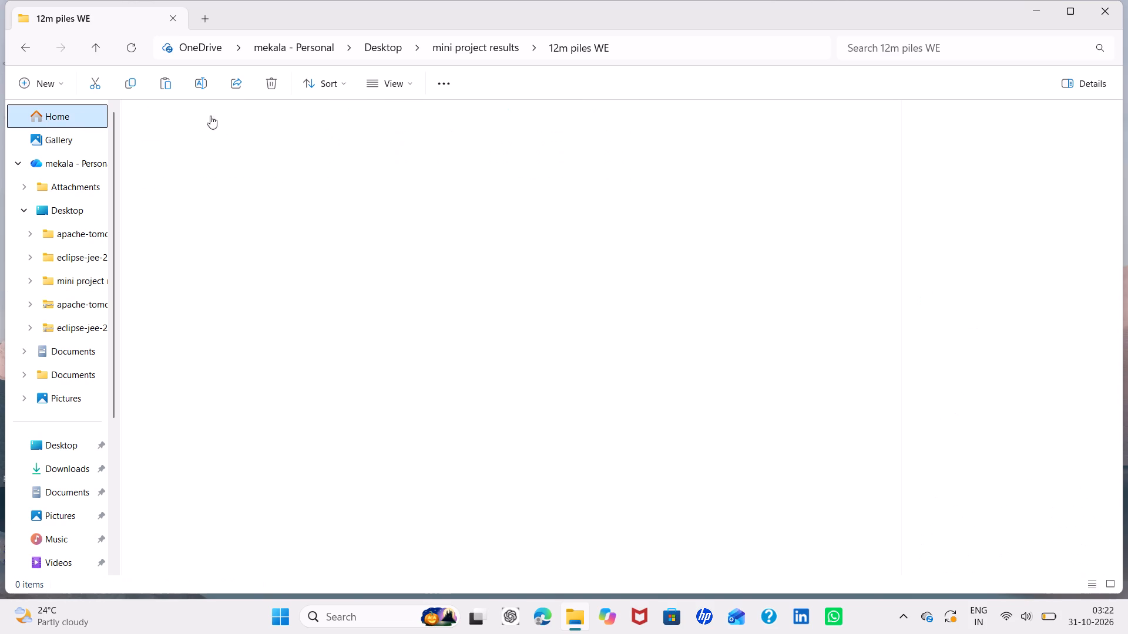
click(887, 50)
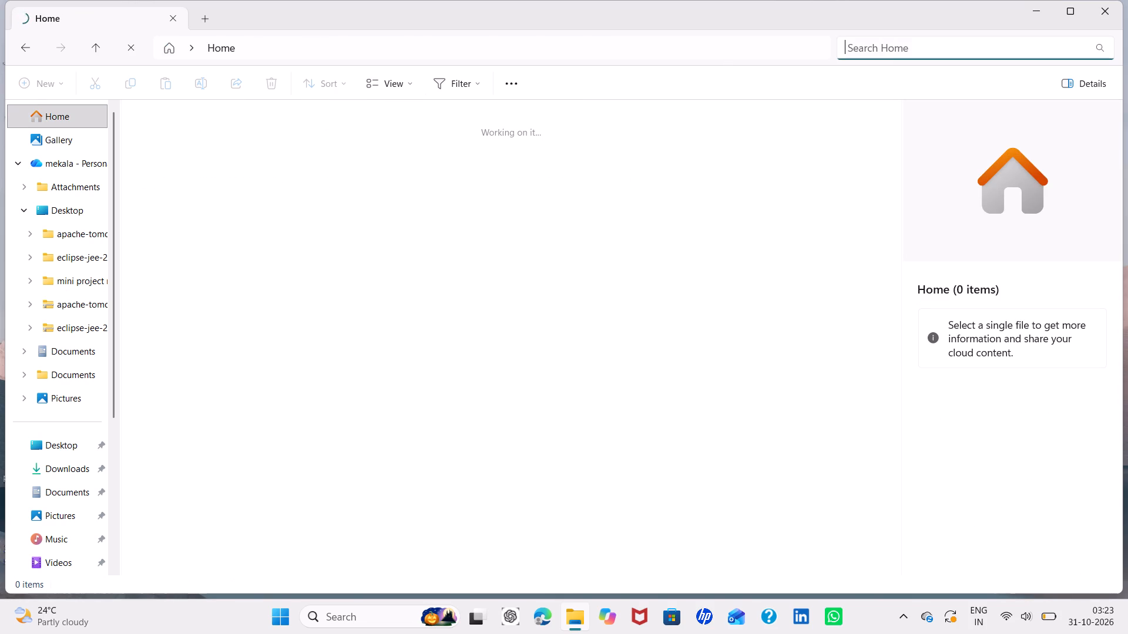
text(12M)
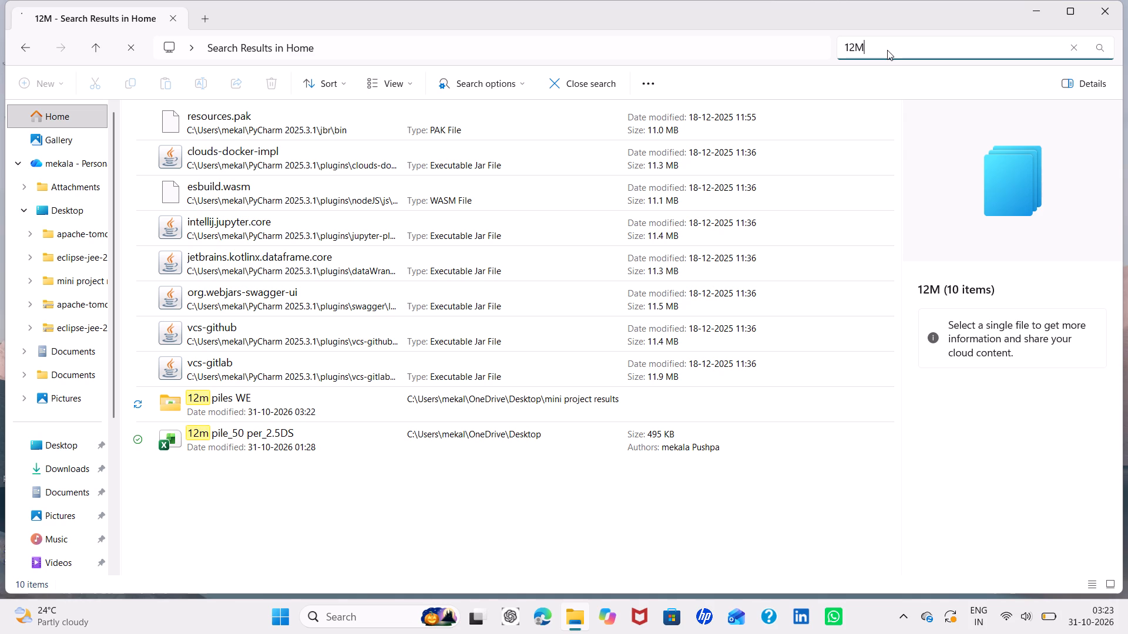
key(BackSpace)
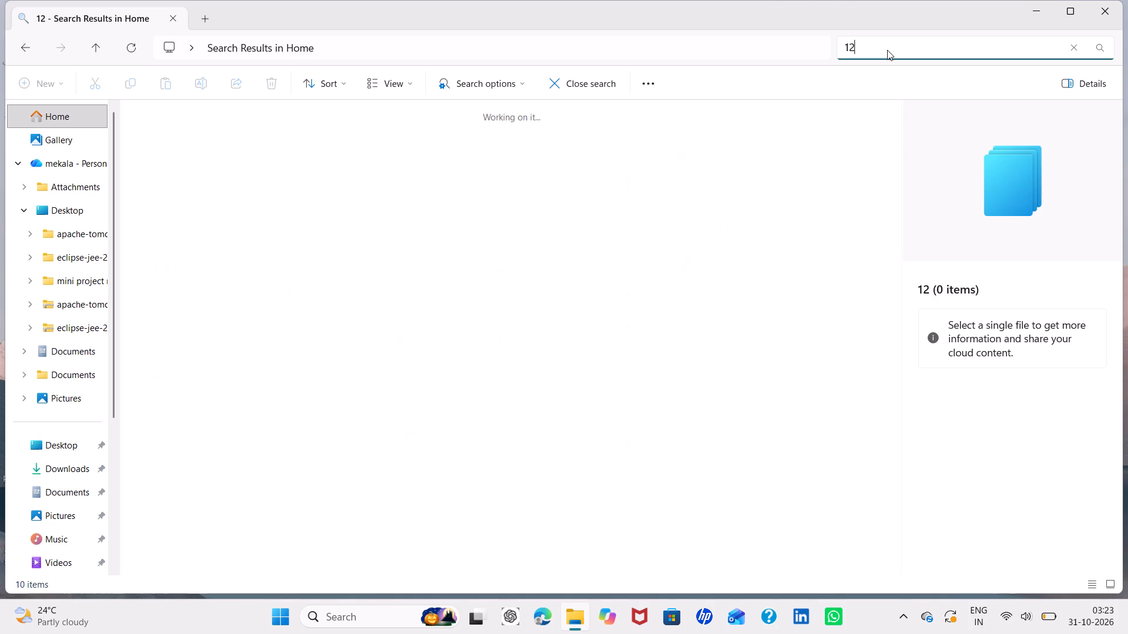
key(m)
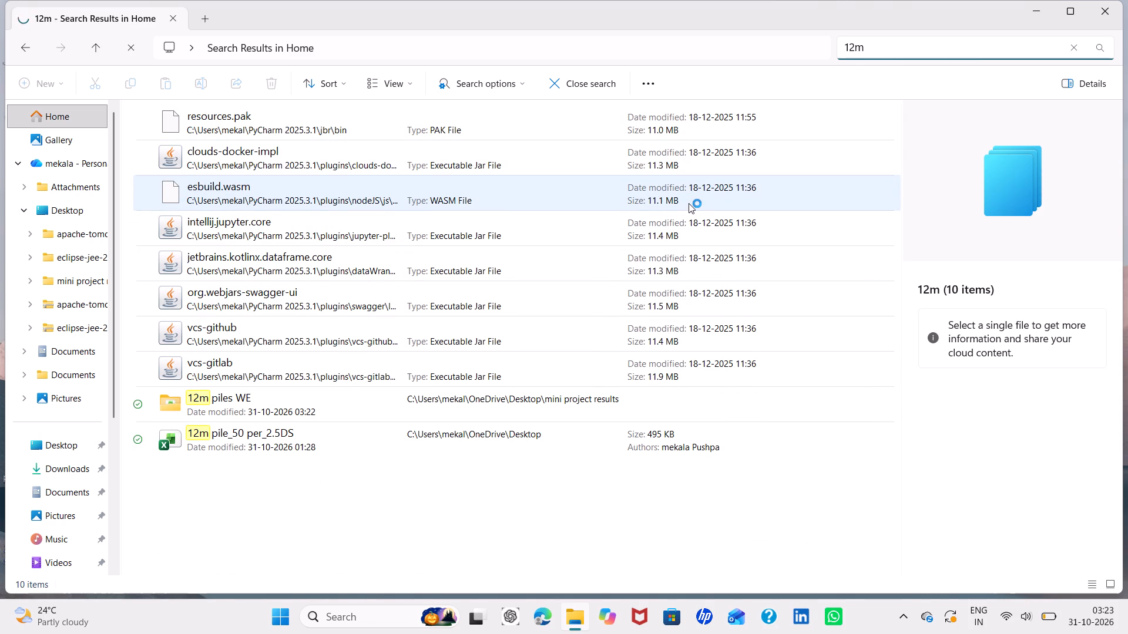
scroll(689, 203, down, 2)
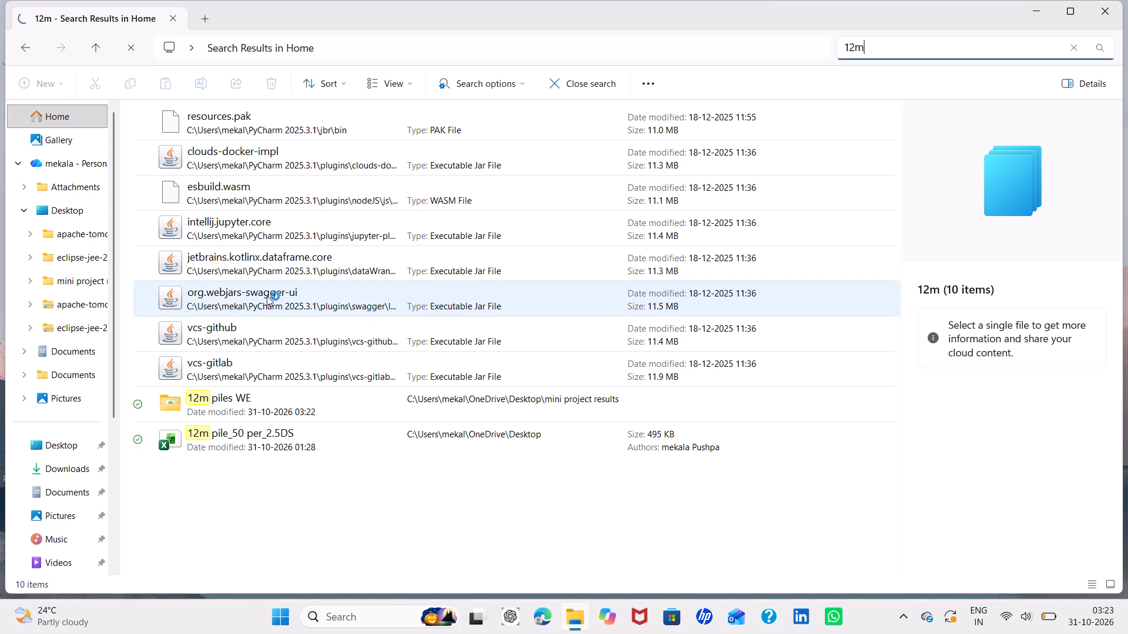
scroll(327, 246, up, 2)
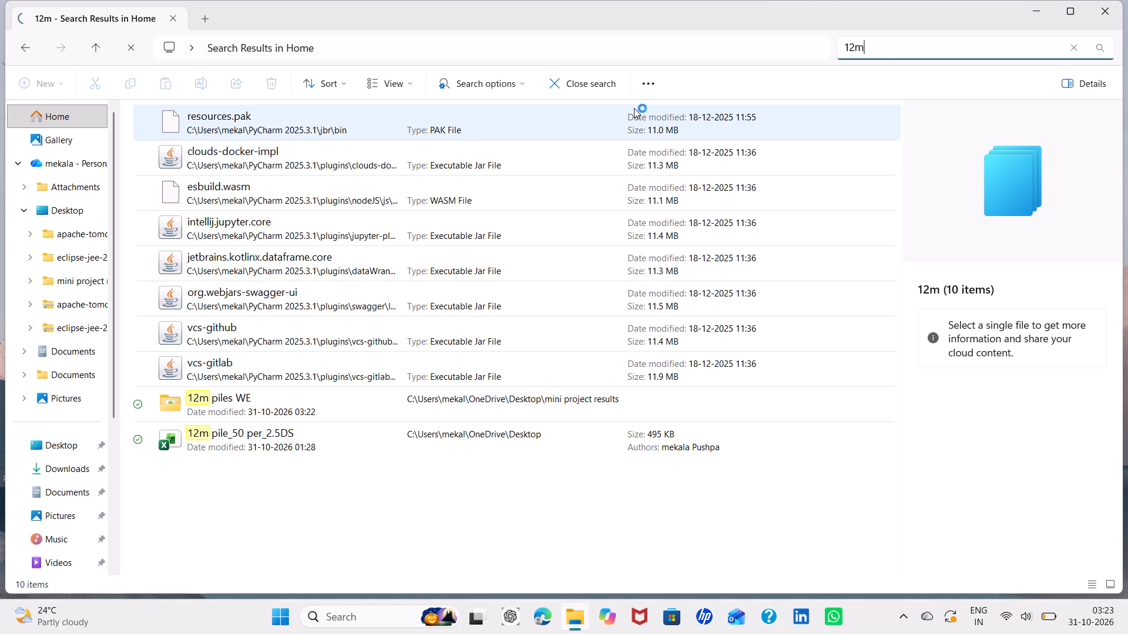
key(space)
text(pi)
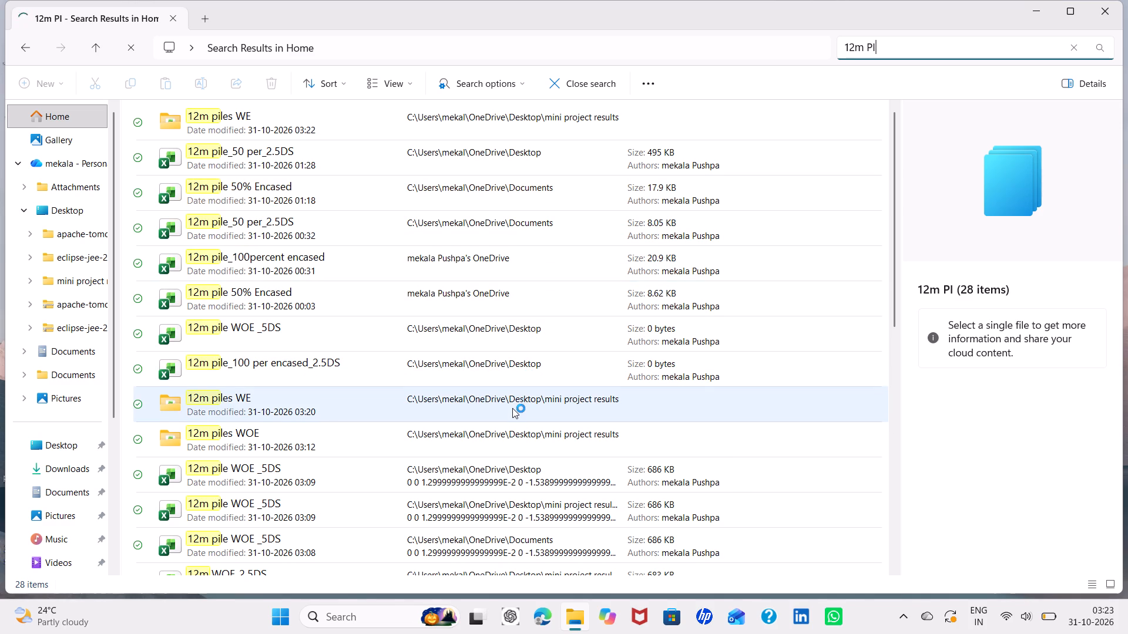
scroll(512, 408, down, 3)
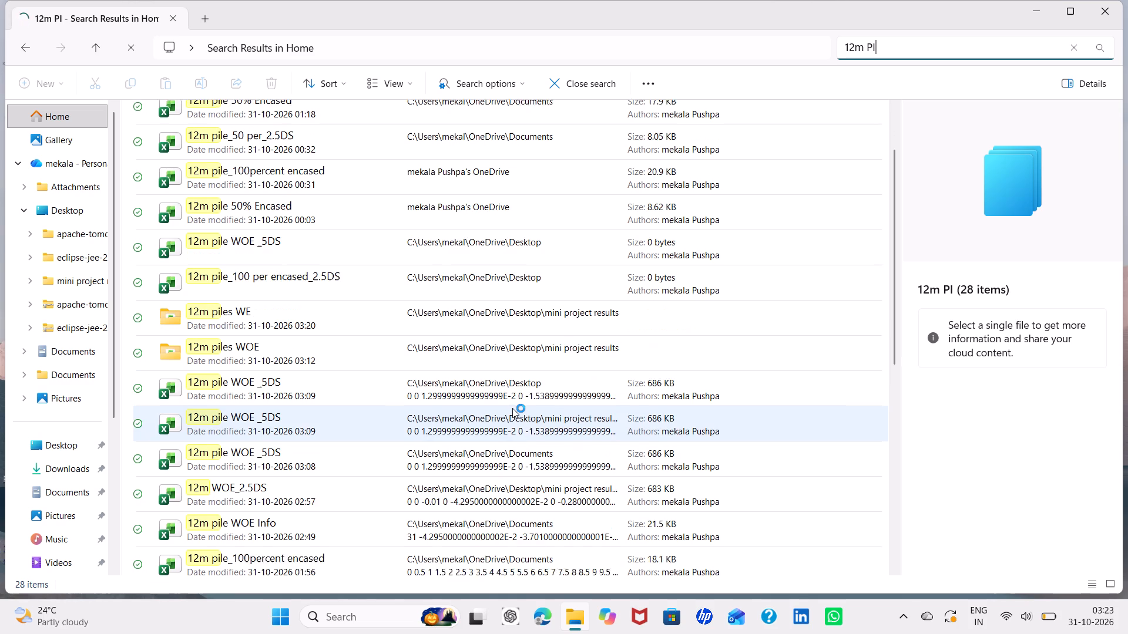
scroll(512, 408, down, 3)
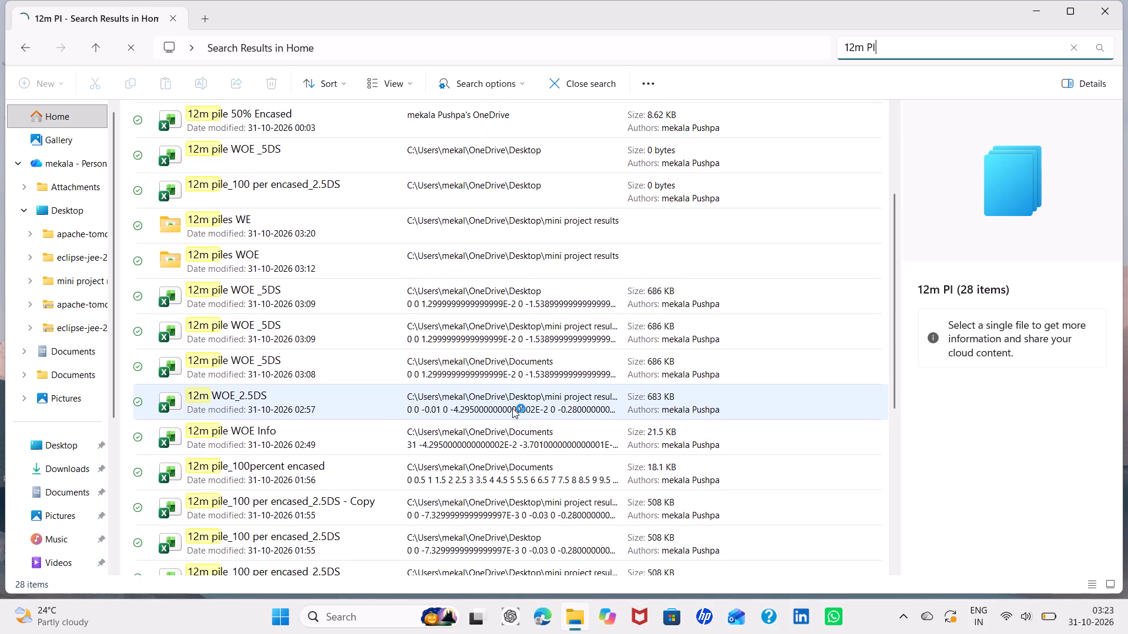
scroll(512, 408, down, 3)
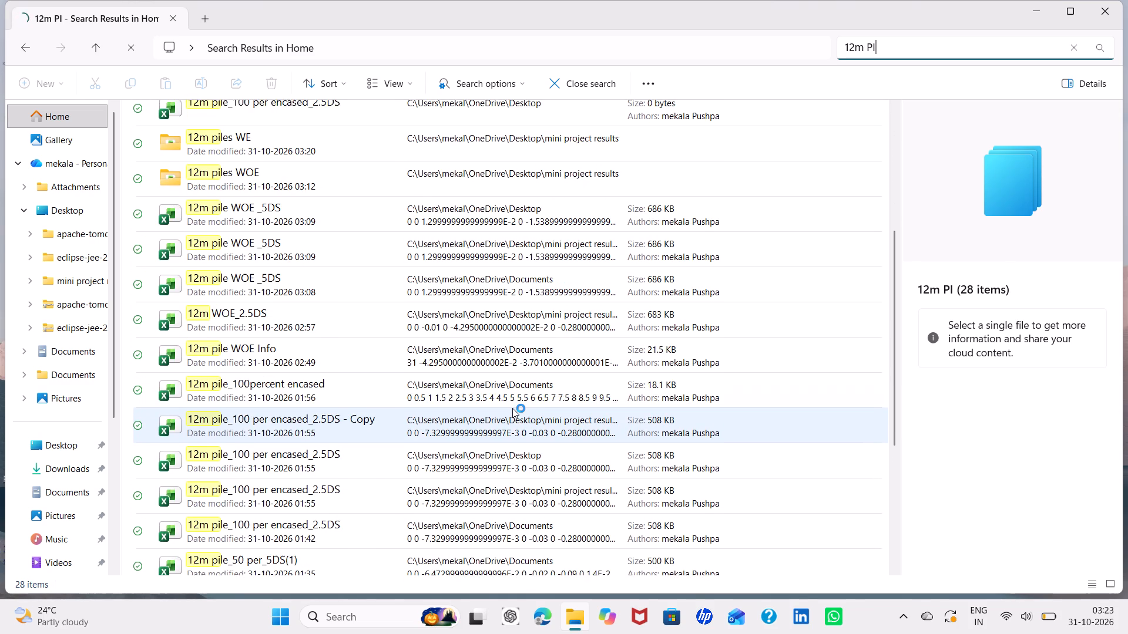
scroll(512, 408, down, 2)
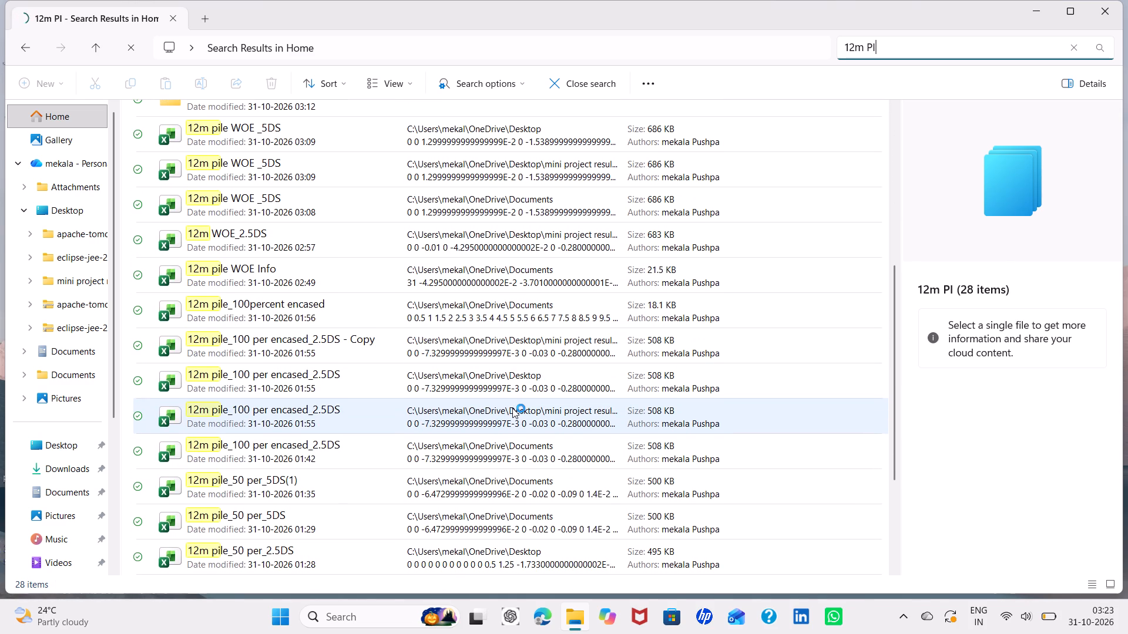
scroll(512, 408, down, 2)
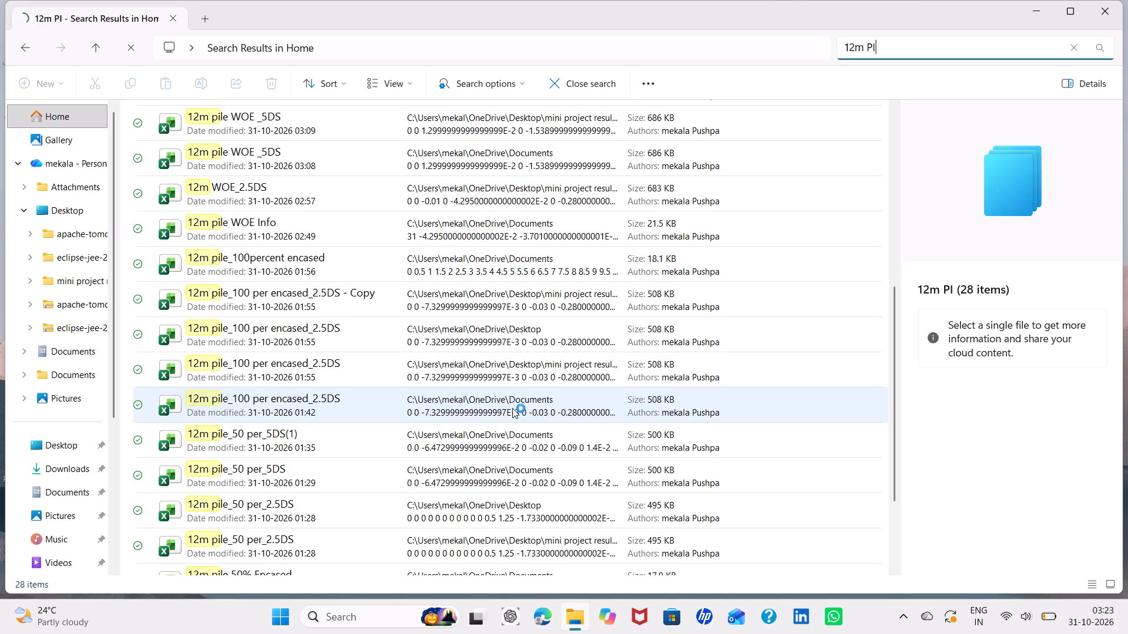
scroll(512, 408, down, 2)
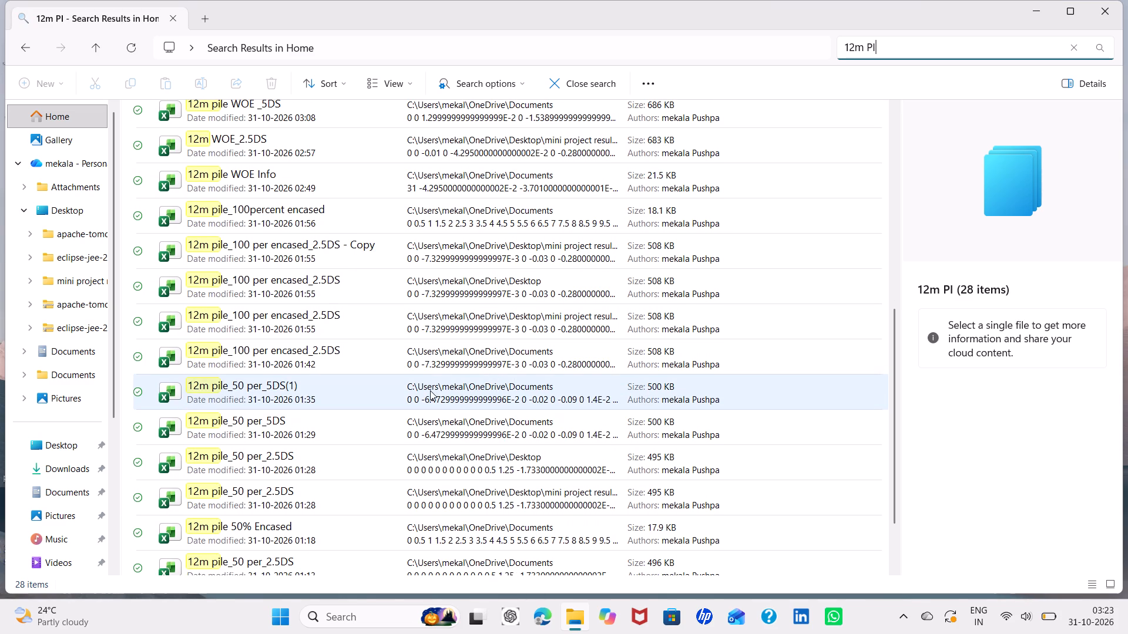
Copy the "12m pile_50 per_5DS(1)" workbook from the Home search results into the "12m piles WE" folder in "mini project results".
click(430, 390)
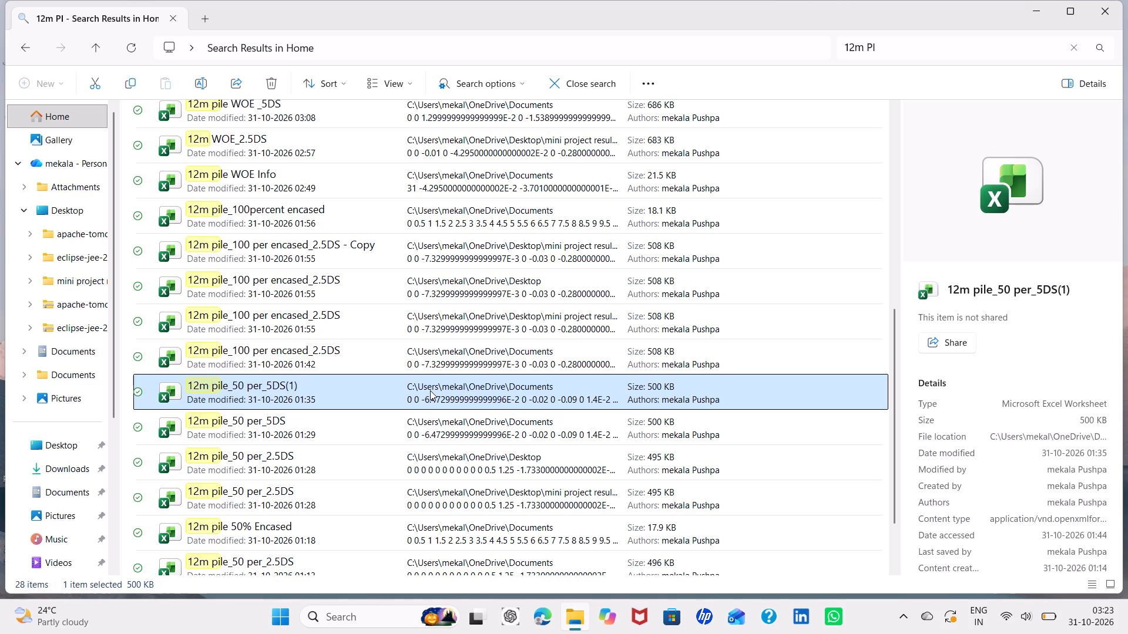
ctrl+scroll(290, 466, down, 1)
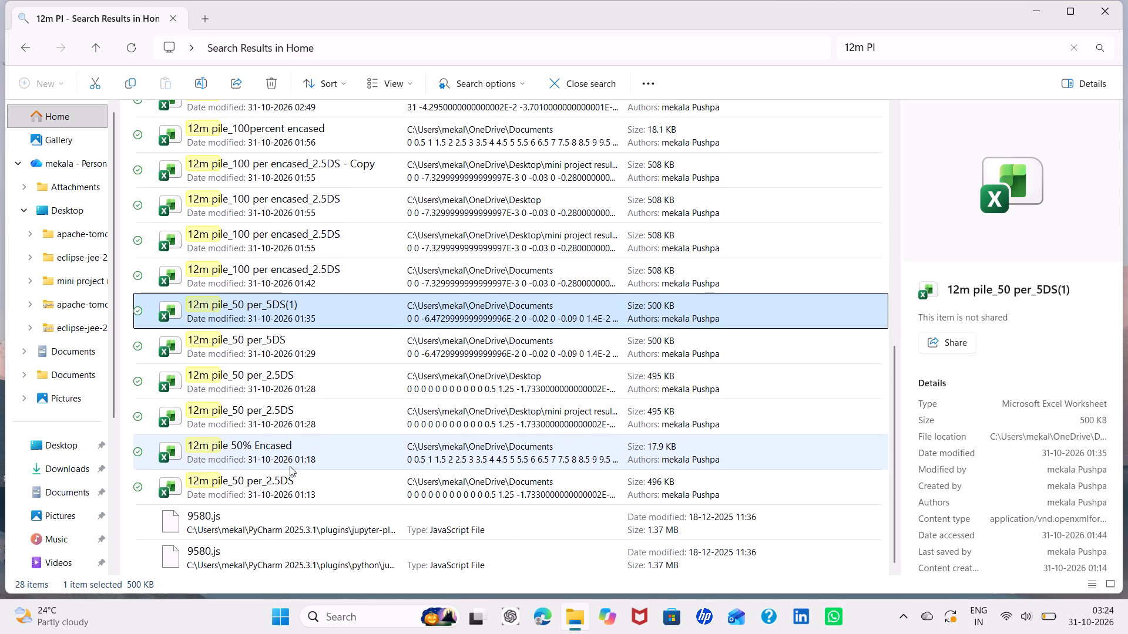
ctrl+scroll(290, 466, down, 2)
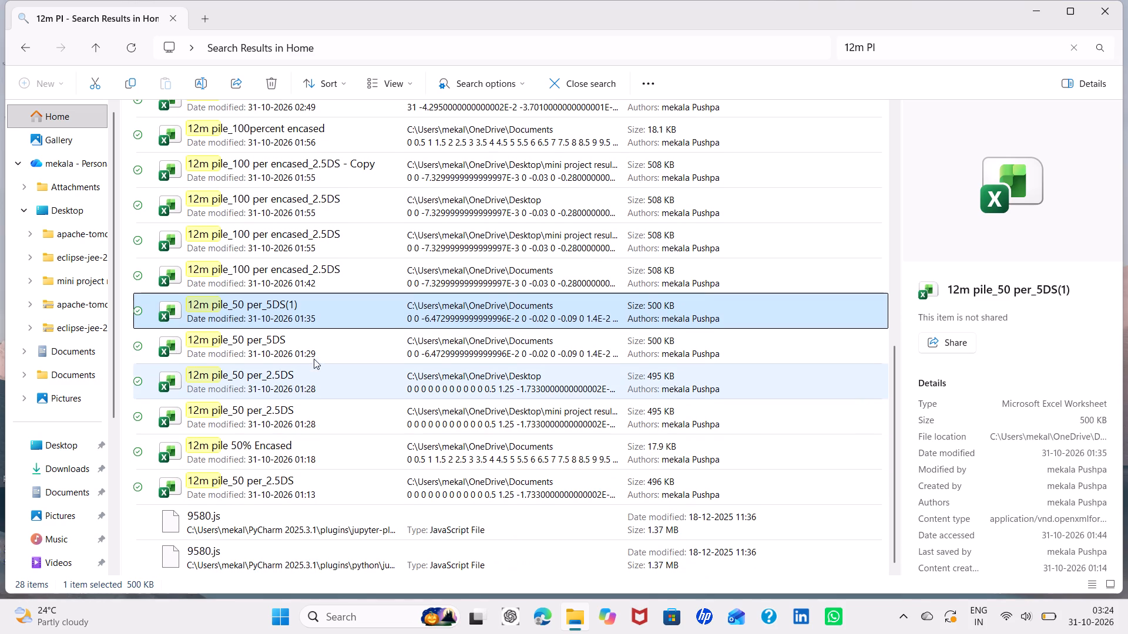
click(323, 313)
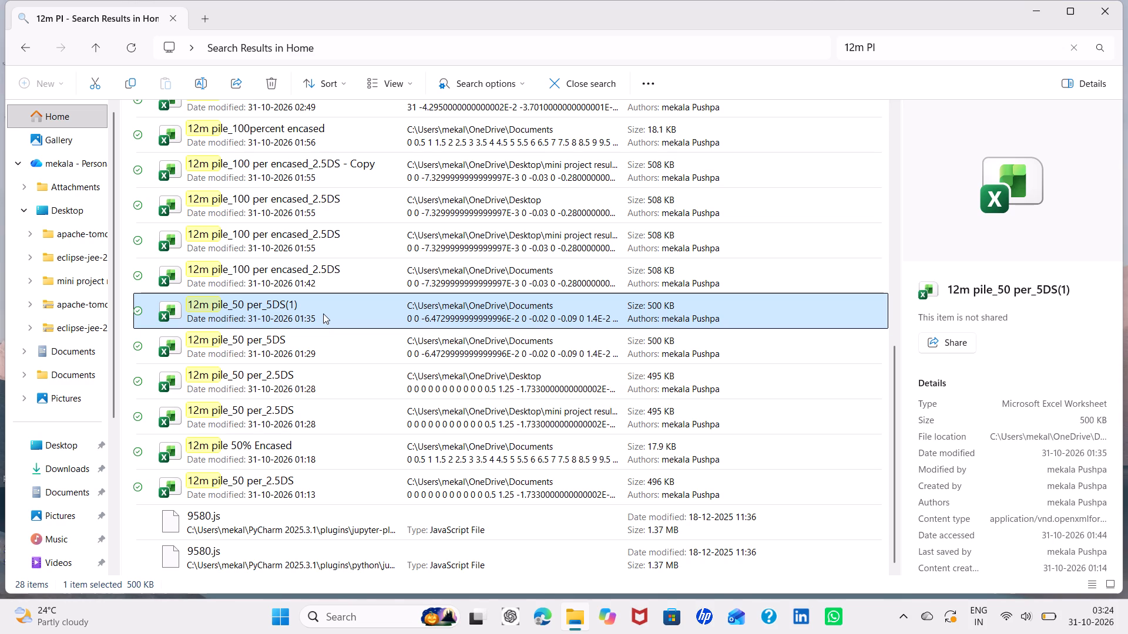
right_click(327, 313)
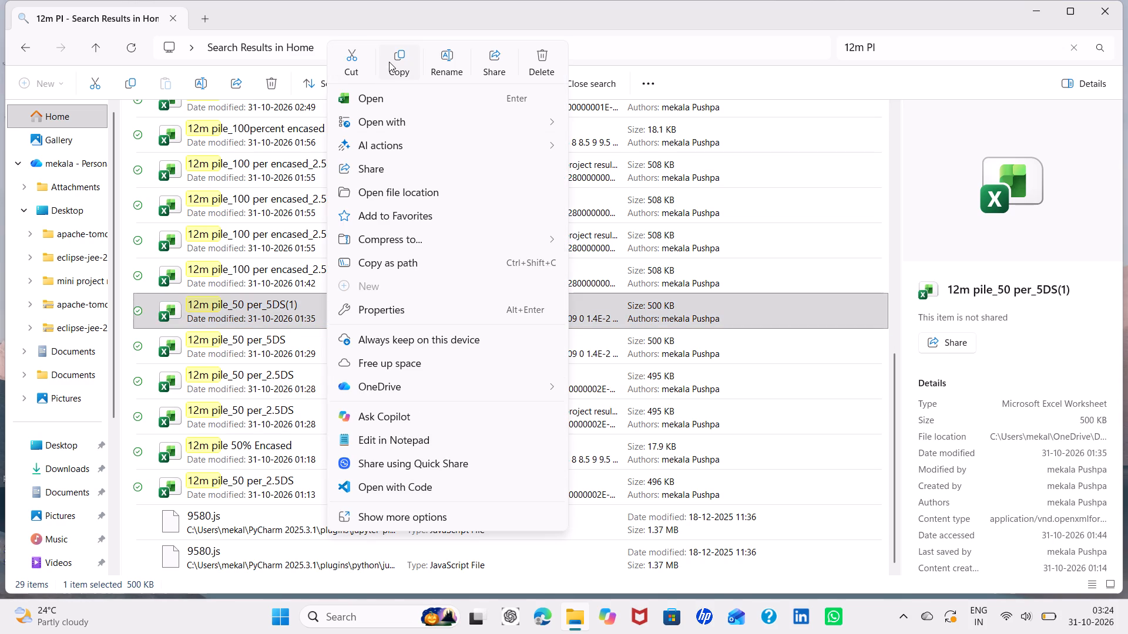
click(389, 62)
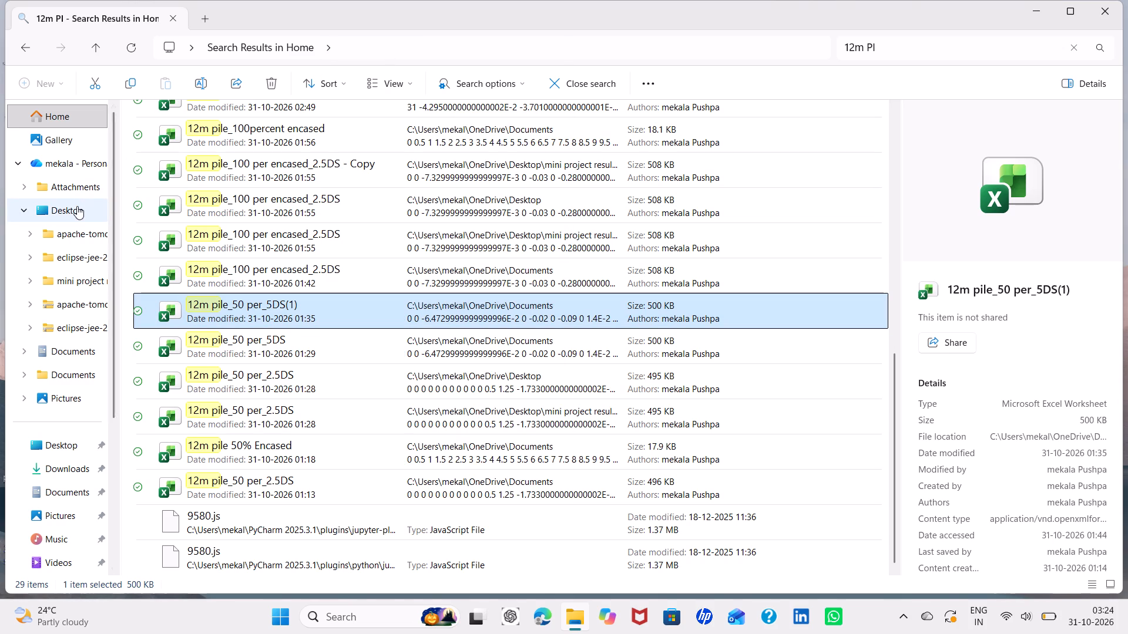
double_click(77, 206)
double_click(260, 161)
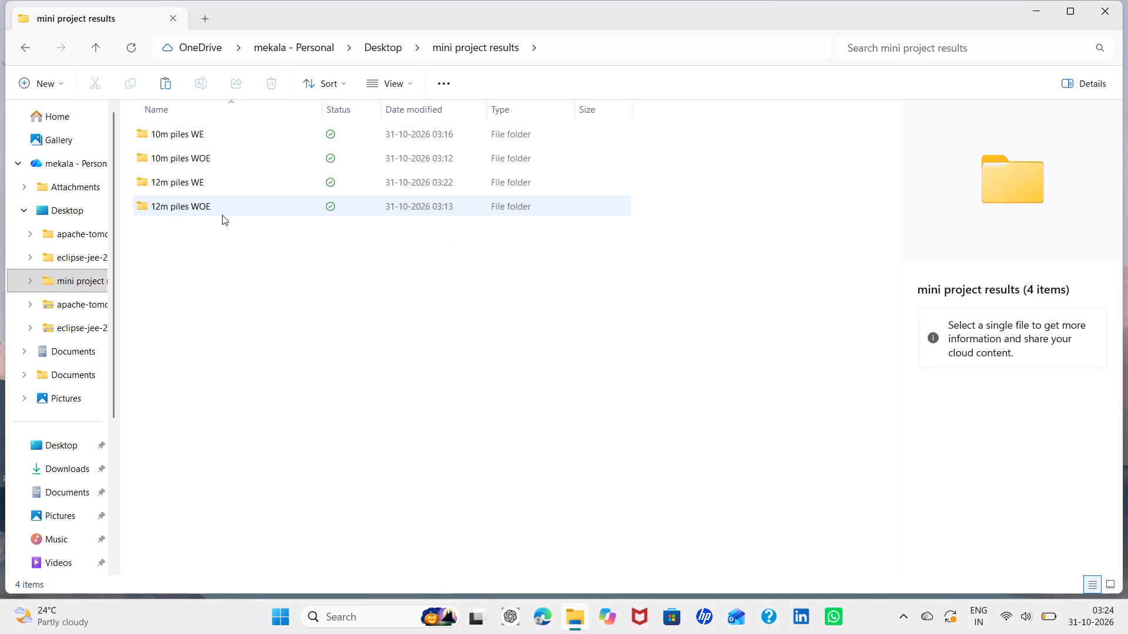
double_click(231, 187)
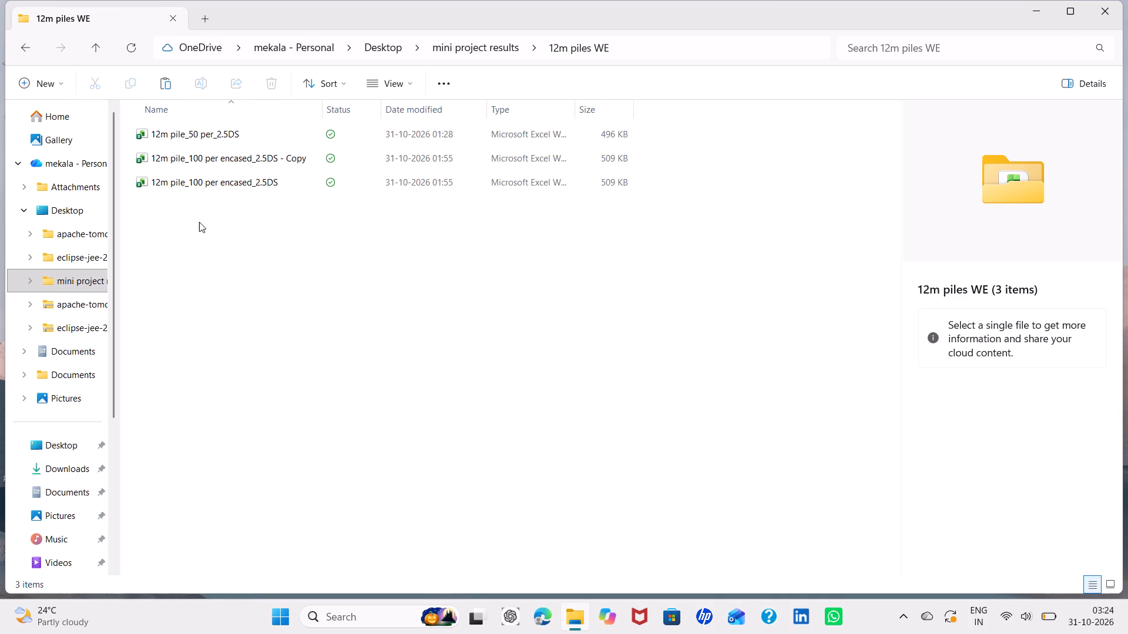
right_click(180, 240)
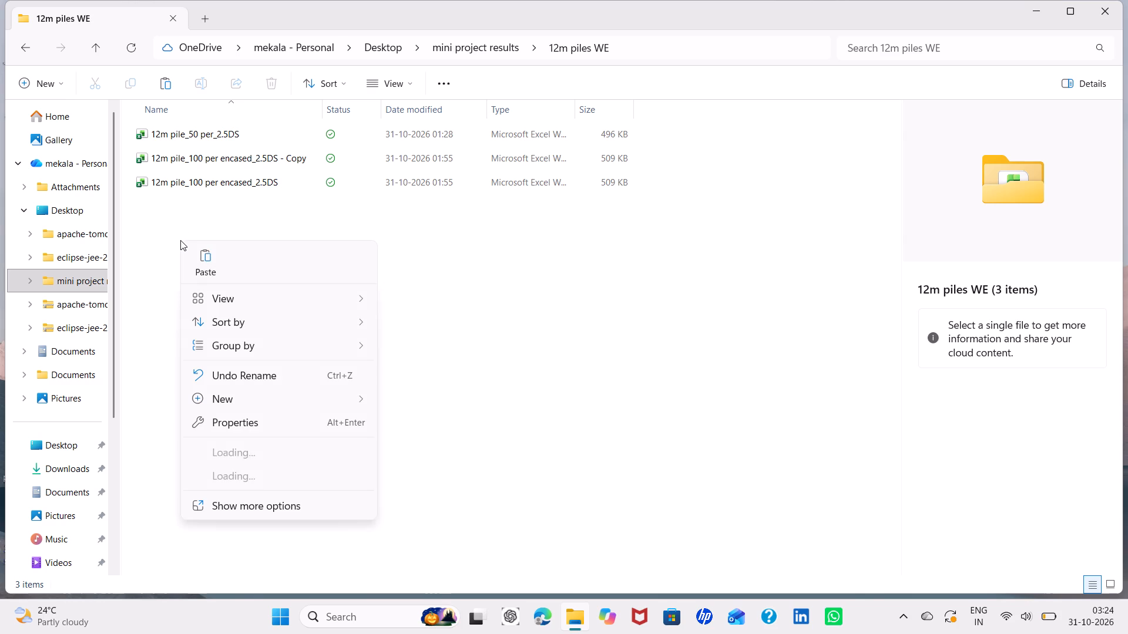
click(197, 269)
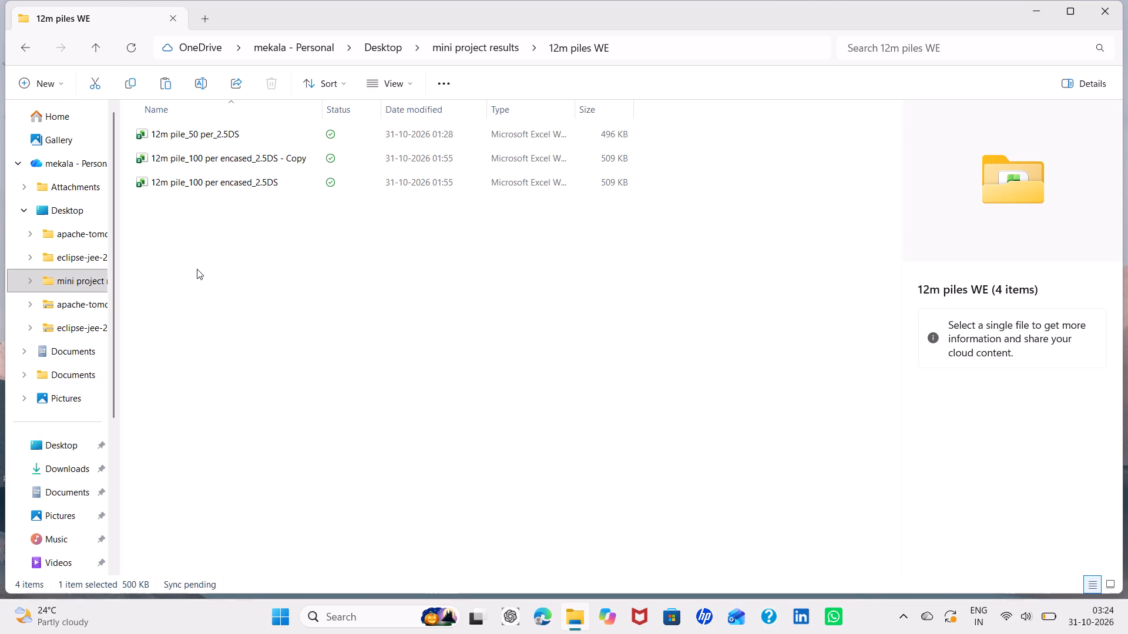
click(135, 179)
click(191, 316)
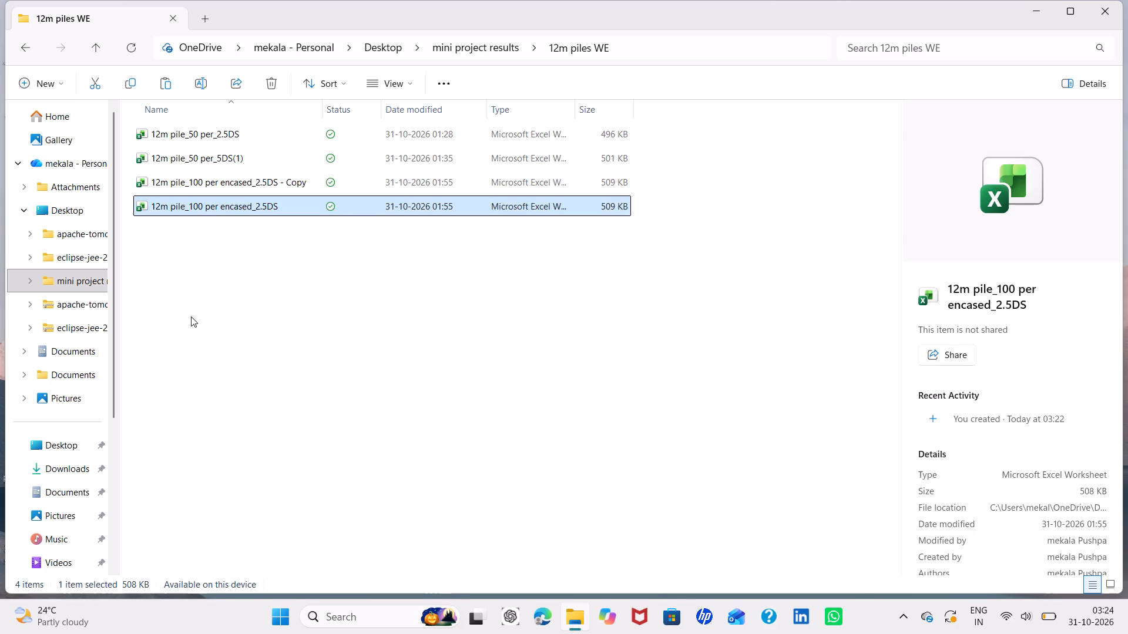
click(1116, 4)
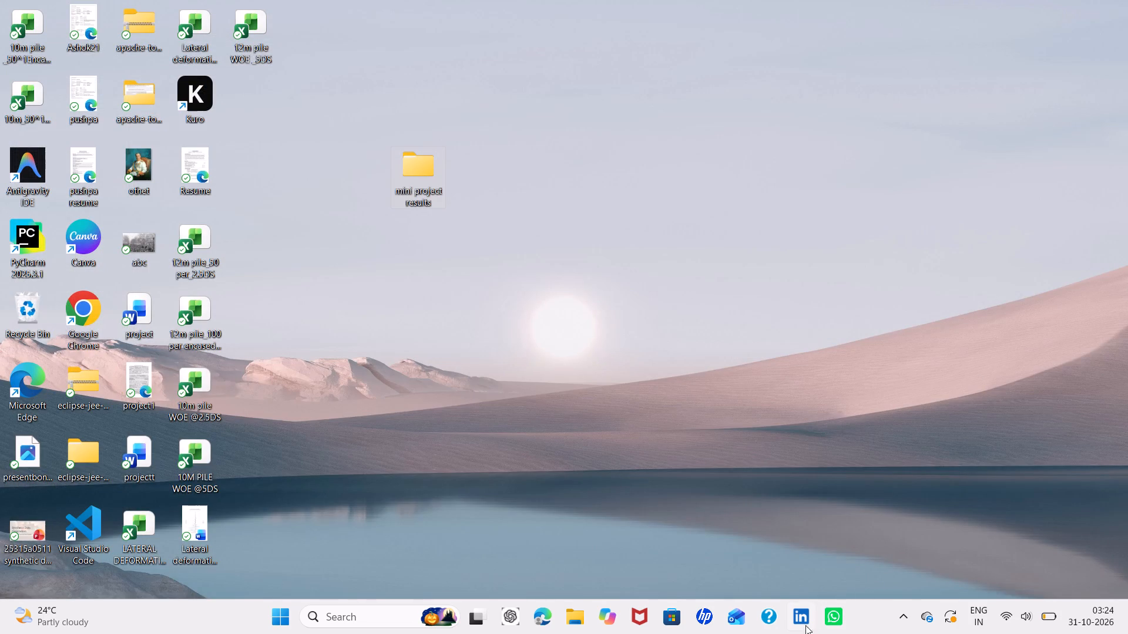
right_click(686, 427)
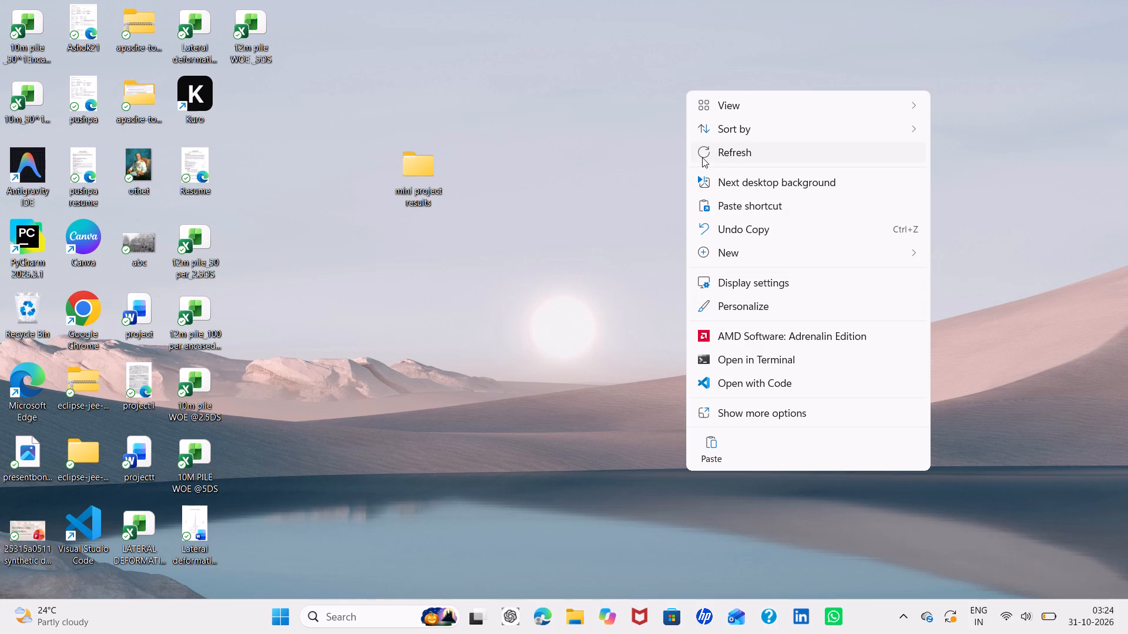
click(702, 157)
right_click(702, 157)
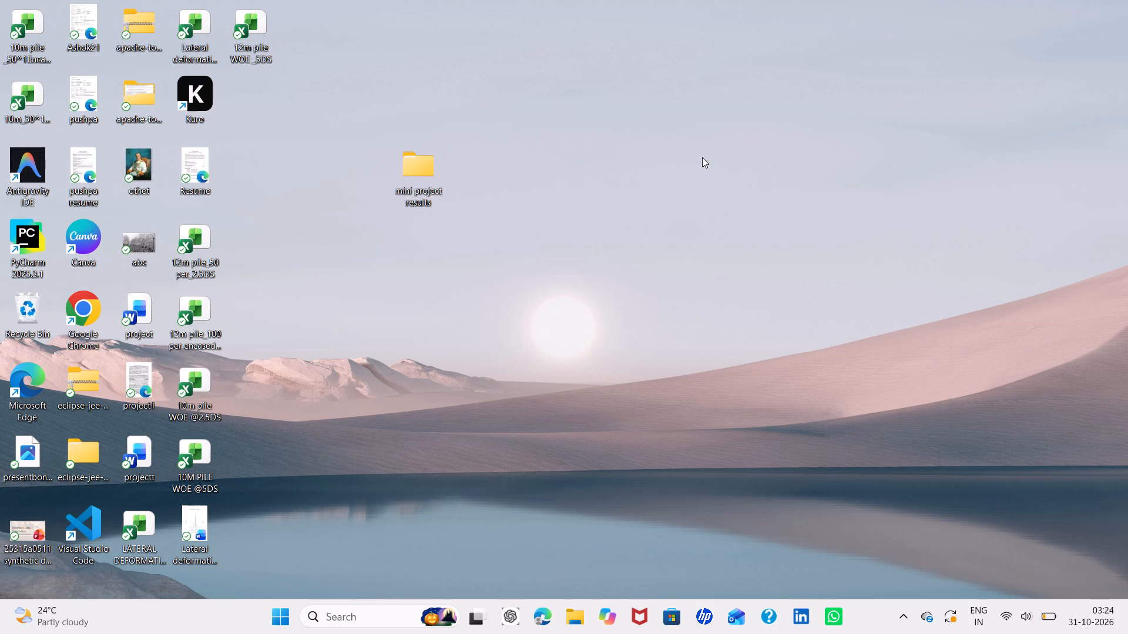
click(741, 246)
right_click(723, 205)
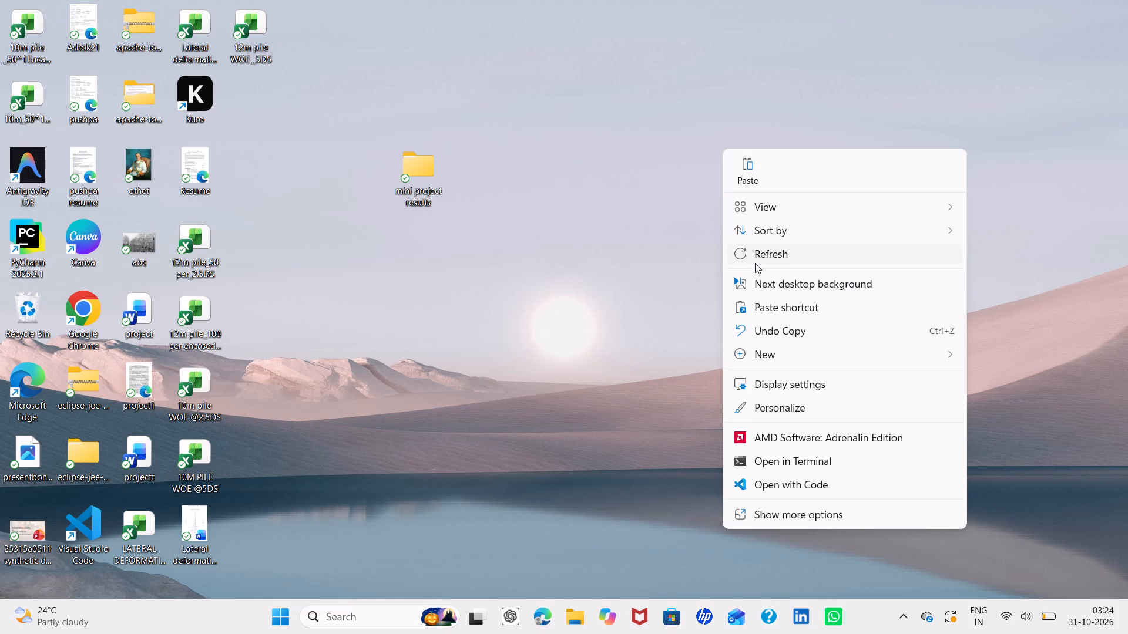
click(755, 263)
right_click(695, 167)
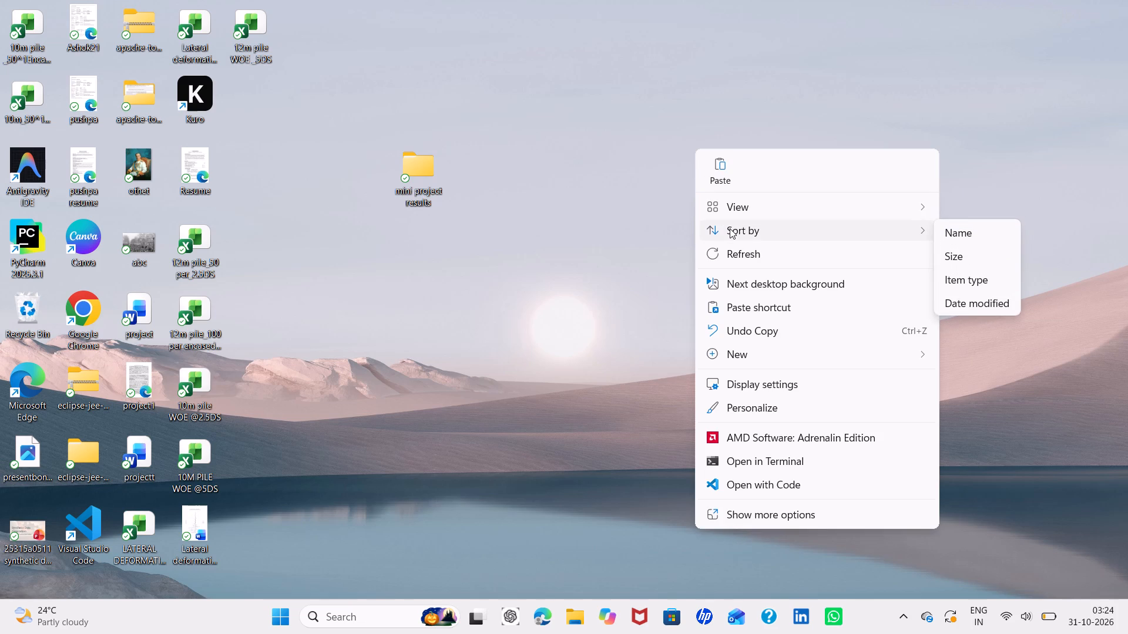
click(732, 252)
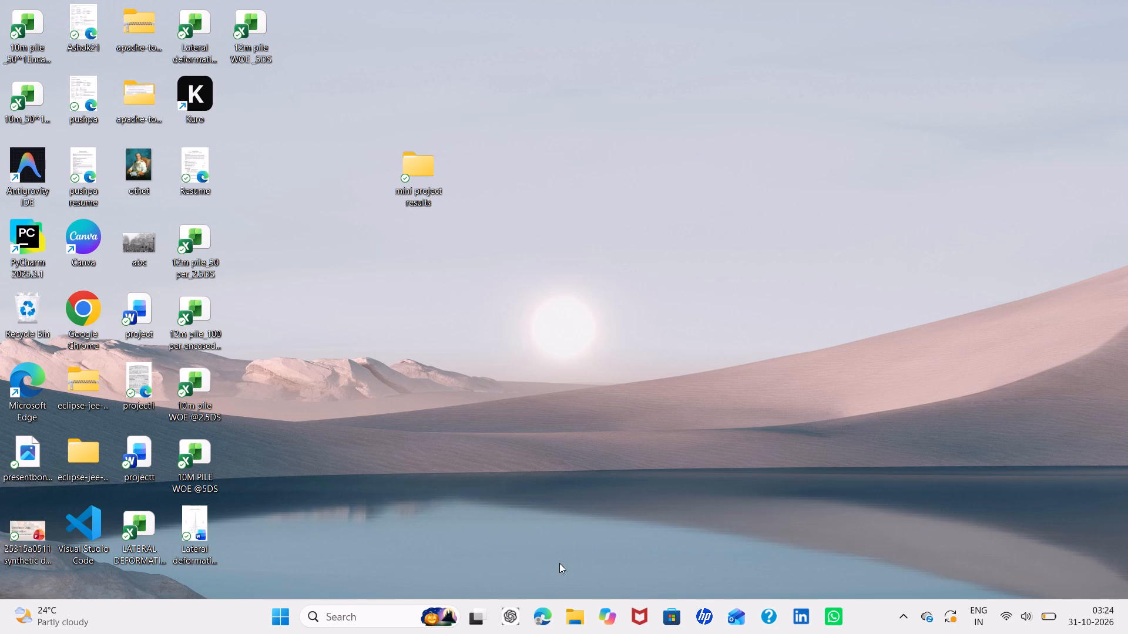
Copy the "Lateral deformation results" Word document from the desktop into the "mini project results" folder.
right_click(180, 538)
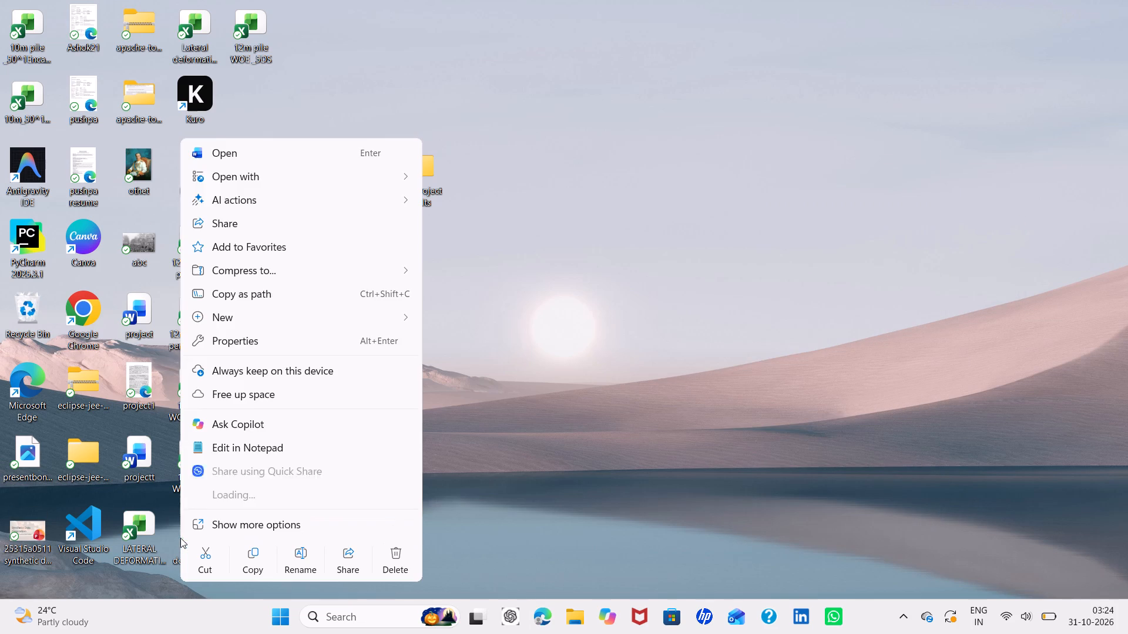
click(254, 545)
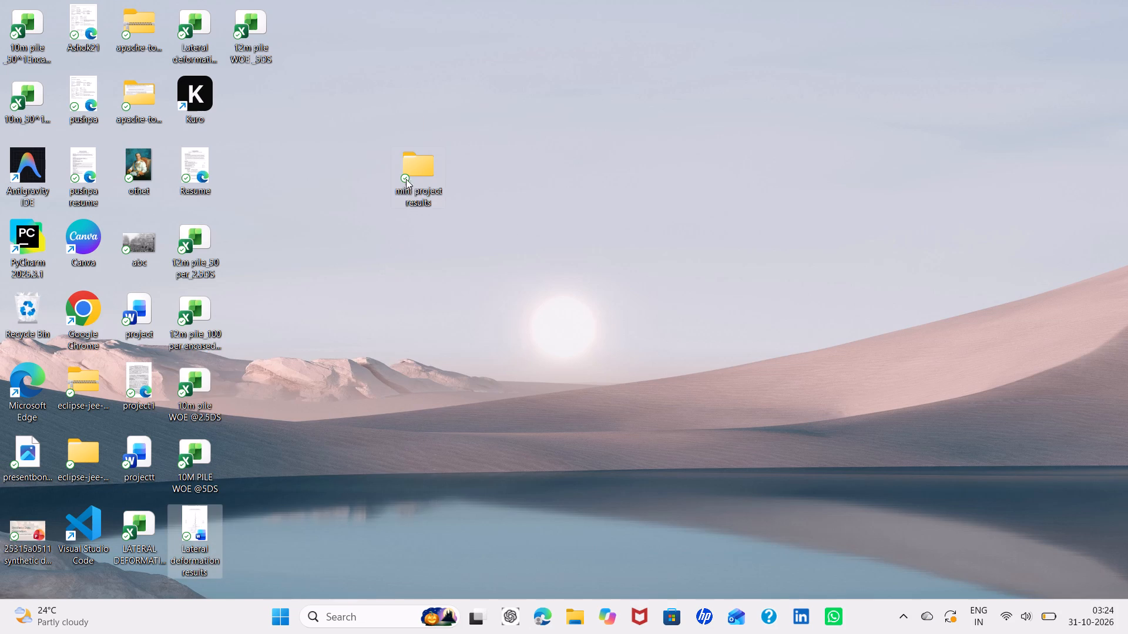
double_click(408, 172)
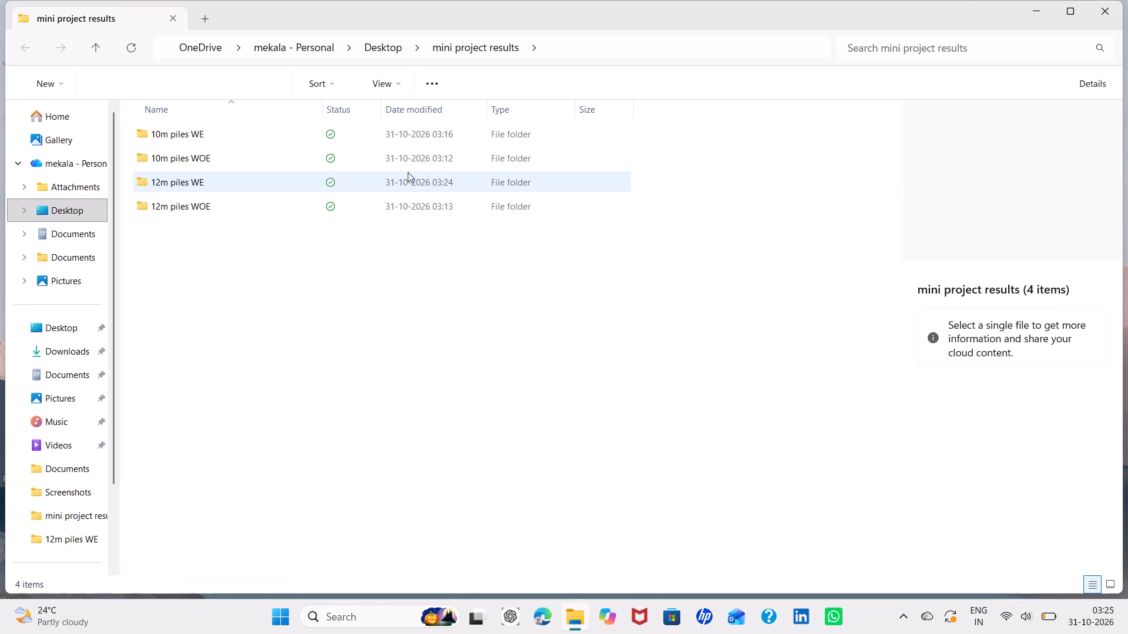
click(239, 343)
right_click(239, 343)
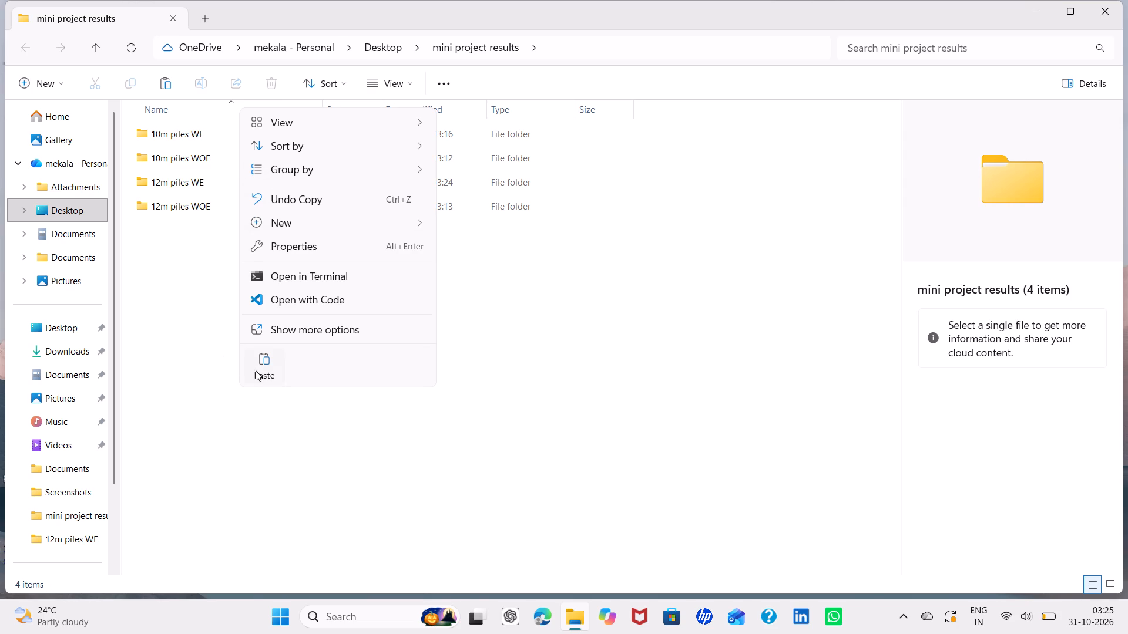
click(257, 369)
click(257, 369)
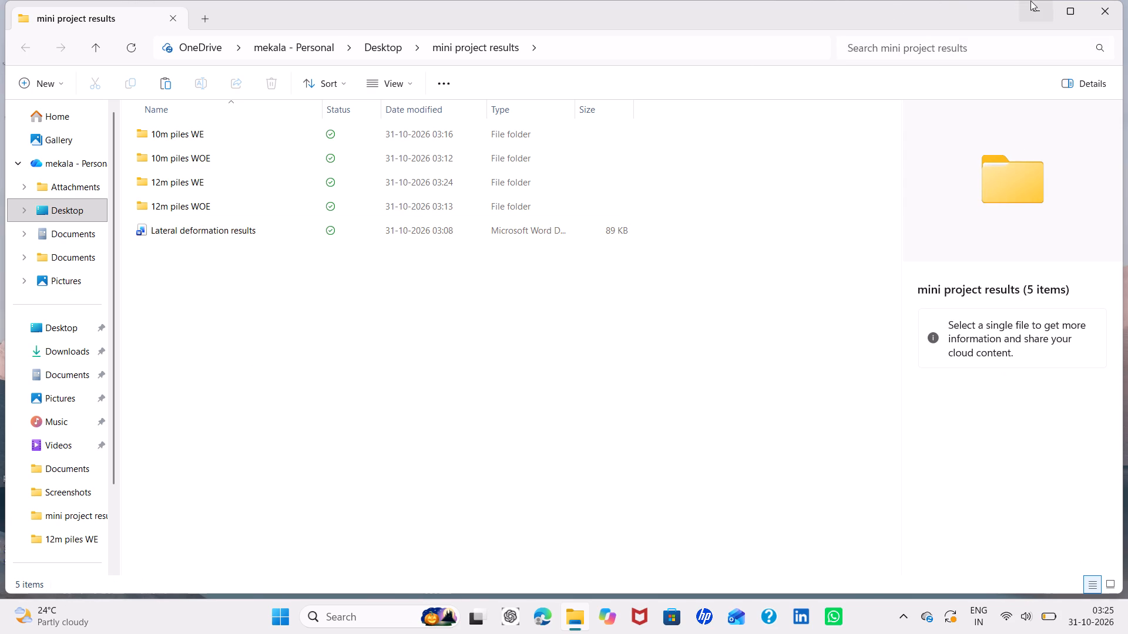
click(1109, 10)
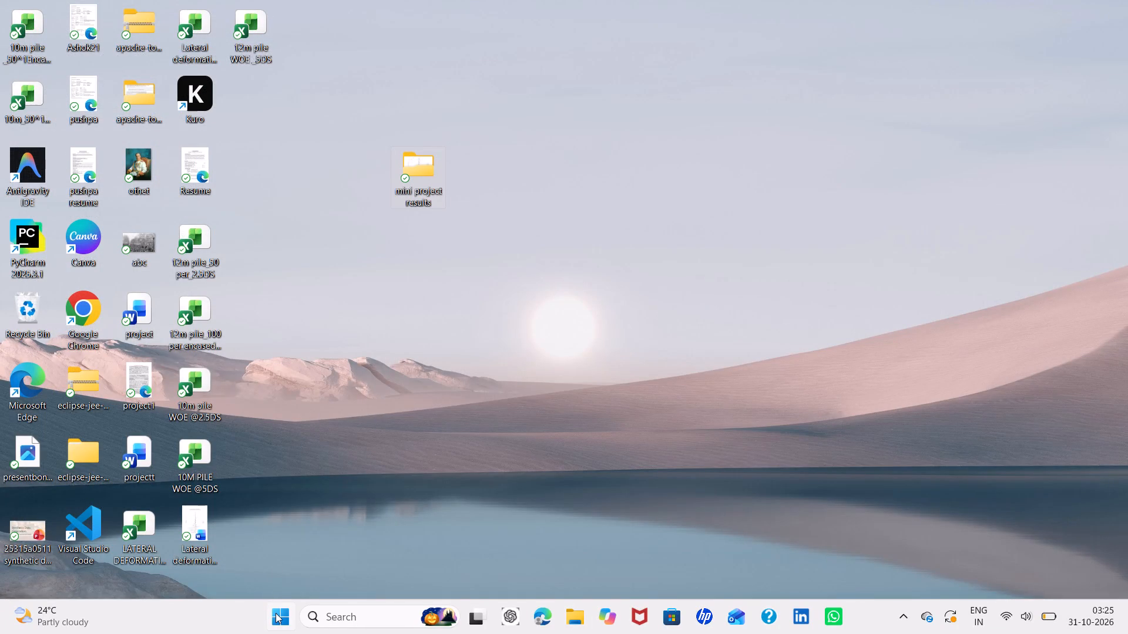
Shut down the computer without installing the pending update.
click(276, 613)
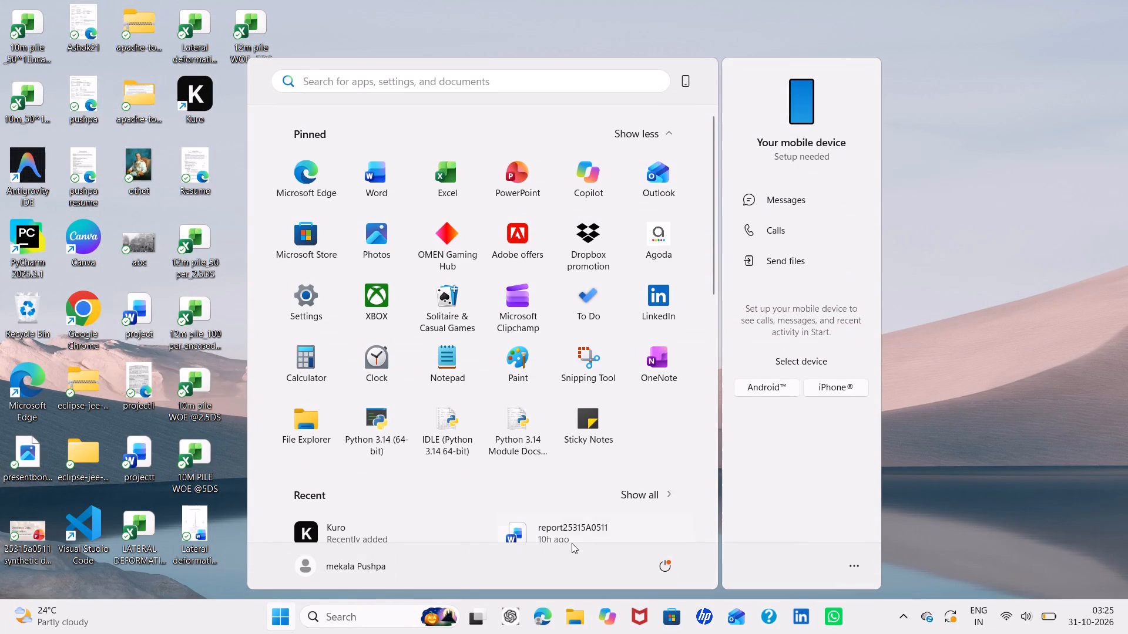
click(666, 556)
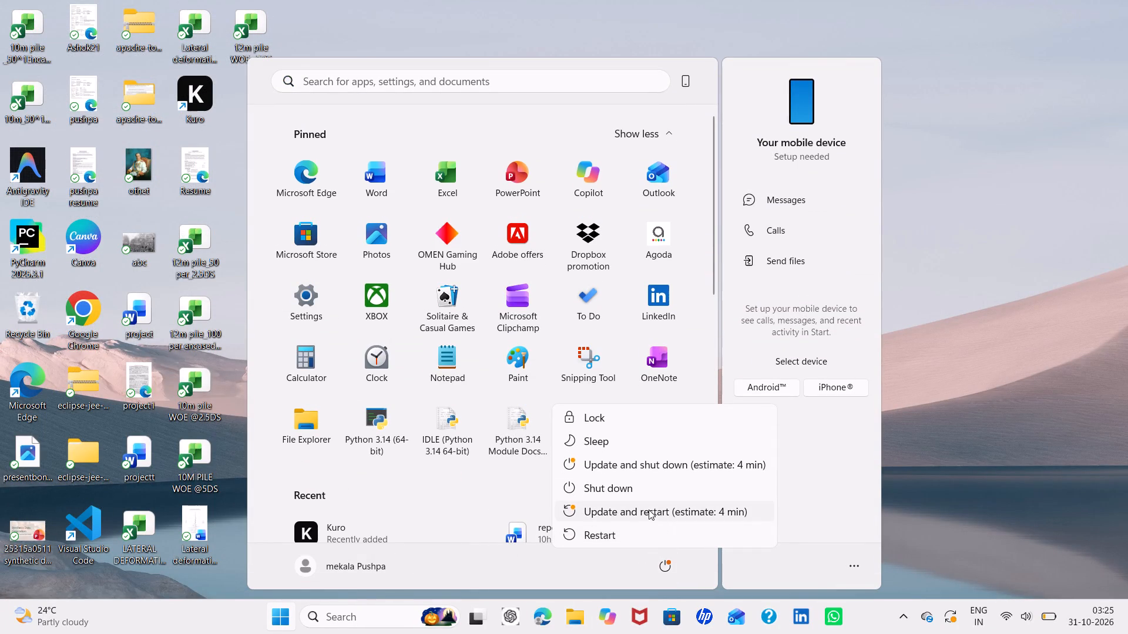
click(647, 496)
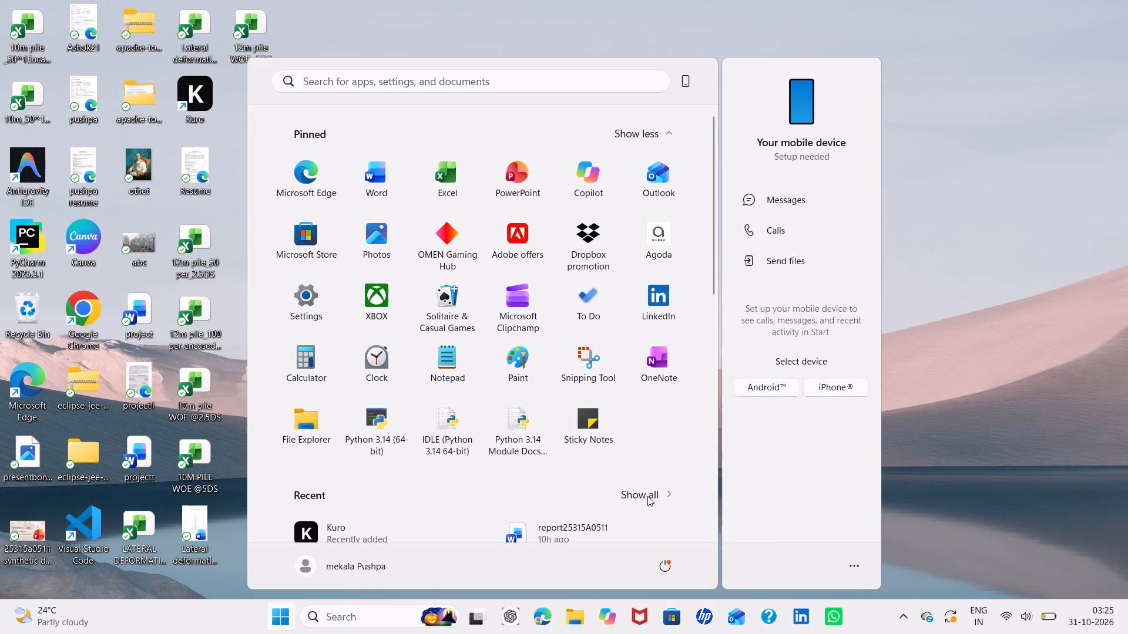